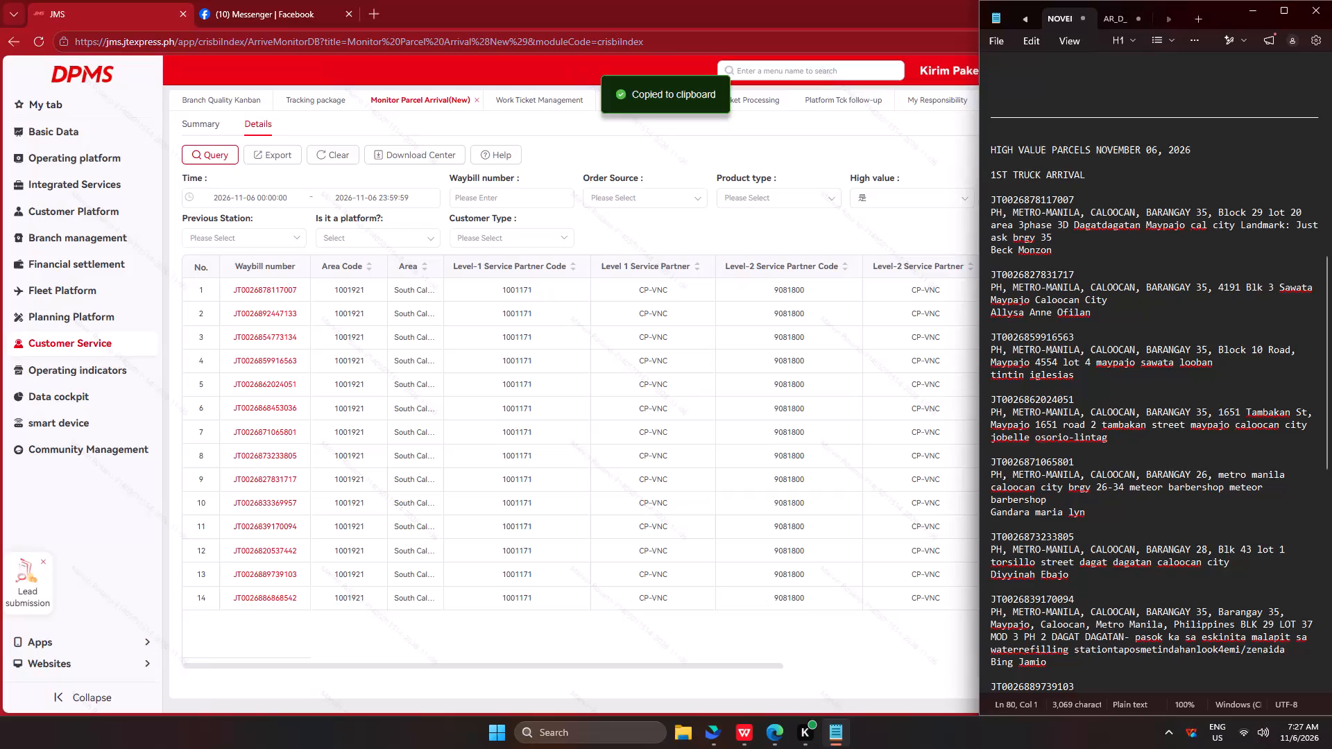
scroll(1196, 399, "down", 6)
scroll(1098, 519, "down", 3)
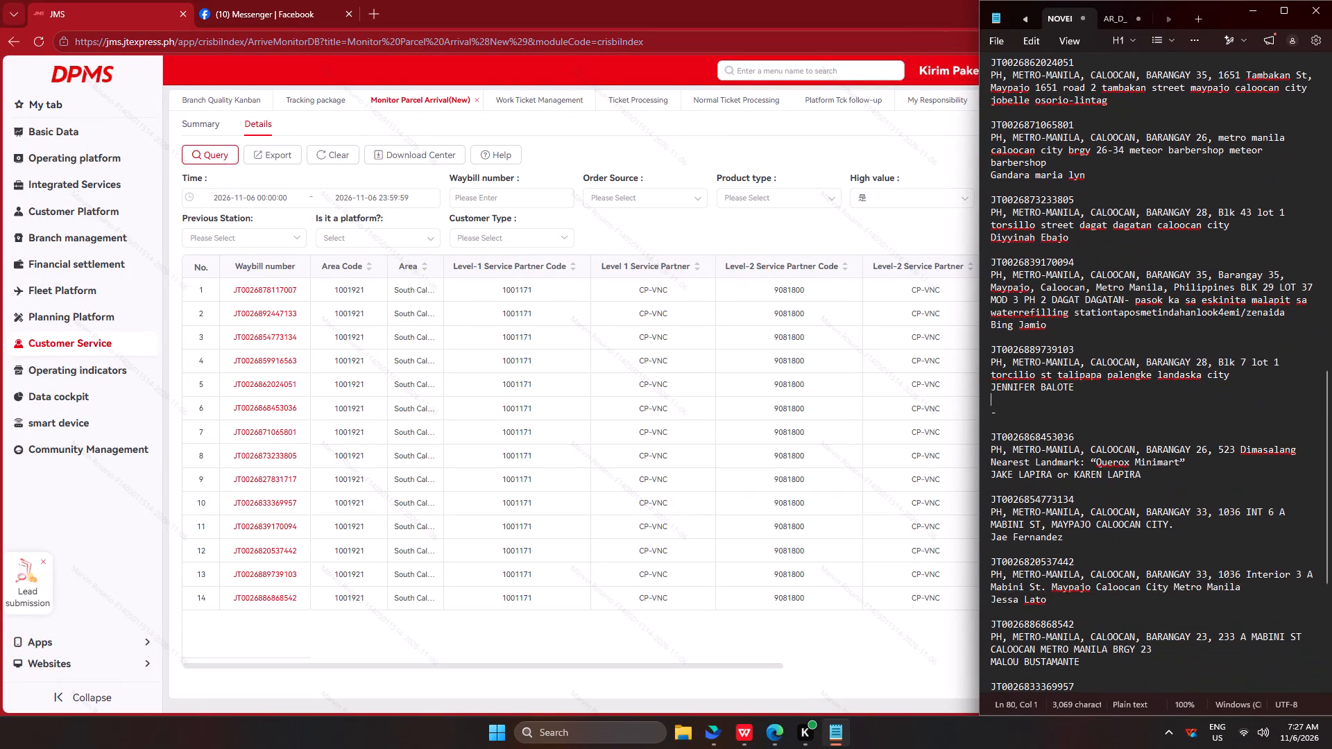
scroll(1066, 503, "down", 7)
left_click(1226, 455)
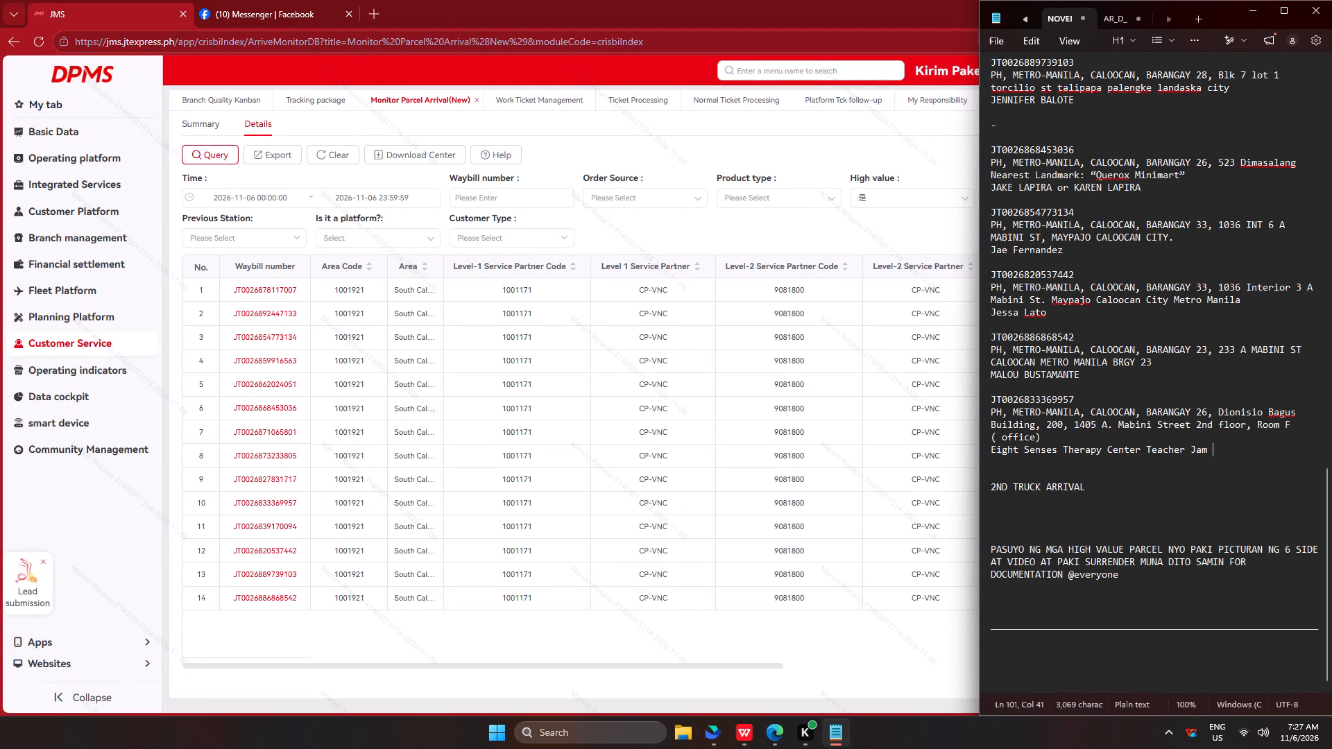
key("Return")
key("Return")
key("ctrl+v")
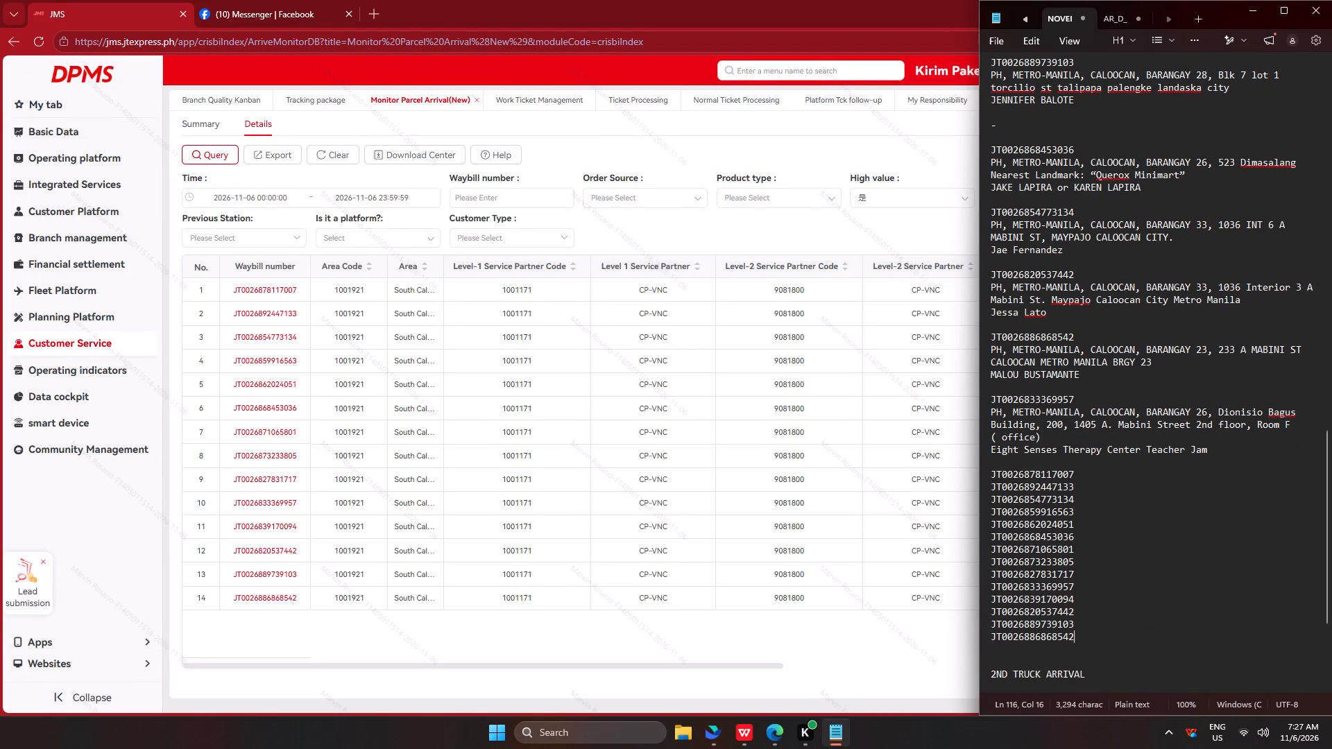
left_click_drag(1078, 586, 979, 592)
key("ctrl+x")
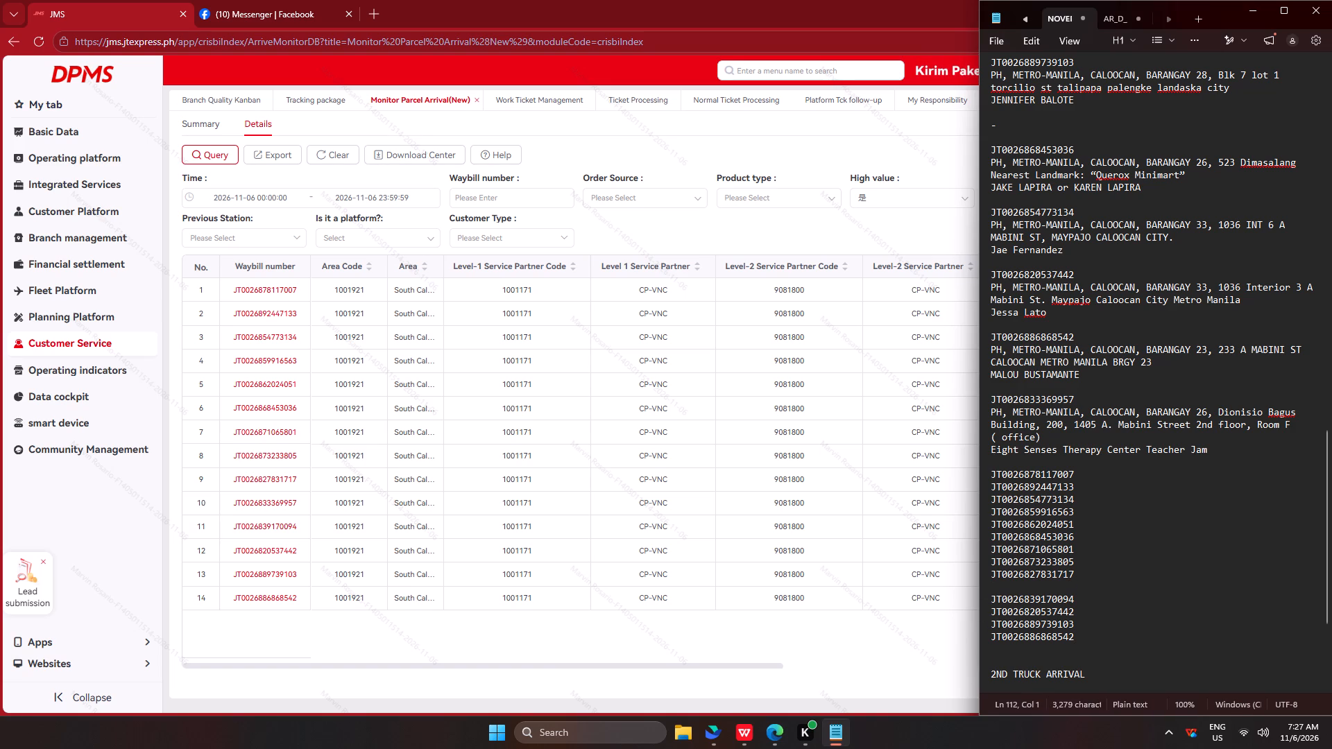
left_click_drag(1080, 613, 966, 614)
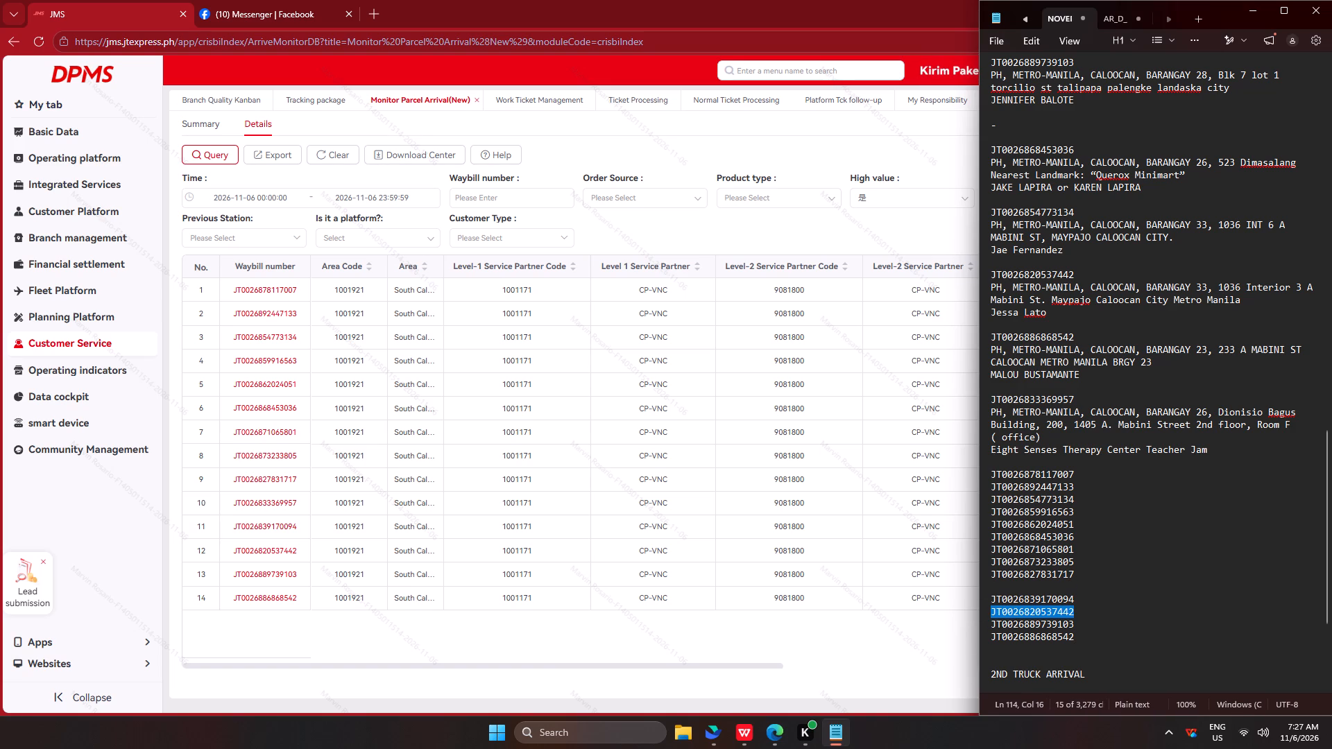
key("ctrl+x")
left_click_drag(1079, 537, 909, 542)
key("ctrl+x")
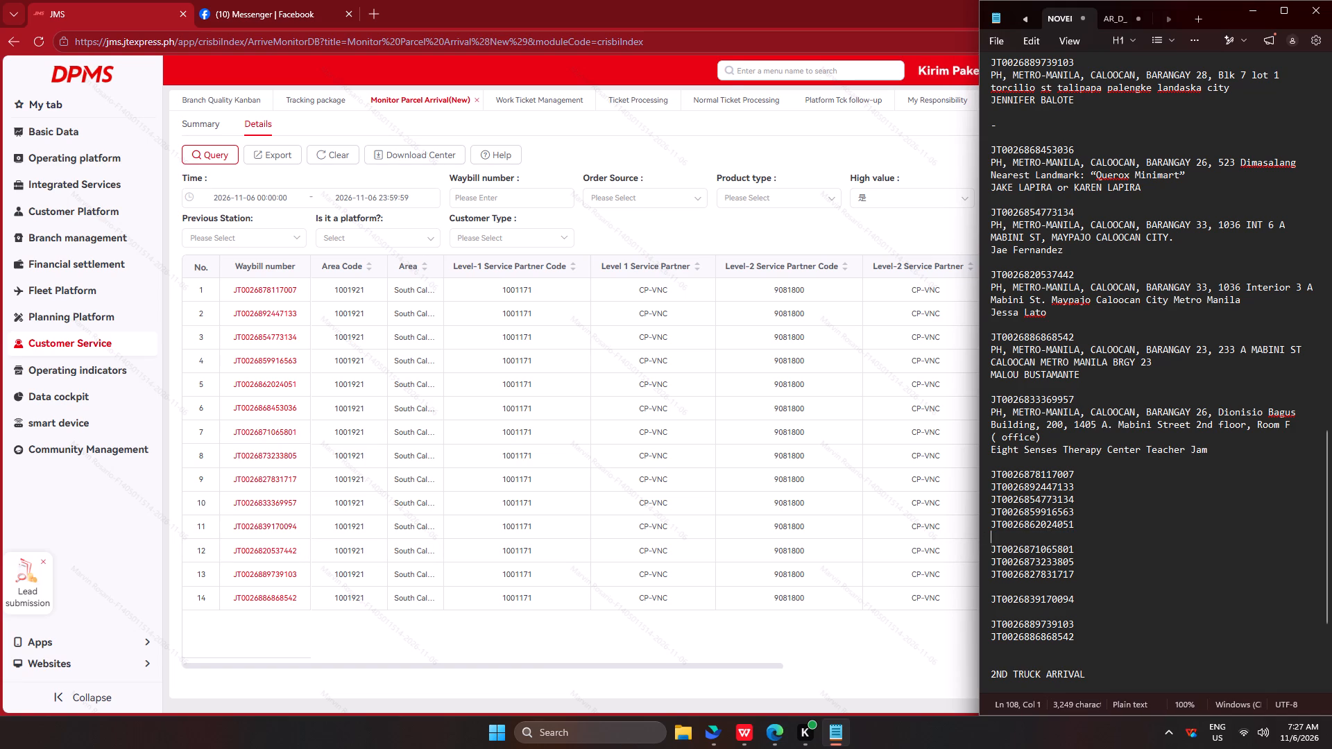
left_click_drag(1080, 619, 981, 628)
key("ctrl+x")
scroll(1156, 528, "up", 4)
scroll(1161, 530, "down", 4)
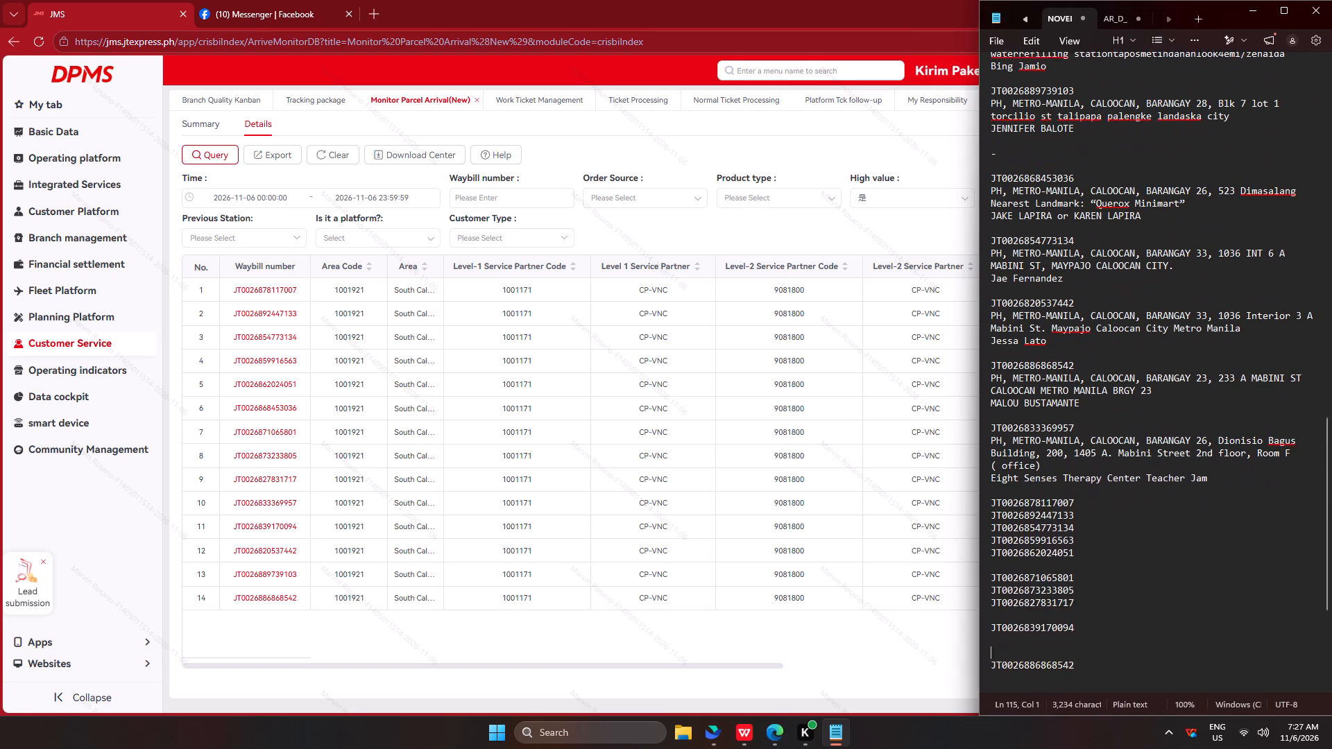
left_click_drag(1082, 597, 975, 597)
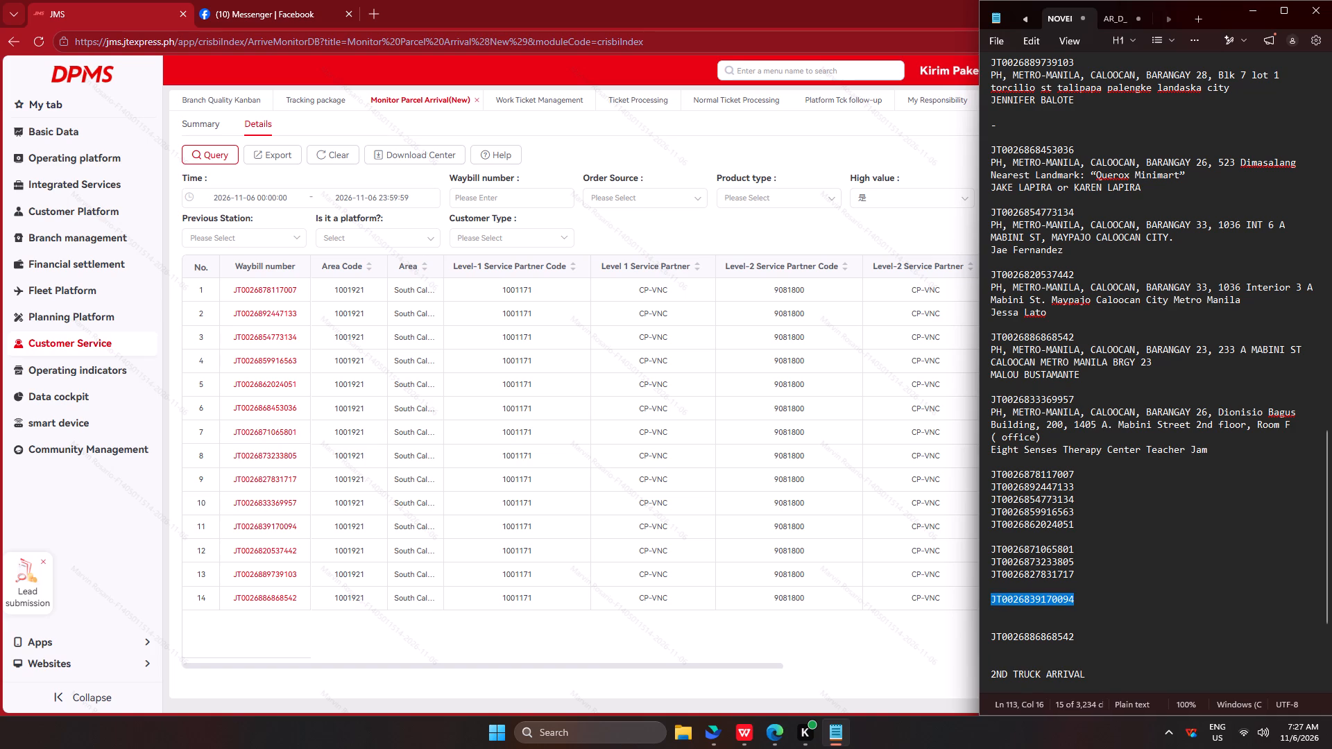
left_click_drag(975, 597, 964, 596)
key("ctrl+x")
scroll(1149, 587, "up", 5)
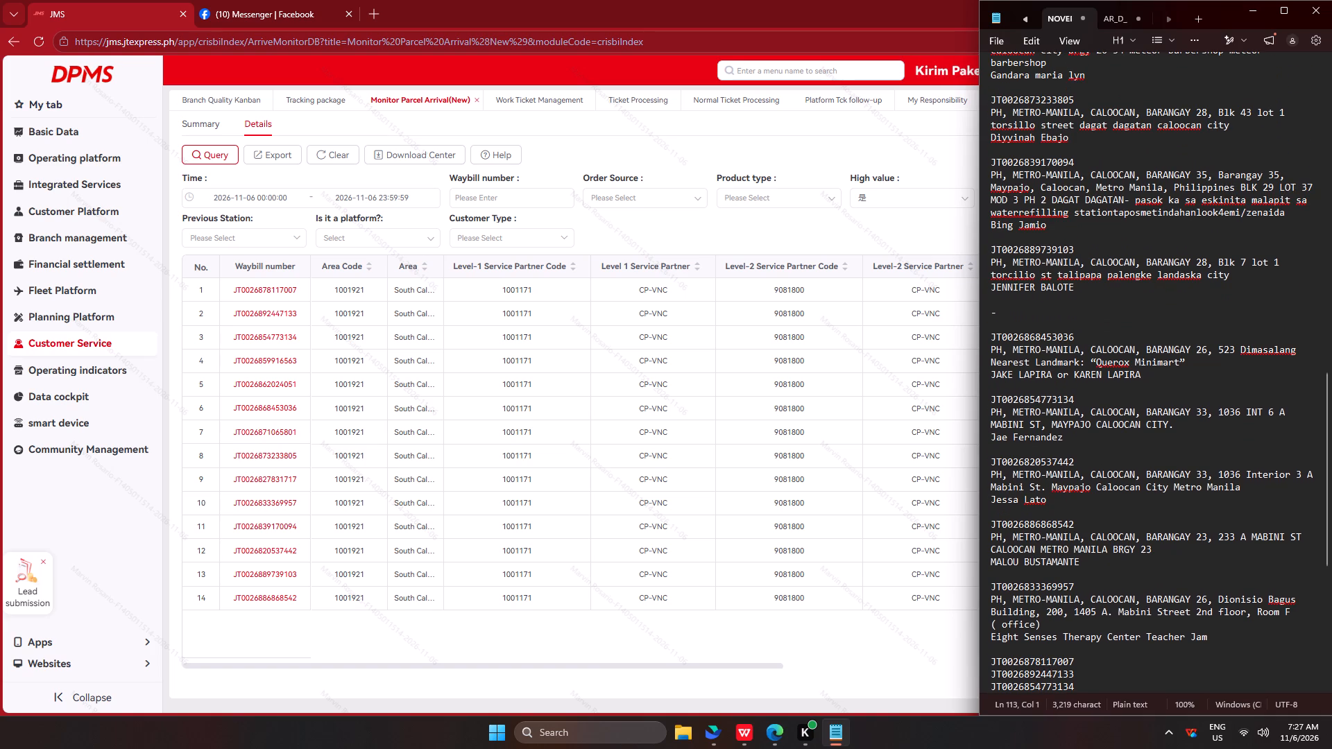
scroll(1149, 583, "down", 5)
left_click_drag(1082, 557, 951, 561)
key("ctrl+x")
Delete the blank lines between the remaining waybill numbers in the pasted list.
left_click(1002, 621)
key("BackSpace")
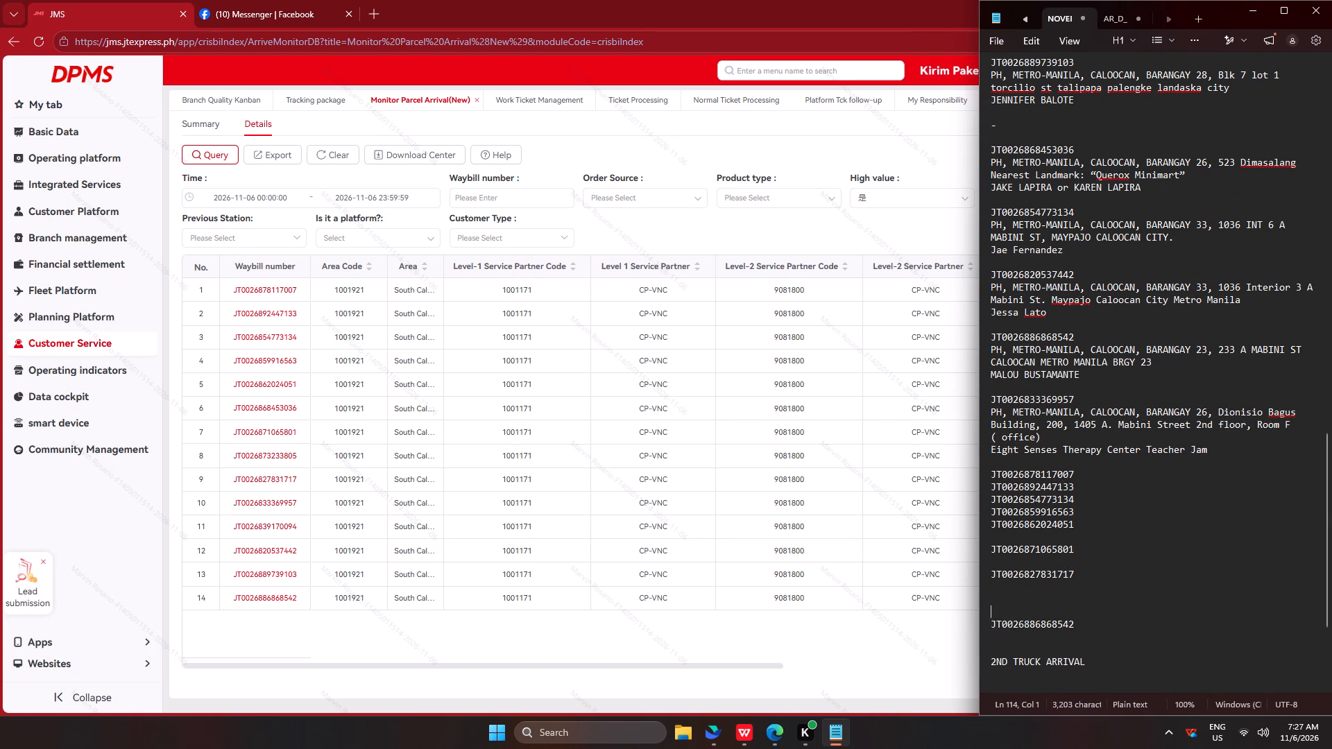
key("BackSpace")
key("BackSpace")
key("BackSpace")
left_click(1003, 560)
key("BackSpace")
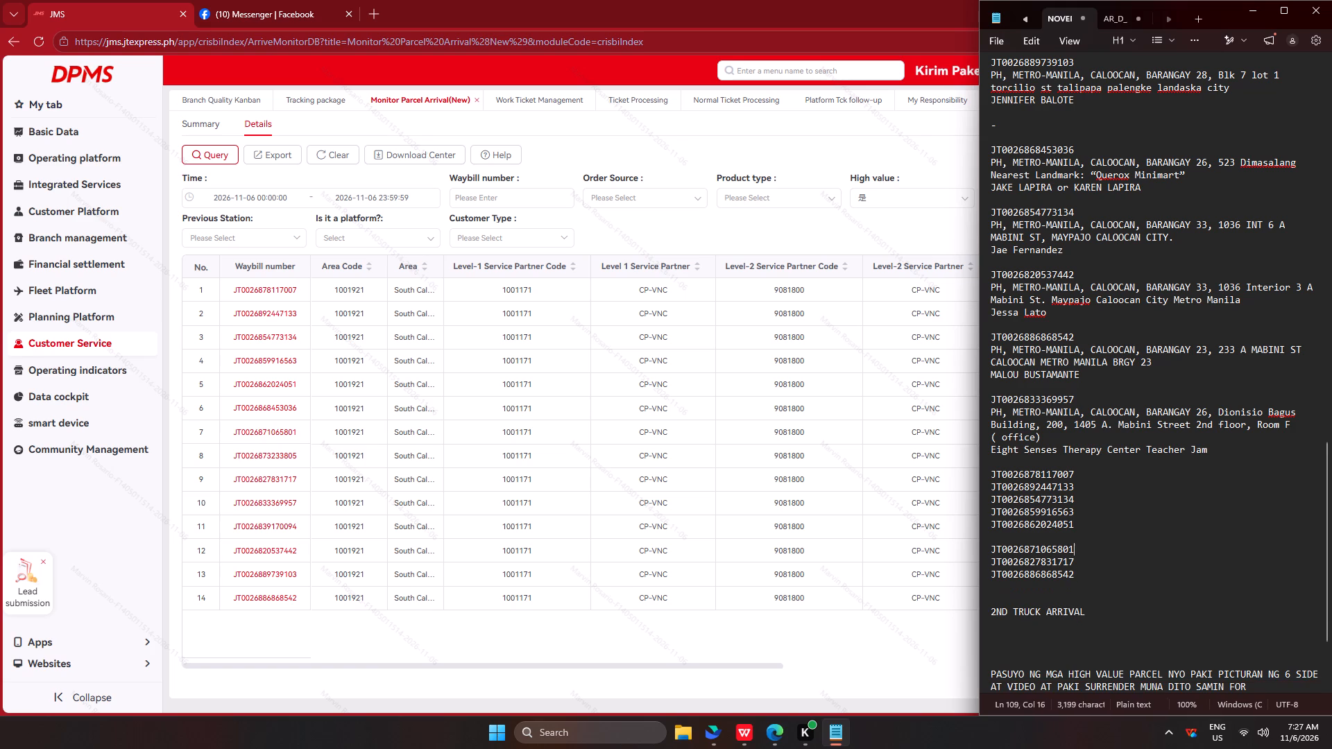
left_click(1014, 536)
key("BackSpace")
scroll(1100, 544, "up", 3)
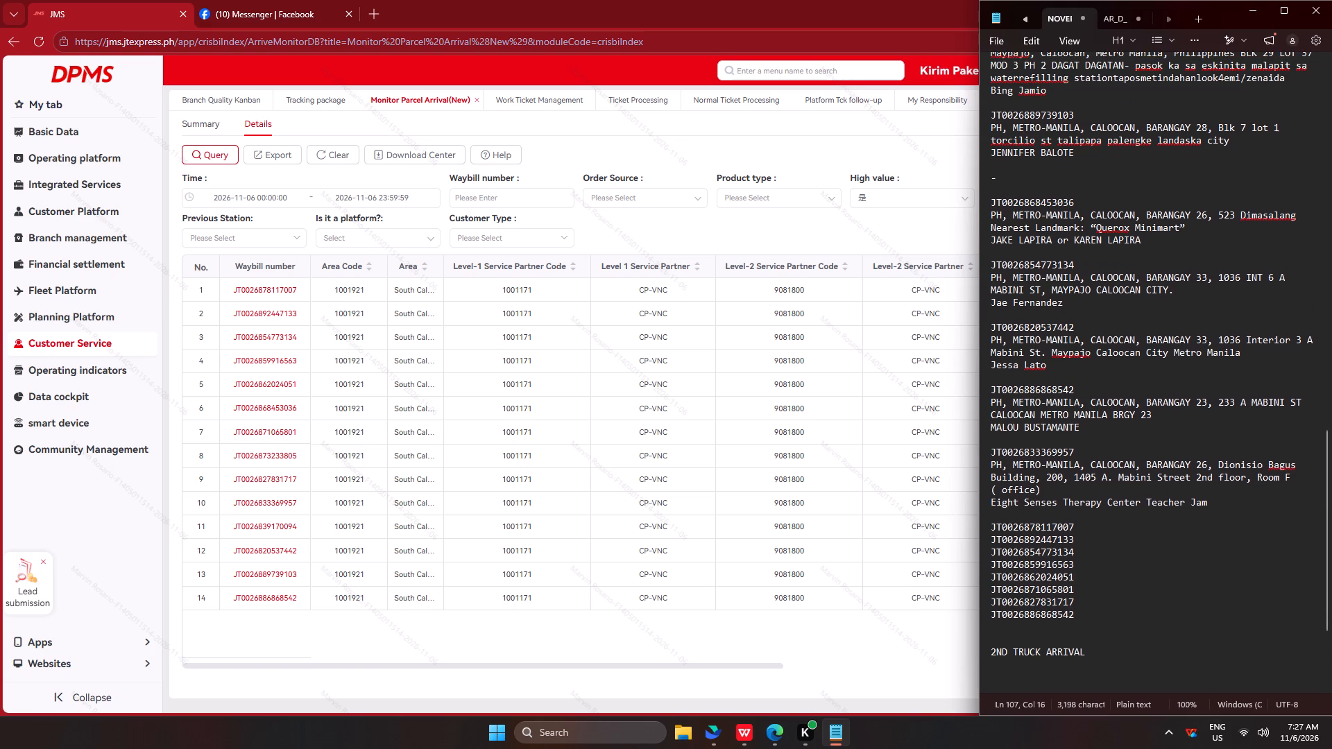
left_click_drag(1084, 588, 953, 585)
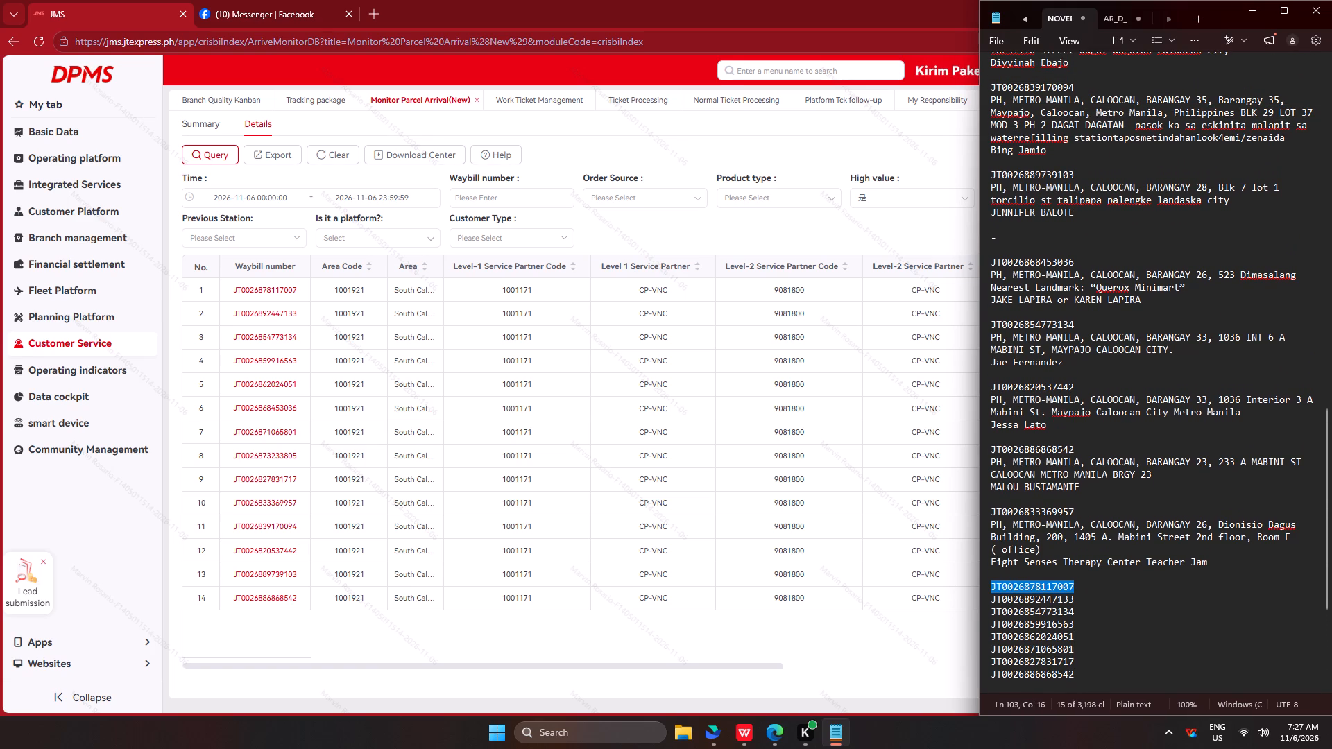
left_click_drag(953, 585, 952, 585)
key("ctrl+f")
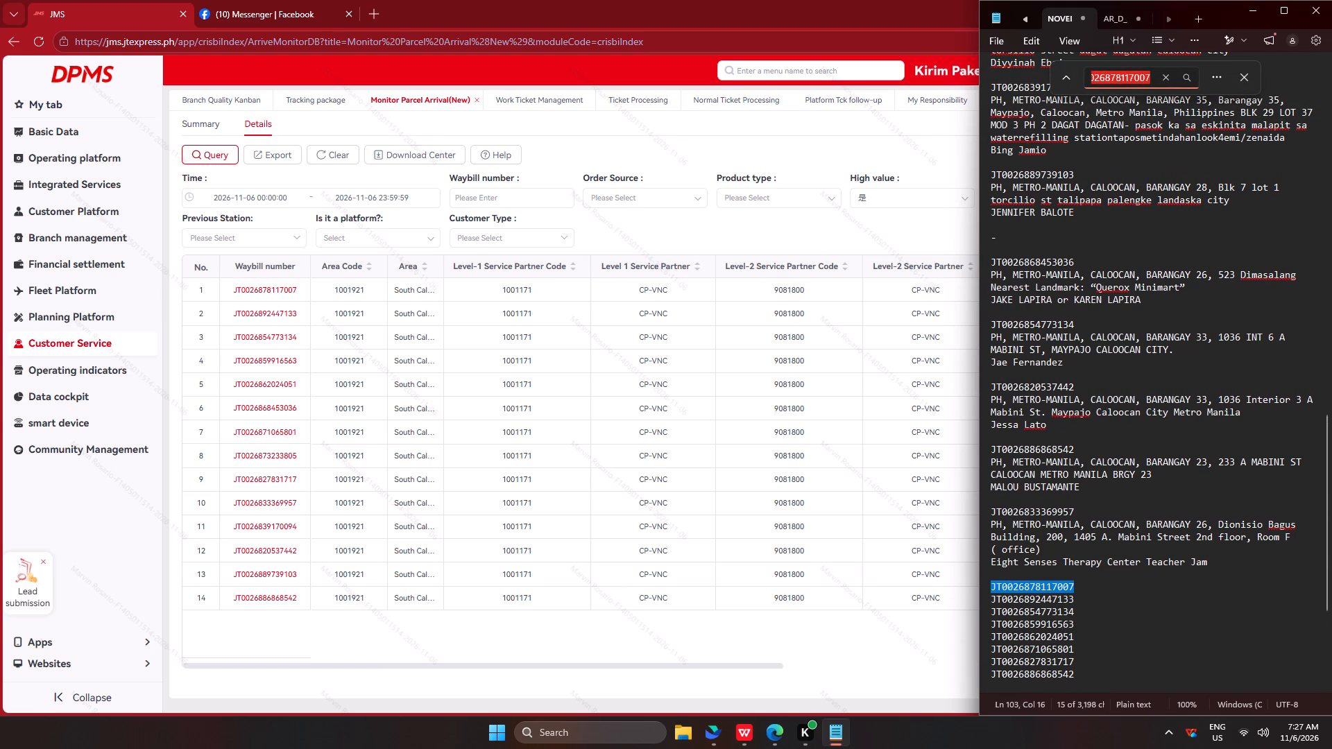
key("Return")
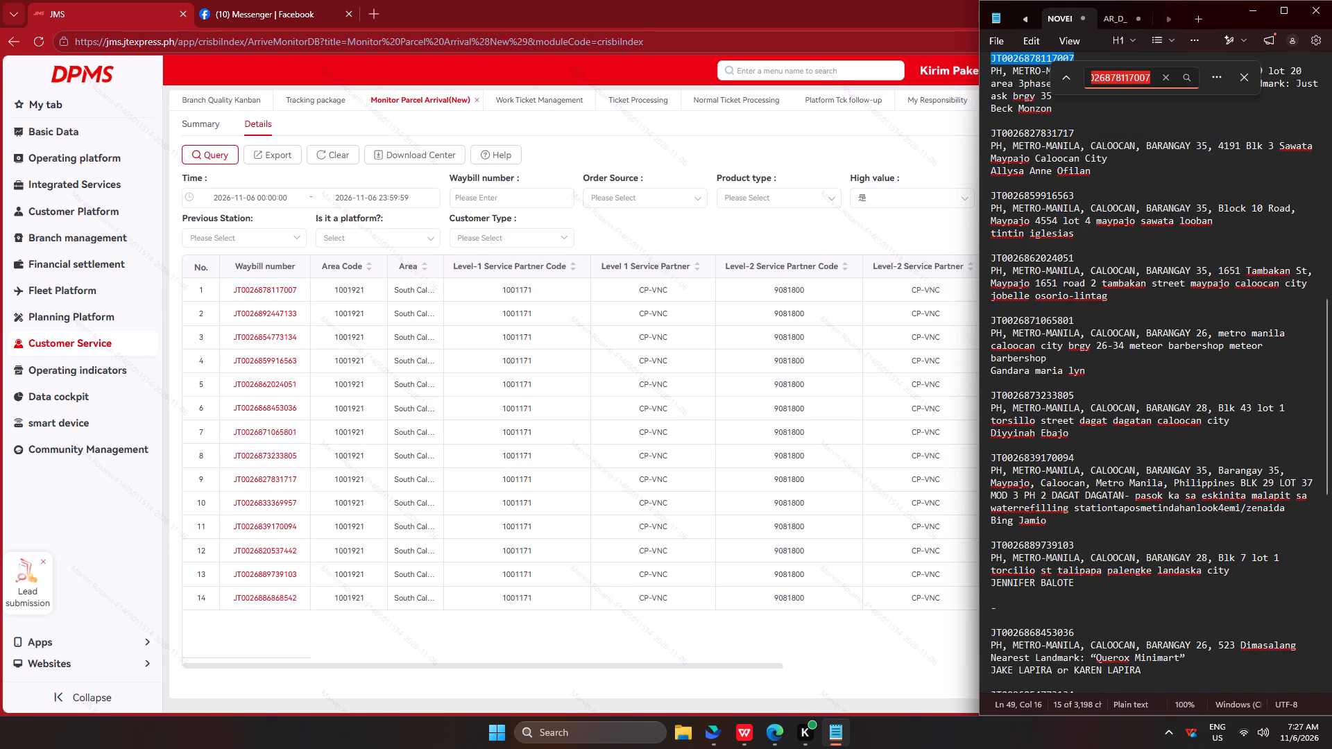
scroll(1102, 596, "up", 4)
scroll(1107, 593, "down", 12)
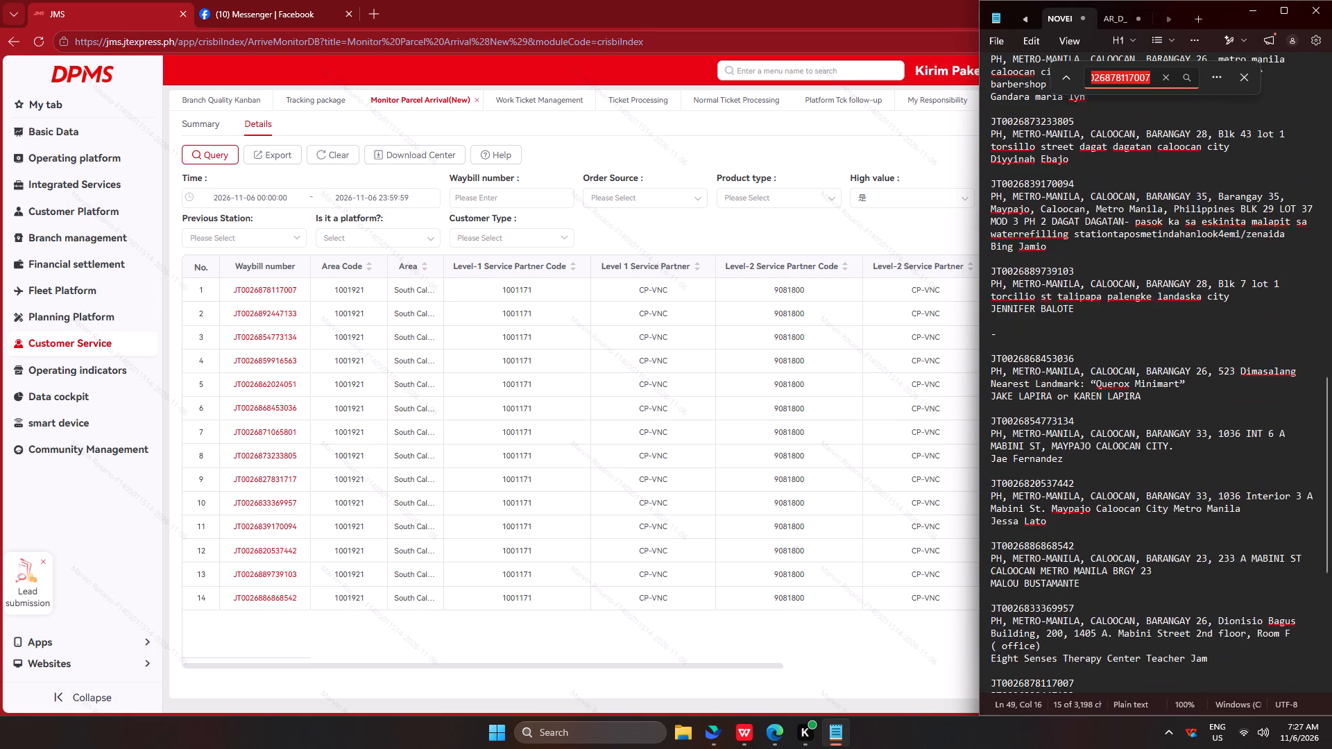
scroll(1086, 618, "down", 1)
left_click_drag(1073, 361, 932, 361)
key("ctrl+x")
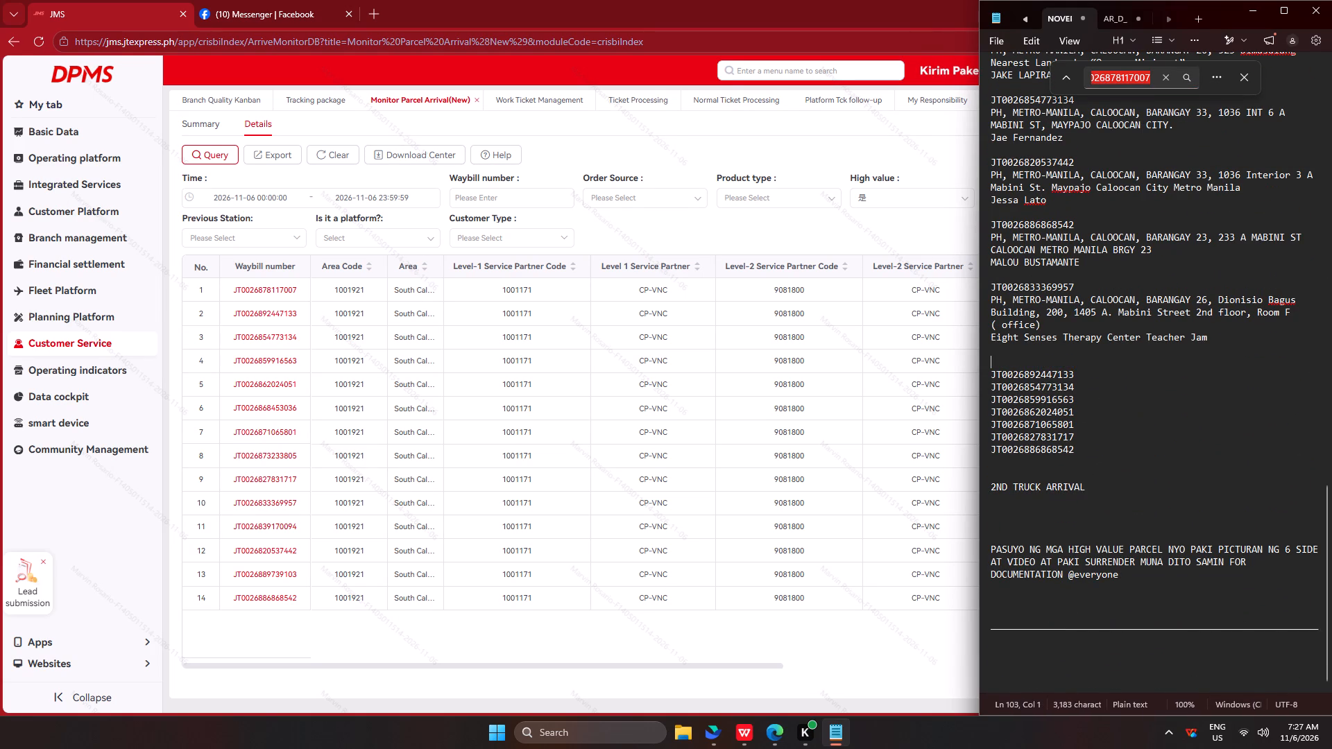
left_click_drag(1095, 377, 977, 377)
key("ctrl+c")
key("ctrl+c")
key("ctrl+c")
left_click(1163, 79)
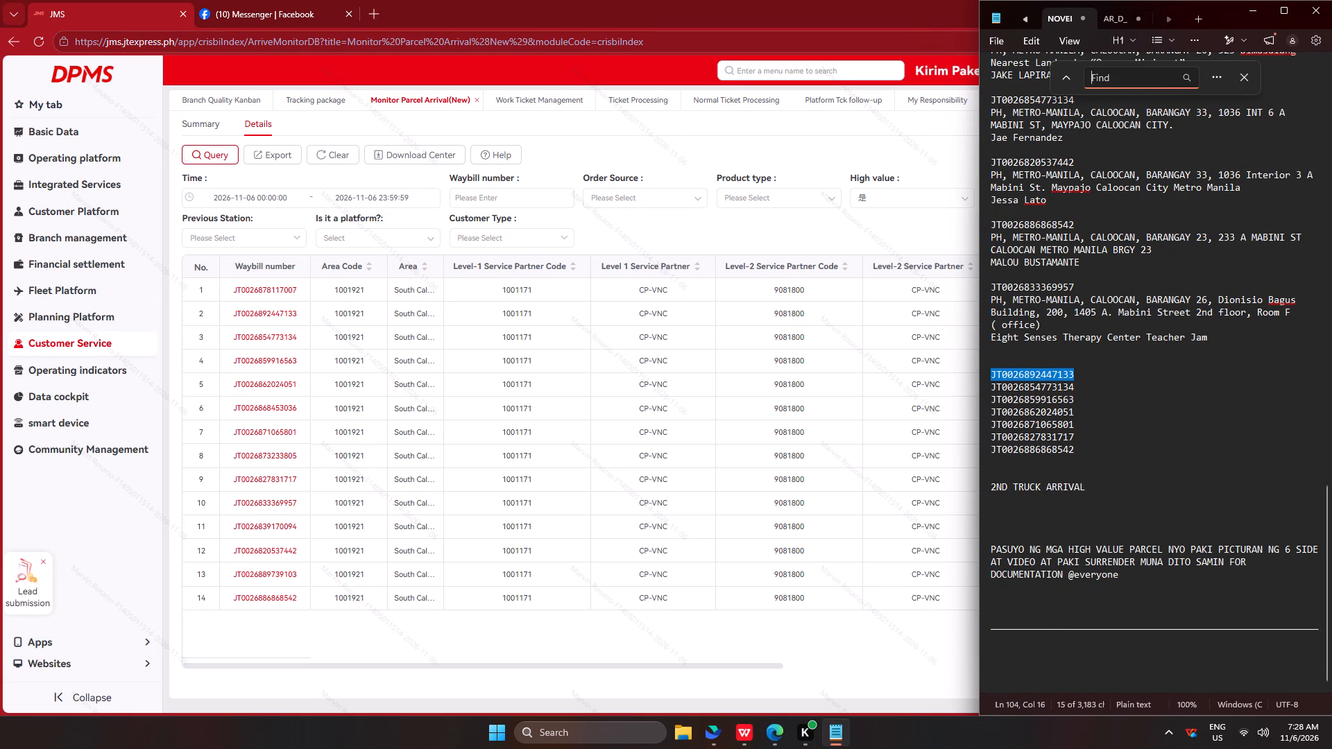
key("ctrl+v")
key("Return")
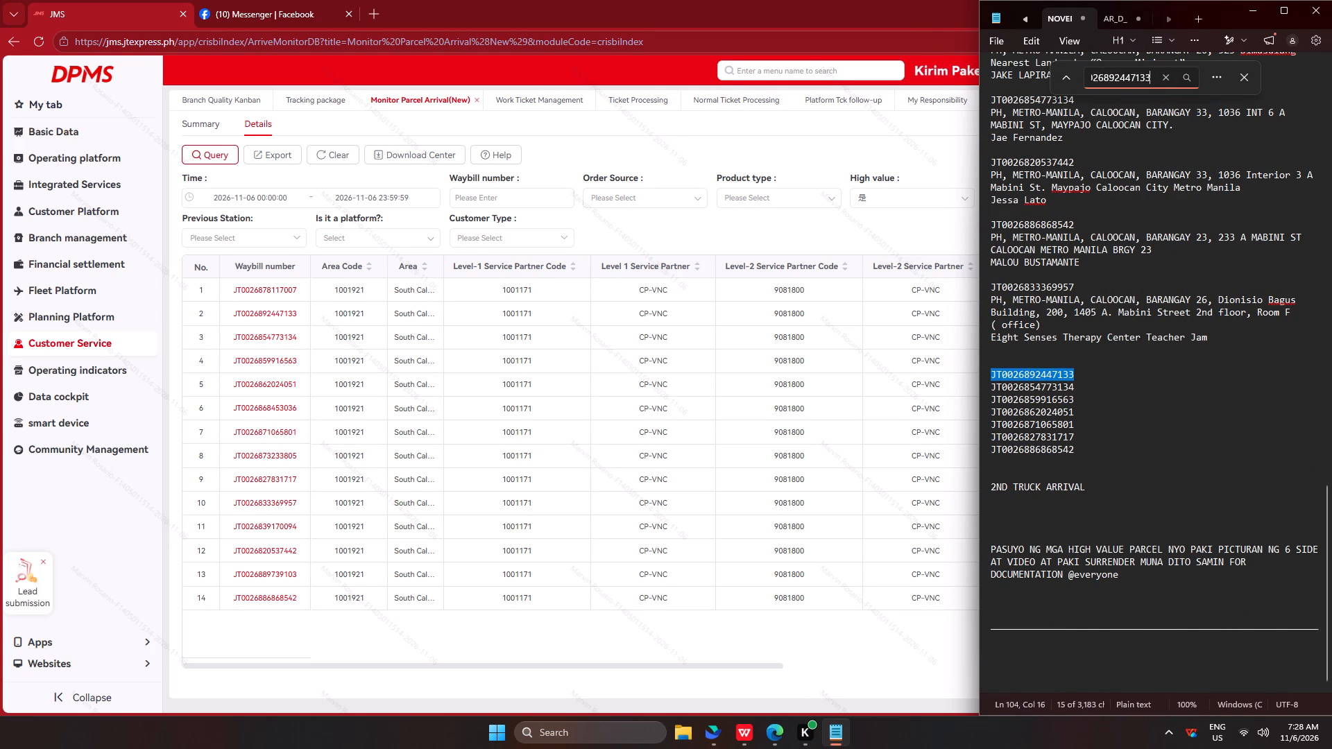
key("Return")
key("Return")
left_click_drag(1085, 383, 965, 386)
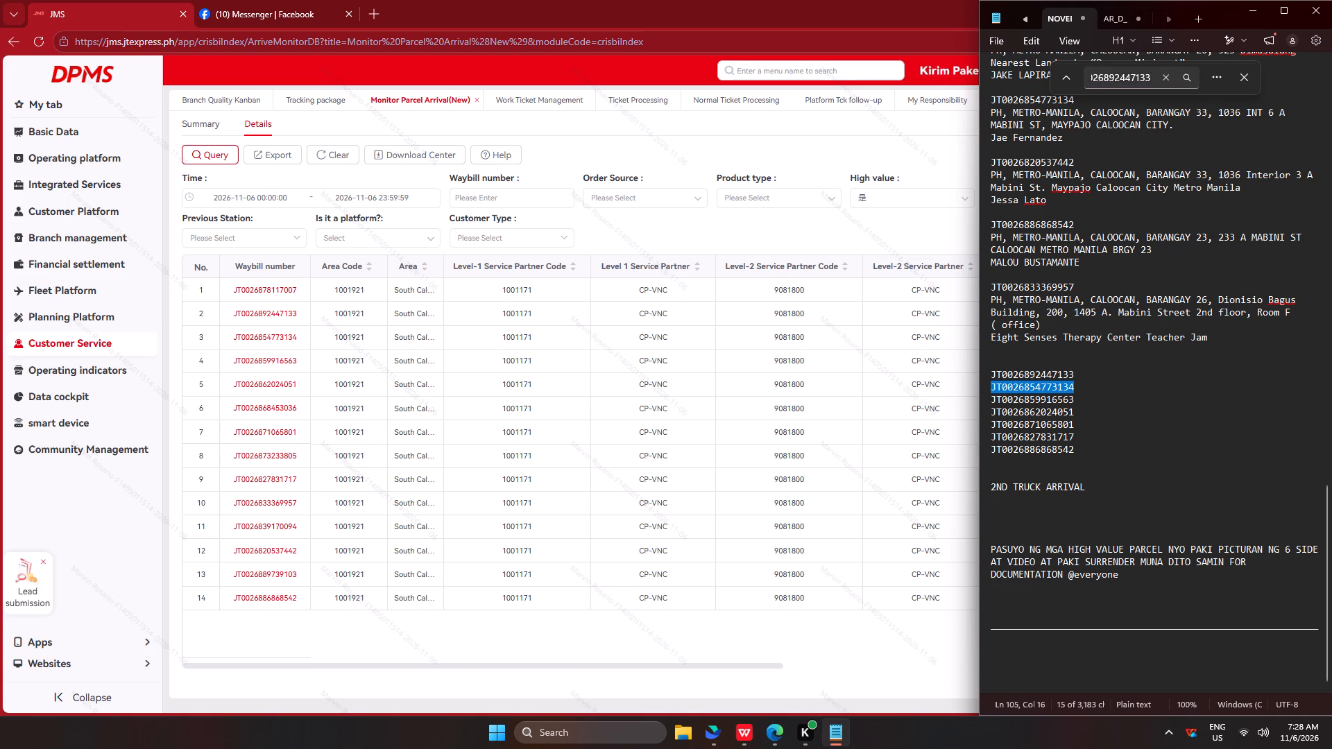
left_click_drag(965, 386, 964, 386)
key("ctrl+c")
key("ctrl+c")
key("ctrl+c")
key("ctrl+c")
key("ctrl+c")
left_click(1165, 75)
left_click(1134, 80)
key("ctrl+v")
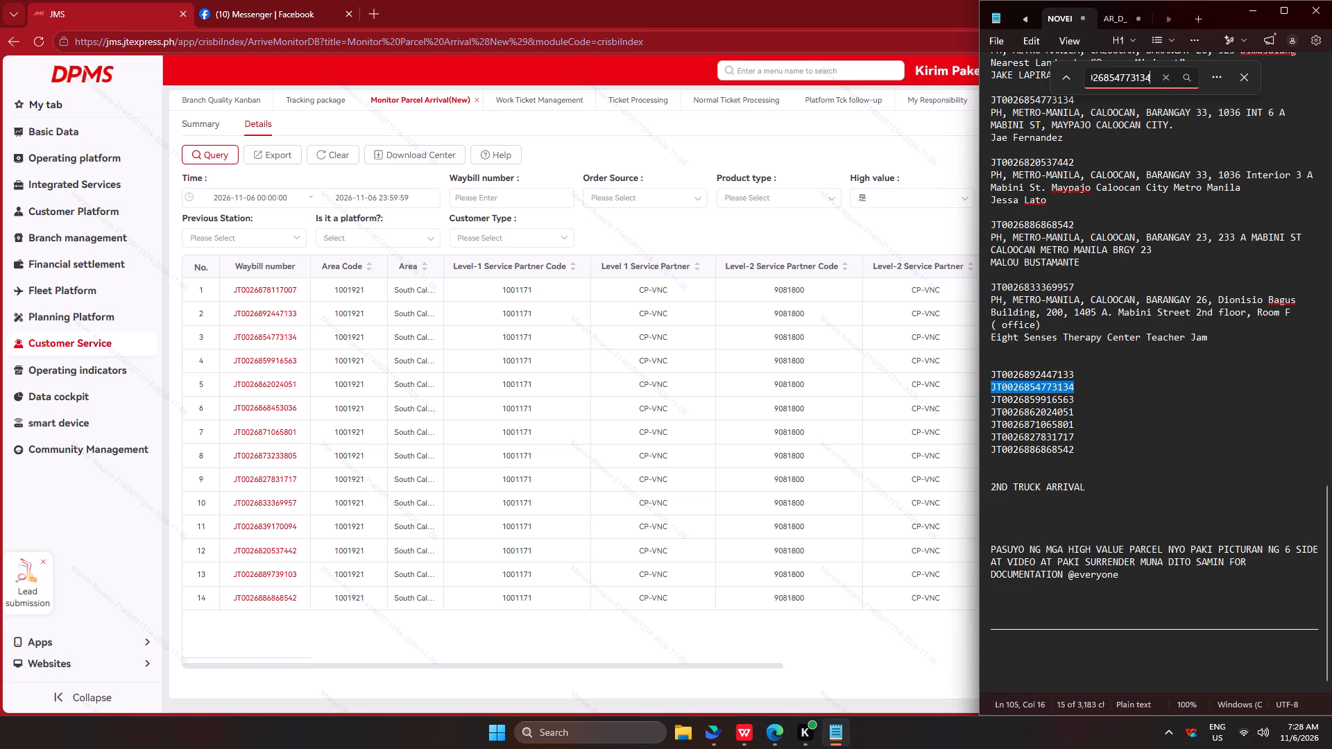
key("Return")
left_click_drag(1077, 386, 1027, 388)
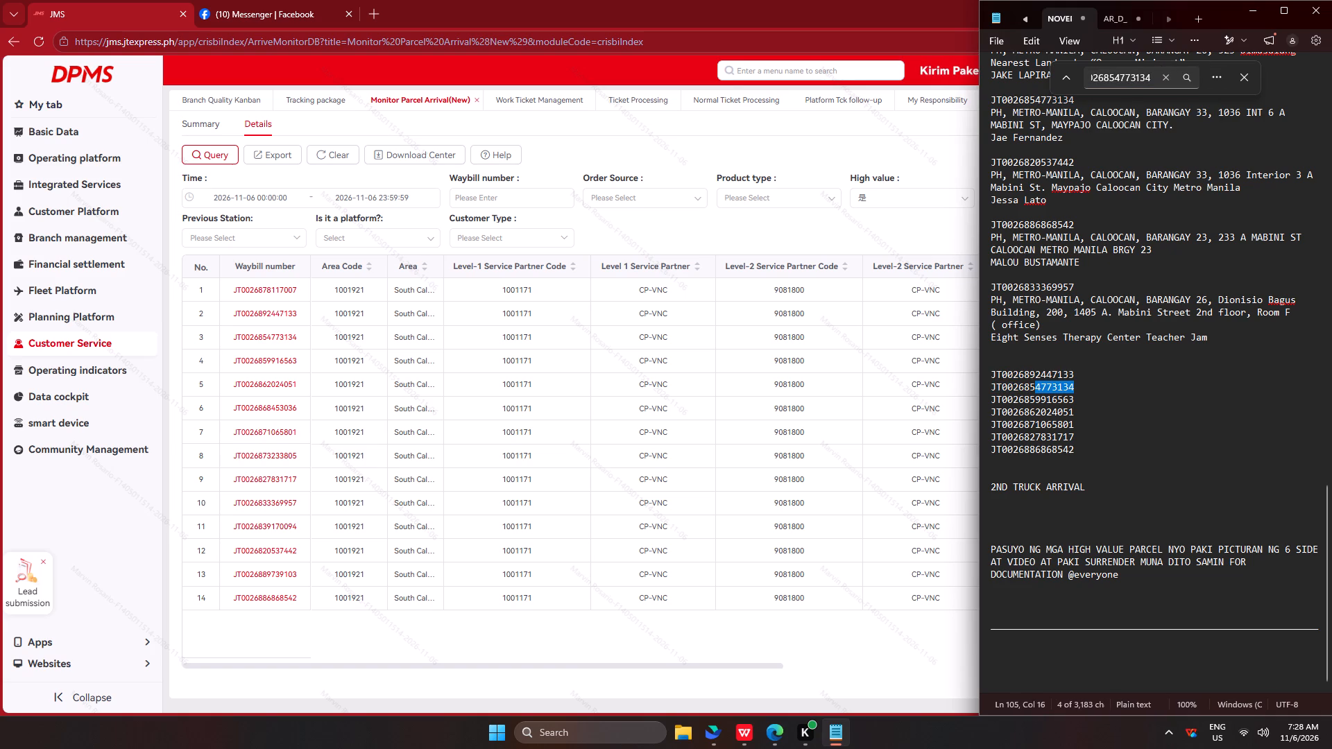
left_click_drag(1027, 388, 966, 387)
key("ctrl+x")
left_click_drag(1091, 404, 973, 398)
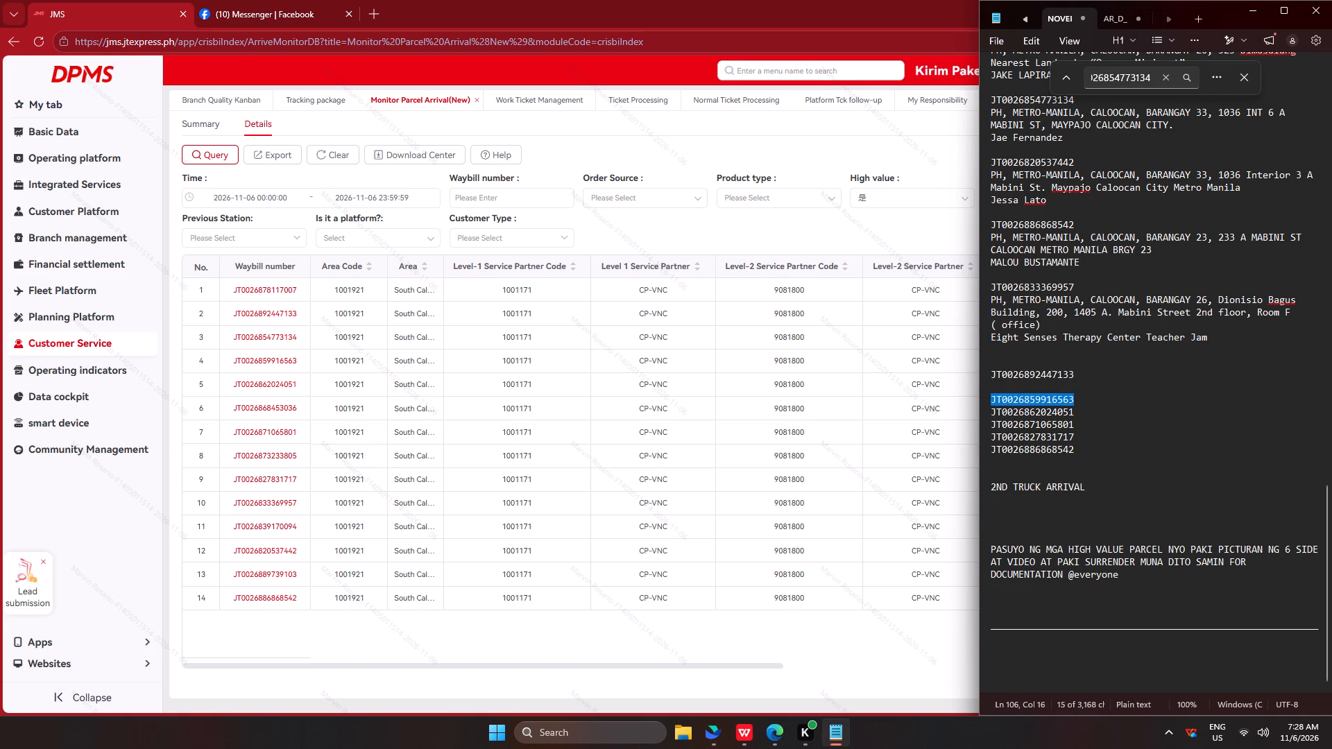
left_click_drag(973, 398, 972, 397)
key("ctrl+c")
key("ctrl+x")
left_click(1170, 78)
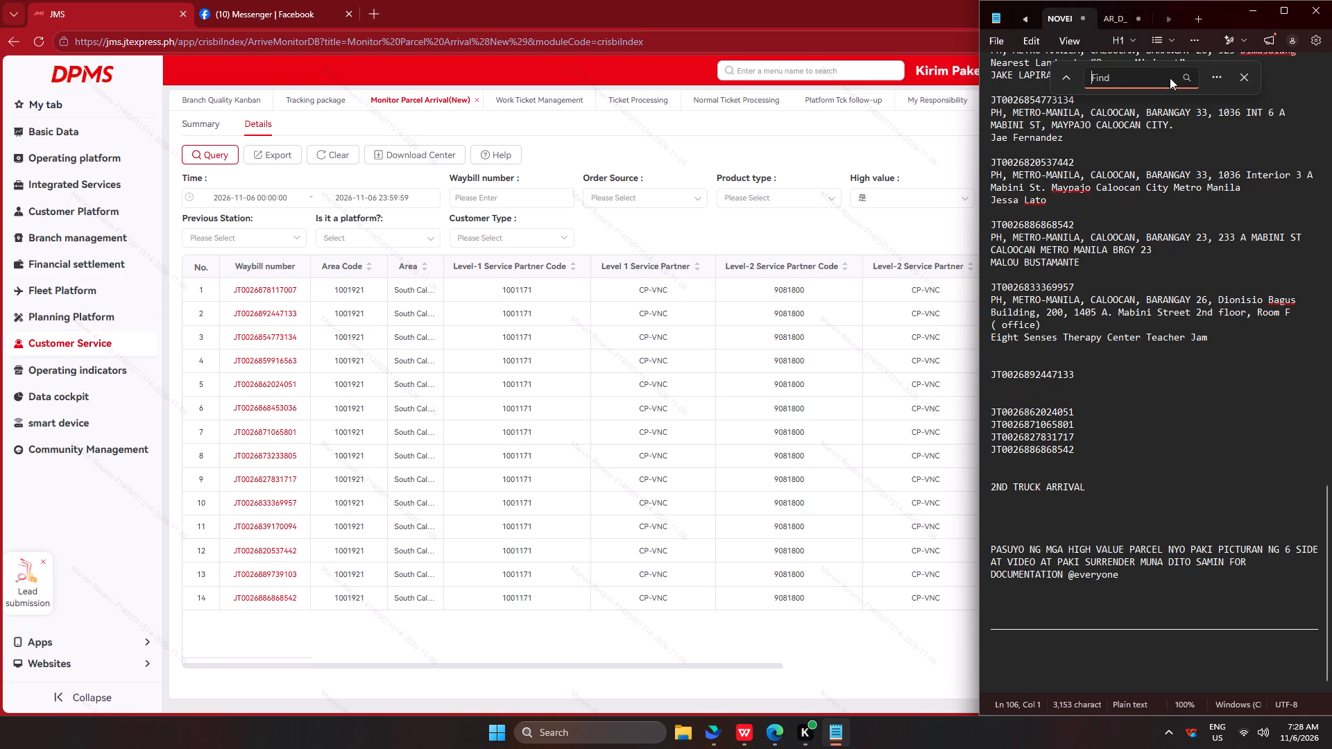
left_click(1141, 77)
key("ctrl+v")
key("Return")
scroll(1147, 241, "down", 3)
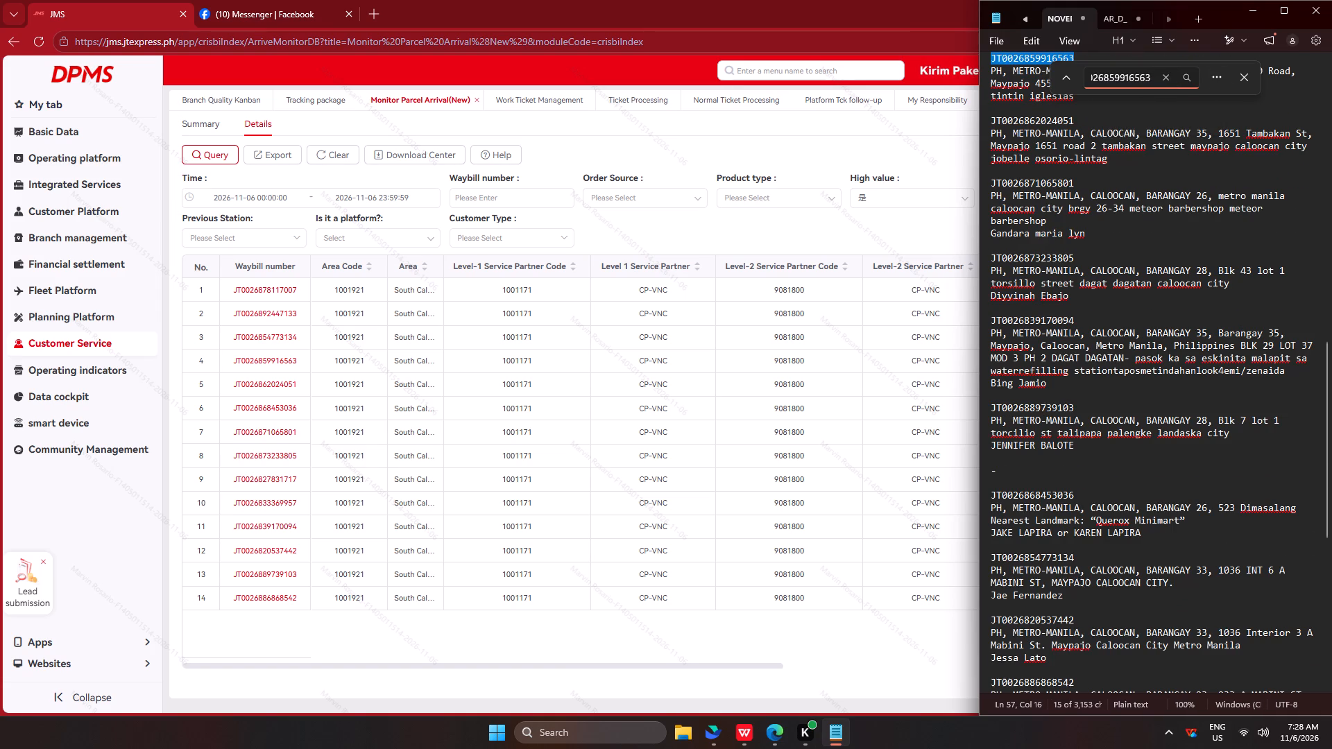
scroll(1147, 257, "down", 4)
scroll(1123, 468, "down", 5)
left_click_drag(1075, 409, 912, 404)
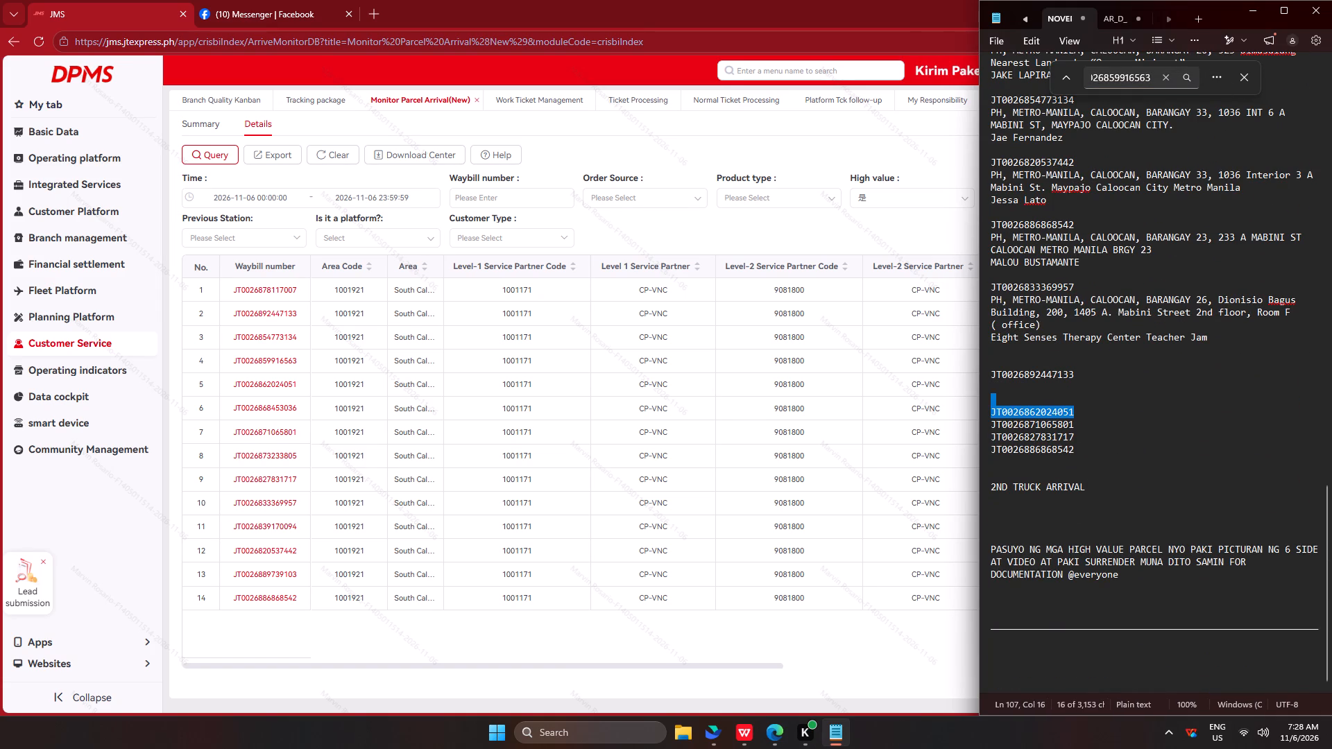
left_click_drag(912, 404, 911, 408)
key("ctrl+c")
key("ctrl+c")
key("ctrl+c")
key("ctrl+c")
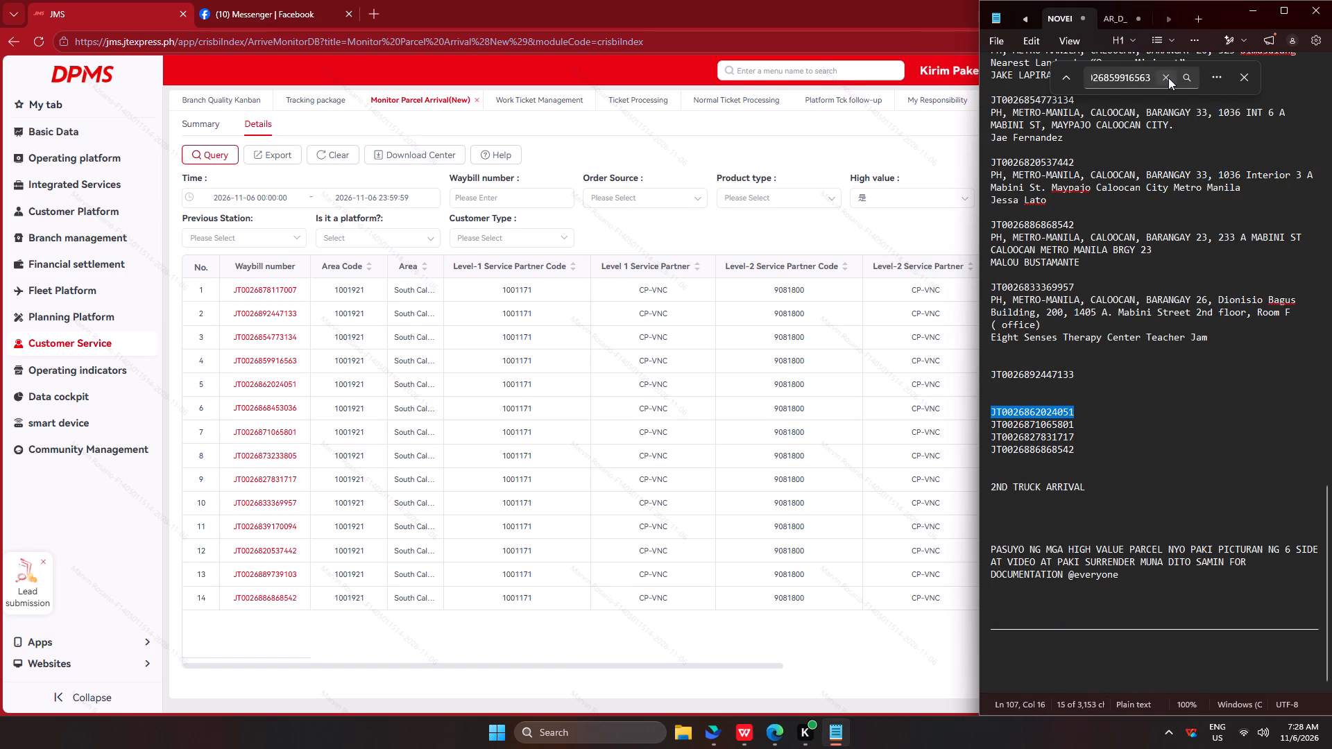
key("ctrl+c")
left_click(1168, 78)
left_click(1143, 74)
key("ctrl+v")
key("Return")
scroll(1157, 158, "down", 12)
left_click_drag(1085, 411, 955, 412)
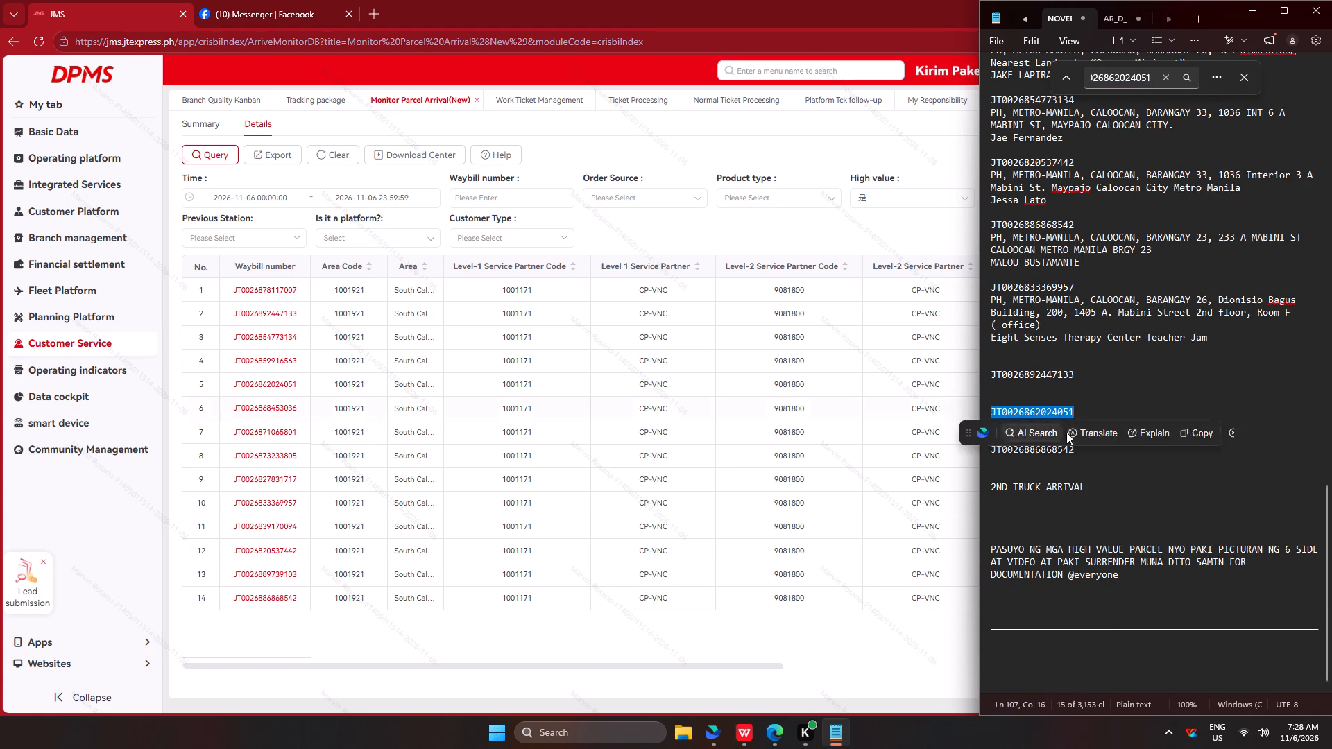
key("ctrl+x")
left_click_drag(1082, 428, 946, 422)
key("ctrl+c")
left_click(1170, 80)
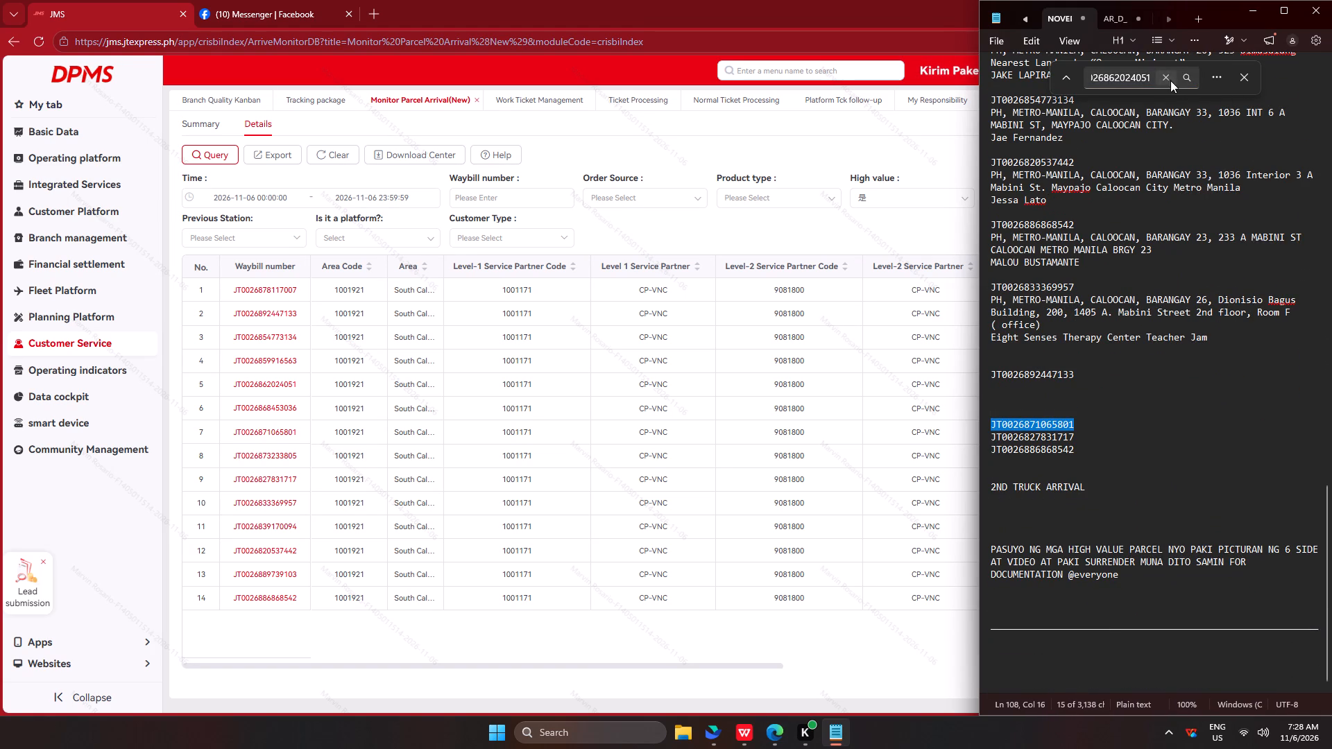
left_click(1145, 80)
key("ctrl+v")
key("Return")
scroll(1235, 166, "down", 12)
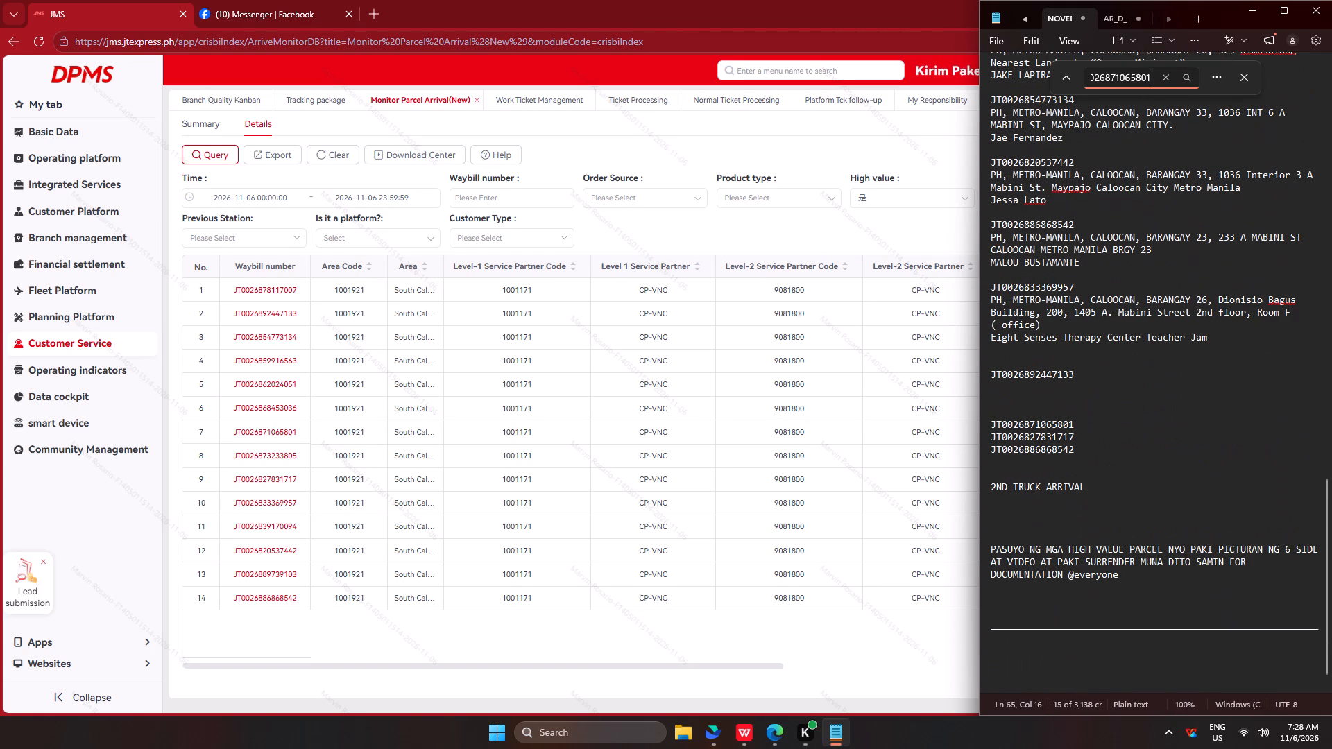
left_click_drag(1078, 423, 975, 420)
key("ctrl+x")
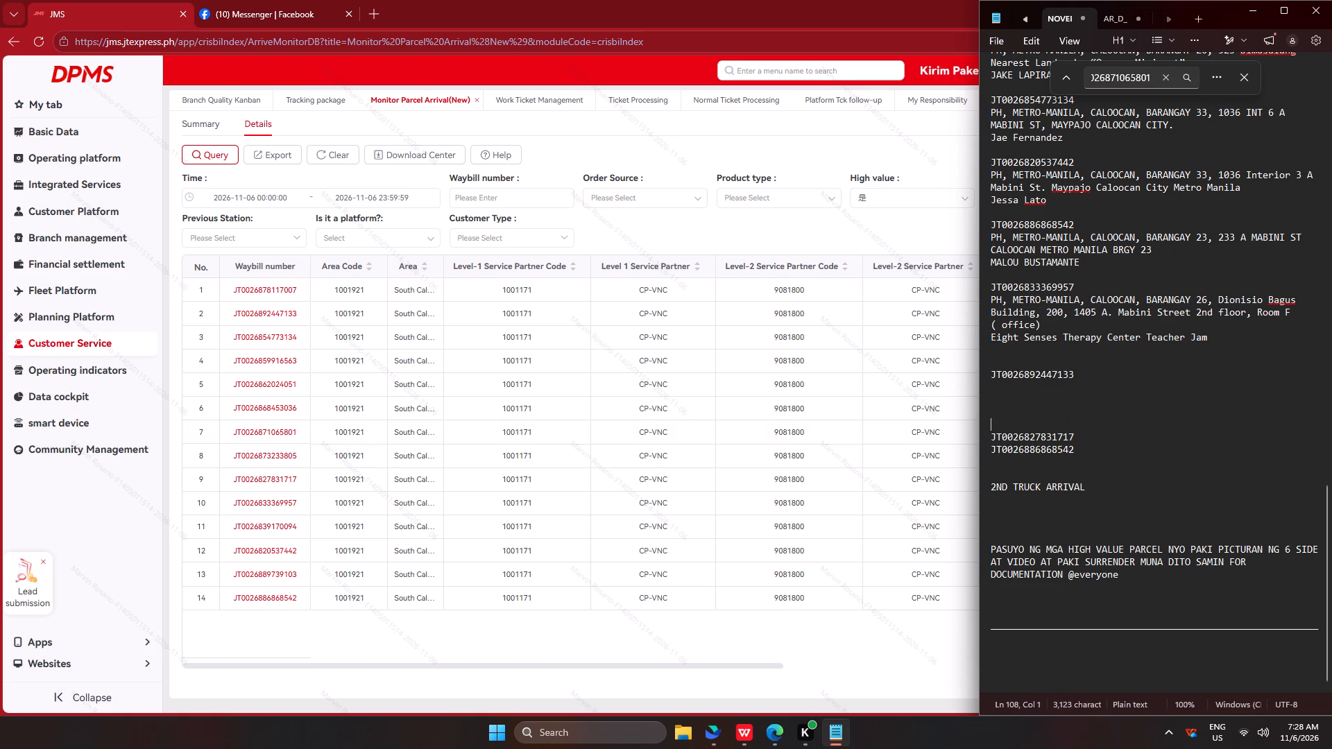
key("BackSpace")
key("BackSpace")
key("BackSpace")
left_click_drag(1088, 397, 977, 397)
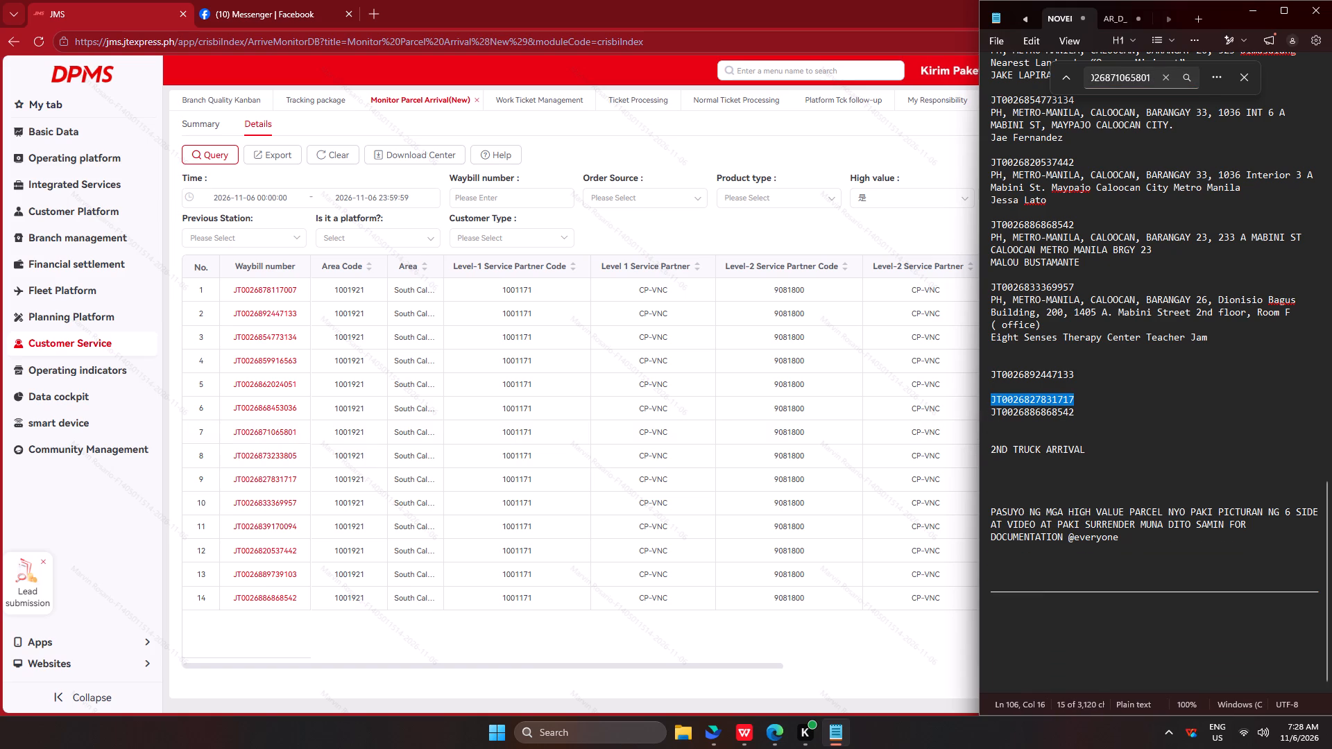
key("ctrl+c")
key("ctrl+c")
key("ctrl+c")
key("ctrl+c")
left_click(1167, 82, "ctrl")
left_click(1147, 76)
key("ctrl+v")
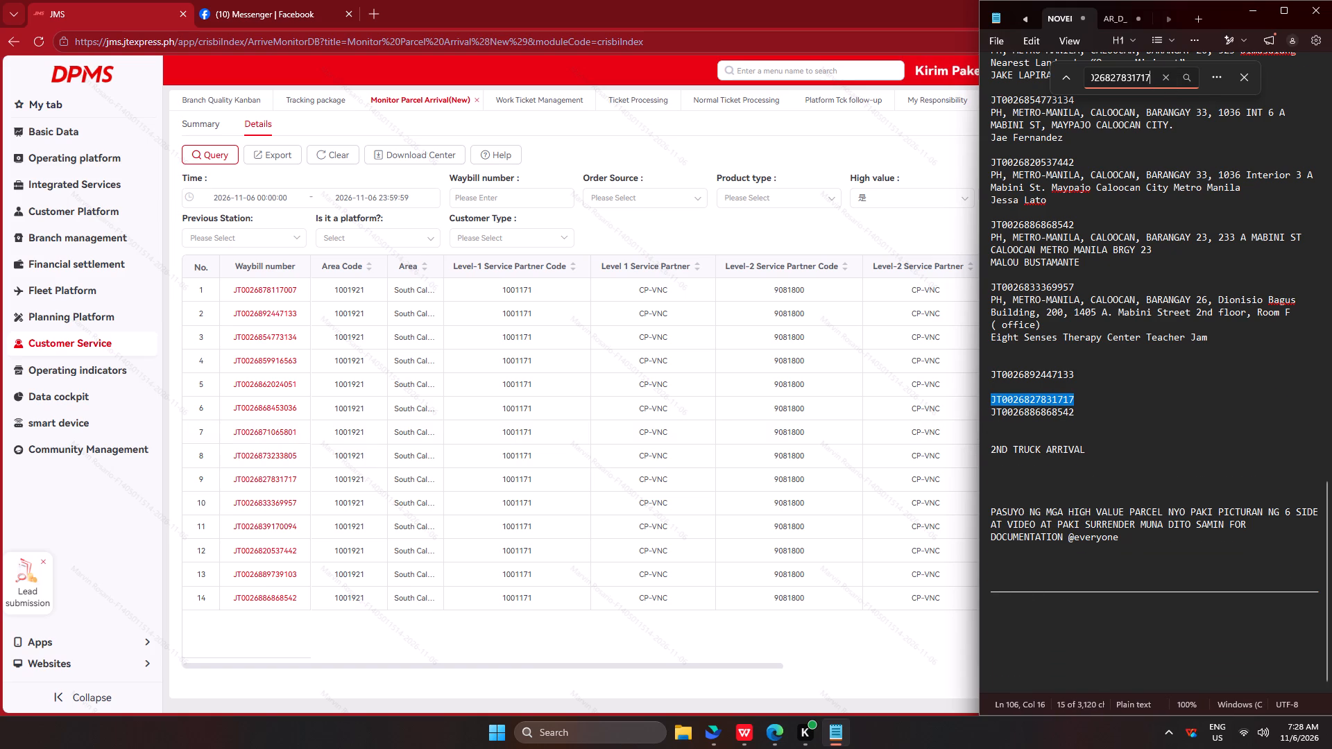
key("Return")
scroll(1150, 129, "down", 7)
scroll(1101, 394, "down", 6)
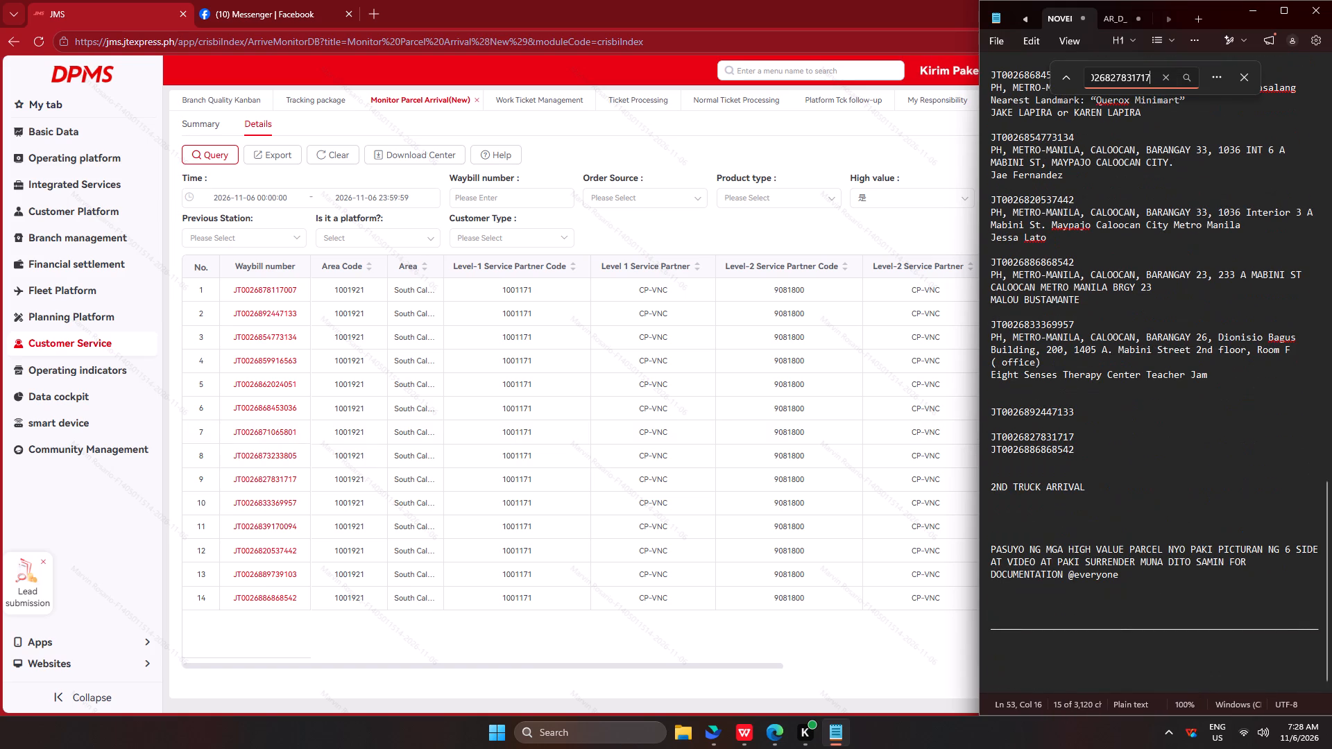
left_click_drag(1084, 436, 936, 427)
key("ctrl+x")
left_click_drag(1090, 440, 998, 429)
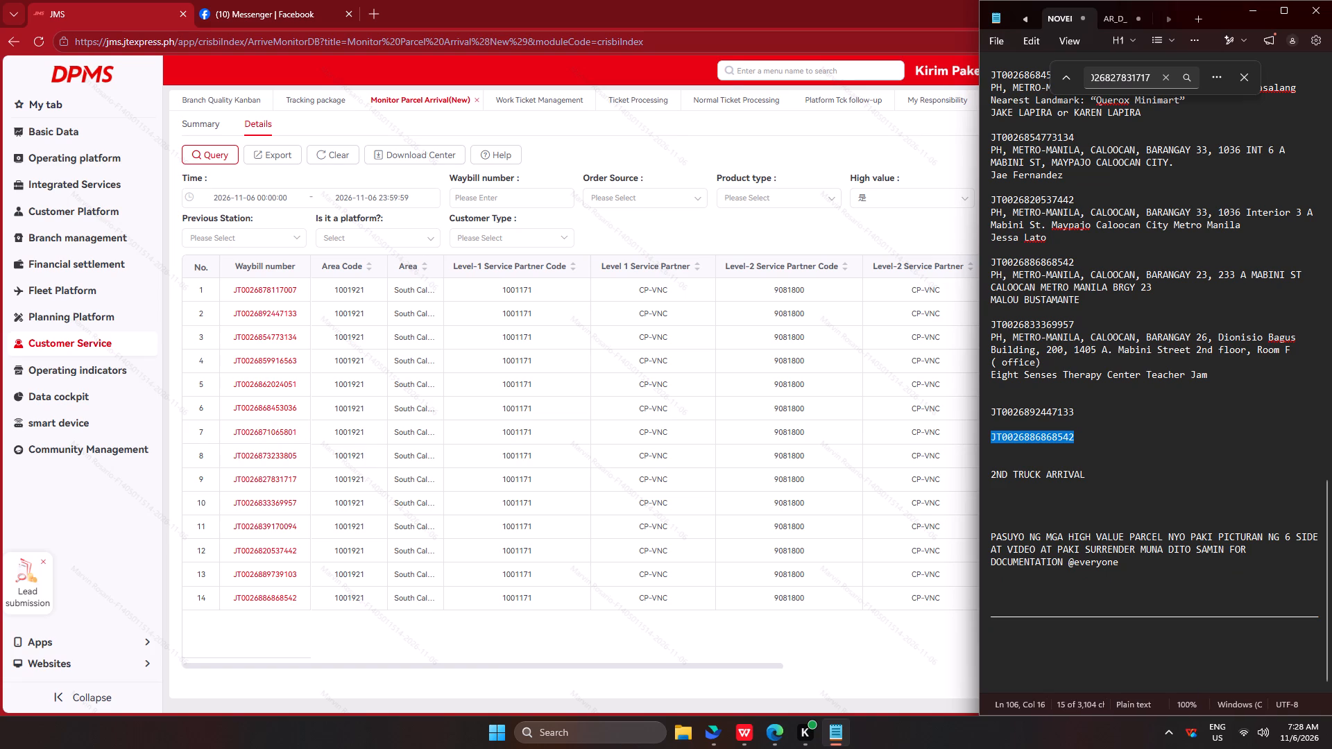
left_click_drag(998, 429, 992, 428)
key("ctrl+c")
key("ctrl+c")
left_click(1163, 78)
key("ctrl+v")
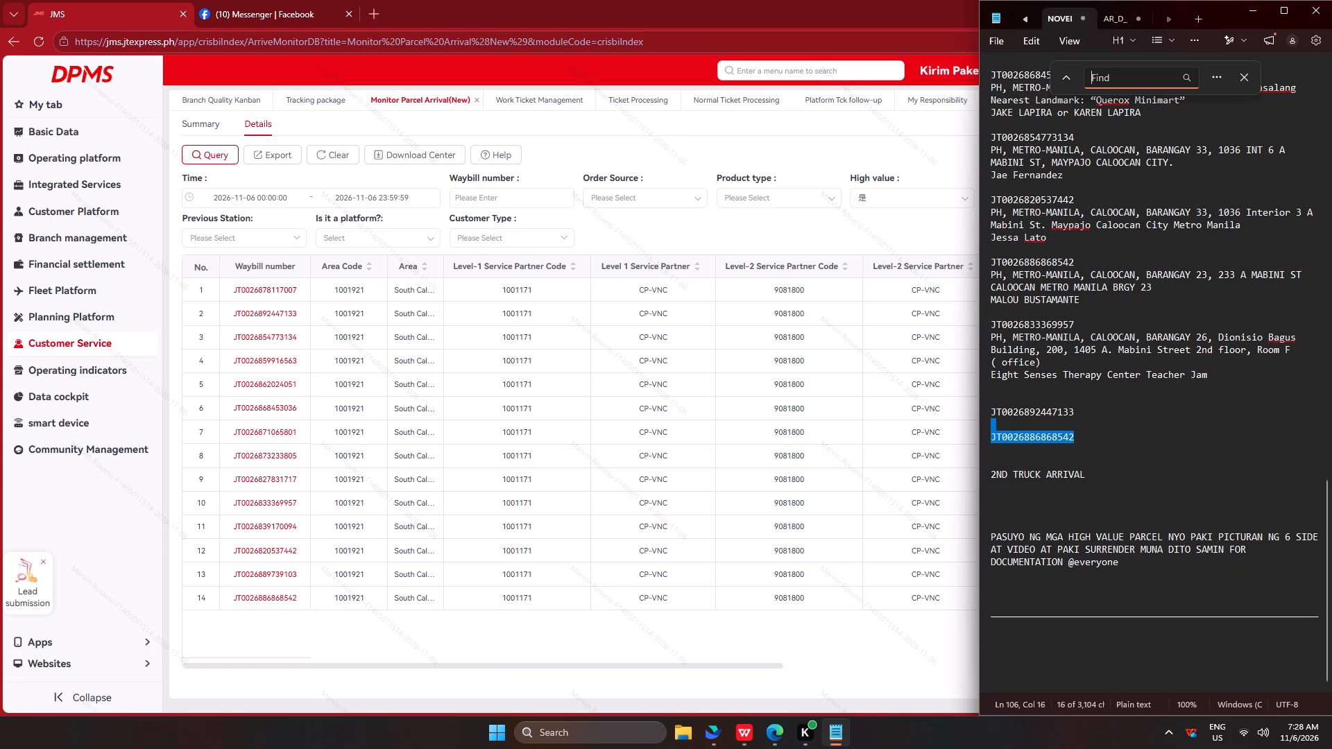
key("Return")
left_click(1134, 438)
left_click_drag(1103, 442, 1054, 437)
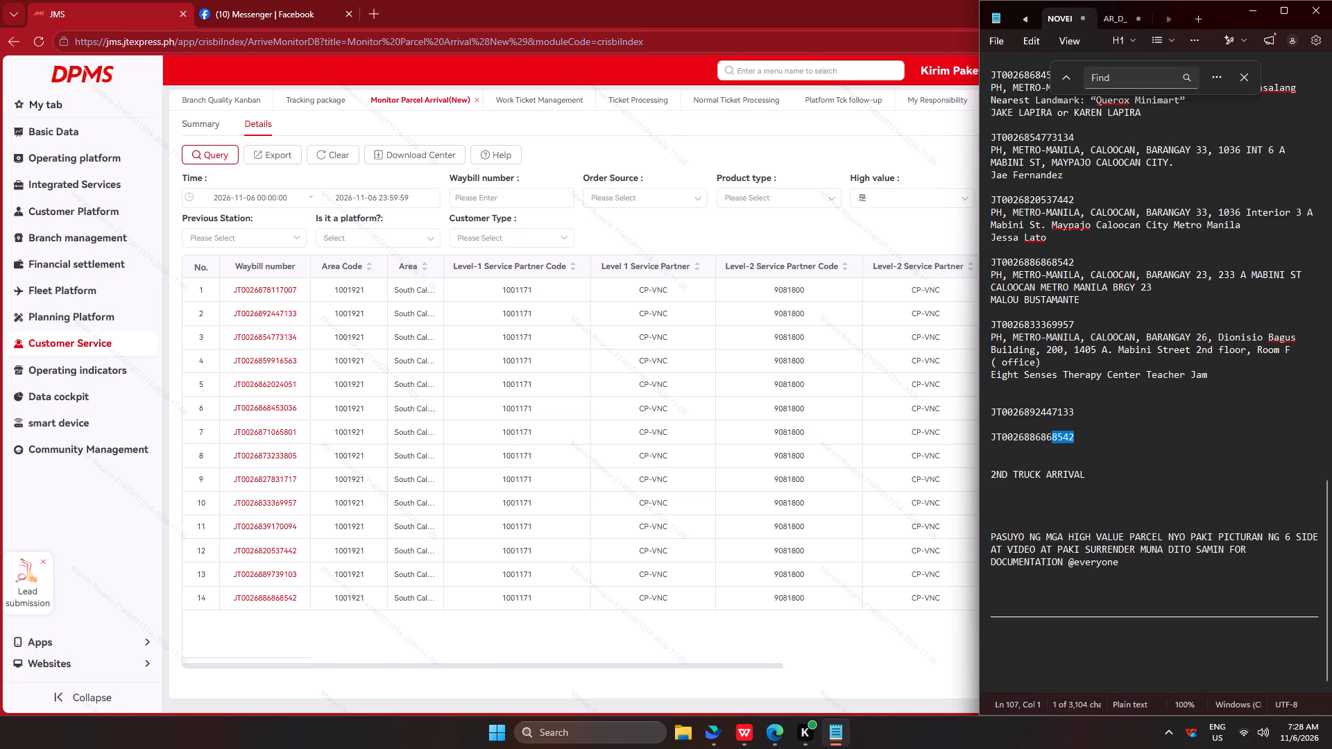
left_click_drag(1054, 437, 953, 441)
key("ctrl+c")
key("ctrl+c")
key("ctrl+c")
key("ctrl+c")
left_click(1100, 79, "ctrl")
key("ctrl+v")
key("Return")
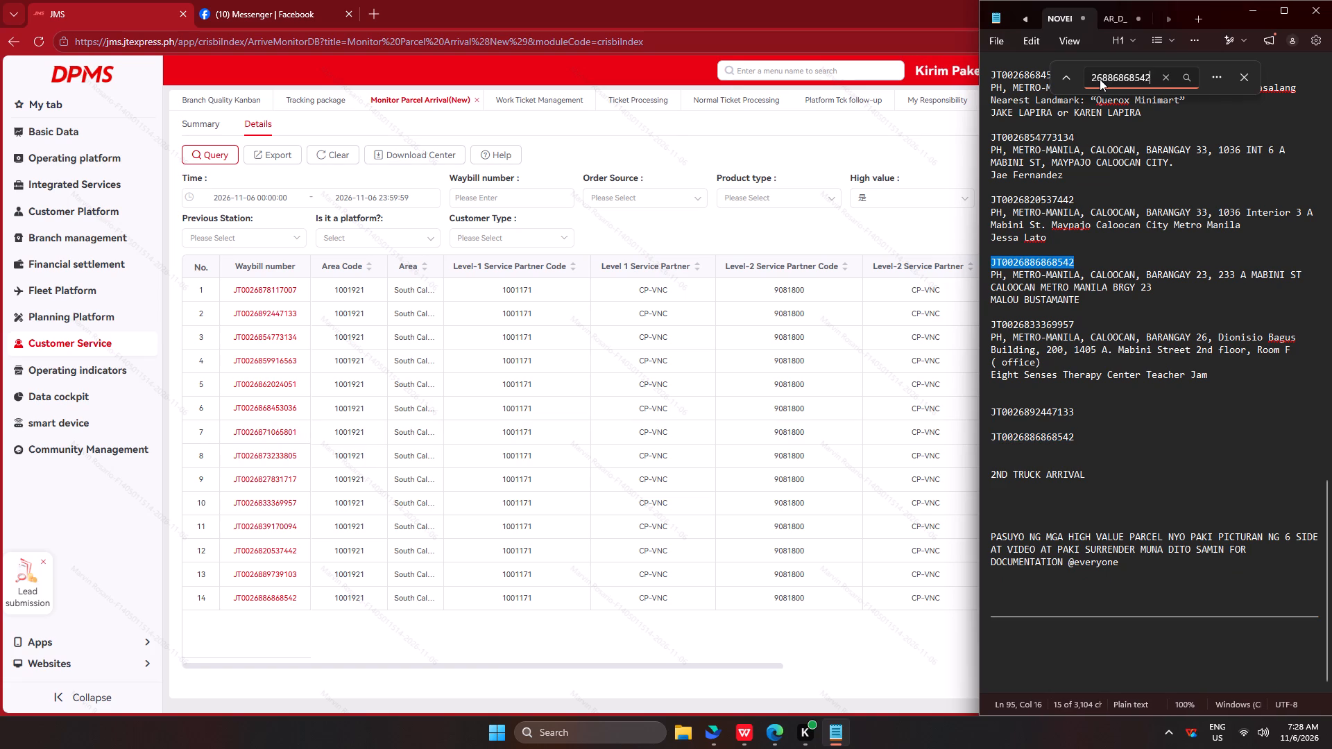
left_click(1032, 425)
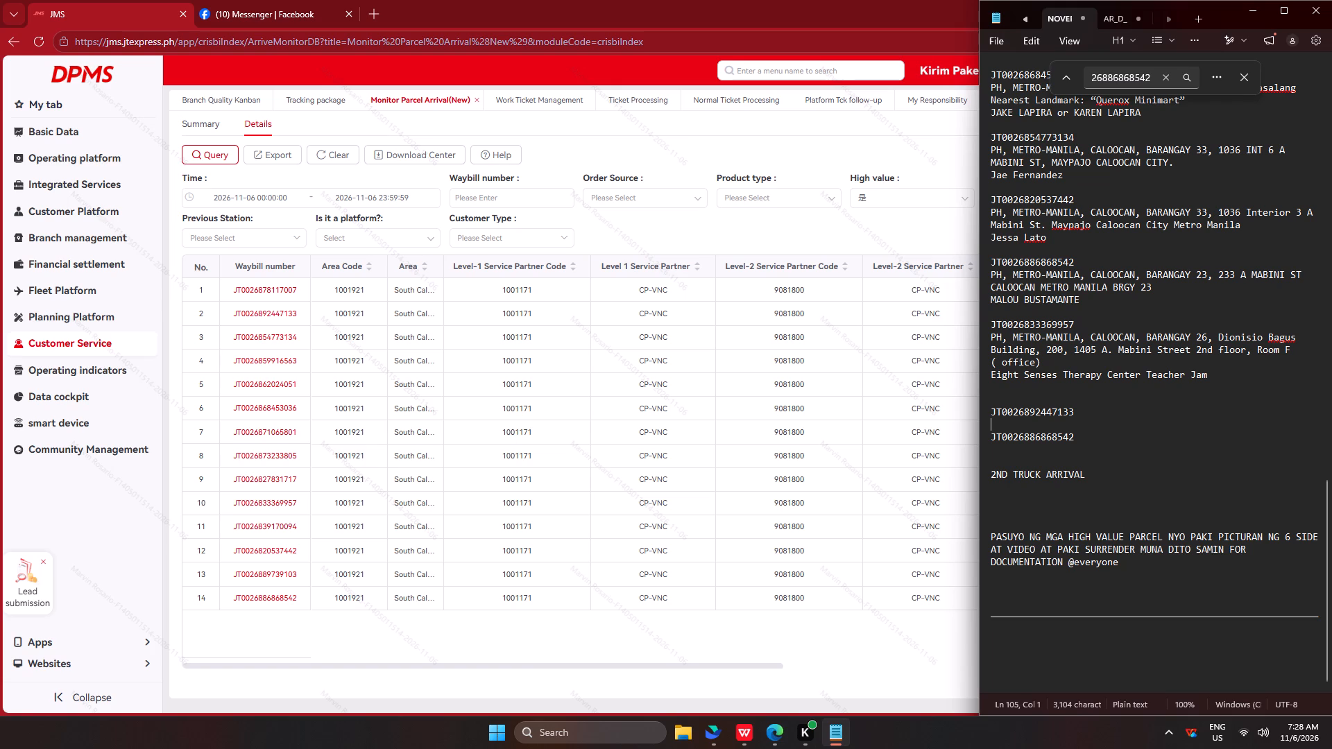
left_click(1014, 389)
left_click(1013, 399)
key("BackSpace")
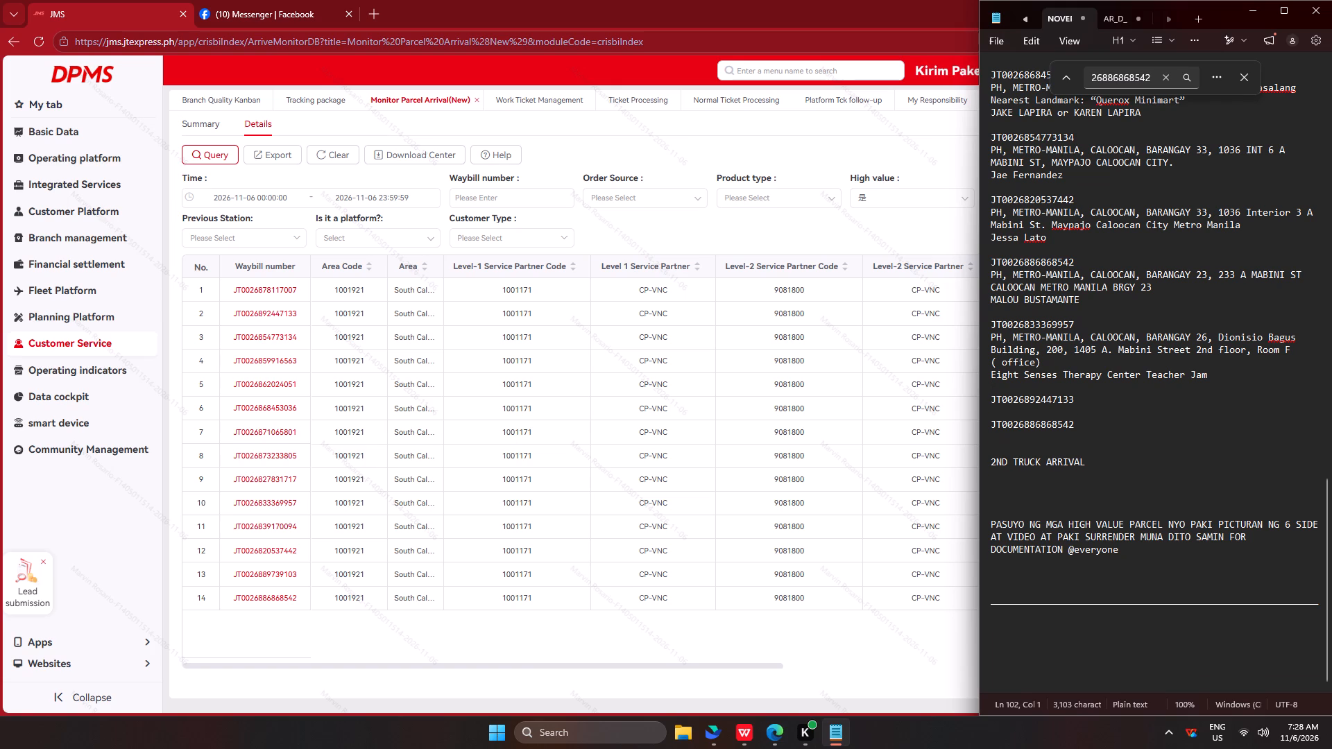
left_click_drag(1085, 424, 989, 395)
key("ctrl+c")
key("ctrl+c")
key("ctrl+c")
key("ctrl+c")
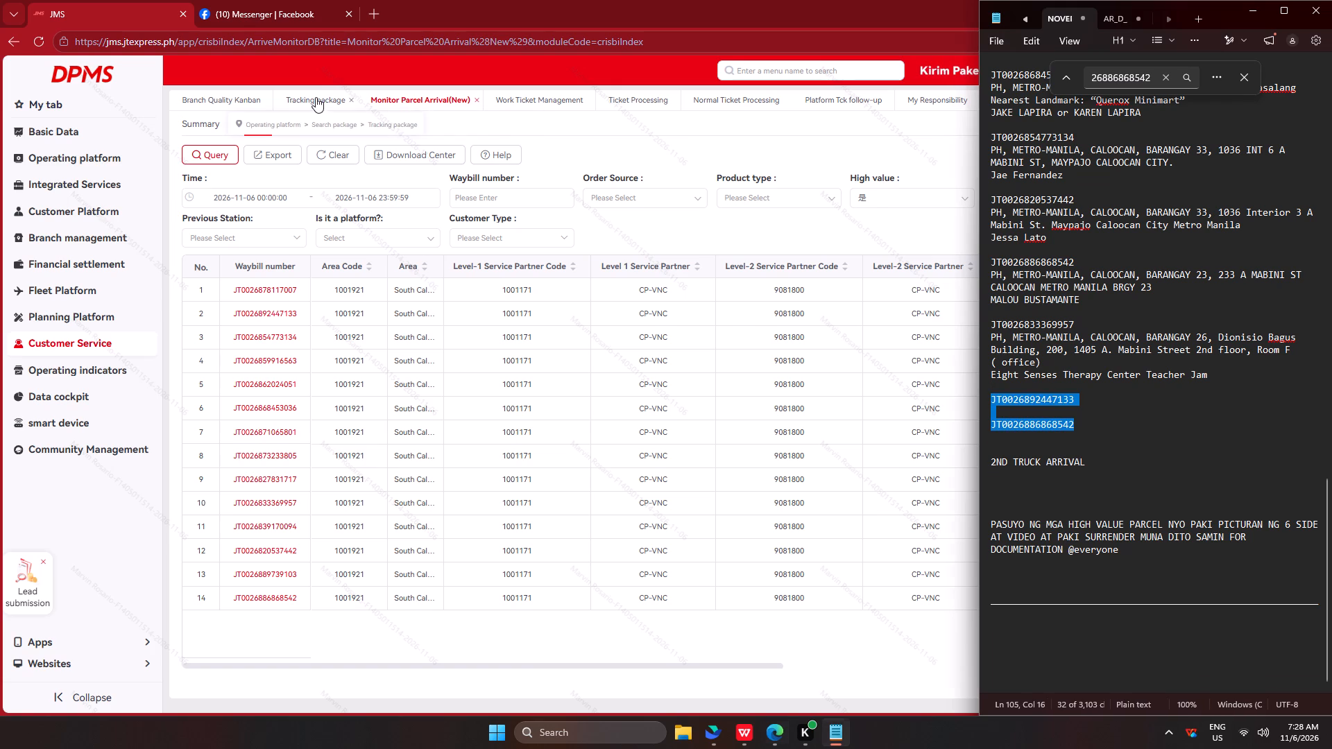
left_click(316, 97, "ctrl")
left_click(259, 232)
left_click(263, 209)
key("ctrl+v")
left_click(198, 237)
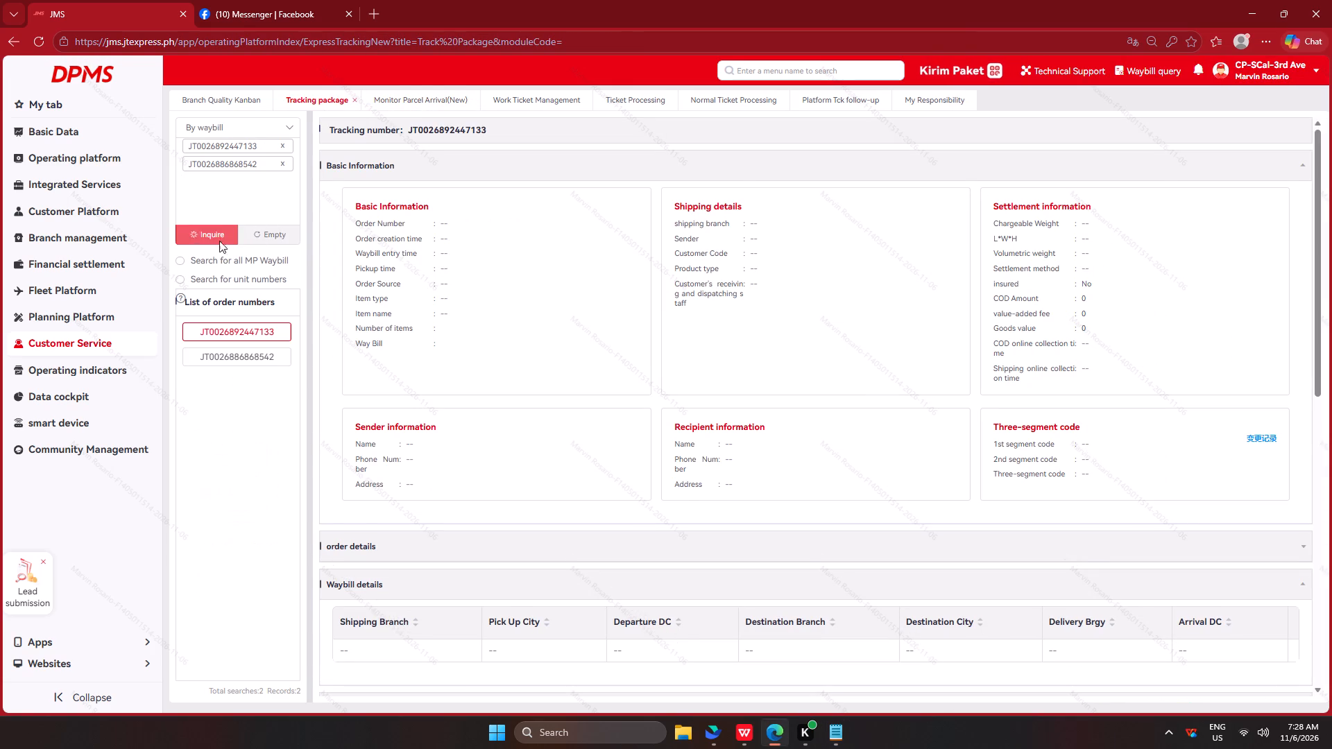
scroll(641, 324, "down", 6)
scroll(740, 359, "up", 5)
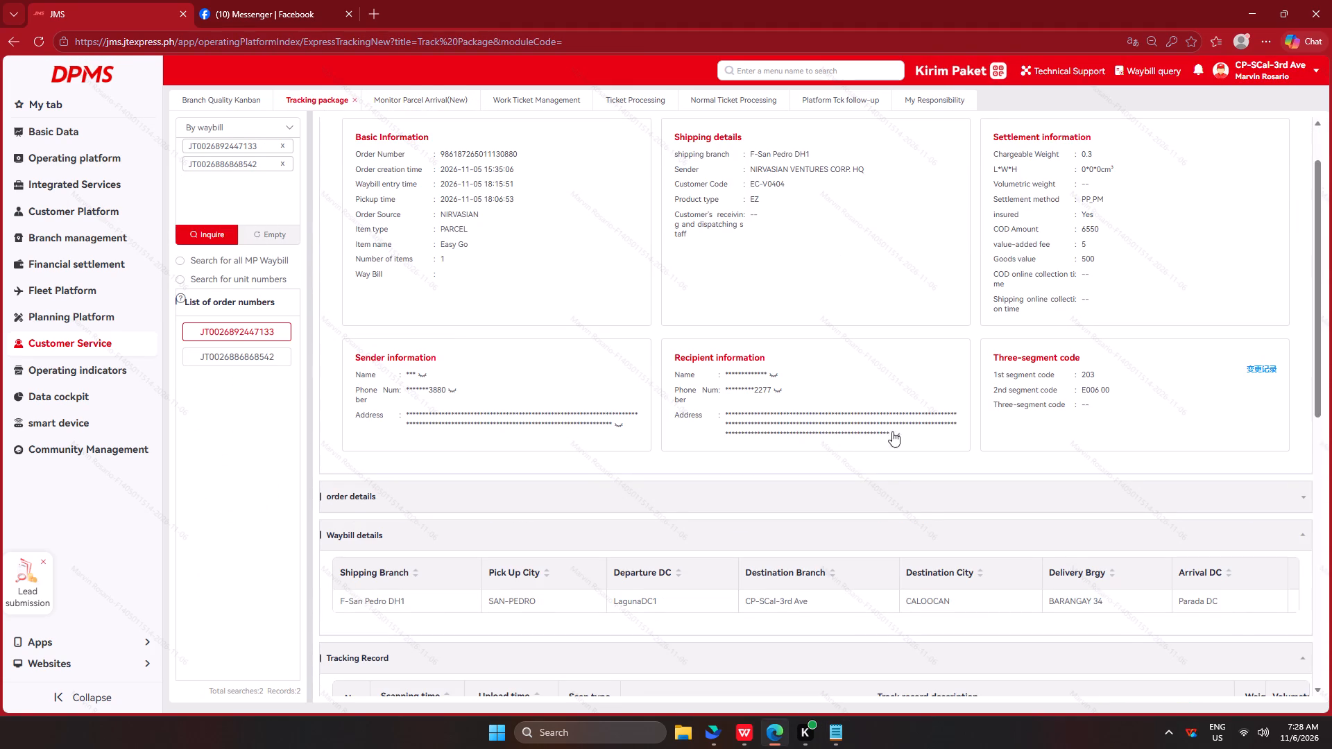
triple_click(894, 431)
key("ctrl+c")
key("ctrl+c")
key("ctrl+c")
key("ctrl+c")
key("alt+Tab")
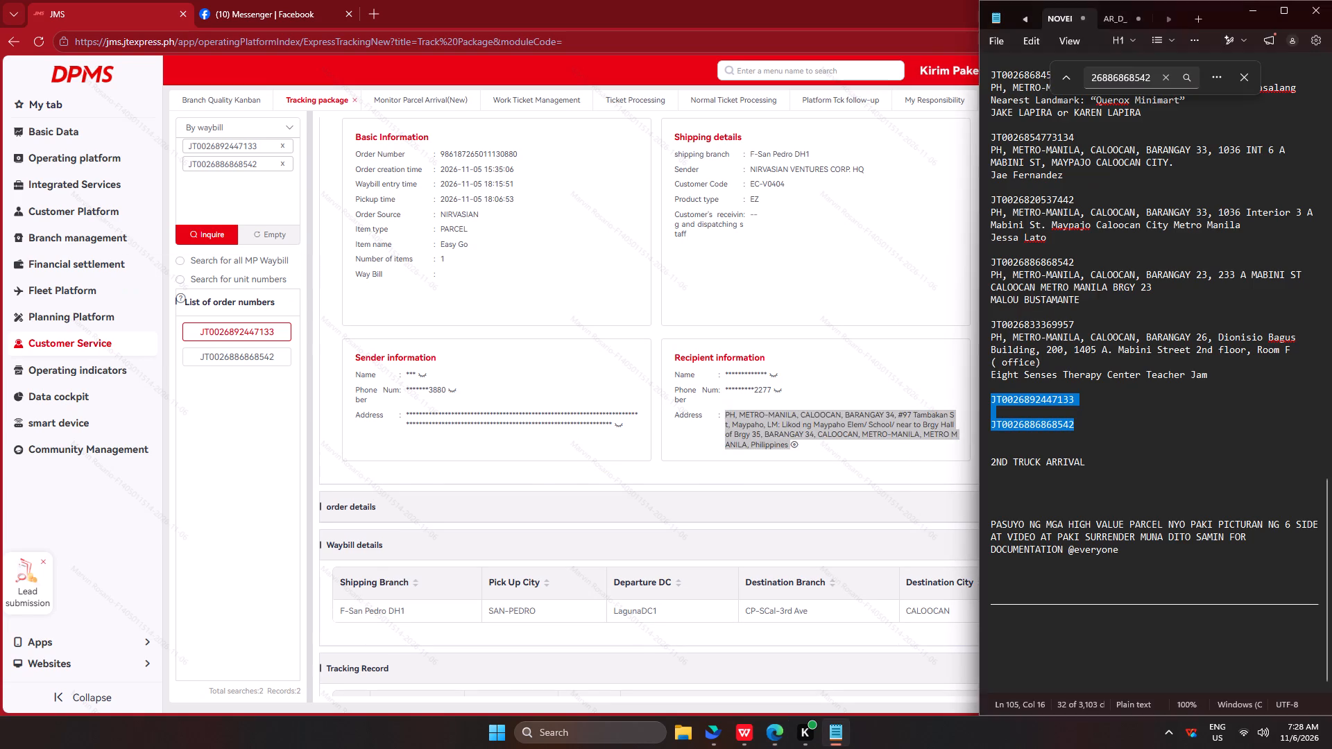
left_click(1086, 399)
key("Return")
key("ctrl+v")
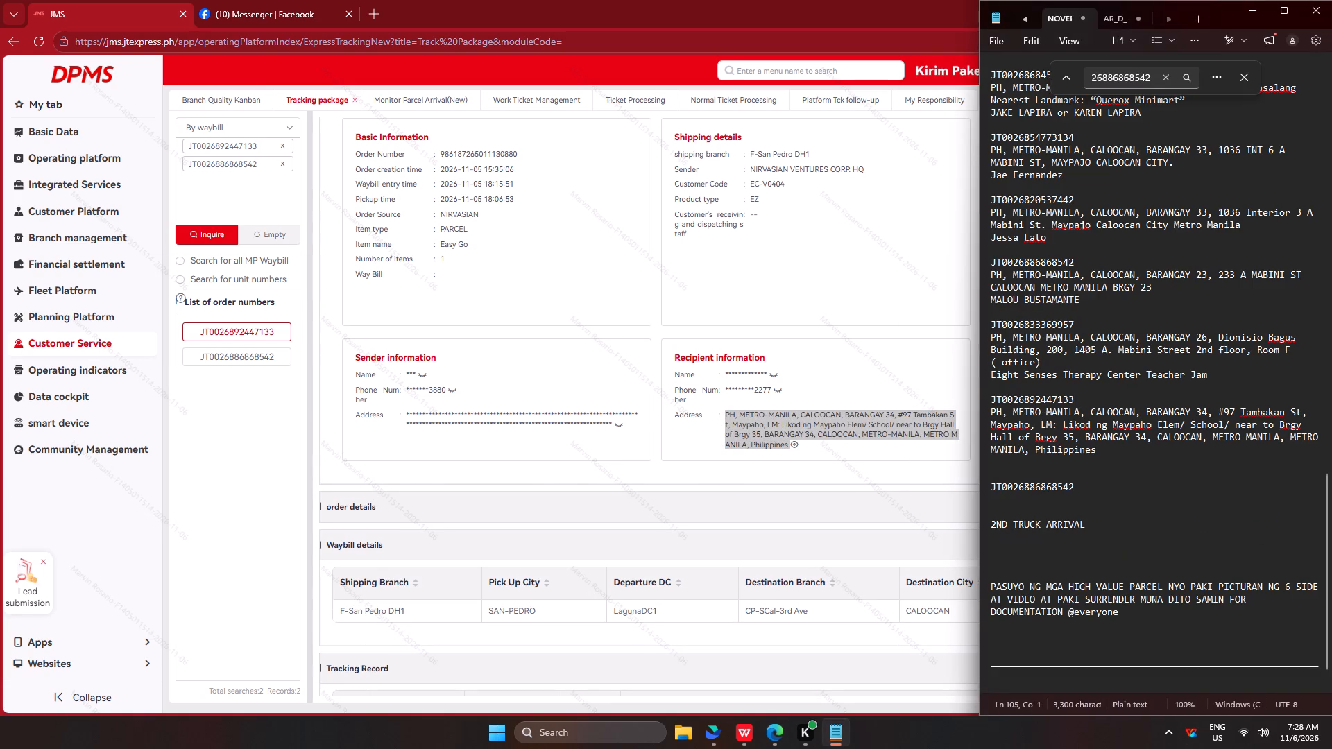
left_click(773, 373)
triple_click(741, 374)
key("ctrl+c")
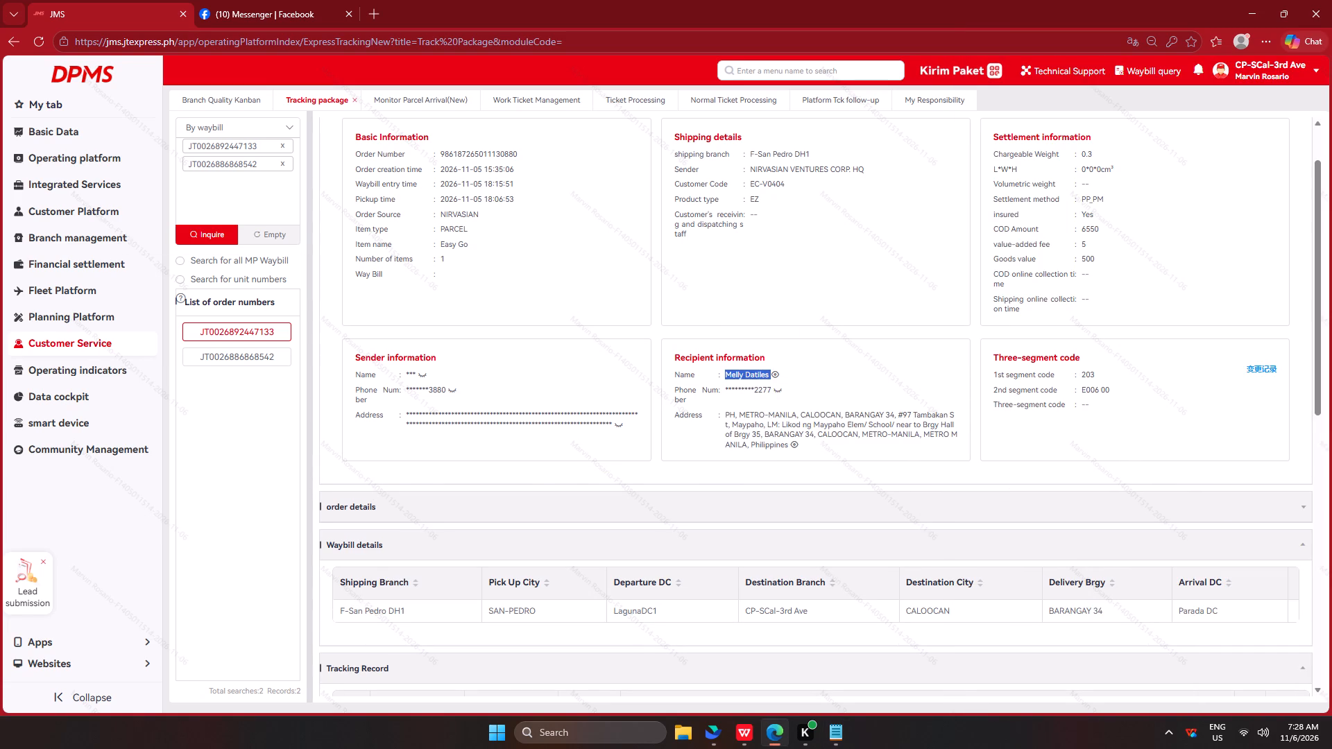
key("ctrl+c")
key("ctrl+c")
key("alt+Tab")
key("ctrl+v")
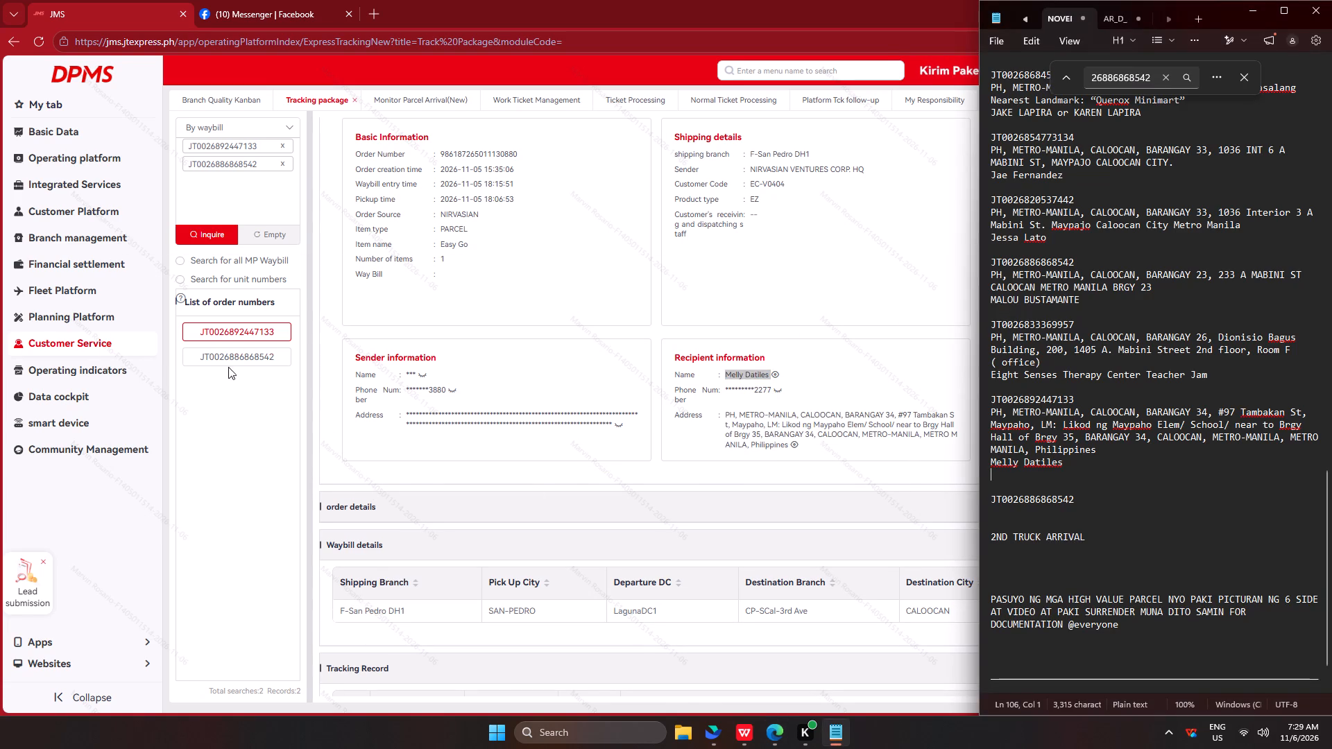
left_click(225, 361)
left_click(762, 420)
triple_click(778, 422)
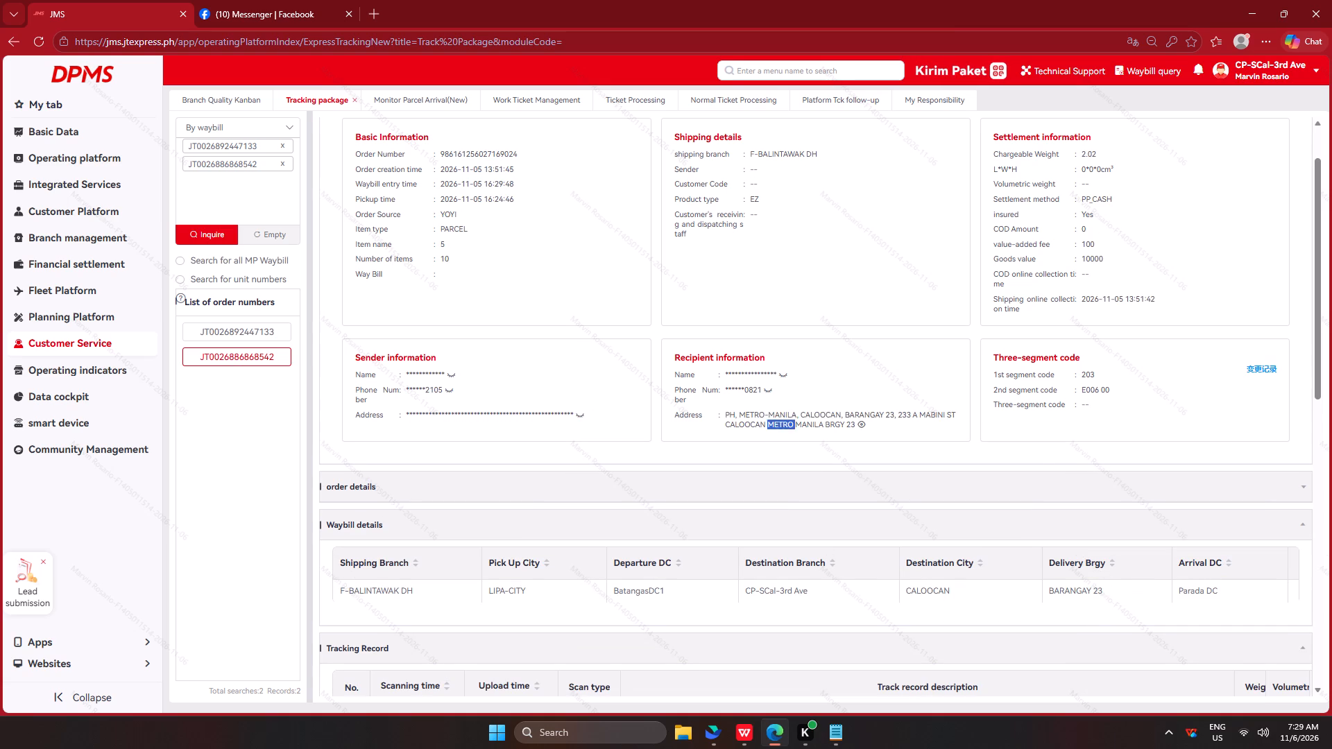
left_click(778, 422)
key("ctrl+c")
key("ctrl+c")
key("ctrl+c")
key("alt+Tab")
left_click(1088, 497)
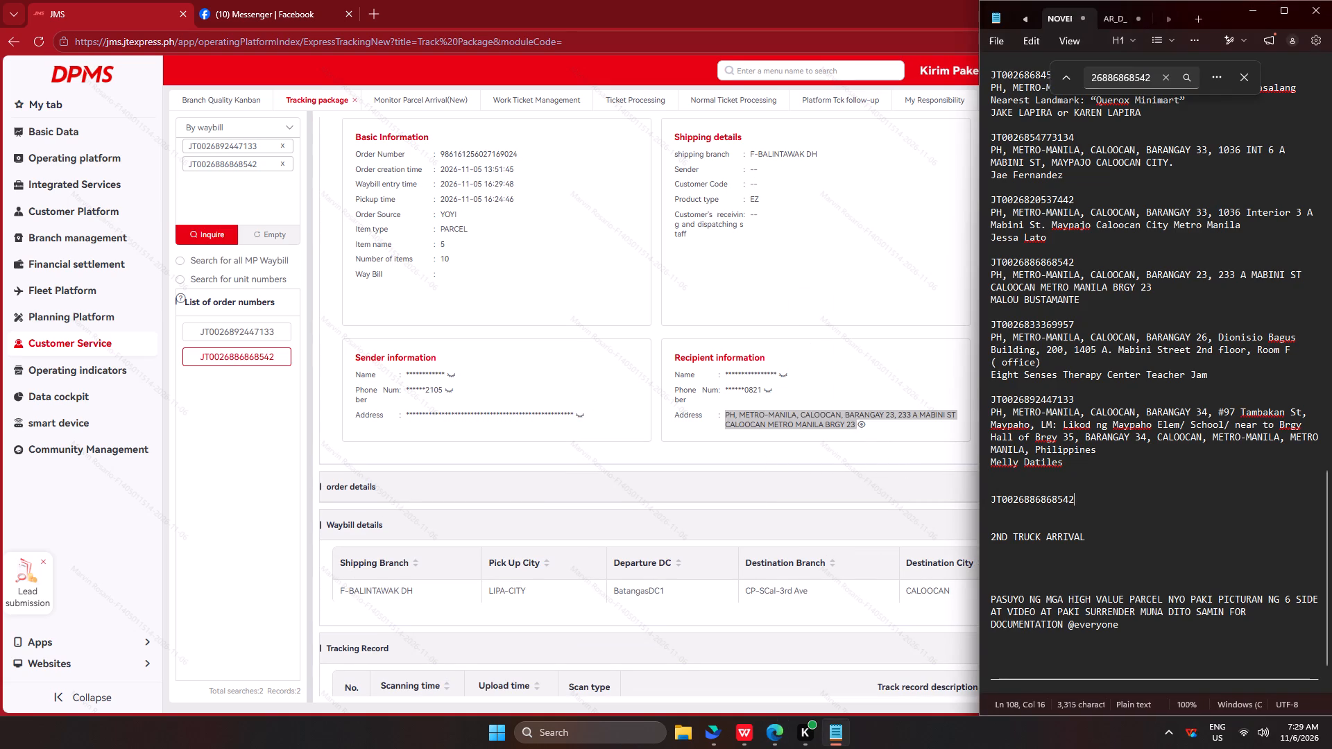
key("Return")
key("ctrl+v")
left_click(783, 374)
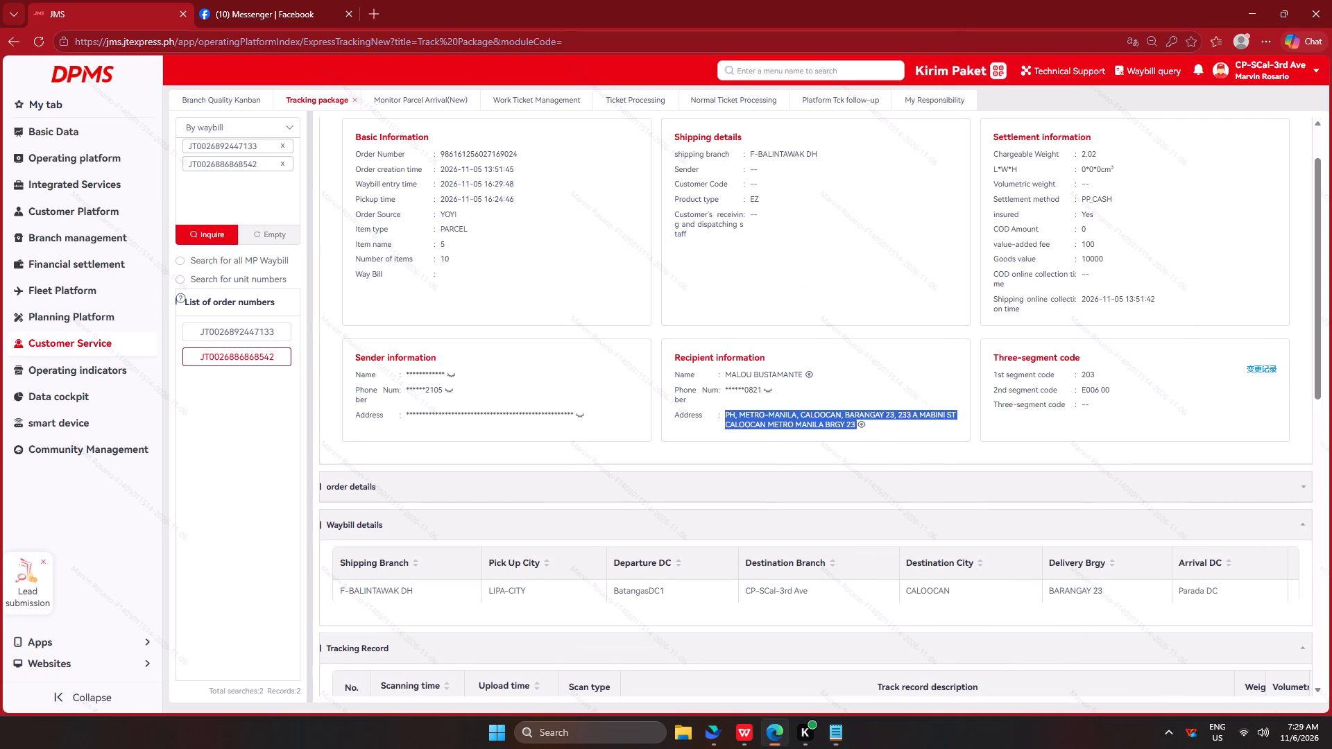
triple_click(761, 374)
key("ctrl+c")
key("ctrl+c")
key("ctrl+c")
key("ctrl+c")
key("alt+Tab")
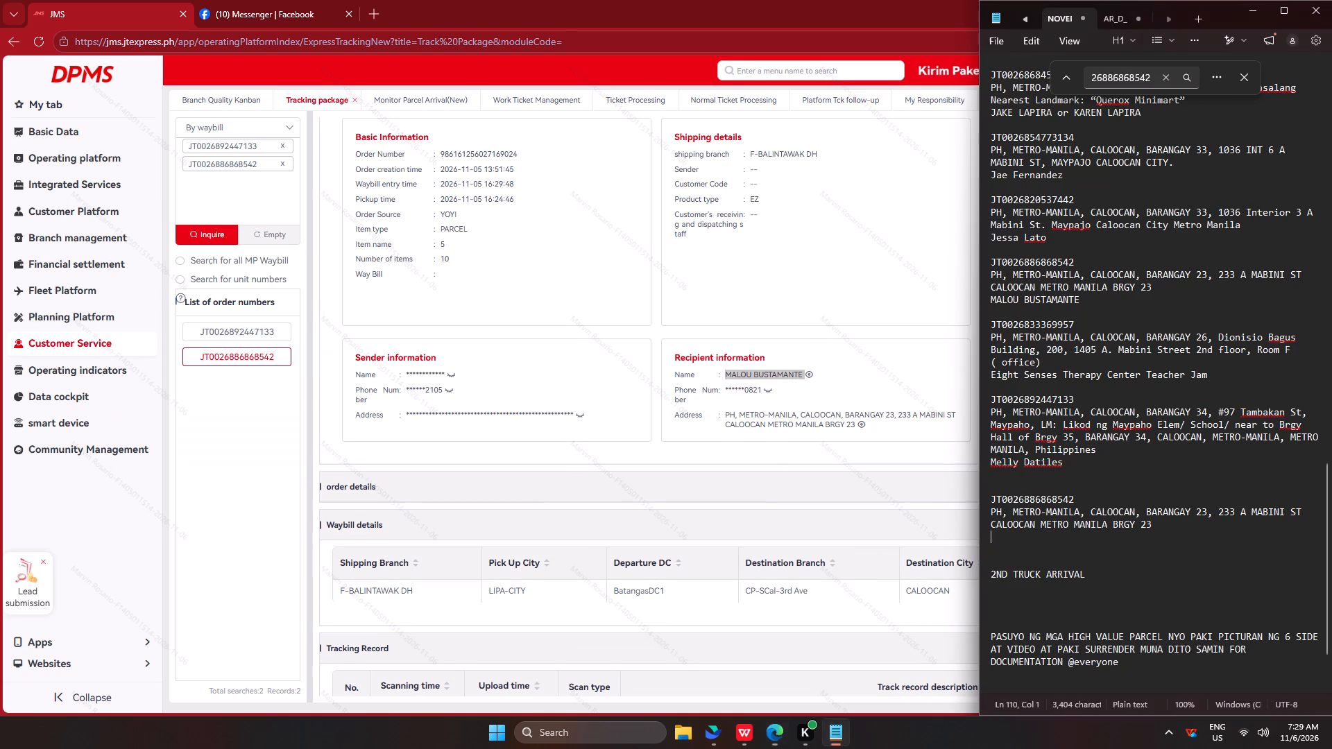
key("ctrl+v")
left_click(1027, 488)
key("BackSpace")
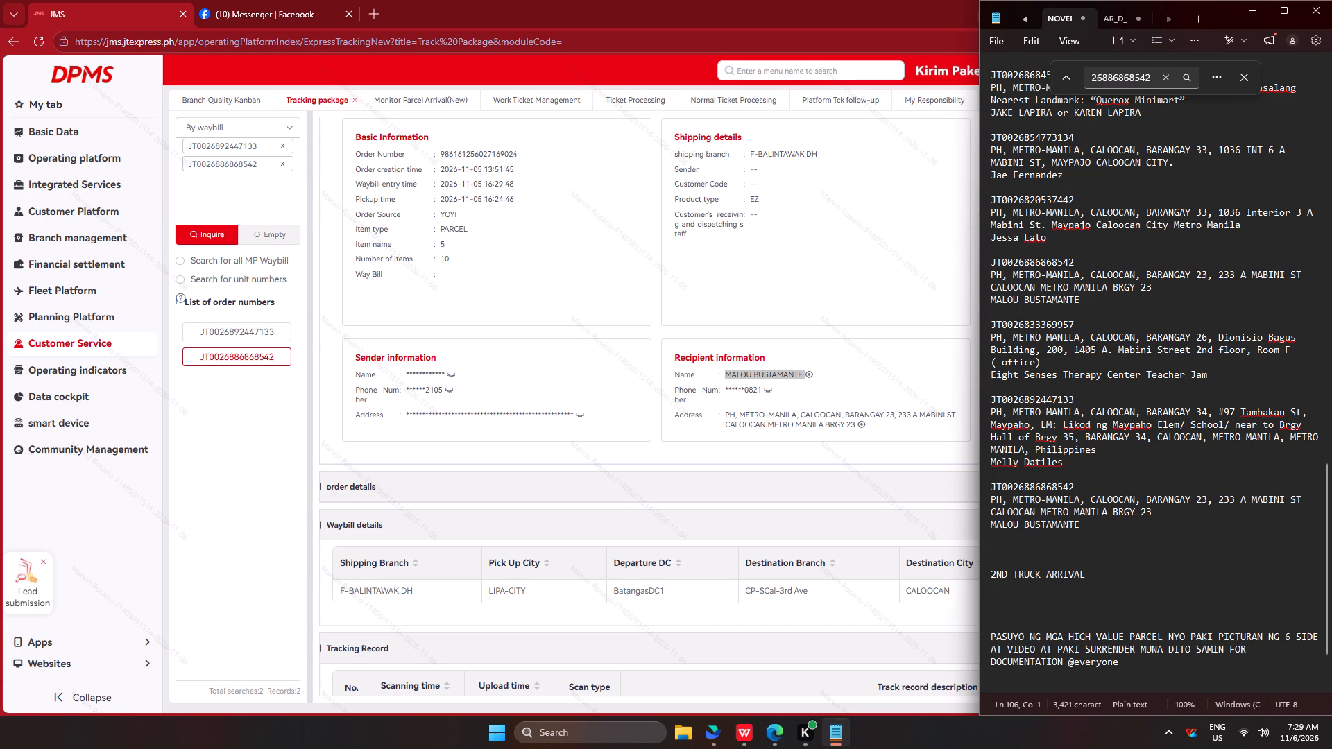
left_click_drag(1129, 671, 1089, 642)
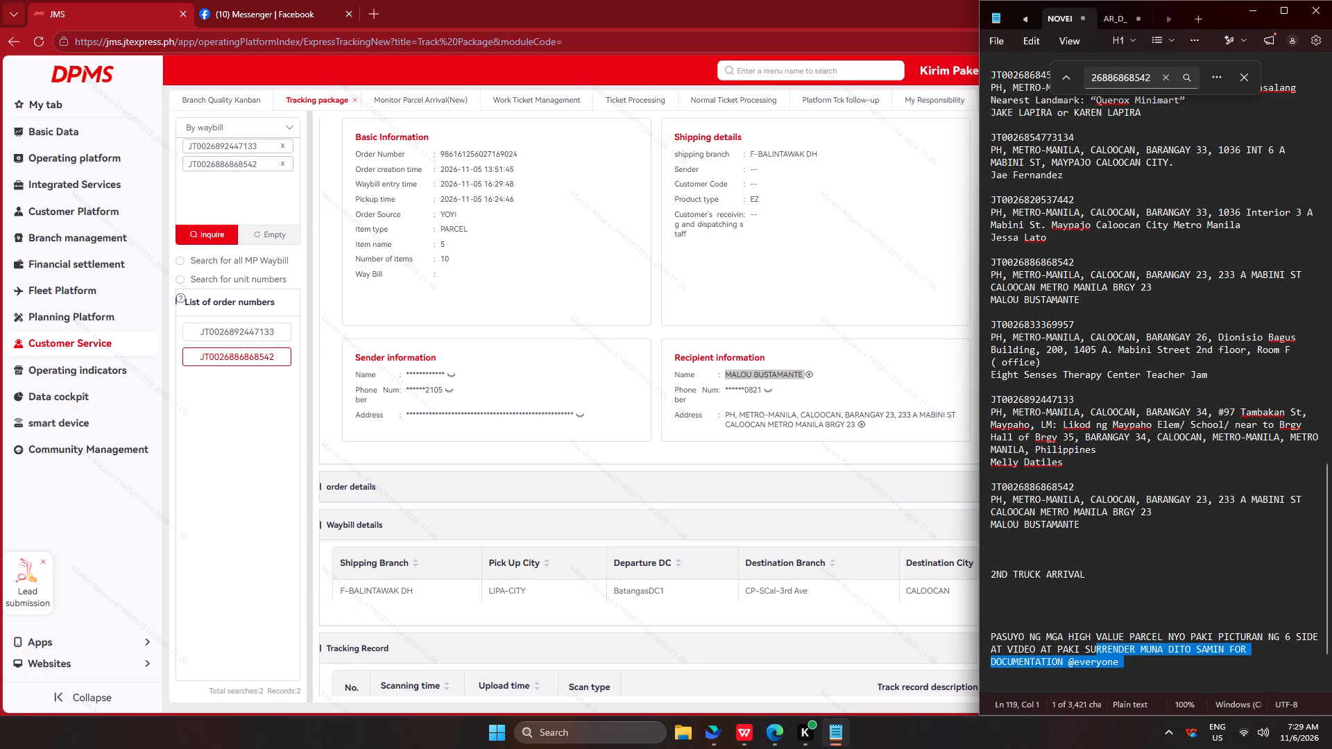
left_click_drag(1089, 642, 962, 398)
key("ctrl+c")
key("ctrl+c")
key("ctrl+c")
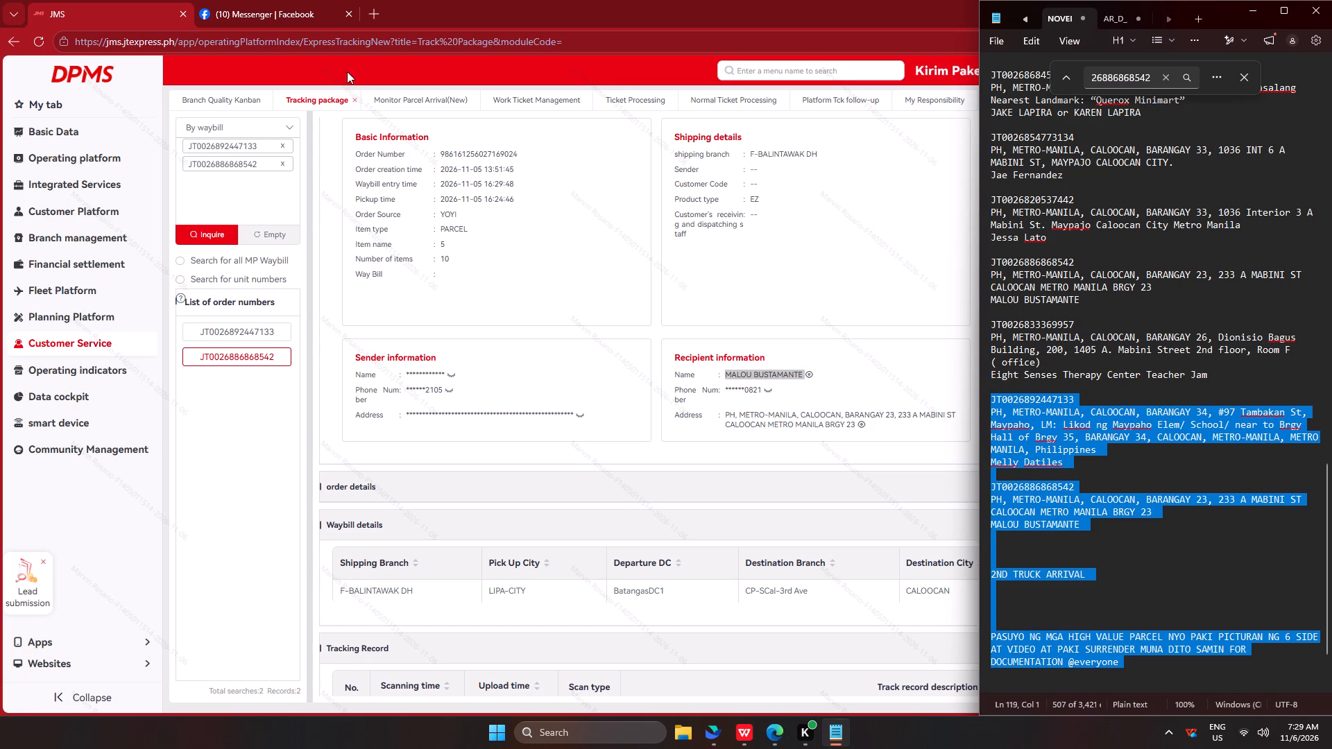
key("ctrl+c")
key("ctrl+c")
key("ctrl+c")
key("ctrl+c")
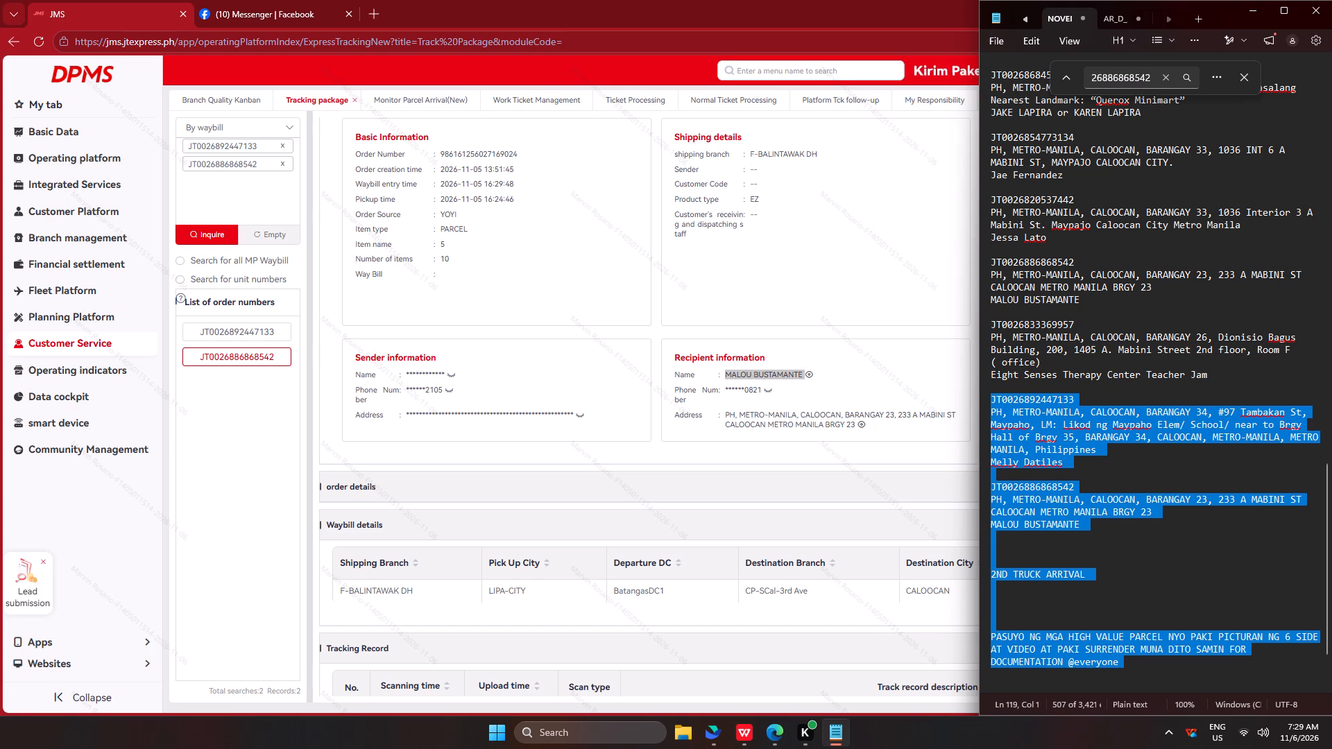
left_click(1143, 668)
left_click_drag(1143, 668, 980, 557)
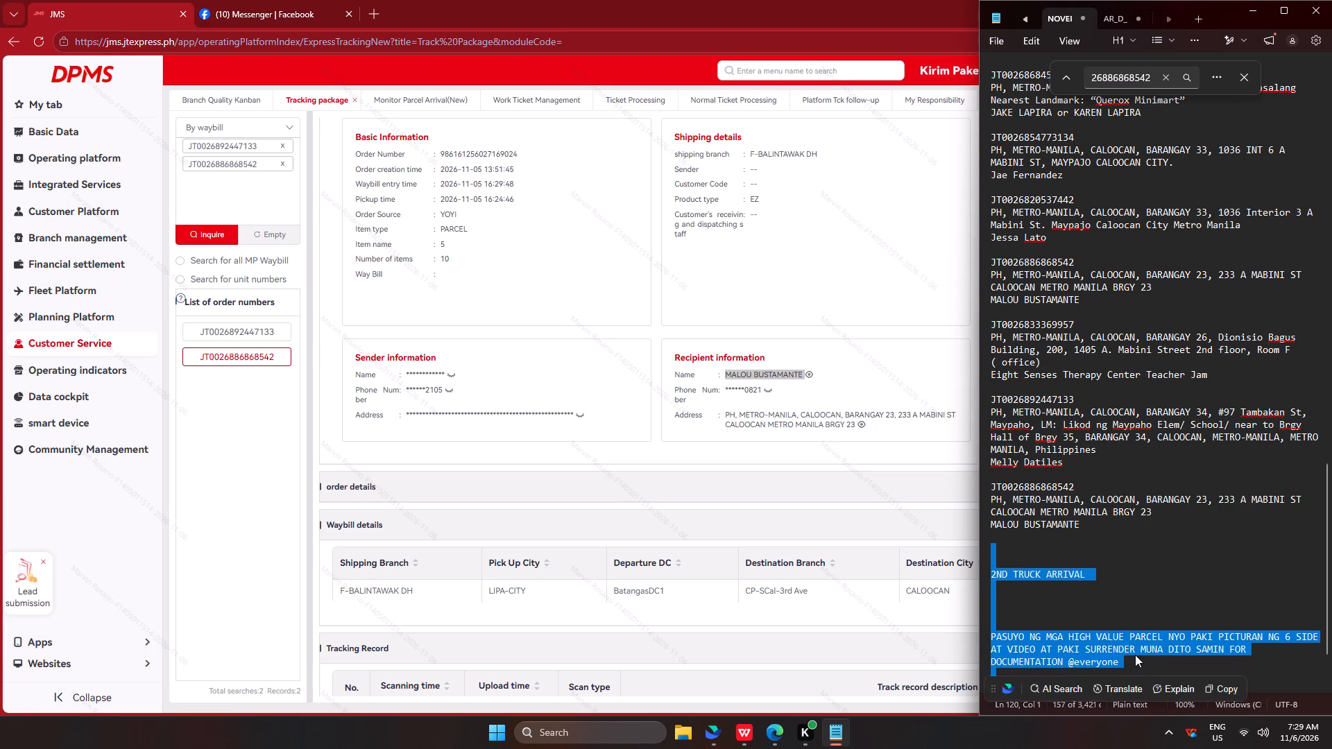
left_click(1136, 654)
left_click_drag(1130, 662, 966, 402)
key("ctrl+c")
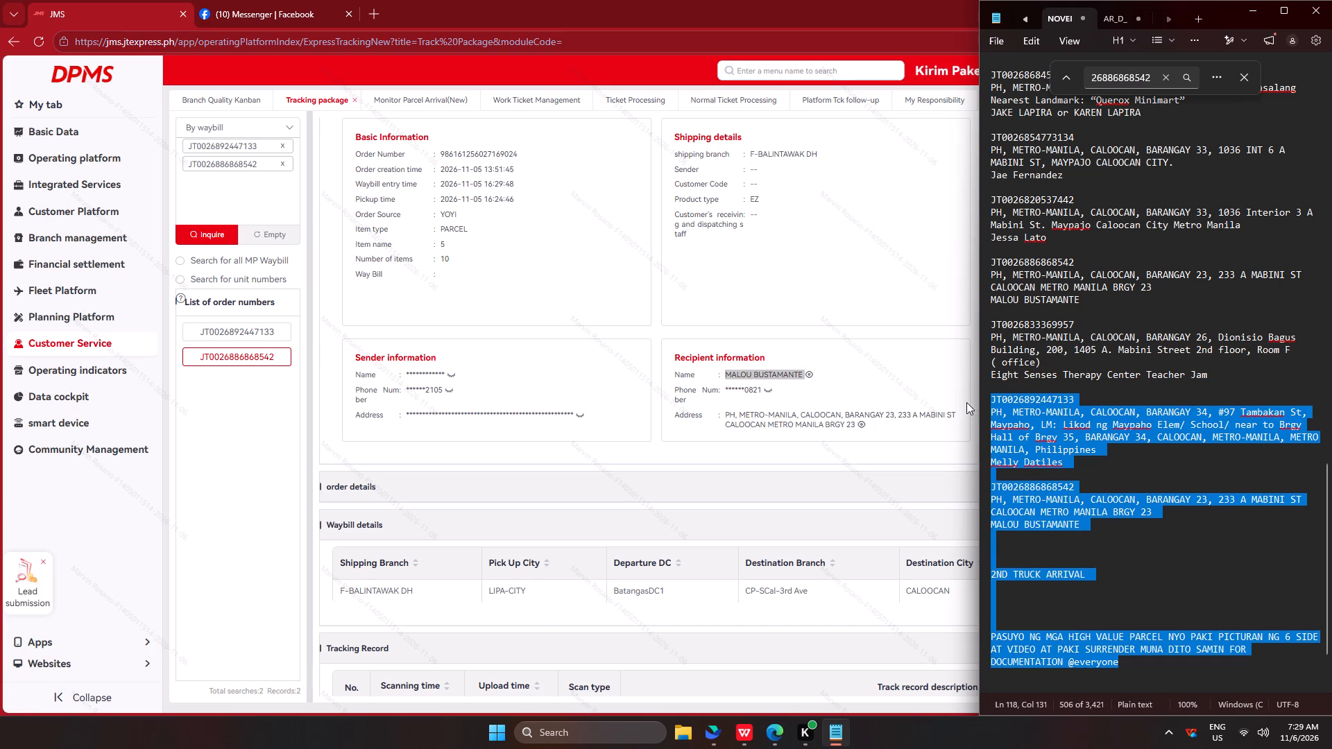
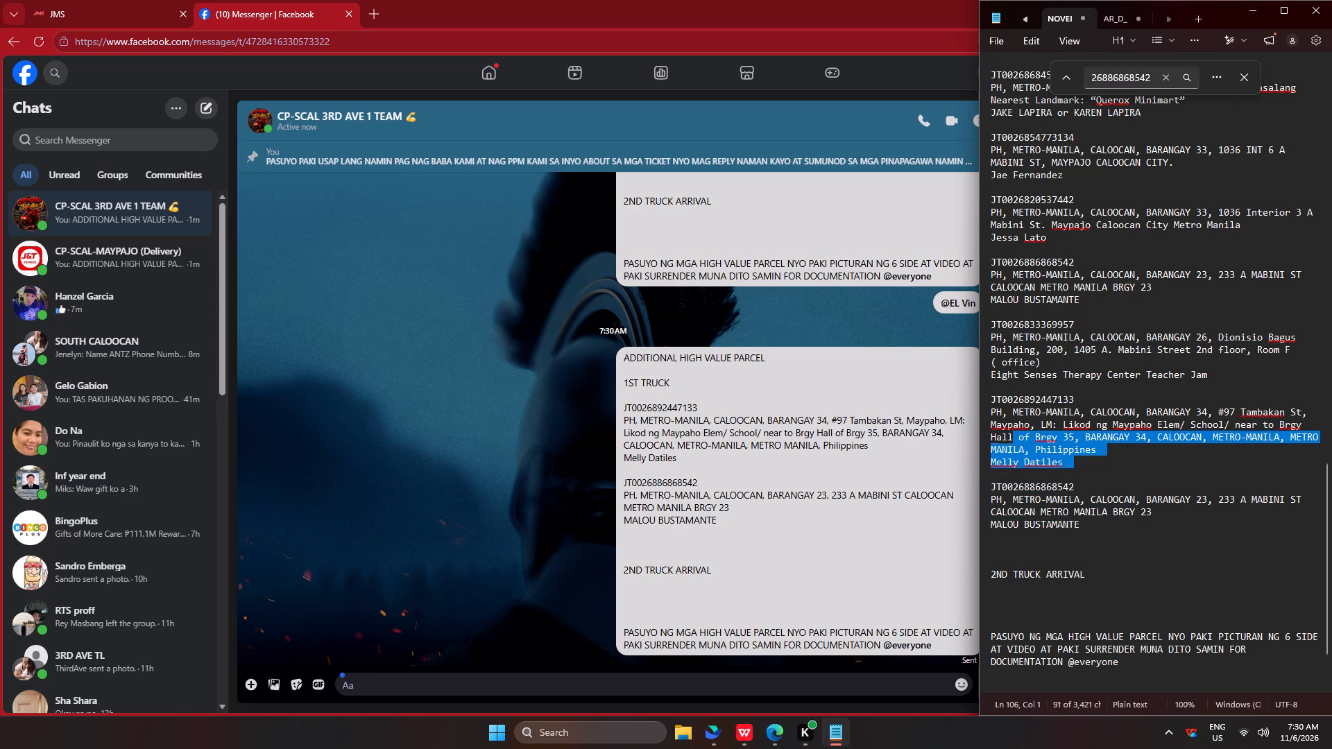
left_click_drag(1013, 439, 967, 397)
key("ctrl+x")
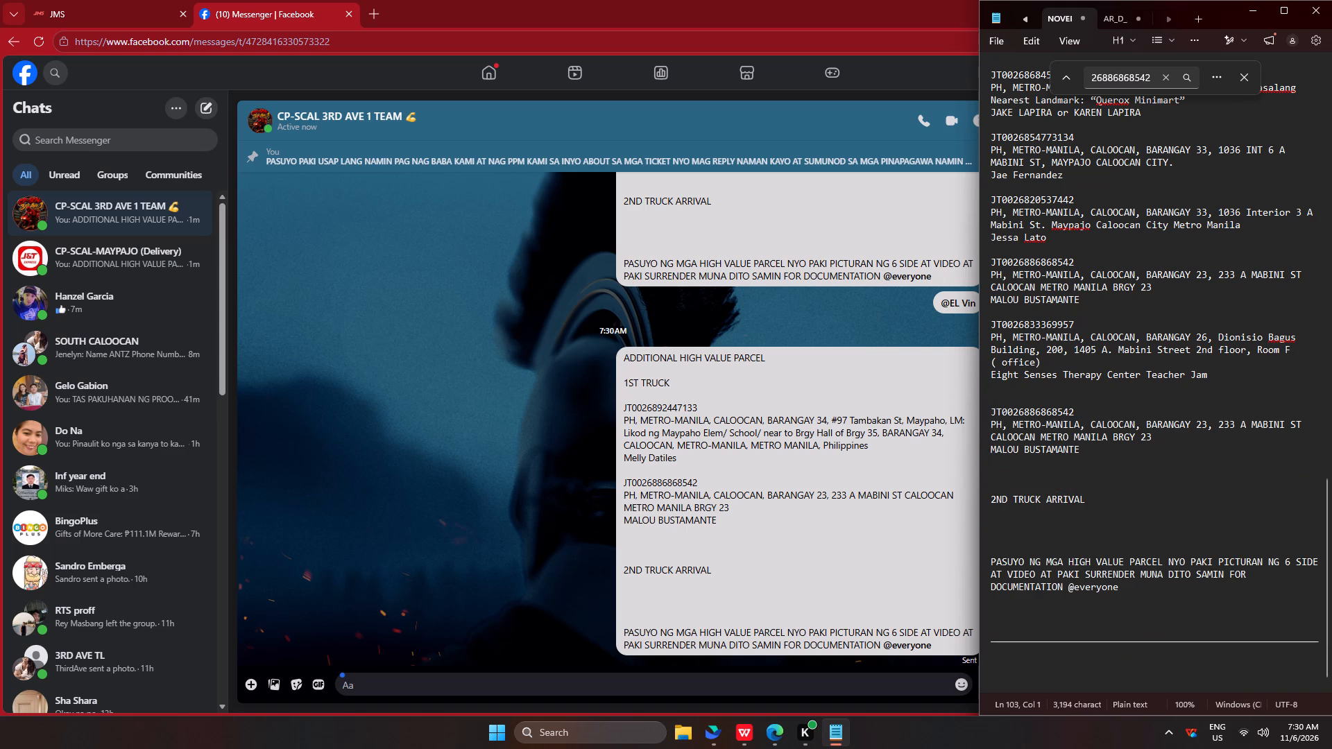
key("BackSpace")
scroll(1090, 307, "up", 5)
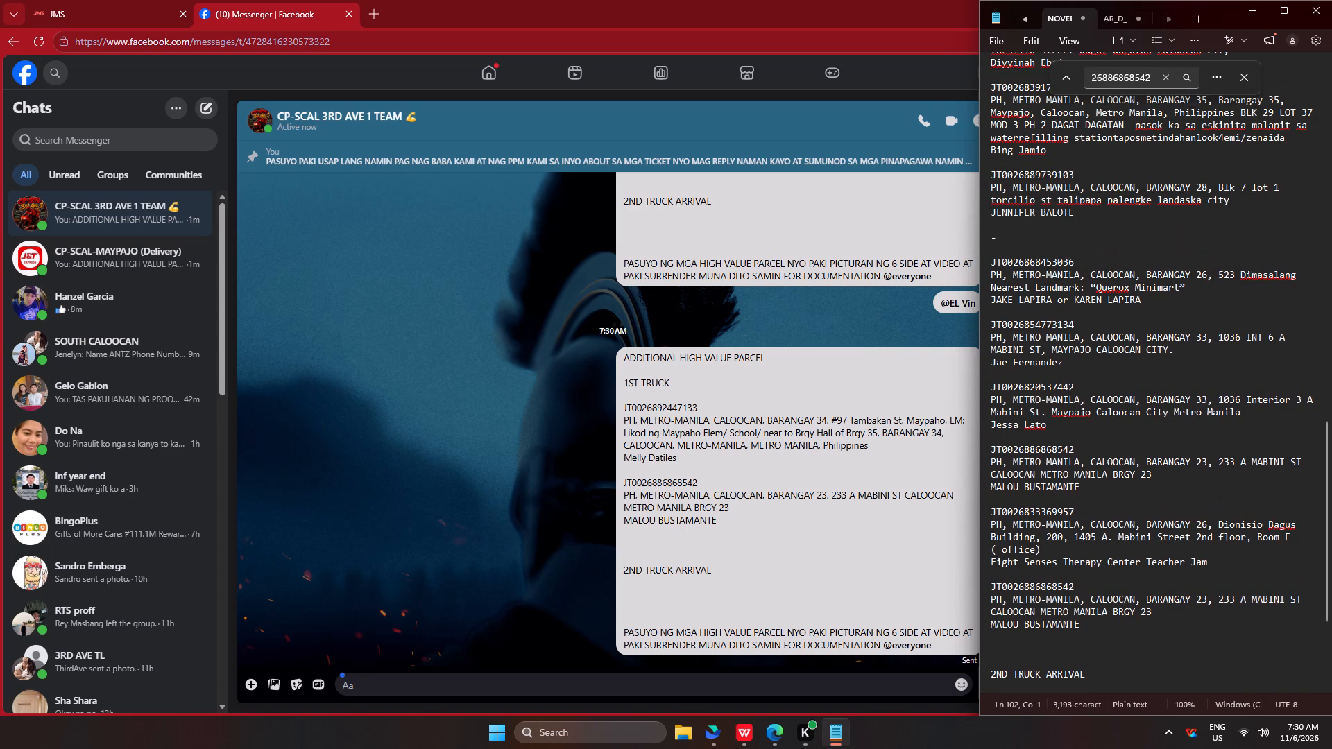
left_click(1091, 222)
key("Return")
key("ctrl+v")
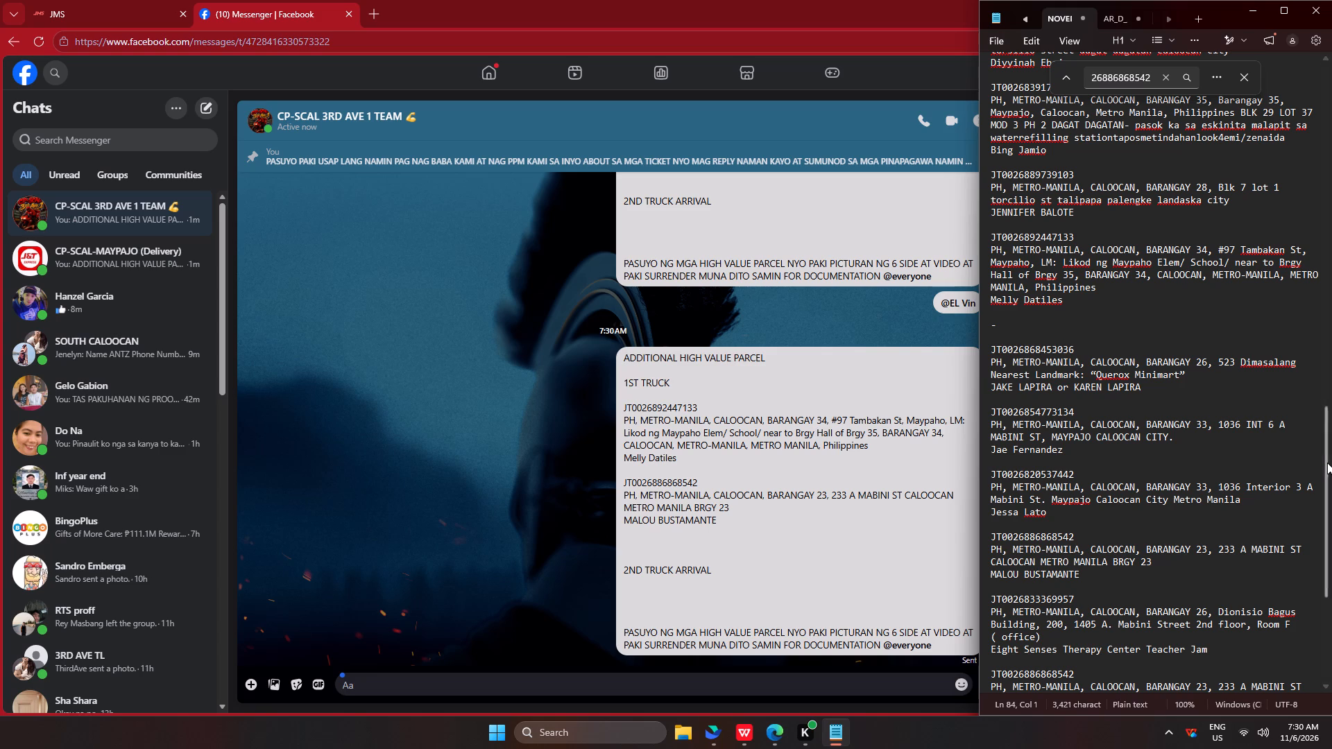
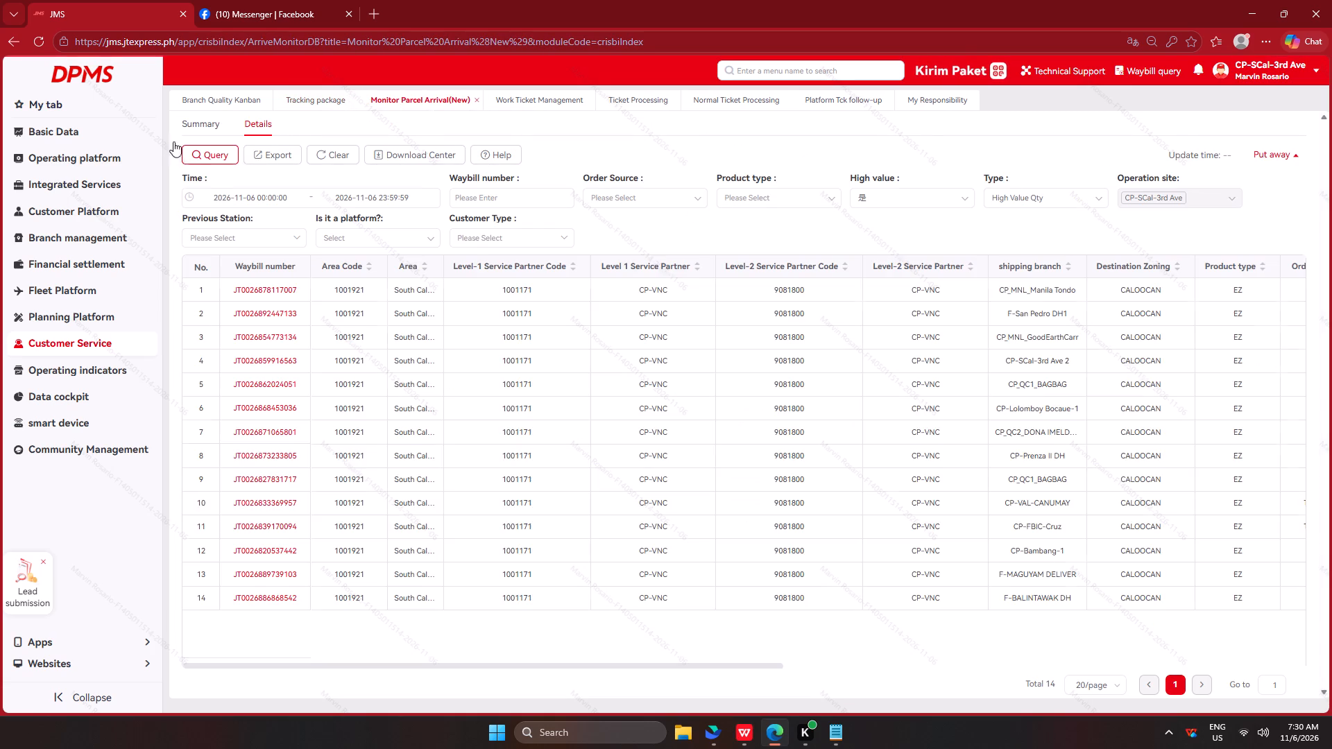
Query the Monitor Parcel Arrival summary again and examine the arrived-parcel columns, including High Value Qty.
left_click(210, 121)
left_click(205, 155)
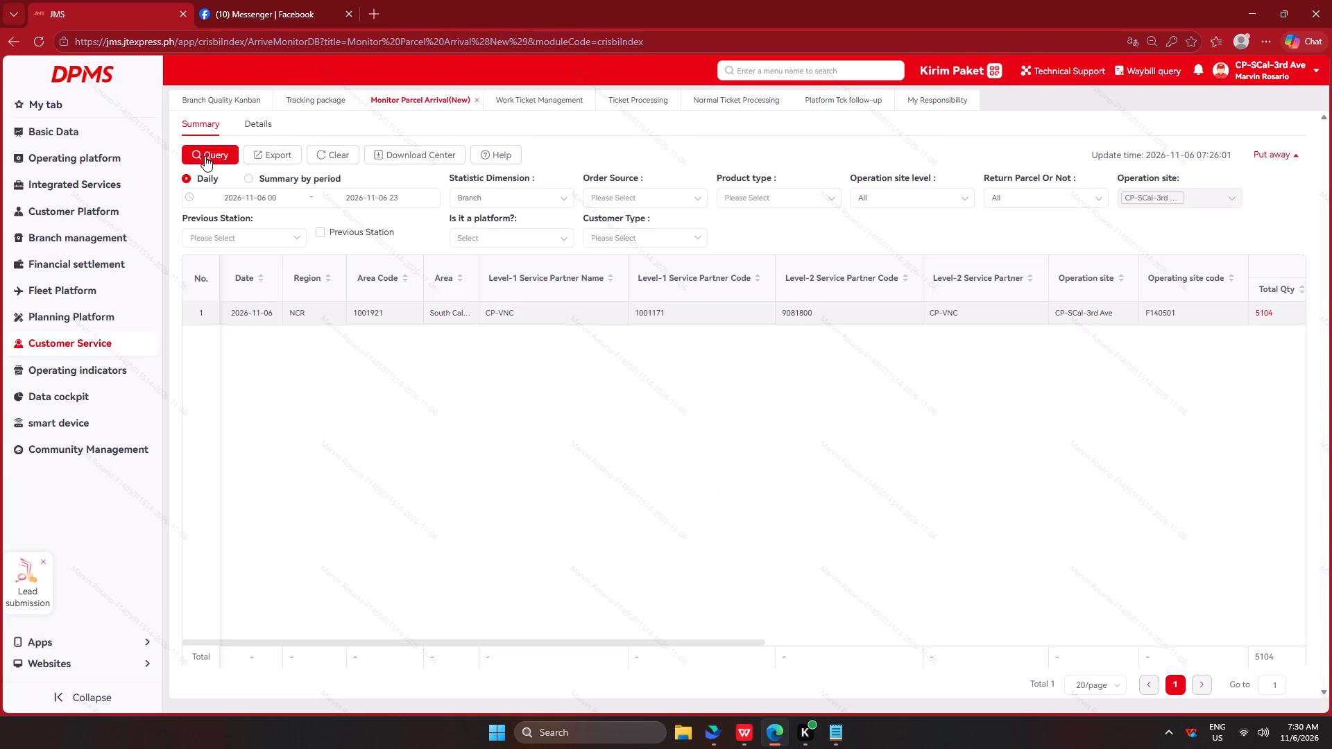
left_click_drag(371, 642, 598, 655)
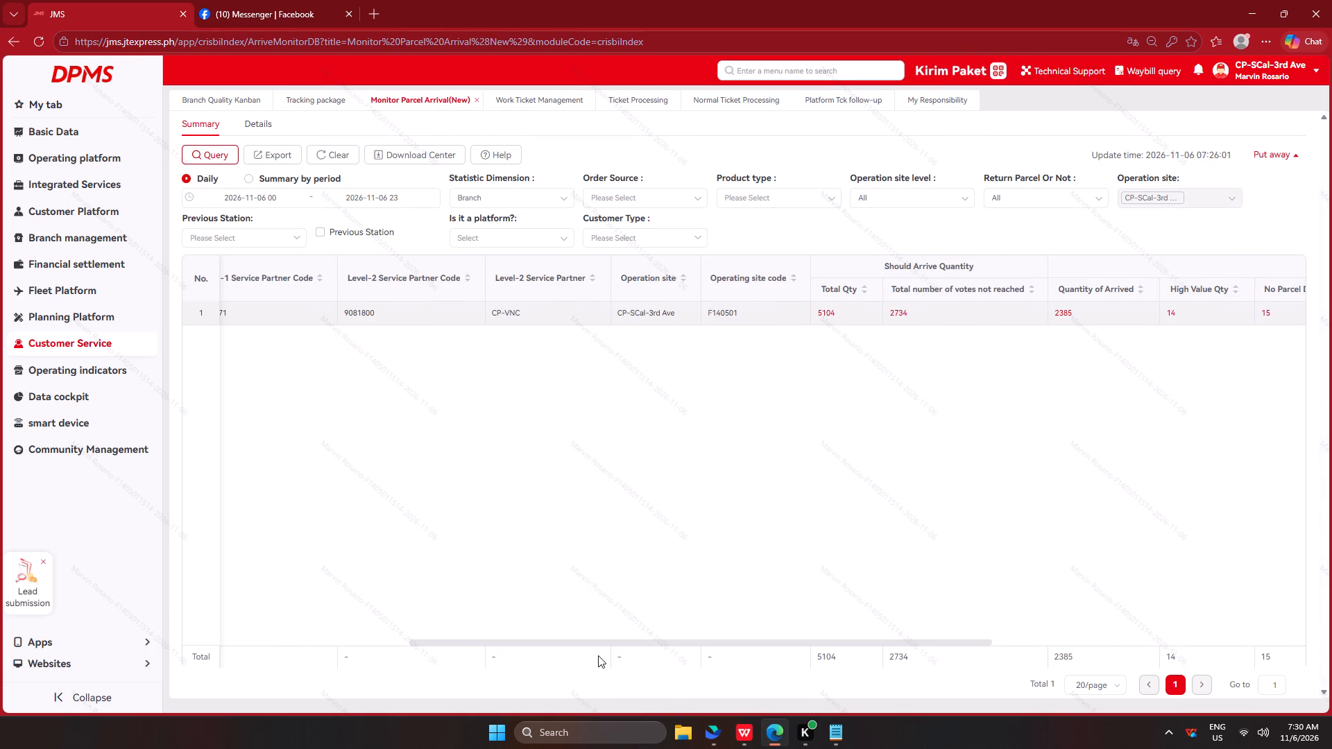
left_click_drag(598, 655, 863, 646)
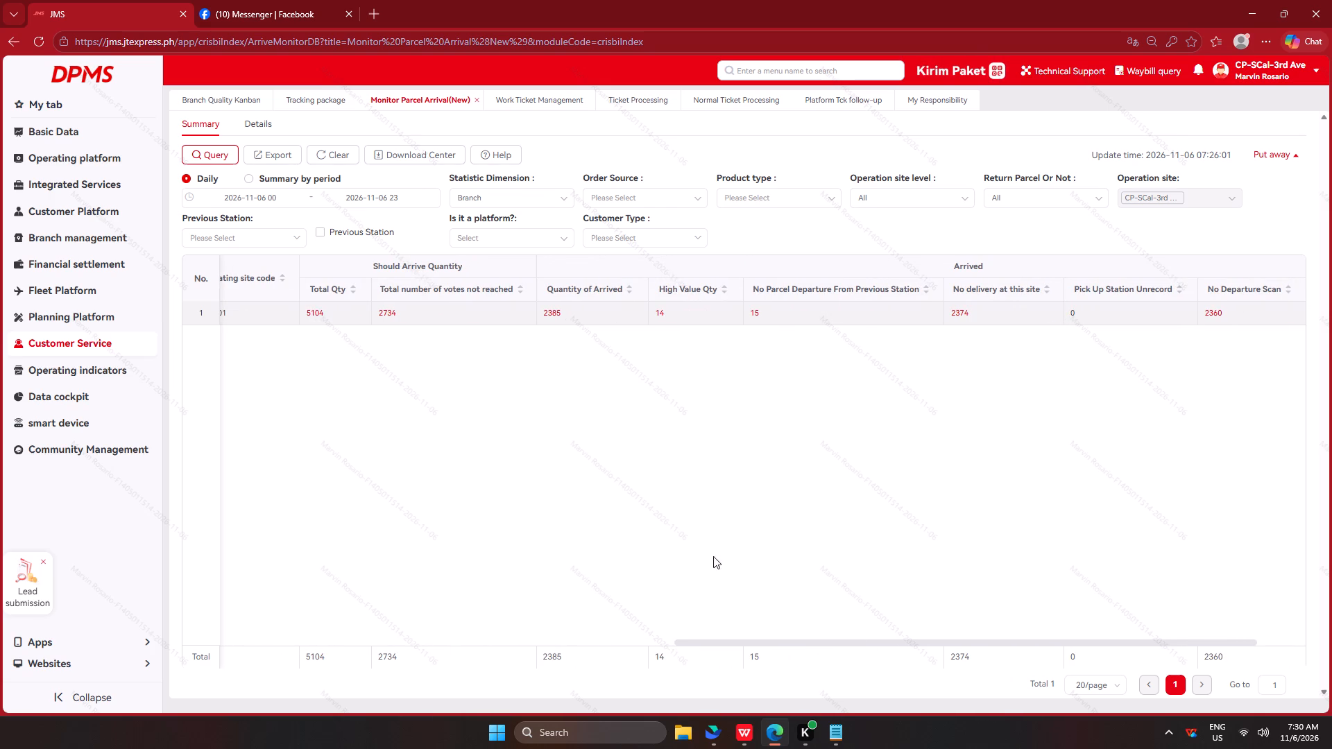
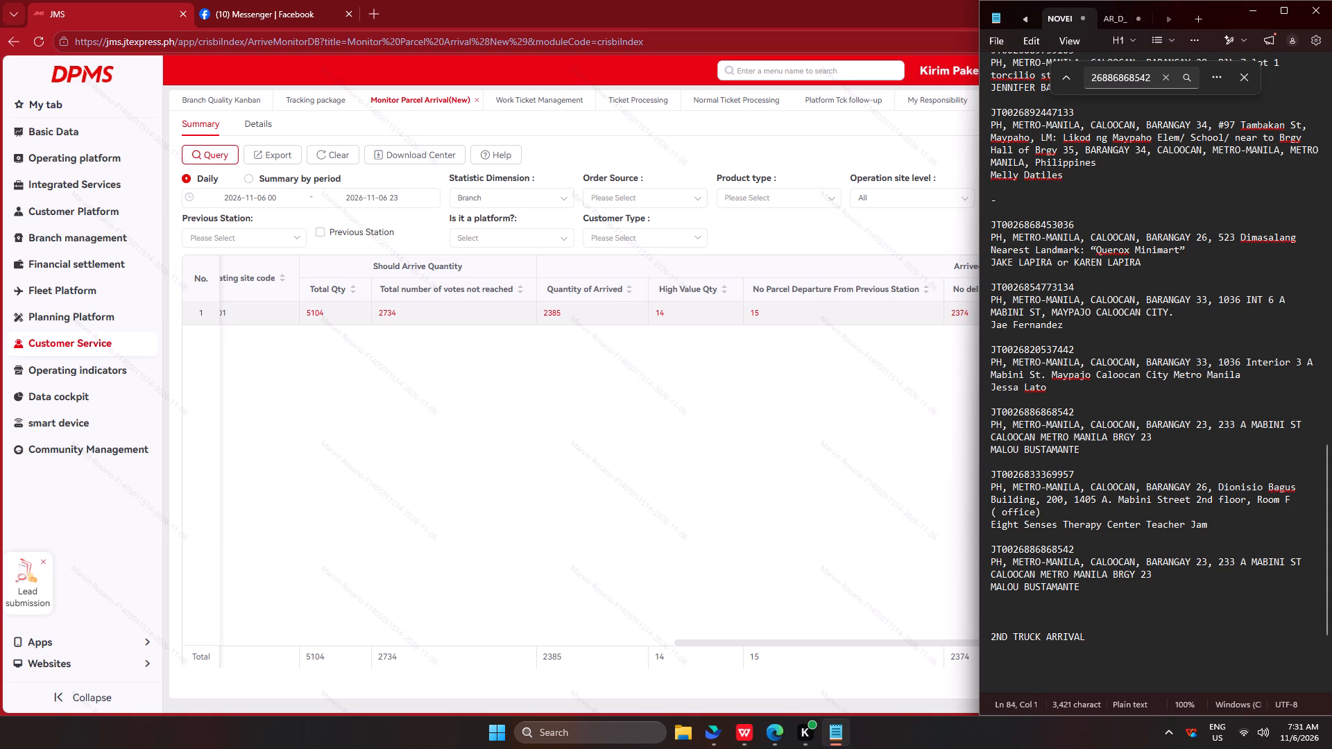
Switch to Lark and open the HIGH VALUE MONITORING PROOFING sheet linked in the pinned message of the CP-SCAL 3RD-AVE delivery chat.
left_click(715, 740)
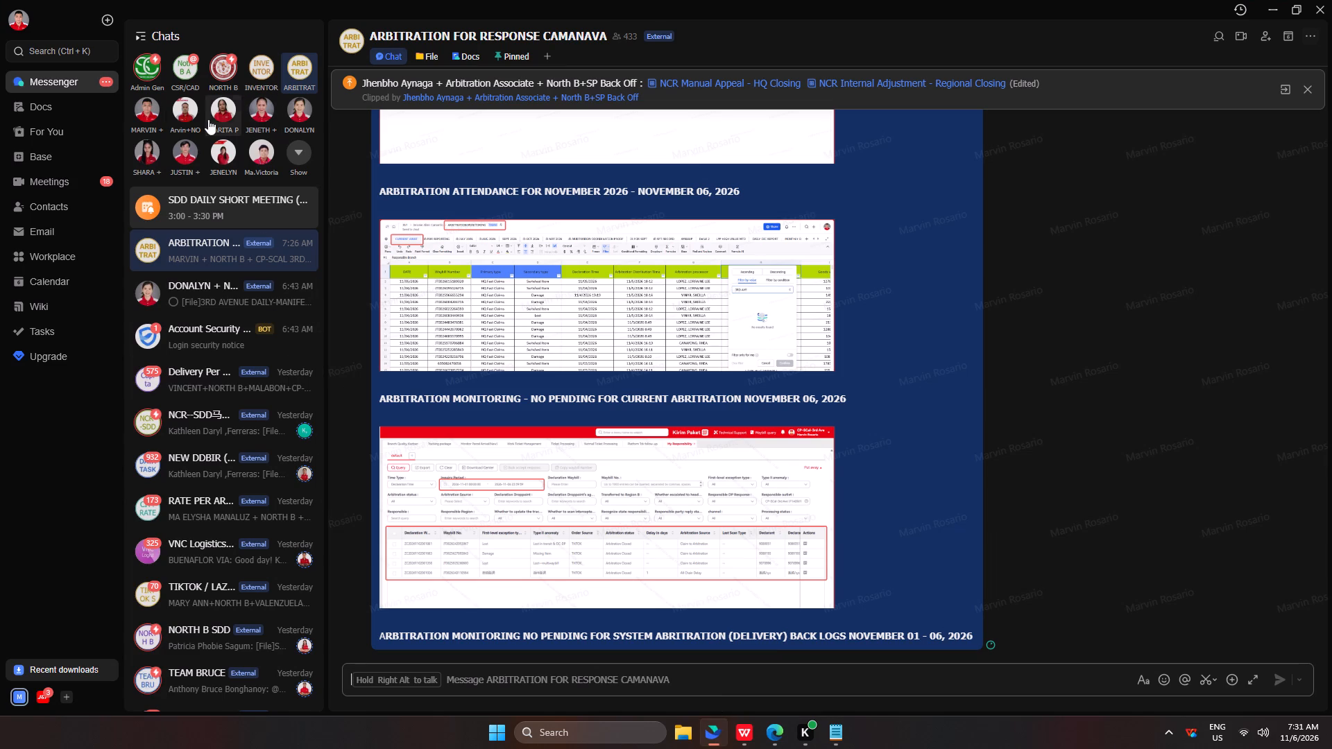
left_click(155, 110)
scroll(615, 499, "down", 12)
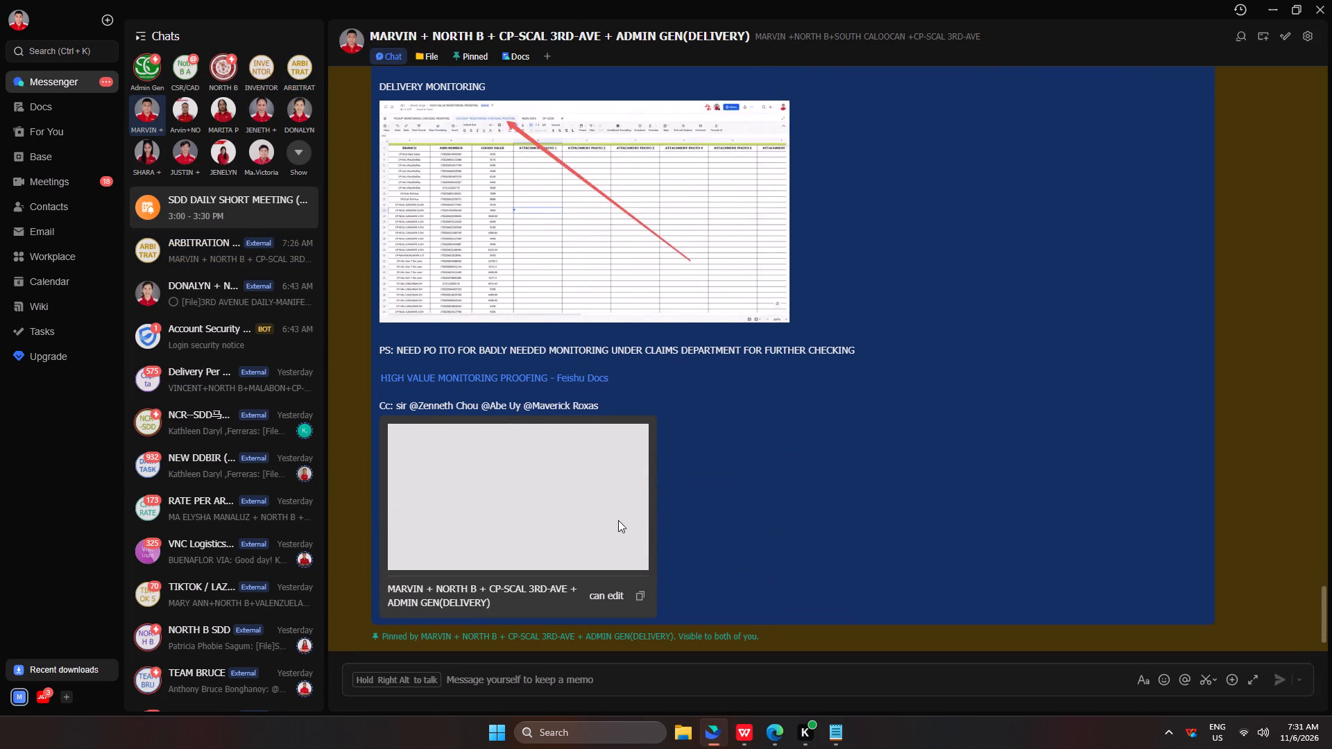
scroll(618, 520, "down", 4)
left_click(525, 377)
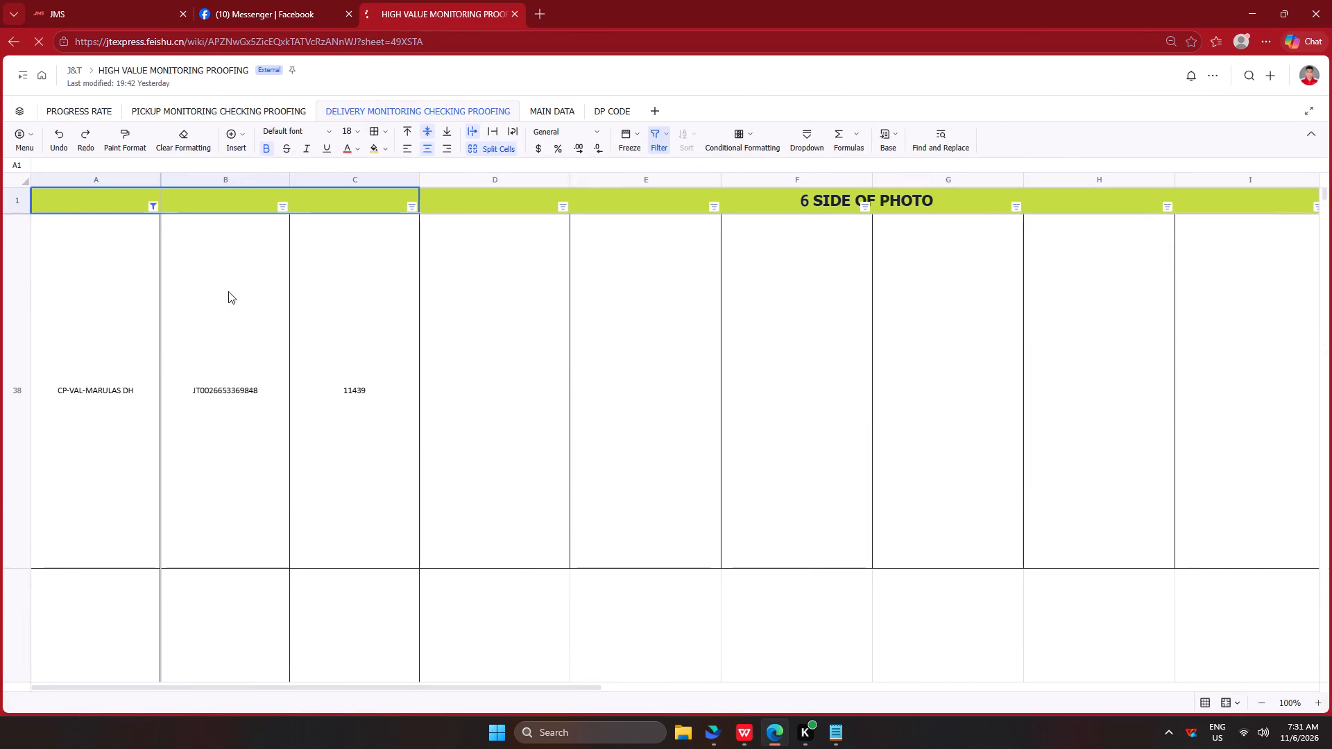
Filter column A of the delivery monitoring sheet by the keyword 3RD to only CP-SCal-3rd Ave, with the filter applied only for me.
left_click(151, 205)
left_click(151, 205)
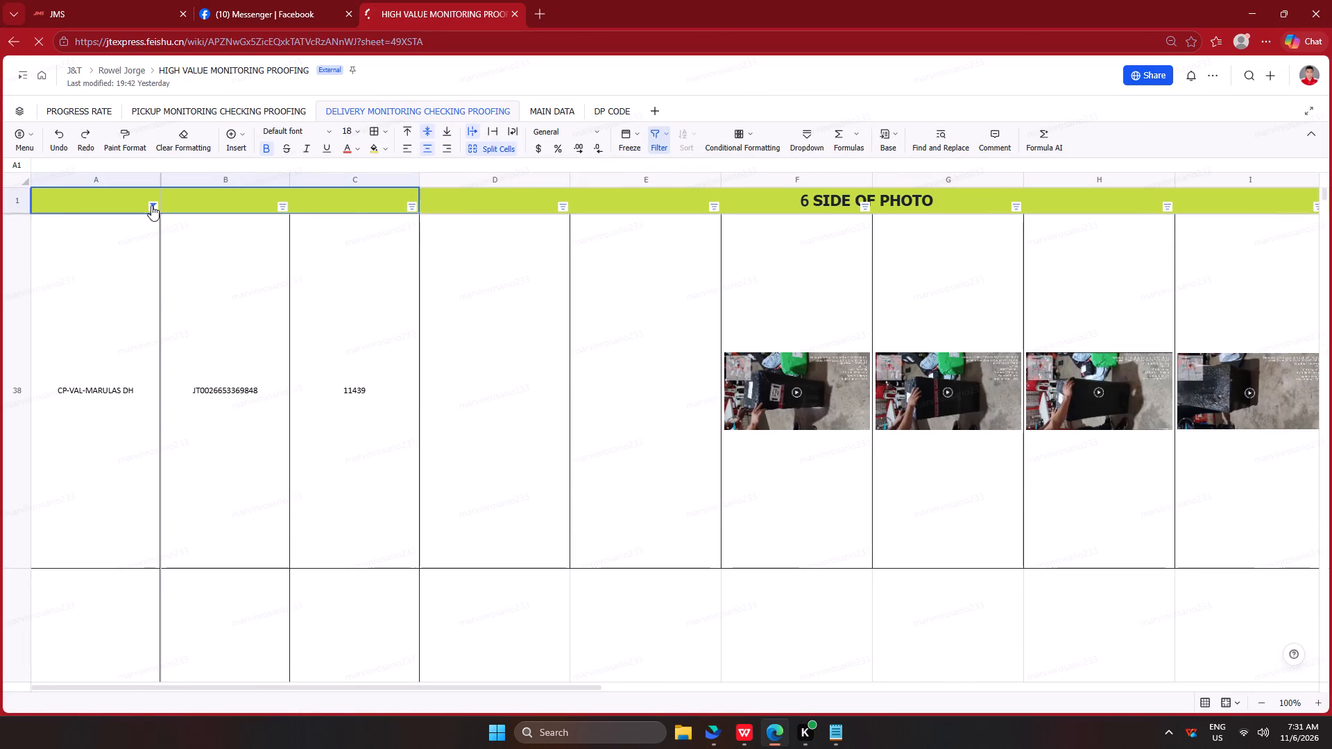
left_click(170, 304)
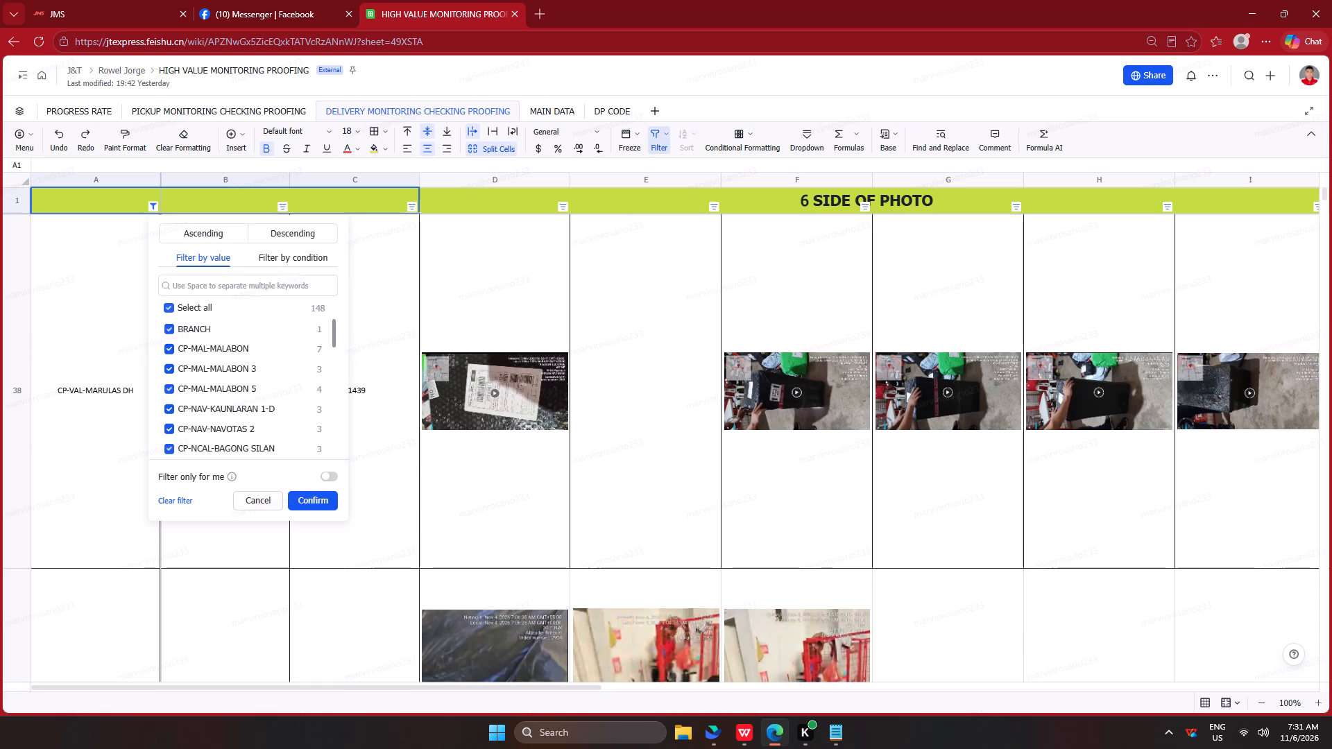
left_click(203, 290)
left_click(327, 478)
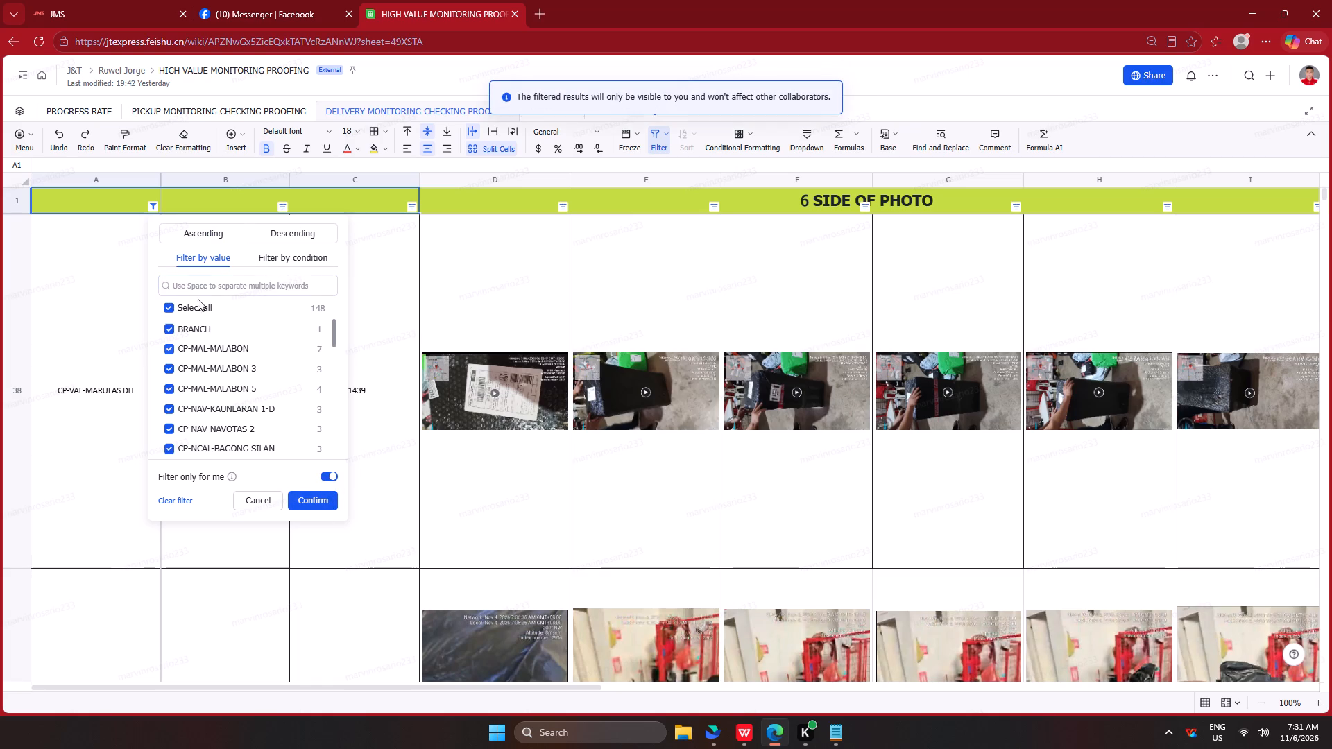
left_click(199, 282)
key("3")
key("r")
key("d")
left_click(169, 344)
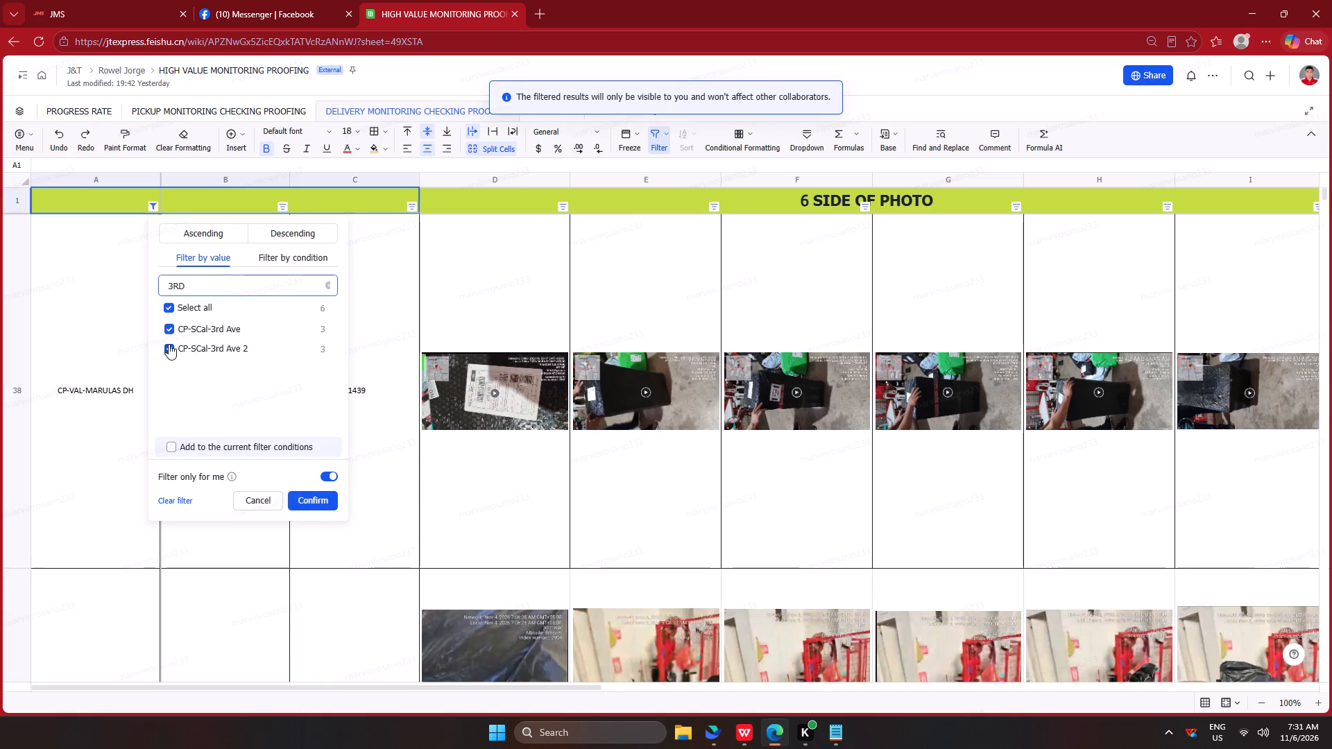
left_click(314, 509)
Examine the six-side photos, video links, POD proof and status columns of the CP-SCal-3rd Ave rows, and close the sheet.
scroll(611, 535, "down", 2)
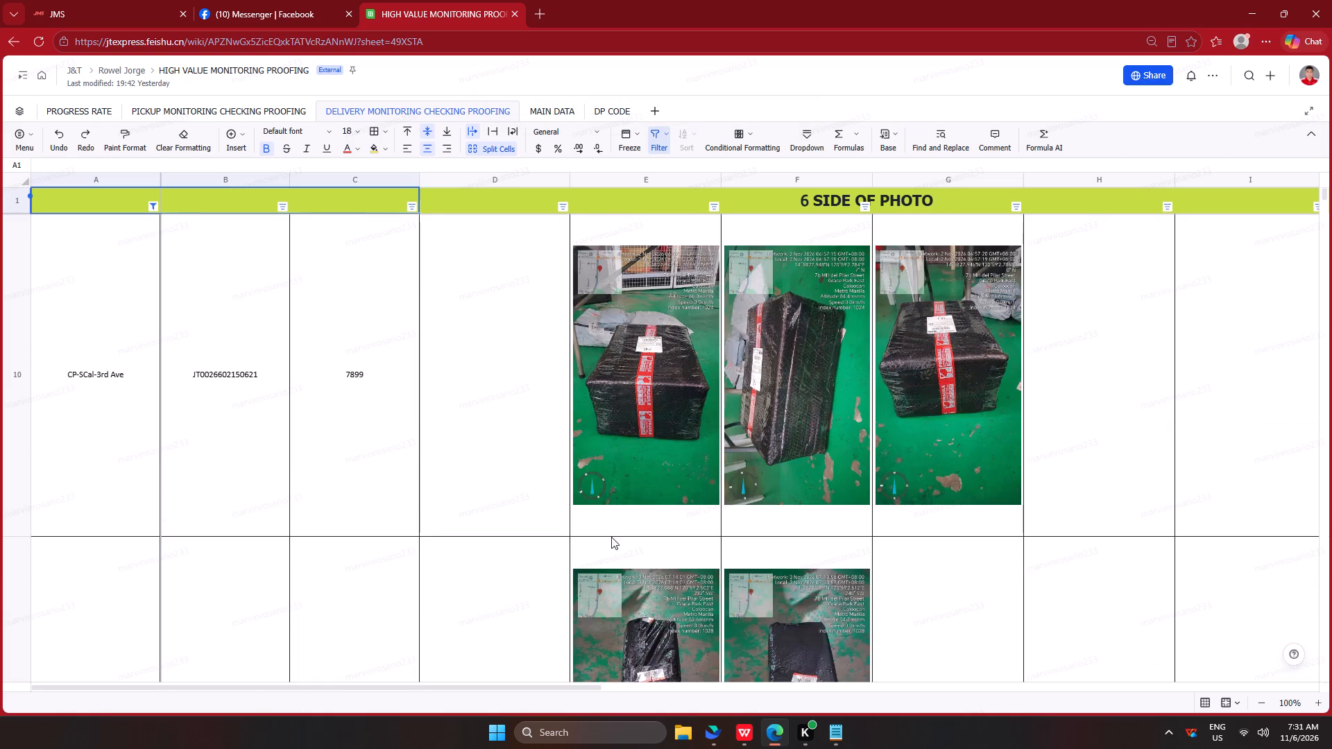
scroll(611, 537, "down", 4)
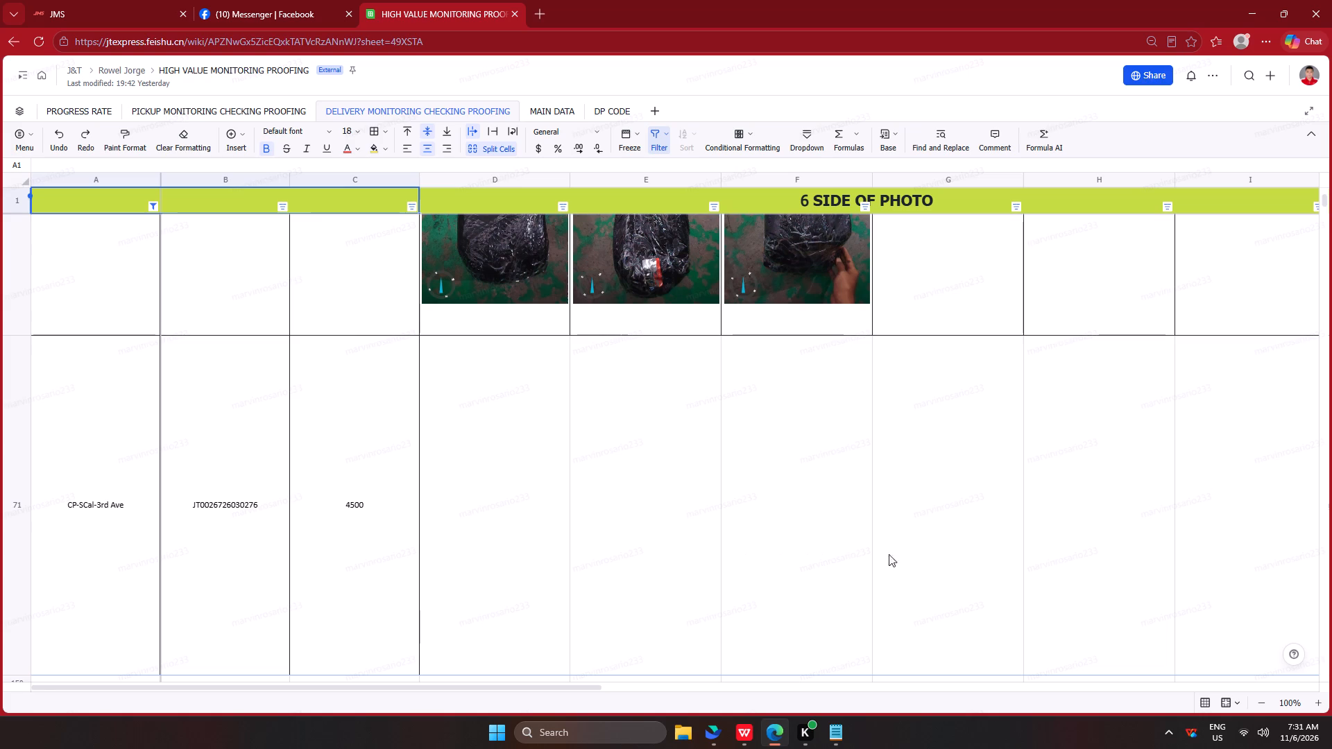
left_click_drag(380, 685, 488, 693)
scroll(608, 520, "down", 7)
scroll(580, 575, "up", 7)
scroll(496, 651, "down", 3)
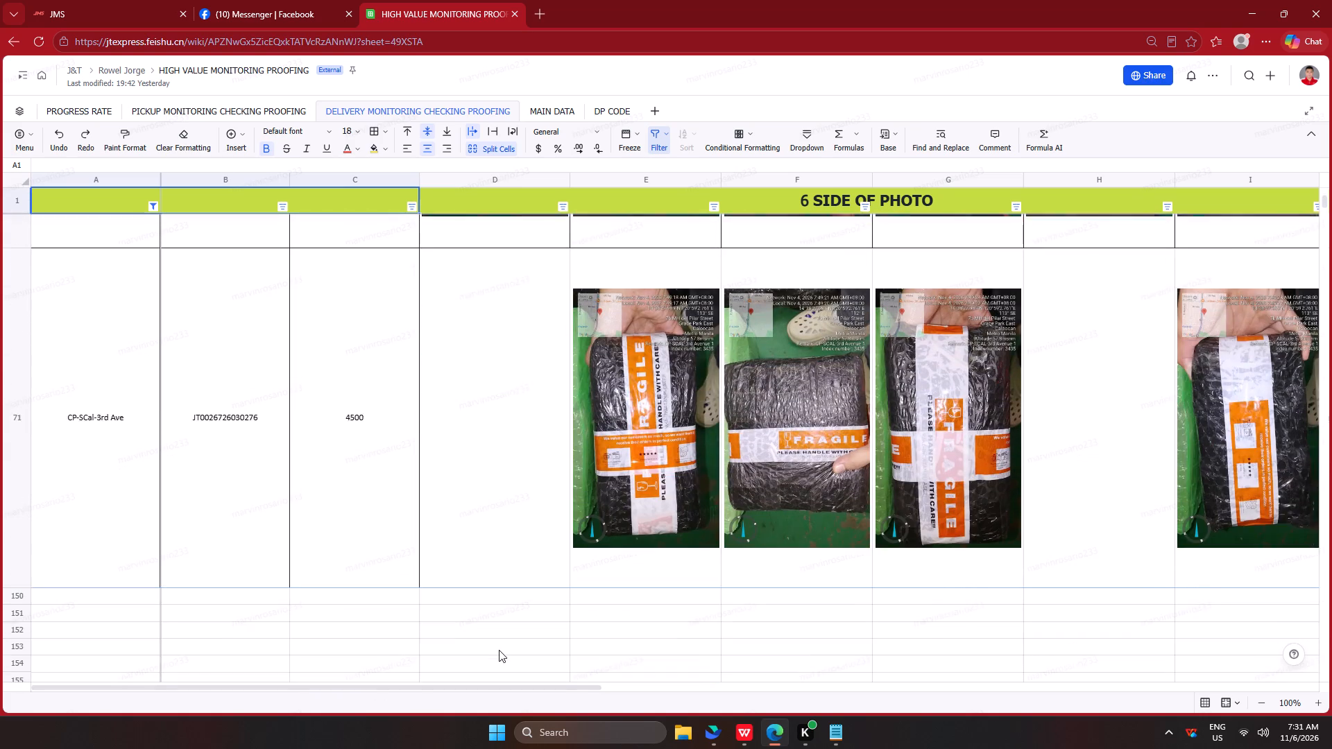
left_click_drag(414, 689, 832, 674)
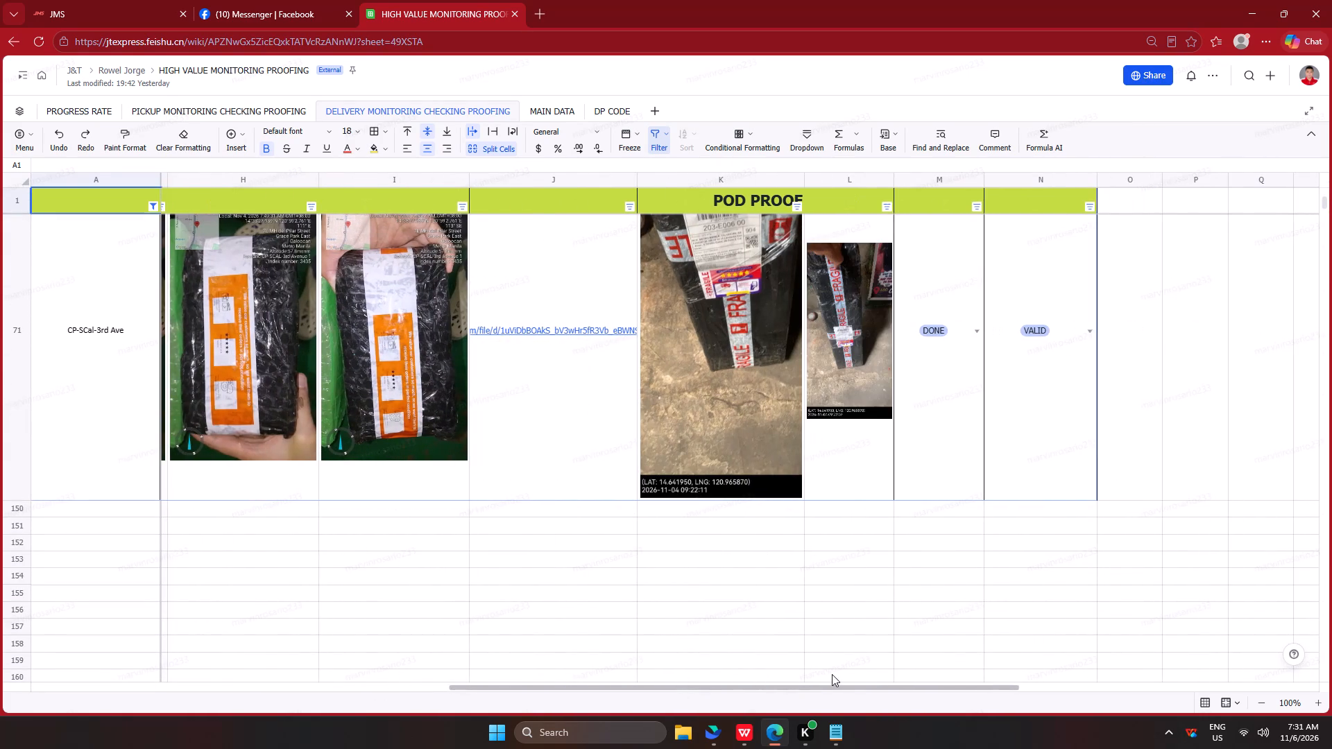
left_click_drag(832, 674, 702, 669)
left_click_drag(691, 690, 747, 690)
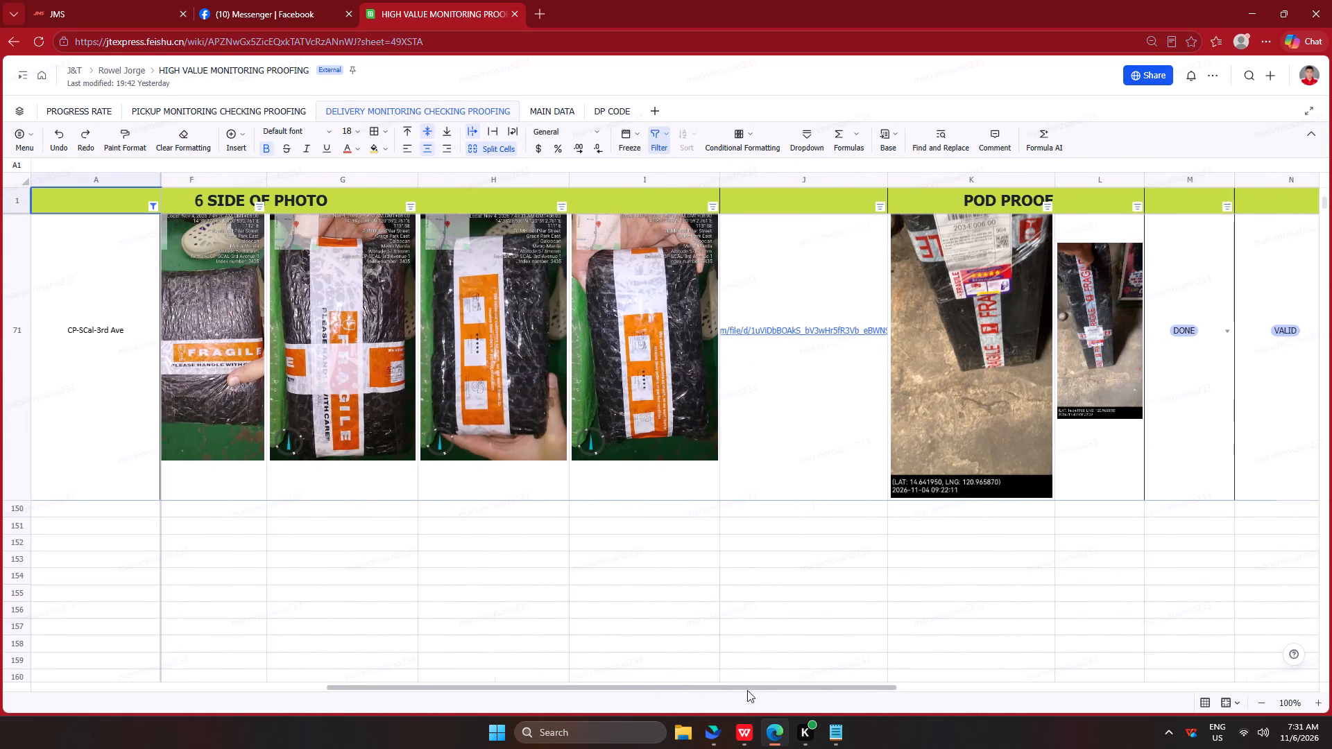
left_click_drag(747, 690, 913, 681)
scroll(928, 647, "up", 19)
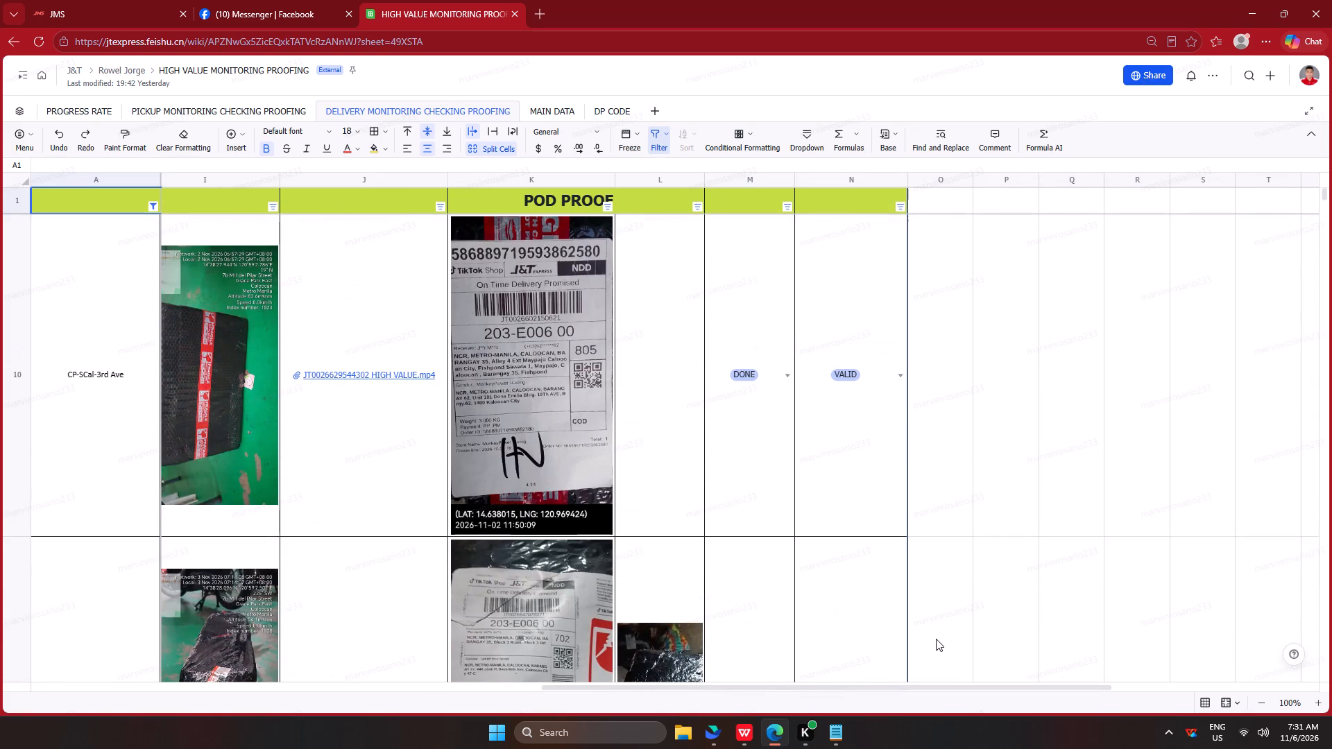
scroll(936, 638, "down", 4)
key("ctrl+w")
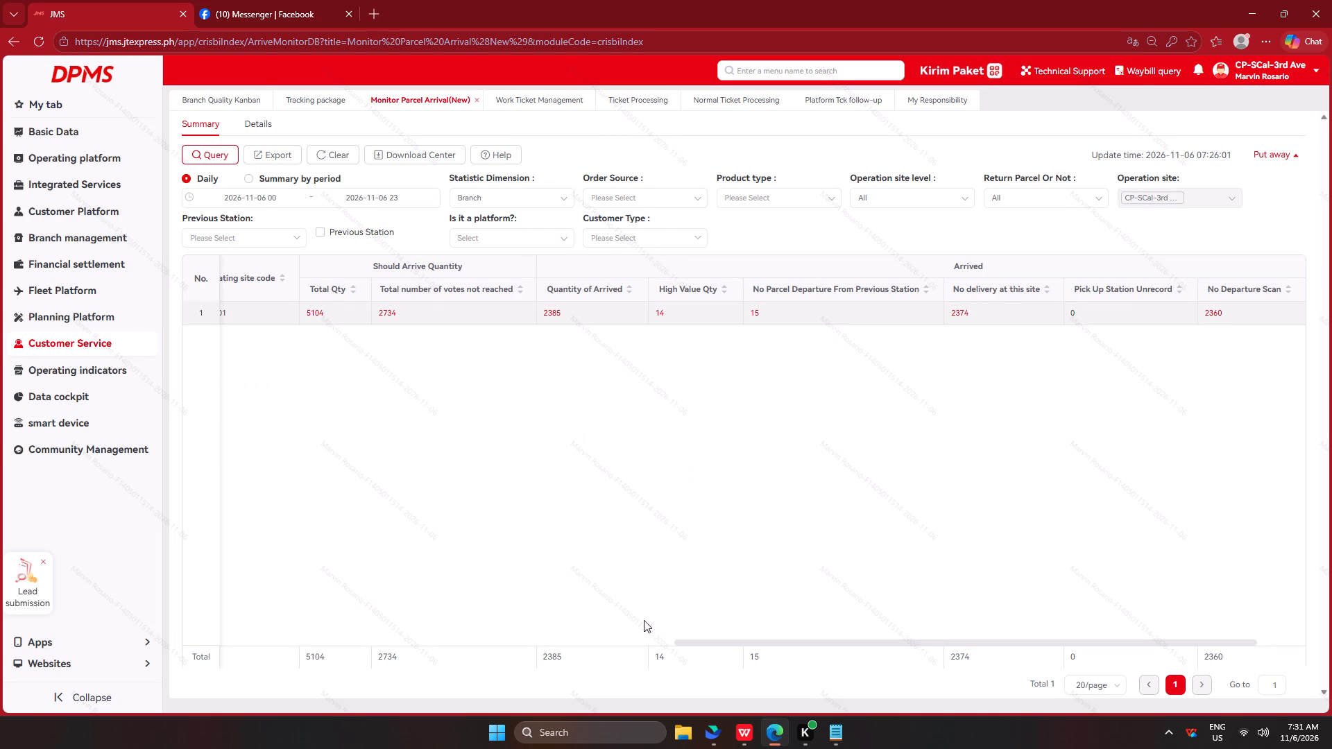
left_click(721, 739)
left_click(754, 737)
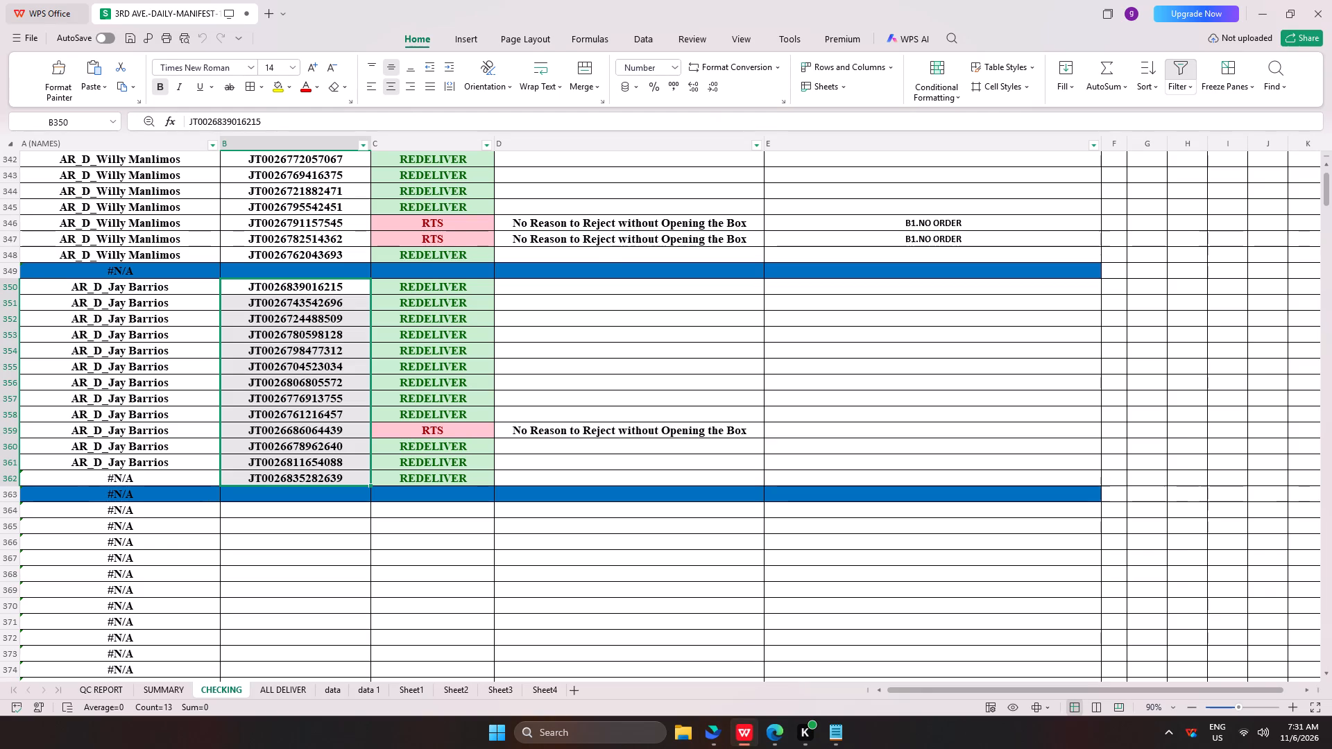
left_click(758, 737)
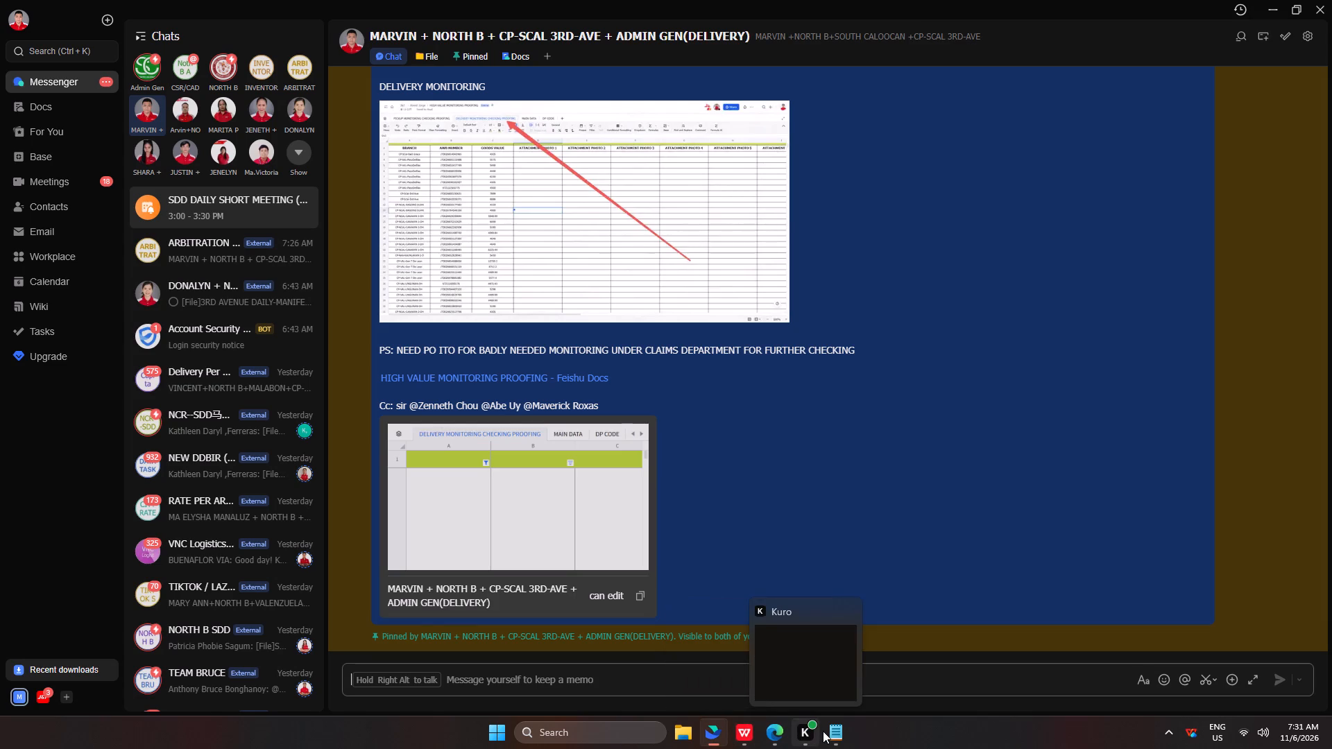
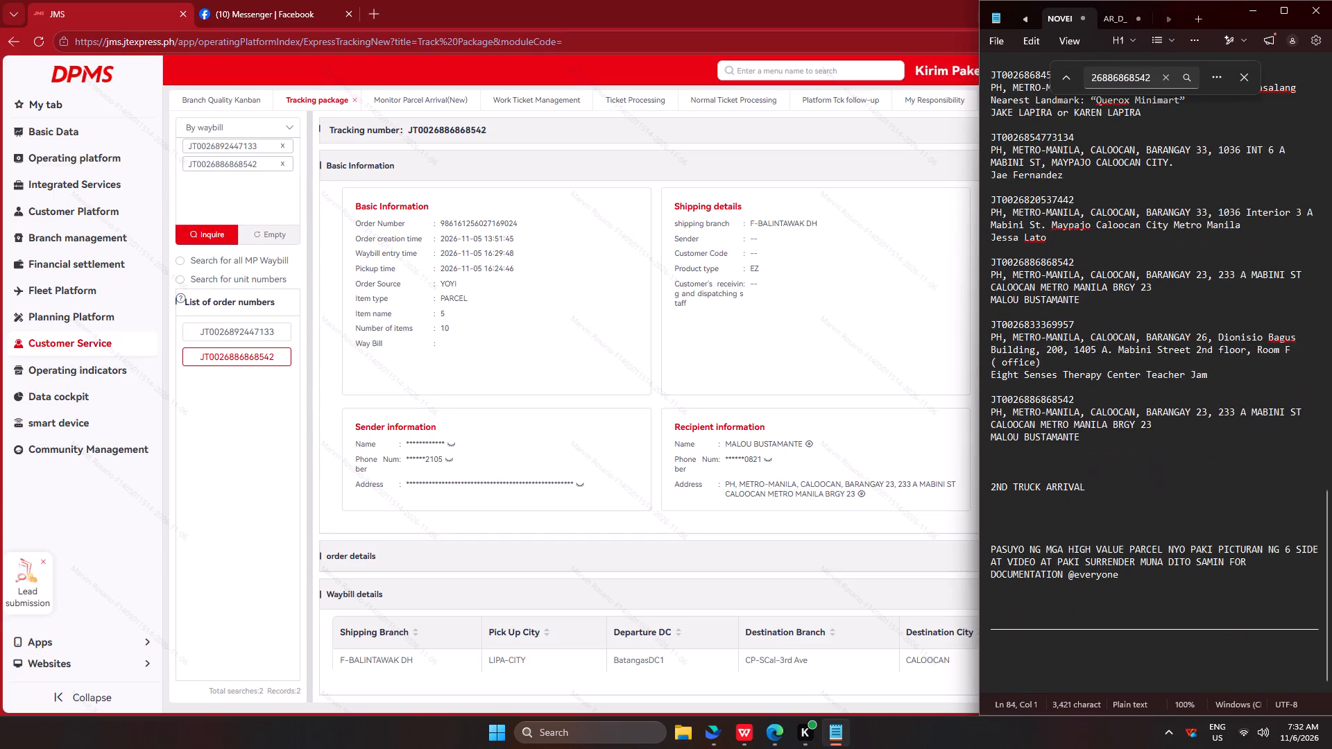
Copy the first name heading and its four waybill numbers from the AR_D_ note into the JMS Tracking package search, replacing the existing waybills.
scroll(1136, 361, "down", 4)
scroll(1152, 440, "up", 15)
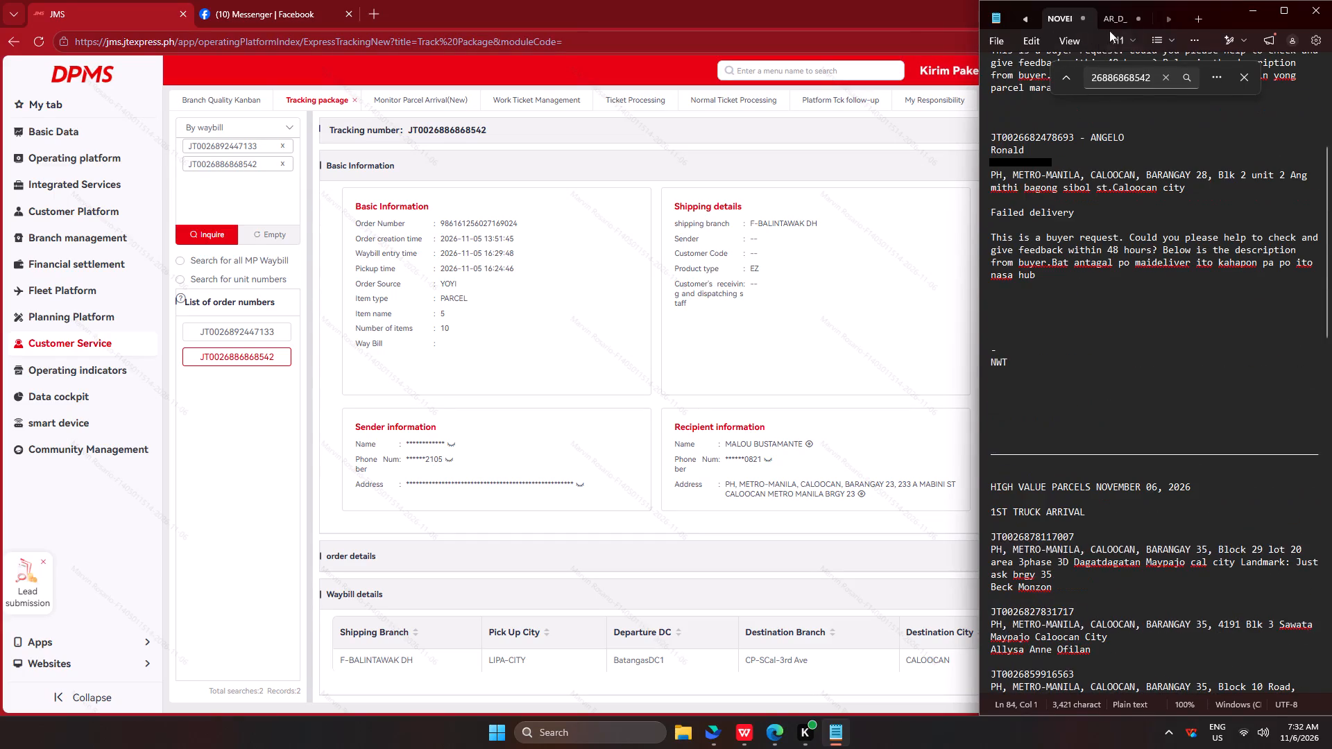
left_click(1115, 21)
scroll(1147, 332, "up", 7)
left_click_drag(1065, 162, 953, 112)
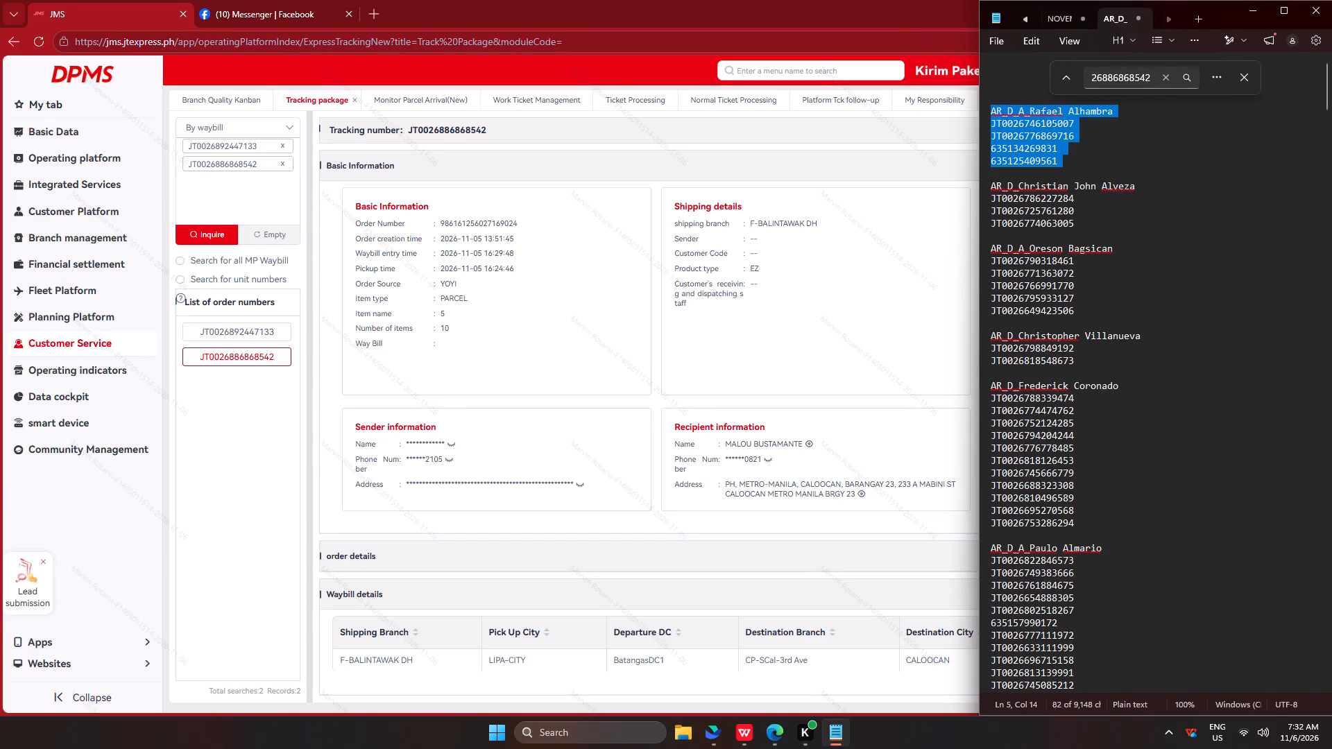
left_click_drag(953, 112, 955, 129)
key("ctrl+c")
key("ctrl+c")
key("ctrl+c")
key("ctrl+c")
left_click(271, 234, "ctrl")
left_click(259, 209)
key("ctrl+v")
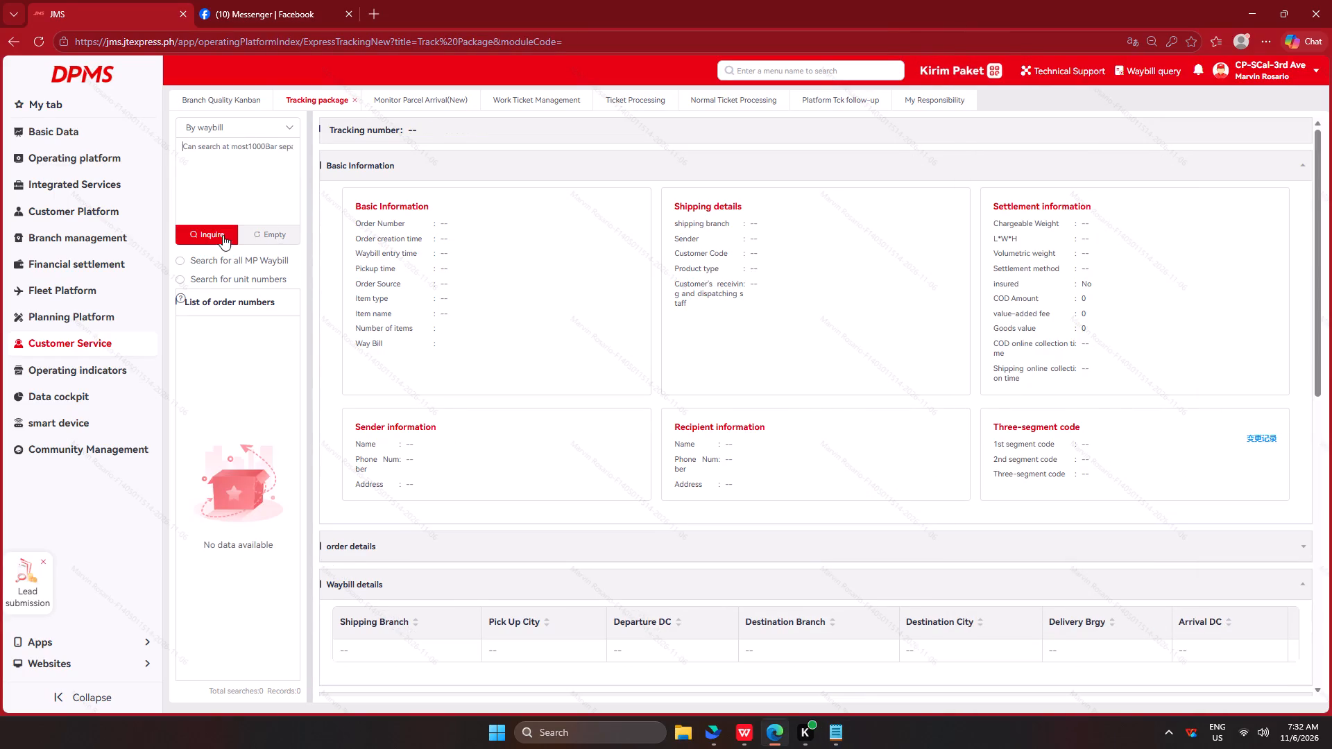
Inquire the four waybills of Rafael's group and examine the tracking record of each one.
left_click(219, 236)
scroll(488, 359, "down", 14)
left_click(247, 356)
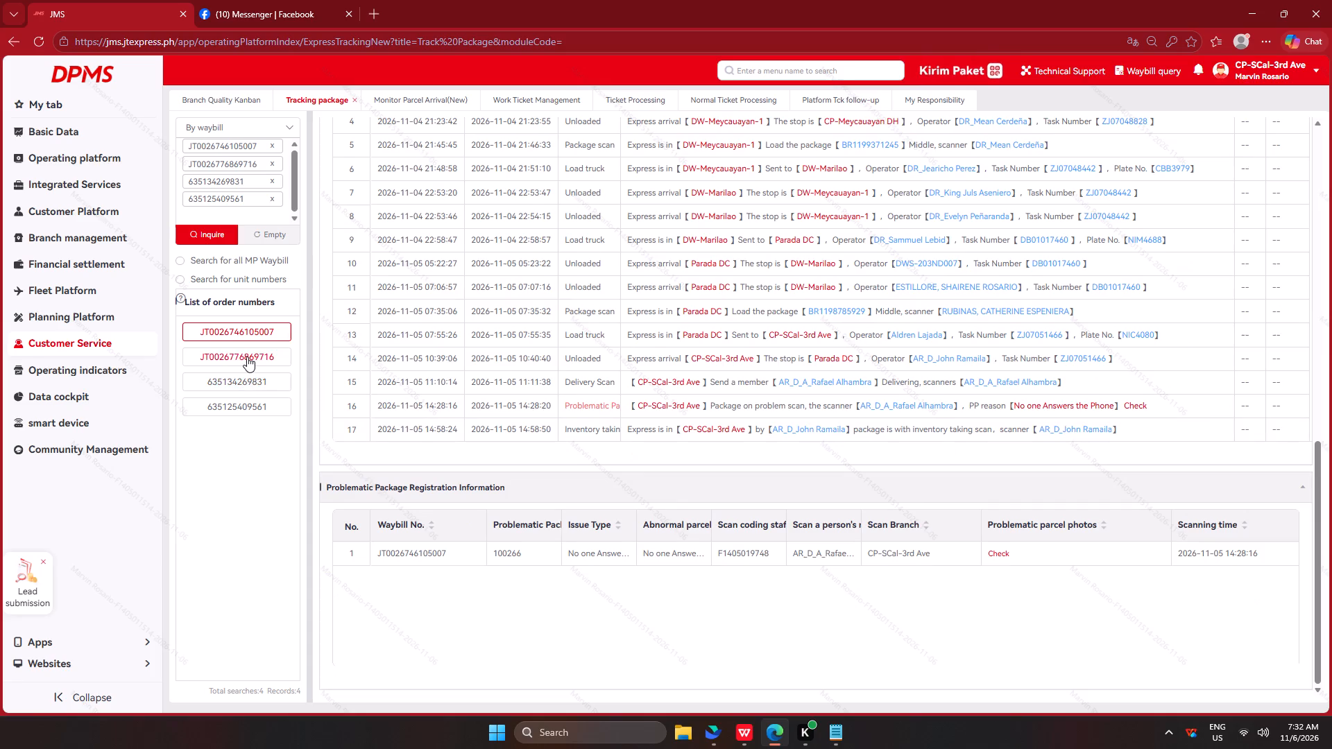
left_click(250, 373)
left_click(250, 392)
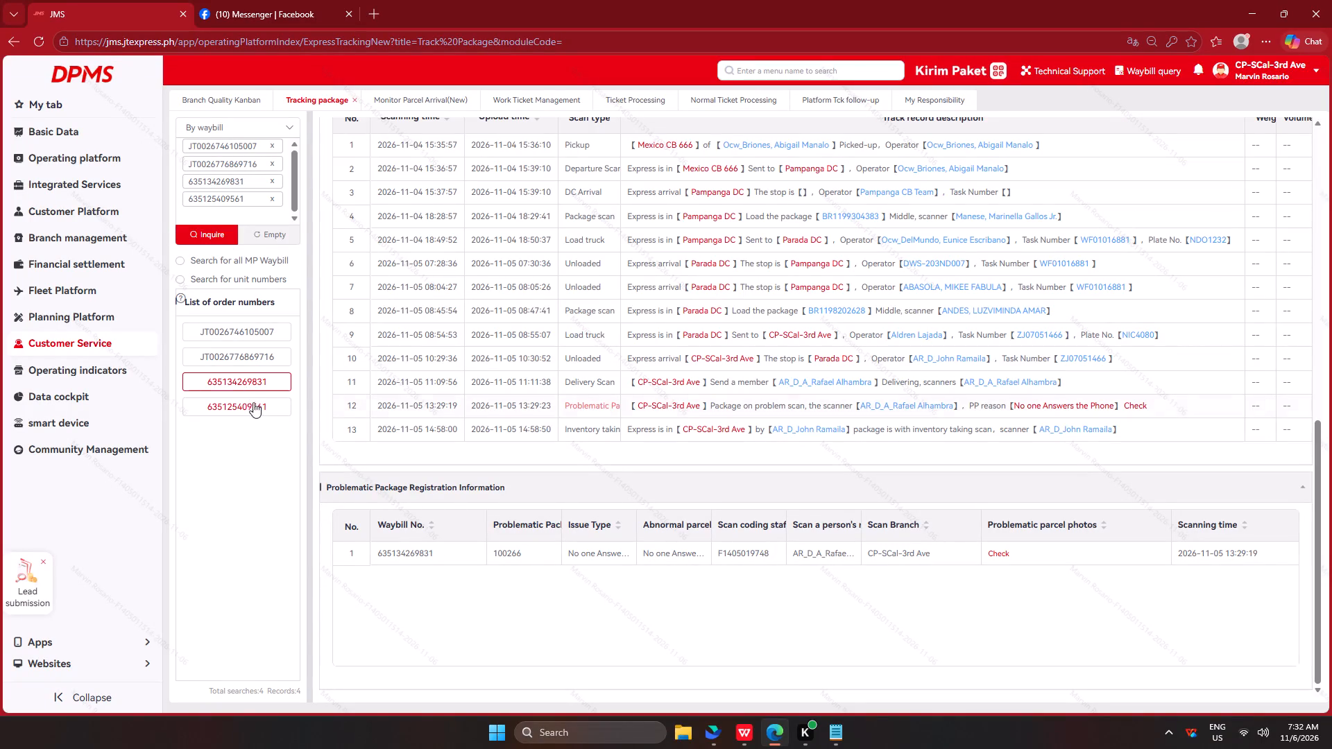
left_click(249, 404)
Copy the three waybills under Christian from the Notepad list, inquire them in Tracking package and examine each tracking record.
key("alt+Tab")
left_click_drag(1092, 227, 975, 214)
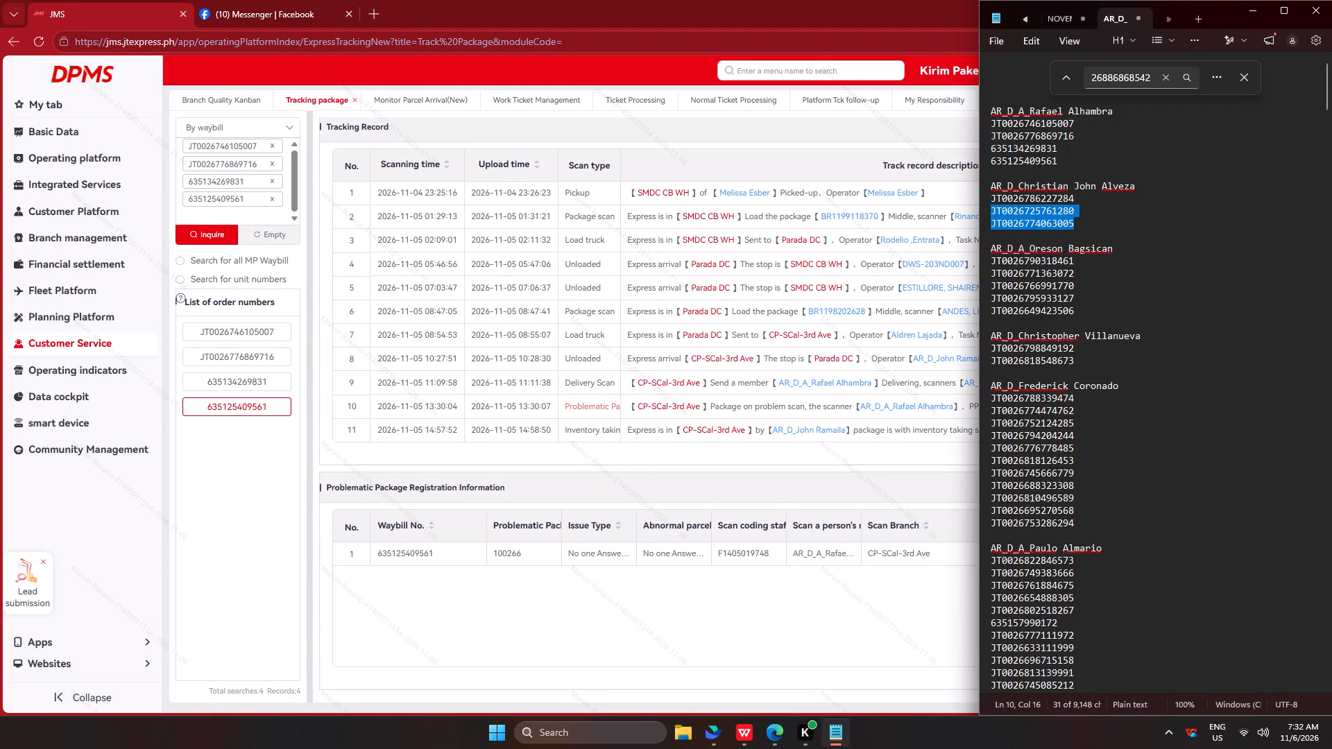
left_click_drag(975, 214, 961, 196)
key("ctrl+c")
key("ctrl+c")
key("ctrl+c")
key("ctrl+c")
key("ctrl+c")
left_click(257, 234, "ctrl")
left_click(255, 202)
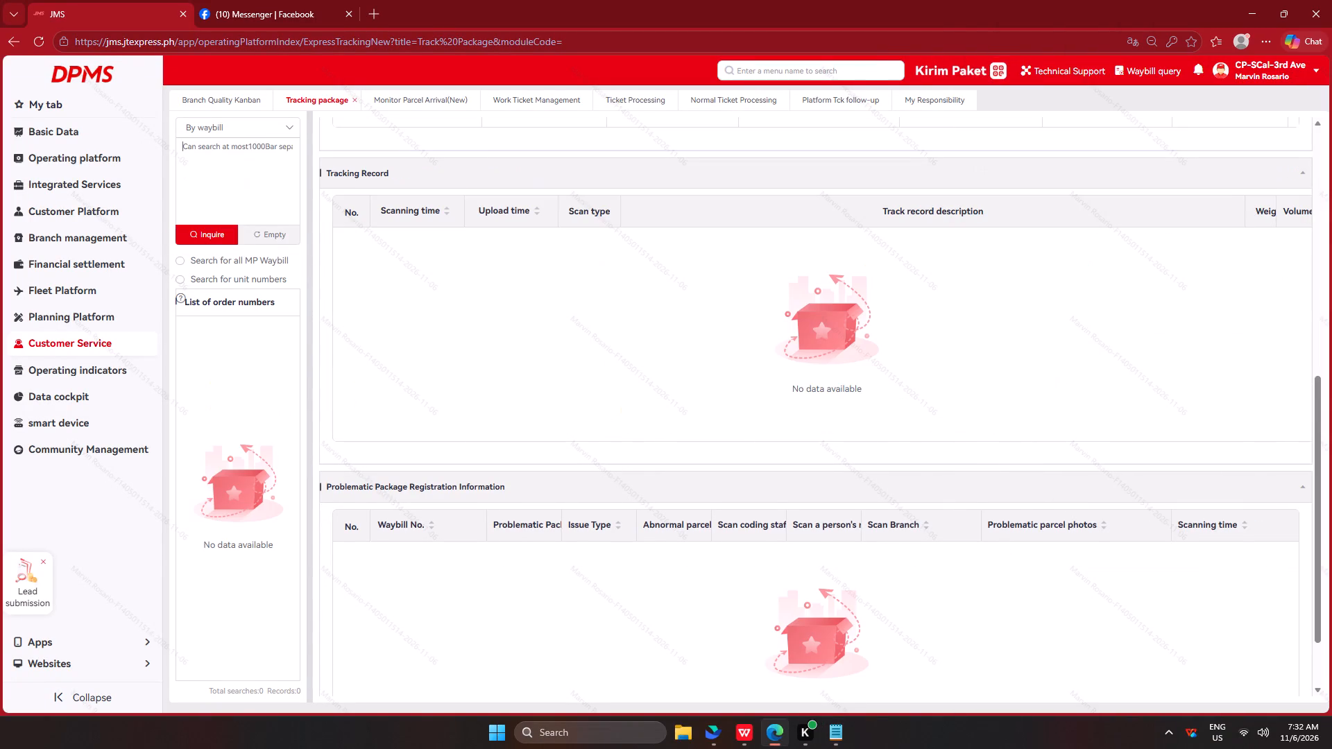
key("ctrl+v")
left_click(211, 232)
left_click(240, 352)
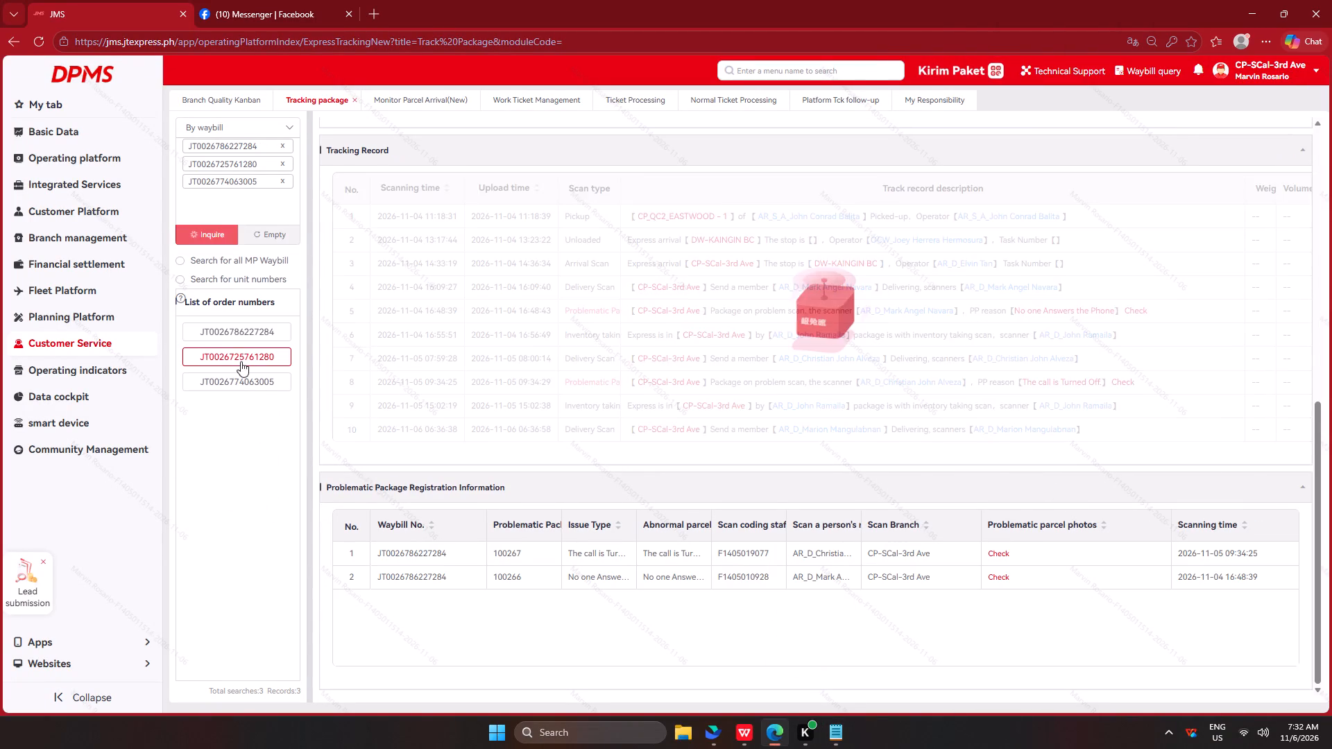
left_click(242, 374)
left_click(239, 336)
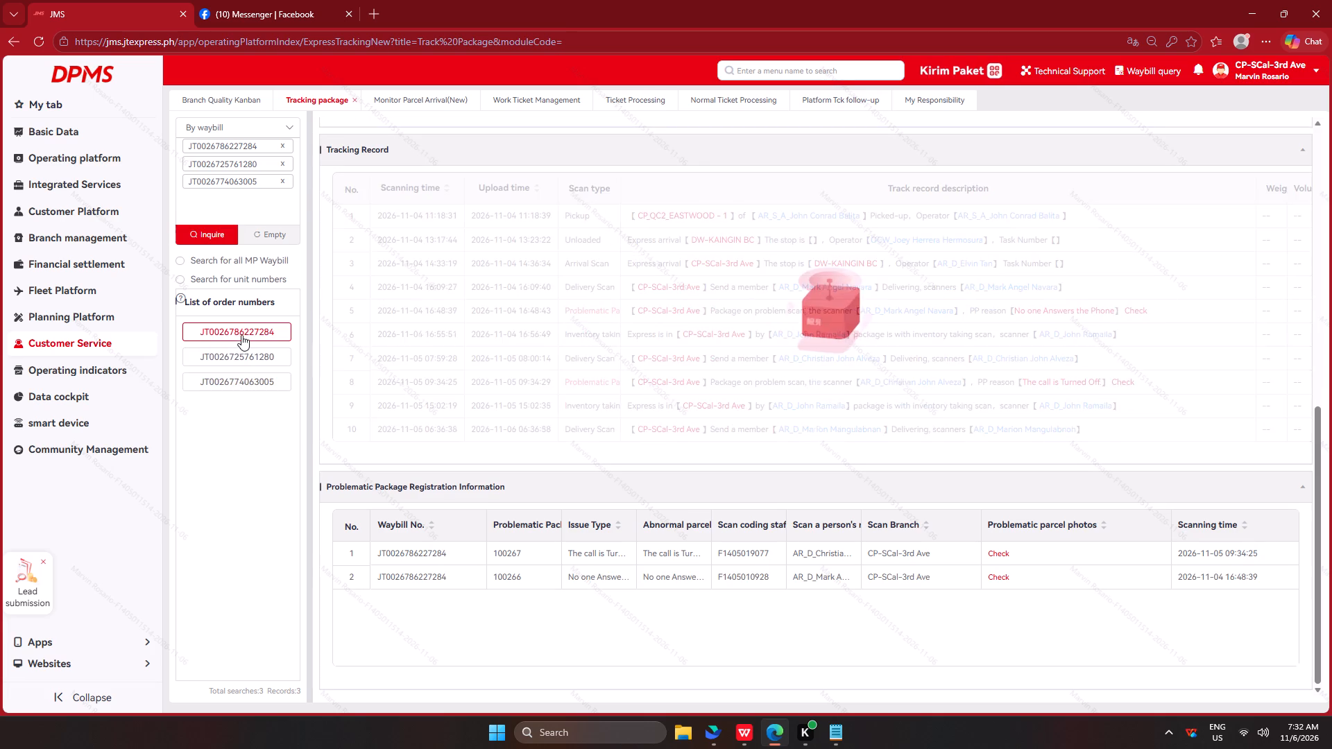
key("alt+Tab")
left_click_drag(1094, 198, 919, 196)
key("ctrl+x")
key("BackSpace")
Copy the five waybills under Oreson, inquire them in Tracking package and examine the tracking records of the first two.
left_click_drag(1084, 303, 973, 261)
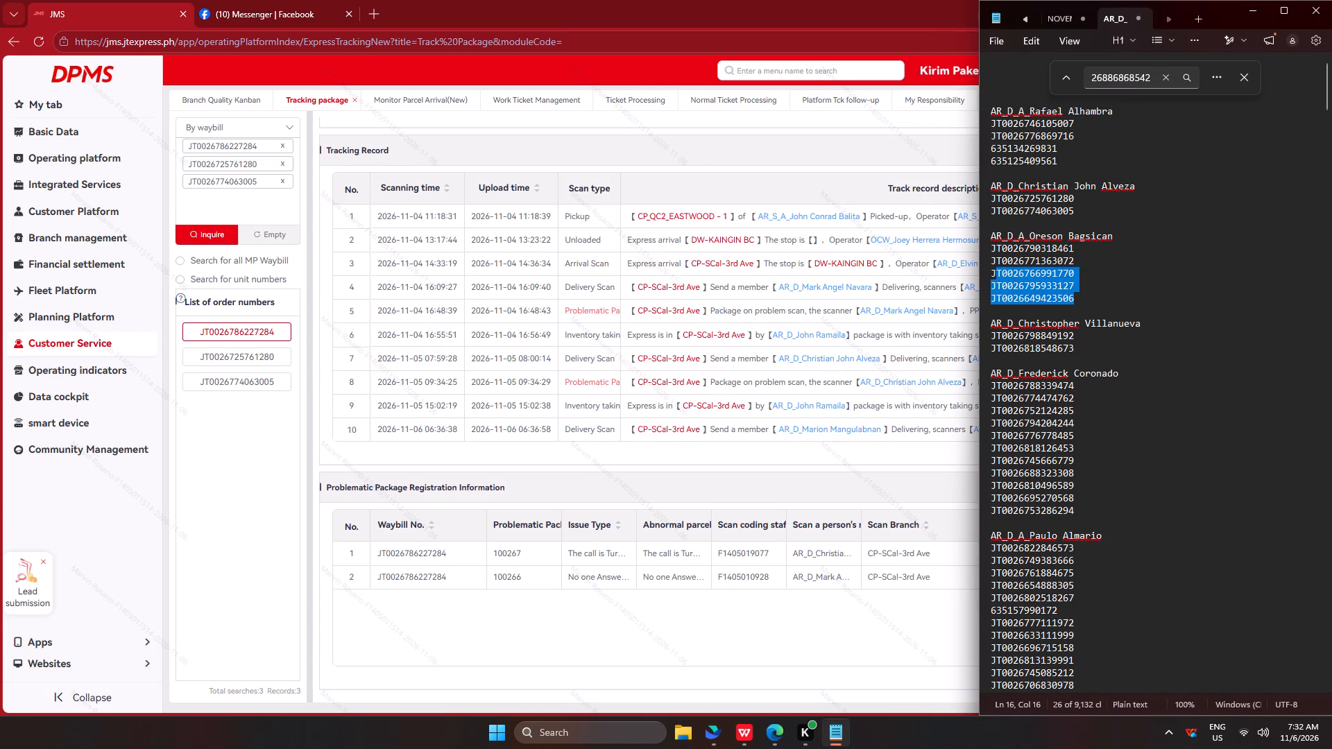
left_click_drag(973, 261, 947, 246)
key("ctrl+c")
key("ctrl+c")
key("ctrl+c")
key("ctrl+c")
left_click(275, 236, "ctrl")
left_click(259, 203)
key("ctrl+v")
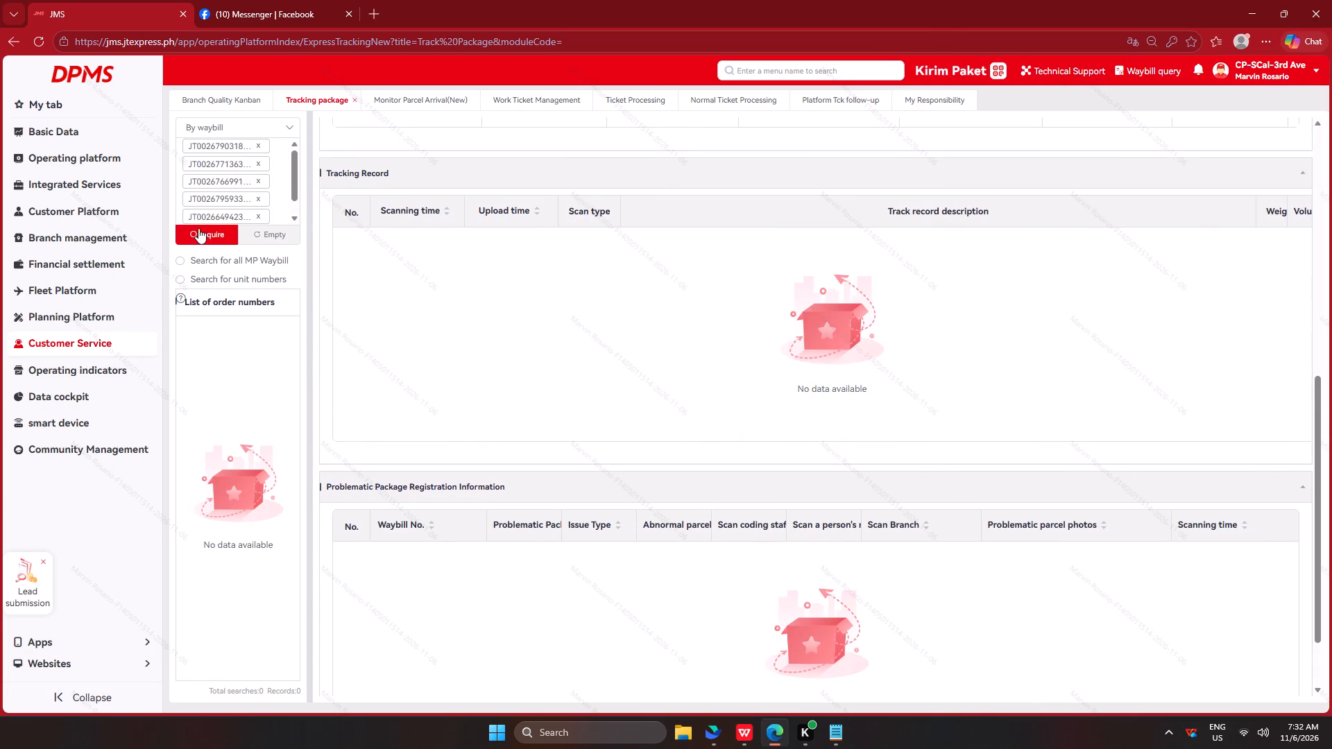
left_click(198, 228)
left_click(237, 356)
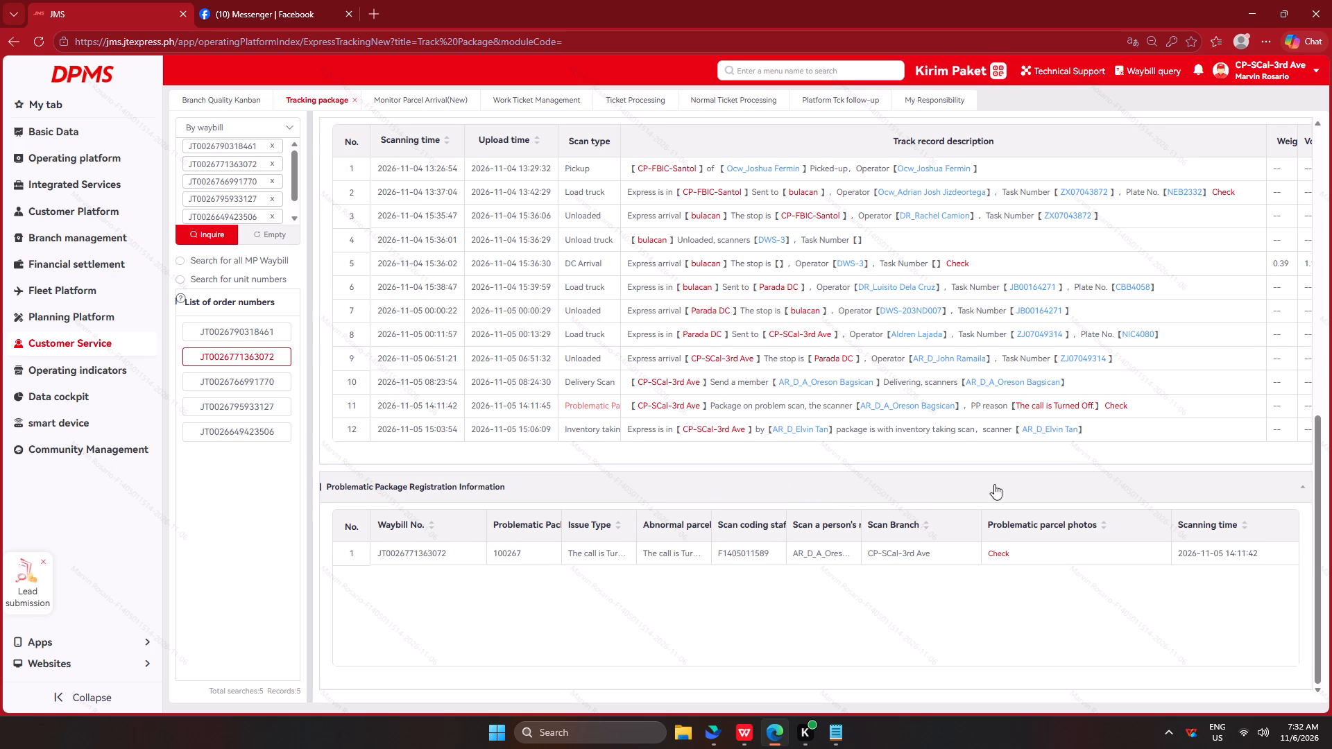
Copy the two waybills under Christopher from the Notepad list, inquire them in Tracking package and examine both tracking records.
left_click(826, 748)
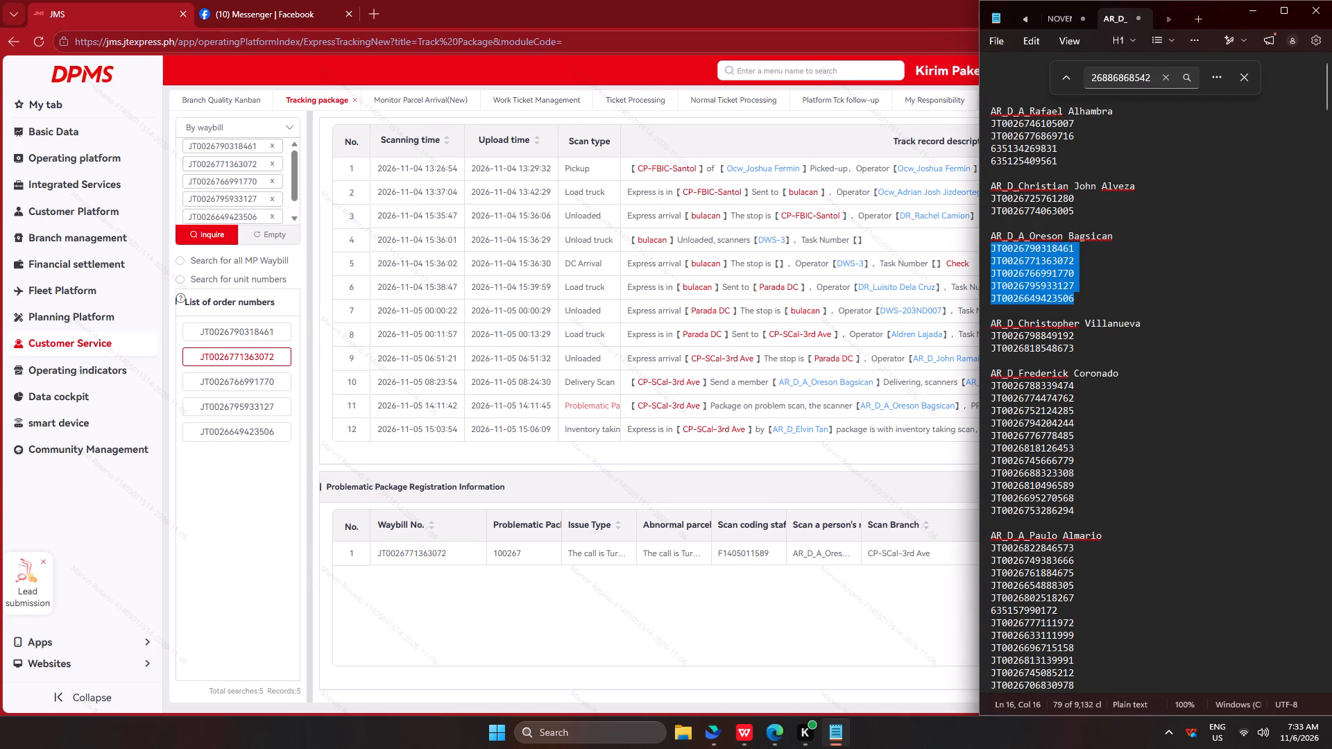
left_click_drag(1092, 352, 958, 336)
key("ctrl+c")
key("ctrl+c")
key("ctrl+c")
left_click(265, 235, "ctrl")
left_click(257, 200)
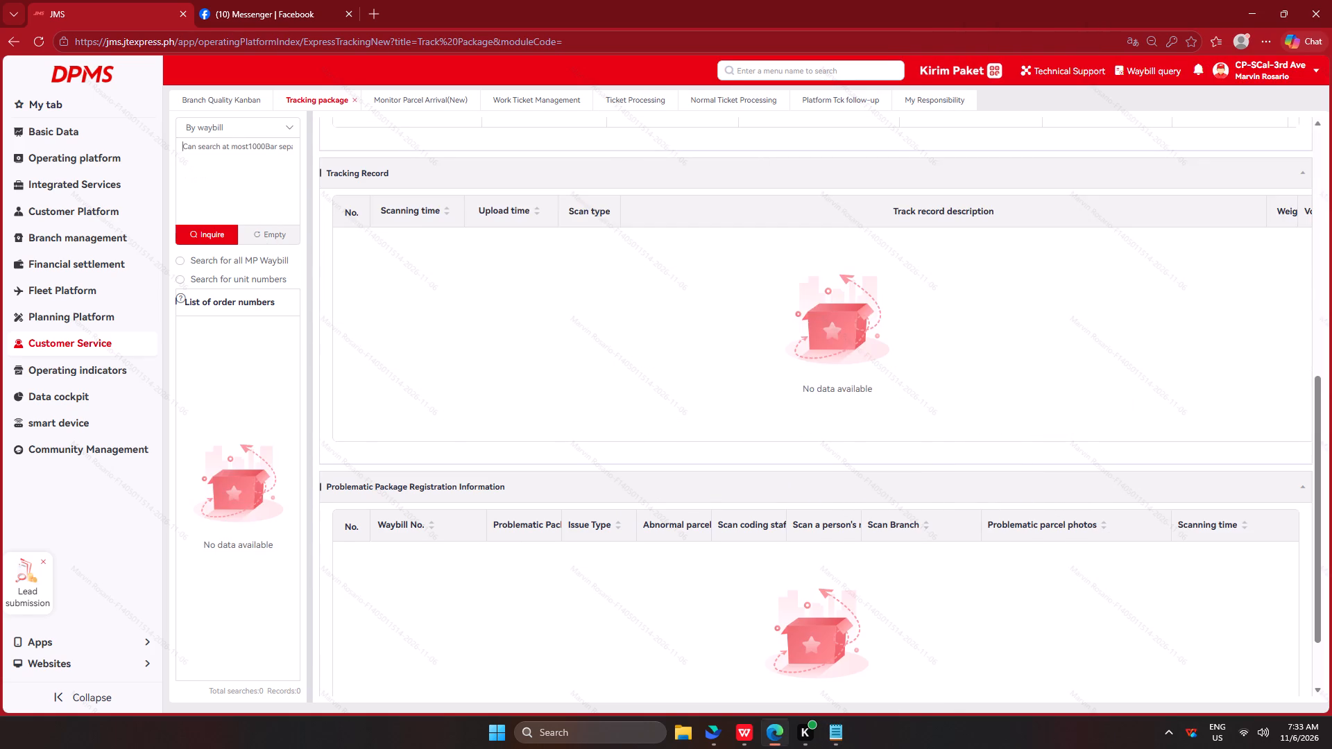
key("ctrl+v")
left_click(214, 235)
left_click(210, 360)
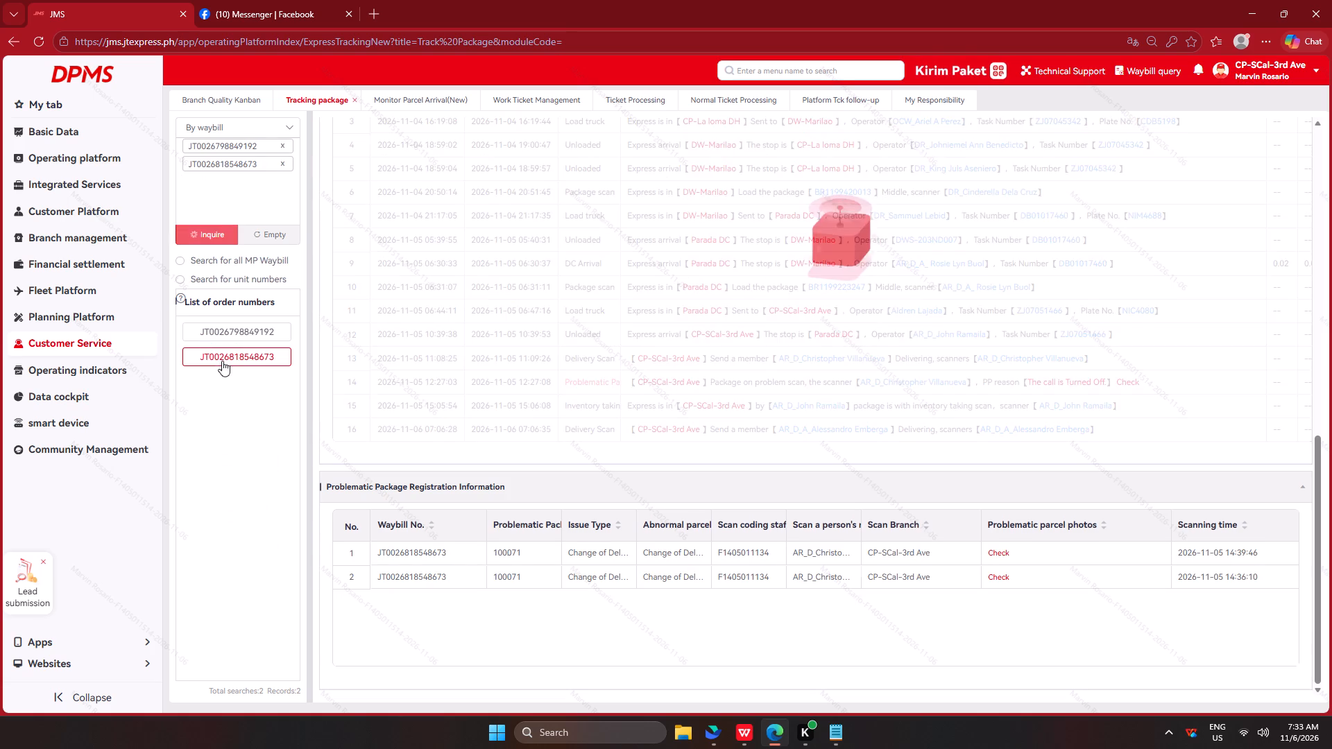
Delete Christopher's heading and both his waybills from the Notepad list, closing up the leftover blank lines.
key("alt+Tab")
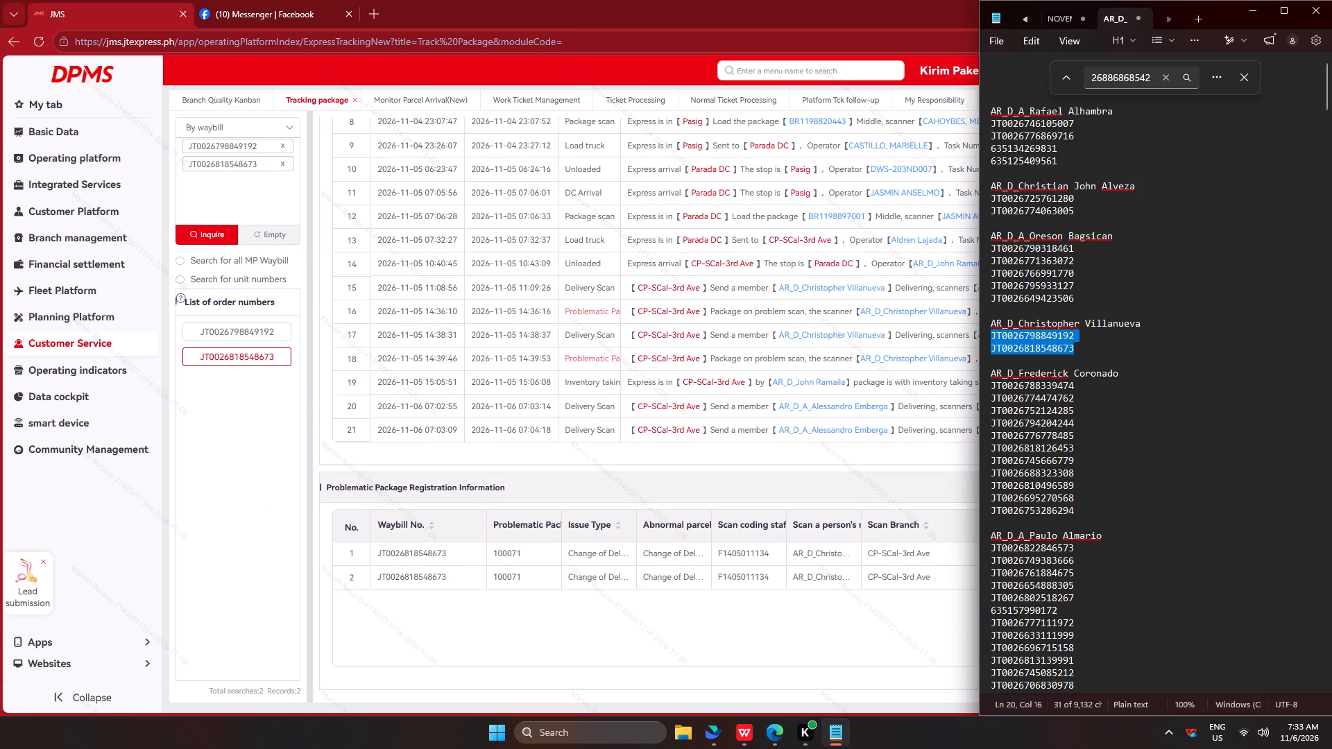
left_click_drag(1102, 345, 1074, 345)
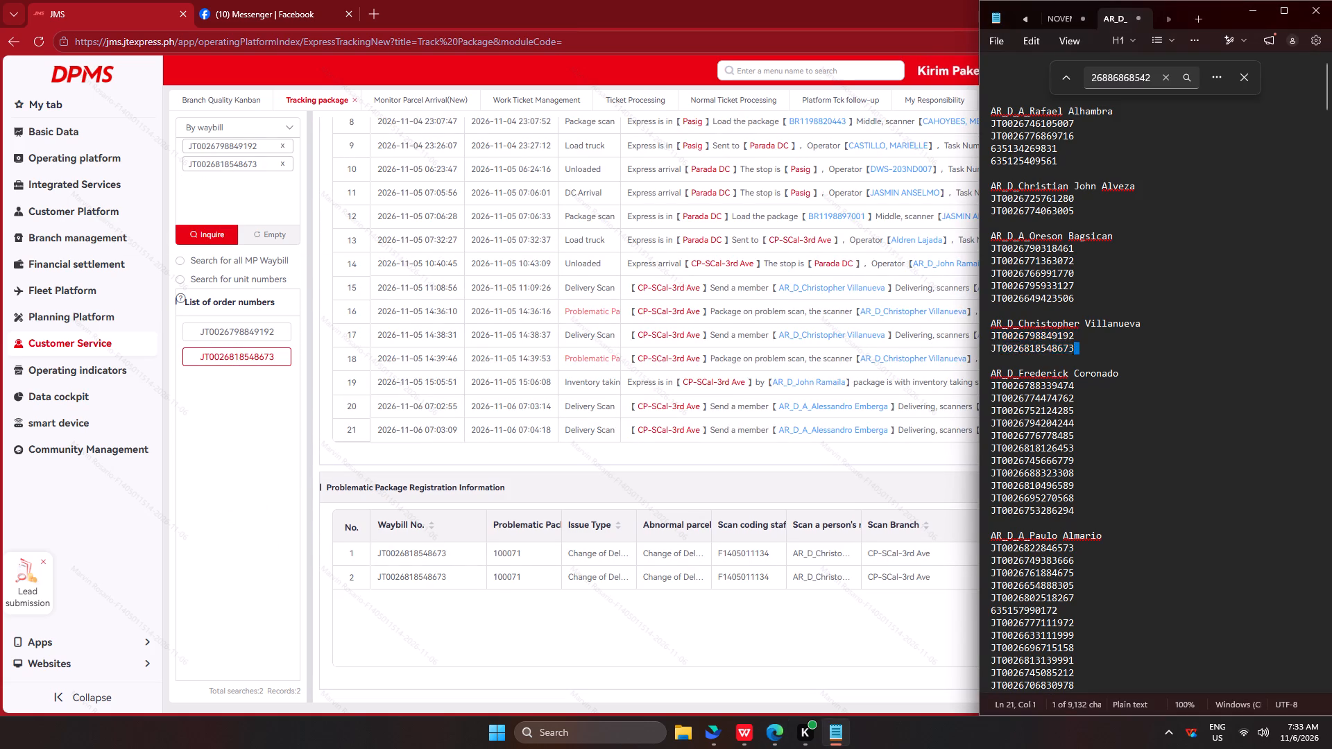
left_click_drag(1074, 345, 953, 318)
key("ctrl+x")
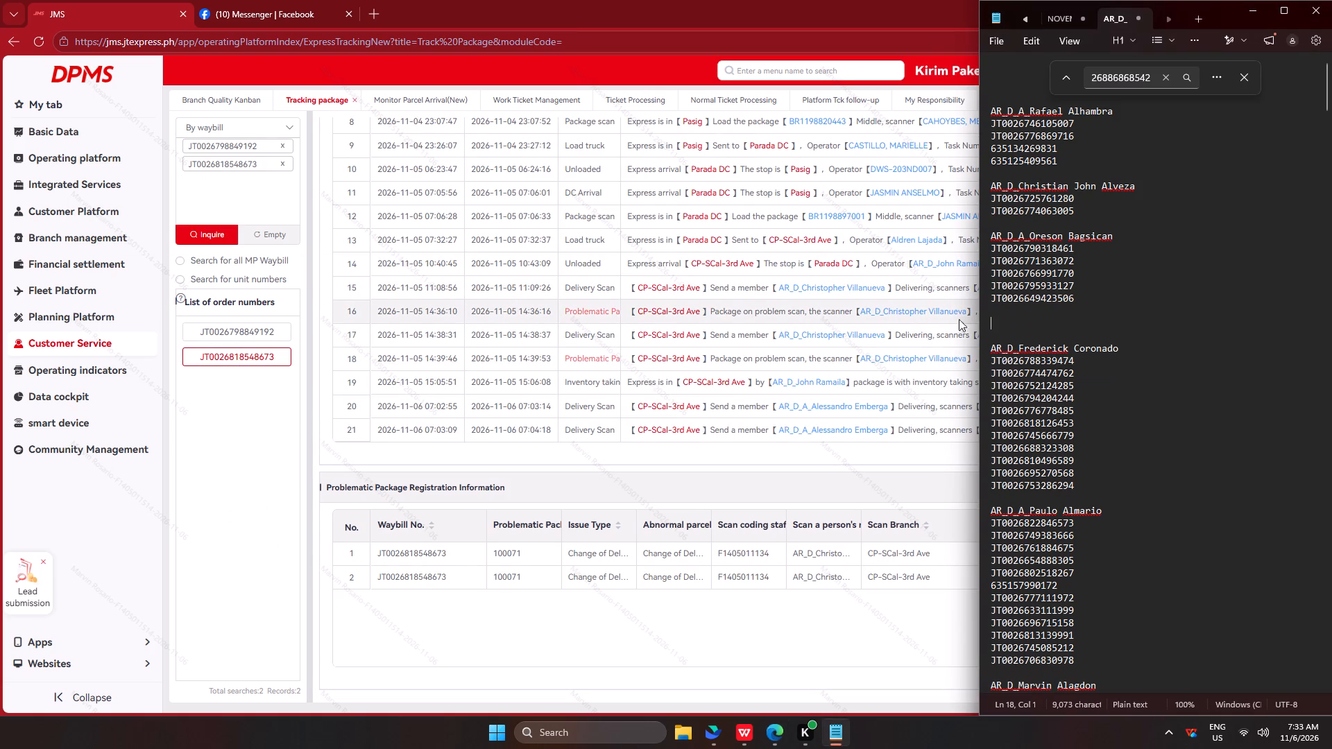
left_click(1016, 336)
key("BackSpace")
key("BackSpace")
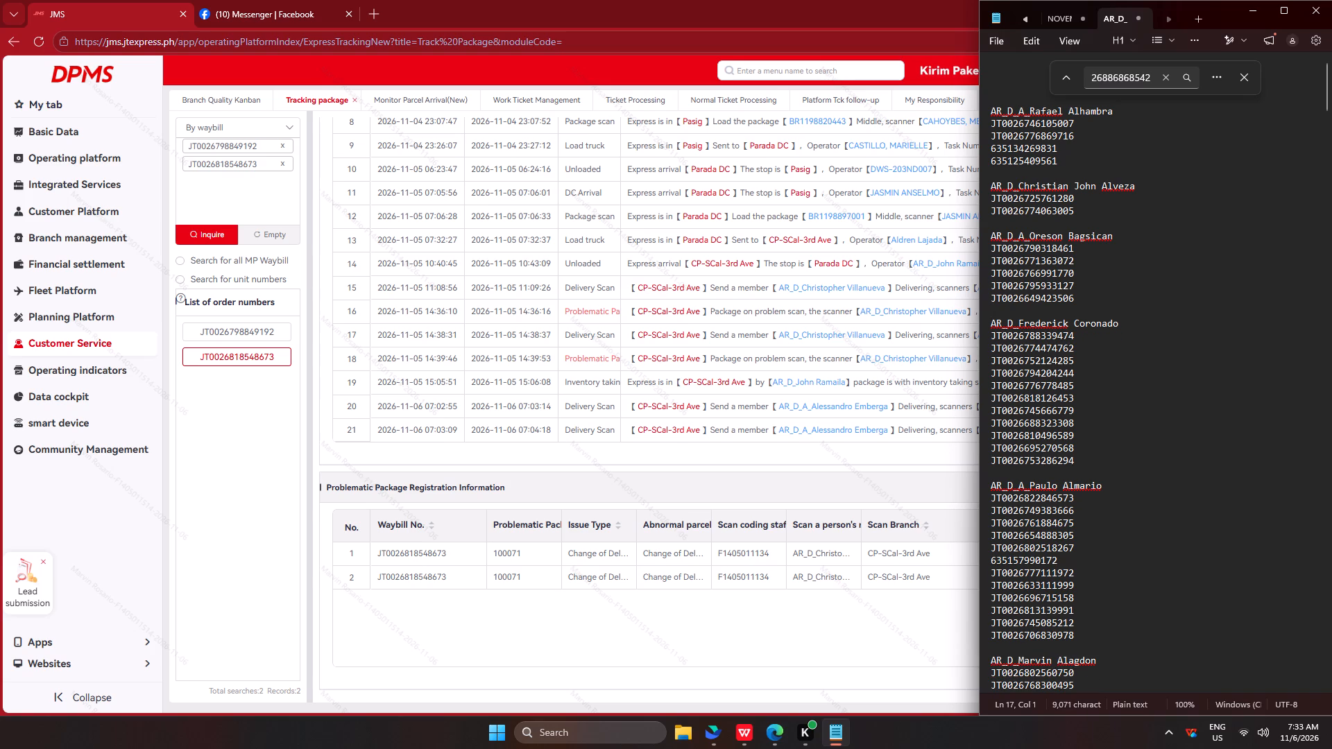
Copy the eleven waybills under Frederick from the Notepad list and inquire them in place of the previous tracking batch.
left_click_drag(1082, 465, 949, 334)
key("ctrl+c")
key("ctrl+c")
key("ctrl+c")
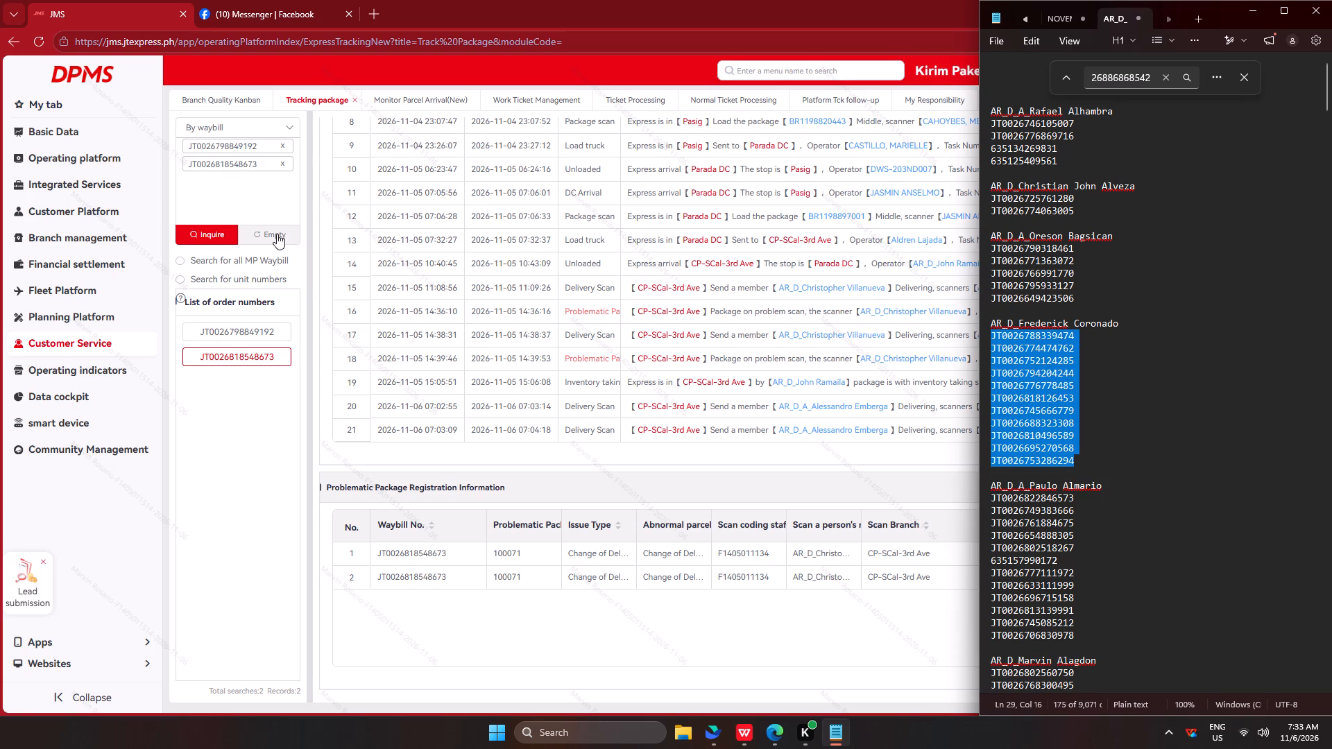
key("ctrl+c")
left_click(276, 233, "ctrl")
left_click(262, 205)
key("ctrl+v")
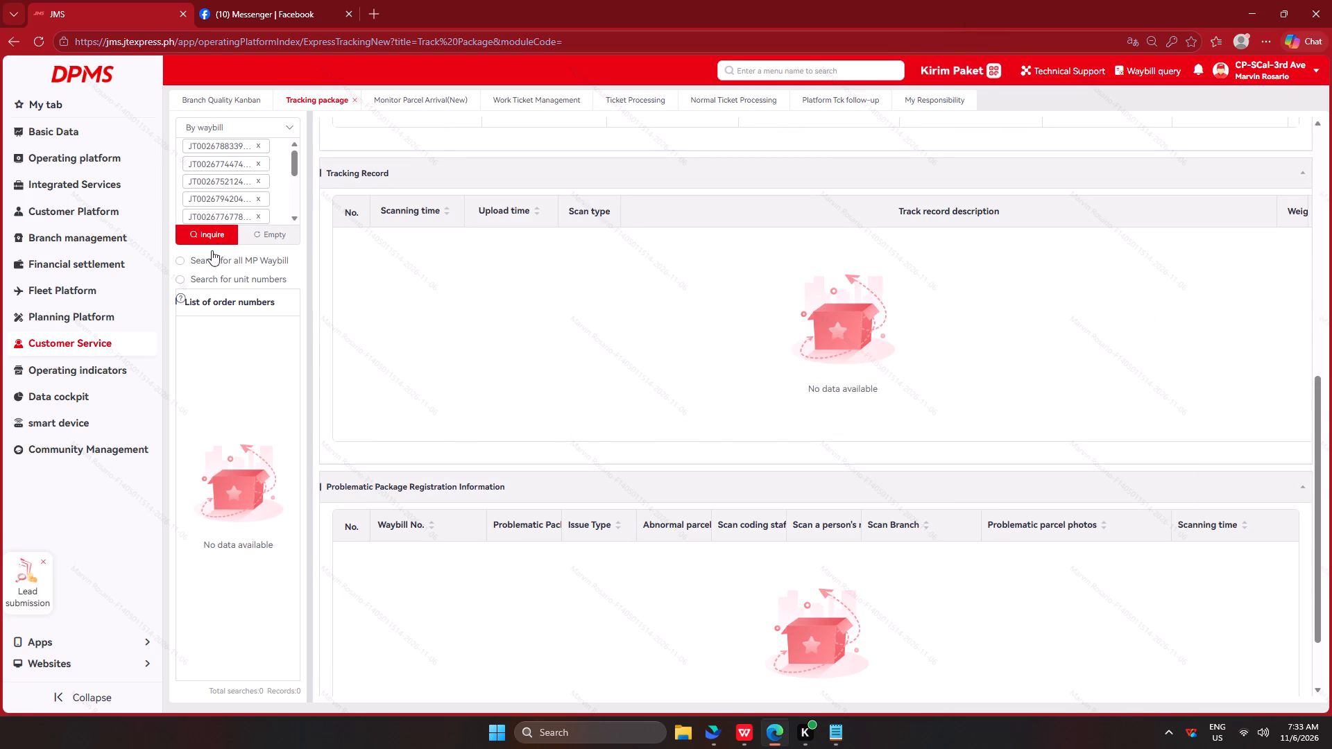
left_click(216, 235)
left_click(231, 358)
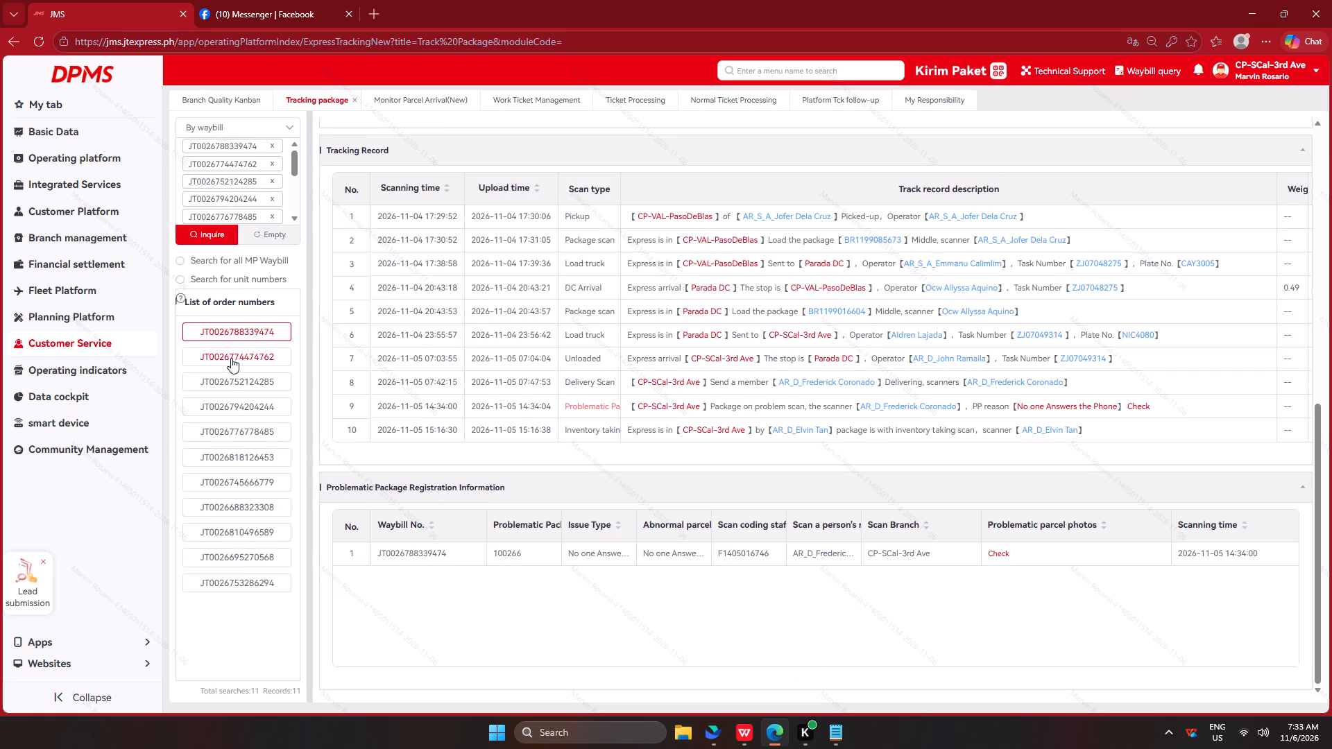
left_click(225, 382)
left_click(226, 406)
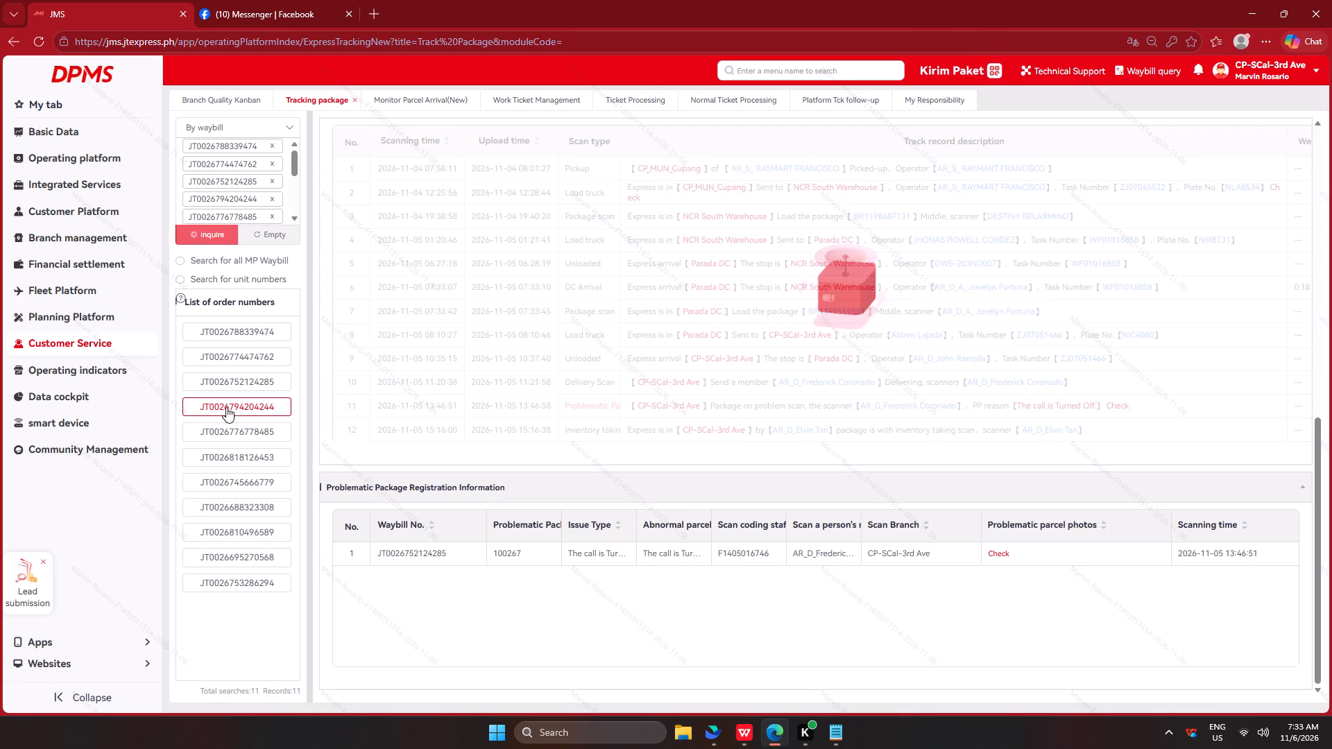
left_click(225, 427)
left_click(226, 456)
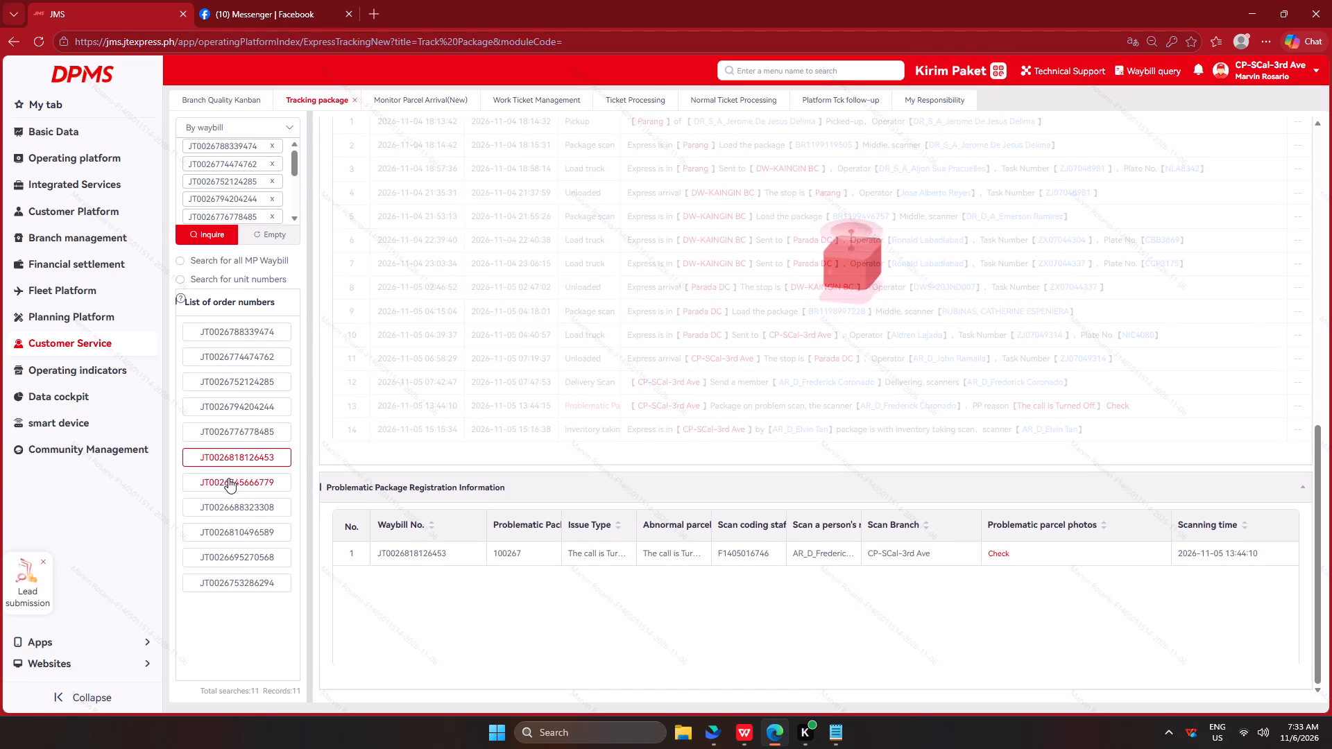
left_click(228, 484)
left_click(234, 505)
left_click(239, 539)
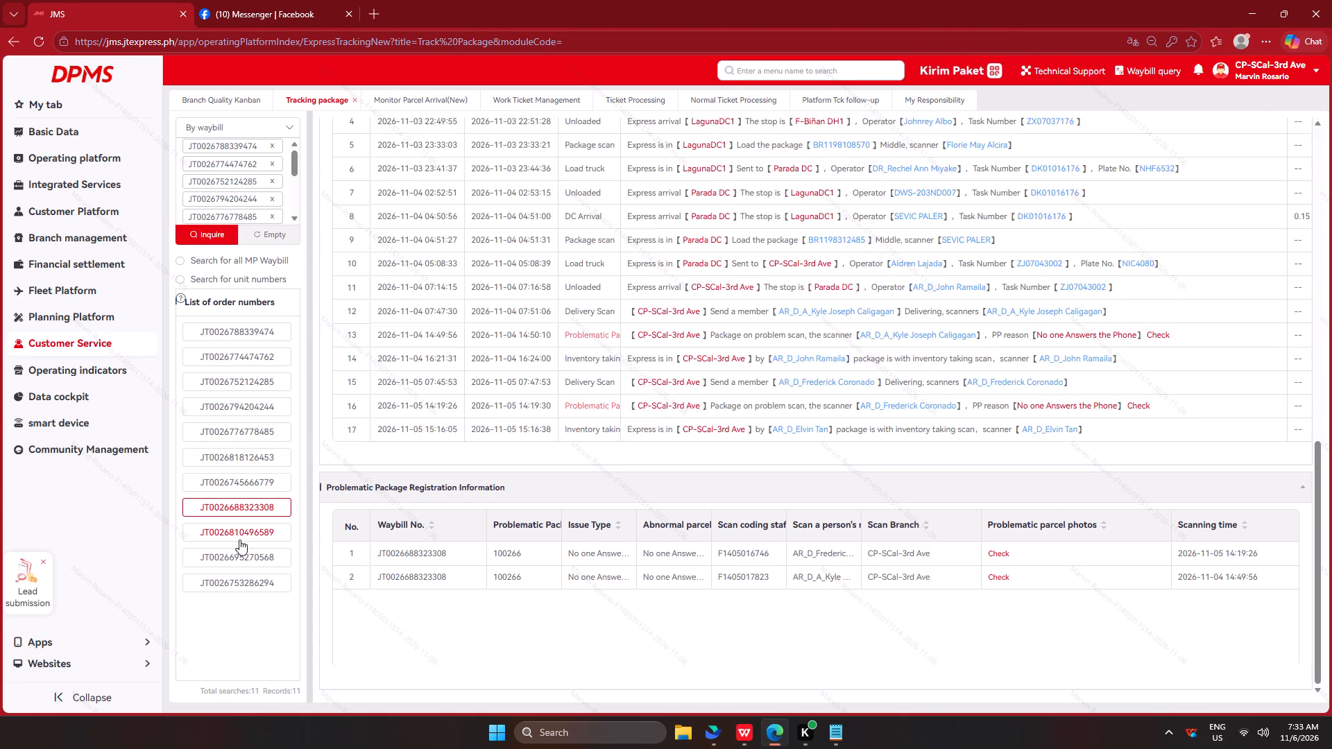
left_click(241, 567)
left_click(245, 583)
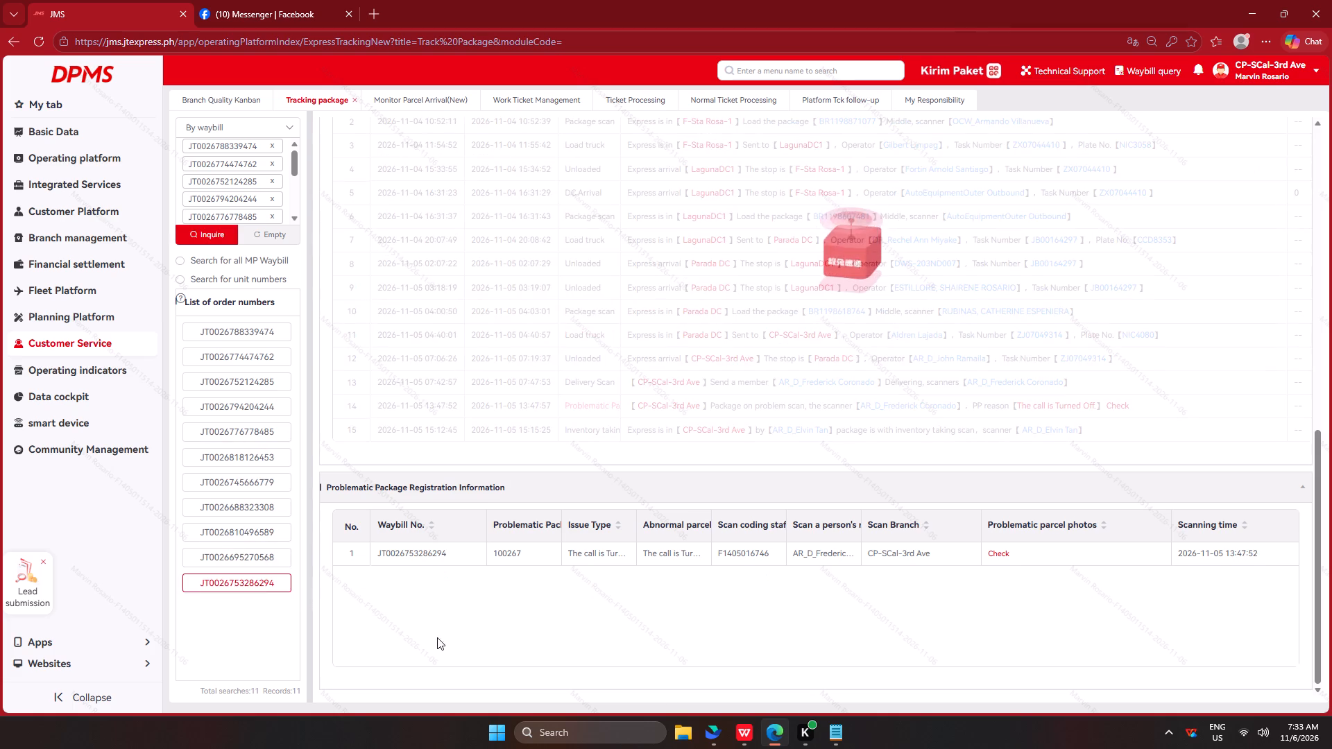
Copy the twelve waybills under Paulo from the Notepad list and inquire them in place of the previous tracking batch.
left_click(832, 730)
scroll(1125, 465, "down", 6)
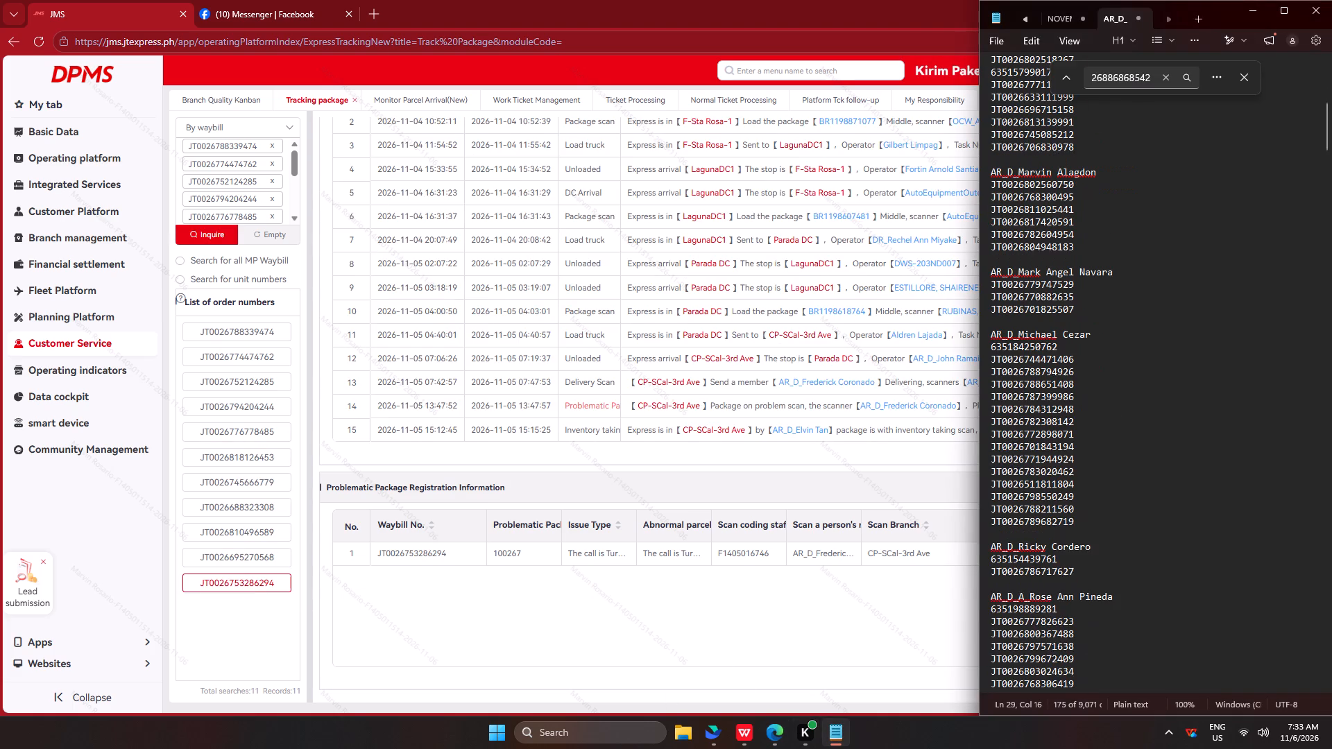
scroll(1104, 242, "up", 2)
left_click_drag(1087, 250, 946, 106)
key("ctrl+c")
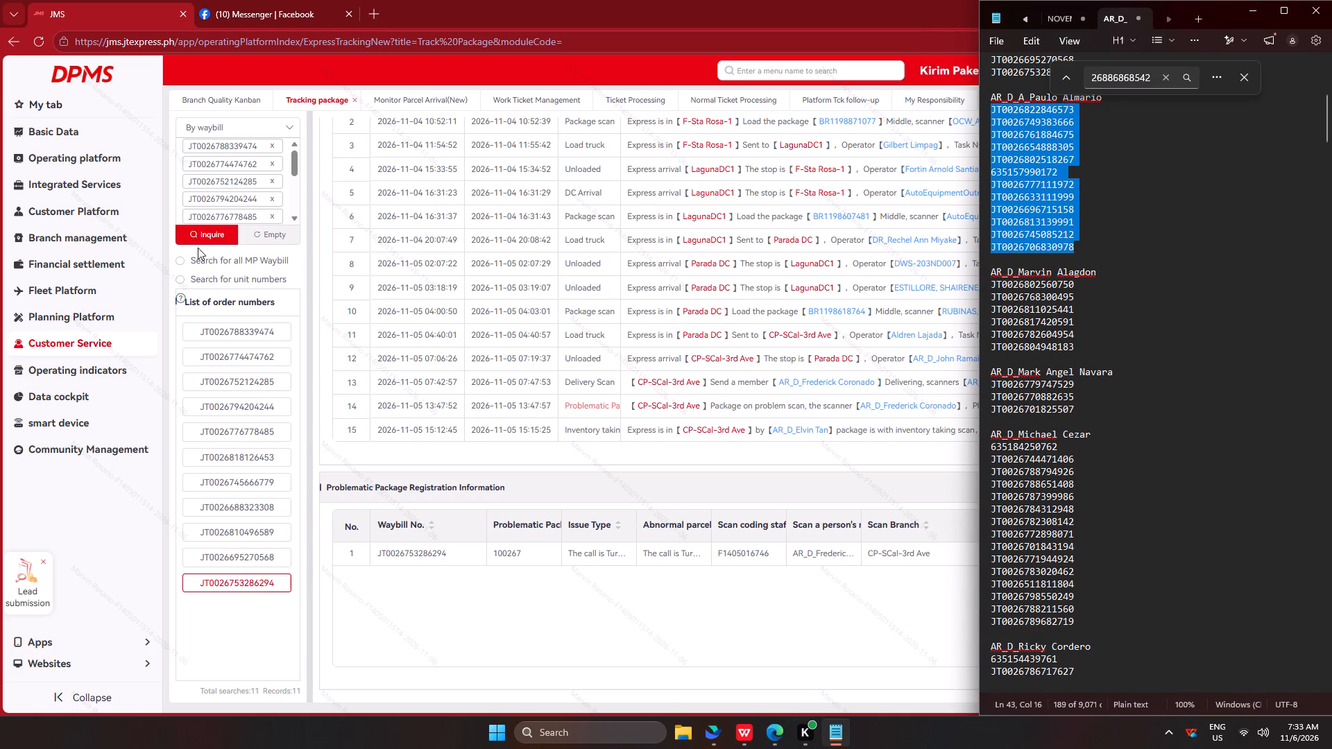
key("ctrl+c")
key("ctrl+c")
key("ctrl+c")
left_click(262, 236, "ctrl")
left_click(259, 214)
key("ctrl+v")
left_click(211, 228)
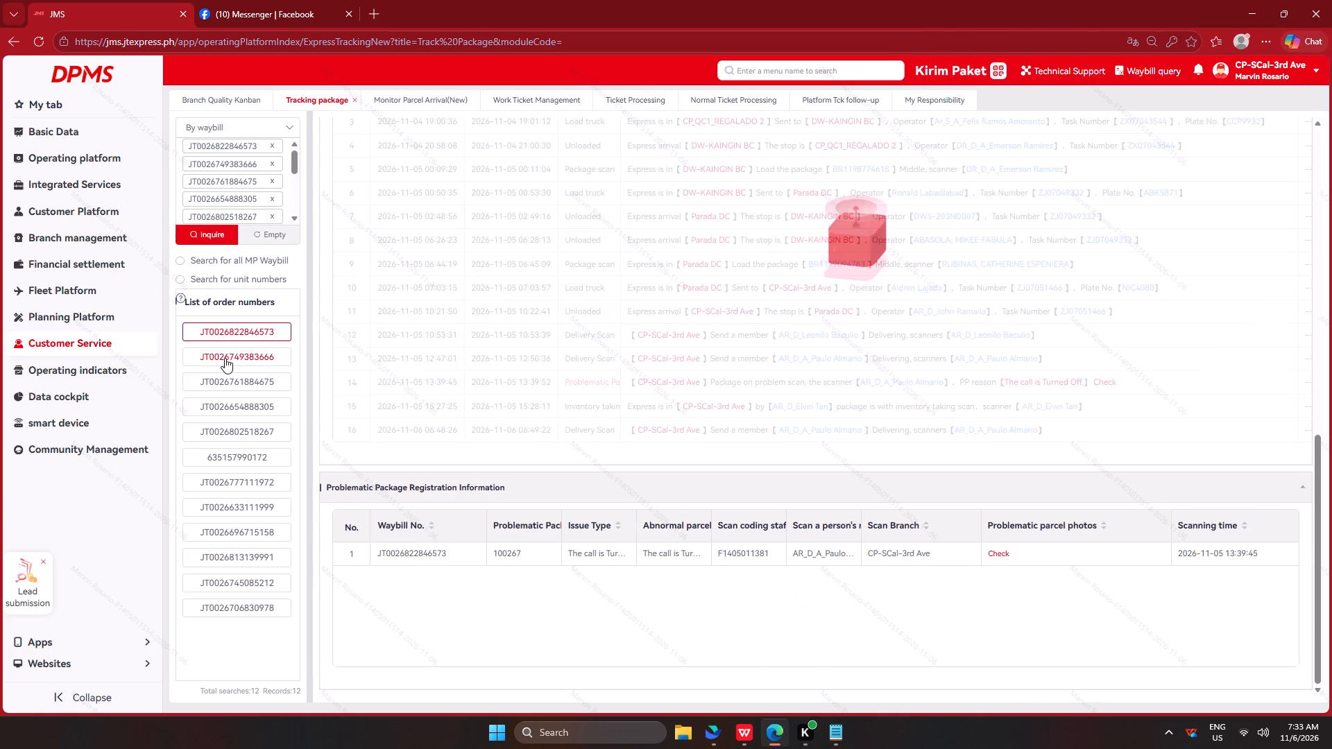
left_click(232, 352)
left_click(226, 386)
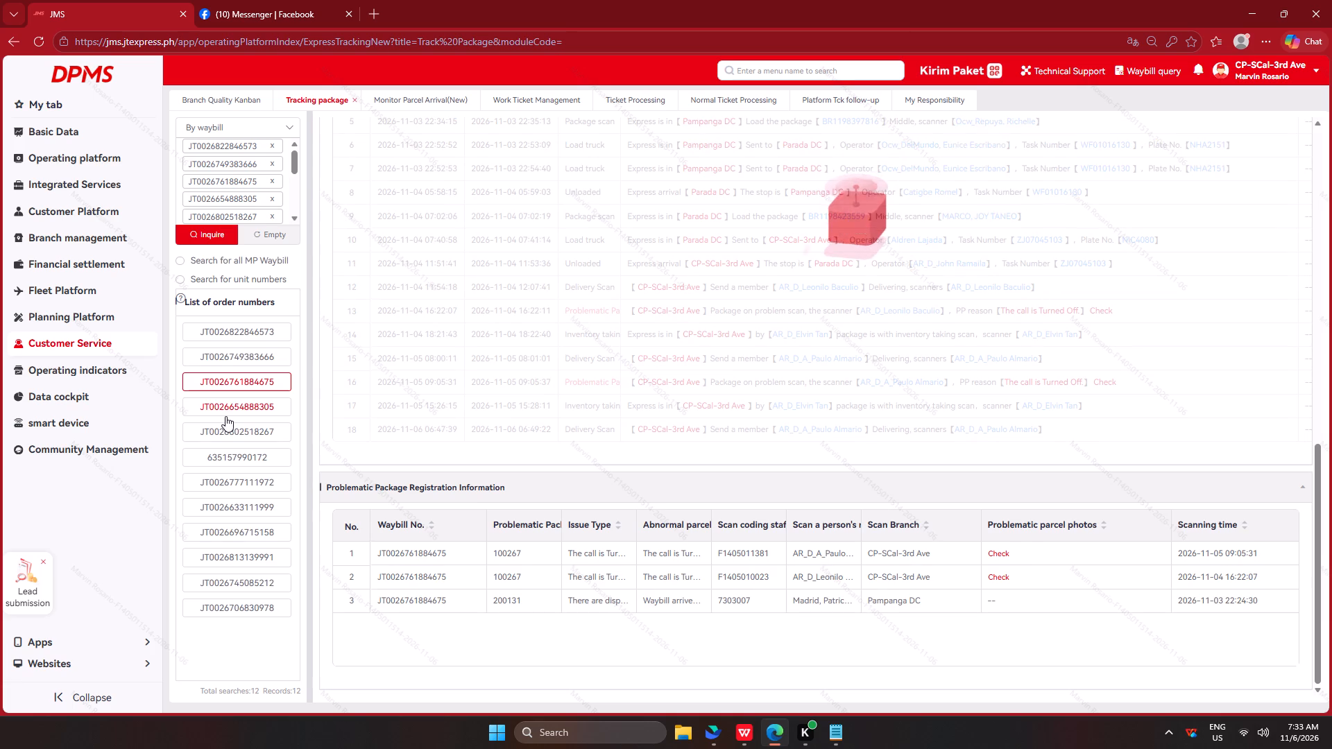
left_click(226, 420)
left_click(236, 408)
left_click(239, 427)
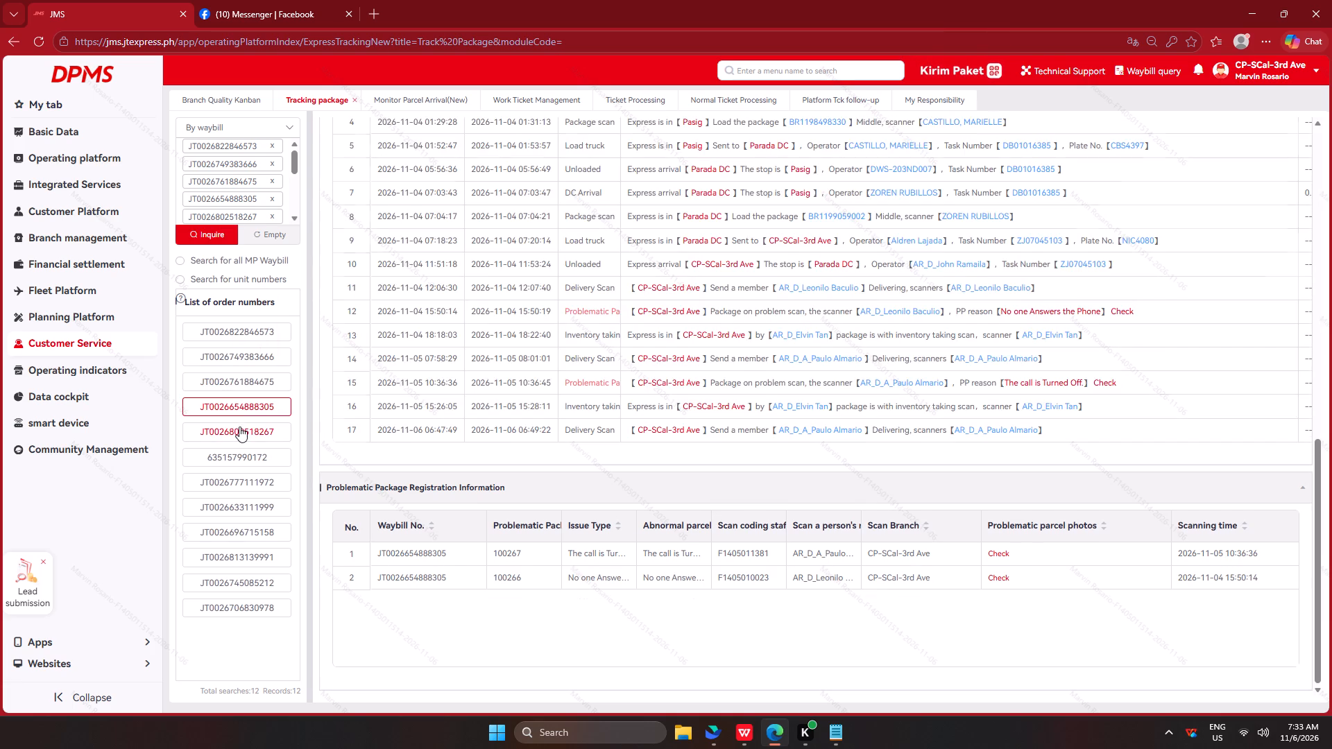
left_click(241, 455)
left_click(241, 483)
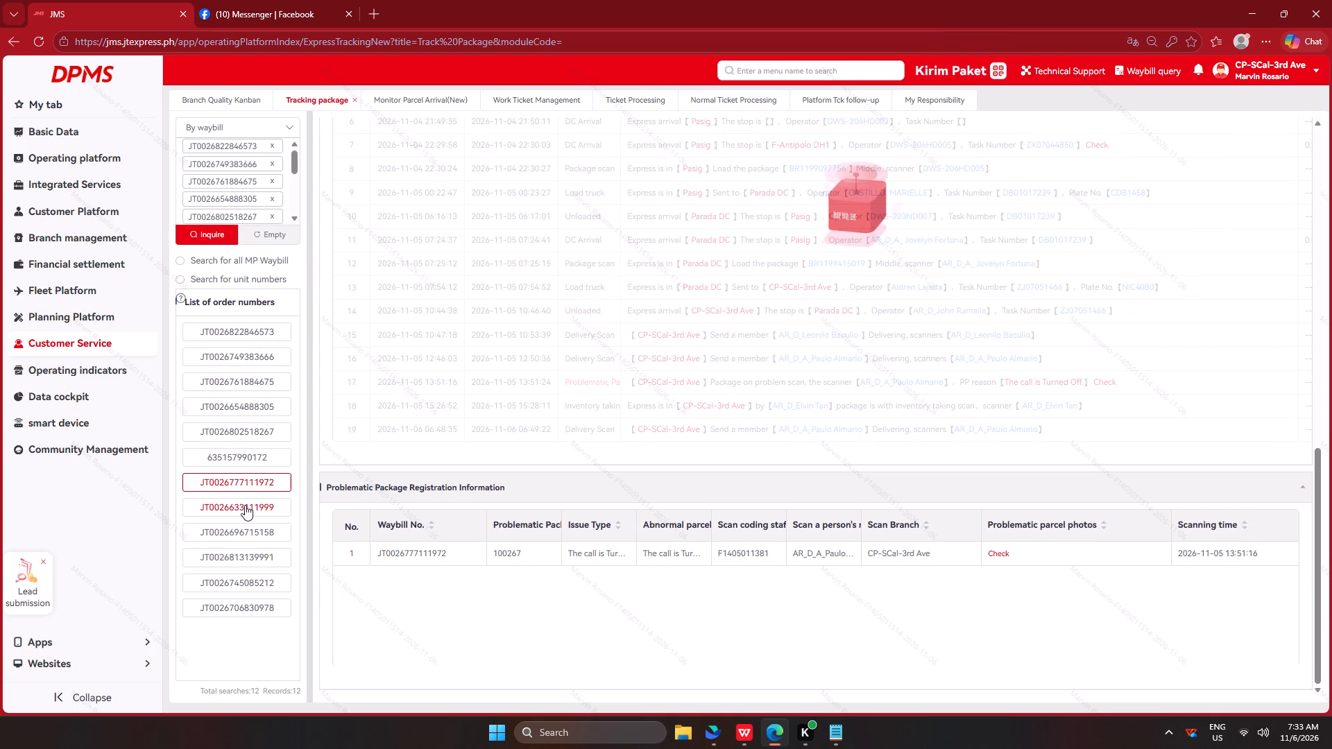
left_click(245, 506)
left_click(242, 533)
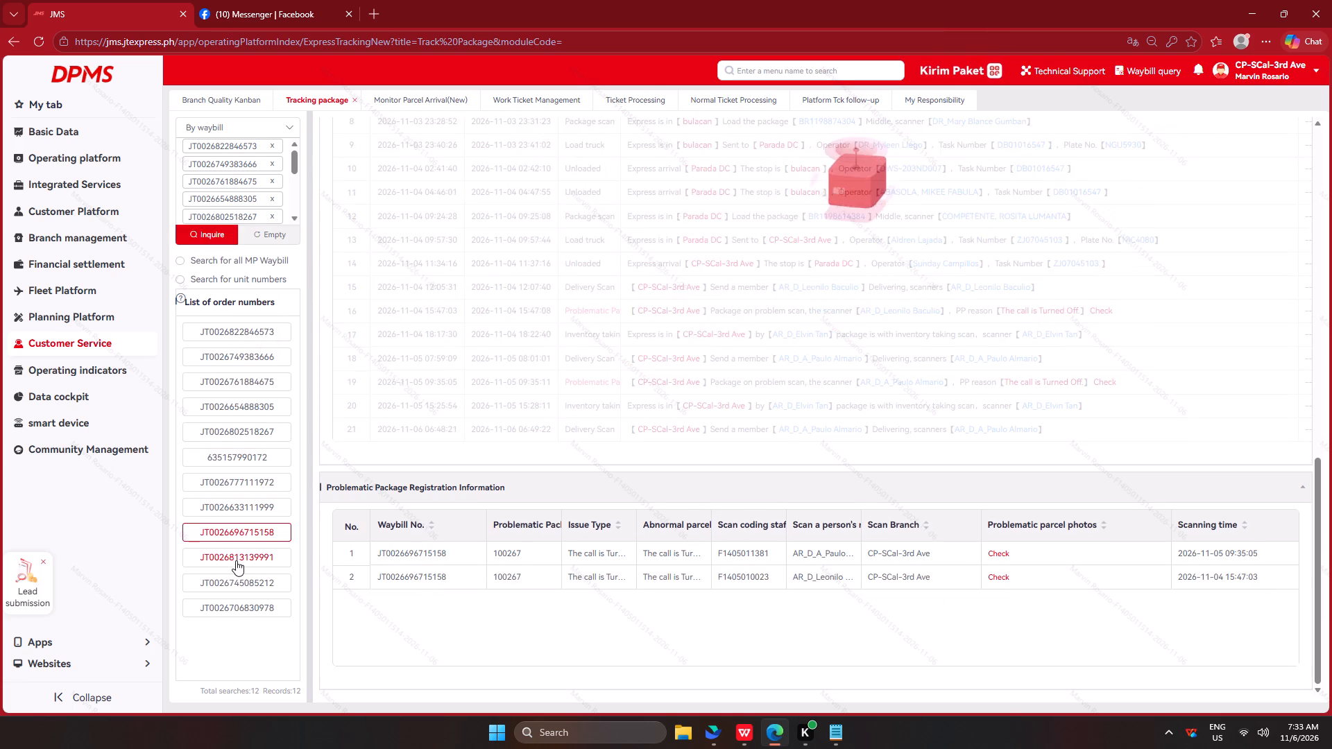
left_click(236, 560)
left_click(230, 585)
left_click(230, 605)
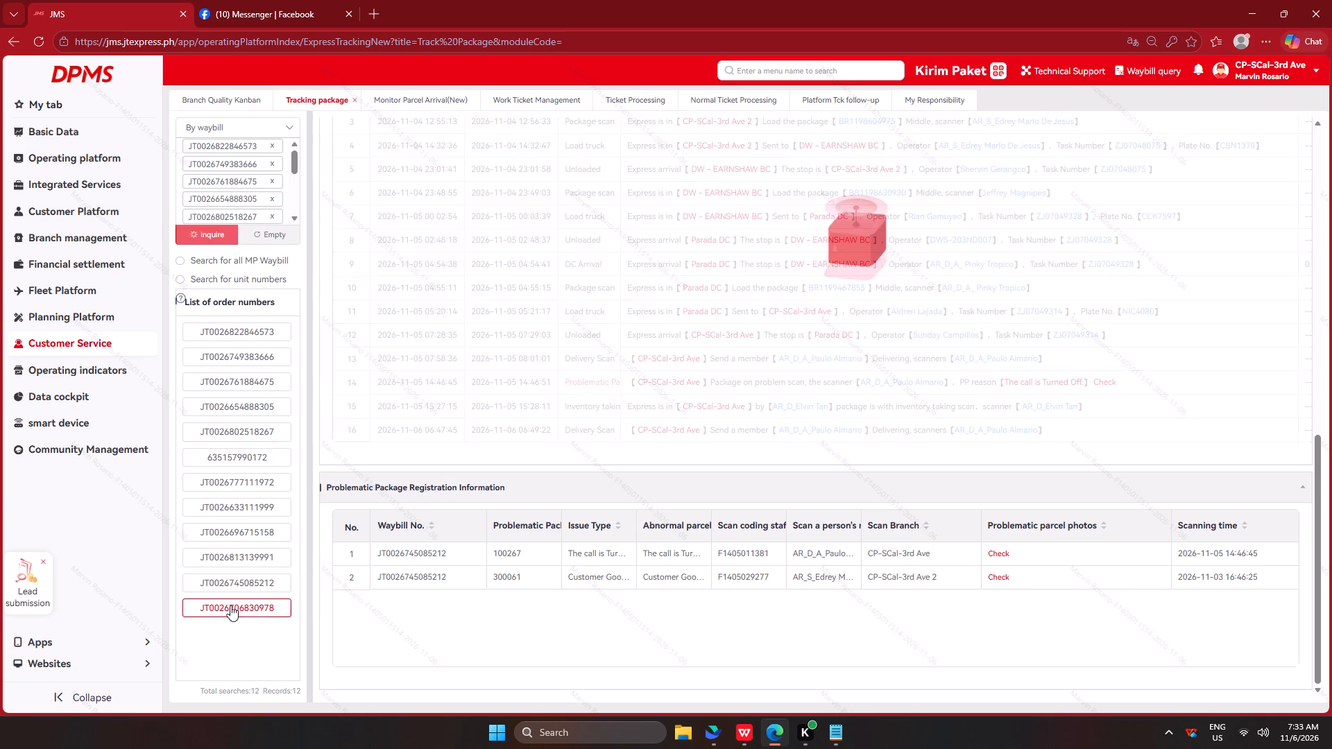
Delete Paulo's heading and all twelve of his waybills from the Notepad list, closing up the leftover blank line.
key("alt+Tab")
scroll(1079, 268, "up", 2)
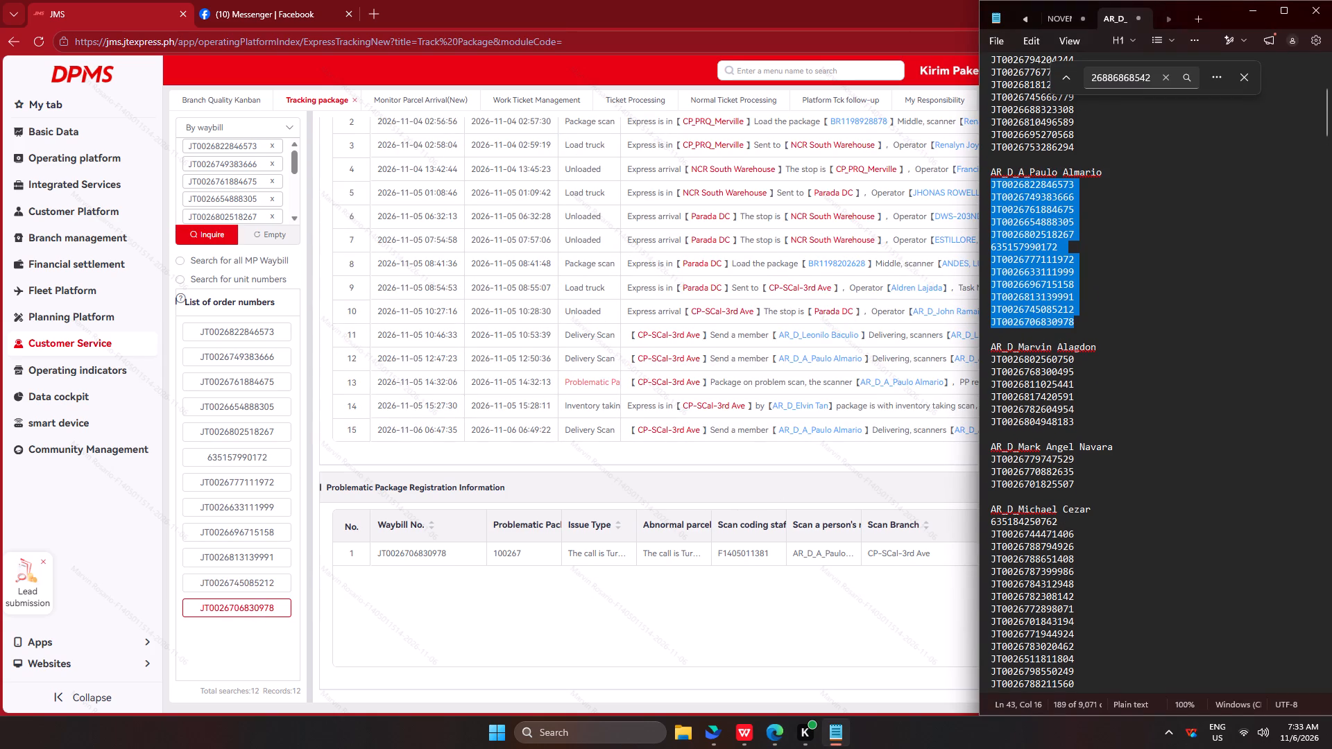
left_click_drag(1091, 327, 937, 158)
key("ctrl+x")
left_click(1019, 172)
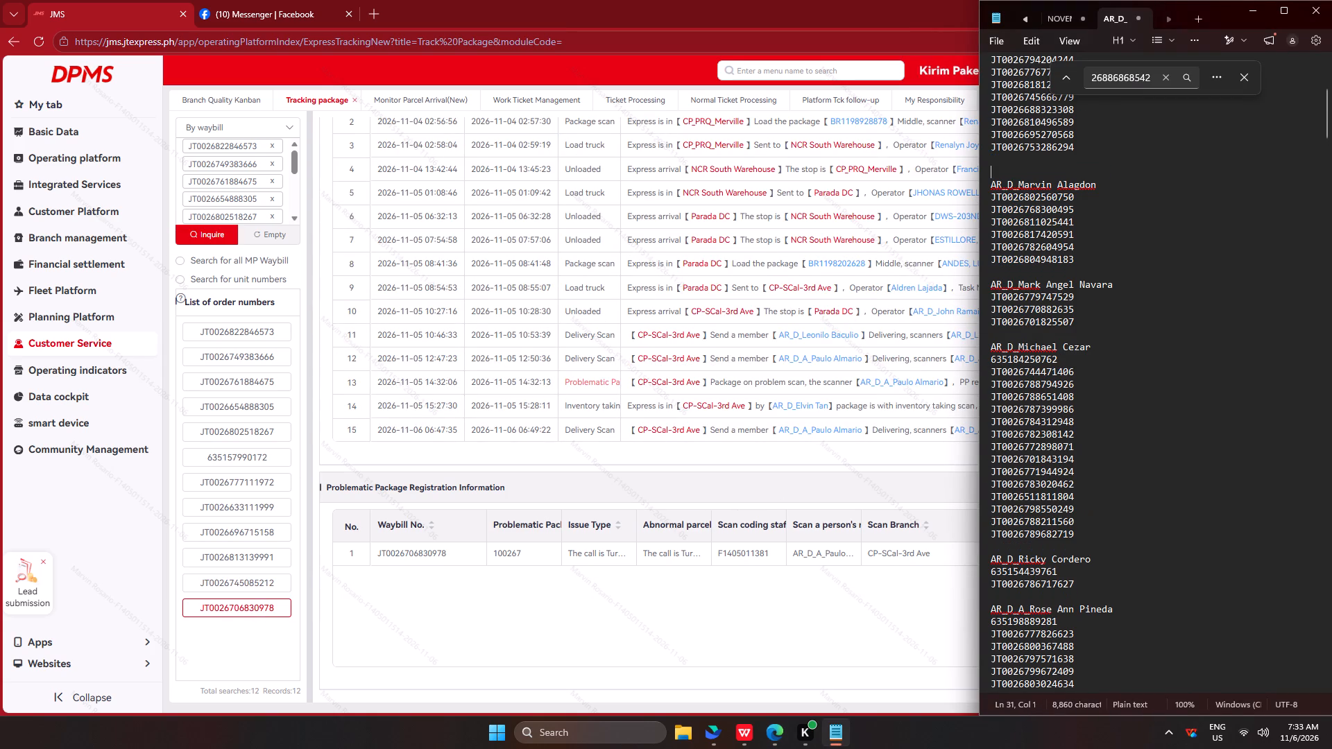
key("BackSpace")
Copy the six waybills under Marvin from the Notepad list and inquire them in place of the previous tracking batch.
left_click_drag(1086, 254, 948, 184)
key("ctrl+c")
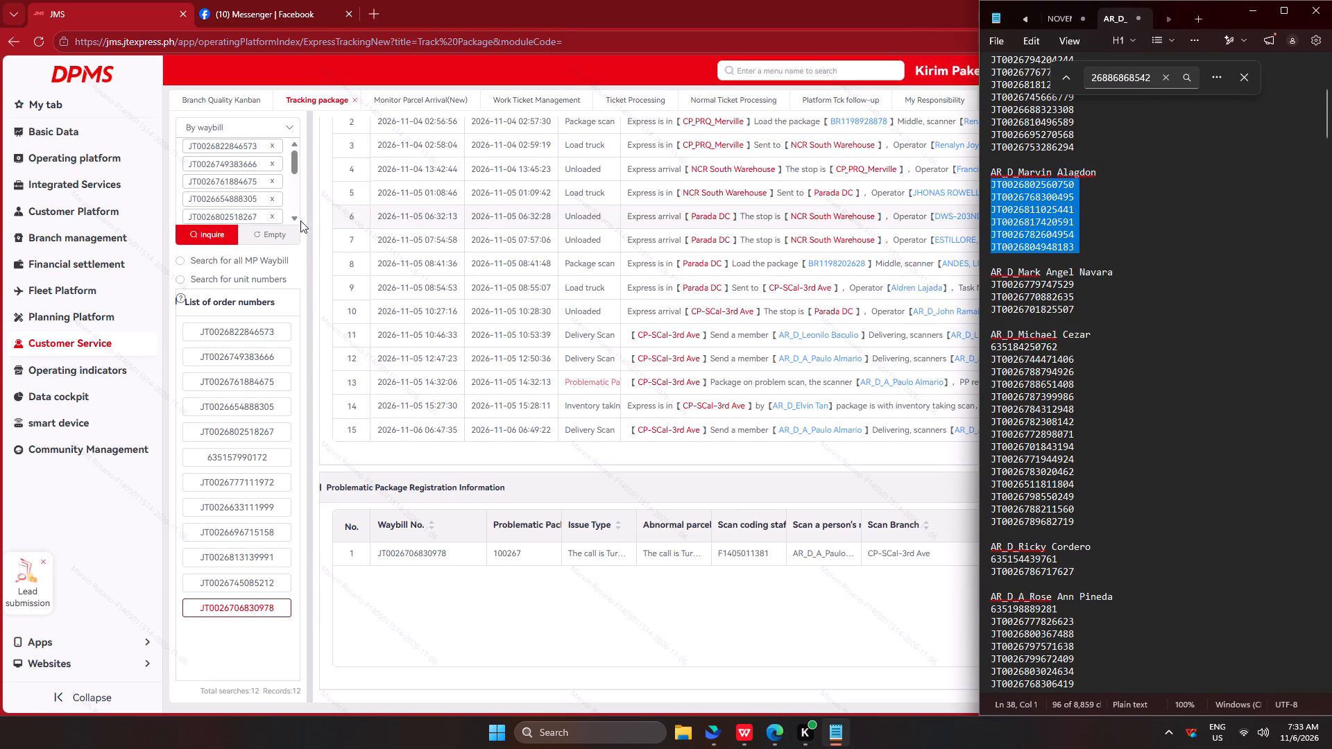
key("ctrl+c")
key("ctrl+c")
left_click(271, 232, "ctrl")
left_click(248, 184)
key("ctrl+v")
left_click(210, 239)
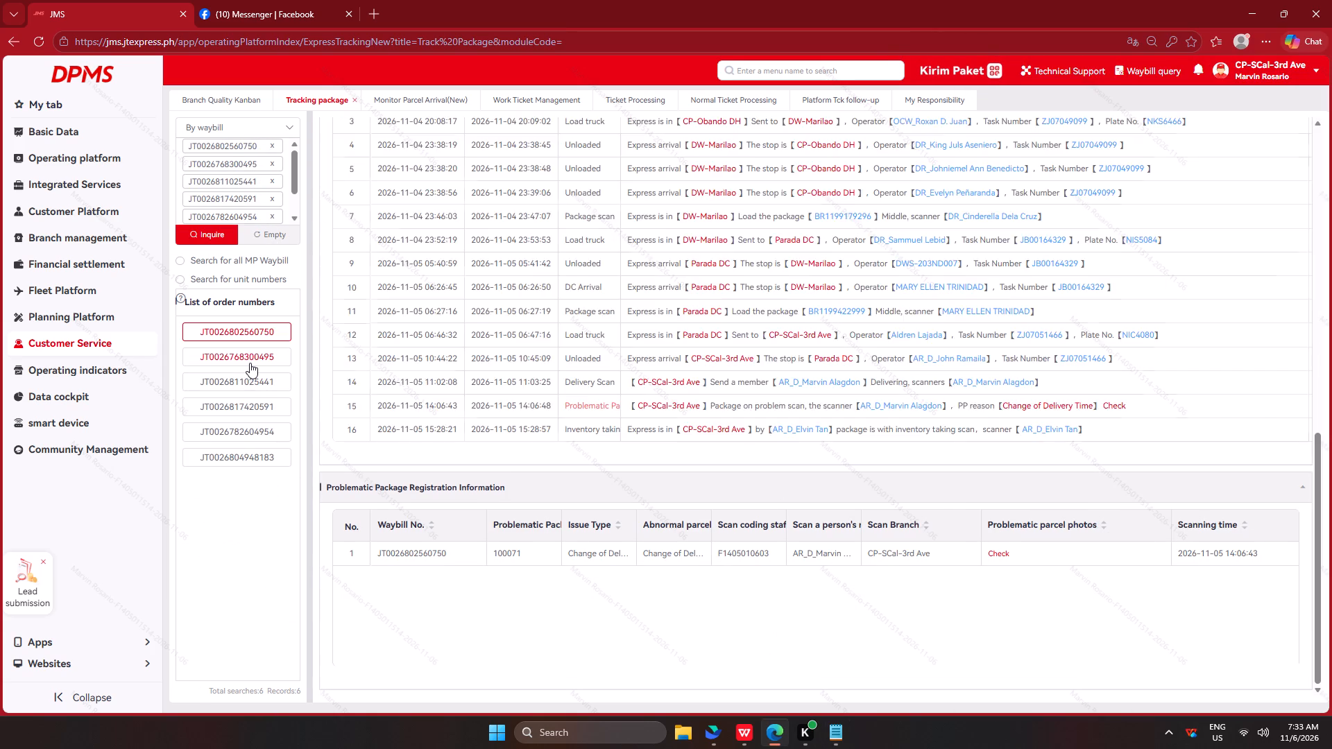
left_click(250, 363)
left_click(242, 381)
left_click(243, 410)
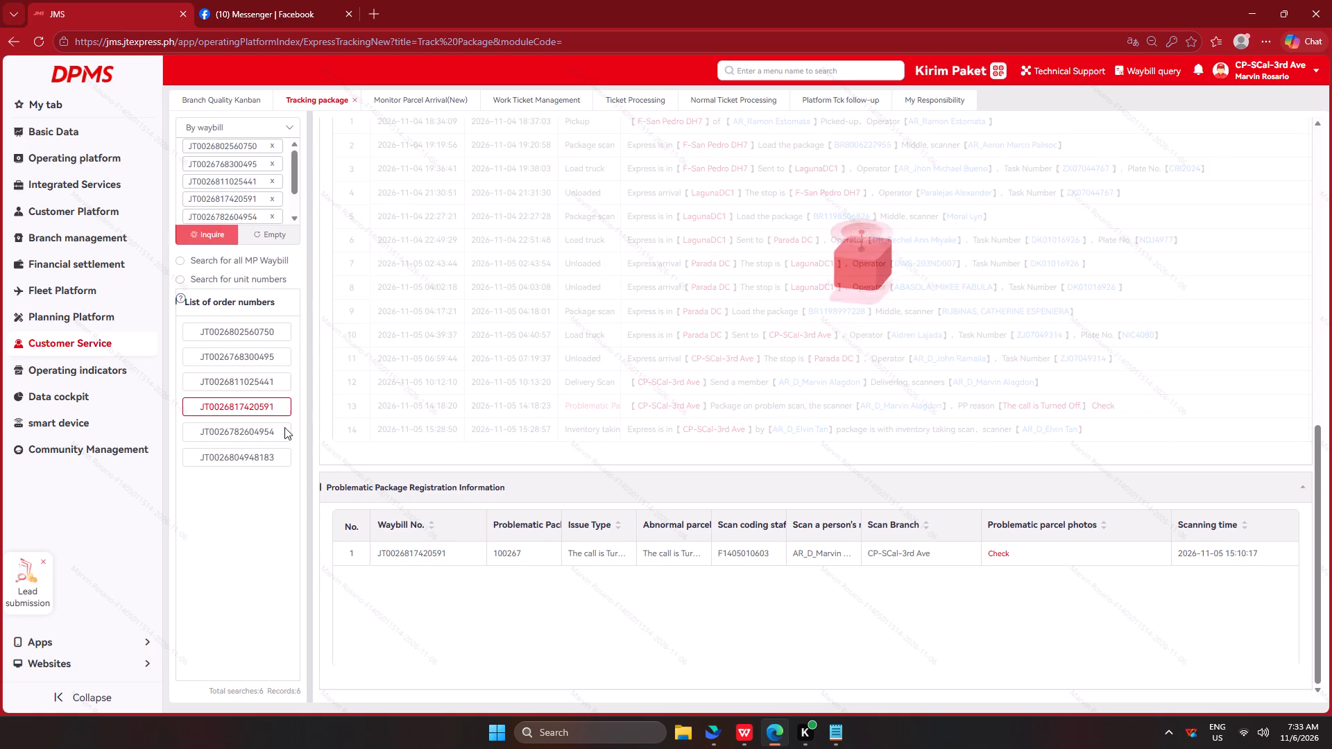
Copy the three waybills under Mark from the Notepad list and inquire them in place of the previous tracking batch.
key("alt+Tab")
left_click_drag(1085, 309, 953, 282)
key("ctrl+c")
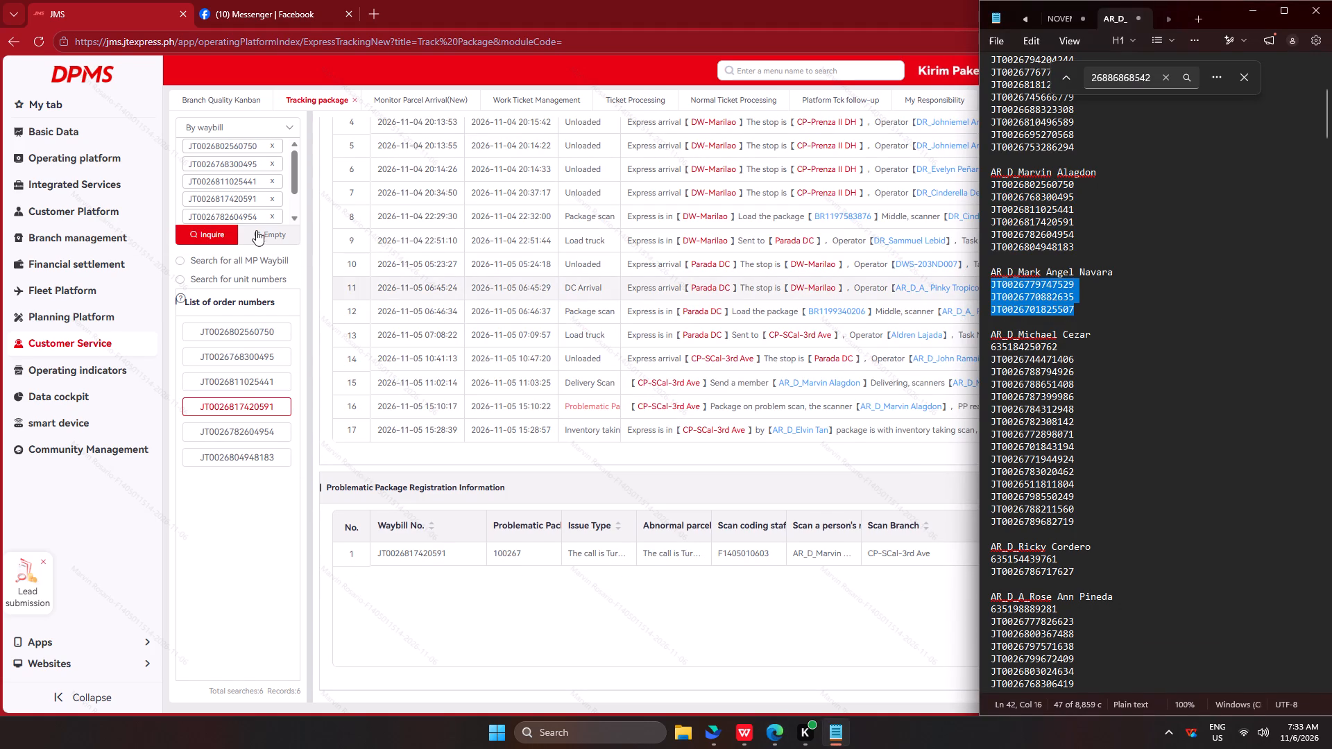
key("ctrl+c")
key("ctrl+c")
left_click(255, 233)
left_click(256, 206)
key("ctrl+v")
left_click(200, 236)
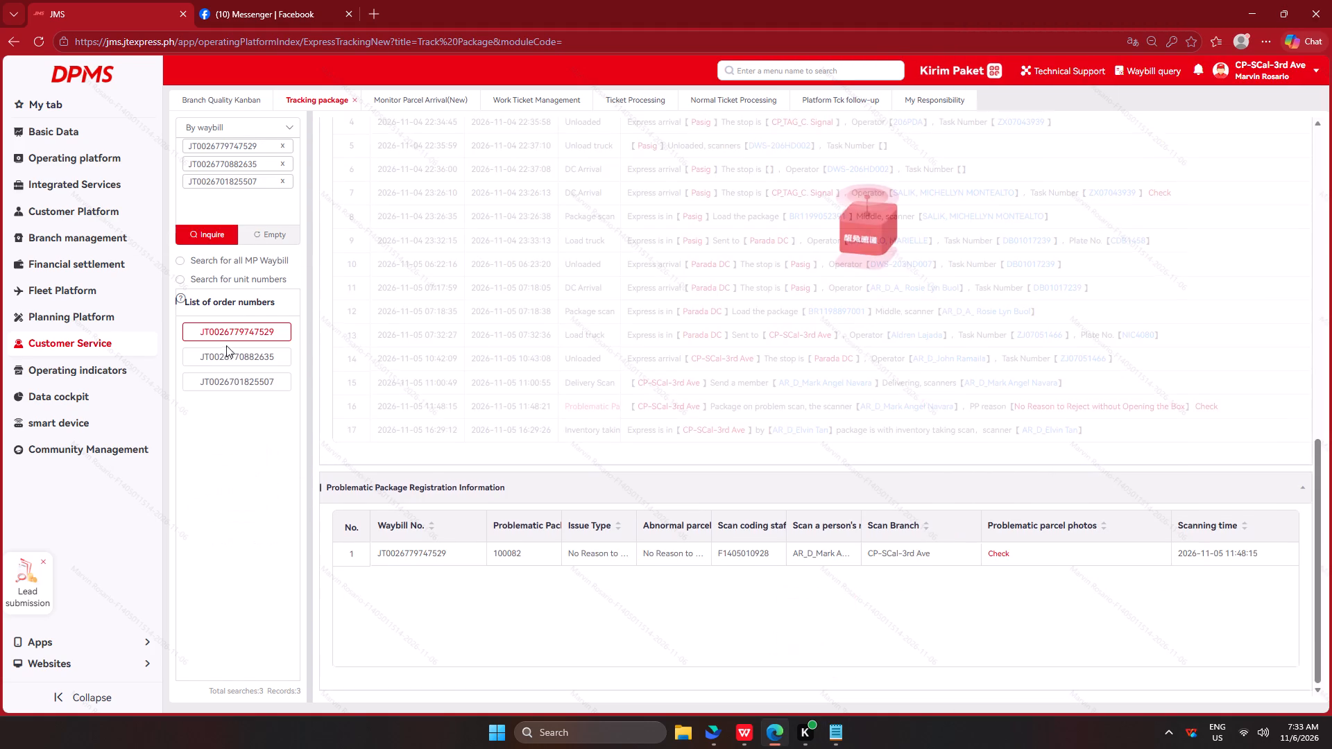
left_click(225, 355)
key("alt+Tab")
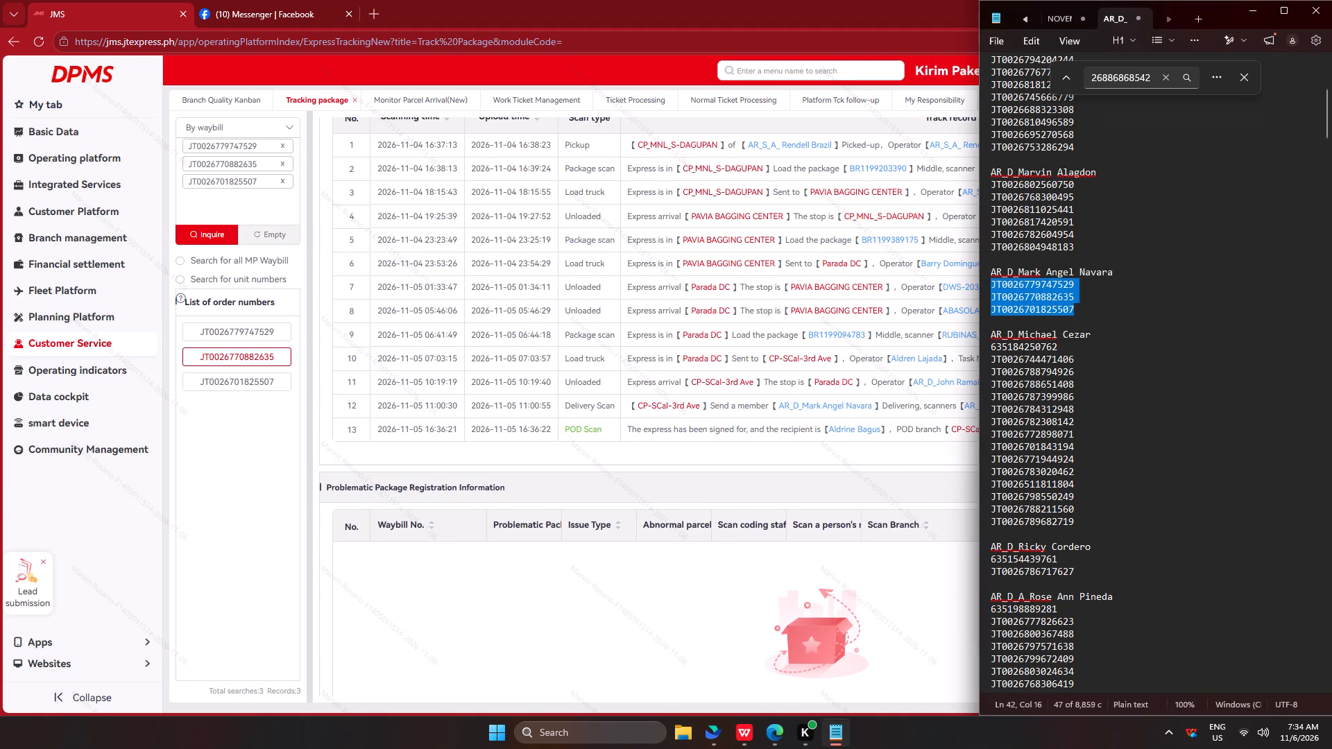
left_click_drag(1090, 298, 955, 301)
key("ctrl+x")
key("BackSpace")
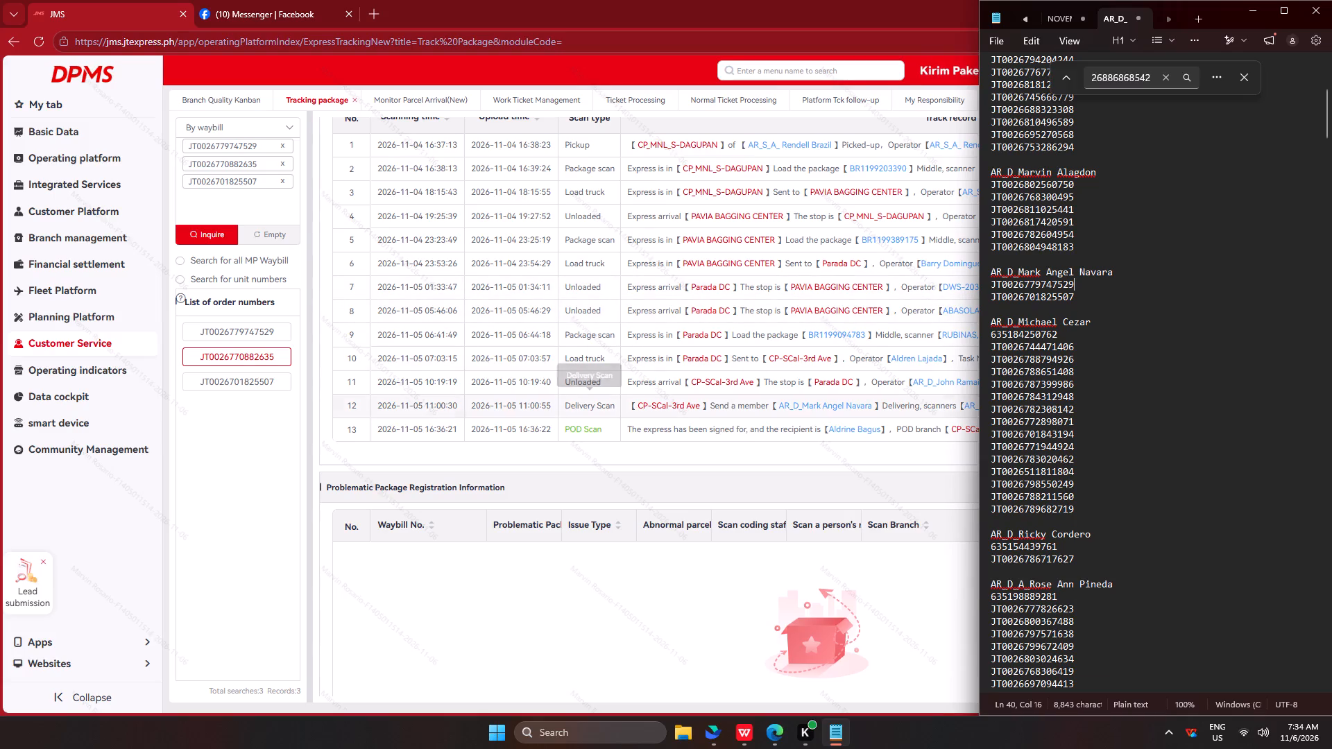
left_click(226, 382)
key("alt+Tab")
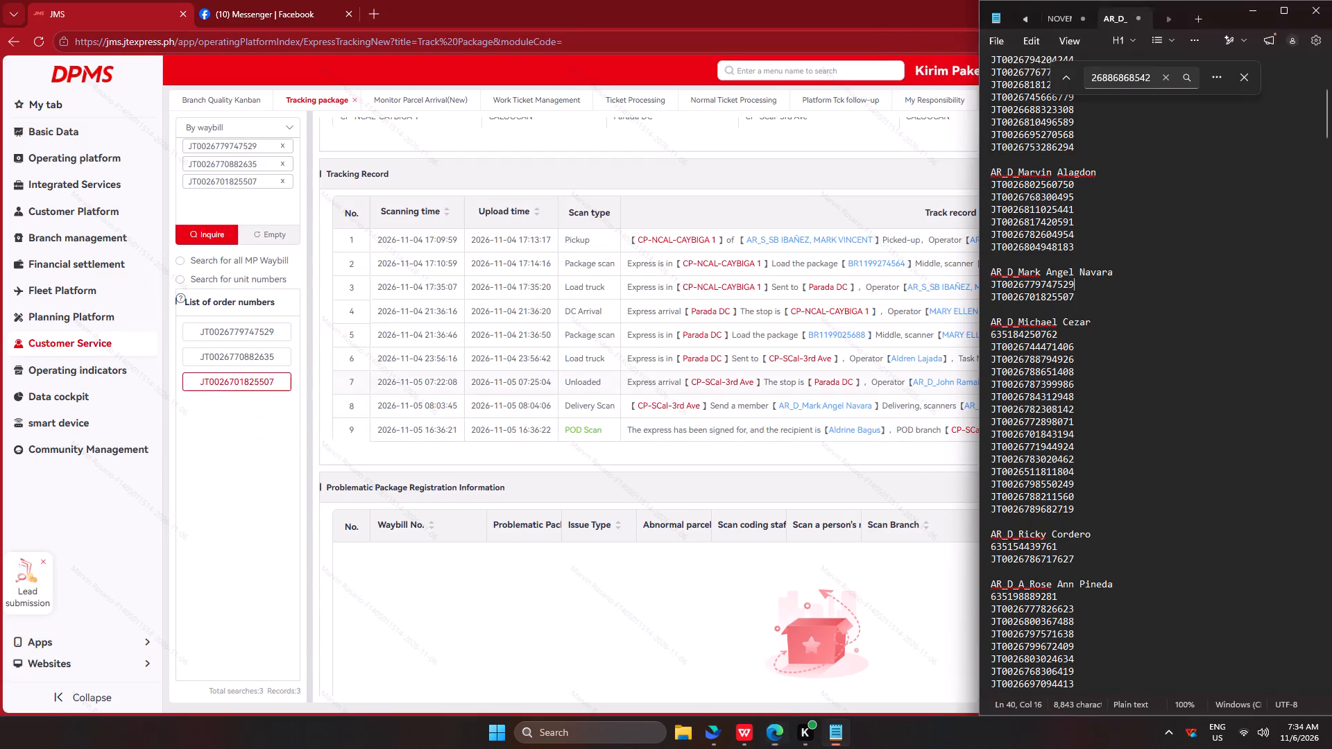
left_click_drag(1082, 298, 918, 298)
key("ctrl+x")
key("BackSpace")
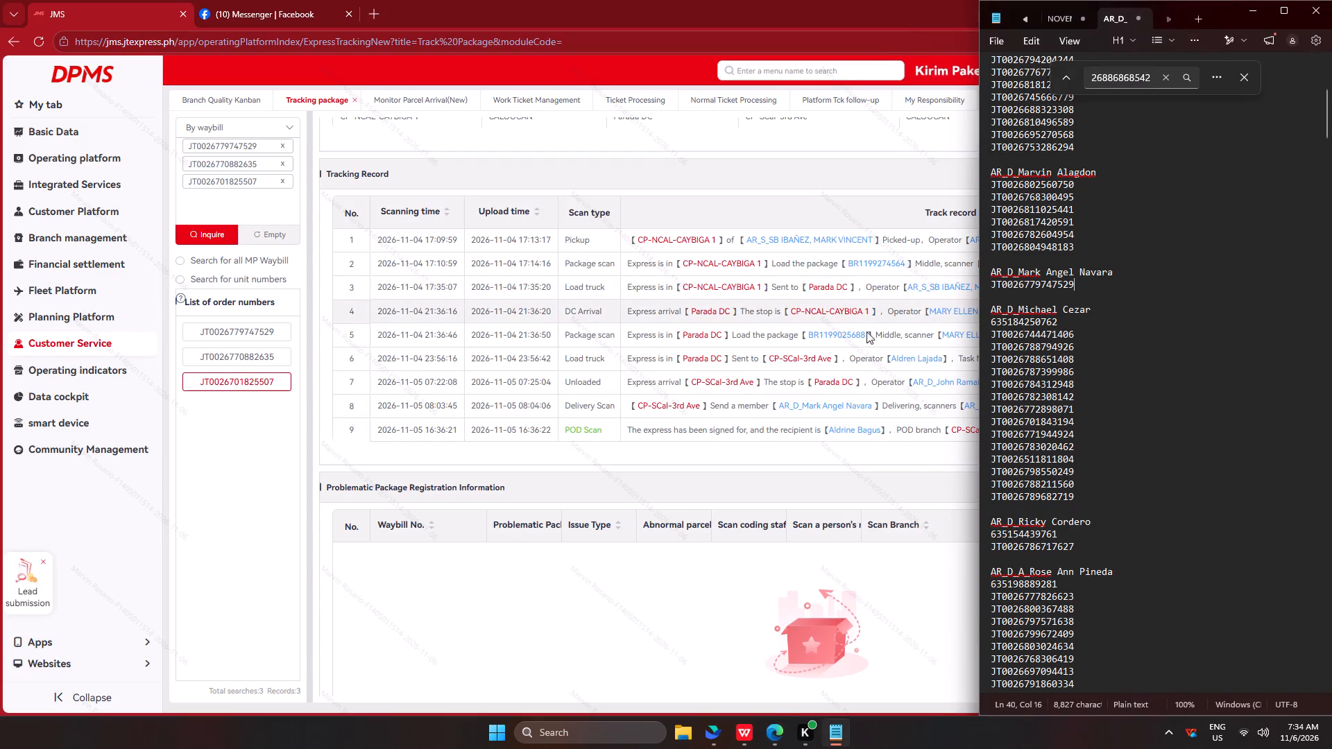
left_click(248, 333)
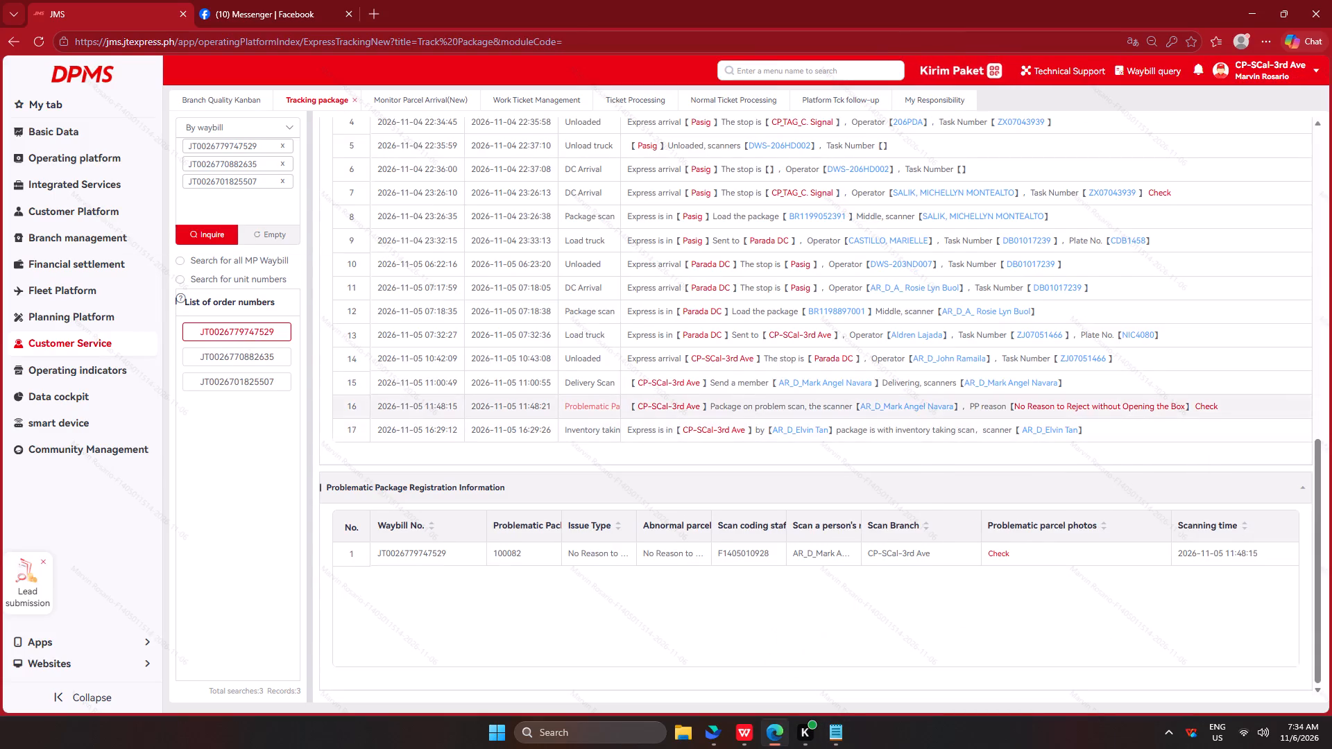
left_click(1205, 408)
key("Escape")
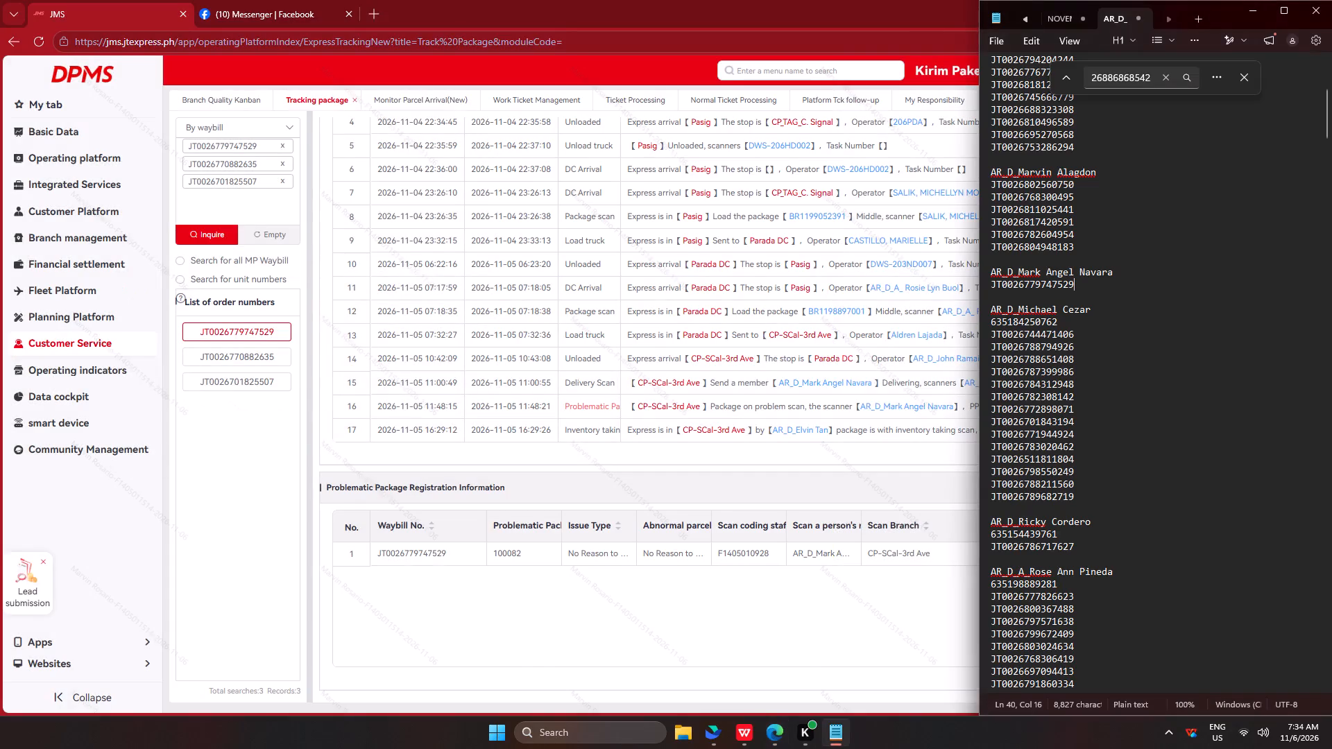
Copy the fifteen waybills under Michael from the Notepad list and inquire them in place of the previous tracking batch.
left_click_drag(1073, 501, 975, 320)
key("ctrl+c")
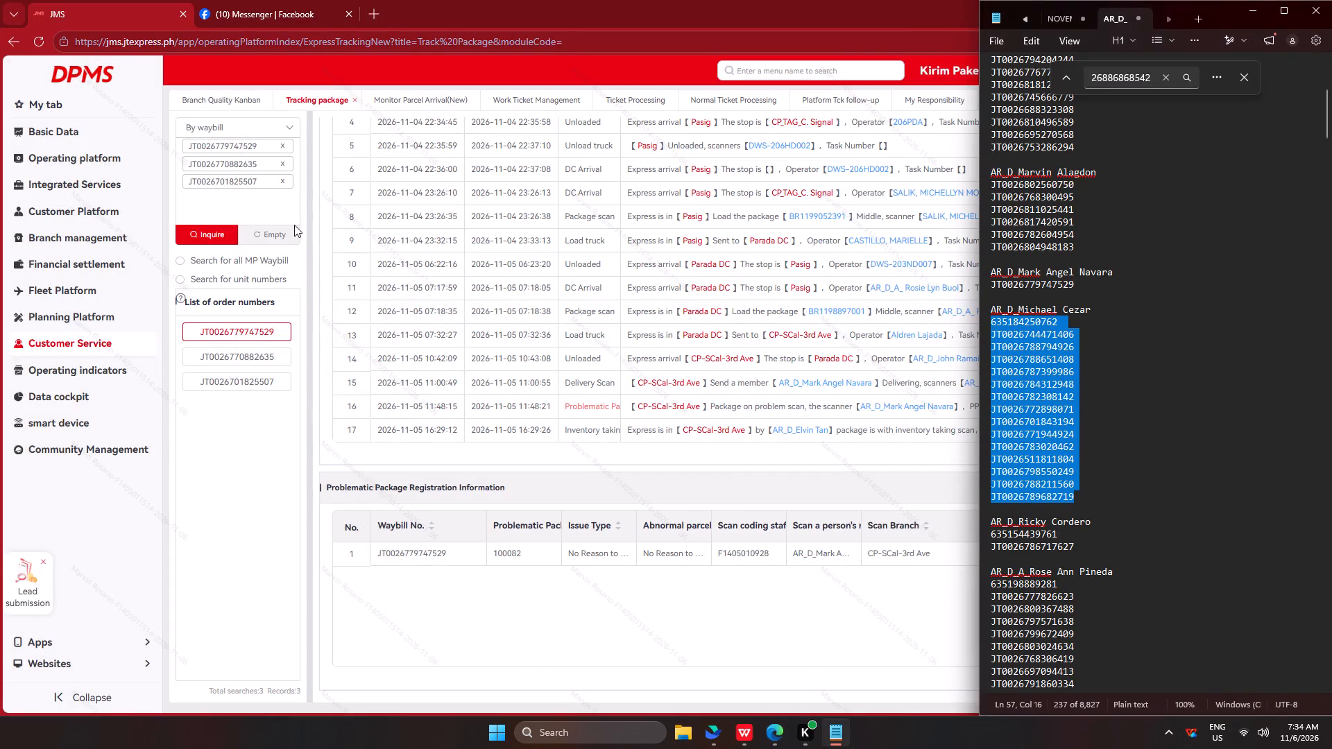
key("ctrl+c")
key("ctrl+c")
key("ctrl+c")
left_click(262, 234, "ctrl")
left_click(266, 214)
key("ctrl+v")
left_click(200, 234)
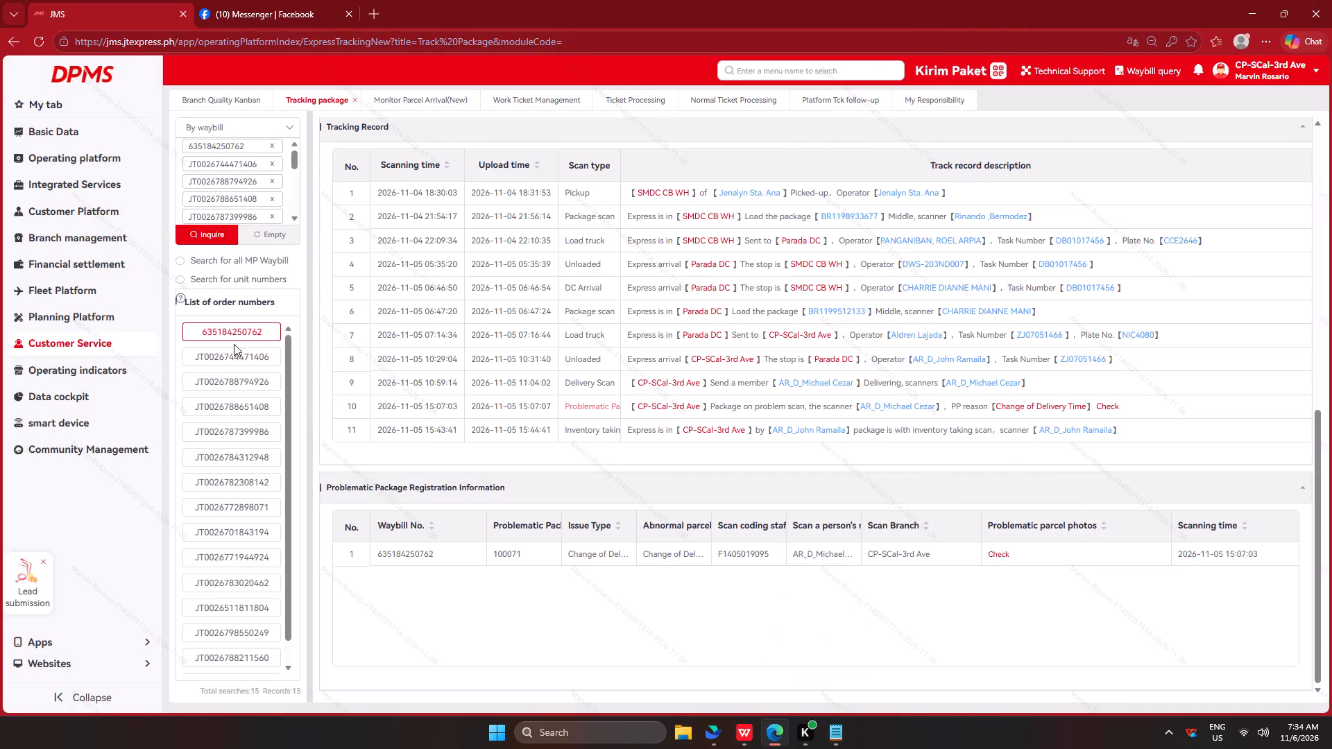
left_click(234, 345)
left_click(230, 355)
Copy the two waybills under Ricky from the Notepad list and inquire them in place of the previous tracking batch.
key("alt+Tab")
scroll(1099, 341, "down", 6)
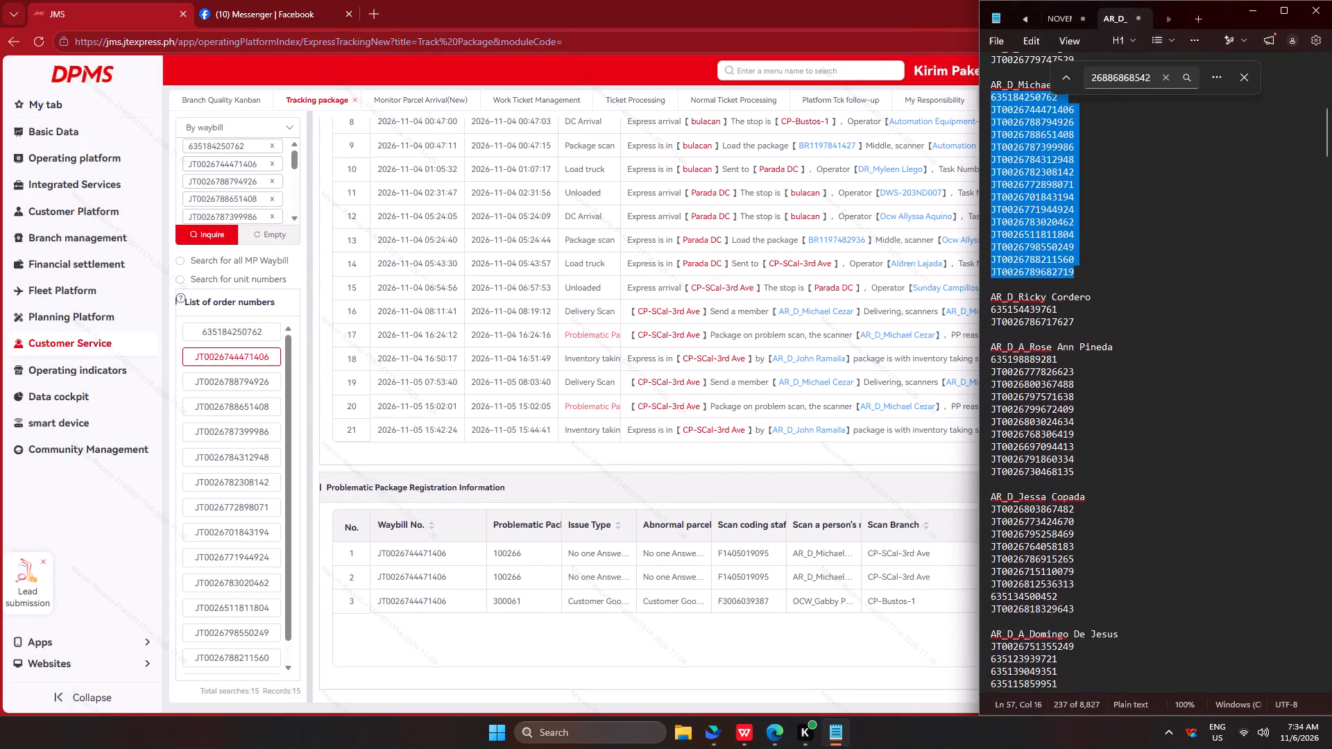
left_click_drag(1093, 327, 951, 310)
key("ctrl+c")
key("ctrl+c")
key("ctrl+c")
left_click(257, 238)
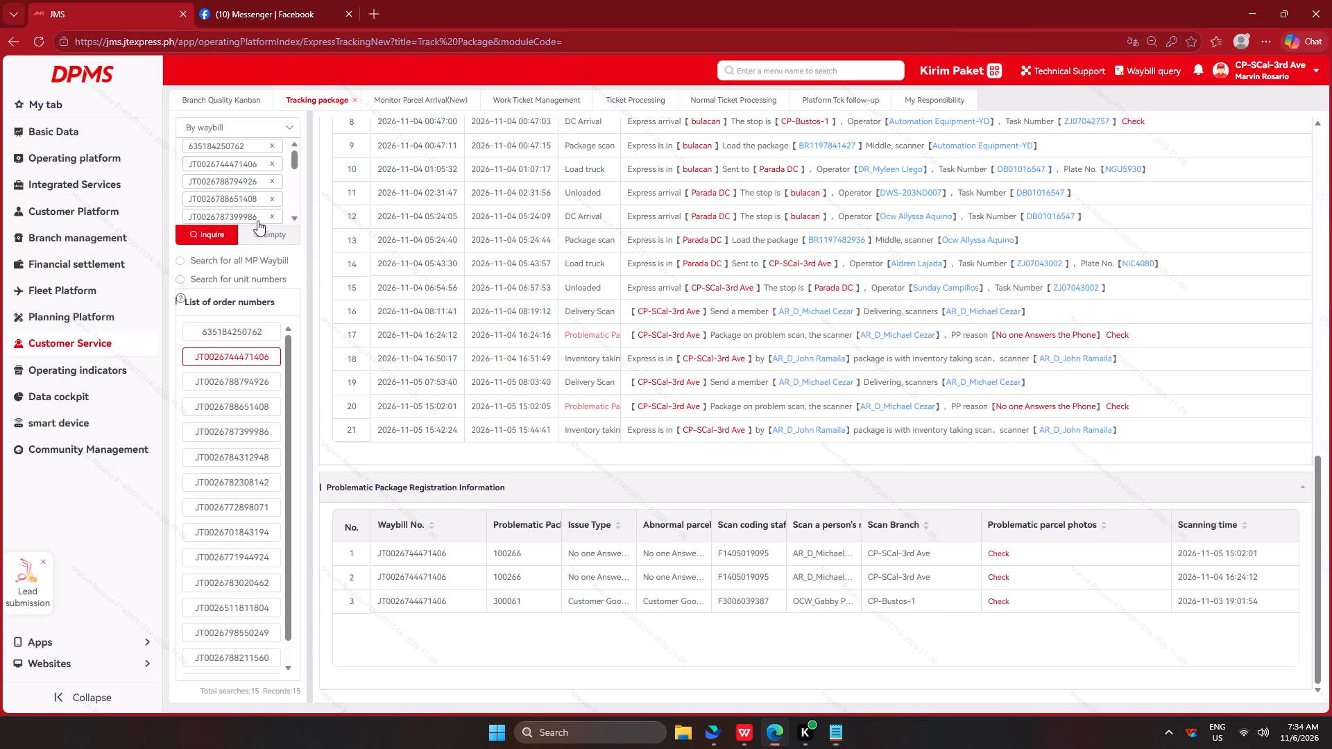
left_click(255, 203)
key("ctrl+v")
left_click(213, 233)
left_click(228, 361)
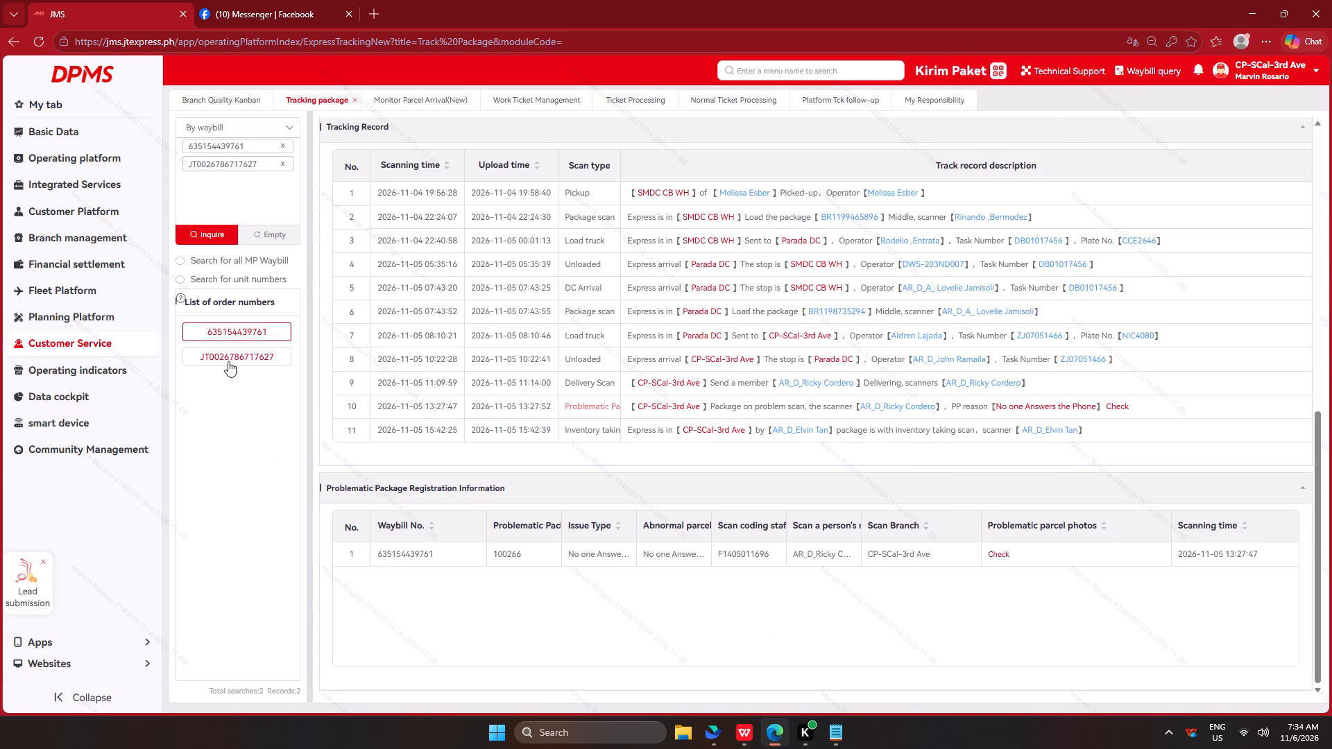
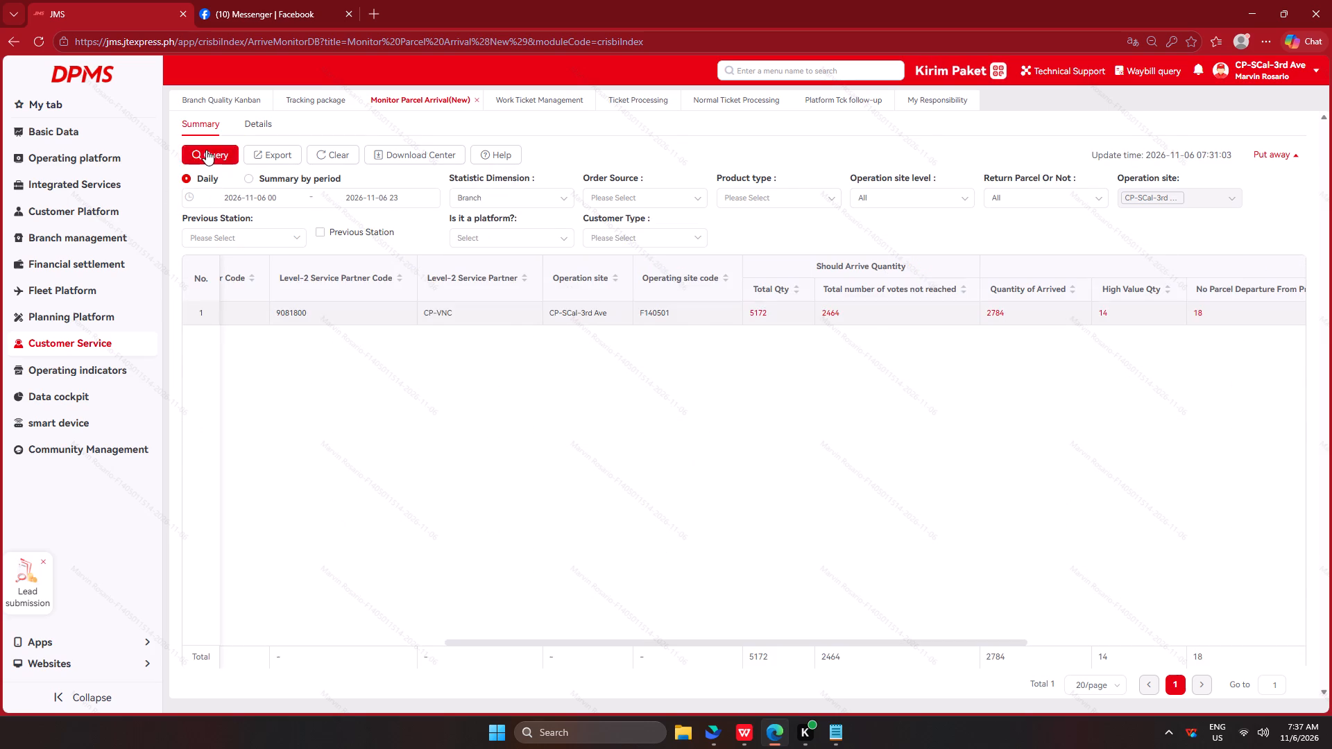
Rerun the query for the daily Monitor Parcel Arrival summary to refresh the branch's arrival figures.
left_click(206, 150)
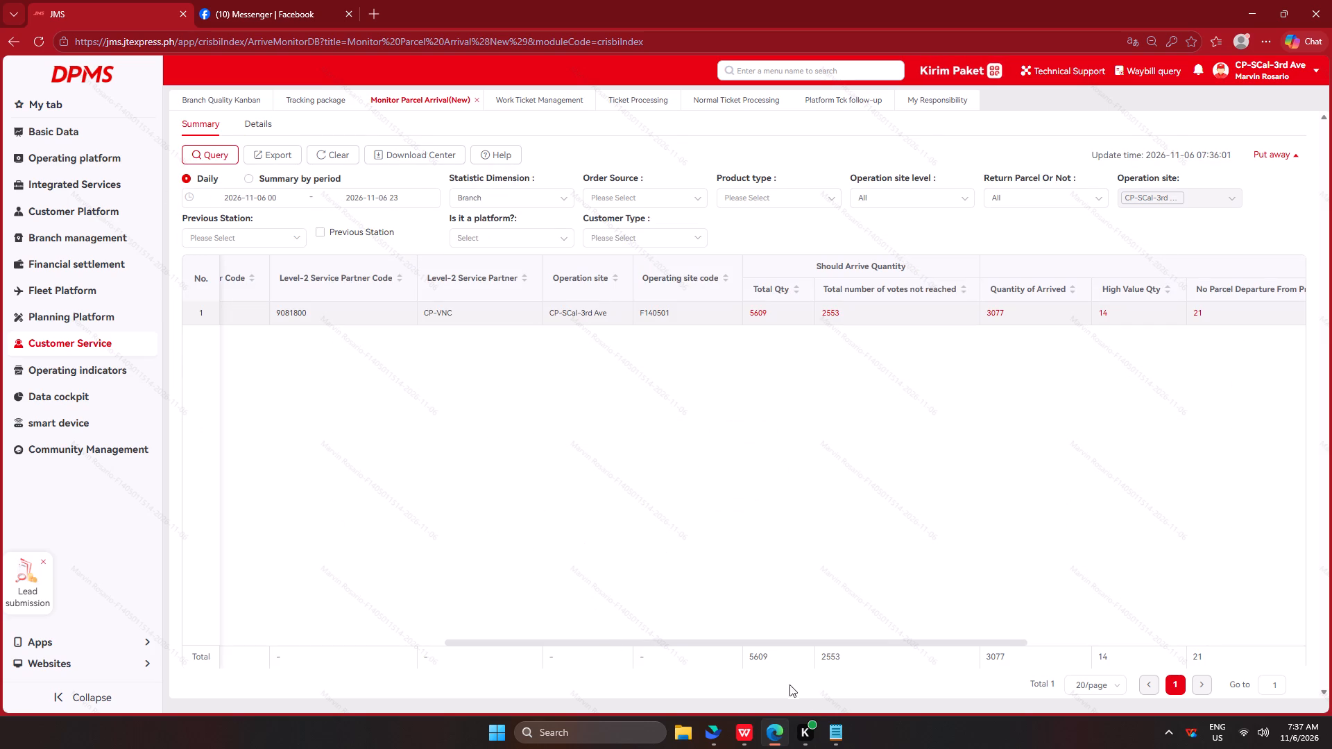
Switch to Notepad and bring up the AR_D_ waybill list.
left_click(828, 728)
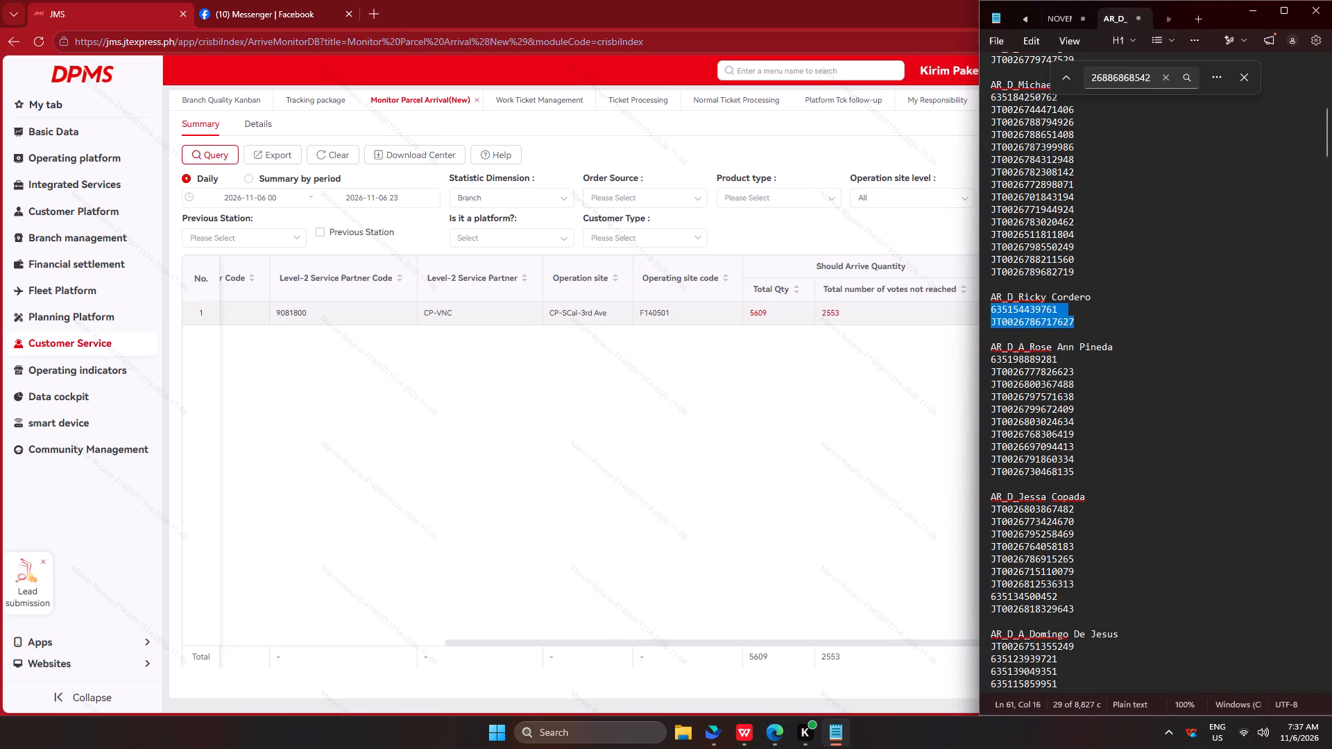
Copy the ten waybills under Rose Ann from the Notepad list, inquire them in place of the previous batch, and view the second and third.
scroll(1123, 392, "down", 2)
left_click_drag(1090, 393, 959, 285)
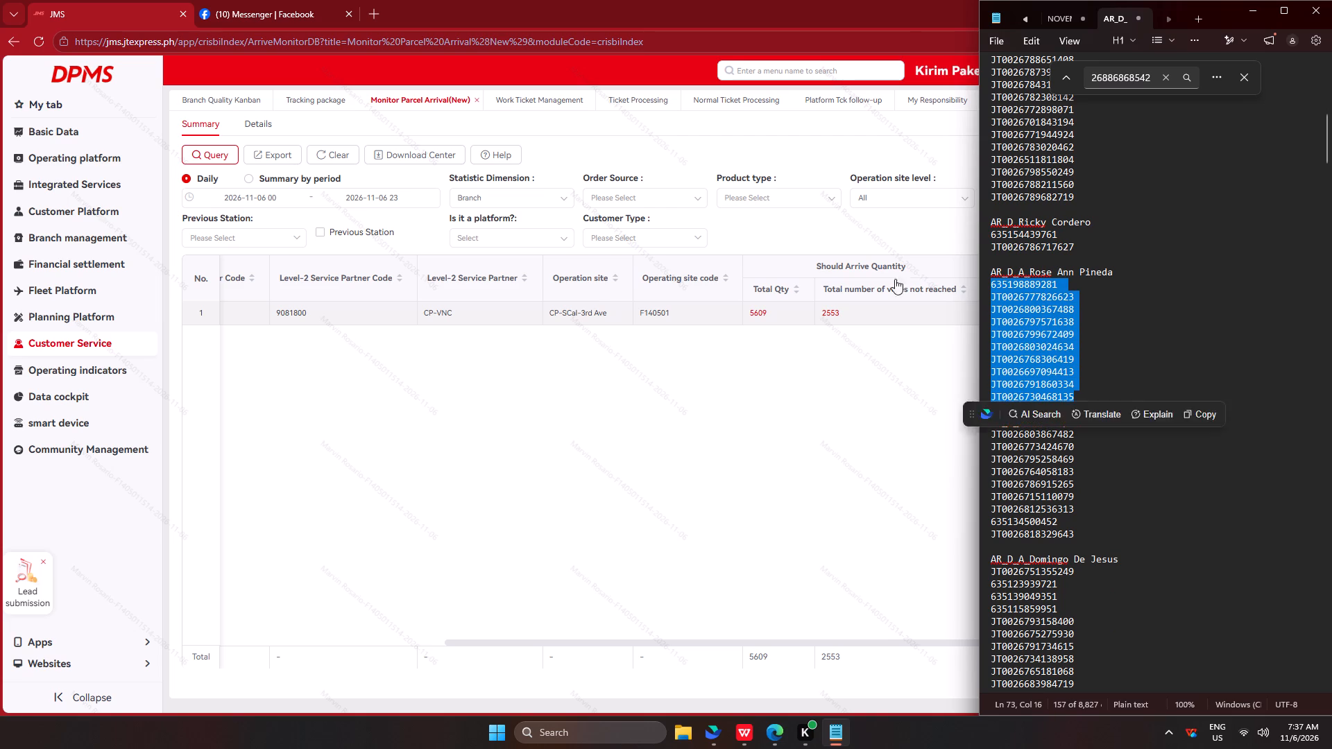
key("ctrl+c")
key("ctrl+c")
key("ctrl+c")
key("ctrl+c")
left_click(289, 98, "ctrl")
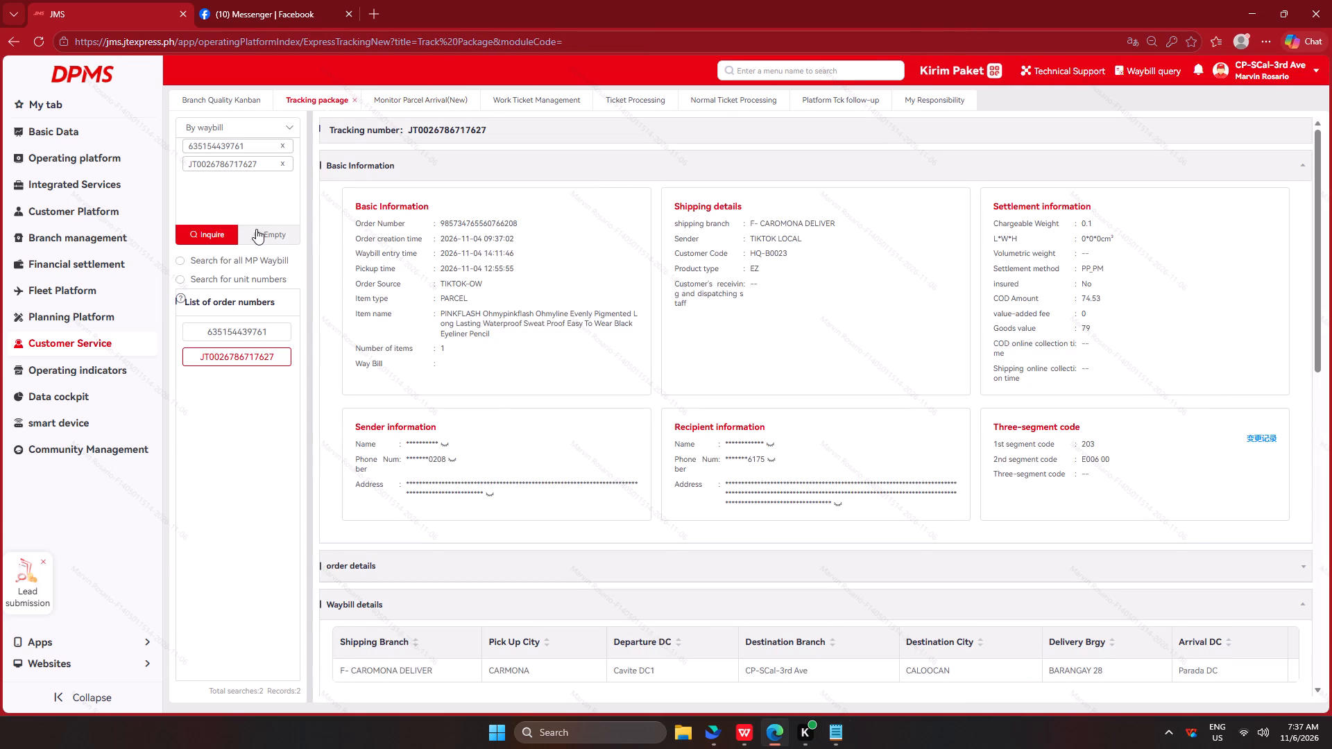
left_click(256, 229)
left_click(252, 211)
key("ctrl+v")
left_click(218, 234)
scroll(572, 340, "down", 16)
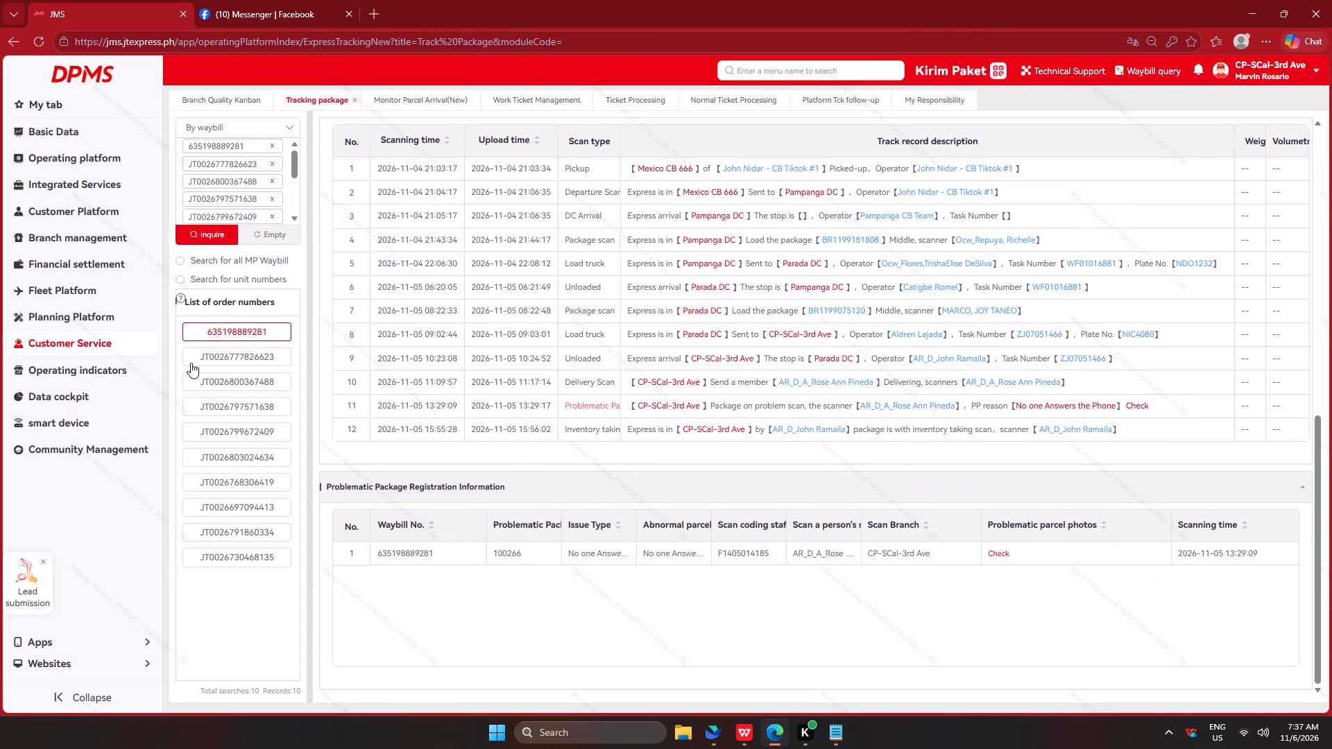
left_click(211, 348)
left_click(244, 381)
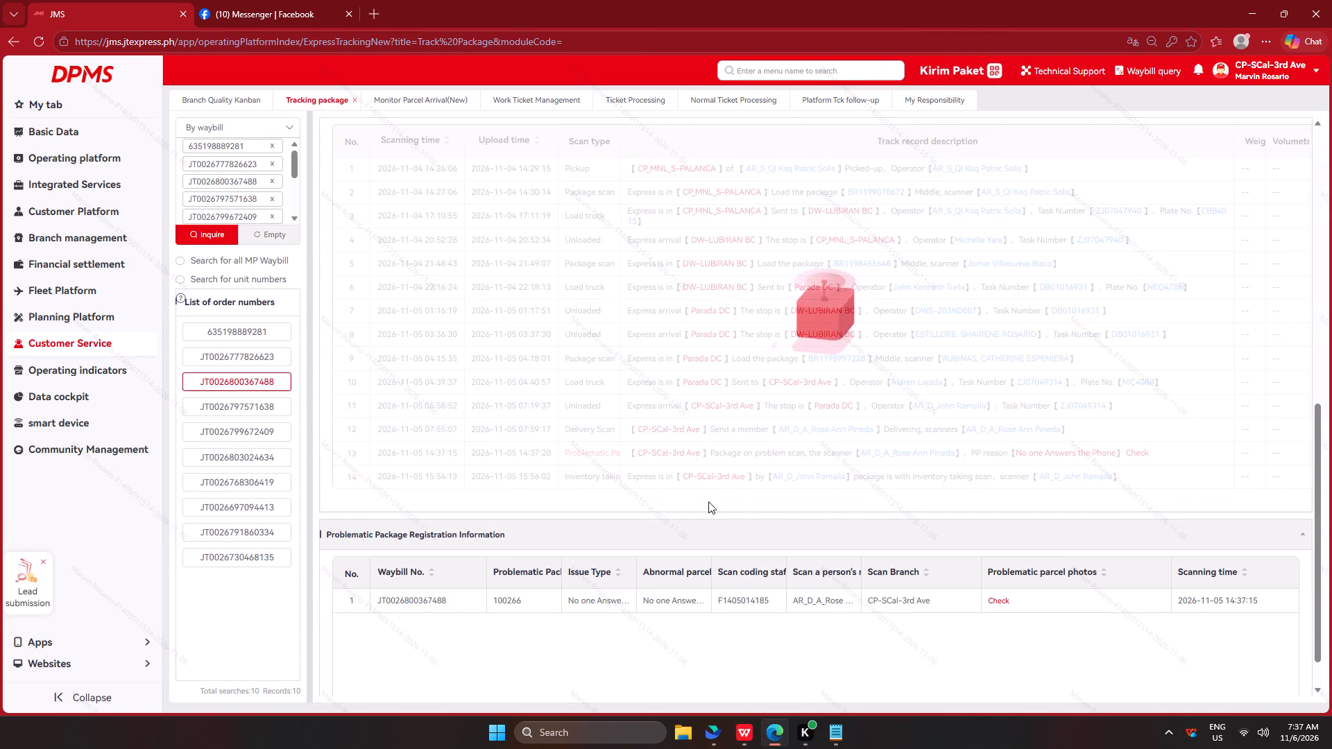
key("alt+Tab")
left_click_drag(1077, 535, 955, 431)
key("ctrl+c")
key("ctrl+c")
key("ctrl+c")
key("ctrl+c")
left_click(280, 236, "ctrl")
left_click(253, 209)
key("ctrl+v")
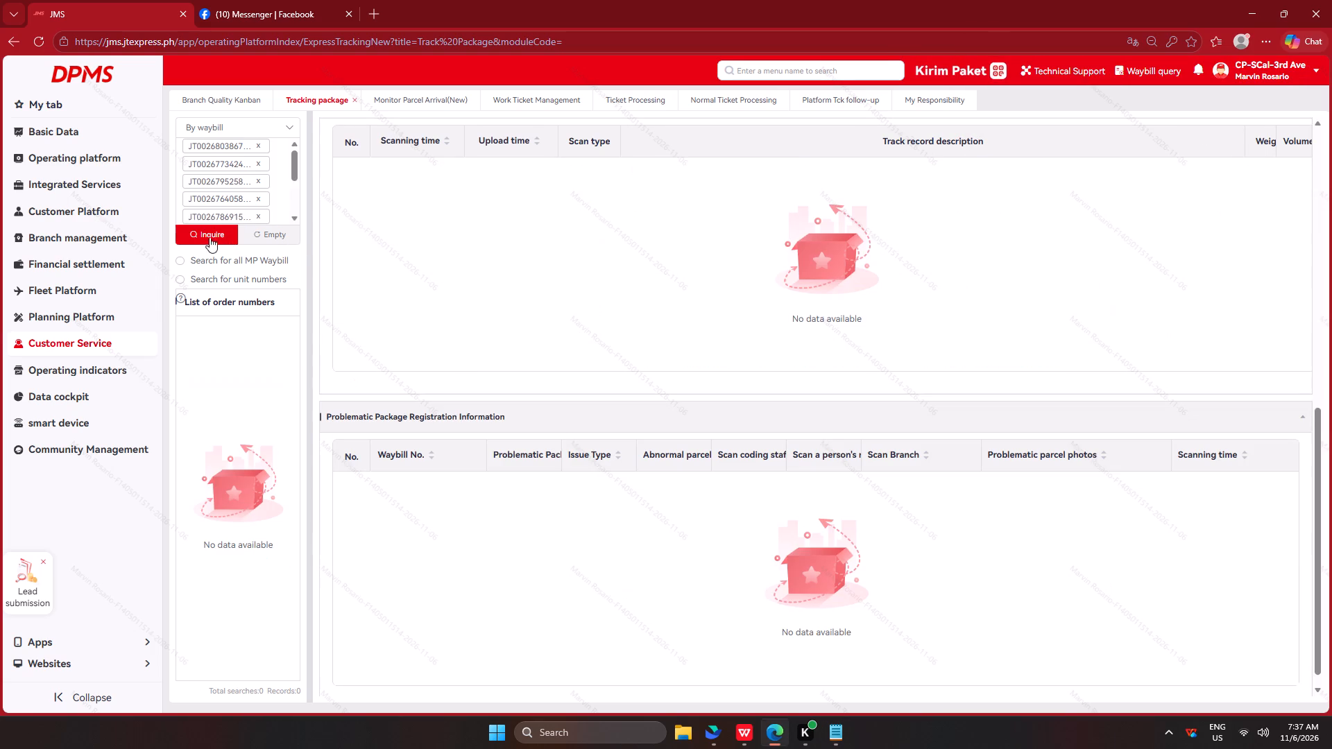
left_click(207, 235)
left_click(230, 354)
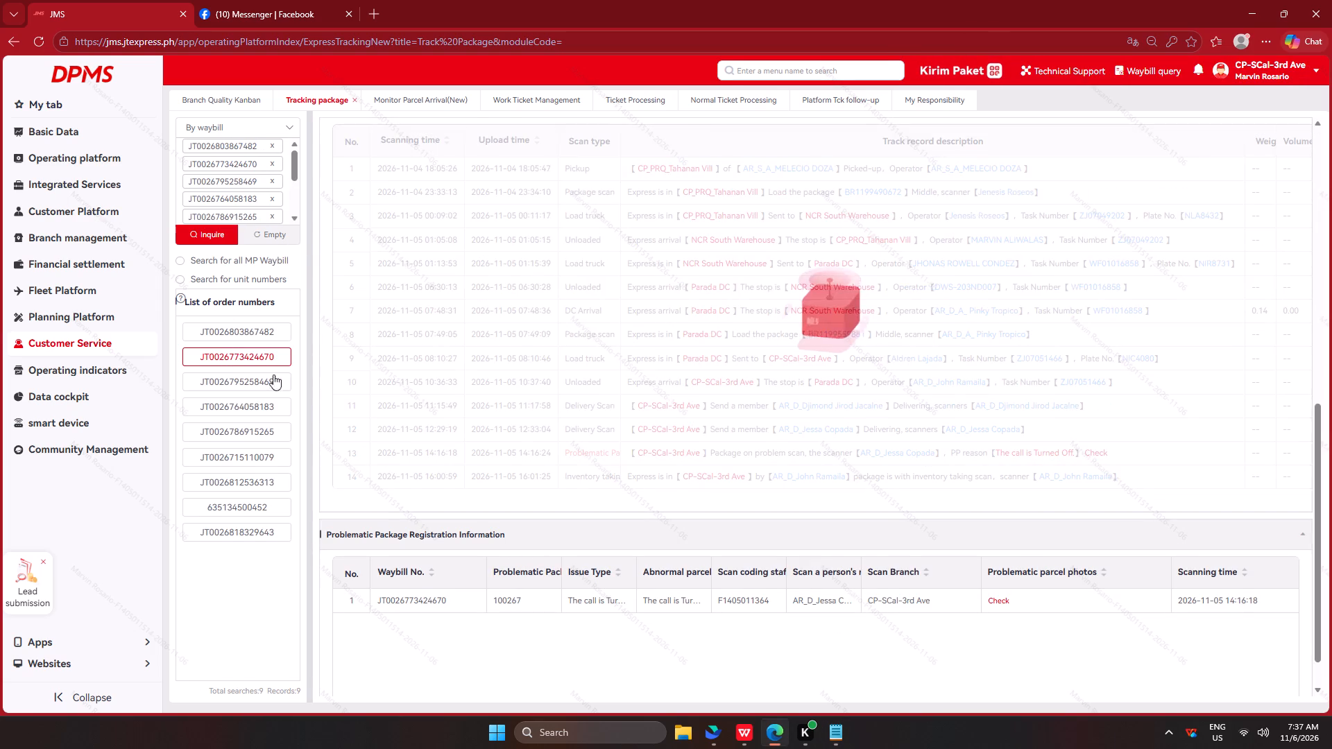
Copy the thirteen waybills under Domingo from the Notepad list and inquire them in place of the previous tracking batch.
left_click(837, 726)
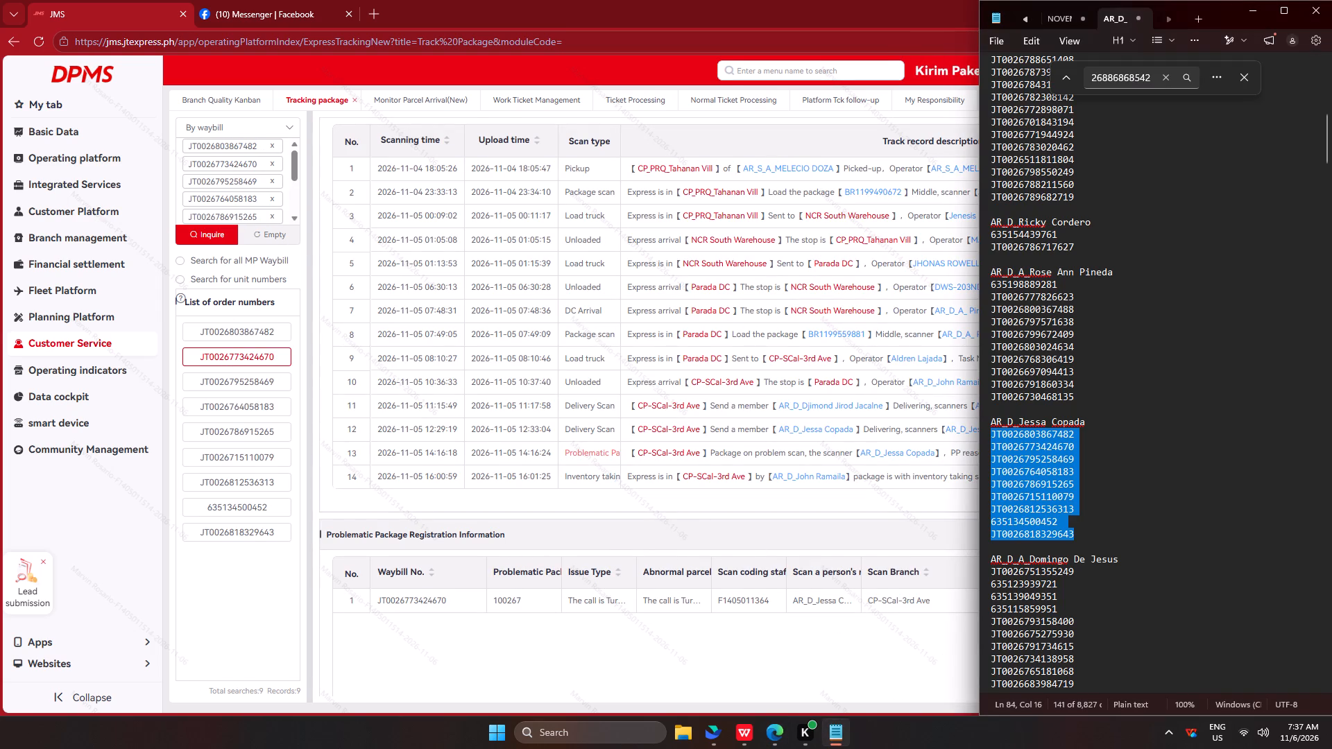
scroll(1086, 581, "down", 6)
left_click_drag(1084, 500, 953, 354)
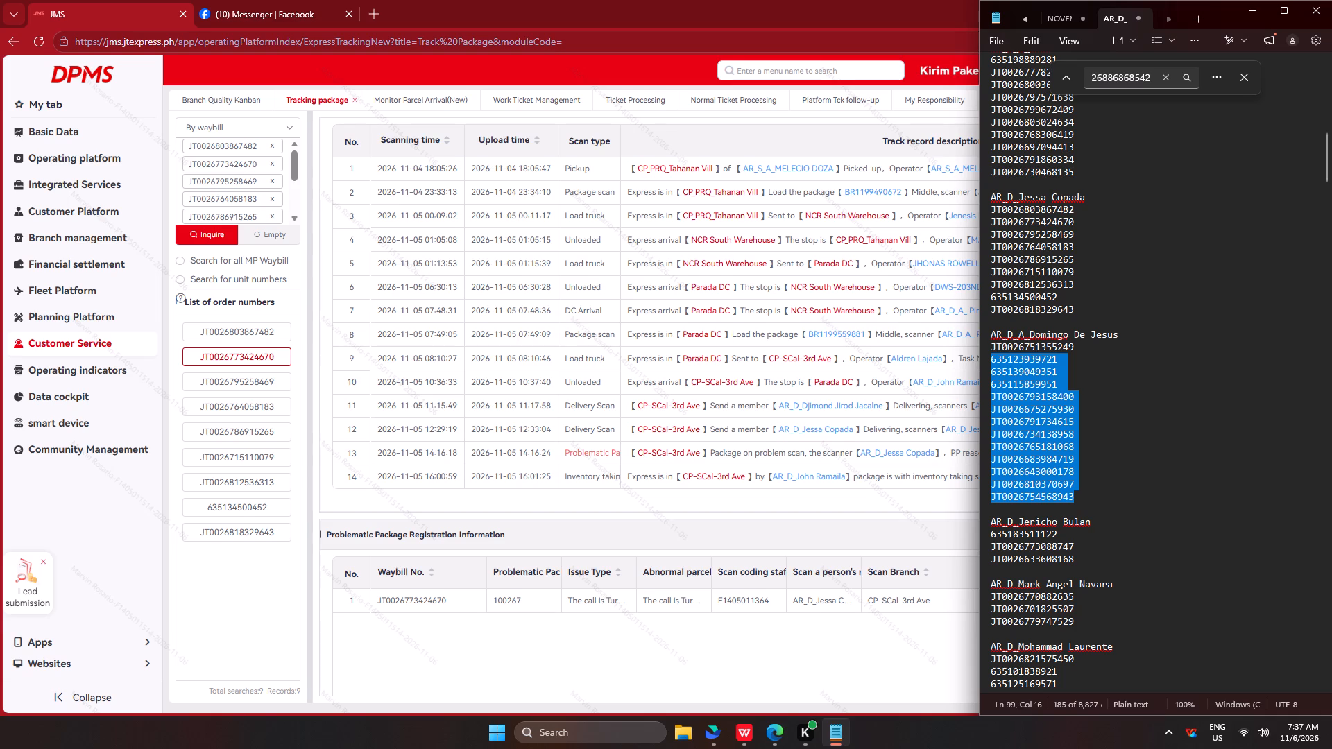
left_click_drag(953, 354, 953, 344)
key("ctrl+c")
key("ctrl+c")
key("ctrl+c")
key("ctrl+c")
left_click(252, 234, "ctrl")
left_click(251, 207)
key("ctrl+v")
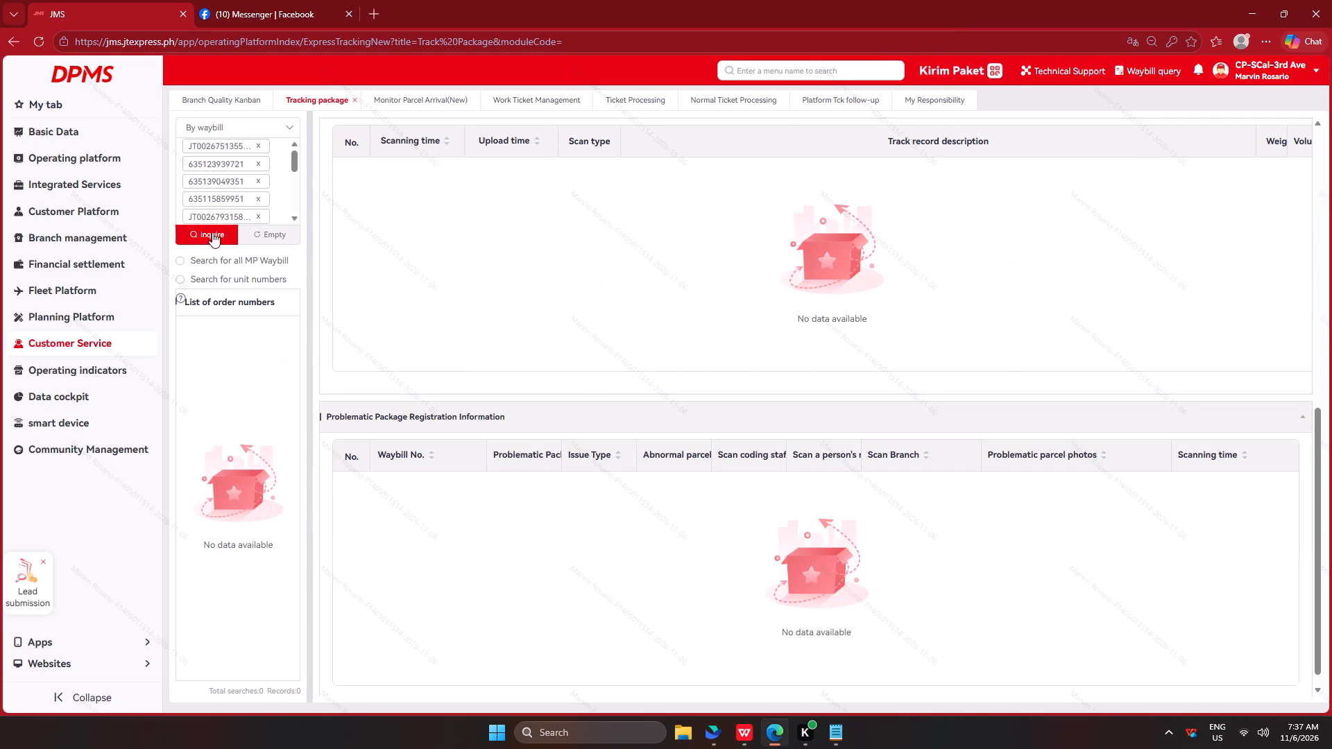
left_click(210, 233)
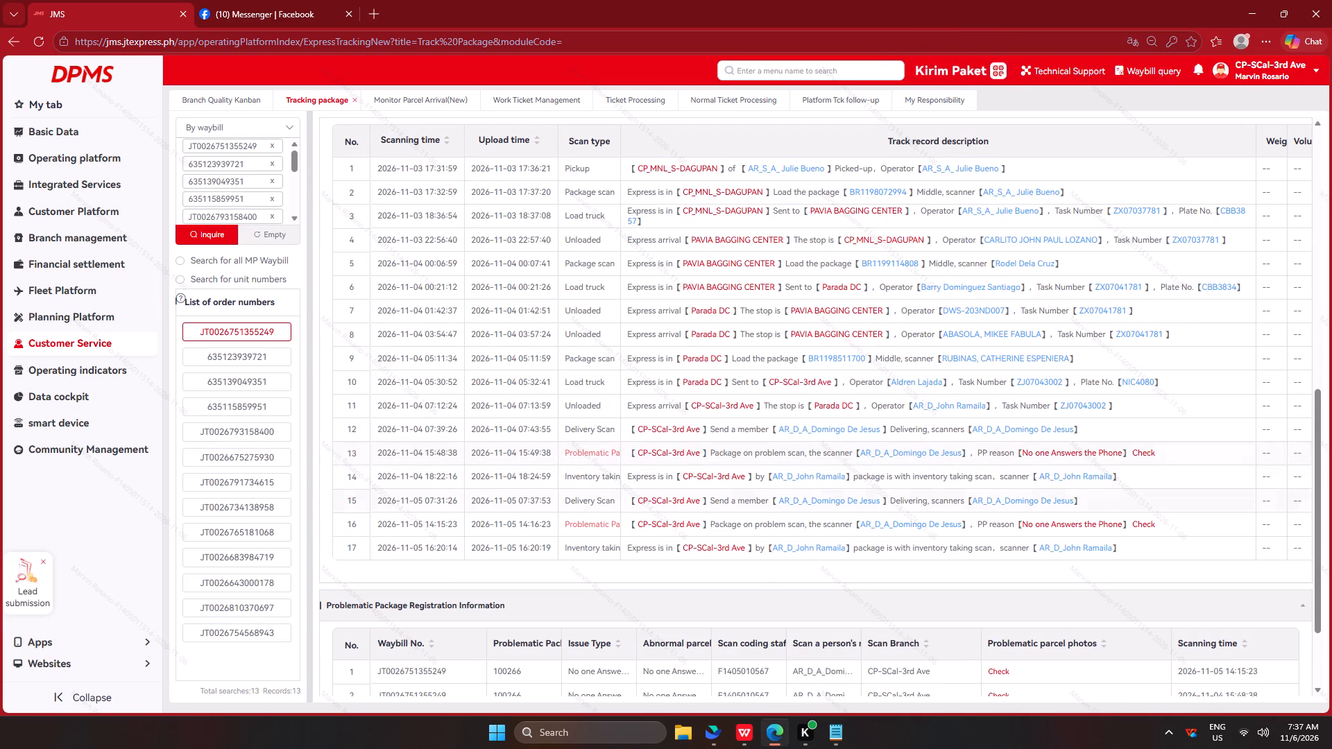
Copy the three waybills under Jericho from the Notepad list, inquire them in place of the previous batch, and go through their tracking records.
key("alt+Tab")
scroll(1007, 498, "down", 5)
left_click_drag(1078, 371, 939, 334)
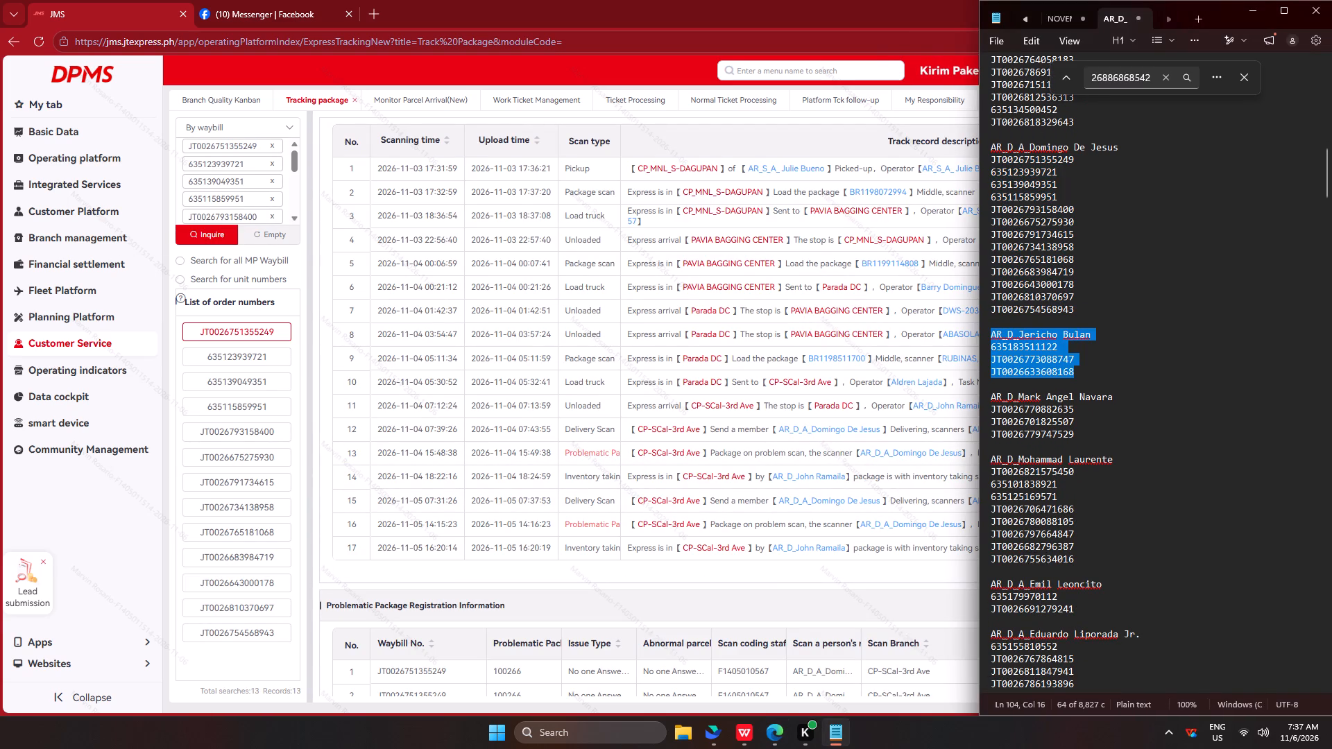
left_click_drag(939, 334, 936, 345)
key("ctrl+c")
key("ctrl+c")
key("ctrl+c")
key("ctrl+c")
key("ctrl+c")
left_click(252, 237, "ctrl")
left_click(253, 211)
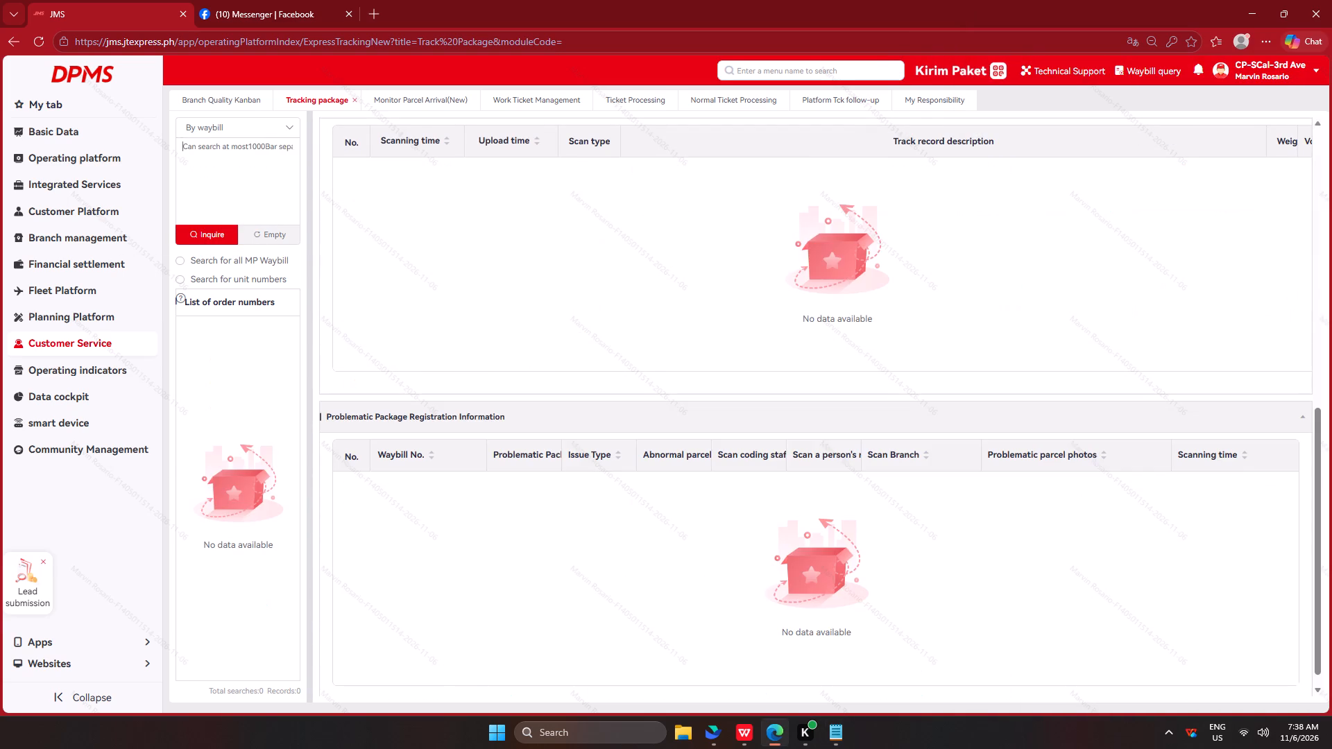
key("ctrl+v")
left_click(216, 230)
left_click(266, 334)
left_click(259, 349)
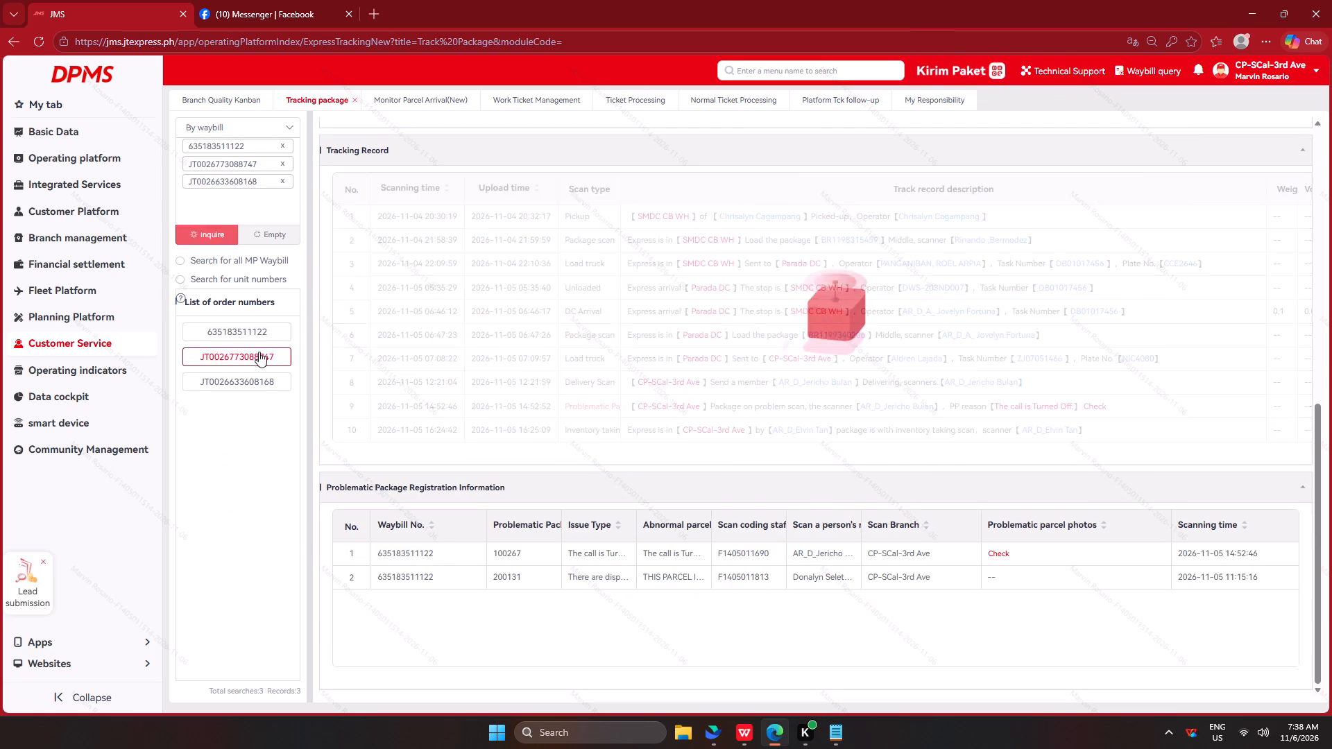
left_click(253, 372)
scroll(758, 479, "down", 5)
key("alt+Tab")
left_click_drag(1075, 434, 962, 411)
key("ctrl+c")
key("ctrl+c")
key("ctrl+c")
key("ctrl+c")
left_click(271, 241, "ctrl")
left_click(258, 204)
key("ctrl+v")
left_click(205, 228)
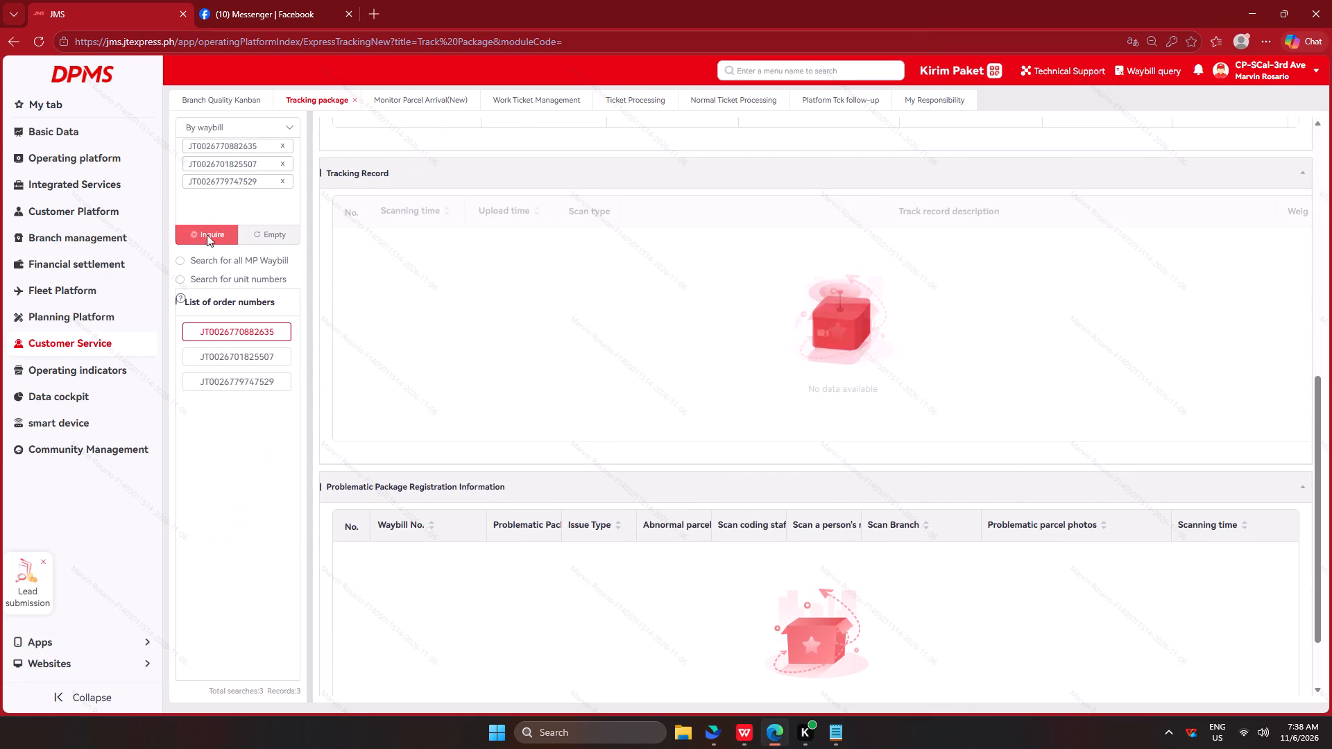
left_click(230, 356)
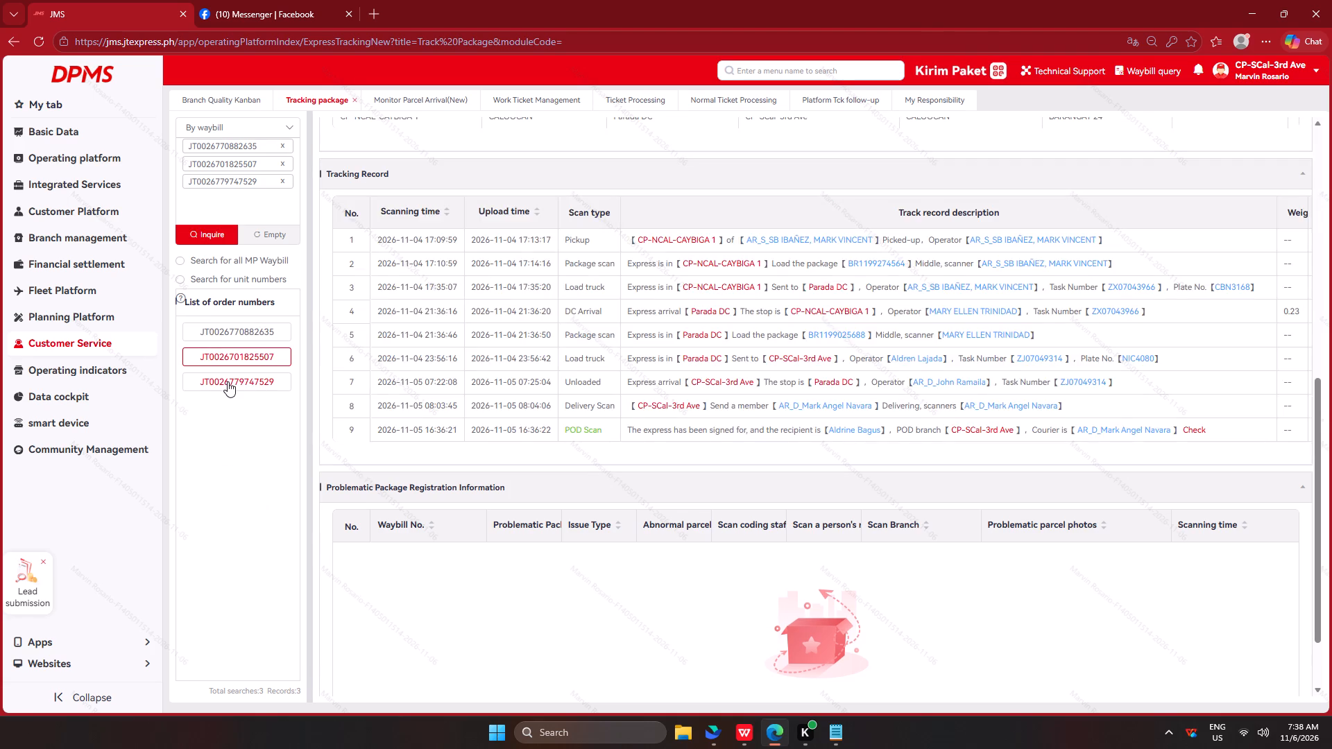
left_click(228, 381)
key("alt+Tab")
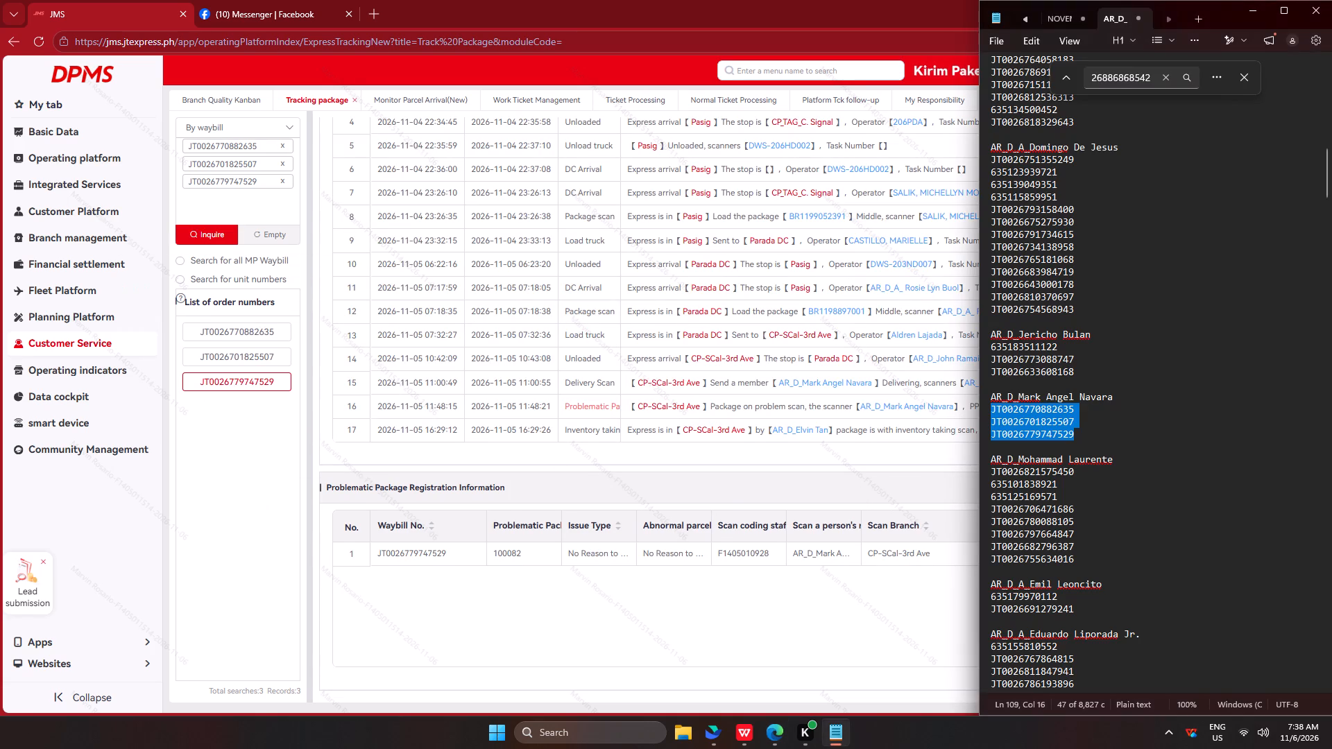
left_click_drag(1110, 442, 911, 385)
key("ctrl+x")
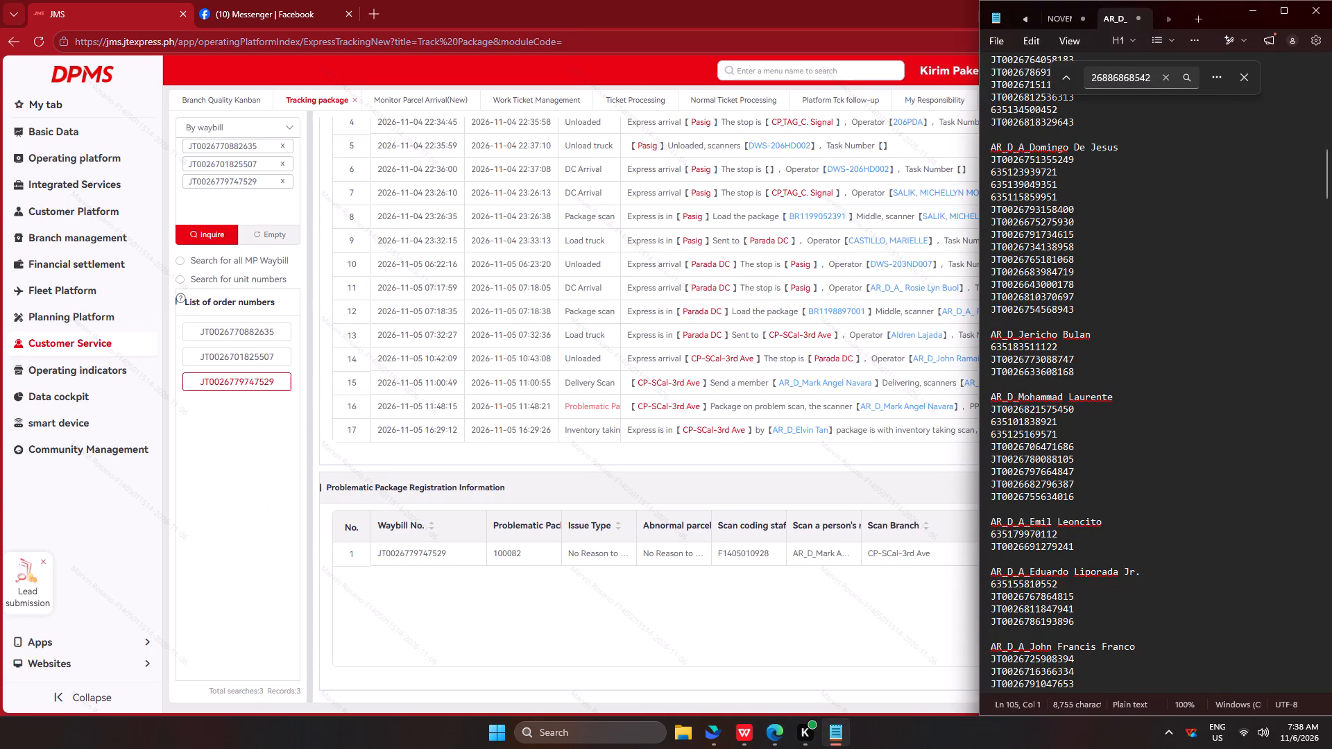
left_click_drag(1083, 493, 967, 403)
key("ctrl+c")
key("ctrl+c")
key("ctrl+c")
key("ctrl+c")
left_click(279, 236, "ctrl")
left_click(262, 213)
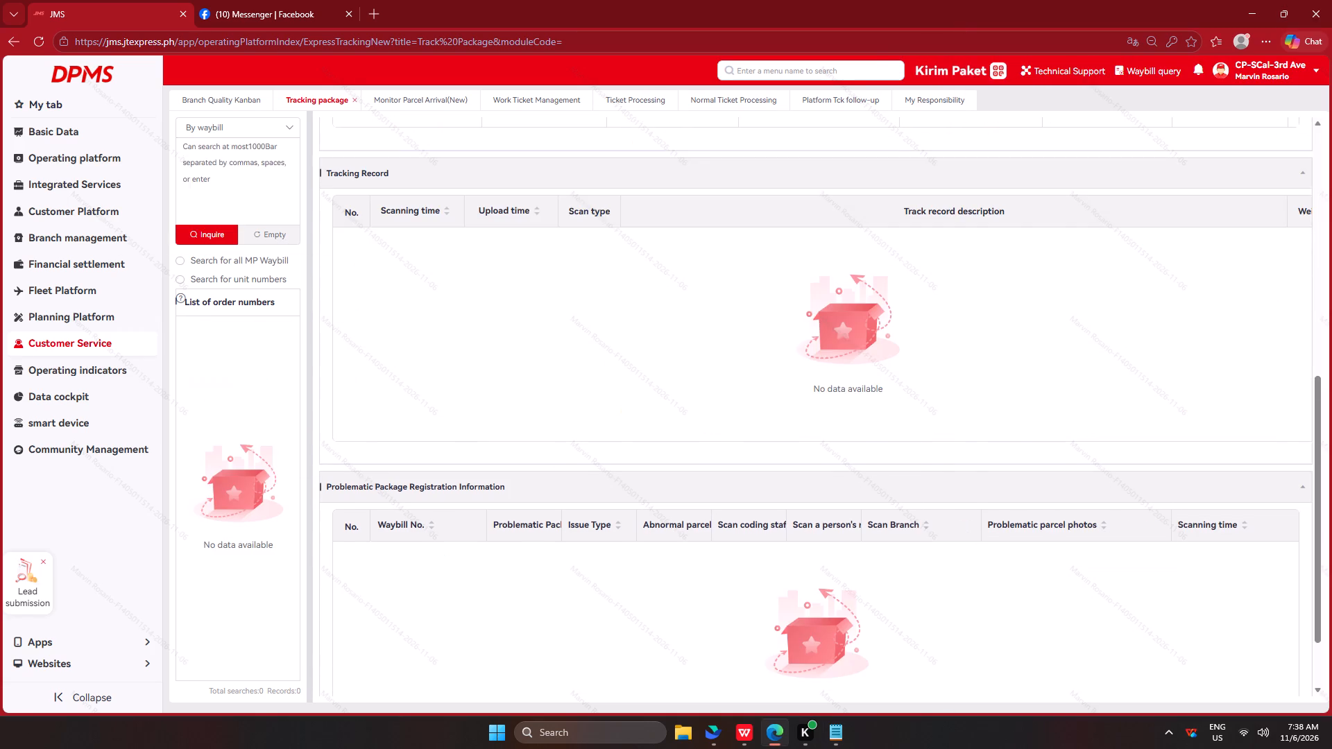
key("ctrl+v")
left_click(221, 227)
left_click(221, 354)
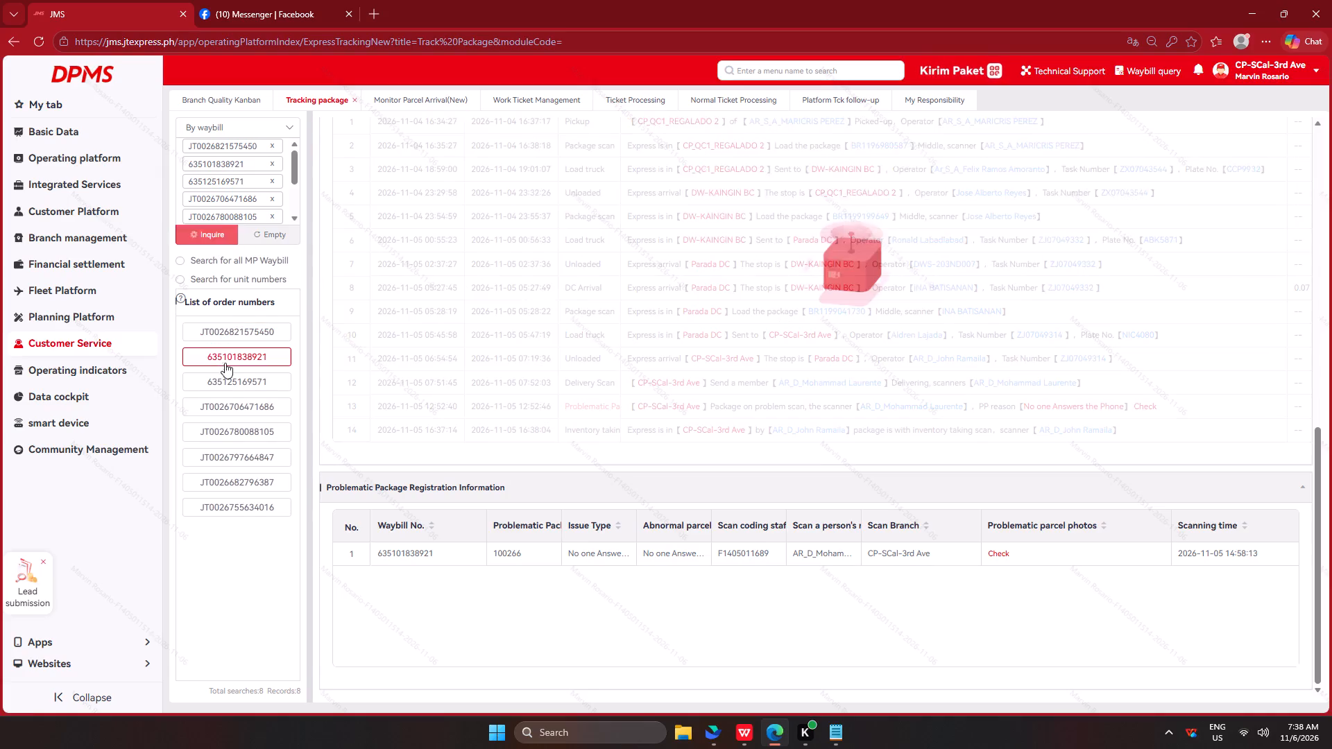
key("alt+Tab")
scroll(1103, 409, "down", 4)
left_click_drag(1088, 404, 968, 392)
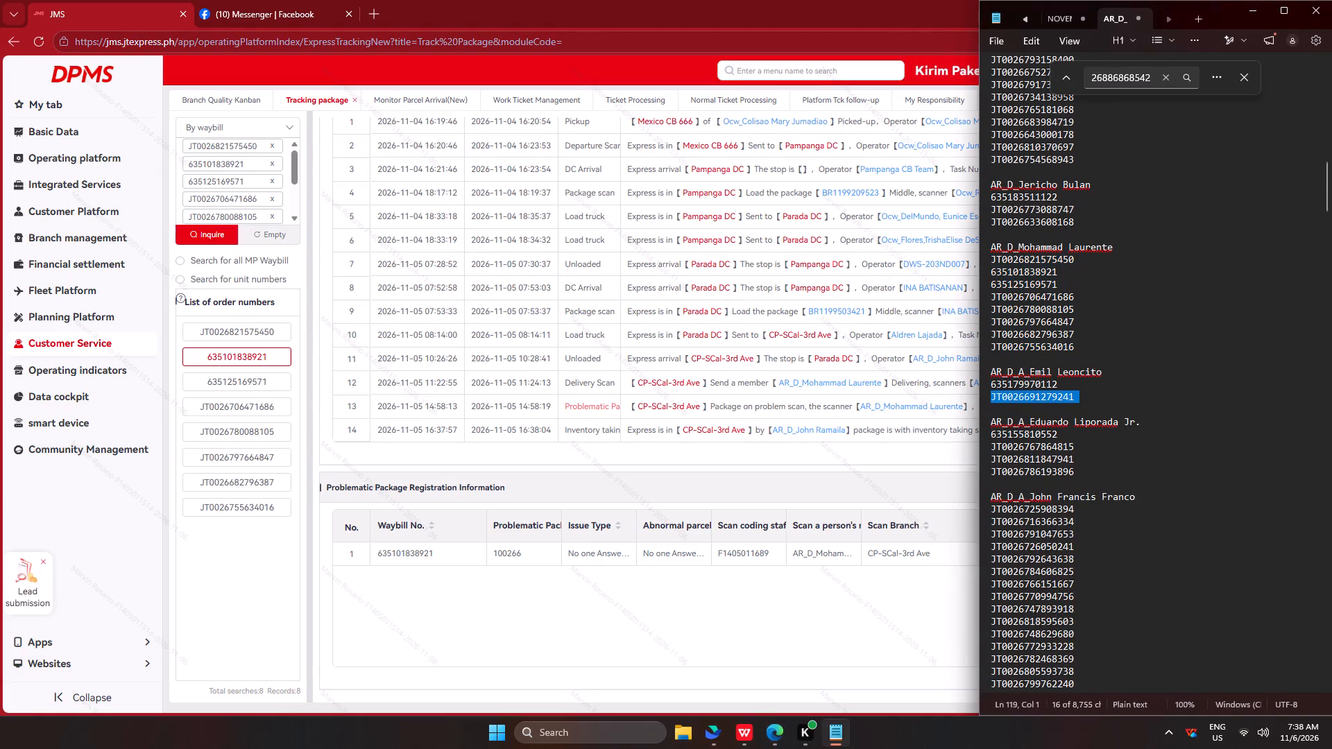
left_click_drag(968, 392, 963, 386)
key("ctrl+c")
key("ctrl+c")
key("ctrl+c")
left_click(269, 235, "ctrl")
left_click(247, 198)
key("ctrl+v")
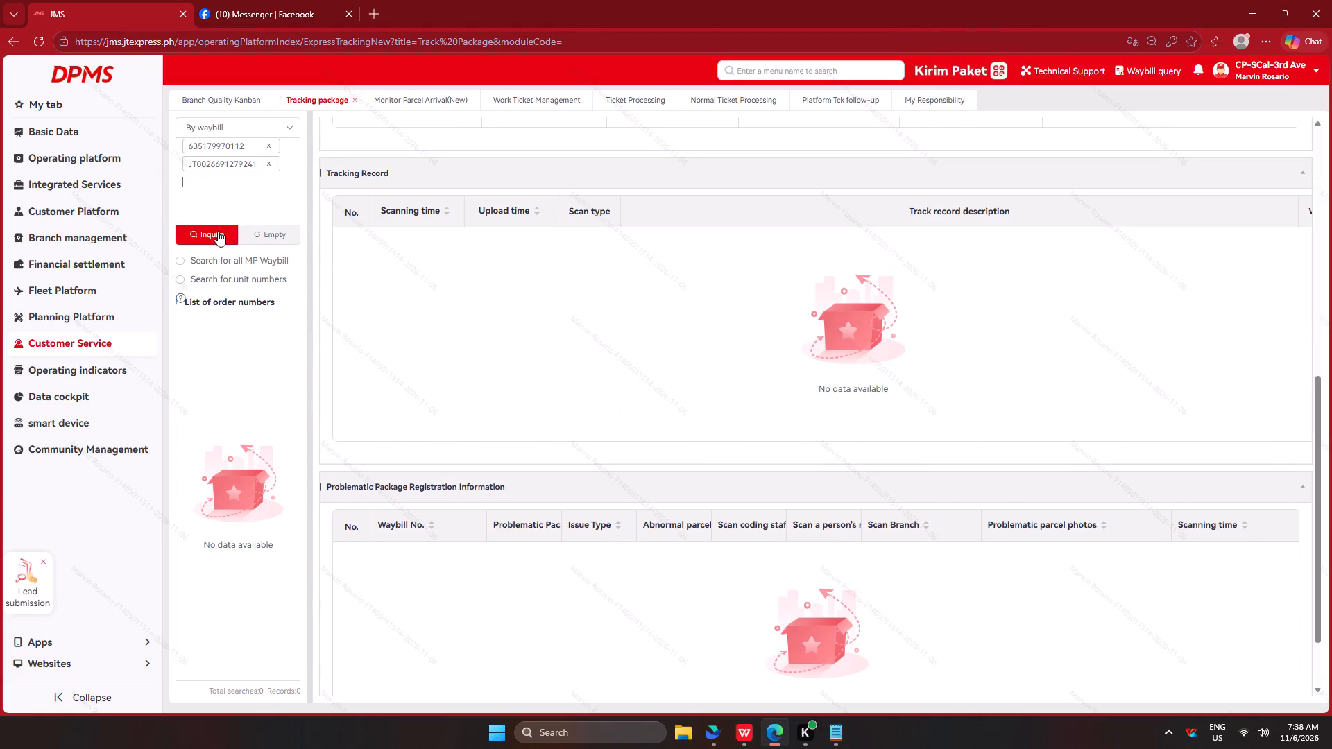
left_click(218, 231)
left_click(224, 346)
left_click(224, 355)
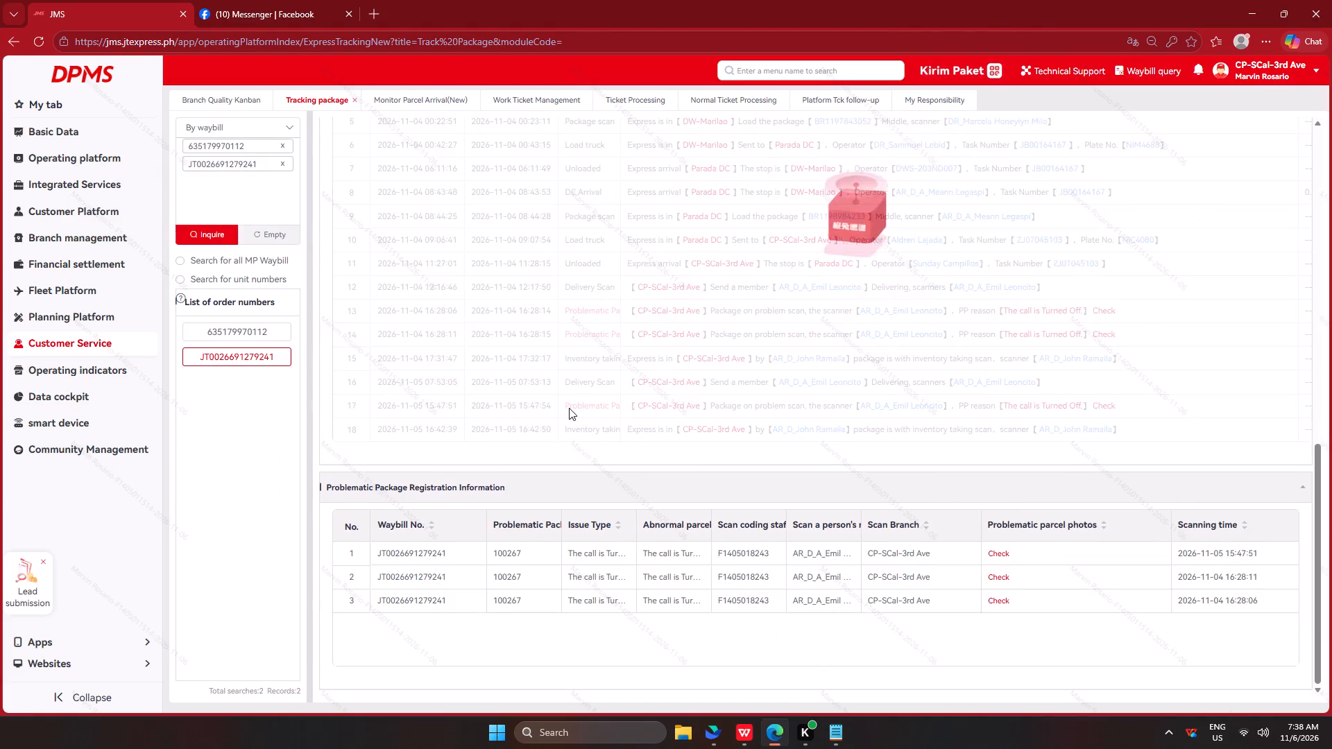
Copy the four waybills under Eduardo from the Notepad list and inquire them in place of the previous tracking batch.
key("alt+Tab")
scroll(1008, 397, "down", 5)
left_click_drag(1100, 297, 987, 266)
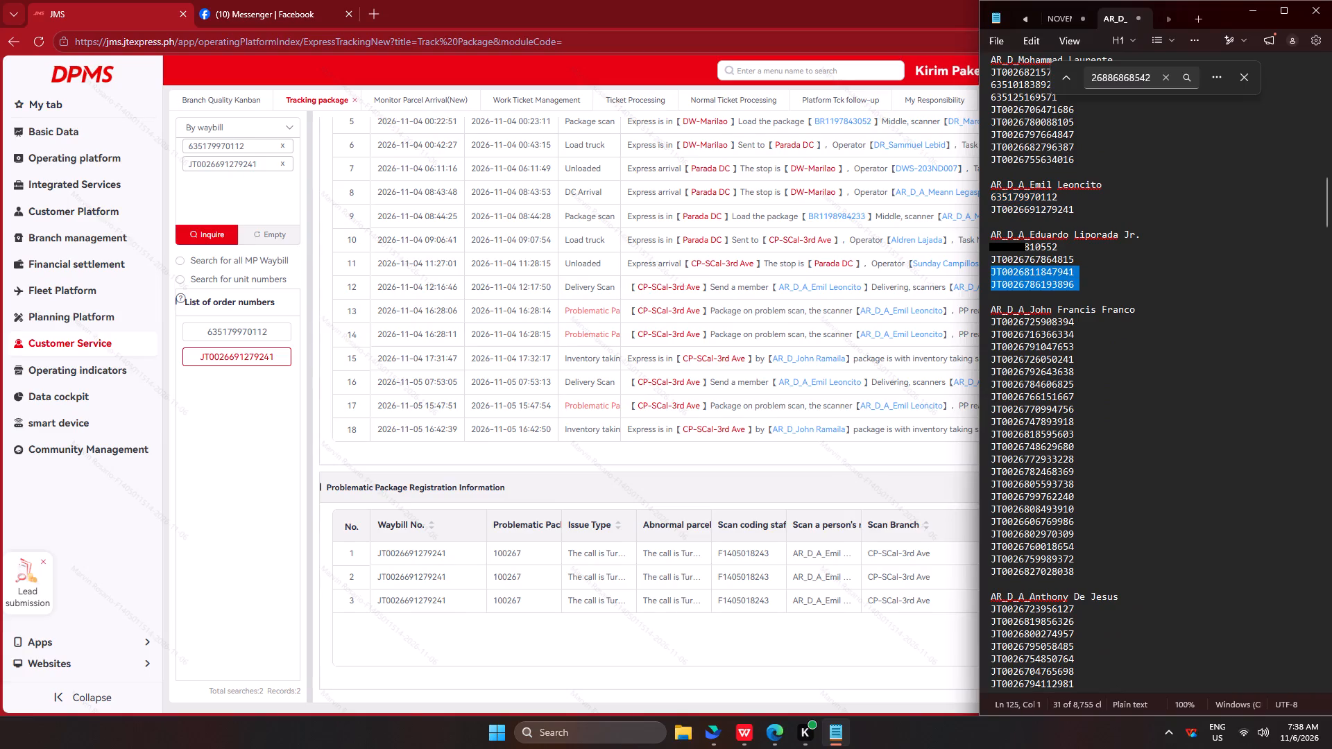
left_click_drag(987, 266, 969, 248)
key("ctrl+c")
key("ctrl+c")
key("ctrl+c")
key("ctrl+c")
key("ctrl+c")
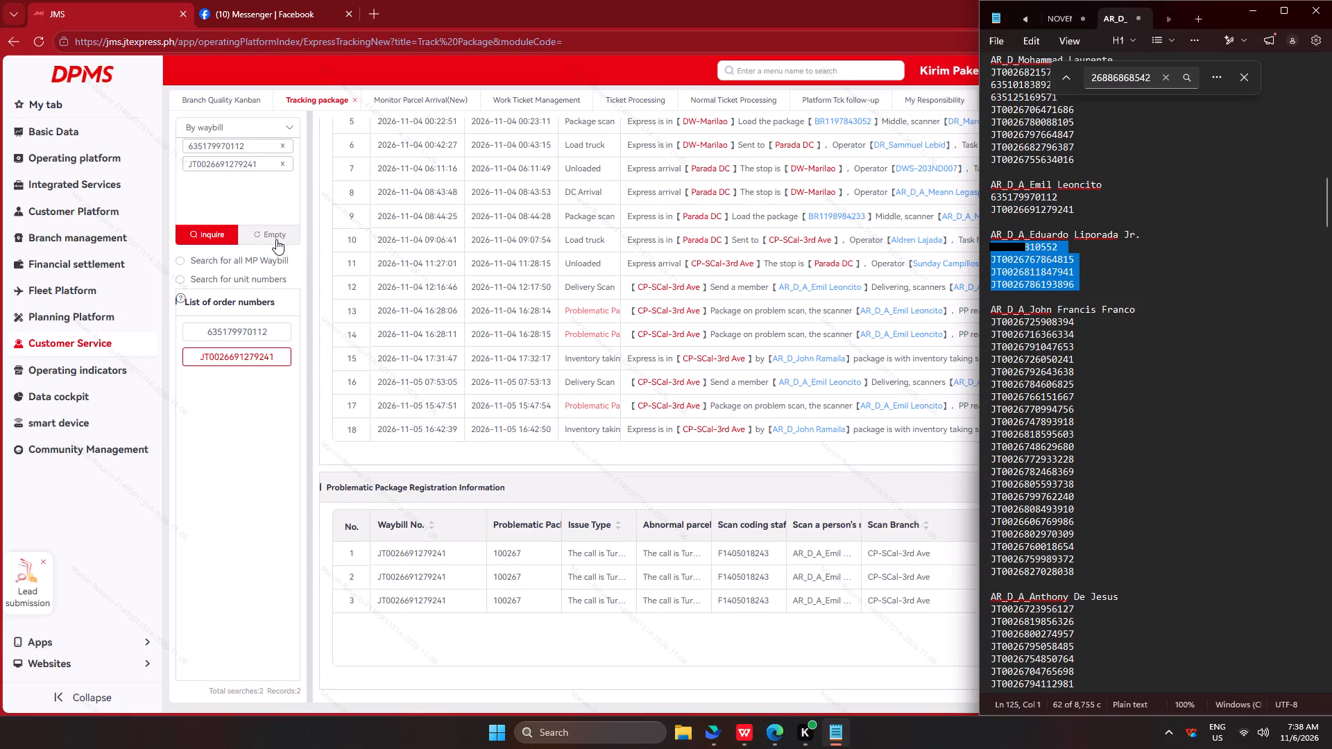
key("ctrl+c")
left_click(276, 239)
left_click(266, 215)
key("ctrl+v")
left_click(221, 230)
Copy the six waybills under Joseph from the Notepad list and inquire them in place of the previous tracking batch.
key("alt+Tab")
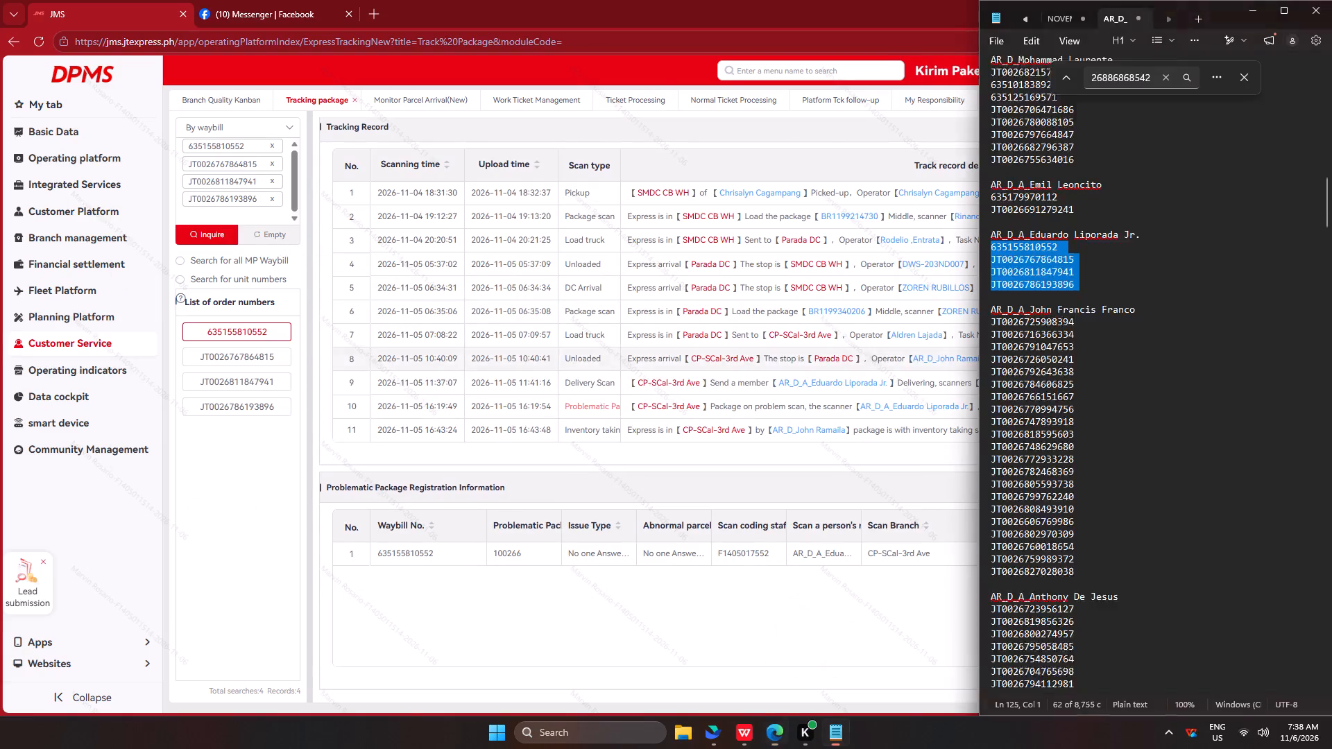
scroll(1102, 390, "down", 6)
scroll(1076, 472, "down", 2)
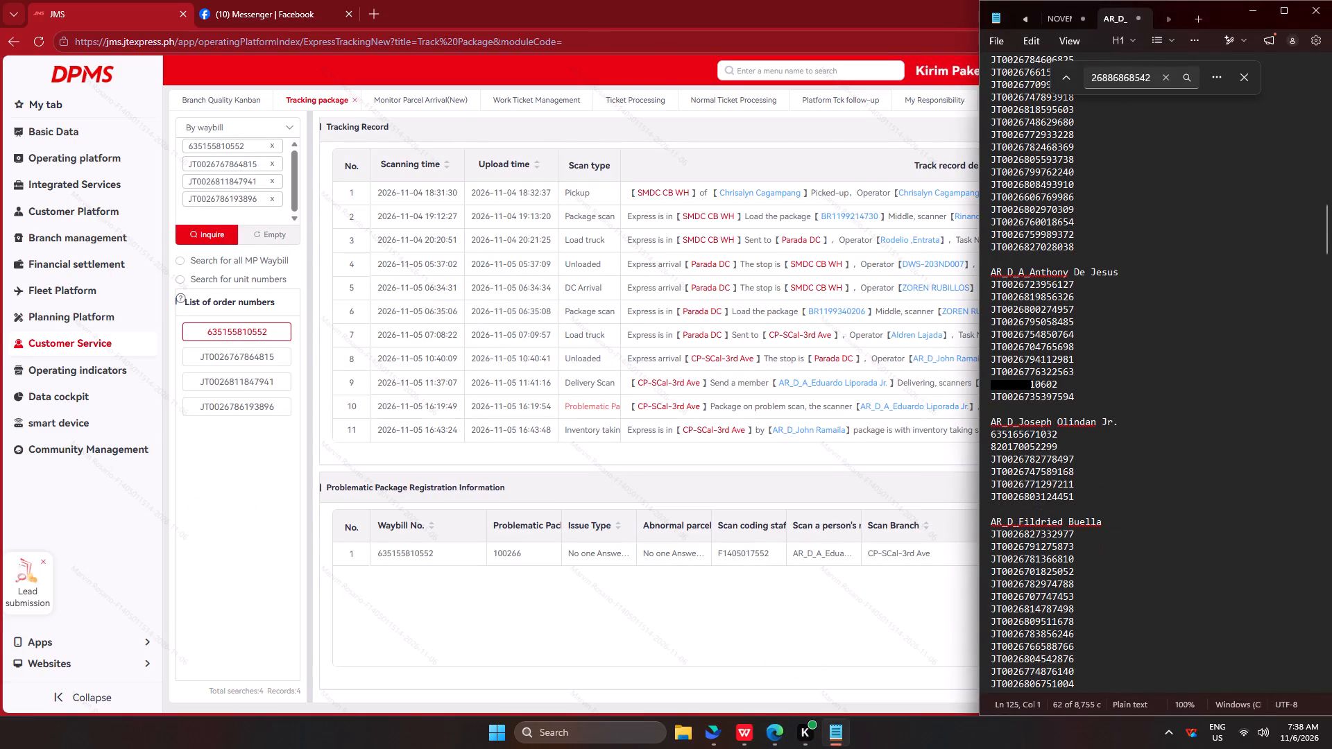
left_click_drag(1085, 497, 947, 433)
key("ctrl+c")
key("ctrl+c")
key("ctrl+c")
key("ctrl+c")
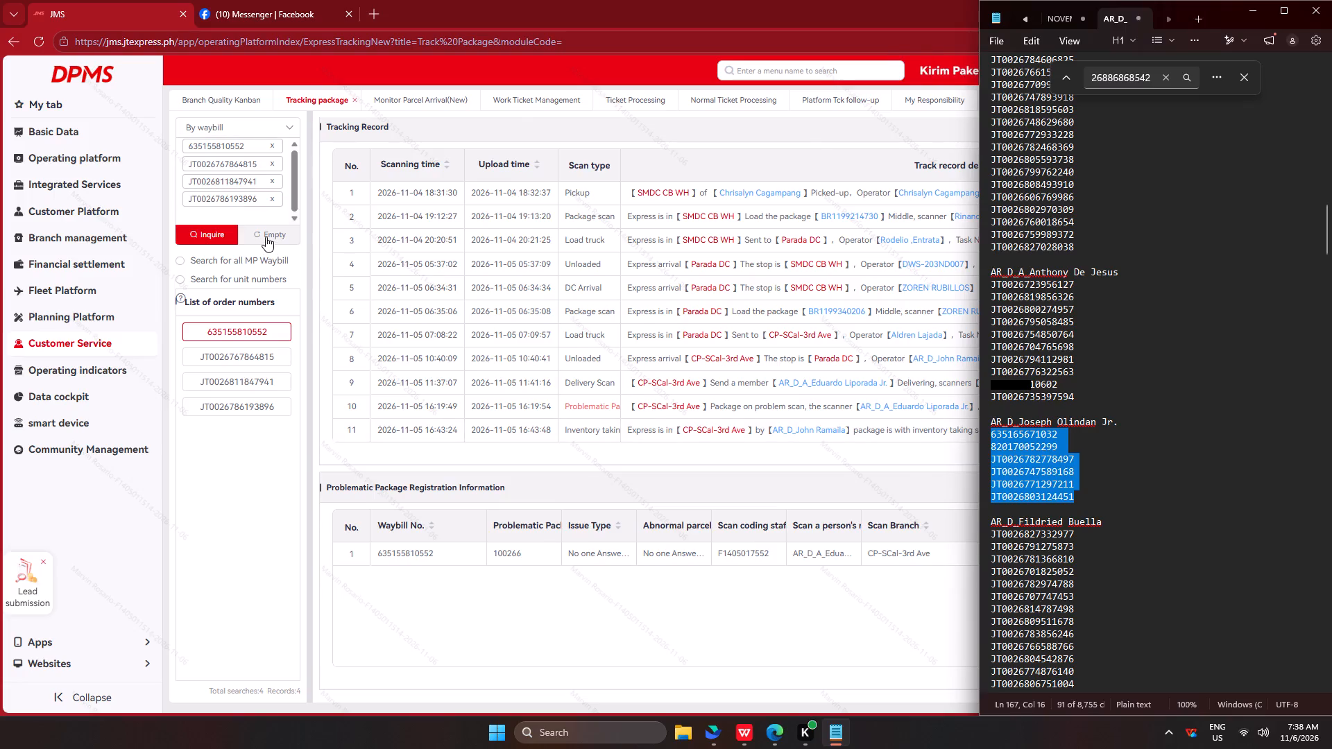
key("ctrl+c")
left_click(264, 235, "ctrl")
left_click(256, 207)
key("ctrl+v")
left_click(223, 232)
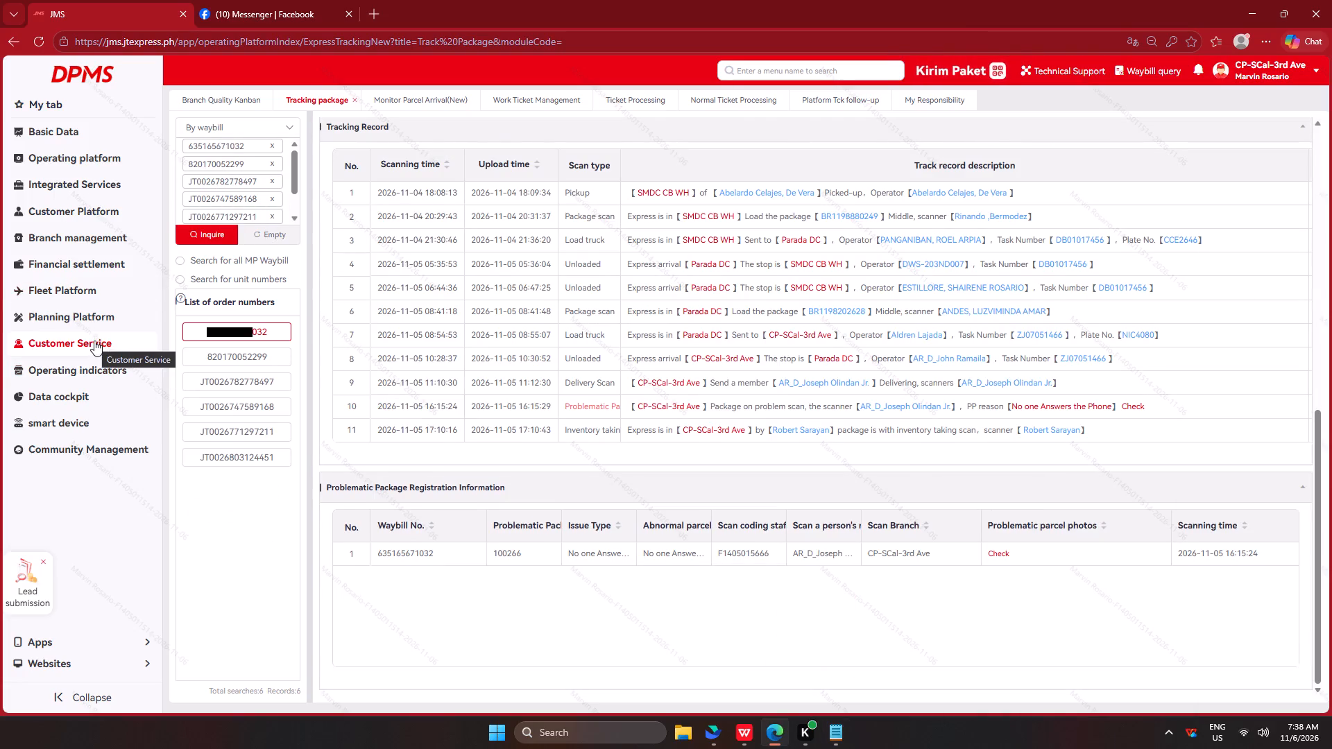
key("alt+Tab")
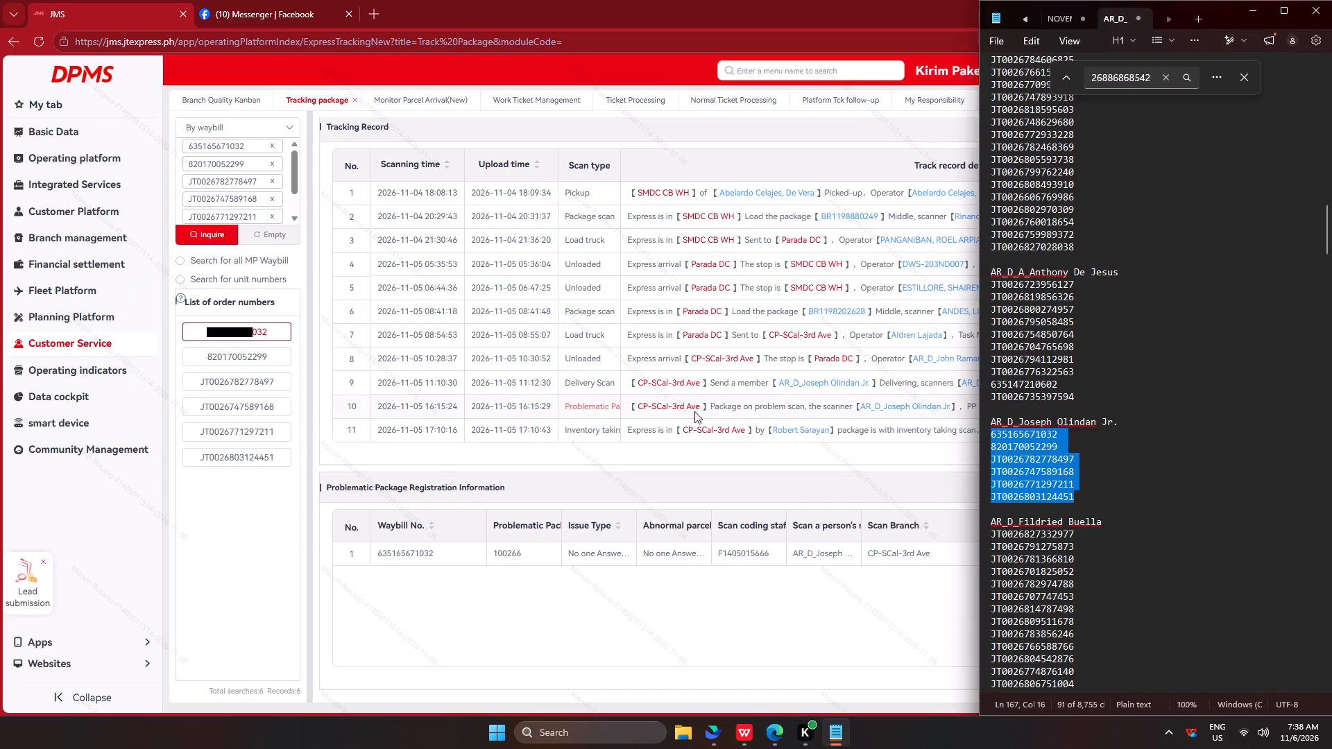
scroll(746, 404, "down", 7)
scroll(1100, 475, "down", 6)
left_click_drag(1081, 501, 982, 364)
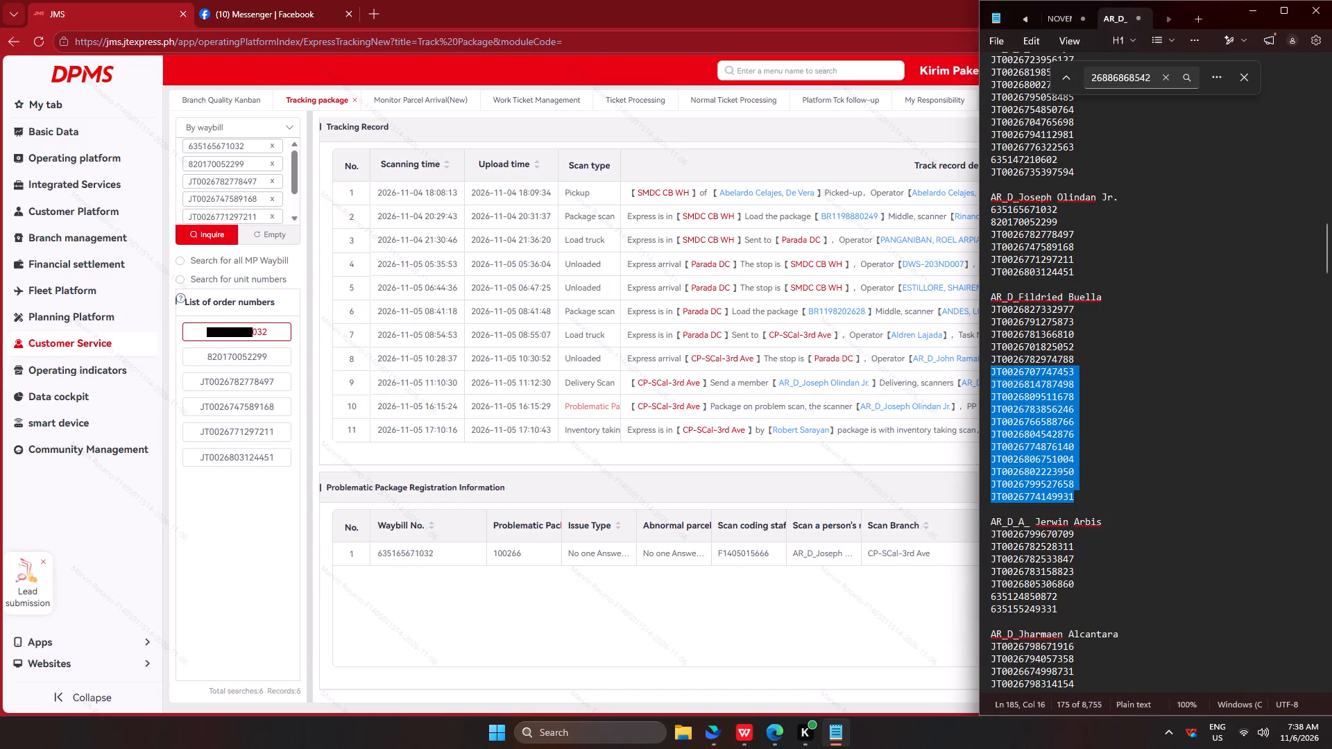
left_click_drag(982, 364, 982, 308)
key("ctrl+c")
key("ctrl+c")
key("ctrl+c")
key("ctrl+c")
left_click(277, 233, "ctrl")
left_click(262, 205)
key("ctrl+v")
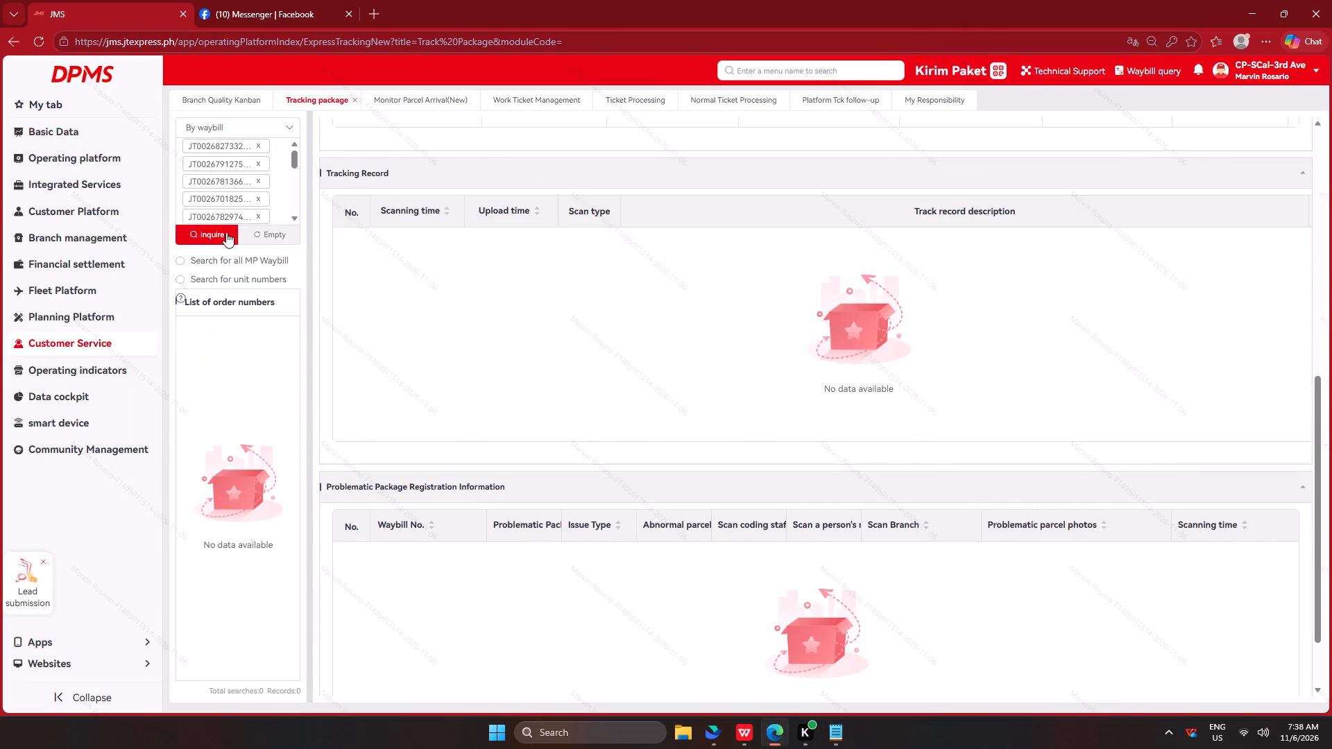
left_click(225, 234)
left_click(229, 352)
Copy the seven waybills under Jerwin from the Notepad list and inquire them in place of the previous tracking batch.
key("alt+Tab")
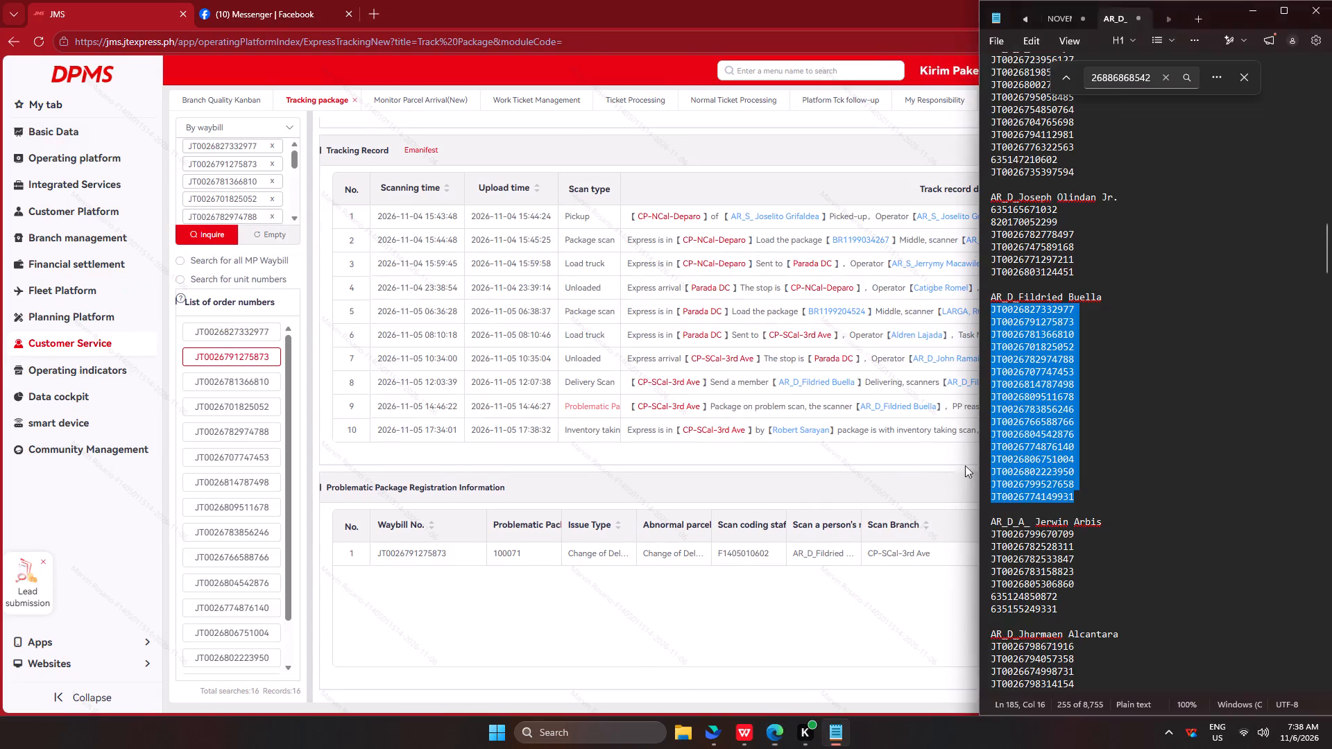
scroll(987, 463, "down", 7)
left_click_drag(1066, 336, 993, 304)
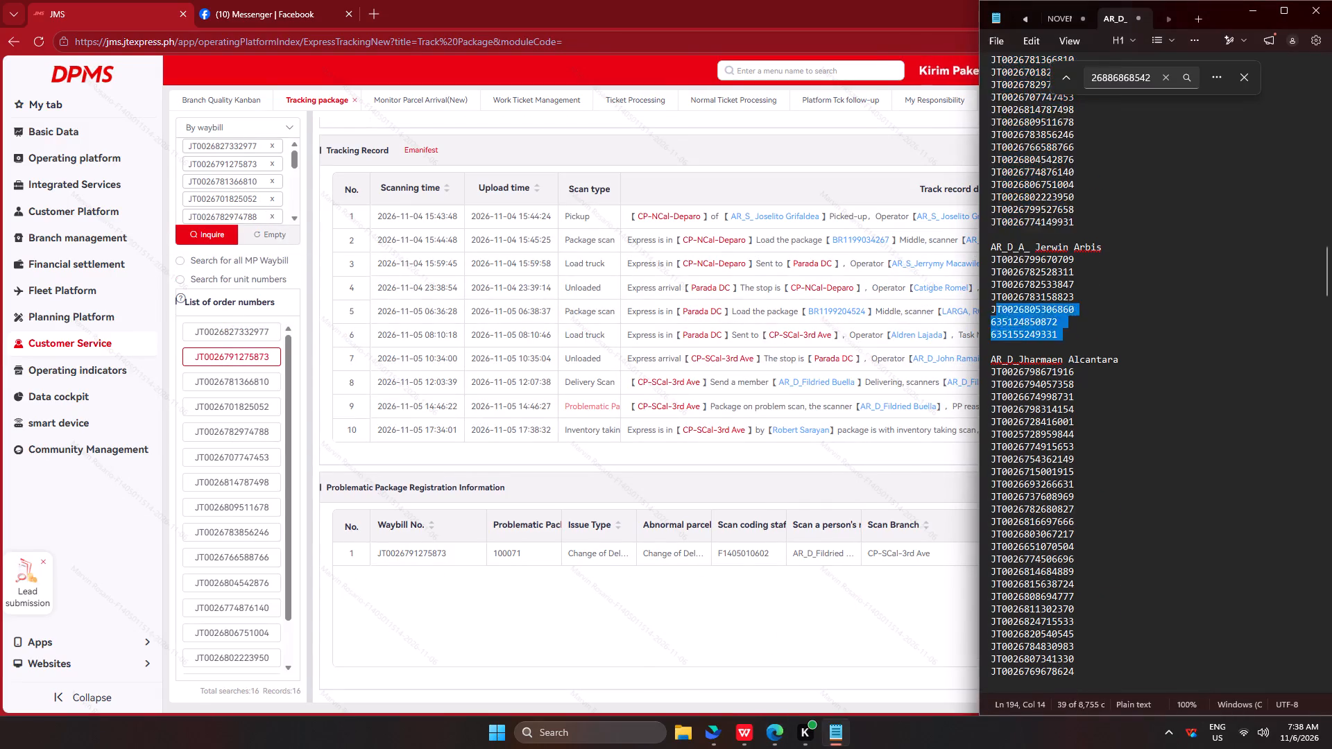
left_click_drag(993, 304, 975, 260)
key("ctrl+c")
key("ctrl+c")
key("ctrl+c")
key("ctrl+c")
left_click(277, 237, "ctrl")
left_click(253, 198)
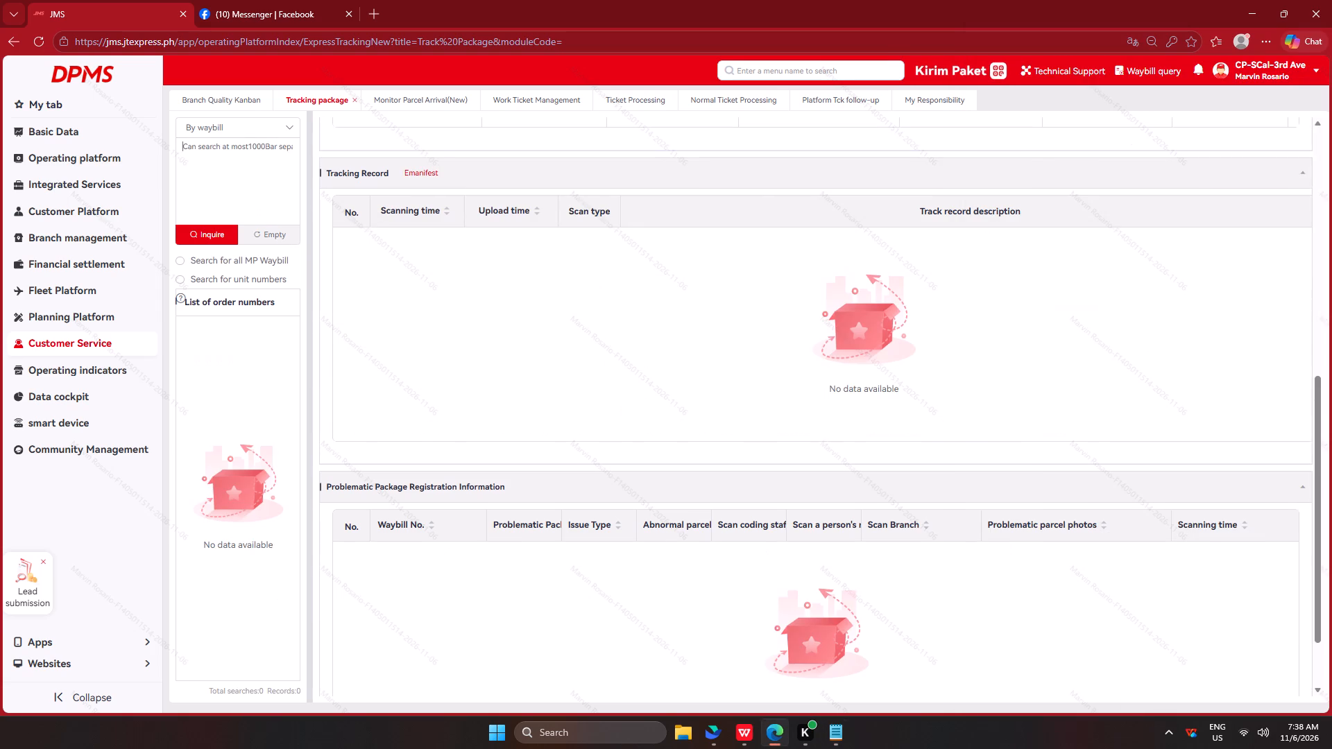
key("ctrl+v")
left_click(213, 232)
Copy the single waybill under Angelo from the Notepad list and inquire it in place of the previous tracking batch.
key("alt+Tab")
scroll(1272, 420, "down", 8)
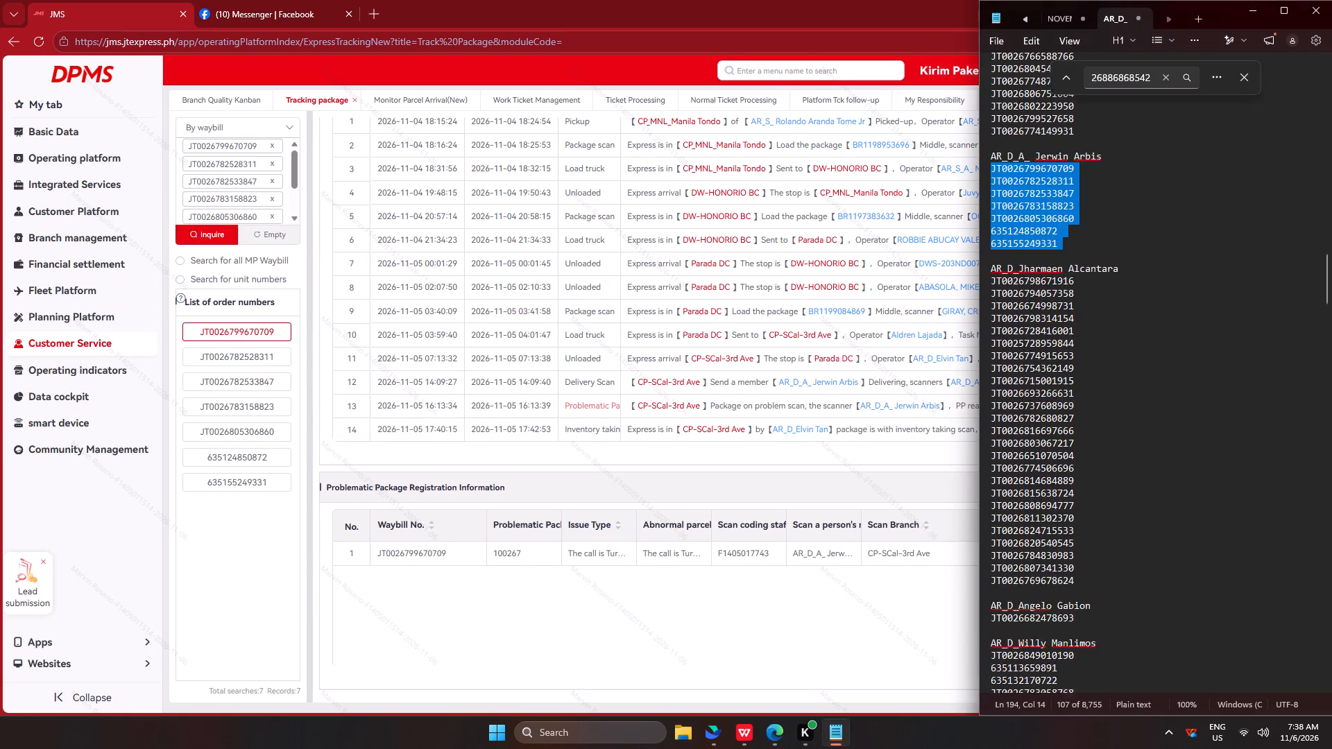
left_click_drag(1081, 384, 959, 382)
key("ctrl+c")
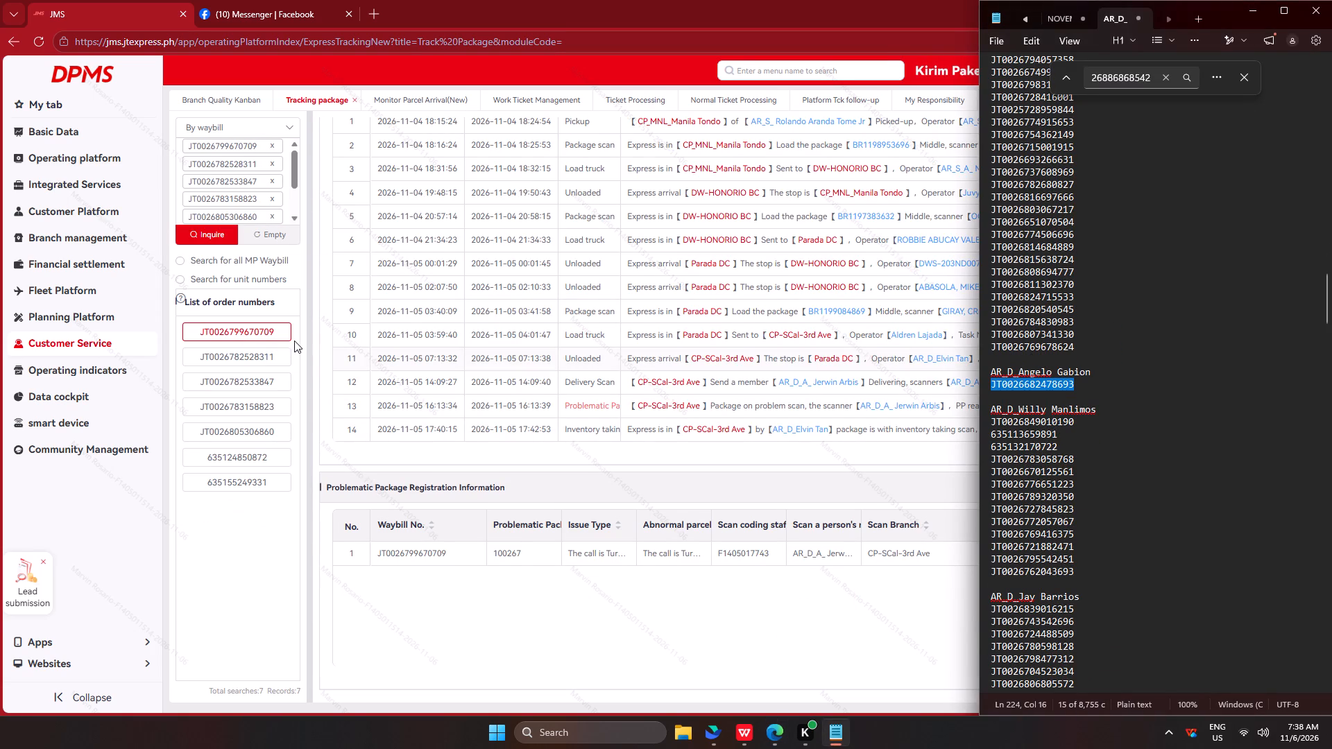
key("ctrl+c")
key("ctrl+c")
key("ctrl+c")
key("ctrl+c")
key("ctrl+c")
key("ctrl+c")
left_click(257, 234, "ctrl")
left_click(256, 214, "ctrl")
key("ctrl+v")
left_click(207, 238)
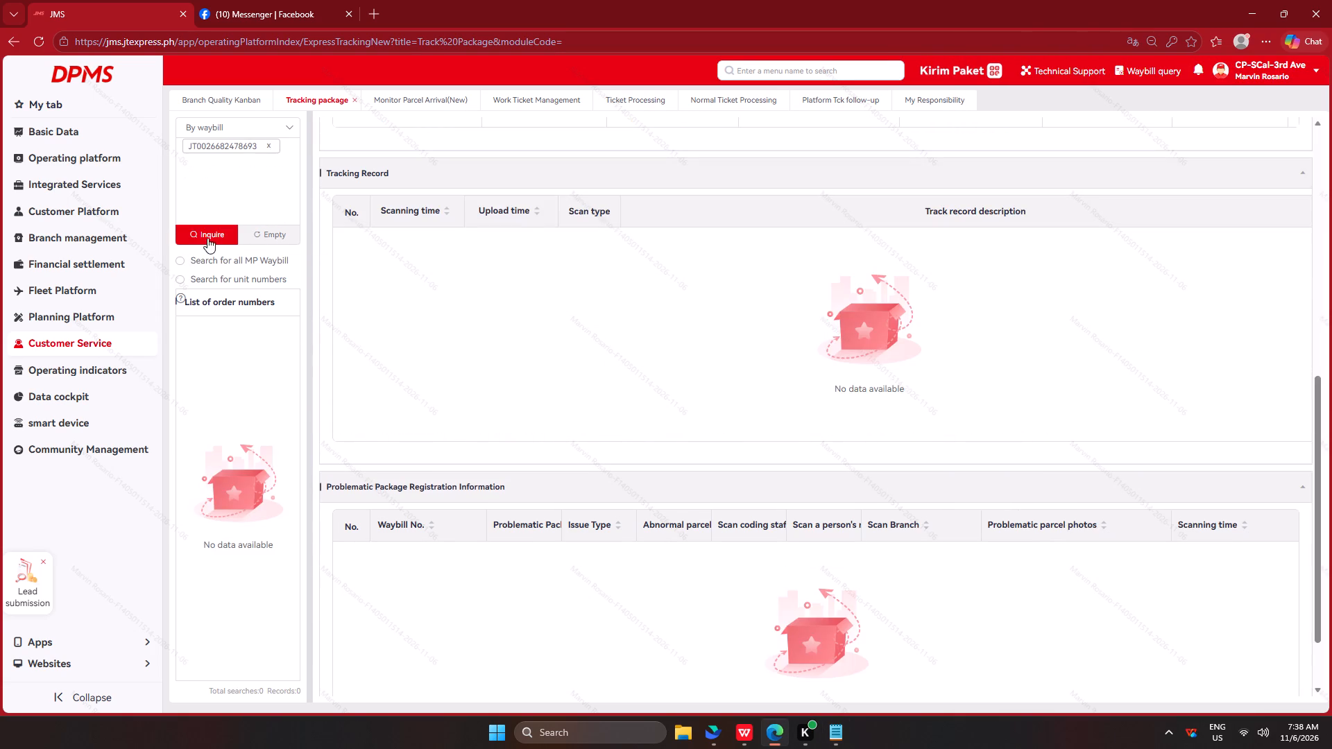
key("alt+Tab")
scroll(1093, 389, "down", 5)
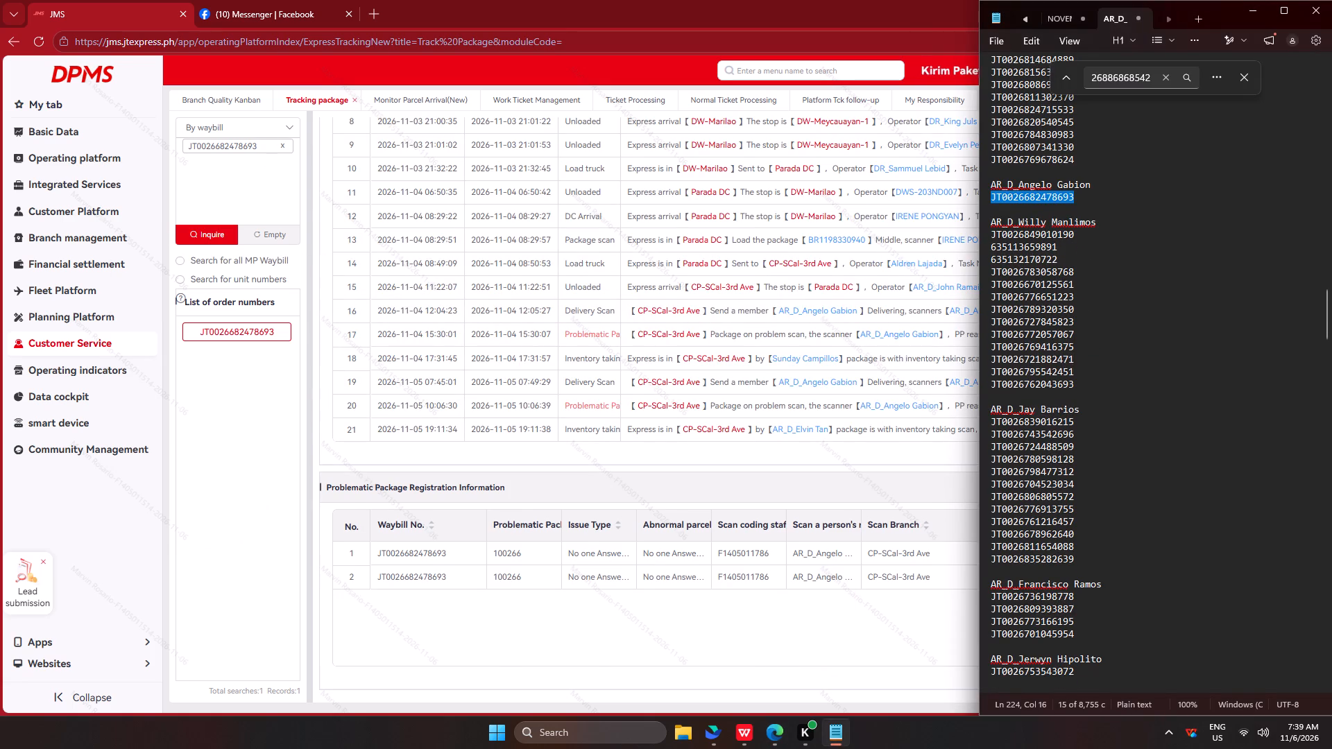
left_click_drag(1082, 385, 982, 236)
key("ctrl+c")
key("ctrl+c")
key("ctrl+c")
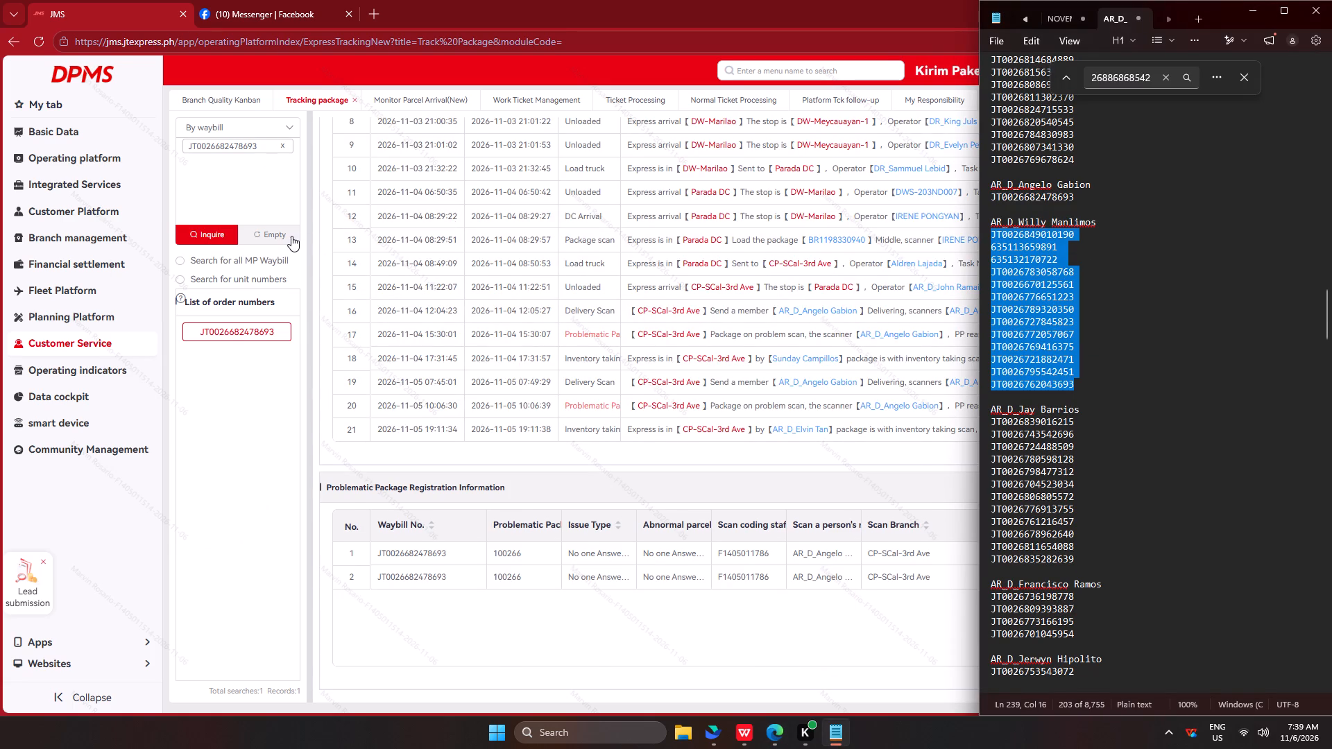
key("ctrl+c")
left_click_drag(290, 236, 283, 232, "ctrl")
left_click(246, 211)
key("ctrl+v")
left_click(204, 234)
left_click(221, 352)
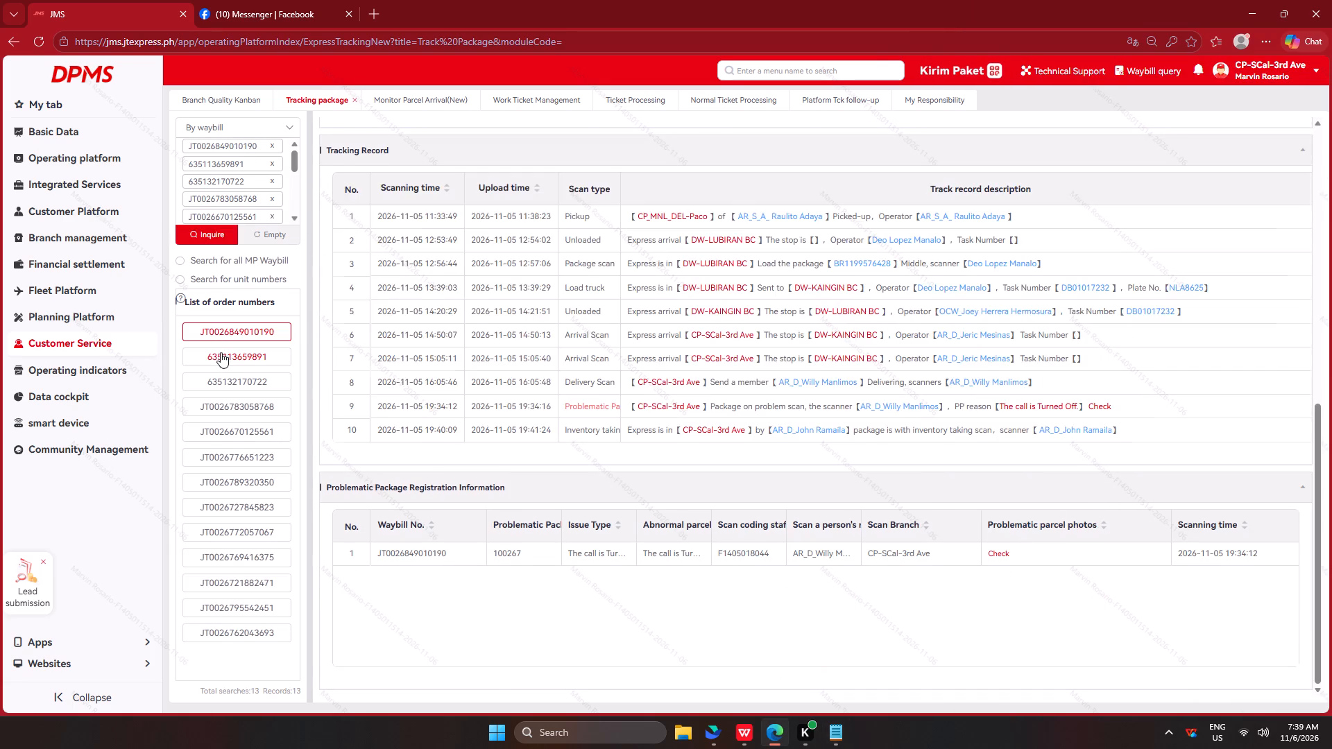
Copy the four waybills under Francisco from the Notepad list and inquire them in place of the previous tracking batch.
key("alt+Tab")
scroll(1211, 376, "down", 4)
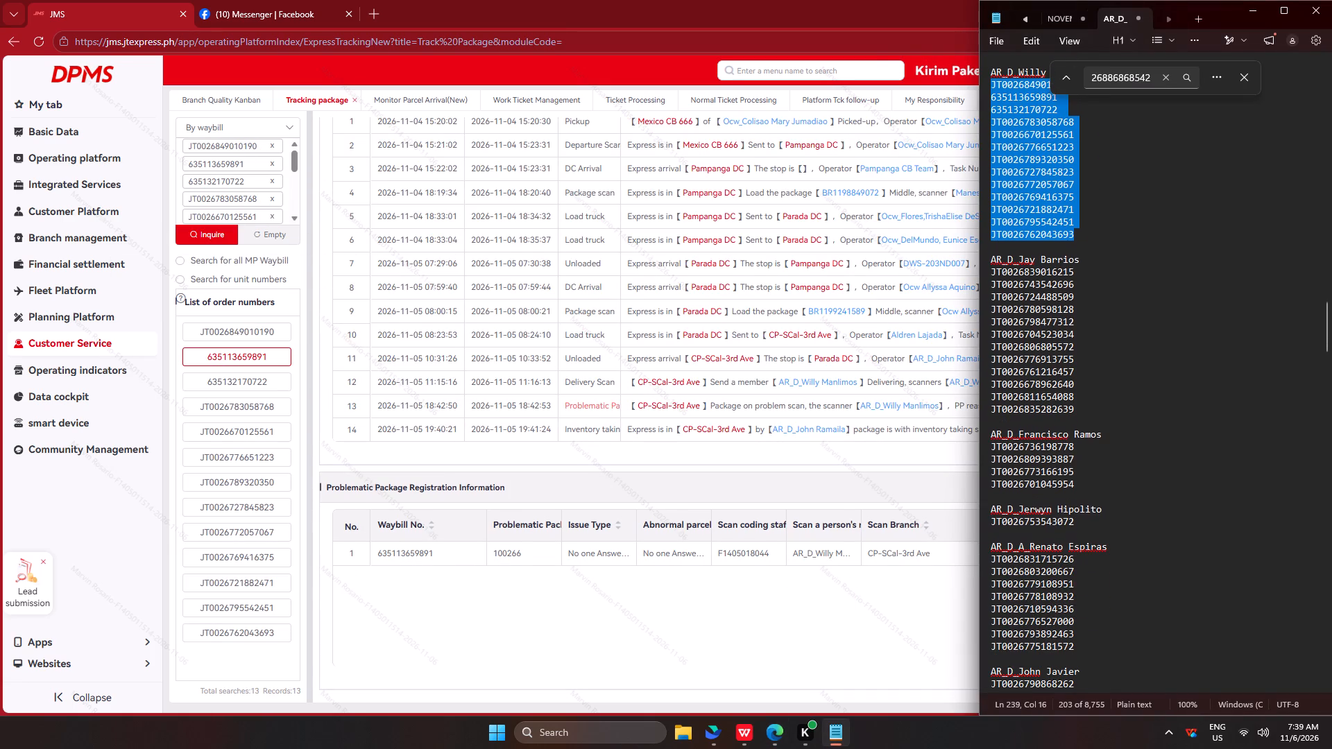
left_click_drag(1078, 493, 971, 441)
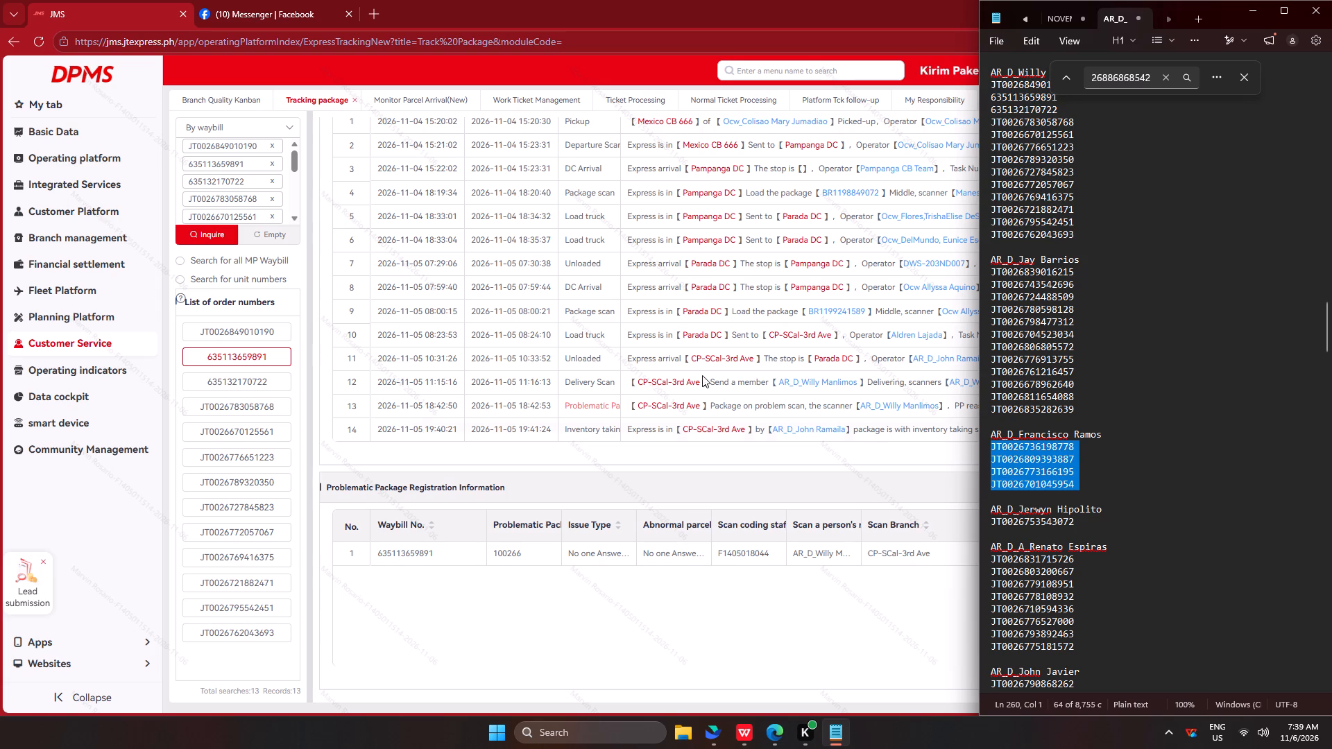
key("ctrl+c")
key("ctrl+c")
key("ctrl+c")
key("ctrl+c")
left_click(269, 238, "ctrl")
key("ctrl+c")
left_click(237, 216)
key("ctrl+v")
left_click(207, 234)
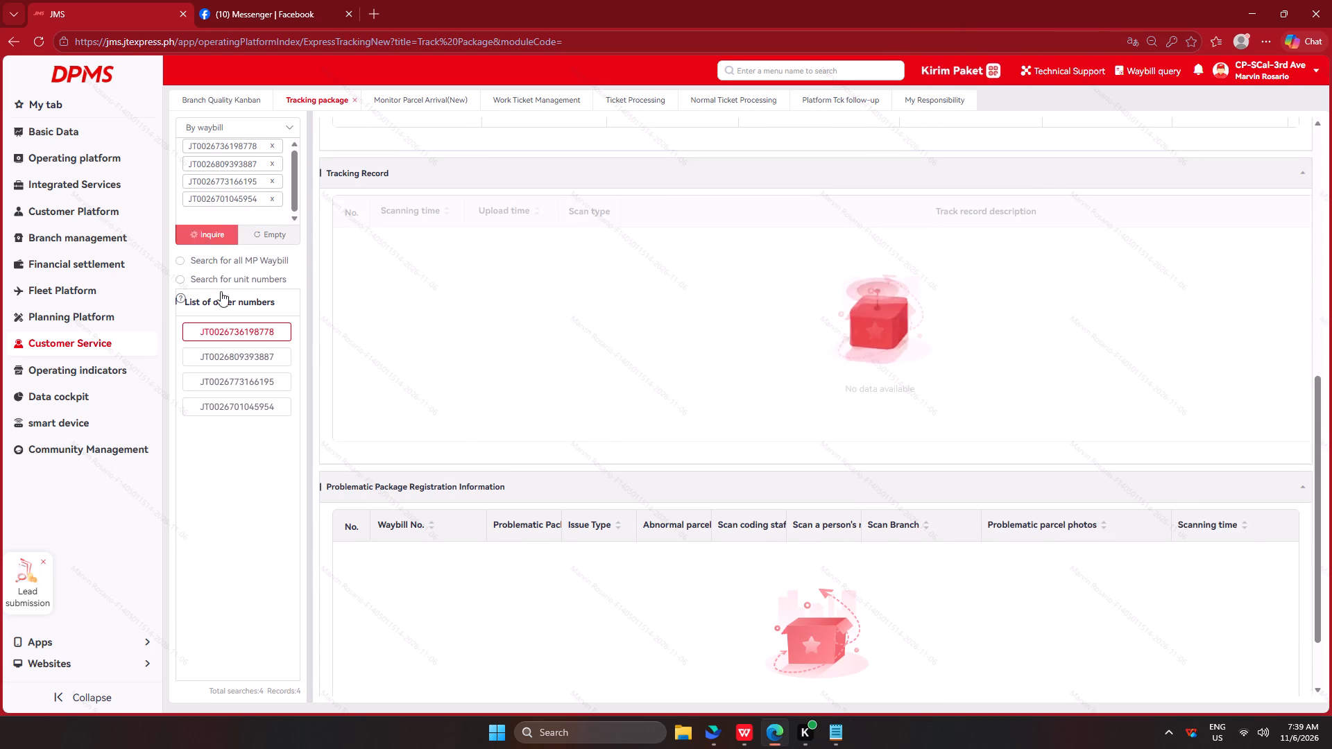
Copy the eight waybills under Leonilo from the Notepad list and inquire them in place of the previous tracking batch.
key("alt+Tab")
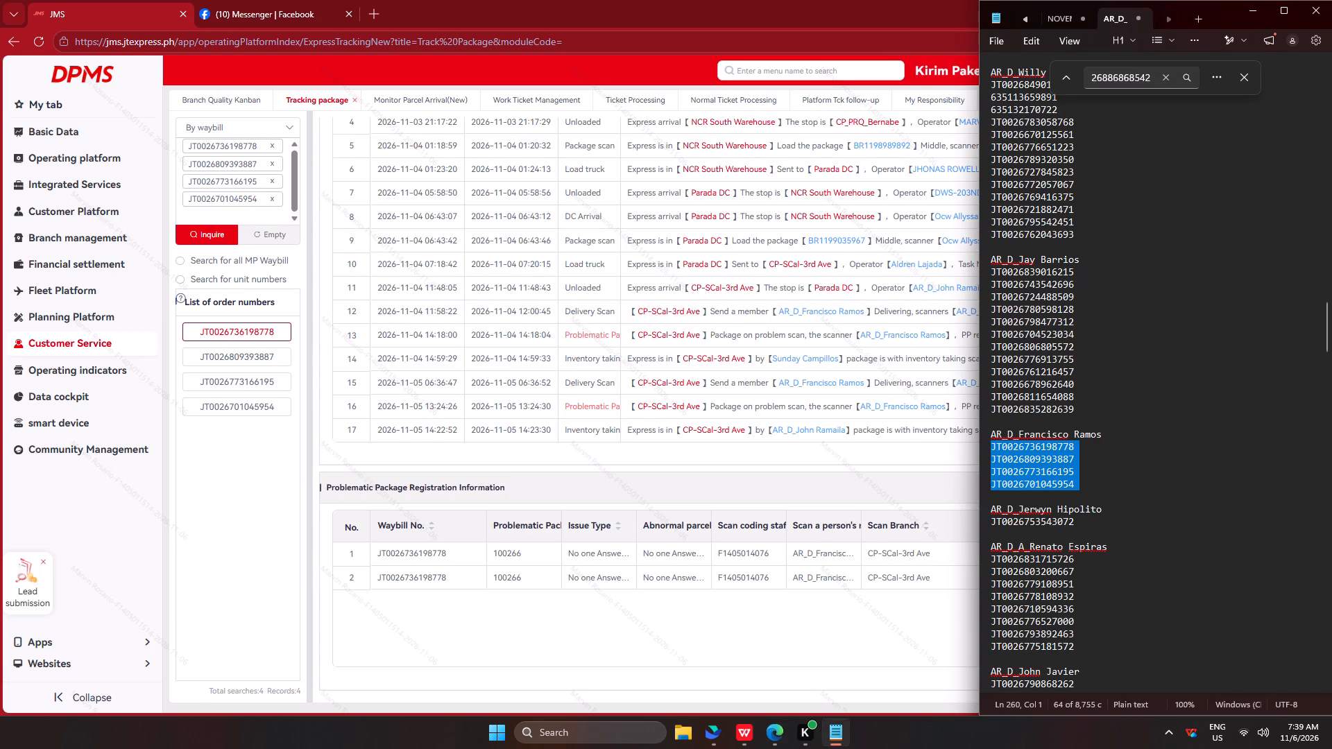
left_click(1092, 411)
scroll(1130, 469, "down", 14)
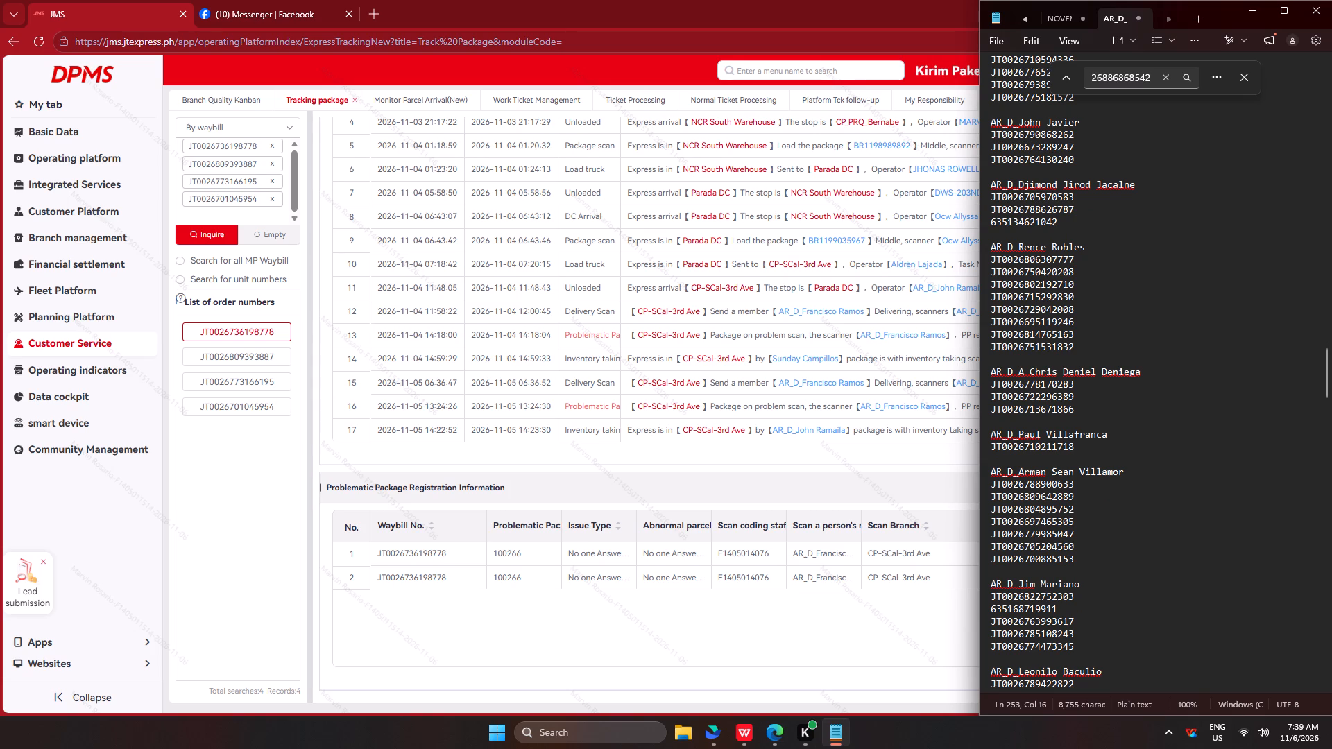
left_click_drag(1083, 448, 970, 440)
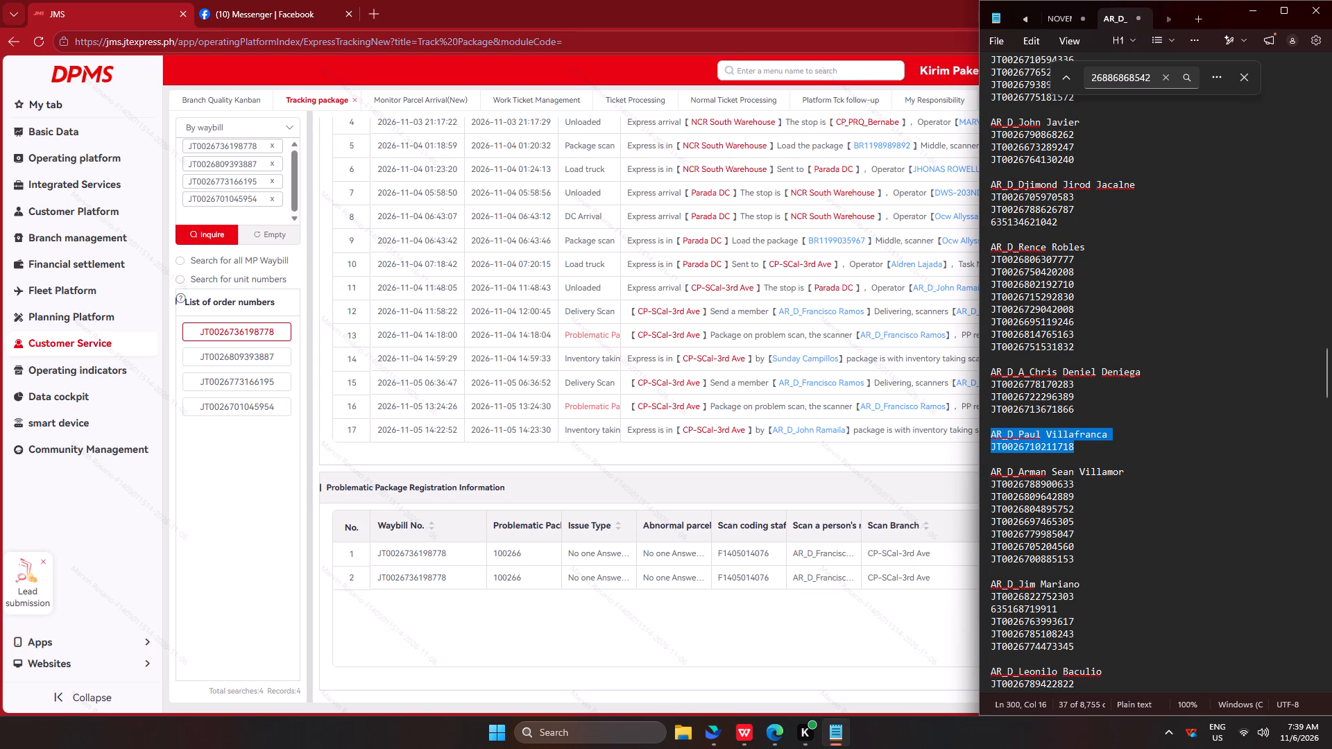
left_click_drag(970, 440, 973, 449)
scroll(1135, 447, "down", 5)
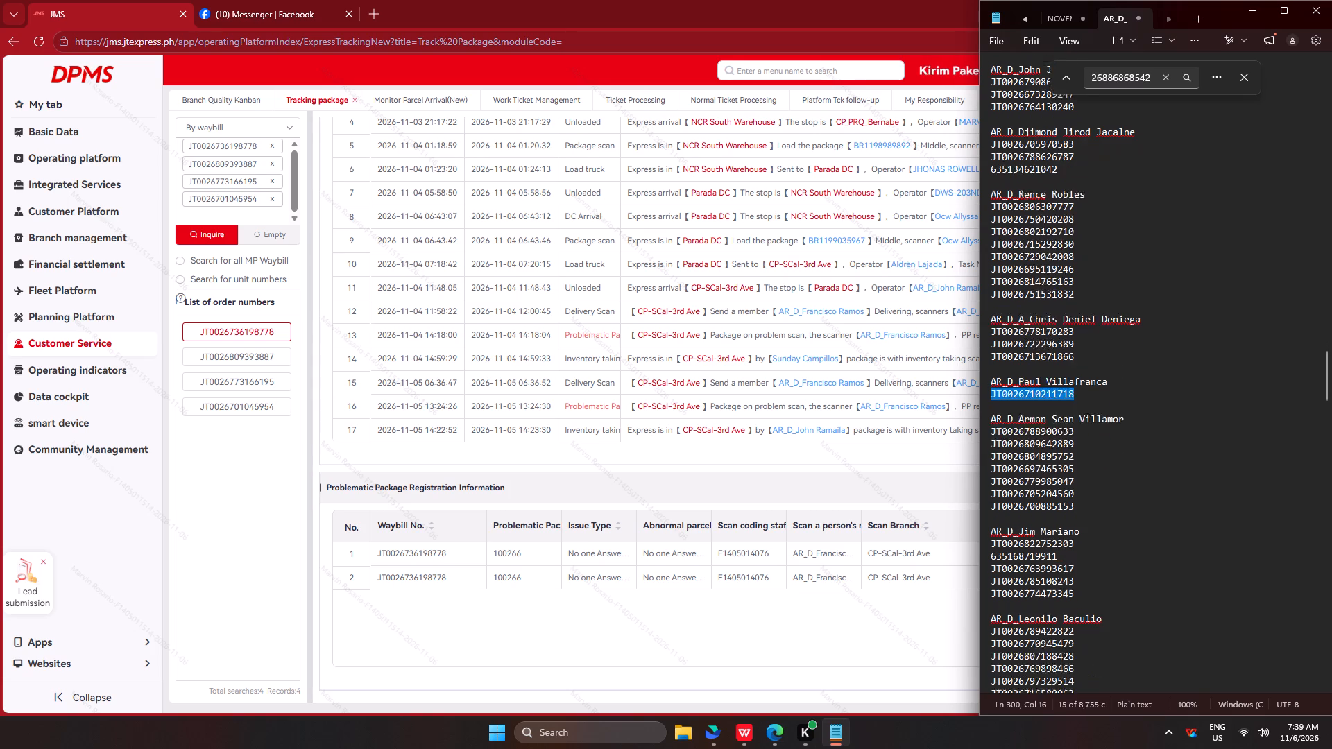
scroll(1136, 447, "down", 2)
left_click_drag(1079, 505, 1039, 482)
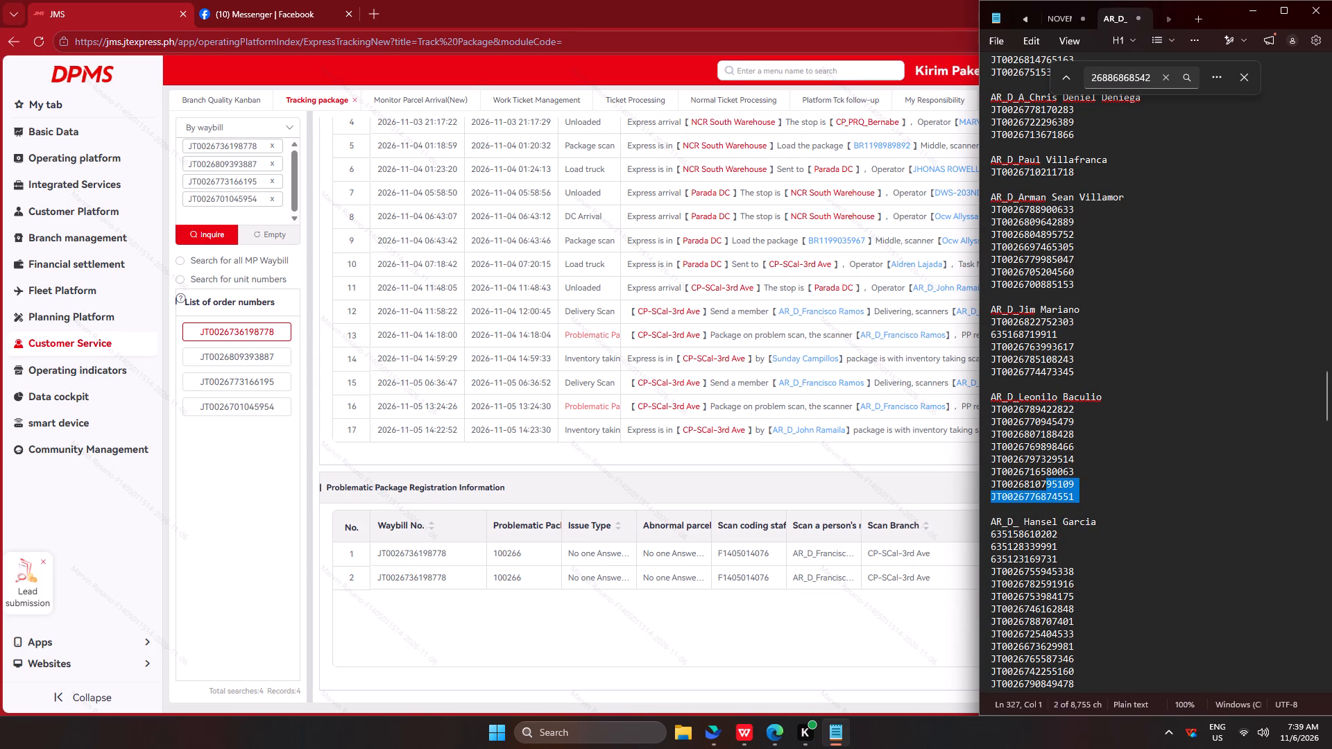
left_click_drag(1039, 482, 949, 406)
key("ctrl+c")
key("ctrl+c")
key("ctrl+c")
key("ctrl+c")
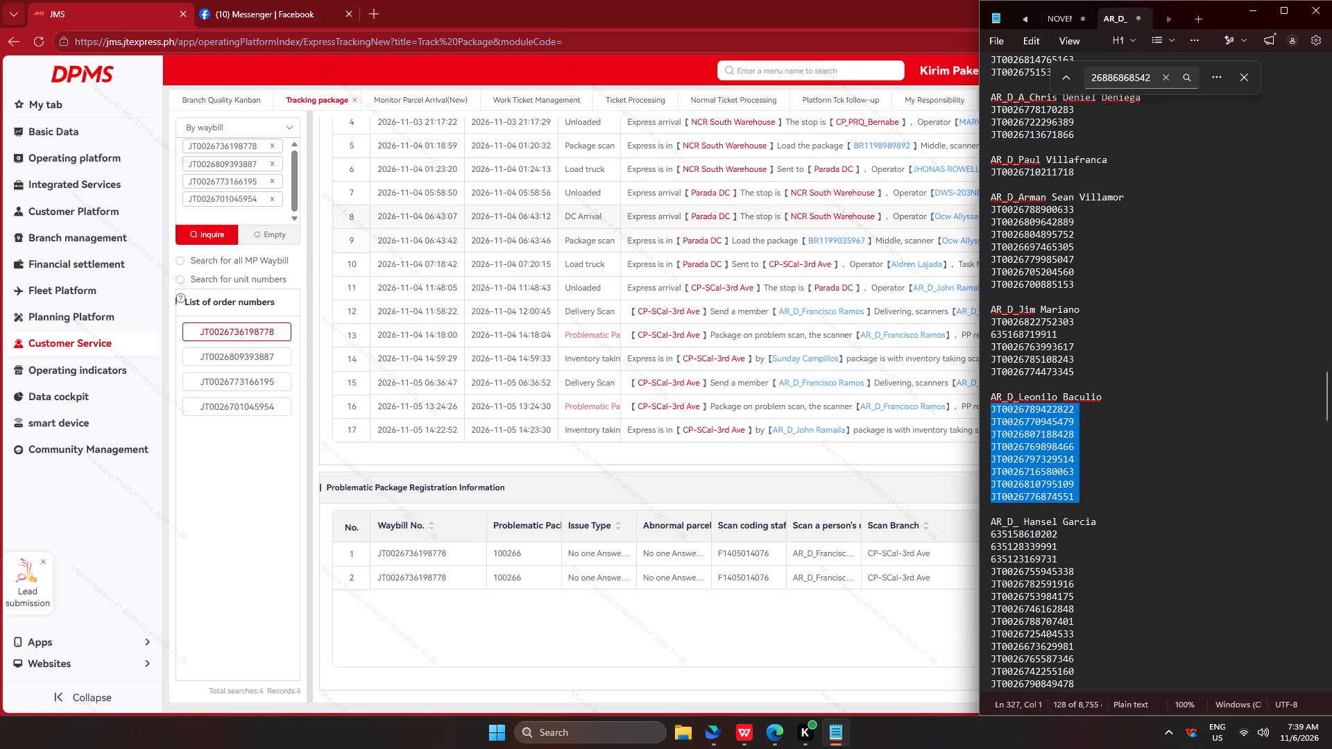
key("ctrl+c")
key("ctrl+c")
key("ctrl+c")
key("ctrl+c")
key("ctrl+c")
left_click(264, 229, "ctrl")
left_click_drag(243, 212, 233, 207)
key("ctrl+v")
left_click(210, 236)
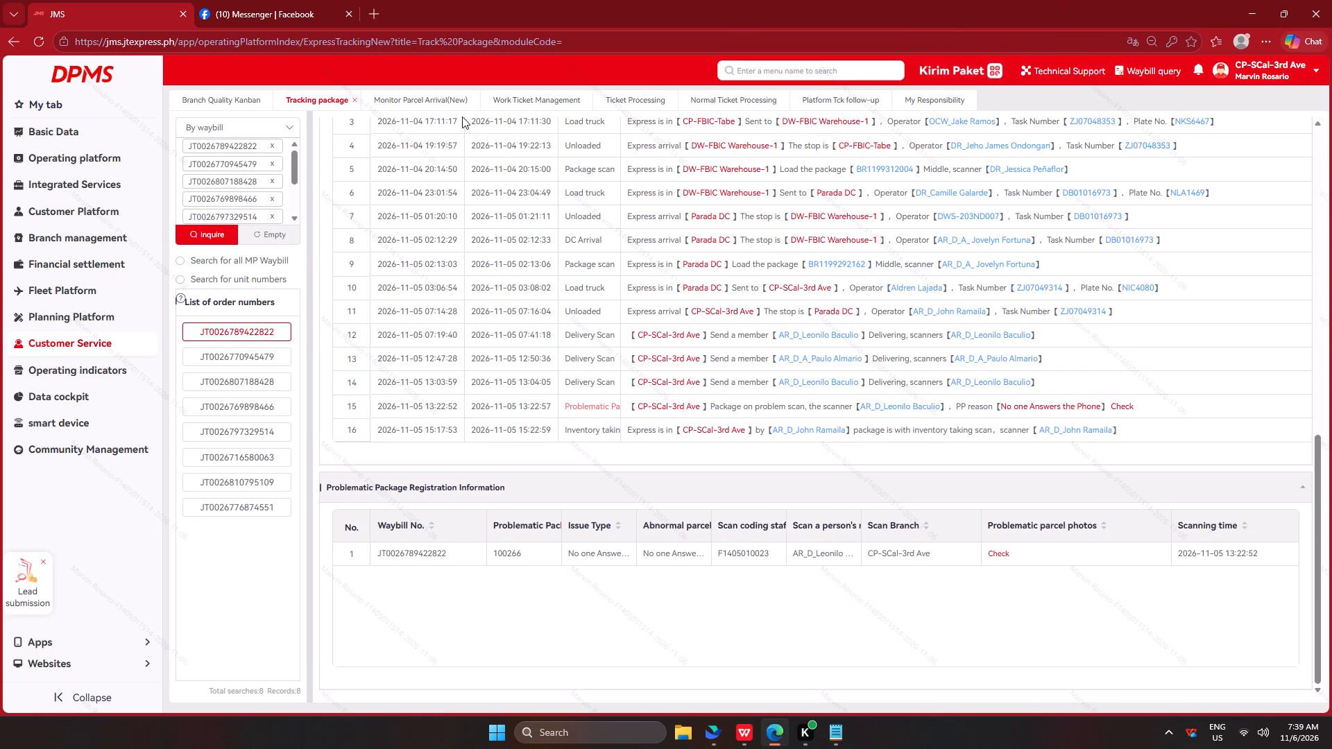
left_click(258, 234)
left_click(251, 176)
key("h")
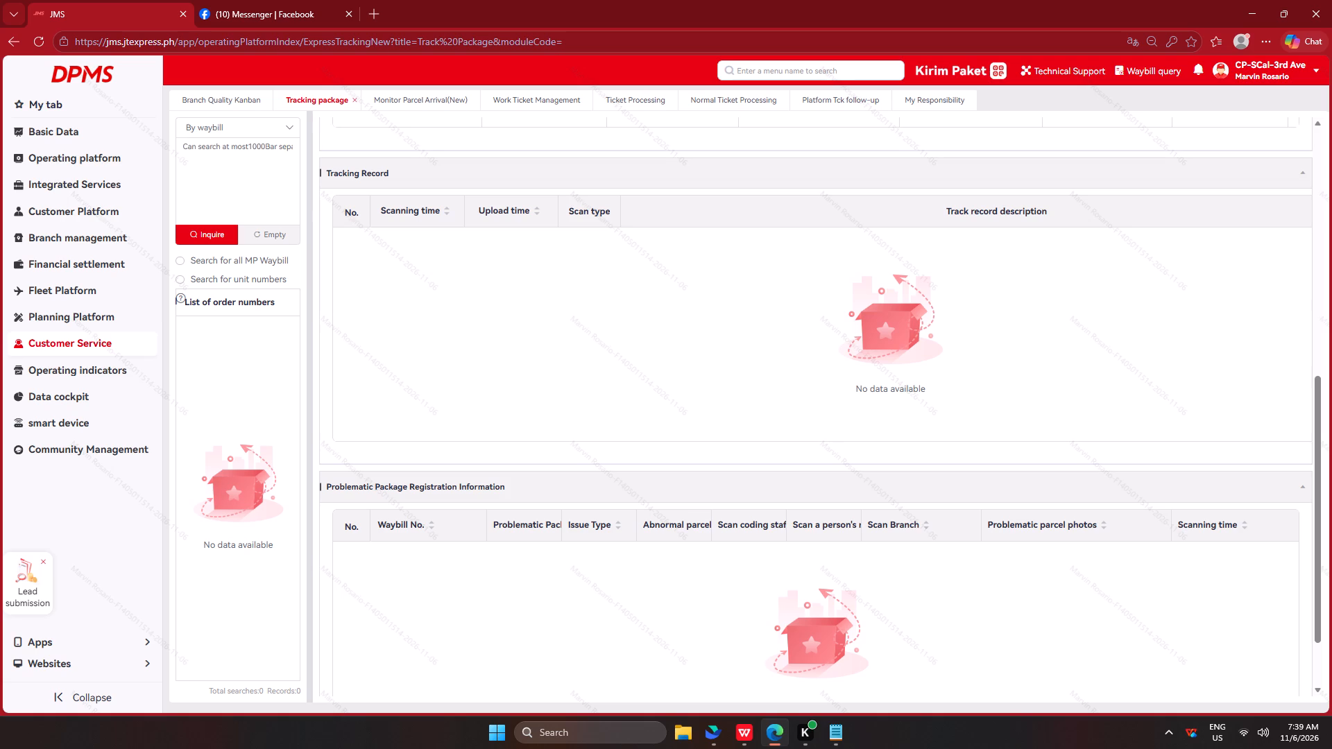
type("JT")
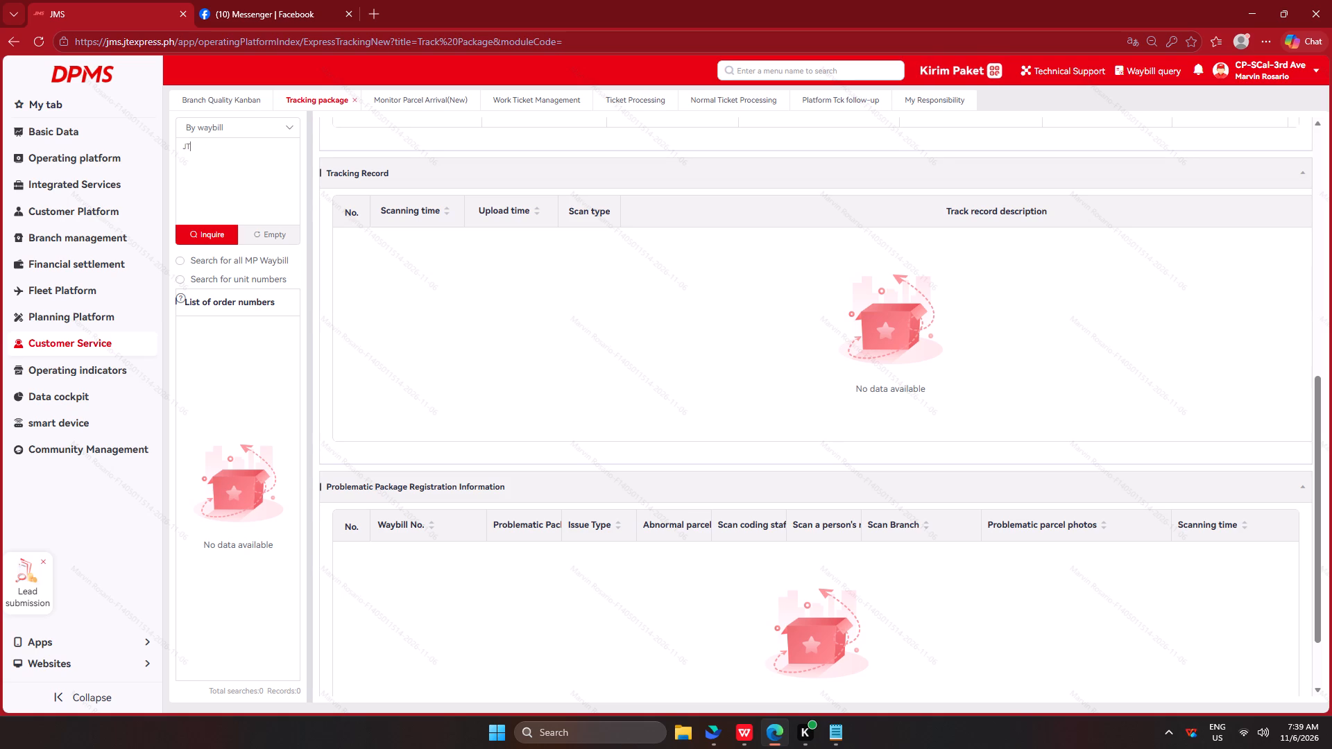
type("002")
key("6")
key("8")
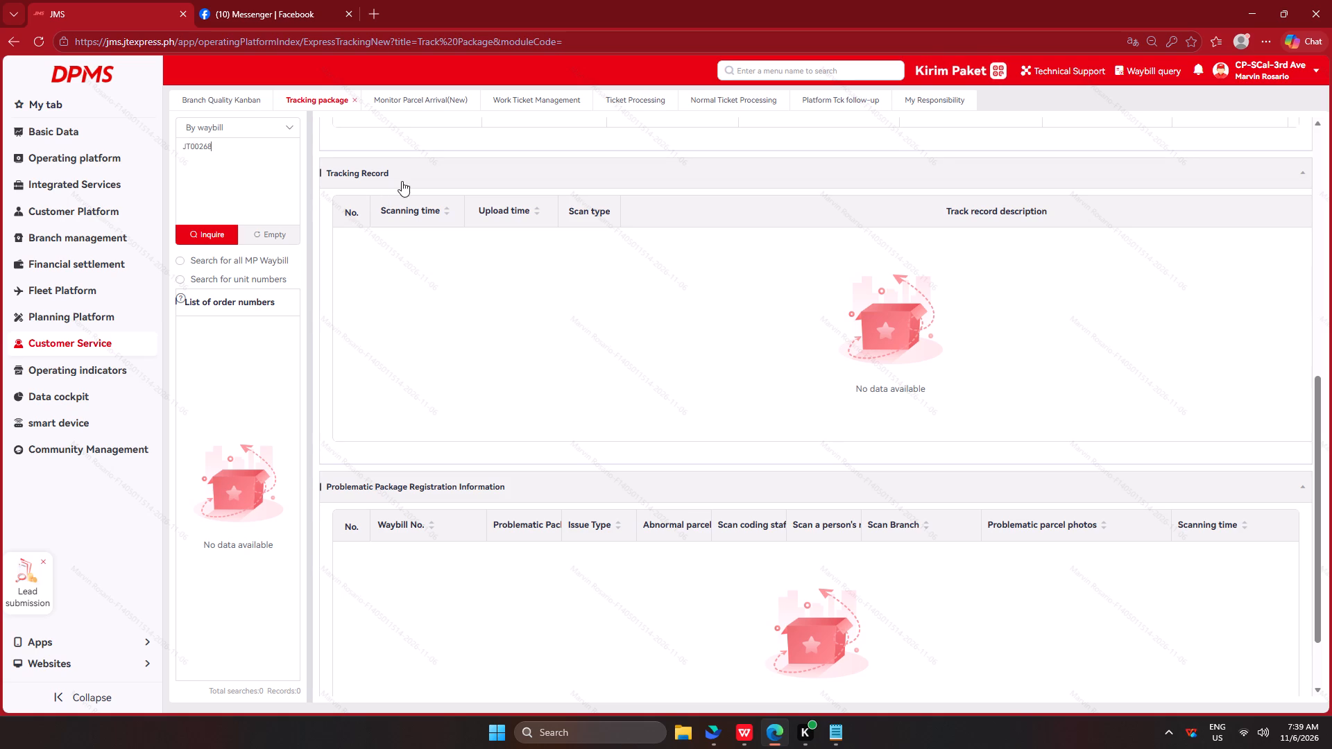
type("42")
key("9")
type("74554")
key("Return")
left_click(193, 239)
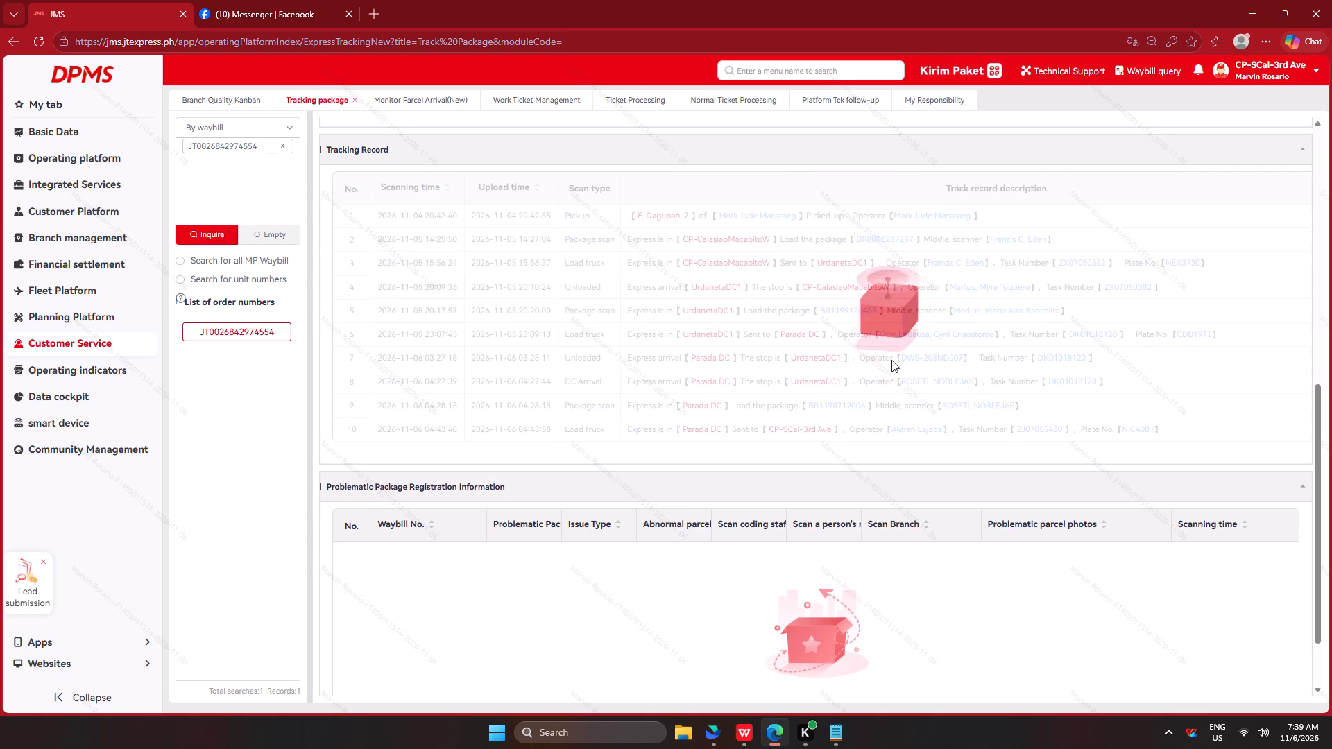
scroll(791, 347, "up", 5)
left_click(774, 239)
scroll(778, 342, "down", 7)
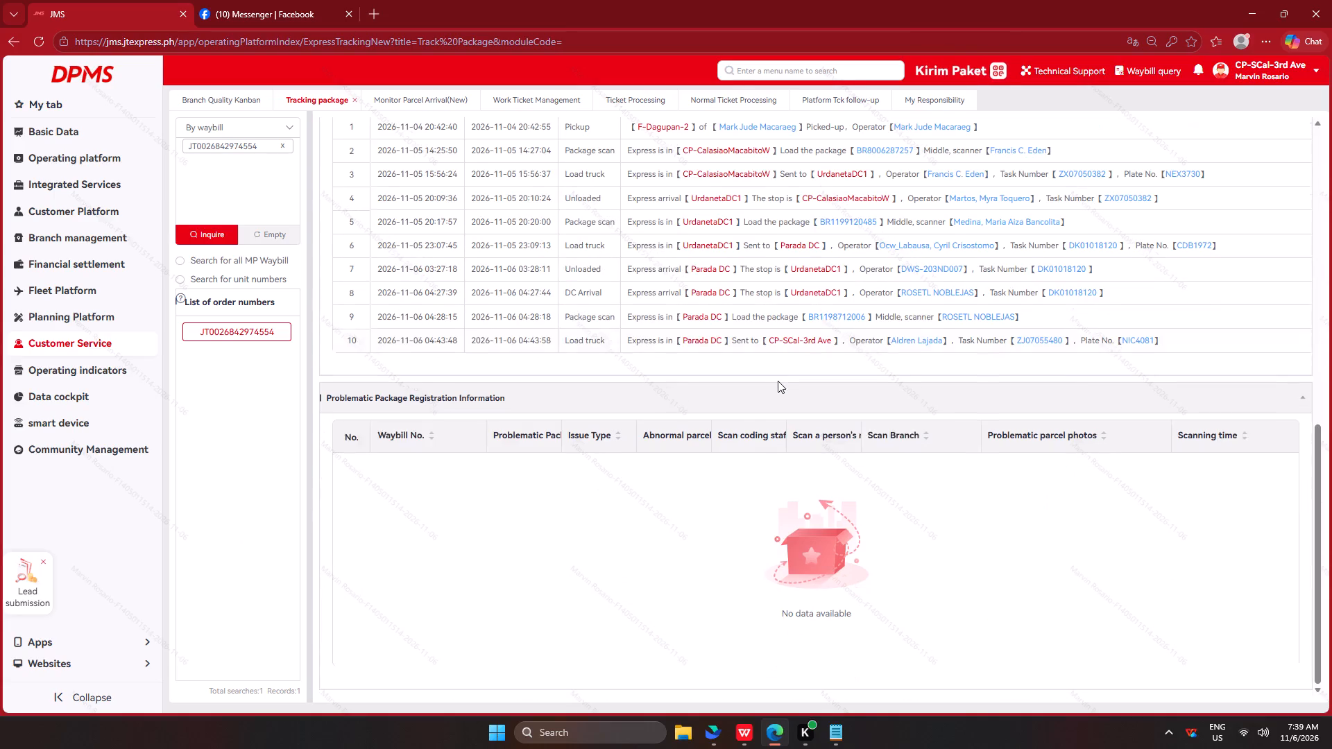
scroll(775, 379, "up", 8)
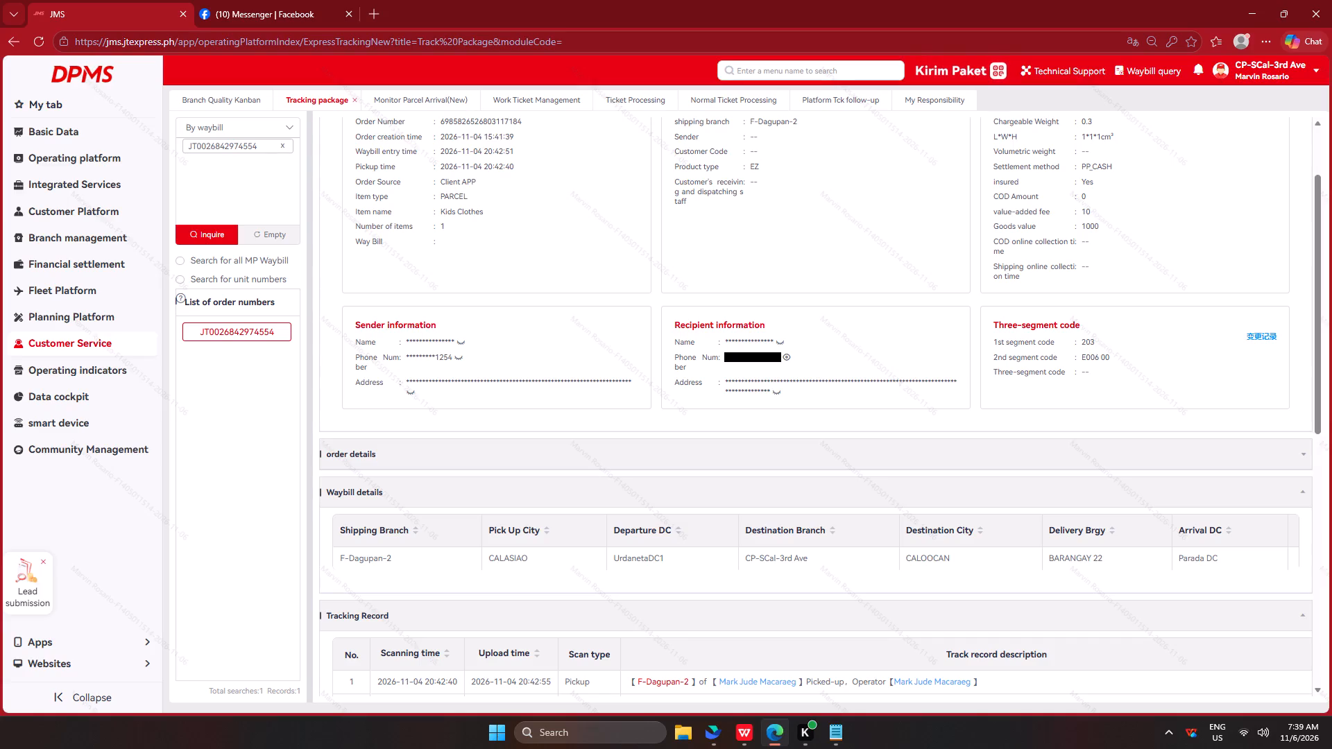
scroll(1217, 178, "up", 1)
scroll(1141, 251, "down", 4)
scroll(1017, 439, "down", 6)
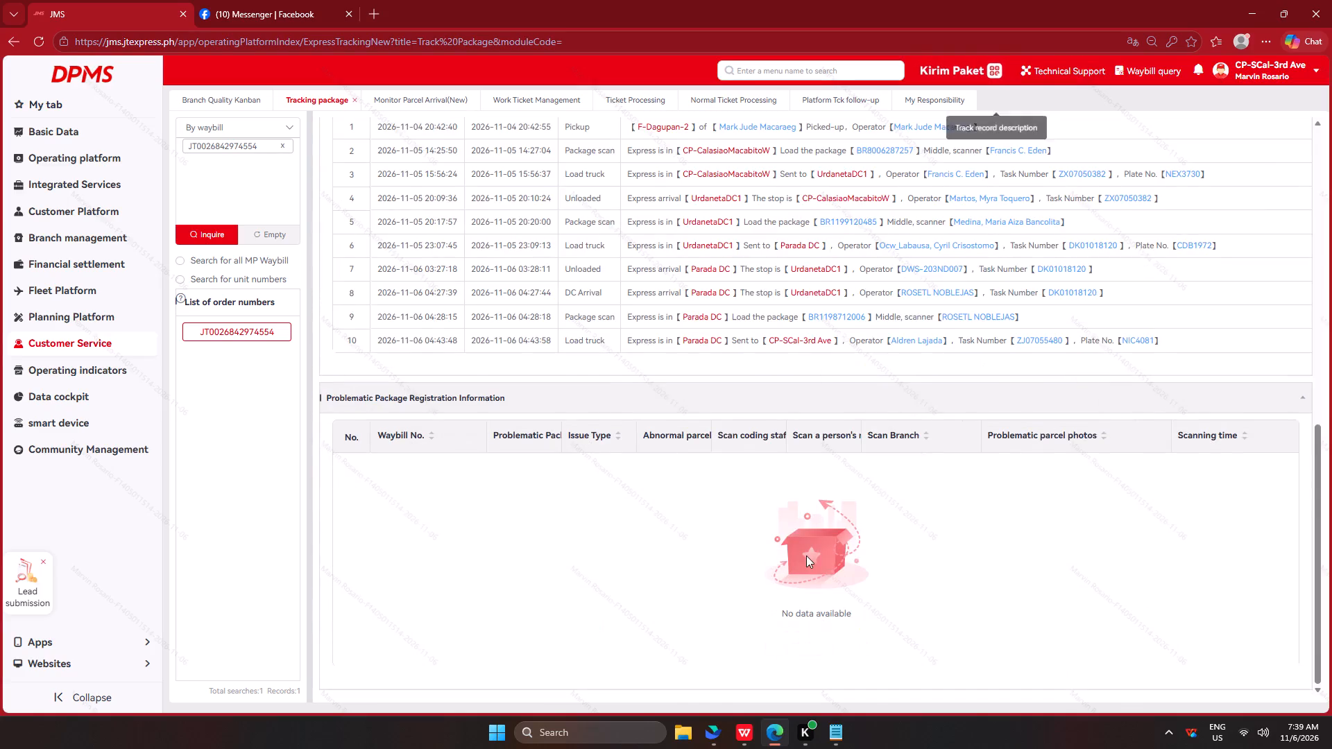
scroll(715, 497, "up", 4)
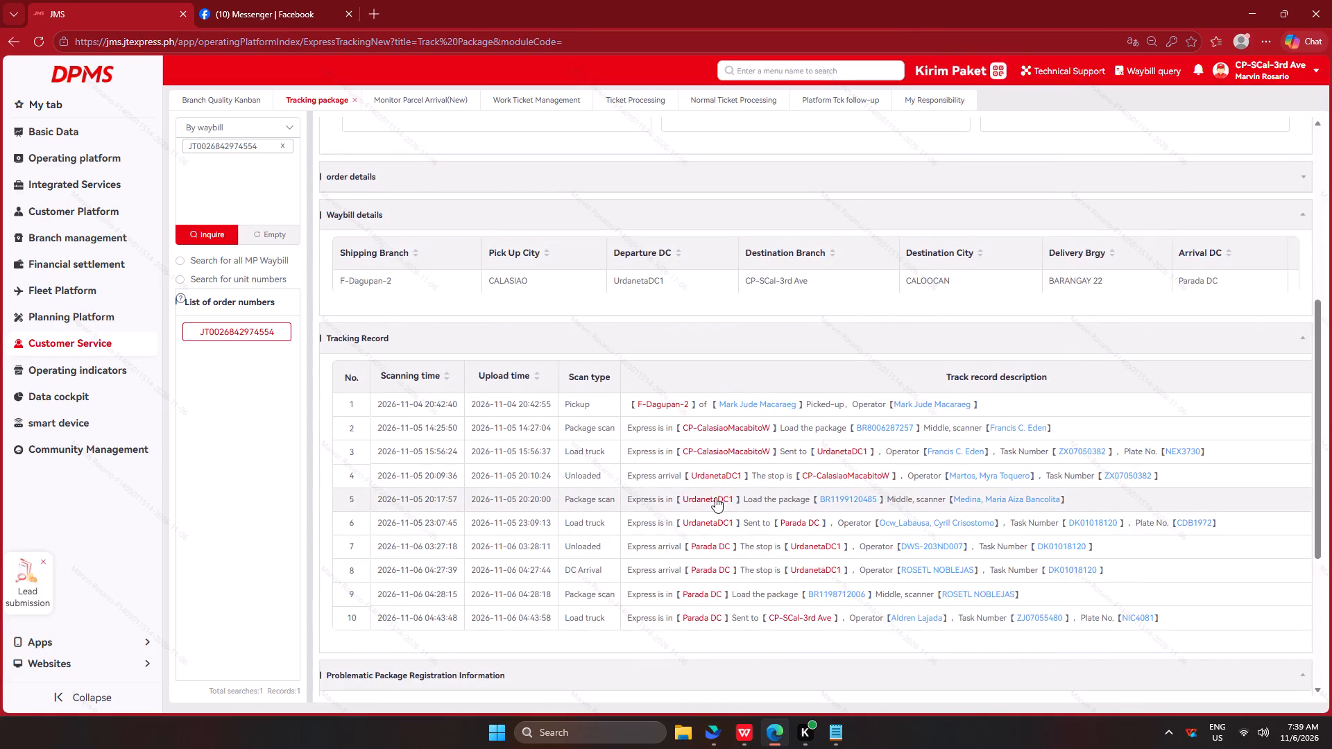
scroll(623, 497, "up", 6)
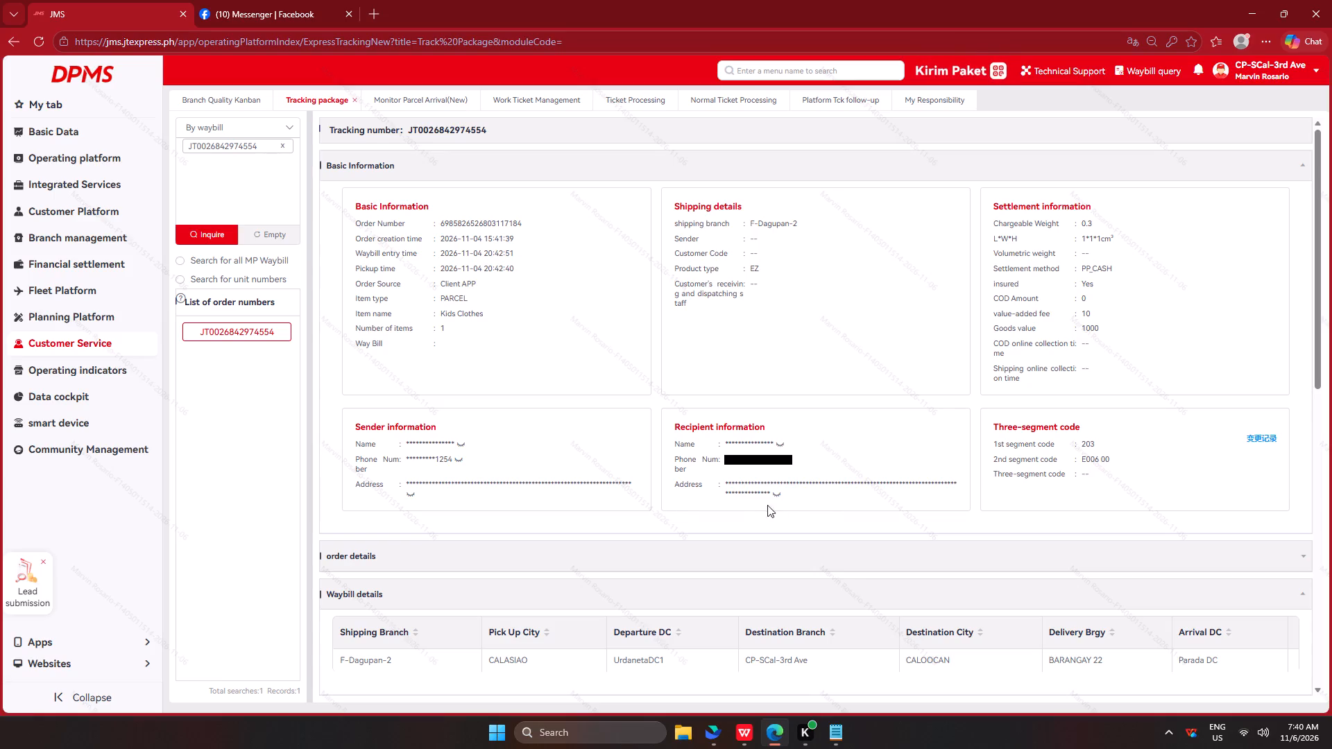
double_click(760, 457)
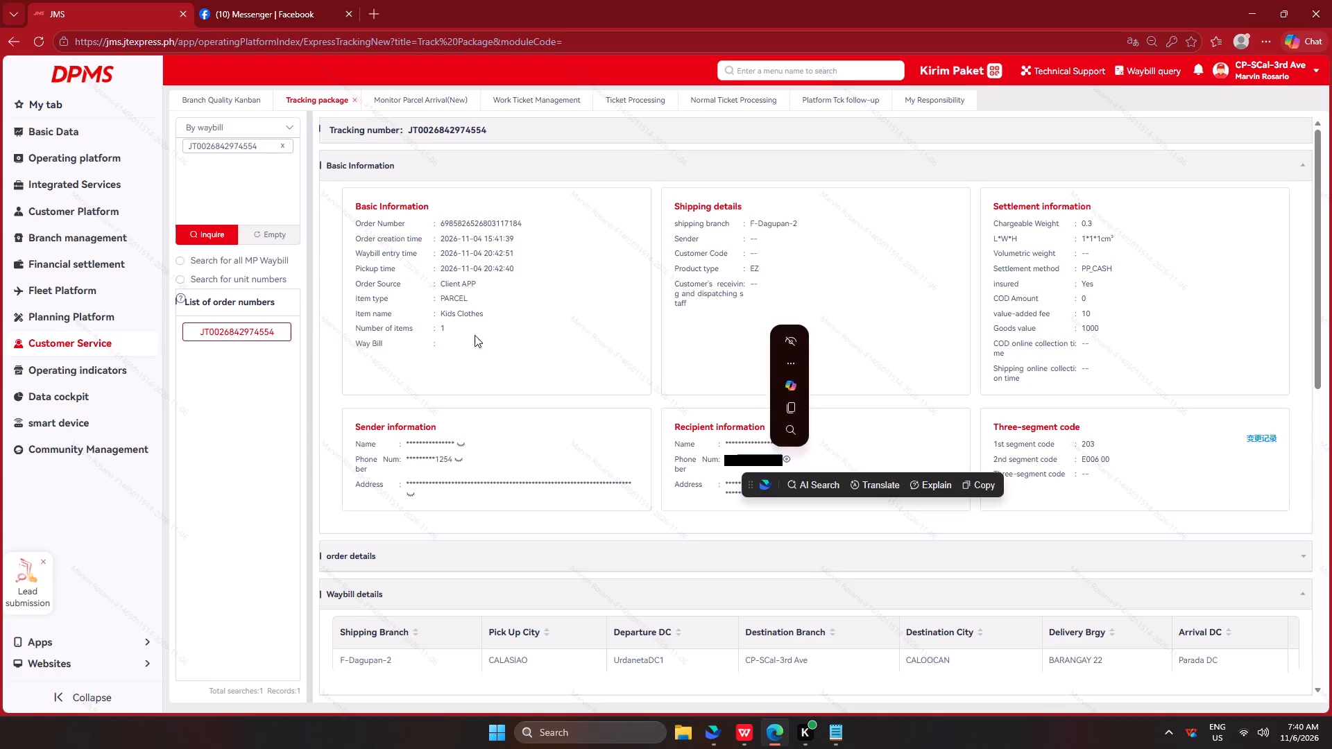
double_click(246, 334)
key("ctrl+c")
key("ctrl+c")
key("ctrl+c")
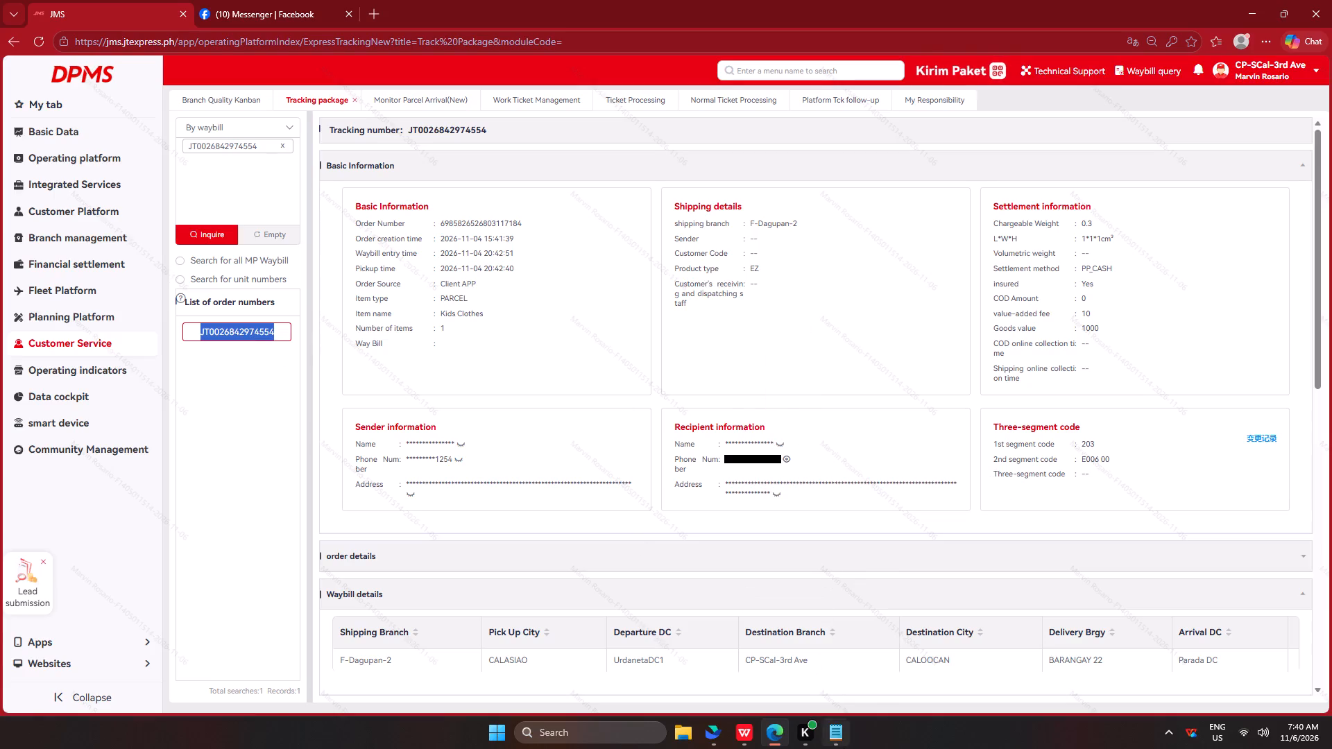
left_click(844, 748, "ctrl")
scroll(1255, 498, "down", 20)
scroll(1255, 498, "down", 11)
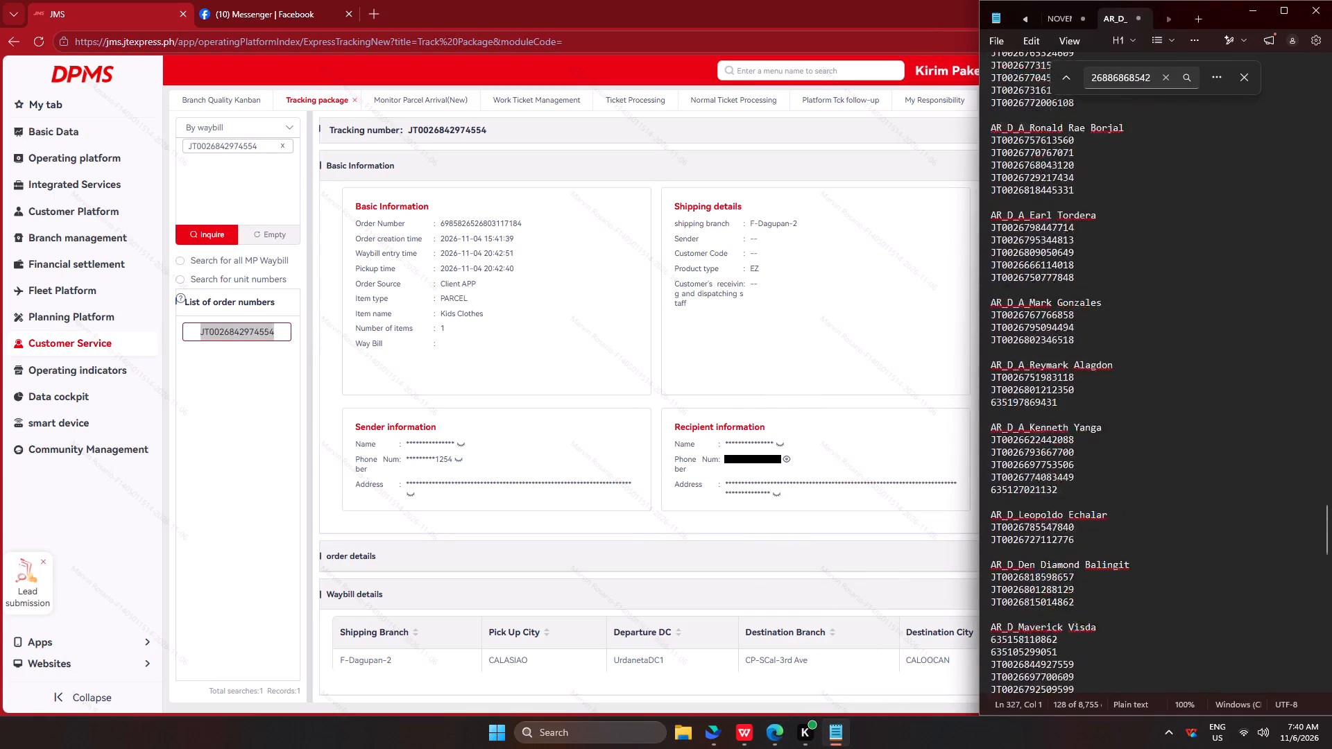
scroll(1141, 665, "down", 20)
scroll(1141, 665, "down", 6)
left_click(1172, 683)
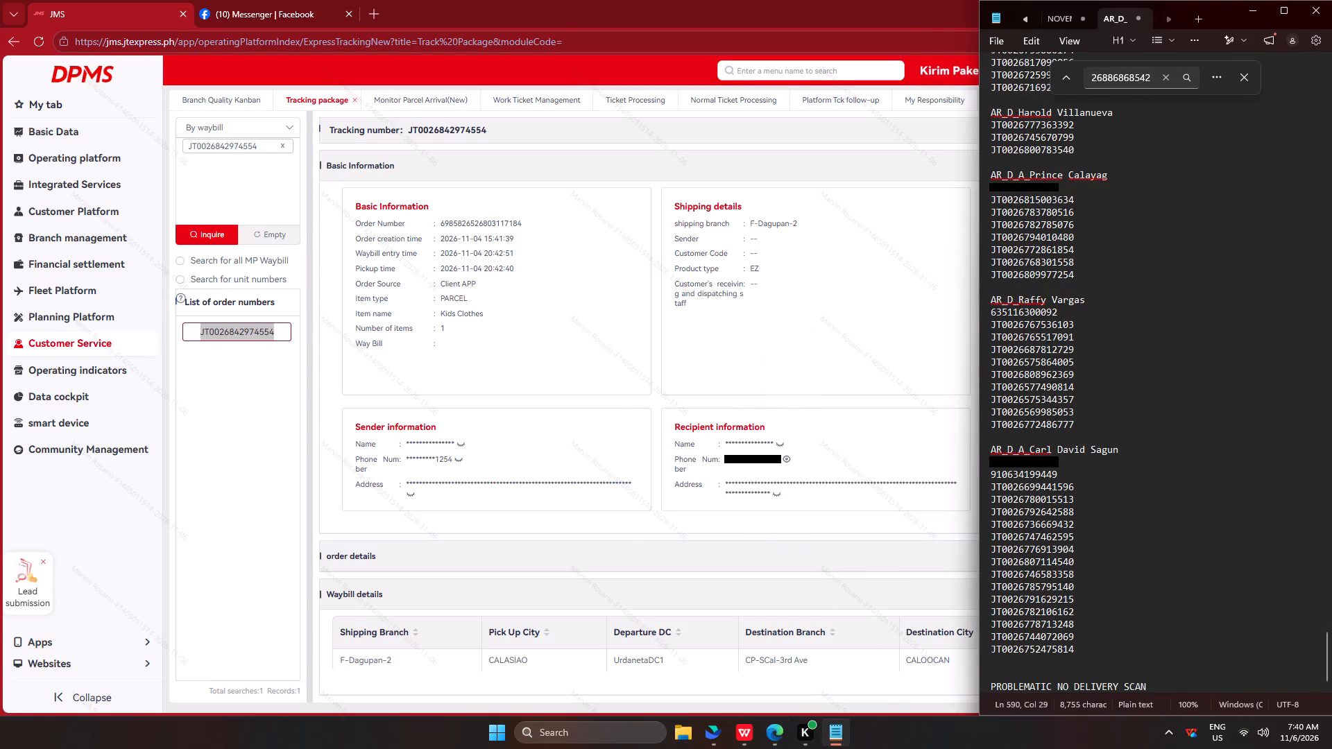
key("Return")
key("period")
key("Return")
key("Return")
key("Return")
key("Return")
key("ctrl+v")
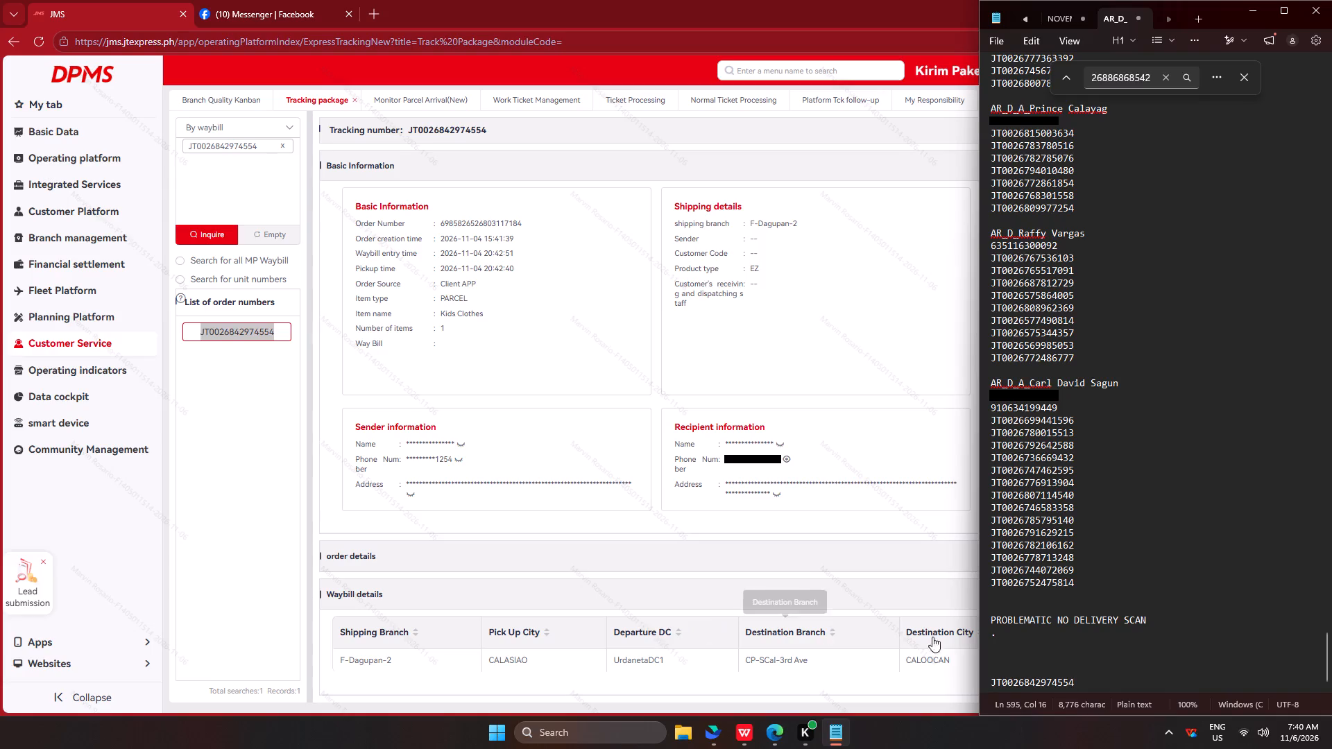
Delete the stray period on the line directly below the PROBLEMATIC NO DELIVERY SCAN heading in the Notepad list.
left_click_drag(1011, 630, 947, 635)
key("BackSpace")
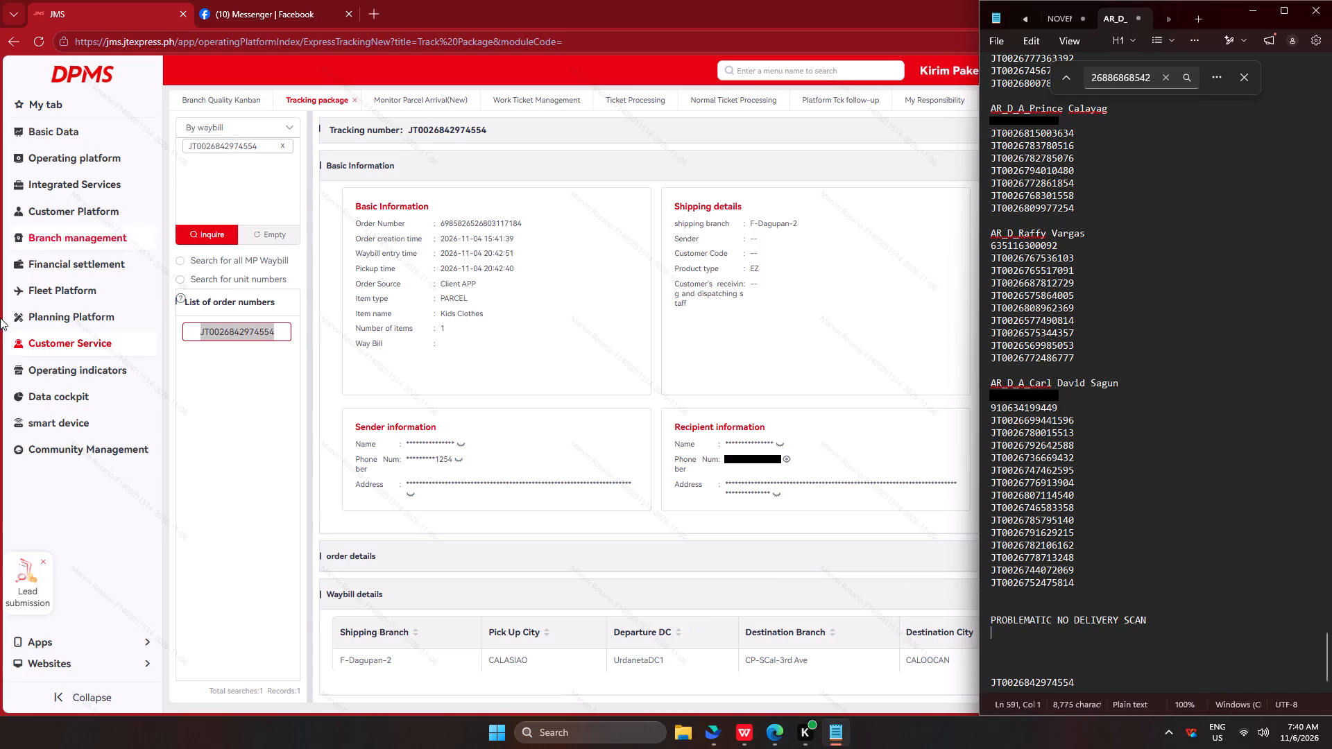
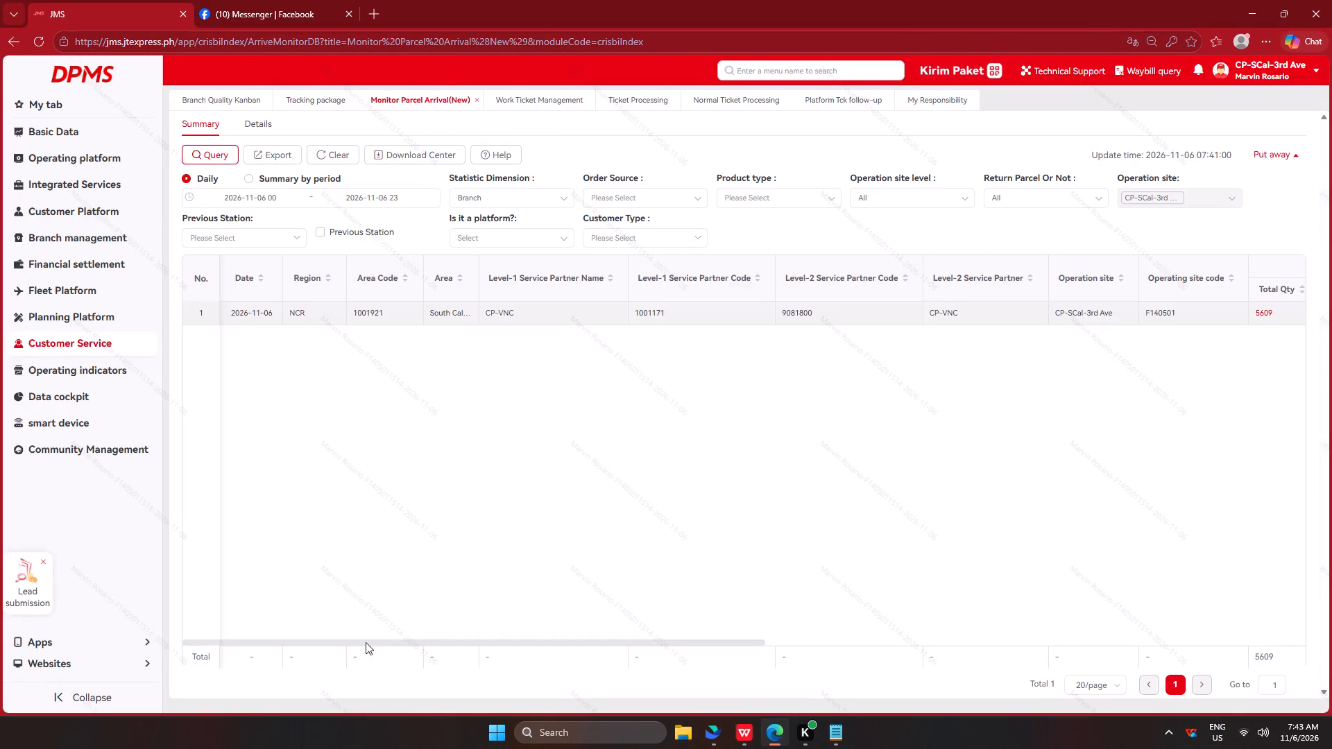
Check the waybill details behind the arrived High Value Qty for CP-SCal-3rd Ave, re-query them, and return to the arrival summary.
left_click_drag(357, 640, 681, 638)
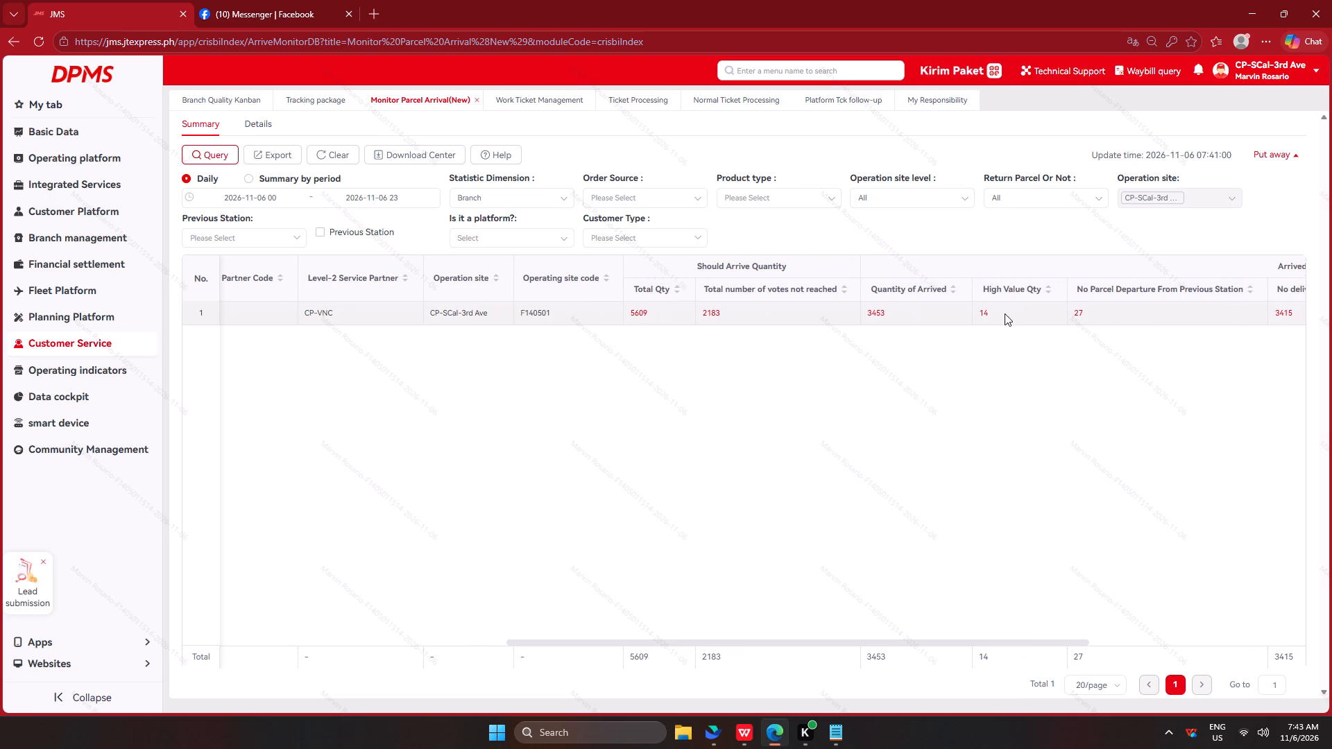
left_click(980, 317)
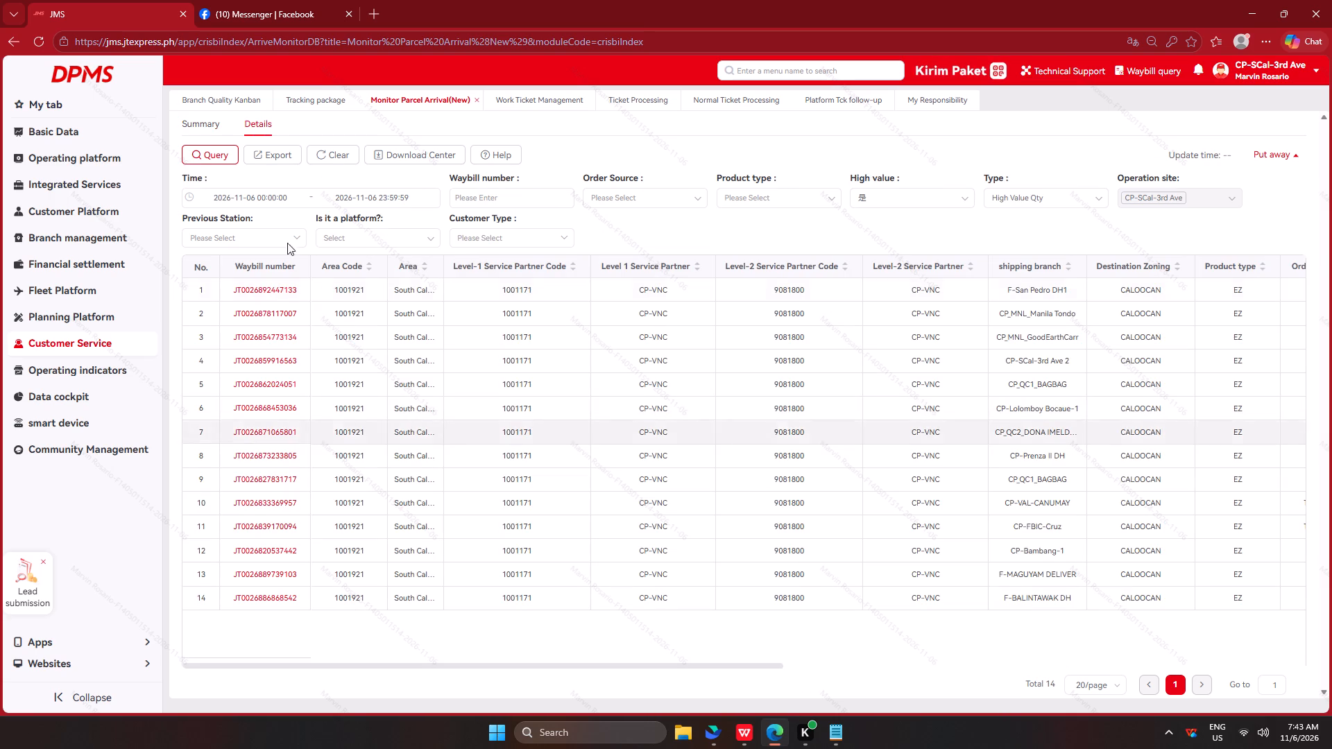
left_click(203, 162)
left_click(194, 123)
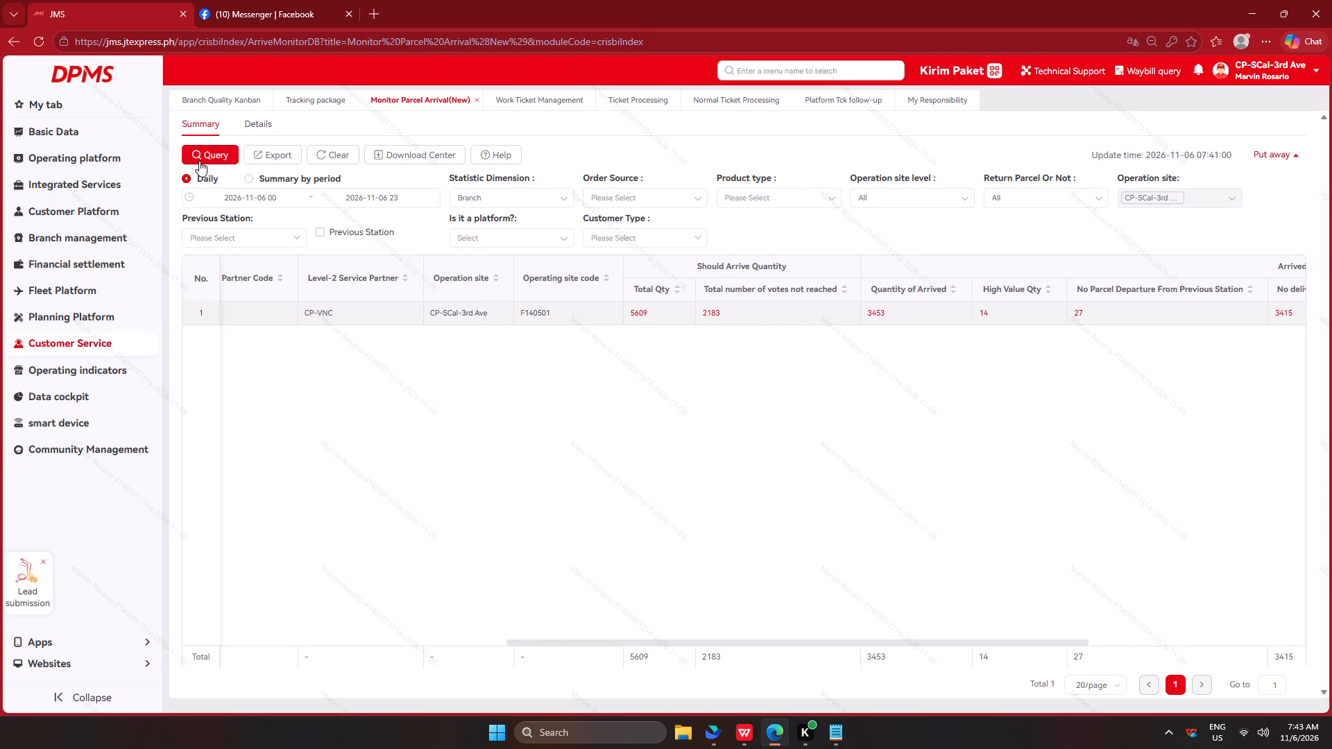
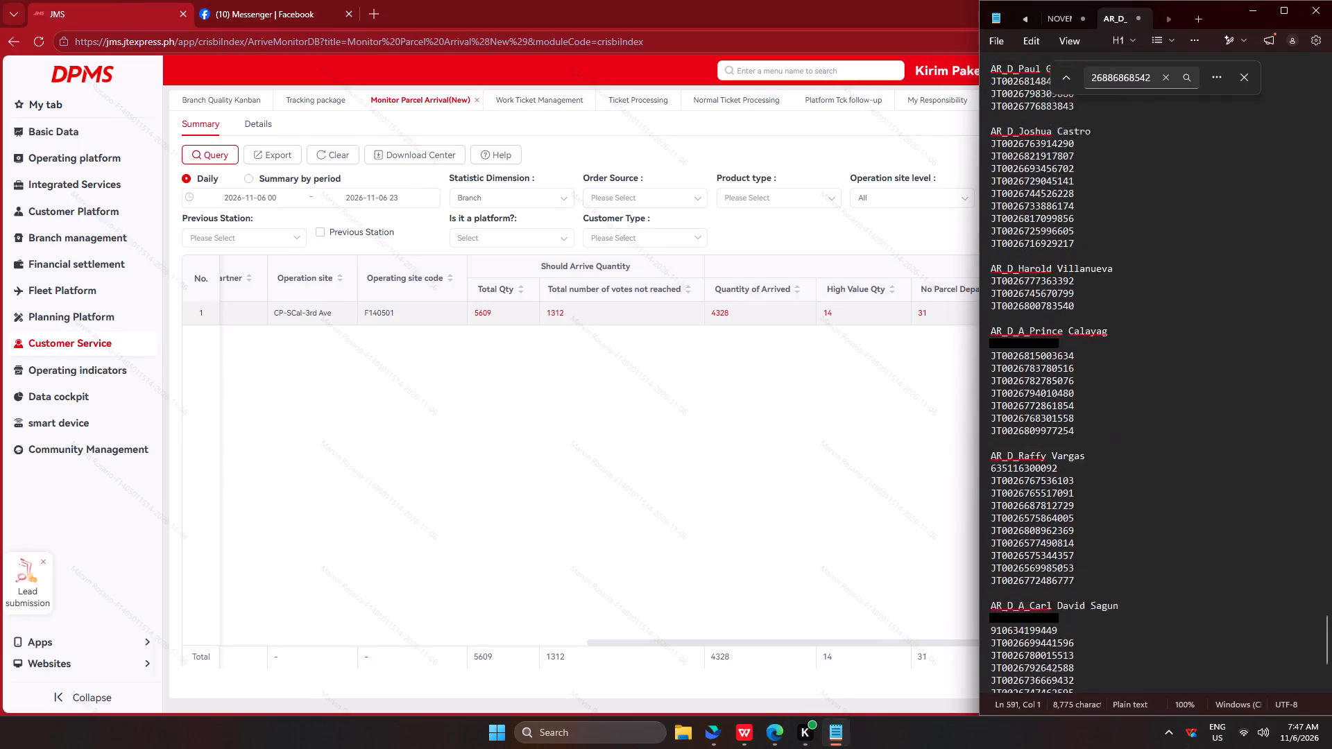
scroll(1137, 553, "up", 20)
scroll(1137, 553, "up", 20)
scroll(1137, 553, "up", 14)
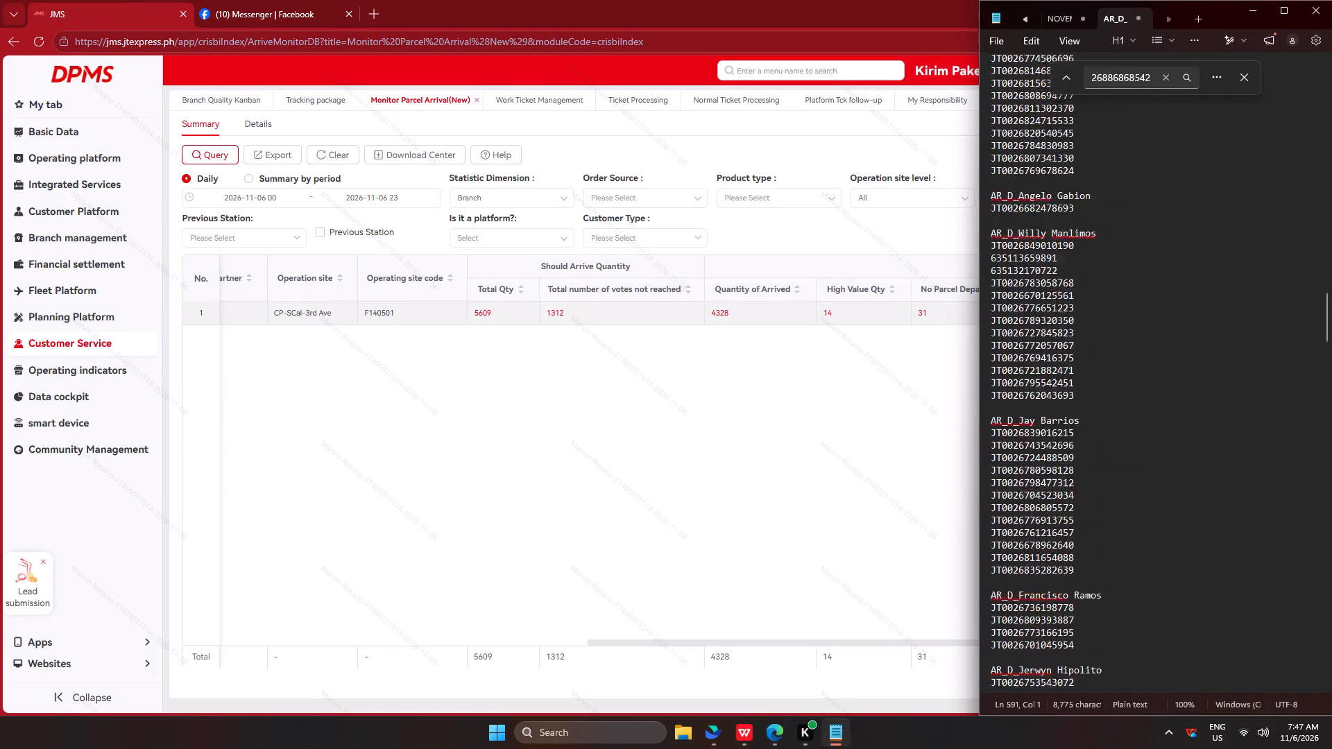
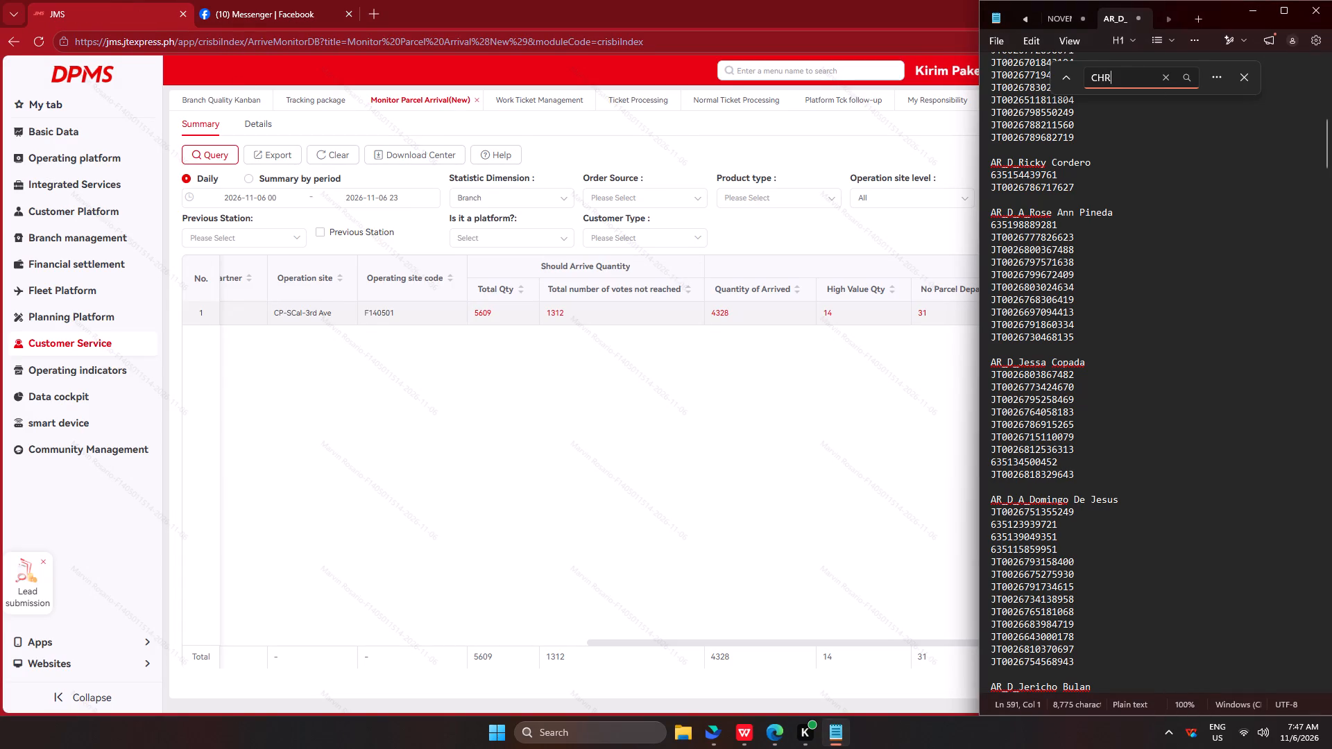
Search the Notepad list for CHRIS and copy the three waybills under the AR_D_A_ Chris entry.
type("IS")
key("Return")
scroll(1097, 223, "up", 3)
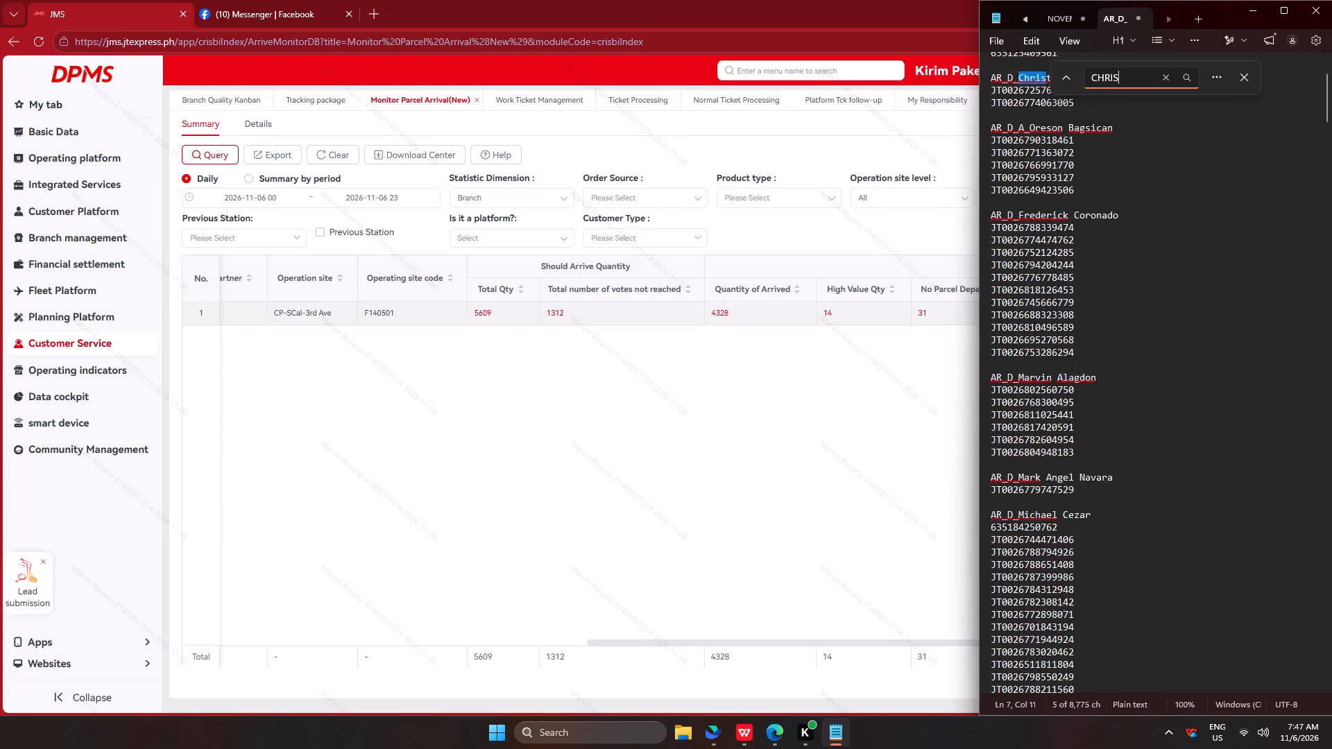
scroll(1098, 224, "up", 1)
key("Return")
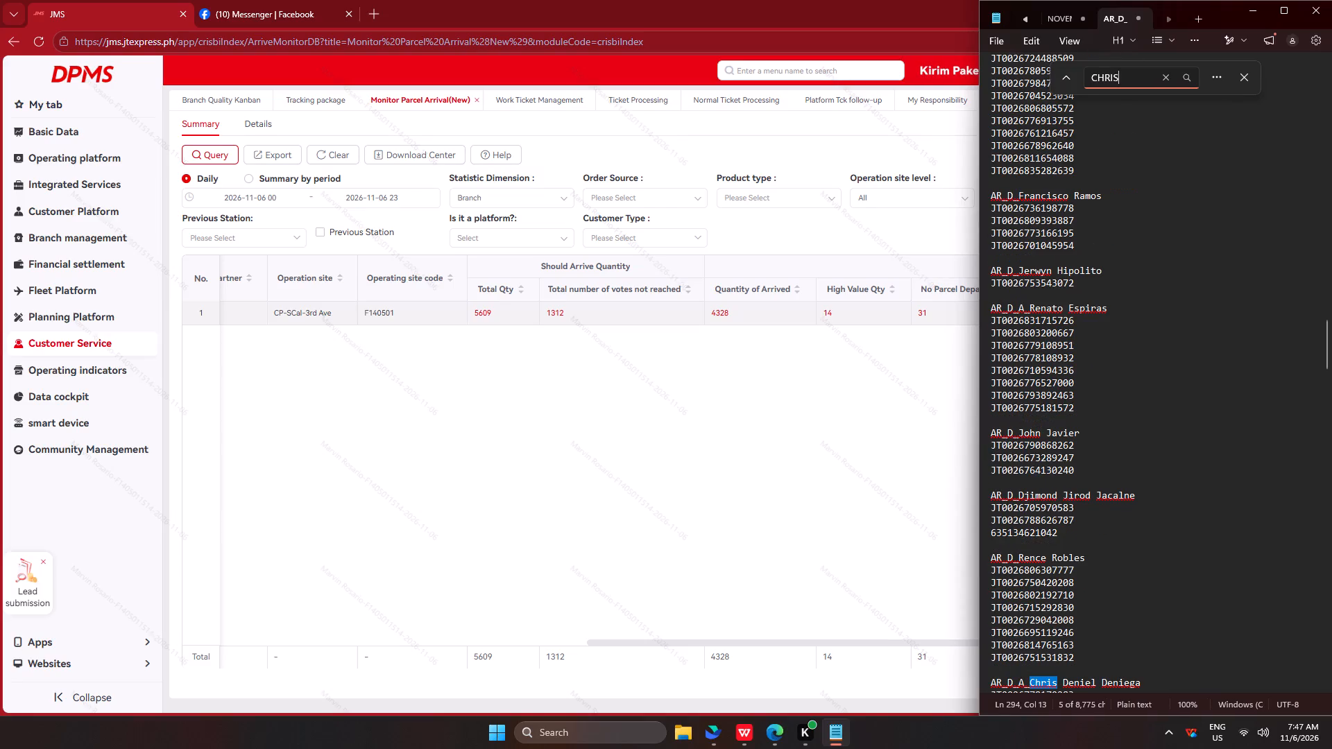
scroll(1107, 221, "down", 6)
left_click_drag(1081, 497, 1015, 478)
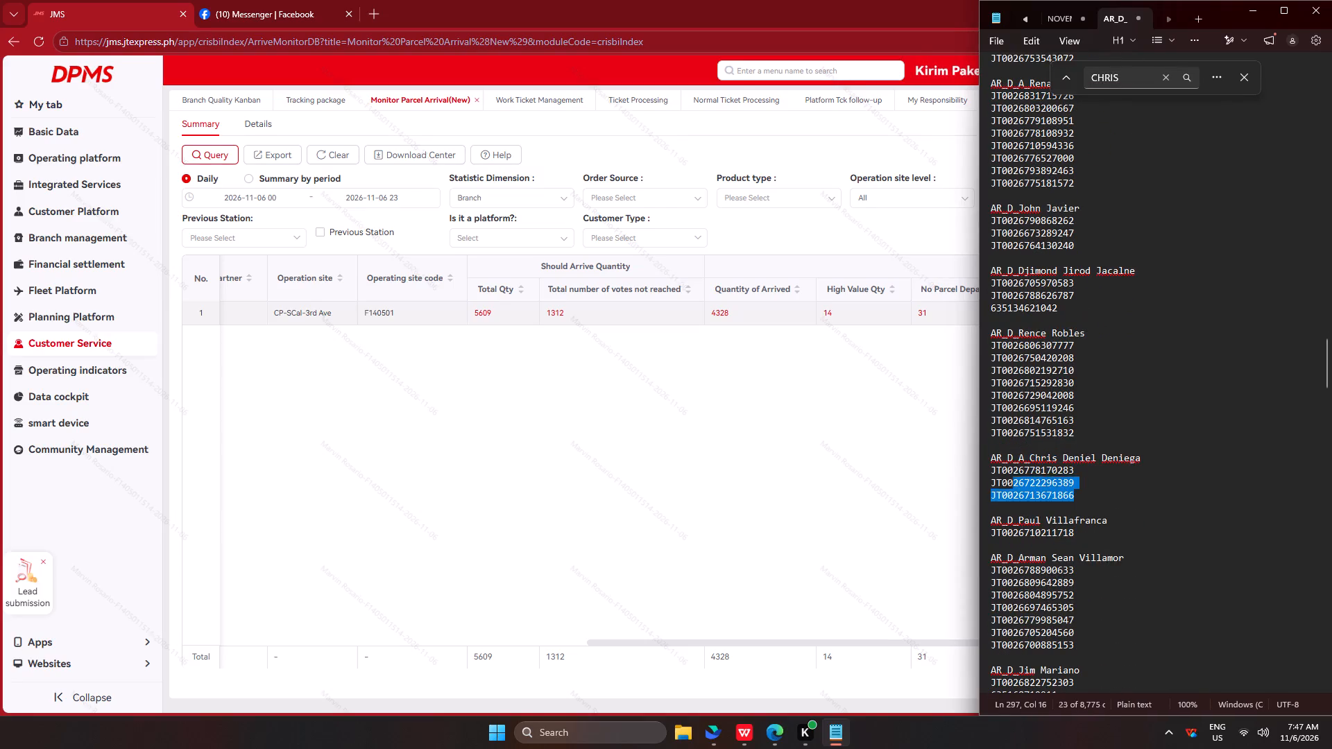
left_click_drag(1015, 478, 980, 471)
key("ctrl+c")
key("ctrl+c")
key("ctrl+c")
key("ctrl+c")
key("ctrl+c")
Inquire the three copied waybills in place of the previous tracking batch and examine each one's scan history and problematic package registrations.
left_click(310, 99)
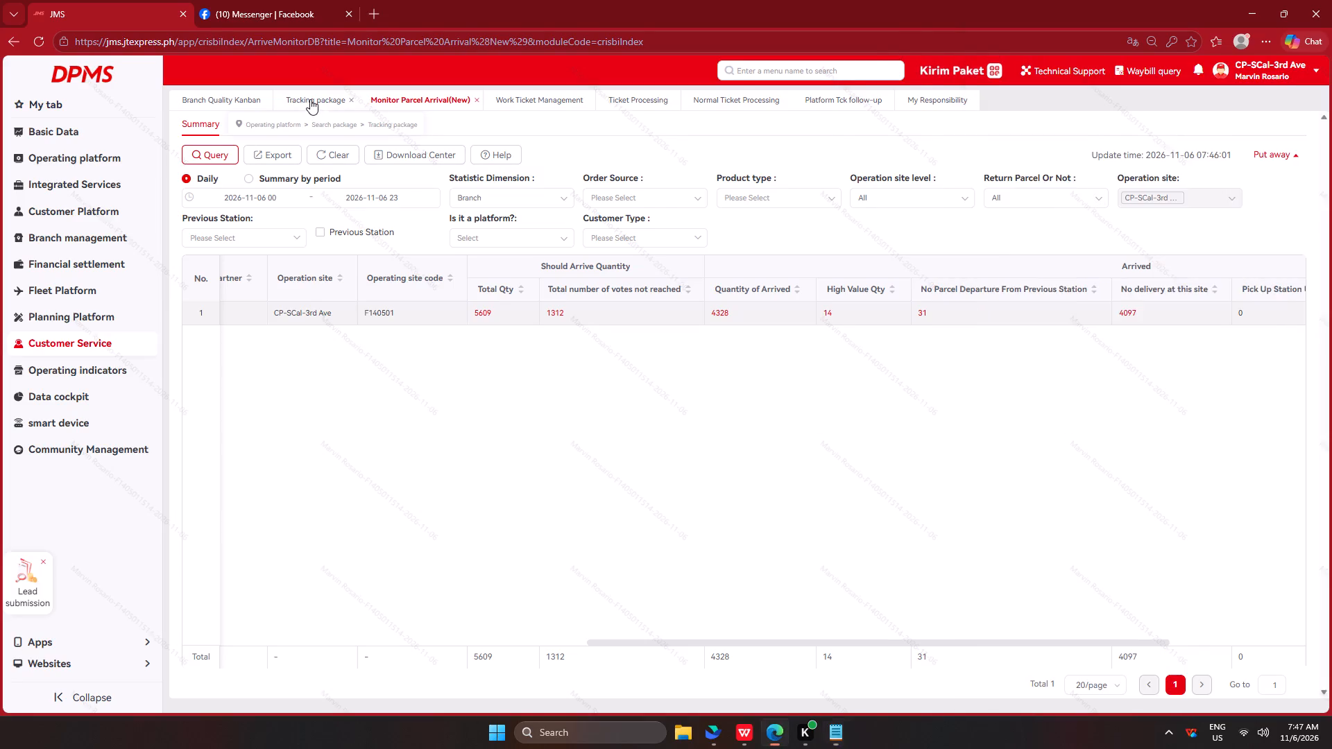
left_click(259, 238)
left_click(265, 210)
key("ctrl+v")
left_click(209, 232)
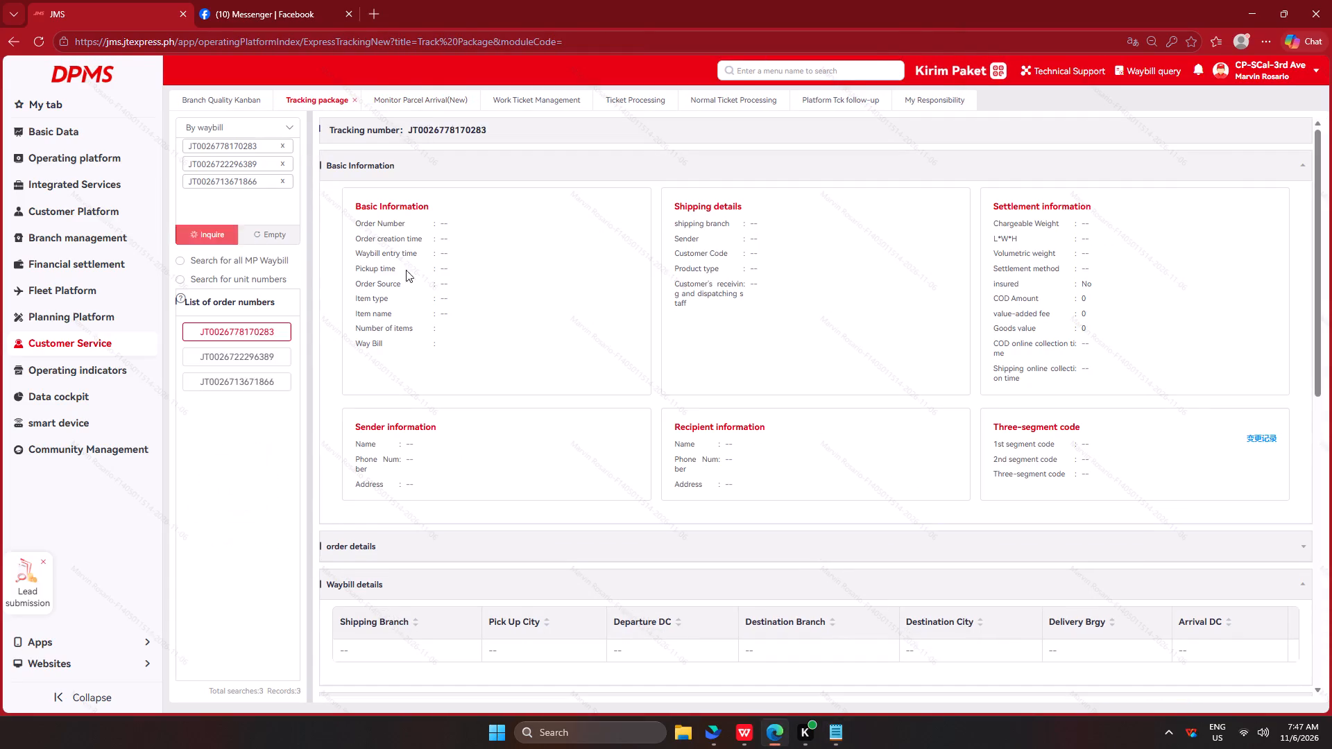
scroll(487, 291, "down", 8)
scroll(606, 398, "down", 6)
left_click(251, 353)
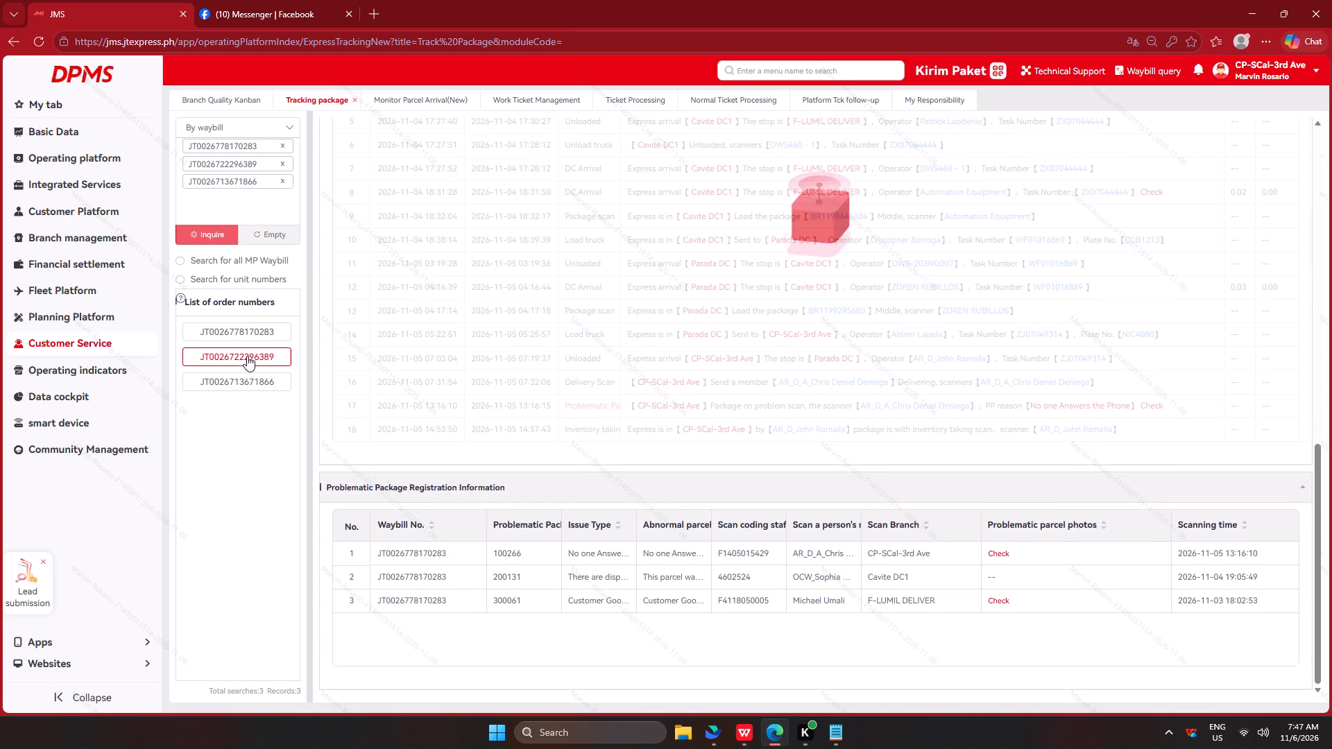
left_click(235, 384)
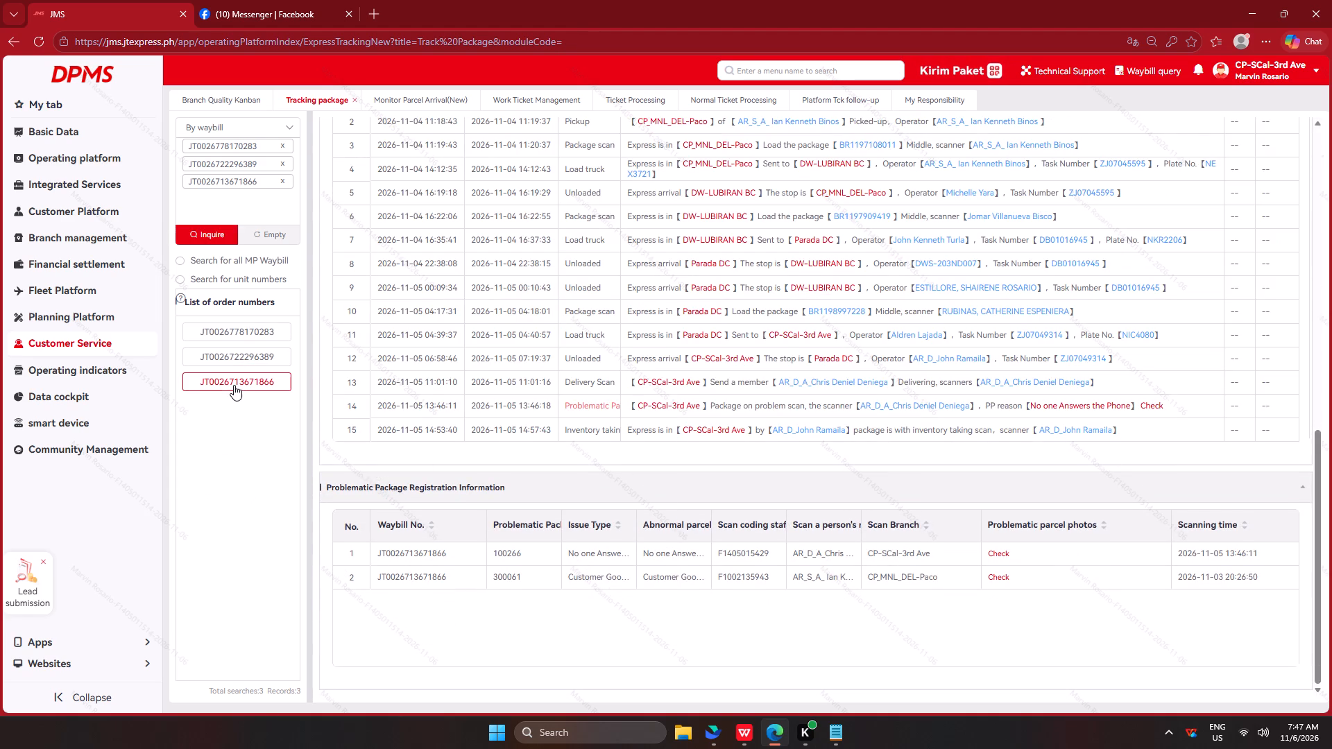
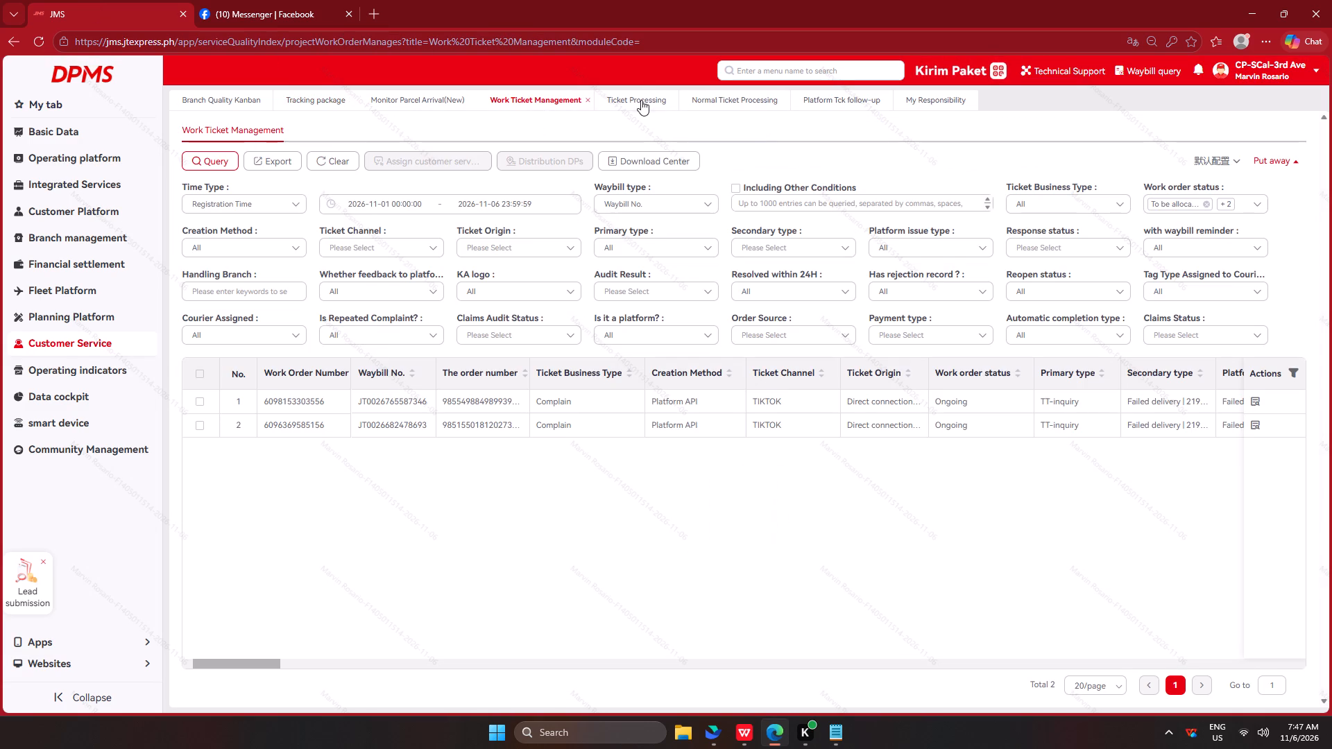
Switch to the Ticket Processing page and view the list of ongoing tickets.
left_click(641, 100)
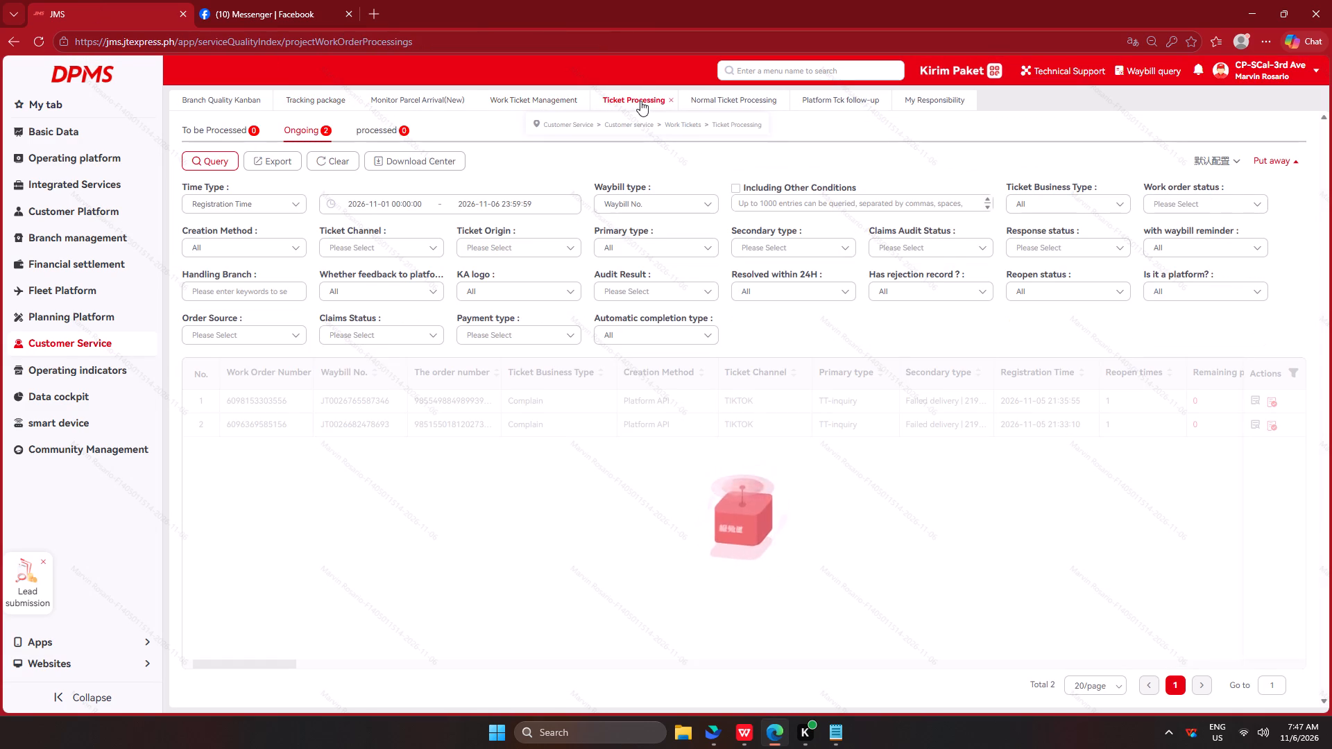
left_click(513, 576)
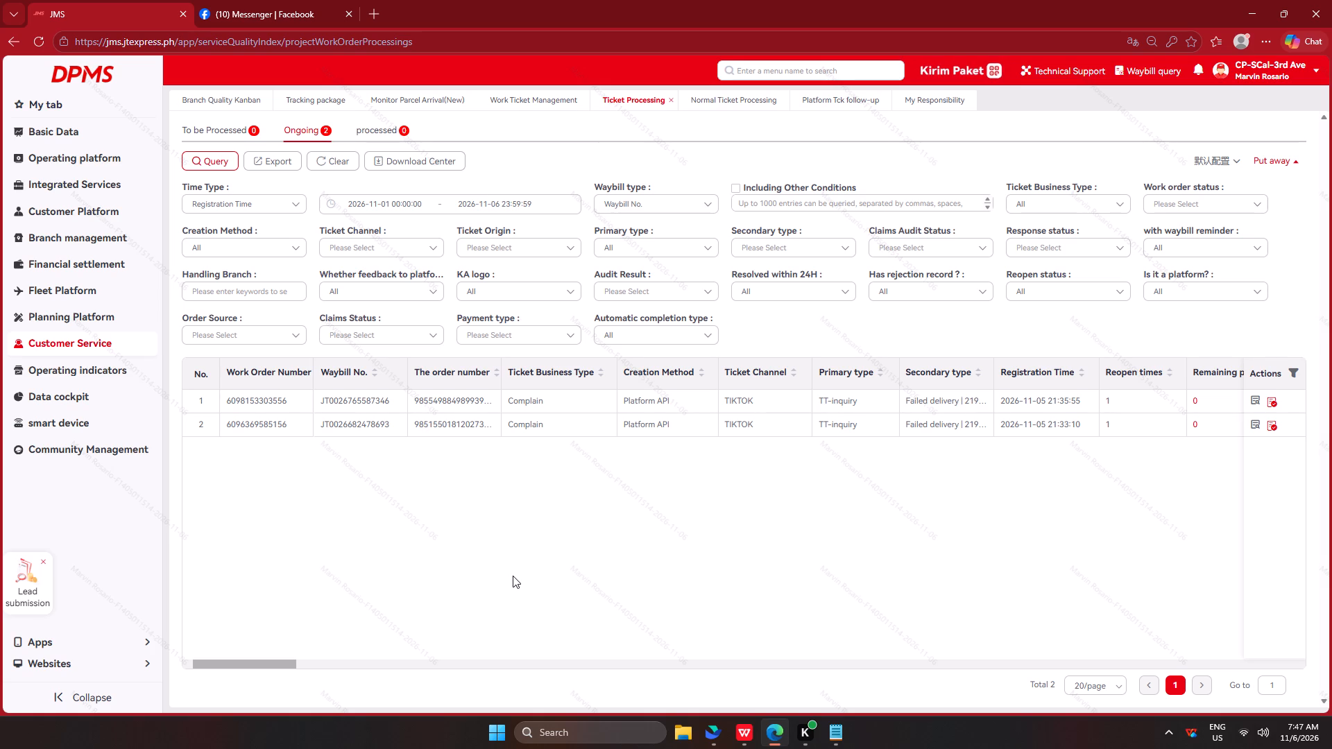
Query the Normal Ticket Processing, Platform Tck follow-up and My Responsibility pages with their existing filters to check for outstanding cases.
left_click(741, 101)
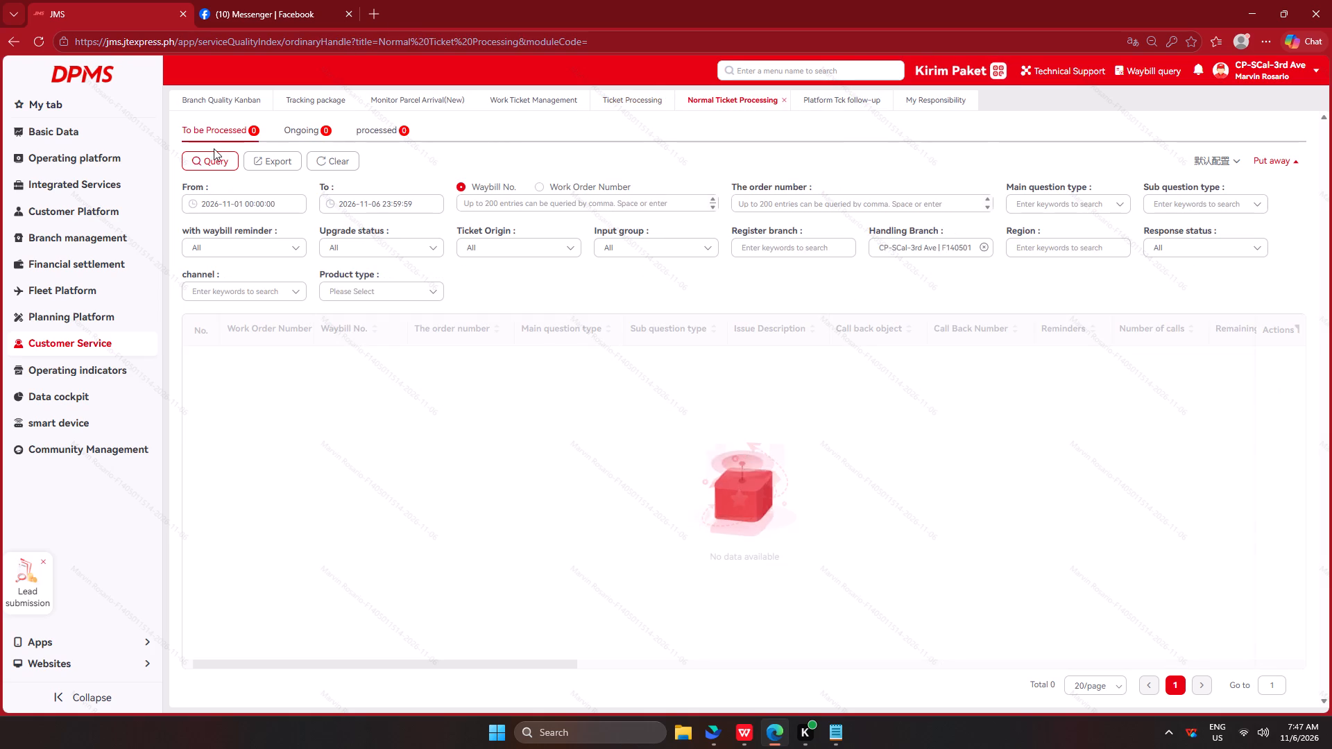
left_click(205, 160)
left_click(205, 160)
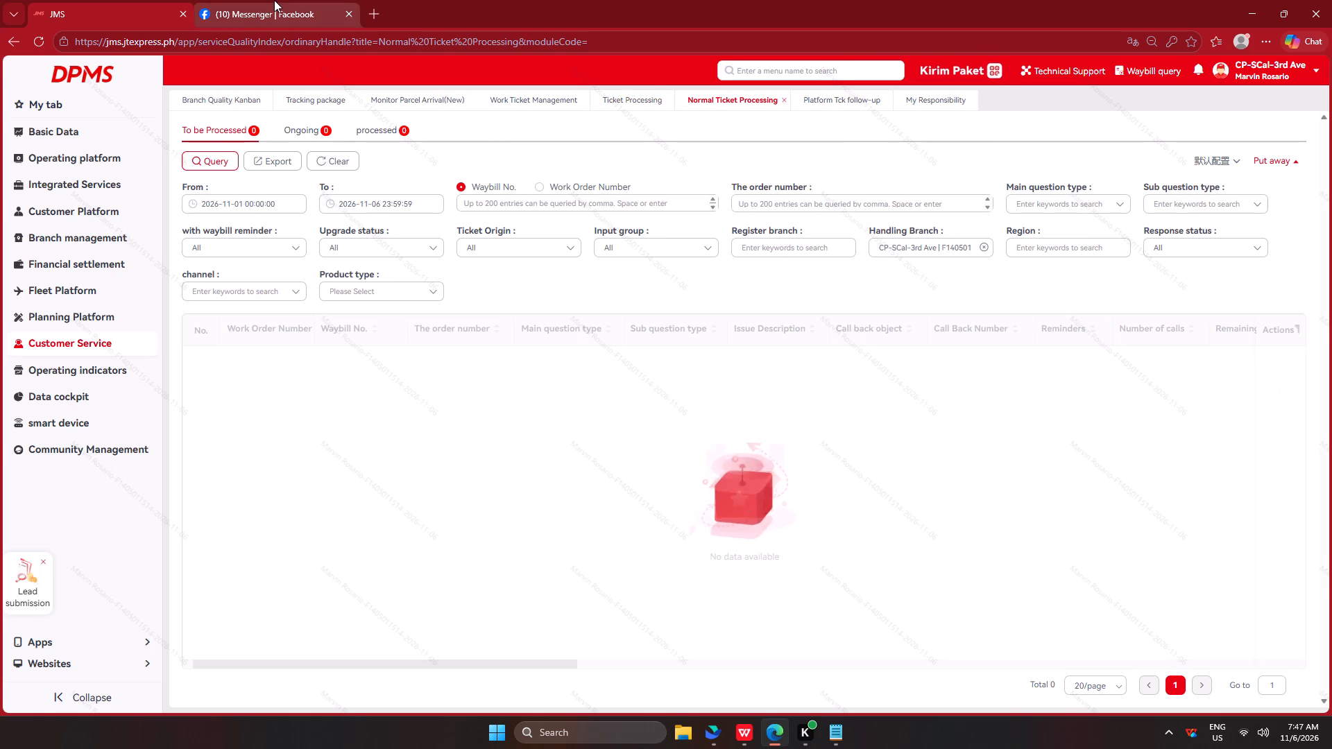
left_click(847, 102)
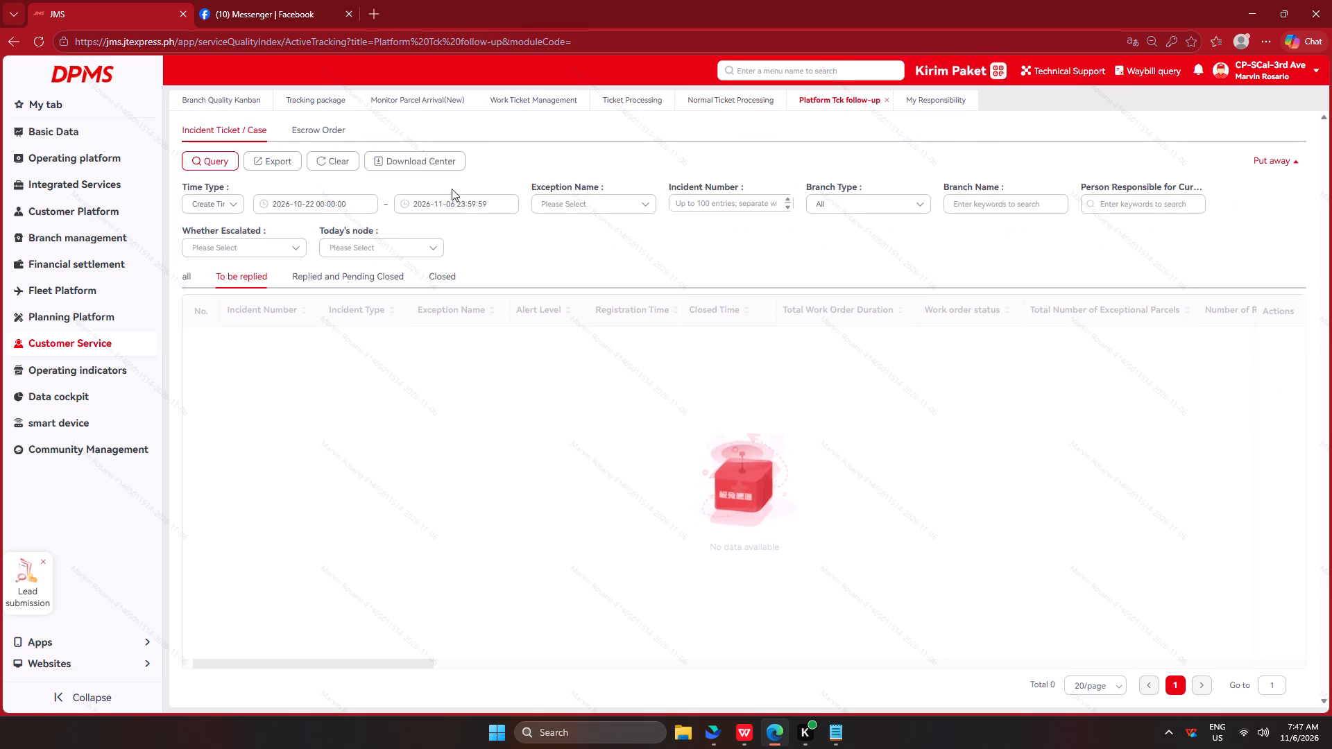
left_click(204, 162)
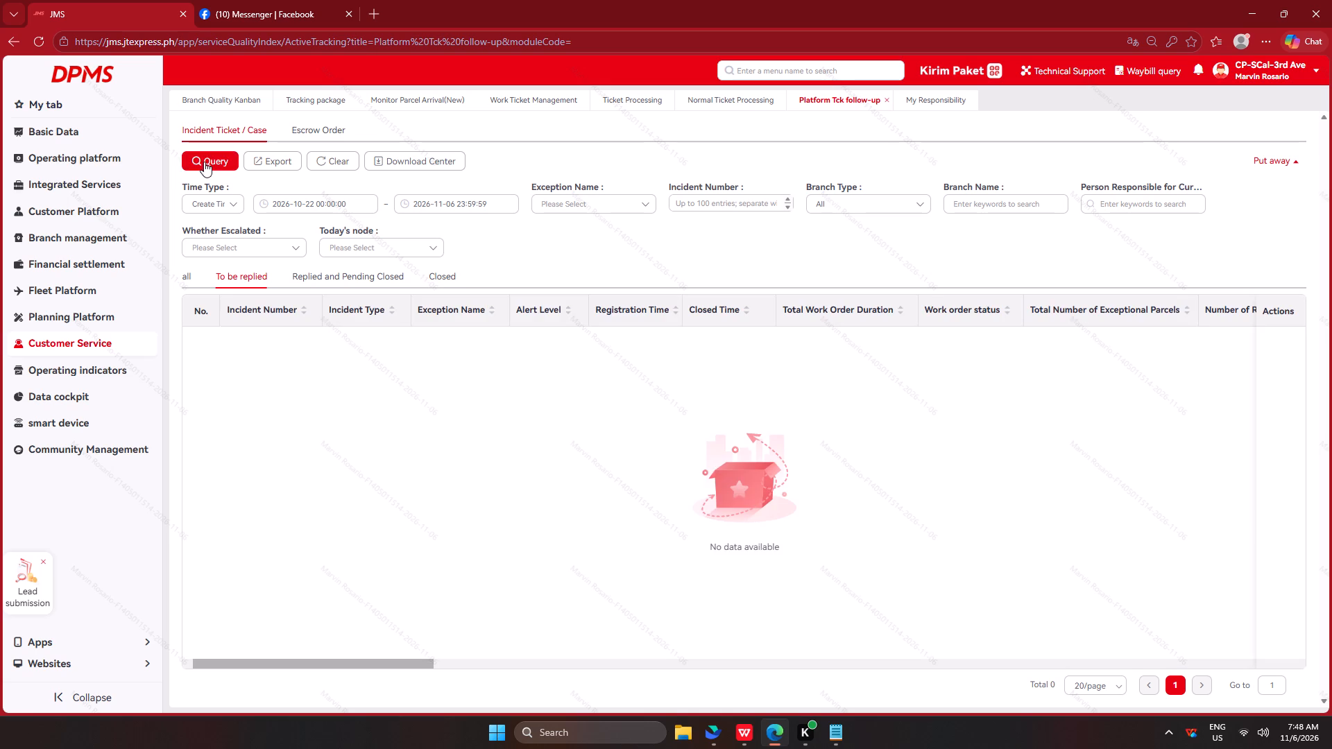
left_click(934, 103)
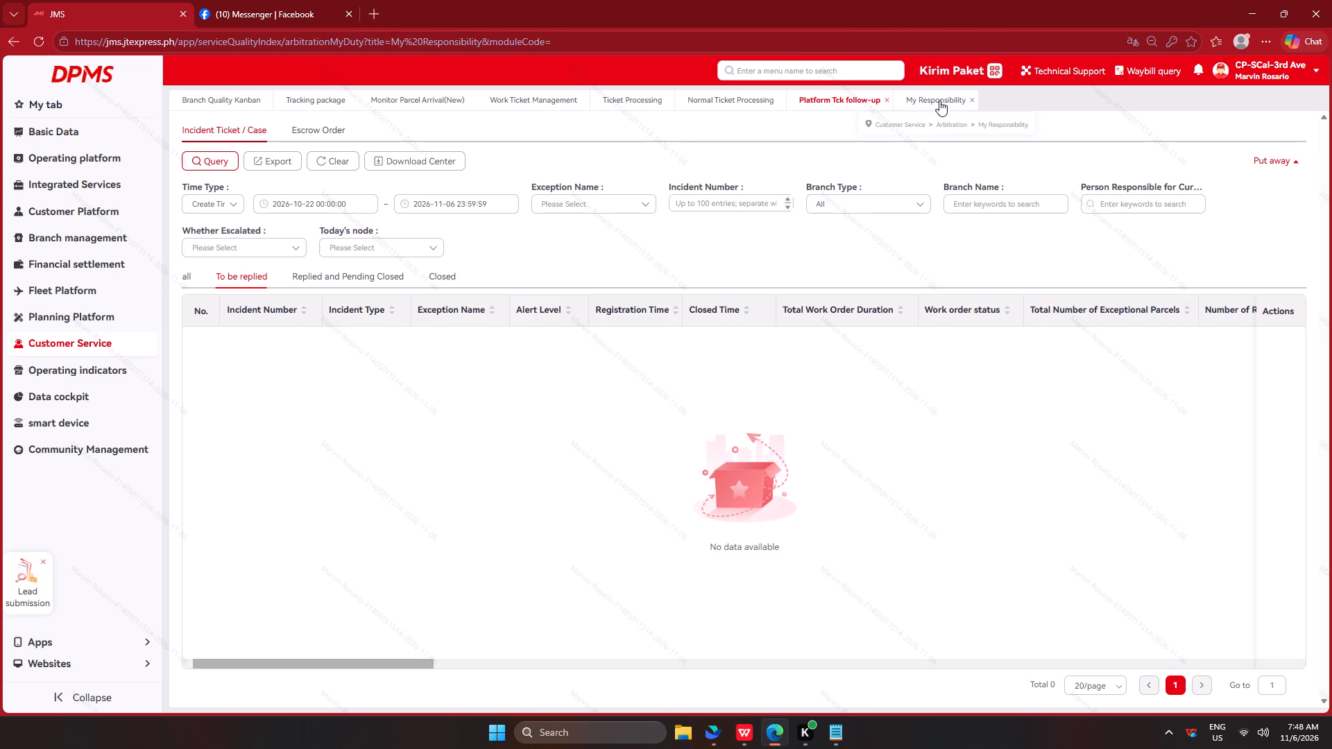
left_click(211, 167)
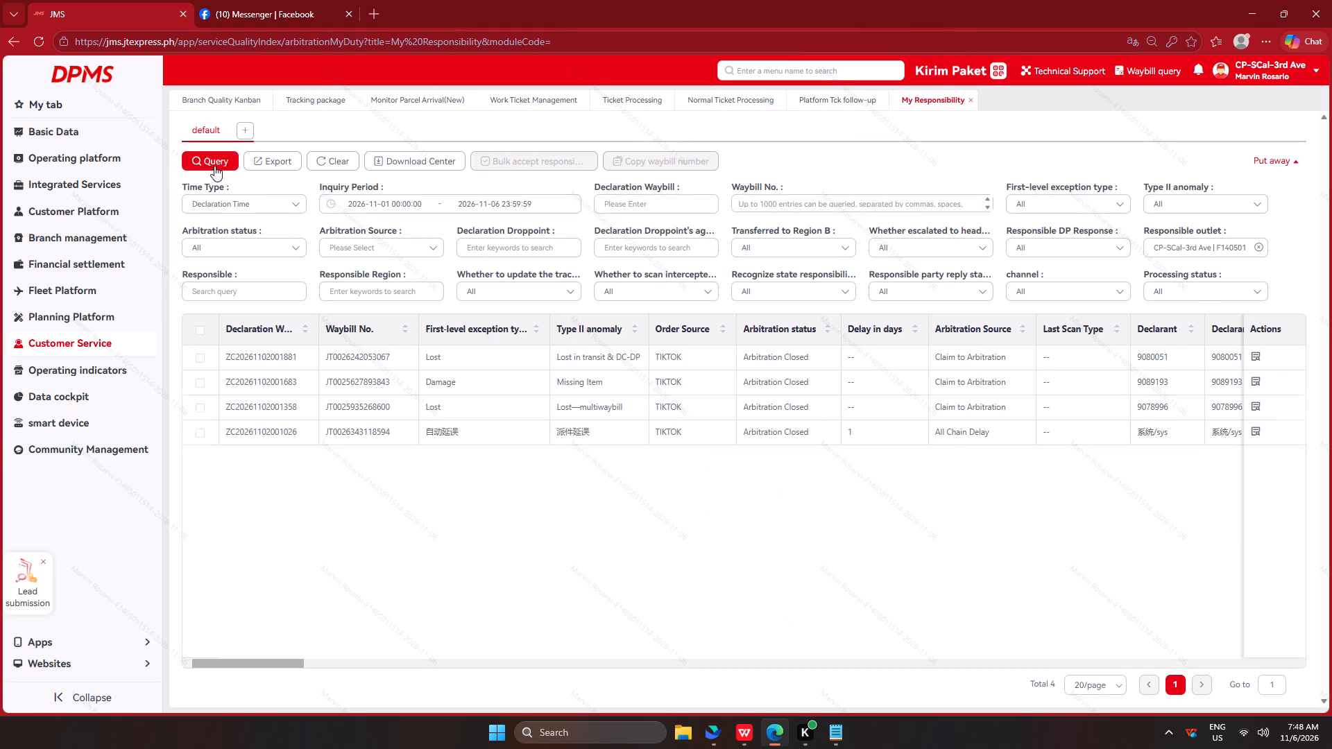
Close the My Responsibility page.
left_click(966, 99)
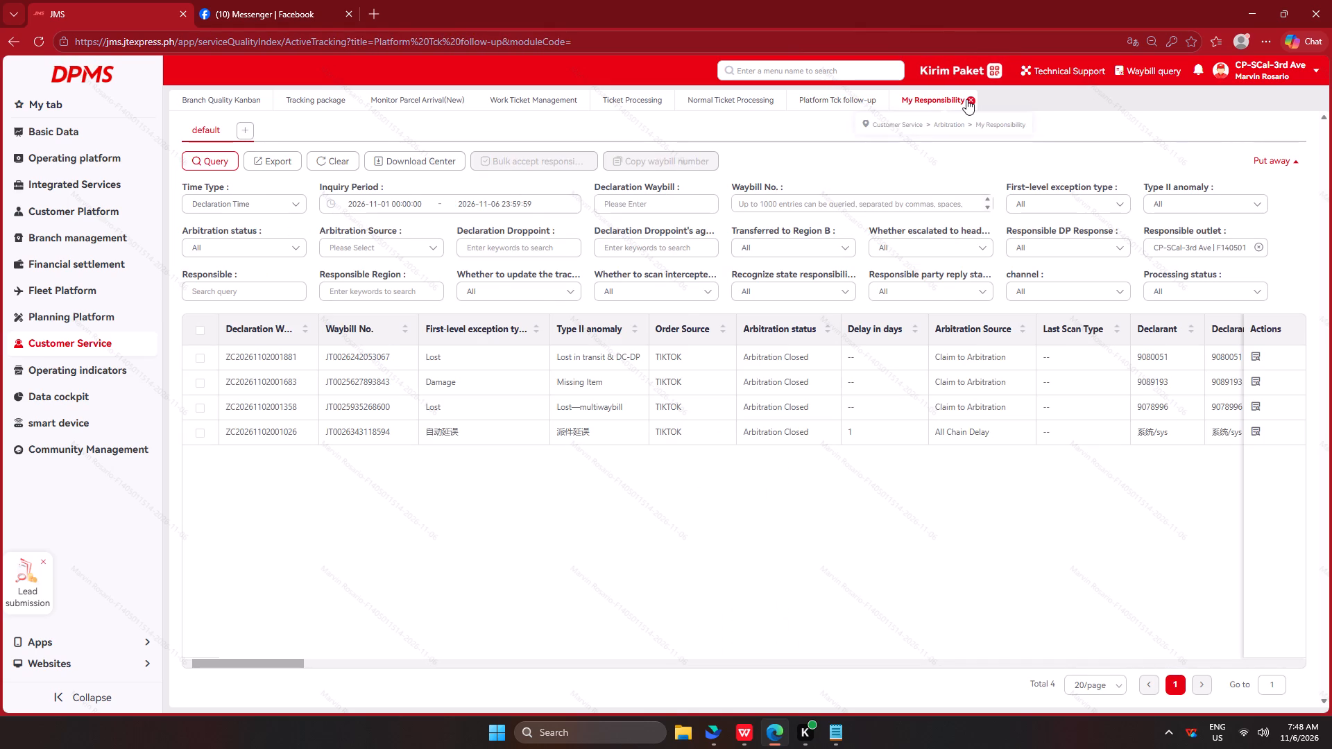
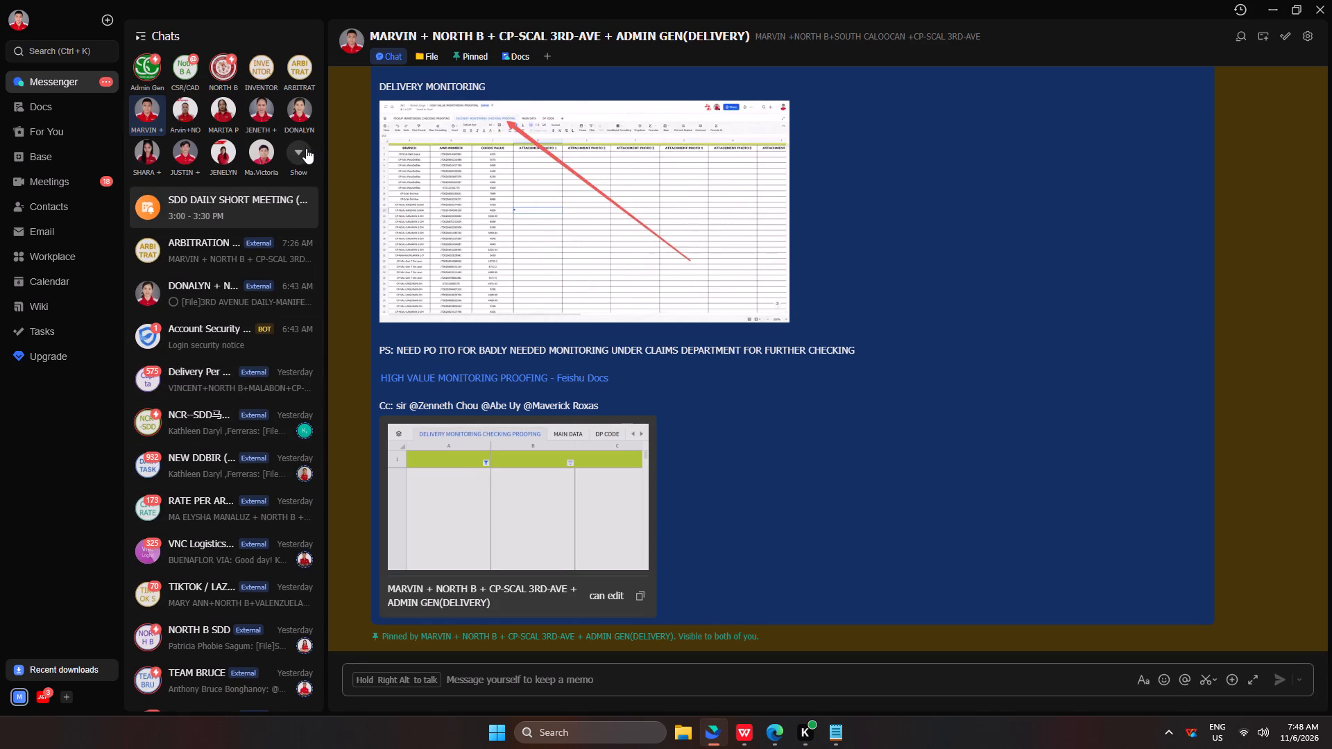
left_click(302, 152)
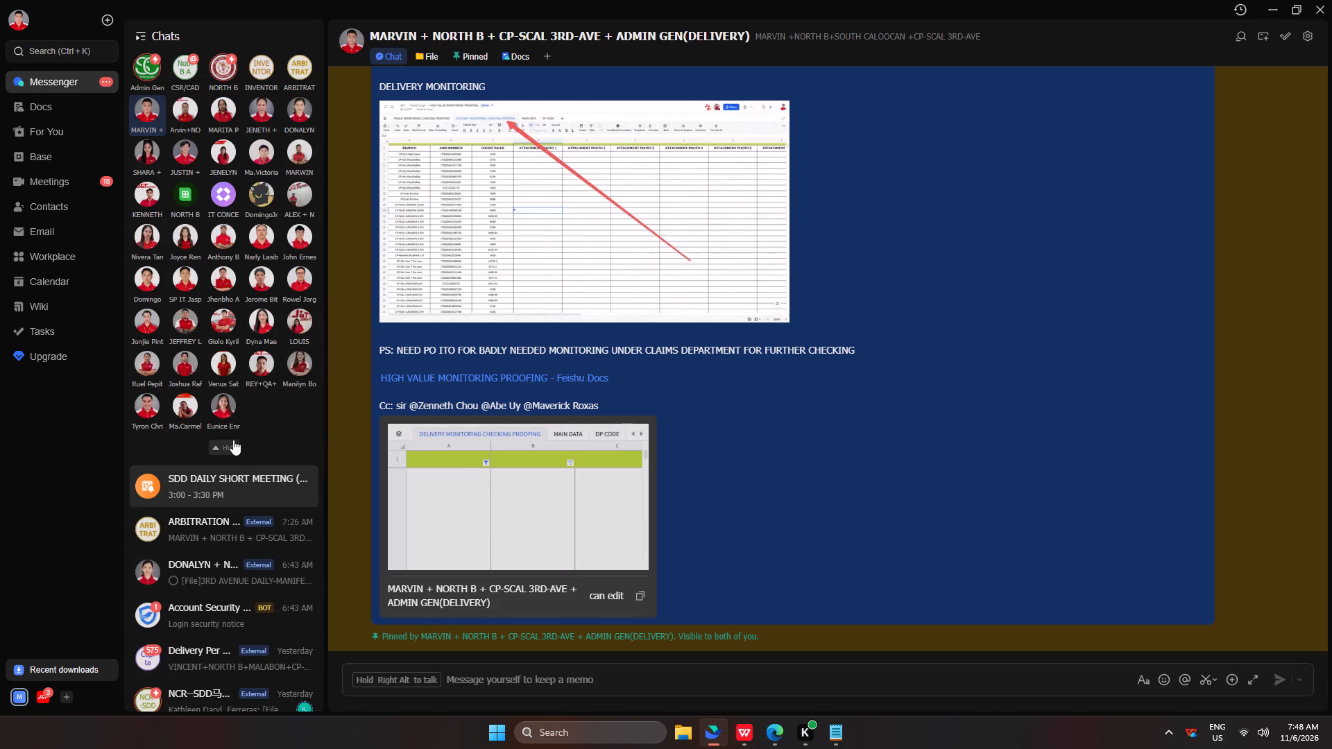
left_click(219, 110)
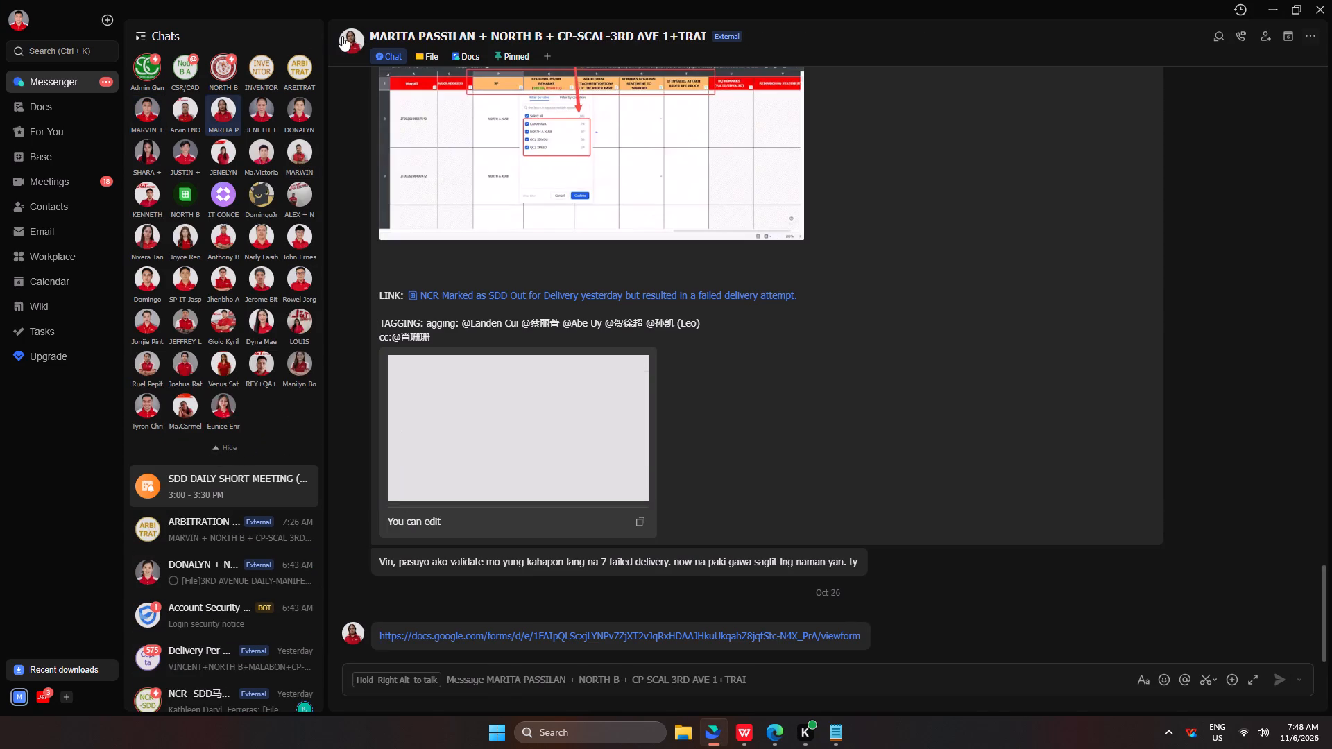
left_click(348, 36)
left_click(405, 108)
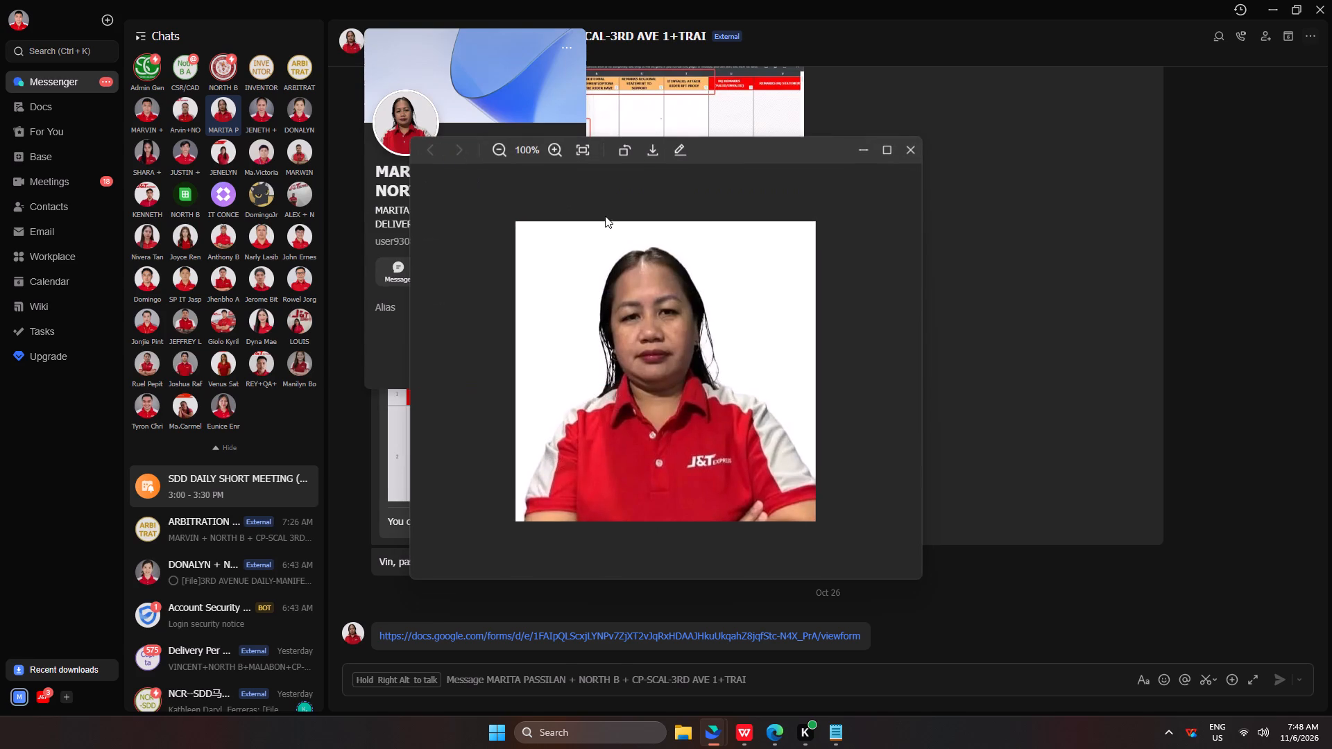
left_click(911, 153)
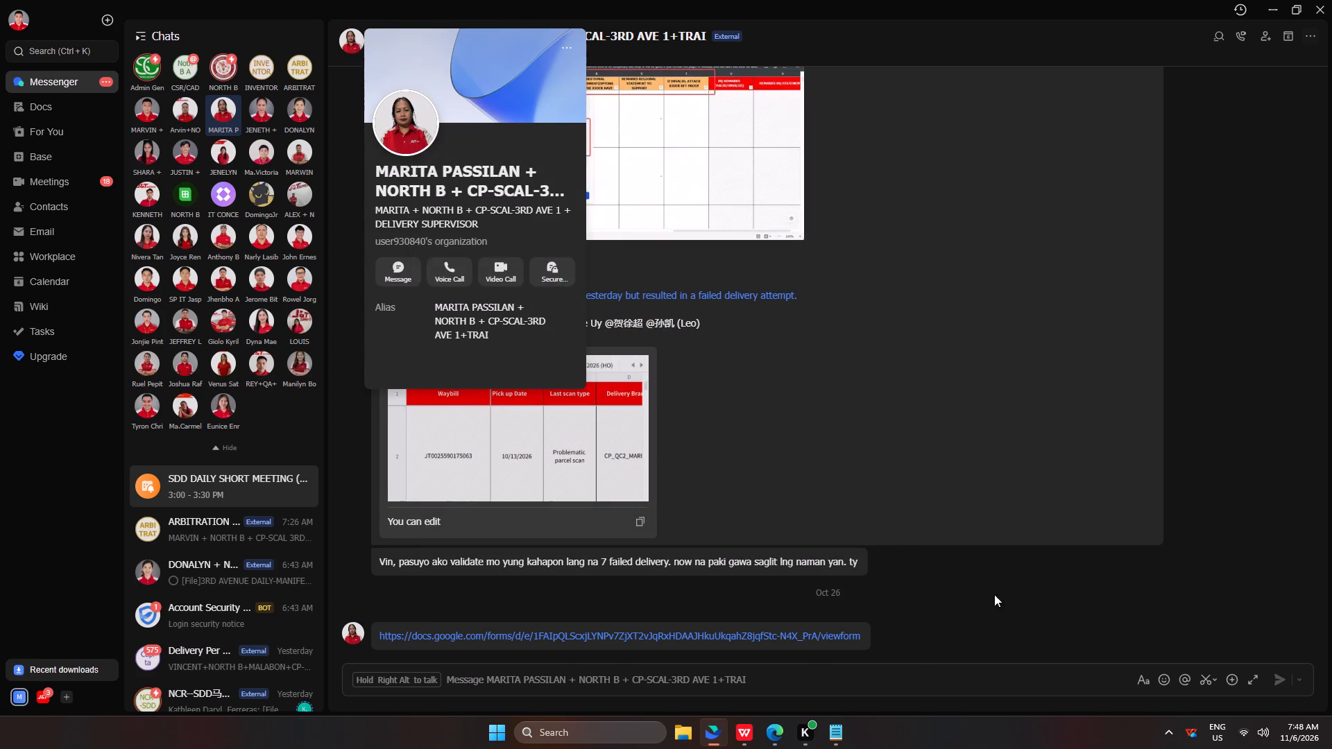
left_click(998, 594)
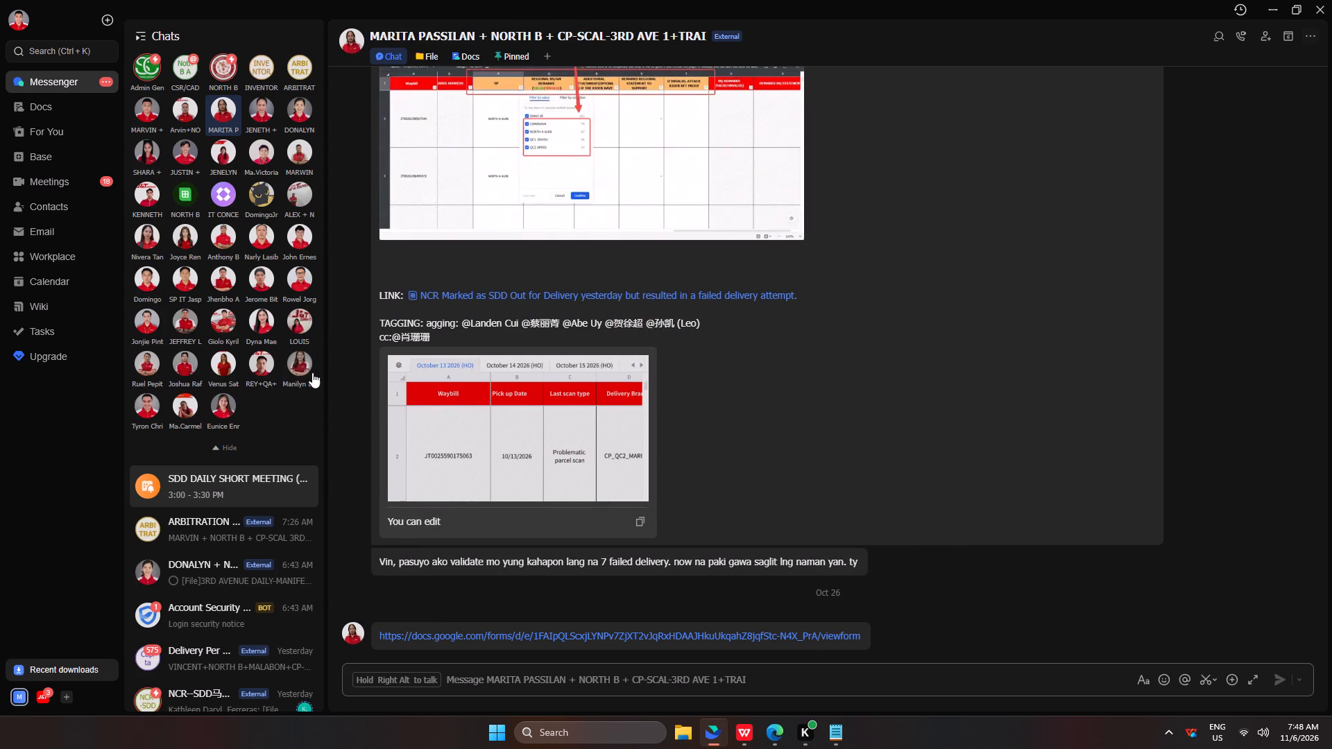
Open the pinned chat with Manilyn and bring up her profile card.
left_click(307, 362)
left_click(354, 42)
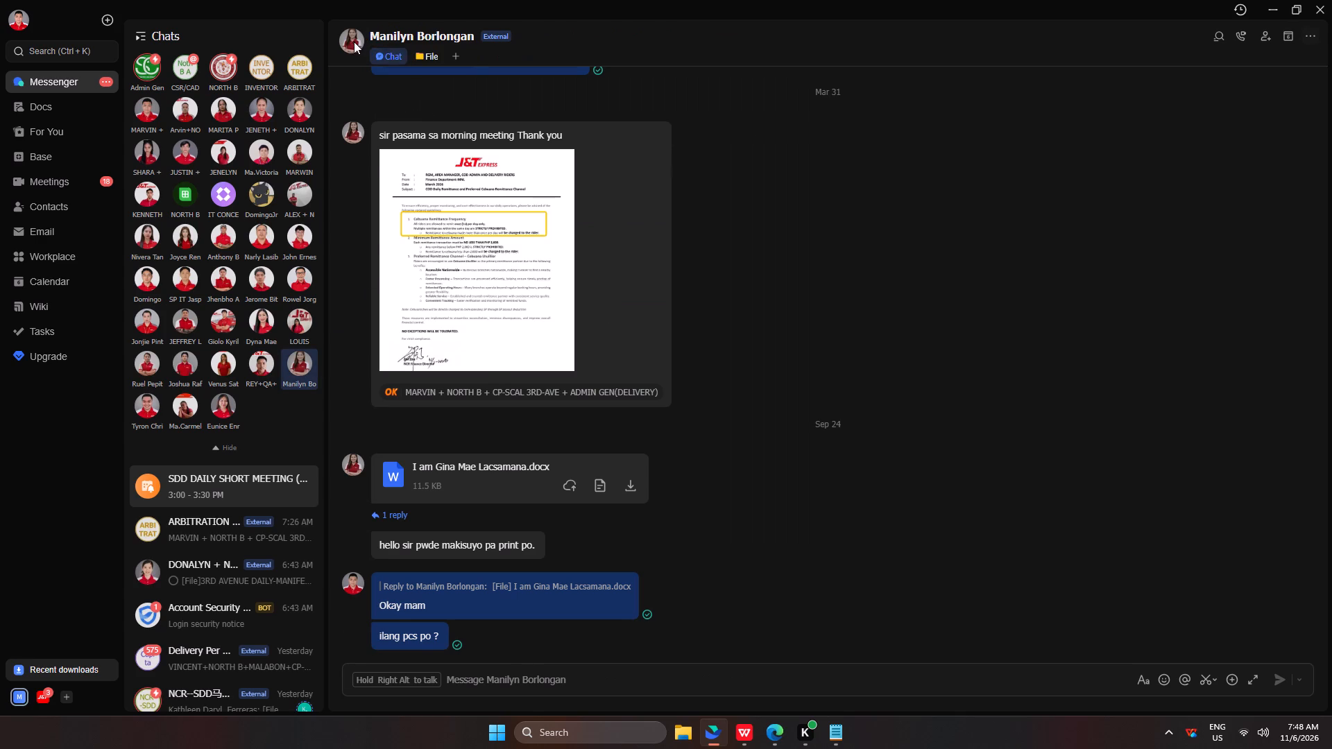
left_click(408, 128)
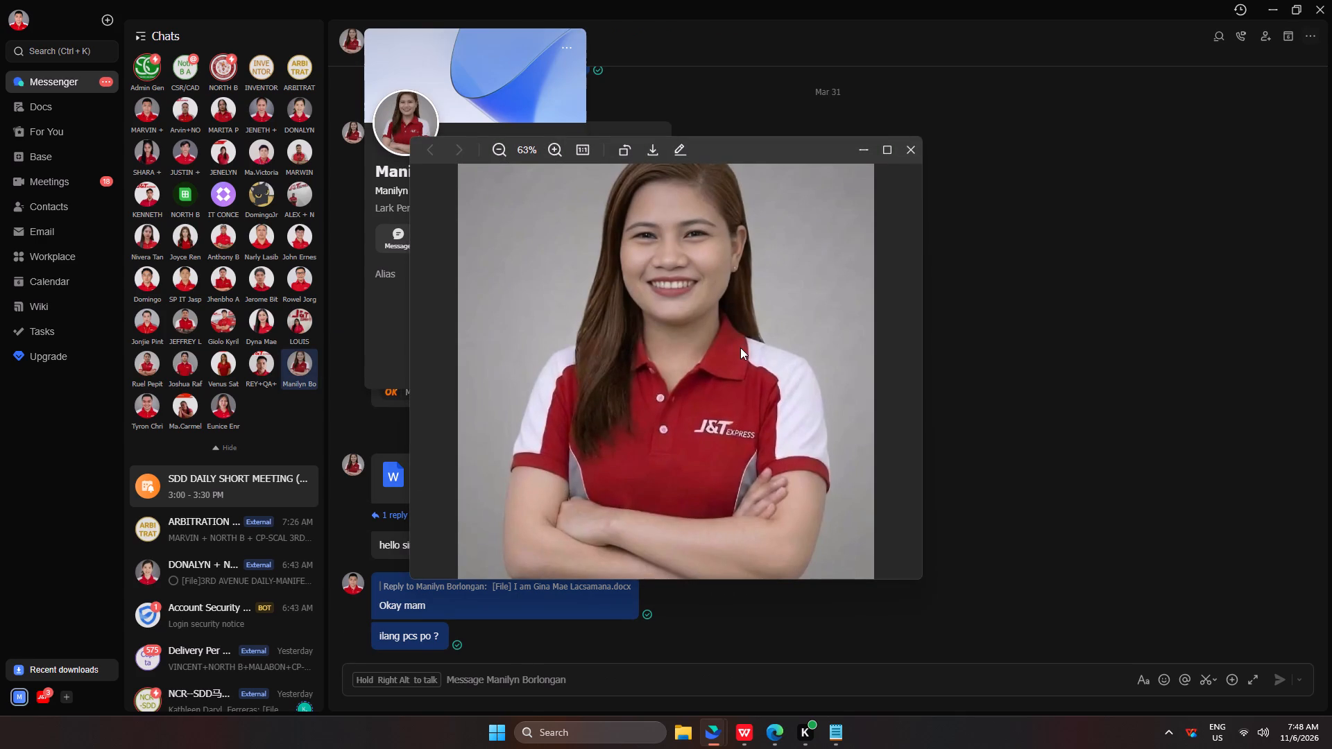
left_click(911, 146)
left_click(220, 409)
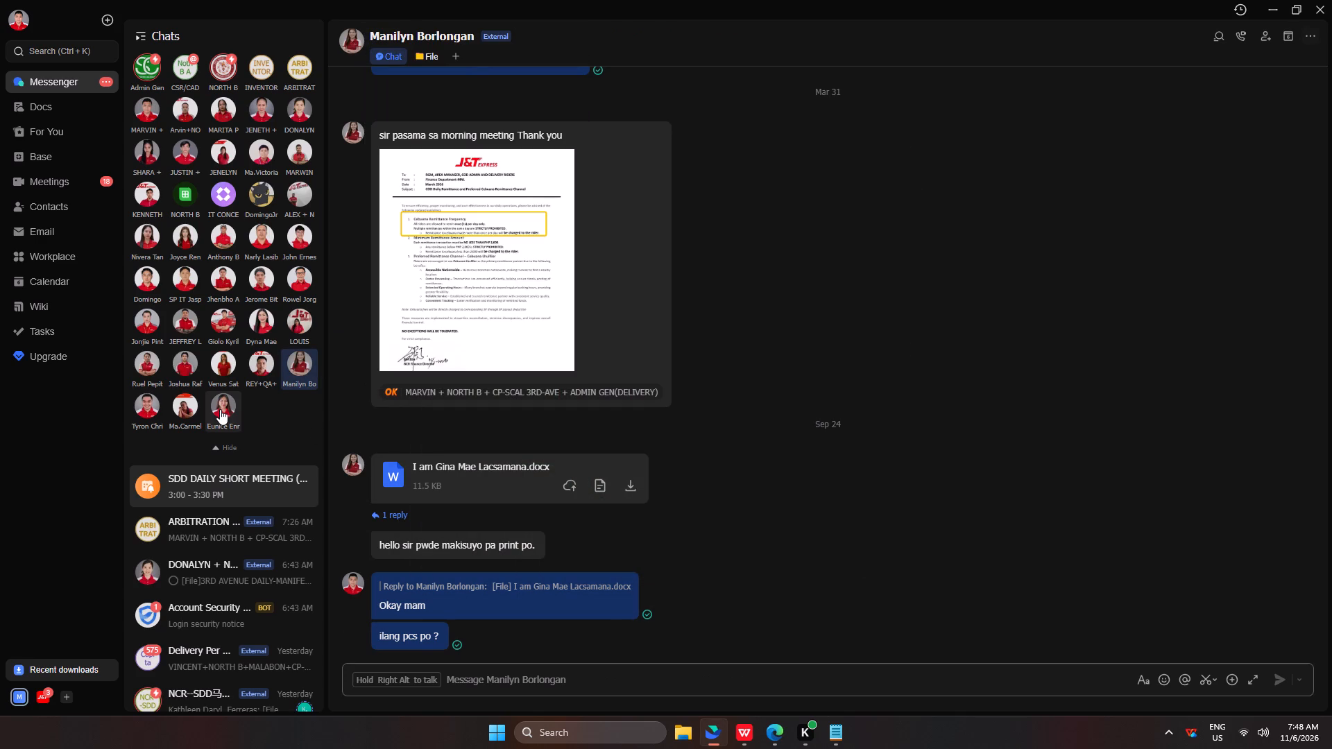
Open the pinned chat with Tyron.
left_click(157, 412)
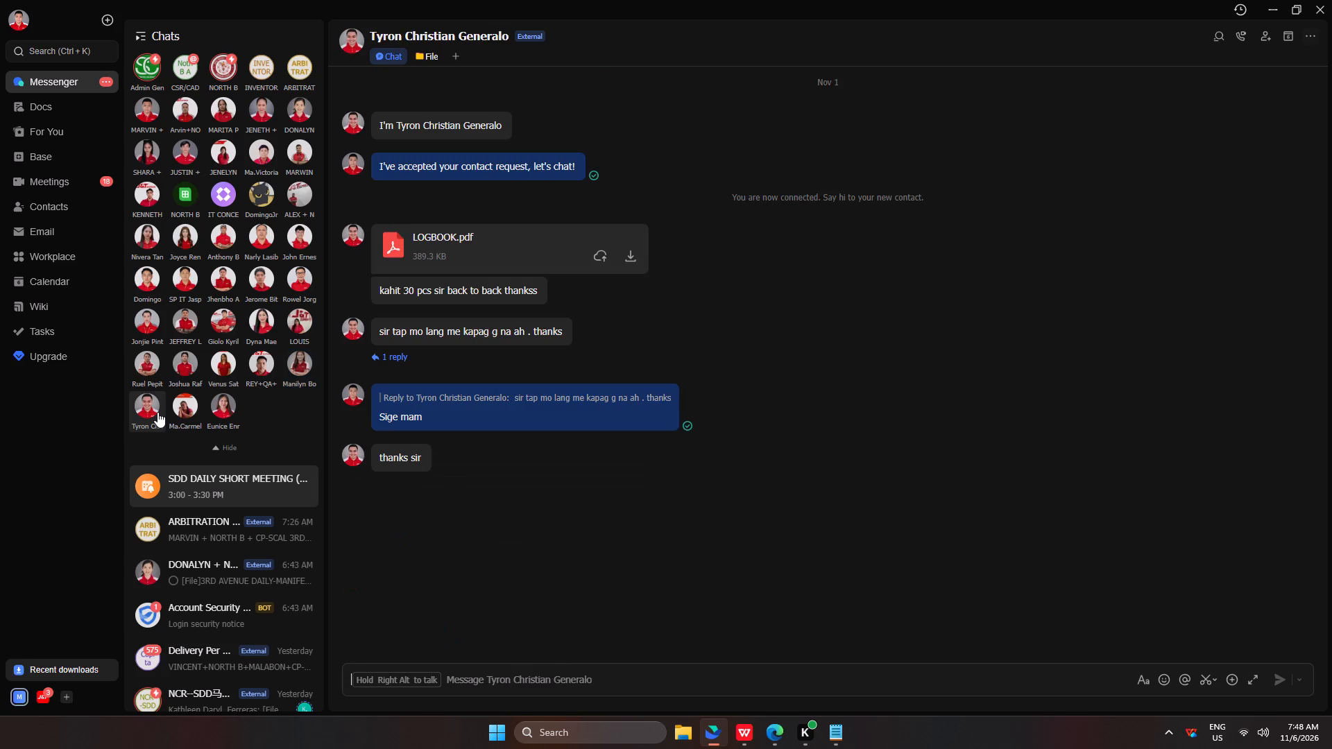
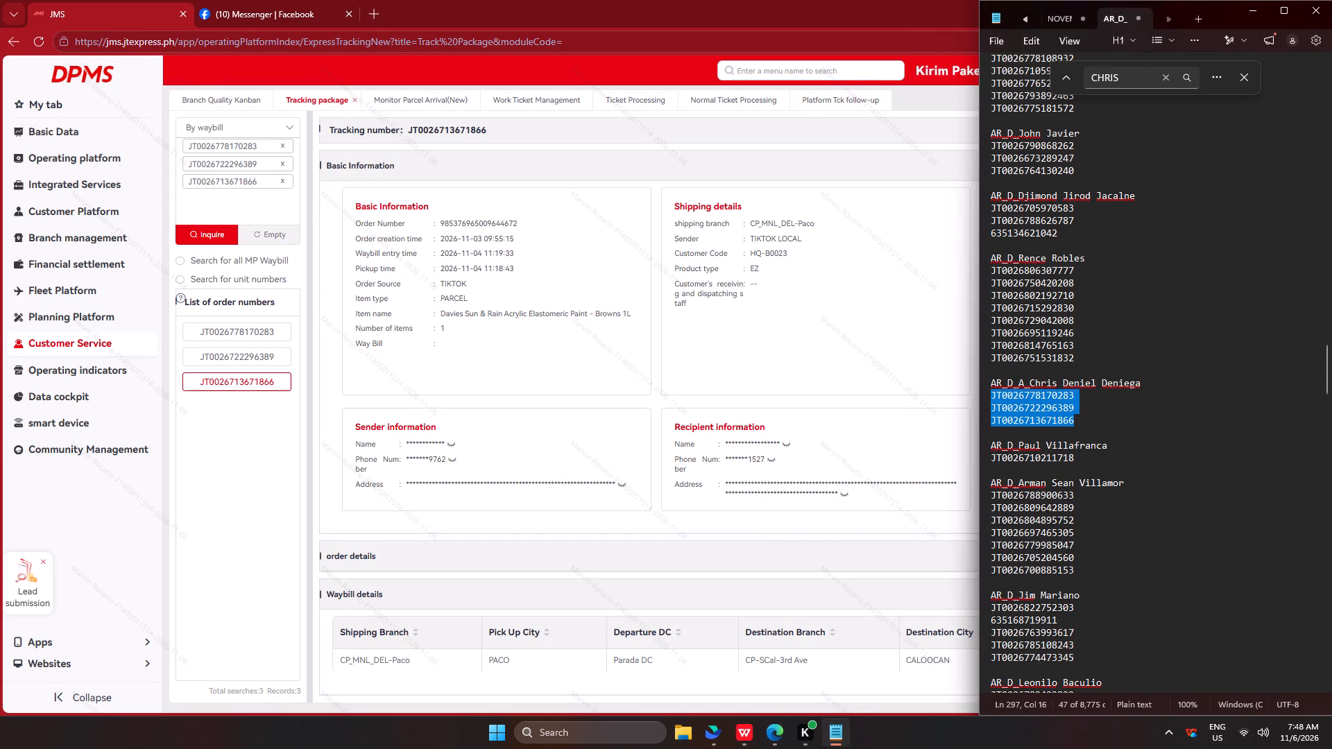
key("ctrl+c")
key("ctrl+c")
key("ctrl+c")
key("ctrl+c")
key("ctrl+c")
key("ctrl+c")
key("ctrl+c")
Copy the seven waybills under AR_D_Arman from the Notepad list, inquire them in place of the previous tracking batch, and view the first one's tracking record.
scroll(1156, 524, "down", 5)
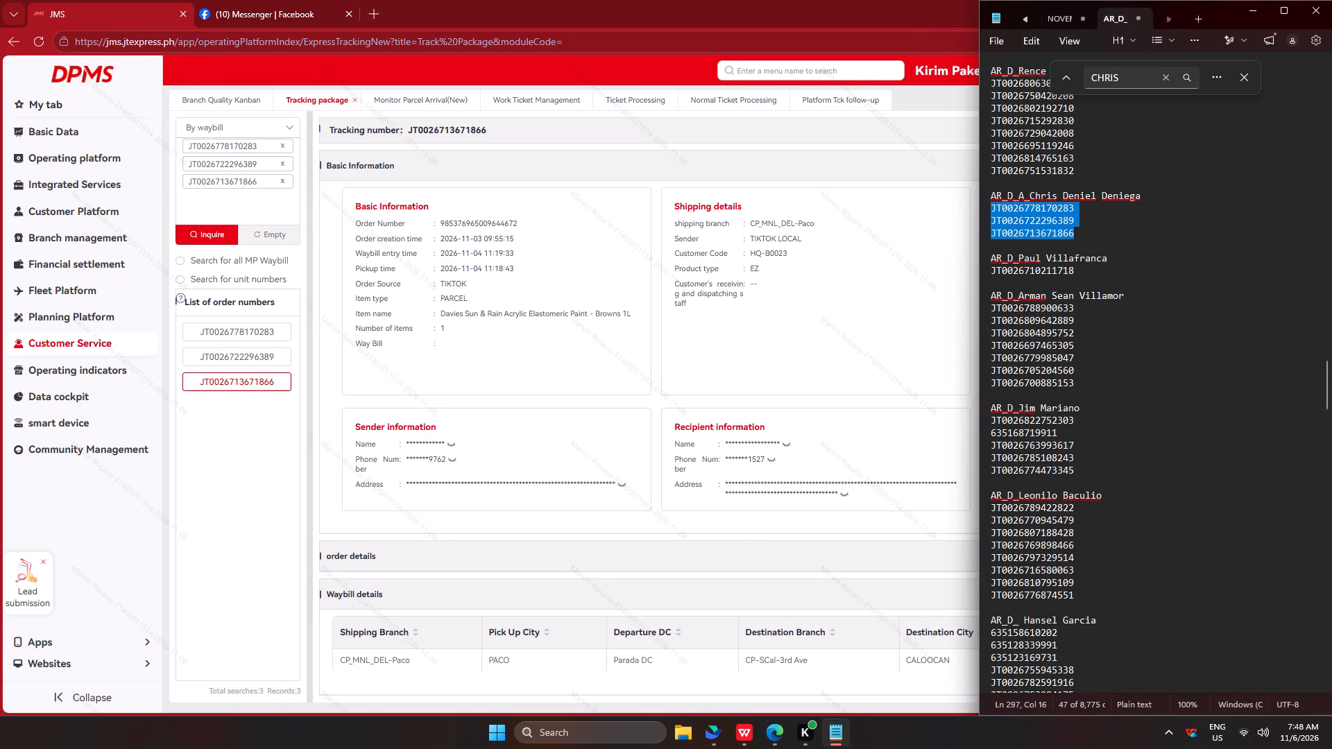
left_click_drag(1077, 384, 983, 309)
key("ctrl+c")
key("ctrl+c")
key("ctrl+c")
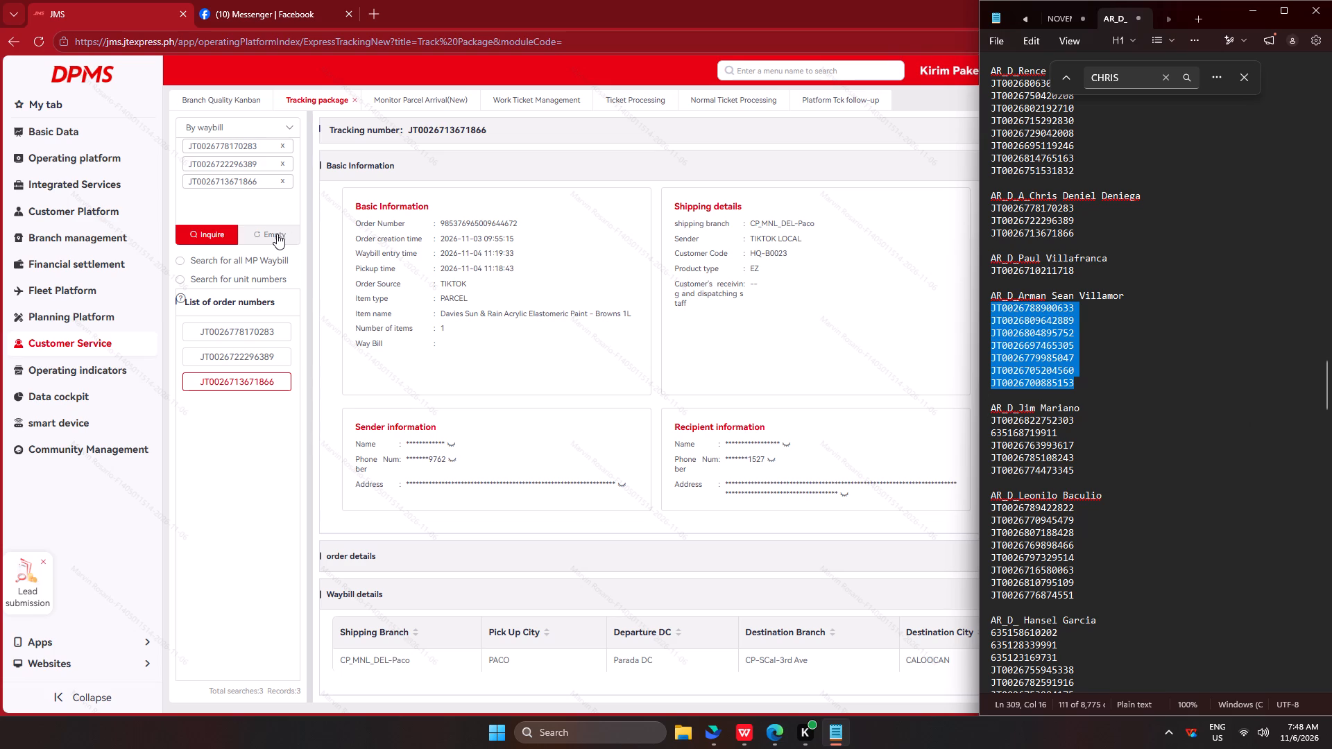
key("ctrl+c")
left_click(269, 234, "ctrl")
left_click(257, 214)
key("ctrl+v")
left_click(197, 236)
scroll(446, 386, "down", 7)
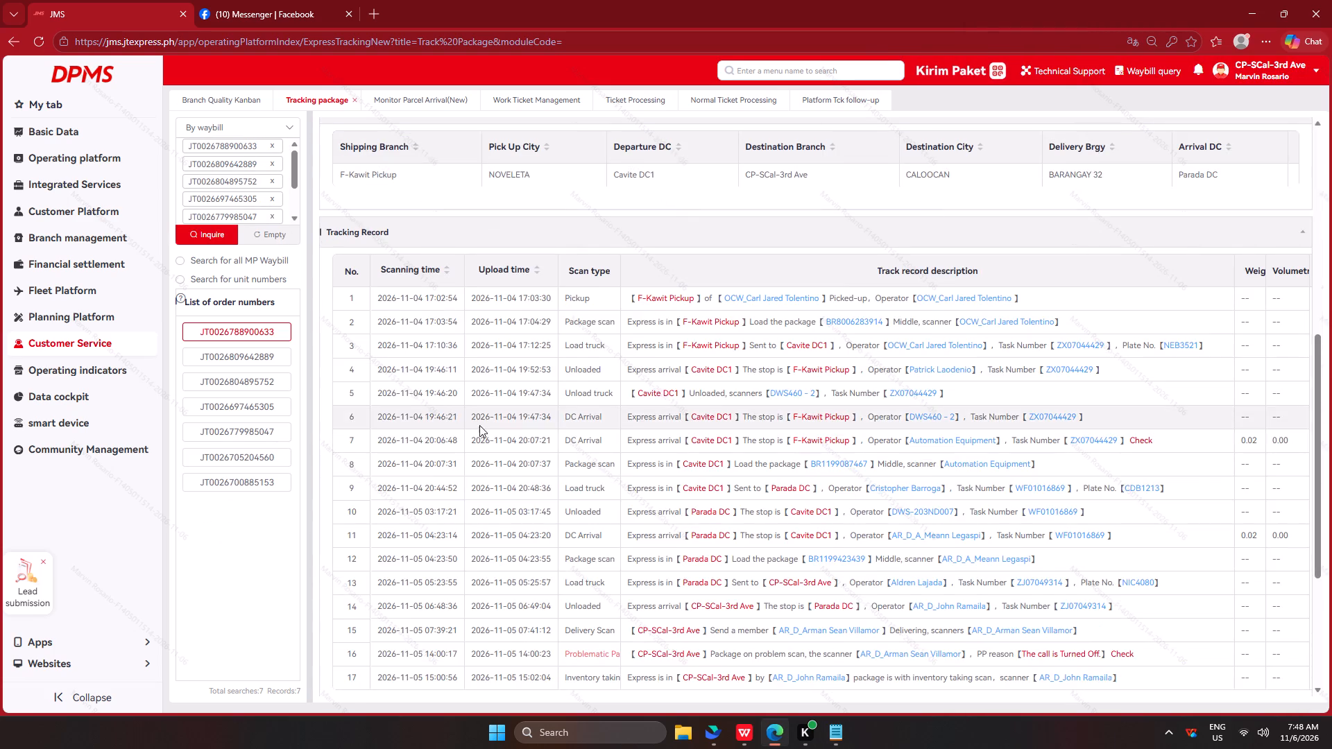
scroll(473, 441, "down", 7)
left_click(248, 357)
left_click(243, 379)
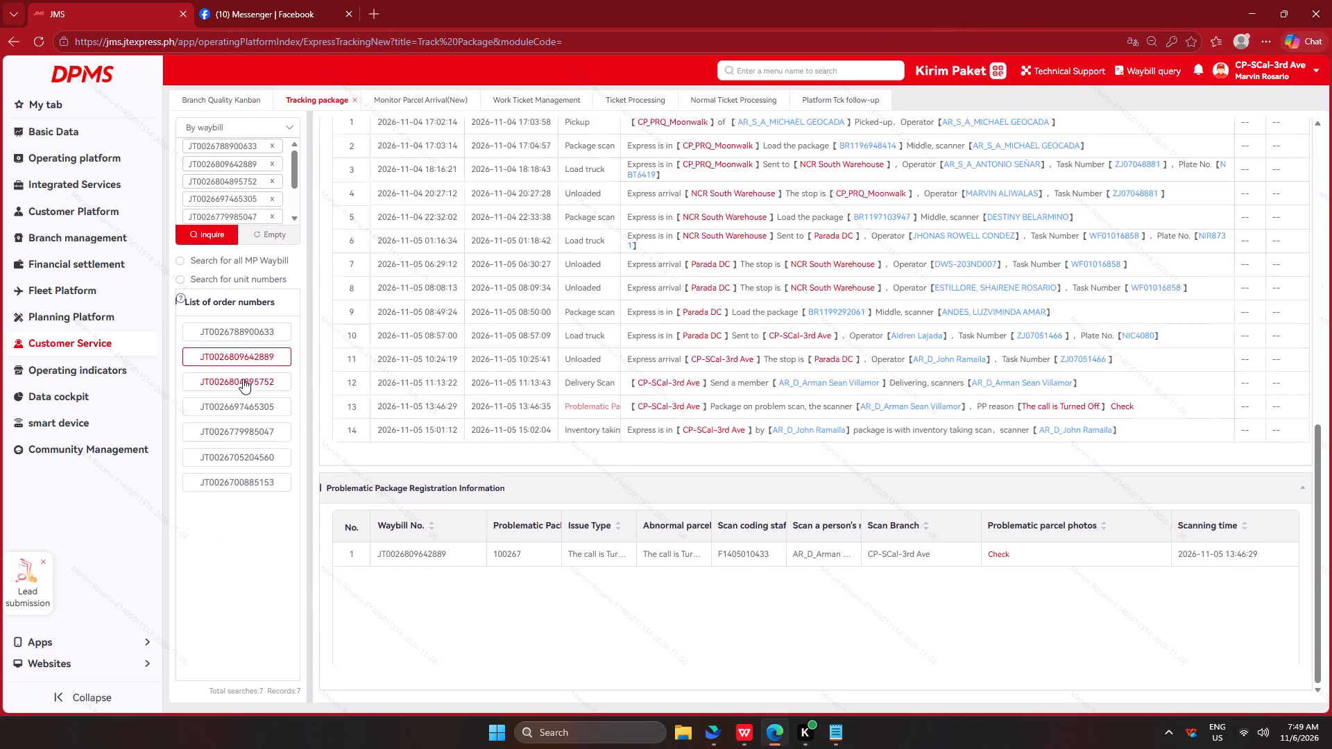
left_click(242, 406)
key("alt+Tab")
scroll(1177, 270, "up", 6)
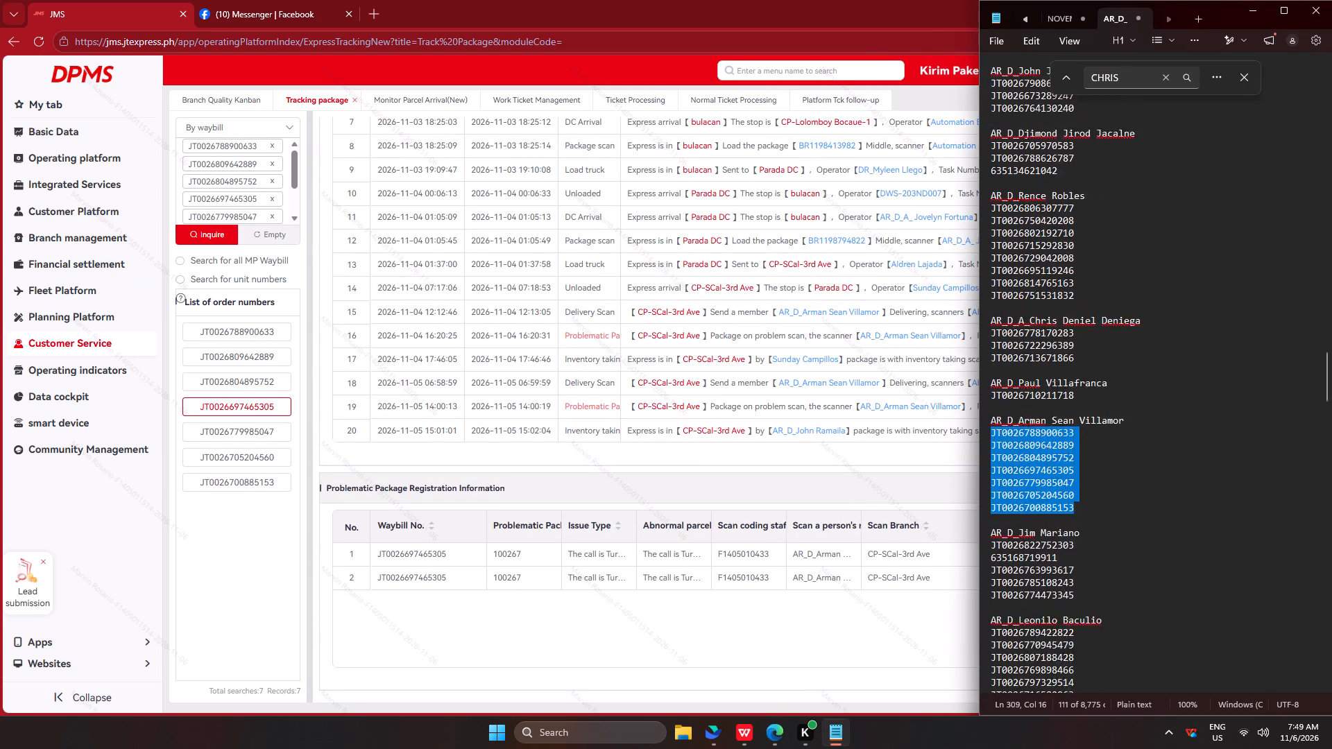
scroll(1203, 264, "up", 8)
scroll(1124, 298, "up", 20)
scroll(1124, 298, "up", 13)
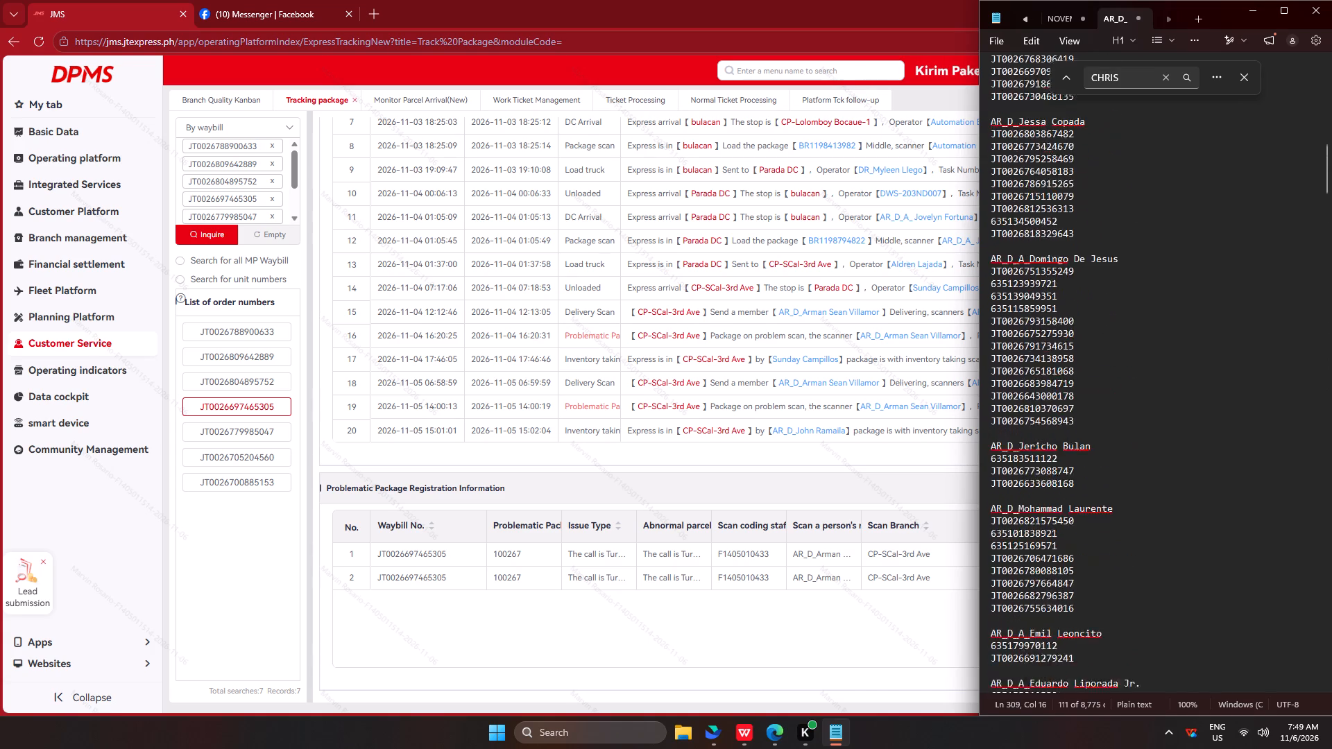
scroll(1118, 293, "up", 18)
left_click_drag(1079, 169, 984, 128)
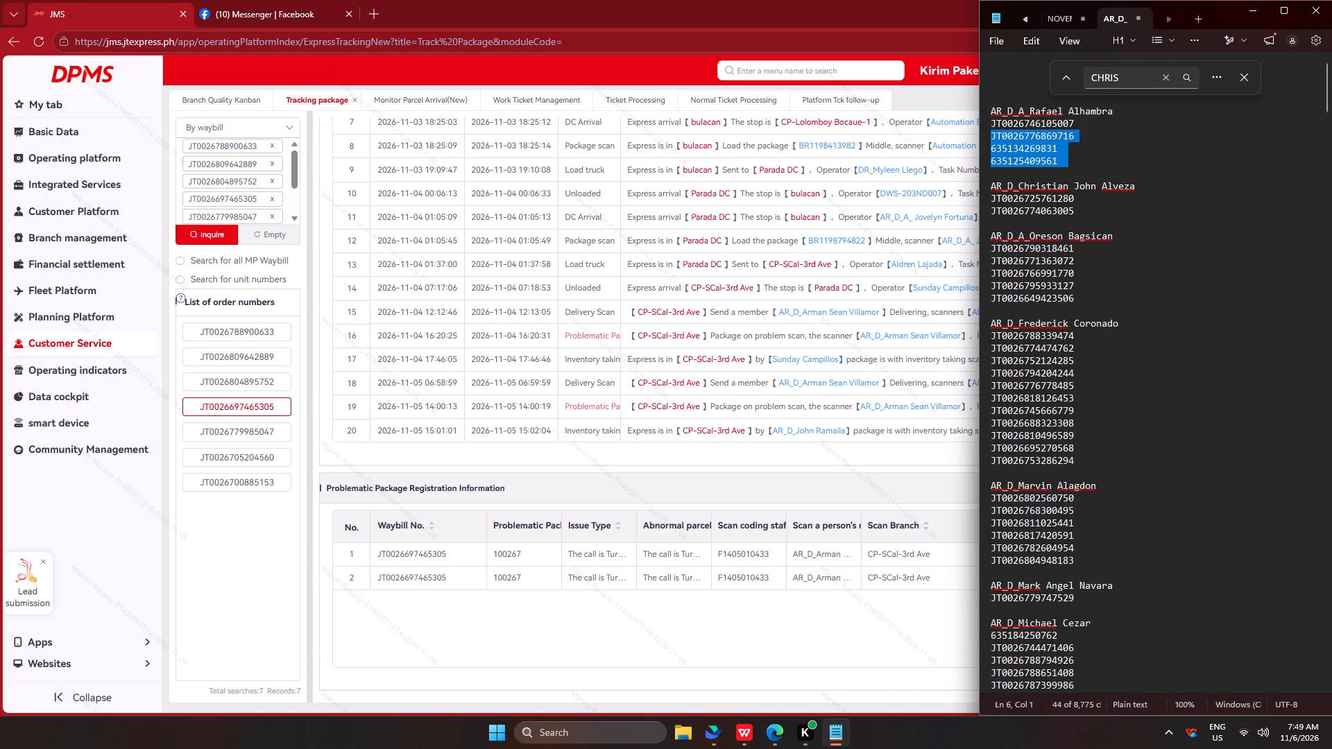
left_click_drag(984, 128, 984, 123)
key("ctrl+c")
key("ctrl+c")
key("ctrl+c")
key("ctrl+c")
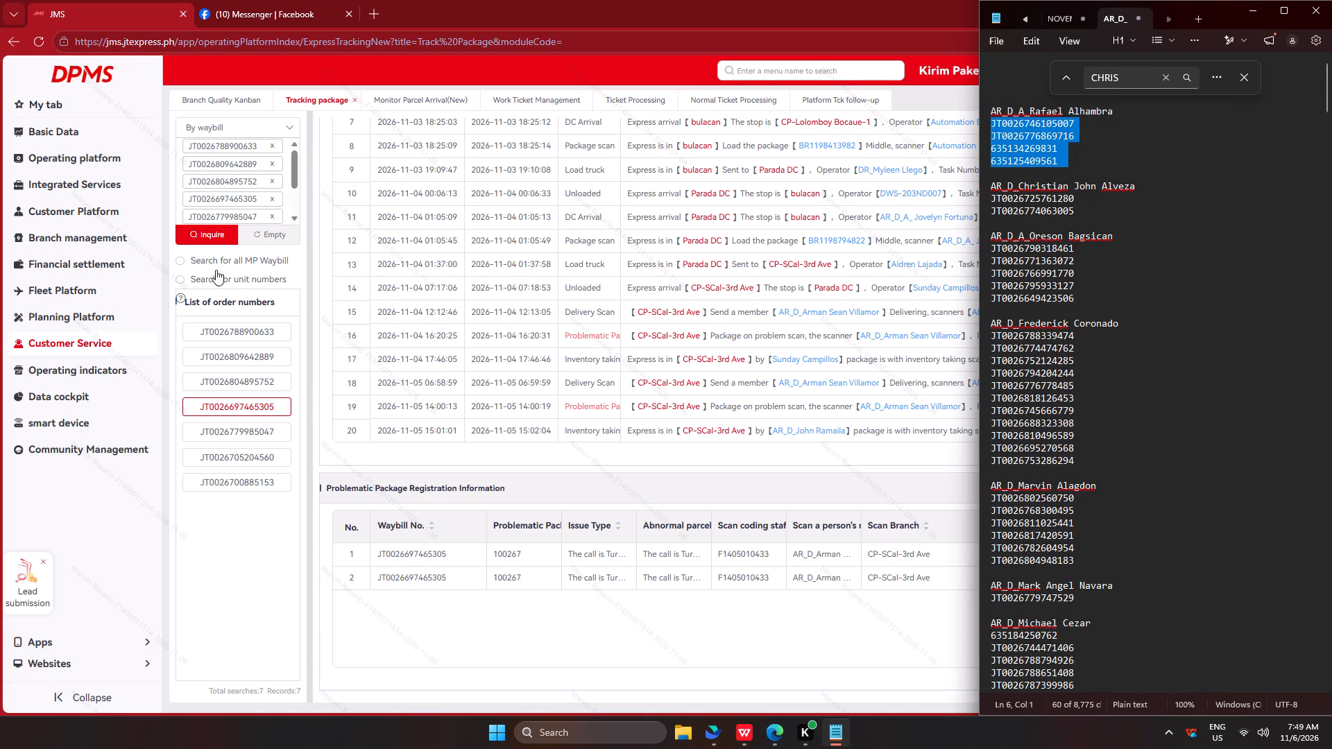
key("ctrl+c")
key("ctrl+c")
key("ctrl+c")
key("ctrl+c")
key("ctrl+c")
left_click(258, 234, "ctrl")
left_click(249, 214)
key("ctrl+v")
left_click(211, 239)
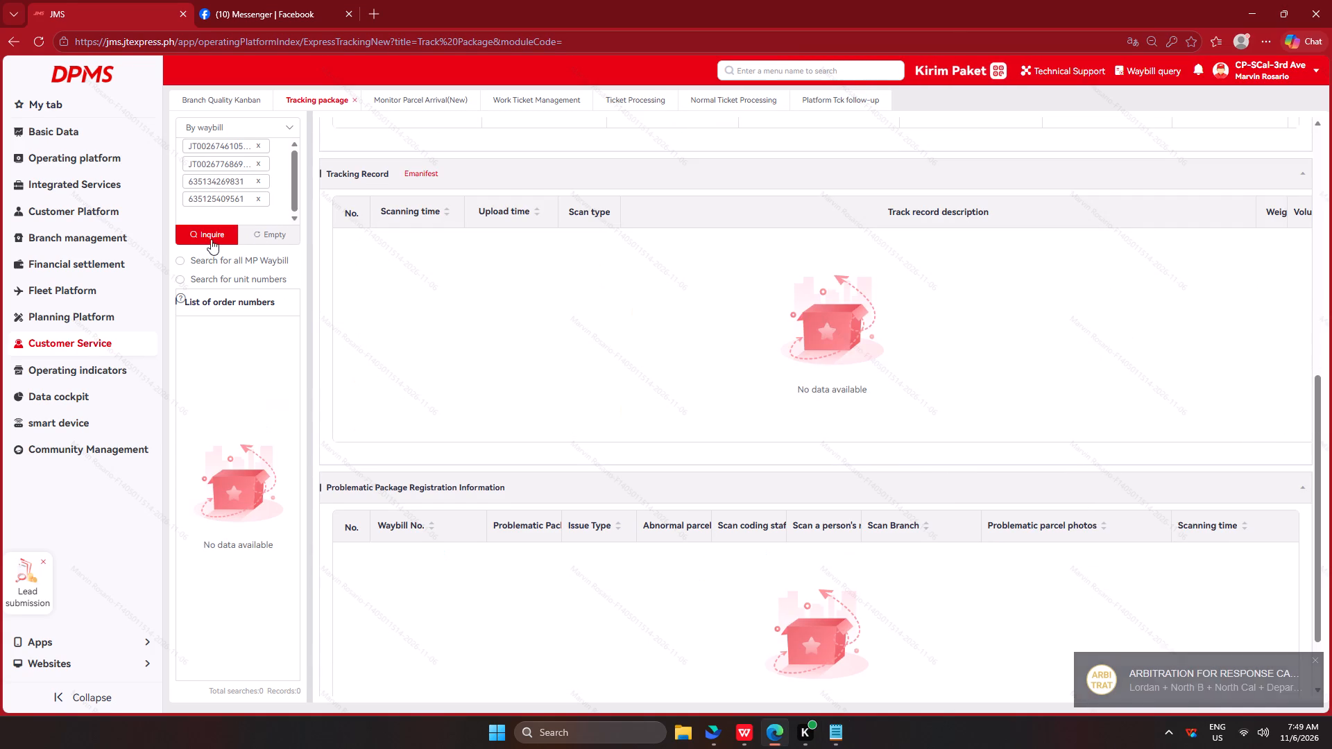
key("alt+Tab")
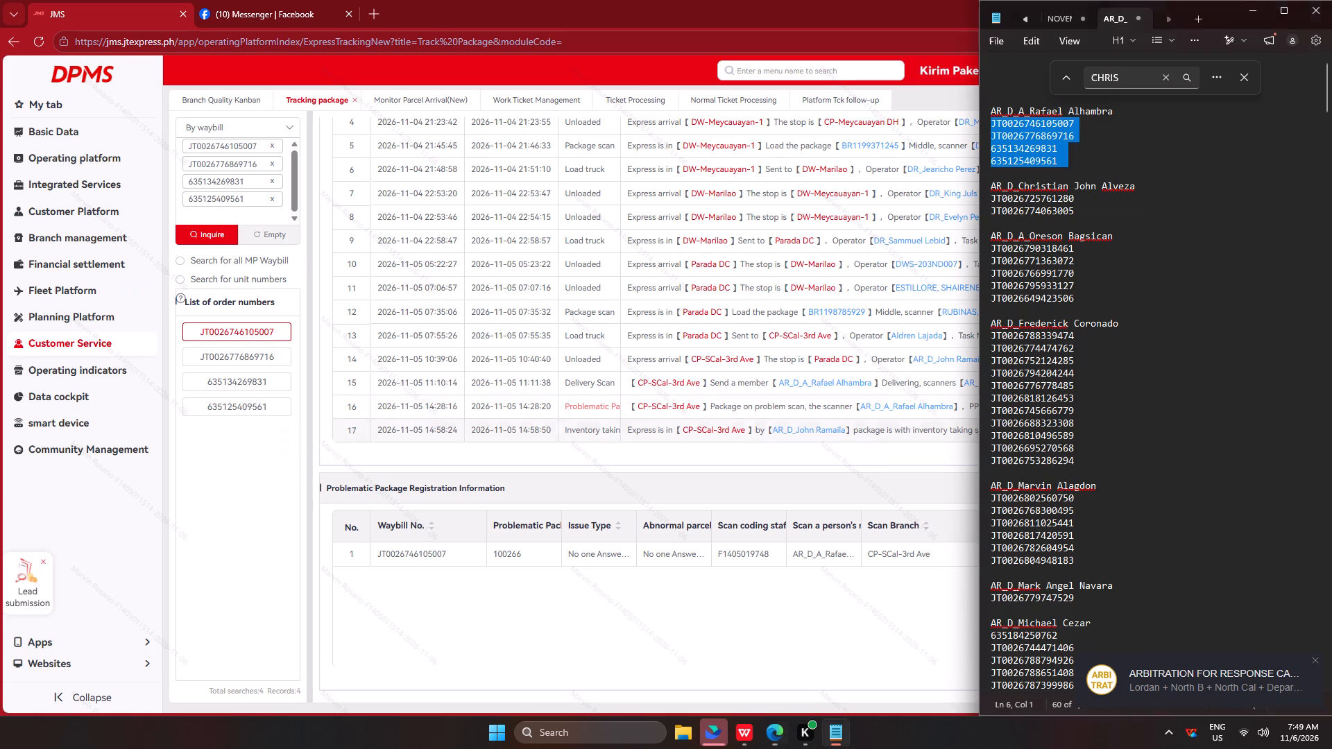
left_click_drag(1082, 209, 946, 197)
key("ctrl+c")
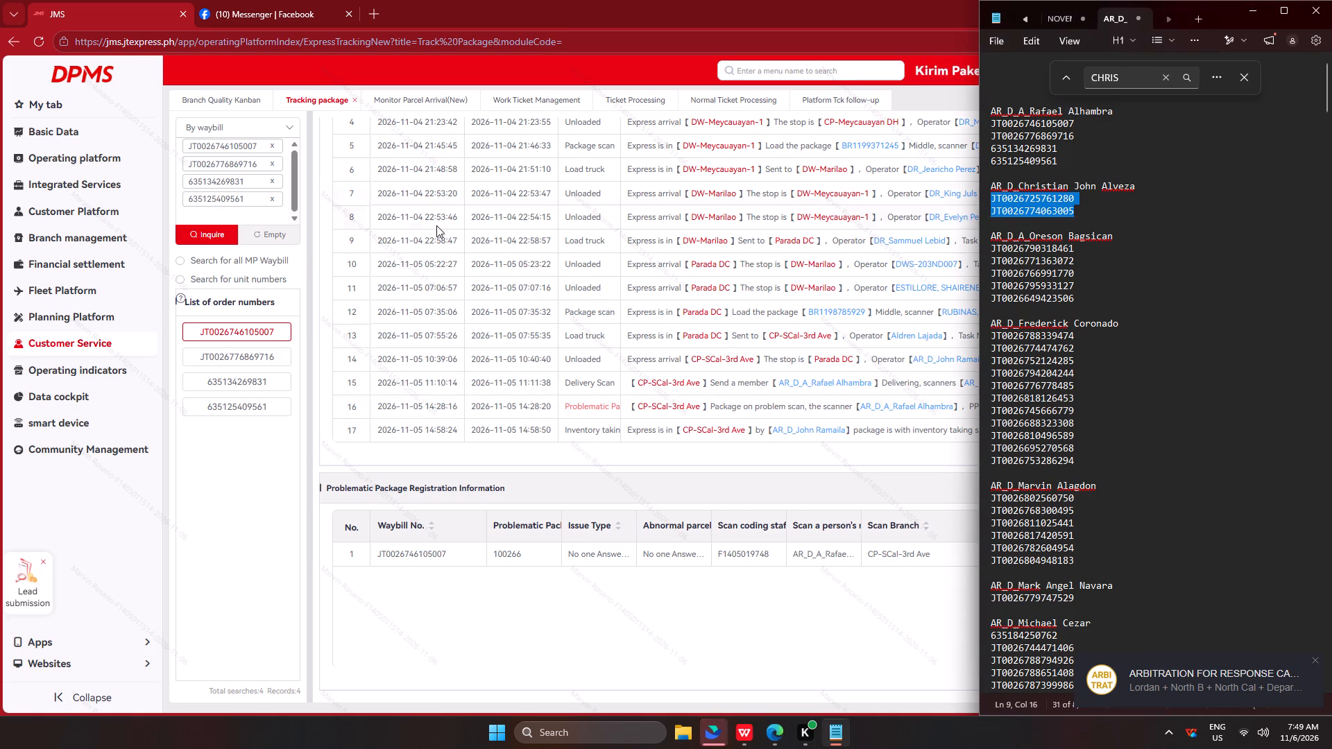
key("ctrl+c")
key("ctrl+c")
key("ctrl+c")
left_click(262, 236, "ctrl")
left_click(266, 212)
key("ctrl+v")
left_click(203, 236)
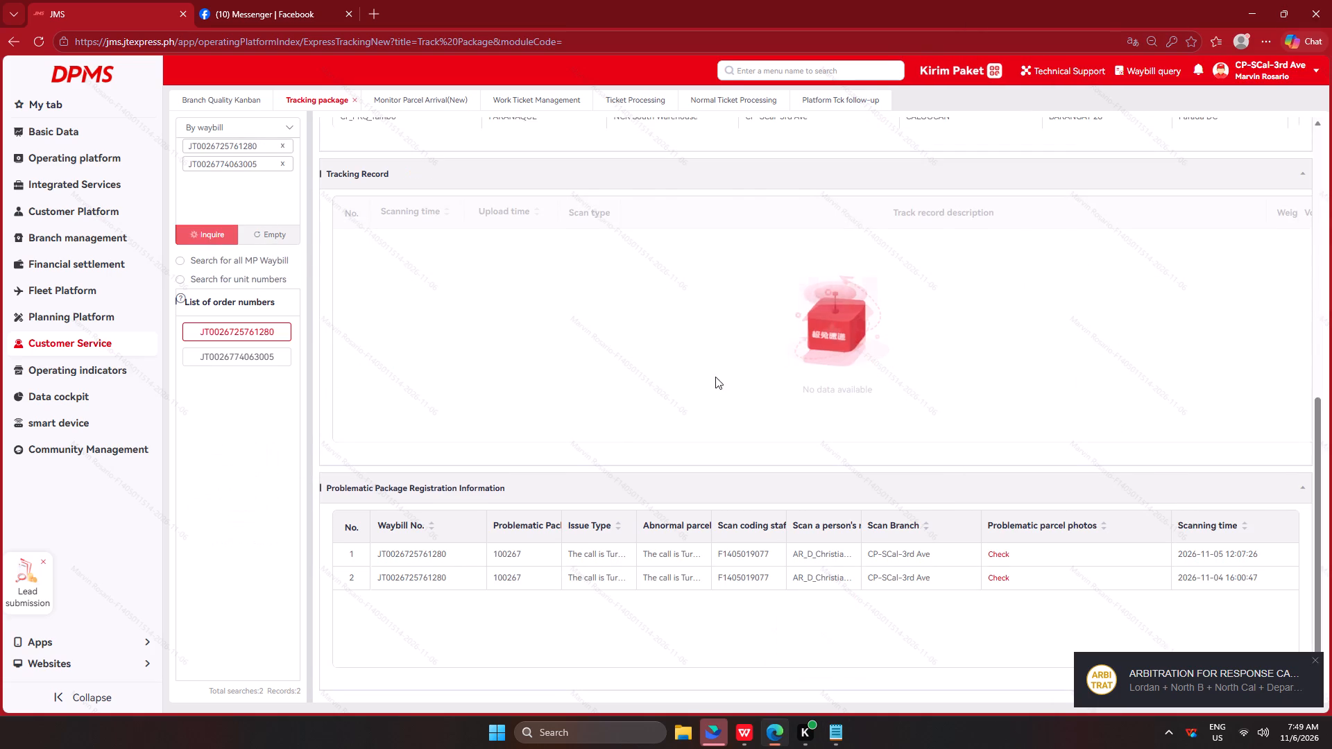
key("alt+Tab")
left_click_drag(1079, 298, 970, 257)
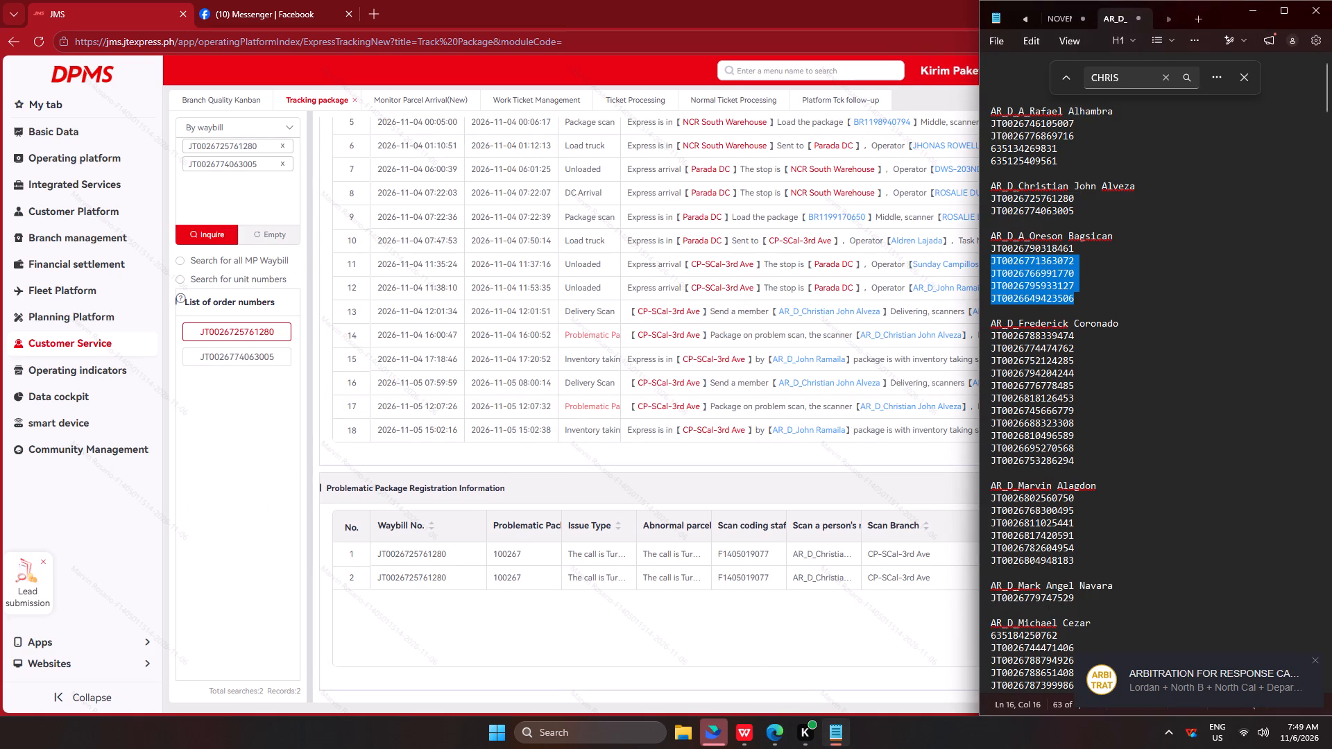
left_click_drag(970, 257, 959, 249)
key("ctrl+c")
key("ctrl+c")
key("ctrl+c")
key("ctrl+c")
key("ctrl+c")
key("ctrl+c")
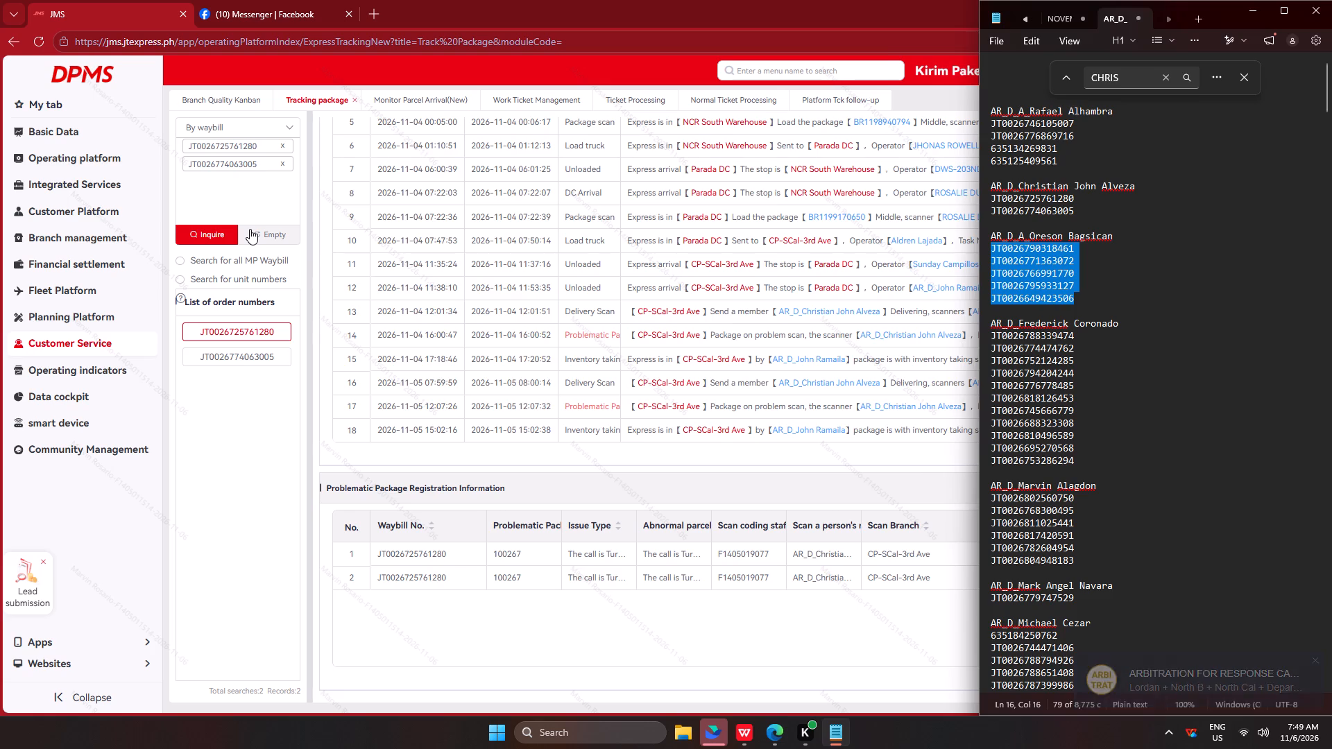
left_click(250, 229, "ctrl")
left_click(253, 202)
key("ctrl+v")
left_click(194, 230)
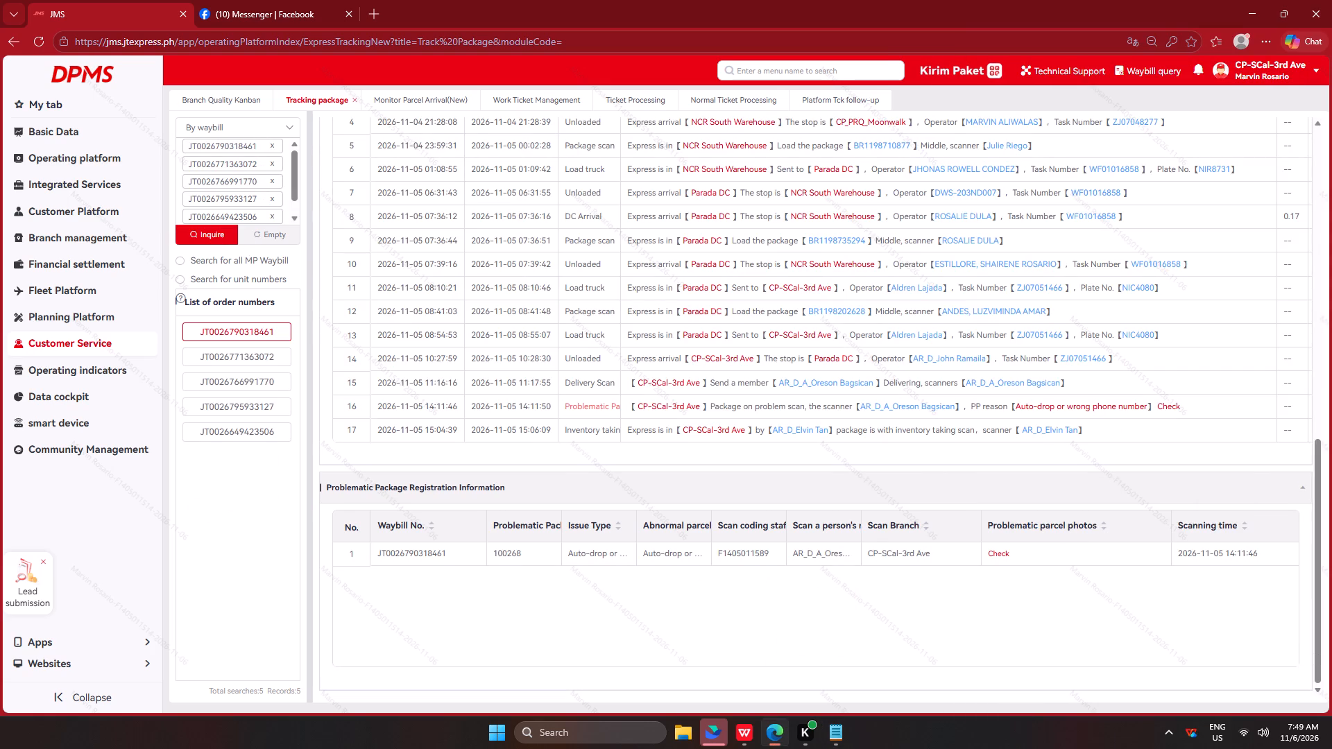
key("alt+Tab")
left_click_drag(1088, 467, 962, 332)
key("ctrl+c")
key("ctrl+c")
key("ctrl+c")
key("ctrl+c")
key("ctrl+c")
left_click(264, 239, "ctrl")
left_click(255, 202)
key("ctrl+v")
left_click(219, 227)
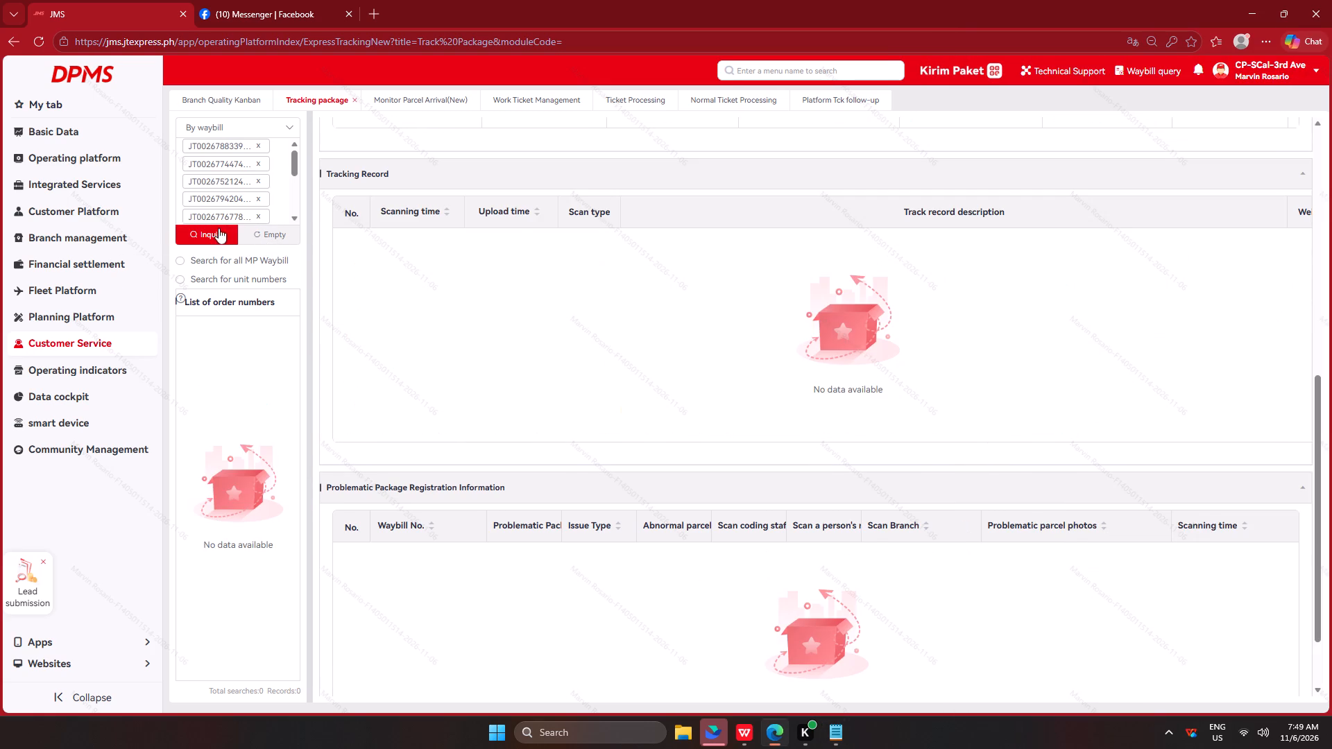
left_click(251, 365)
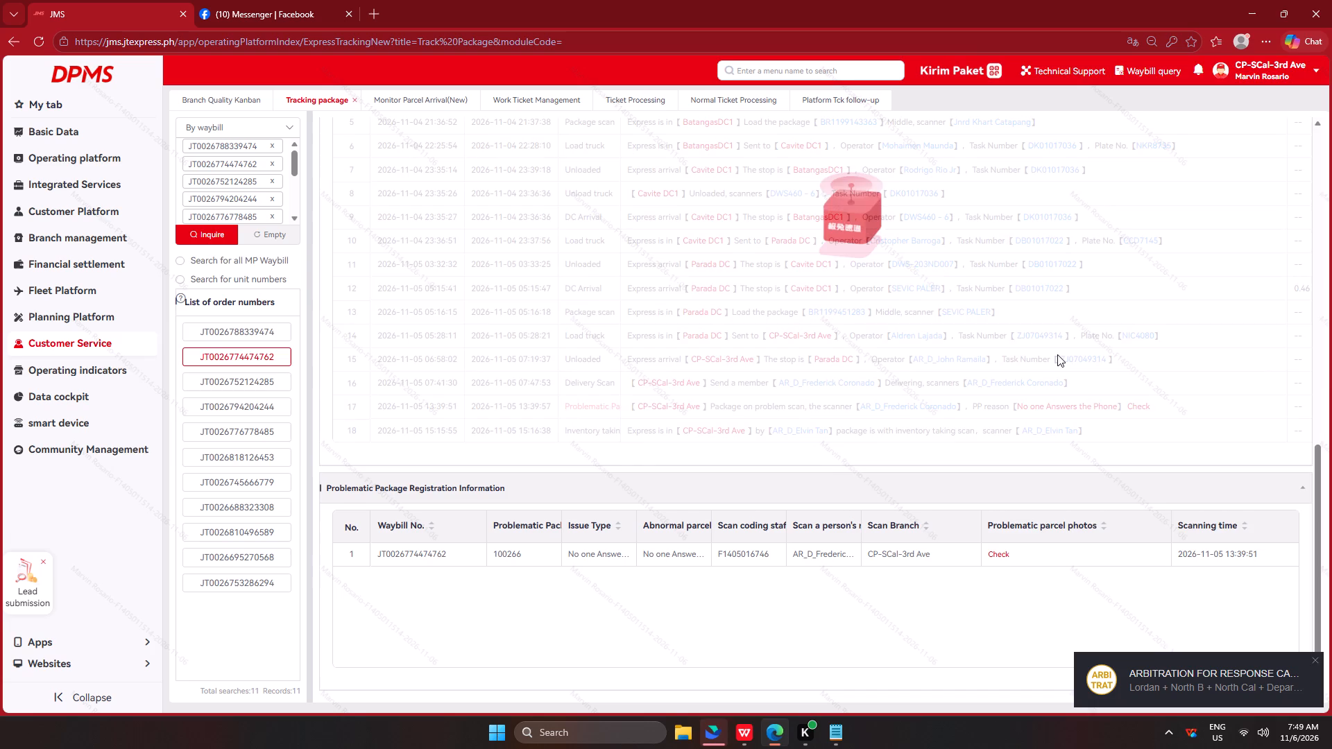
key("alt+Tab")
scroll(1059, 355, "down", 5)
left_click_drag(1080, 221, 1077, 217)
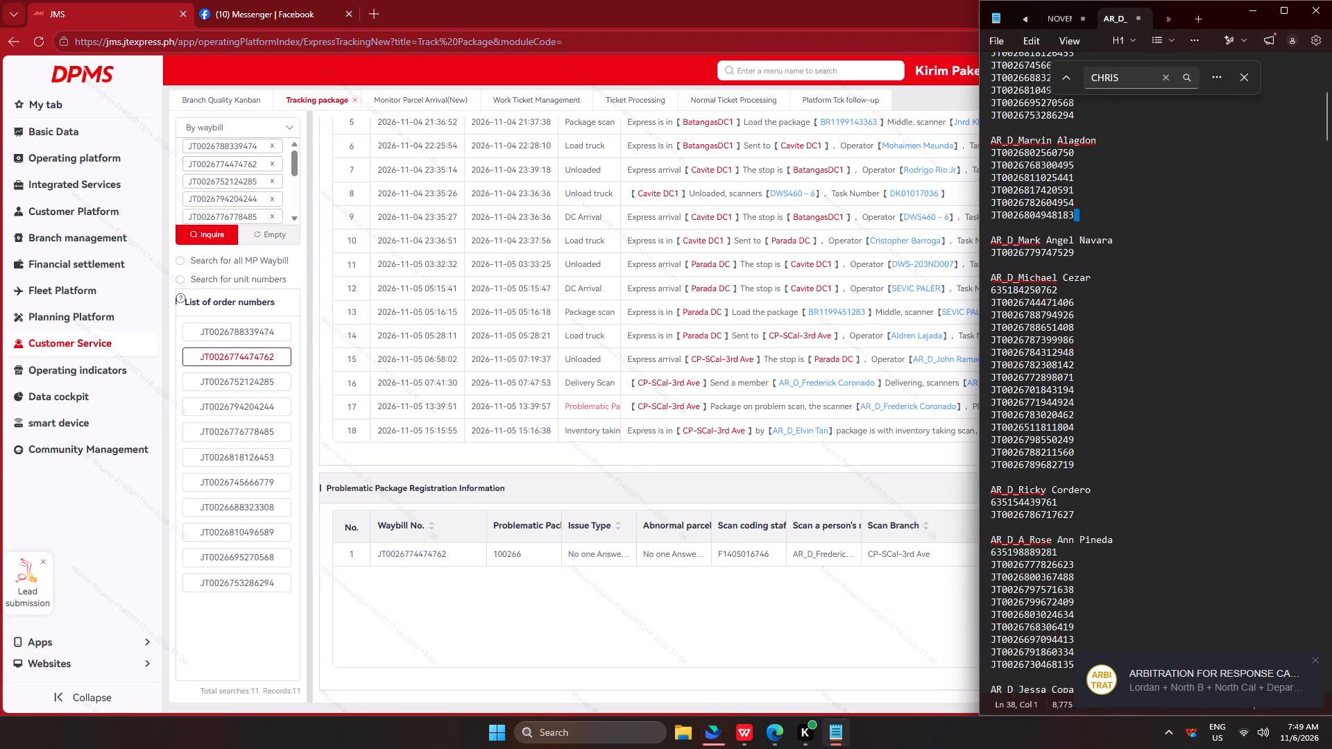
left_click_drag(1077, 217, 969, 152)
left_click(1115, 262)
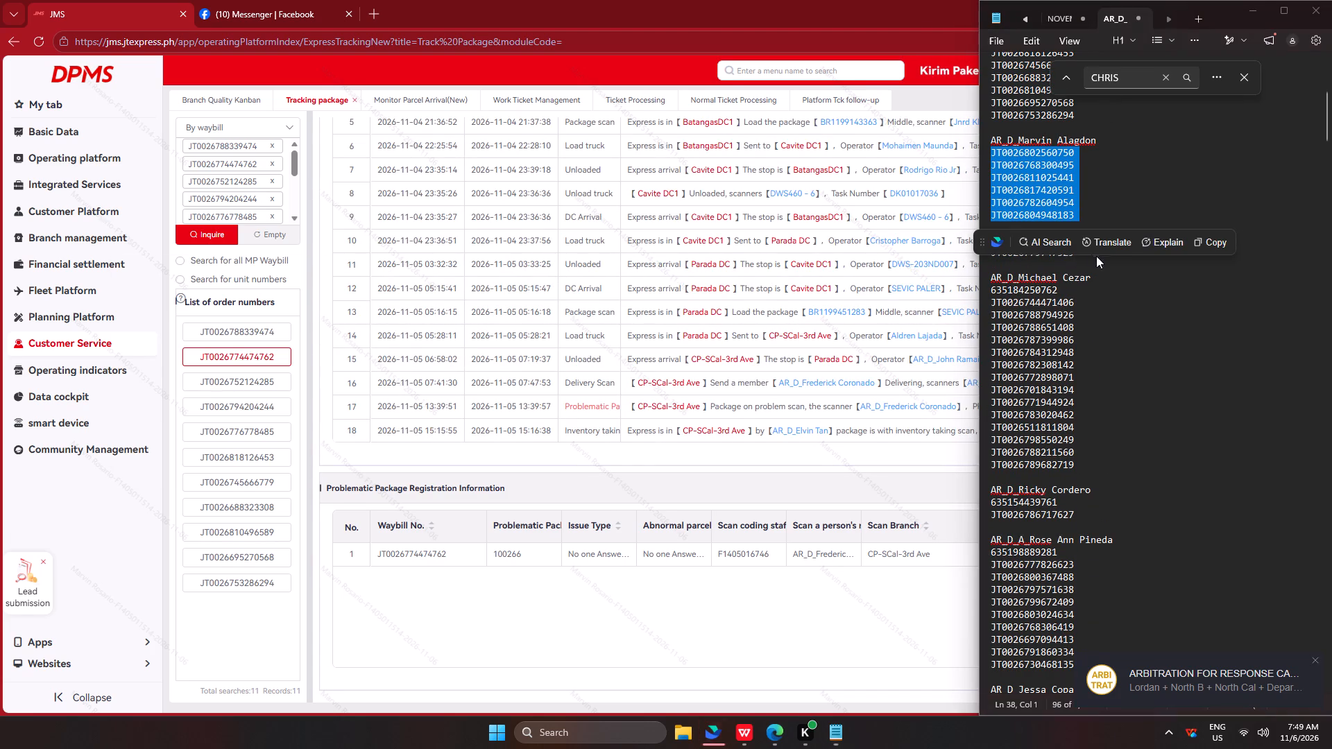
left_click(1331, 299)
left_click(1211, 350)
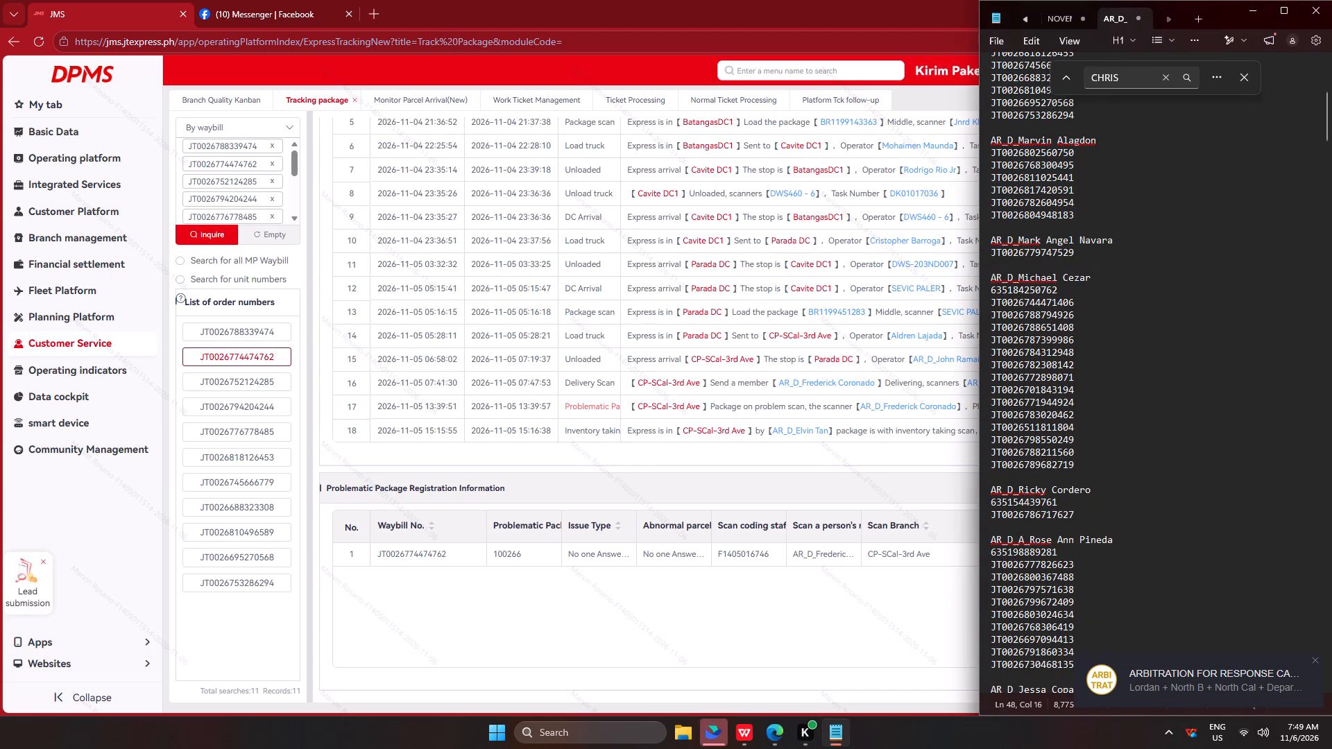
left_click_drag(1080, 251, 959, 252)
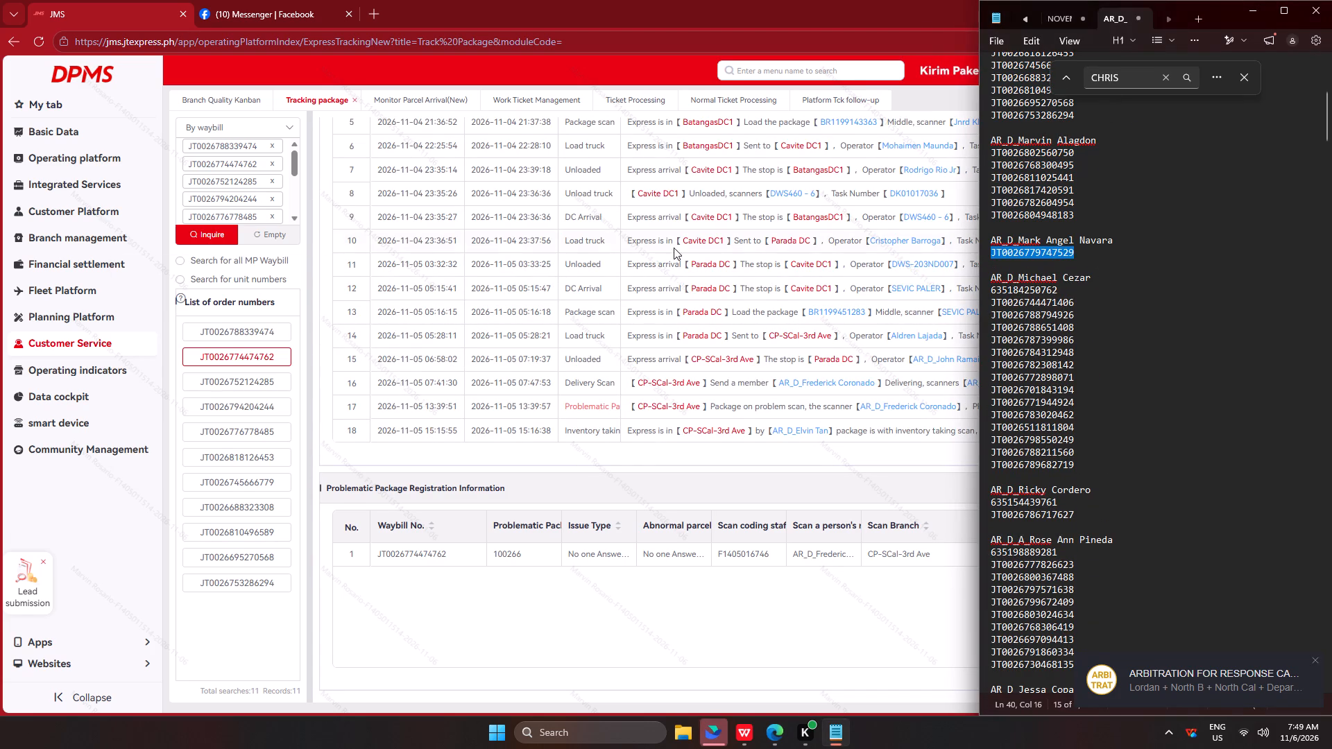
key("ctrl+c")
key("ctrl+c")
key("ctrl+c")
key("ctrl+c")
left_click(271, 236, "ctrl")
left_click(244, 196)
key("ctrl+v")
left_click(216, 234)
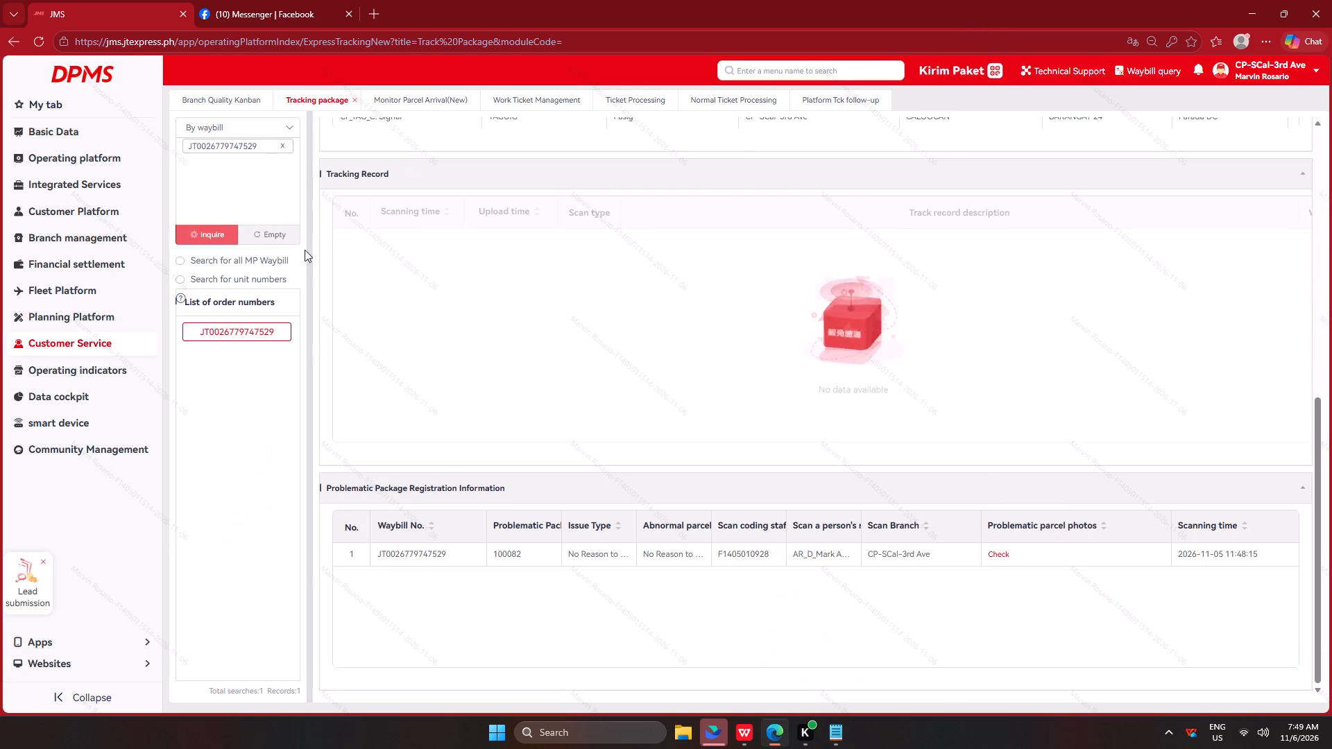
key("alt+Tab")
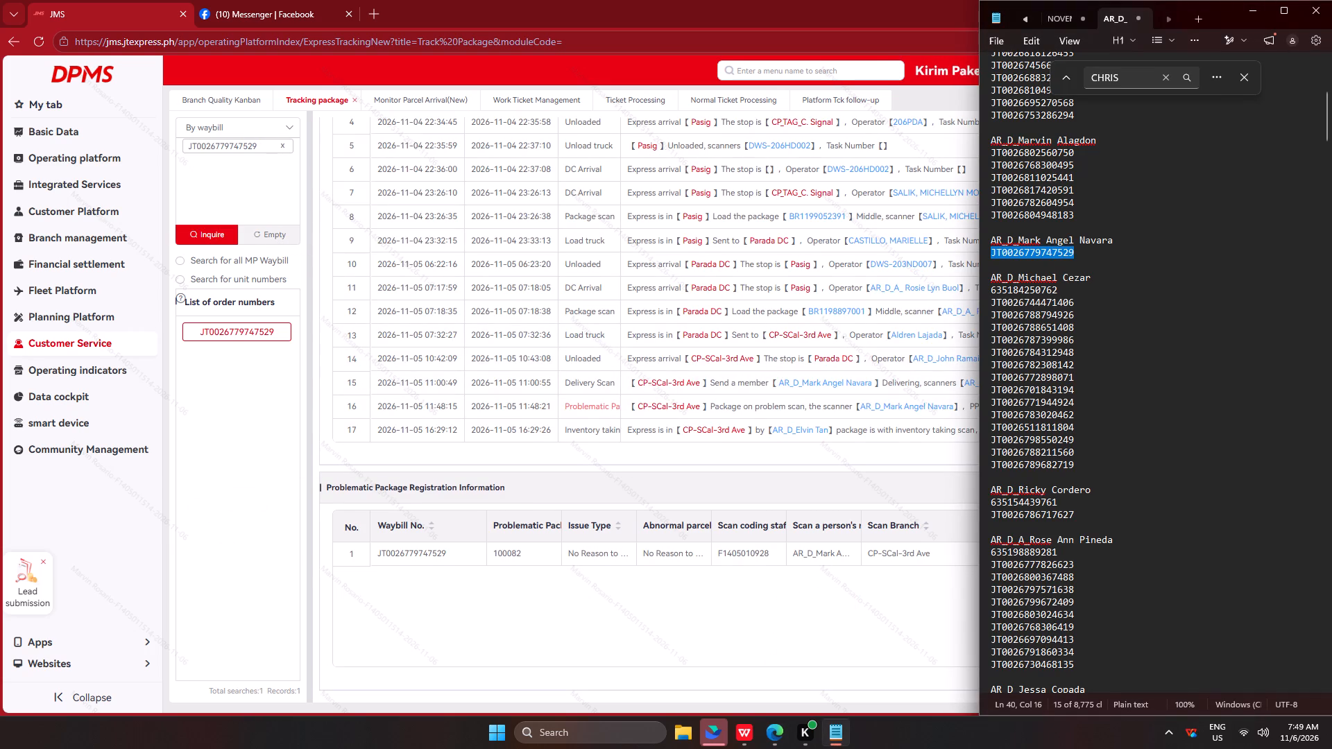
left_click_drag(1076, 467, 946, 286)
key("ctrl+c")
key("ctrl+c")
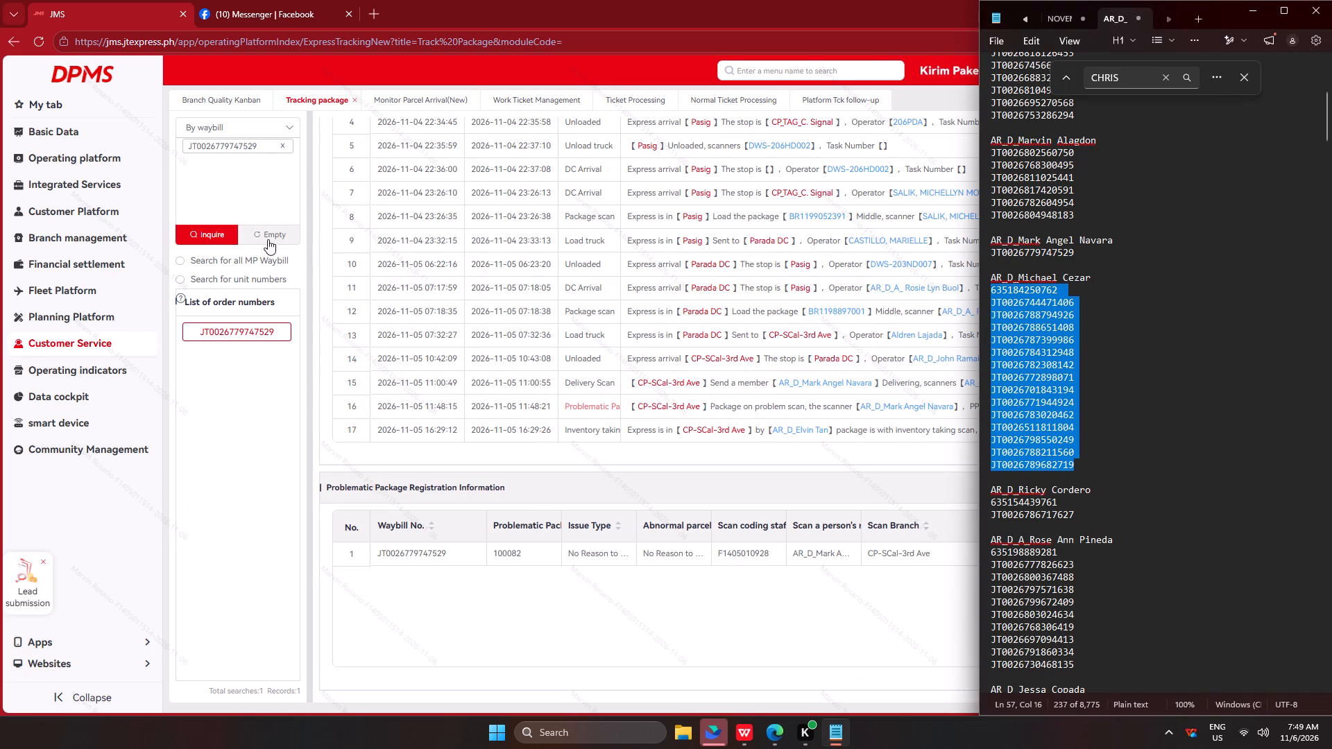
key("ctrl+c")
key("ctrl+c")
left_click(268, 237, "ctrl")
left_click(259, 196)
key("ctrl+v")
left_click(221, 236)
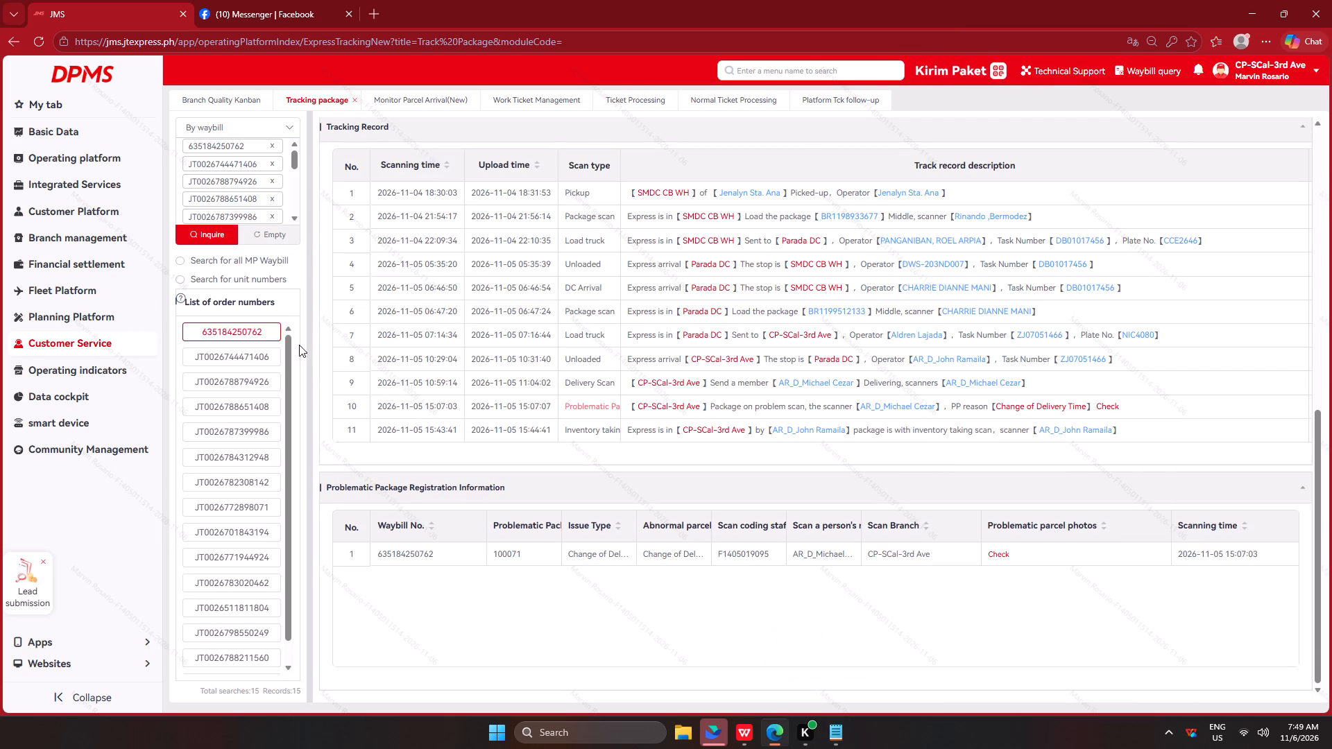
left_click_drag(255, 361, 239, 359)
key("alt+Tab")
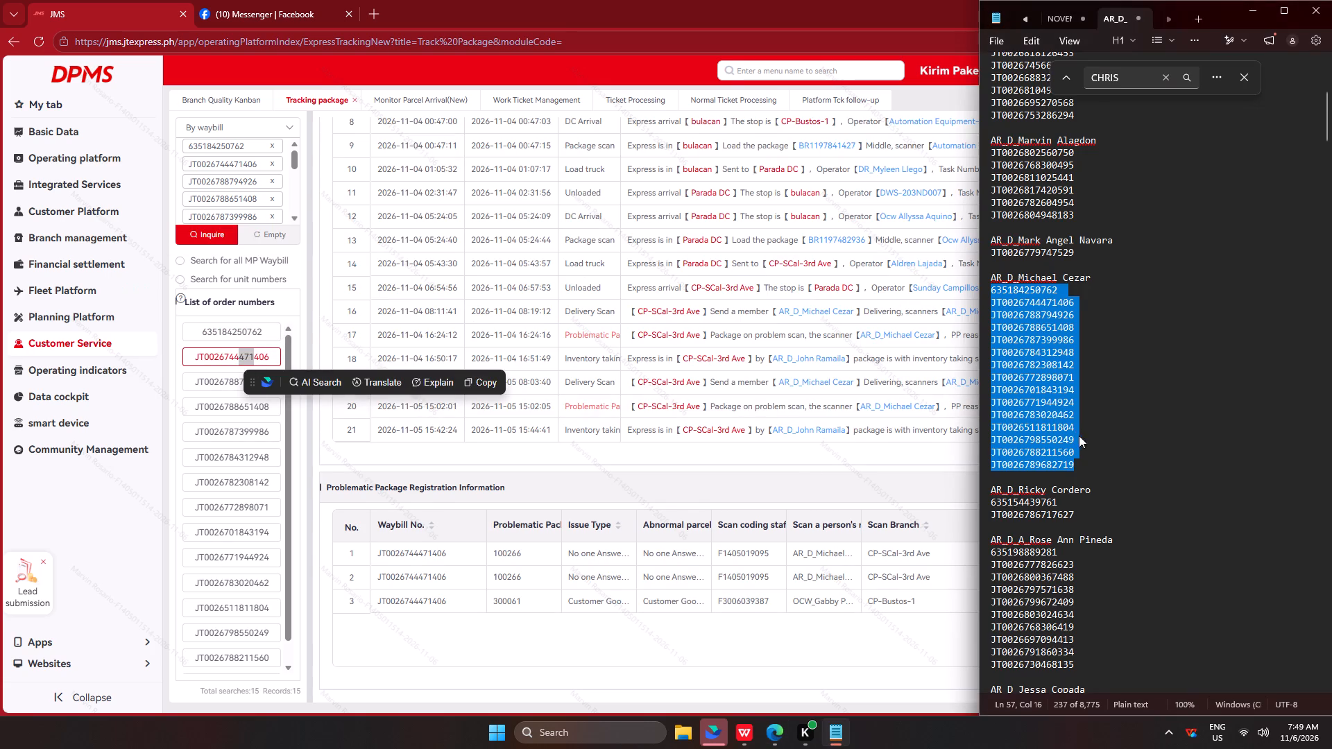
scroll(1079, 442, "down", 4)
left_click_drag(1084, 371, 928, 349)
key("ctrl+c")
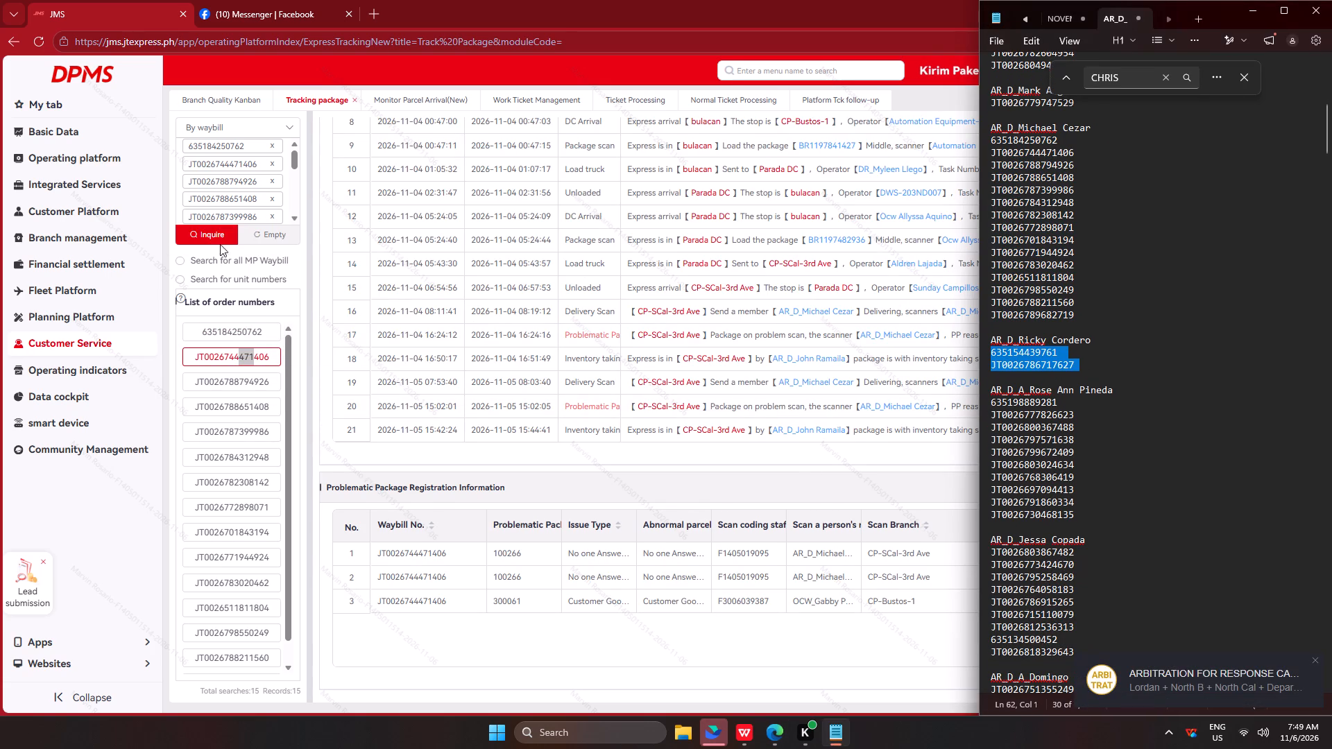
key("ctrl+c")
key("ctrl+c")
key("ctrl+c")
key("ctrl+c")
left_click(265, 236, "ctrl")
left_click(257, 198)
key("ctrl+v")
left_click(204, 234)
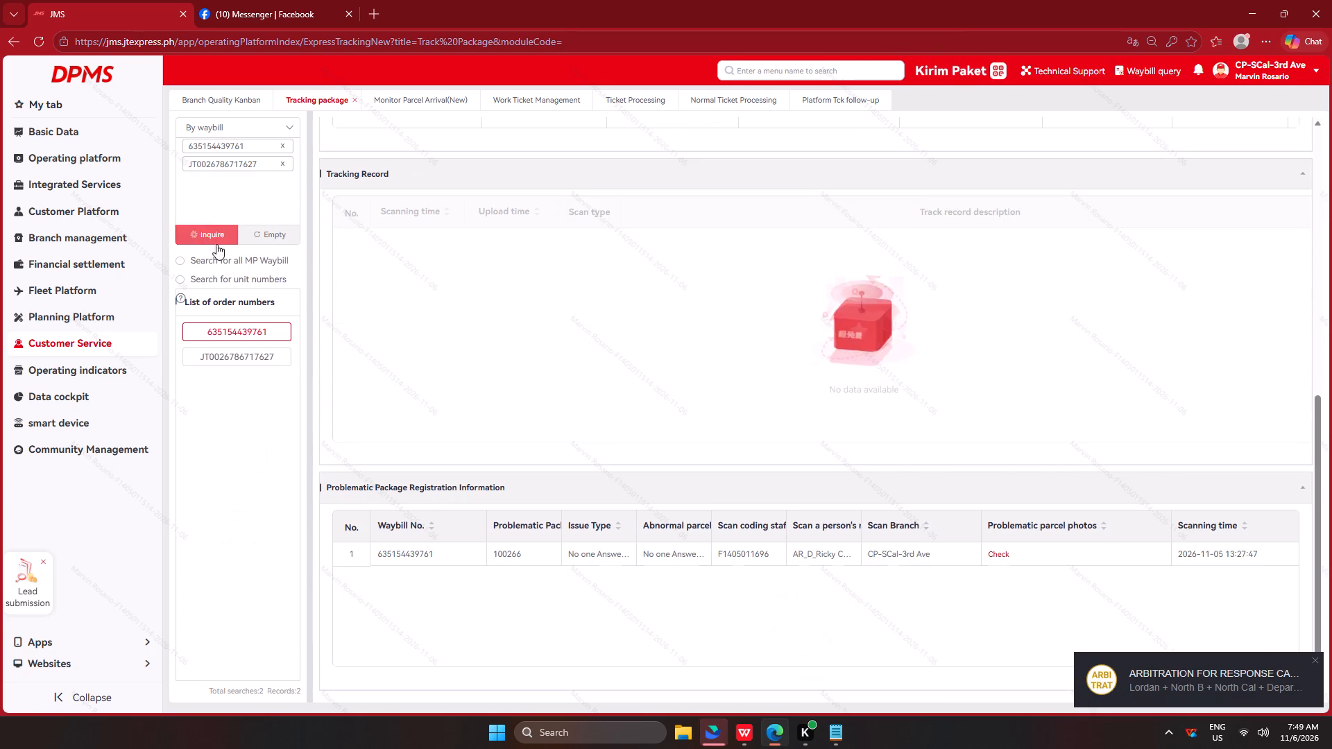
left_click(264, 354)
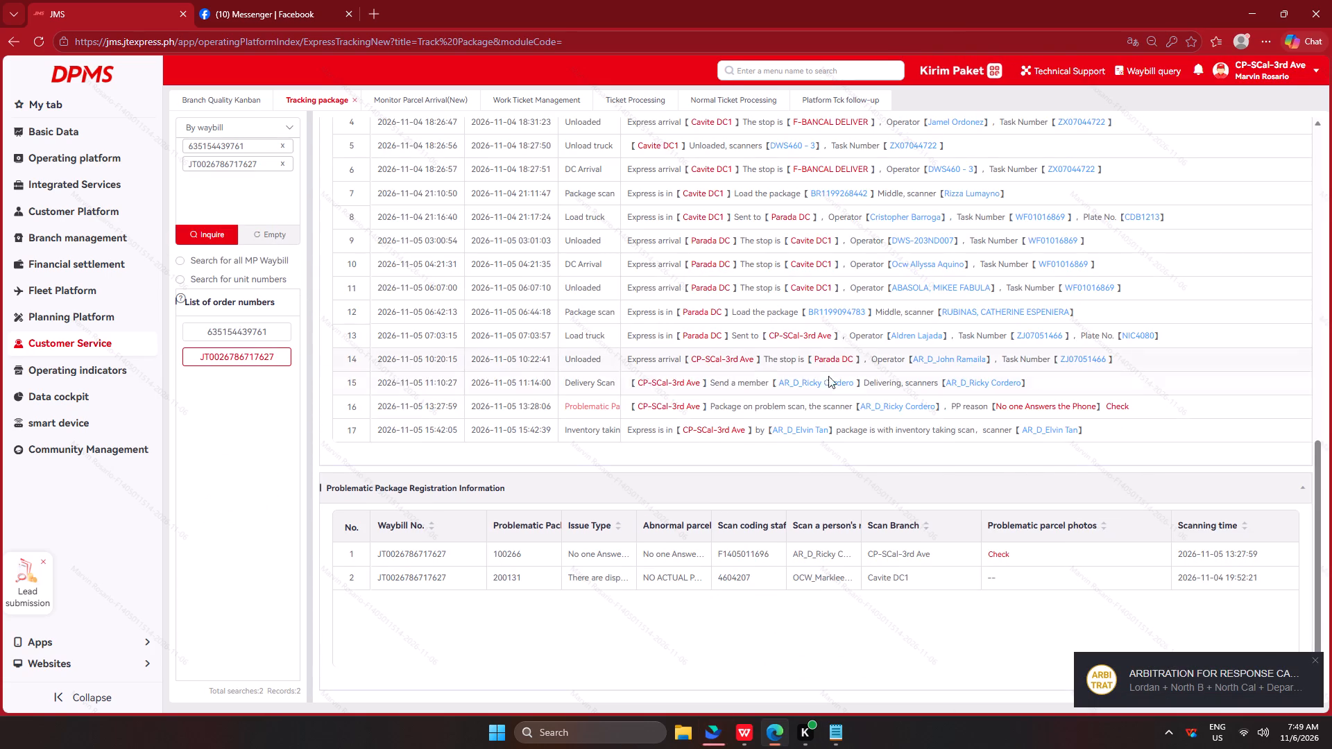
key("alt+Tab")
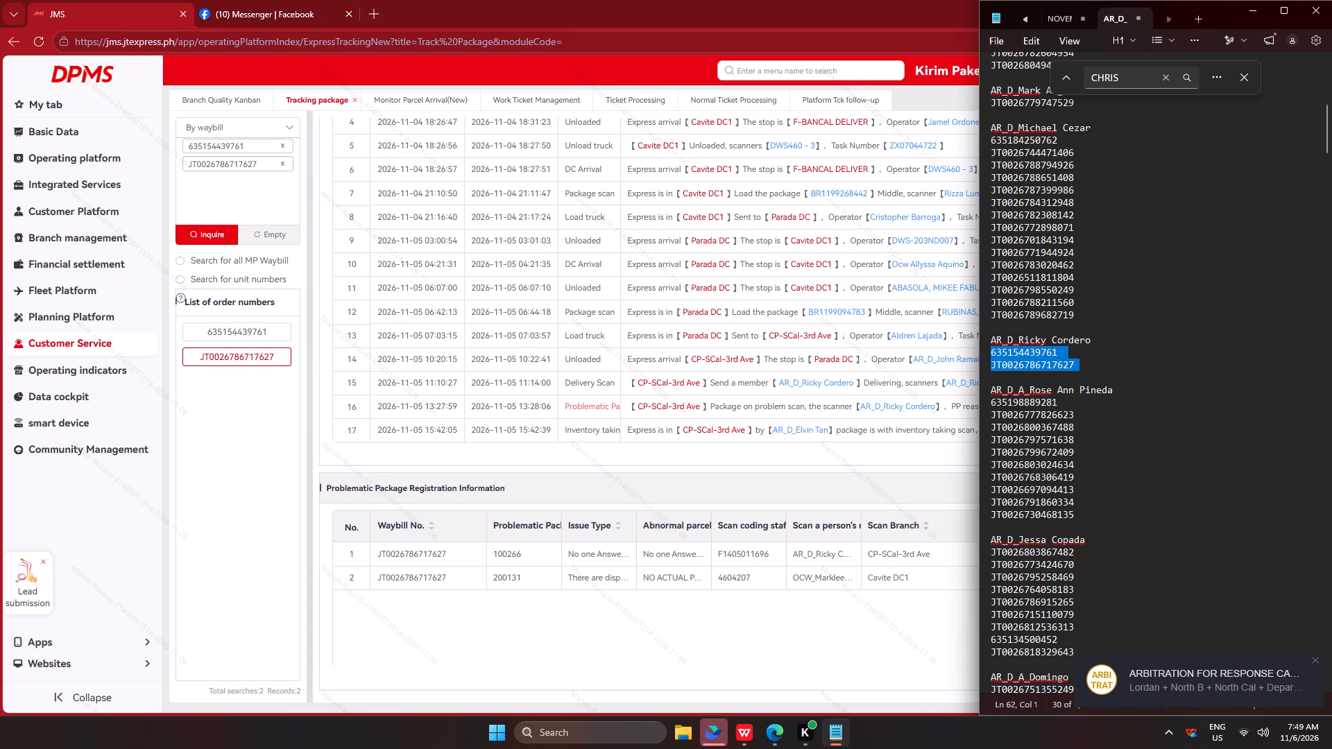
left_click_drag(1078, 518, 971, 397)
key("ctrl+c")
key("ctrl+c")
key("ctrl+c")
key("ctrl+c")
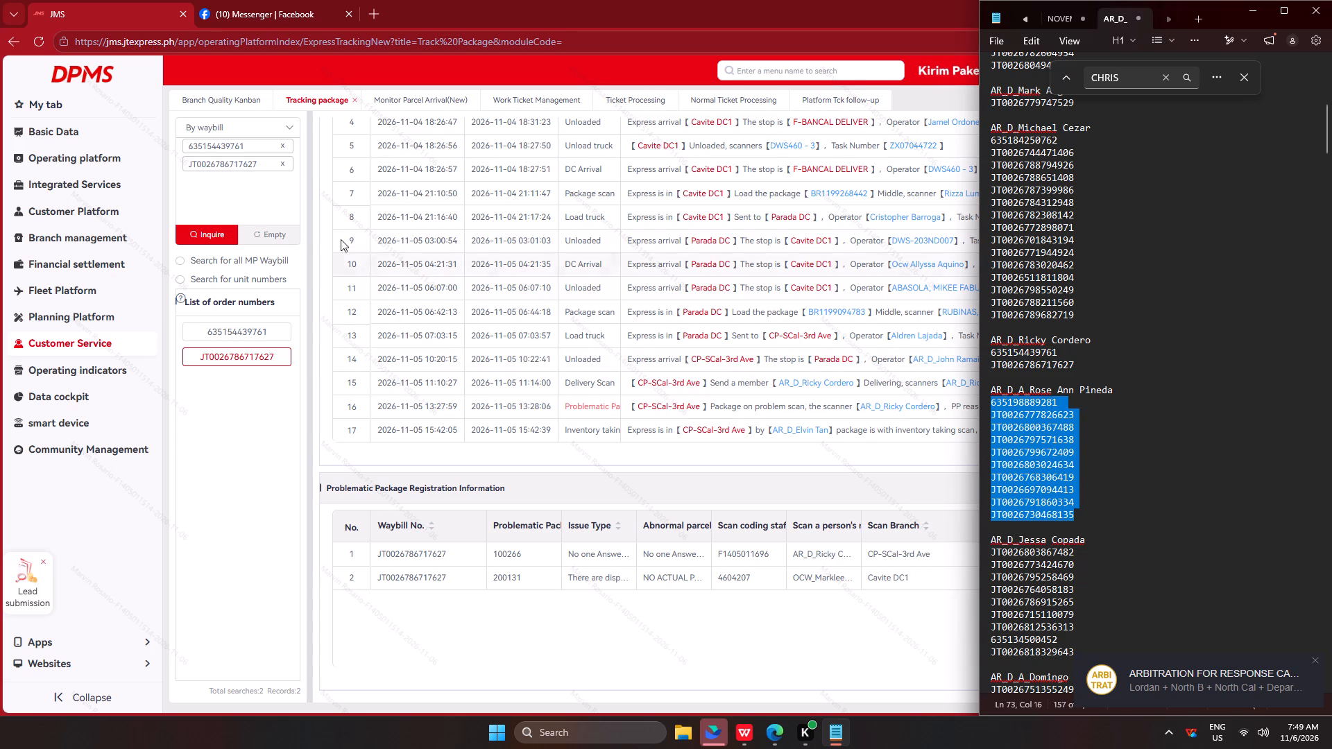
key("ctrl+c")
key("ctrl+c")
key("ctrl+c")
left_click(272, 234, "ctrl")
left_click(263, 211)
key("ctrl+v")
left_click(196, 242)
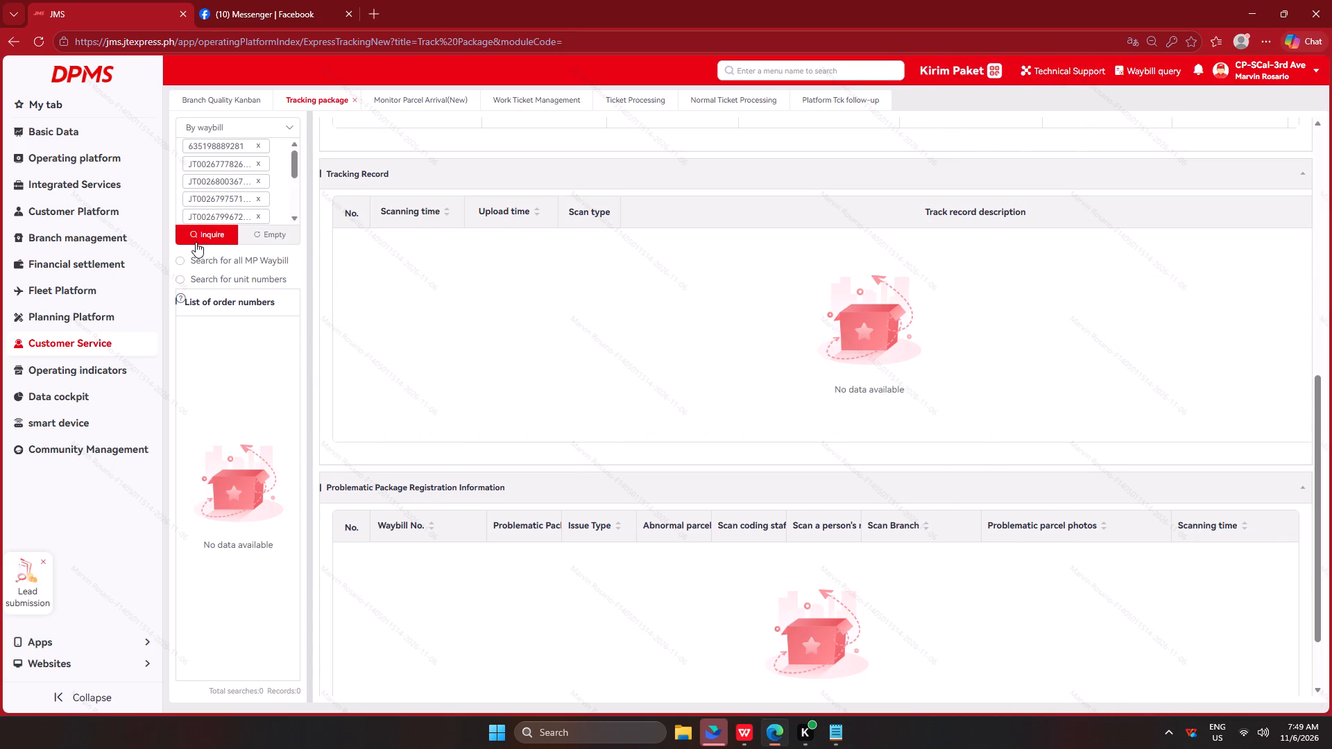
key("alt+Tab")
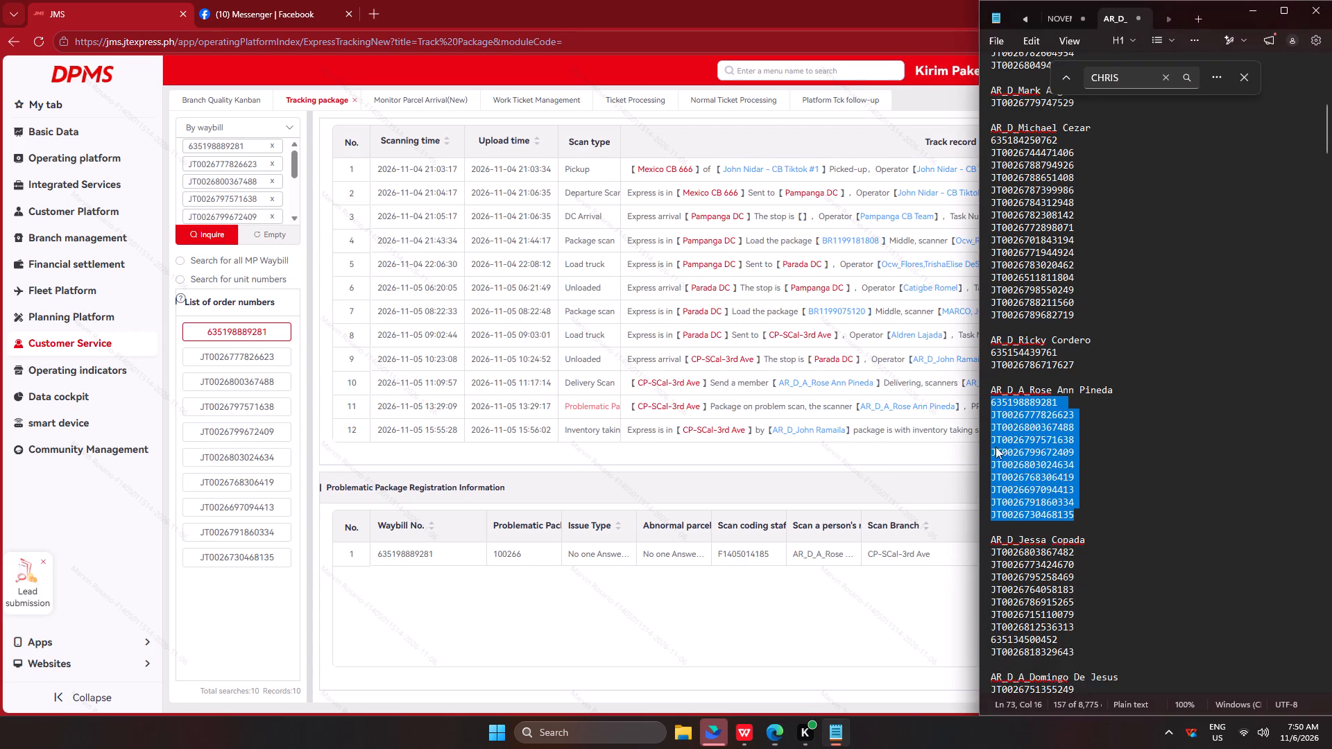
scroll(1116, 465, "down", 7)
left_click_drag(1069, 379, 990, 320)
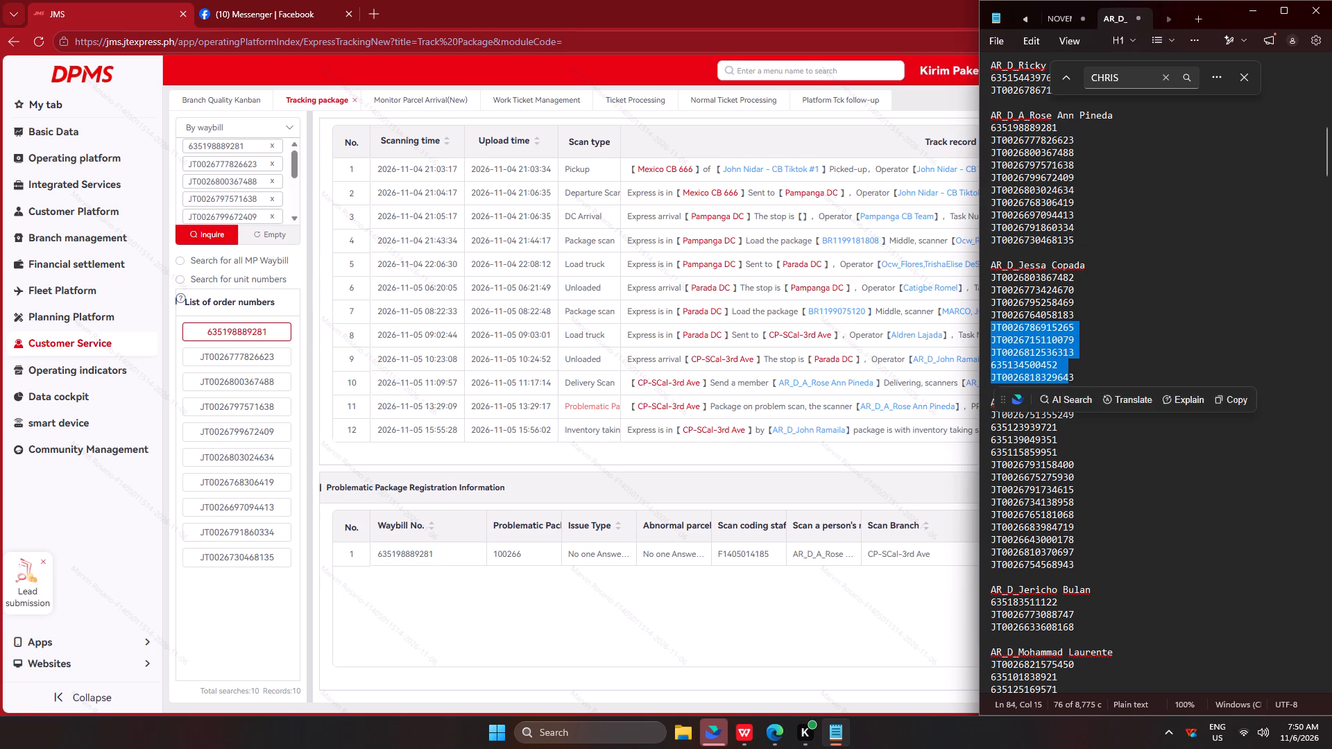
left_click_drag(1094, 372, 914, 275)
key("ctrl+c")
key("ctrl+c")
key("ctrl+c")
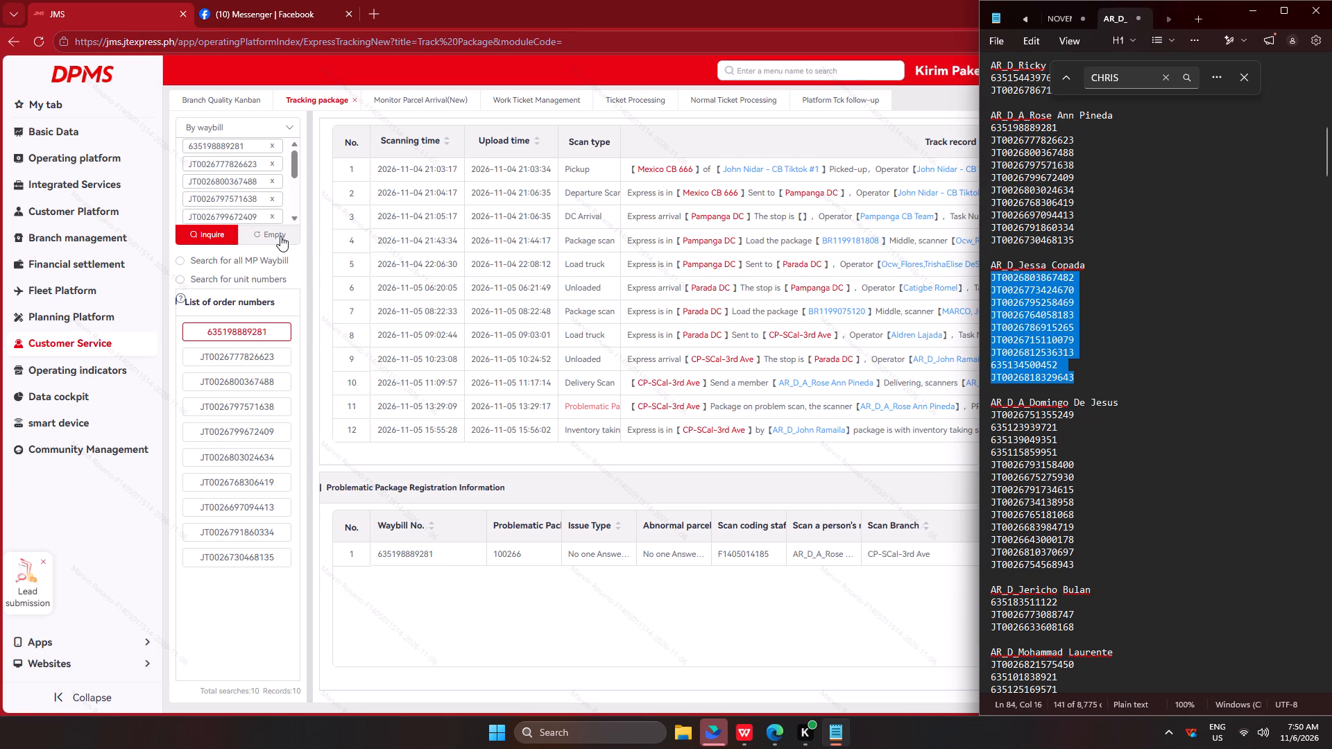
key("ctrl+c")
key("ctrl+c")
left_click(280, 236, "ctrl")
left_click(261, 198)
key("ctrl+v")
left_click(196, 239)
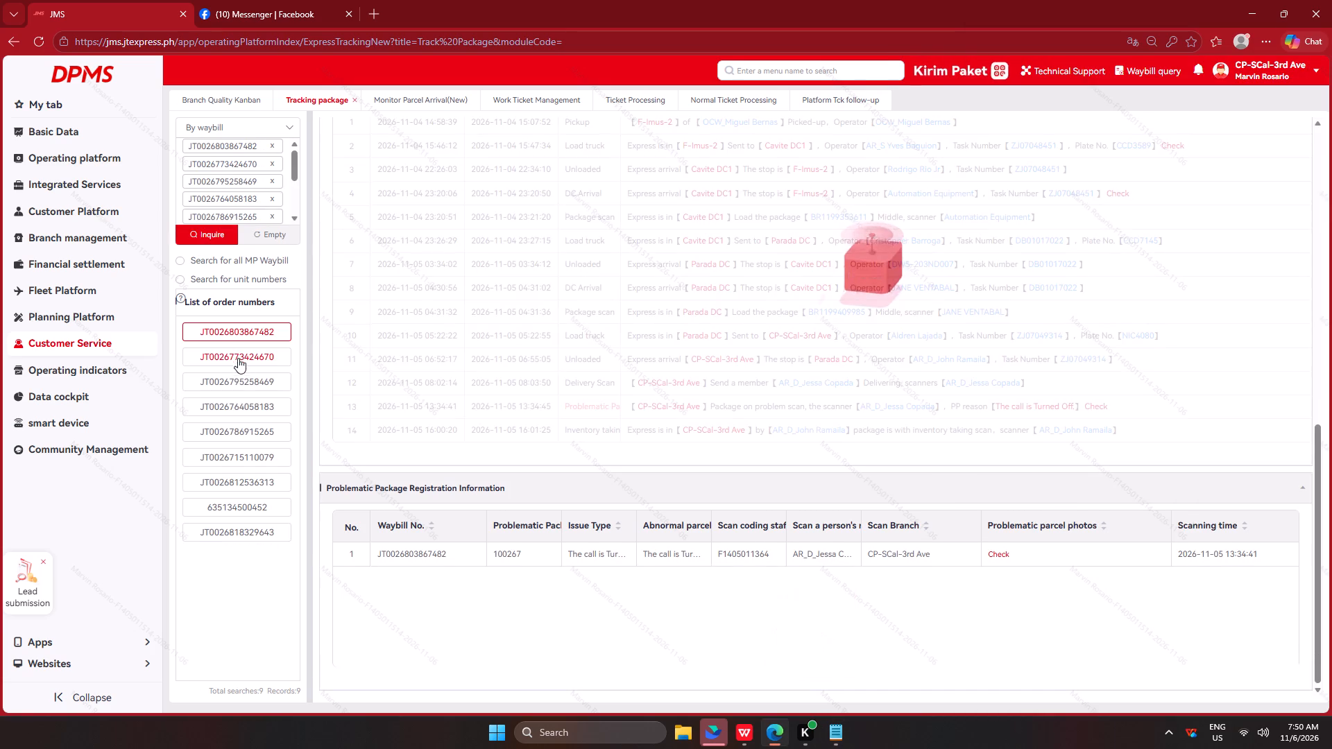
left_click(244, 372)
left_click(252, 388)
left_click(255, 406)
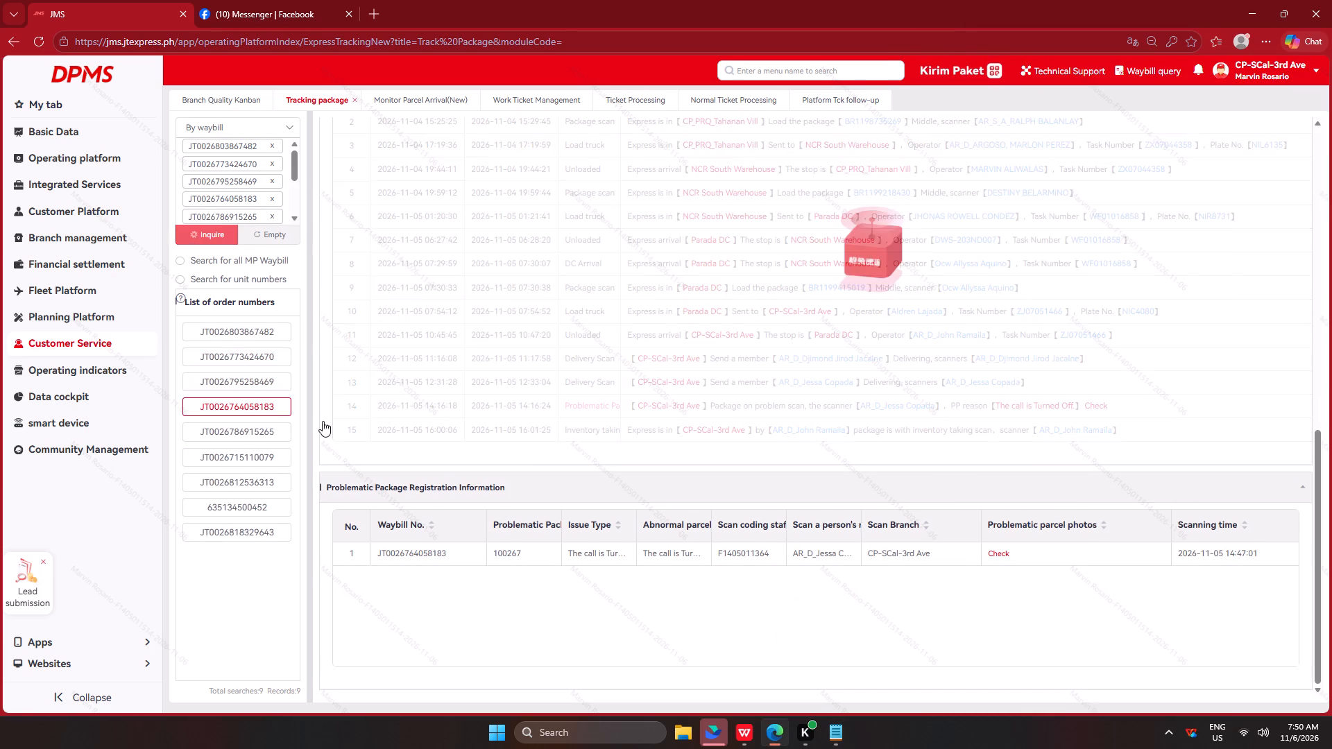
key("alt+Tab")
scroll(1143, 432, "down", 5)
left_click_drag(1078, 382, 974, 270)
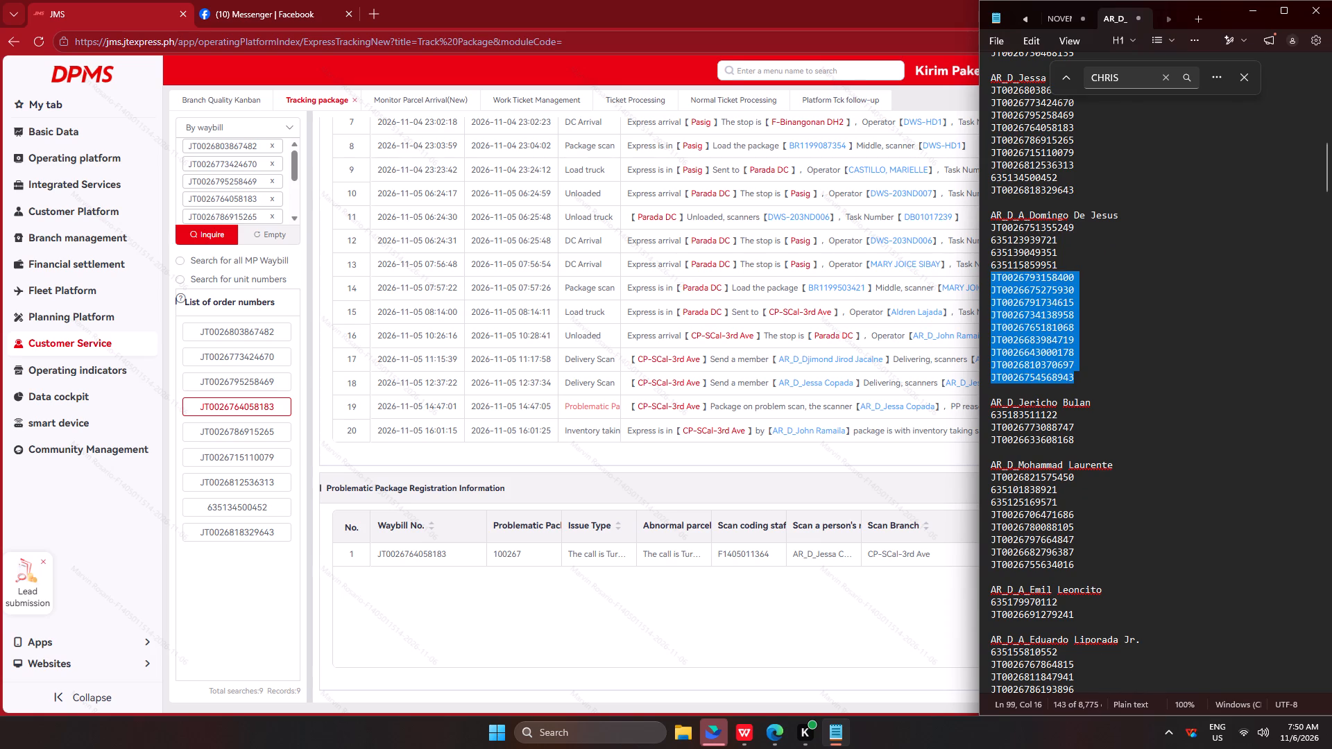
left_click_drag(974, 270, 960, 222)
key("ctrl+c")
key("ctrl+c")
key("ctrl+c")
key("ctrl+c")
key("ctrl+c")
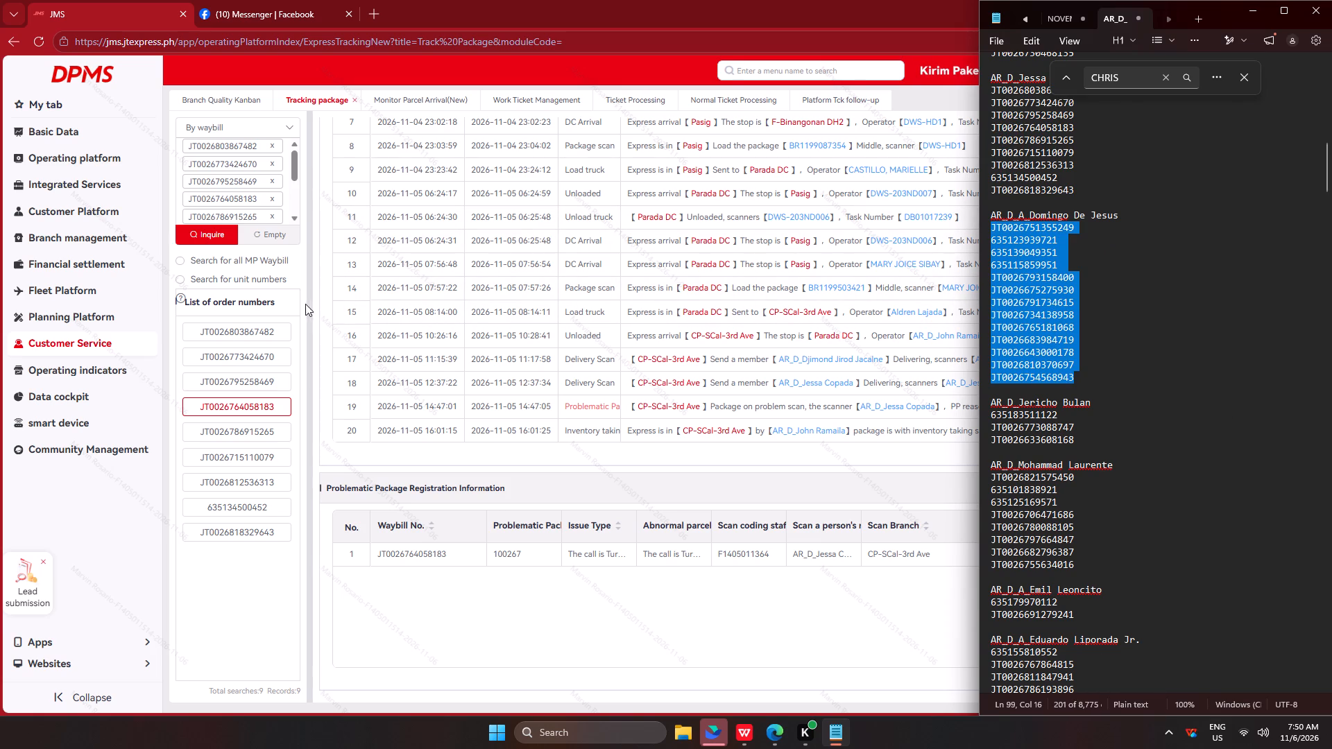
key("ctrl+c")
key("ctrl+c")
key("ctrl+c")
key("ctrl+c")
key("ctrl+c")
key("ctrl+c")
key("ctrl+c")
left_click(264, 241)
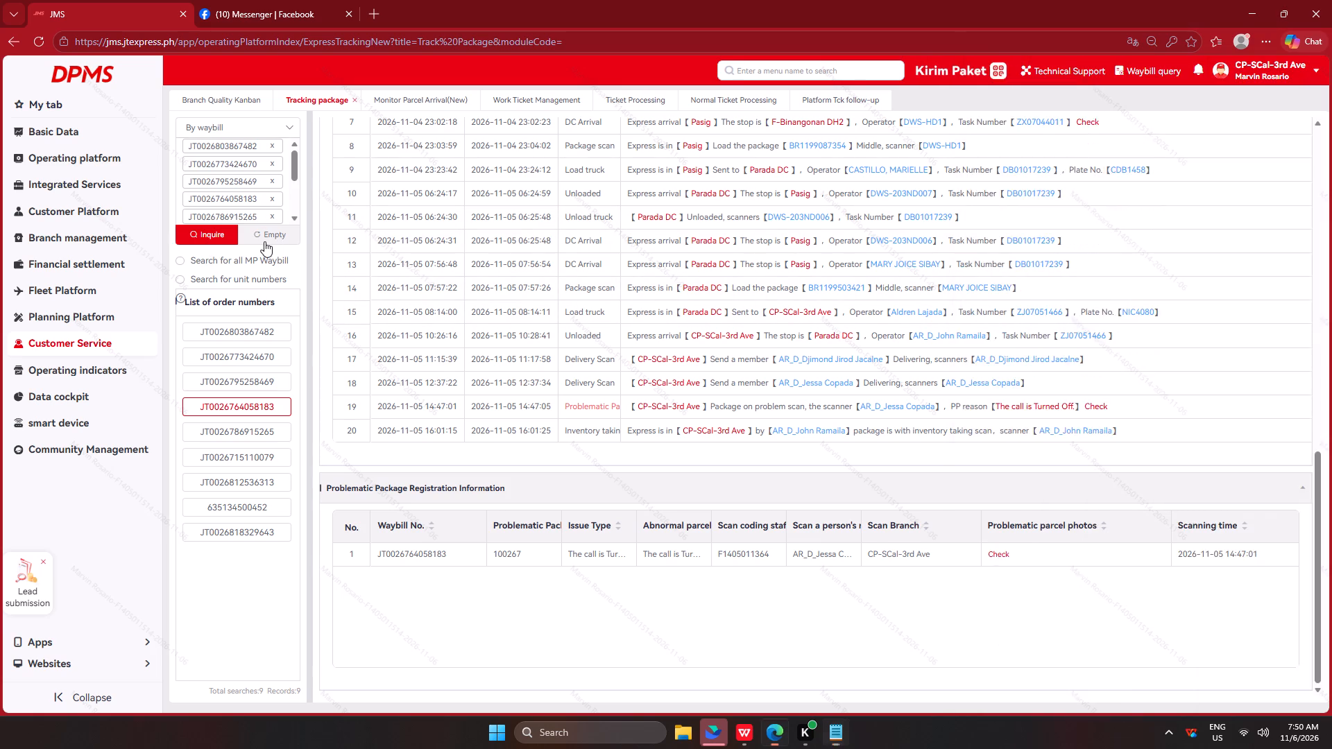
left_click(259, 210)
key("ctrl+v")
left_click(207, 242)
left_click(227, 357)
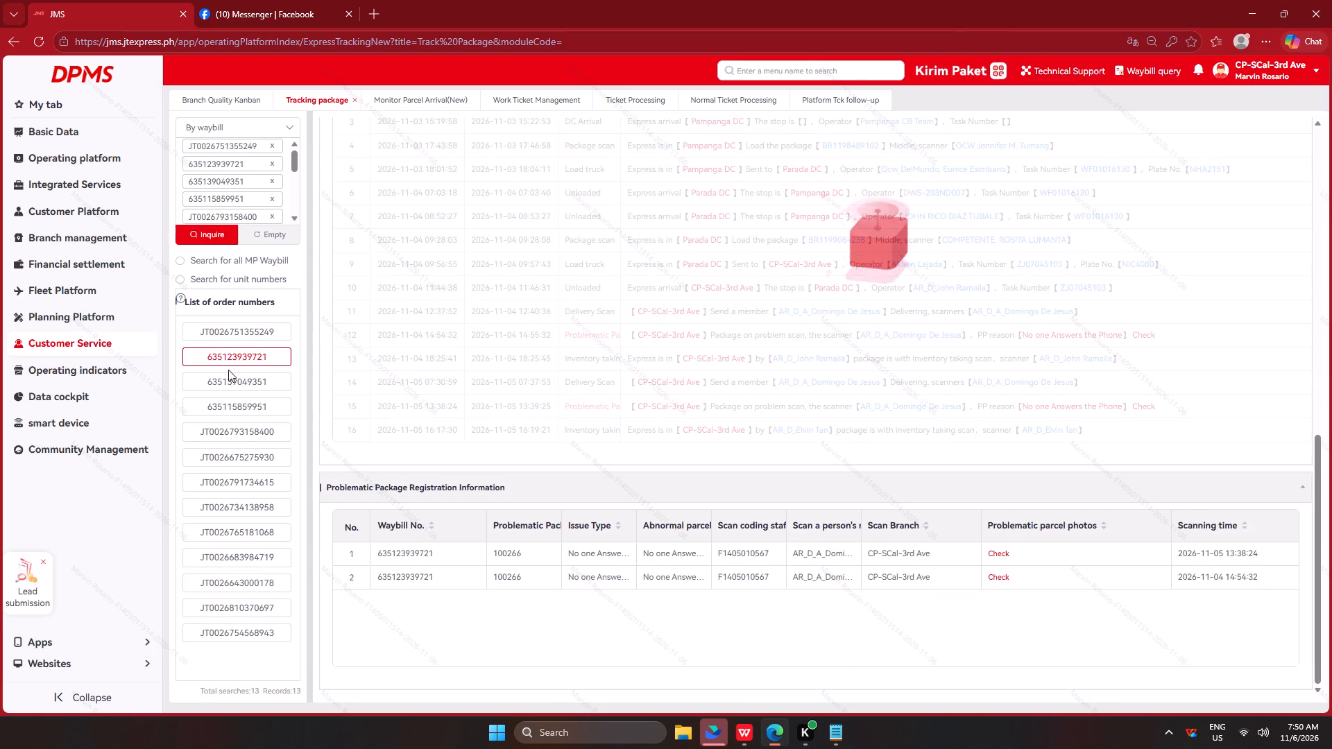
left_click(225, 379)
key("alt+Tab")
scroll(978, 398, "down", 4)
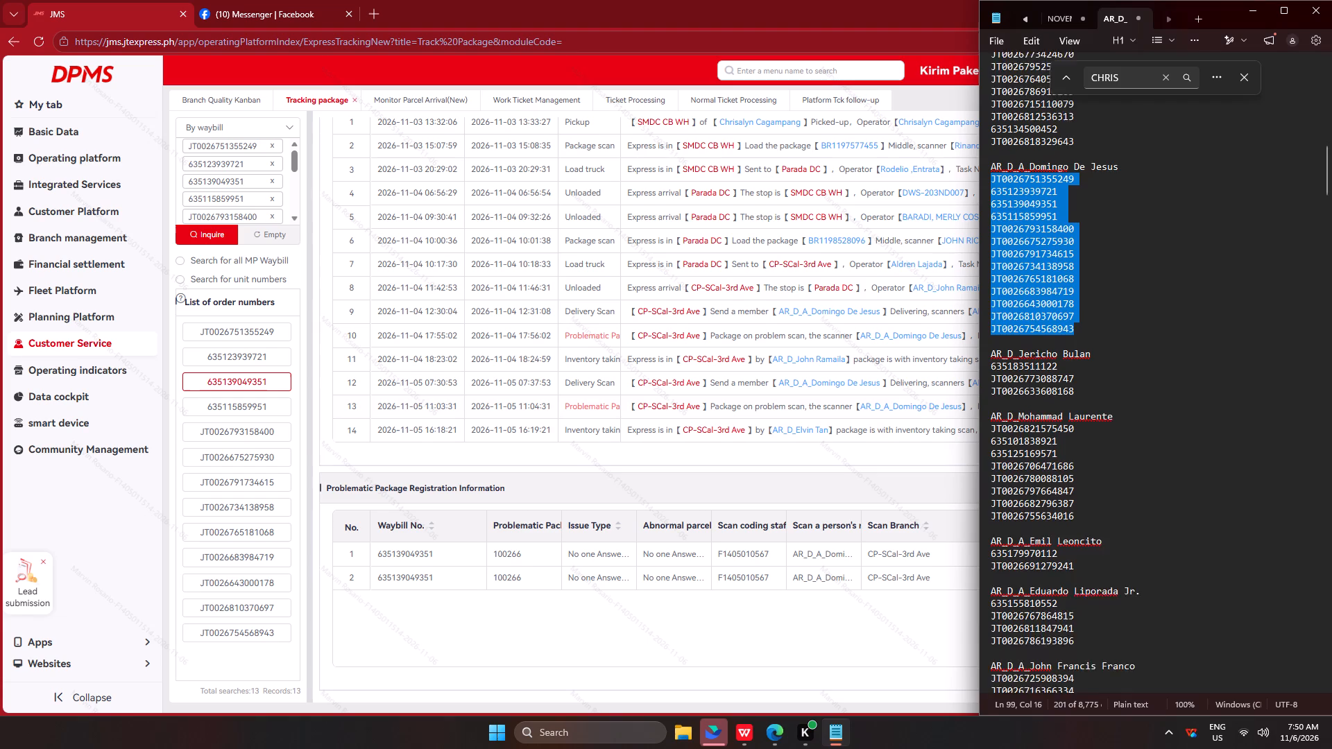
left_click_drag(1092, 328, 982, 302)
key("ctrl+c")
key("ctrl+c")
key("ctrl+c")
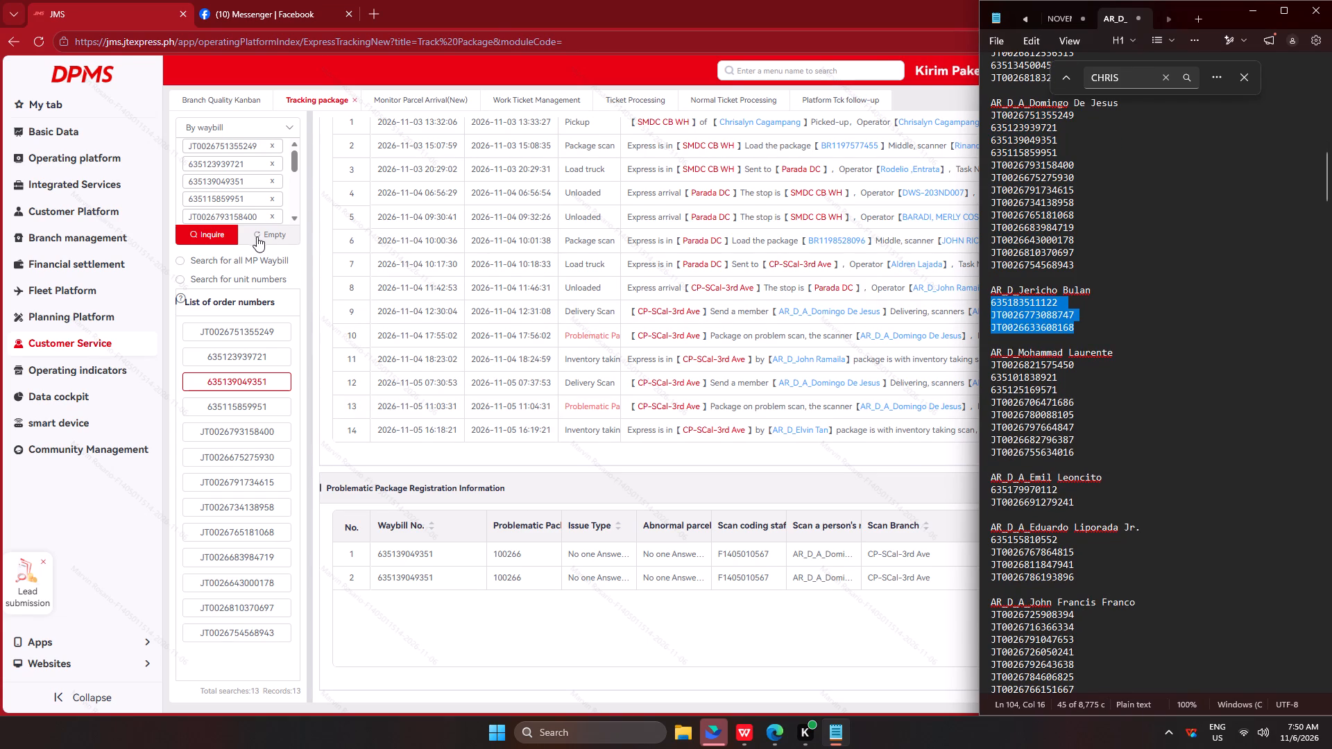
Copy the three waybills under Jericho from the Notepad list and inquire them in place of the previous tracking batch.
key("ctrl+c")
key("ctrl+c")
left_click_drag(257, 235, 253, 228, "ctrl")
left_click(221, 175)
key("ctrl+v")
left_click(197, 232)
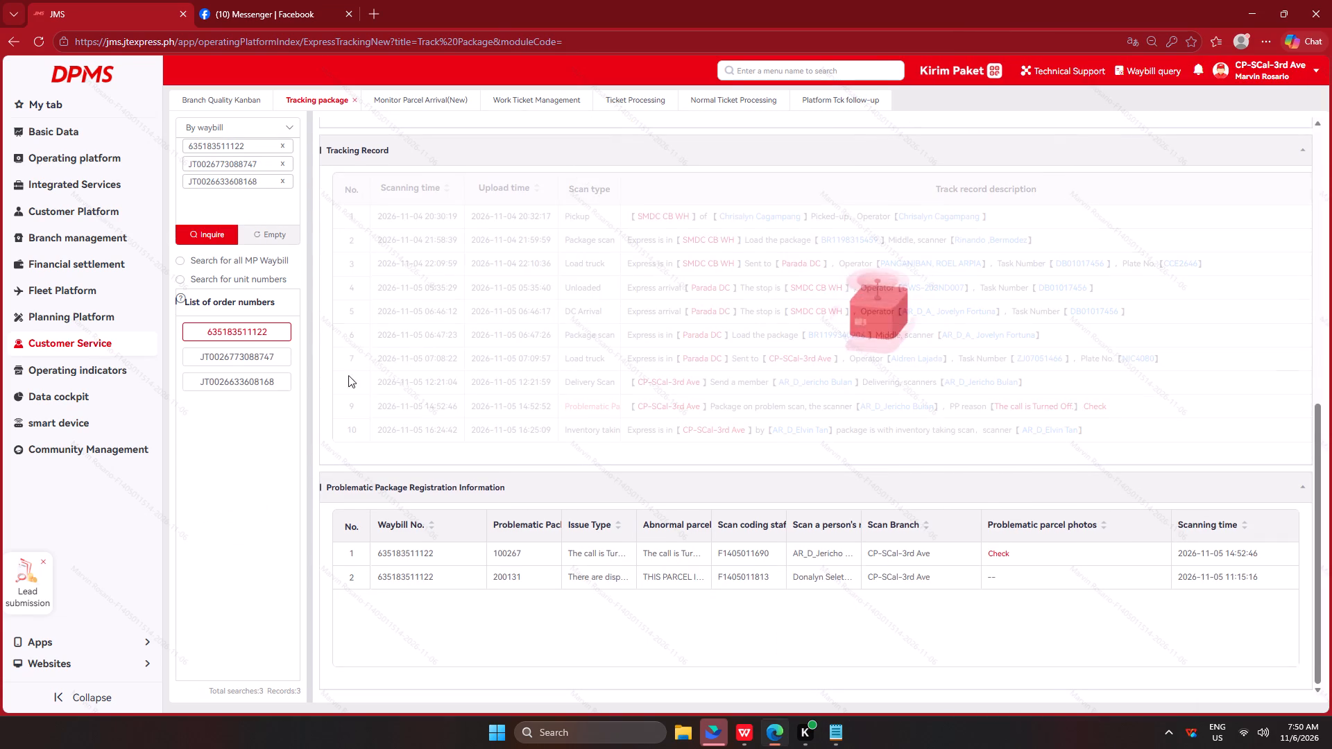
left_click(251, 357)
left_click(246, 372)
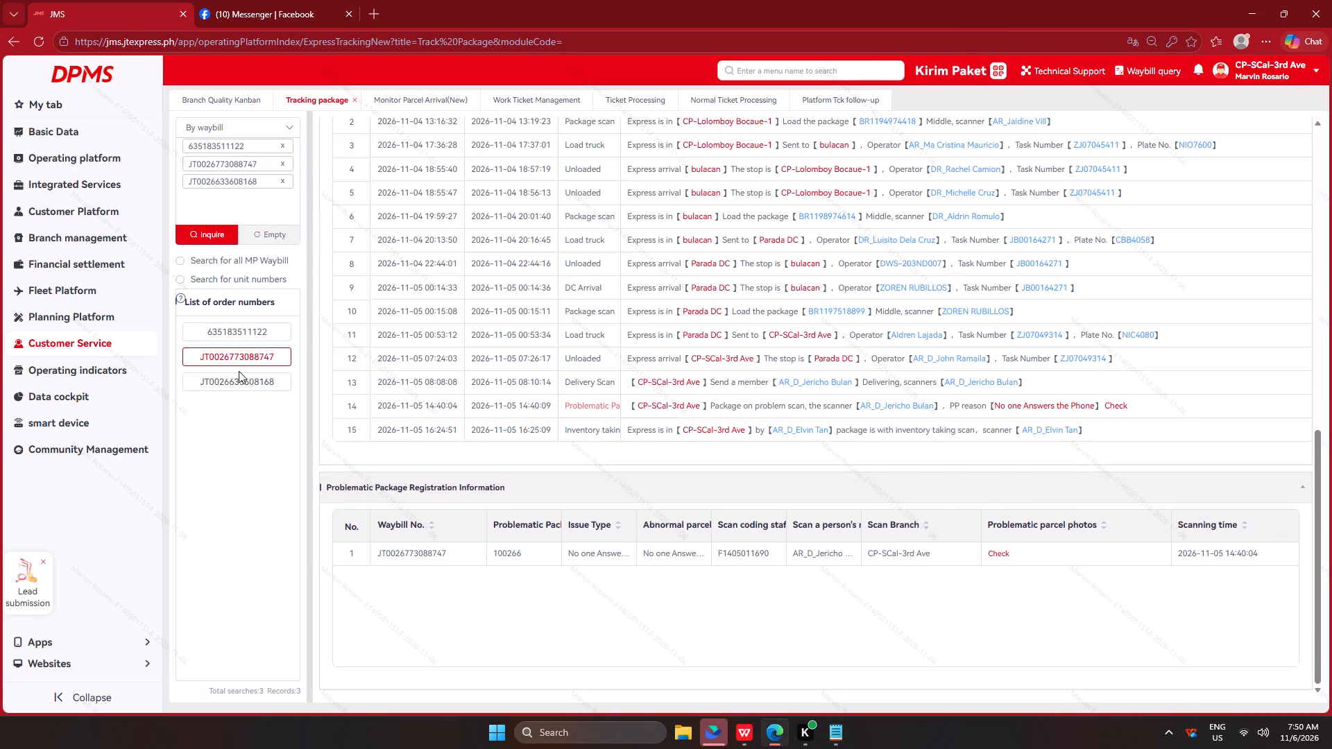
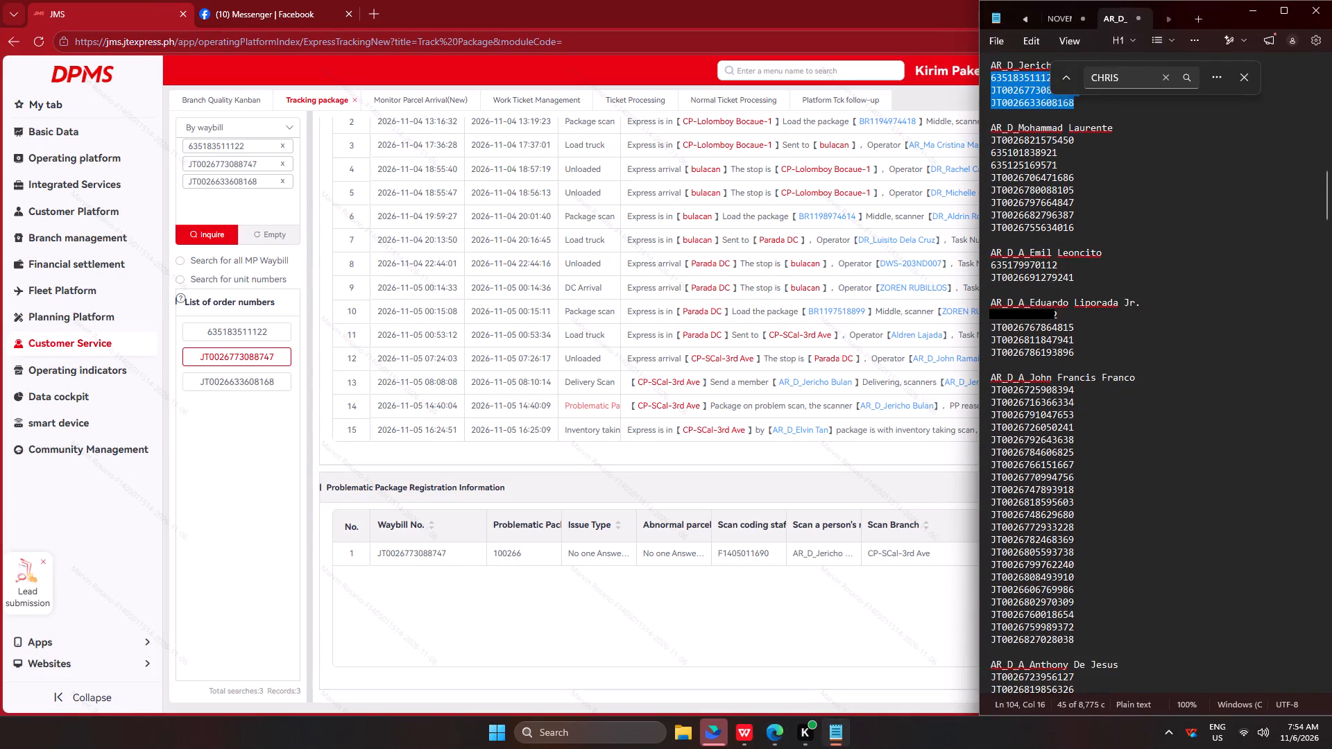
scroll(1087, 437, "down", 4)
left_click_drag(1082, 566, 953, 453)
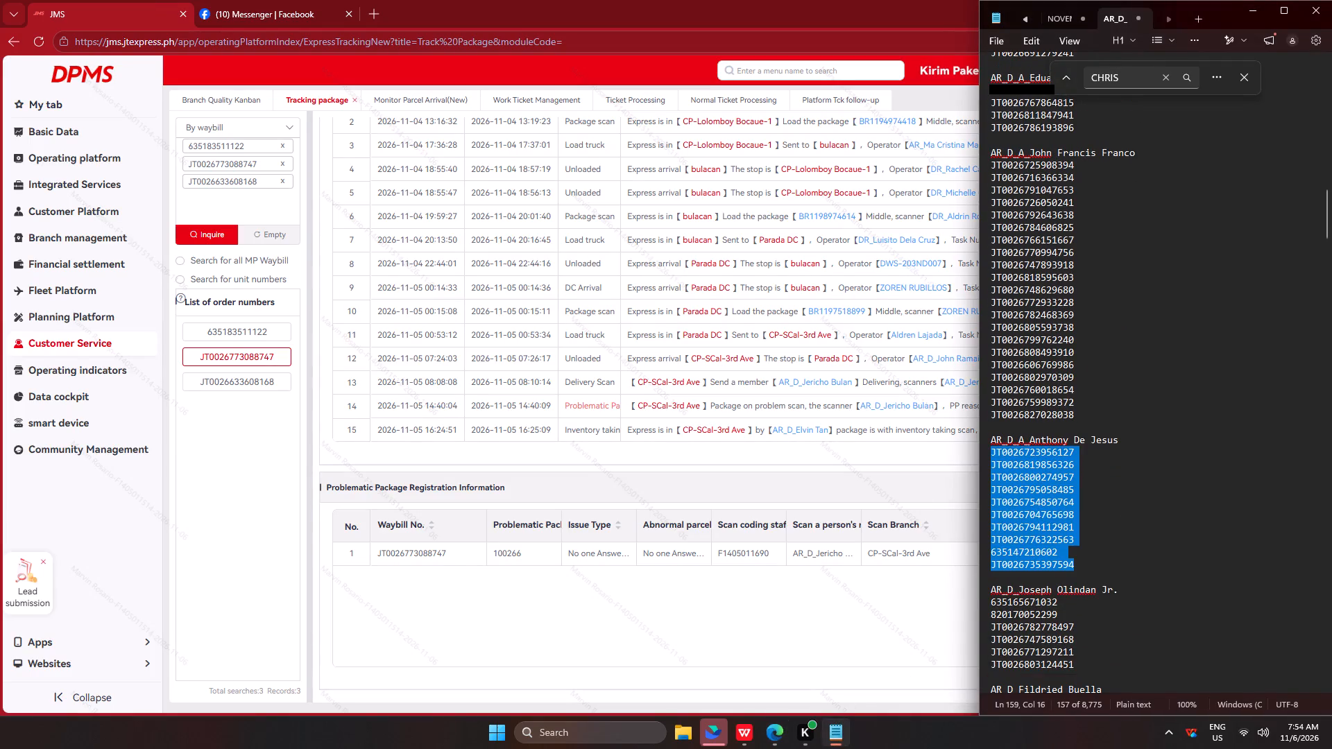
left_click_drag(953, 453, 953, 451)
key("ctrl+c")
key("ctrl+c")
key("ctrl+c")
key("ctrl+c")
left_click(273, 234, "ctrl")
left_click(270, 223)
key("ctrl+v")
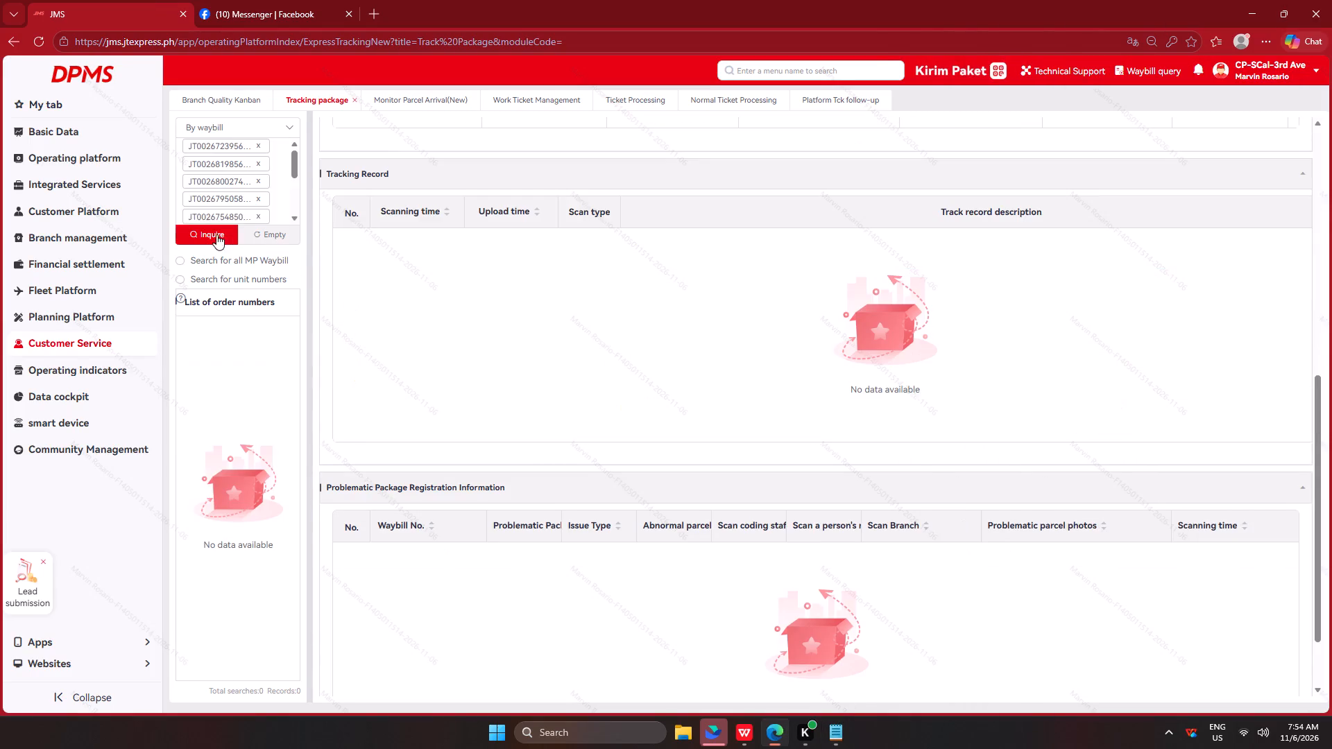
left_click(216, 234, "ctrl")
left_click(259, 361)
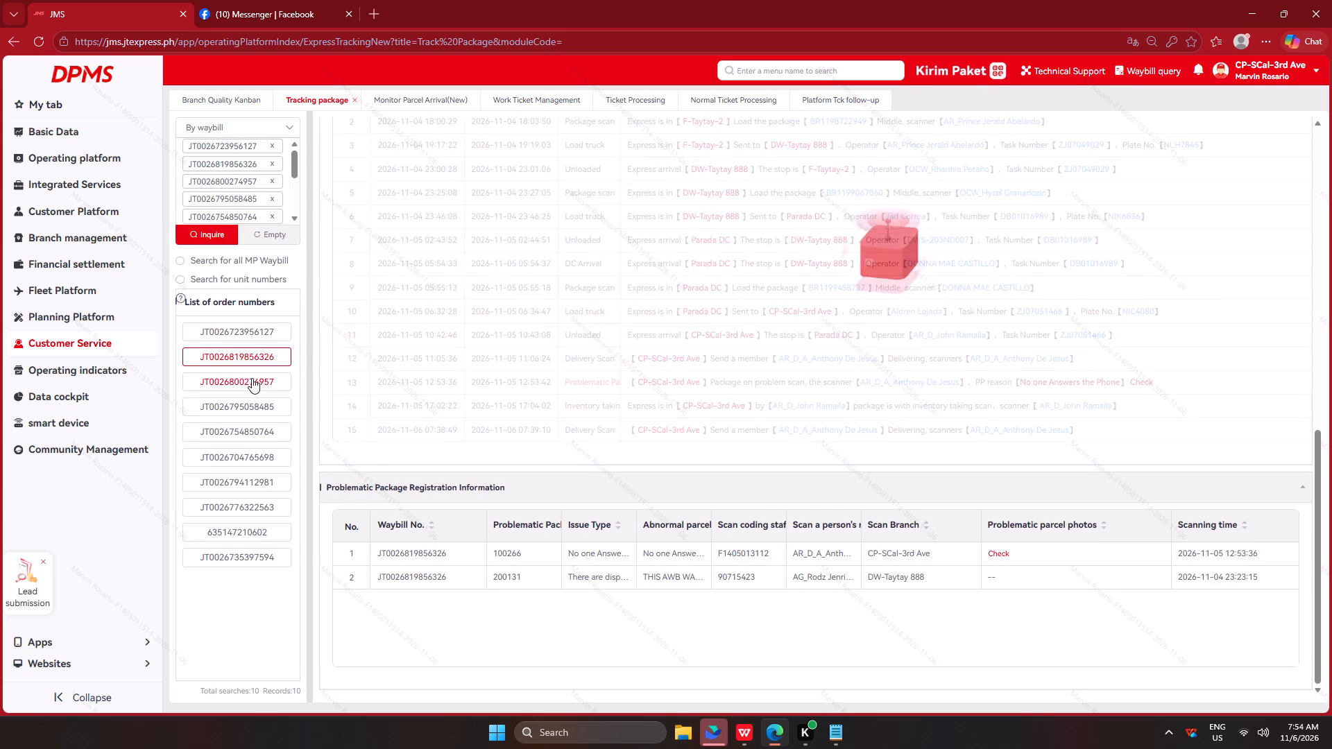
left_click(248, 384)
left_click(241, 404)
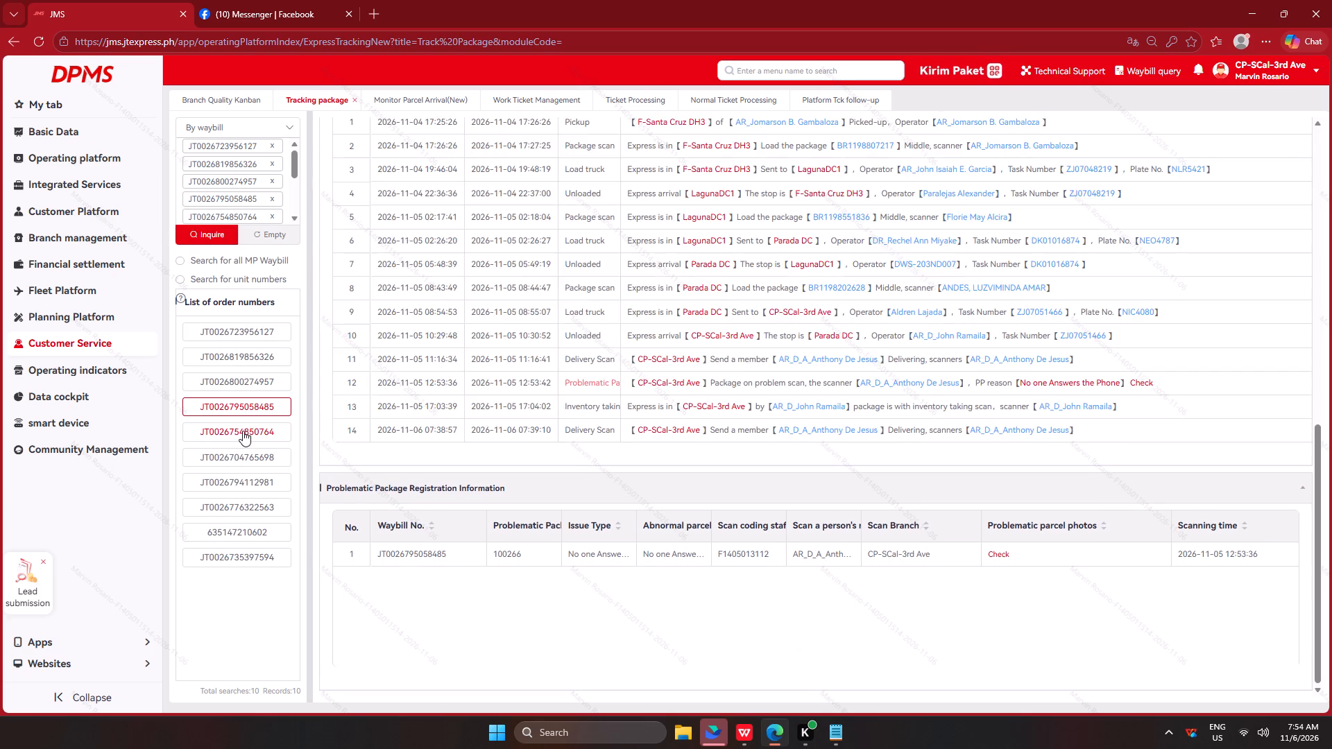
left_click(243, 431)
left_click(236, 457)
left_click(234, 477)
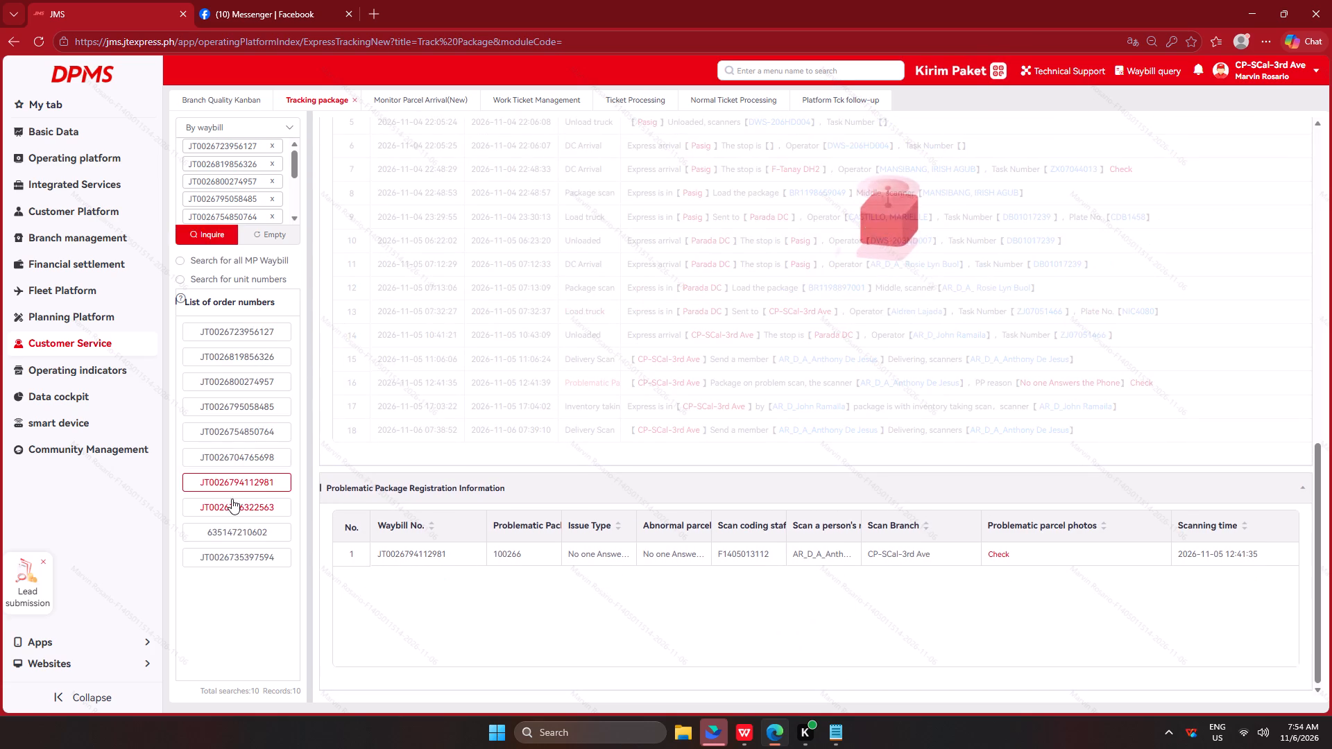
left_click(232, 502)
left_click(241, 532)
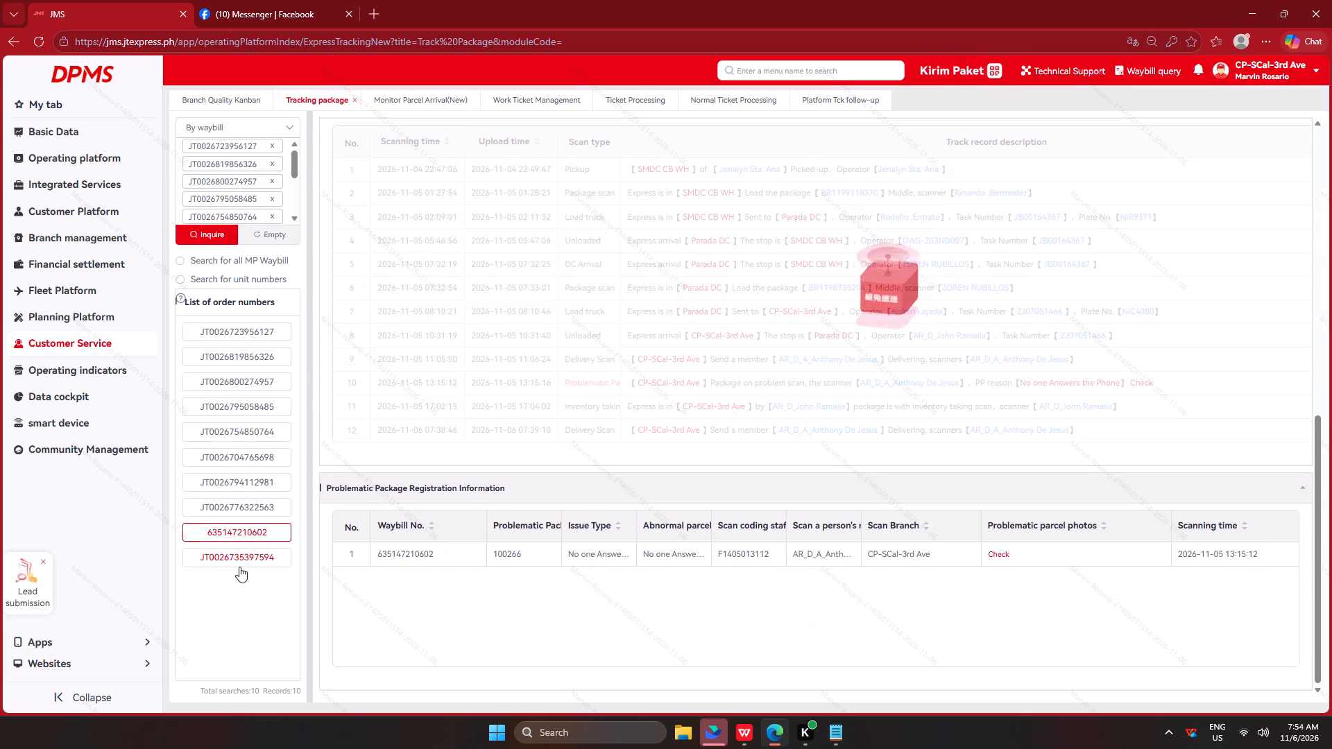
left_click(239, 567)
key("alt+Tab")
left_click_drag(1104, 580, 956, 447)
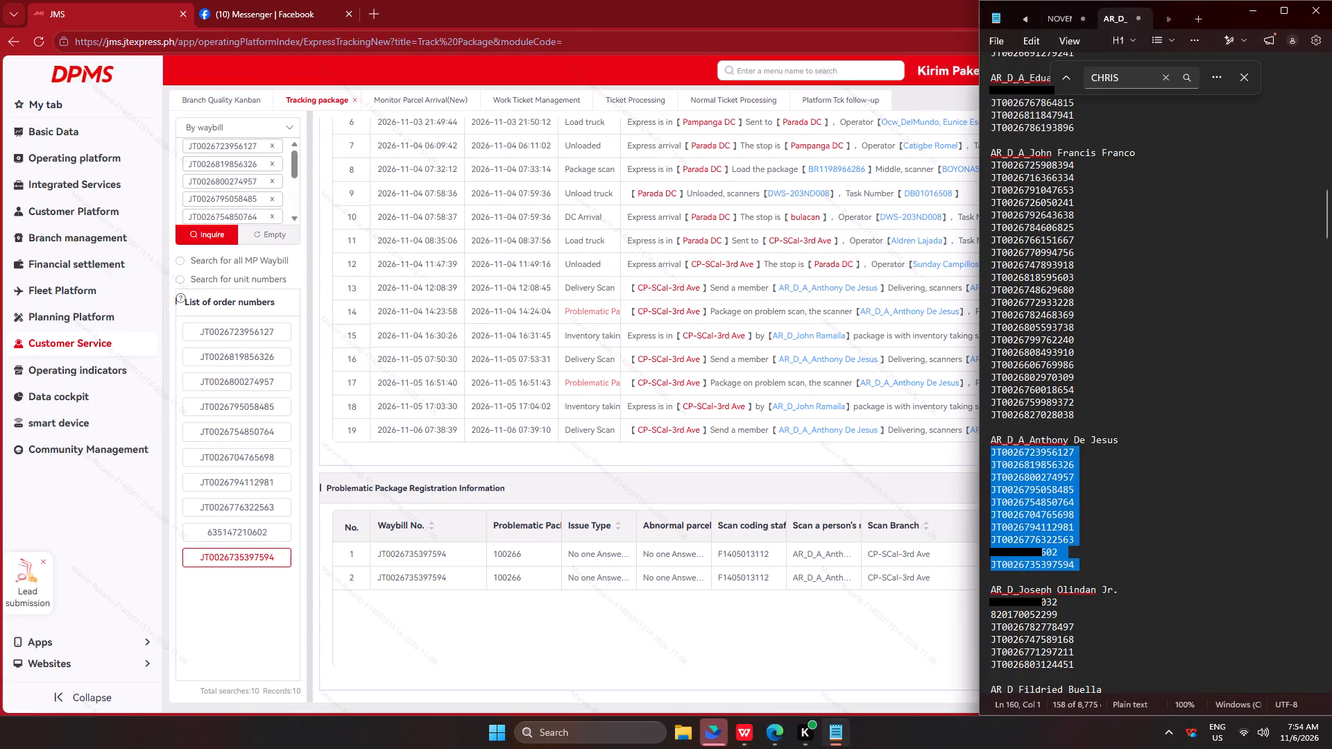
left_click_drag(956, 447, 957, 429)
key("ctrl+x")
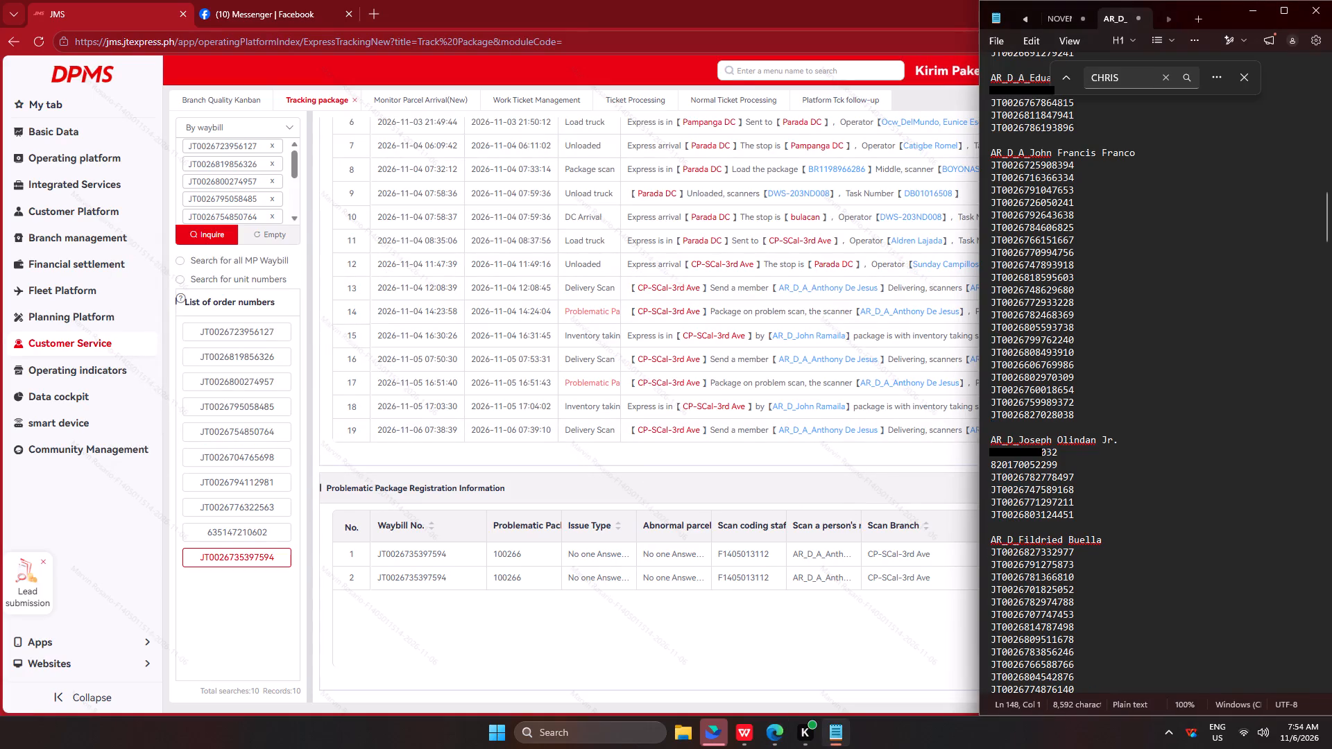
left_click_drag(1082, 414, 955, 165)
key("ctrl+c")
key("ctrl+c")
key("ctrl+c")
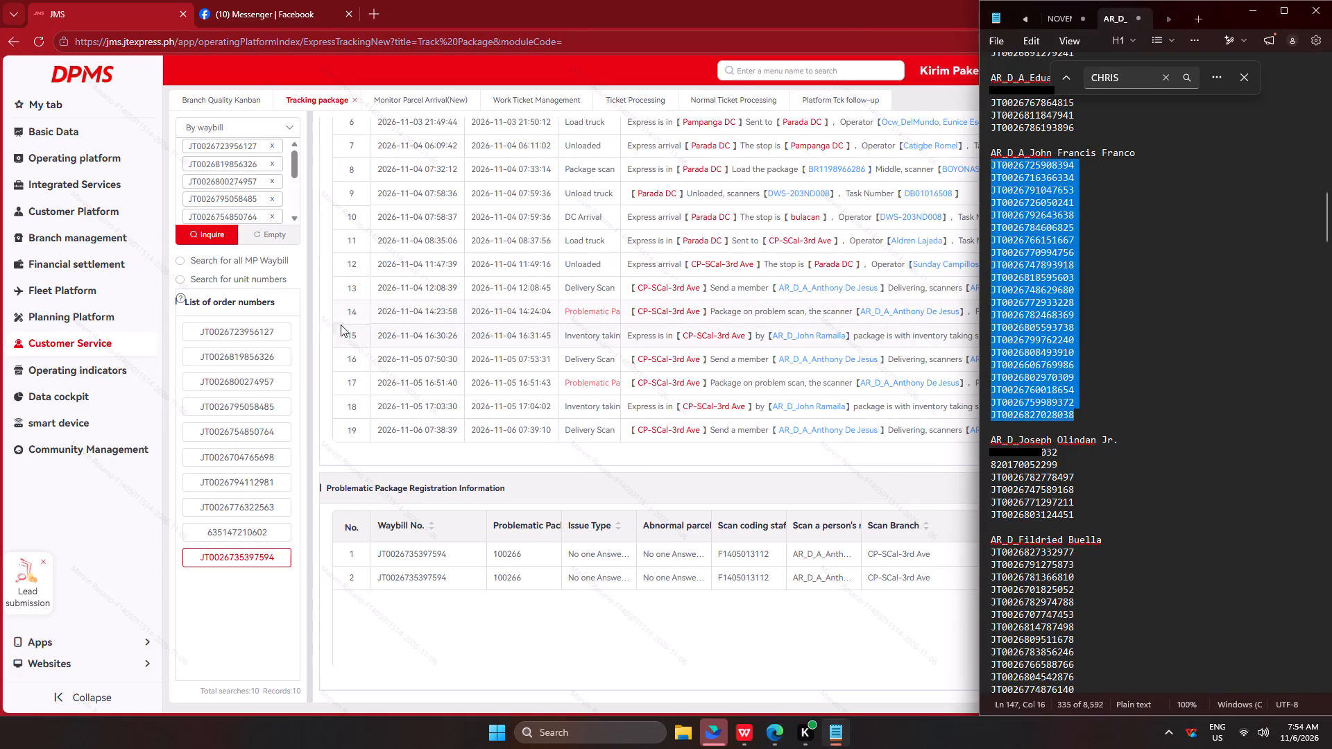
key("ctrl+c")
key("ctrl+c")
key("ctrl+c")
key("ctrl+c")
left_click(271, 230)
left_click_drag(265, 208, 260, 199)
key("ctrl+v")
left_click(224, 234)
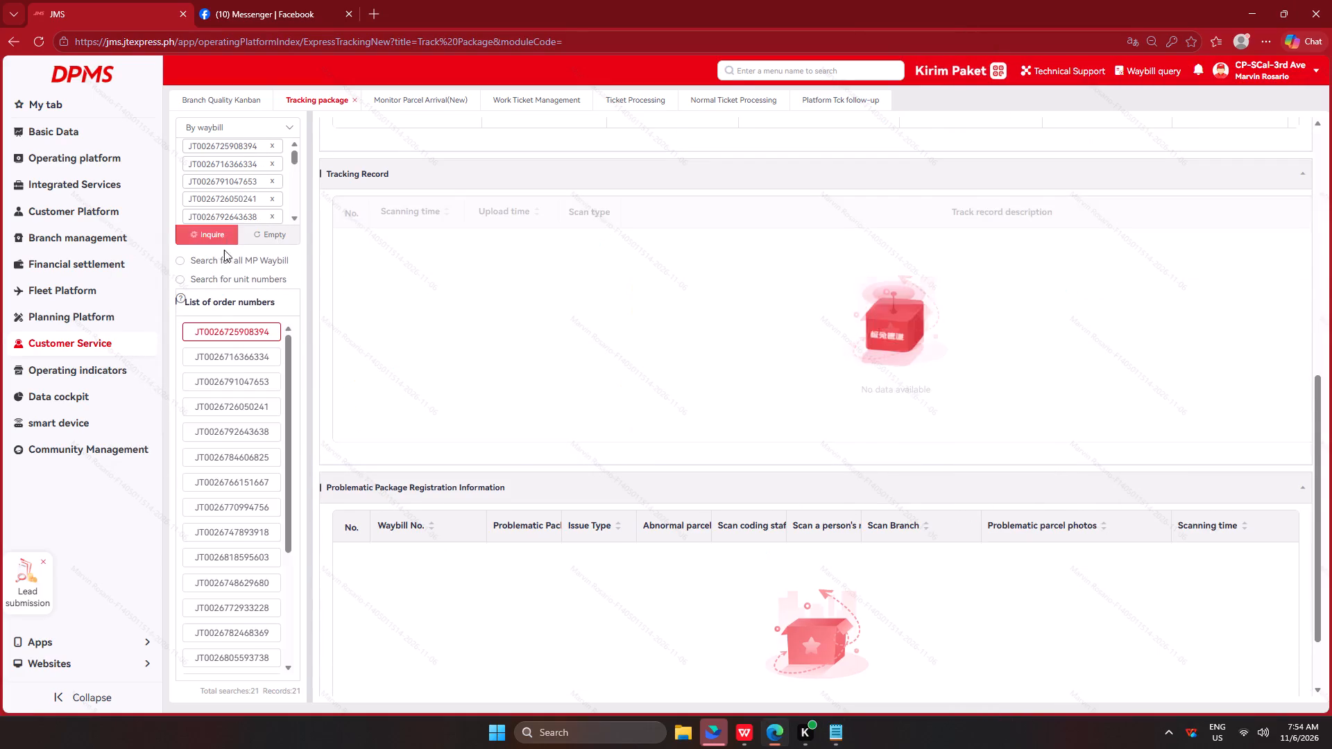
left_click(237, 372)
left_click(244, 355)
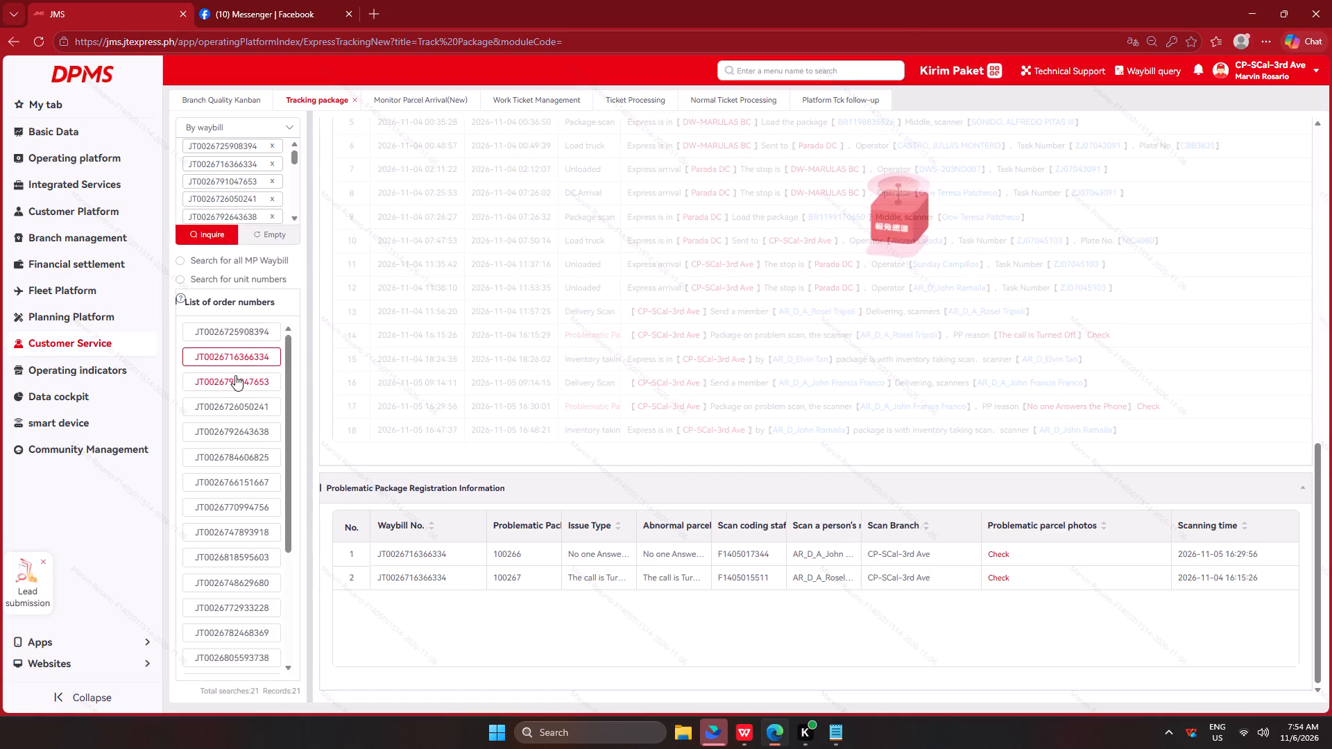
left_click(234, 377)
key("alt+Tab")
scroll(1054, 410, "down", 7)
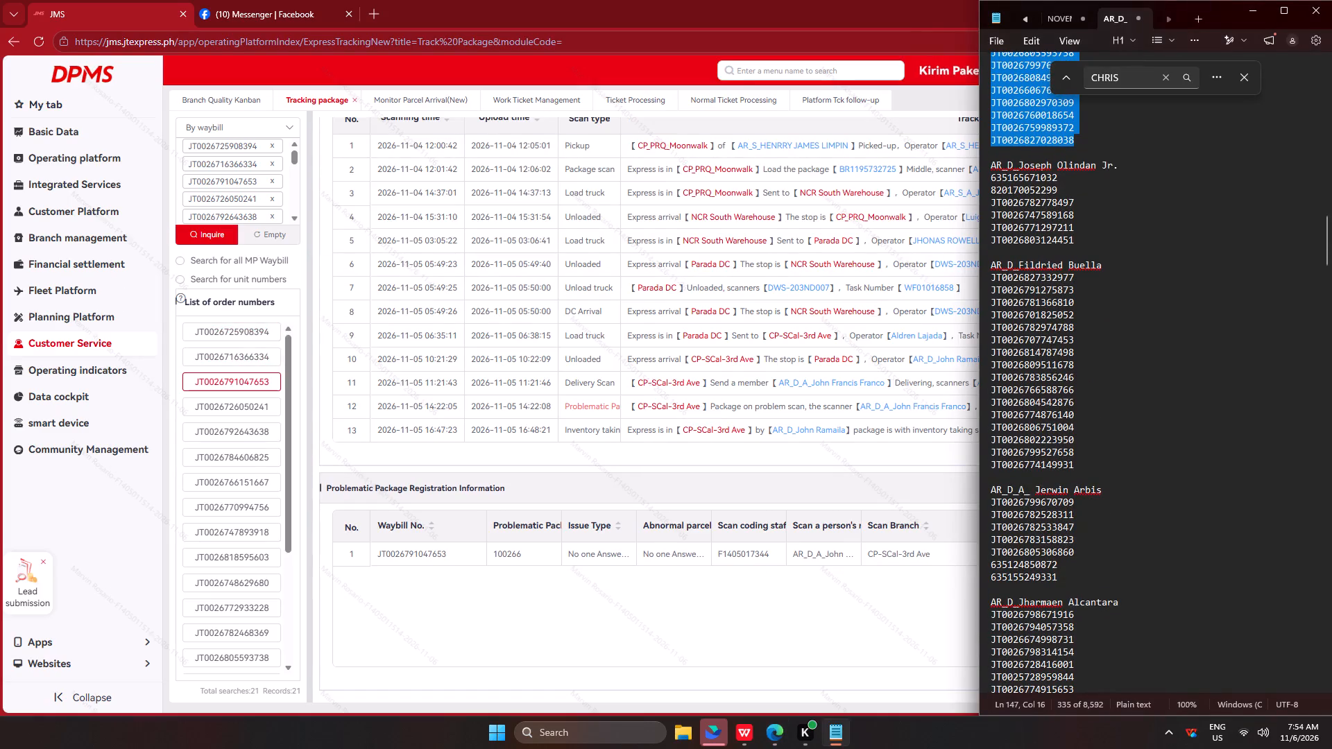
left_click_drag(1084, 472, 968, 274)
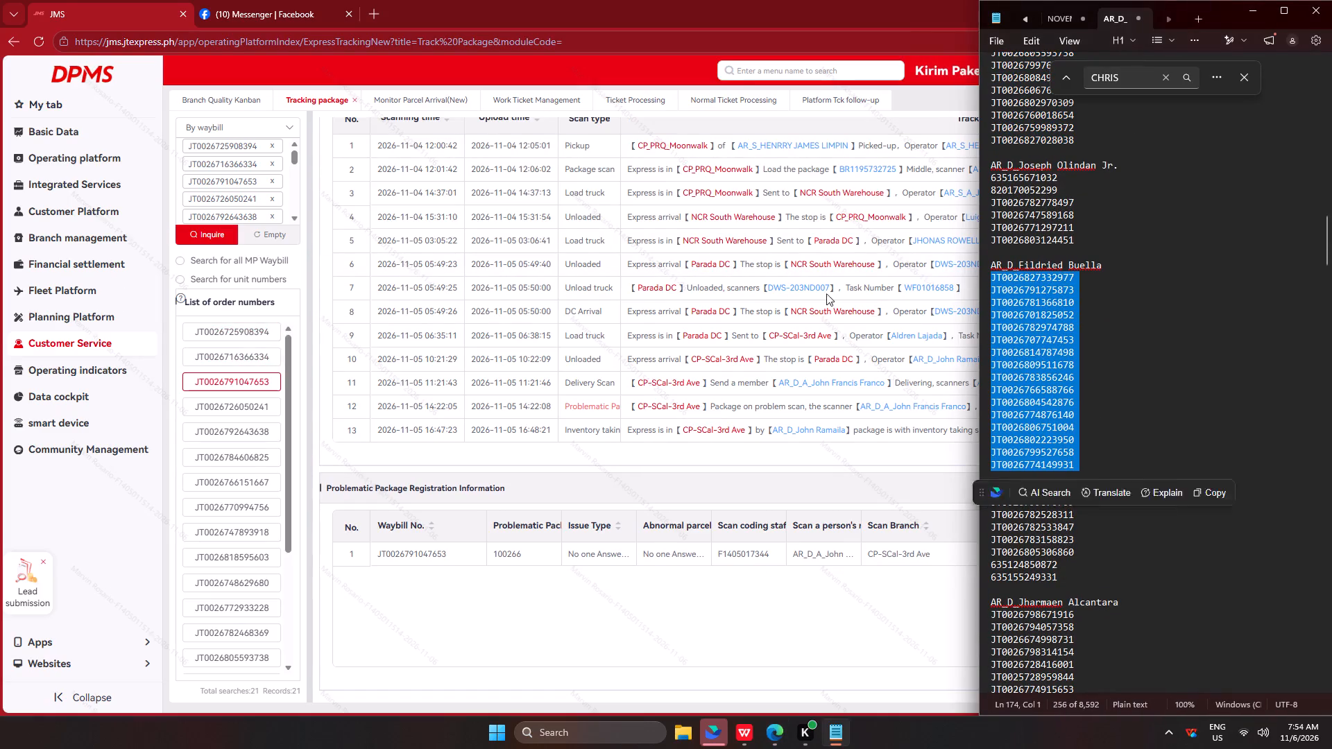
key("ctrl+c")
key("ctrl+c")
key("ctrl+c")
key("ctrl+c")
key("ctrl+c")
key("ctrl+c")
key("ctrl+c")
left_click(268, 241, "ctrl")
left_click(255, 206)
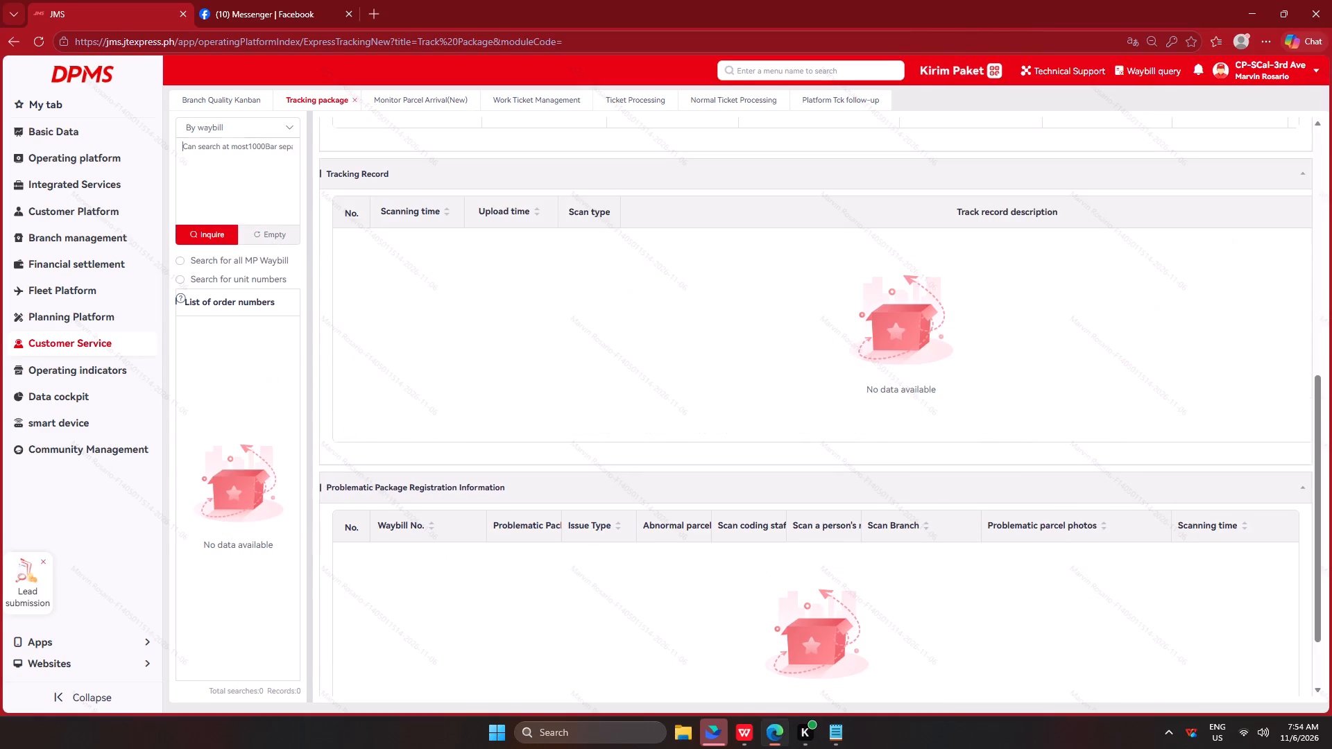
key("ctrl+v")
left_click(214, 234)
left_click(237, 352)
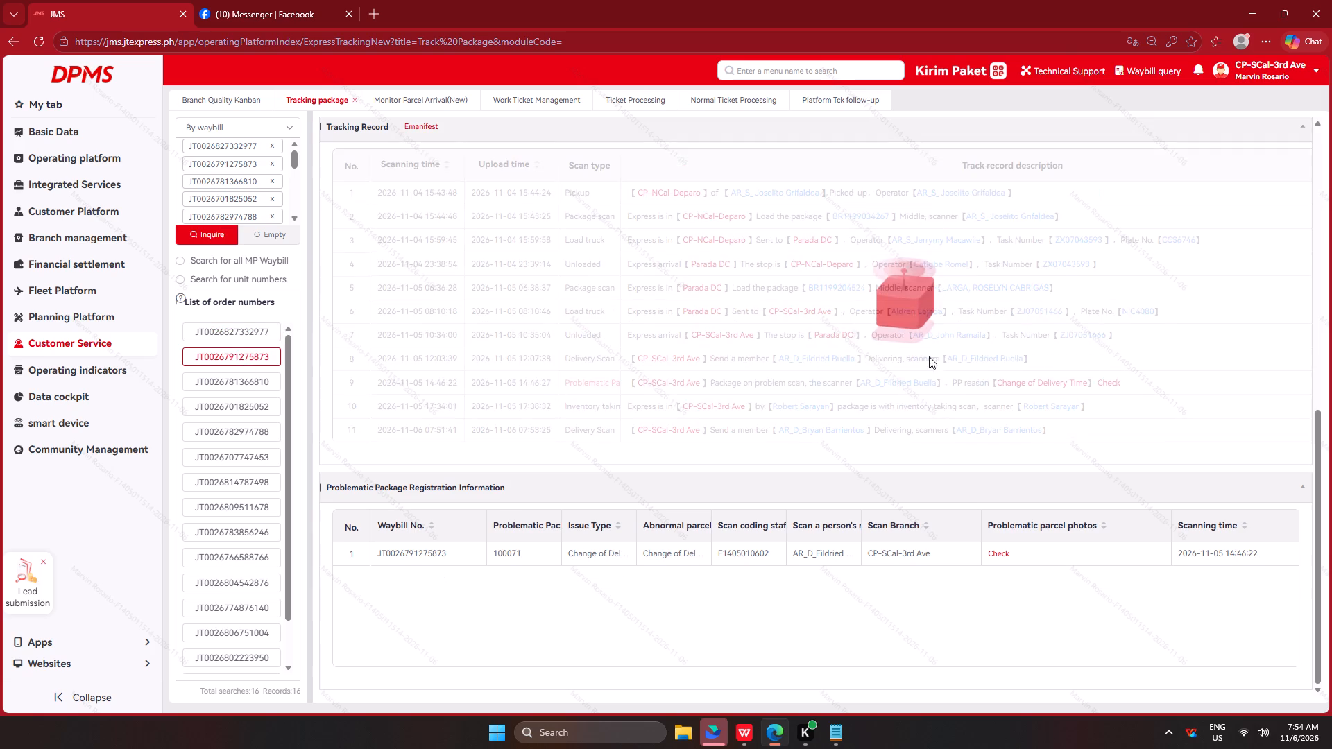
key("alt+Tab")
left_click(1086, 287)
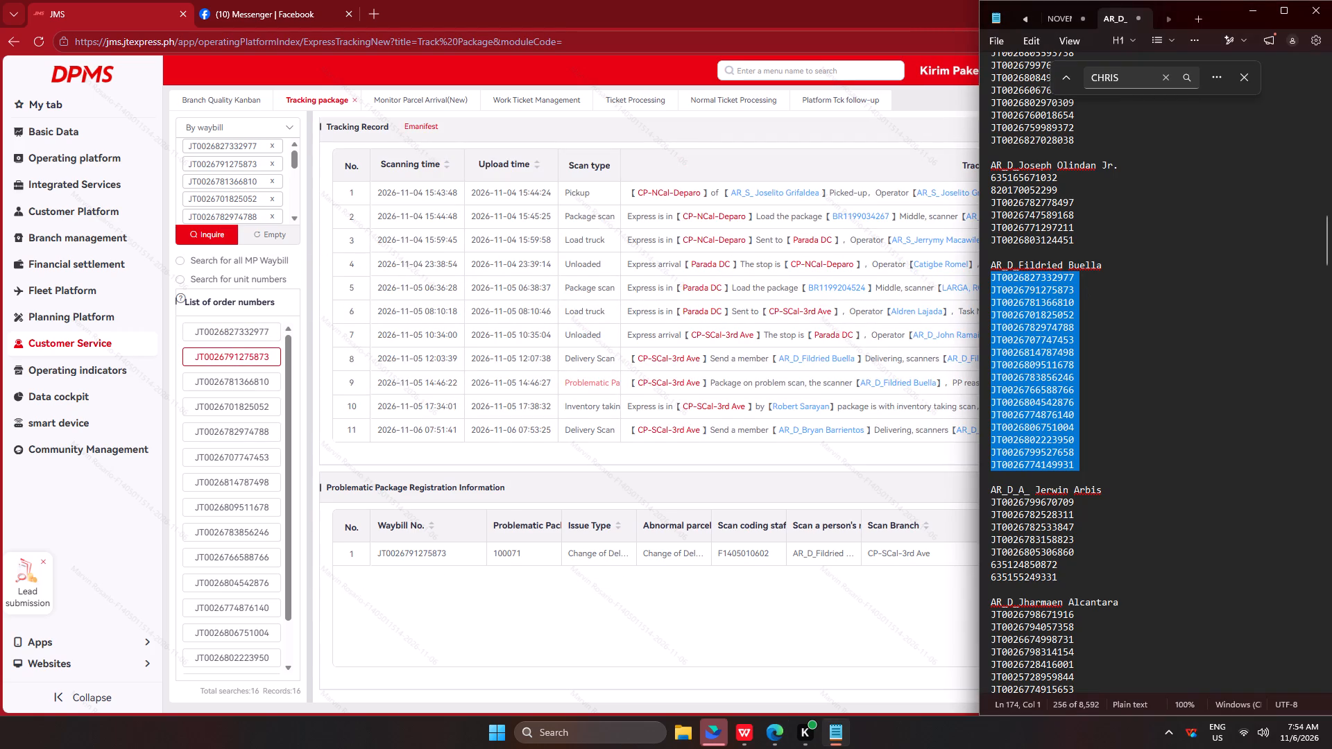
left_click_drag(1093, 289, 888, 286)
key("ctrl+x")
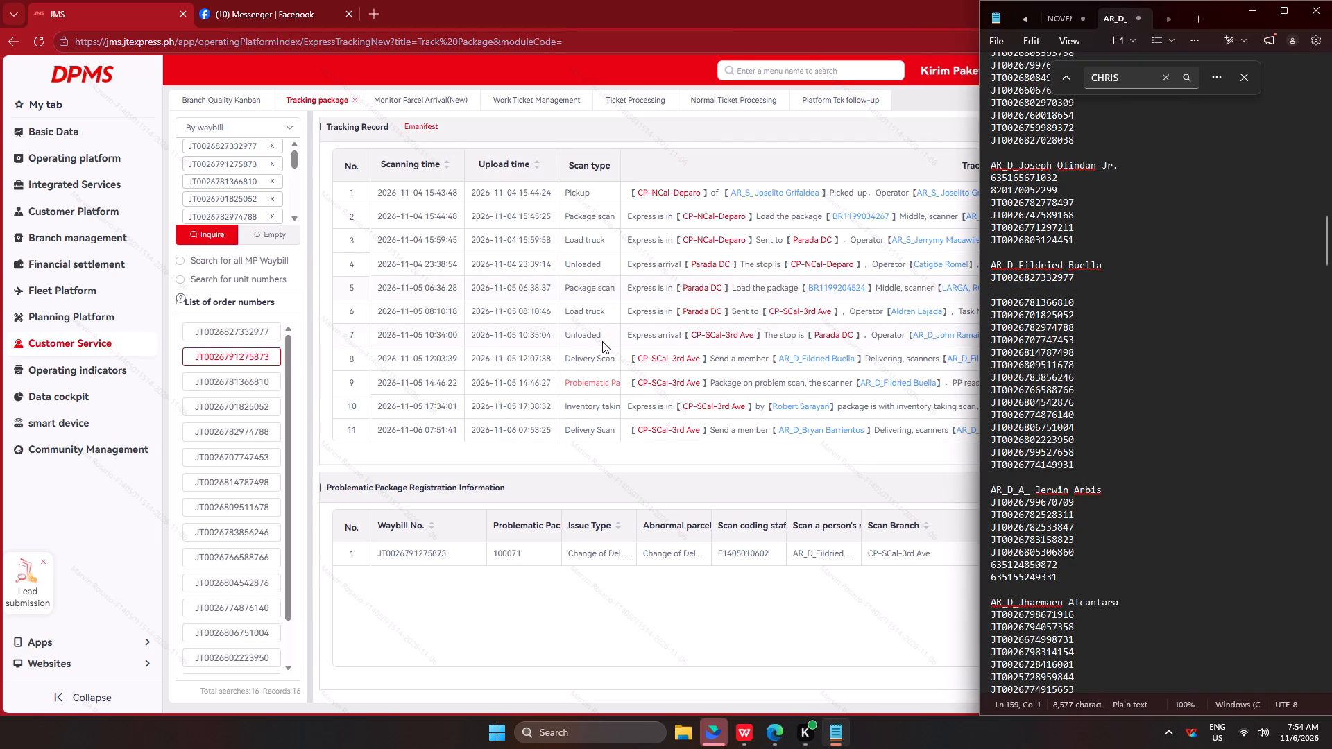
left_click(207, 379)
left_click(221, 404)
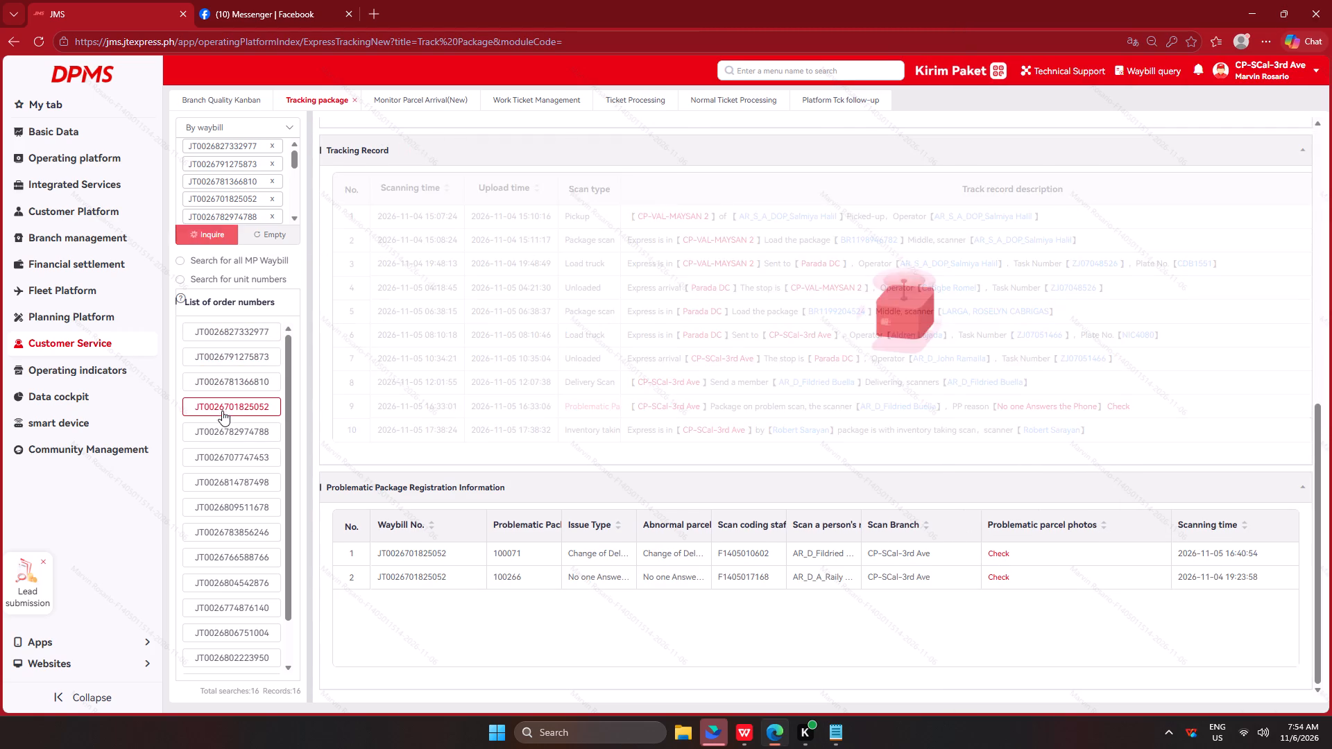
key("alt+Tab")
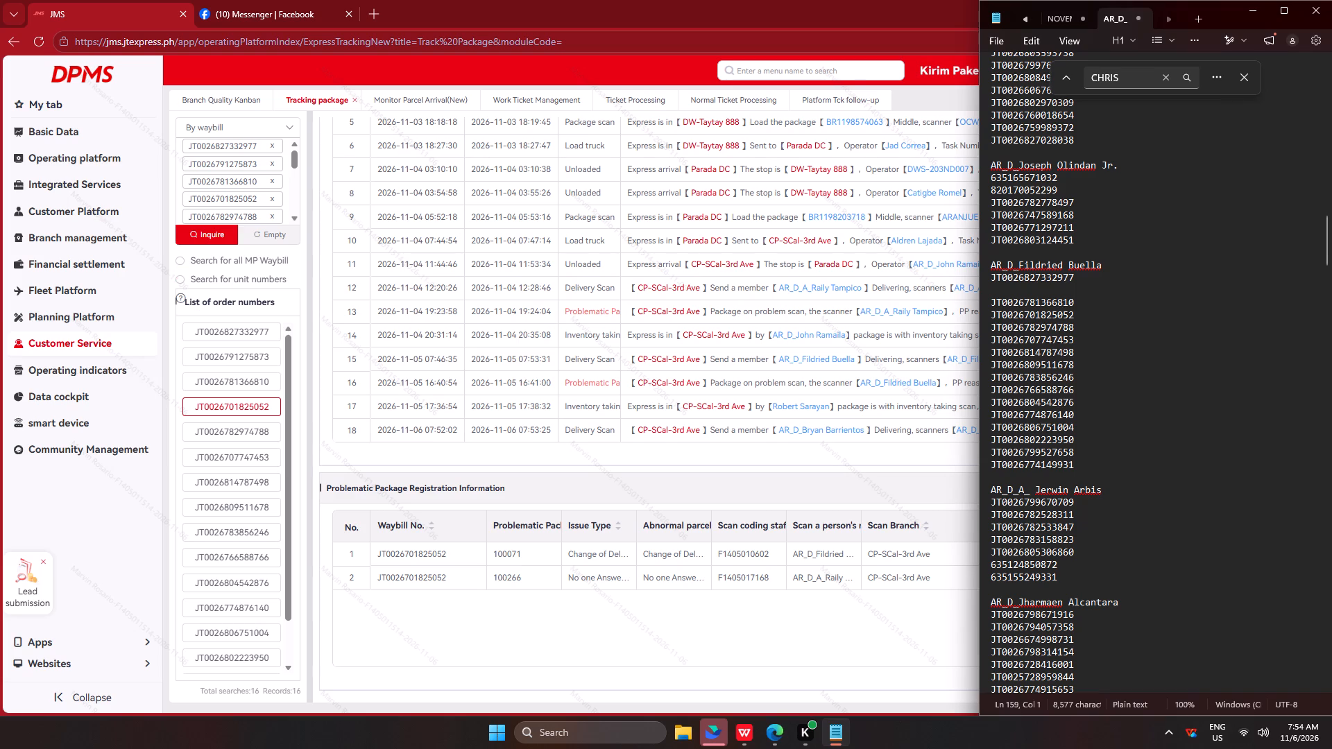
left_click_drag(1084, 315, 941, 312)
key("ctrl+x")
left_click(1029, 285)
key("BackSpace")
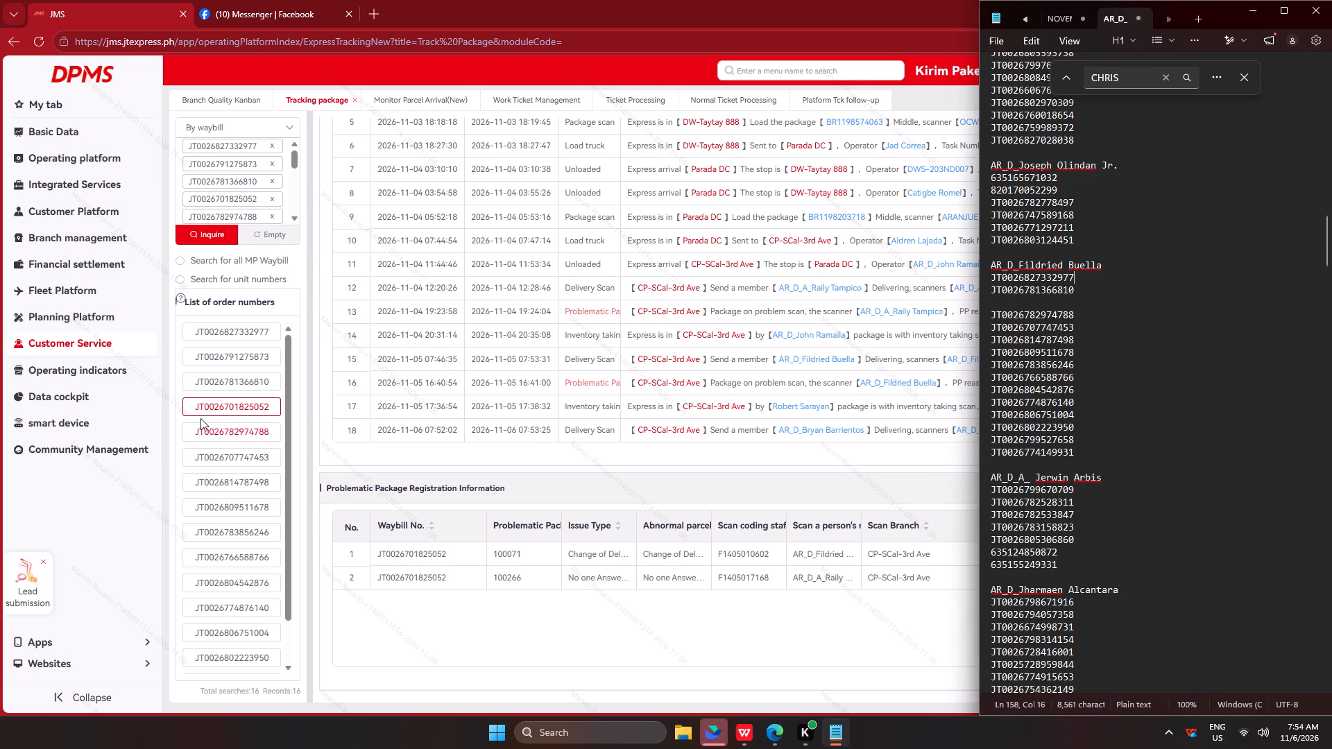
left_click(214, 422)
left_click(234, 456)
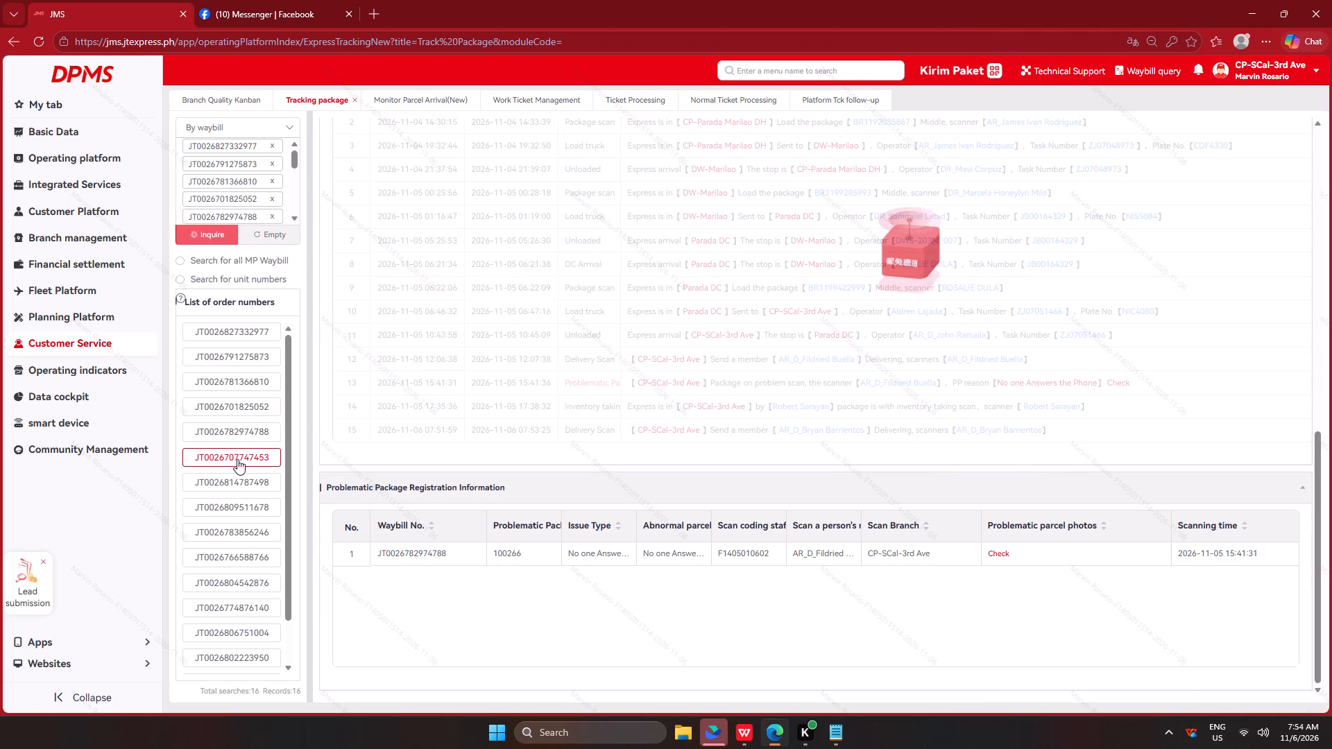
key("alt+Tab")
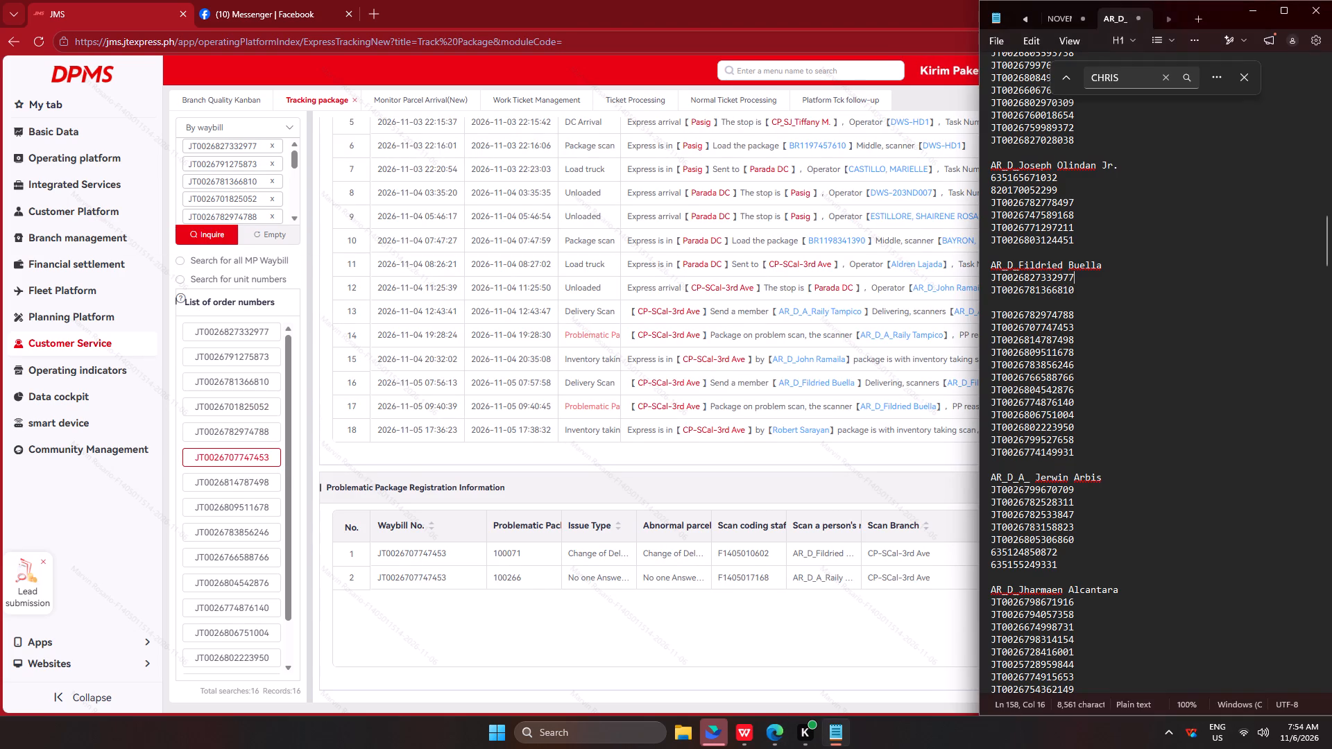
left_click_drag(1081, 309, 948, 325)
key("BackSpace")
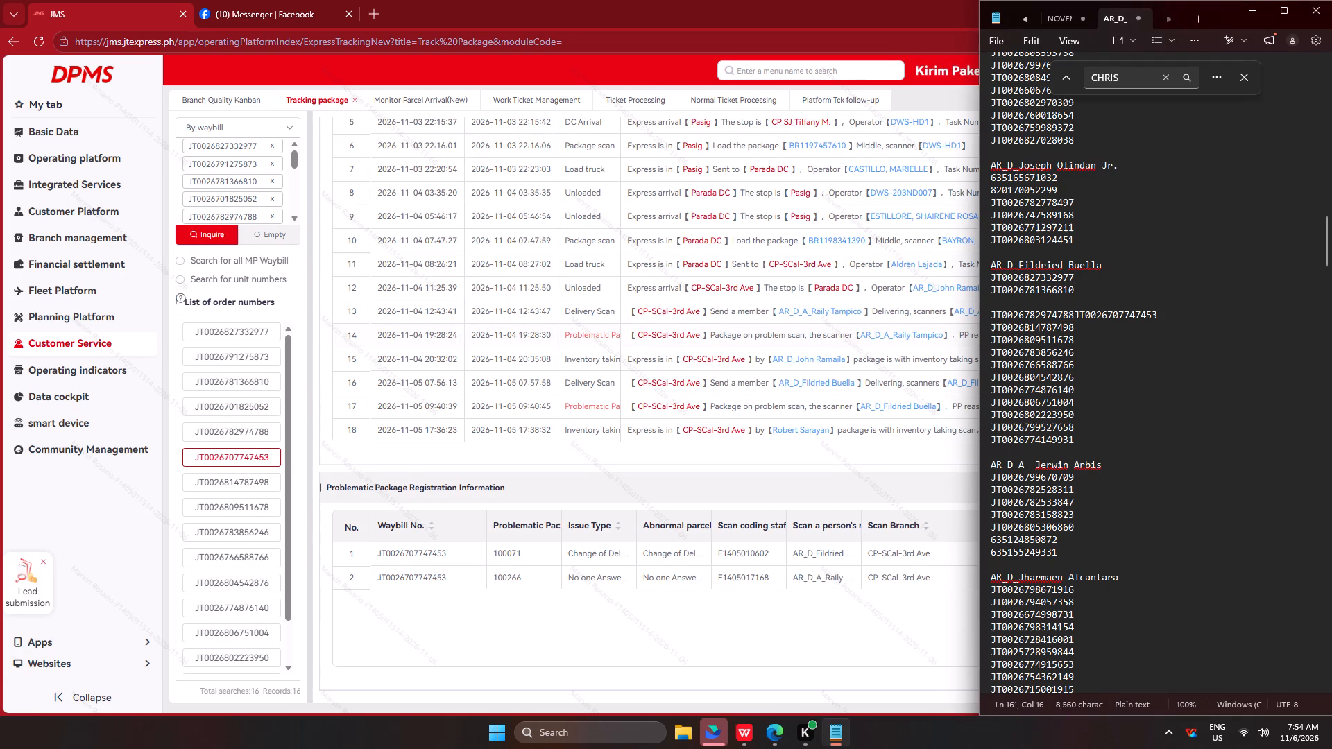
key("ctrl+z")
left_click(1126, 312)
left_click_drag(1104, 315, 1104, 315)
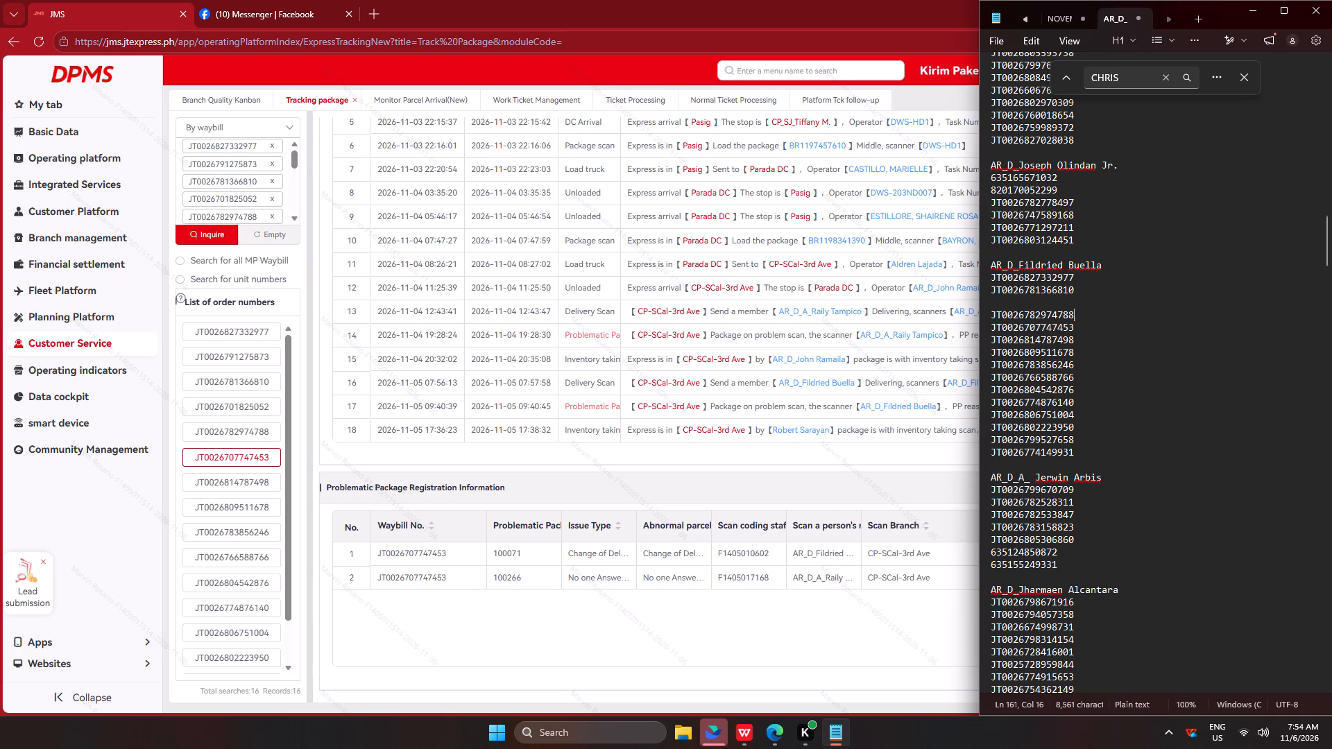
left_click_drag(1104, 315, 975, 307)
key("BackSpace")
key("BackSpace")
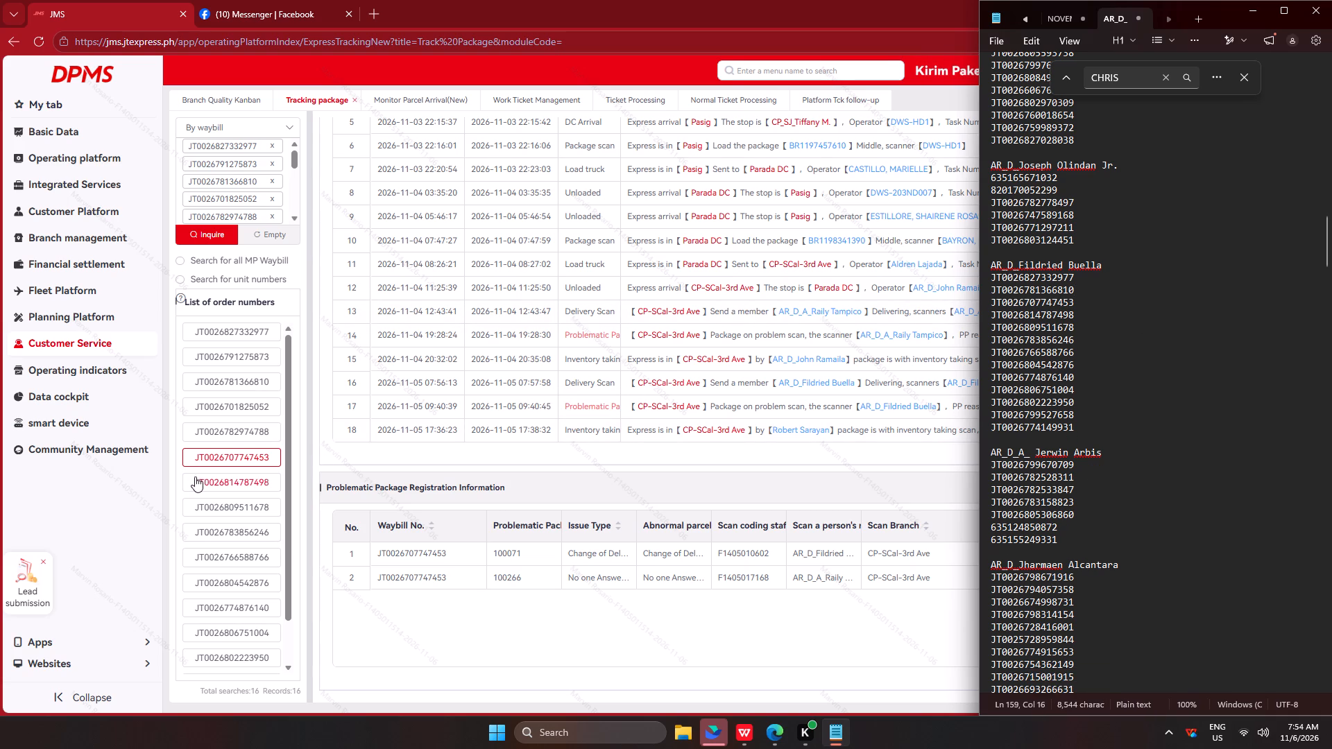
left_click(197, 477)
left_click(222, 506)
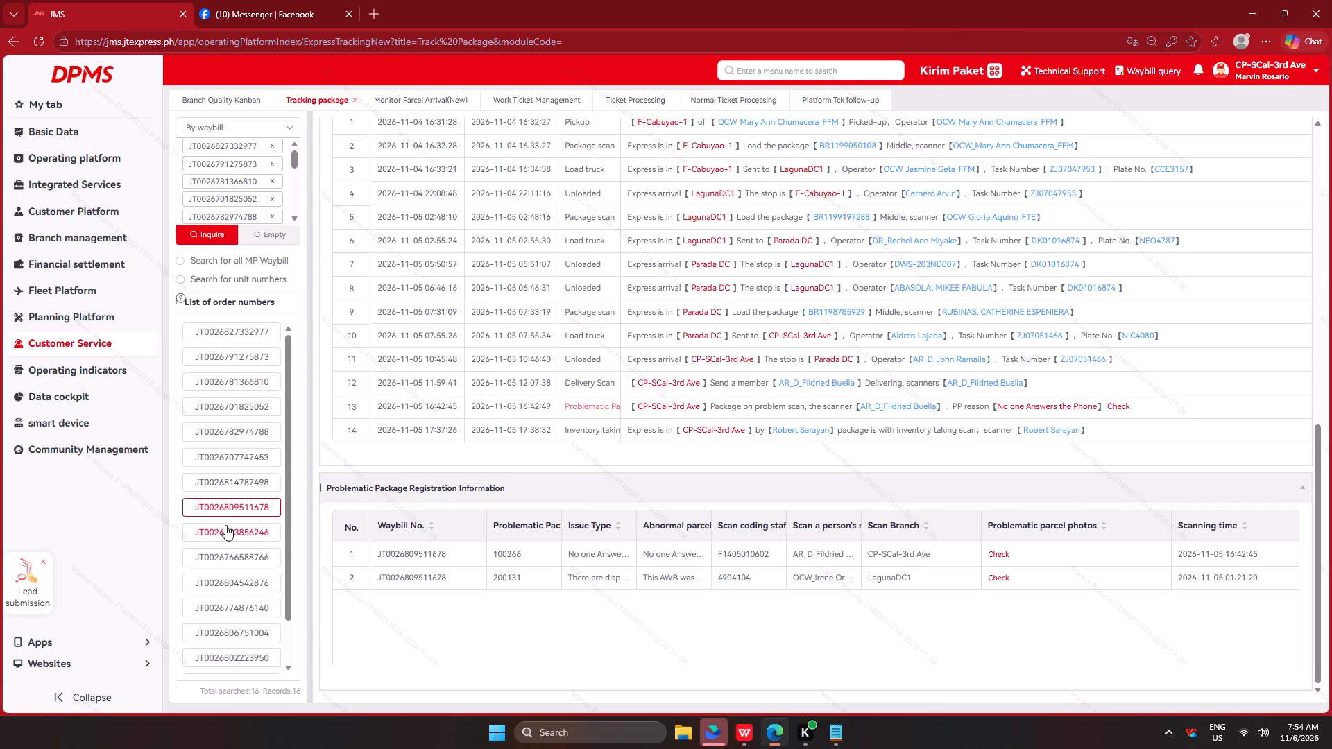
left_click(225, 527)
left_click(229, 556)
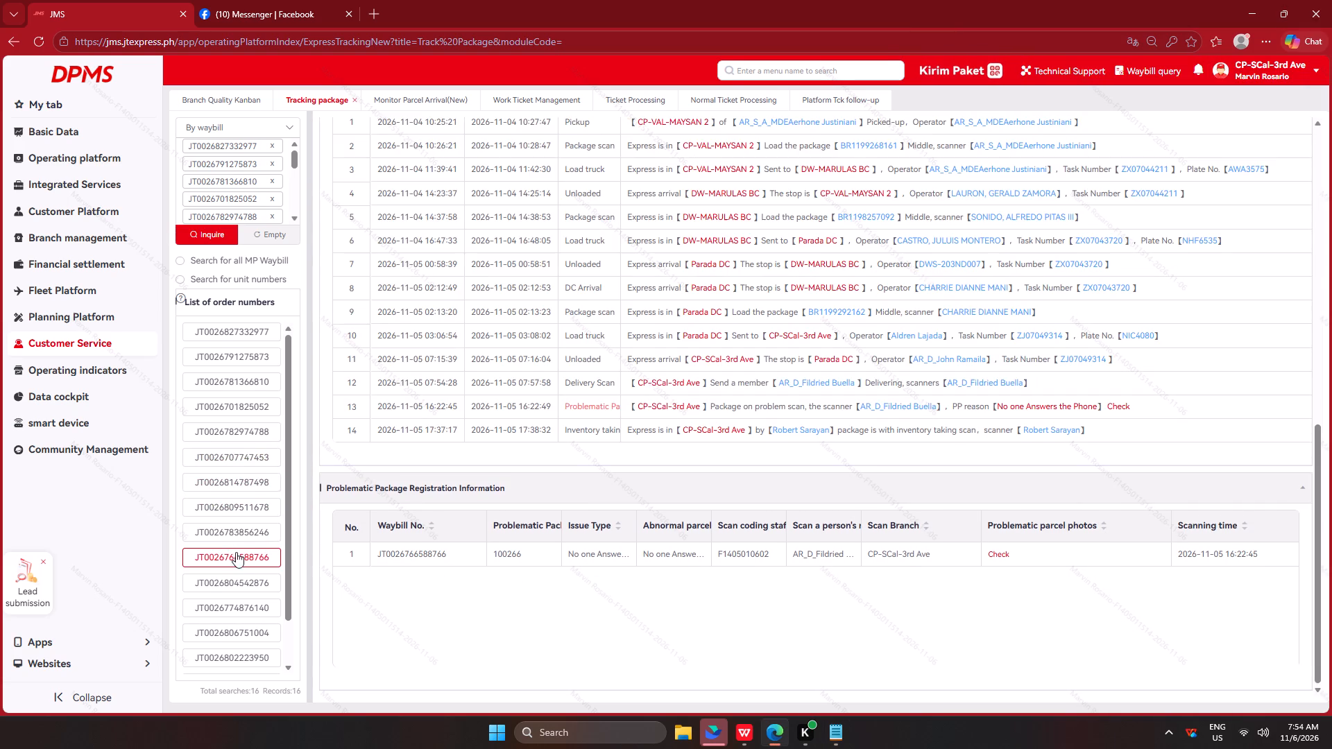
scroll(237, 553, "down", 3)
left_click(247, 529)
left_click(239, 553)
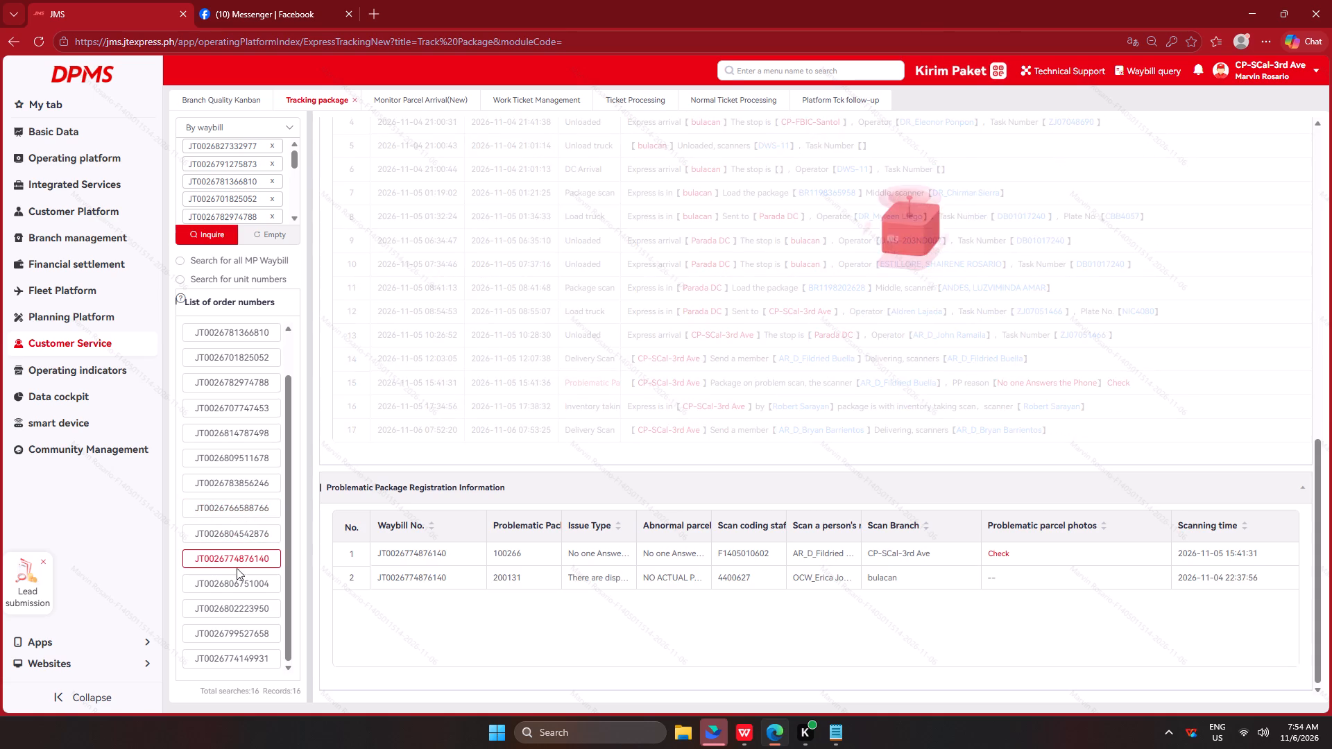
key("alt+Tab")
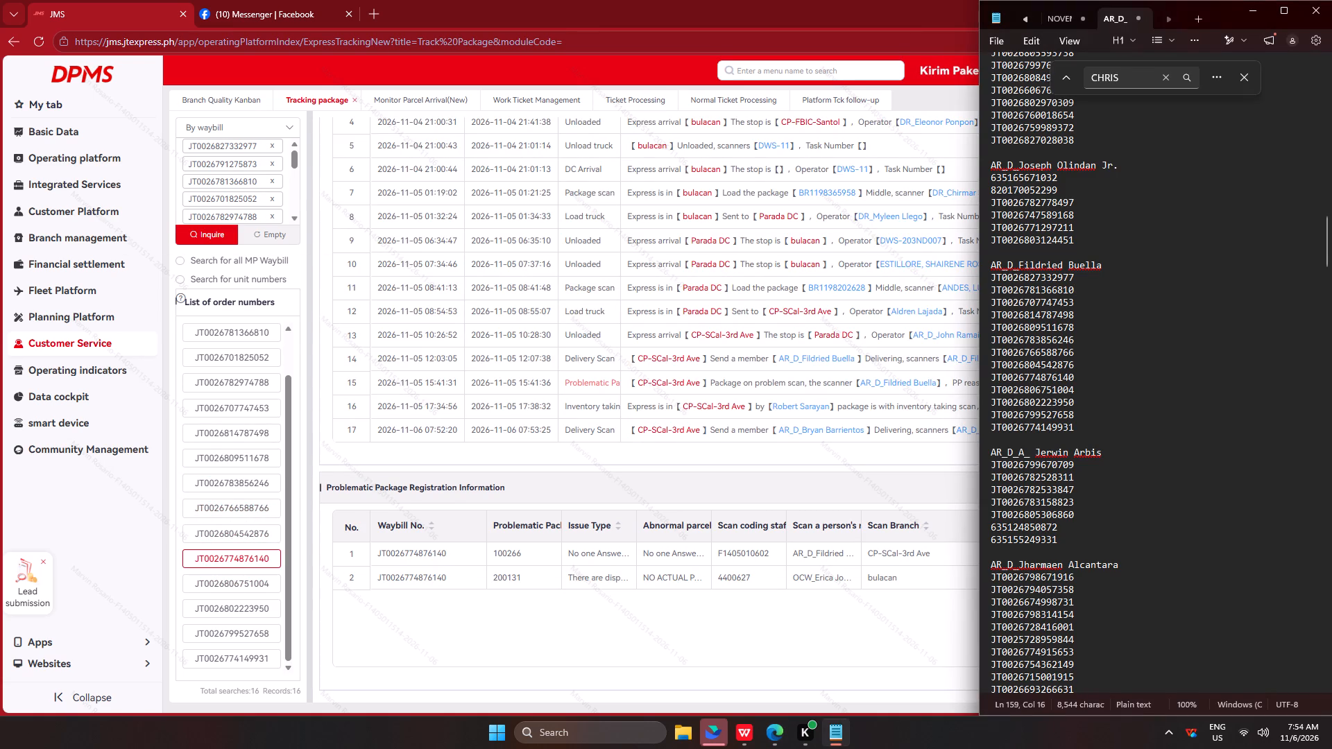
left_click_drag(1084, 374, 945, 372)
key("BackSpace")
left_click(258, 582)
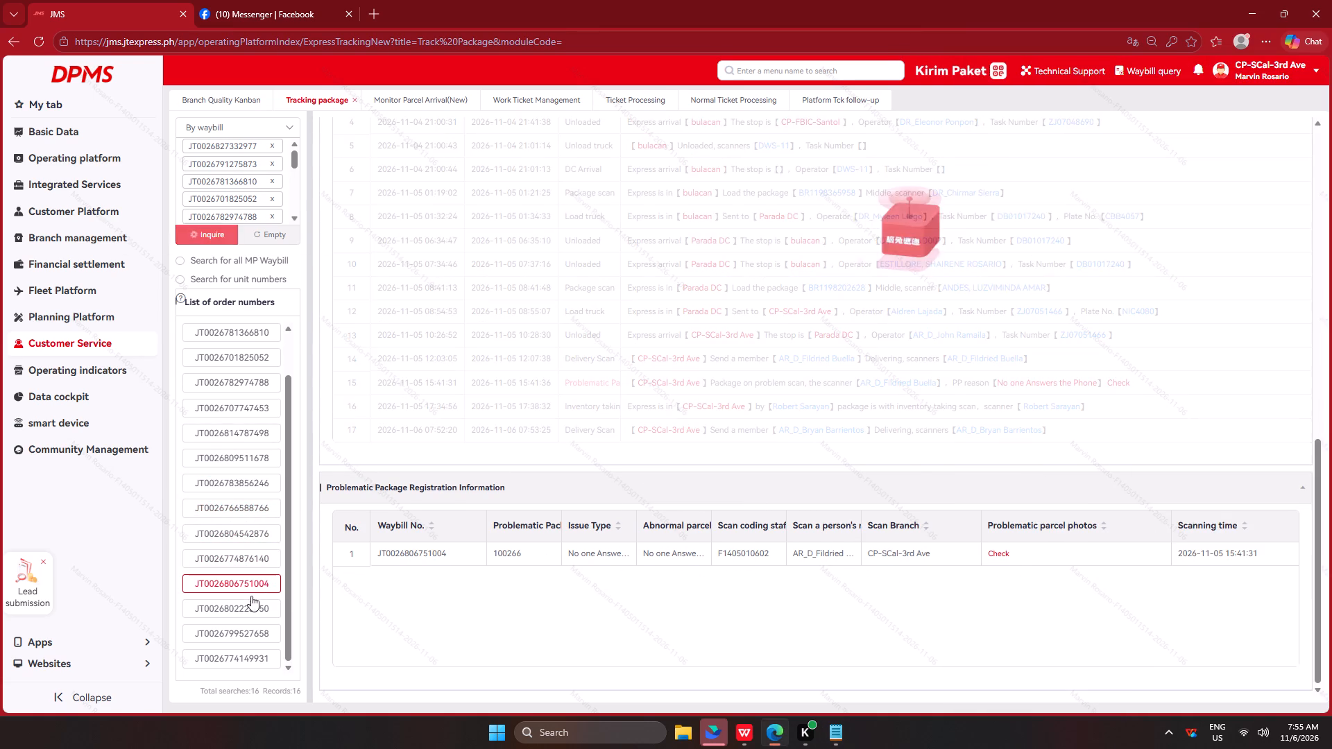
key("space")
key("alt+Tab")
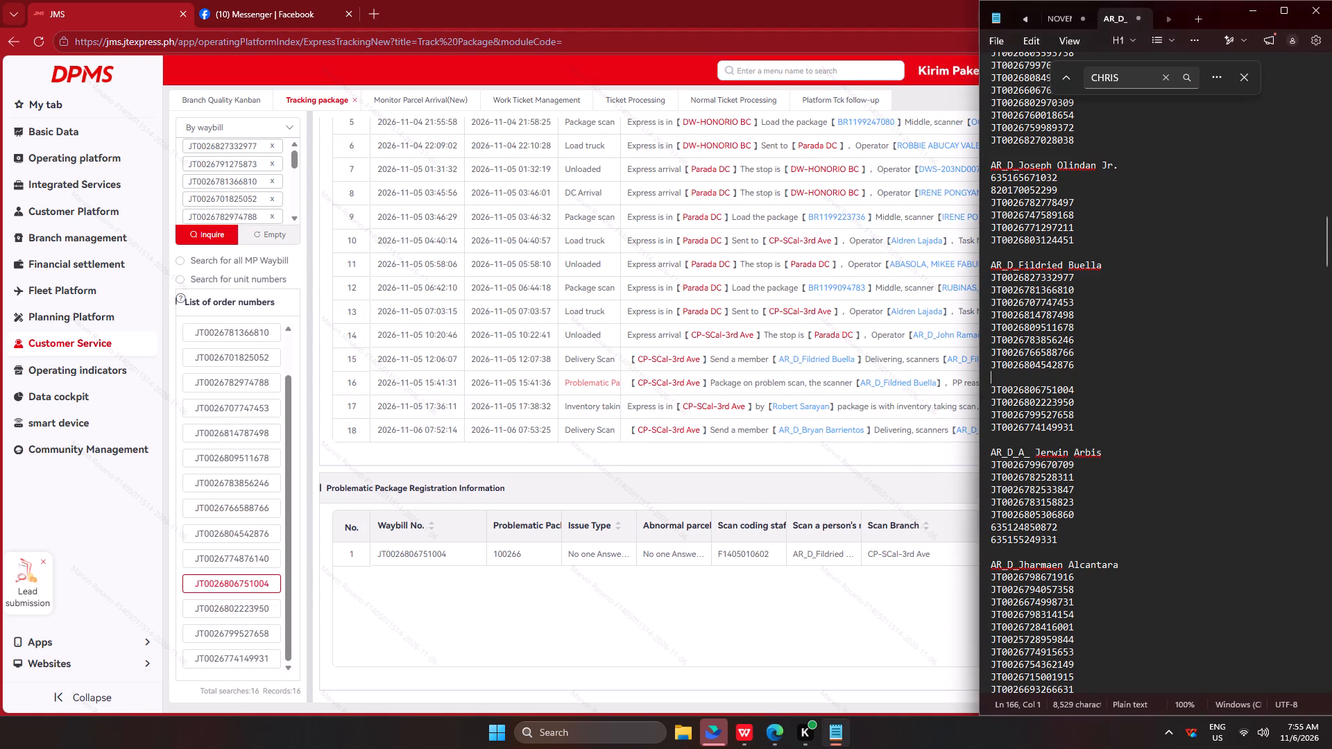
left_click_drag(1098, 388, 934, 393)
key("BackSpace")
key("BackSpace")
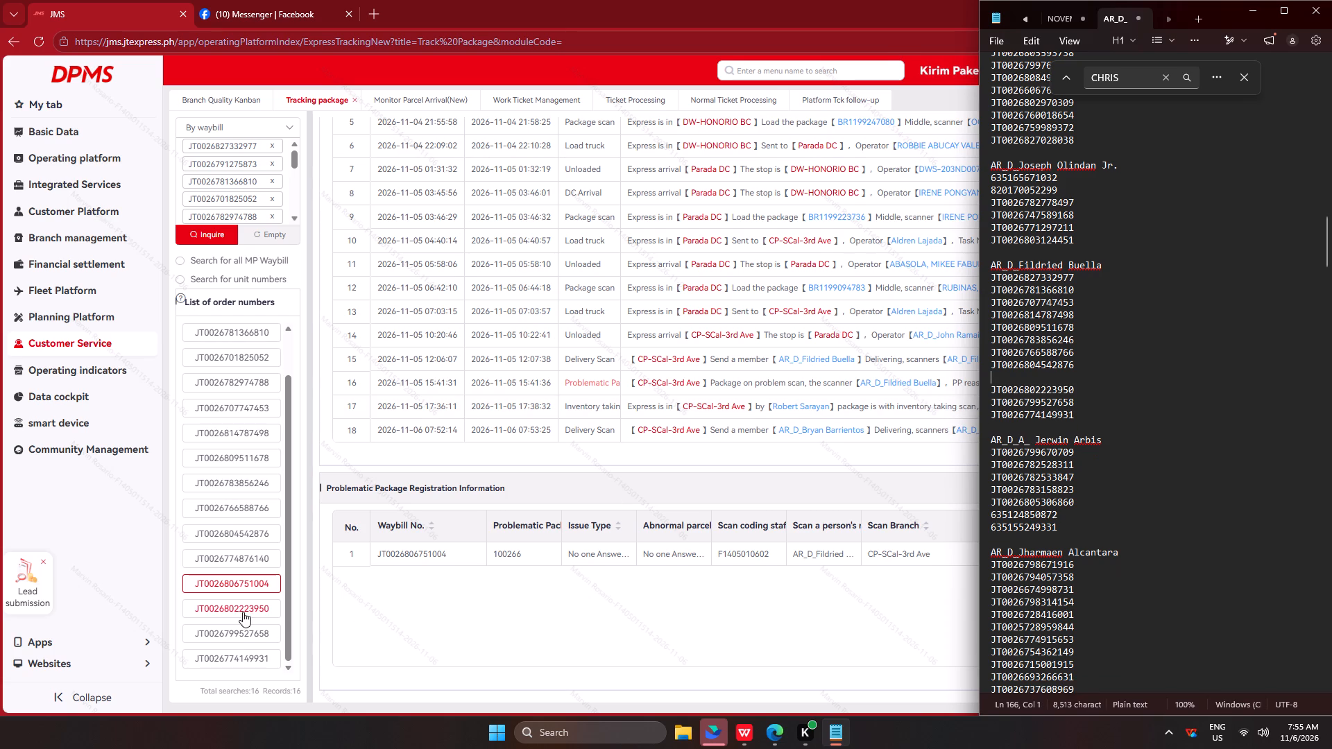
left_click(241, 610)
left_click(233, 633)
left_click(228, 656)
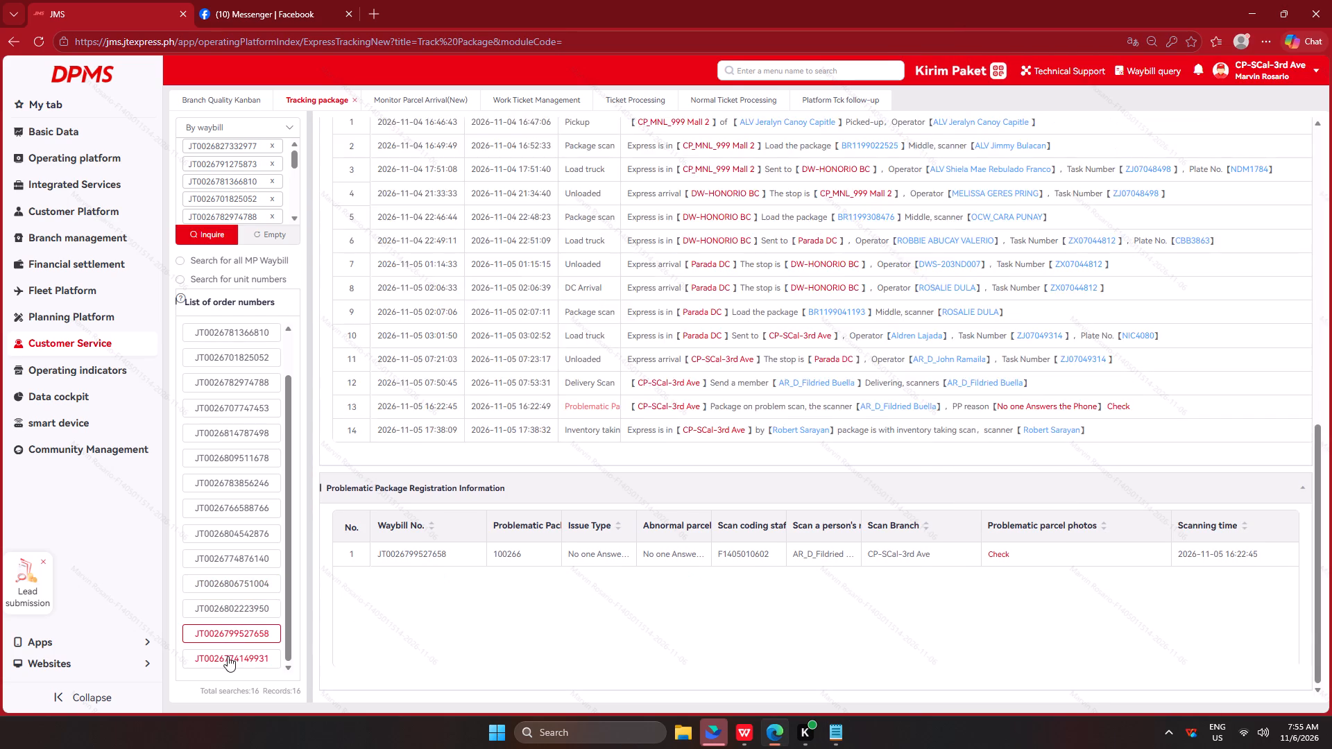
key("alt+Tab")
key("BackSpace")
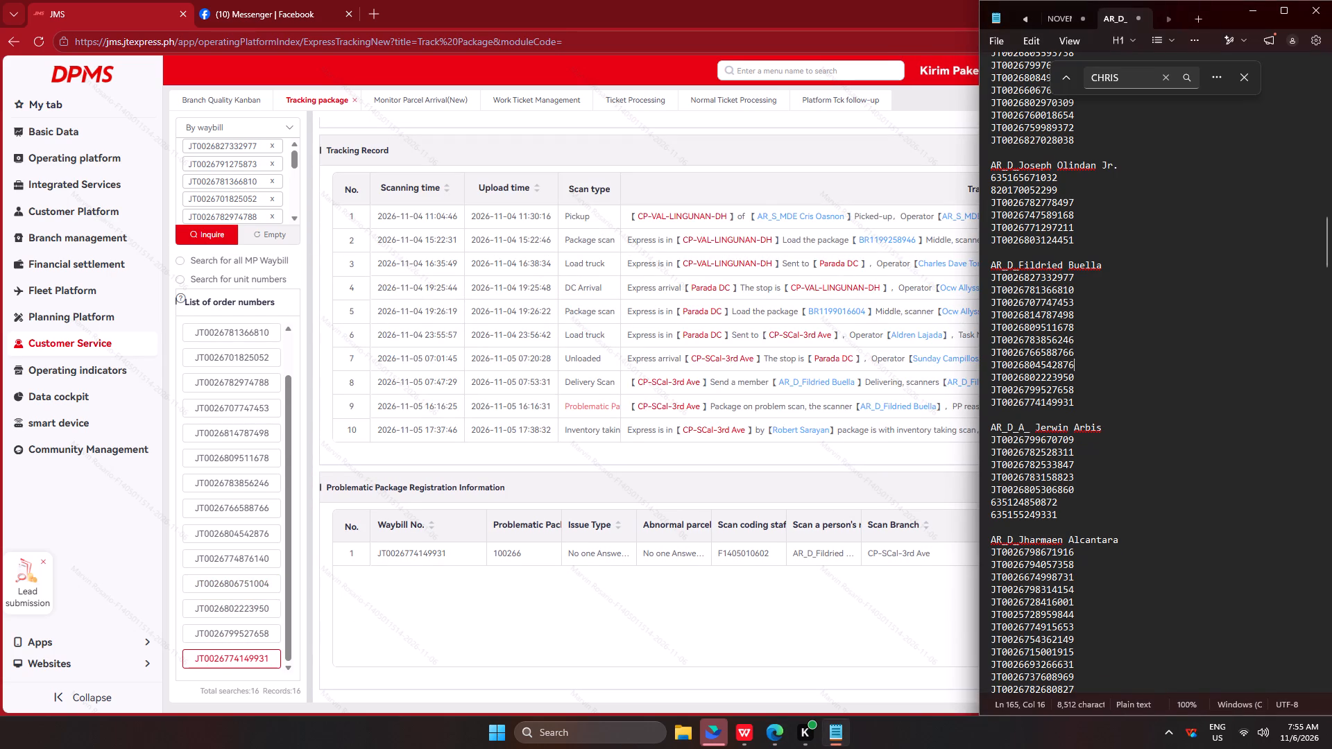
left_click_drag(1064, 517, 963, 439)
key("ctrl+c")
key("ctrl+c")
key("ctrl+c")
key("ctrl+c")
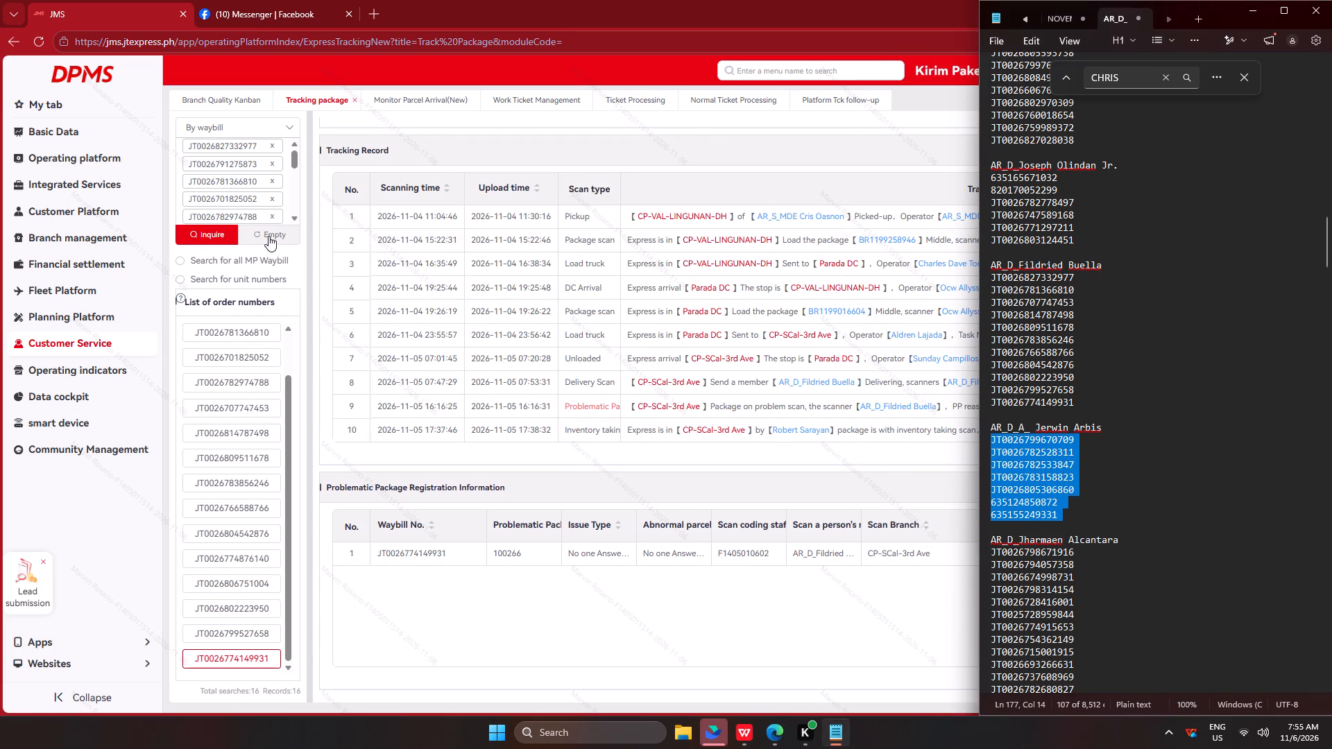
left_click(268, 236, "ctrl")
left_click(257, 200)
key("ctrl+v")
left_click(213, 230)
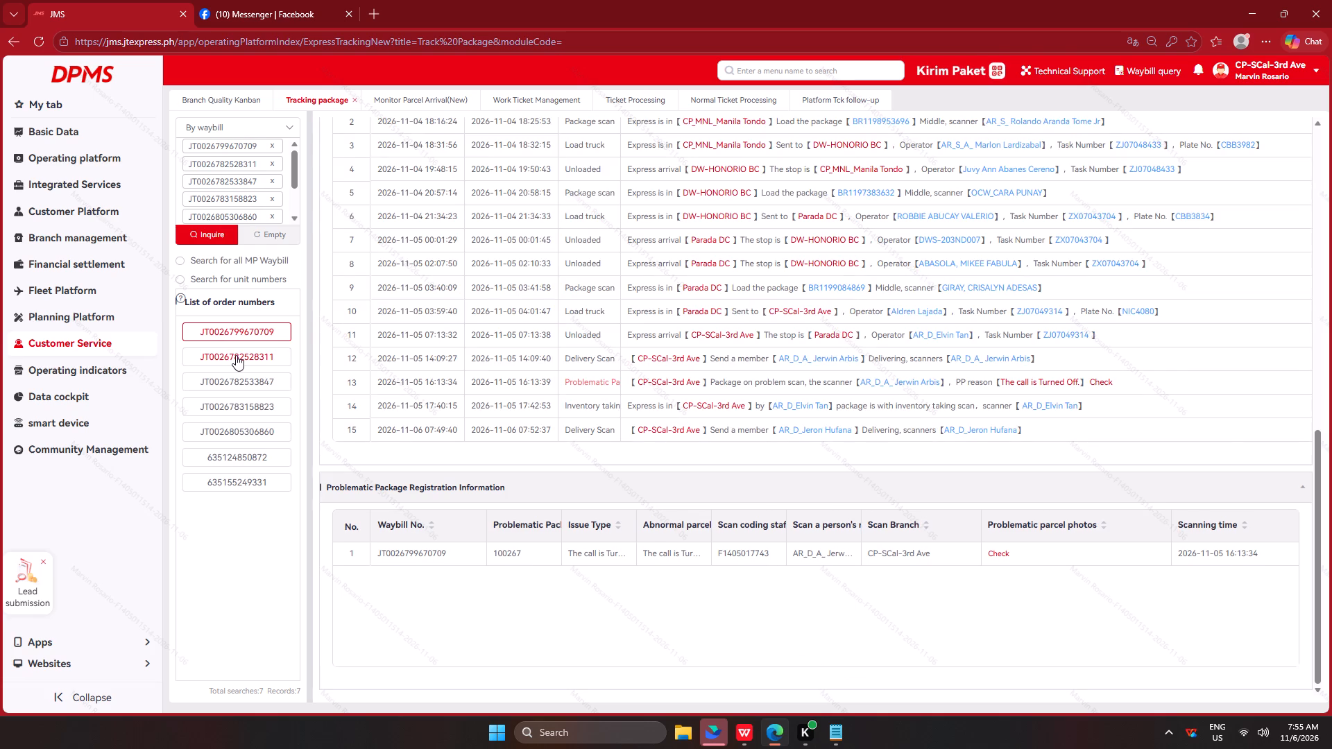
key("alt+Tab")
left_click_drag(1093, 445, 922, 437)
key("BackSpace")
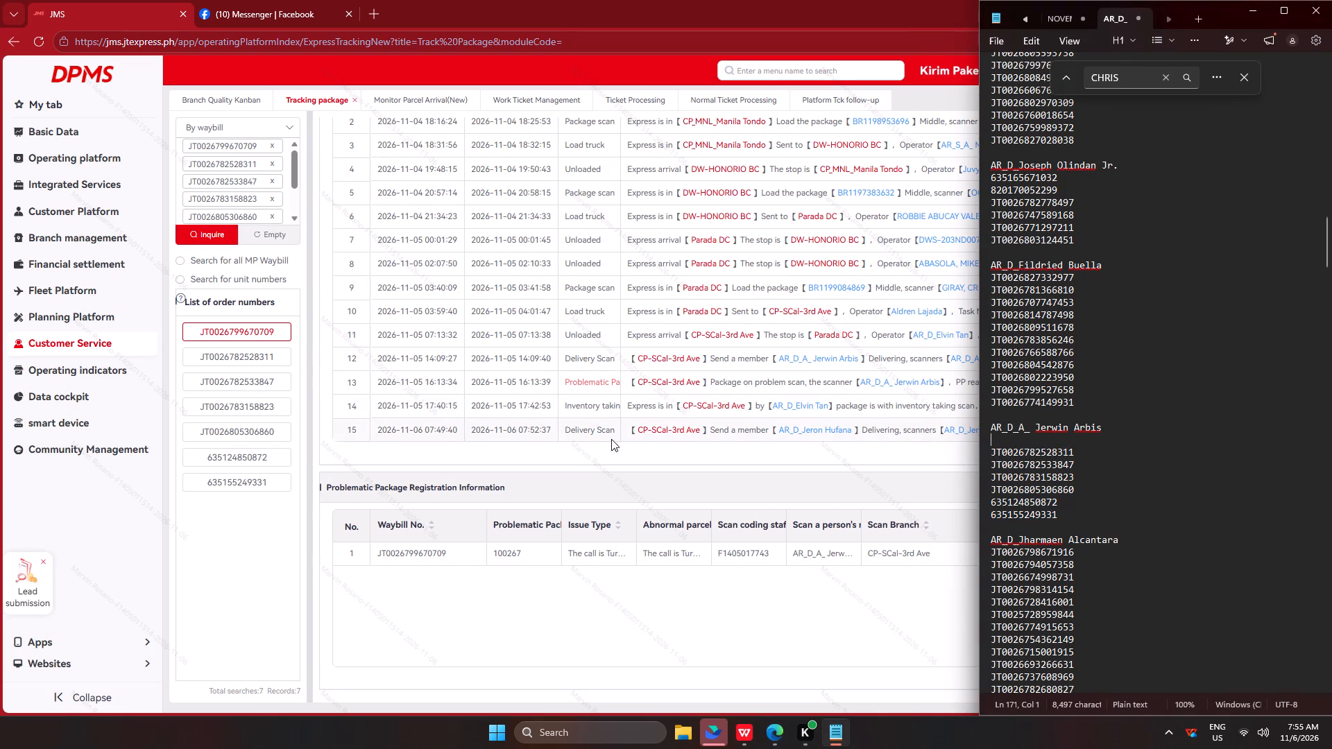
left_click(216, 356)
left_click(242, 382)
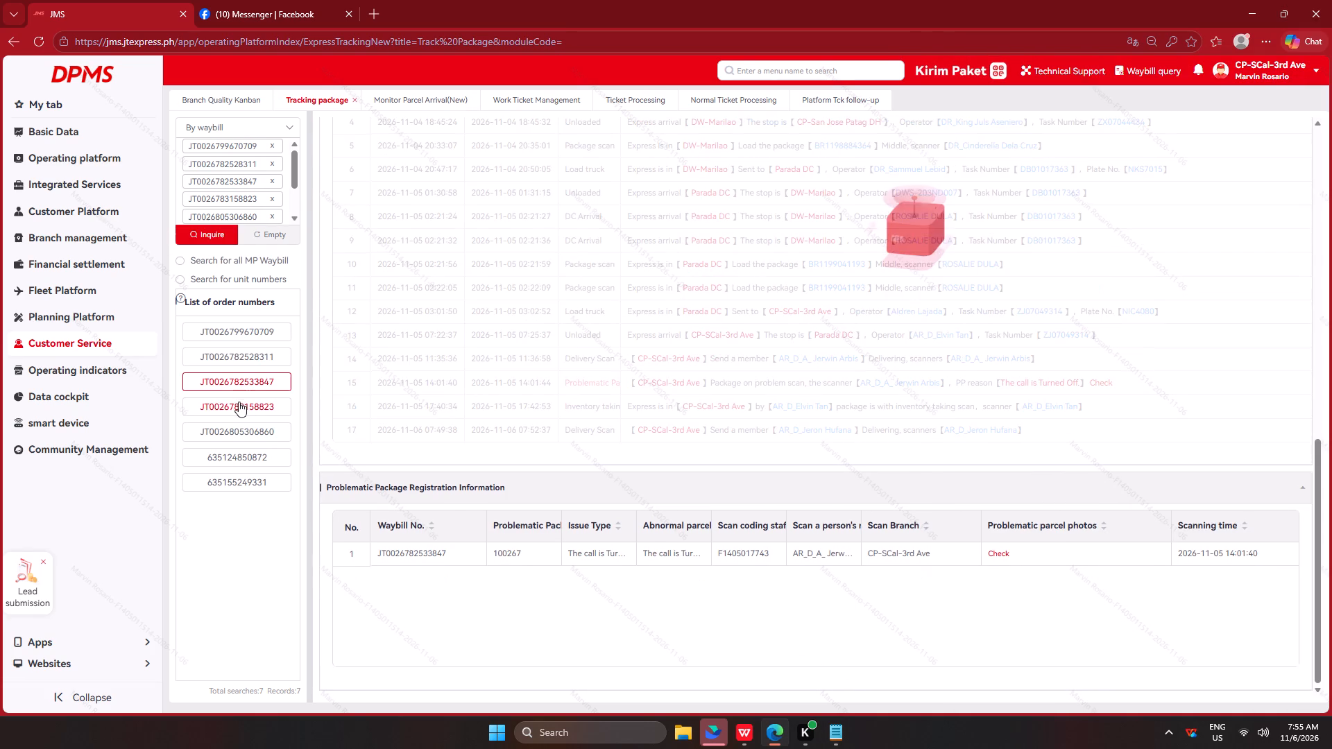
key("alt+Tab")
left_click_drag(1086, 465, 932, 469)
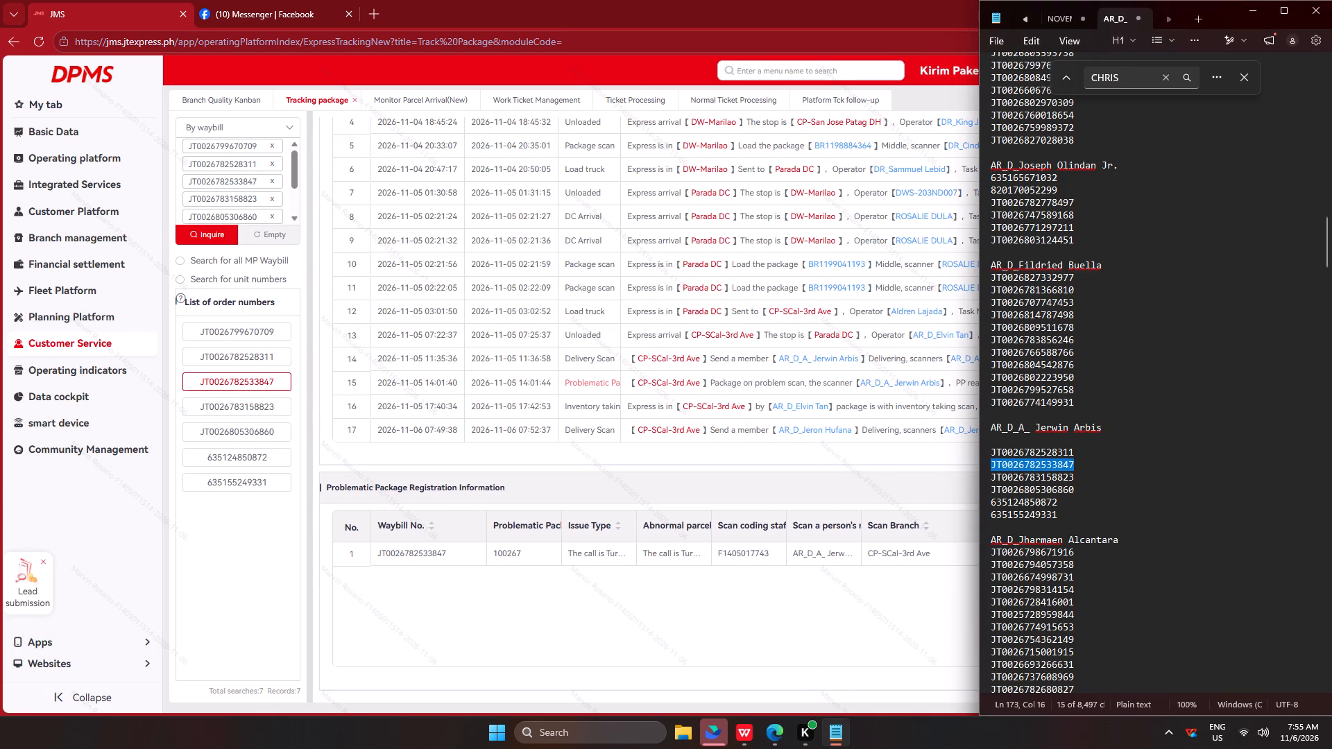
left_click_drag(932, 469, 905, 471)
left_click(905, 471)
key("alt+Tab")
left_click_drag(1091, 456, 1086, 458)
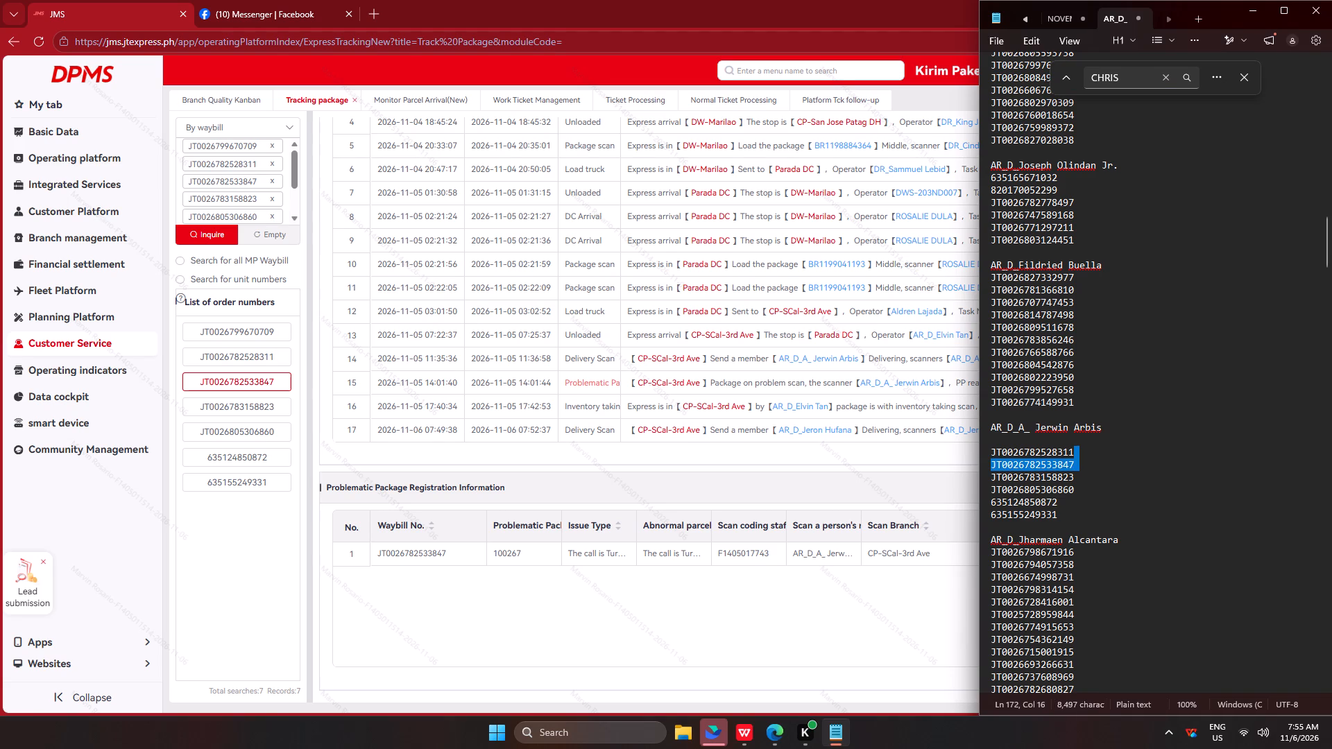
left_click_drag(1086, 458, 1077, 463)
key("BackSpace")
key("Return")
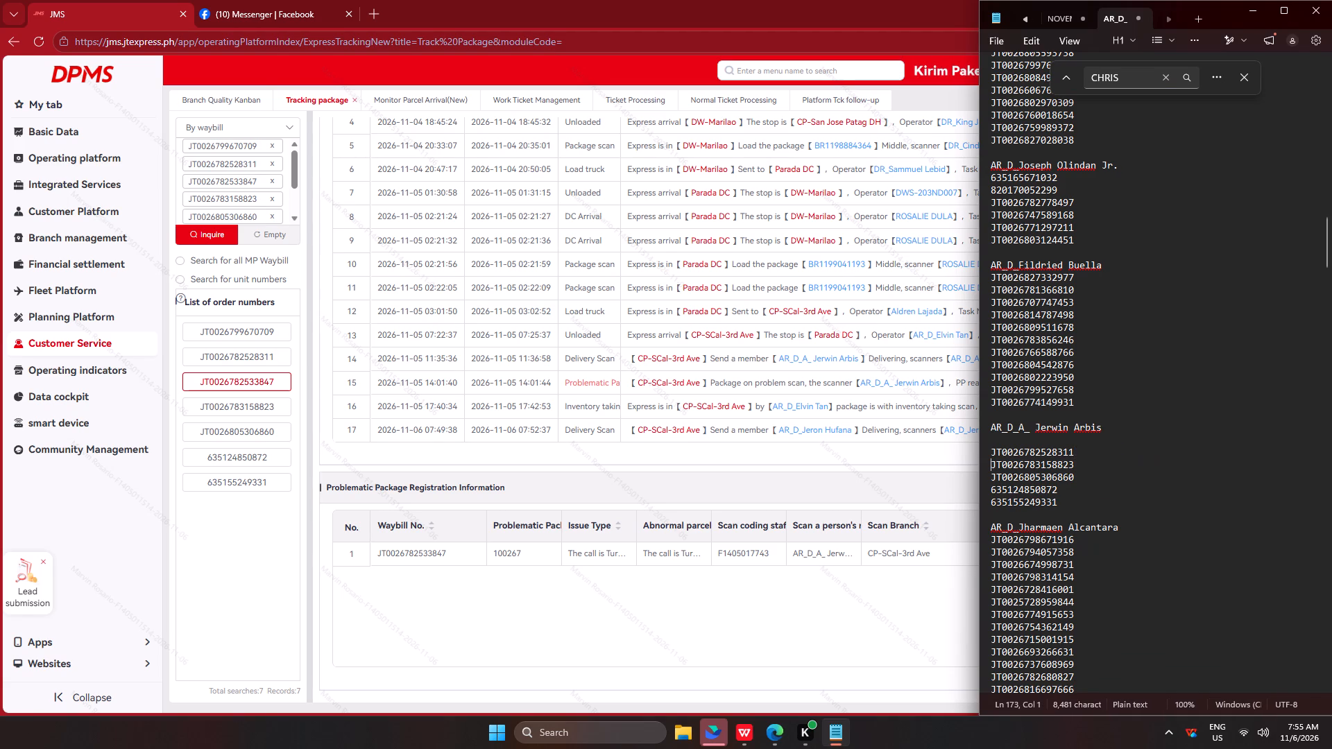
left_click(266, 396)
left_click(264, 406)
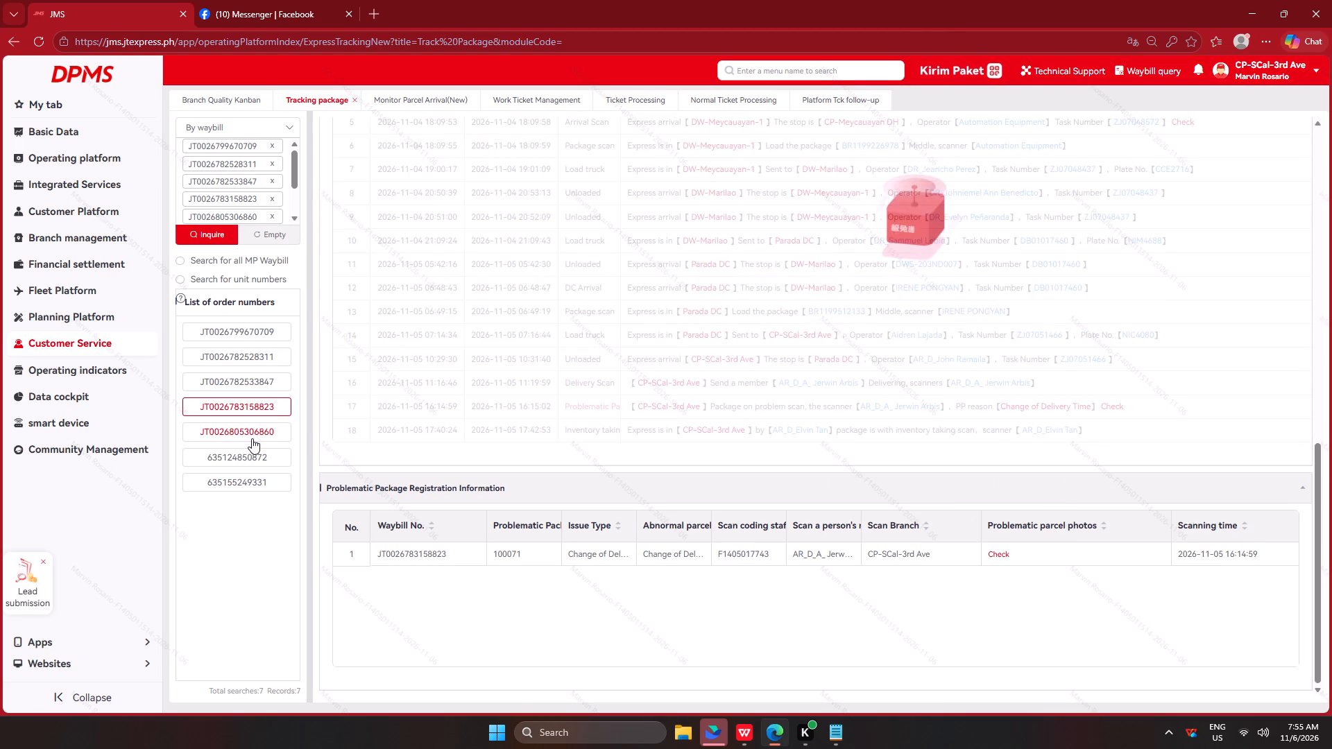
left_click(252, 438)
key("alt+Tab")
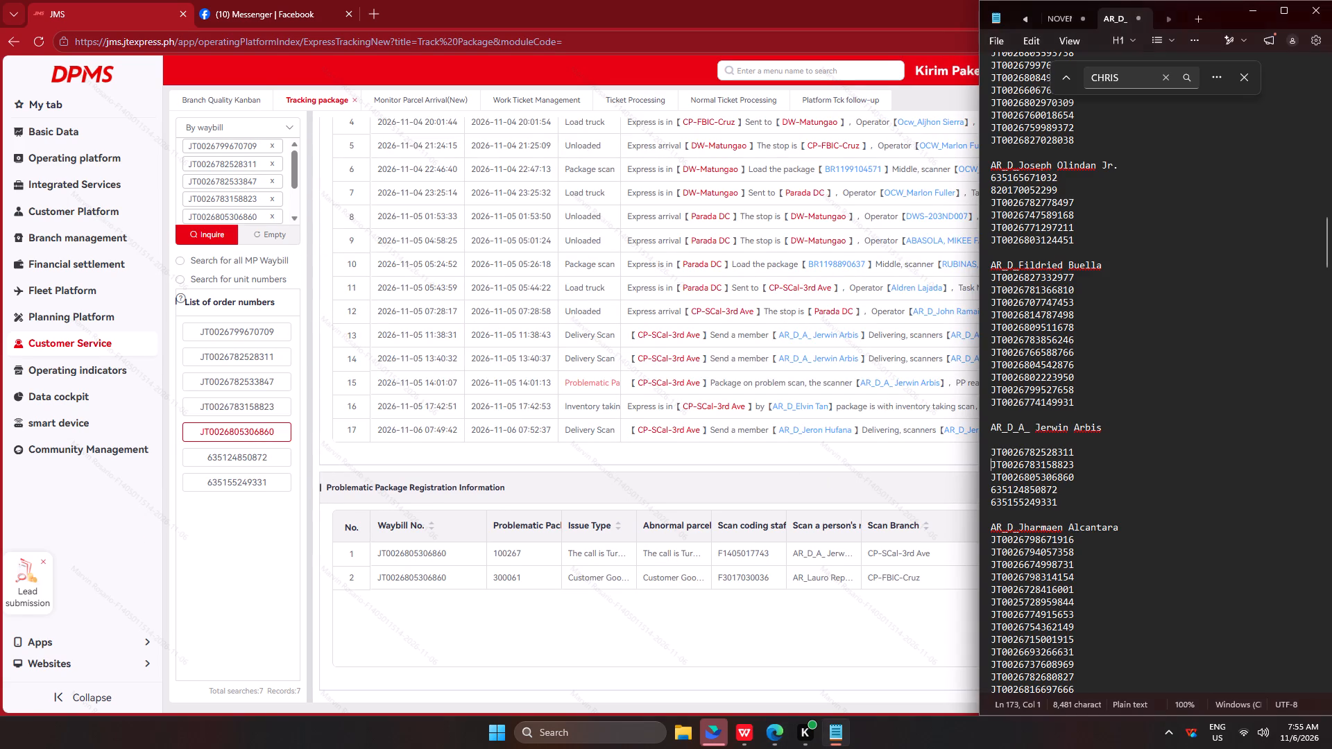
left_click_drag(1091, 476, 967, 483)
key("BackSpace")
key("BackSpace")
key("BackSpace")
key("BackSpace")
key("BackSpace")
key("BackSpace")
key("BackSpace")
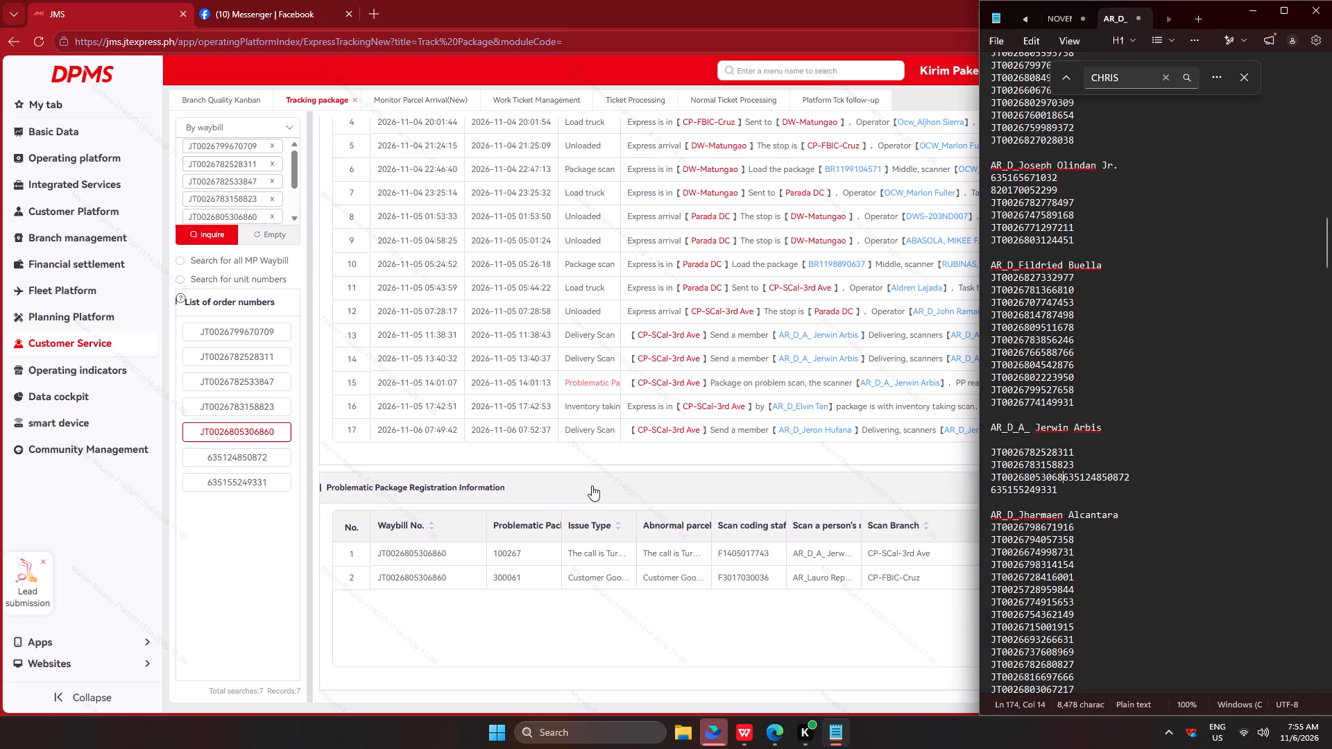
key("BackSpace")
key("BackSpace")
key("BackSpace")
key("BackSpace")
key("BackSpace")
key("BackSpace")
key("BackSpace")
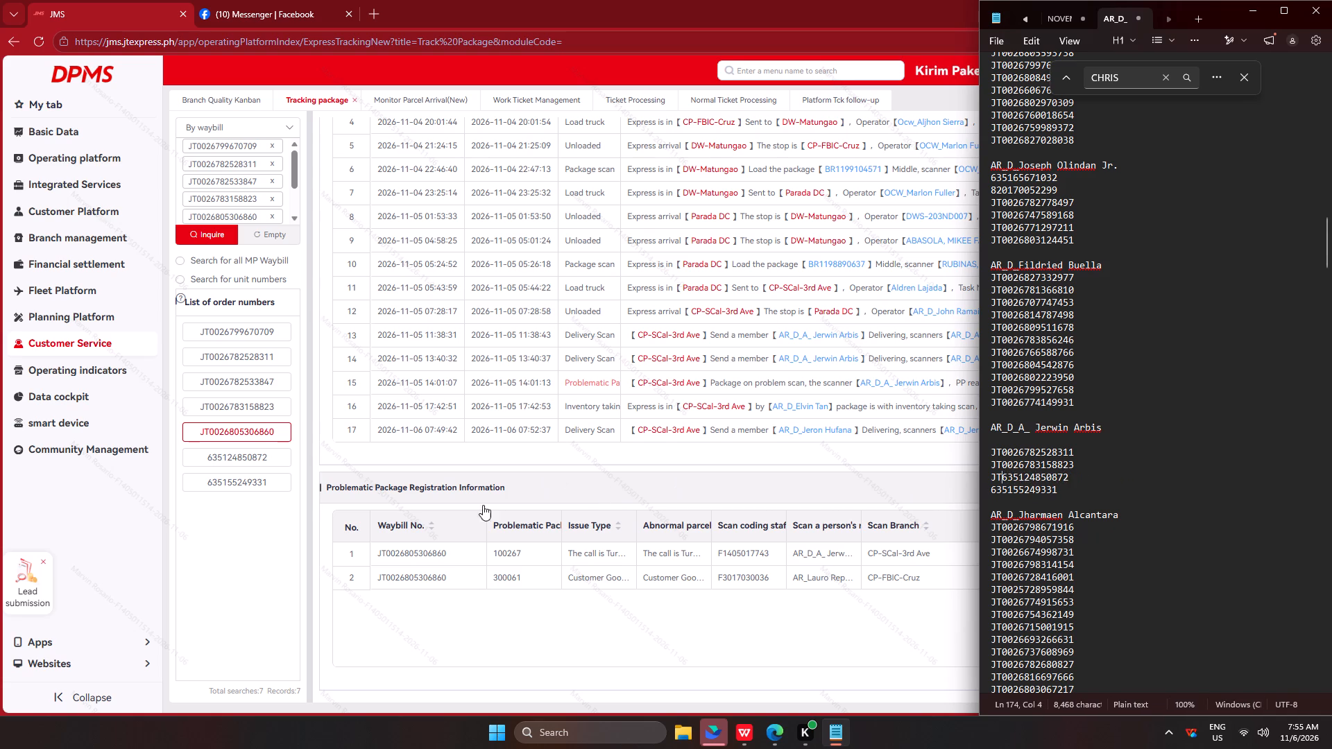
key("BackSpace")
key("BackSpace")
left_click(232, 449)
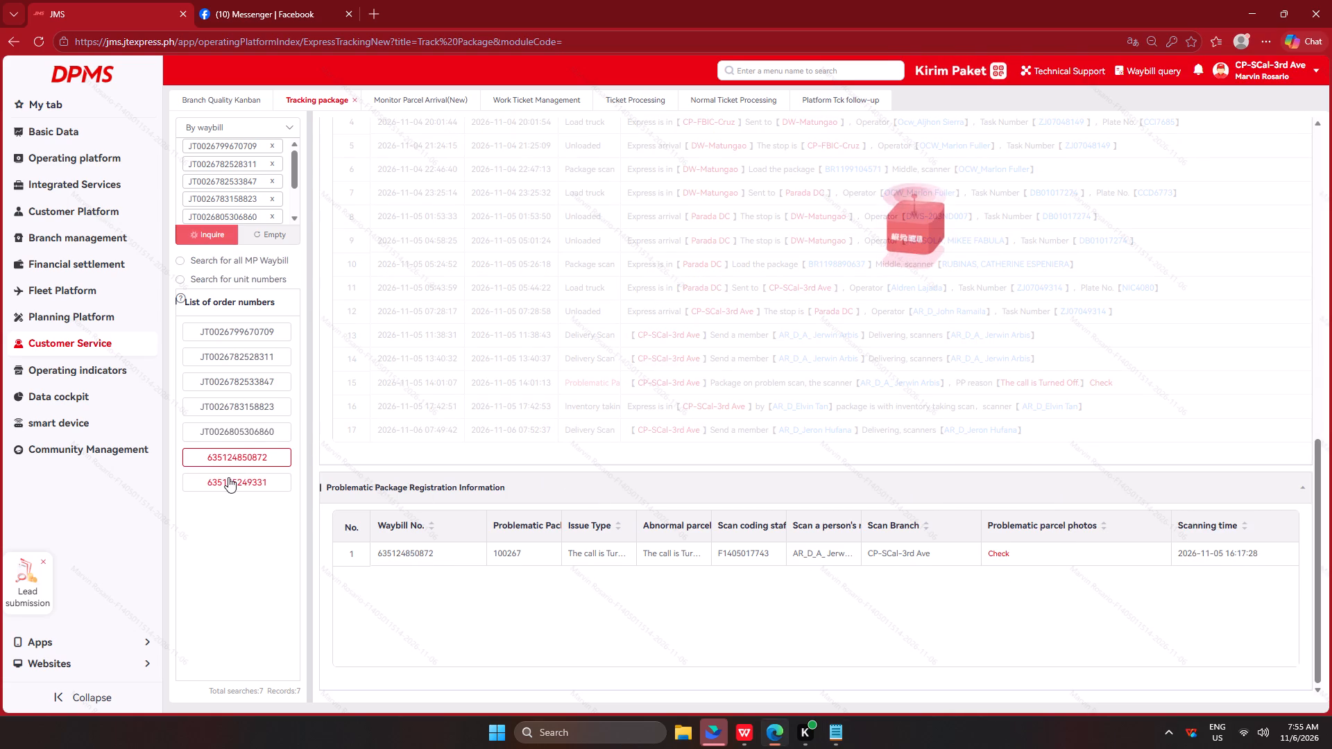
left_click(235, 474)
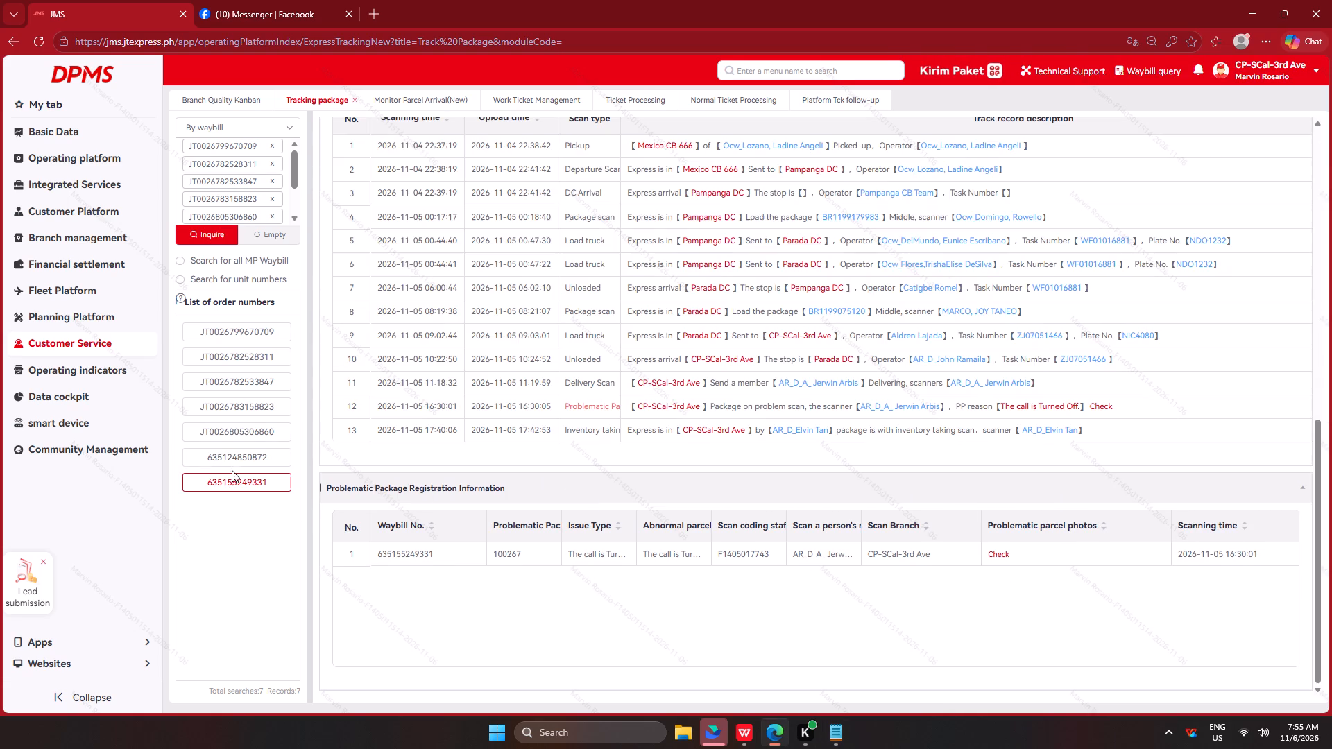
left_click(285, 238)
left_click(234, 160)
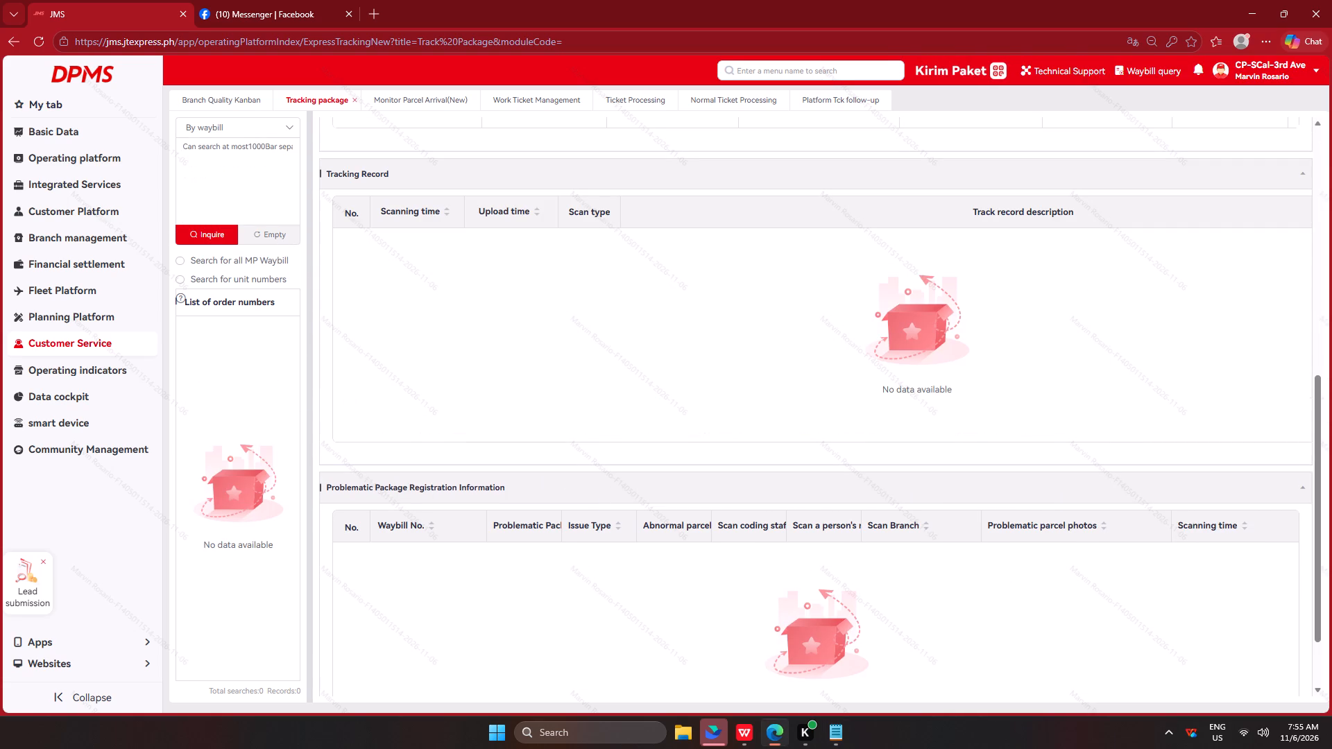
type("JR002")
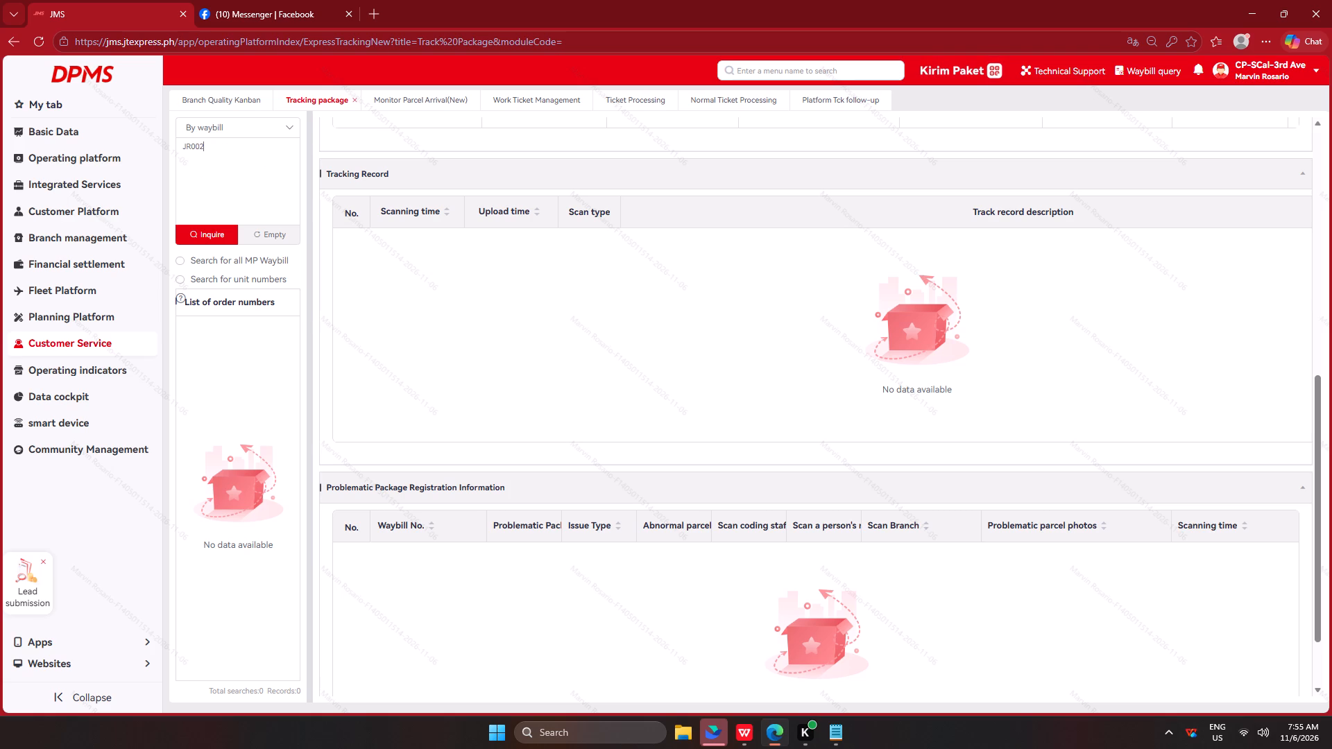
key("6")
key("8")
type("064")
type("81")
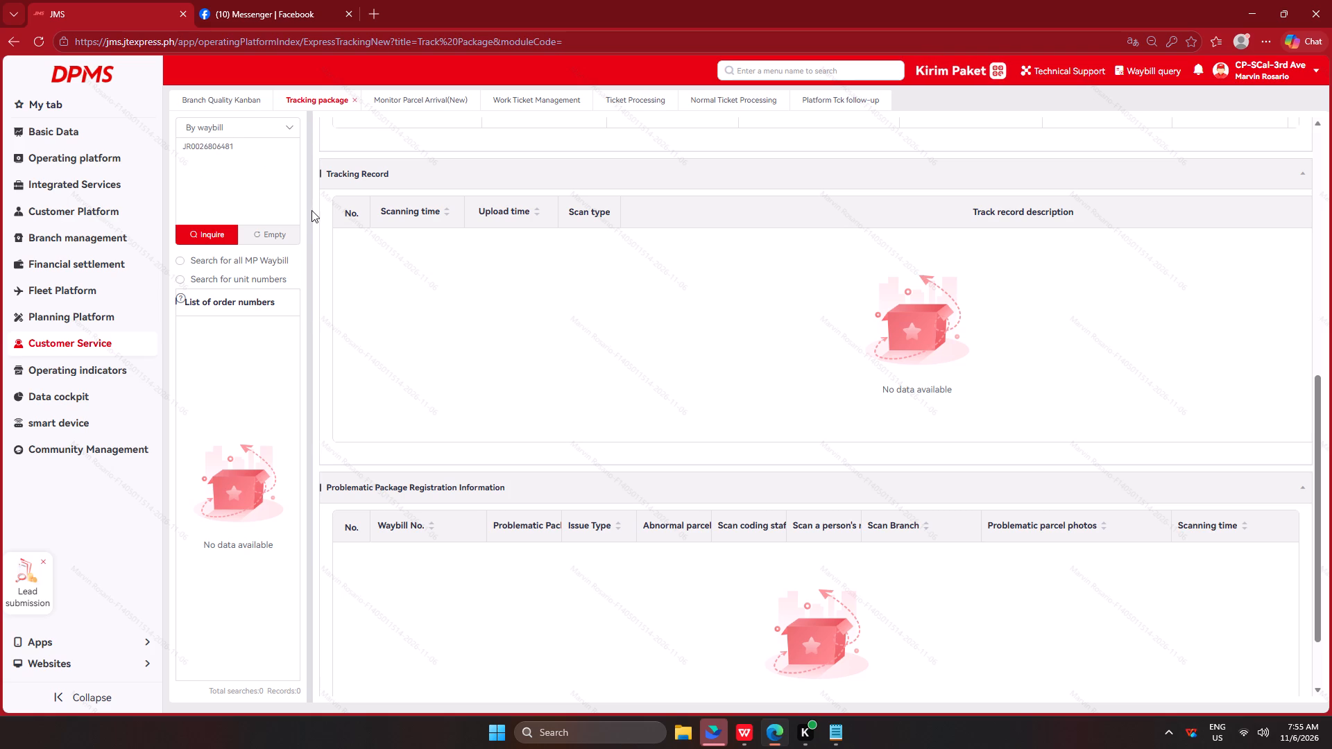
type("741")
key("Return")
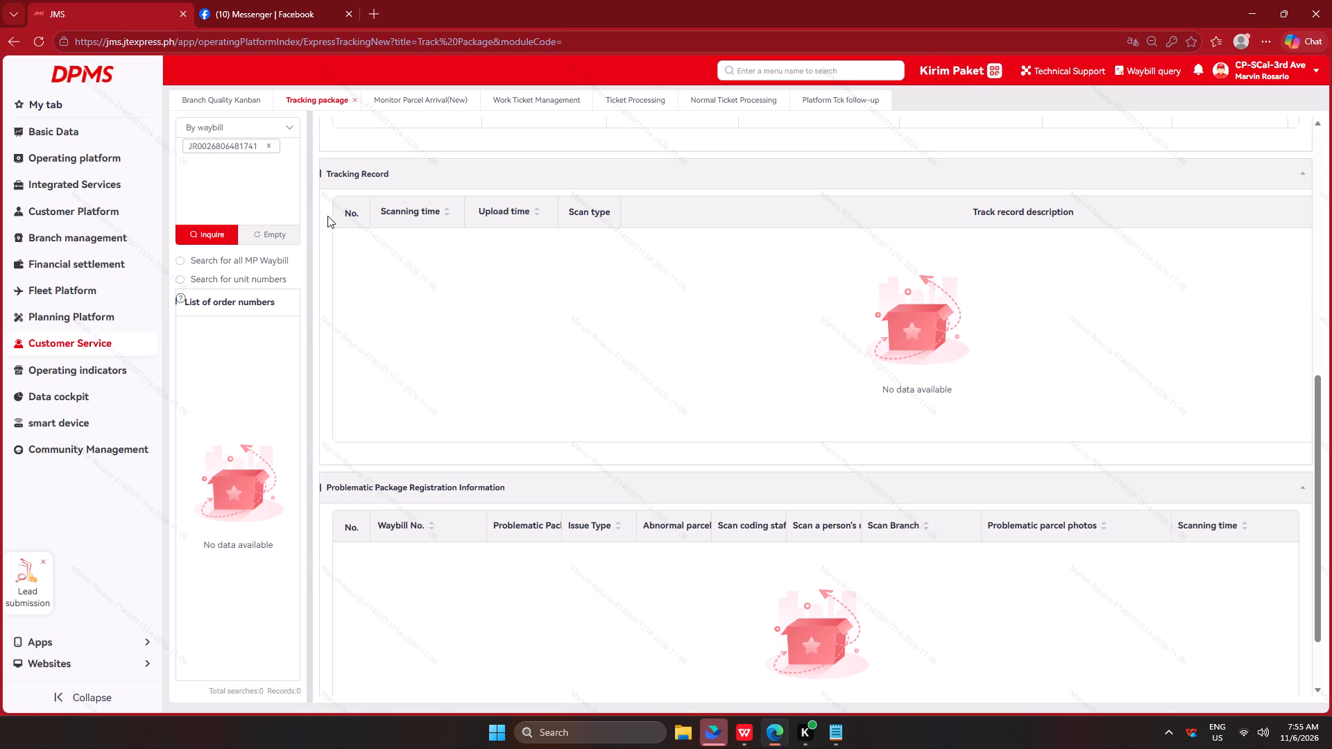
left_click(214, 235)
left_click(198, 146)
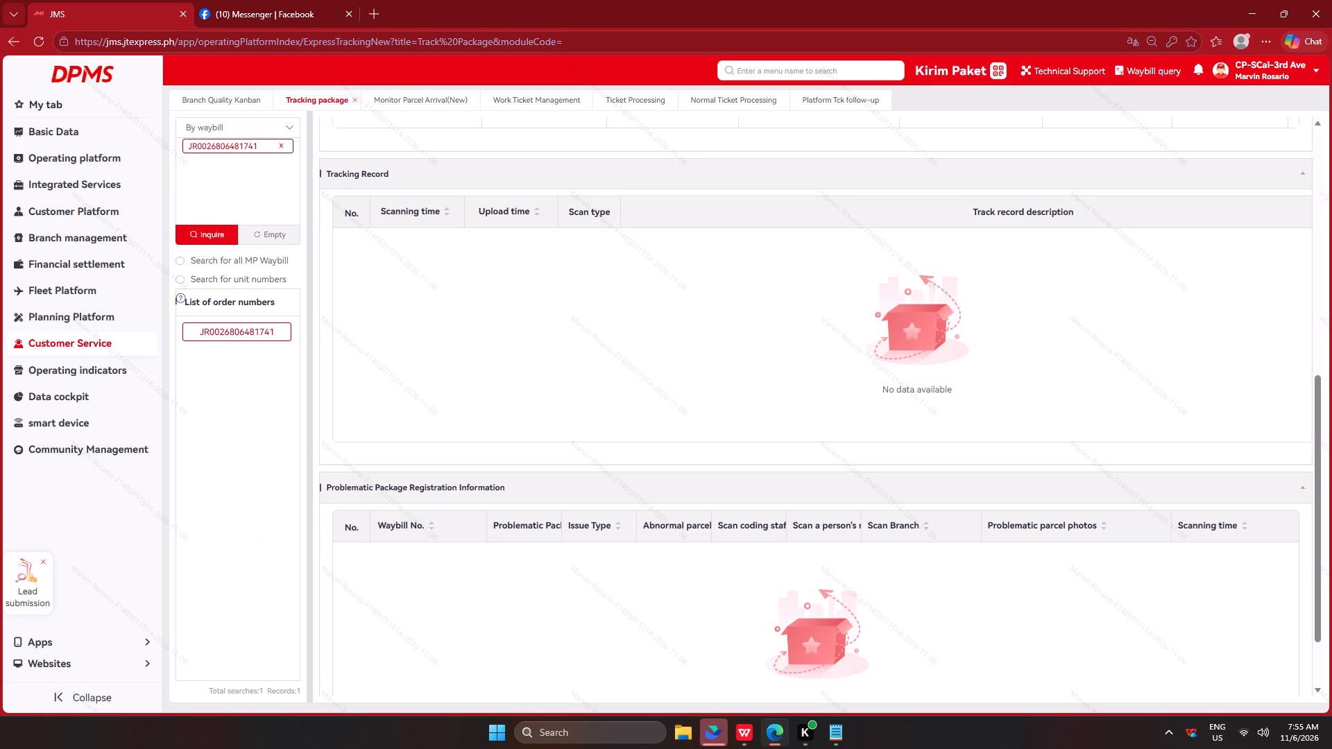
left_click(198, 146)
left_click(194, 147)
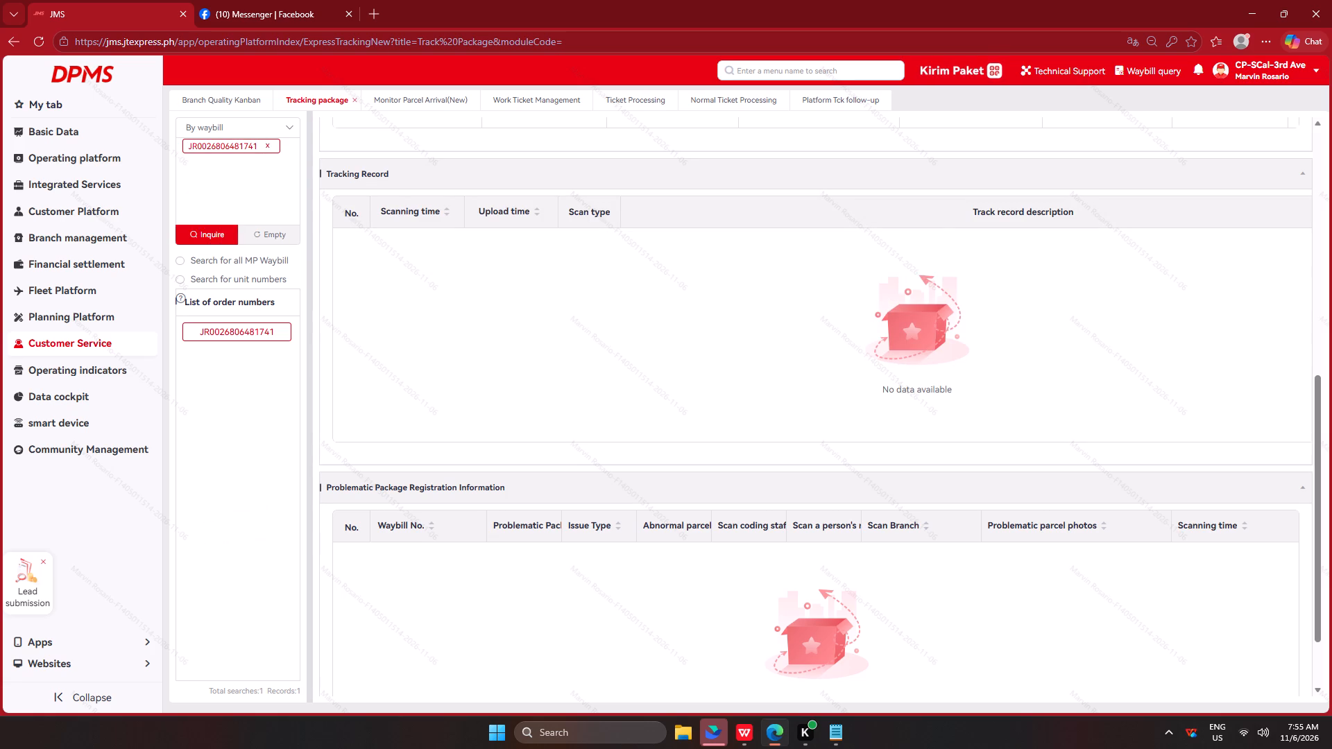
key("Right")
key("BackSpace")
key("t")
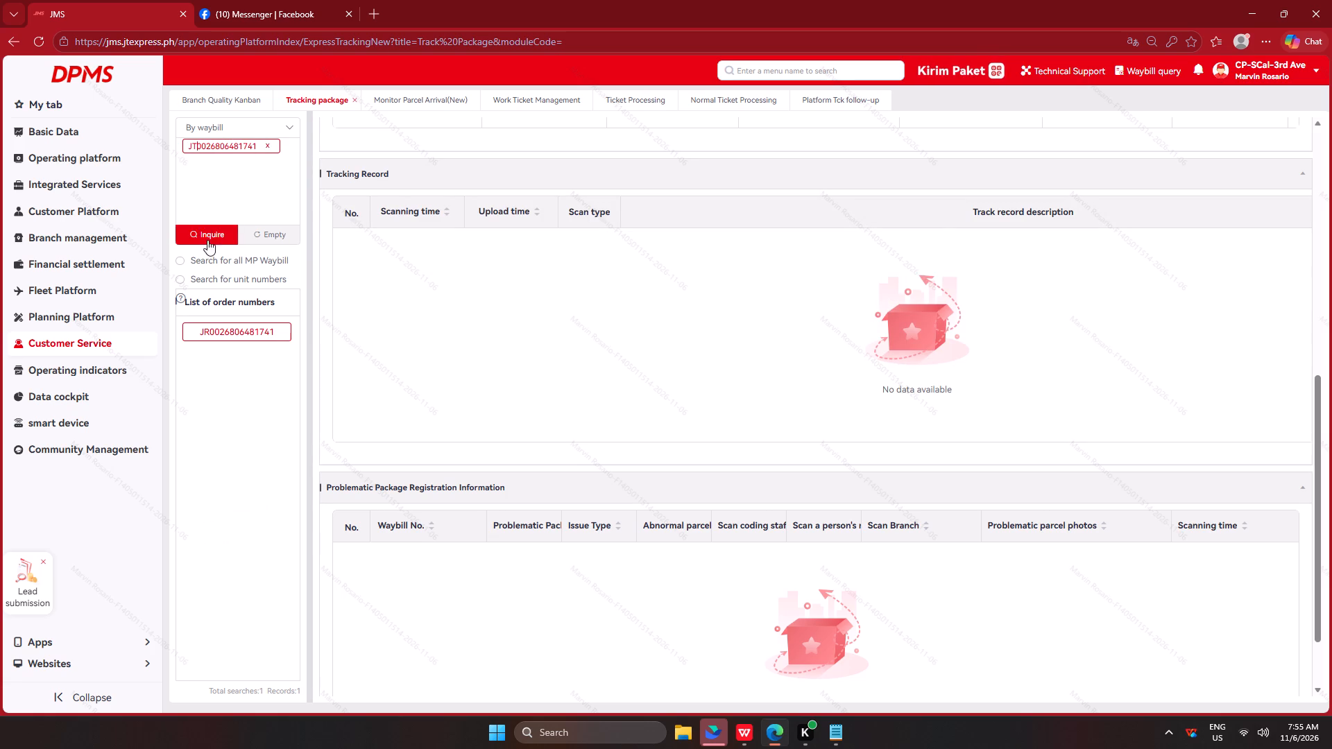
left_click(207, 240)
scroll(835, 379, "up", 7)
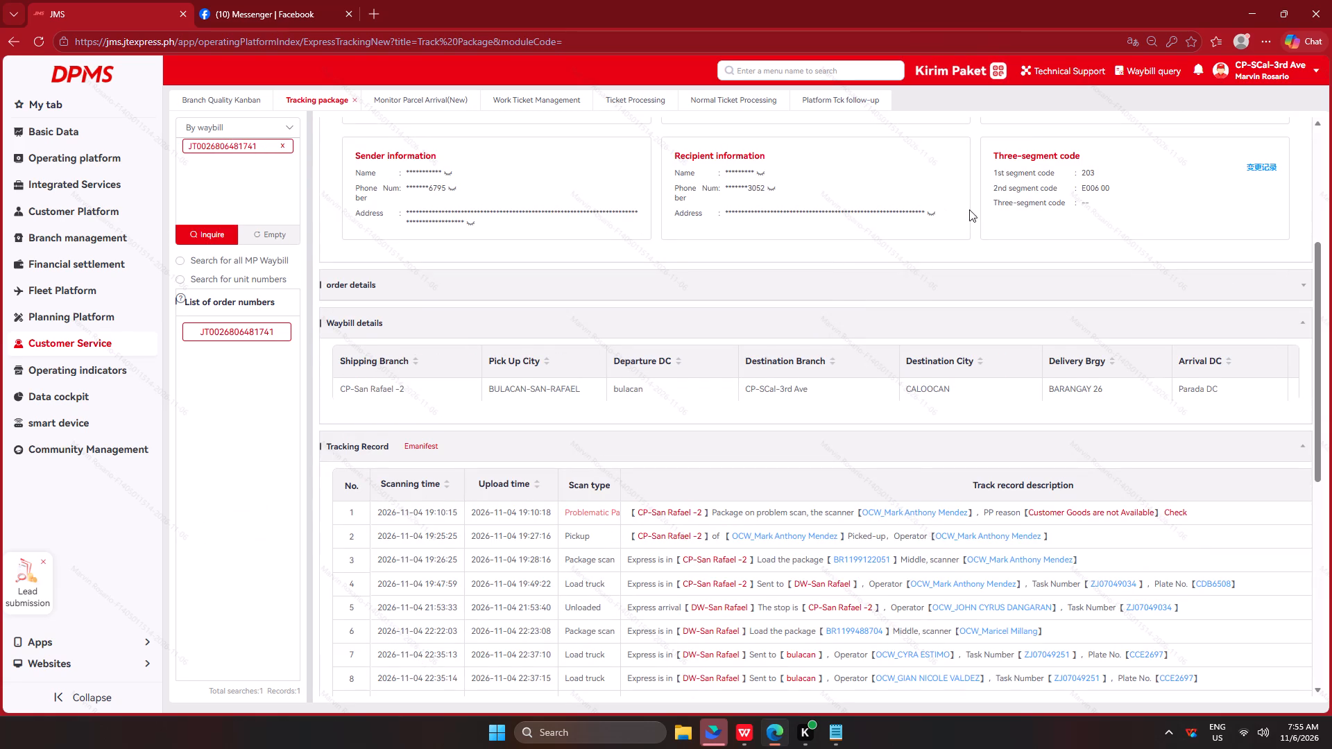
left_click(939, 212)
left_click(766, 171)
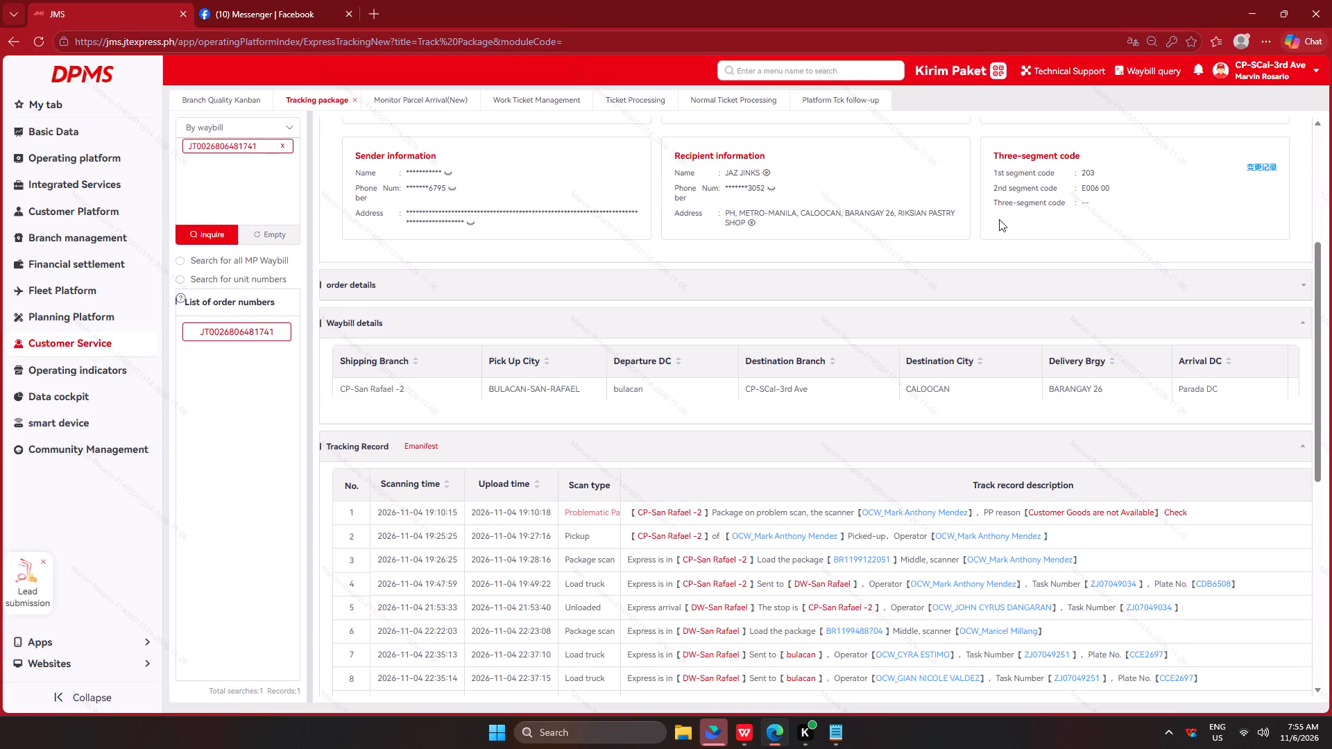
left_click(775, 184)
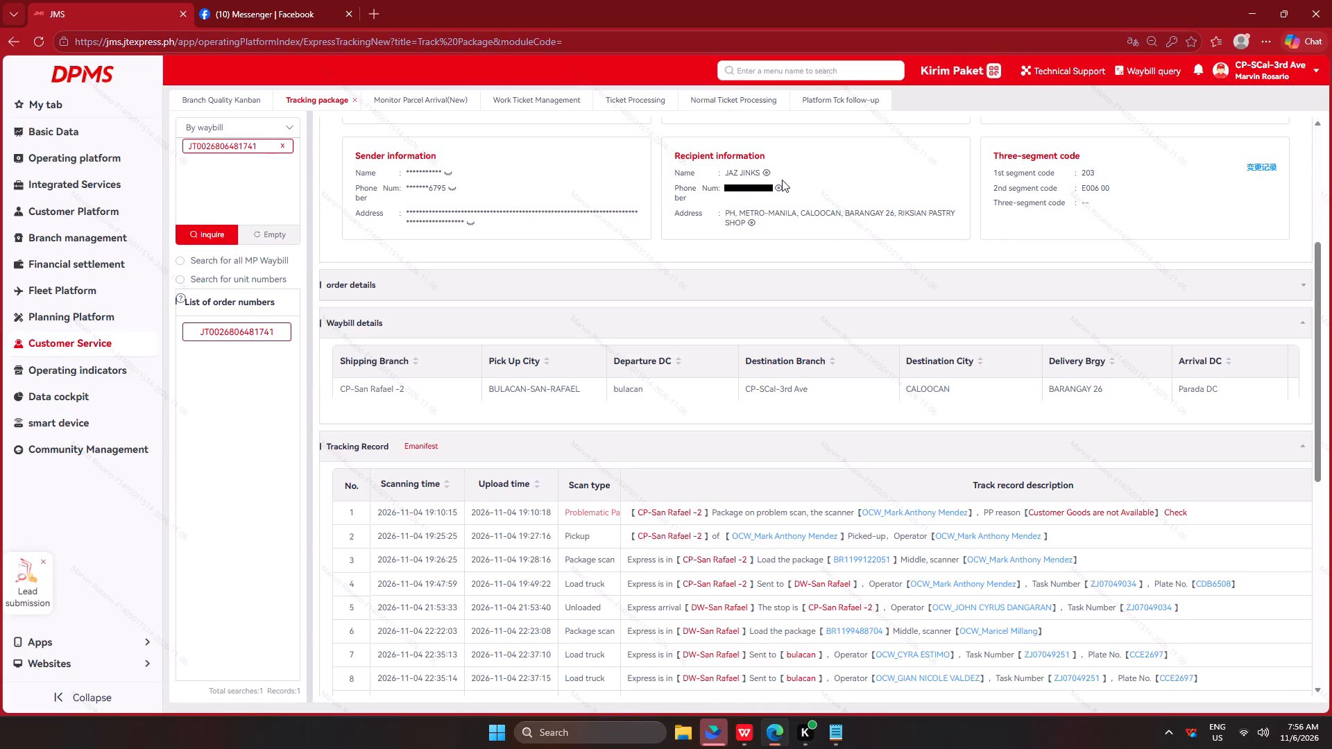
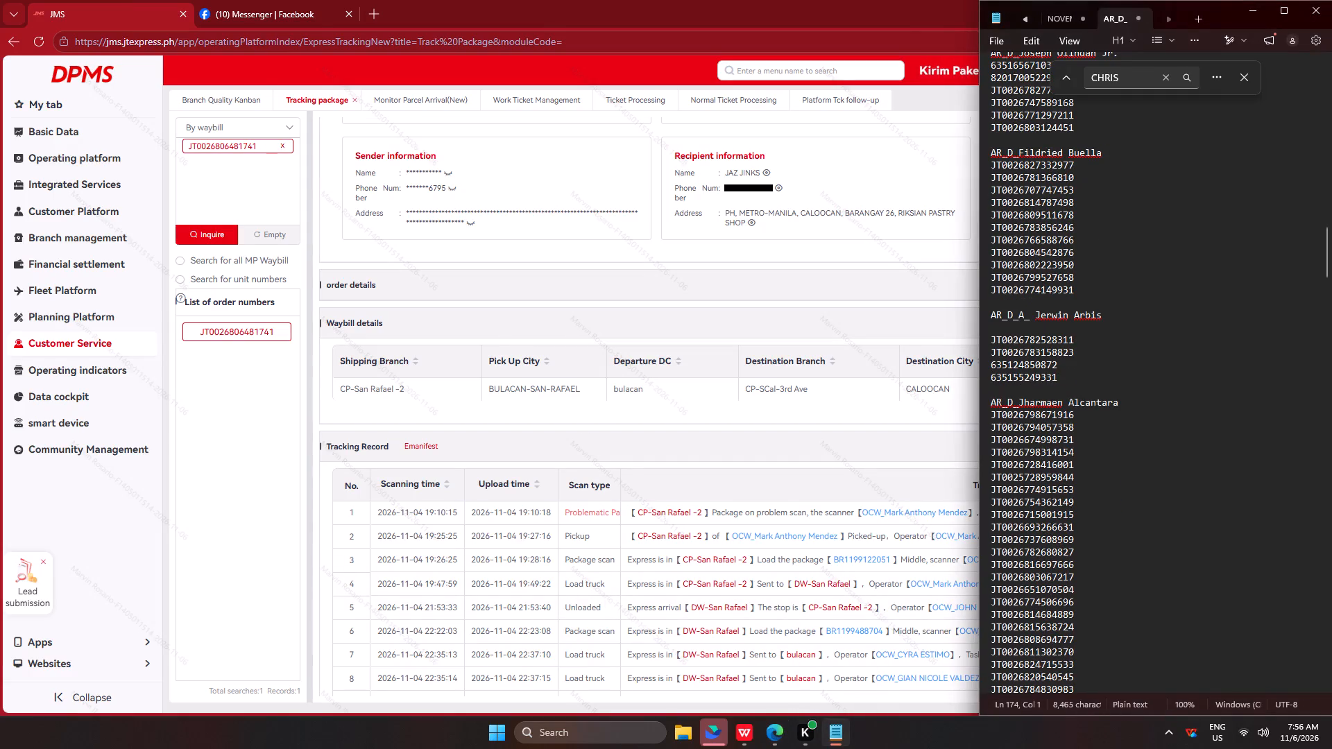
Remove the blank line between Jerwin's heading and his waybills in the Notepad list.
left_click(1036, 324)
key("BackSpace")
Copy the thirteen waybills under Willy from the Notepad list and inquire them in package tracking in place of the previous waybill.
scroll(1062, 415, "down", 8)
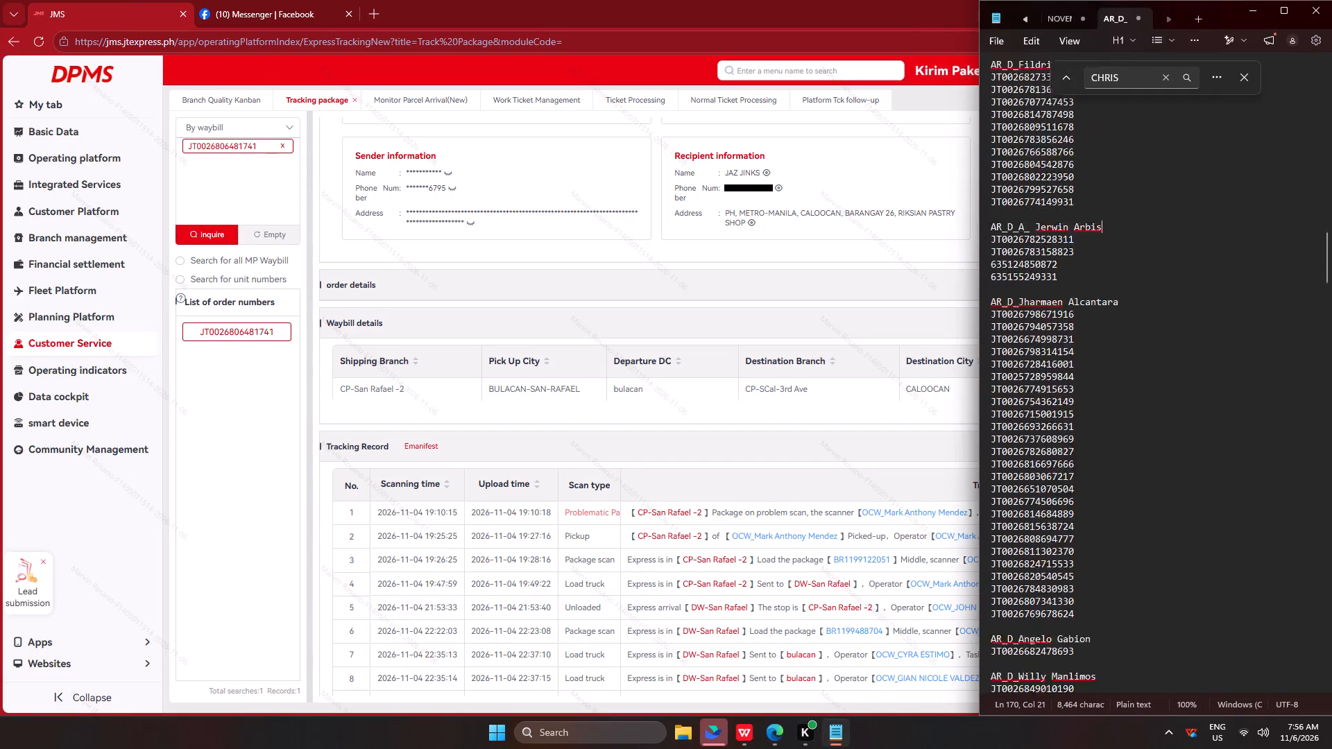
left_click_drag(1082, 415, 1048, 417)
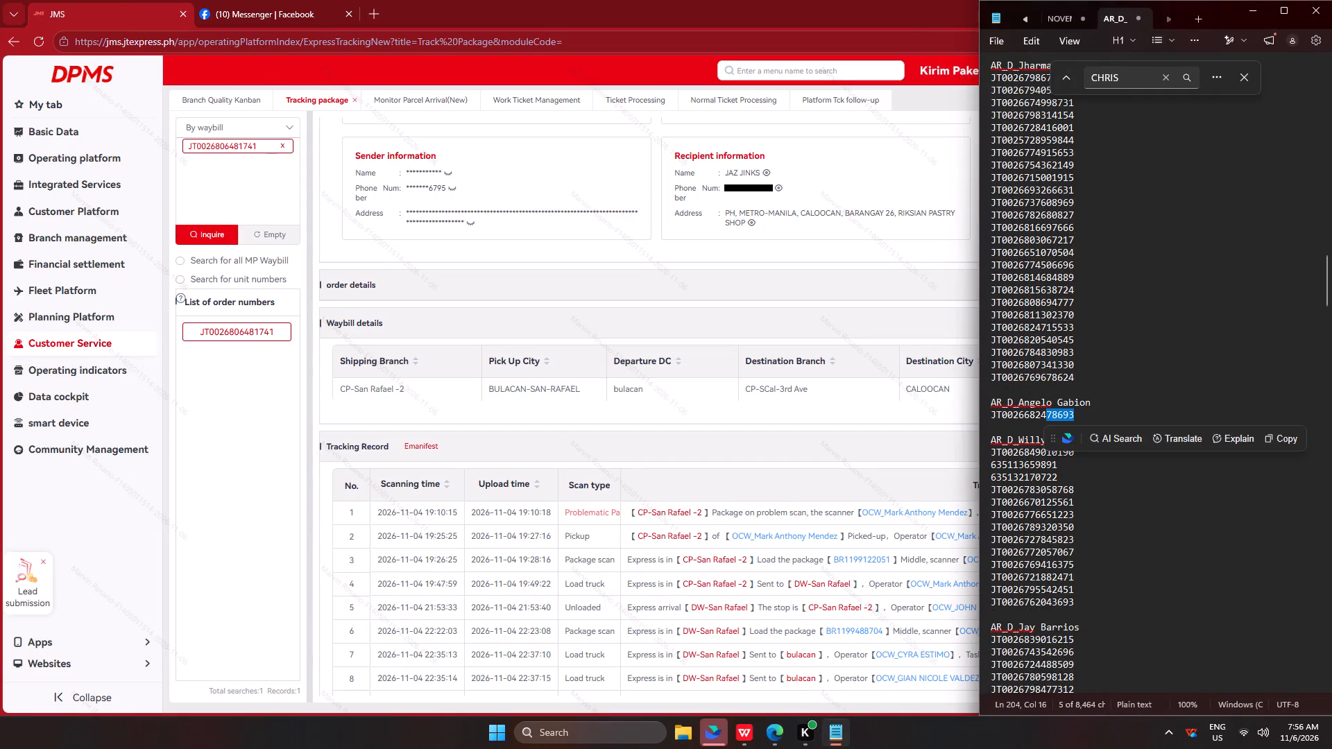
left_click_drag(1087, 611, 931, 447)
key("ctrl+c")
key("ctrl+c")
key("ctrl+c")
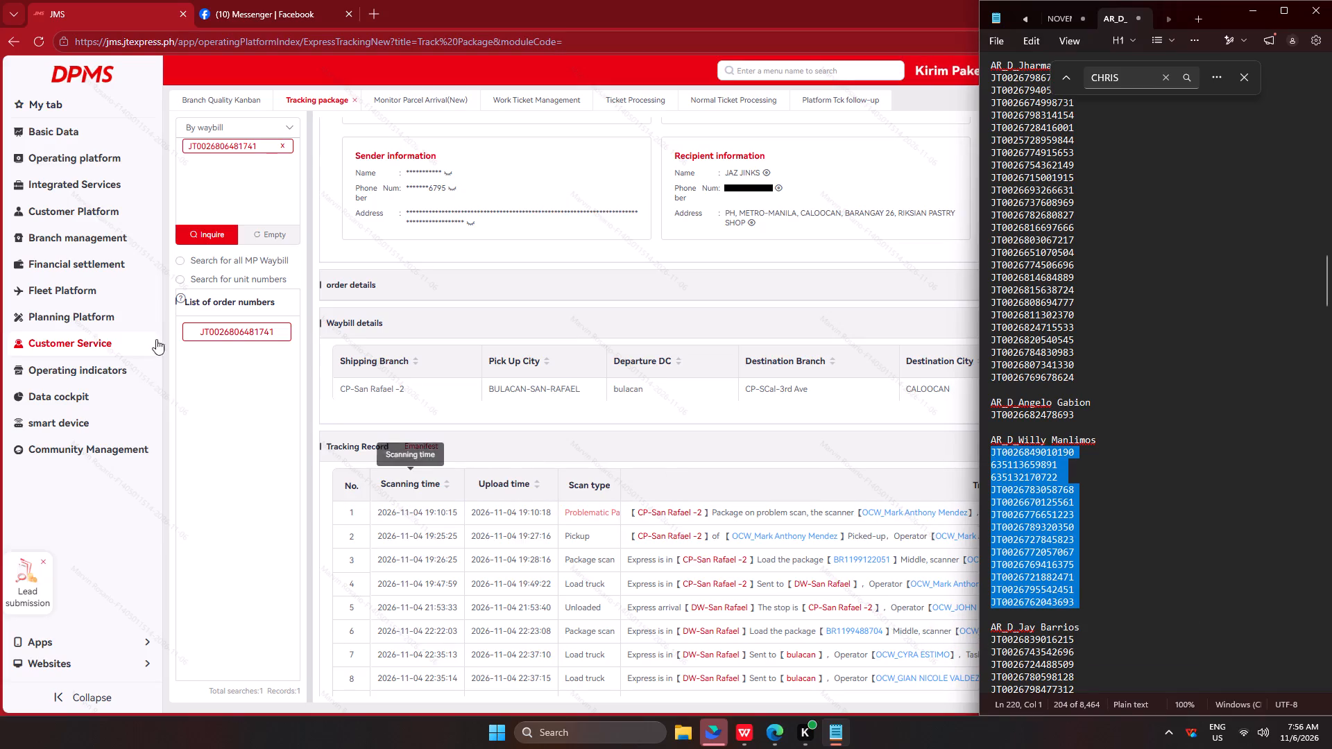
key("ctrl+c")
key("ctrl+c")
key("ctrl+c")
key("ctrl+c")
left_click(268, 239, "ctrl")
left_click(260, 216)
key("ctrl+v")
left_click(207, 241)
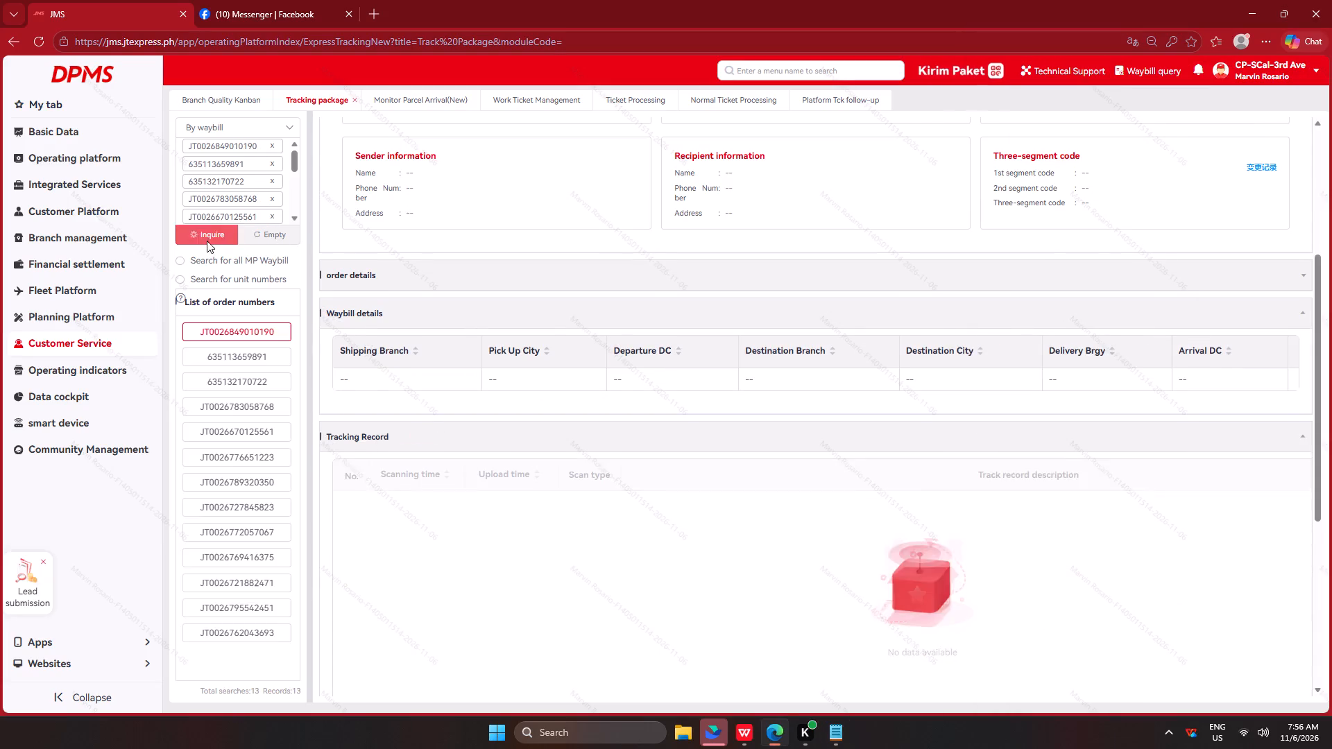
scroll(506, 436, "down", 7)
left_click(241, 362)
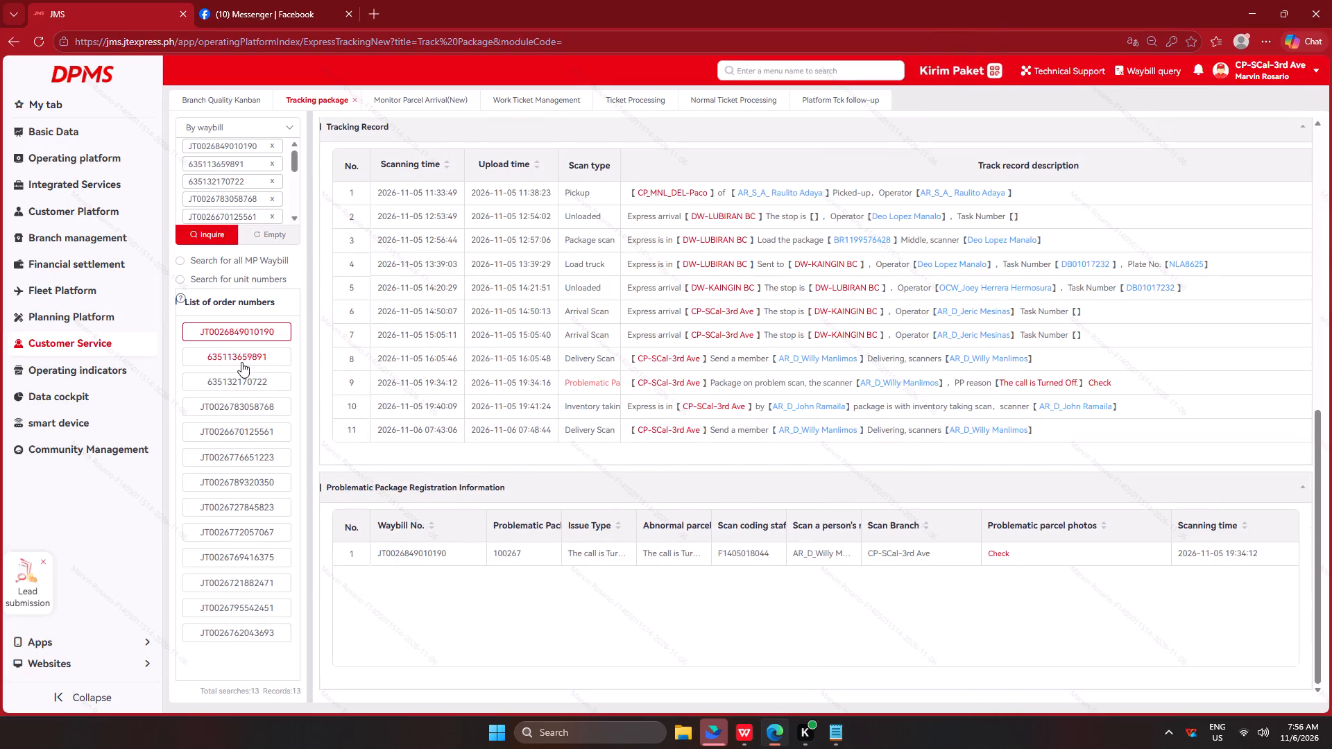
left_click(238, 379)
left_click(234, 404)
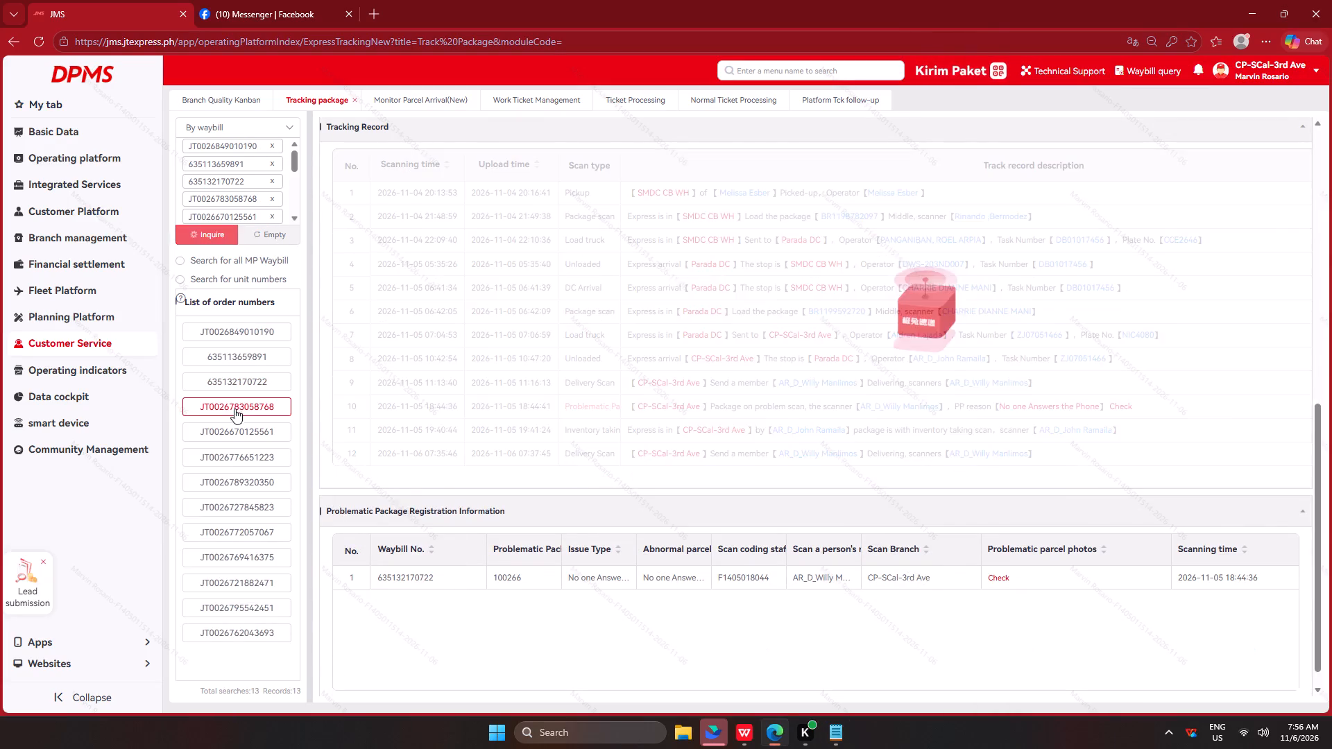
left_click(235, 431)
left_click(236, 455)
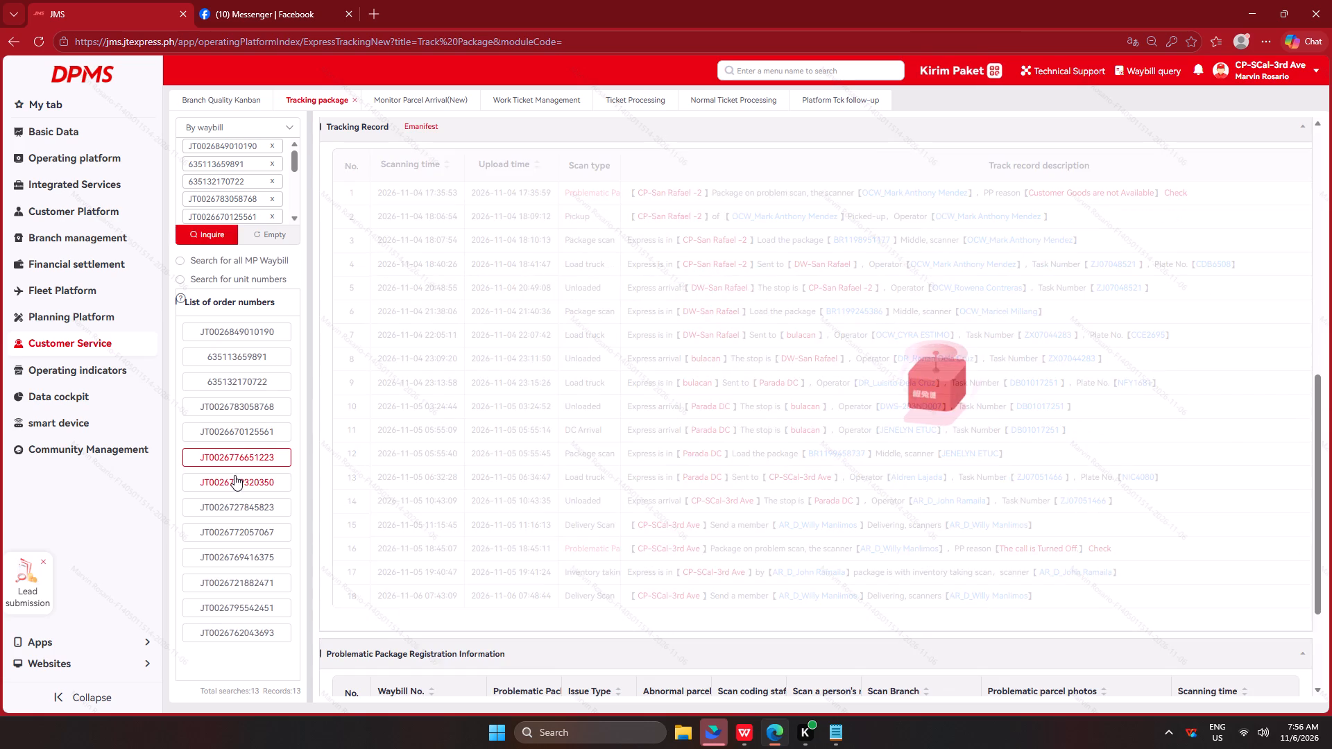
left_click(234, 478)
left_click(237, 501)
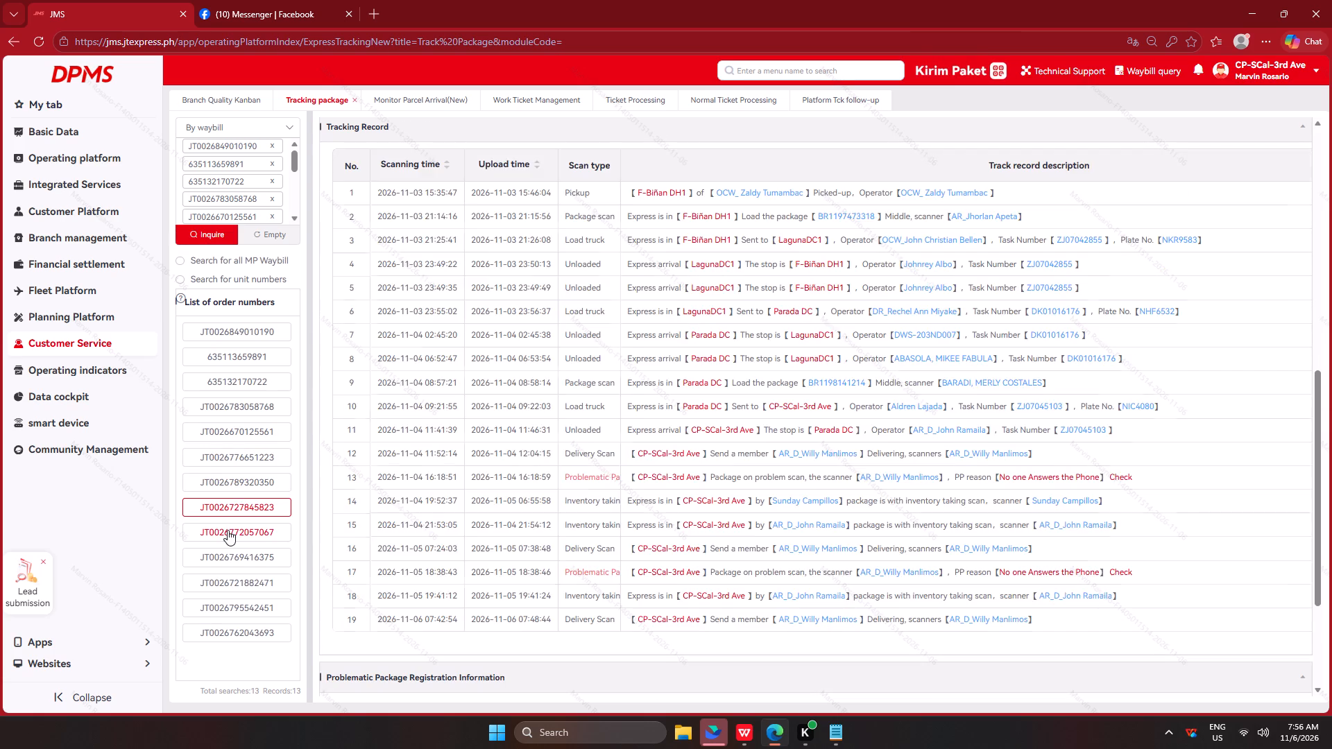
left_click(228, 530)
left_click(230, 563)
scroll(300, 534, "down", 5)
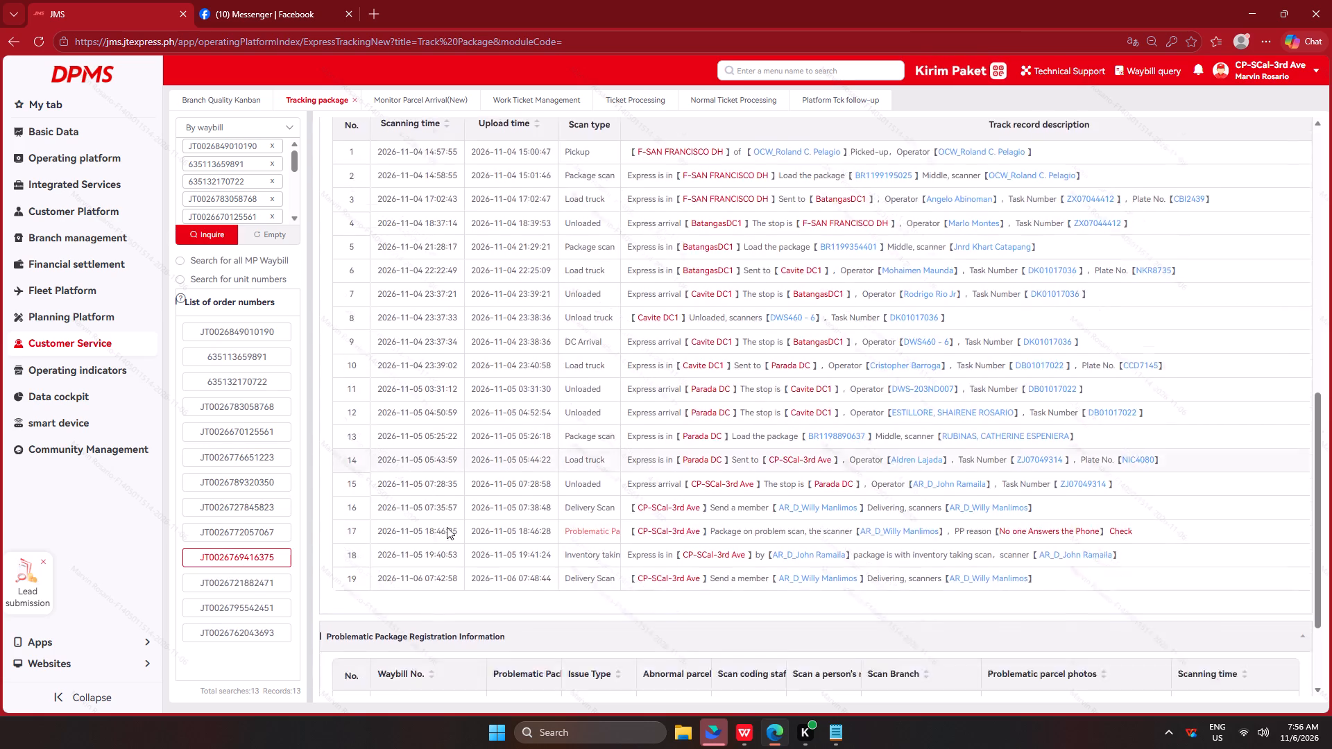
scroll(447, 527, "down", 1)
left_click(209, 586)
left_click(226, 612)
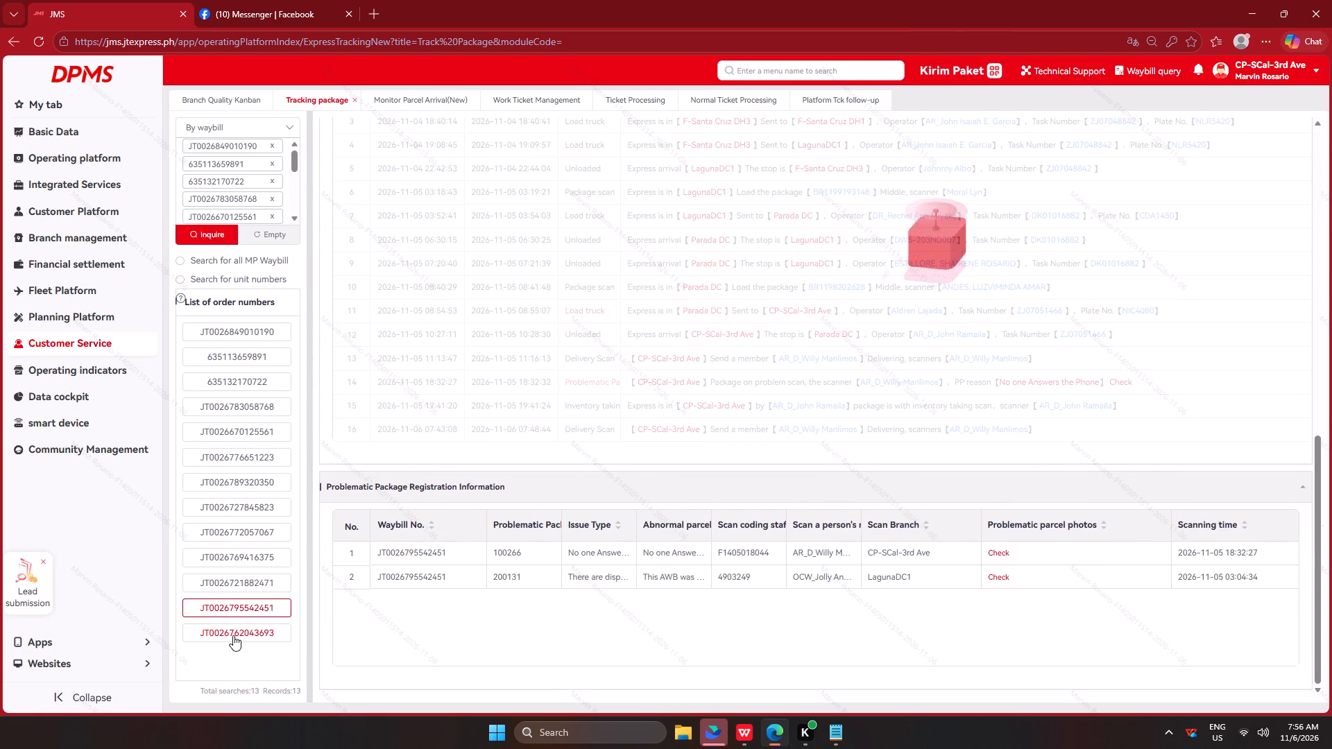
left_click(233, 635)
Switch to Notepad and remove rider Willy's name and all his waybills from the list, including the leftover blank line.
key("alt+Tab")
left_click(1136, 599)
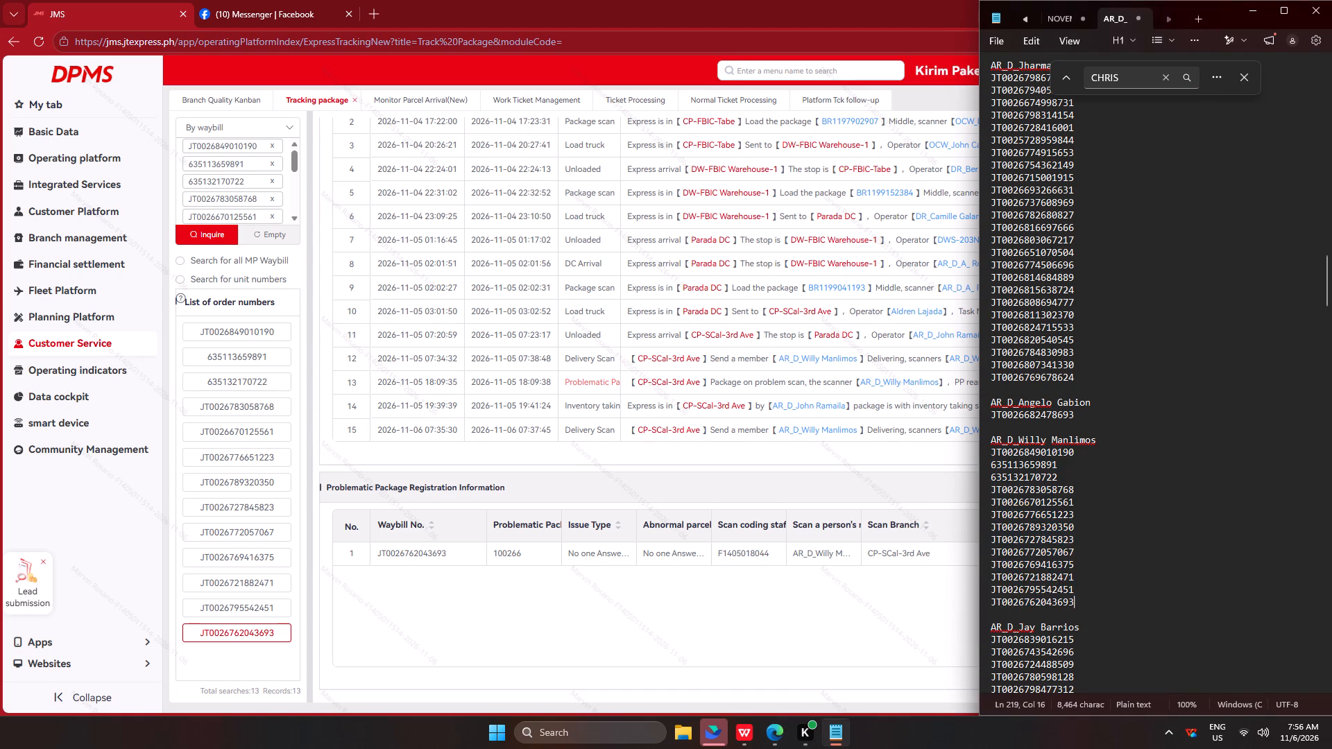
left_click_drag(1096, 606, 982, 429)
key("ctrl+x")
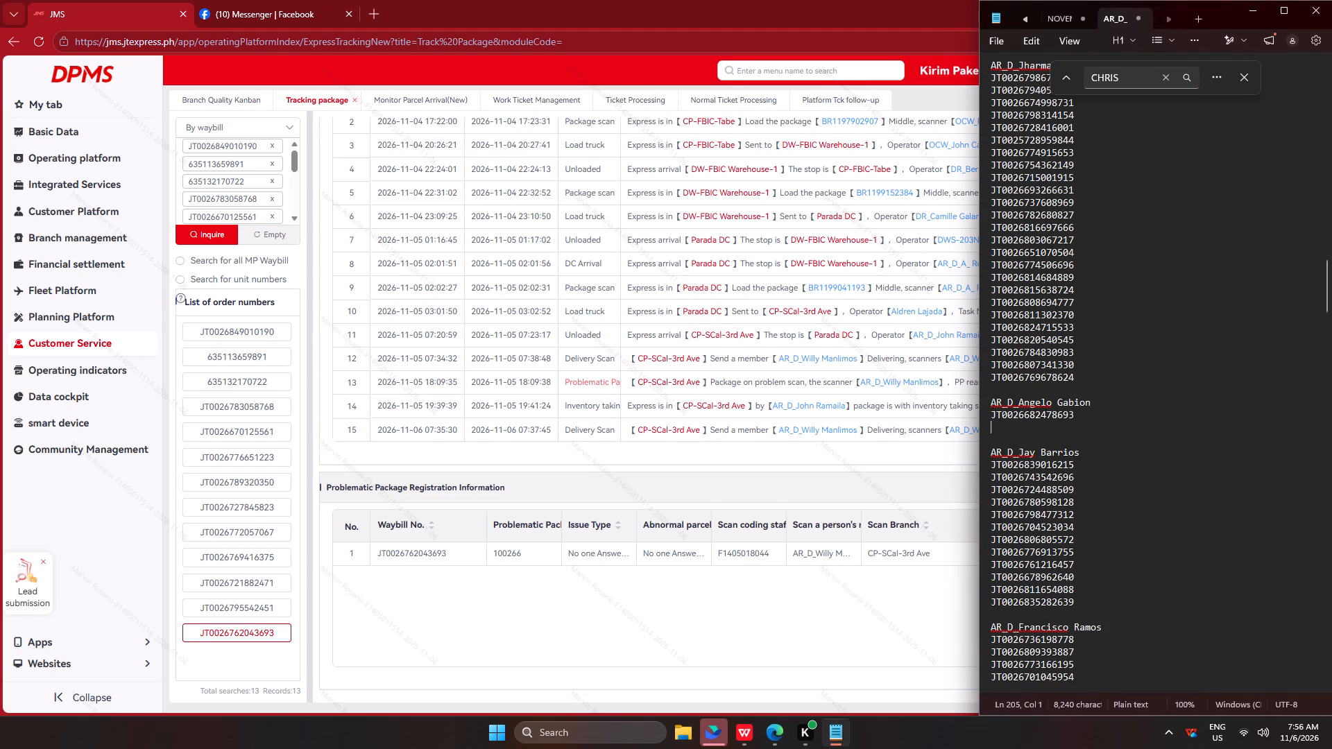
key("BackSpace")
left_click_drag(1090, 415, 936, 420)
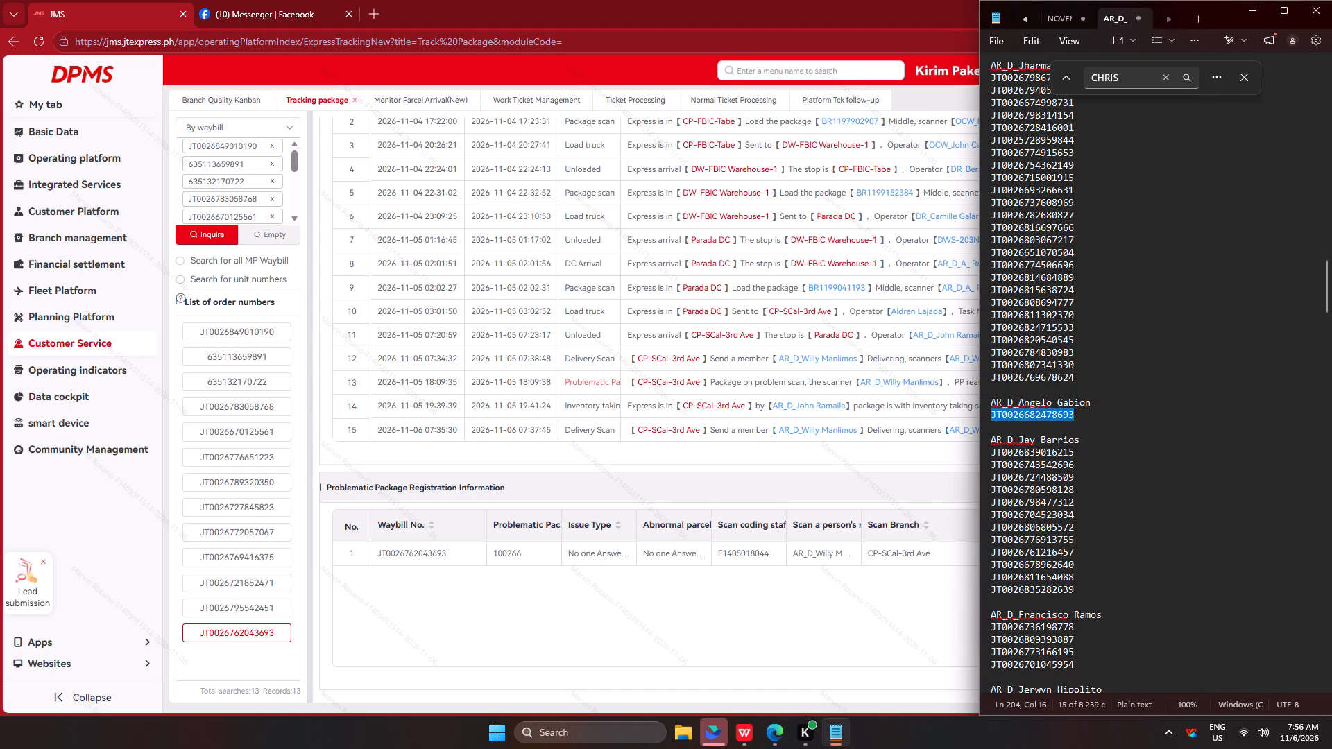
left_click_drag(936, 420, 934, 415)
key("ctrl+c")
key("ctrl+c")
key("ctrl+c")
key("ctrl+c")
key("ctrl+c")
left_click(257, 236, "ctrl")
left_click(248, 189)
key("ctrl+v")
left_click(210, 227)
key("alt+Tab")
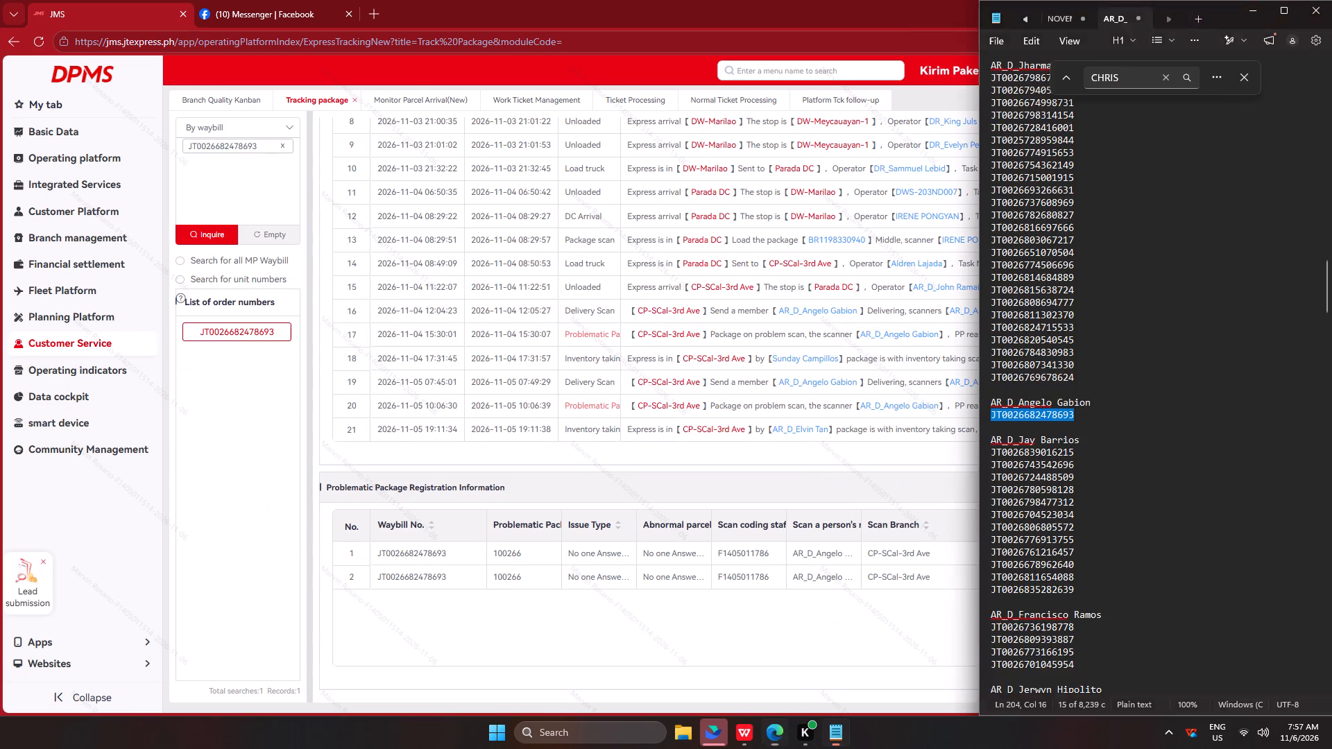
scroll(1034, 490, "down", 3)
left_click_drag(1086, 476, 954, 340)
key("ctrl+c")
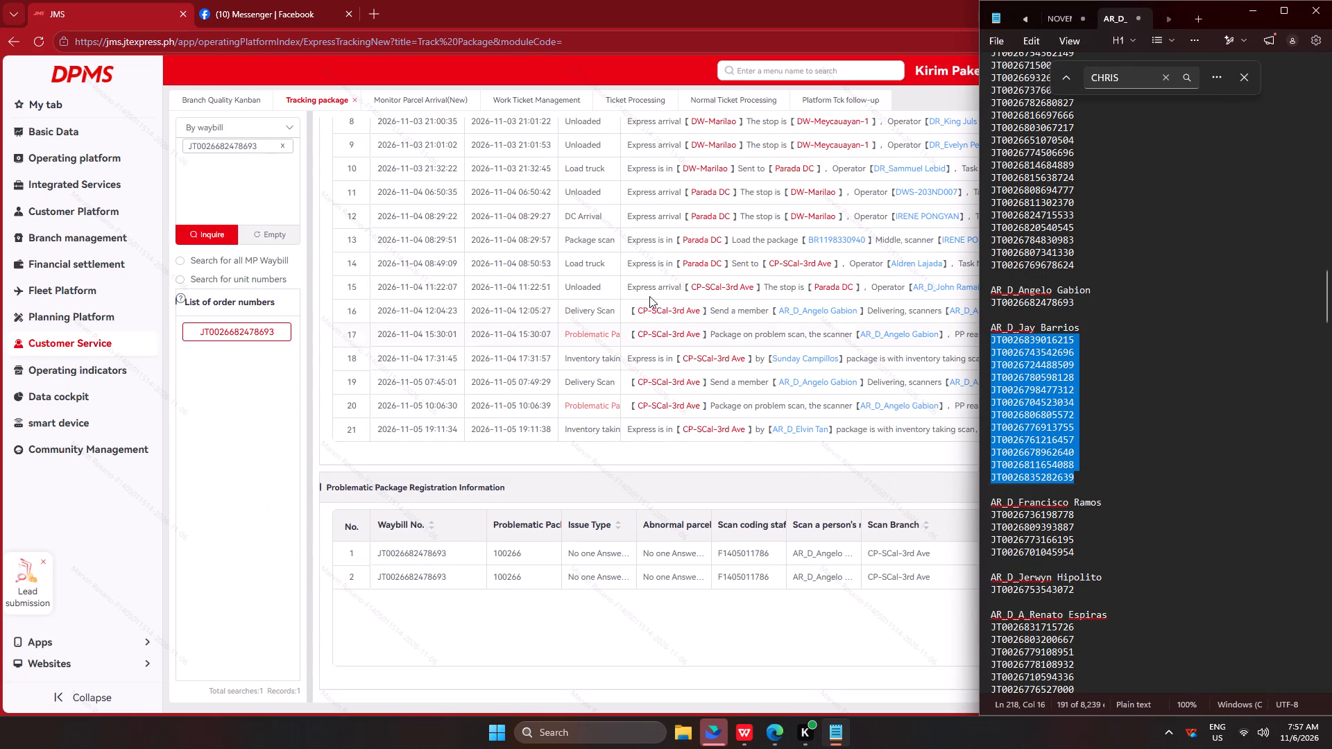
key("ctrl+c")
key("ctrl+c")
key("ctrl+c")
left_click(268, 230, "ctrl")
left_click(257, 203)
key("ctrl+v")
left_click(210, 229)
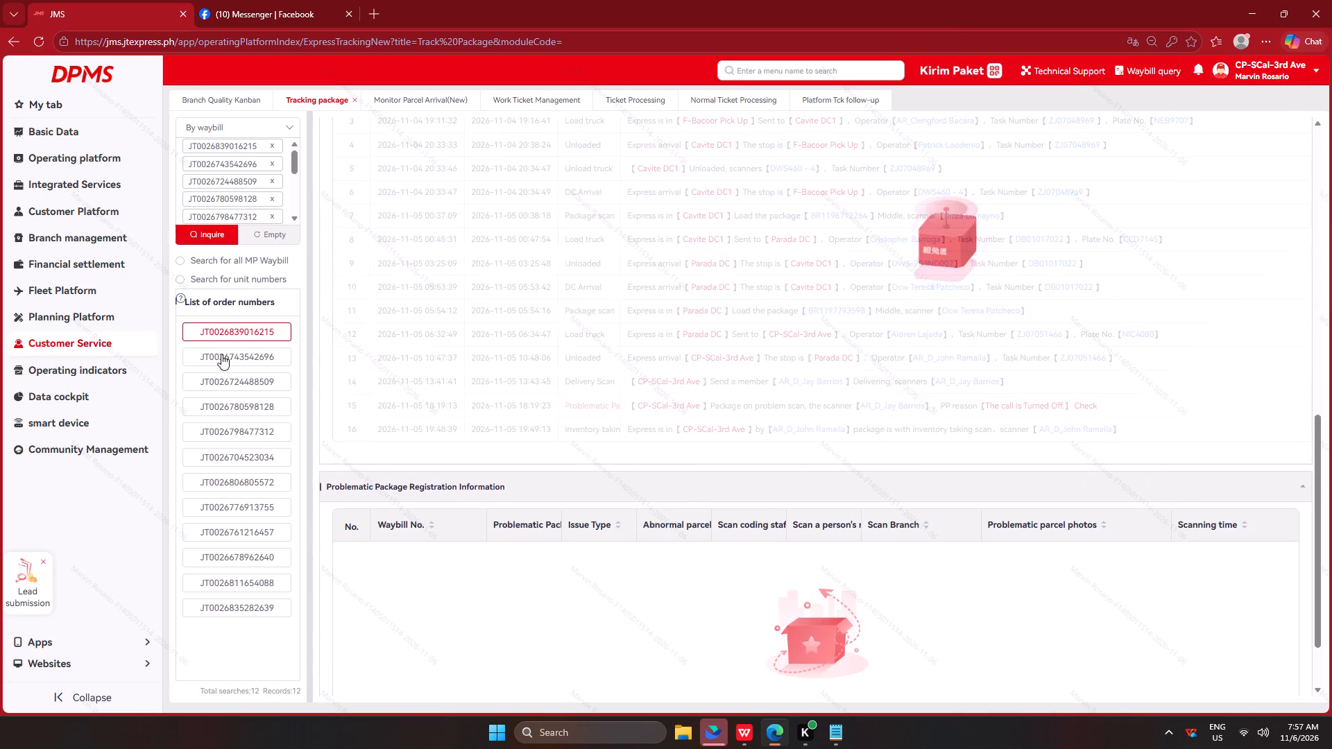
left_click(221, 354)
key("alt+Tab")
scroll(1057, 438, "down", 5)
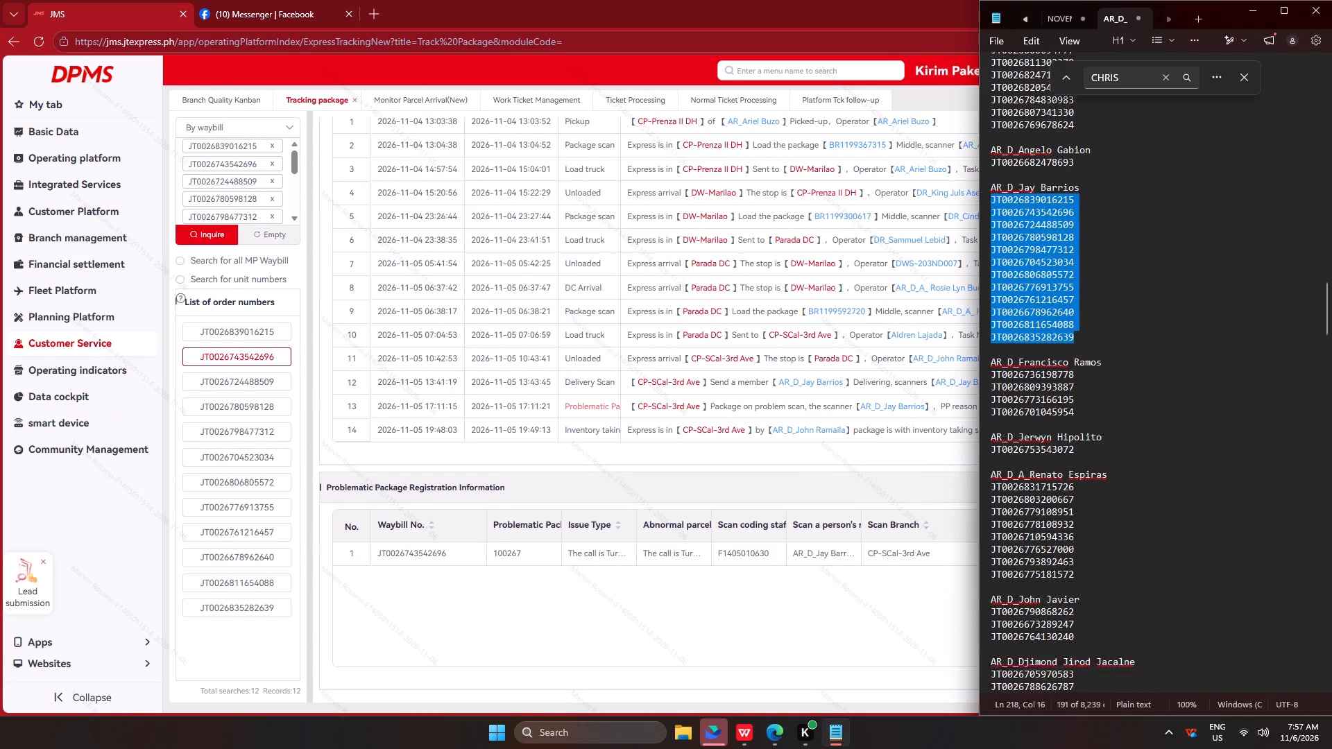
left_click_drag(1081, 370, 942, 327)
key("ctrl+c")
key("ctrl+c")
key("ctrl+c")
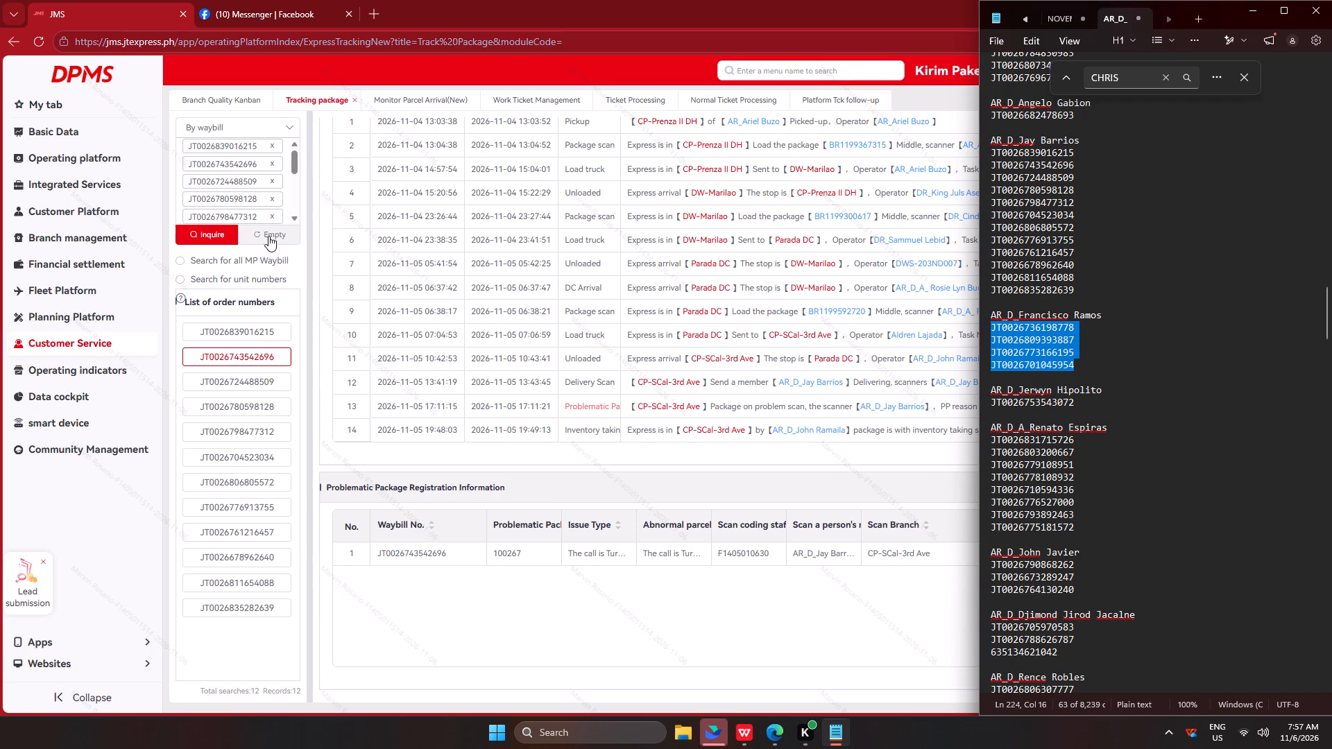
key("ctrl+c")
key("ctrl+c")
left_click(266, 233, "ctrl")
left_click(255, 195)
key("ctrl+v")
left_click(212, 236)
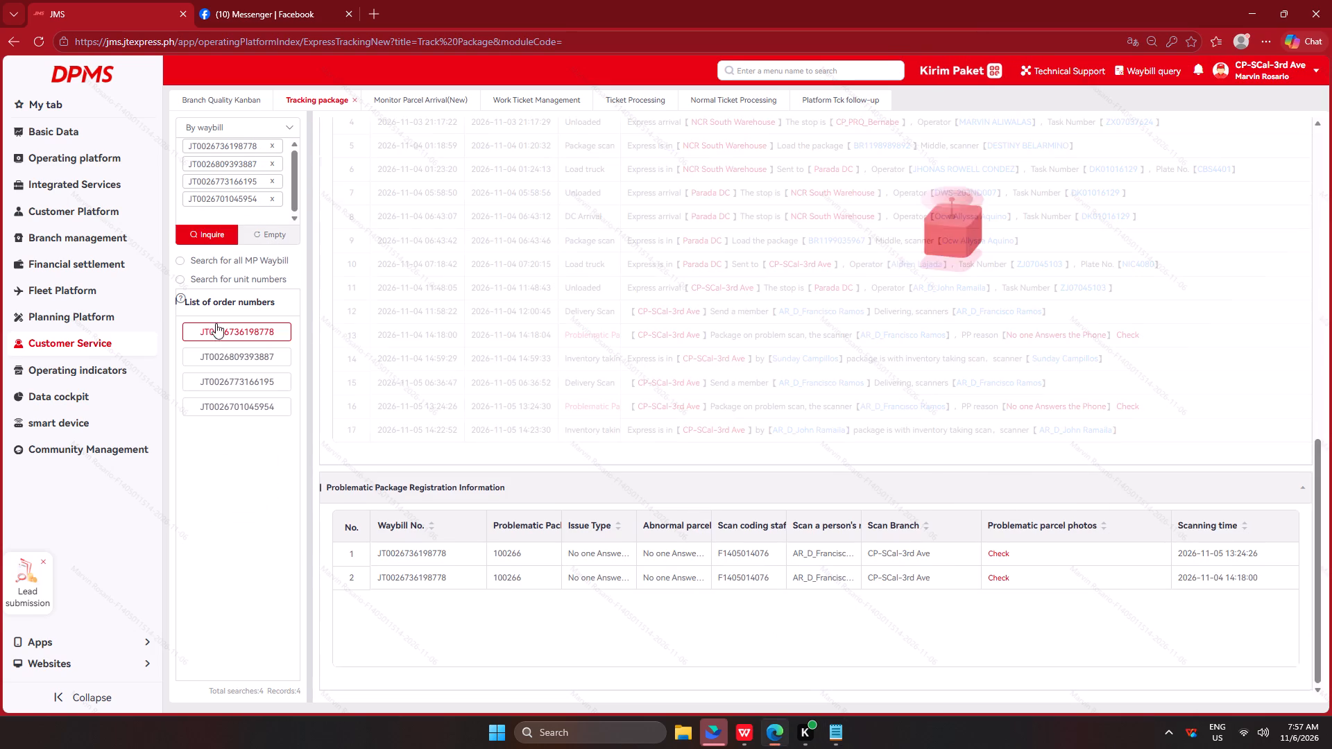
left_click(230, 367)
left_click(239, 362)
left_click(240, 377)
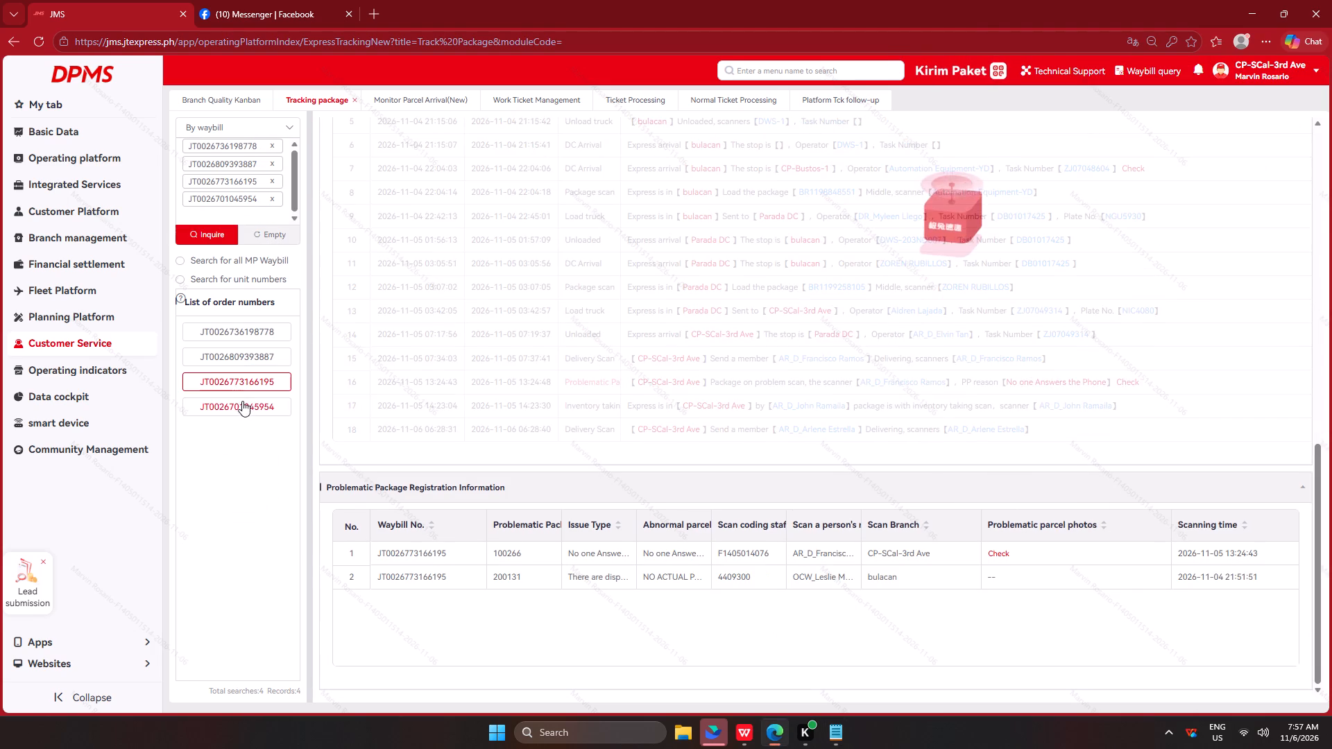
key("alt+Tab")
left_click(1085, 352)
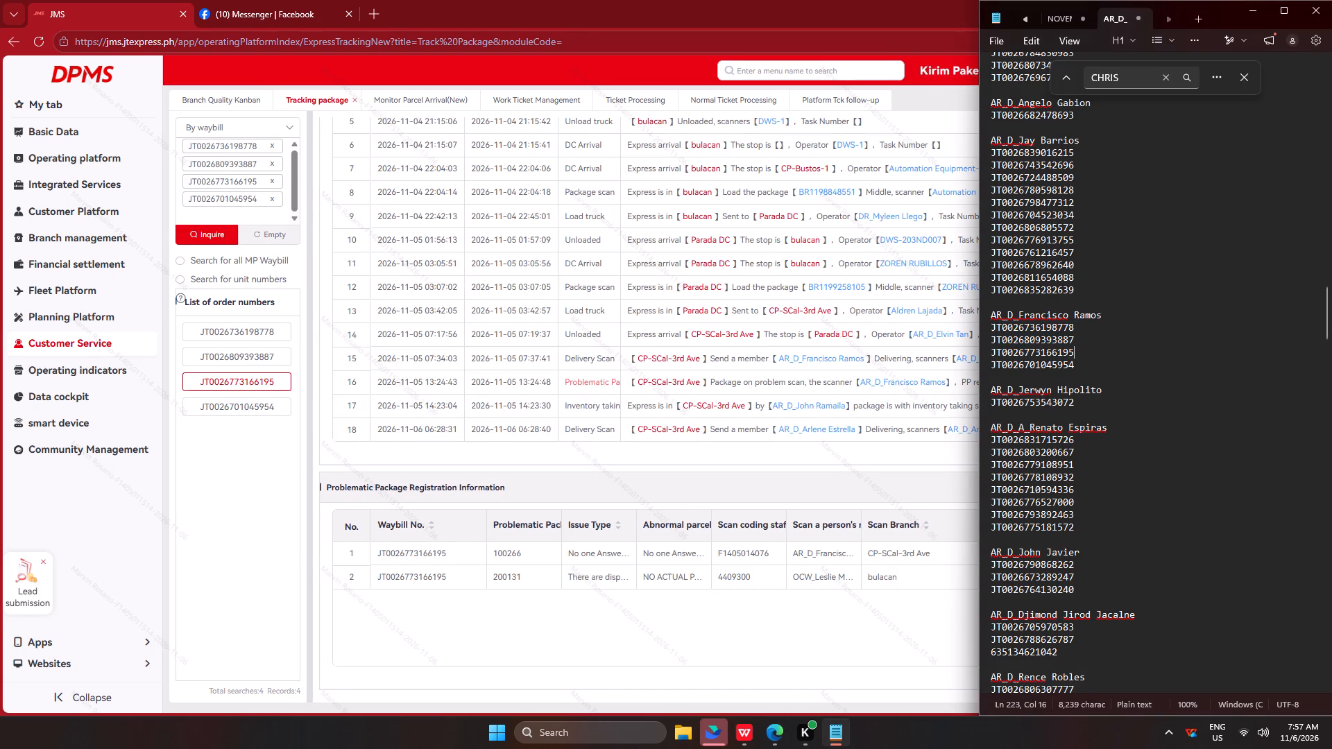
left_click_drag(1084, 352, 962, 350)
key("BackSpace")
key("Return")
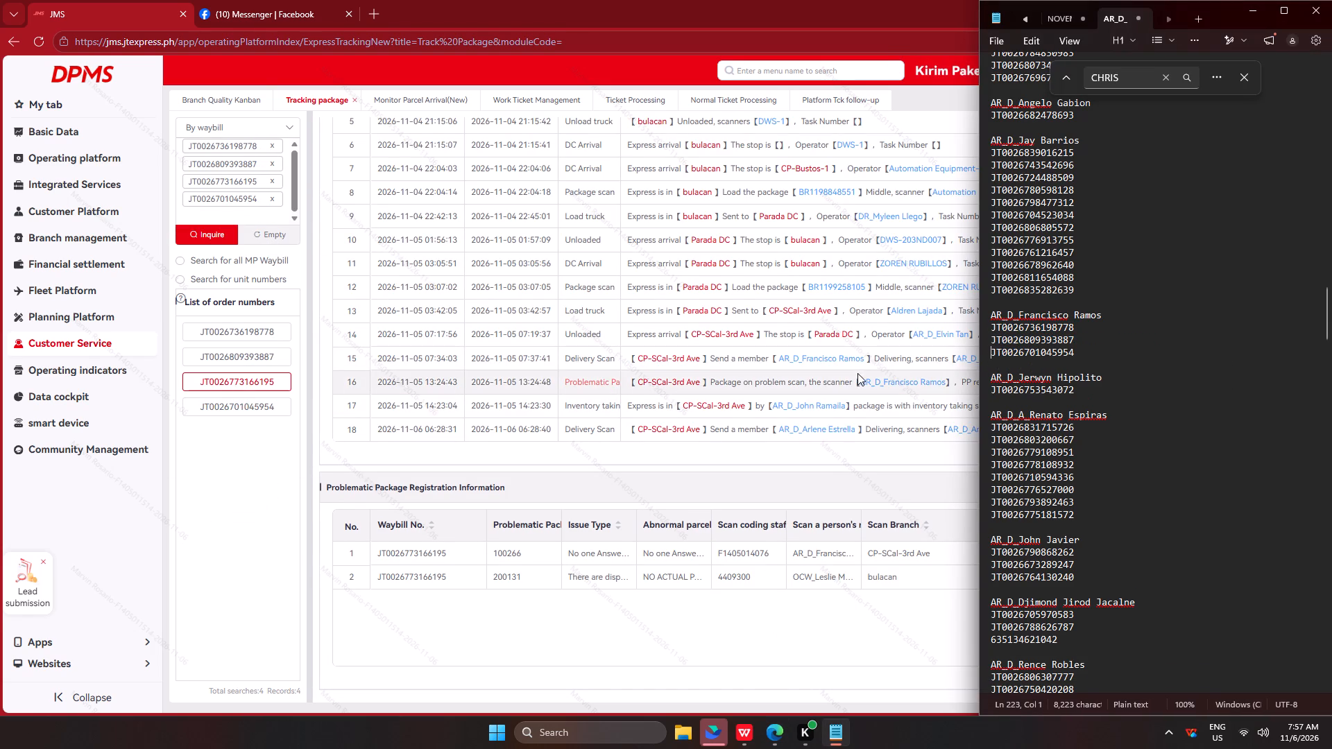
left_click(239, 405)
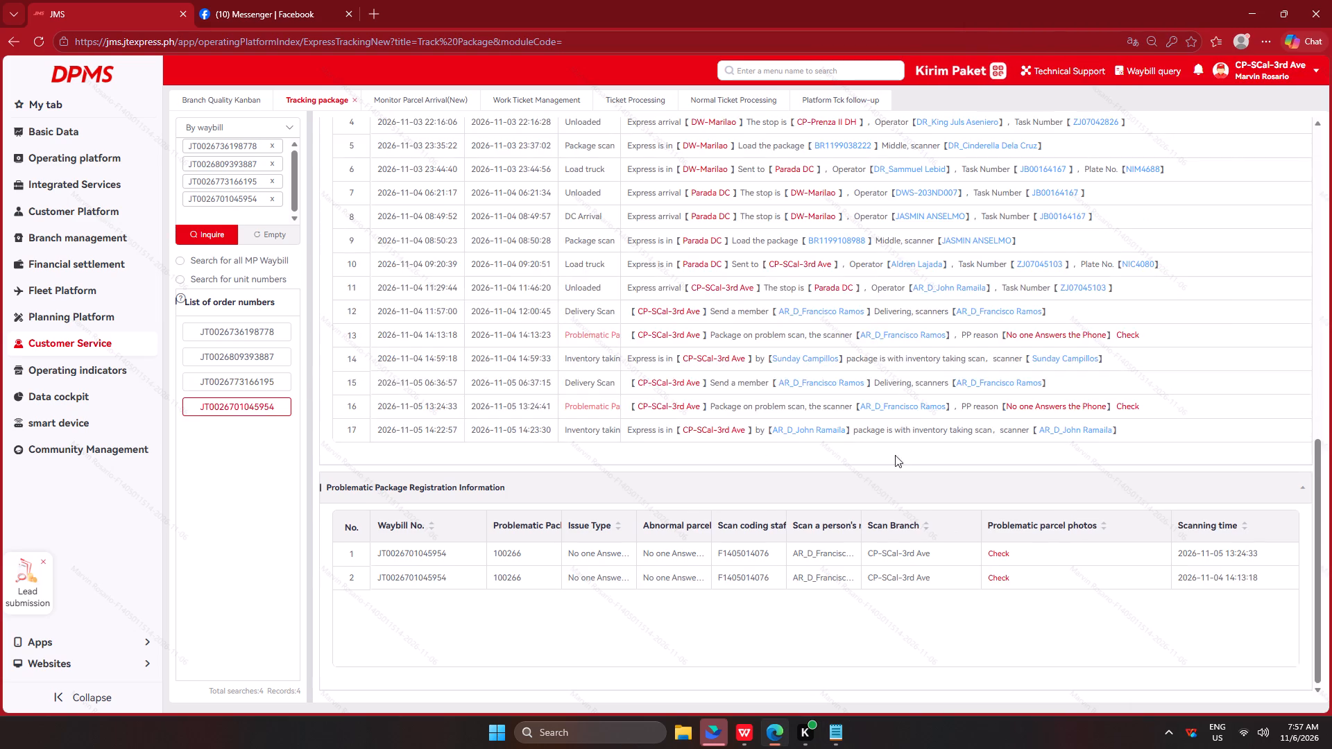
key("alt+Tab")
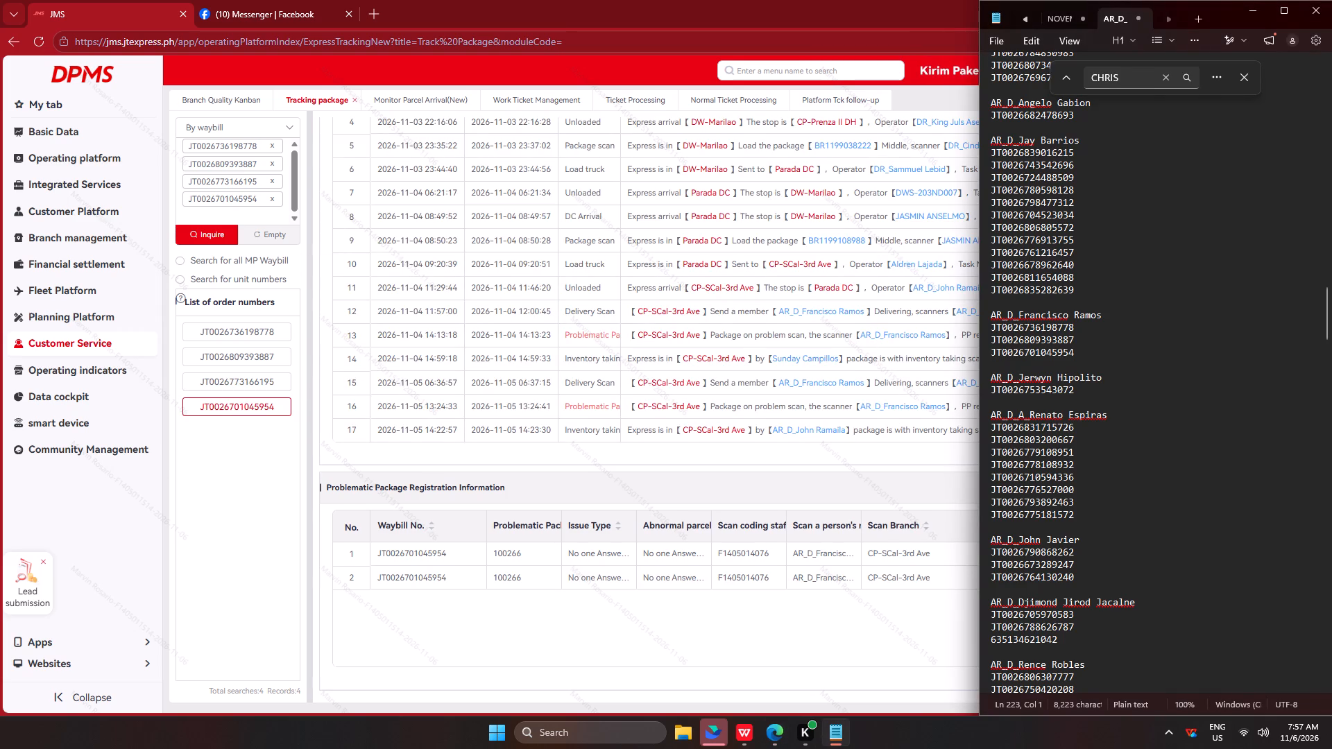
scroll(1104, 465, "down", 2)
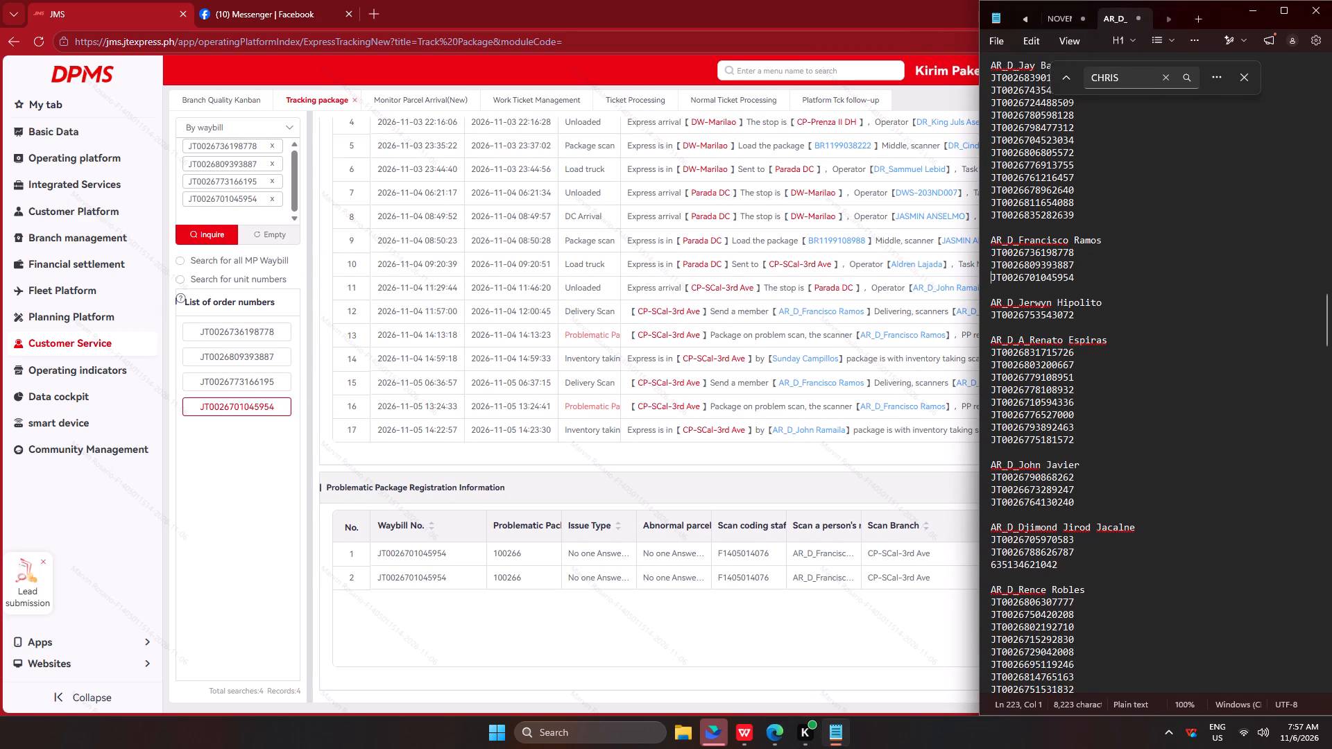
scroll(1083, 341, "down", 1)
left_click_drag(1081, 282, 962, 277)
key("ctrl+c")
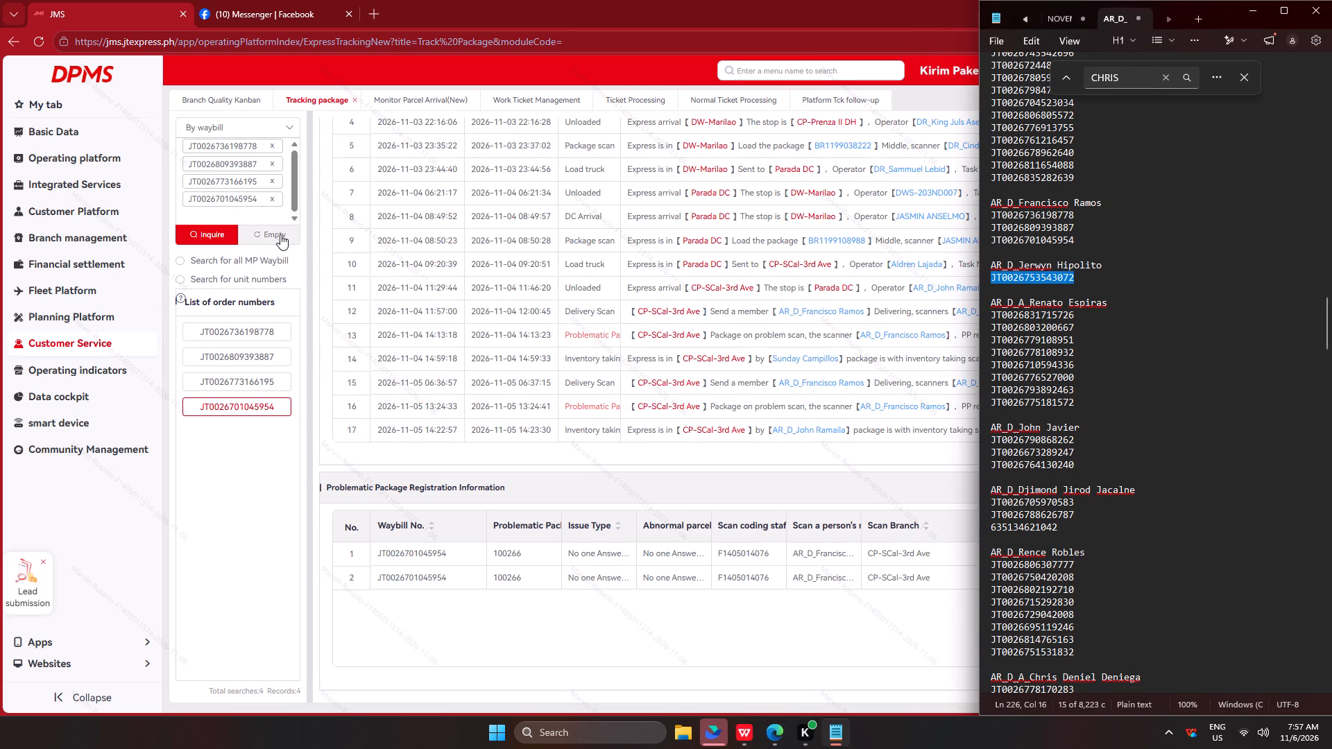
key("ctrl+c")
key("ctrl+c")
key("ctrl+c")
left_click(274, 234, "ctrl")
left_click(237, 193)
key("ctrl+v")
left_click(194, 234)
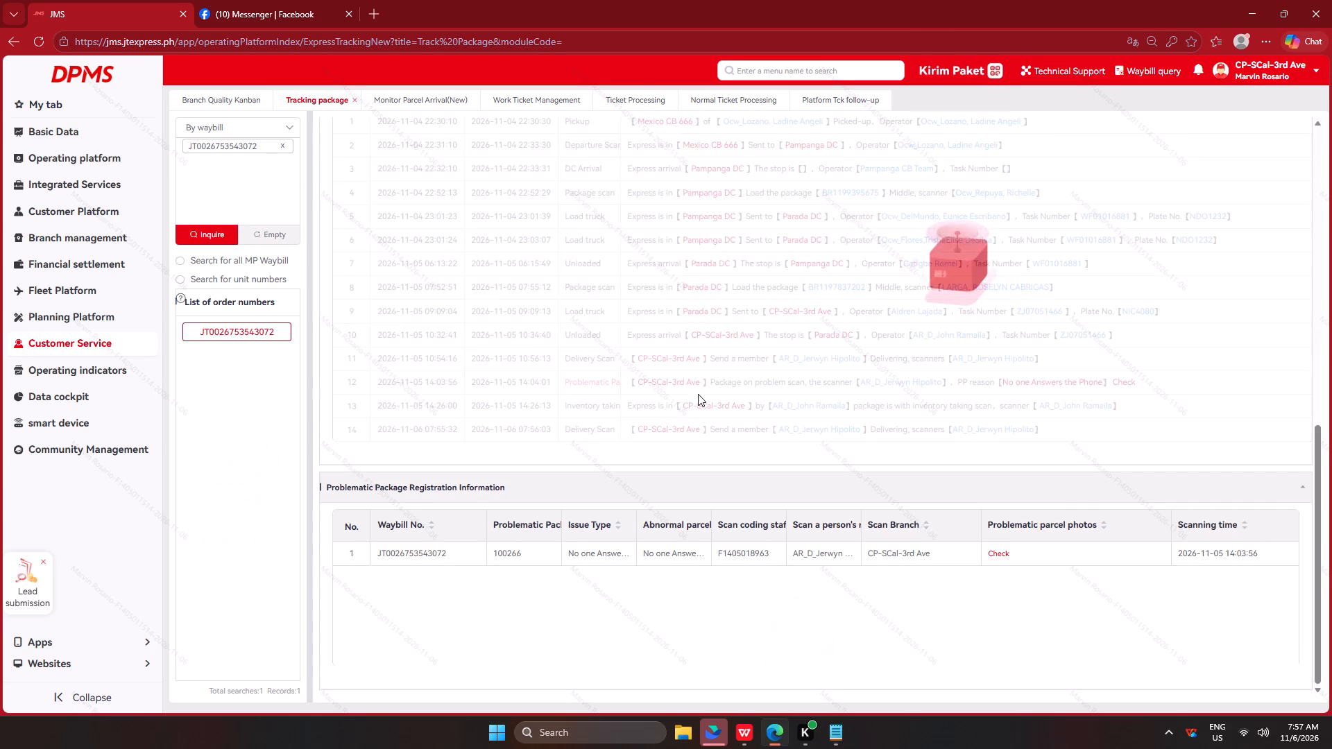
key("alt+Tab")
left_click_drag(1104, 282, 912, 250)
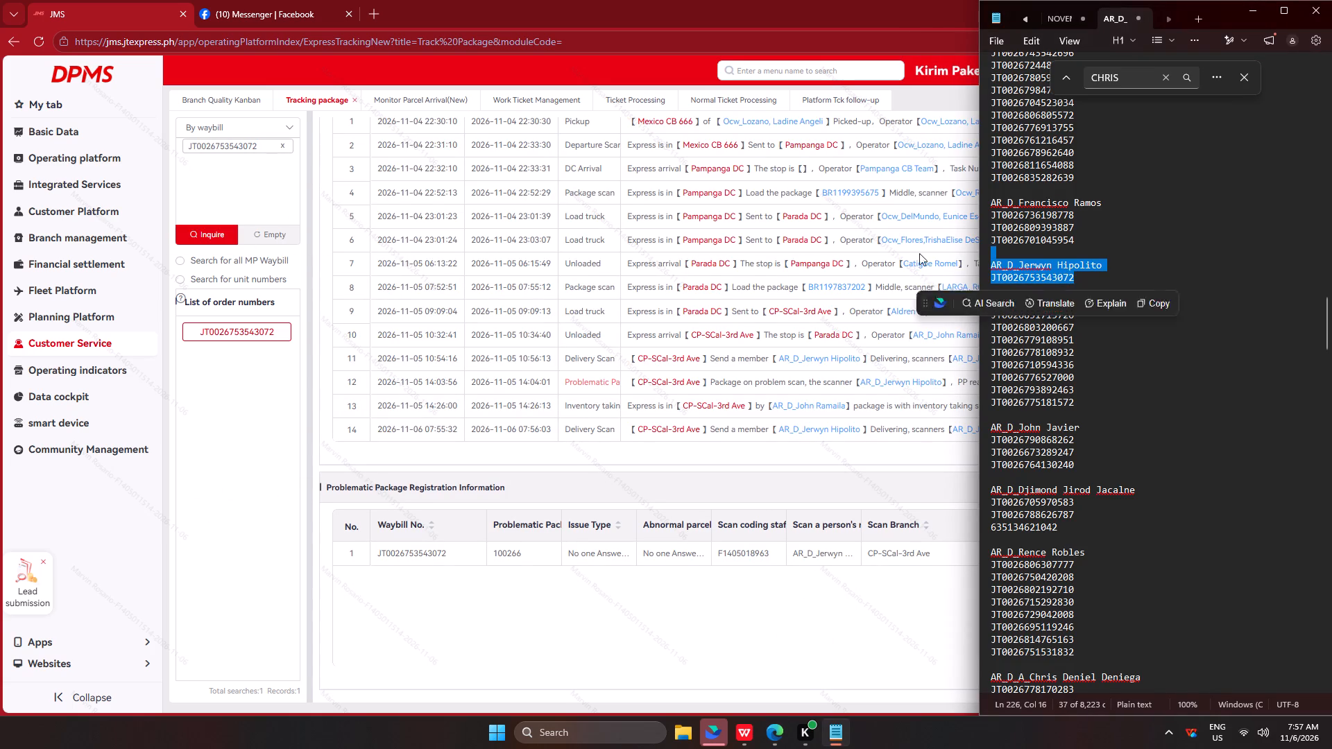
key("ctrl+x")
left_click(1023, 264)
key("BackSpace")
left_click_drag(1081, 362, 1064, 361)
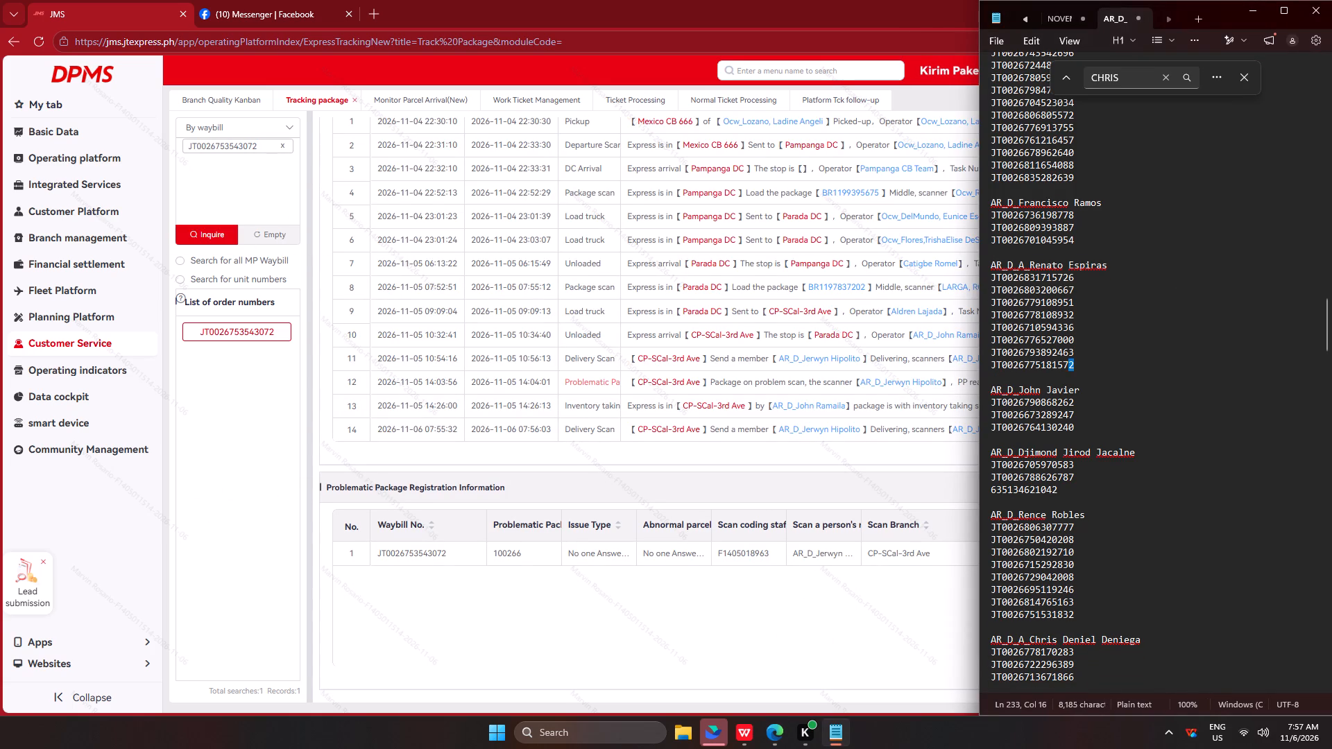
left_click_drag(1064, 361, 939, 278)
key("ctrl+c")
key("ctrl+c")
key("ctrl+c")
key("ctrl+c")
left_click(277, 239, "ctrl")
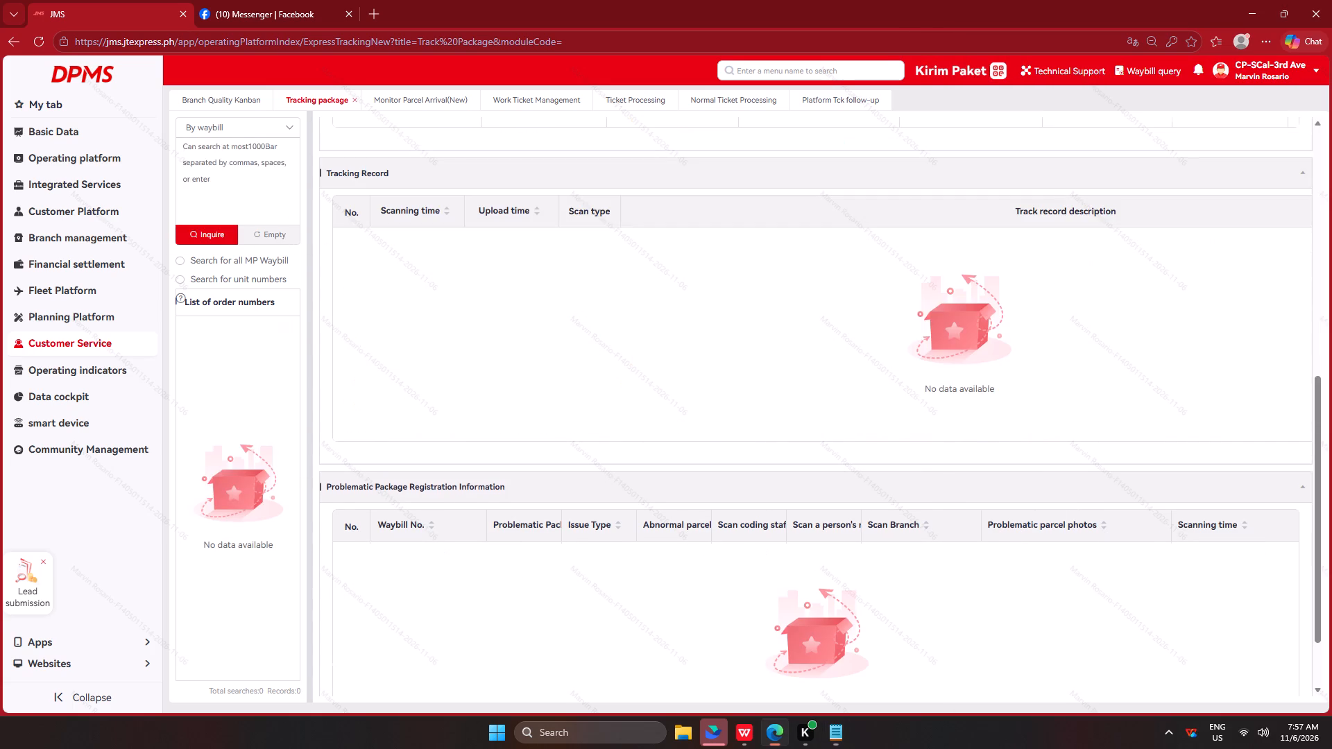
left_click(251, 198)
key("ctrl+v")
left_click(211, 236)
left_click(228, 356)
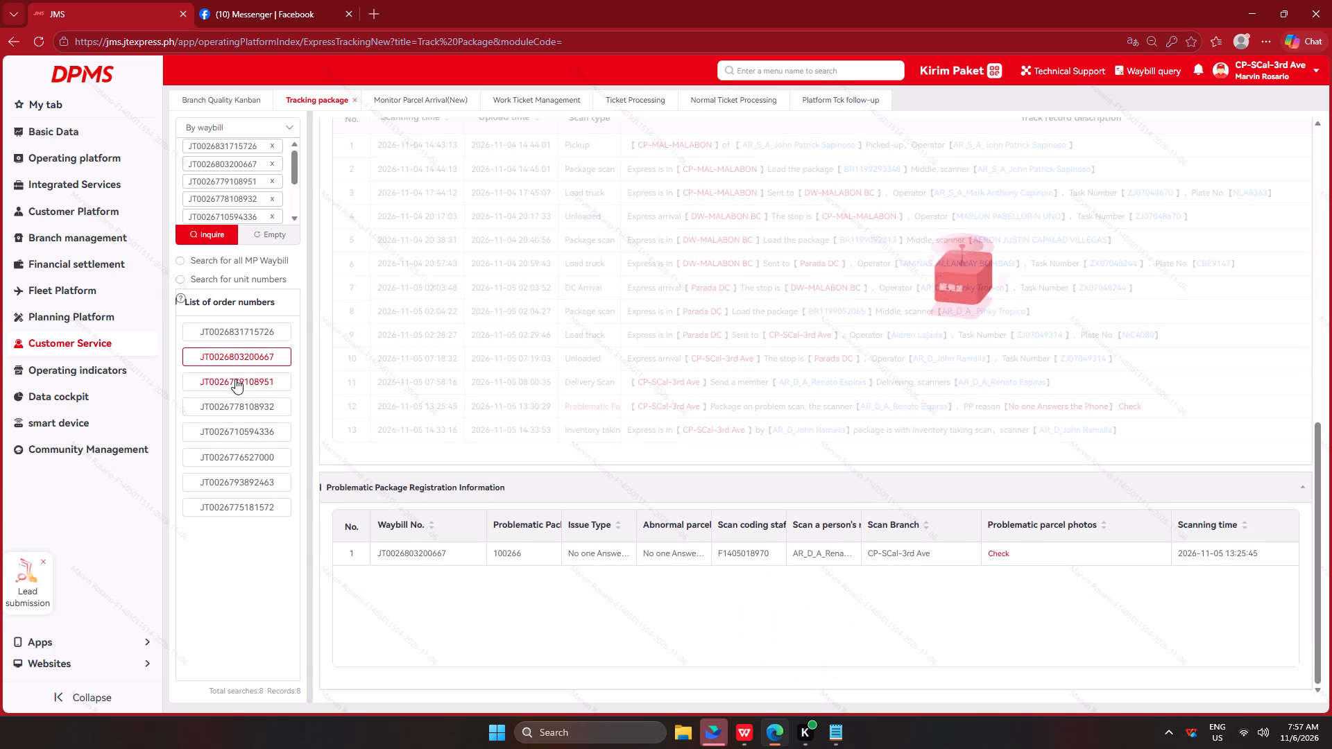
left_click(235, 379)
left_click(239, 401)
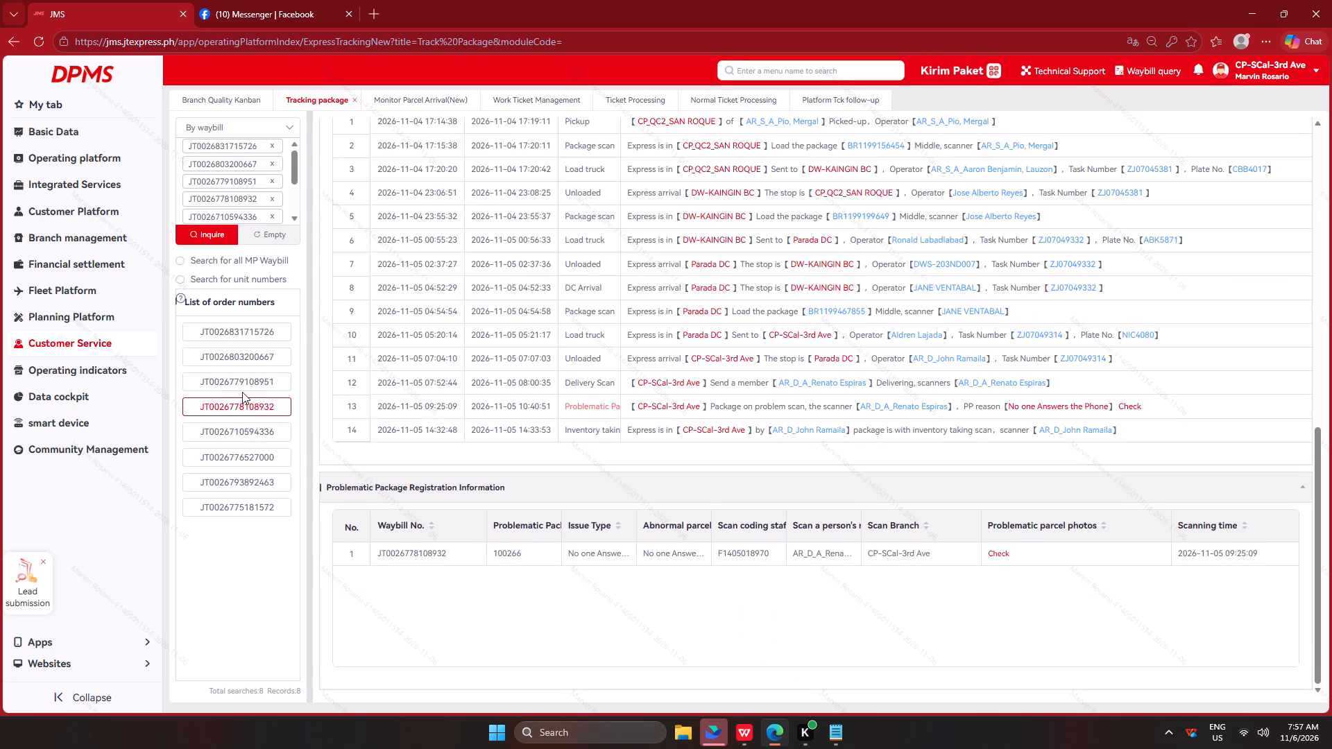
left_click(241, 420)
left_click(241, 427)
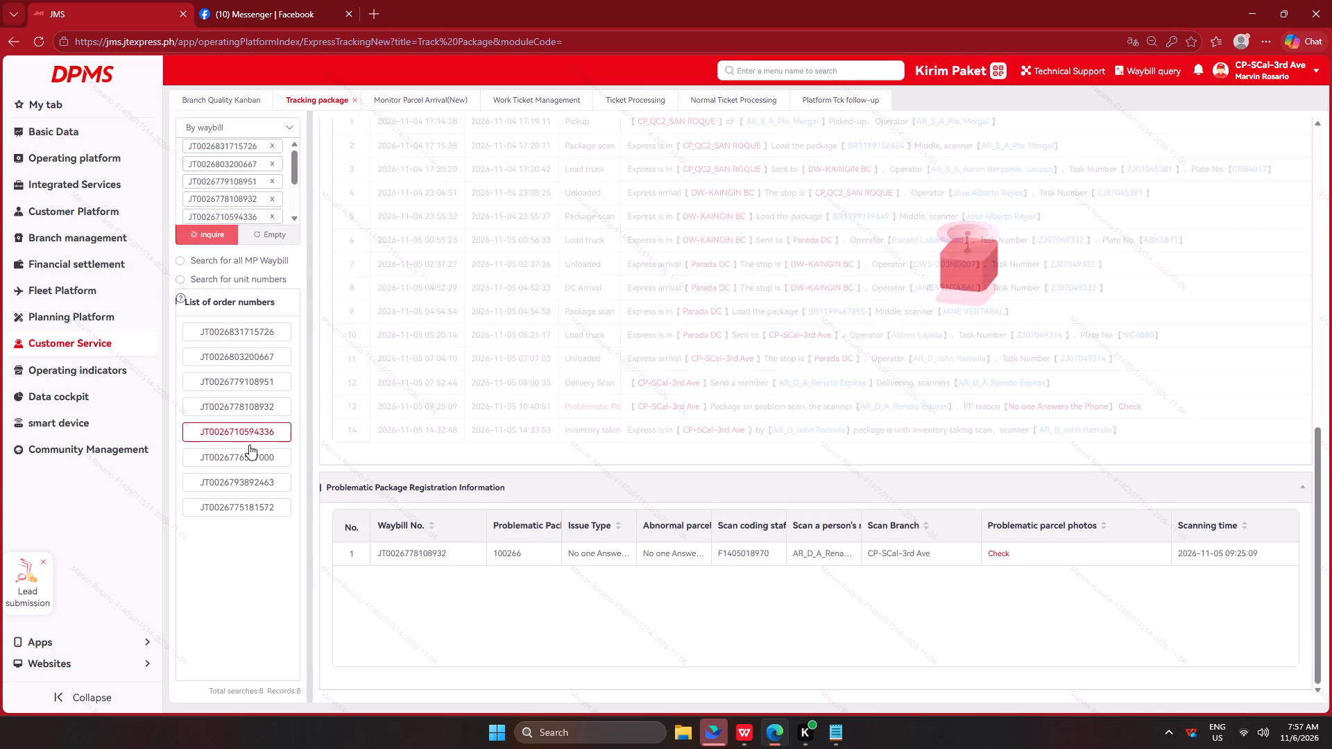
left_click(261, 454)
left_click(247, 483)
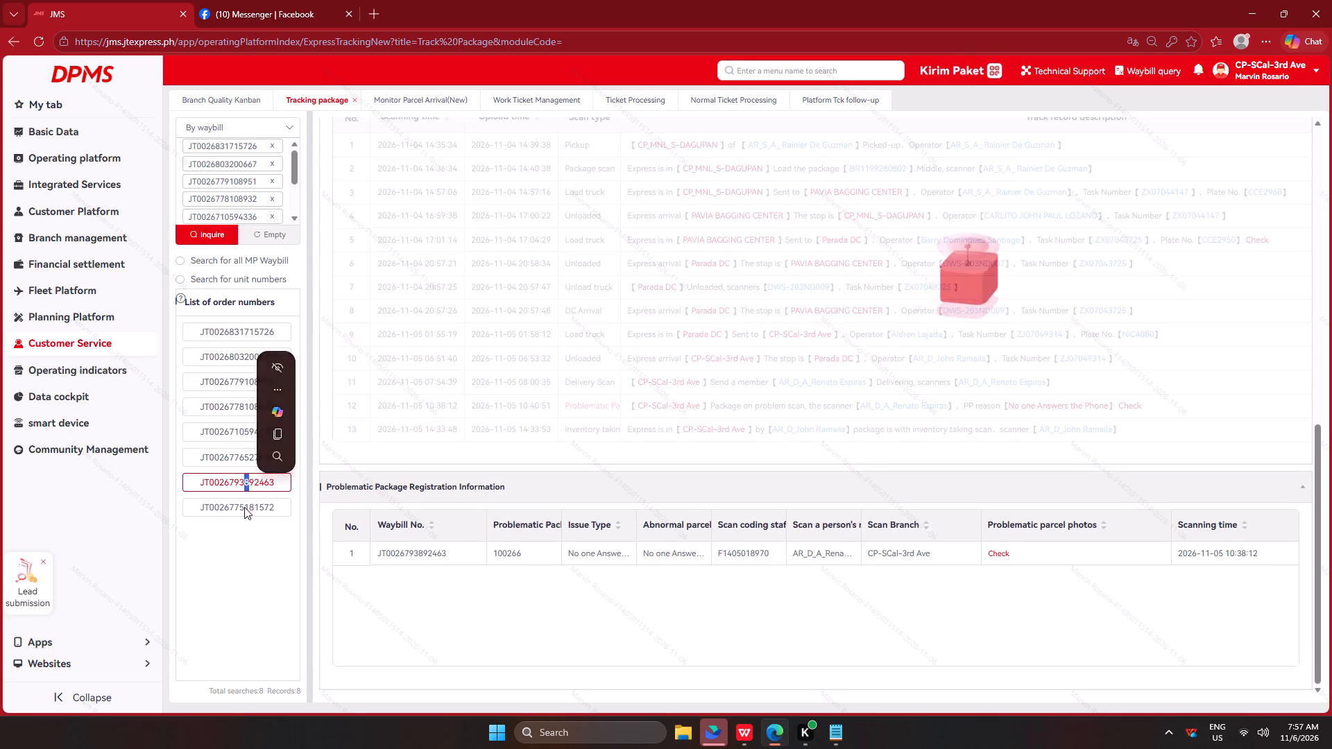
left_click(244, 507)
key("alt+Tab")
scroll(985, 413, "down", 1)
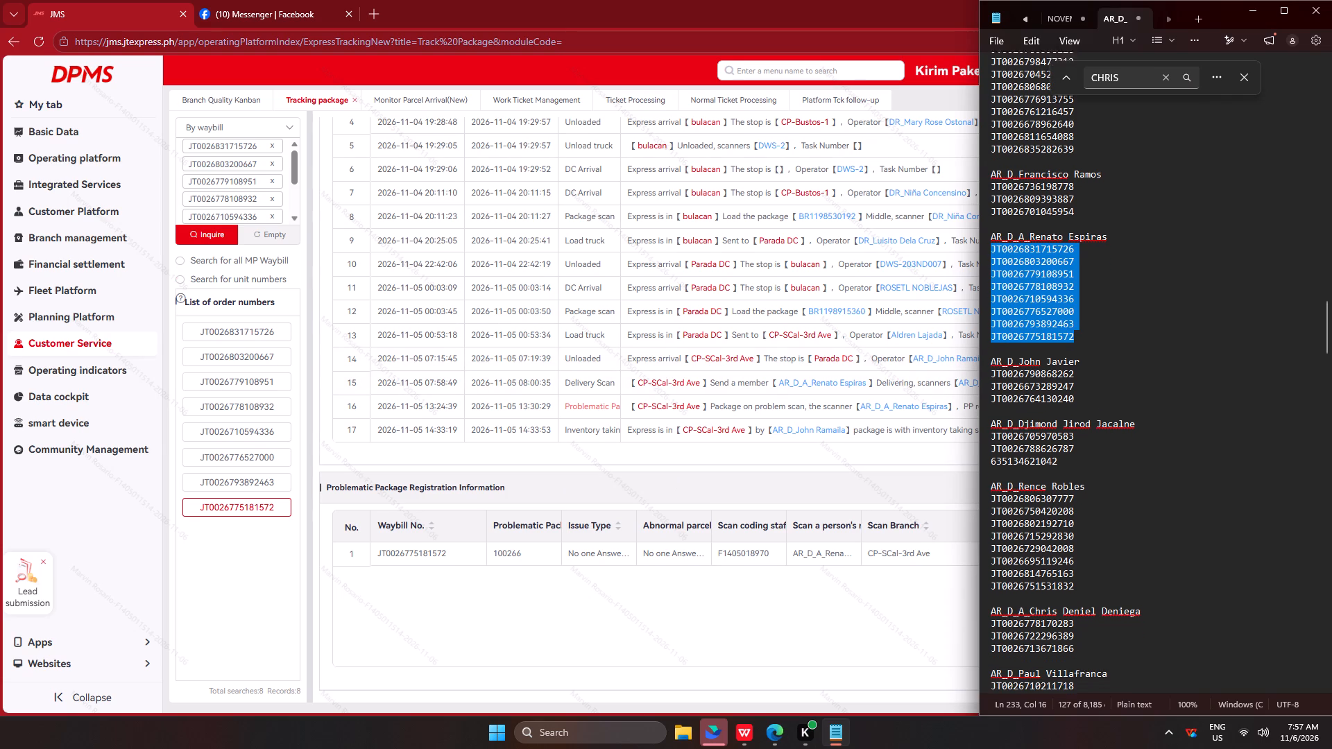
left_click_drag(1086, 394, 955, 365)
key("ctrl+c")
key("ctrl+c")
key("ctrl+c")
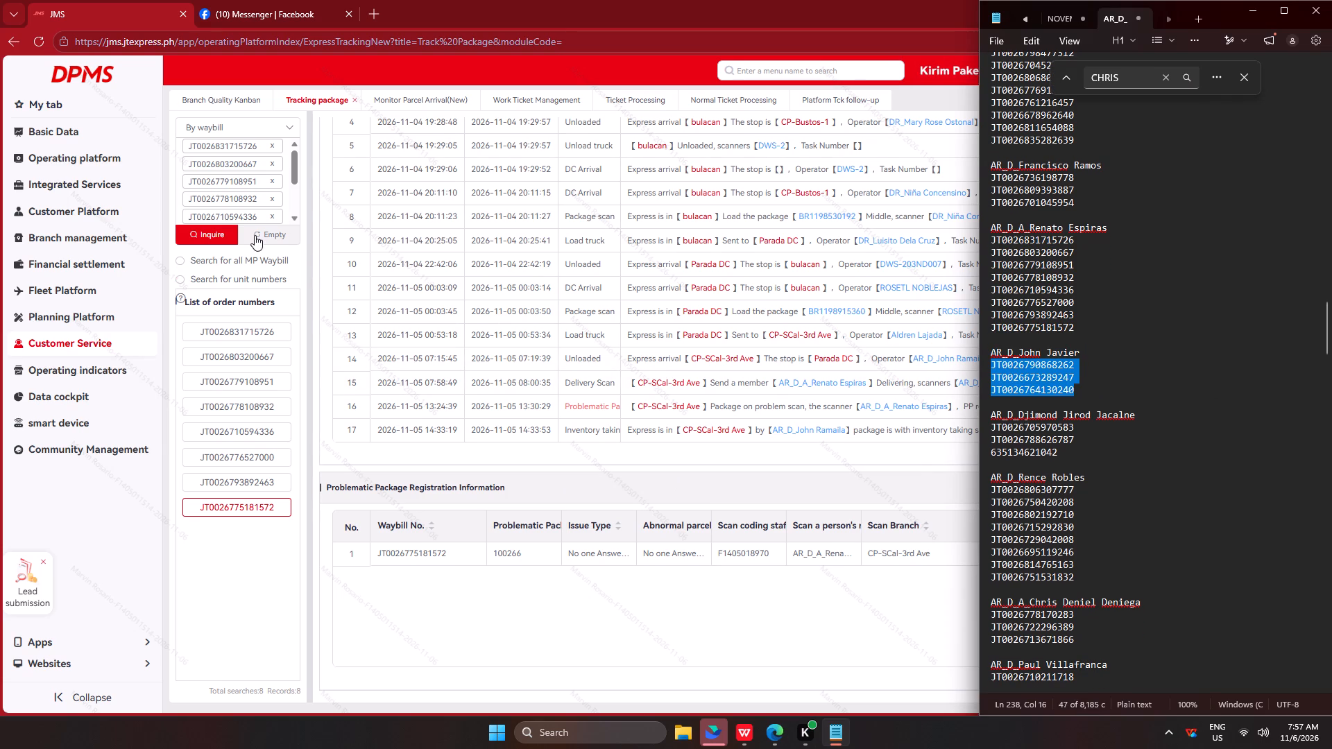
key("ctrl+c")
left_click(255, 235, "ctrl")
left_click(233, 203)
key("ctrl+v")
left_click(203, 236)
left_click(217, 356)
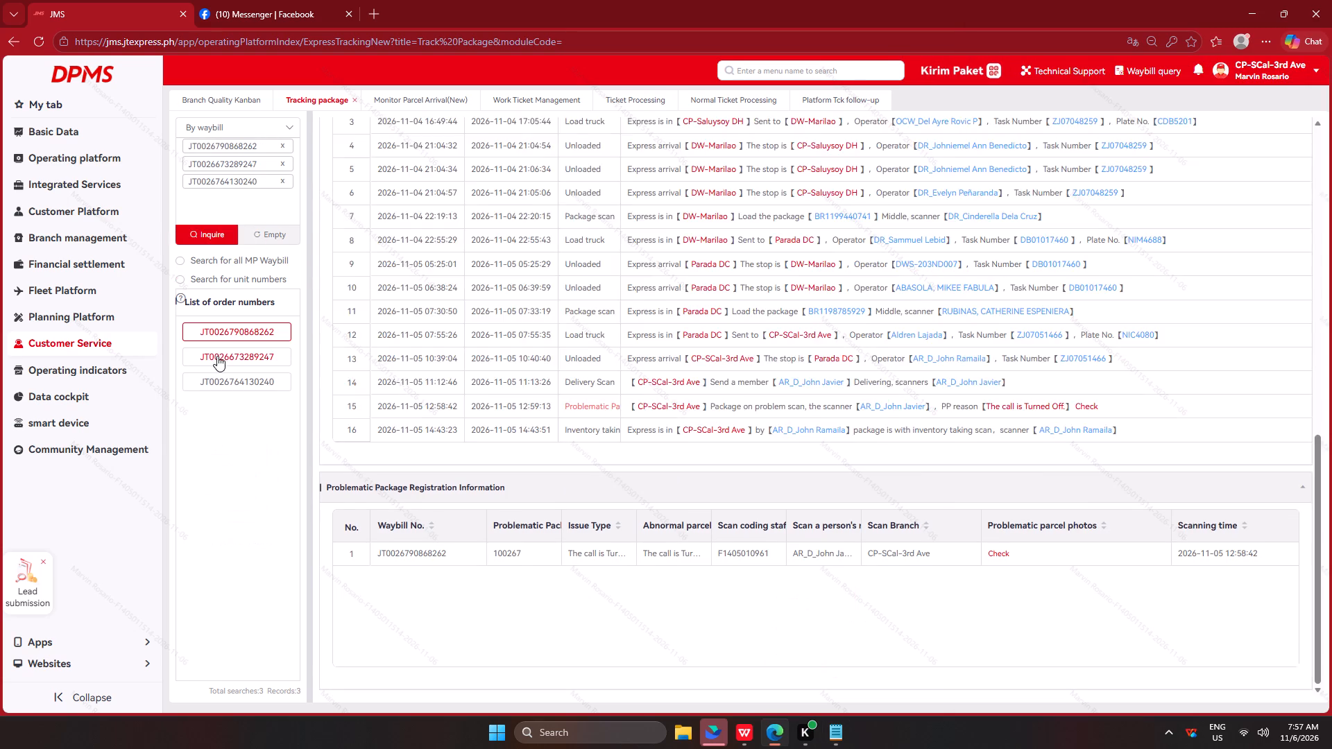
left_click(225, 391)
key("alt+Tab")
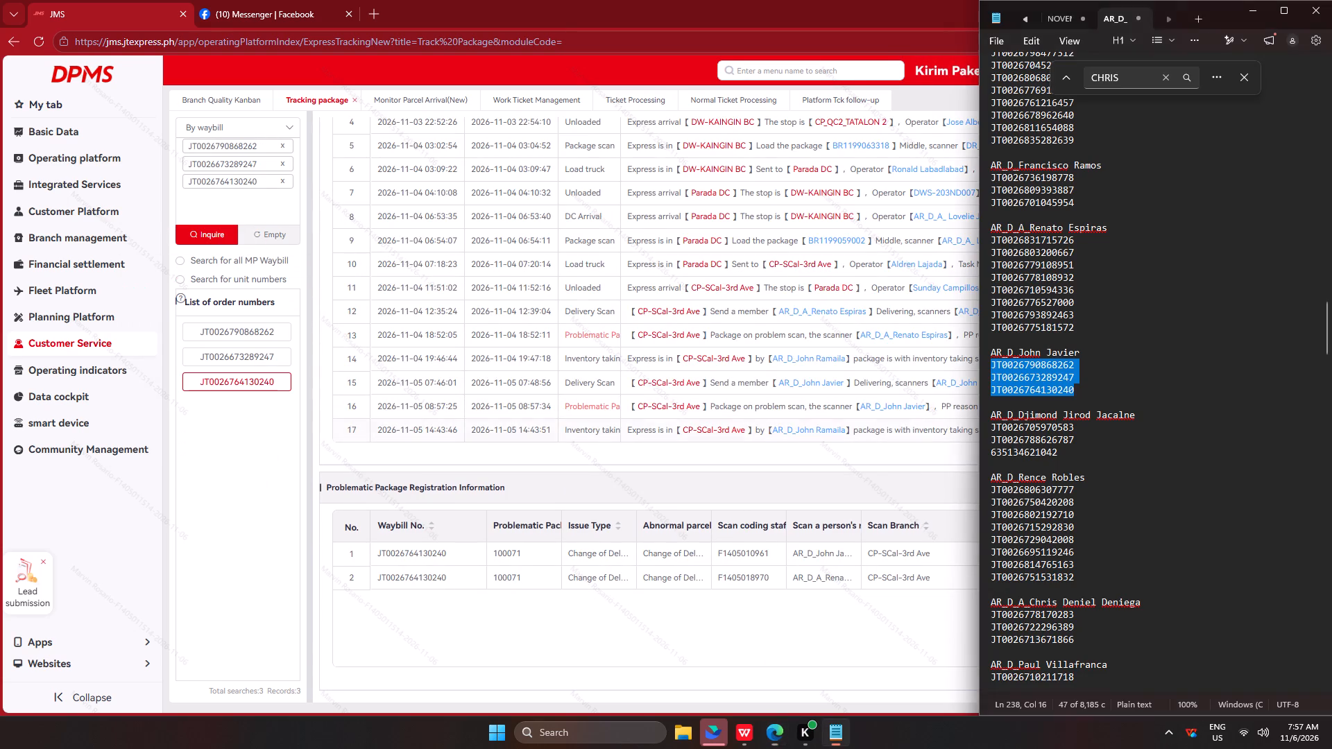
left_click_drag(1070, 461, 989, 427)
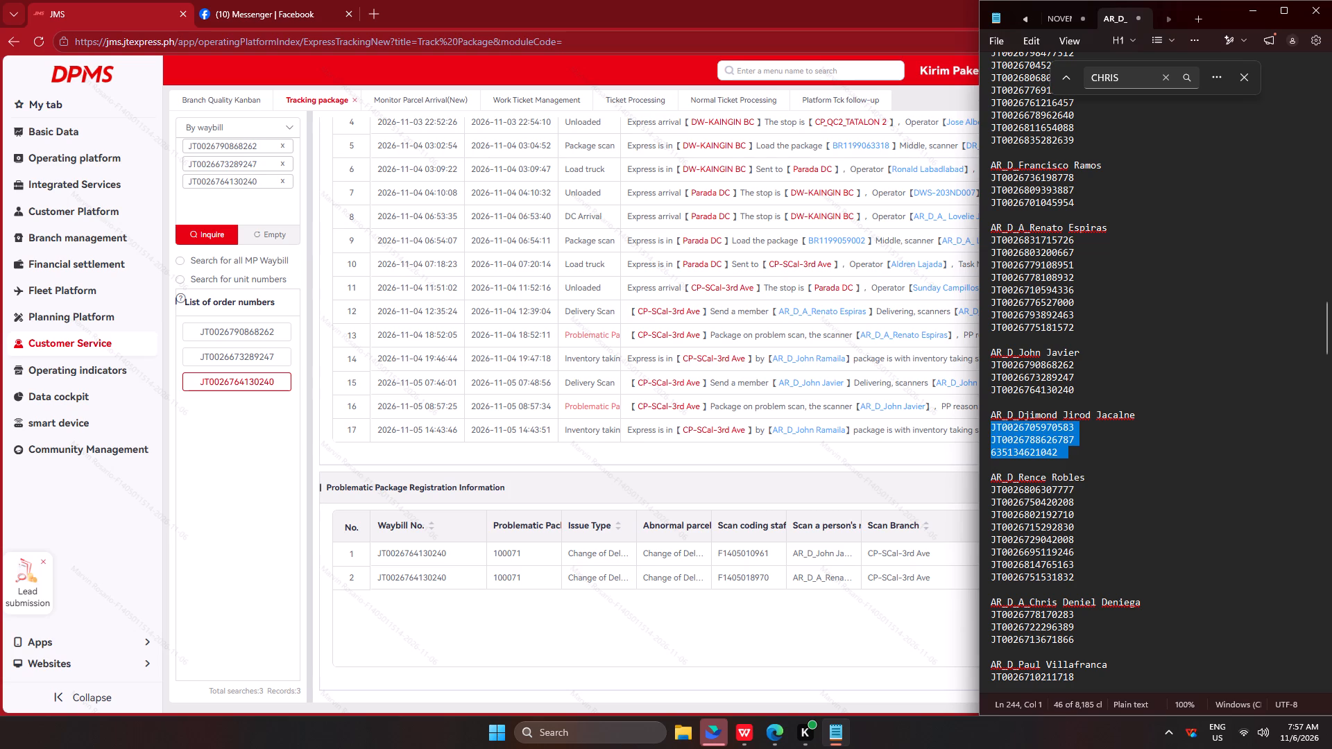
left_click_drag(989, 427, 977, 427)
key("ctrl+c")
key("ctrl+c")
key("ctrl+c")
key("ctrl+c")
left_click(255, 236, "ctrl")
left_click(257, 204)
key("ctrl+v")
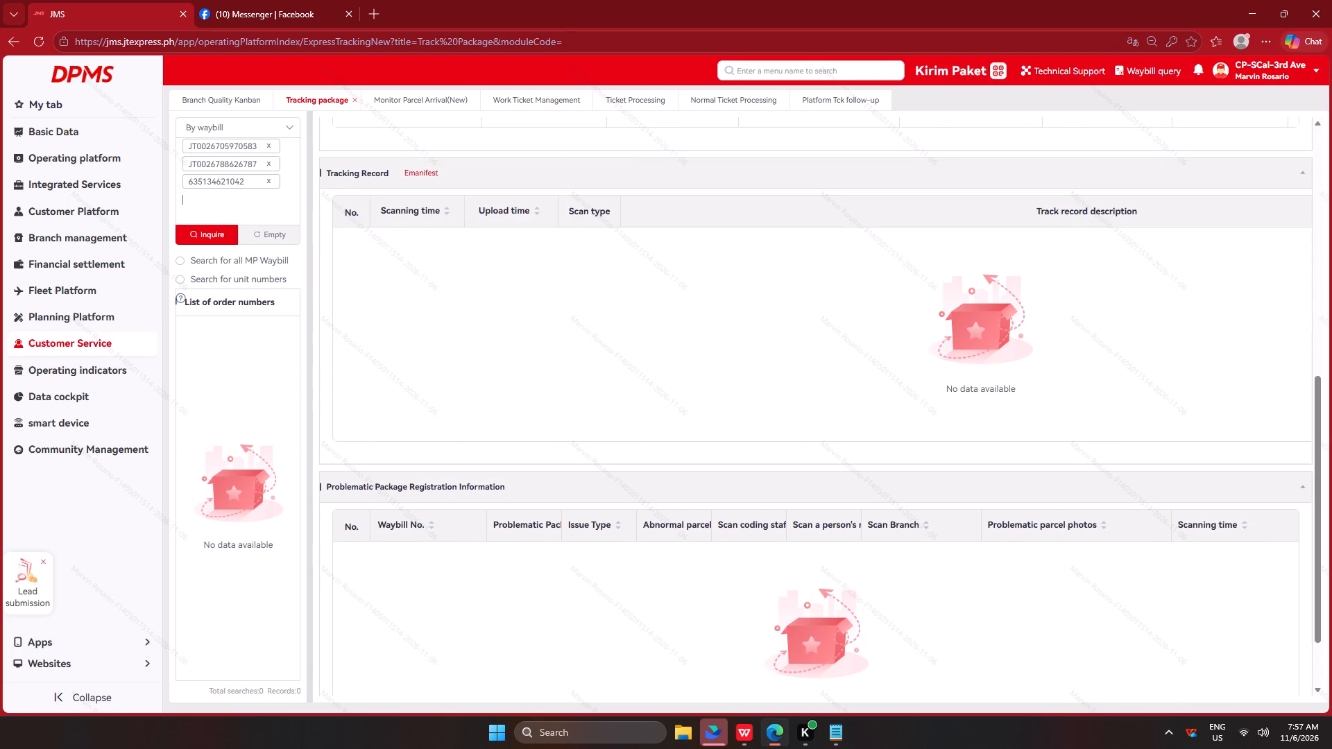
left_click(212, 234)
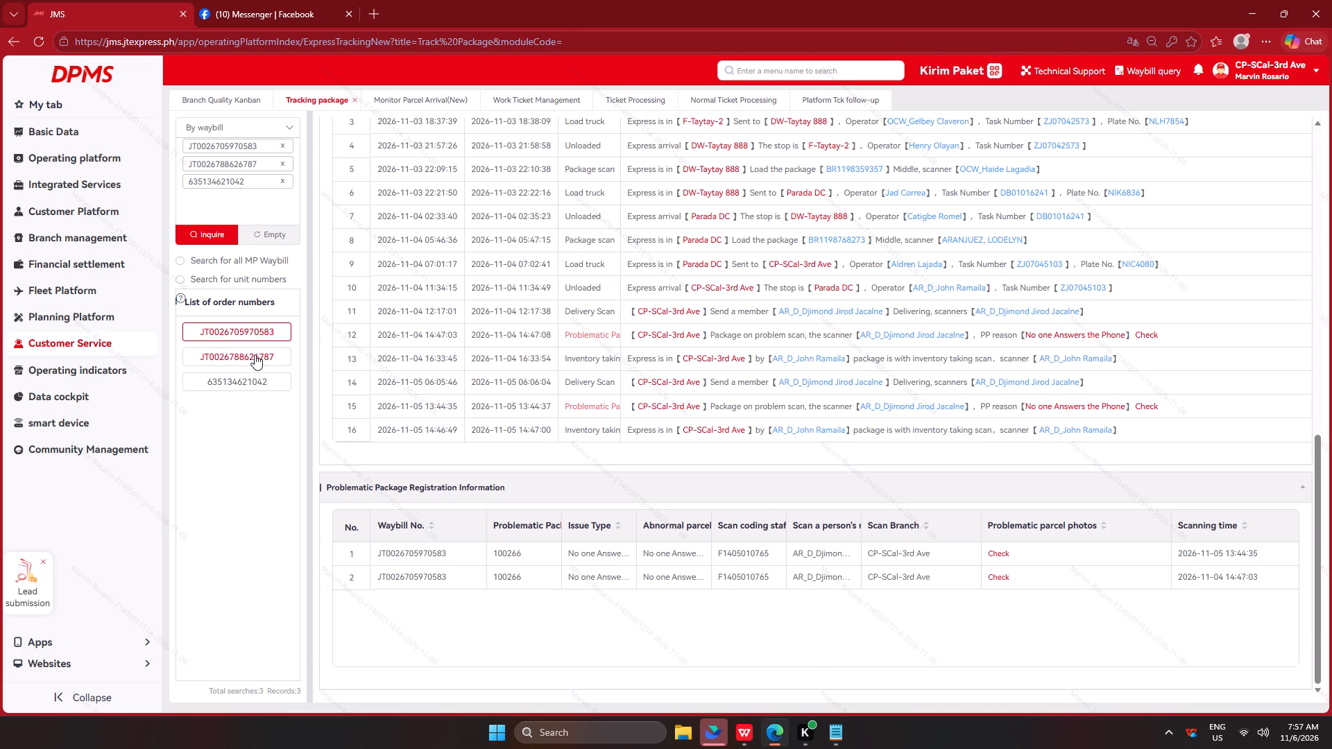
left_click(255, 354)
left_click(245, 374)
key("alt+Tab")
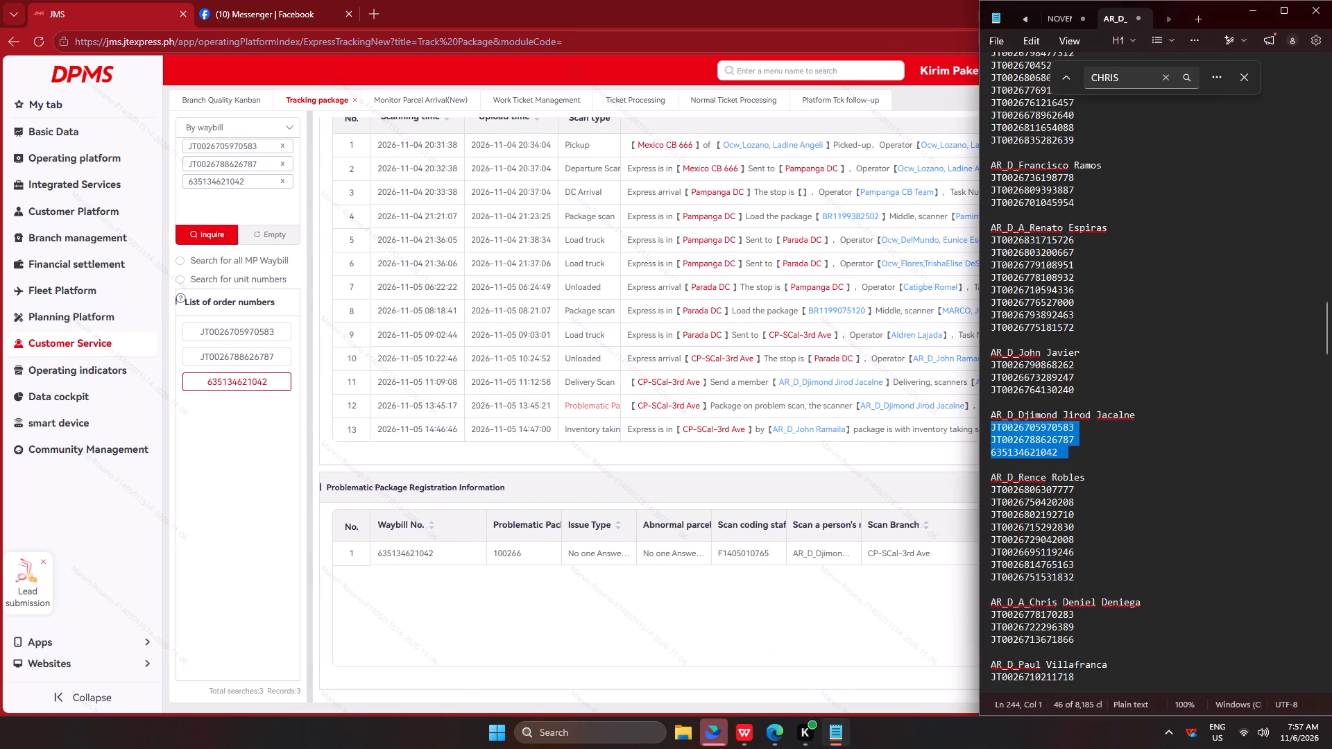
scroll(1128, 344, "down", 6)
left_click_drag(1084, 350, 968, 257)
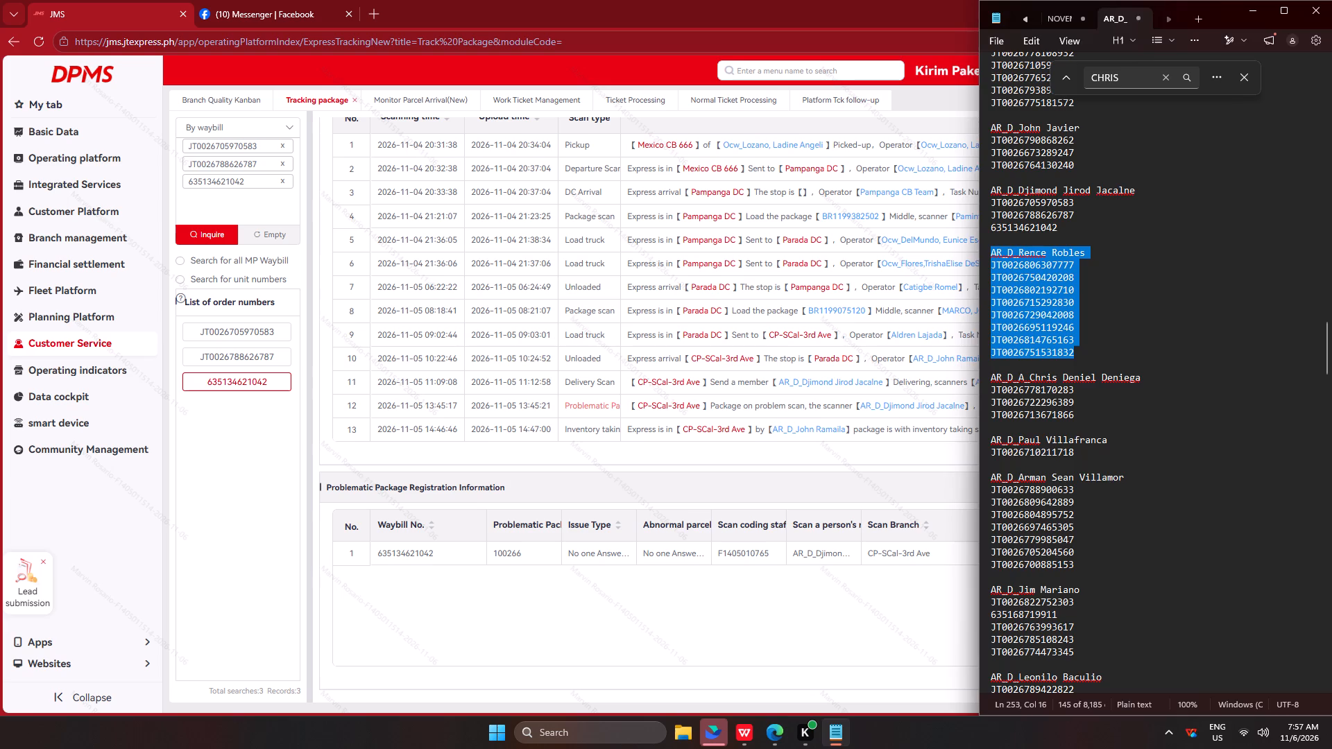
left_click_drag(968, 257, 968, 257)
left_click(960, 258, "ctrl")
key("alt+Tab")
left_click(1163, 335)
left_click_drag(1082, 353, 998, 295)
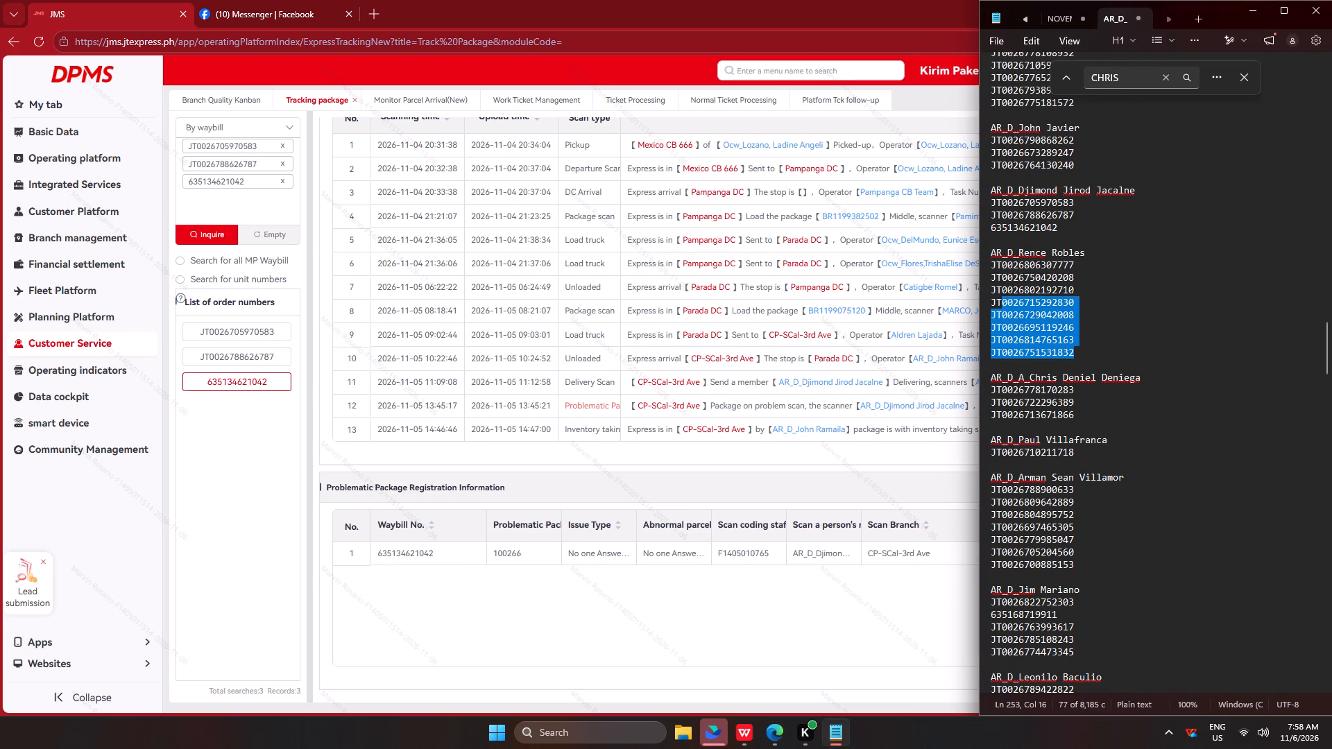
left_click_drag(998, 295, 970, 265)
key("ctrl+c")
key("ctrl+c")
key("ctrl+c")
key("ctrl+c")
left_click(268, 235, "ctrl")
left_click_drag(265, 203, 254, 204)
key("ctrl+v")
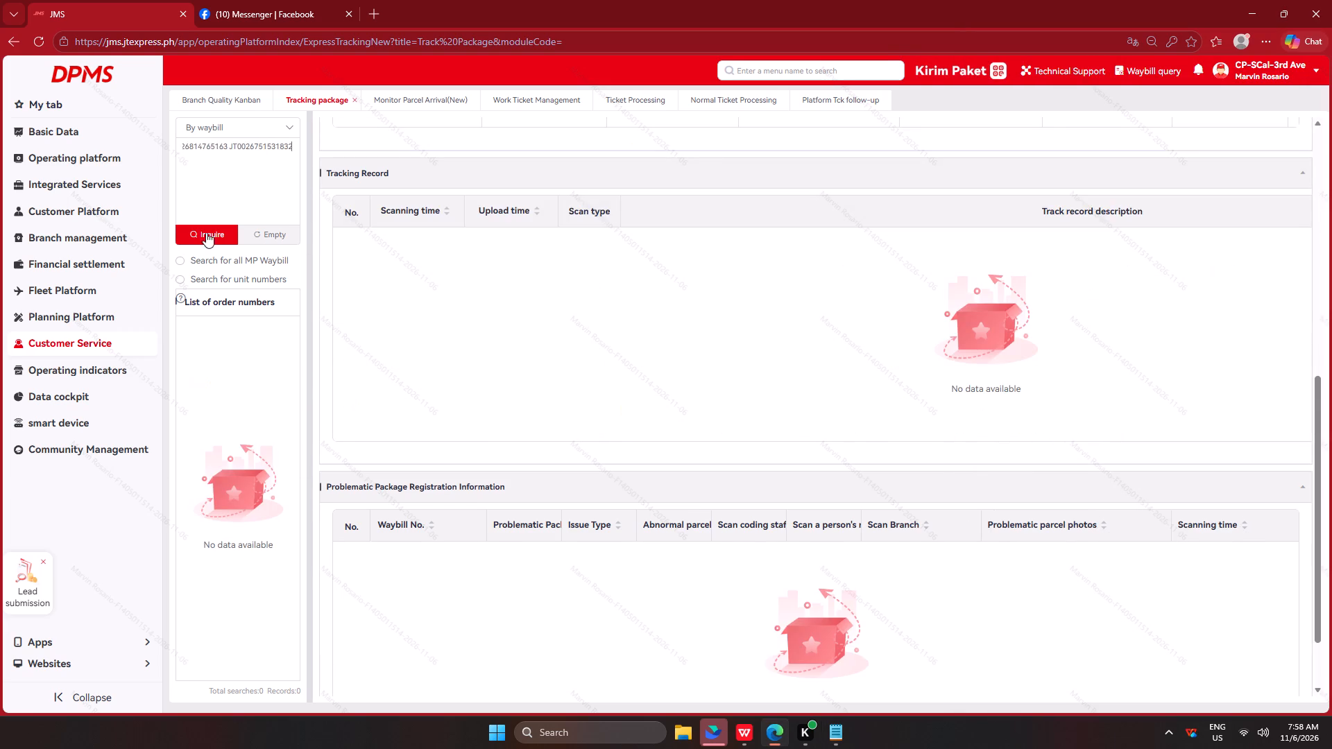
left_click(206, 232)
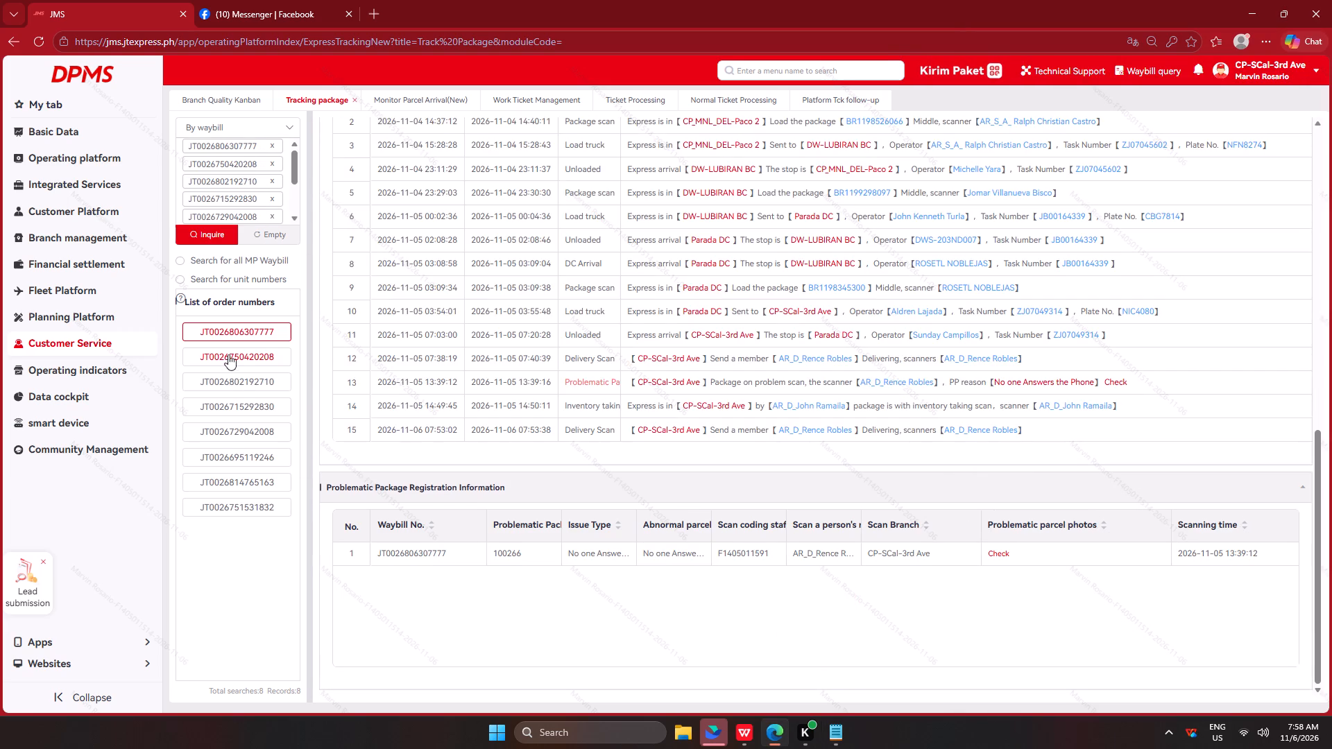
left_click(225, 352)
left_click(227, 378)
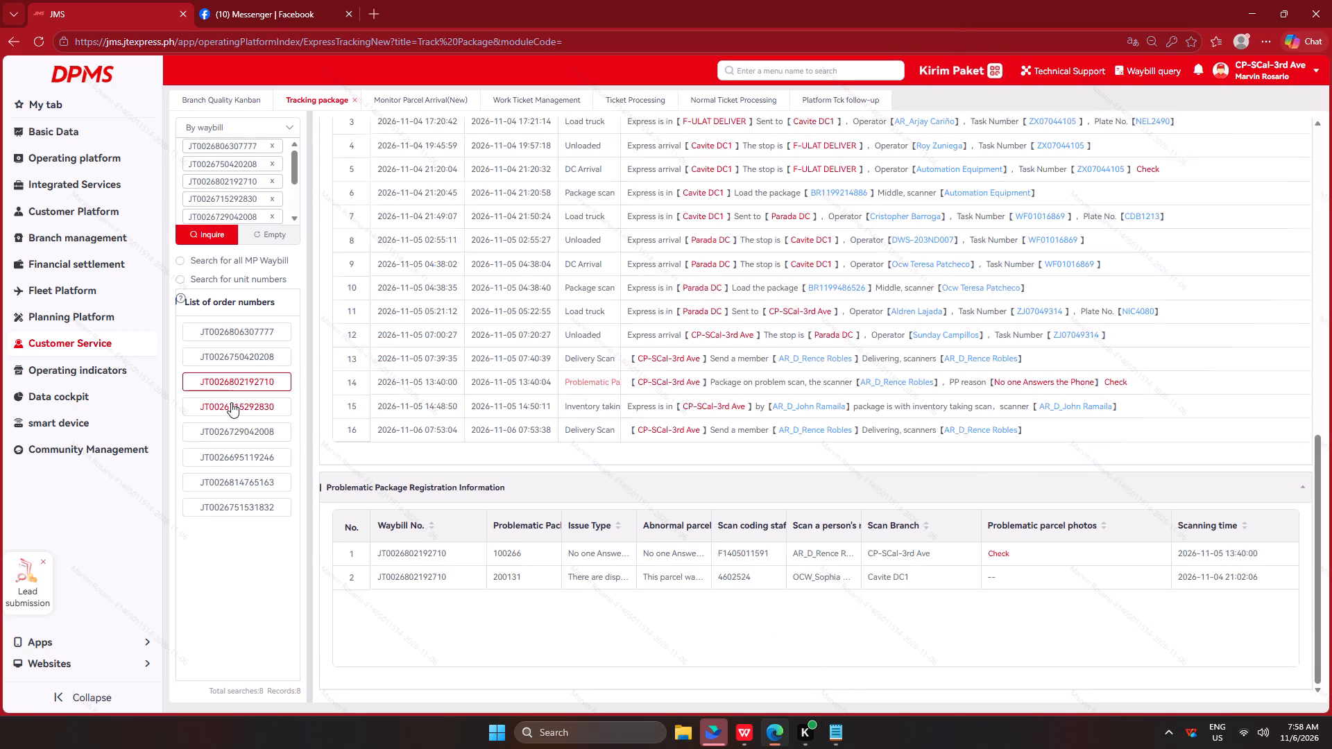
left_click(231, 402)
left_click(228, 429)
left_click(225, 456)
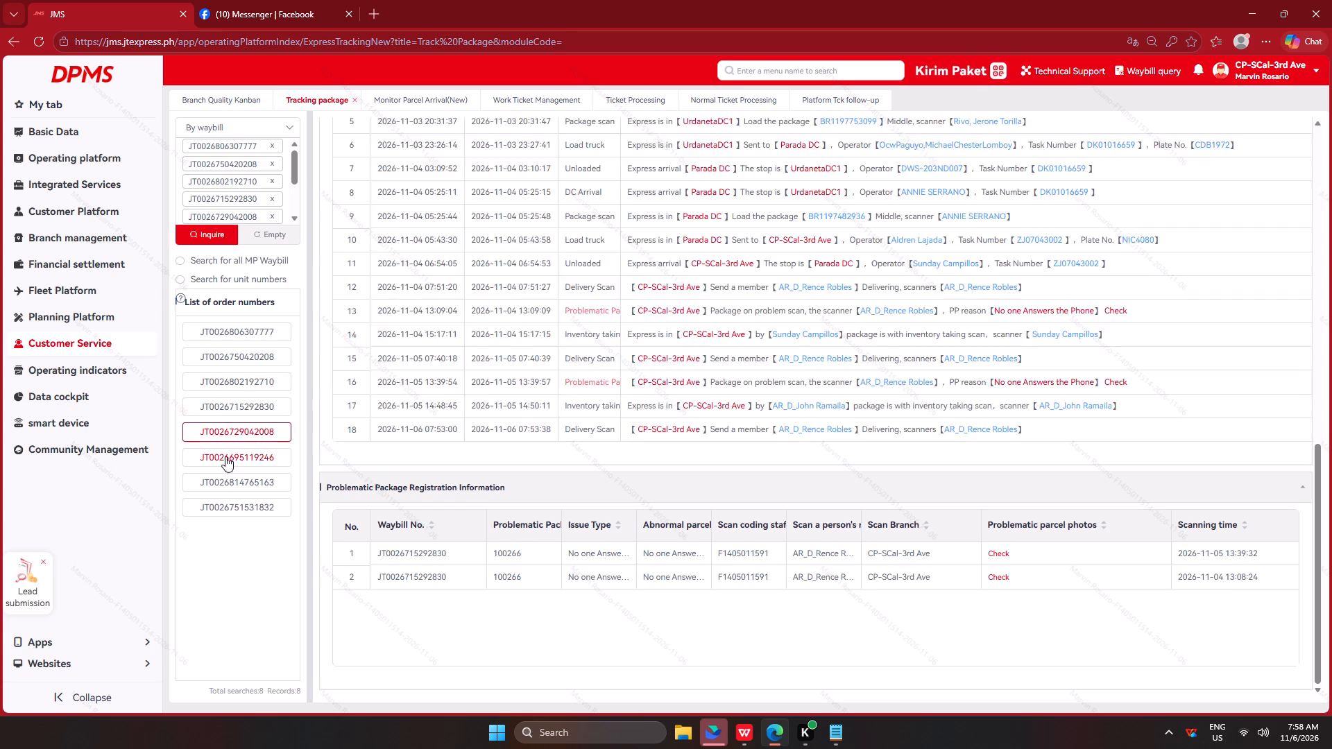
left_click(225, 477)
left_click(228, 501)
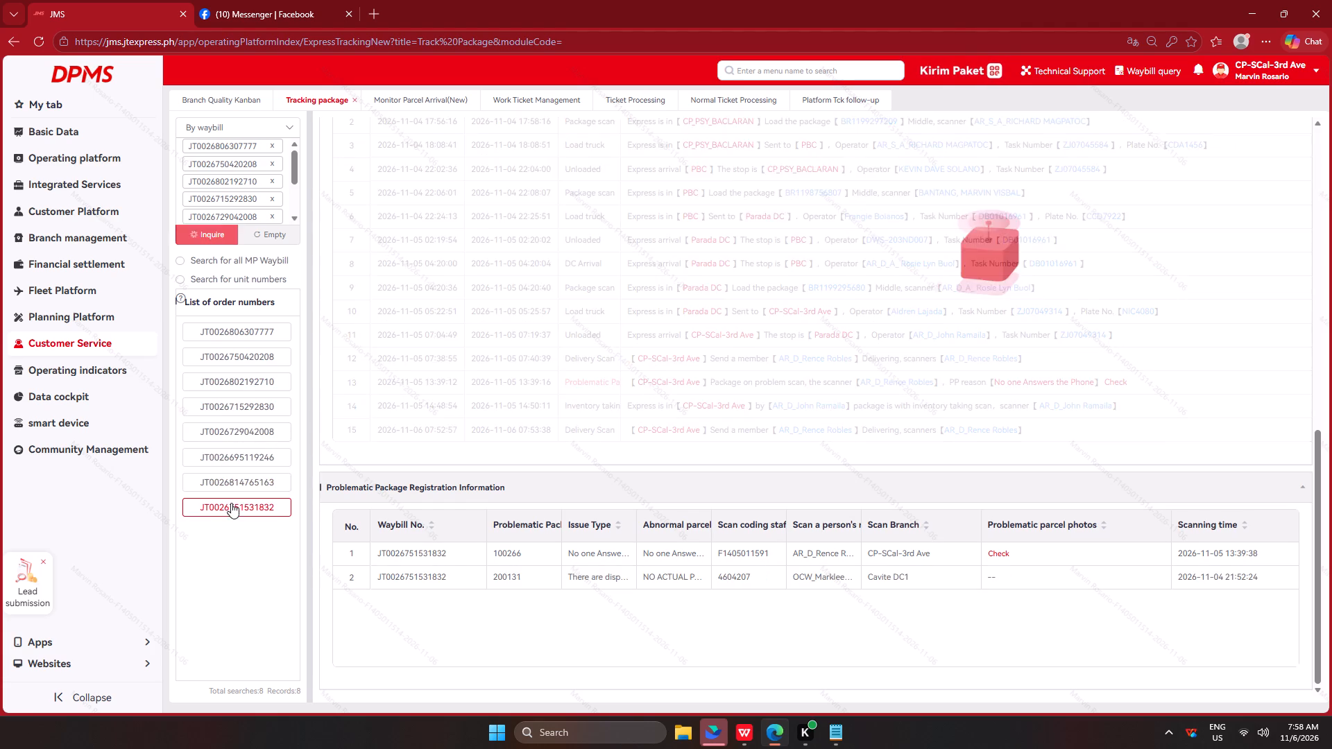
Cut rider Rence's name and all the waybills under it from the Notepad list.
key("alt+Tab")
left_click_drag(1113, 360, 951, 251)
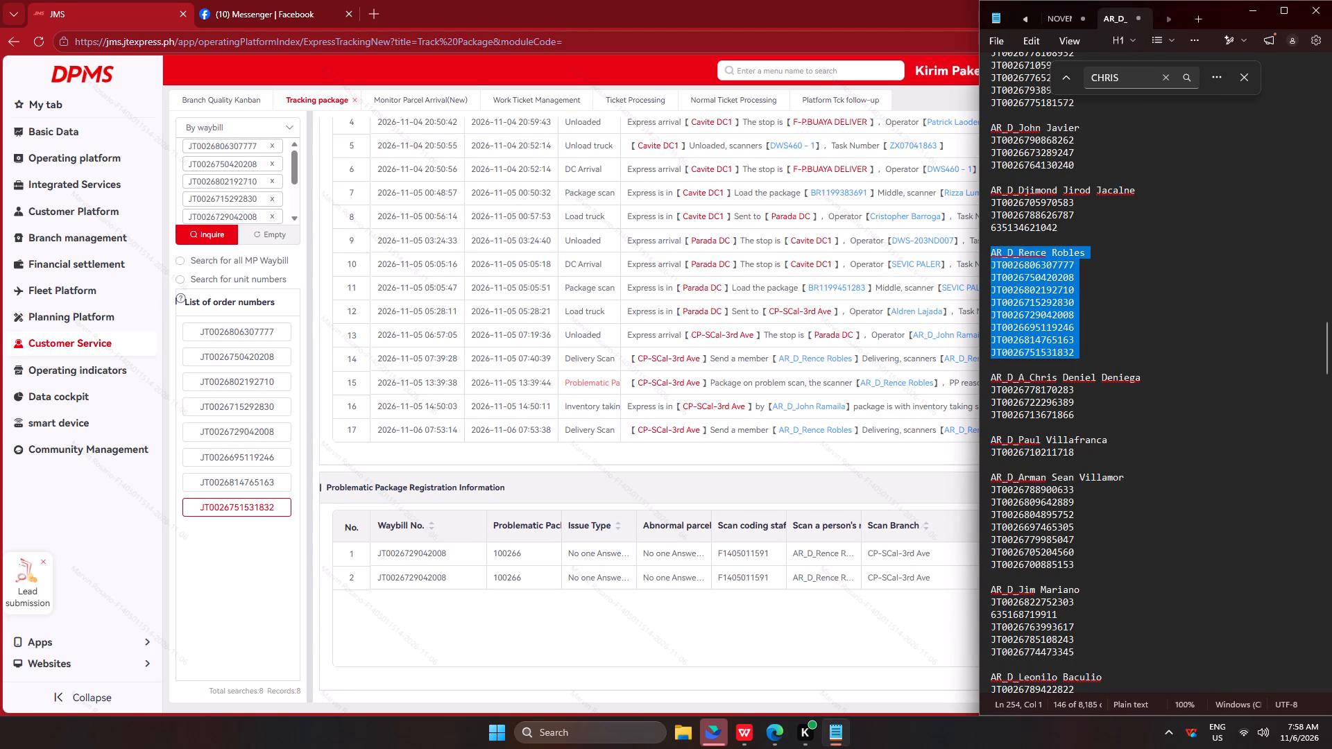
left_click_drag(951, 251, 950, 239)
key("ctrl+x")
left_click_drag(1084, 296, 955, 269)
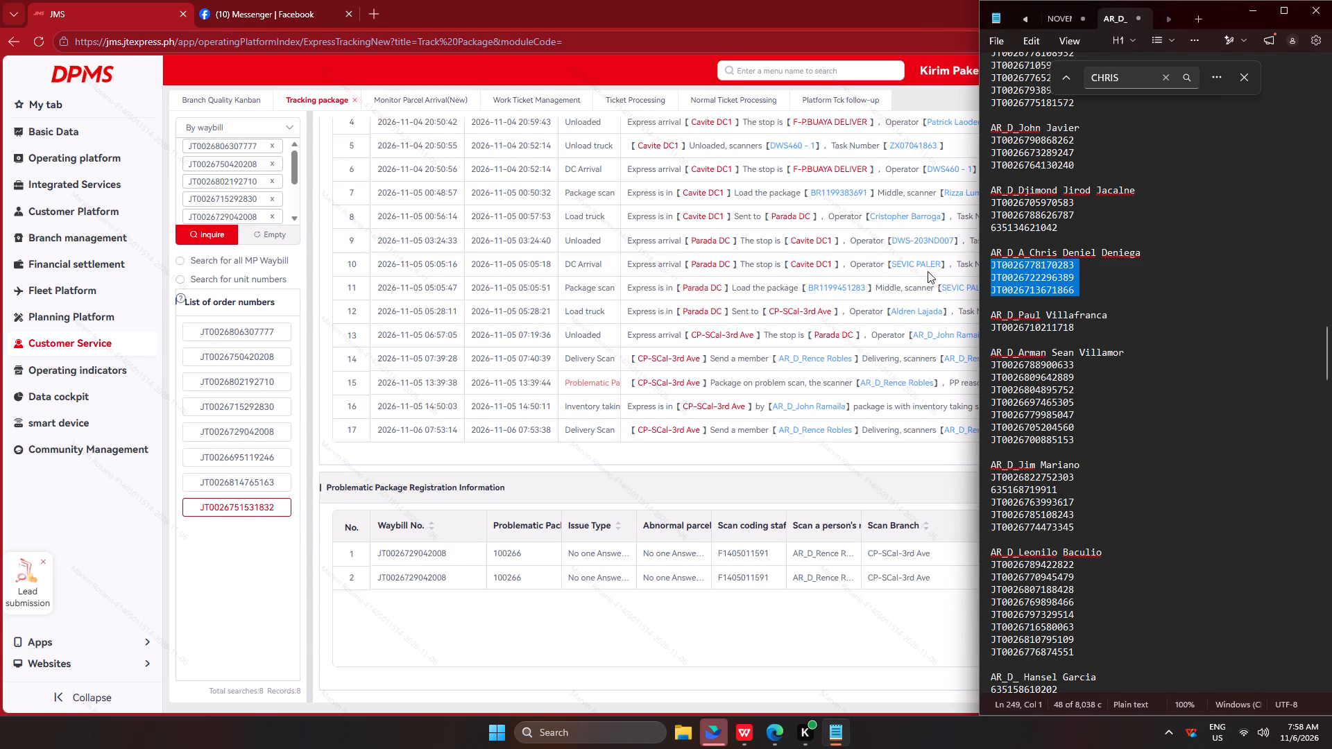
key("ctrl+c")
key("ctrl+c")
key("ctrl+c")
key("ctrl+c")
key("ctrl+c")
left_click(269, 233, "ctrl")
left_click(255, 203)
key("ctrl+v")
left_click(218, 241)
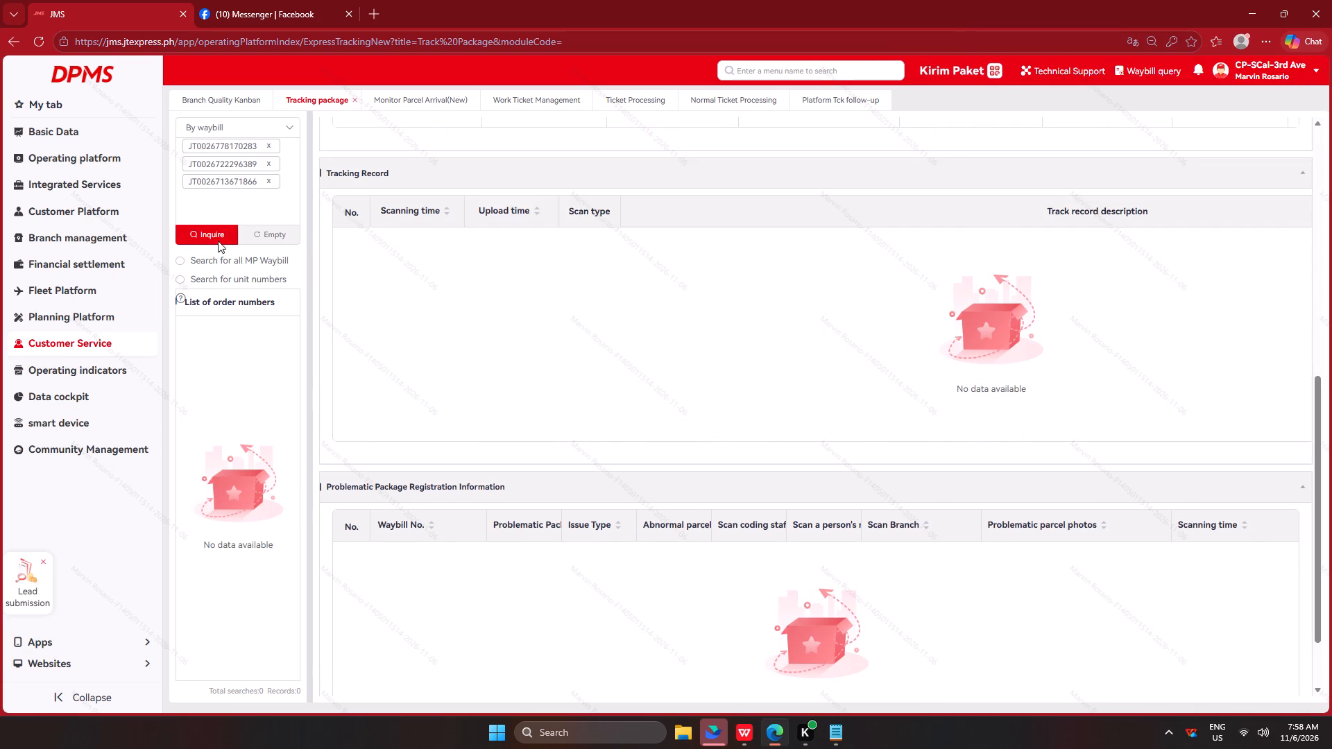
left_click(239, 353)
left_click(230, 381)
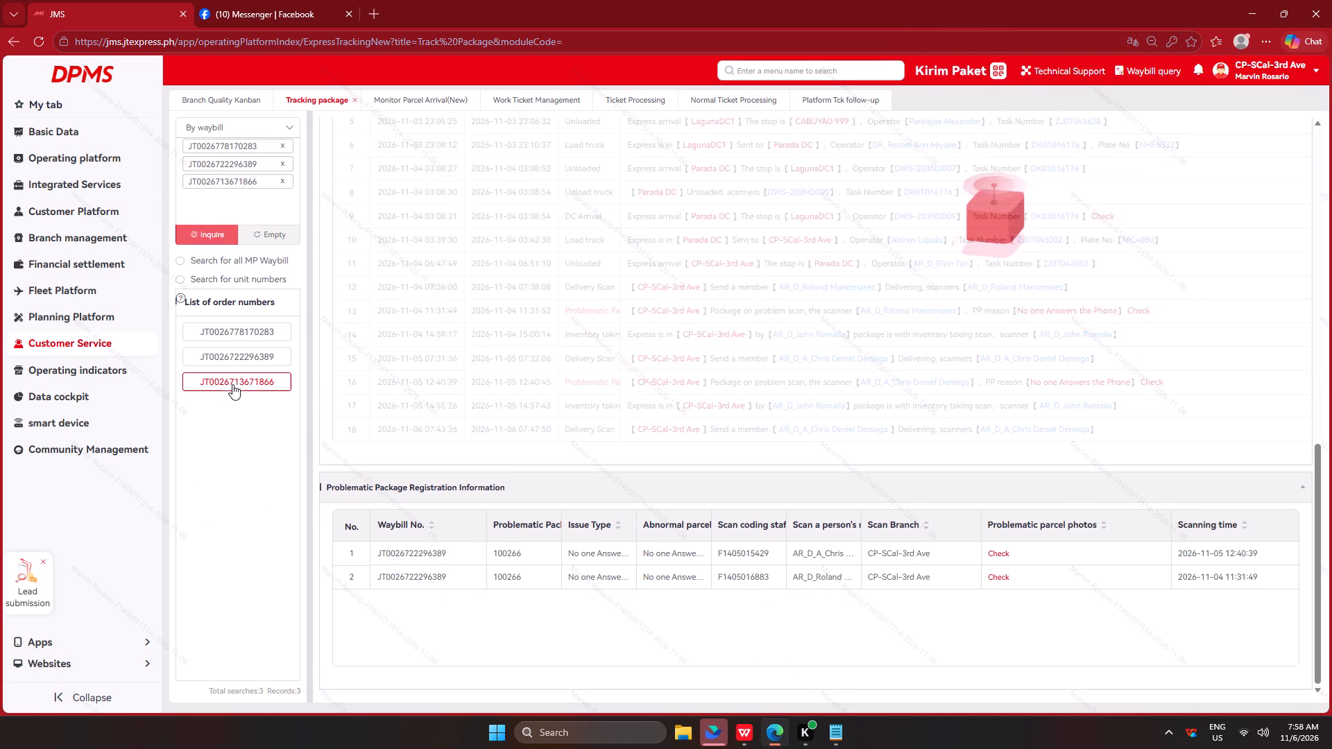
Cut rider Chris's name and the three waybills under it from the Notepad list.
key("alt+Tab")
left_click_drag(1126, 296, 946, 234)
key("ctrl+x")
left_click_drag(1091, 269, 938, 263)
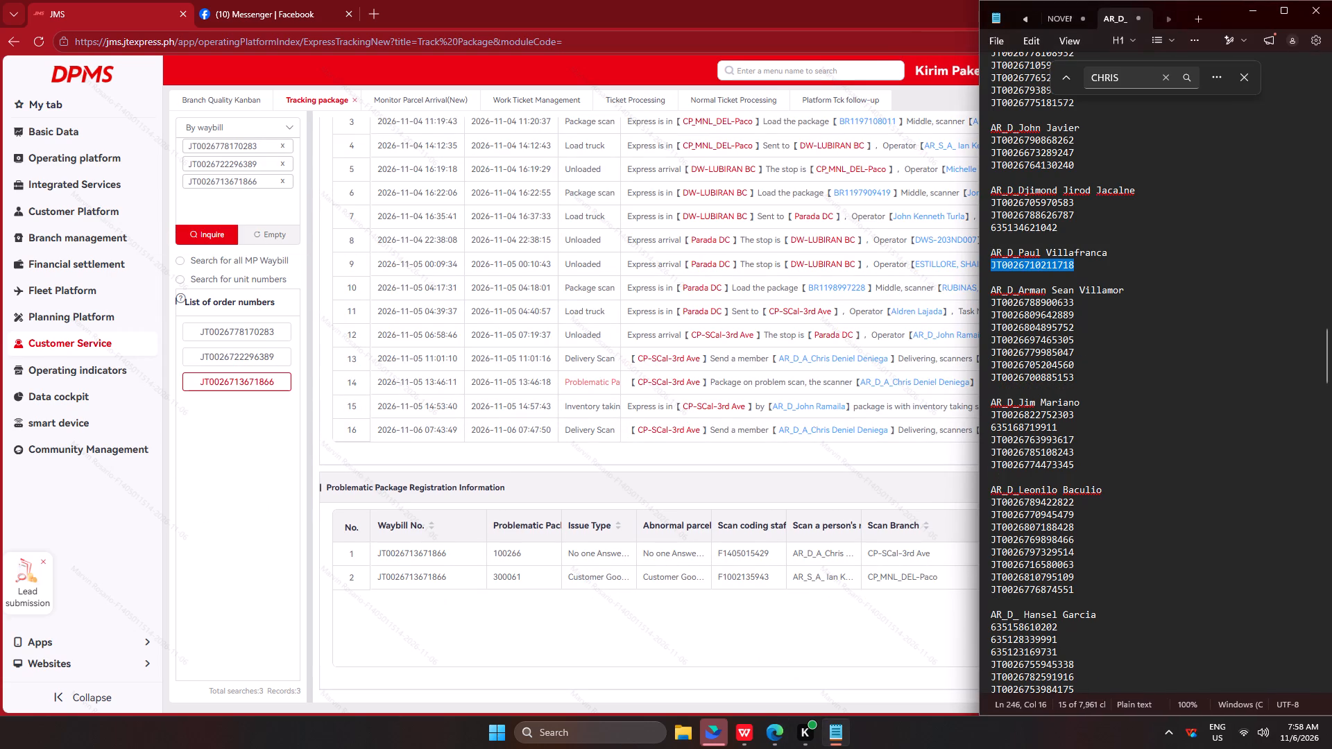
left_click_drag(938, 263, 937, 263)
key("ctrl+c")
key("ctrl+c")
key("ctrl+c")
key("ctrl+c")
left_click(267, 235, "ctrl")
left_click(239, 194)
key("ctrl+v")
left_click(199, 234)
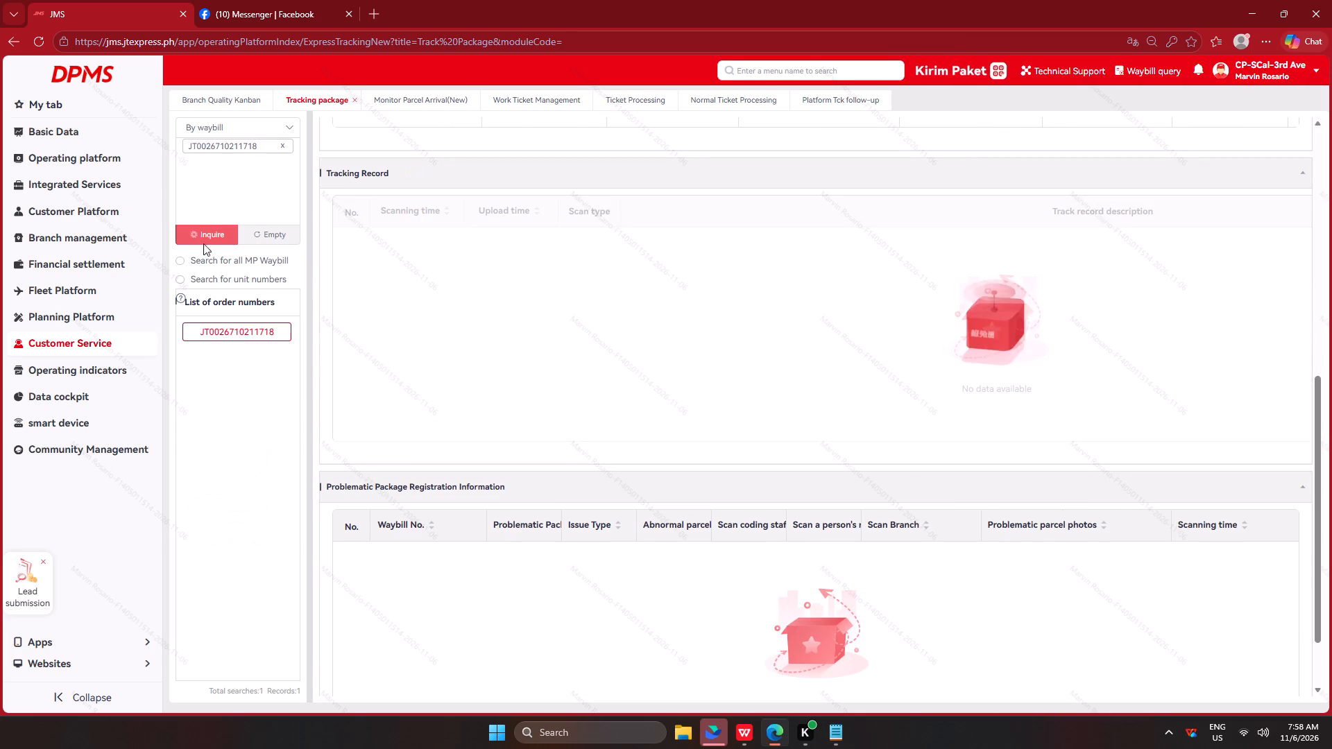
key("alt+Tab")
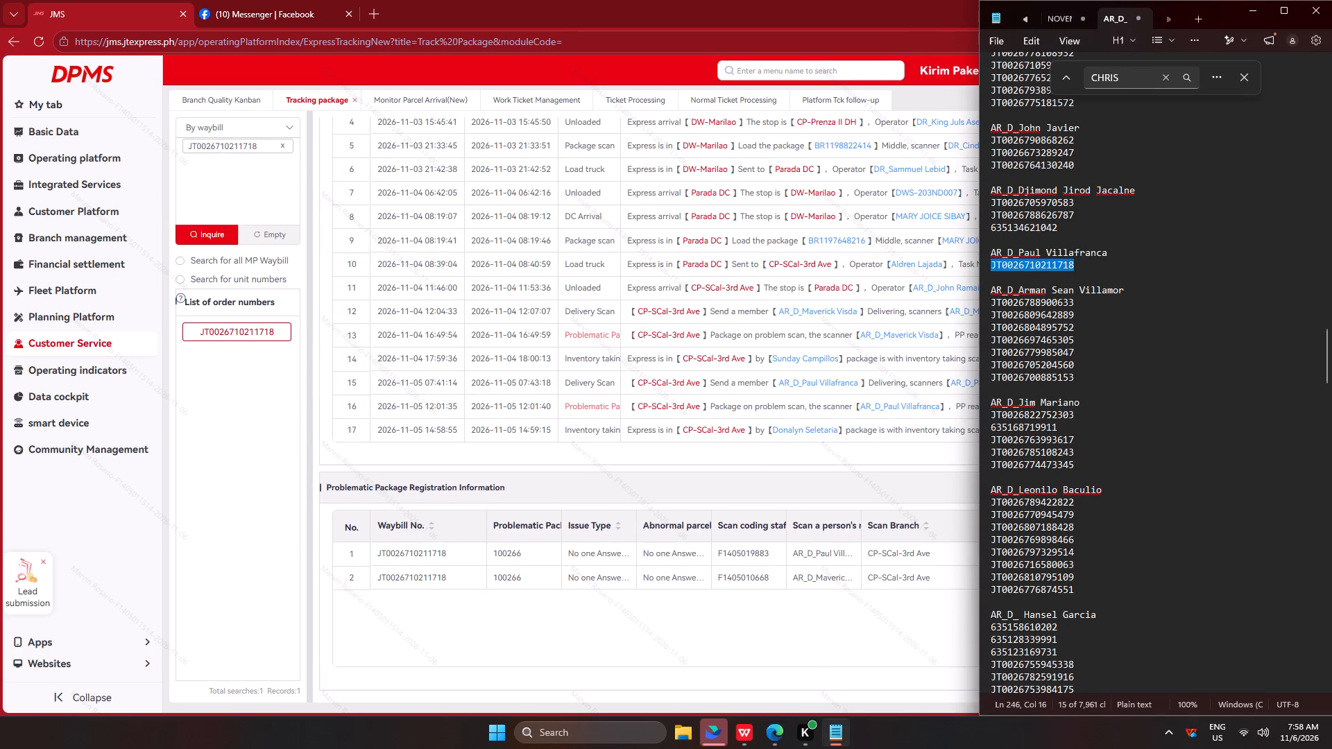
left_click_drag(1082, 374, 955, 302)
key("ctrl+c")
key("ctrl+c")
key("ctrl+c")
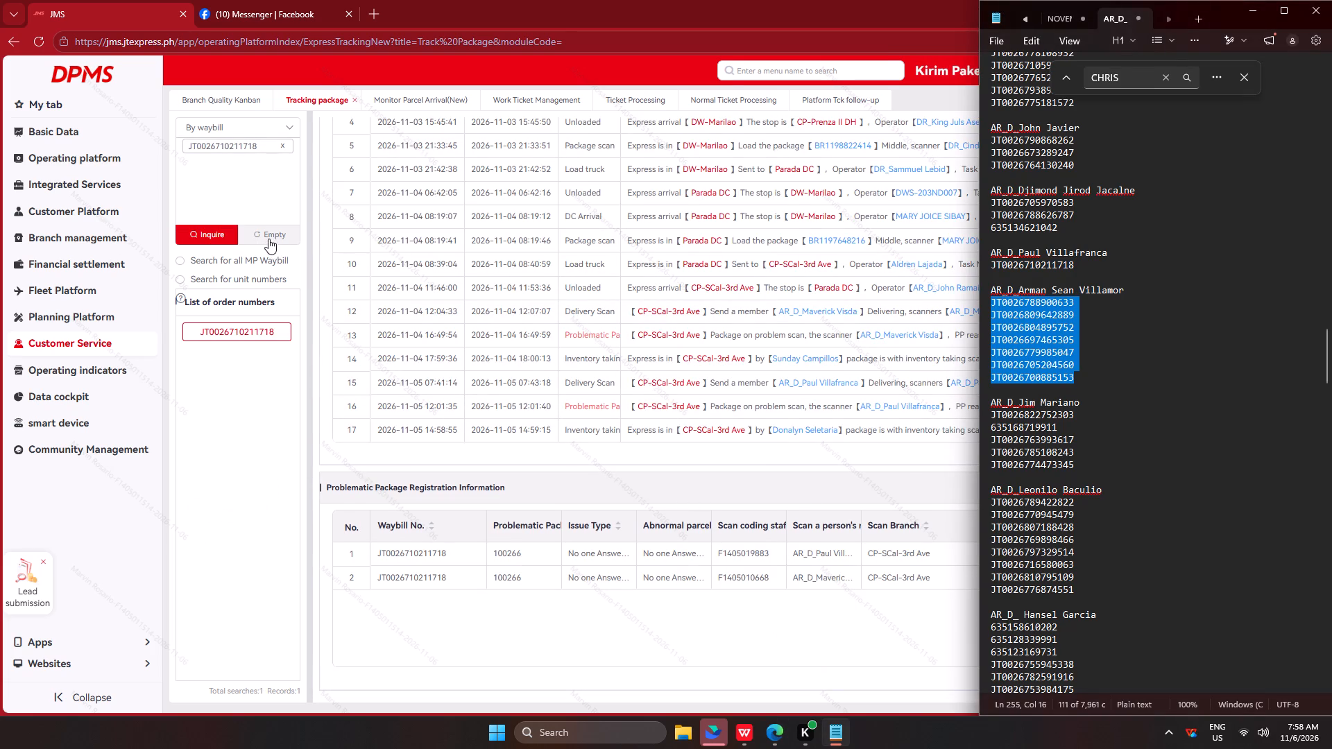
key("ctrl+c")
left_click(267, 238, "ctrl")
left_click(258, 210)
key("ctrl+v")
left_click(219, 230)
left_click(231, 359)
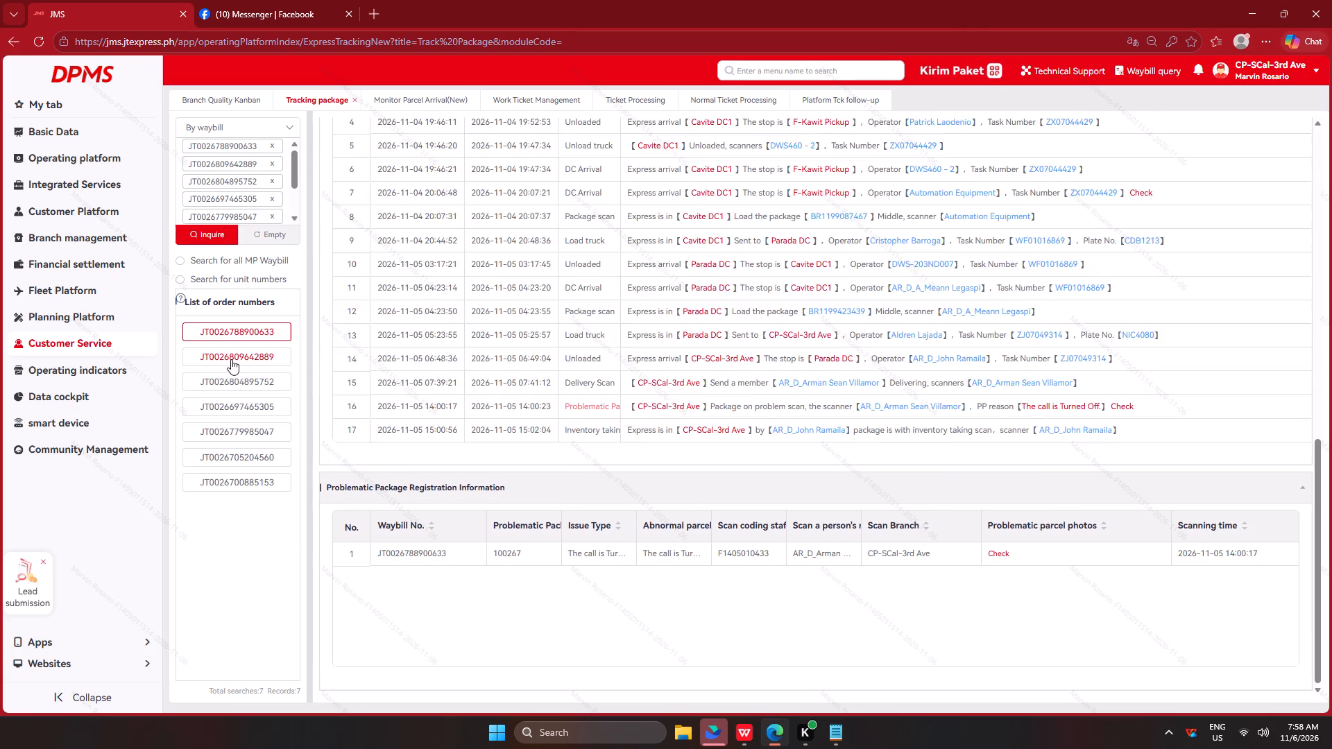
key("alt+Tab")
left_click_drag(1079, 469, 1011, 442)
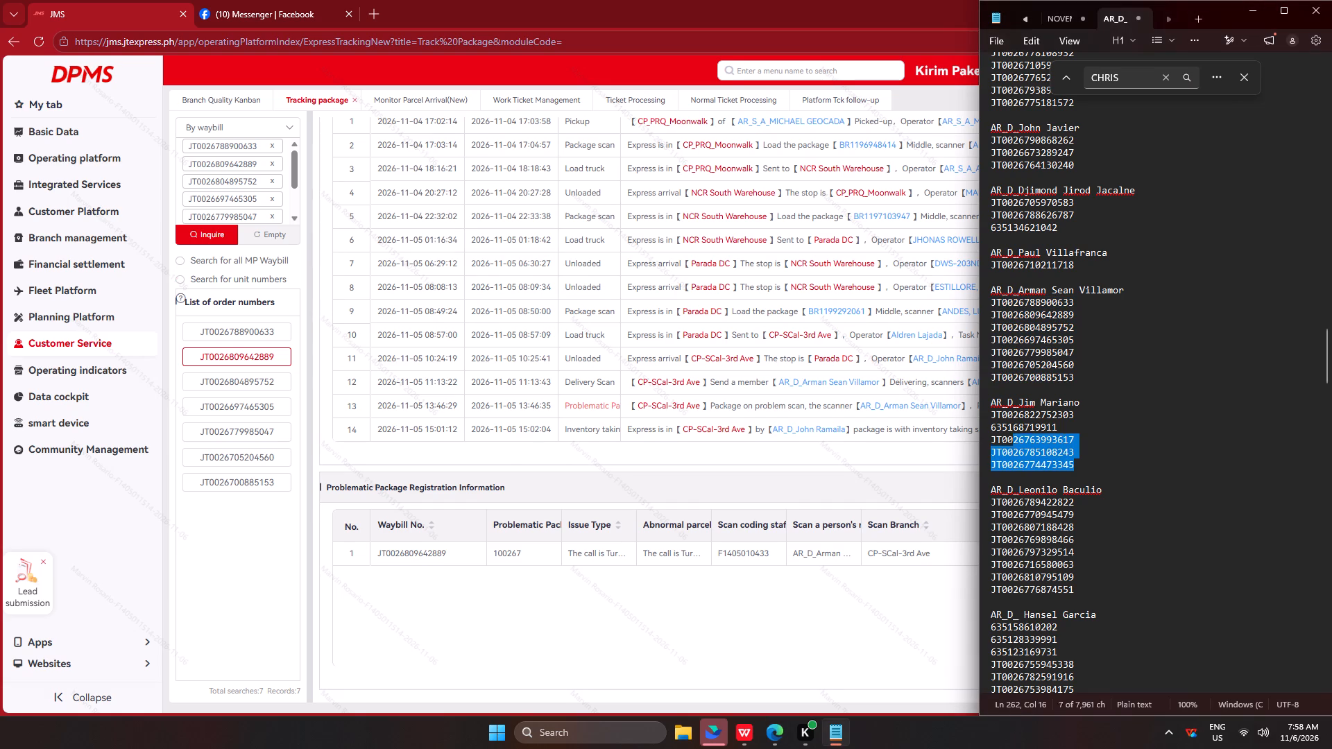
left_click_drag(1011, 442, 973, 417)
key("ctrl+c")
key("ctrl+c")
key("ctrl+c")
left_click(259, 234, "ctrl")
left_click(243, 203)
key("ctrl+v")
left_click(221, 232)
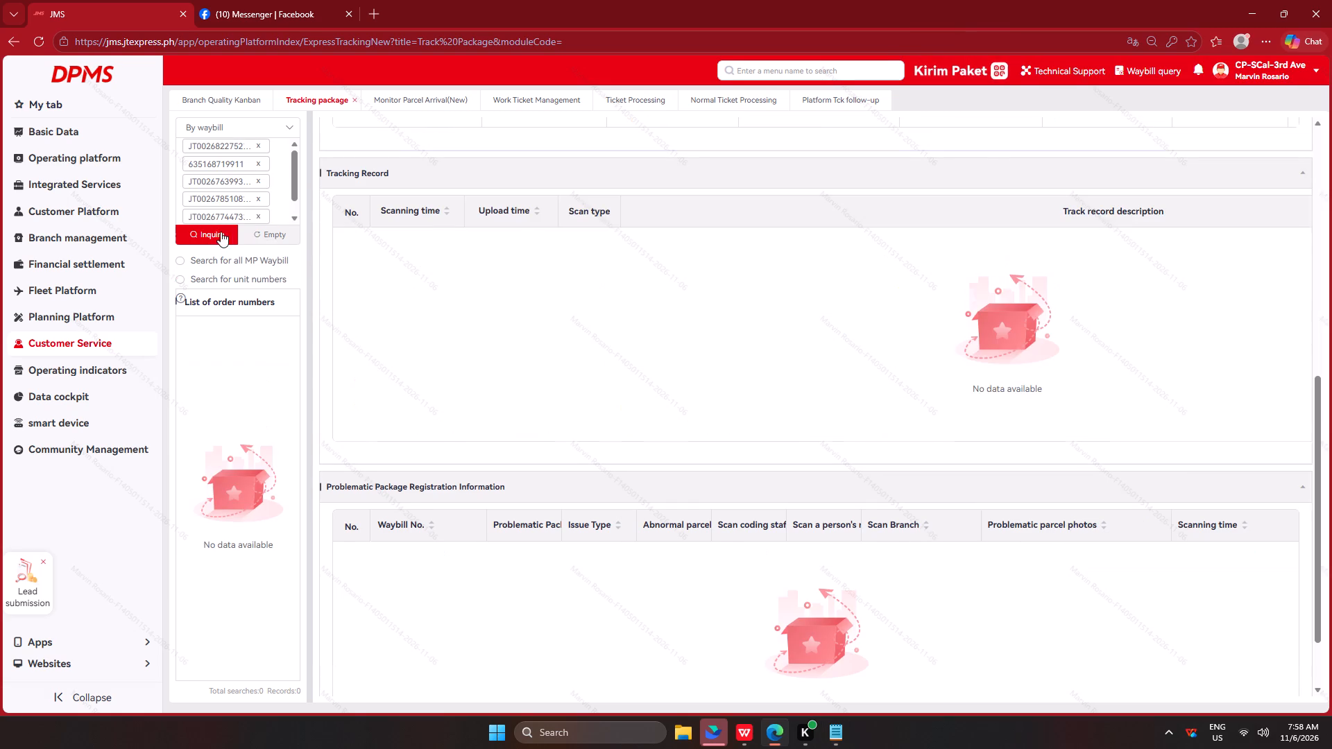
left_click(237, 361)
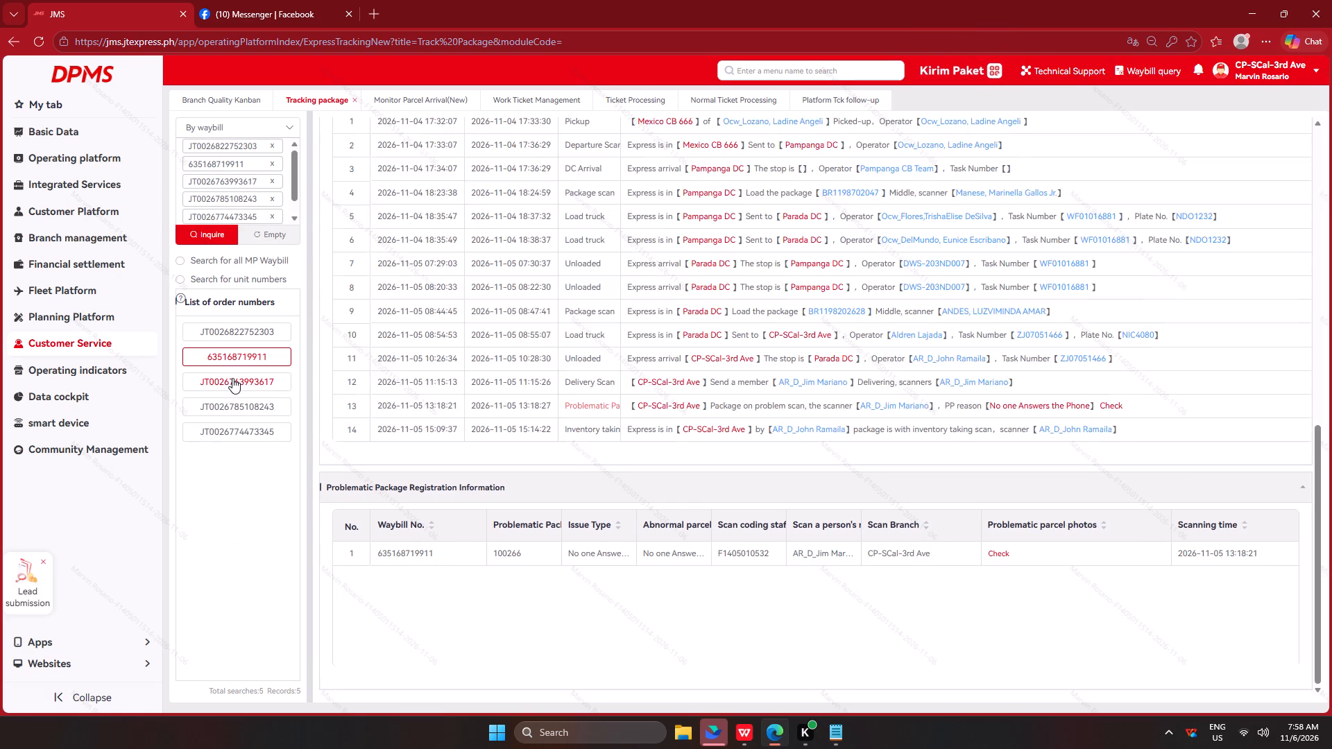
left_click(232, 378)
left_click(233, 410)
left_click(237, 431)
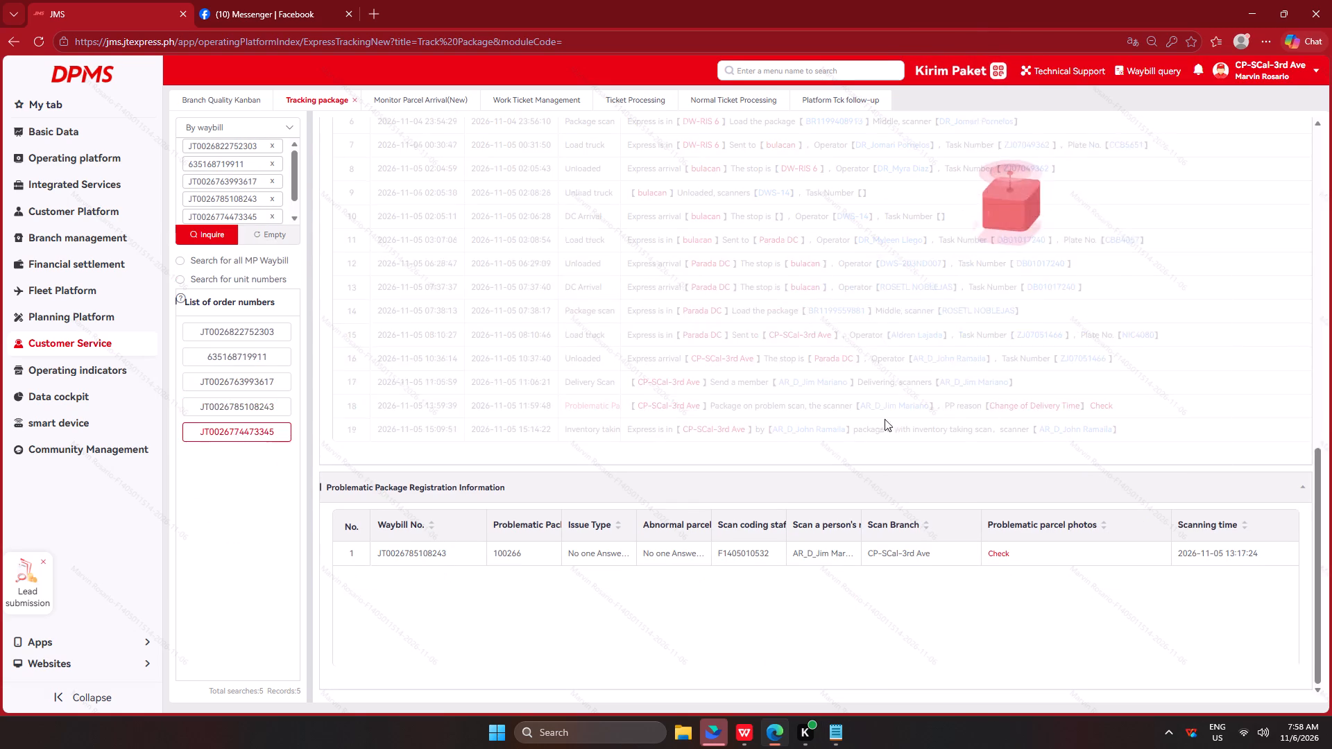
key("alt+Tab")
scroll(1173, 396, "down", 5)
left_click_drag(1084, 408, 941, 319)
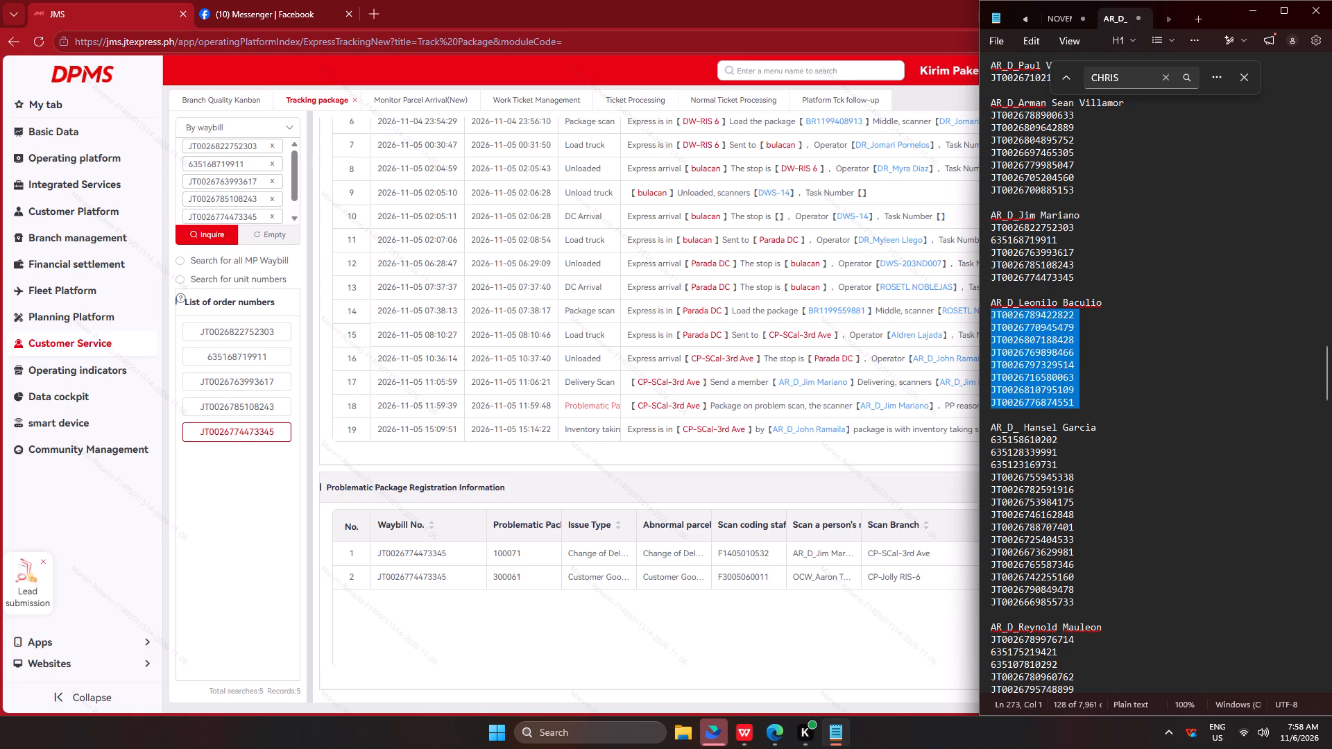
left_click_drag(941, 319, 941, 319)
key("ctrl+c")
key("ctrl+c")
key("ctrl+c")
key("ctrl+c")
key("ctrl+c")
left_click(251, 233, "ctrl")
left_click(247, 193)
key("ctrl+v")
left_click(204, 227)
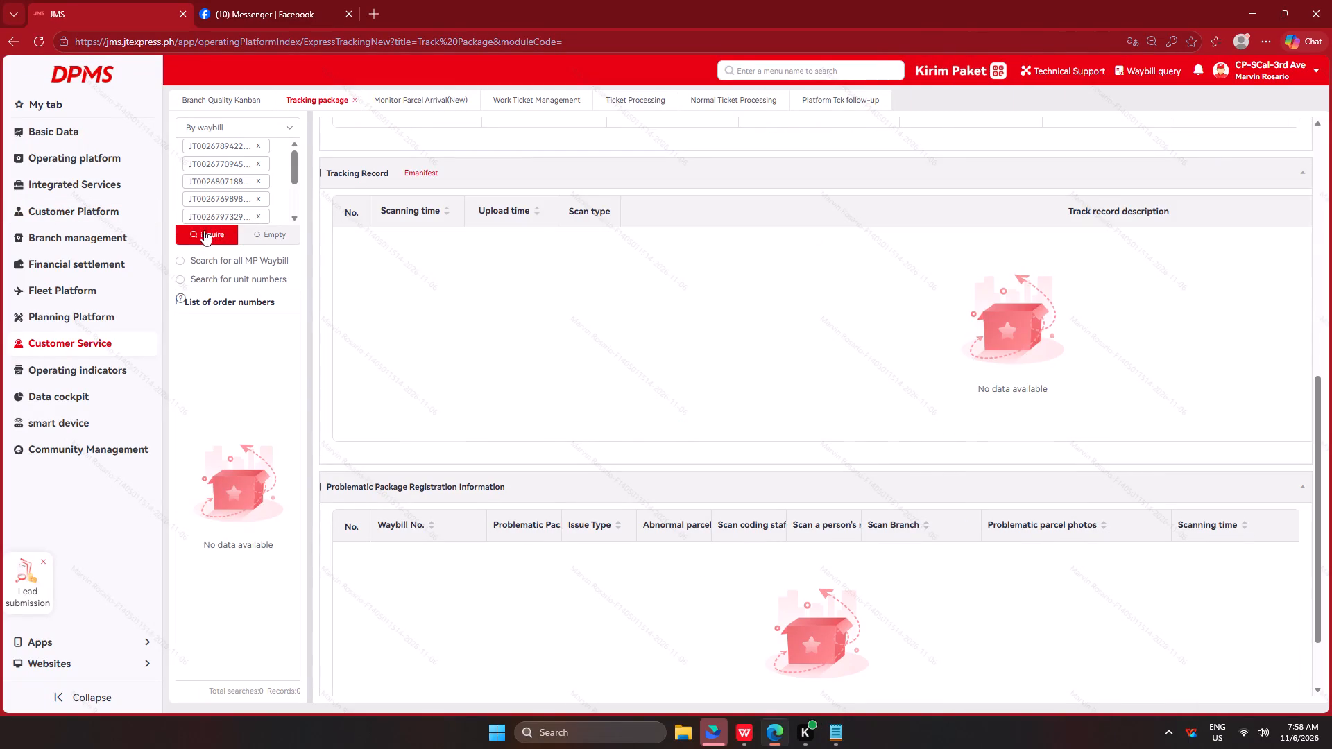
left_click(231, 350)
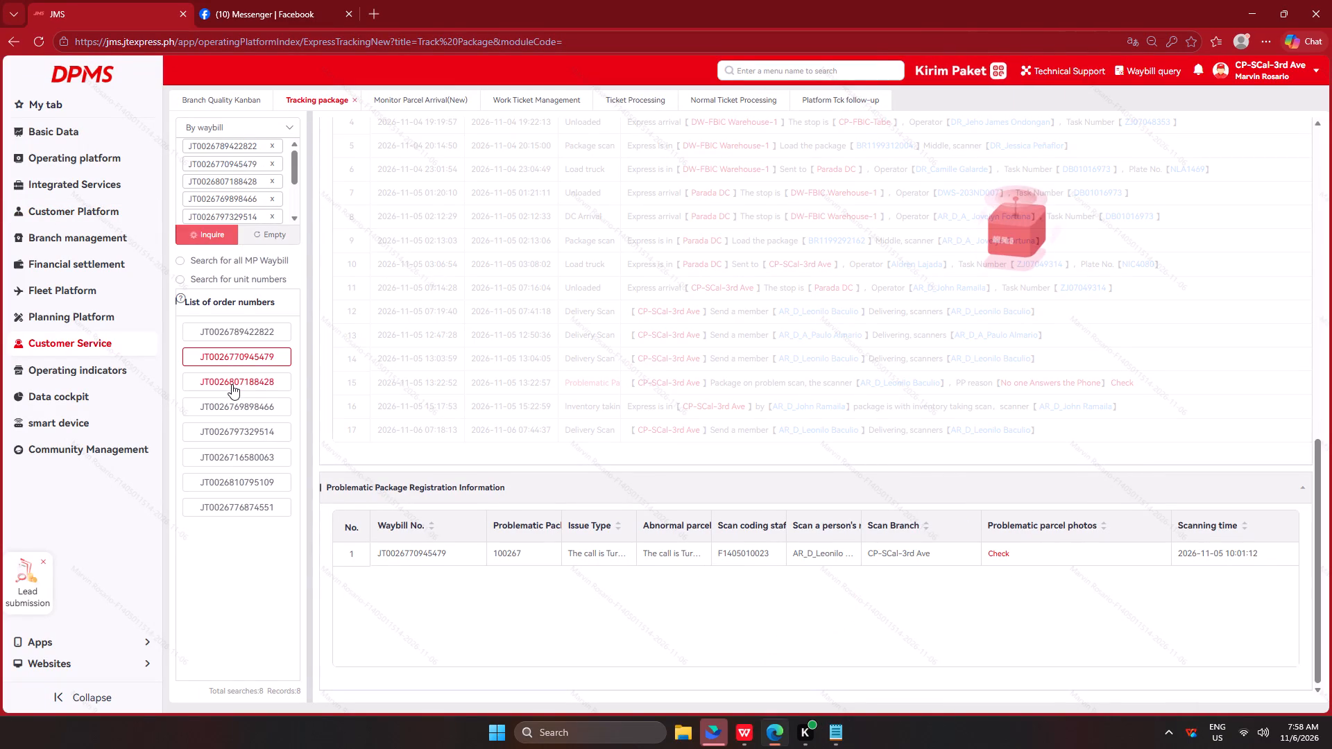
left_click(232, 384)
left_click(244, 356)
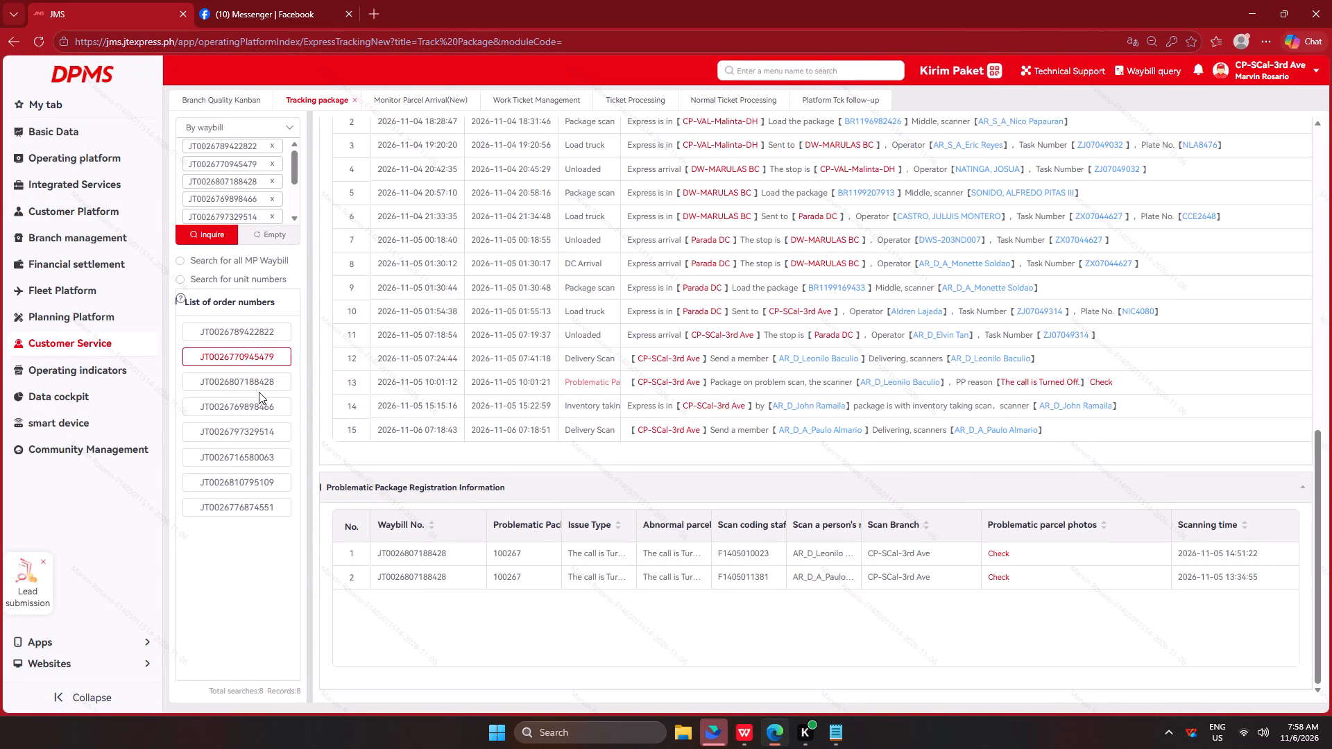
left_click(264, 377)
left_click(240, 413)
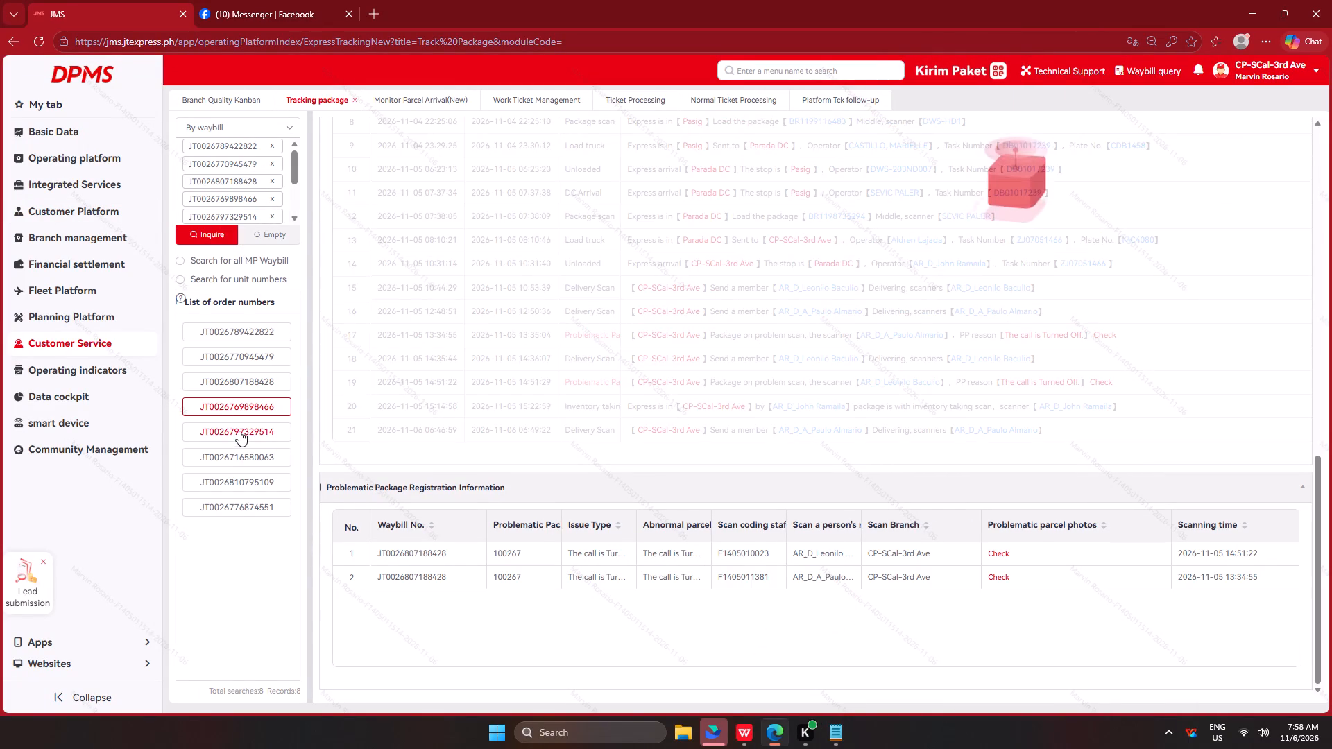
left_click(237, 440)
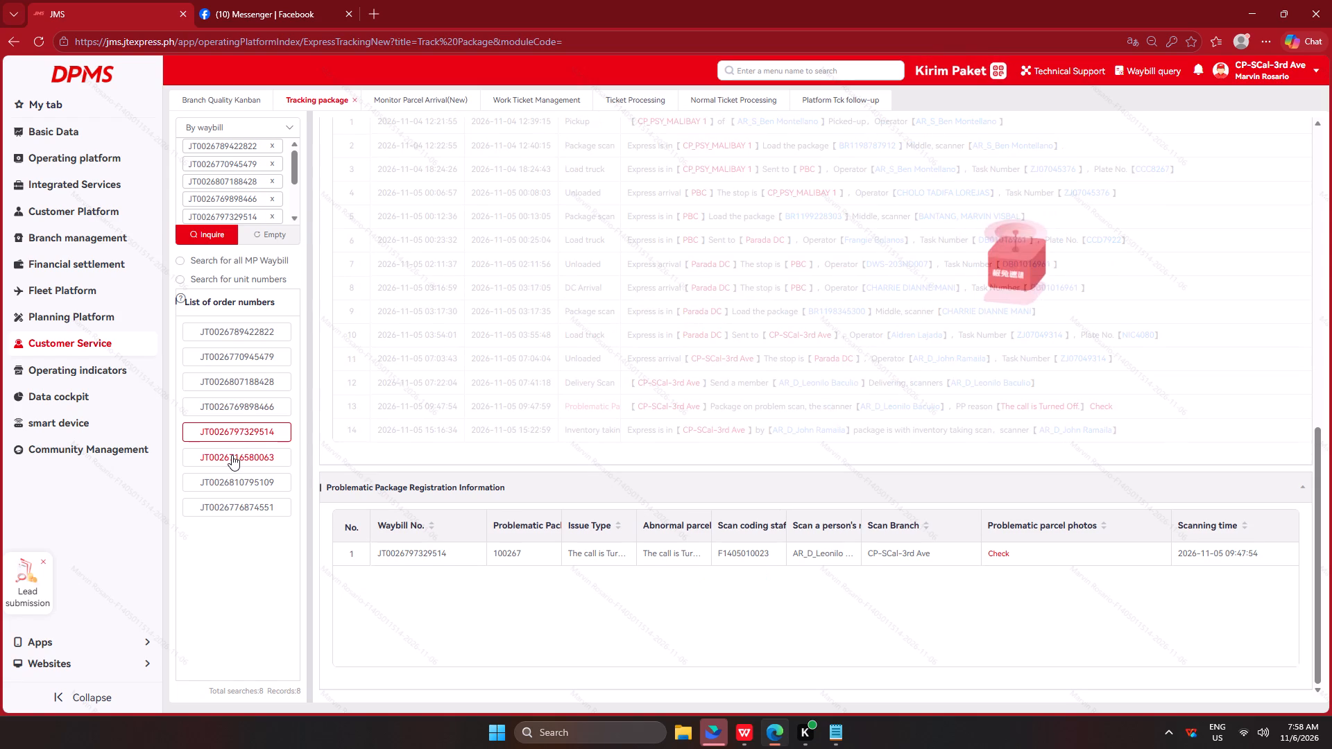
left_click(239, 396)
left_click(237, 408)
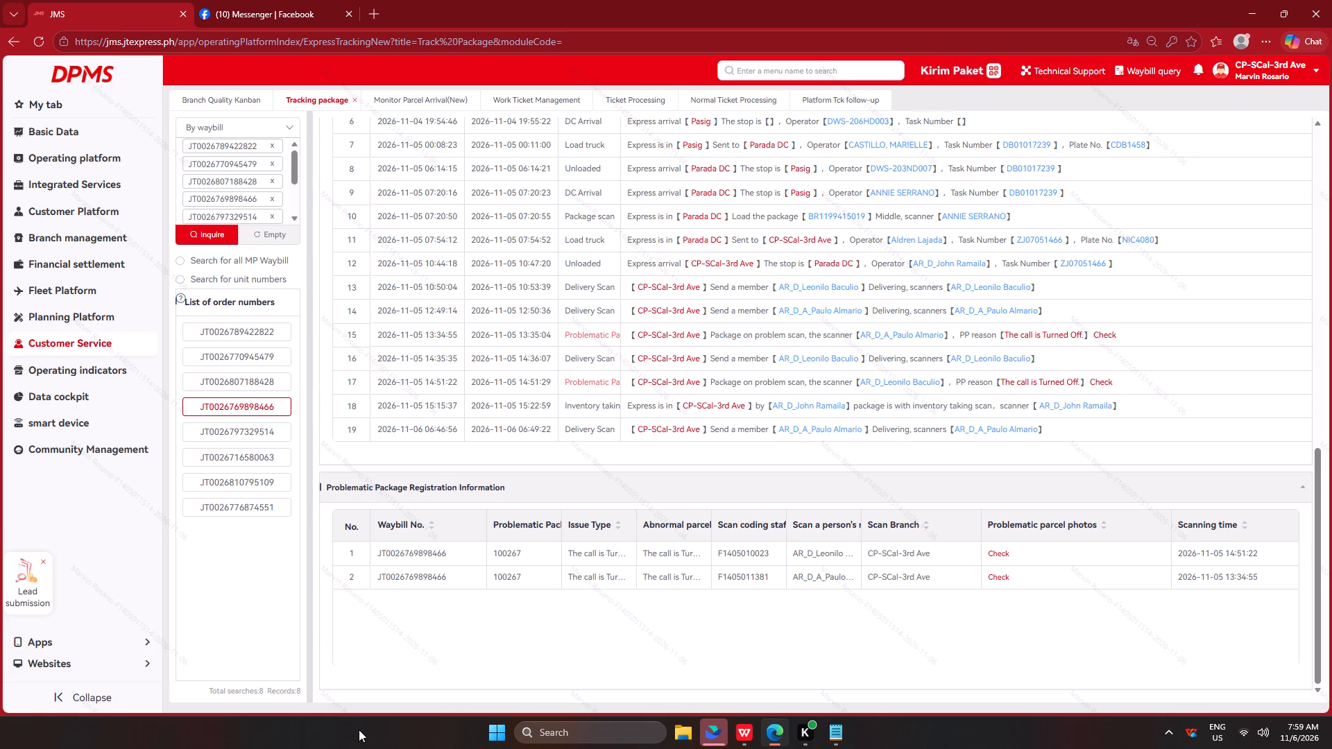
Open the SortingCode Search page.
left_click(108, 112)
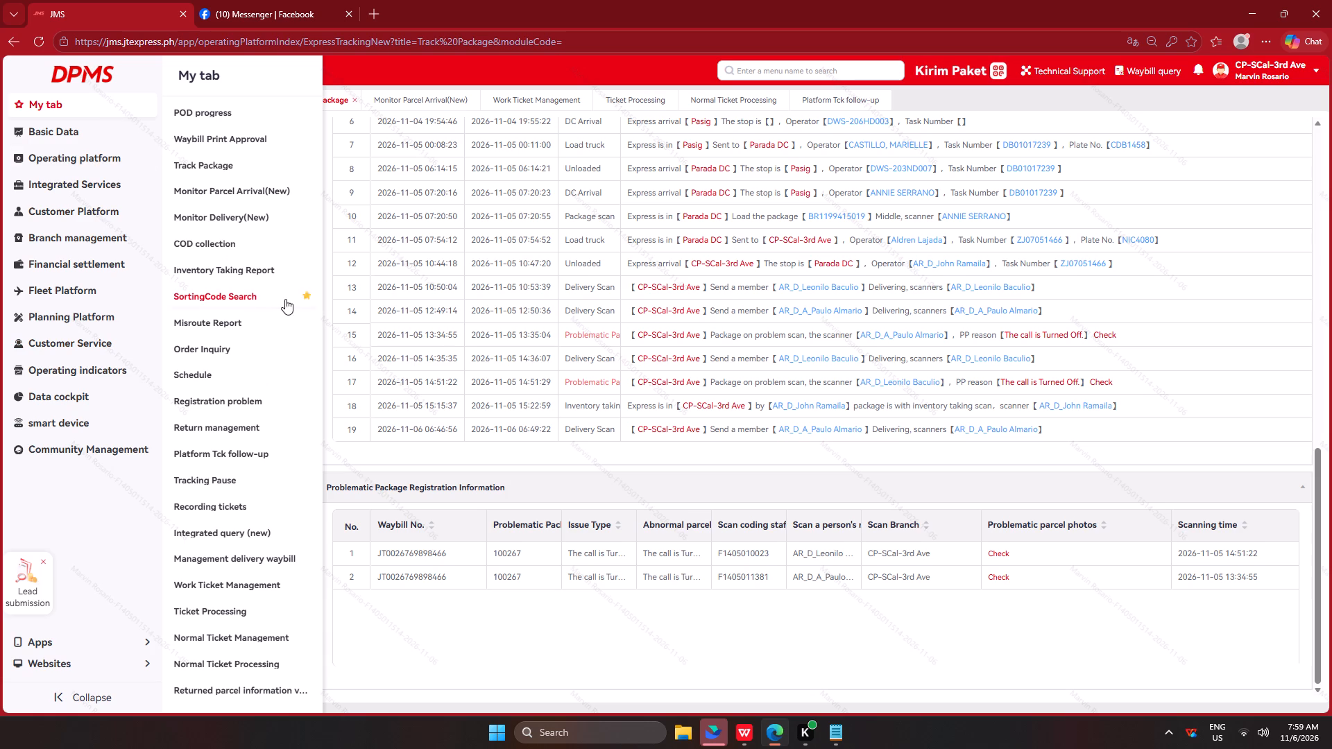
left_click(204, 295)
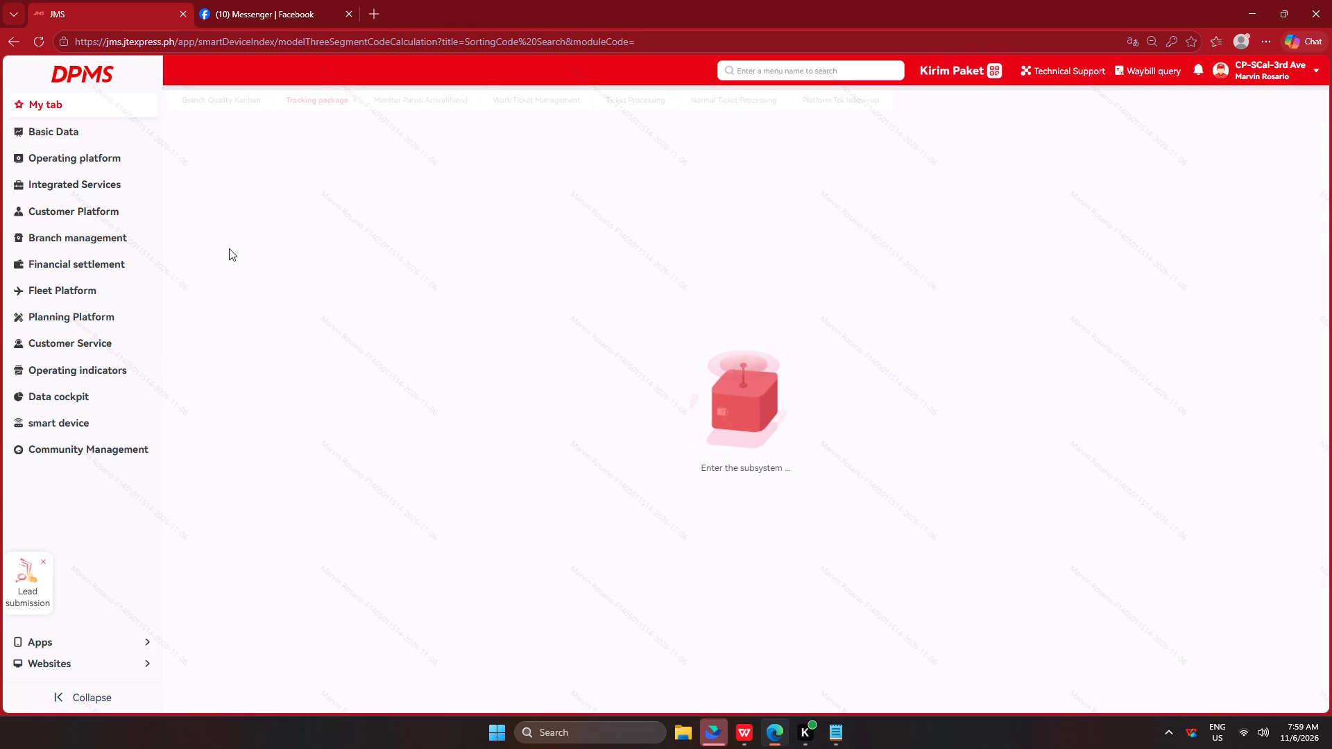
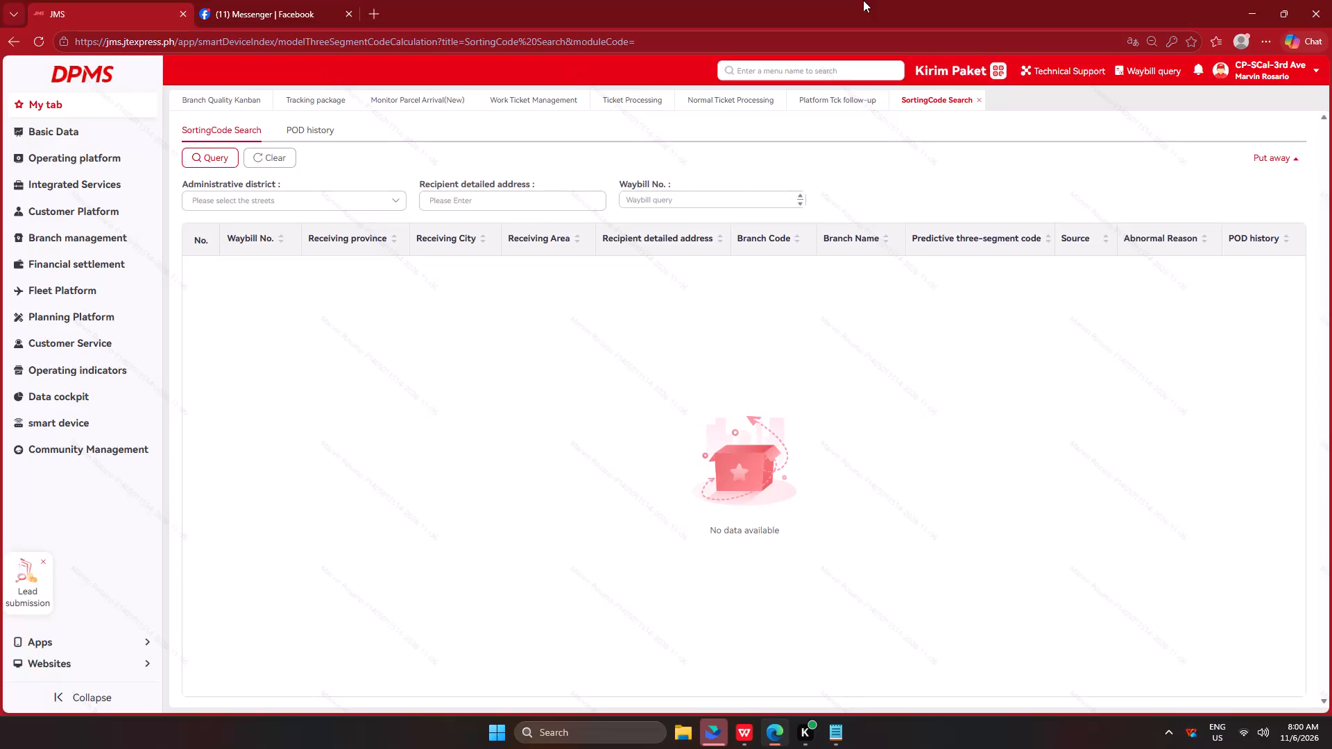
Start entering a waybill number beginning with JT as the sorting-code search criterion.
left_click(687, 198)
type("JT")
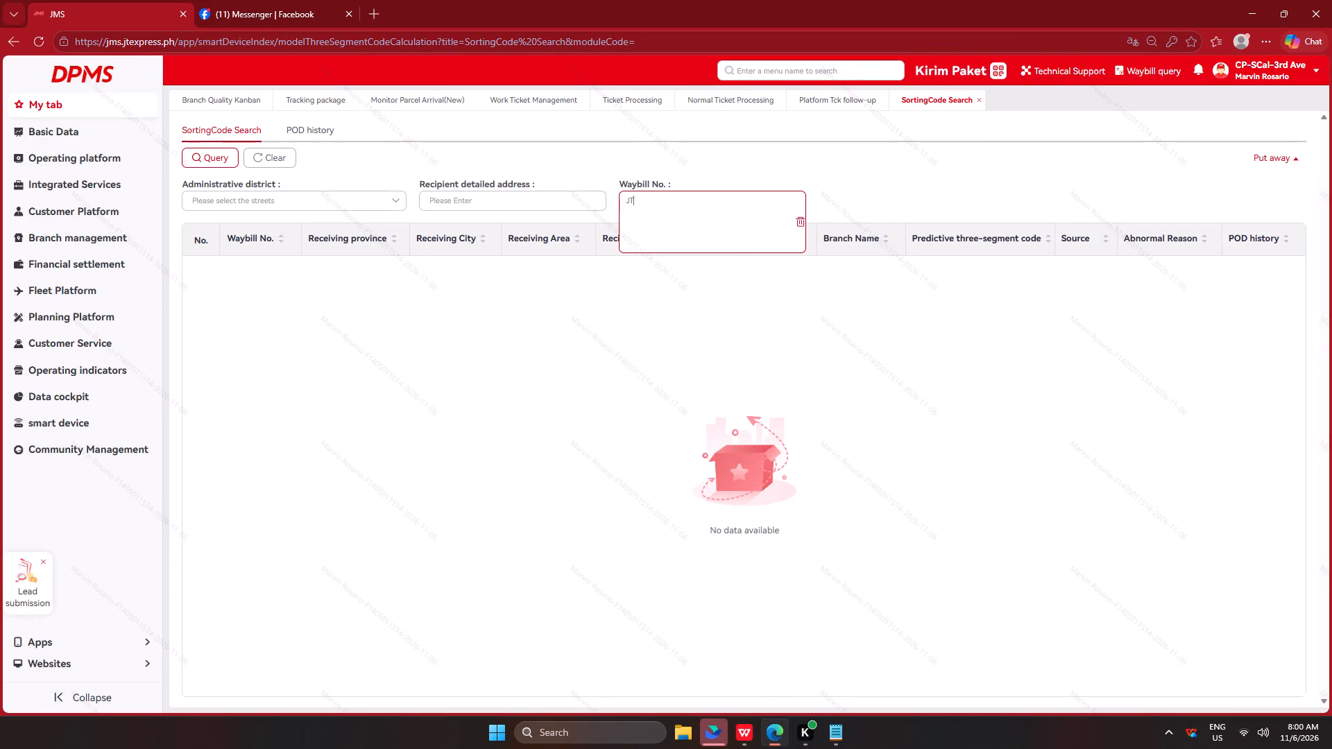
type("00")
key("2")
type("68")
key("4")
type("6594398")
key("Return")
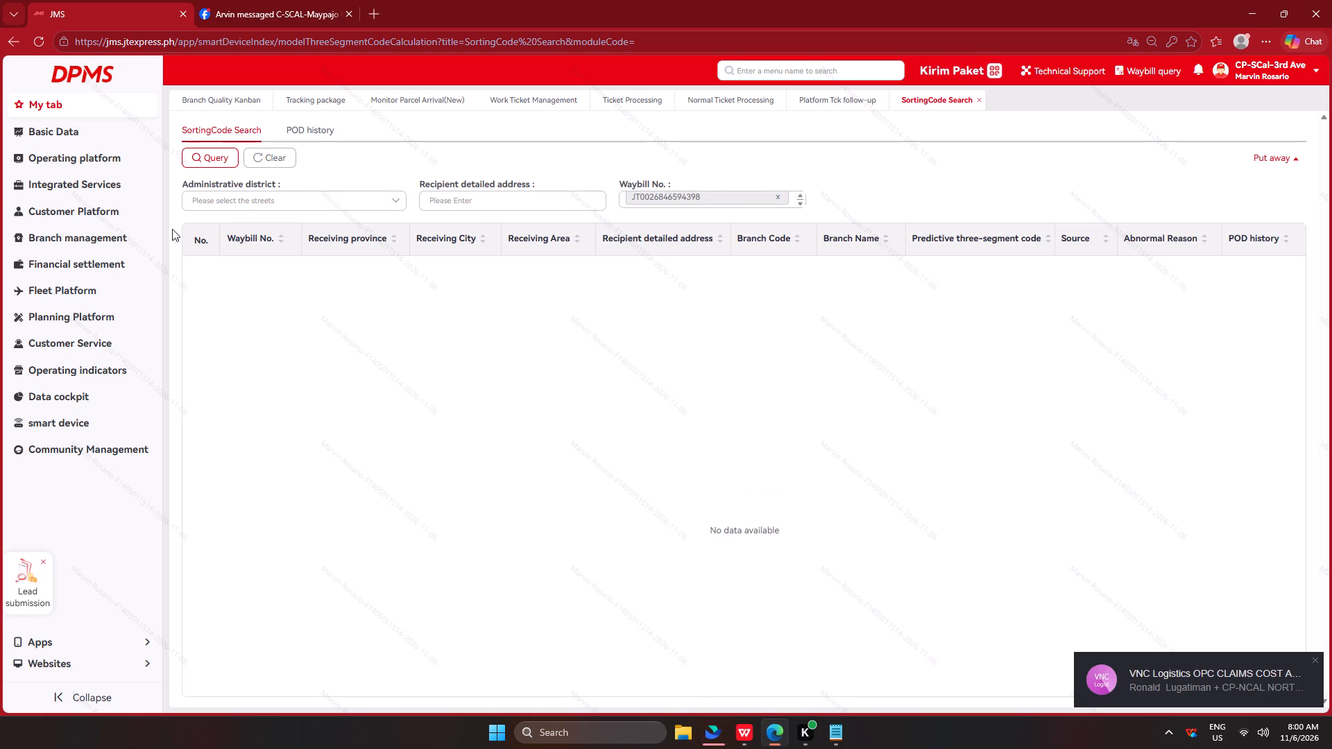
left_click(216, 164)
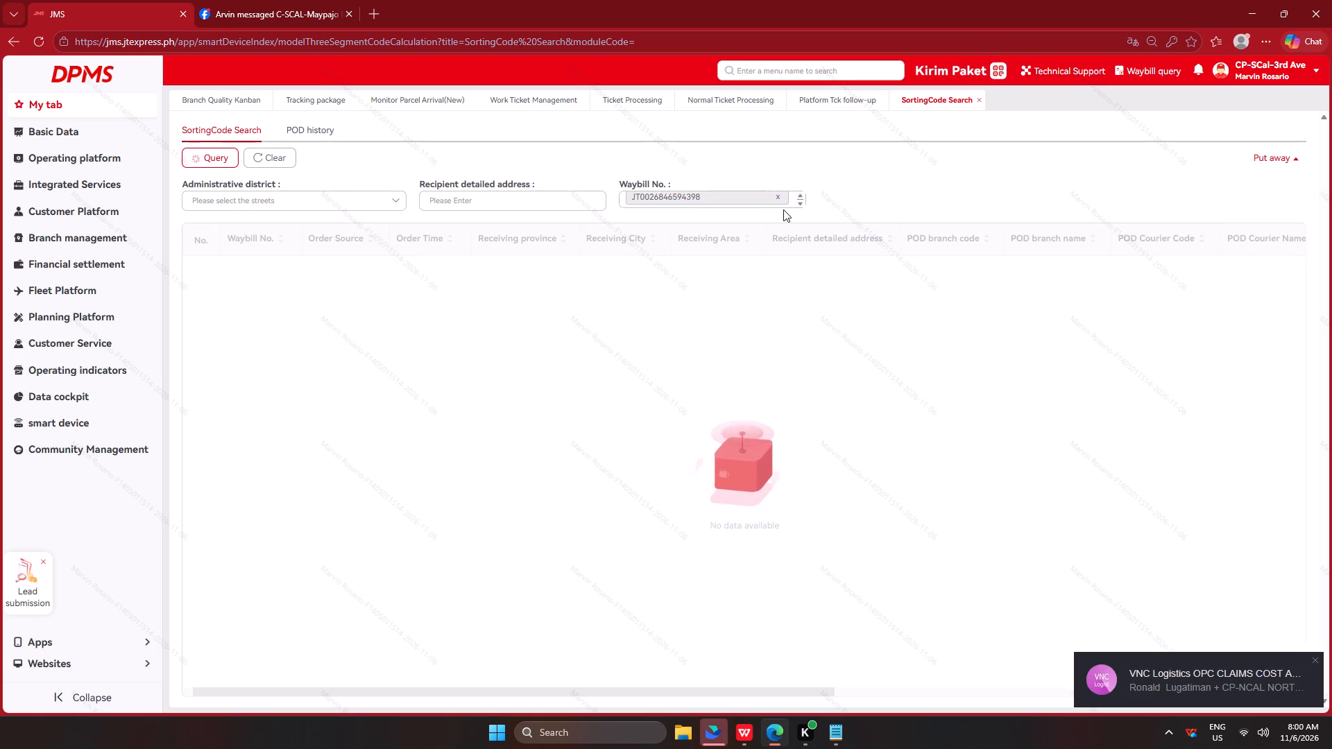
left_click(780, 197)
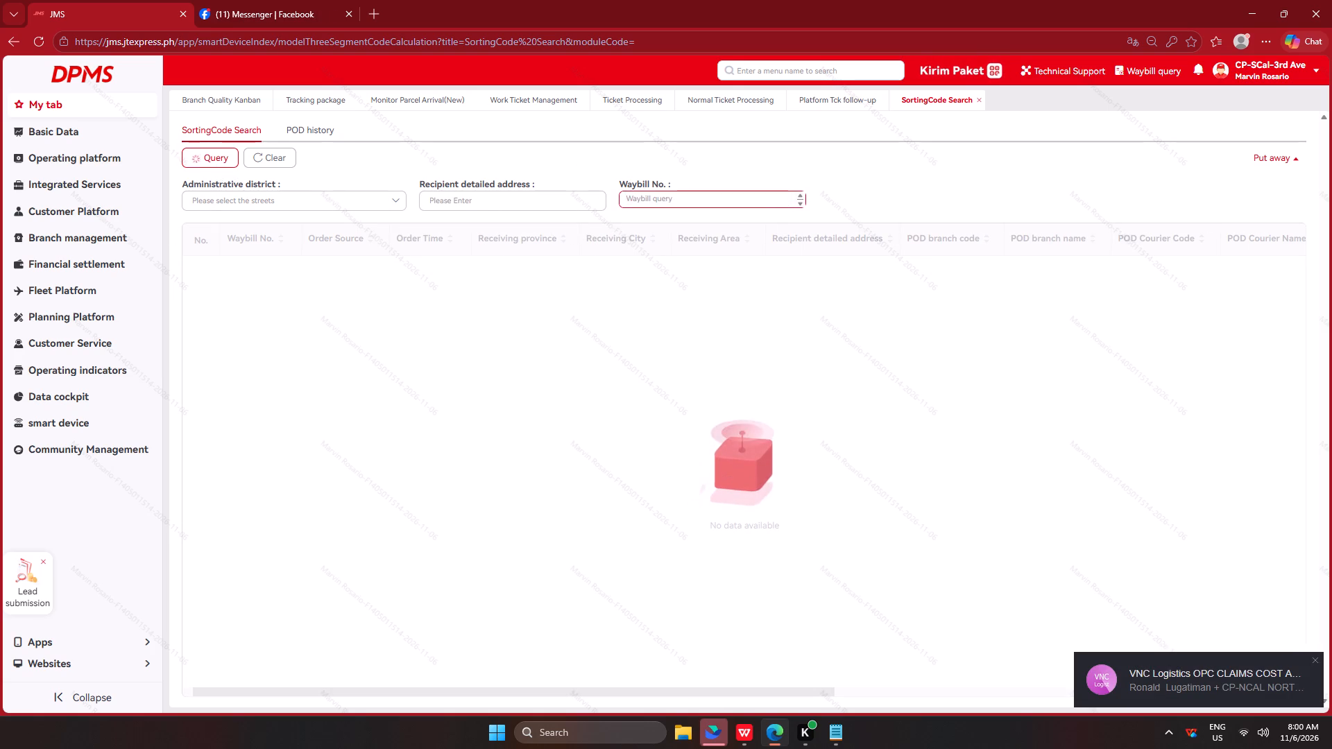
left_click(768, 199)
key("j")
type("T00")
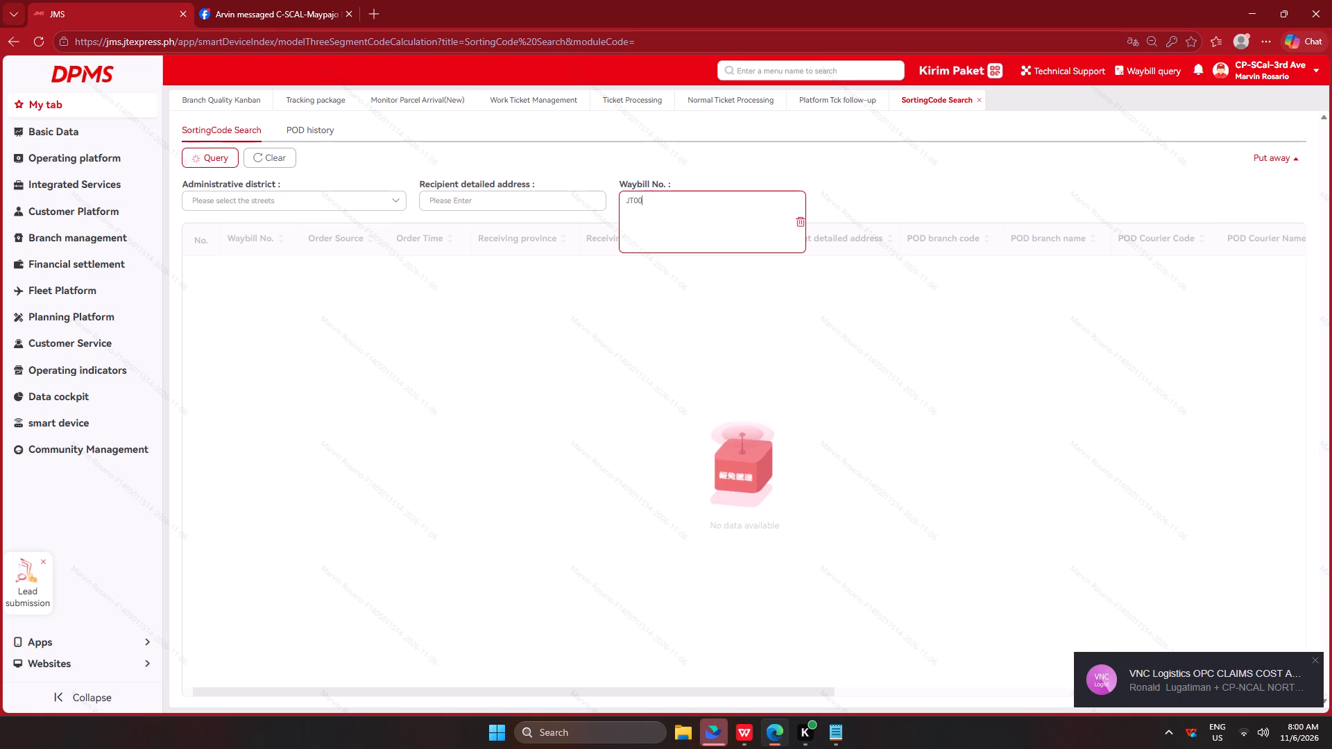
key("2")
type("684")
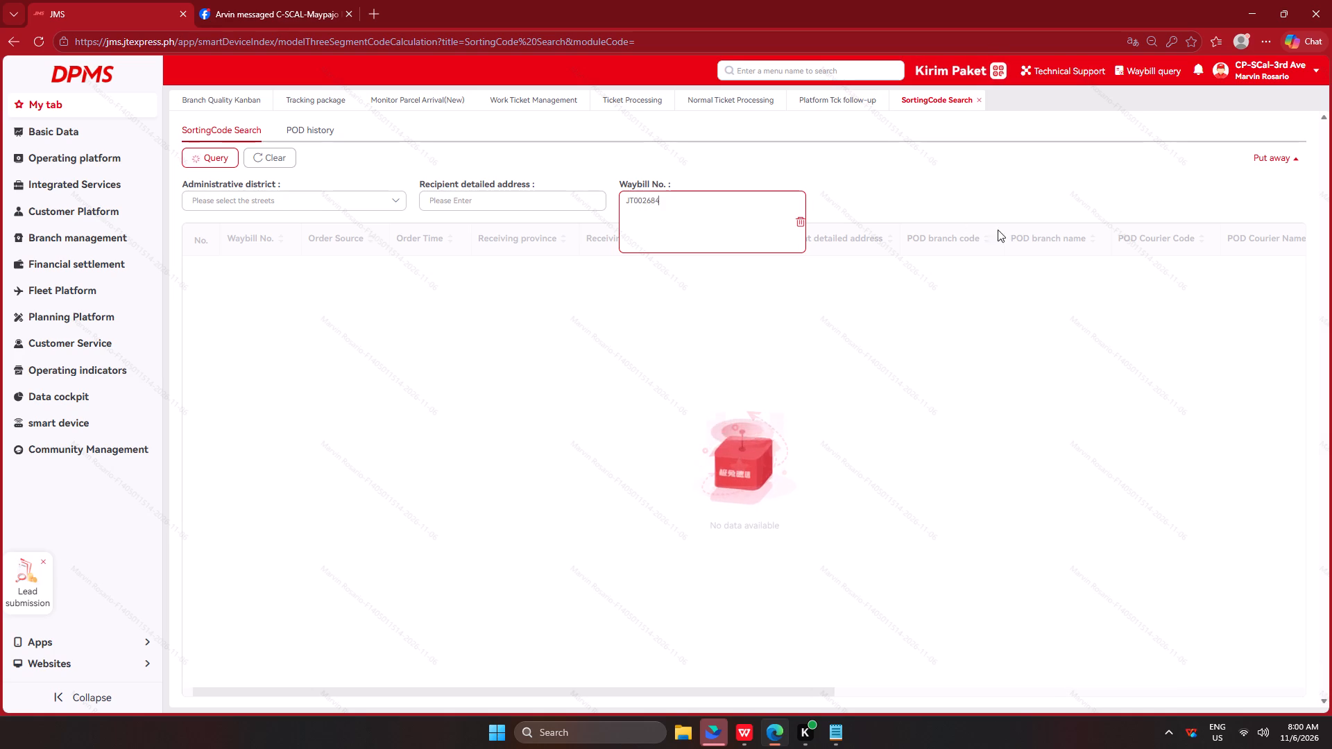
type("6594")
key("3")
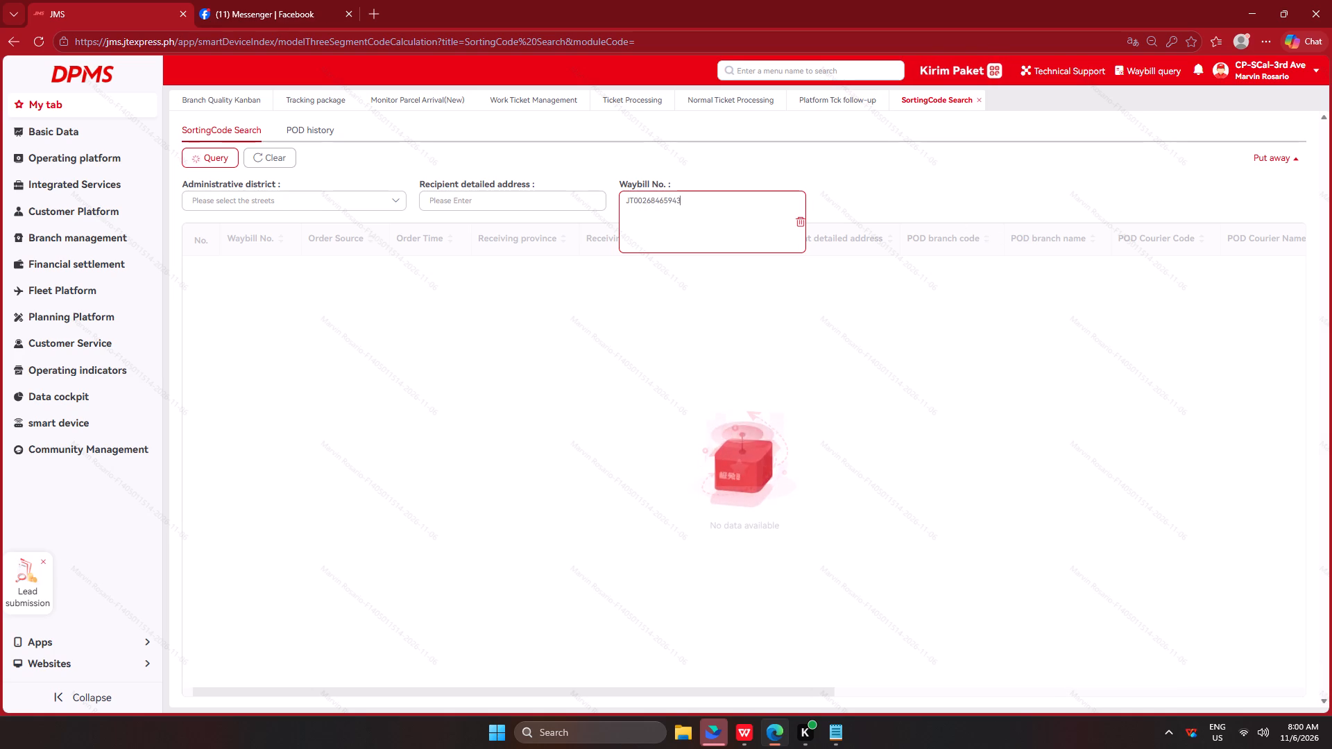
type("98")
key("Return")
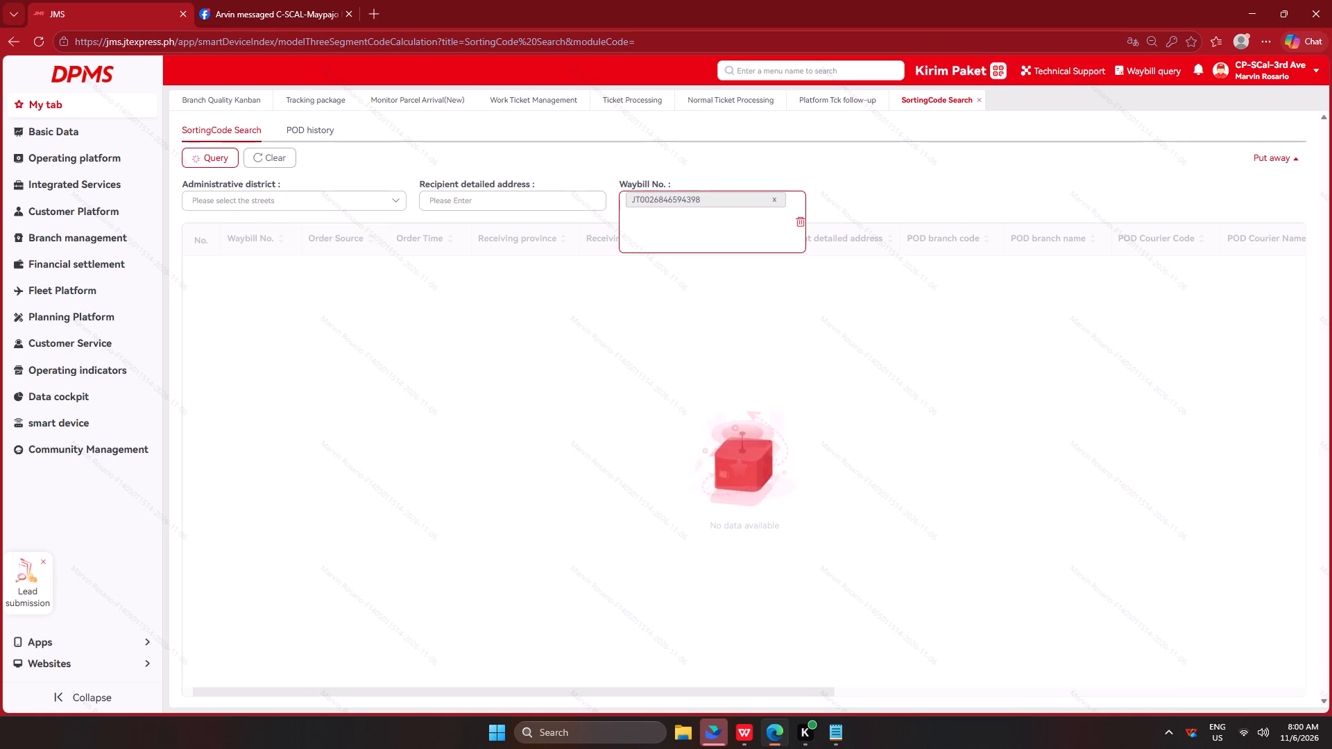
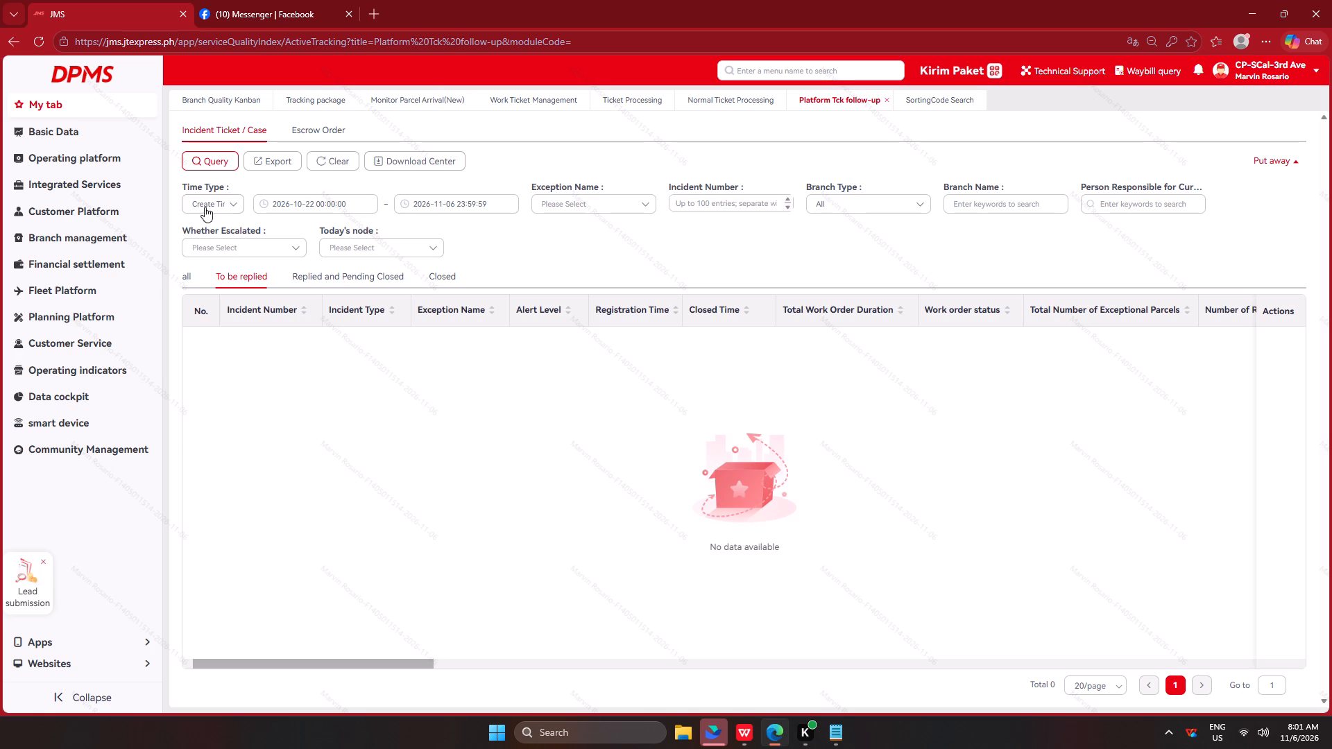
Query the incident tickets still to be replied on the Platform Tck follow-up page.
left_click(213, 162)
Switch to the Notepad list of riders' waybills.
left_click(848, 737)
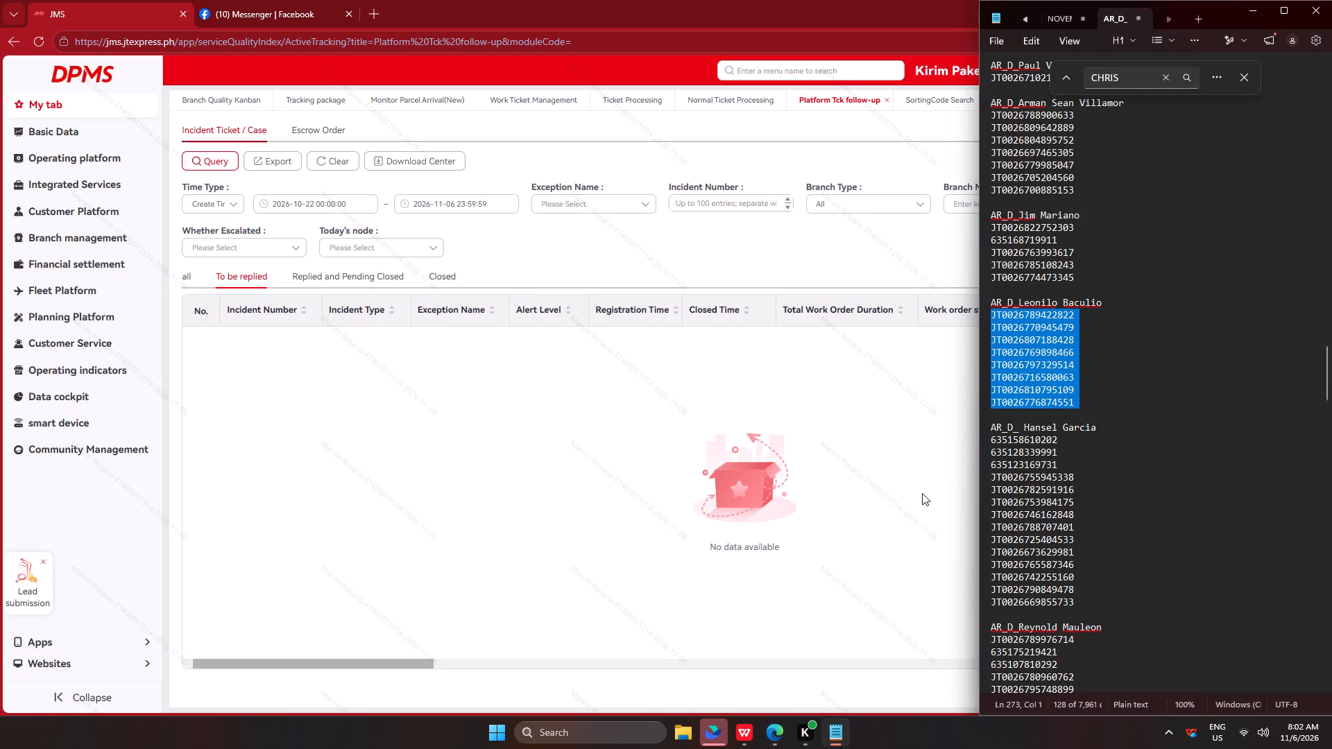
Copy rider Leonilo's eight waybills from the Notepad list and query them together on the Tracking package page.
key("ctrl+c")
key("ctrl+c")
key("ctrl+c")
key("ctrl+c")
key("ctrl+c")
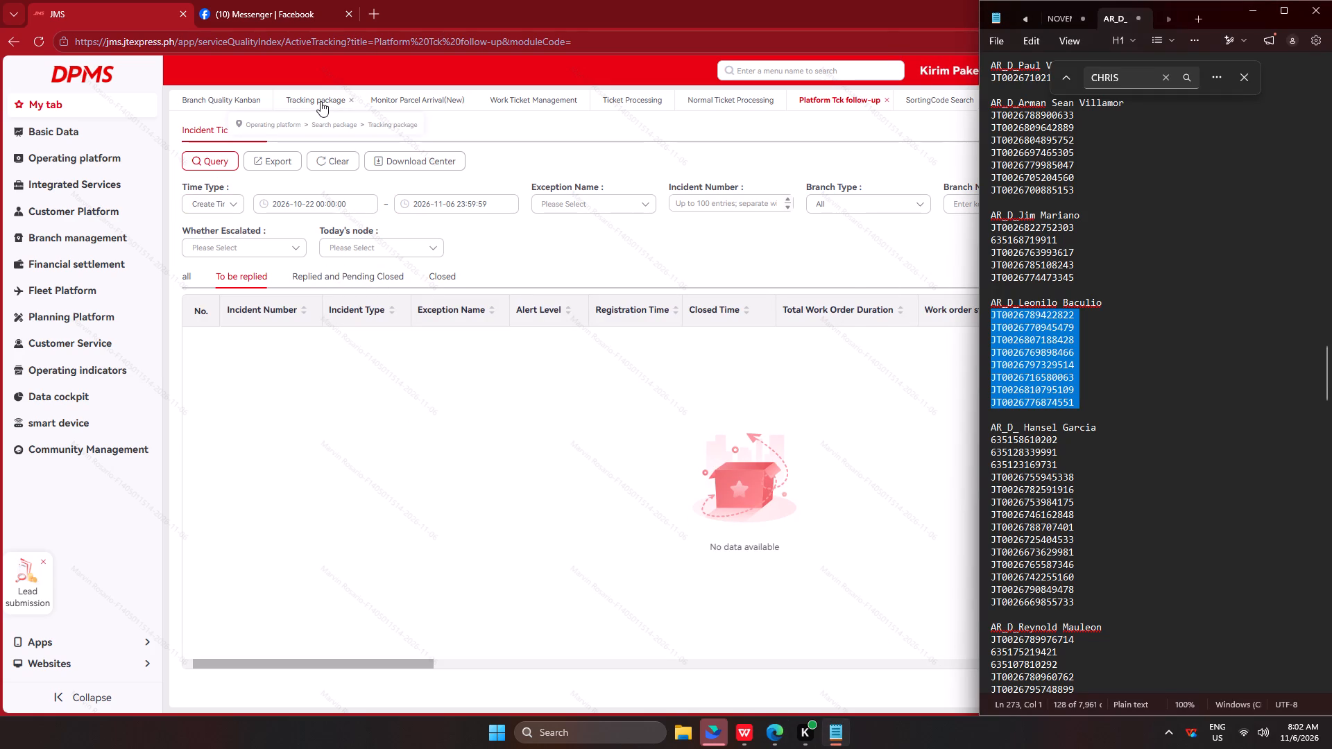
left_click(321, 101, "ctrl")
left_click(262, 235)
left_click(248, 191)
key("ctrl+v")
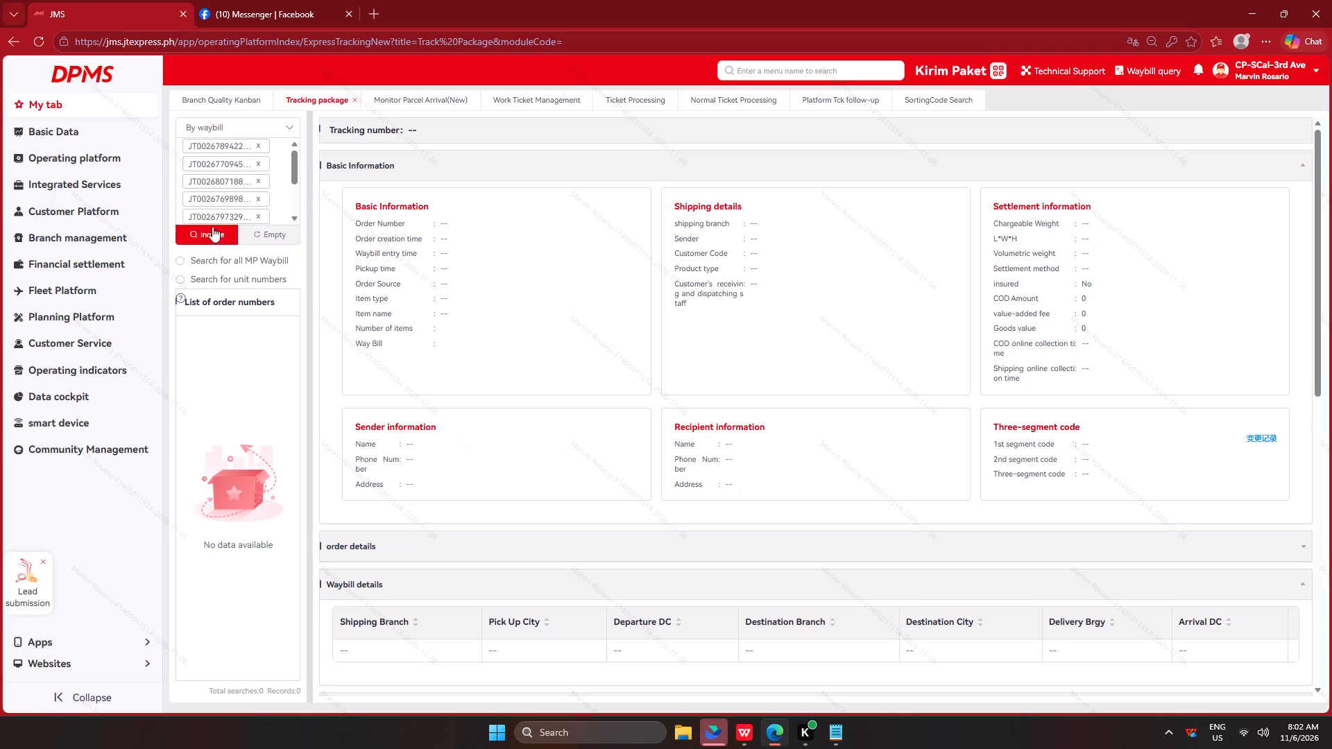
left_click(210, 232)
scroll(562, 290, "down", 9)
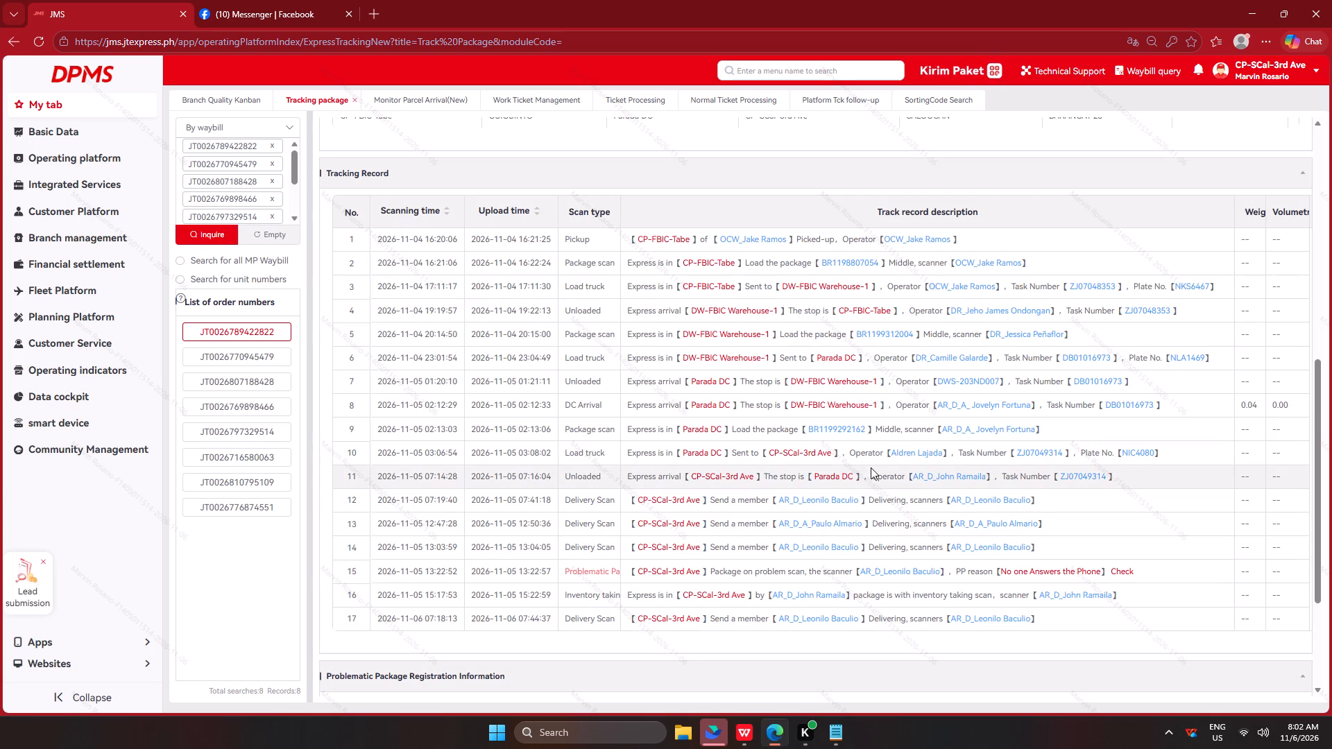
scroll(907, 486, "down", 8)
Check the tracking records of Leonilo's second through fifth waybills and delete his first four entries from the Notepad list.
key("alt+Tab")
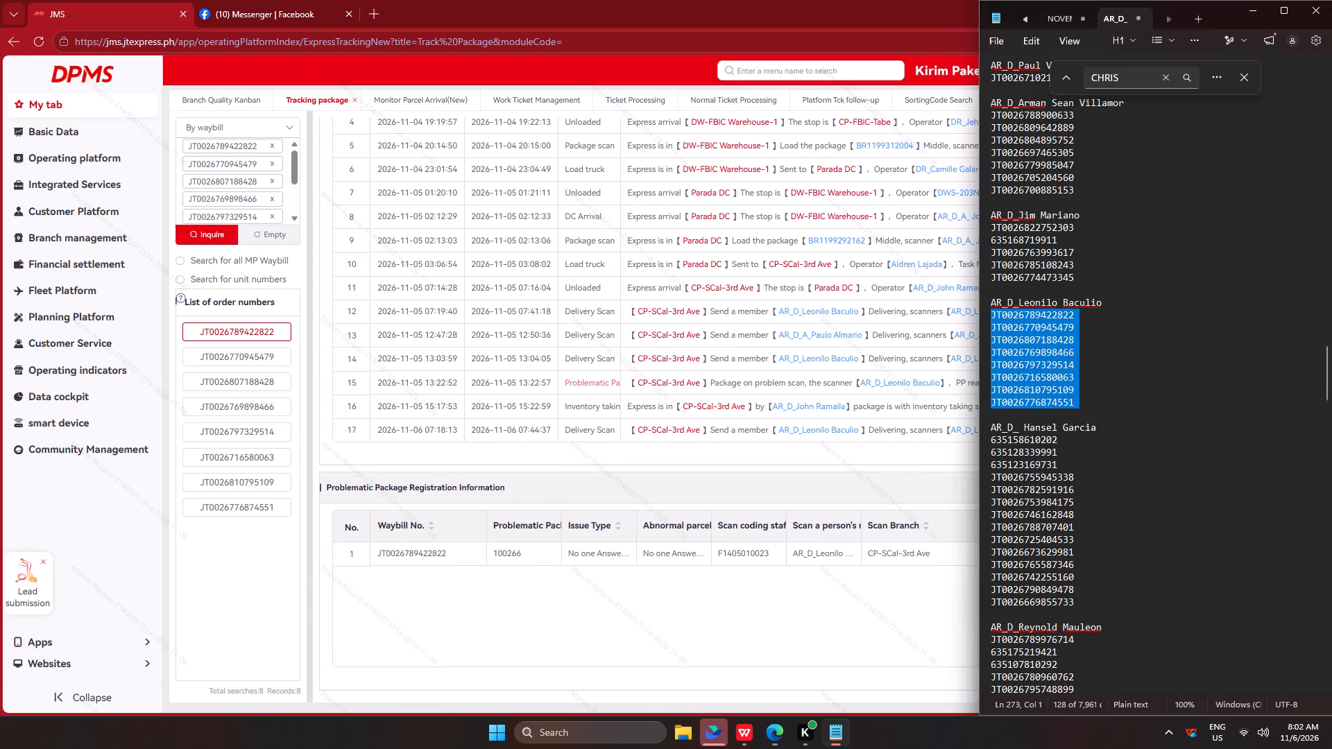
left_click(1082, 311)
left_click(241, 353)
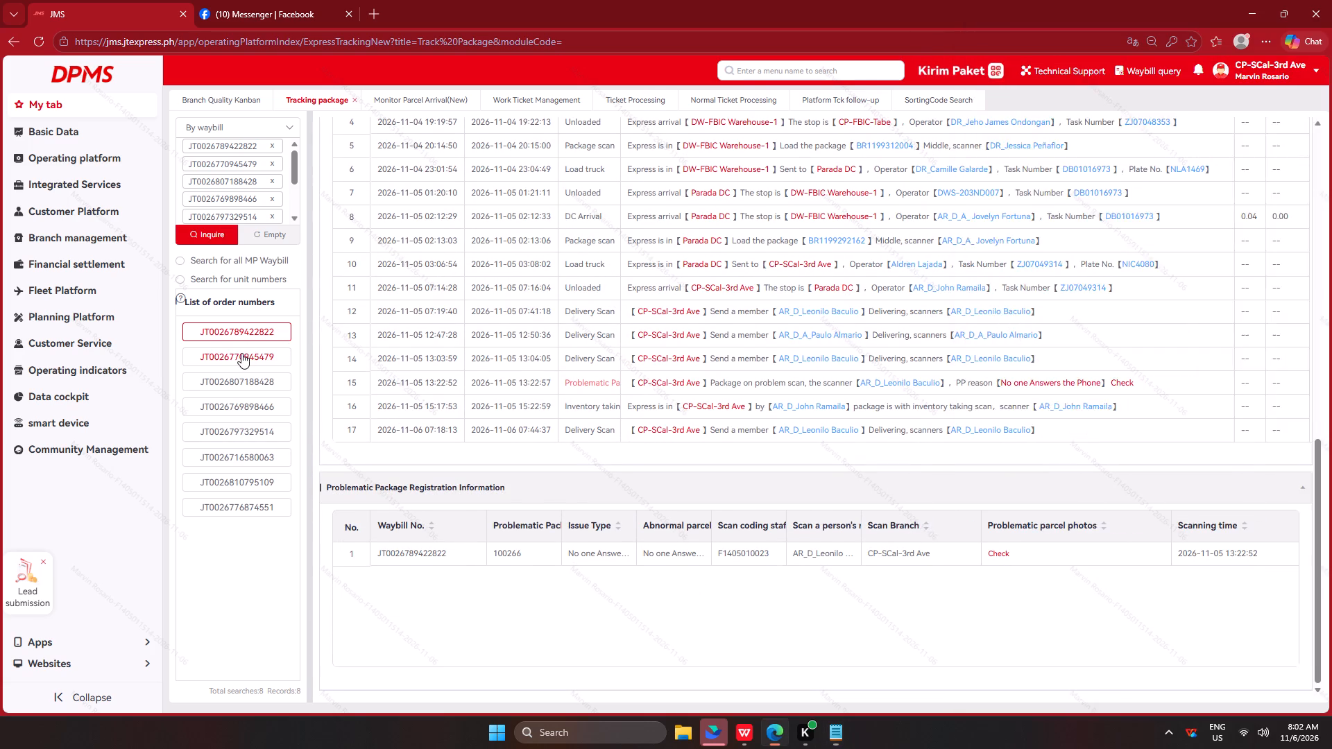
left_click(234, 379)
left_click(229, 403)
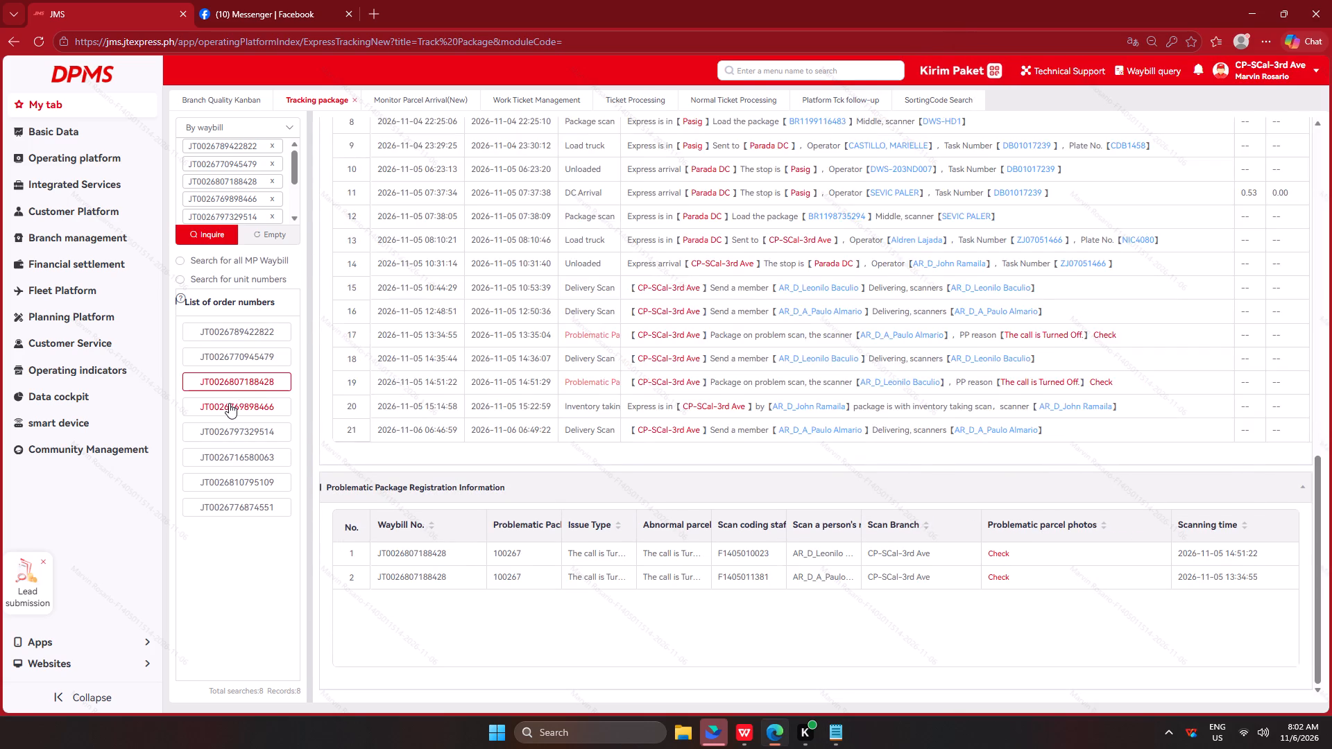
left_click(226, 428)
left_click(225, 451)
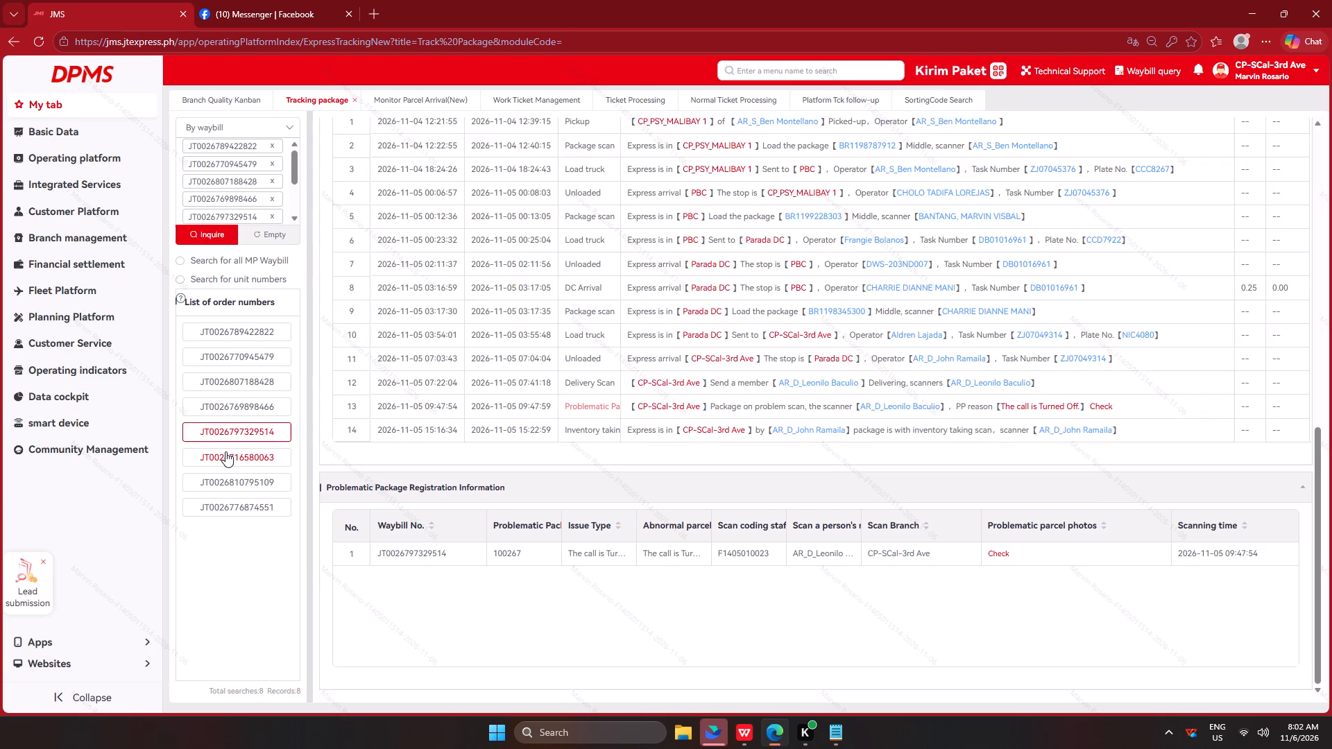
left_click(239, 431)
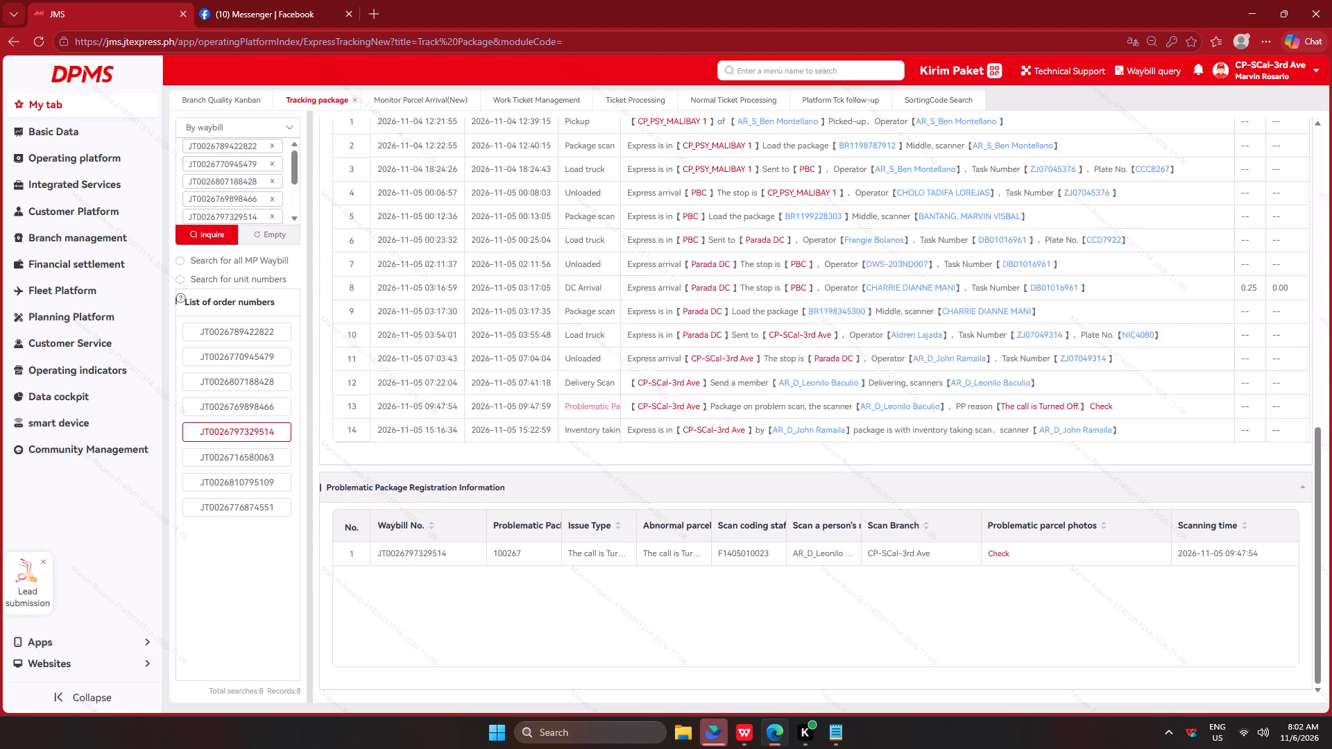
key("alt+Tab")
left_click_drag(1081, 352, 966, 330)
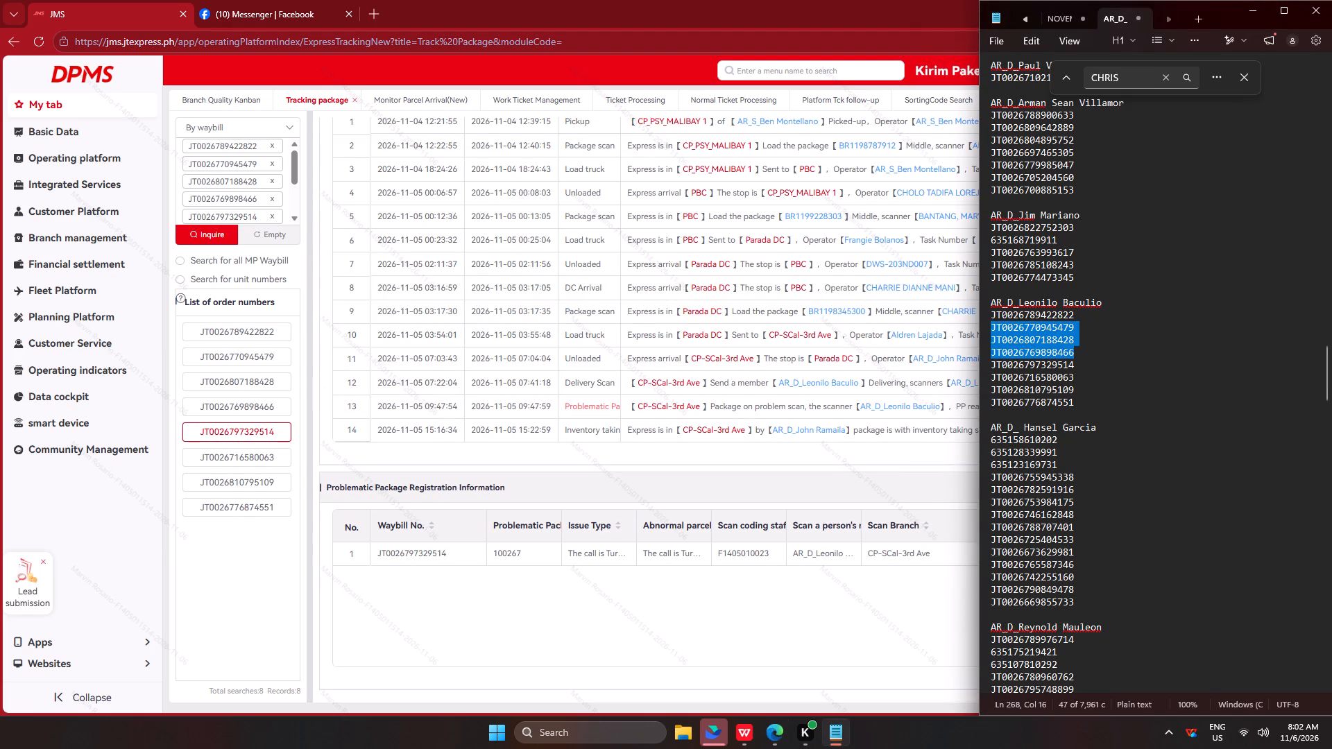
left_click_drag(966, 330, 949, 318)
key("BackSpace")
key("BackSpace")
left_click(255, 461)
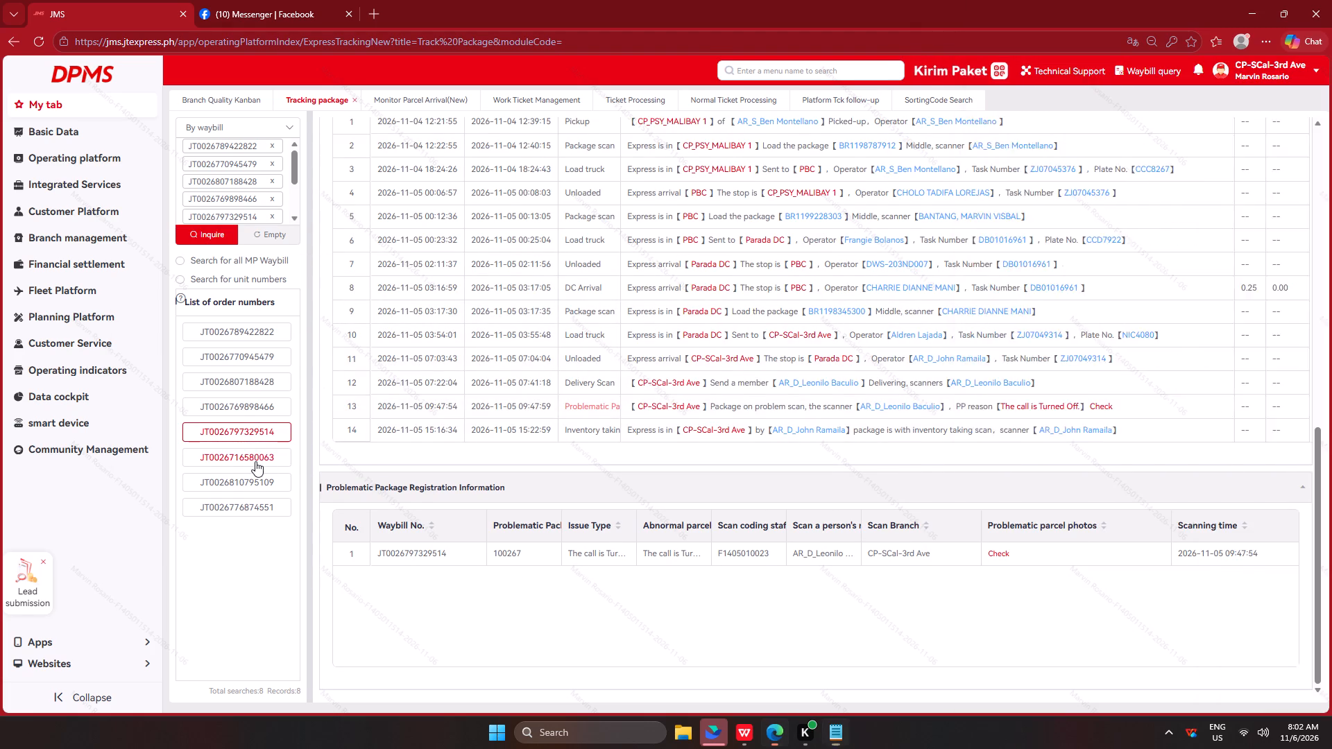
left_click(246, 481)
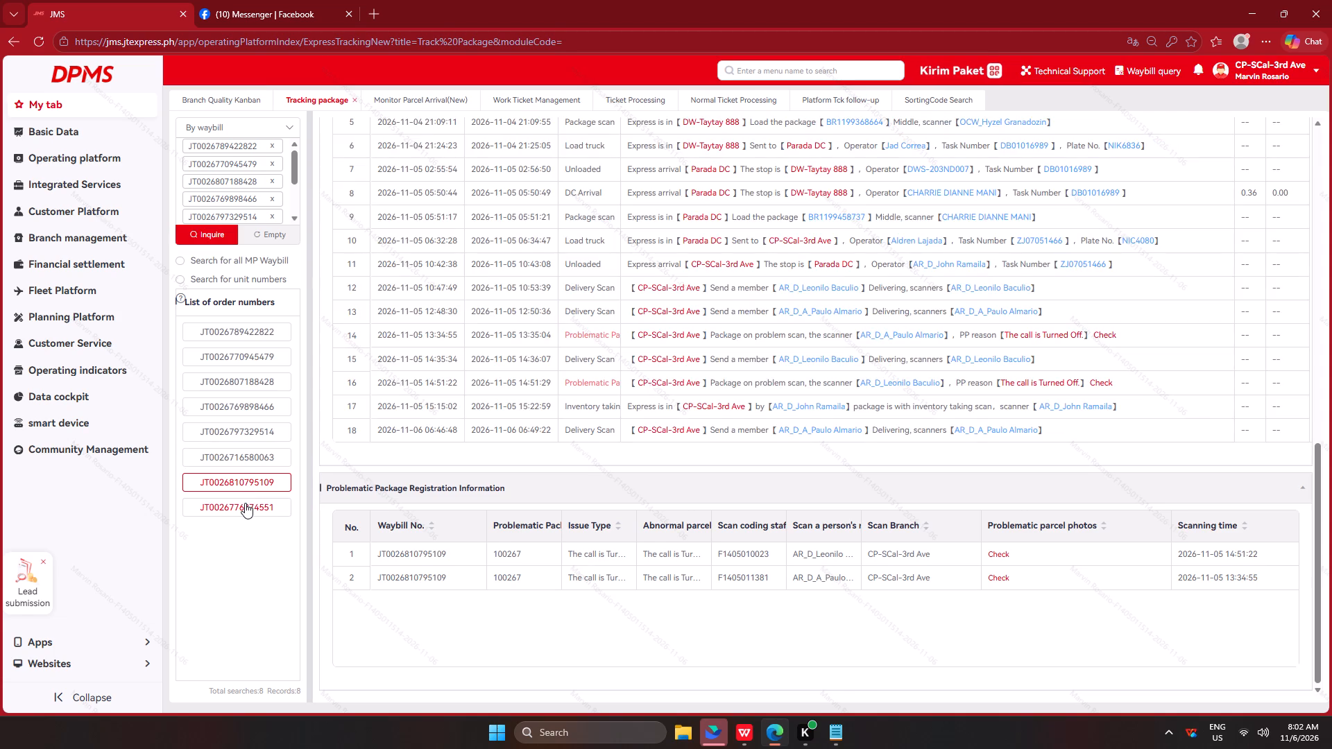
left_click(245, 503)
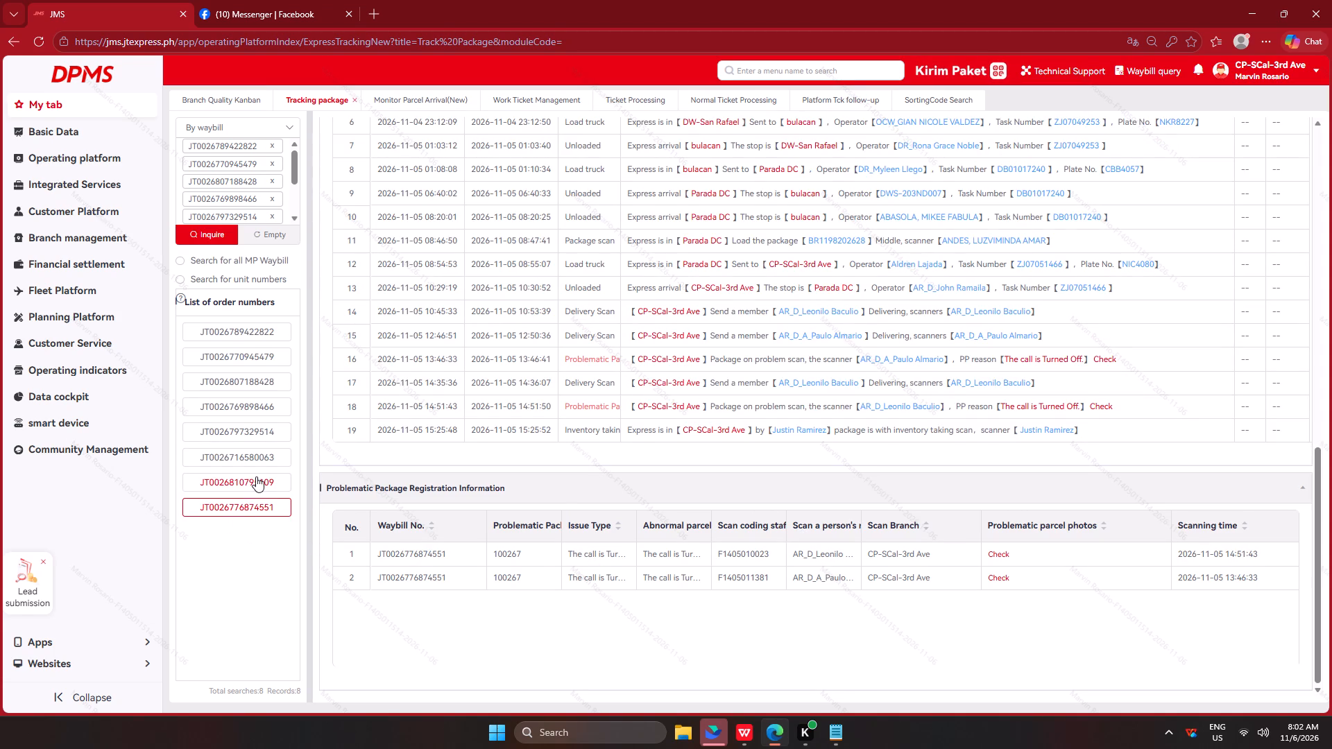
left_click(256, 476)
key("alt+Tab")
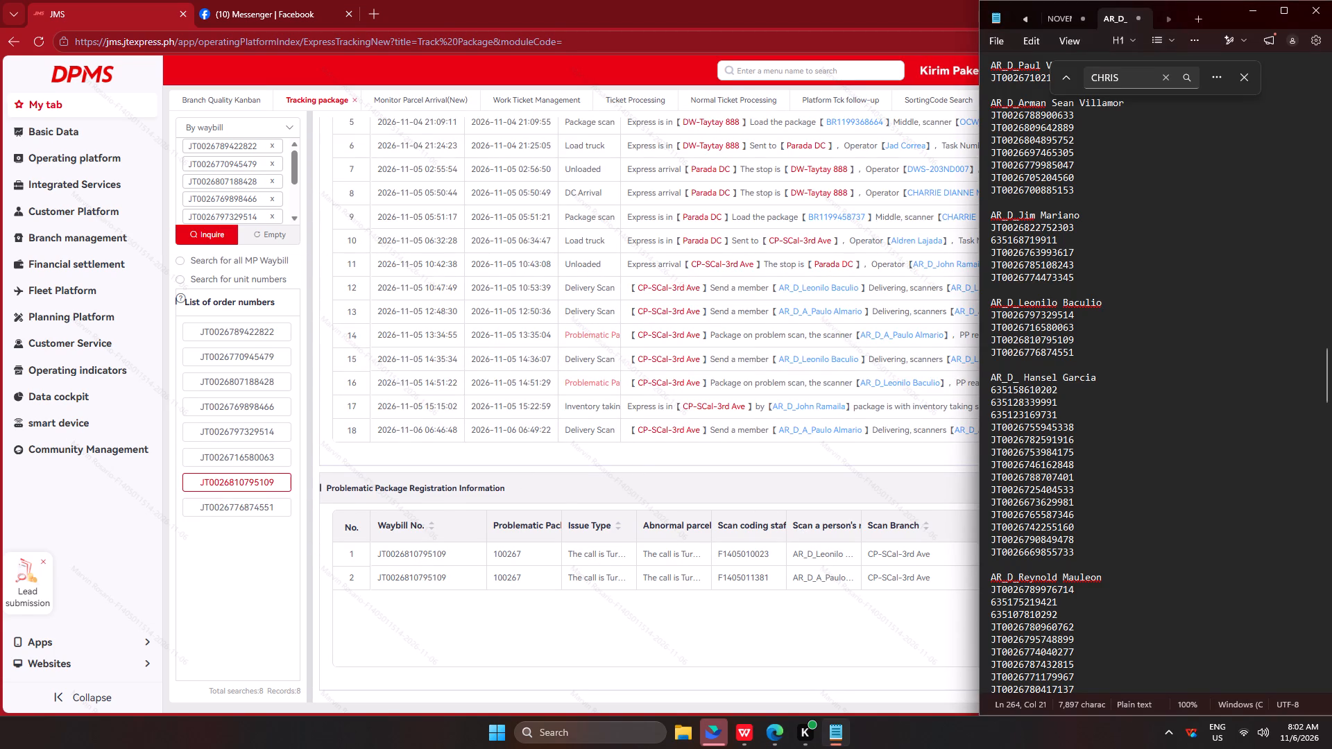
left_click_drag(1079, 337, 975, 327)
key("BackSpace")
key("BackSpace")
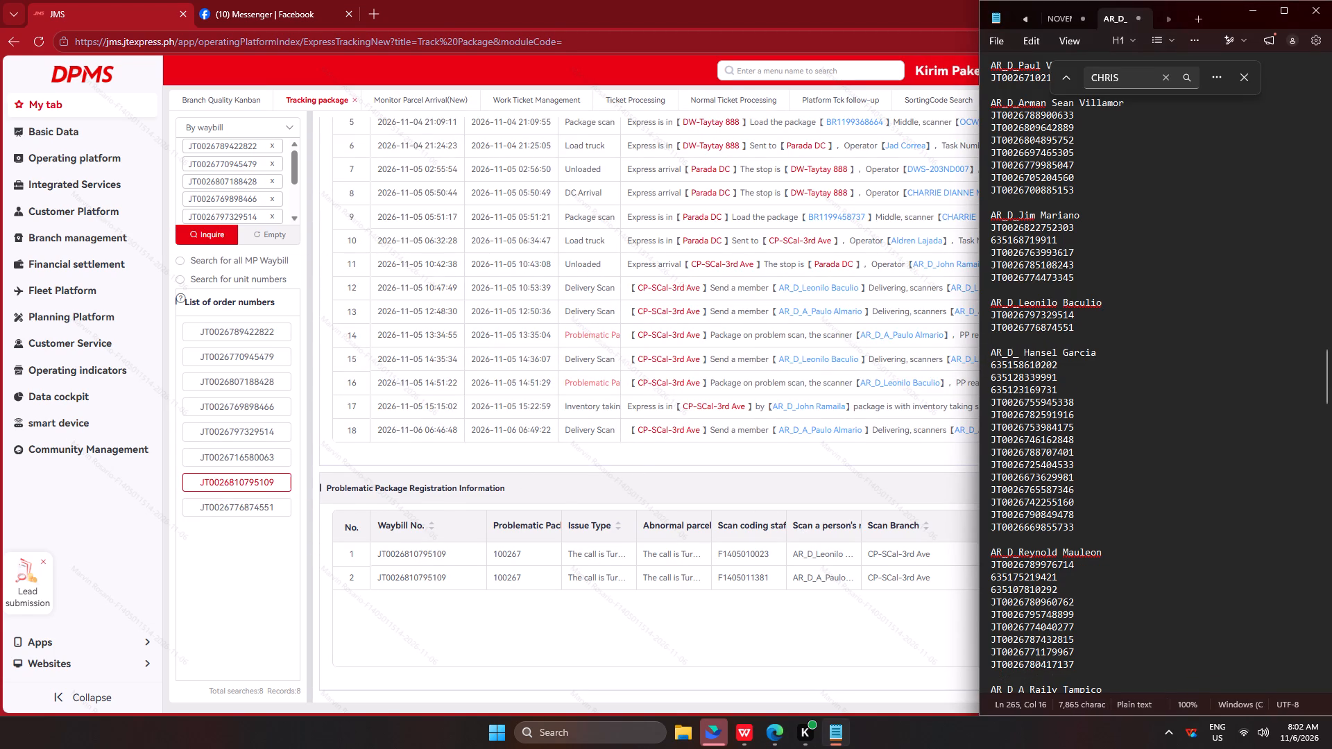
Copy rider Jim's five waybills from the list and track them in place of the previous batch.
left_click_drag(1077, 531, 950, 363)
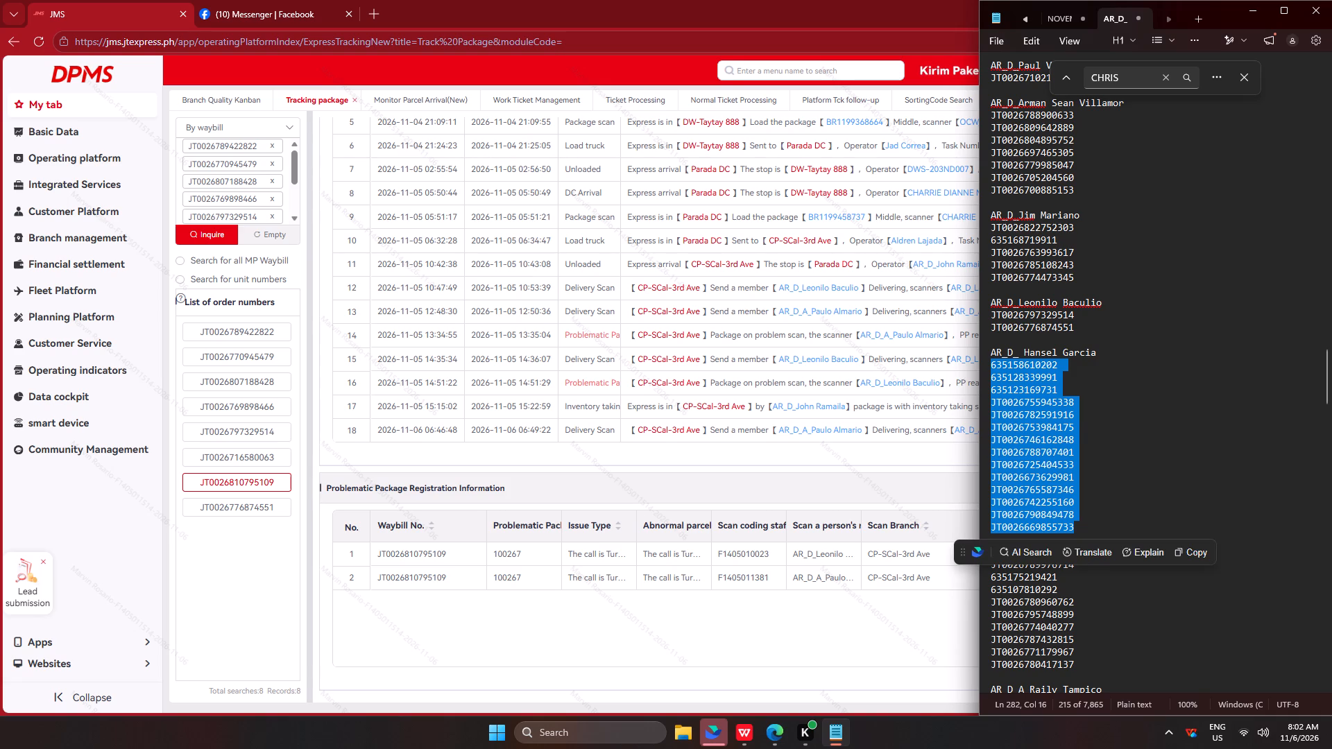
left_click_drag(1080, 280, 977, 223)
key("ctrl+c")
key("ctrl+c")
key("ctrl+c")
key("ctrl+c")
left_click(255, 234, "ctrl")
left_click(250, 212)
key("ctrl+v")
left_click(216, 228)
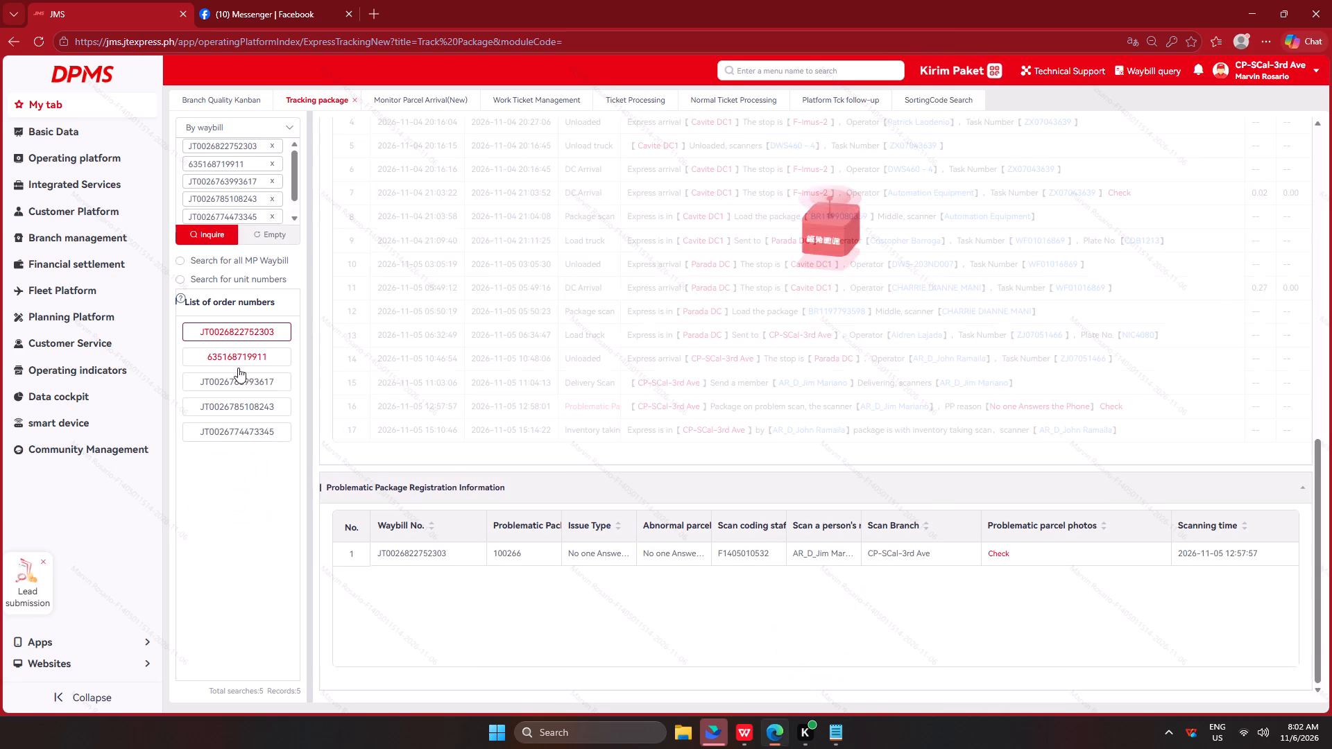
Copy rider Hansel's fourteen waybills from the list and track them in place of Jim's batch.
key("alt+Tab")
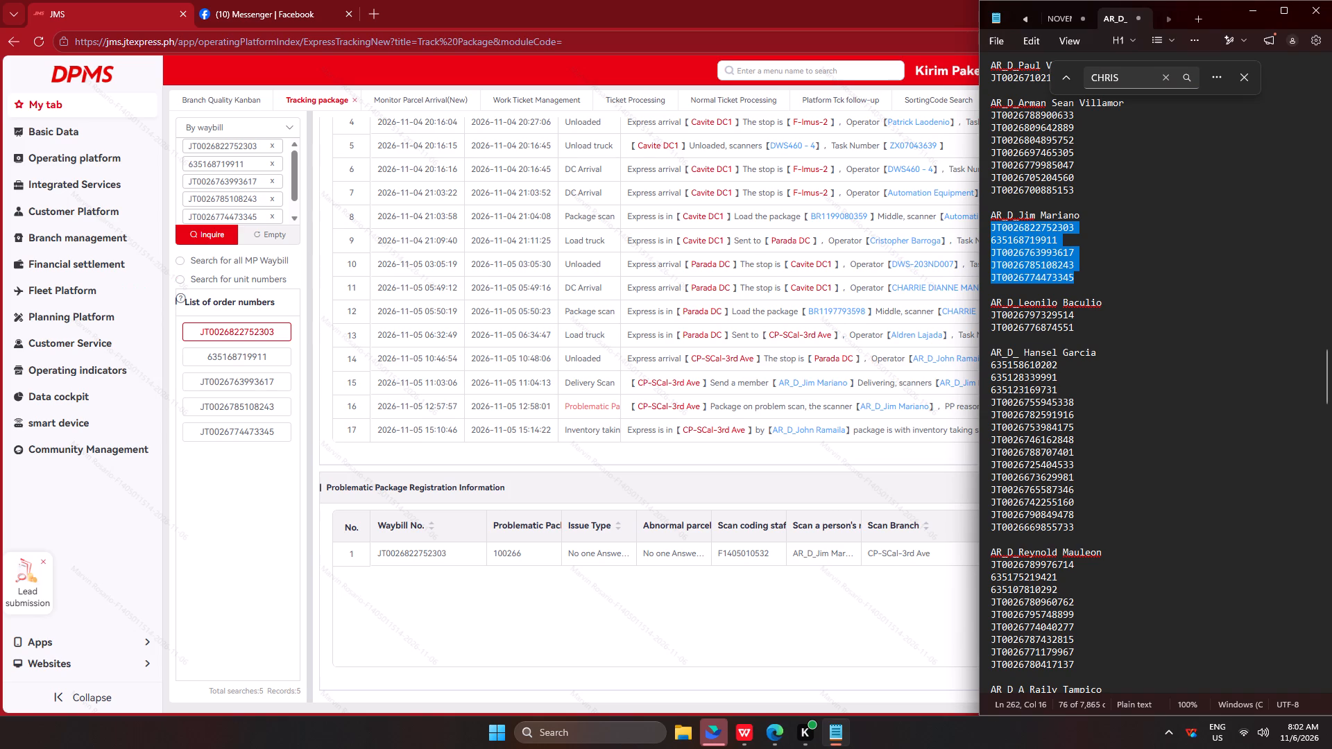
left_click_drag(1081, 528, 1014, 447)
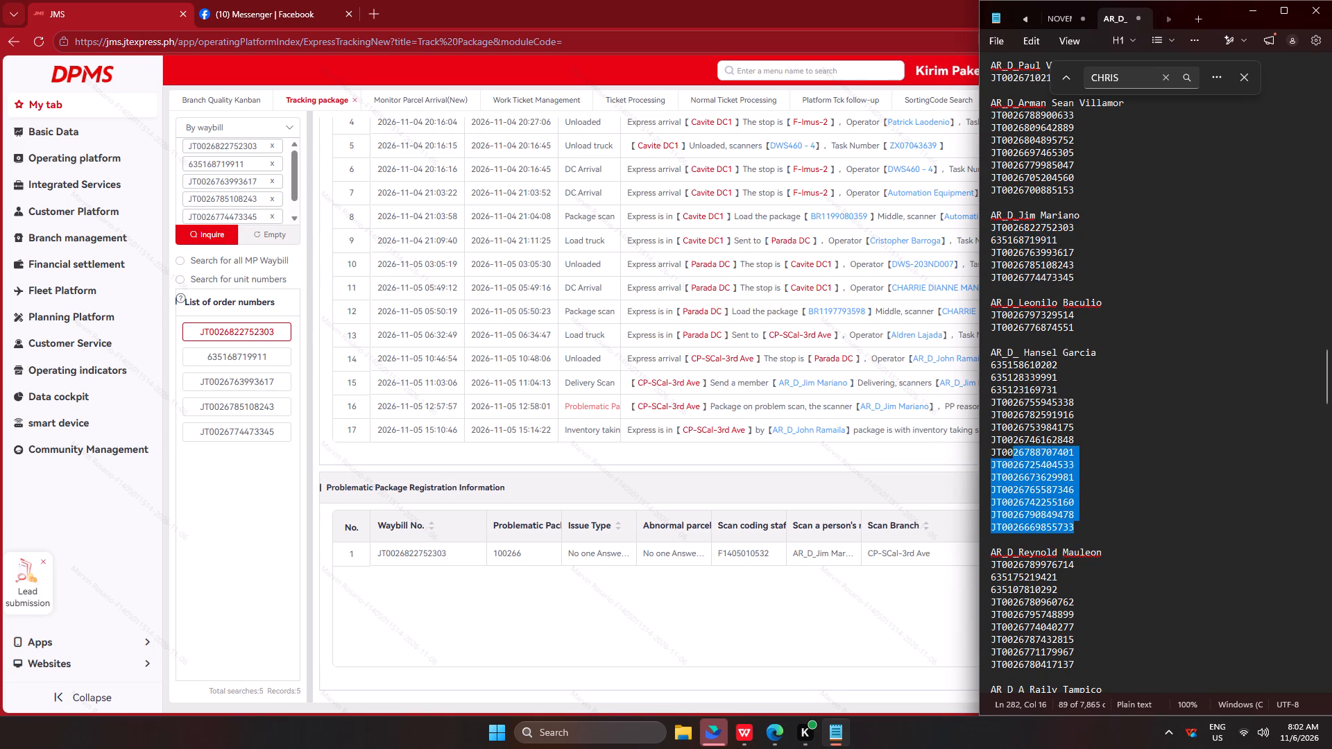
left_click_drag(1014, 447, 988, 360)
key("ctrl+c")
key("ctrl+c")
key("ctrl+c")
key("ctrl+c")
key("ctrl+c")
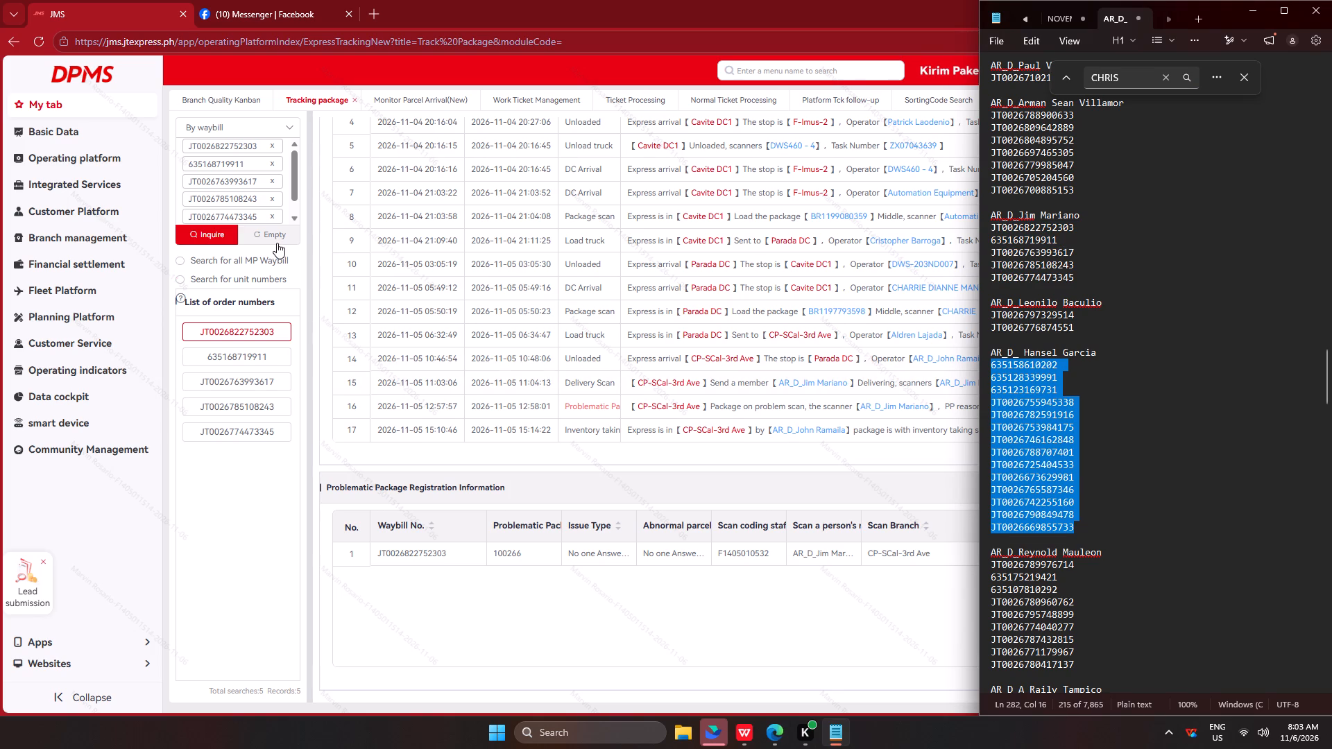
key("ctrl+c")
key("ctrl+c")
key("ctrl+c")
left_click(278, 239)
left_click(267, 205)
key("ctrl+v")
left_click(228, 231)
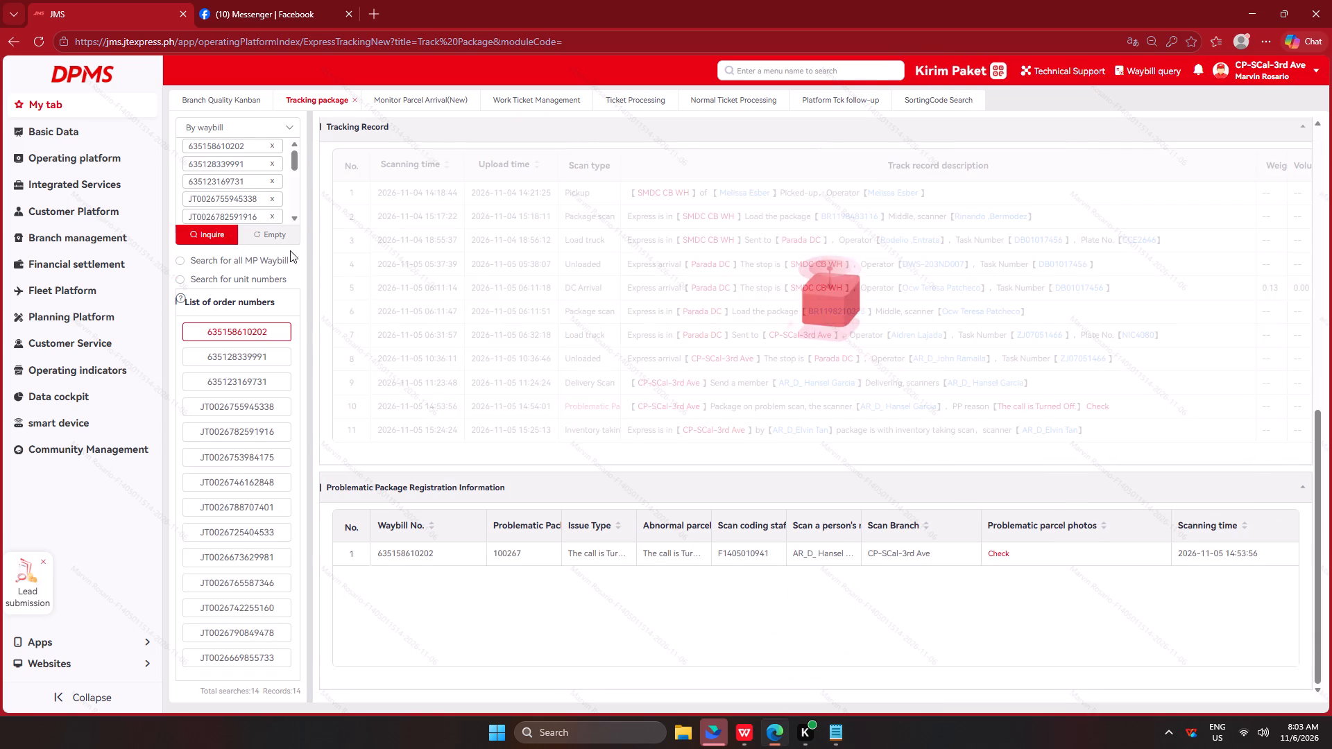
Copy rider Reynold's nine waybills from the list and track them in place of Hansel's batch.
key("alt+Tab")
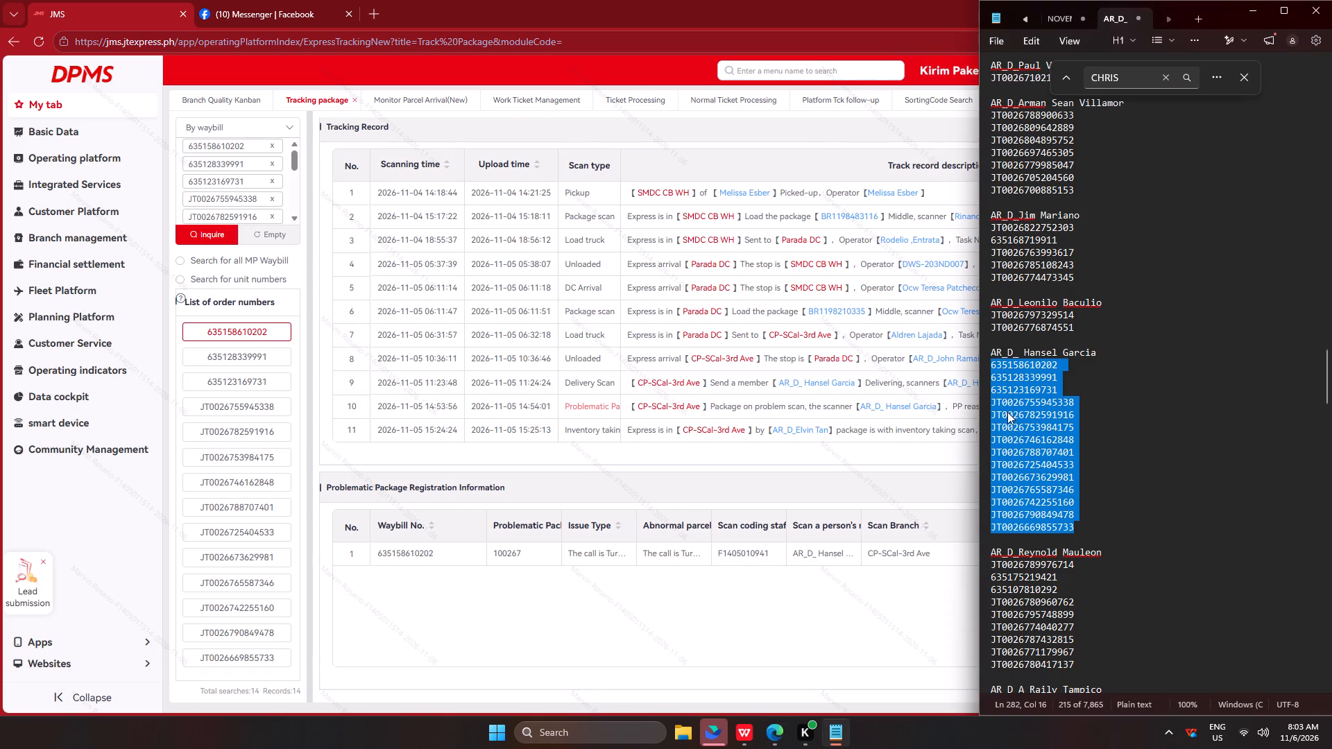
scroll(1007, 412, "down", 7)
left_click_drag(1088, 399, 971, 289)
key("ctrl+c")
key("ctrl+c")
key("ctrl+c")
key("ctrl+c")
key("ctrl+c")
key("ctrl+c")
left_click(268, 236, "ctrl")
left_click(253, 216)
key("ctrl+v")
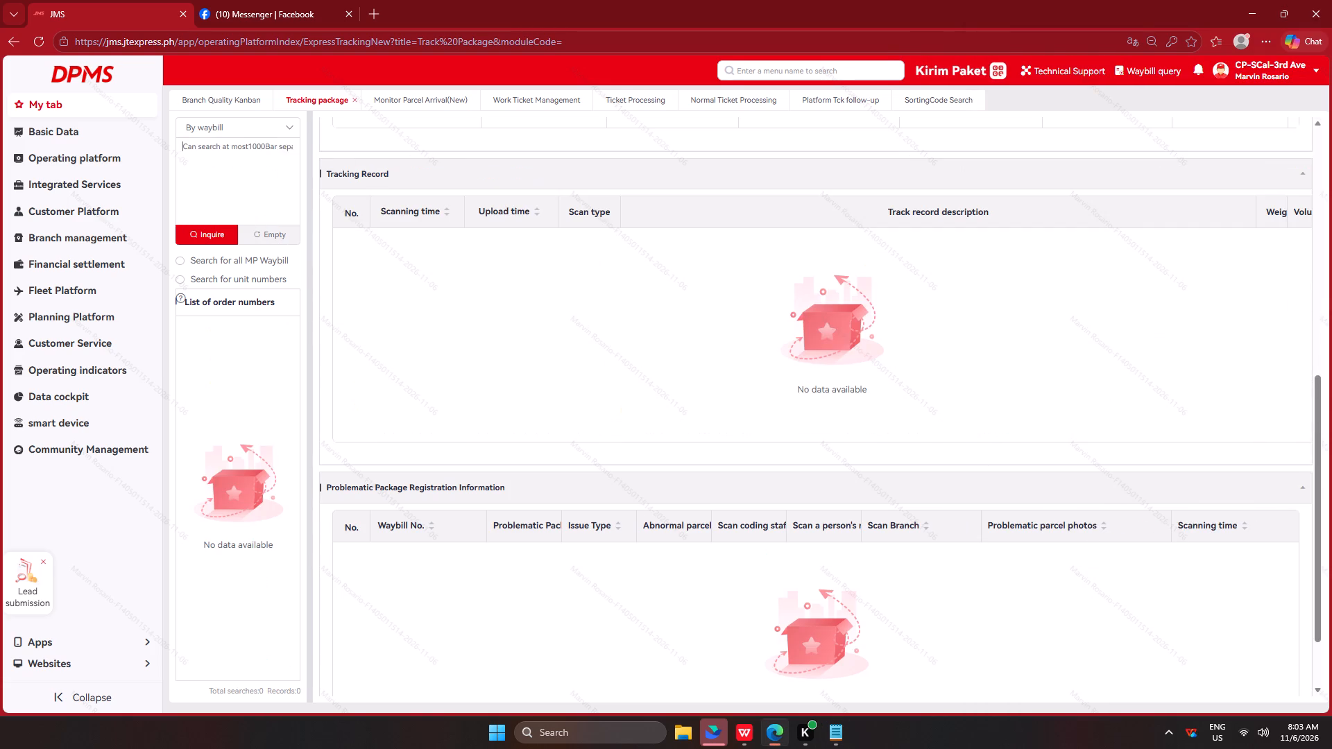
left_click(214, 239)
Examine the tracking and problem records of Reynold's waybills one by one, from the second to the last.
left_click(259, 355)
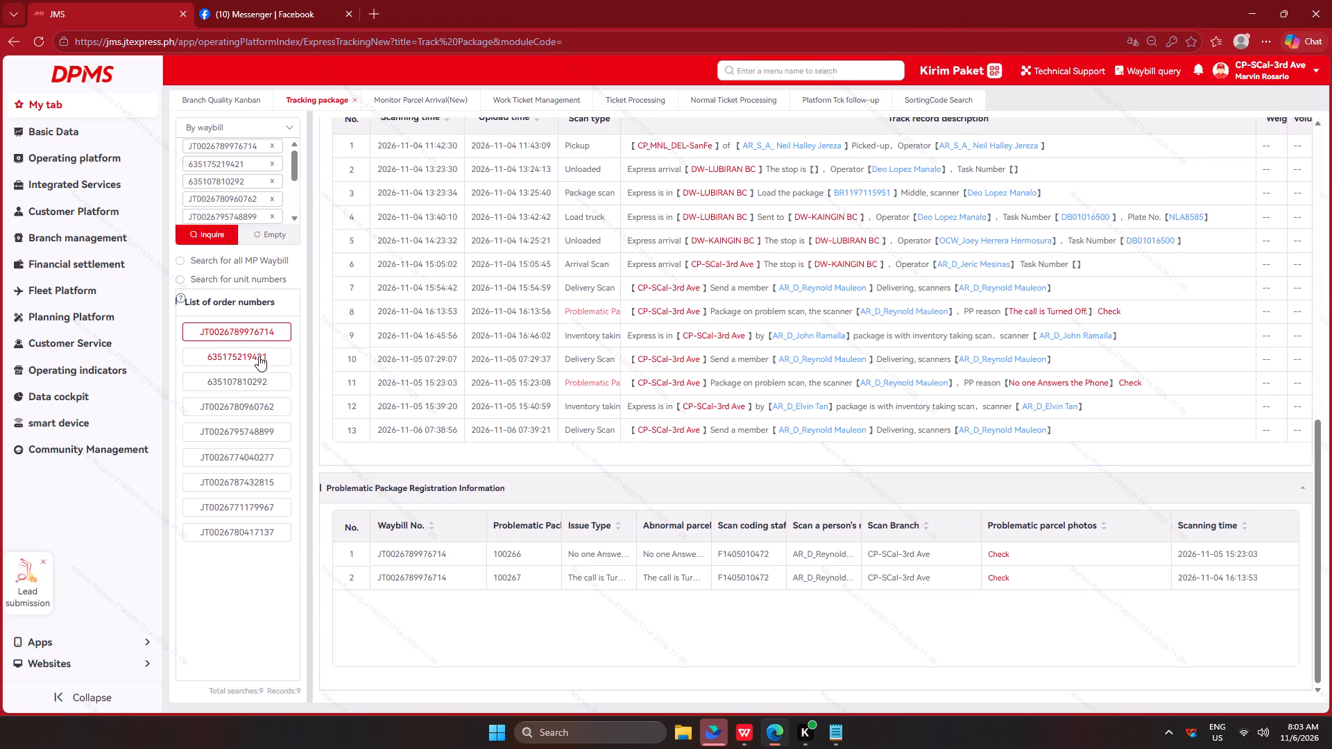
left_click(244, 381)
left_click(240, 401)
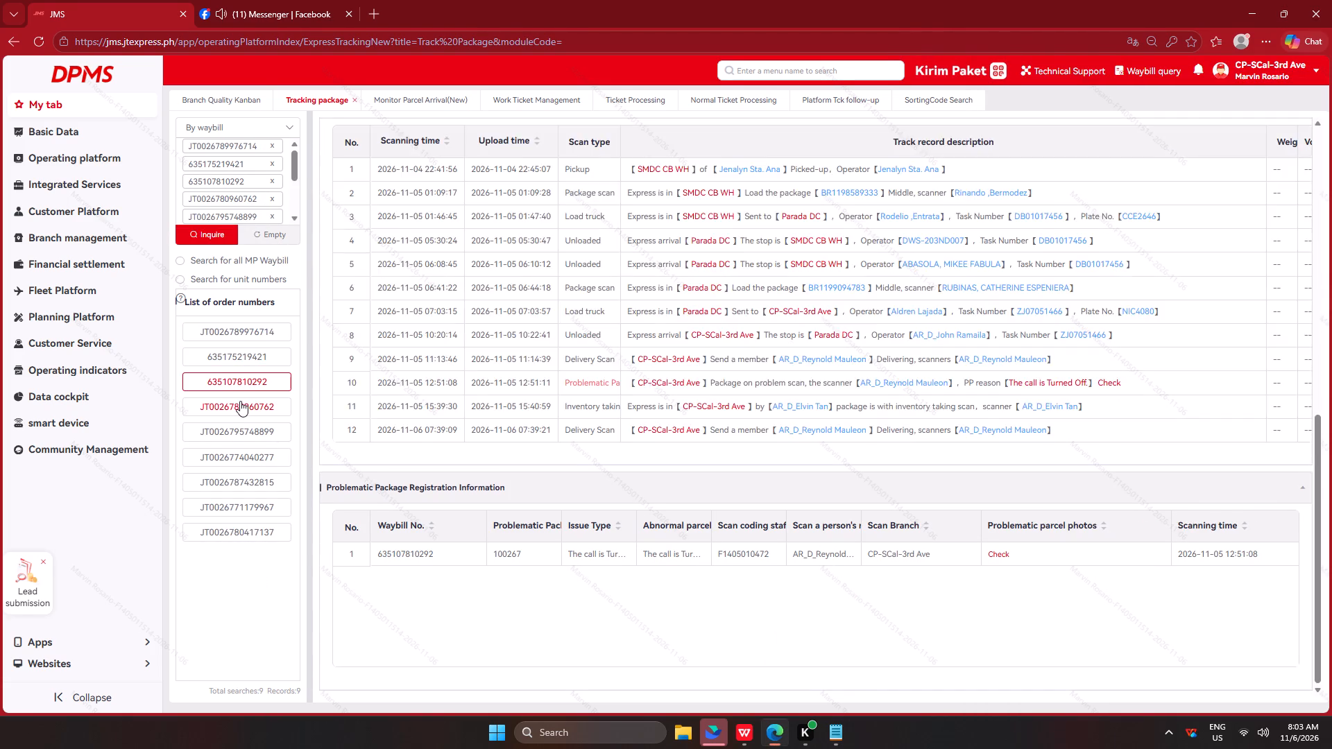
left_click(239, 413)
left_click(242, 436)
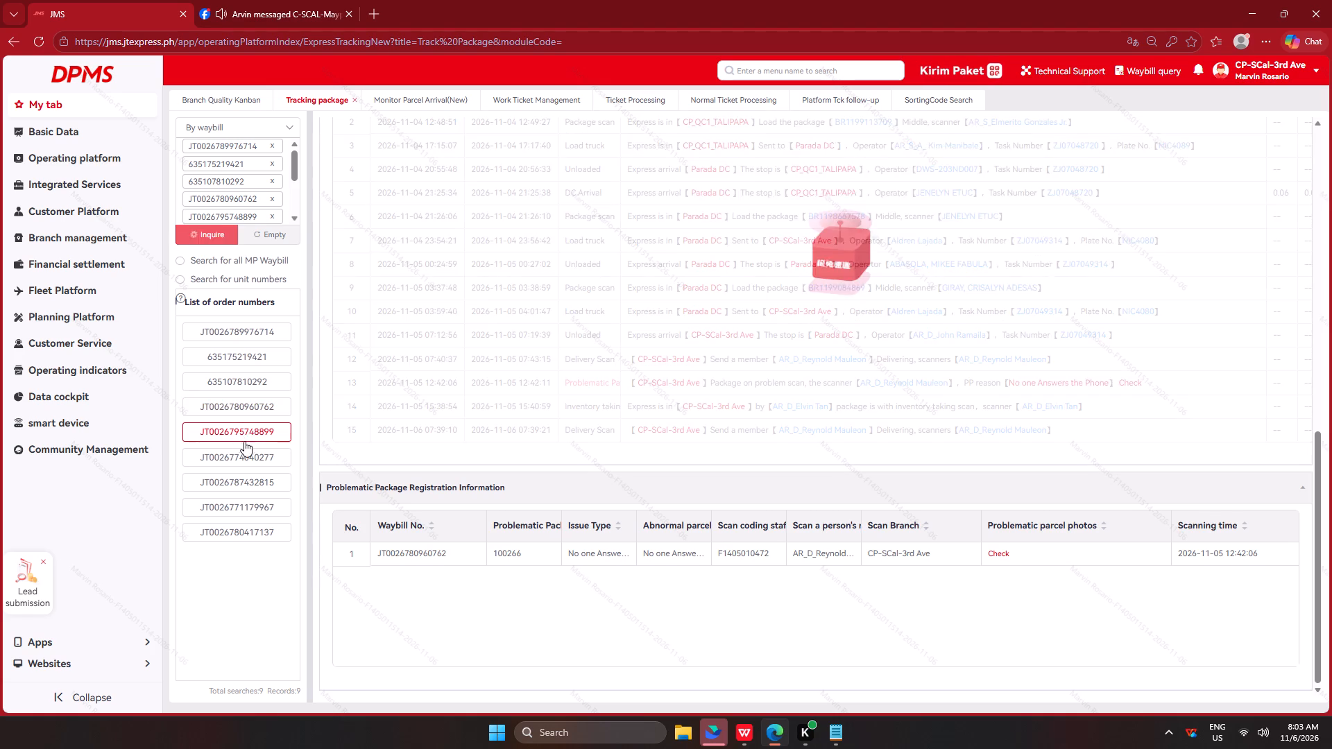
left_click(253, 464)
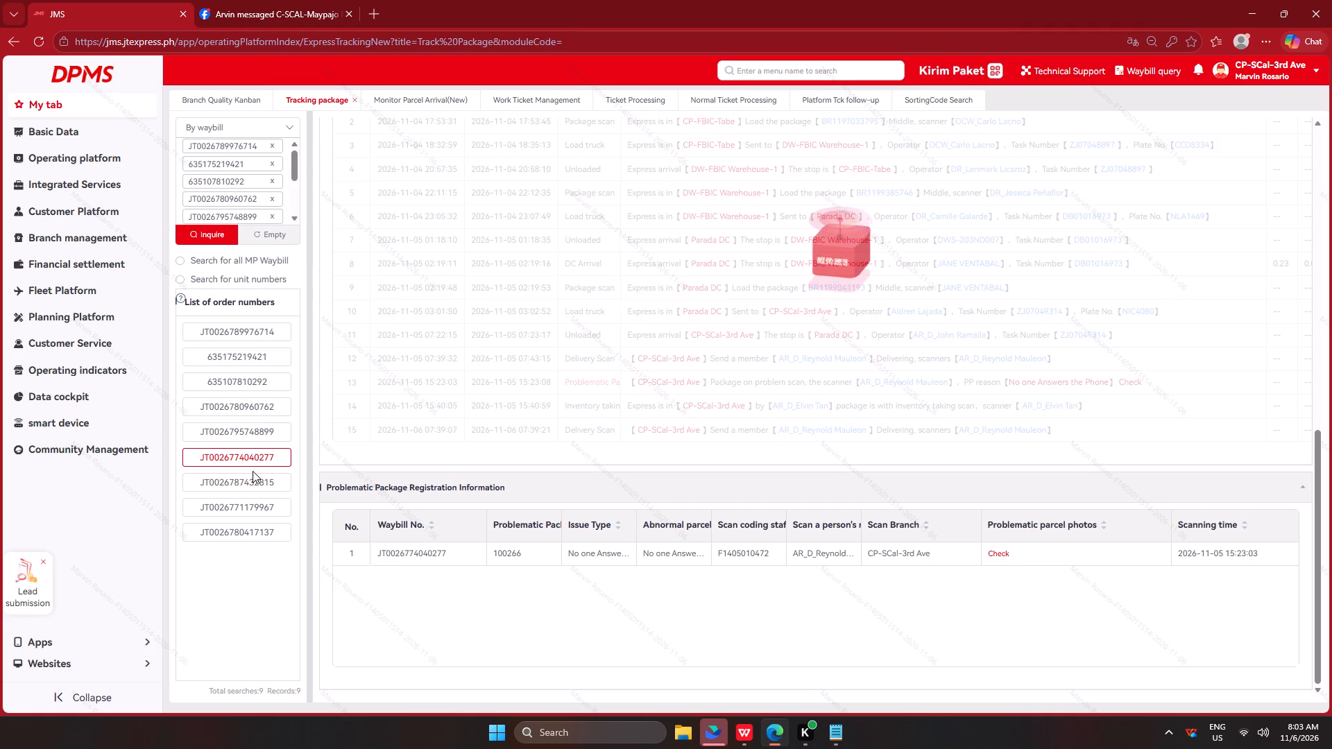
left_click(253, 481)
left_click(249, 501)
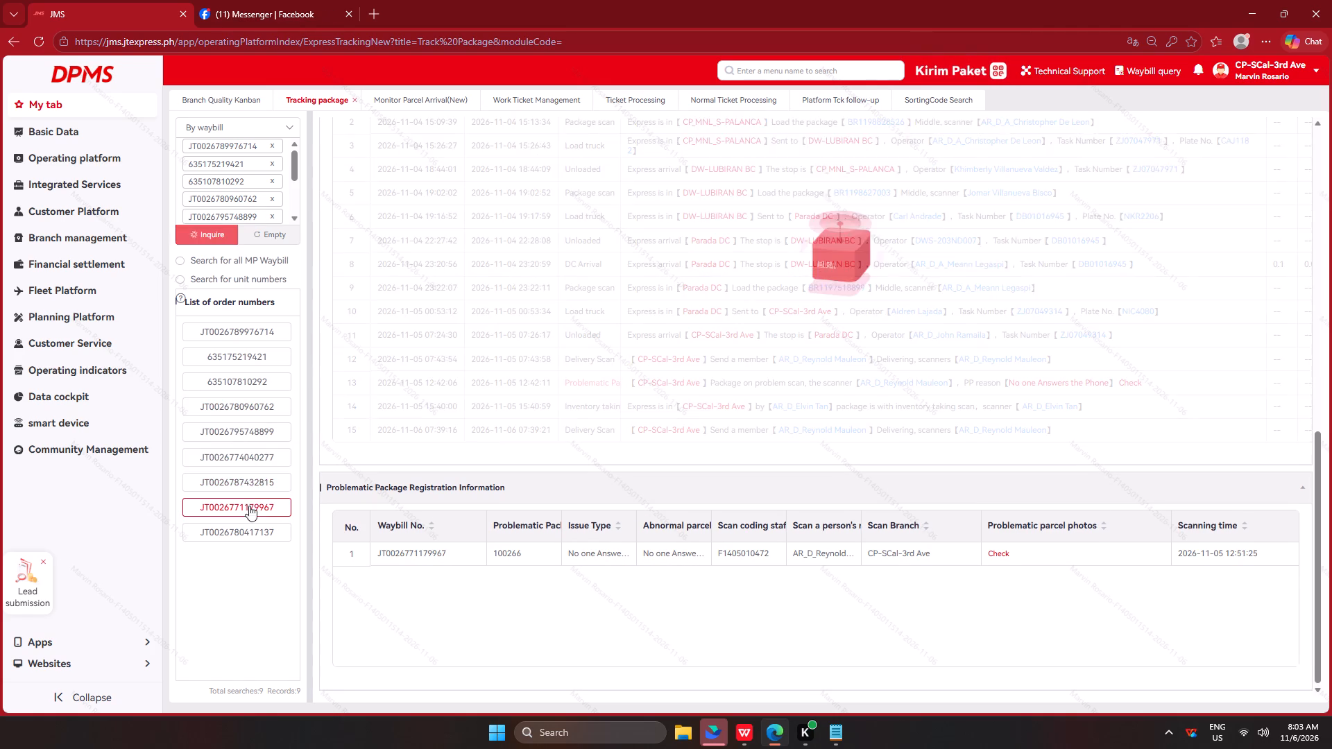
left_click(246, 535)
Remove Reynold's whole section, name heading and all nine waybills, from the Notepad list along with the leftover blank line.
key("alt+Tab")
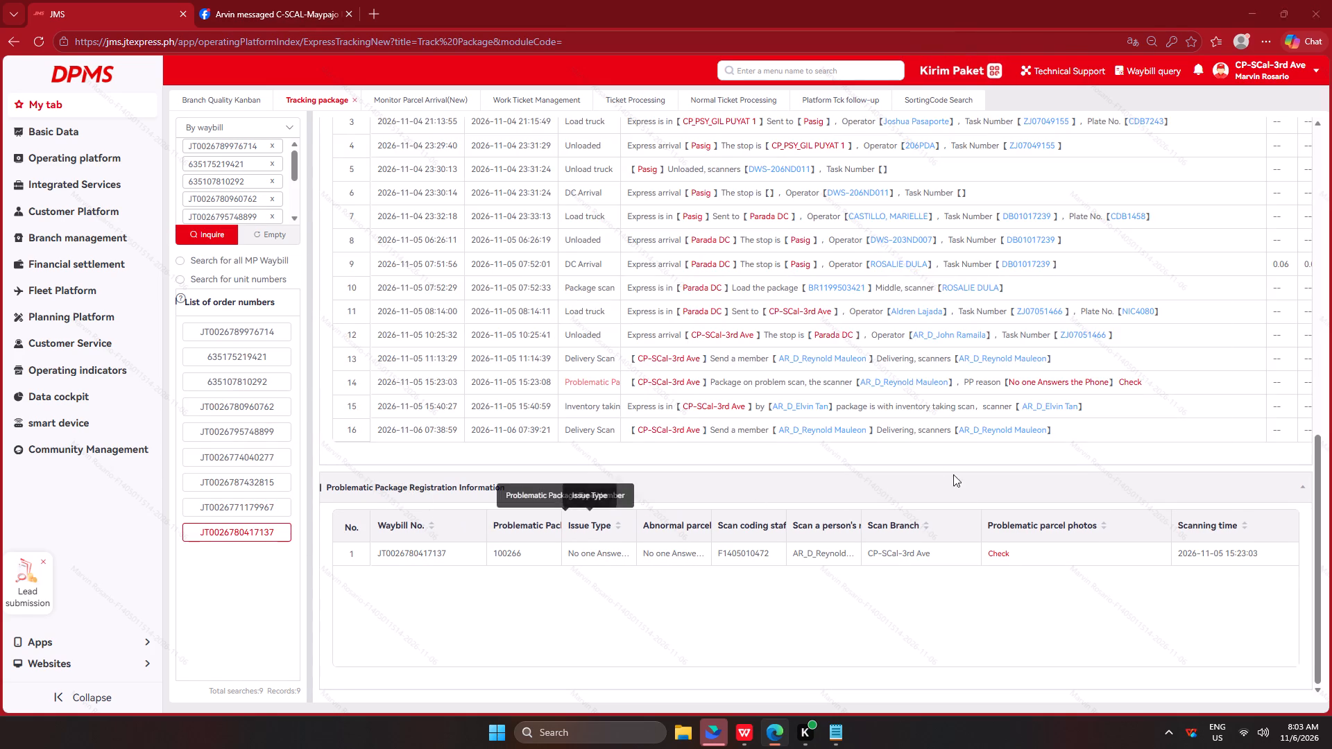
left_click(1099, 395)
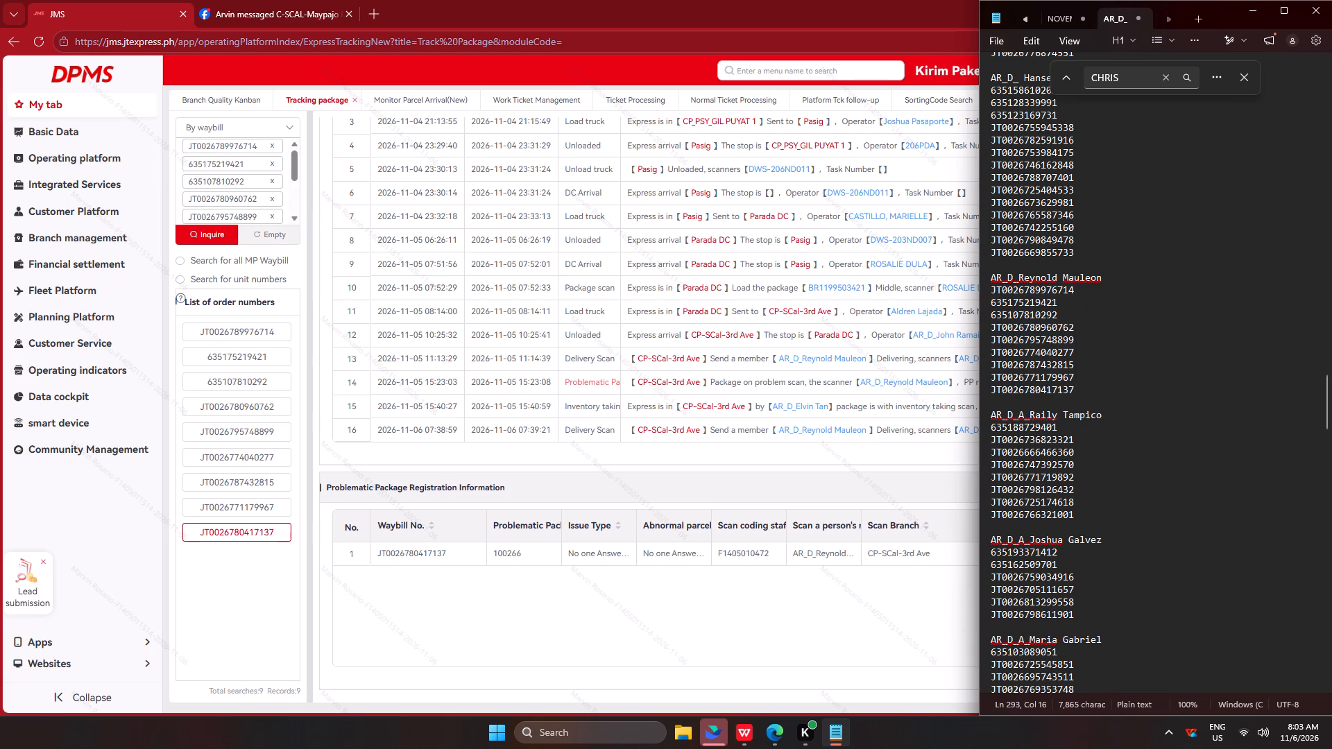
left_click_drag(1093, 393, 974, 264)
key("ctrl+x")
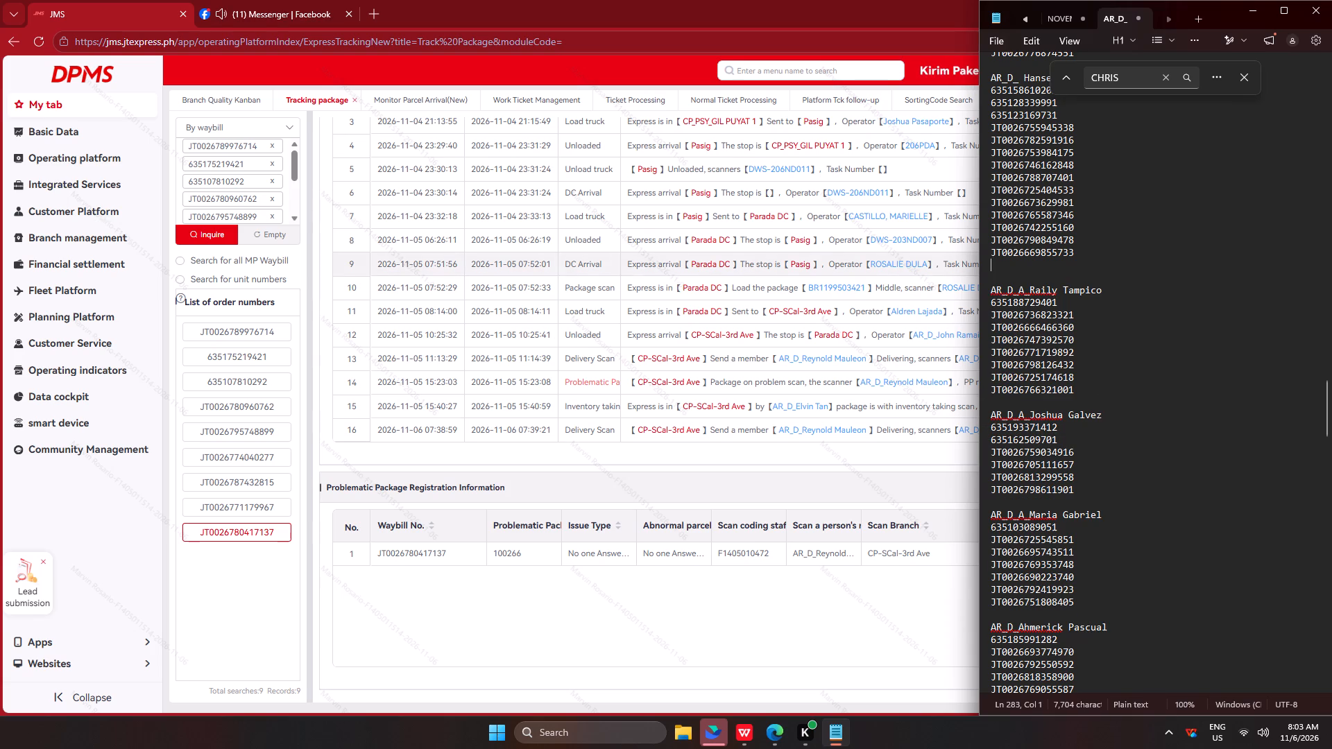
key("BackSpace")
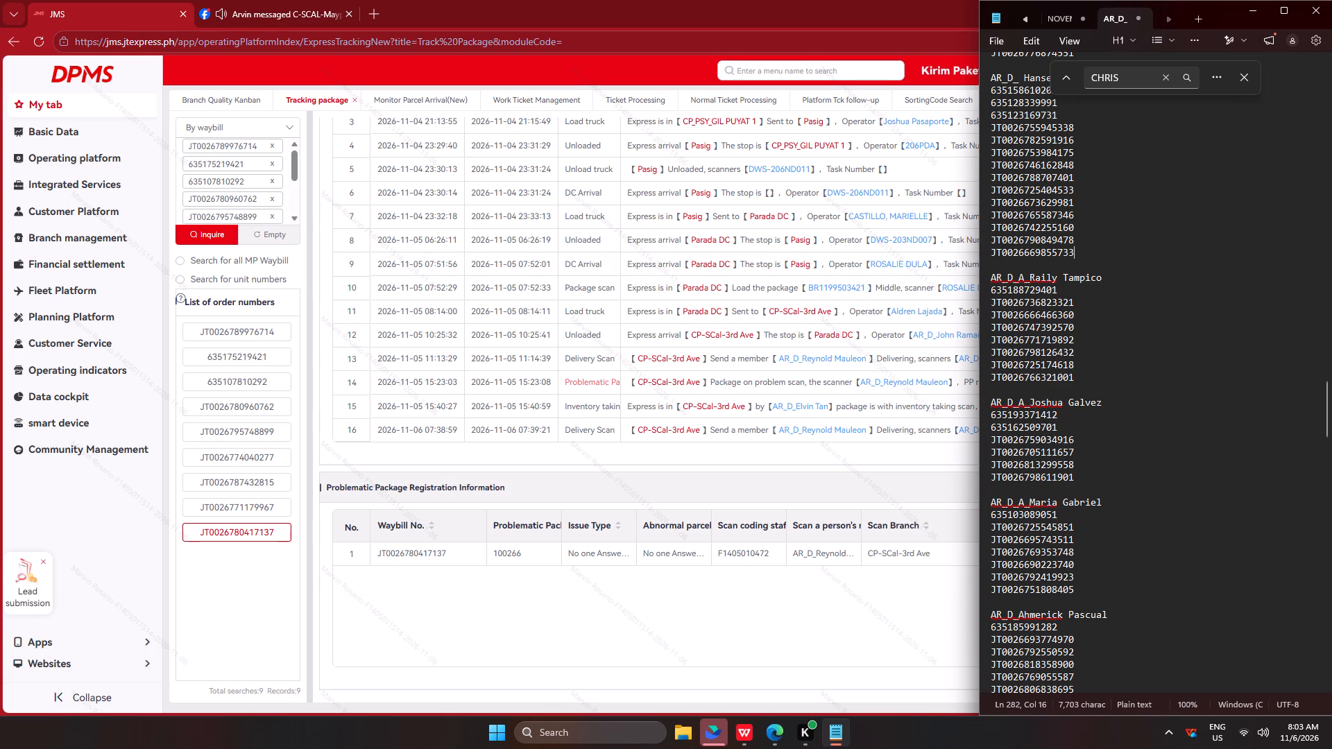
Track rider Joshua's six waybills from the list and examine the records of the second, third and fourth ones.
left_click_drag(1073, 479, 958, 413)
key("ctrl+c")
key("ctrl+c")
key("ctrl+c")
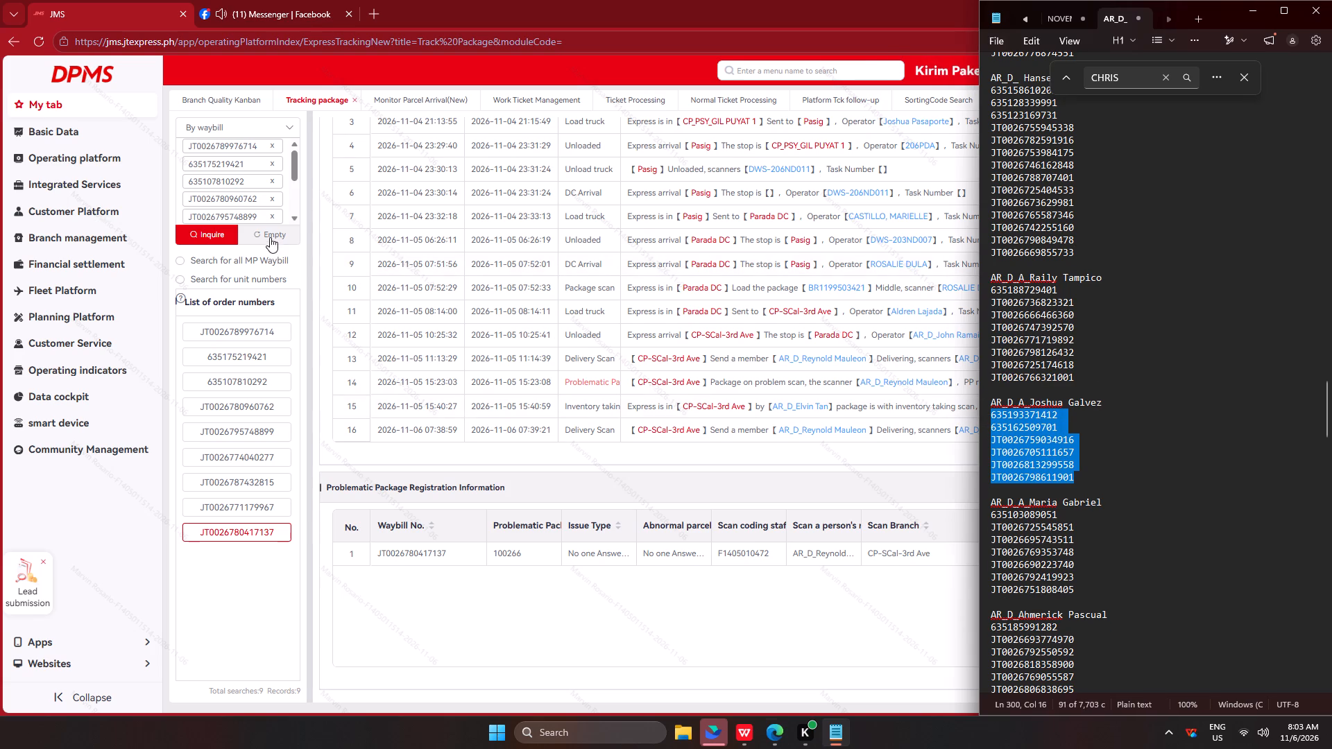
key("ctrl+c")
left_click(270, 237, "ctrl")
left_click(241, 203)
key("ctrl+v")
left_click(219, 234)
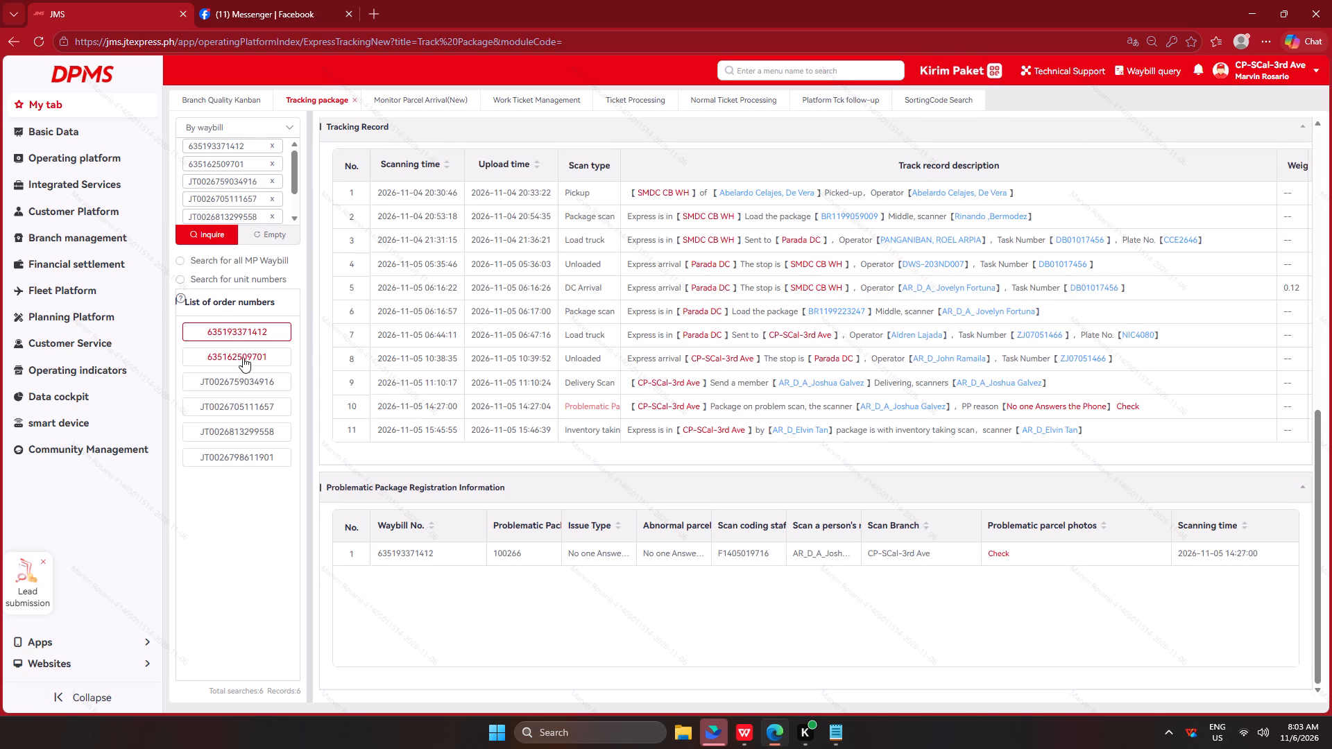
left_click(241, 359)
left_click(237, 379)
left_click(233, 408)
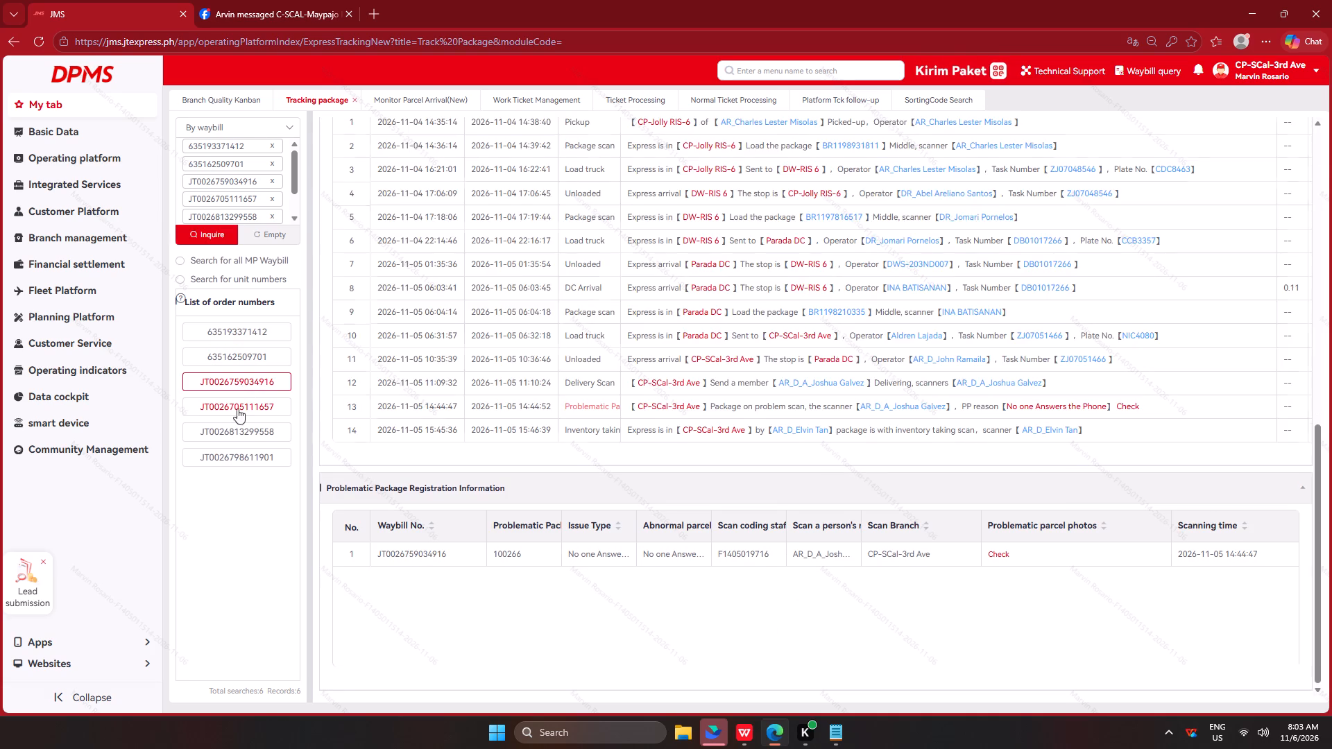
Refresh the daily parcel-arrival summary for 2026-11-06 and examine the branch's should-arrive quantities.
left_click(425, 98)
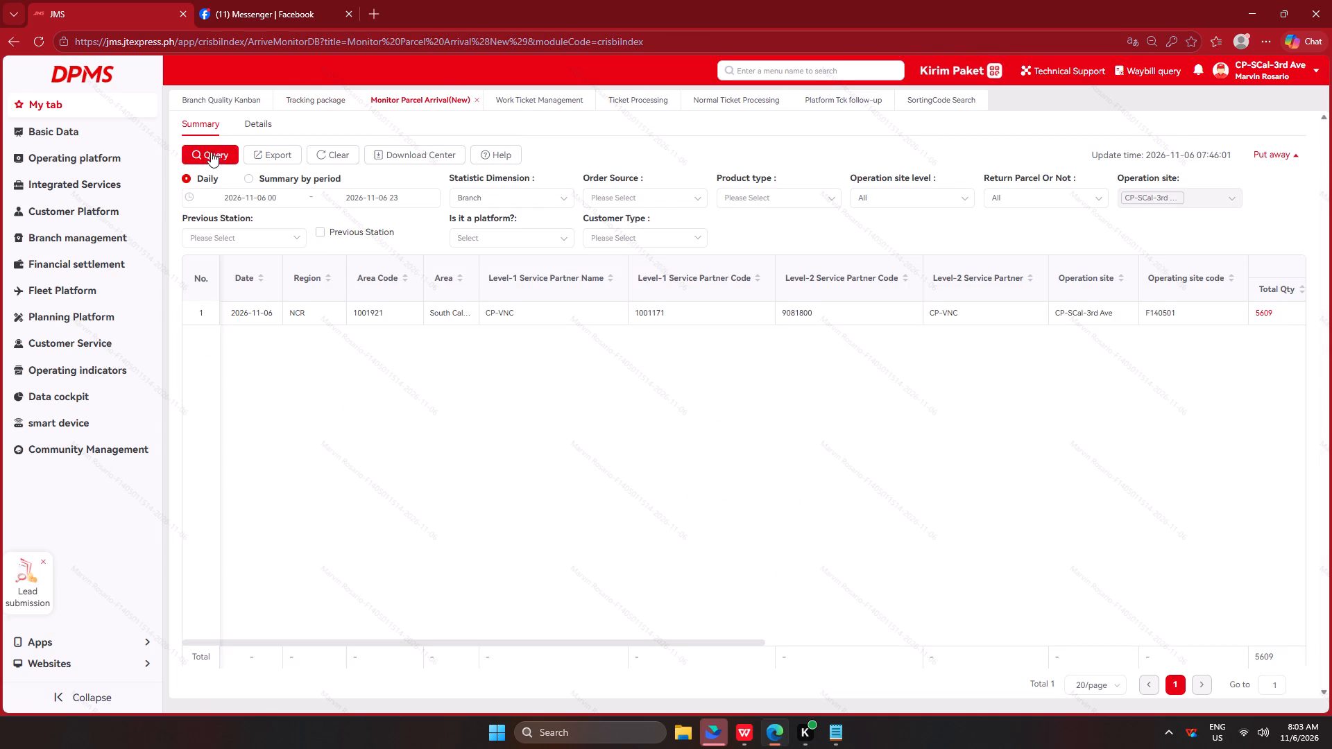
left_click(210, 153)
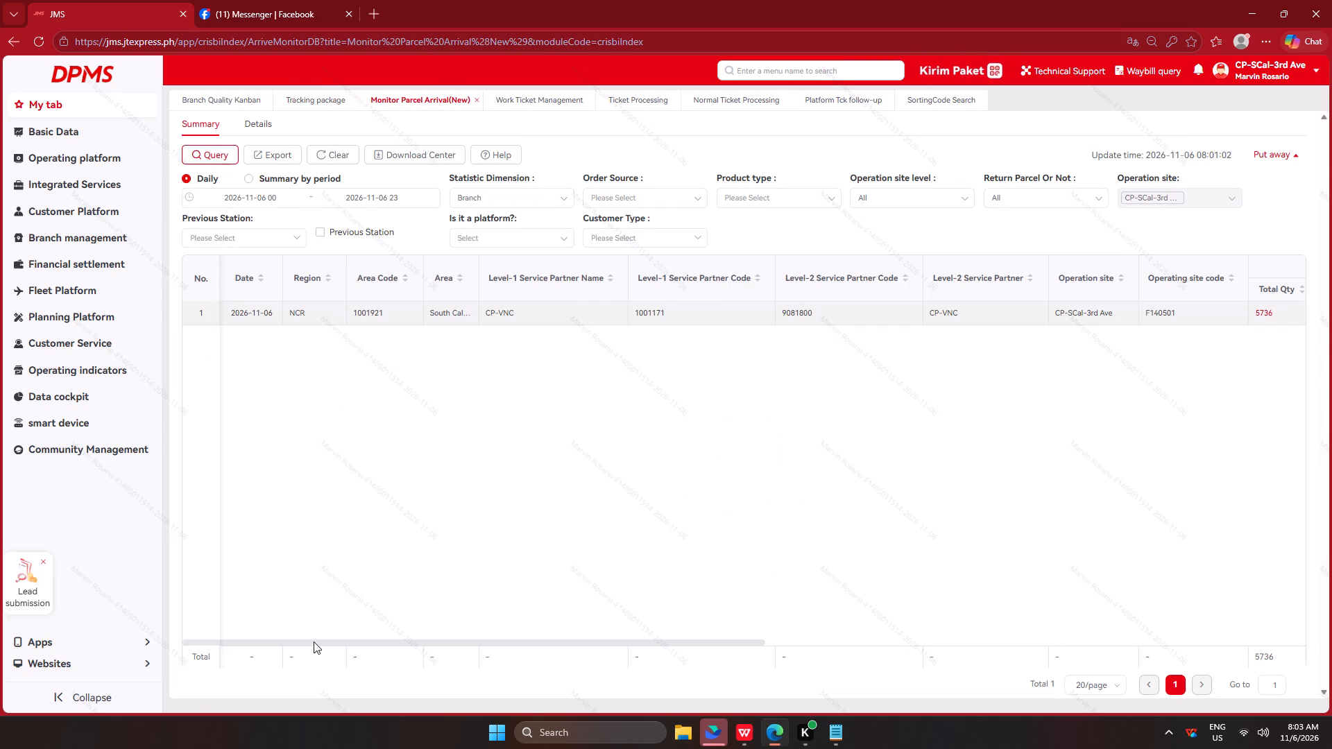
left_click_drag(313, 641, 383, 615)
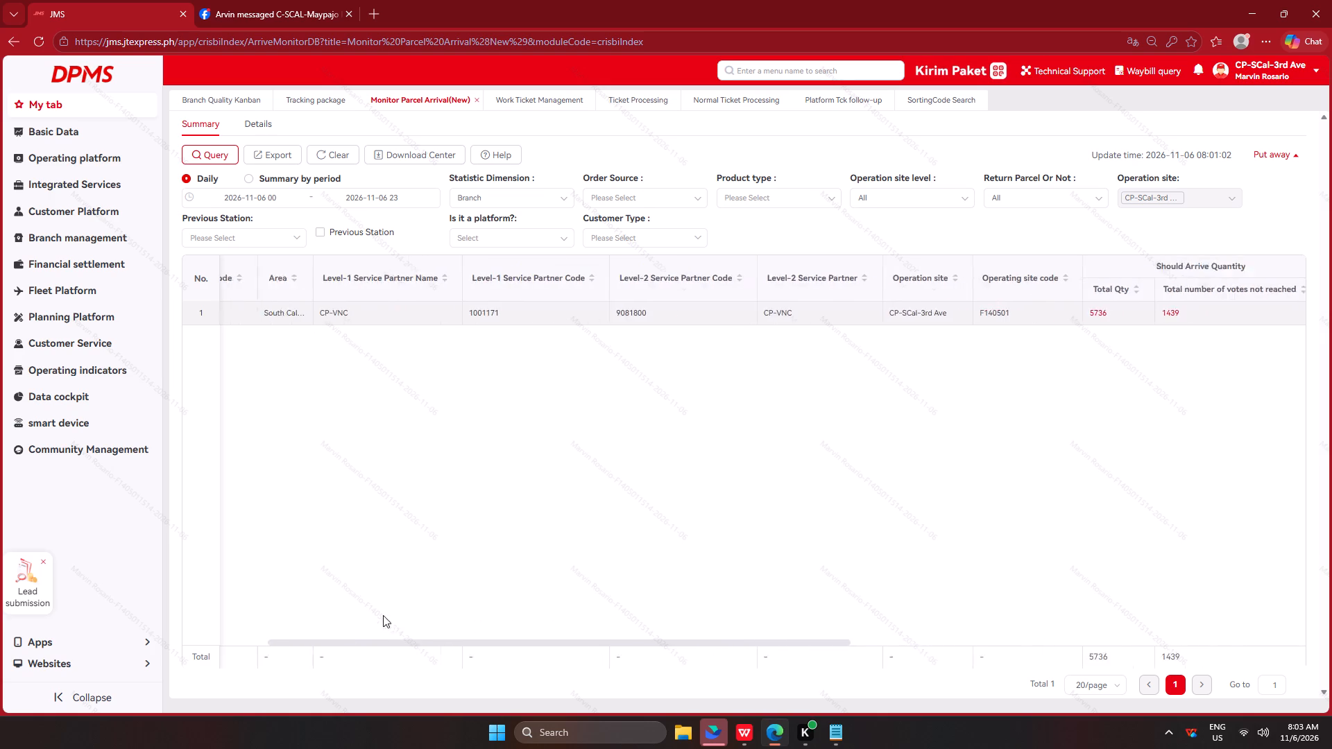
left_click_drag(383, 615, 117, 613)
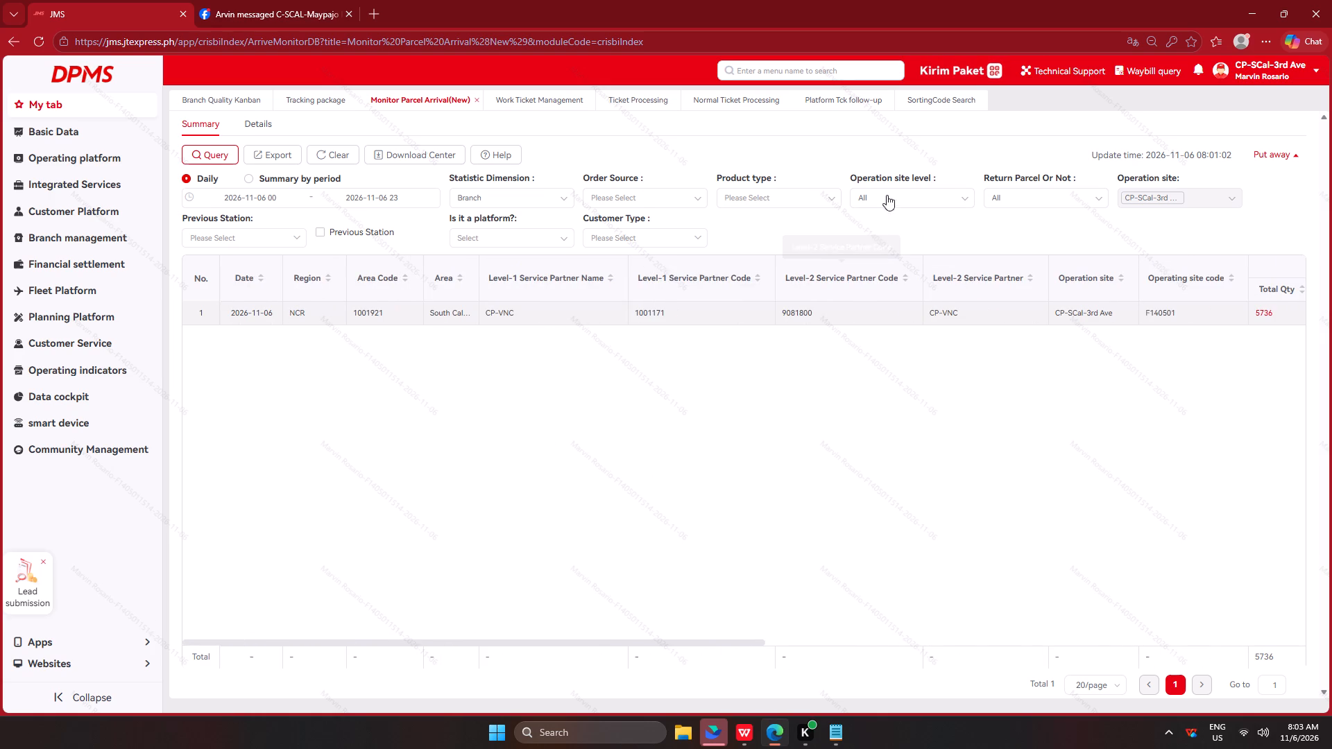
left_click(934, 98)
left_click(224, 124)
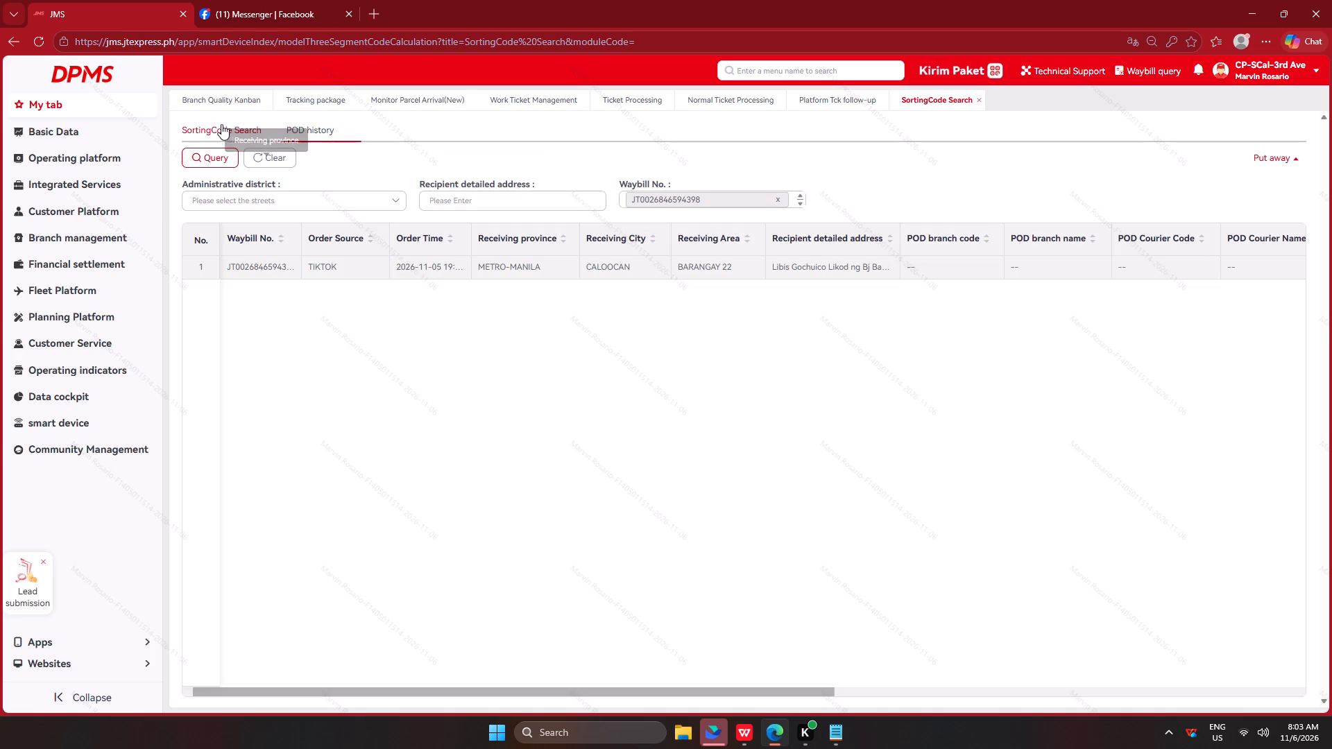
left_click(780, 202)
left_click(717, 198)
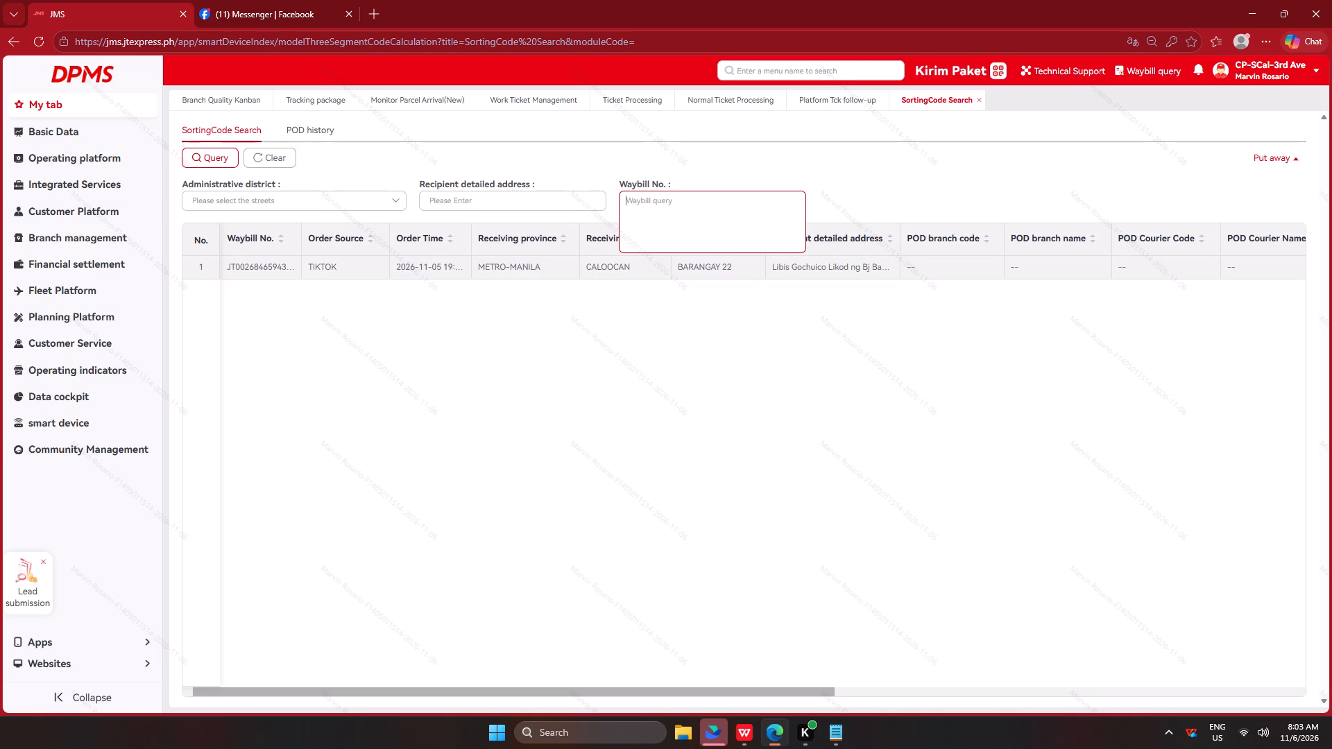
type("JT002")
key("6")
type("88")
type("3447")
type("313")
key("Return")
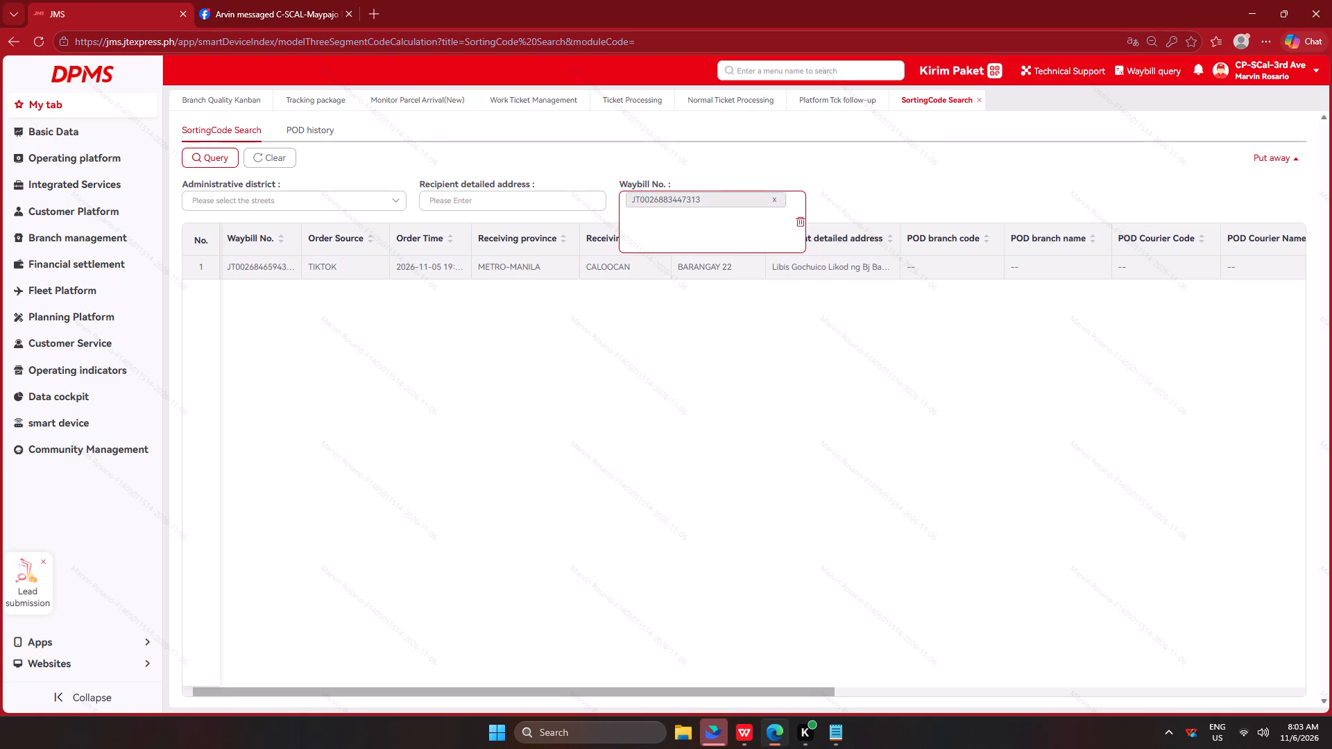
left_click(216, 157)
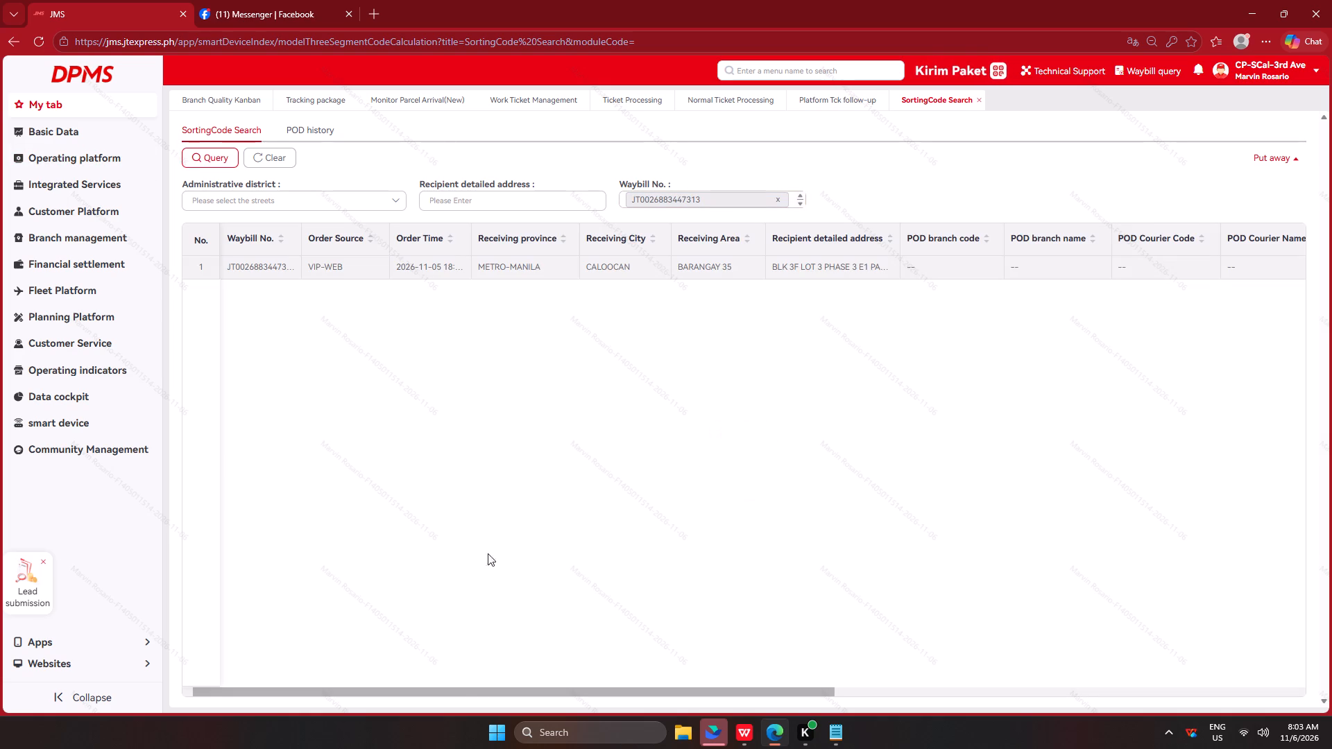
Examine the waybill's order and predictive three-segment codes, check its POD history, and return to the sorting code results.
left_click_drag(471, 693, 1331, 698)
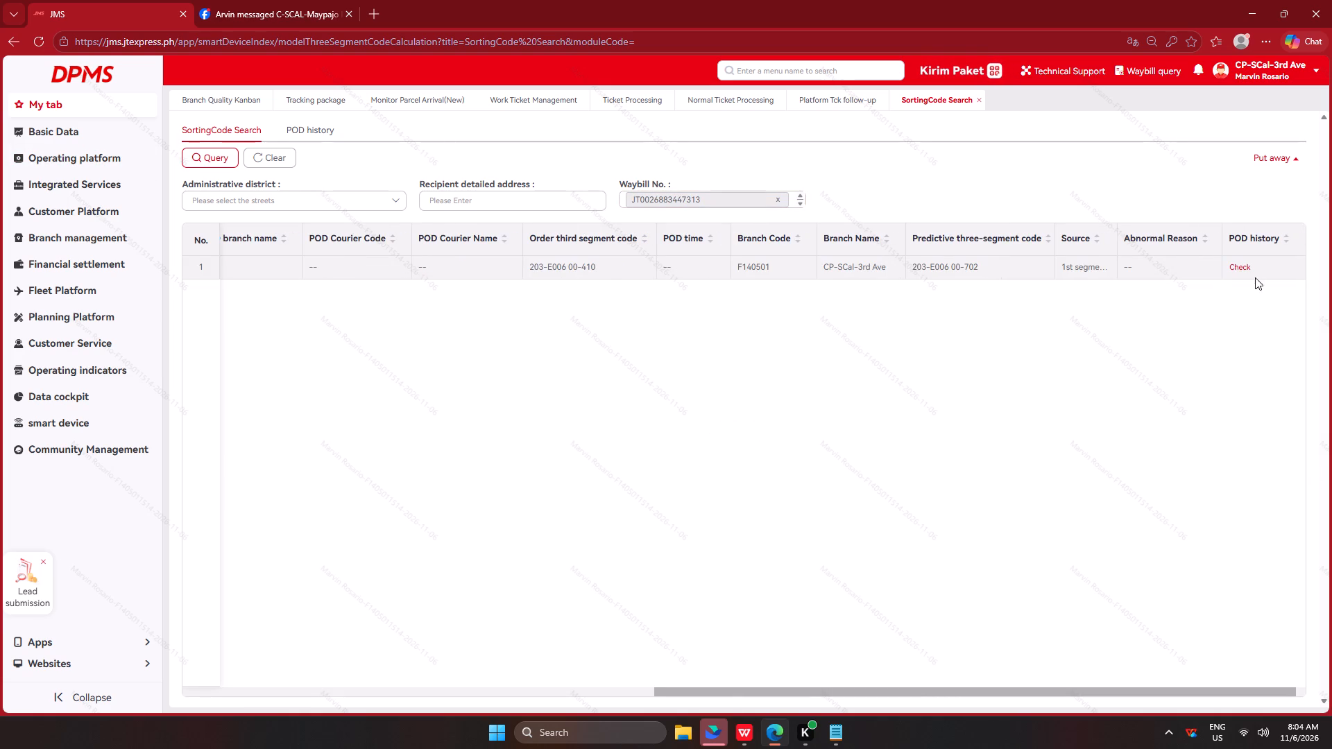
left_click(1246, 268)
left_click(219, 134)
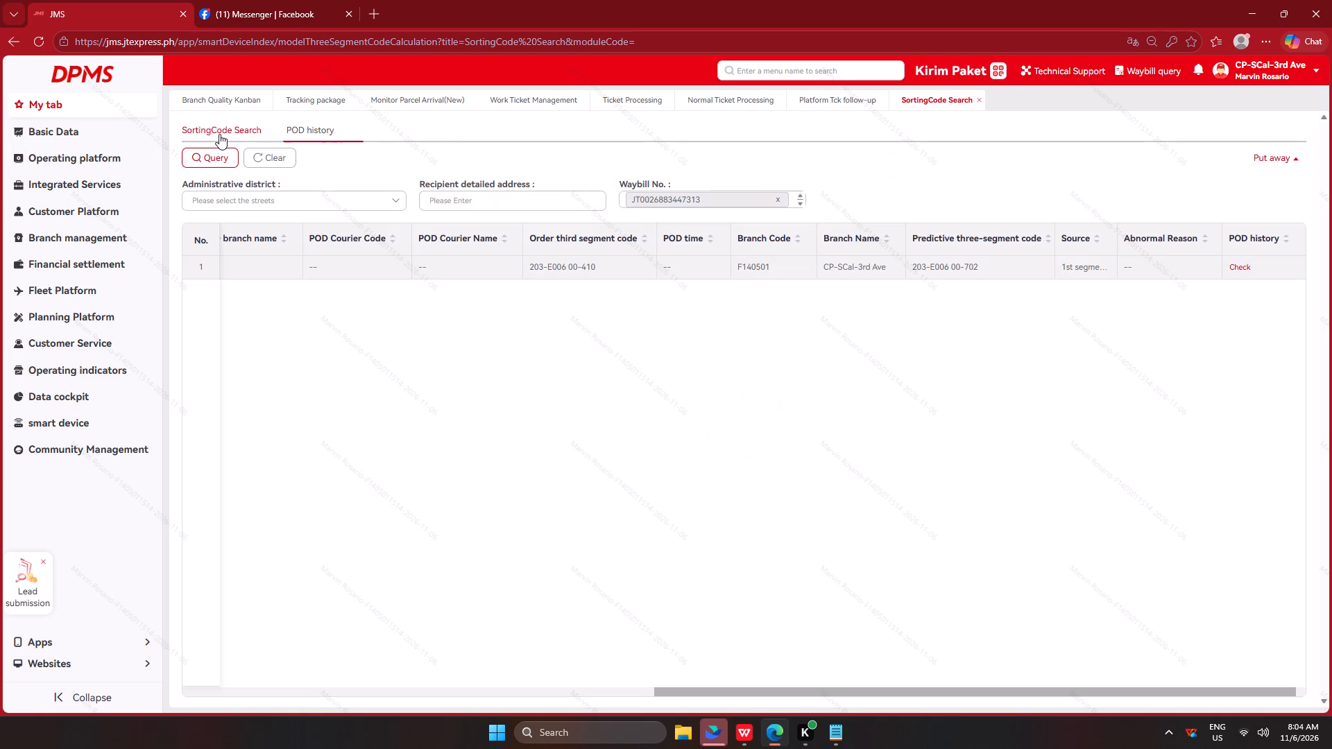
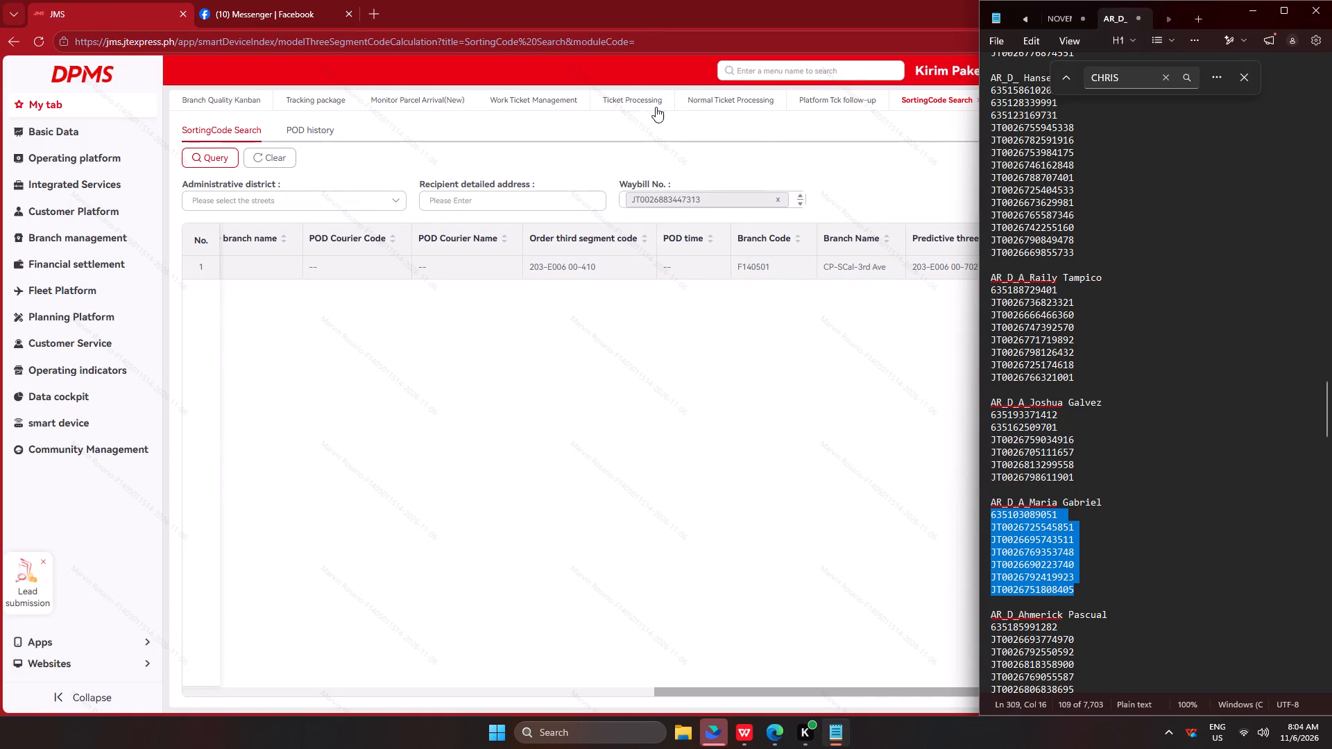
Track rider Maria's seven waybills from the list and examine the tracking records of the first and second ones.
key("ctrl+c")
key("ctrl+c")
key("ctrl+c")
key("ctrl+c")
key("ctrl+c")
key("ctrl+c")
key("ctrl+c")
key("ctrl+c")
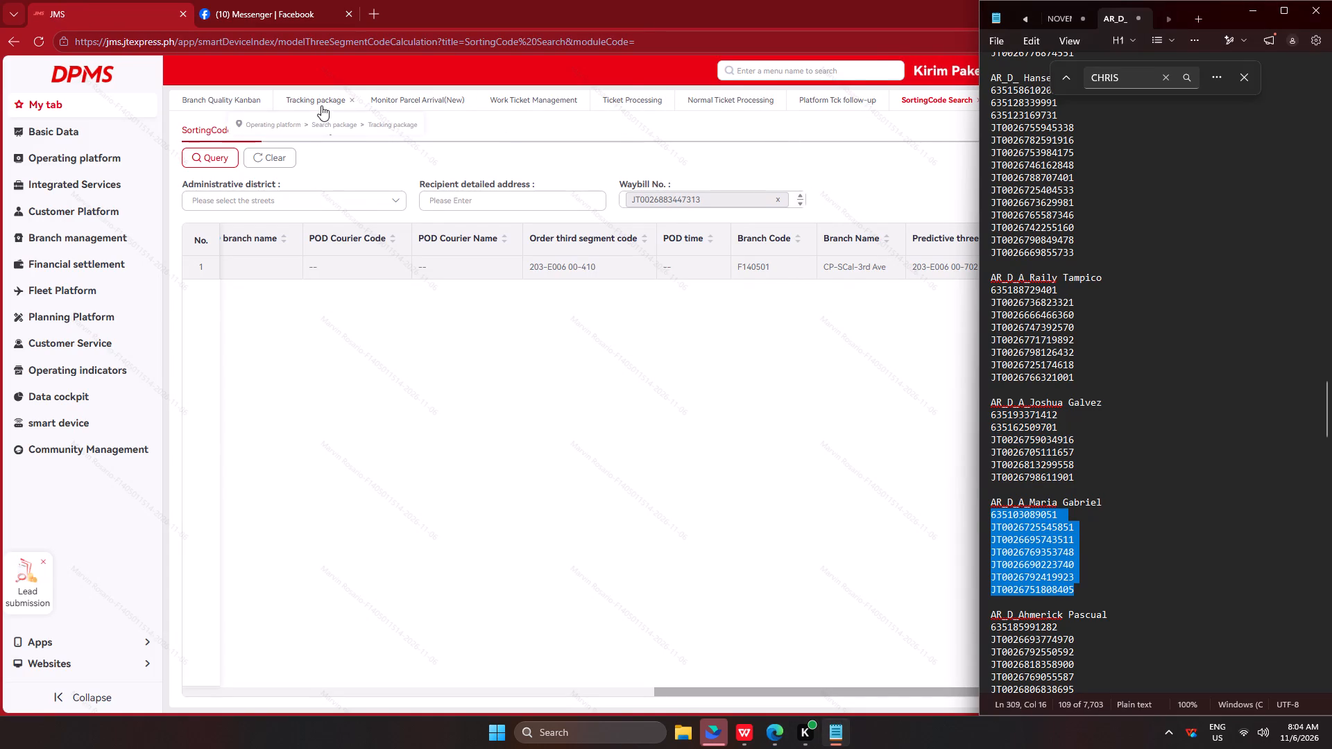
key("ctrl+c")
left_click(321, 105)
left_click(265, 236)
left_click(259, 207)
key("ctrl+v")
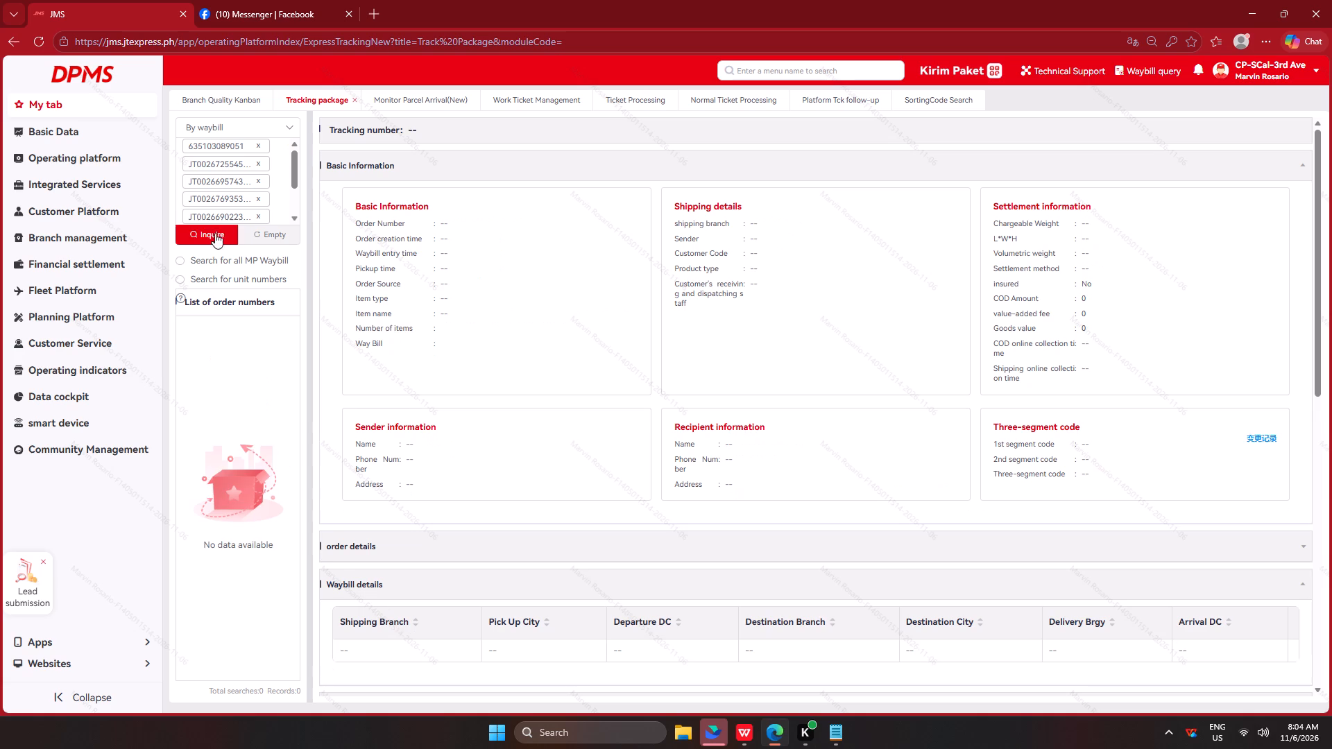
left_click(211, 236)
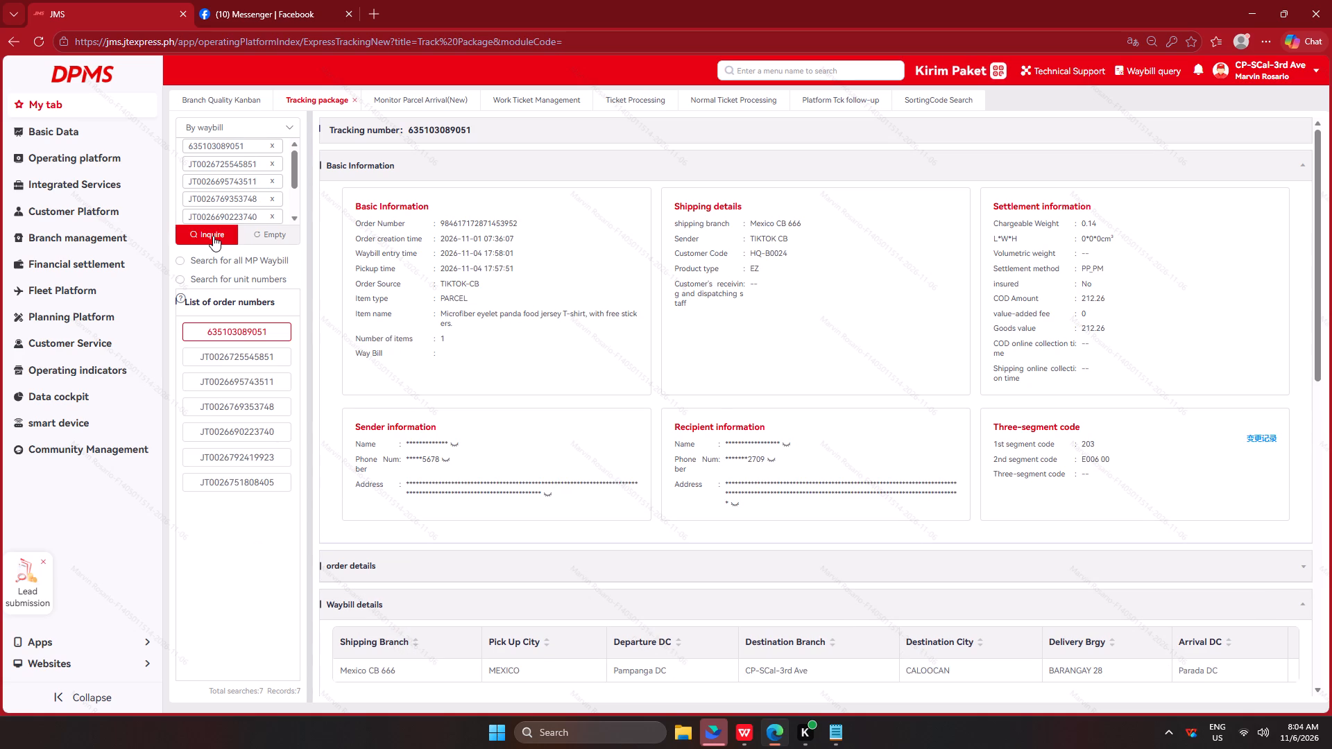
scroll(545, 338, "down", 9)
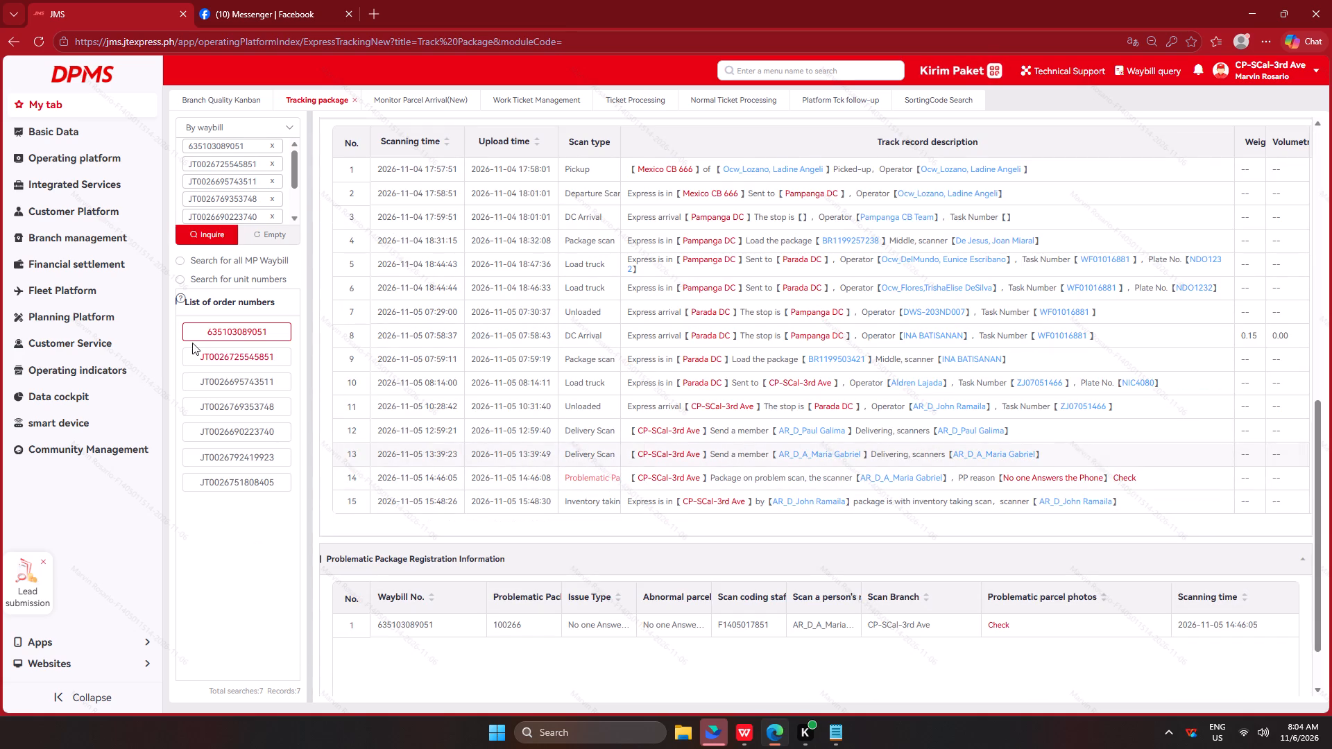
left_click_drag(192, 343, 200, 352)
left_click(206, 360)
Track rider Ahmerick's eight waybills from the list in place of the previous batch and examine the first two records.
key("alt+Tab")
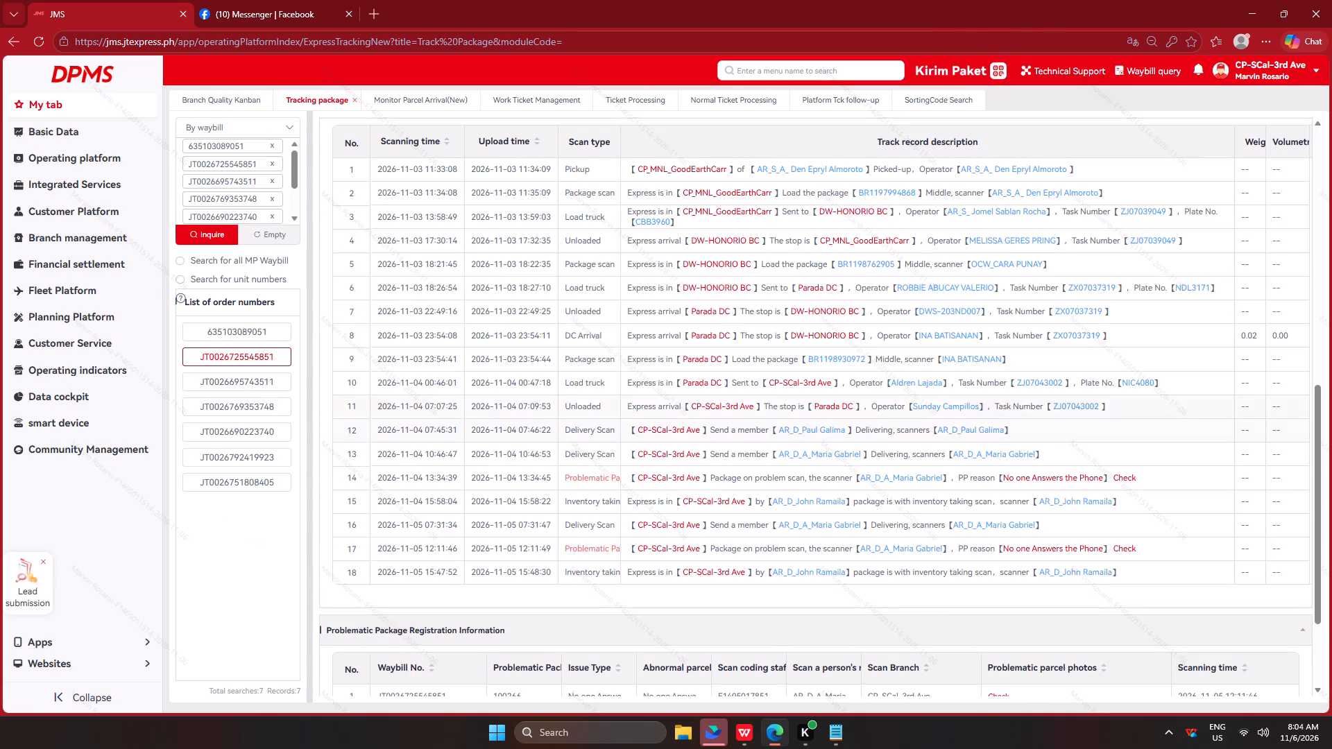
scroll(1054, 424, "down", 6)
left_click_drag(1078, 492, 970, 425)
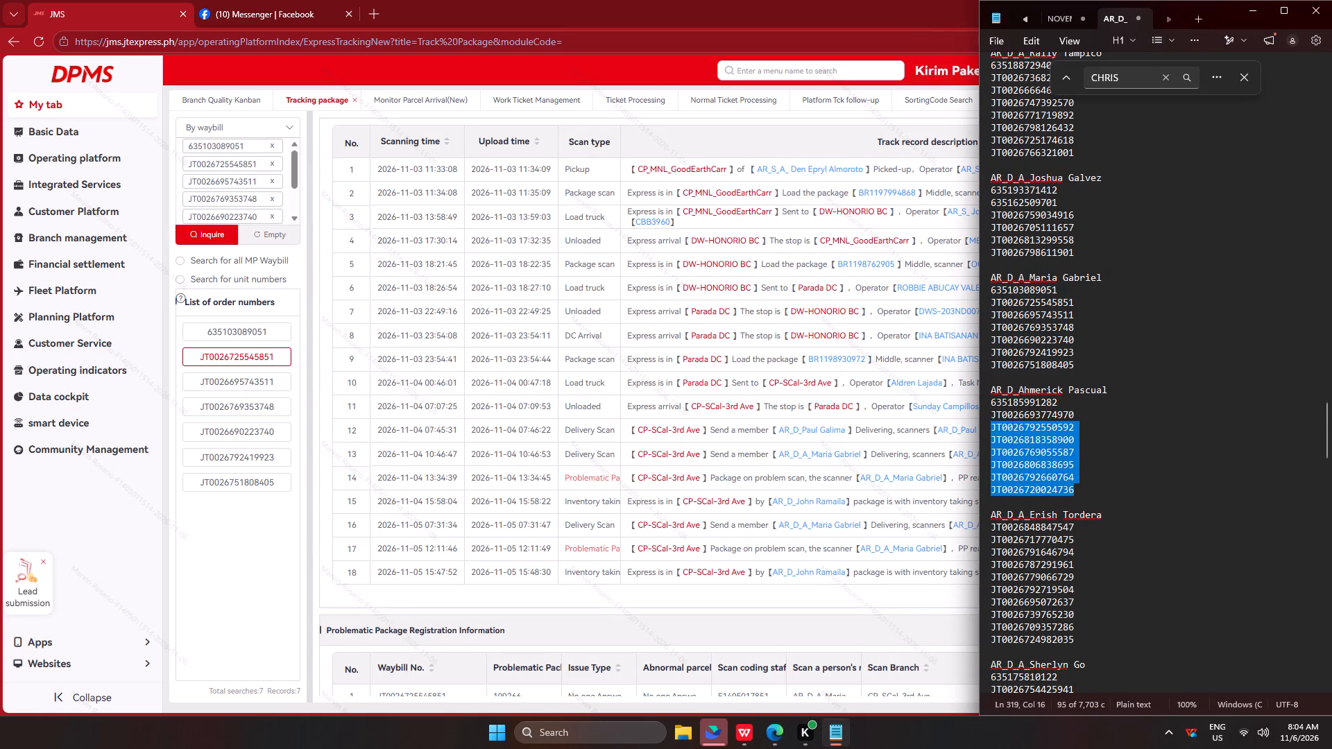
left_click_drag(970, 425, 967, 404)
key("ctrl+c")
key("ctrl+c")
key("ctrl+c")
key("ctrl+c")
key("ctrl+c")
left_click(257, 234, "ctrl")
left_click(255, 207)
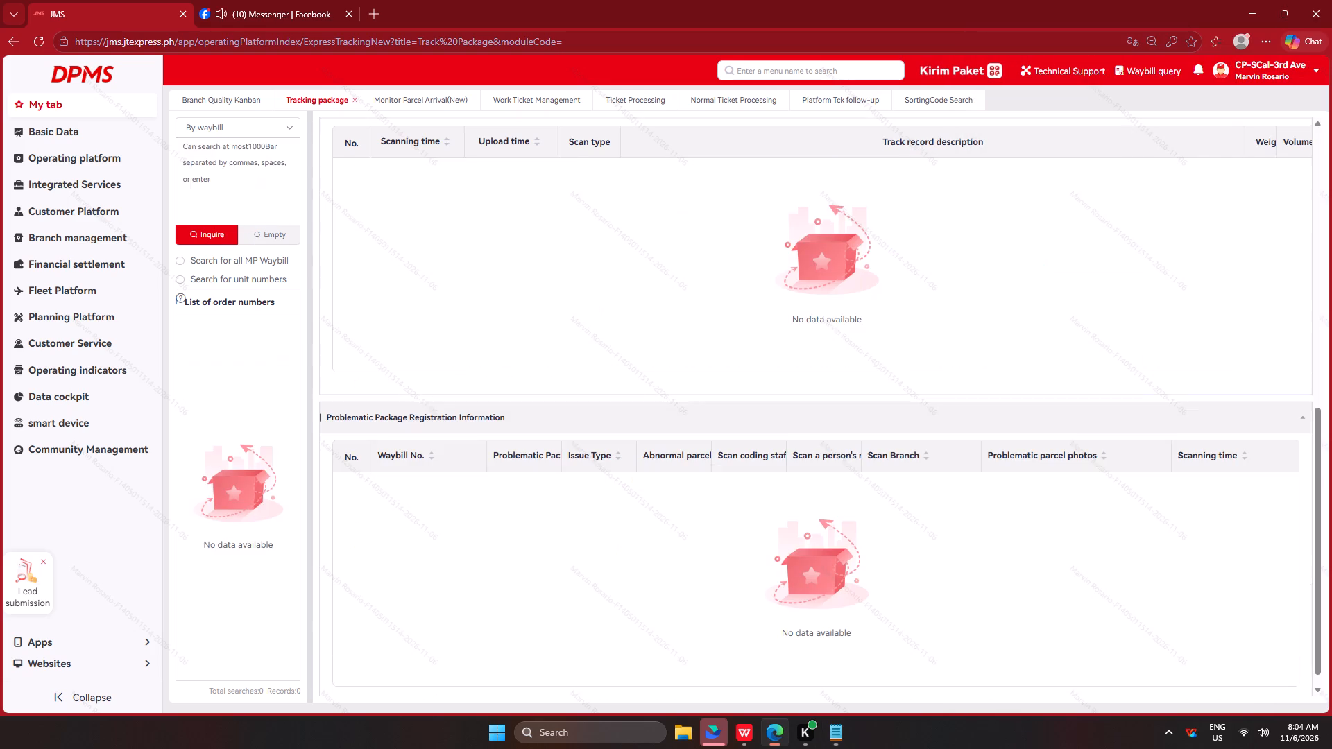
key("ctrl+v")
left_click(219, 230)
left_click(248, 356)
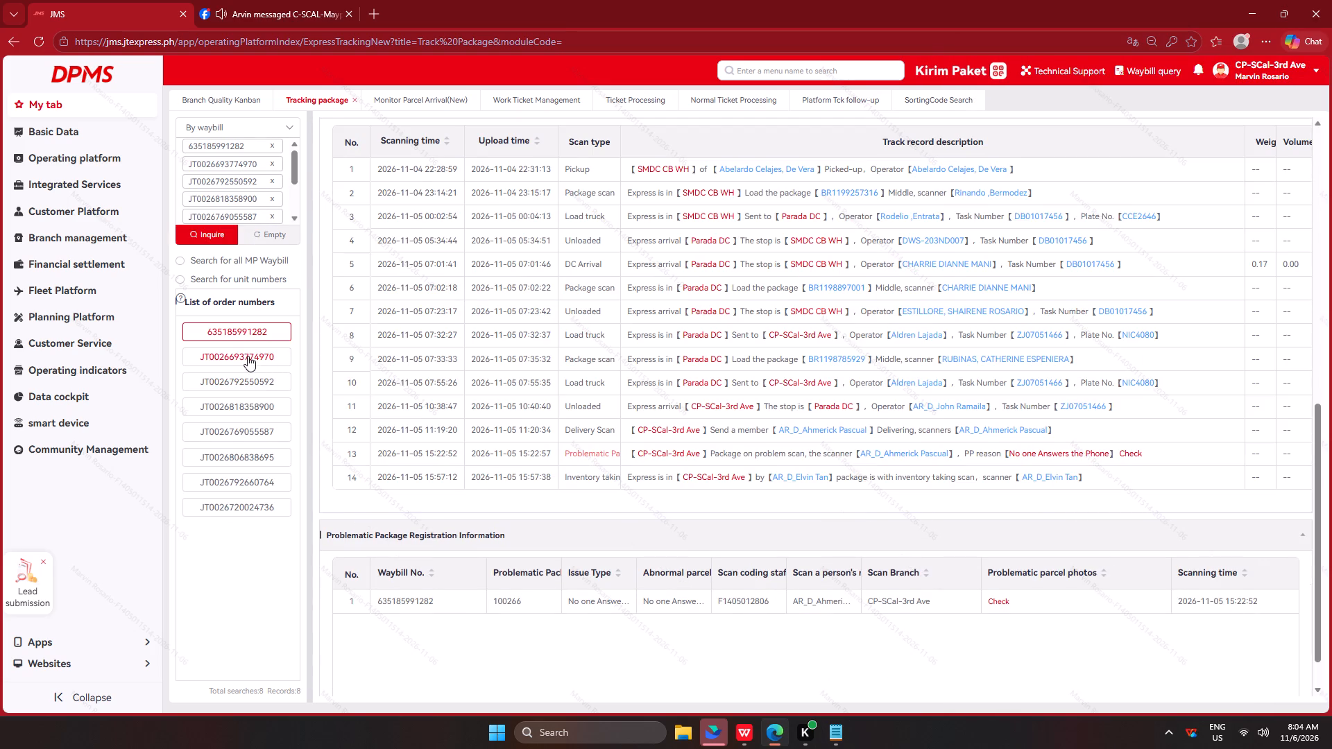
Track rider Ahmerick's same eight waybills again and examine the records of the second and third ones.
key("alt+Tab")
scroll(1165, 390, "down", 5)
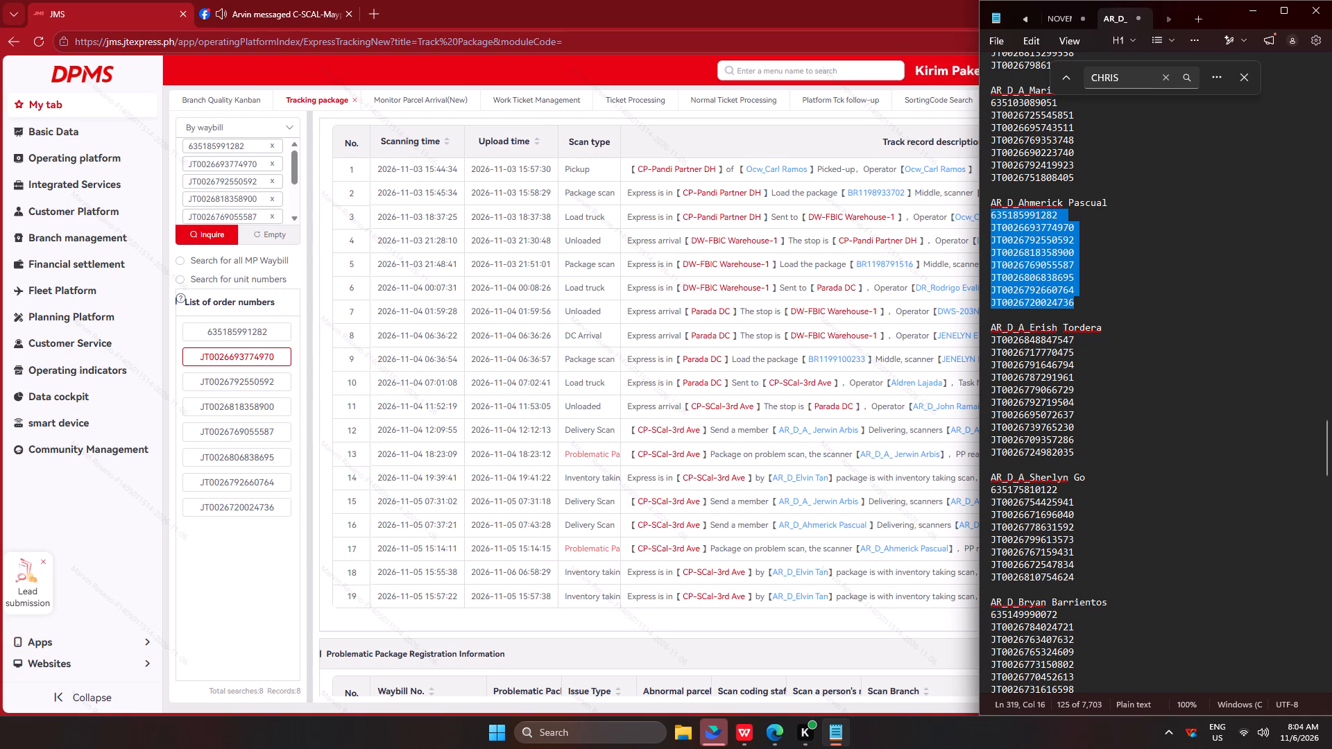
key("ctrl+c")
key("ctrl+c")
key("ctrl+c")
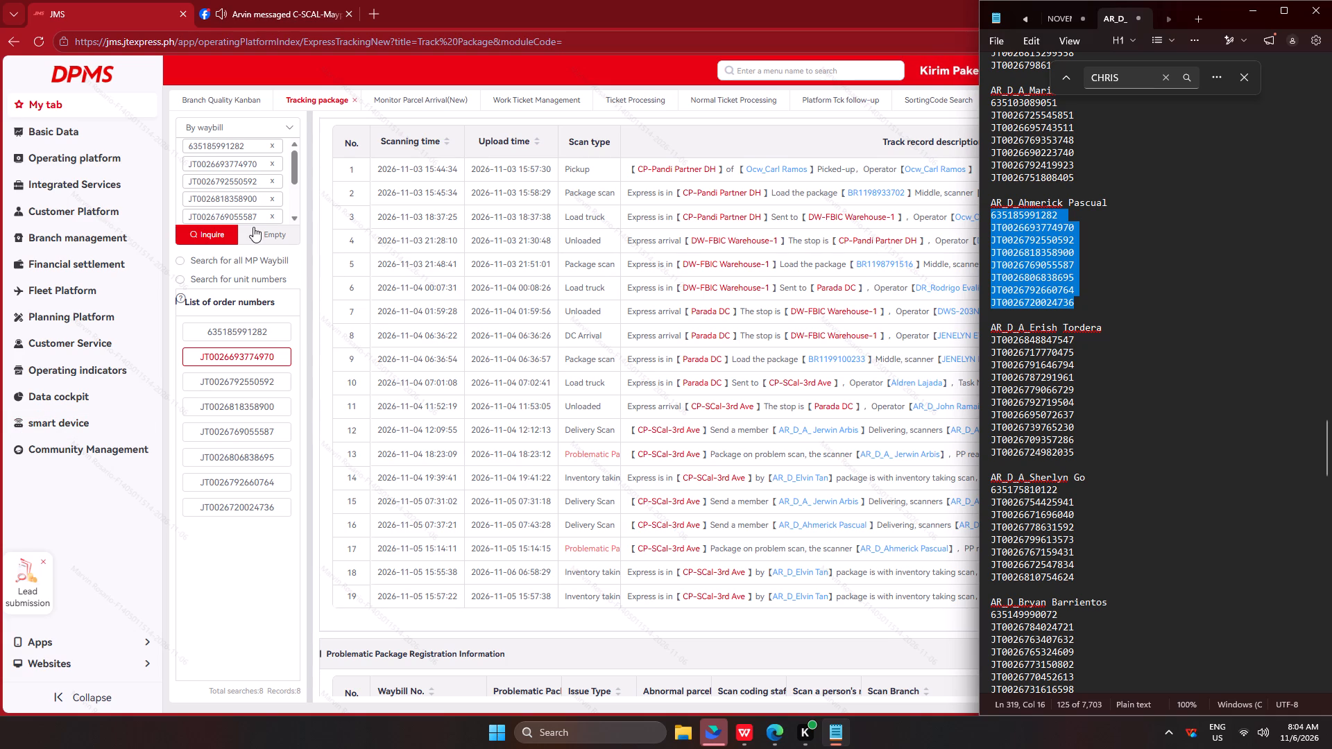
key("ctrl+c")
key("ctrl+c")
left_click(253, 235, "ctrl")
left_click(240, 212)
key("ctrl+v")
left_click(205, 243)
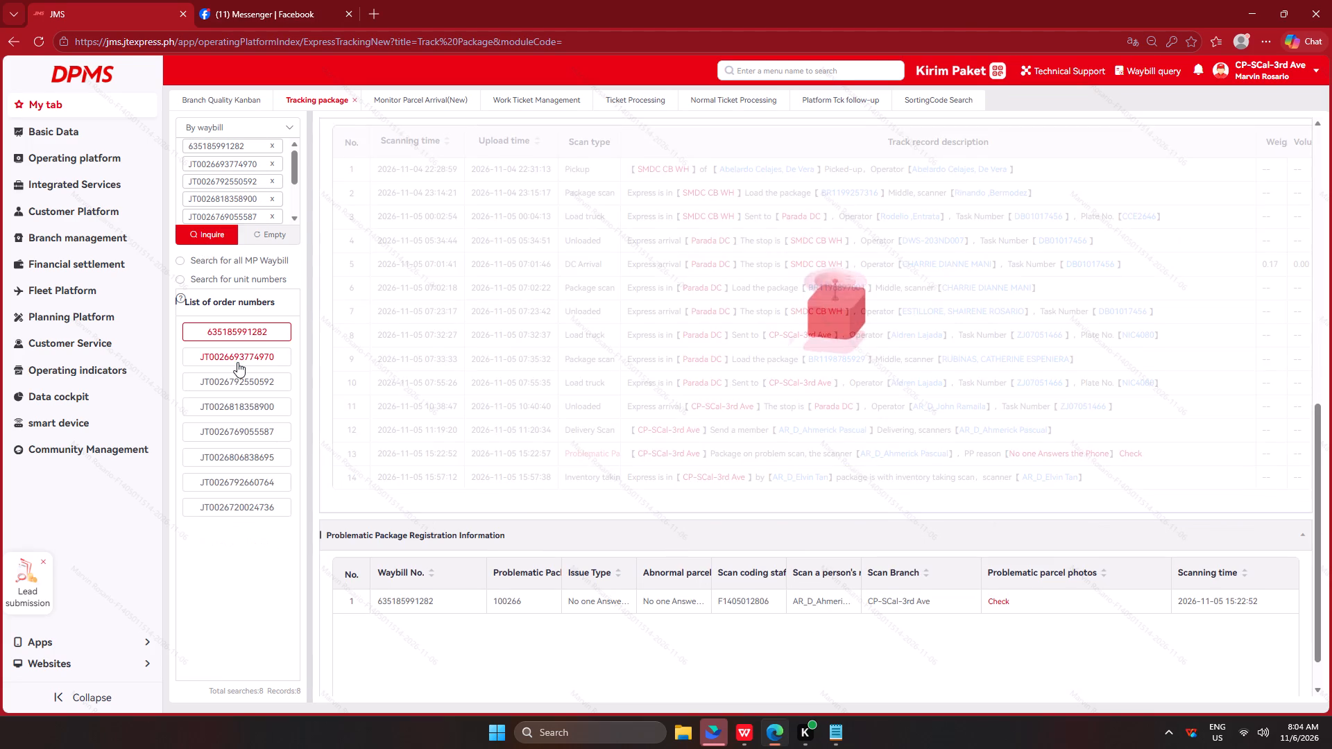
left_click(238, 362)
left_click(243, 389)
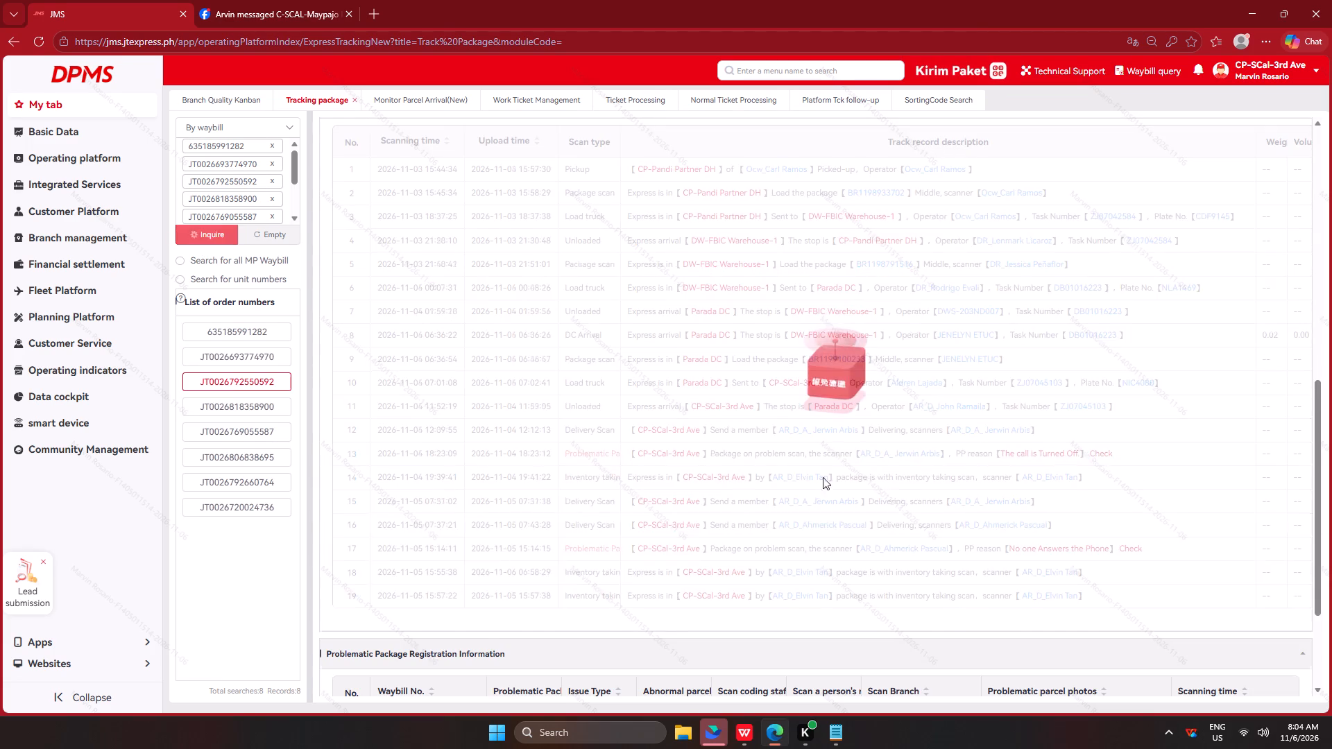
Track rider Sherlyn's eight waybills from the list in place of the previous batch.
key("alt+Tab")
scroll(1177, 357, "down", 6)
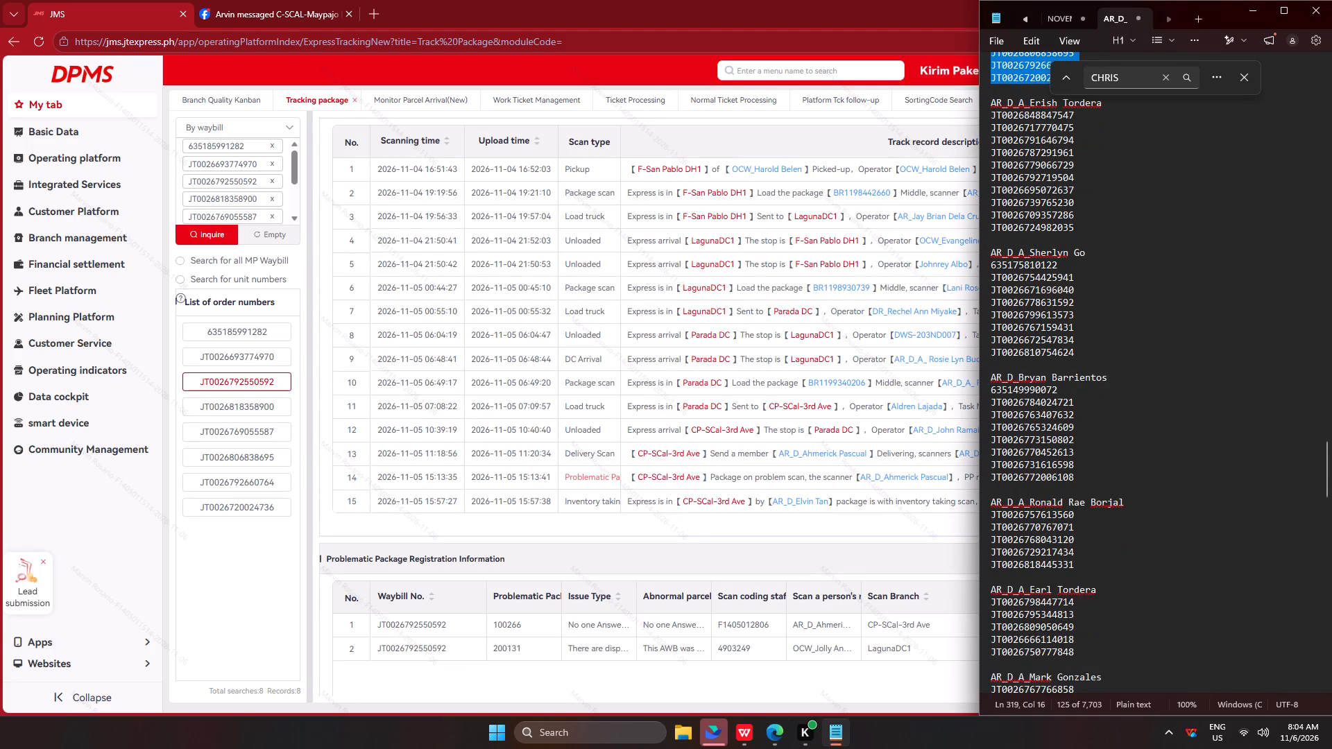
left_click_drag(1086, 362, 983, 264)
key("ctrl+c")
key("ctrl+c")
key("ctrl+c")
key("ctrl+c")
key("ctrl+c")
key("ctrl+c")
key("ctrl+c")
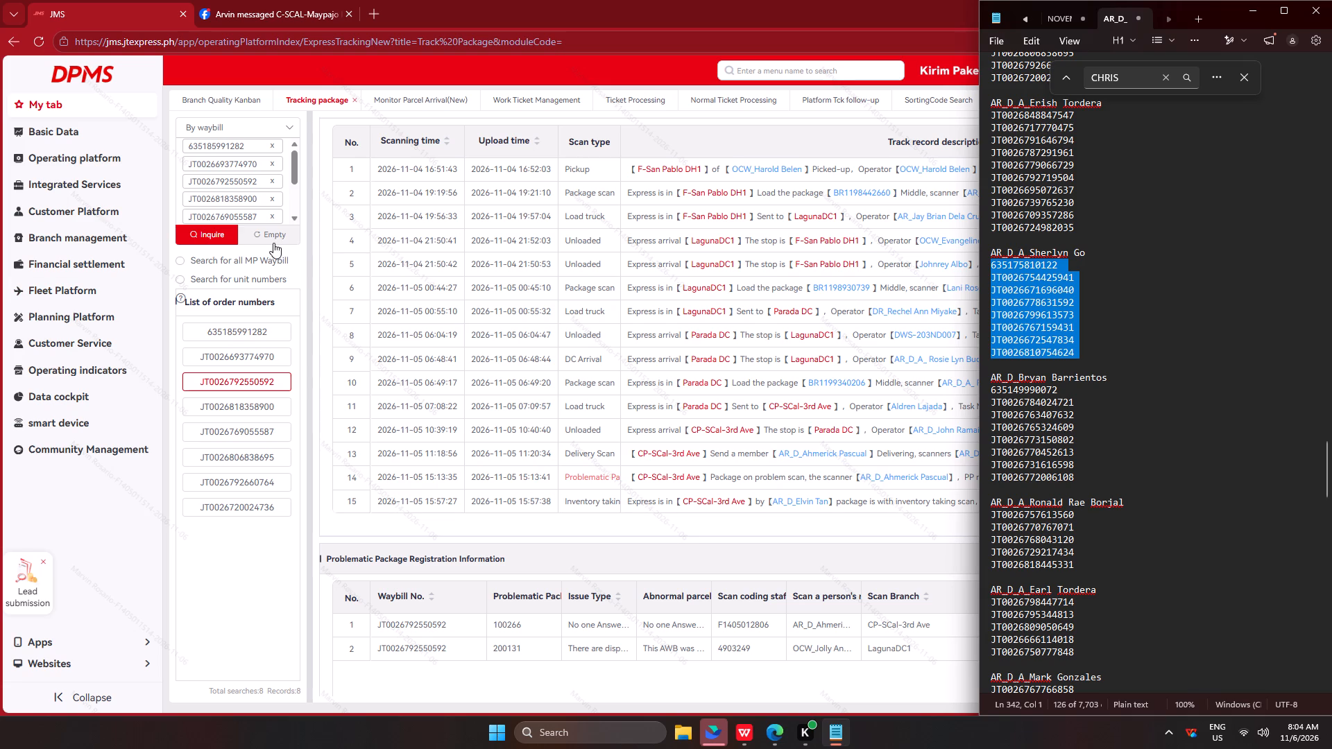
key("ctrl+c")
key("ctrl+c")
key("ctrl+c")
key("ctrl+c")
key("ctrl+c")
left_click(273, 243)
left_click(263, 229)
key("ctrl+v")
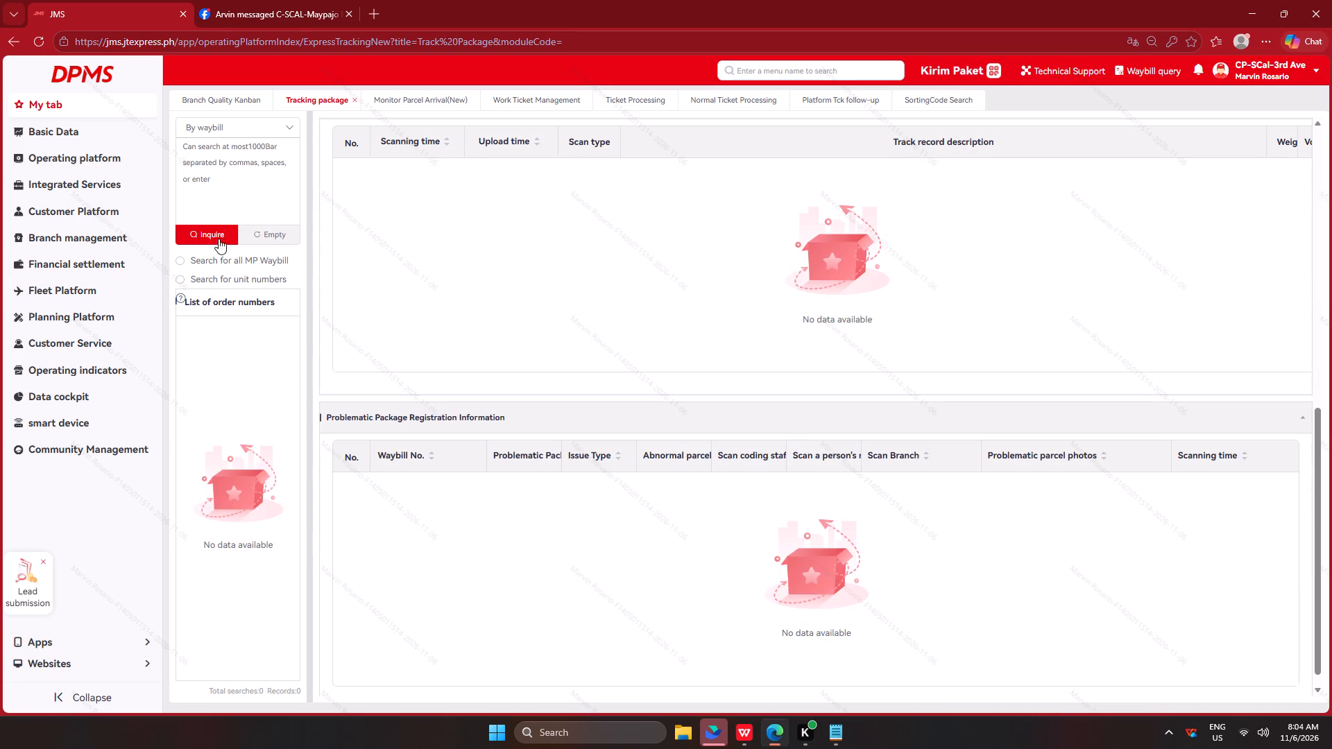
left_click(219, 214)
key("ctrl+v")
left_click(205, 234)
Examine the tracking records of the first five waybills in rider Sherlyn's batch.
scroll(508, 338, "down", 6)
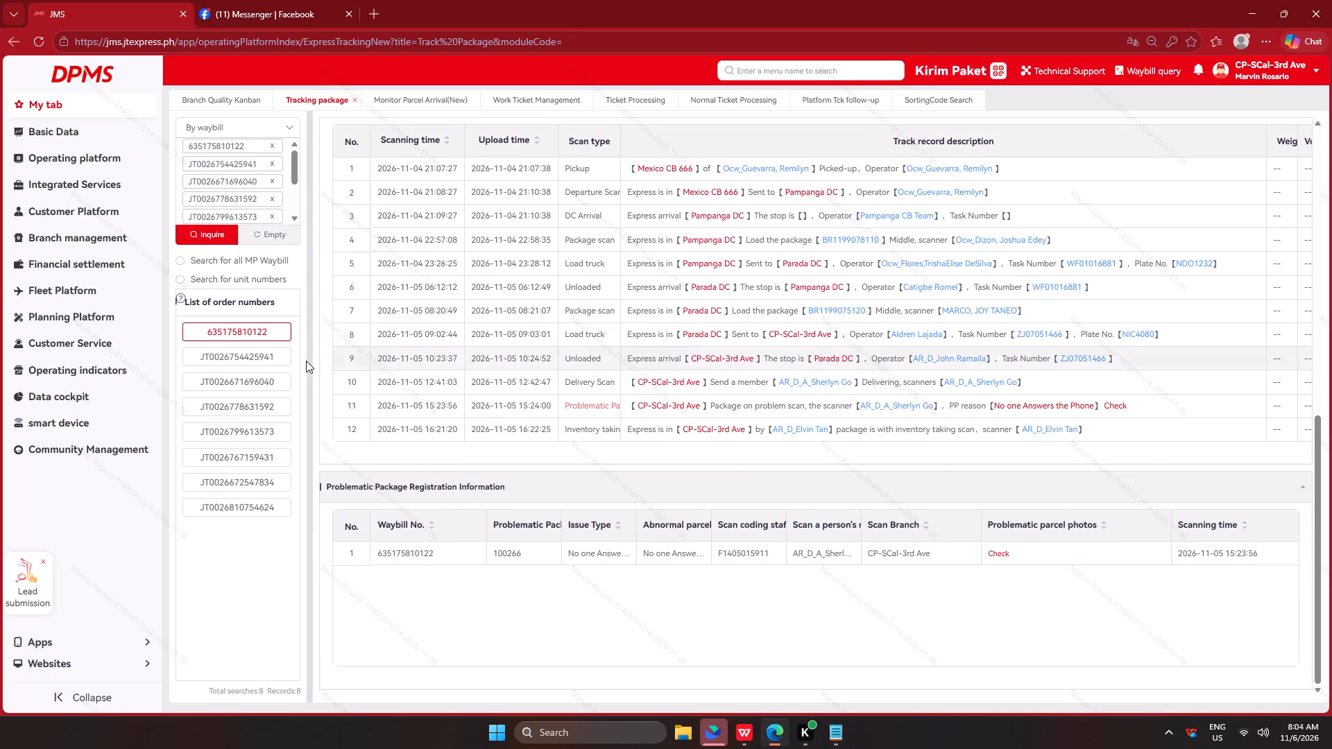
left_click(250, 357)
left_click(241, 376)
left_click(239, 407)
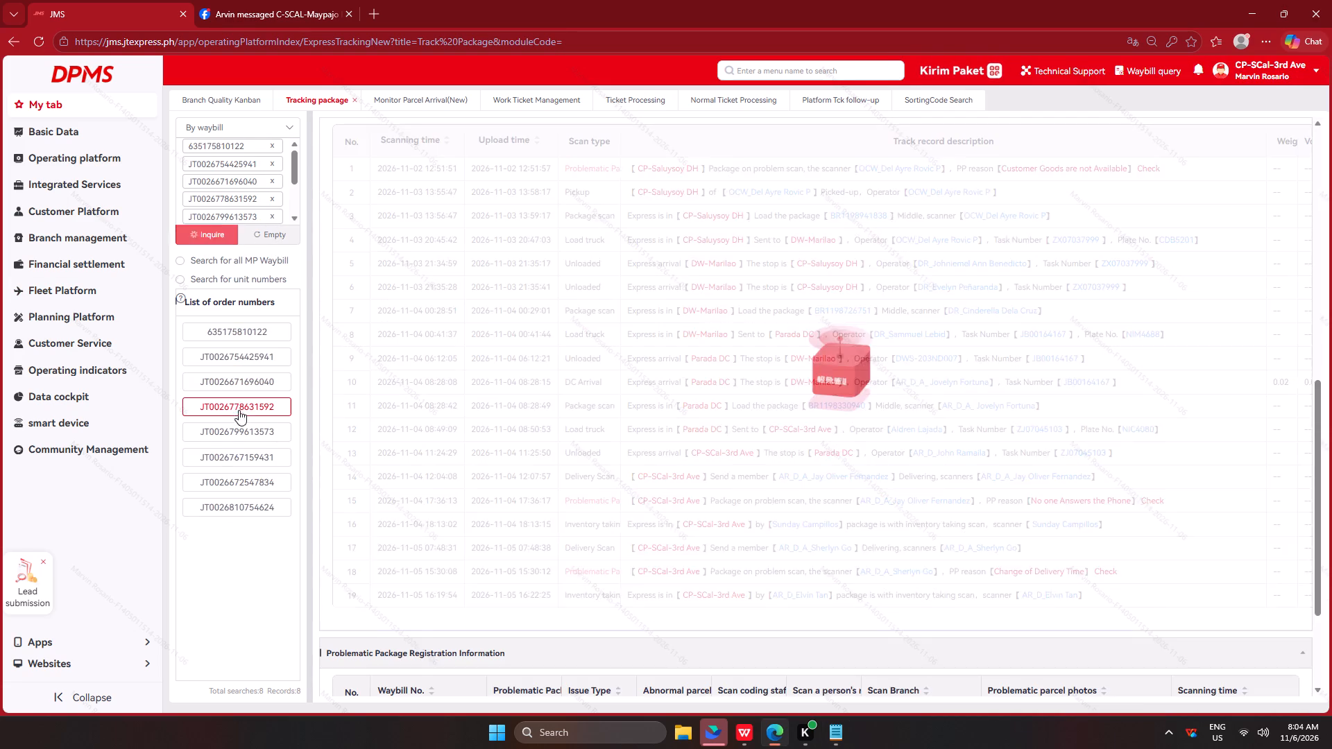
scroll(484, 418, "down", 7)
left_click(257, 431)
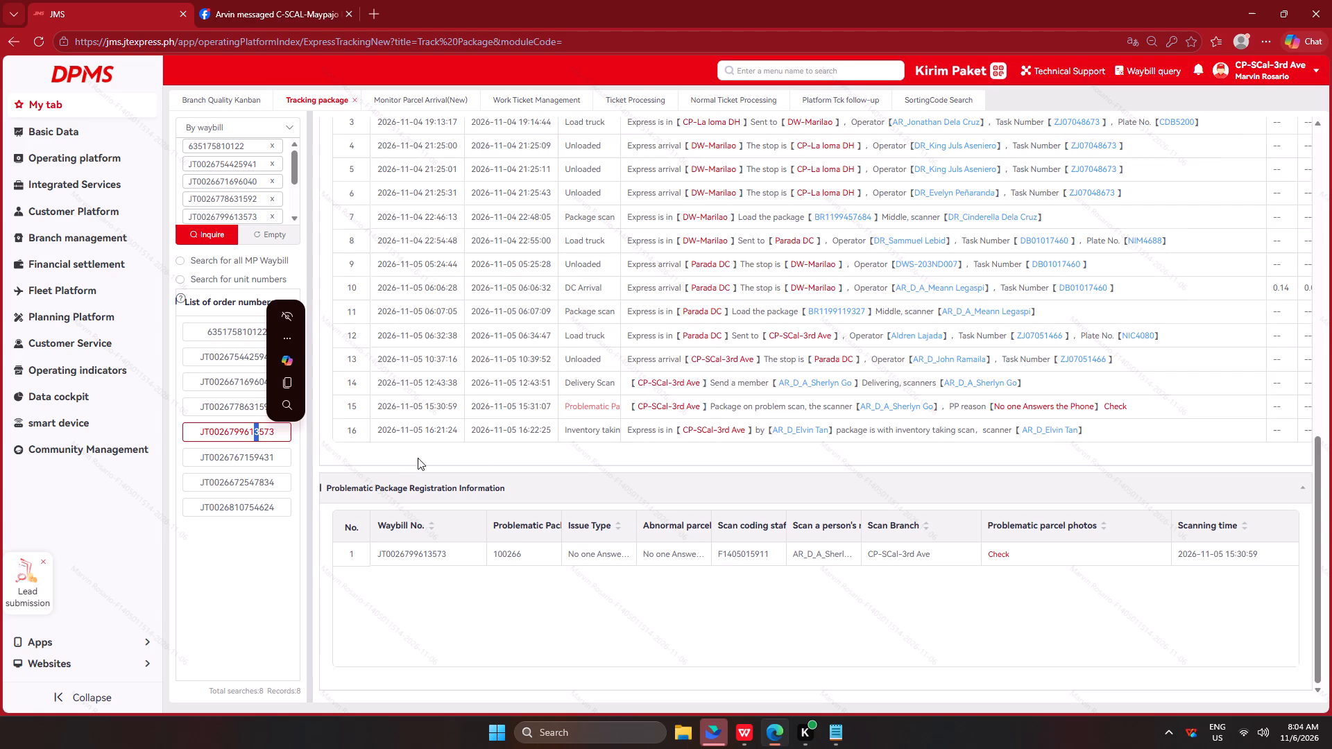
Track rider Bryan's eight waybills from the list in place of the previous batch and examine the second one's record.
key("alt+Tab")
scroll(1049, 433, "down", 4)
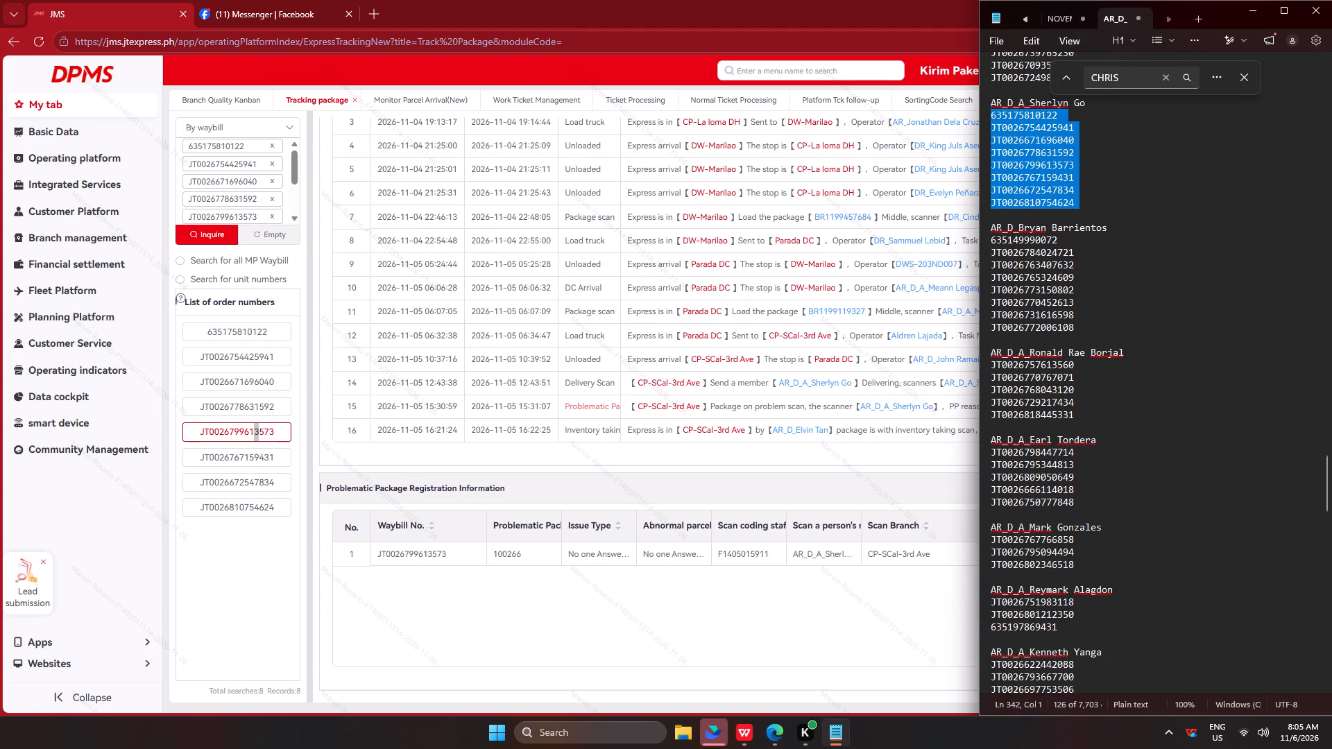
left_click_drag(1077, 323, 964, 241)
key("ctrl+c")
key("ctrl+c")
key("ctrl+c")
key("ctrl+c")
key("ctrl+c")
key("ctrl+c")
left_click(257, 235, "ctrl")
left_click(250, 189)
key("ctrl+v")
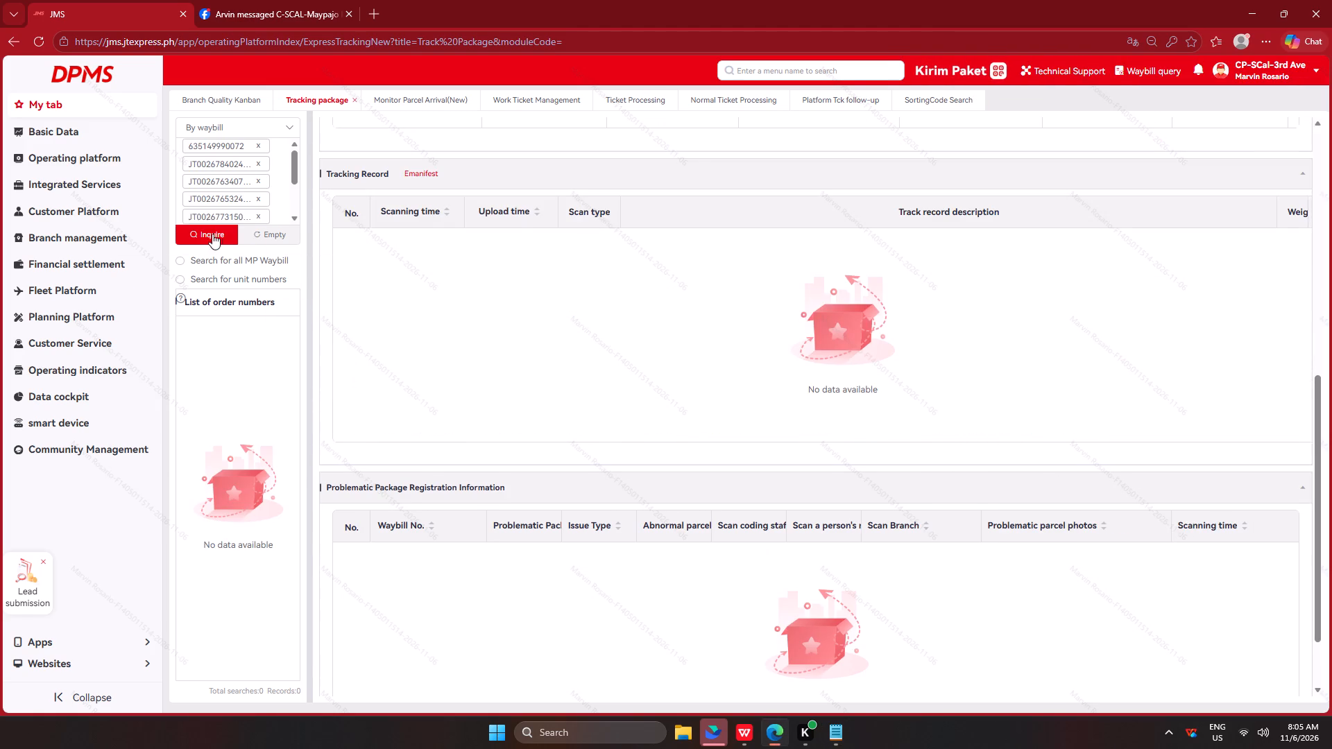
left_click(207, 232)
left_click(225, 359)
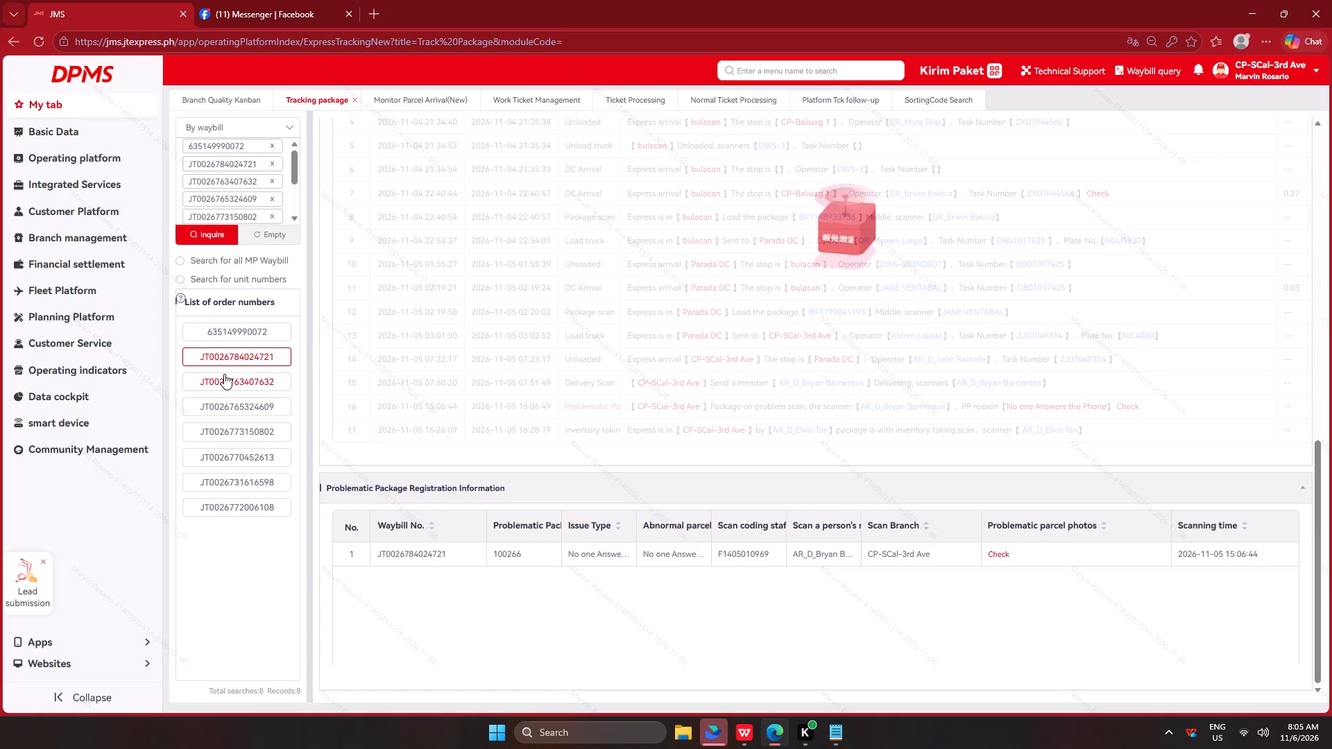
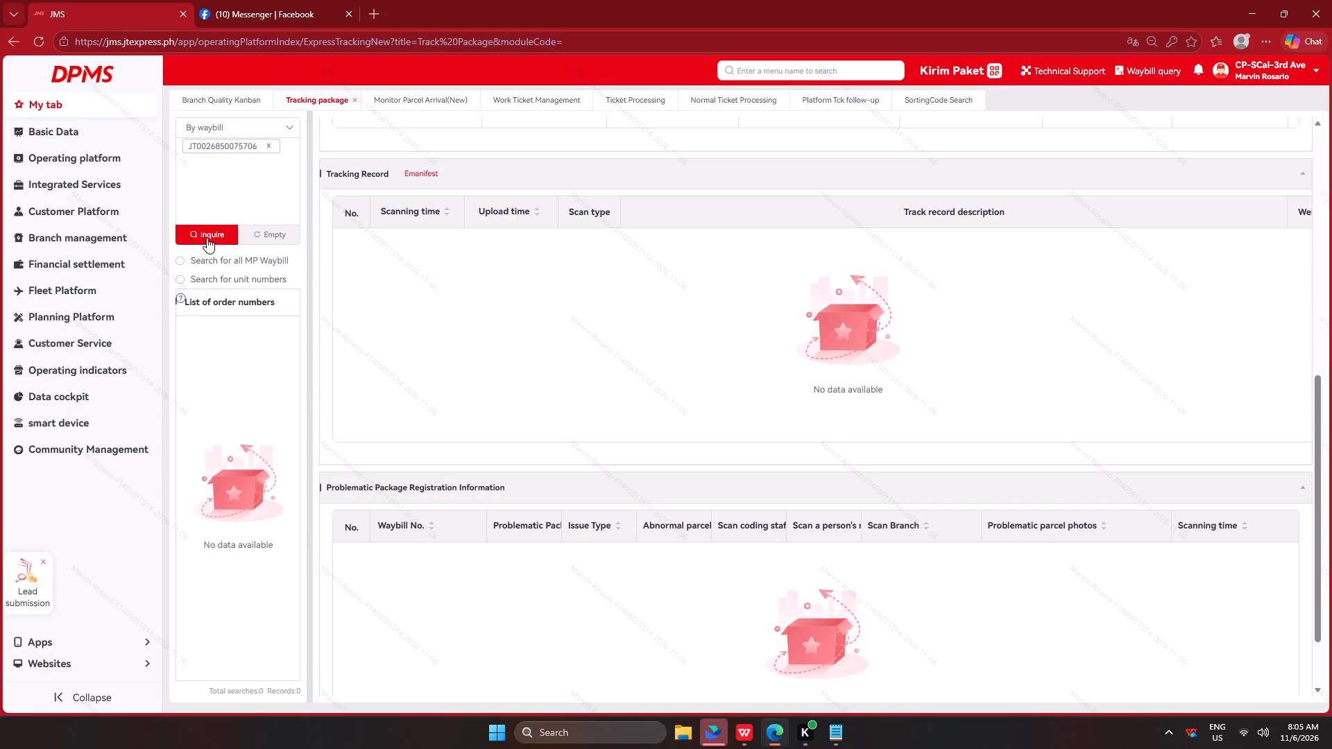
left_click(207, 236)
scroll(828, 347, "up", 8)
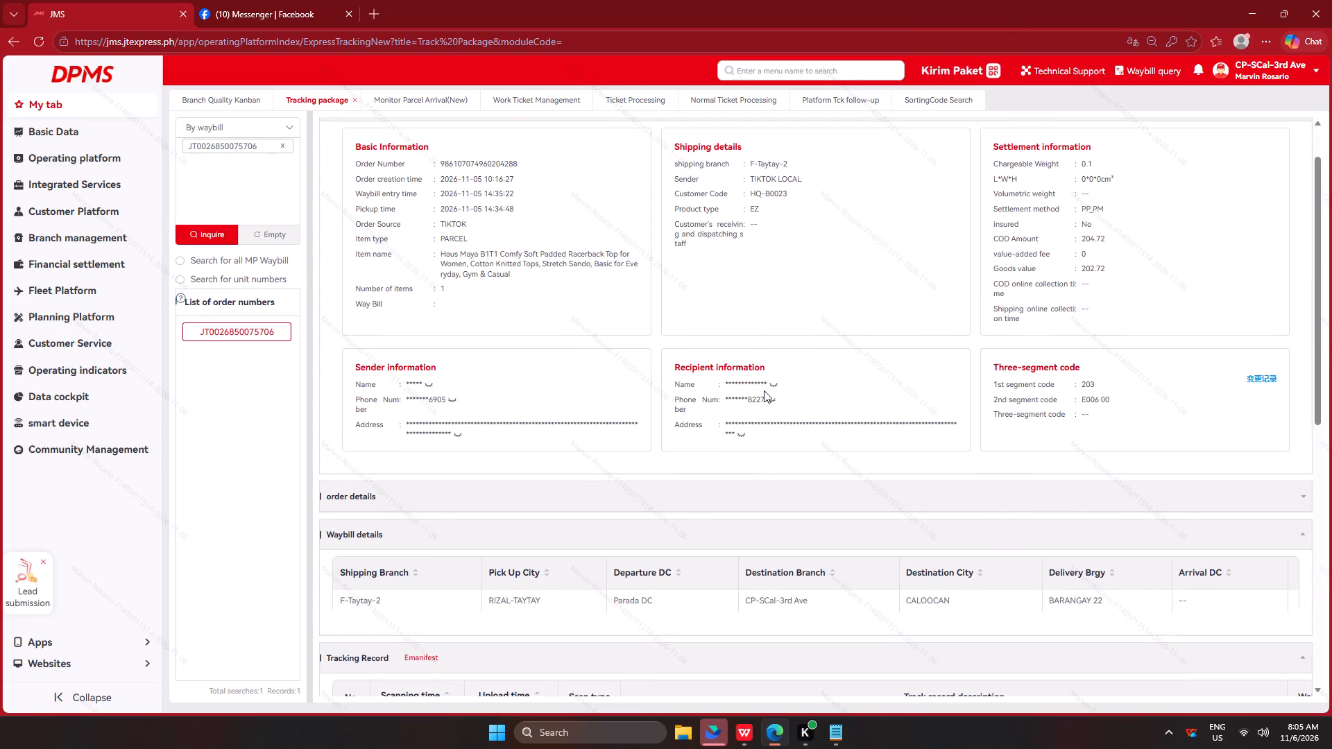
left_click(776, 398)
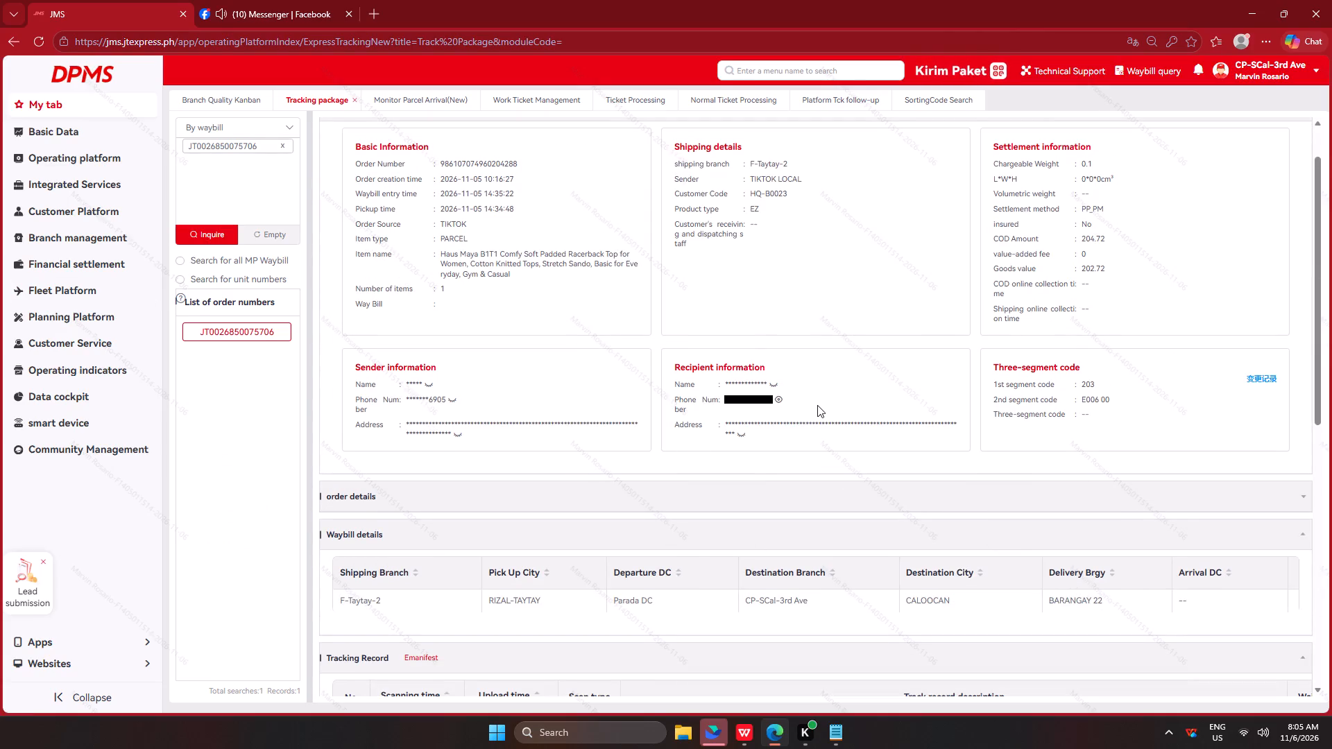
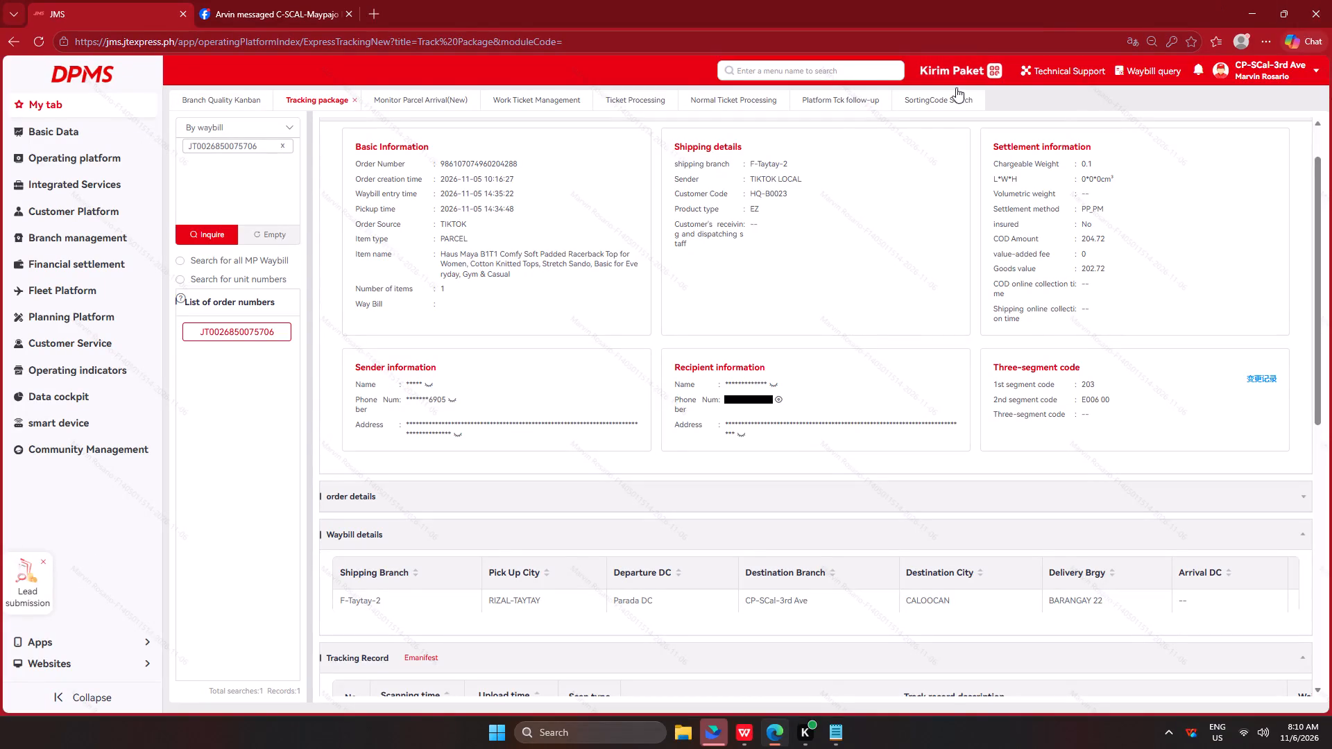
Open the Schedule page and set the order search to go by Waybill No., ready for waybill entry.
left_click(939, 101)
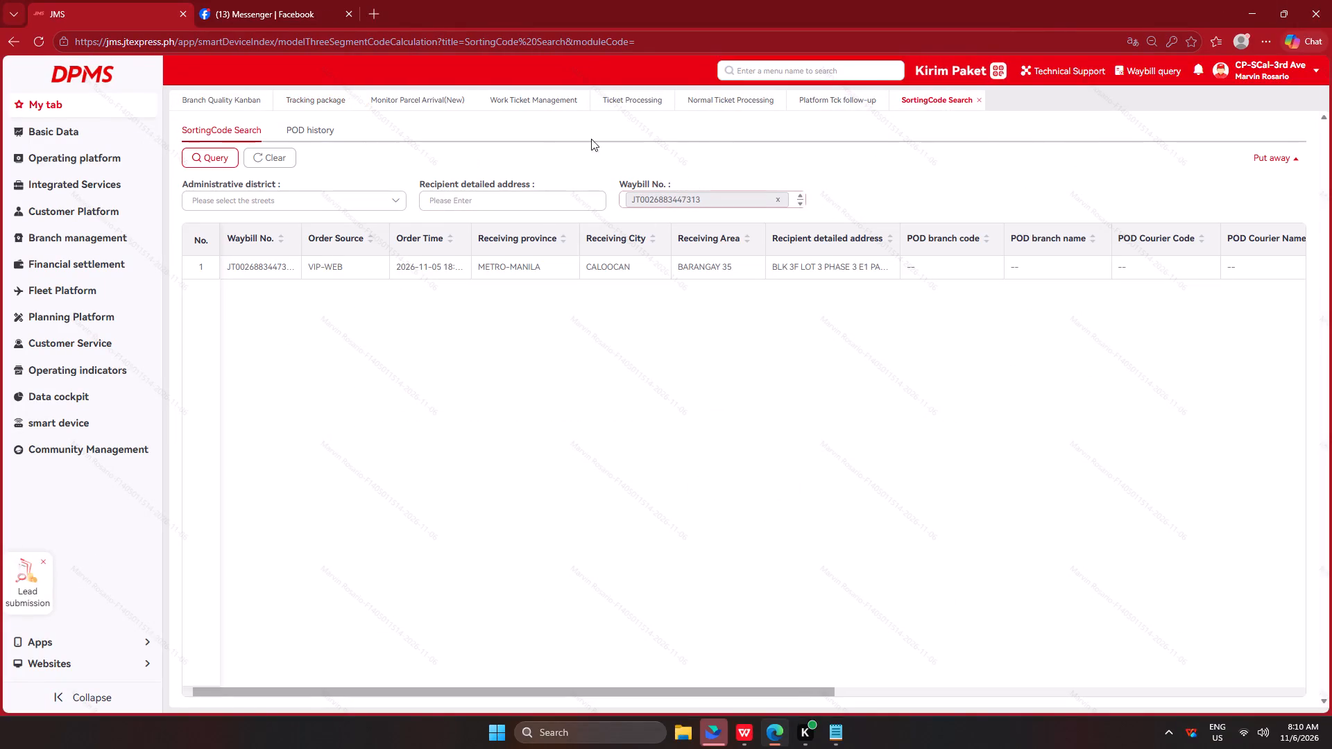
left_click(92, 100)
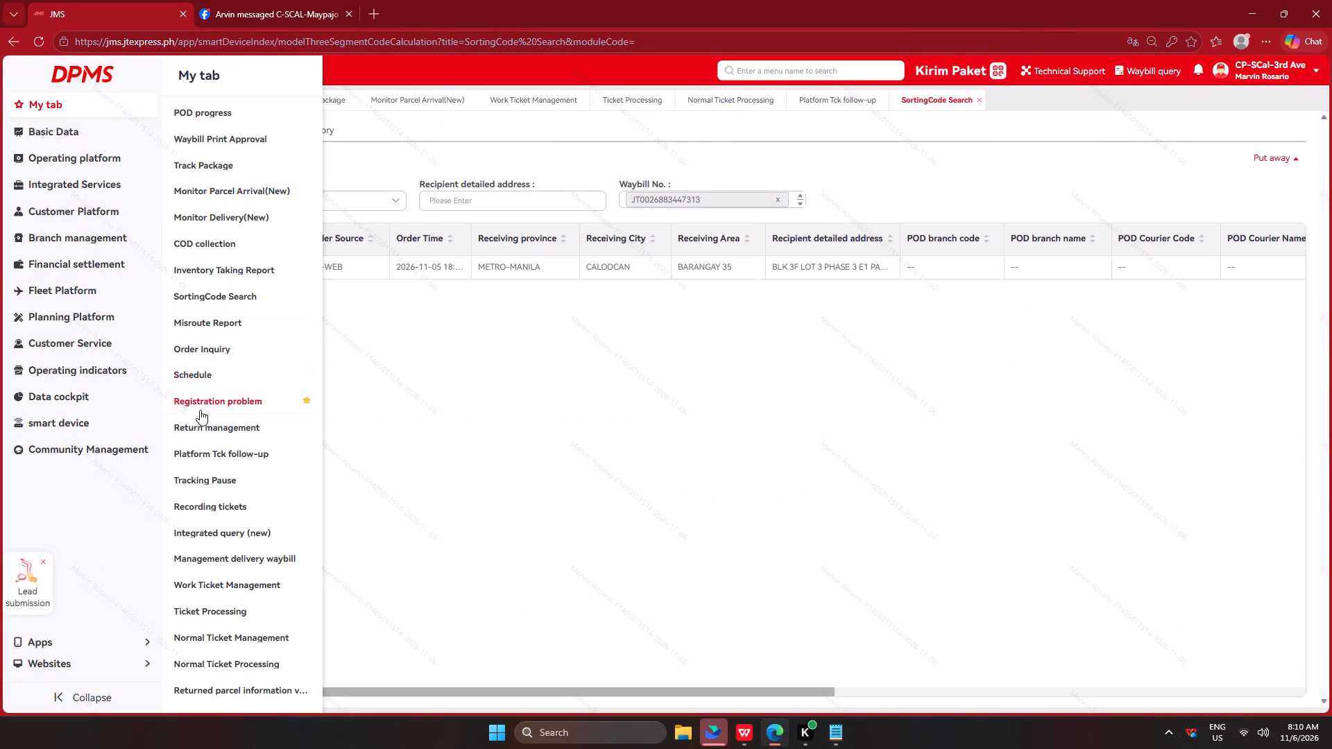
left_click(194, 386)
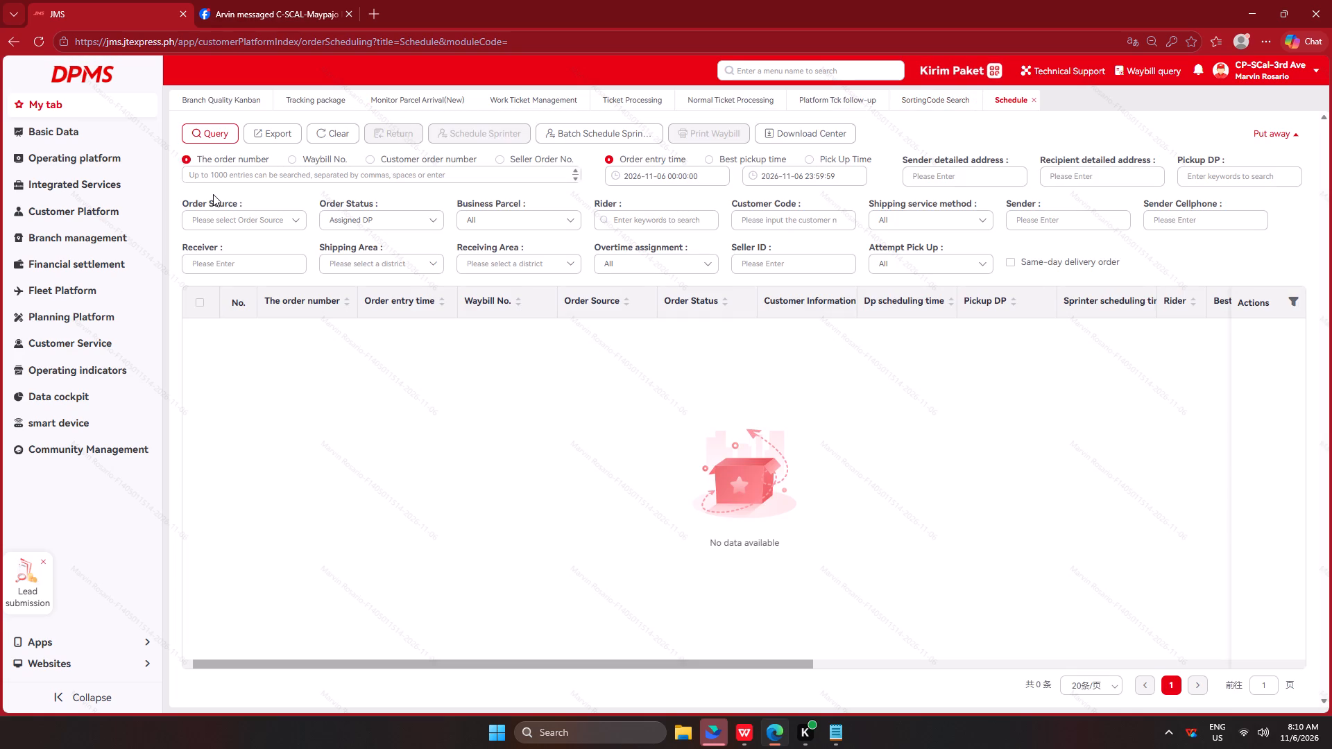
left_click(290, 163)
left_click(285, 178)
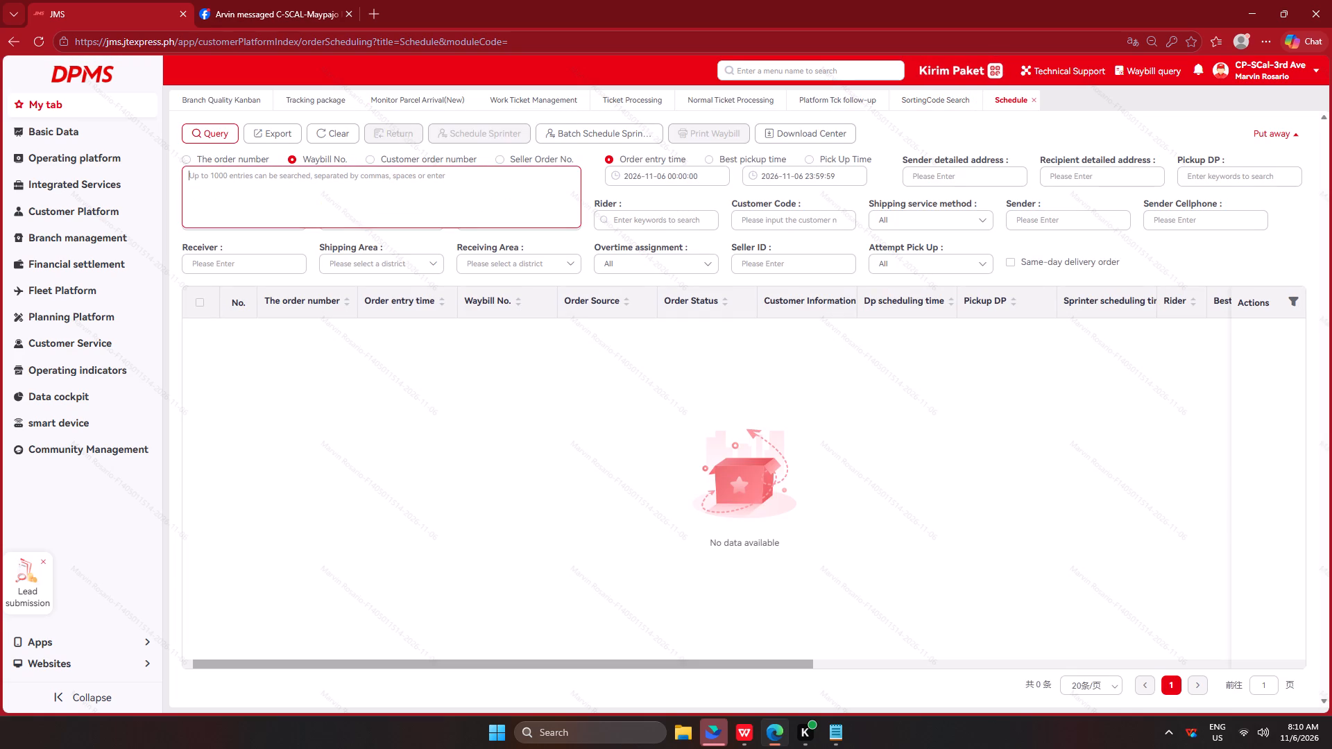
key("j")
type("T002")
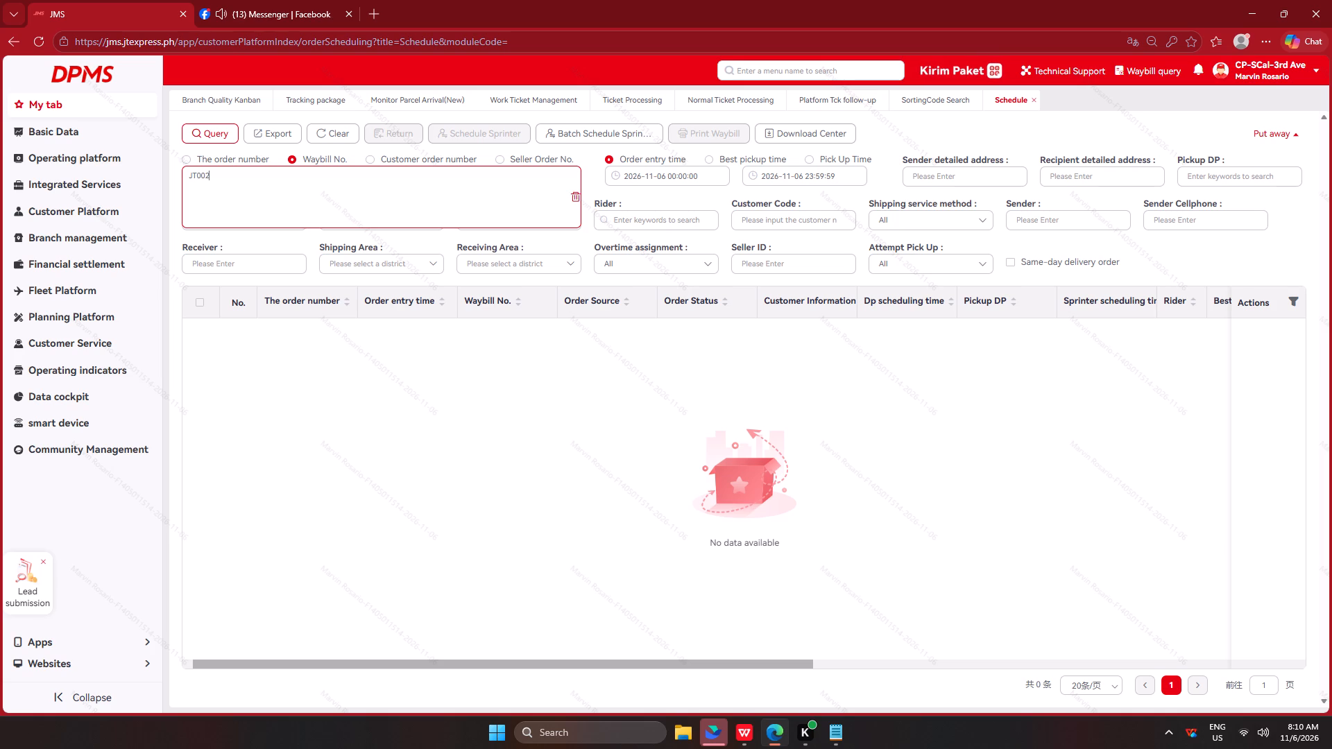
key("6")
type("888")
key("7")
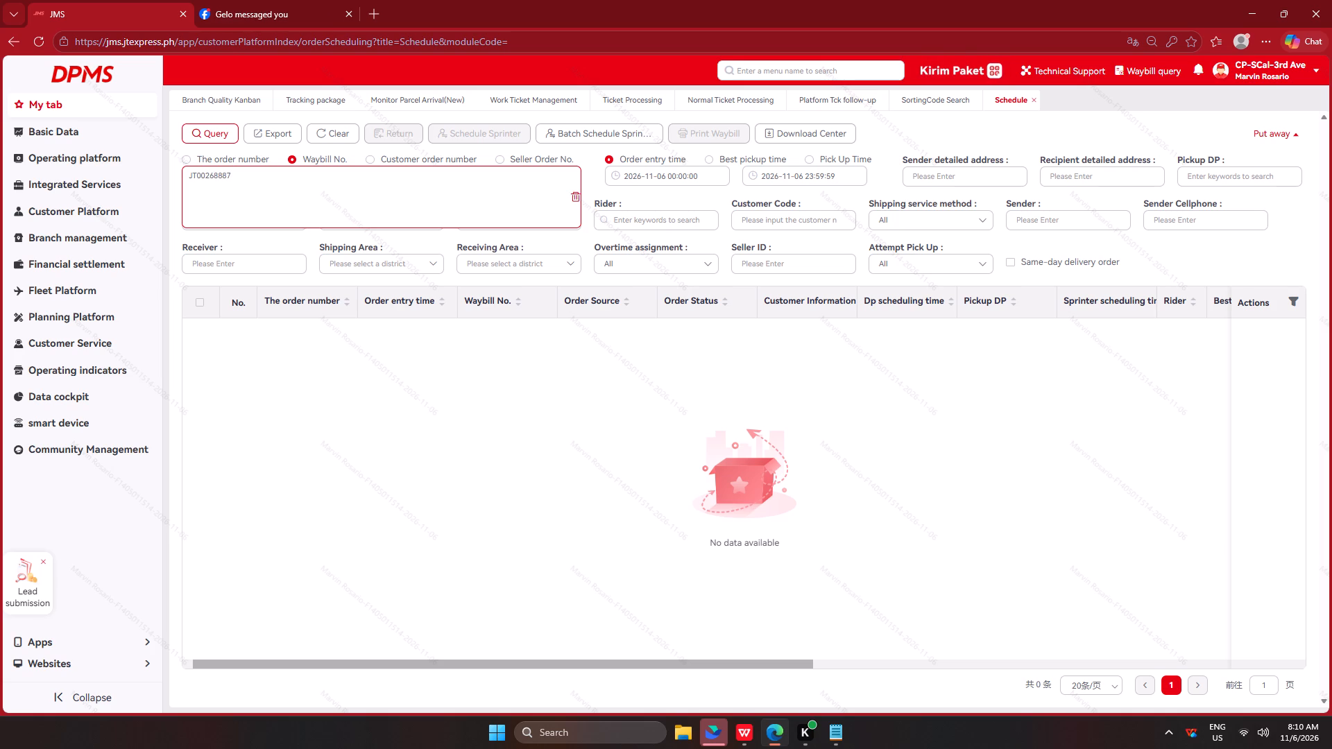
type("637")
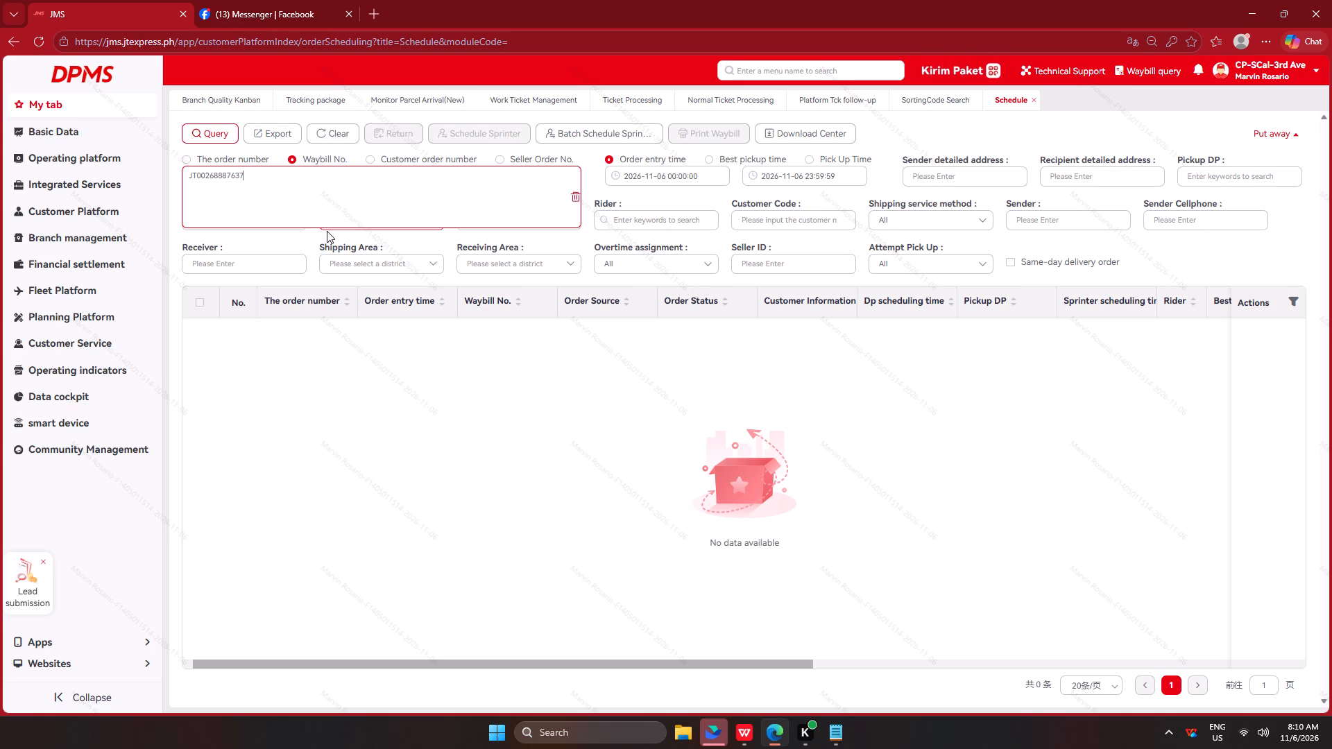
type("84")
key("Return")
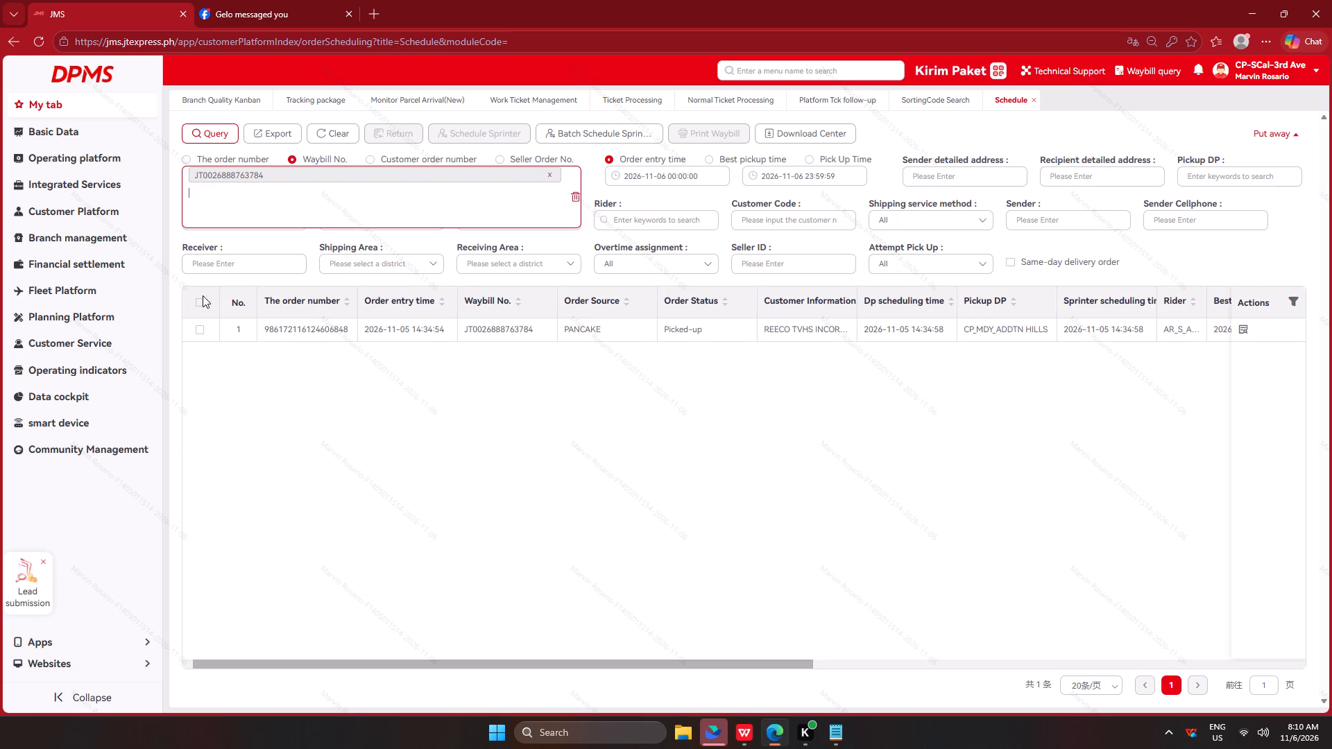
Select the found order, generate its waybill label in the J&T WAYBILL 100*90 format, and start printing it.
left_click(196, 301)
left_click(708, 135)
left_click(733, 179)
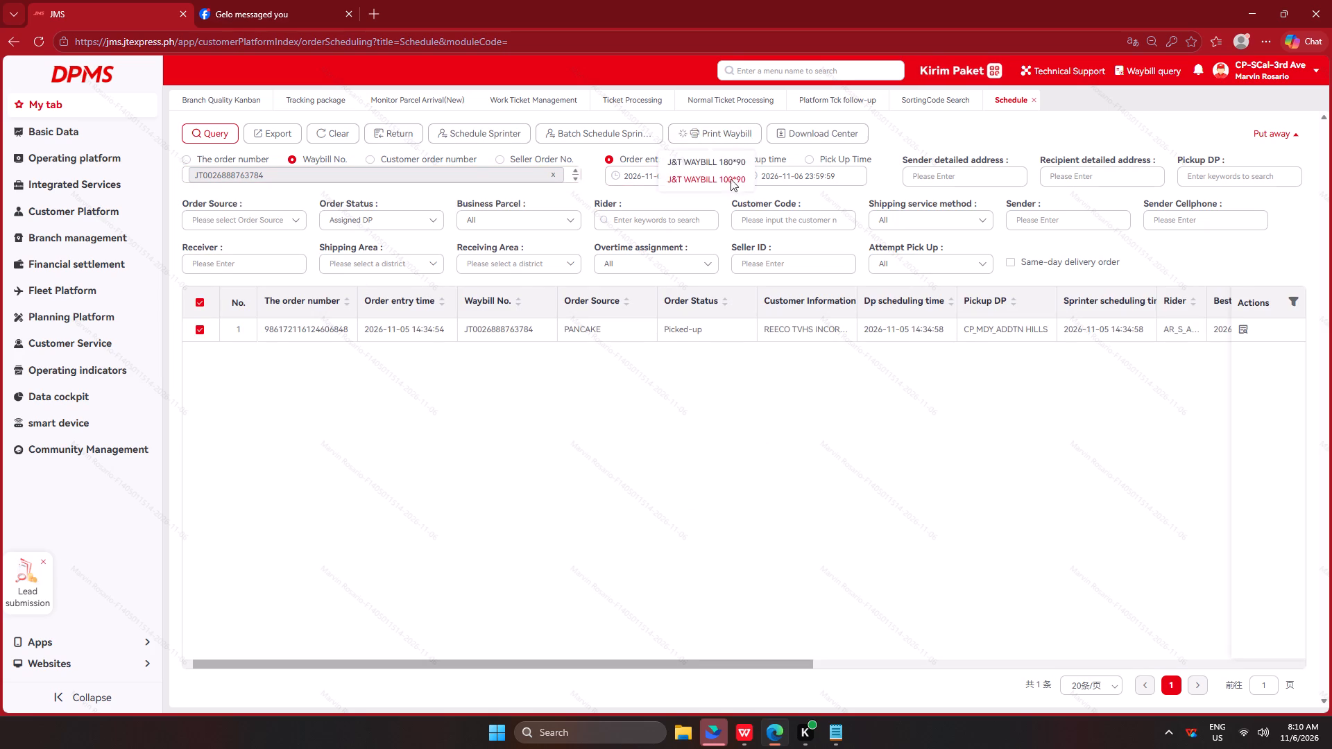
left_click(1138, 67)
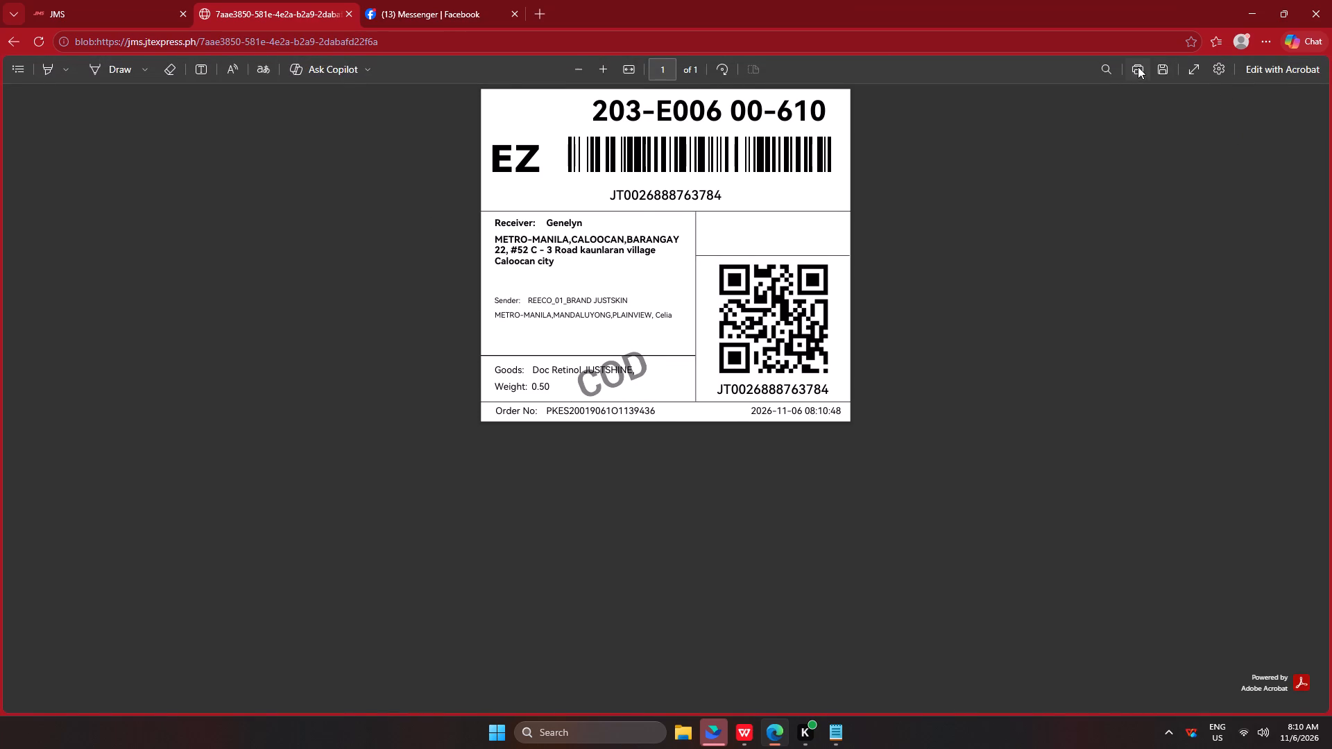
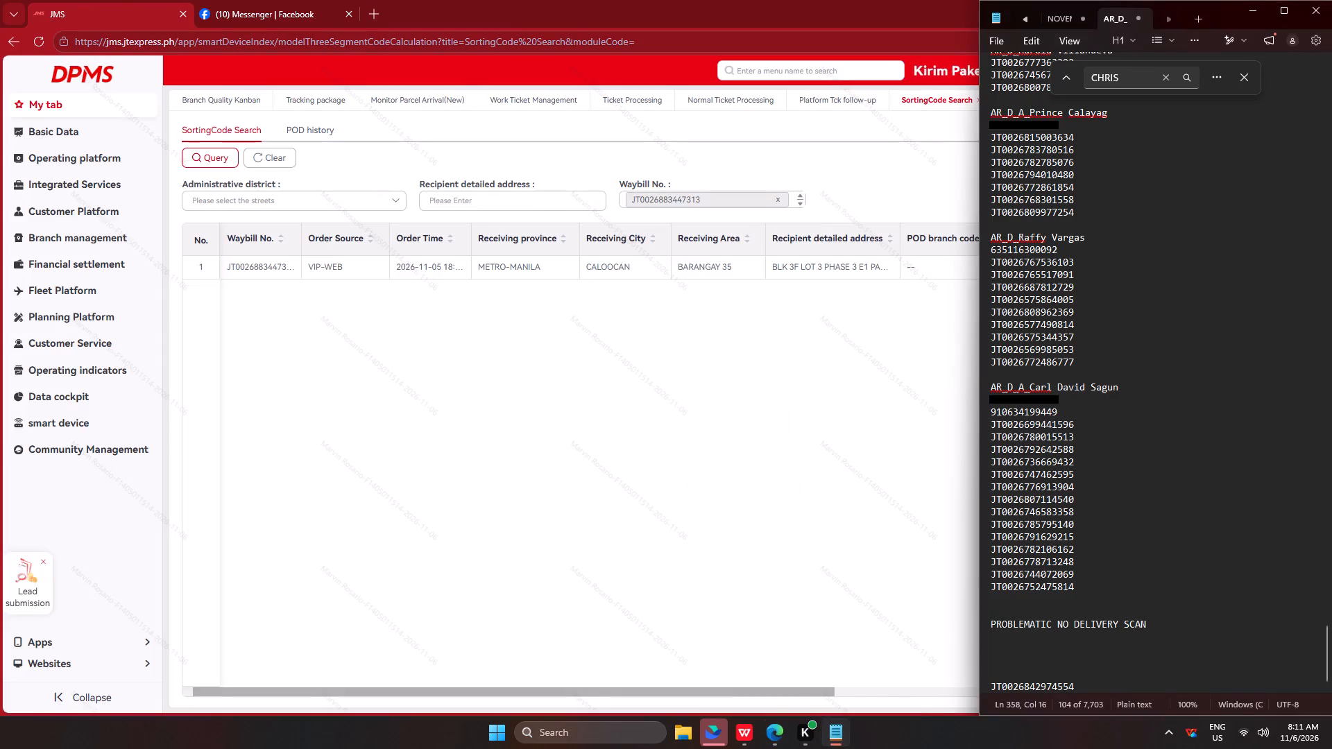
Copy the last rider's waybills, listed above PROBLEMATIC NO DELIVERY SCAN in the notes, track them together, and examine the first one's tracking record.
left_click_drag(1077, 589, 928, 399)
key("ctrl+c")
key("ctrl+c")
key("ctrl+c")
key("ctrl+c")
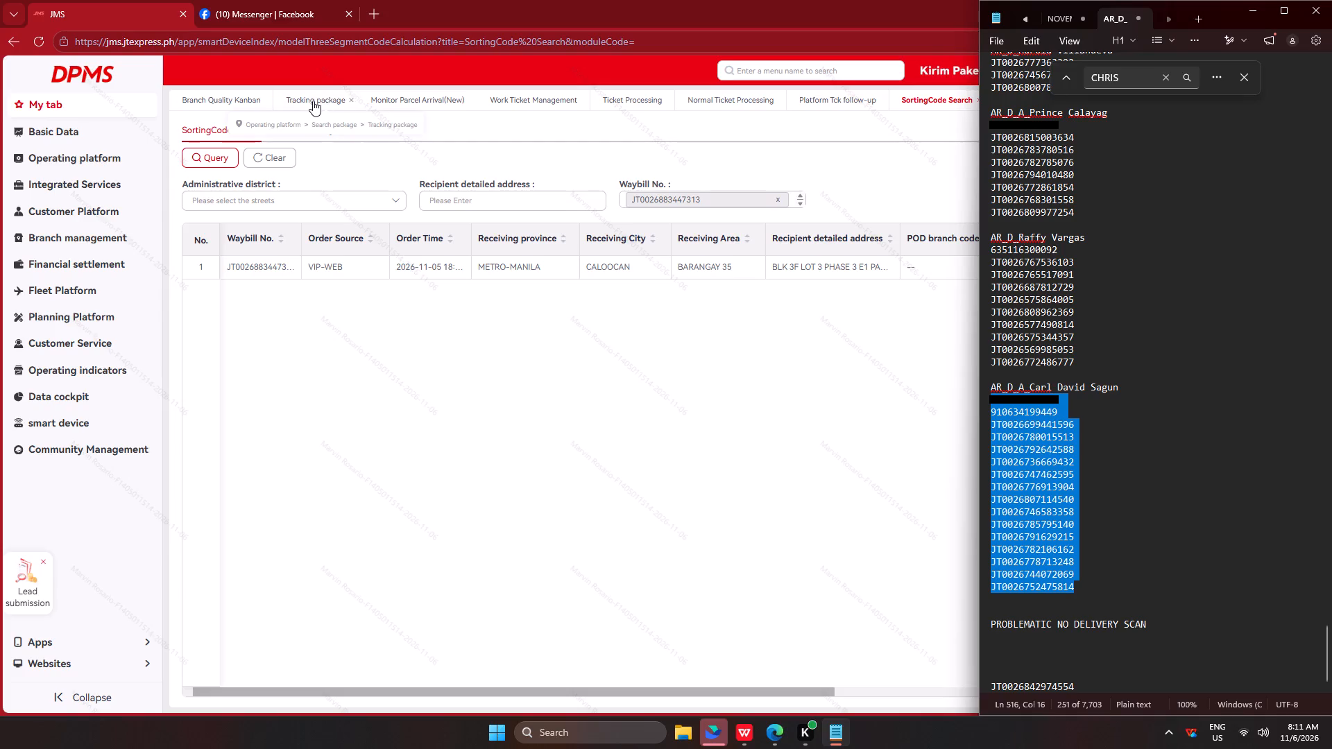
key("ctrl+c")
key("ctrl+c")
key("ctrl+c")
key("ctrl+c")
key("ctrl+c")
key("ctrl+c")
left_click(313, 101)
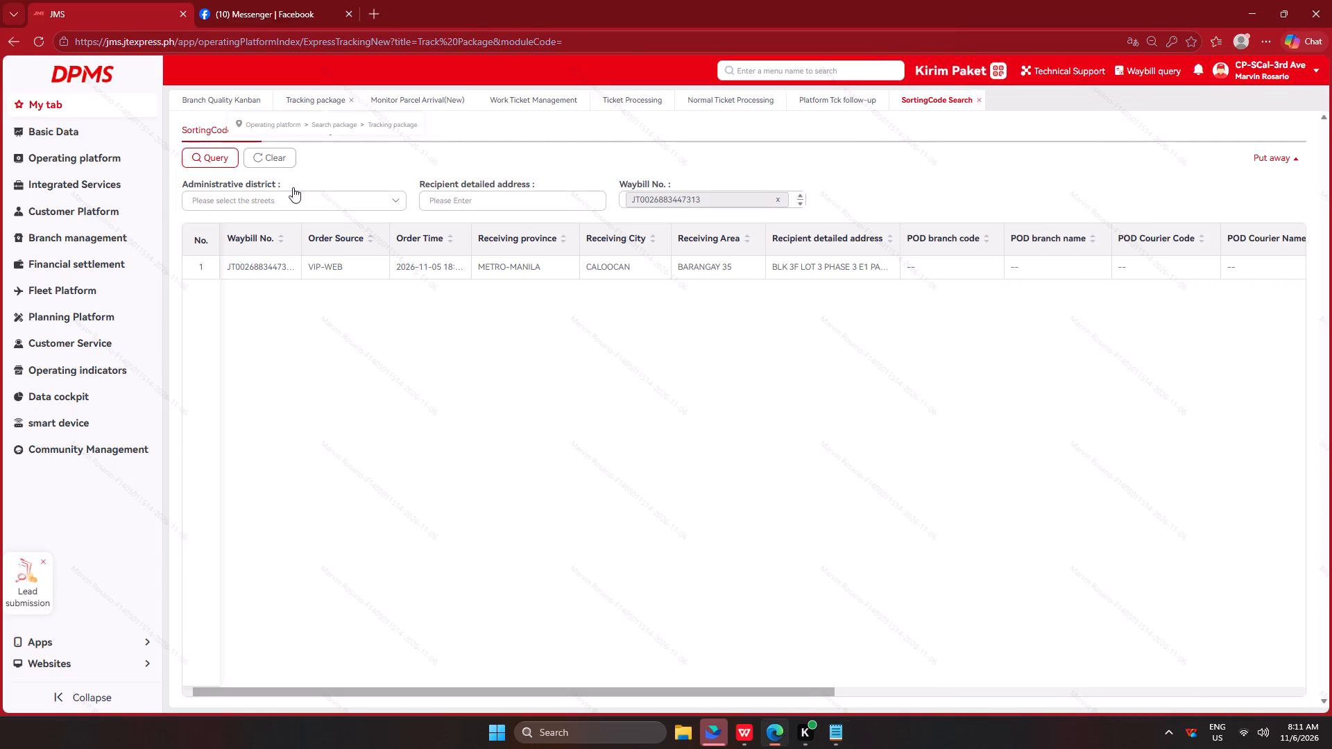
left_click(264, 237)
left_click(257, 202)
key("ctrl+v")
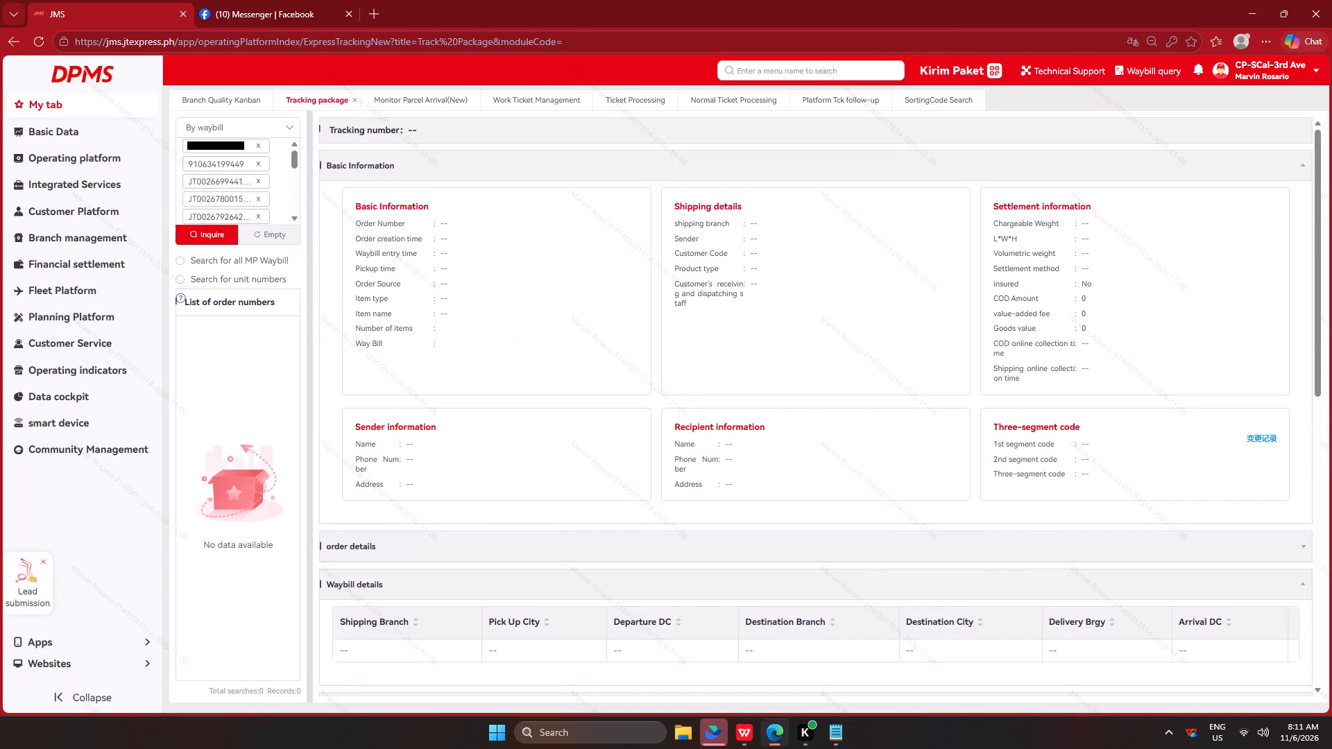
left_click(207, 239)
scroll(473, 390, "down", 4)
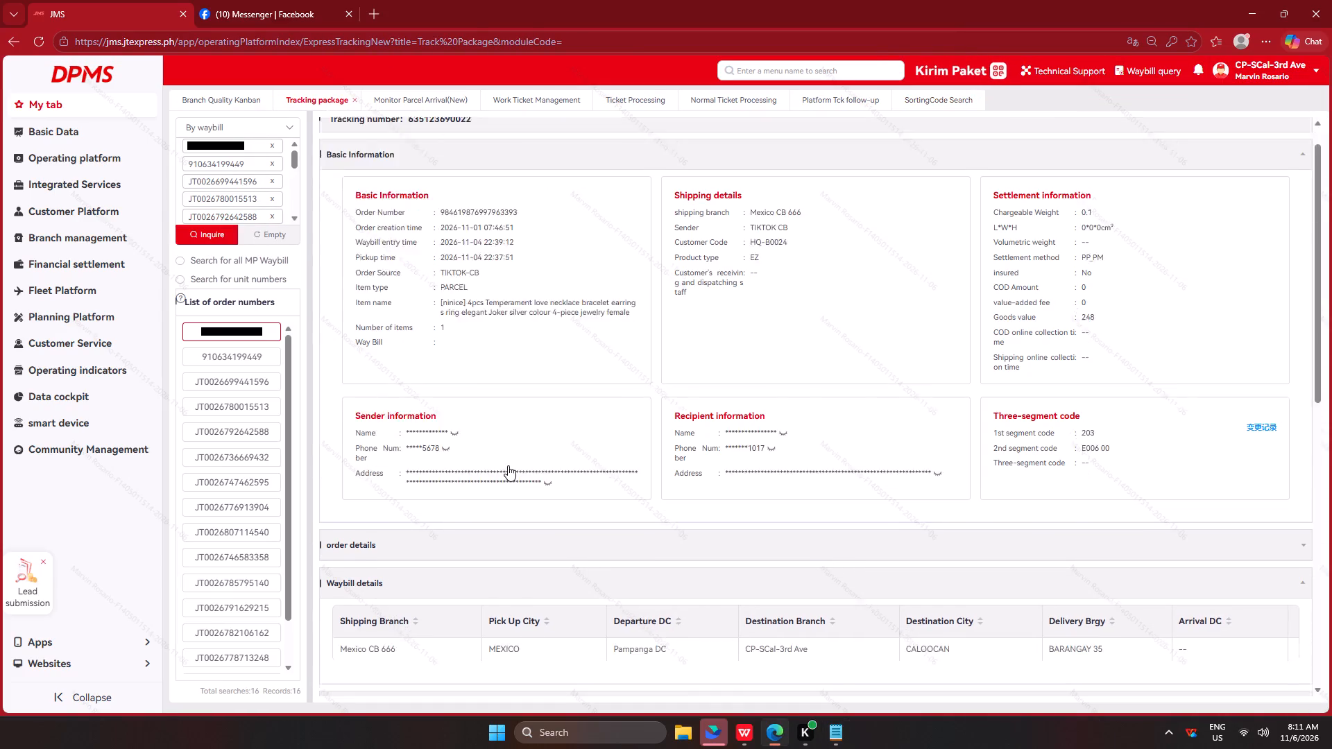
scroll(508, 465, "down", 11)
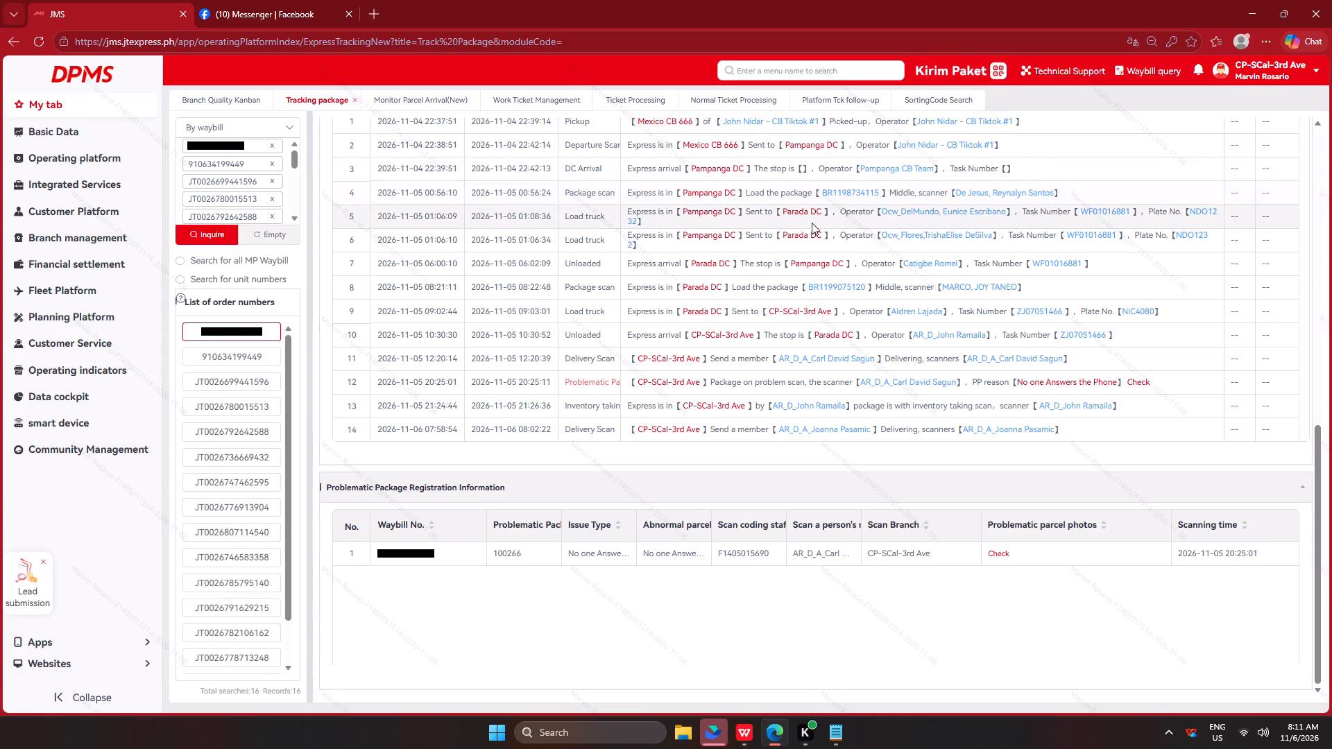
scroll(980, 305, "down", 5)
scroll(1236, 447, "down", 3)
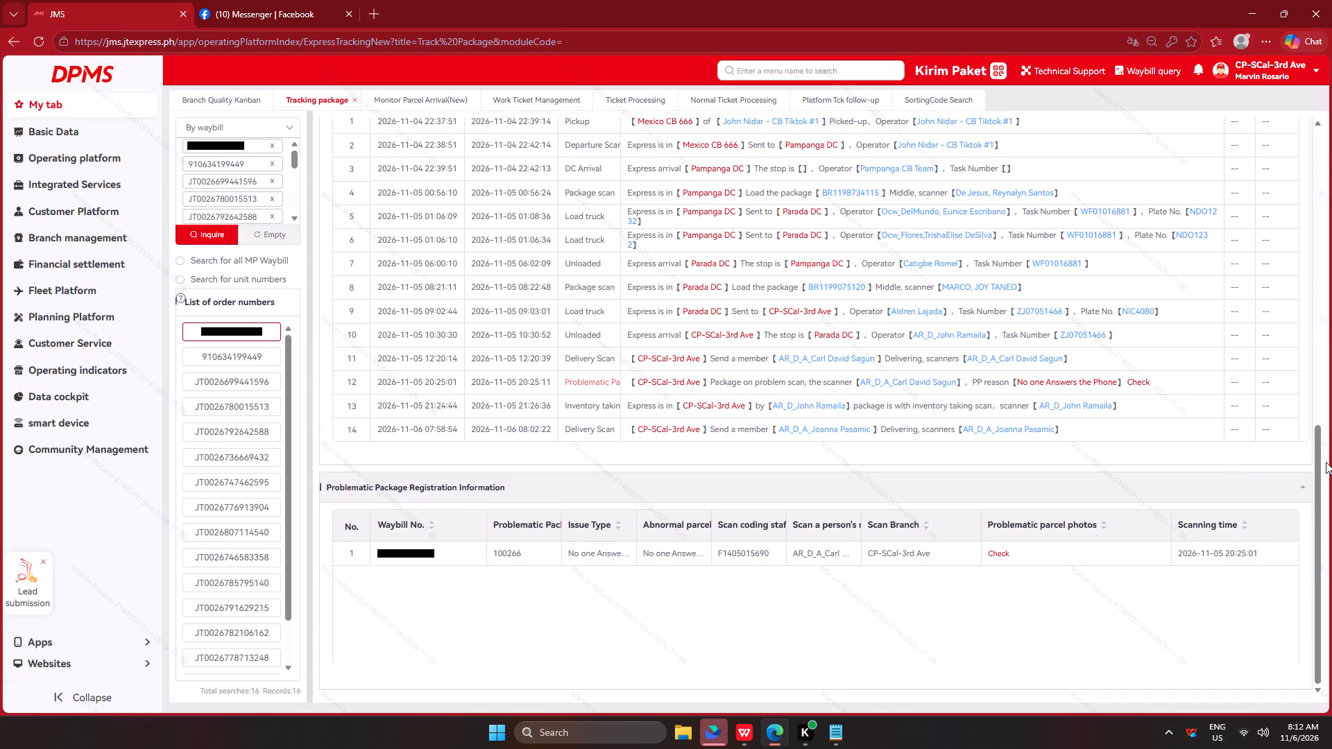
Check the second waybill's tracking record, and delete the group's first waybill from the last rider's list in the notes.
left_click(244, 353)
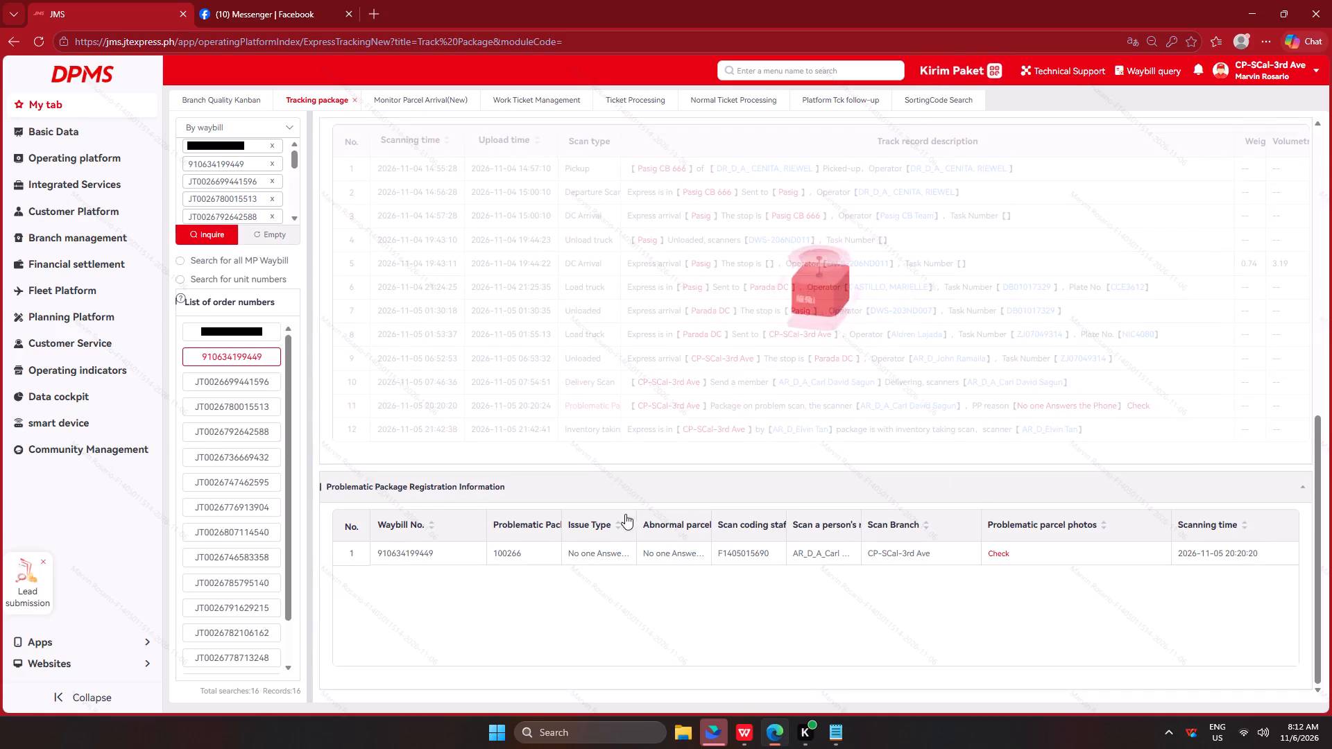
left_click(835, 734)
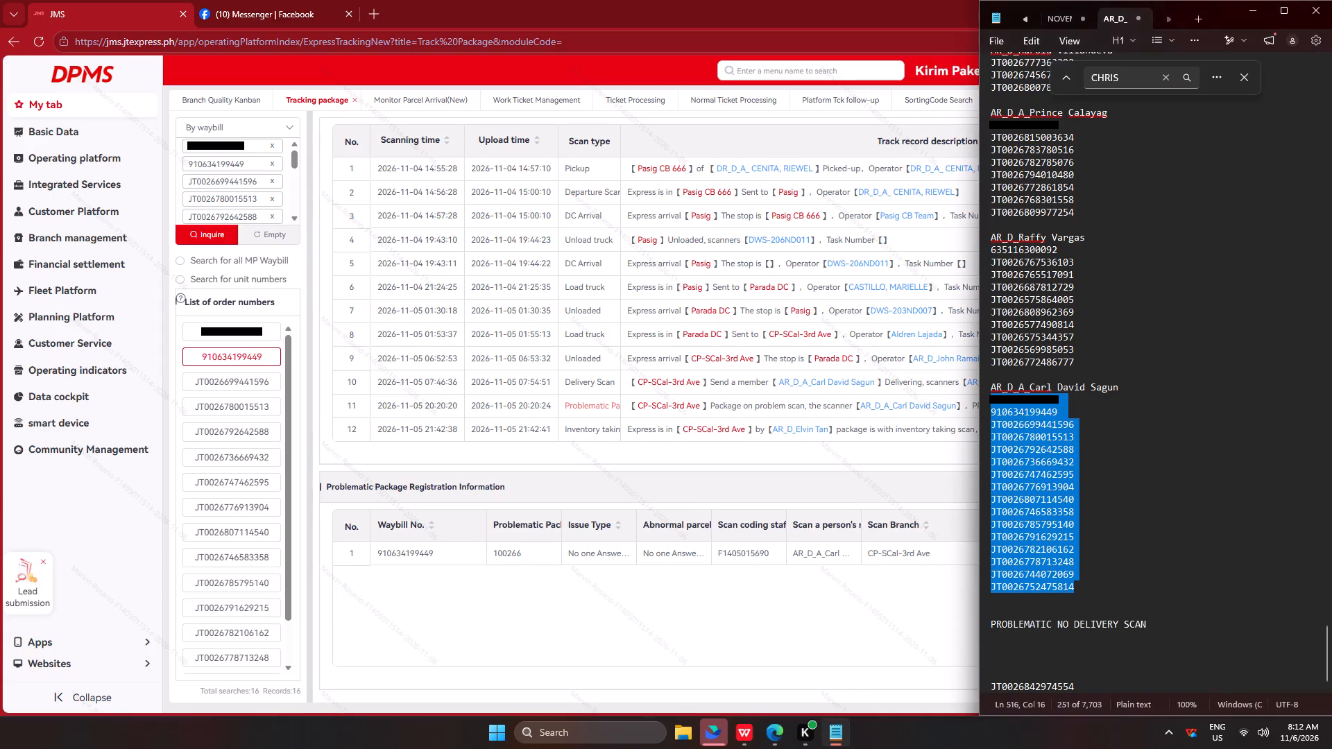
left_click_drag(1081, 404, 951, 397)
key("BackSpace")
key("BackSpace")
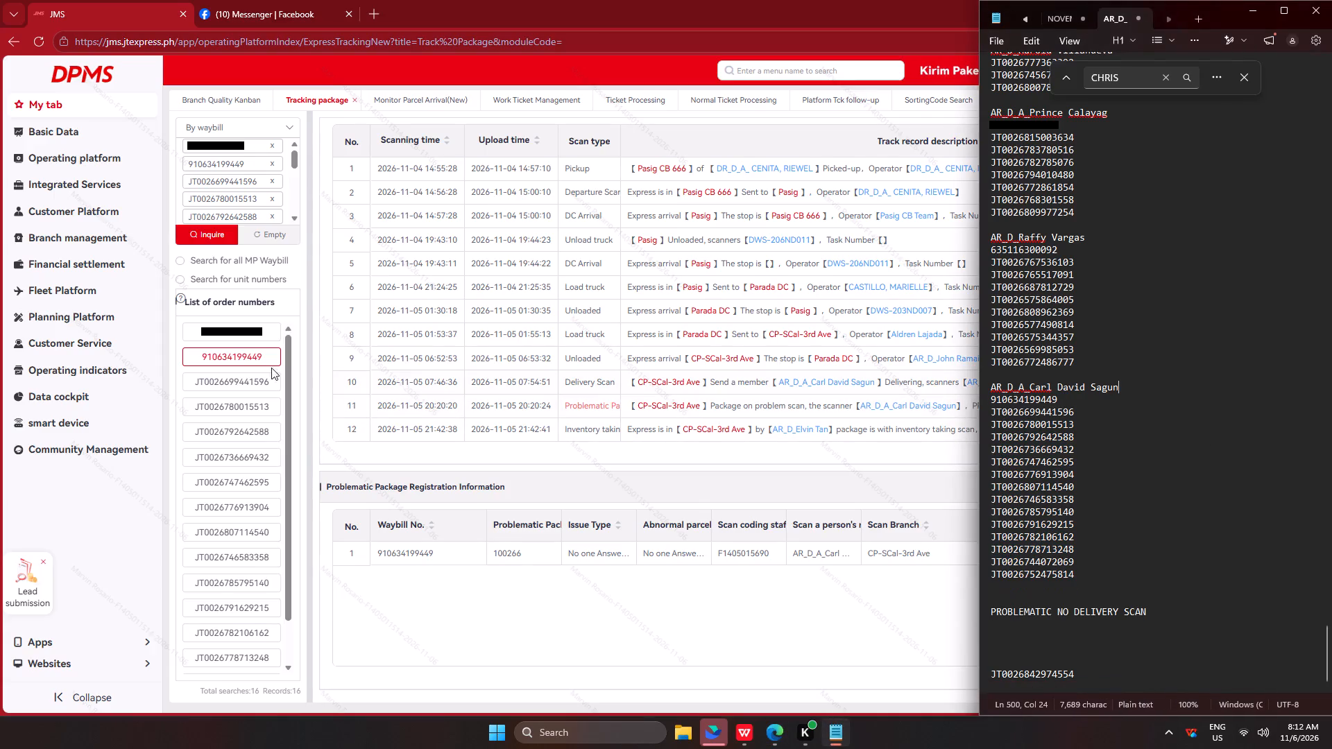
left_click(241, 385)
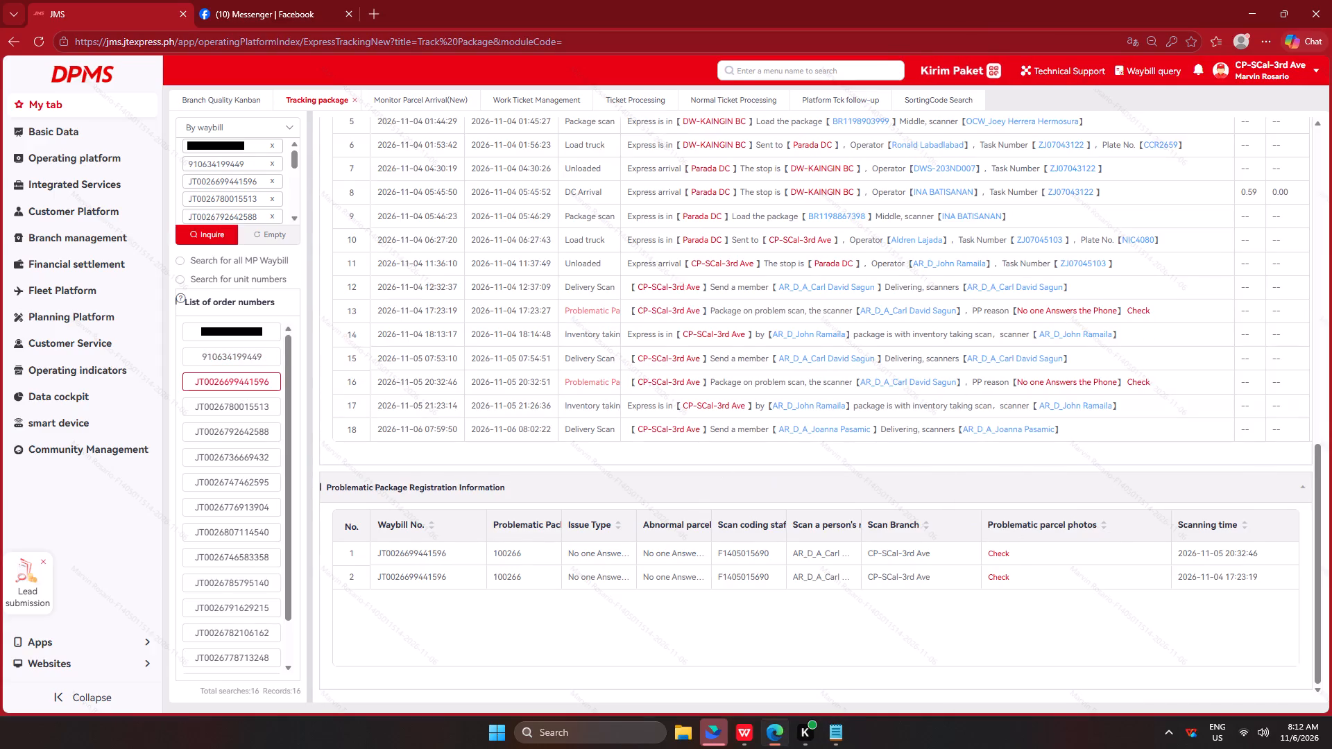
key("alt+Tab")
left_click_drag(1080, 416, 918, 417)
key("BackSpace")
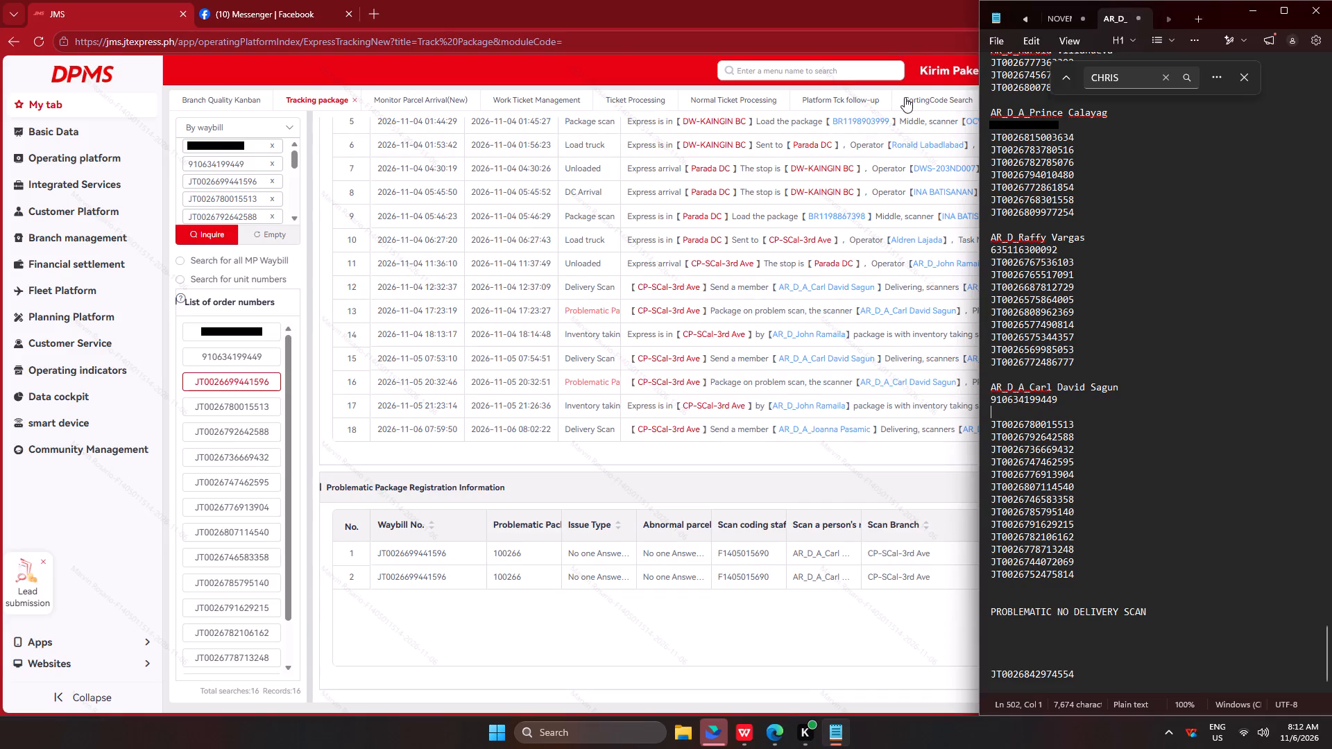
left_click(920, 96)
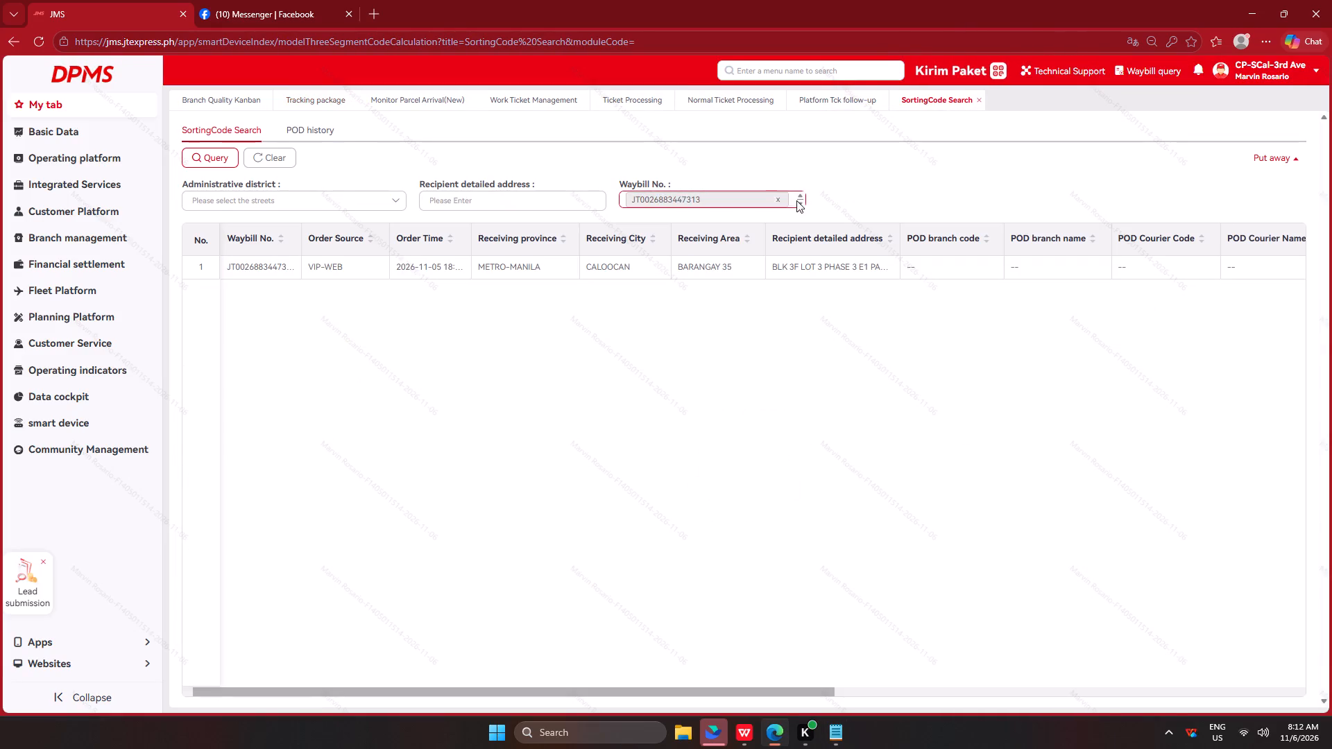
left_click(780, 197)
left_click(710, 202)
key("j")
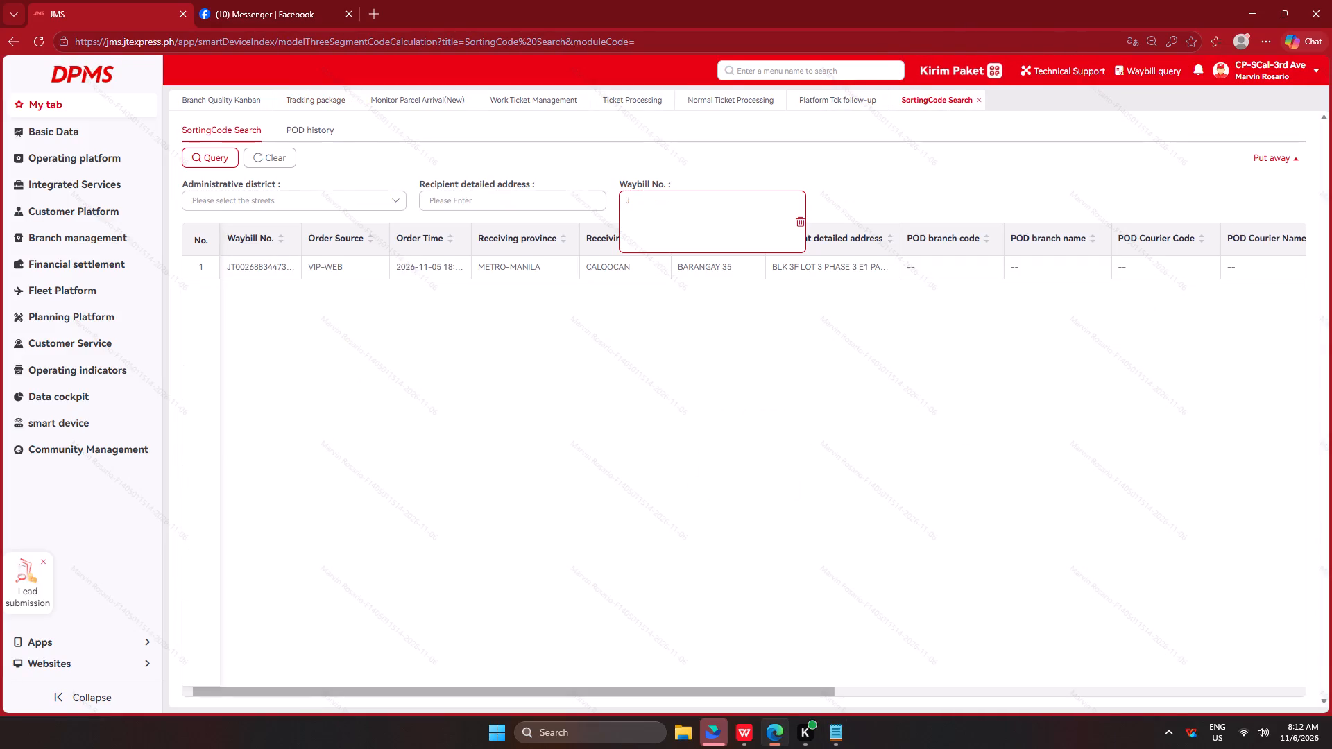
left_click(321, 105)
scroll(713, 372, "down", 7)
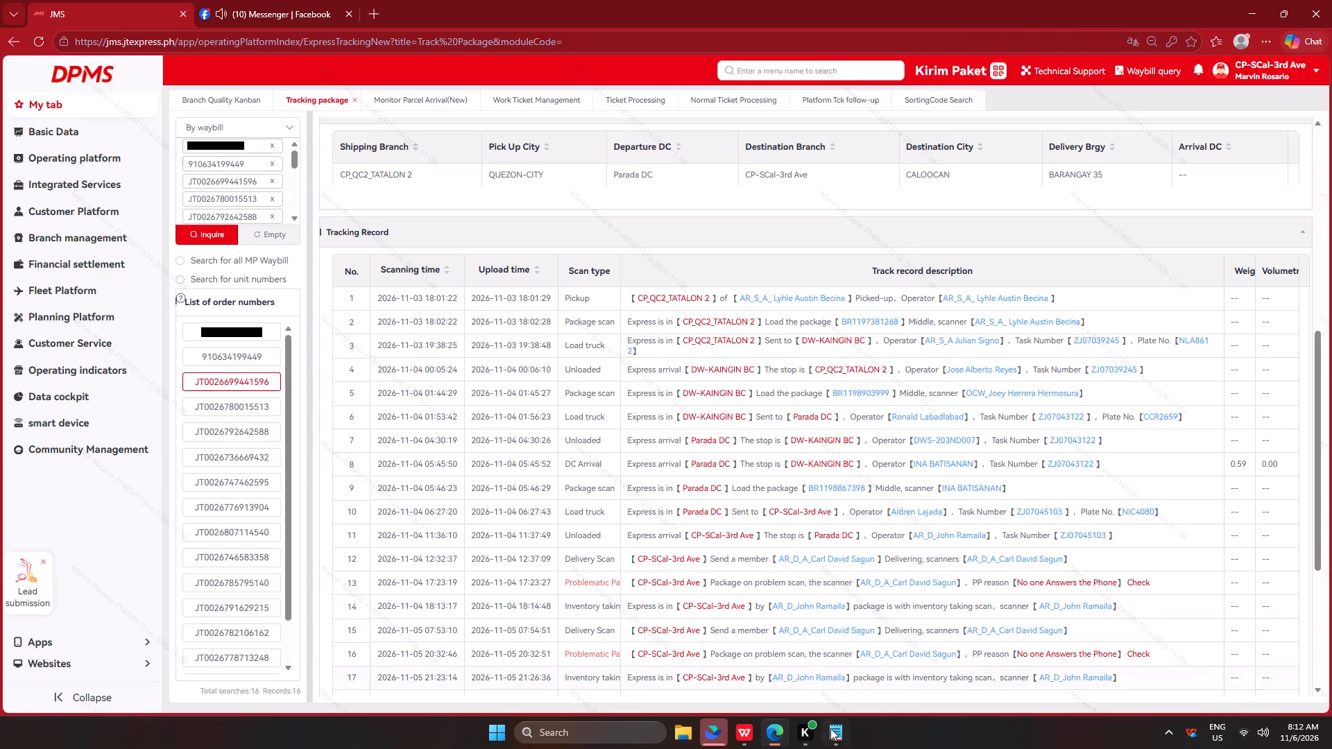
left_click(830, 732)
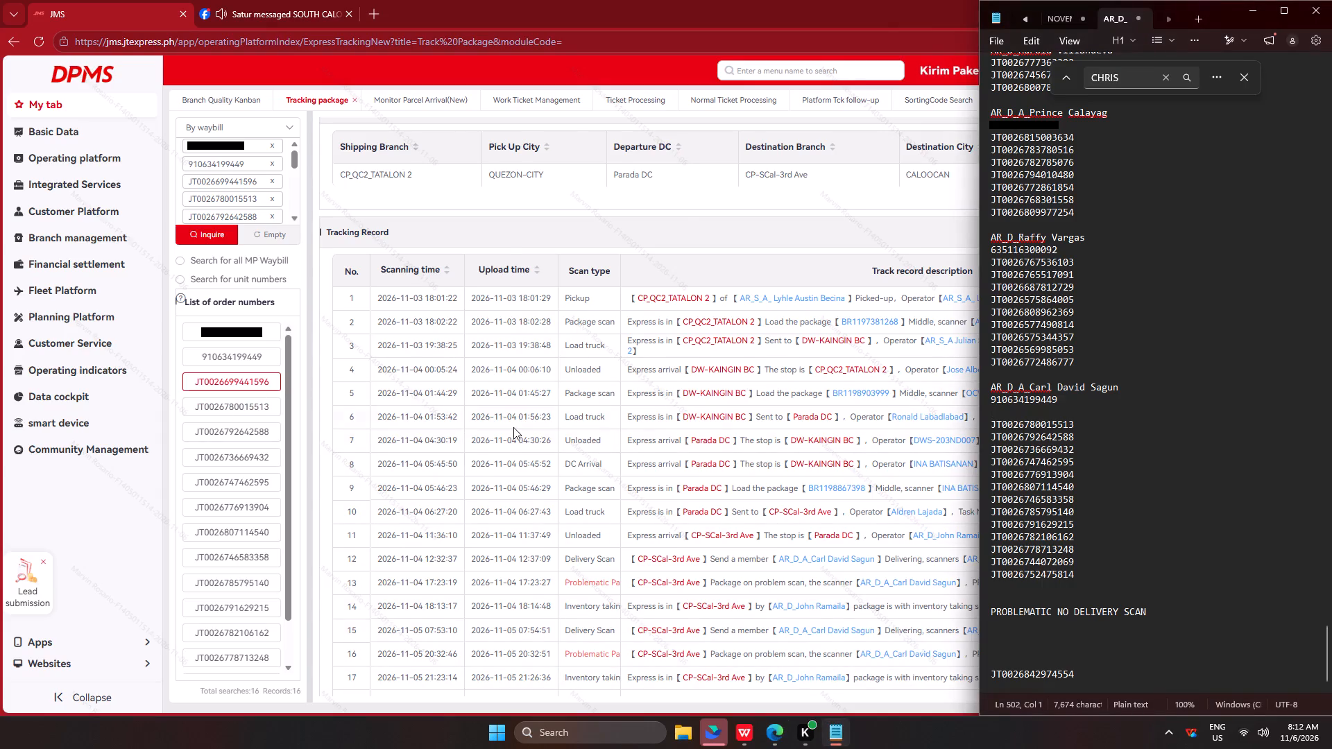
scroll(513, 431, "down", 6)
left_click(255, 413)
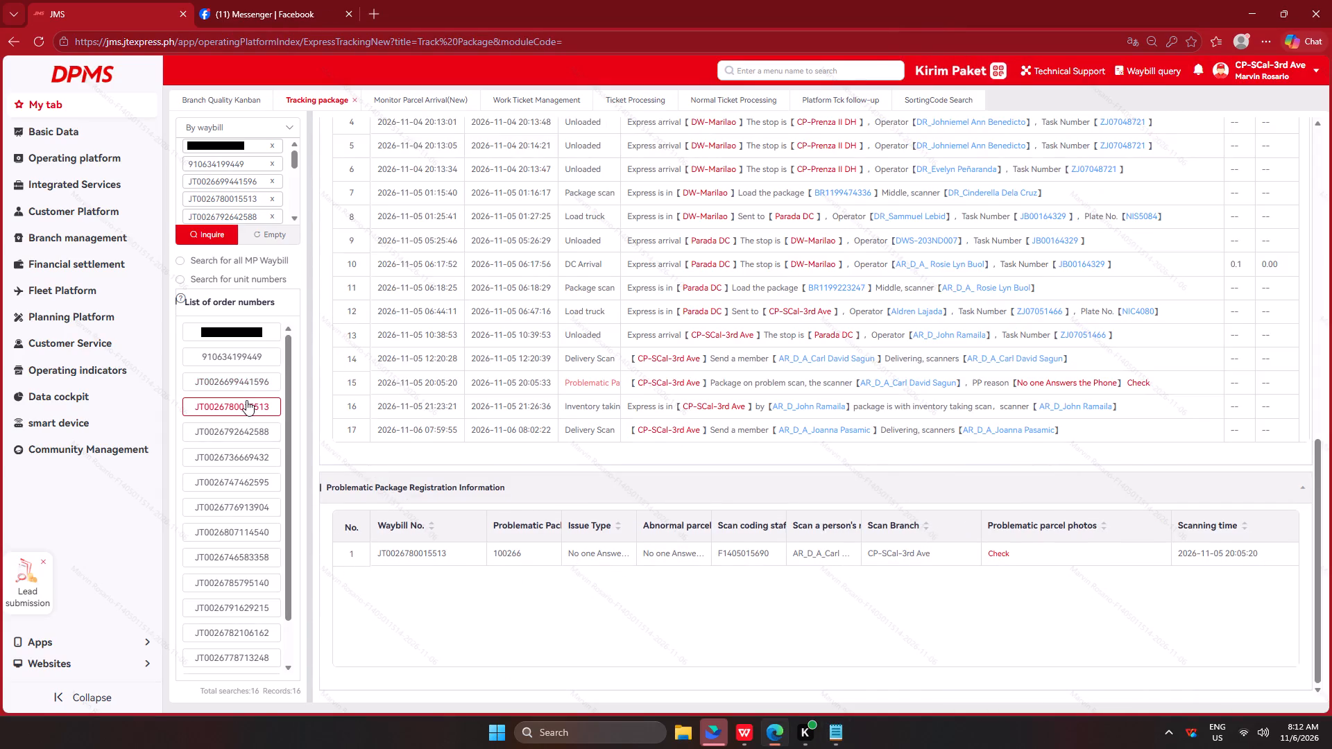
left_click(243, 395)
left_click(246, 384)
left_click(244, 402)
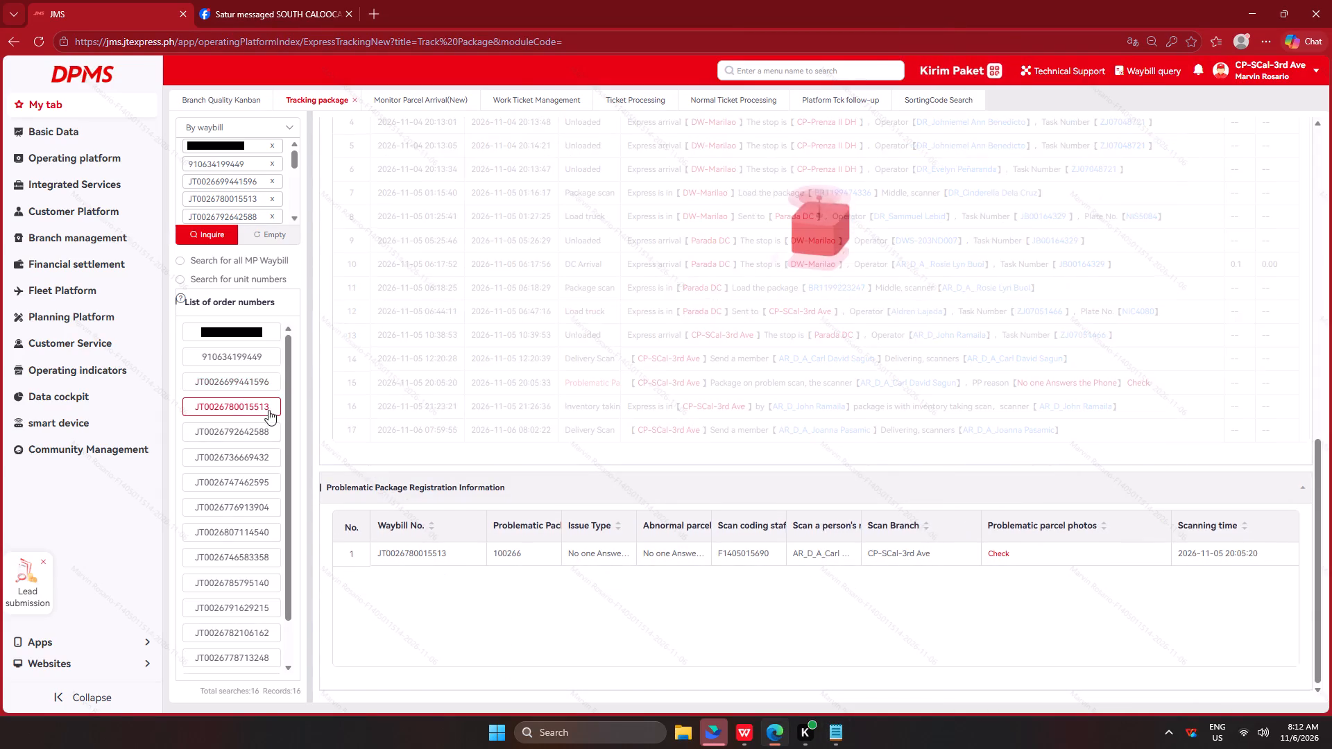
key("alt+Tab")
left_click_drag(1084, 421, 945, 417)
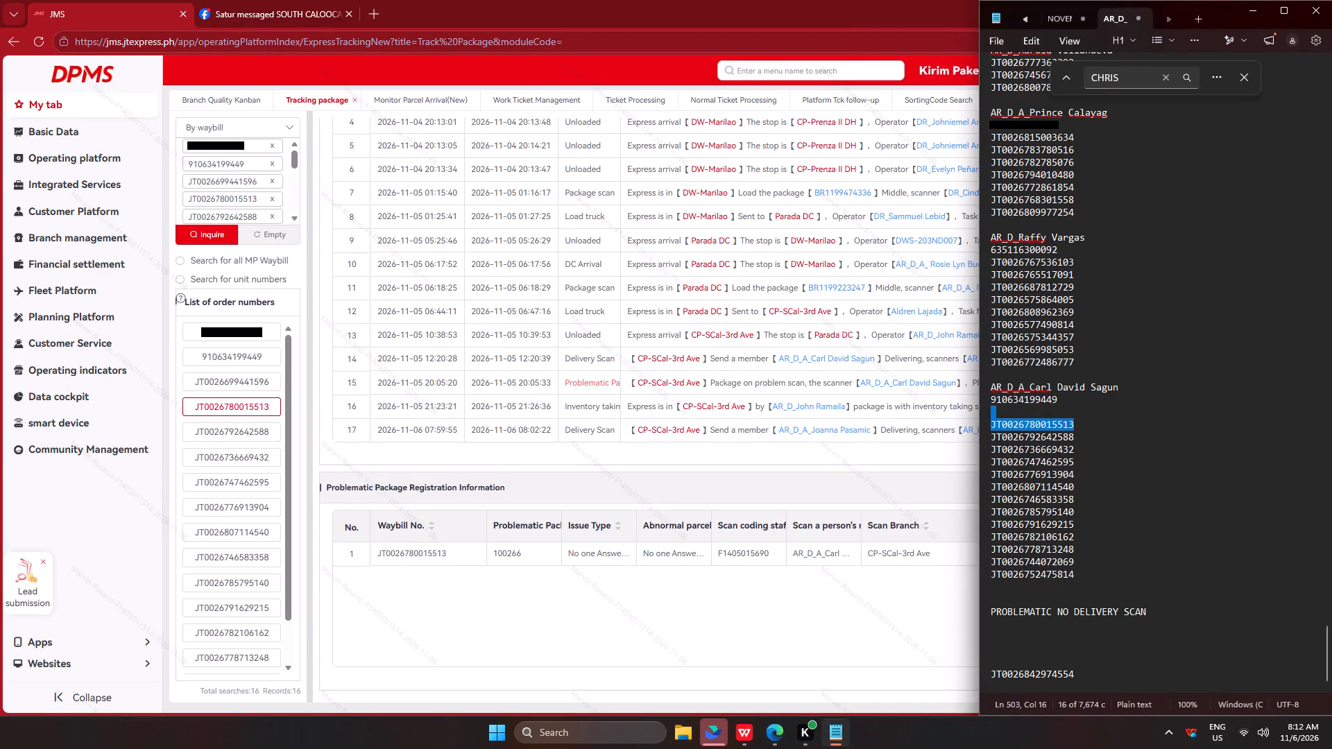
left_click_drag(945, 417, 944, 417)
key("BackSpace")
left_click(246, 432)
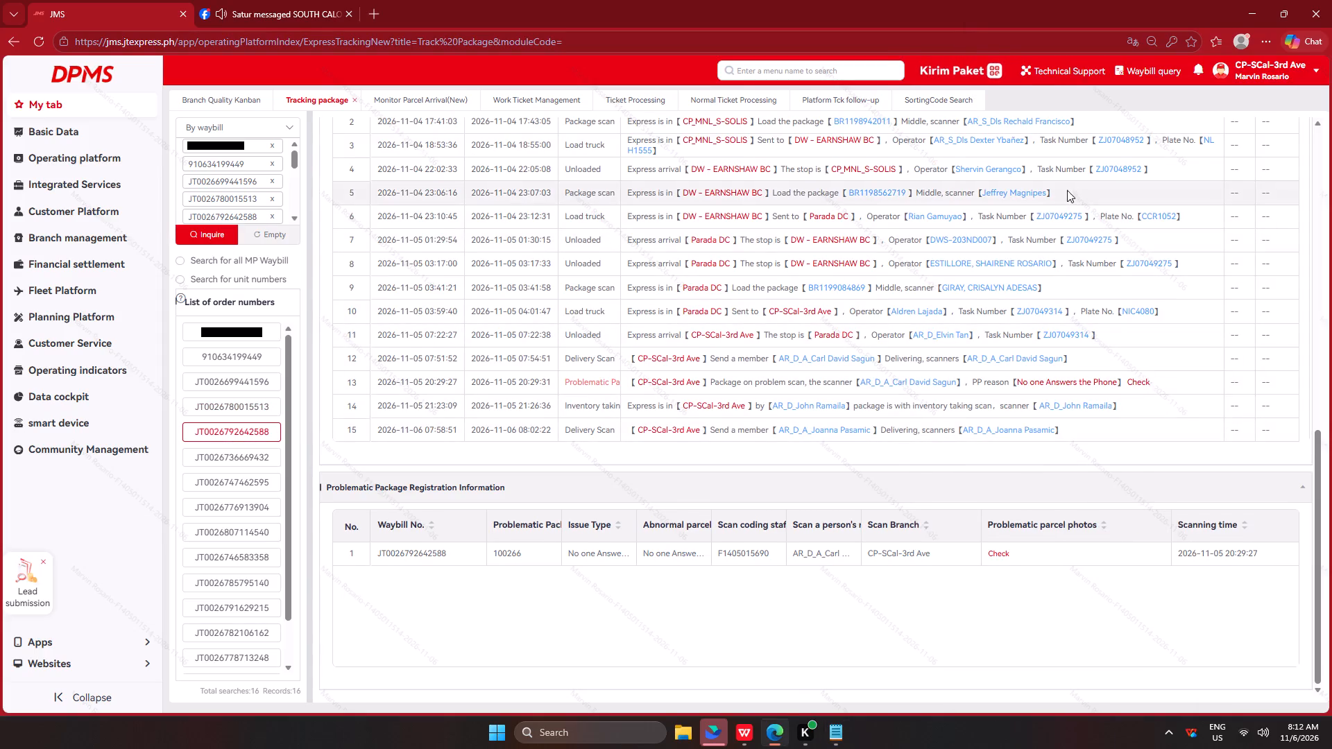
left_click(260, 234)
left_click(253, 203)
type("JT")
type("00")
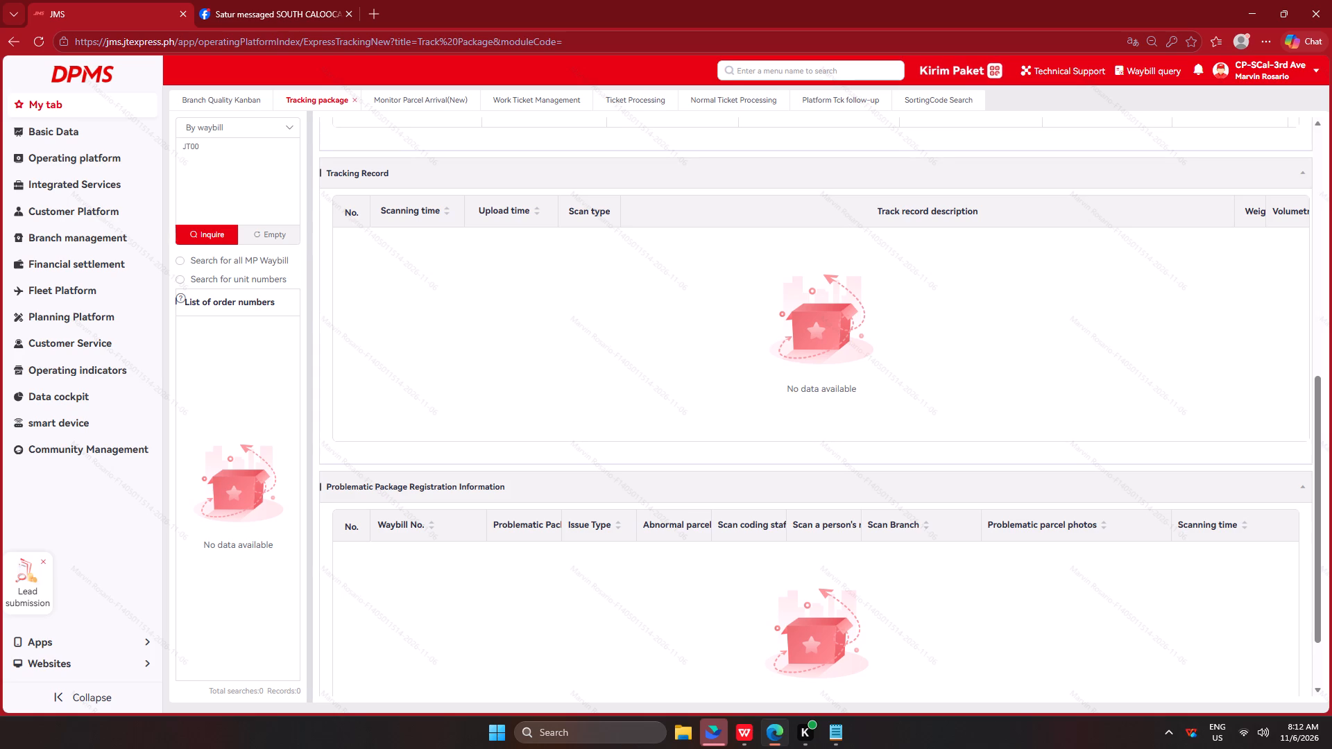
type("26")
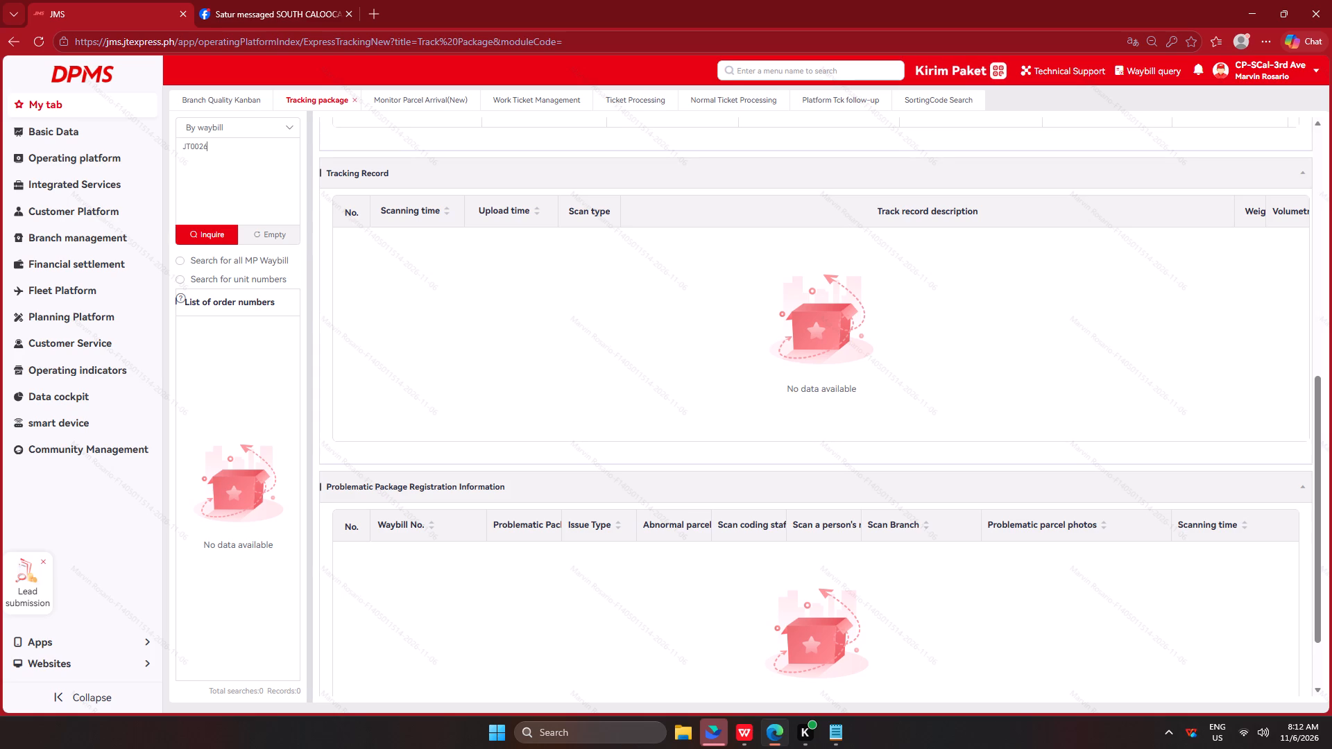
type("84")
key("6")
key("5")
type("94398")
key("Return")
left_click(197, 234)
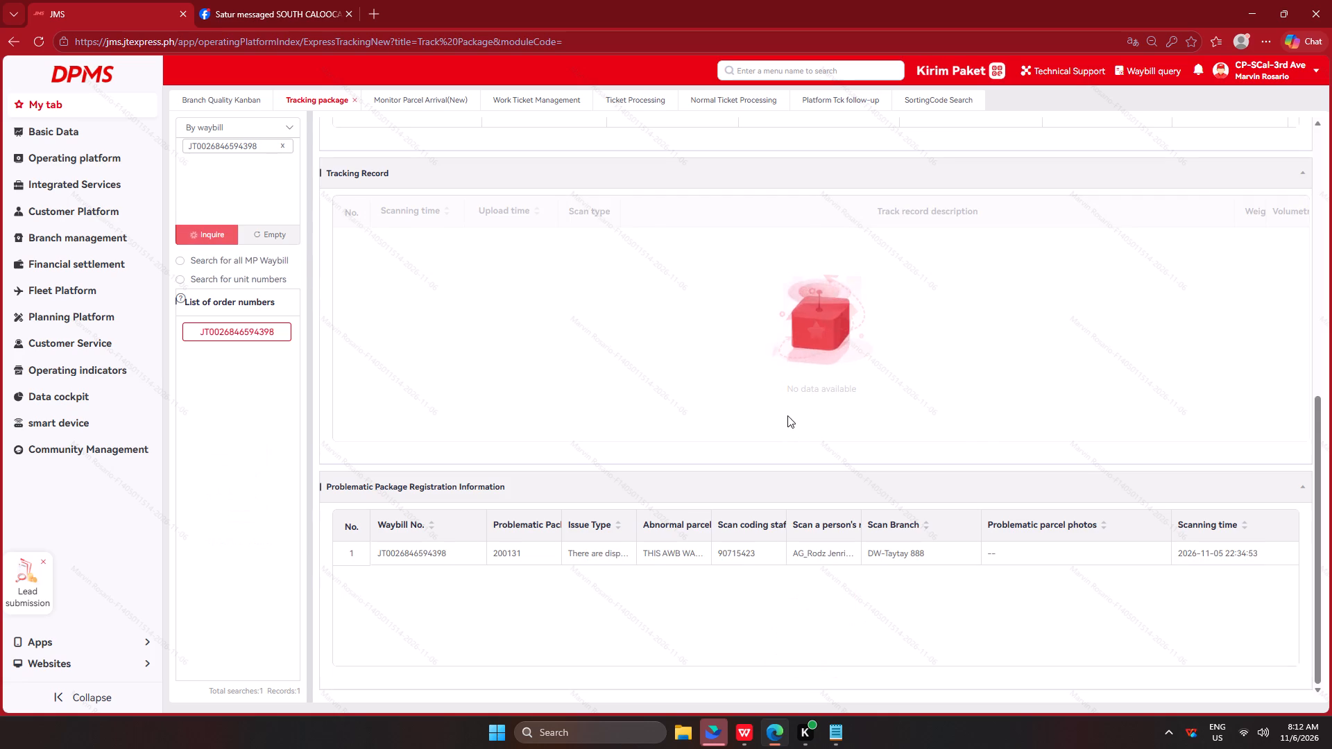
scroll(792, 384, "up", 8)
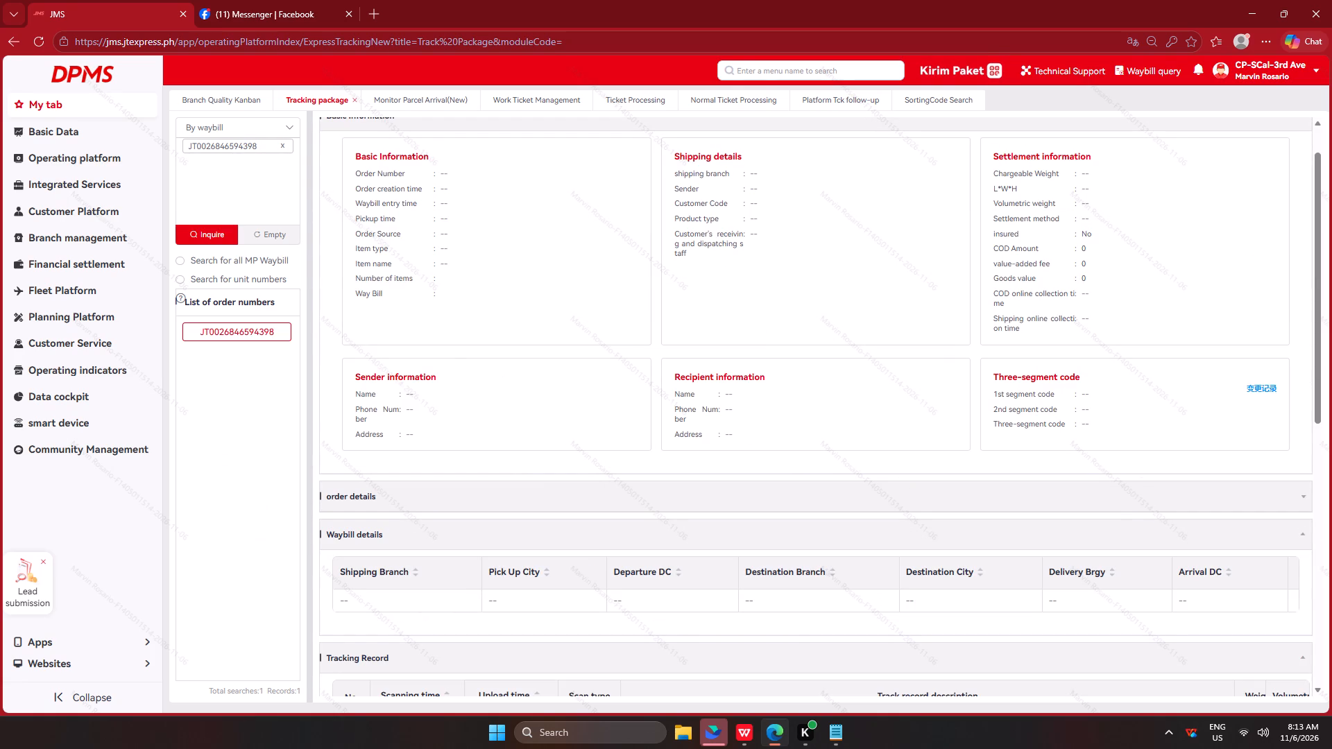
scroll(604, 441, "down", 8)
left_click(213, 230)
scroll(778, 355, "up", 4)
scroll(758, 166, "up", 2)
left_click(772, 242)
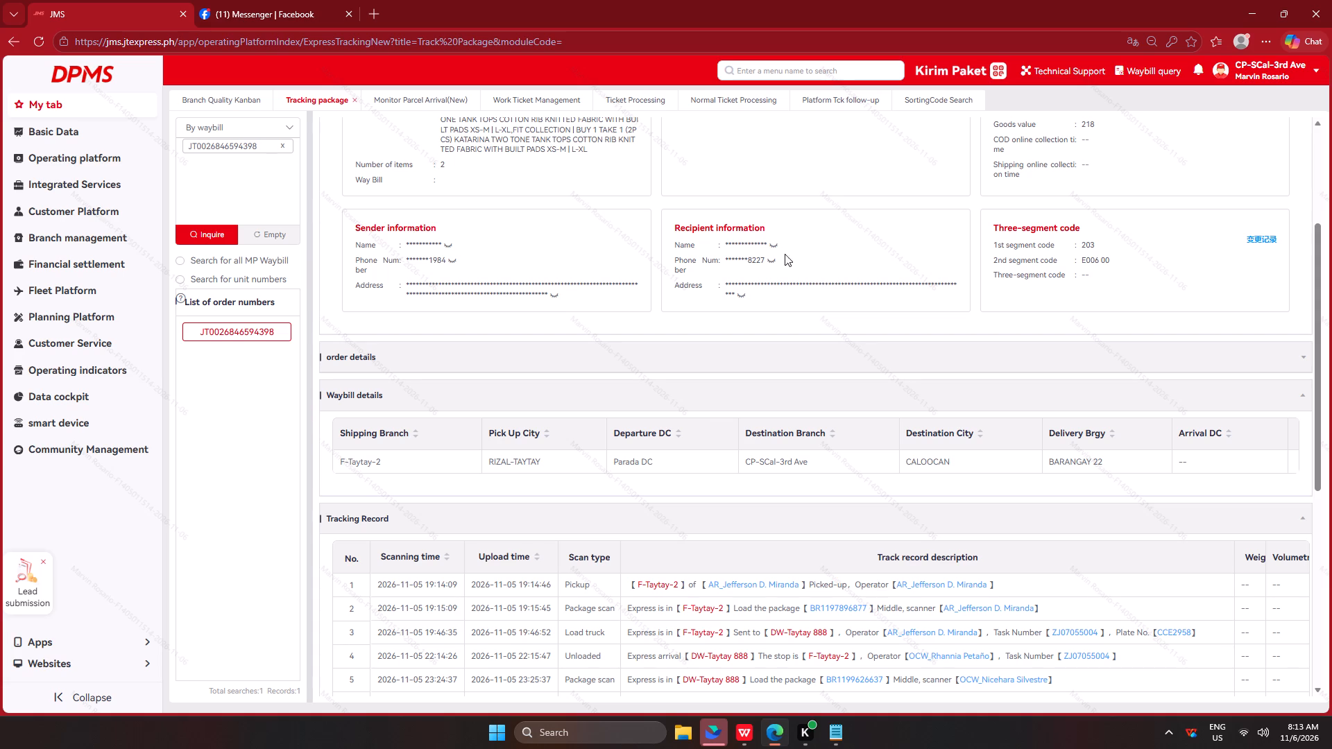
left_click(771, 248)
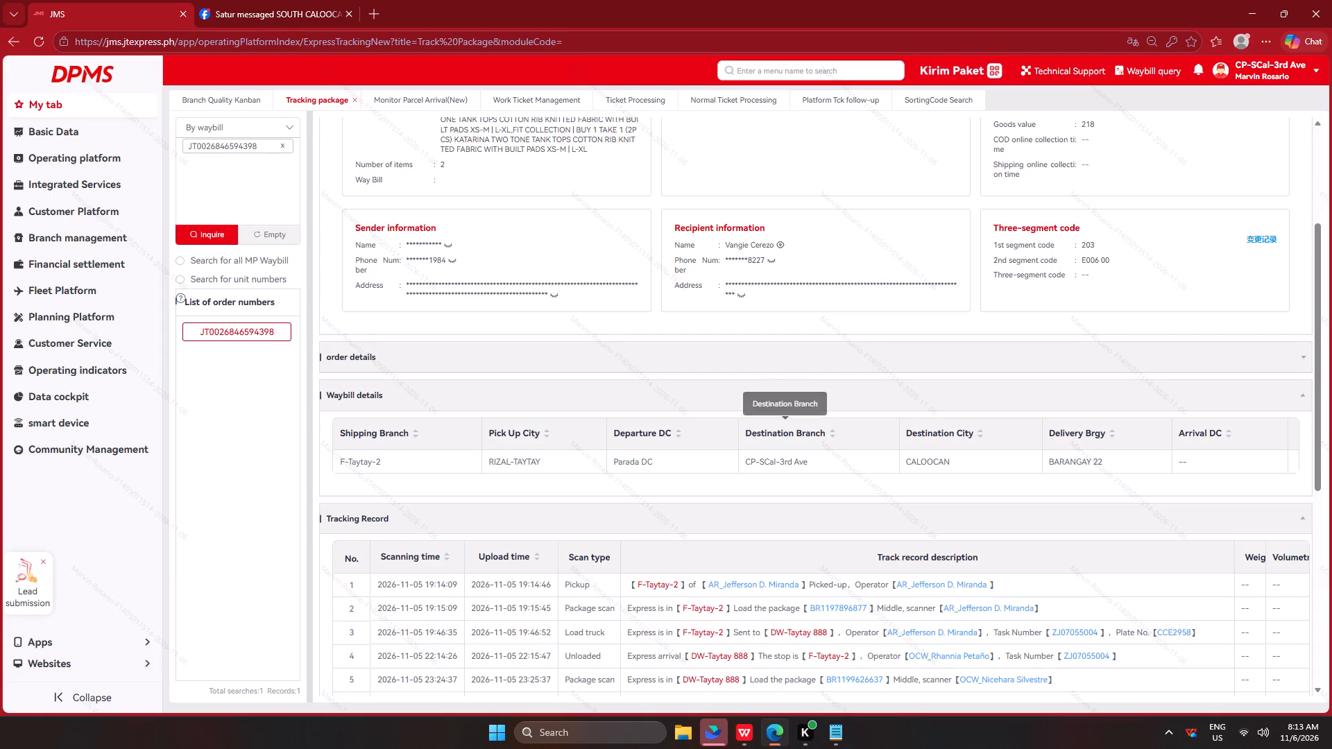
left_click(839, 736)
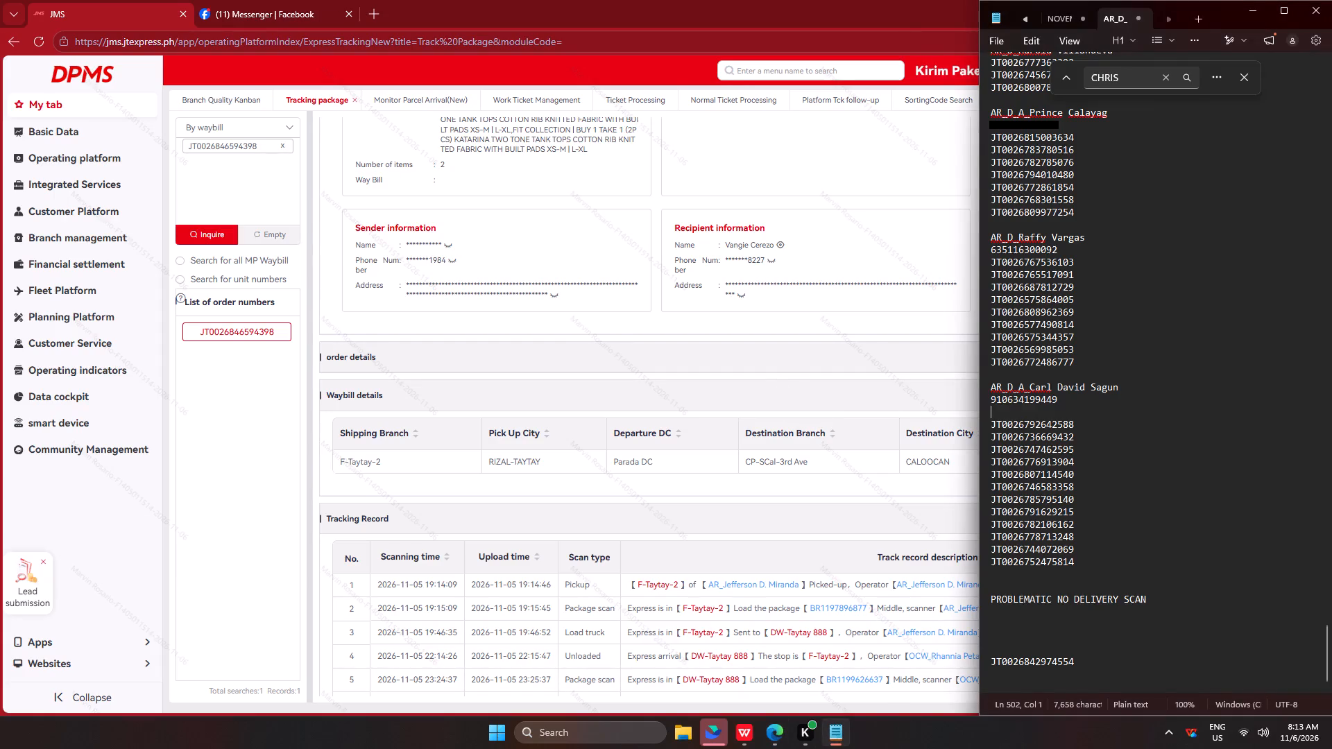
left_click_drag(1083, 566, 971, 418)
key("ctrl+c")
key("ctrl+c")
key("ctrl+c")
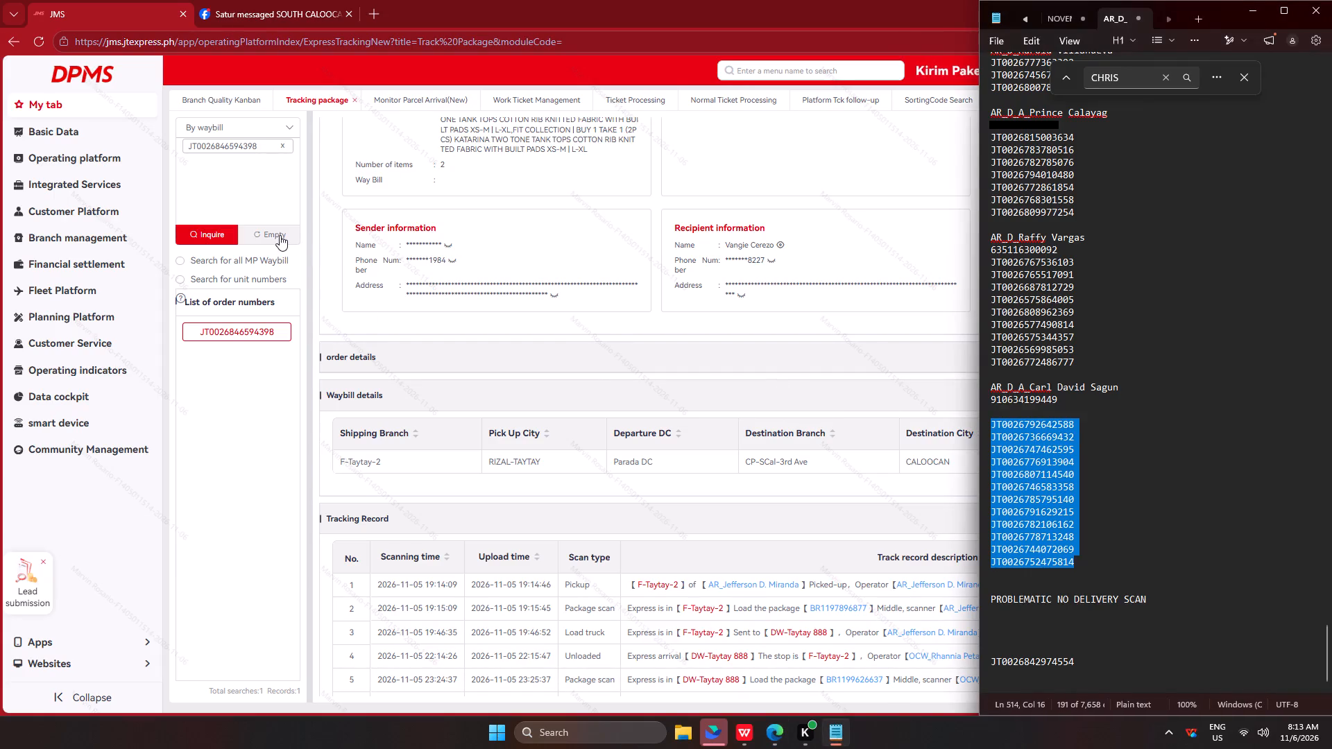
key("ctrl+c")
key("ctrl+c")
key("ctrl+c")
left_click(275, 233)
left_click(223, 178)
key("ctrl+v")
left_click(204, 238)
scroll(595, 502, "down", 7)
key("alt+Tab")
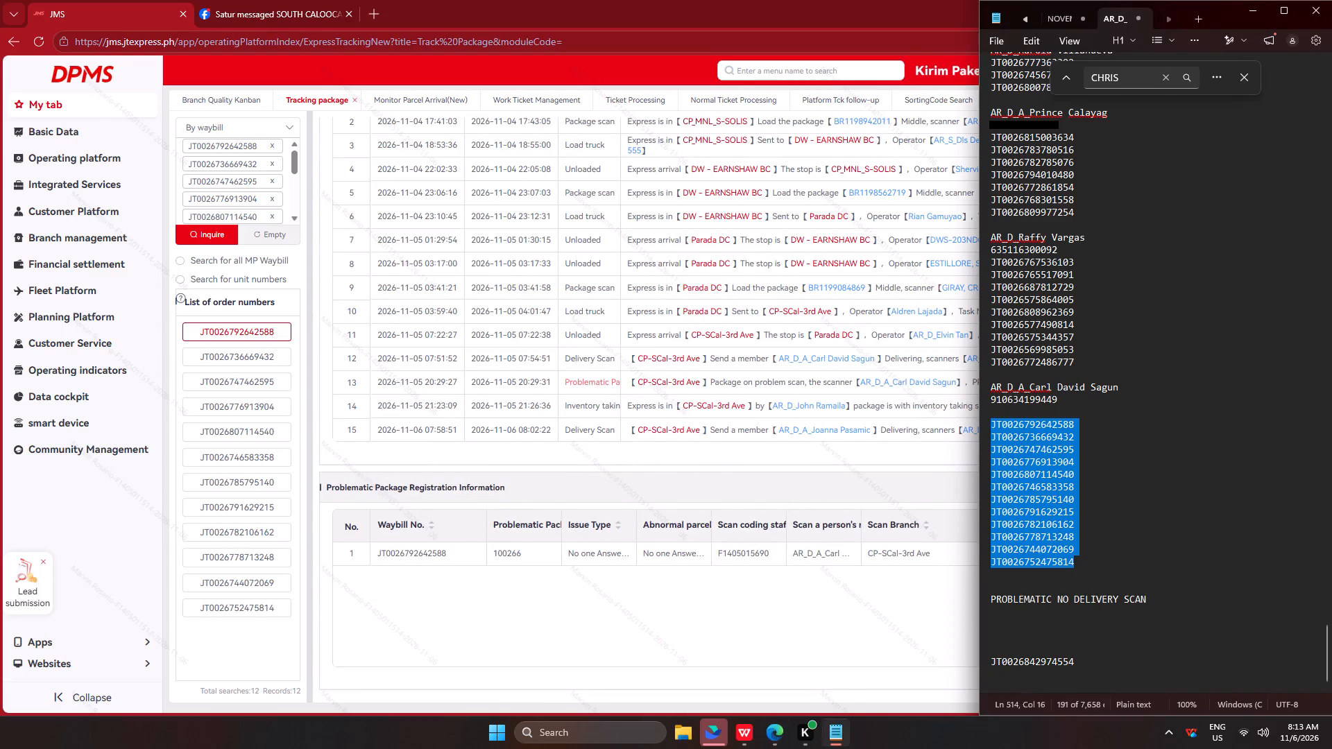
left_click_drag(1095, 427, 938, 422)
key("ctrl+x")
left_click(241, 352)
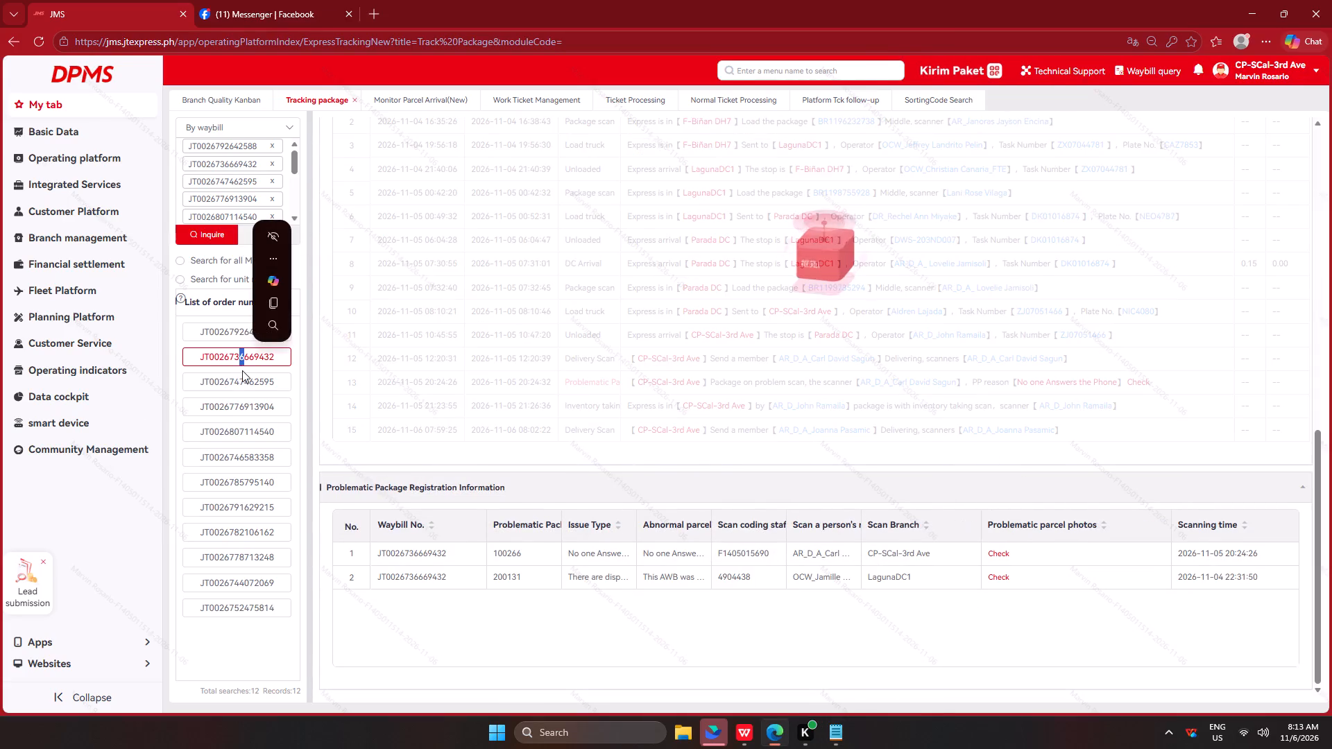
key("alt+Tab")
left_click_drag(1088, 436, 869, 429)
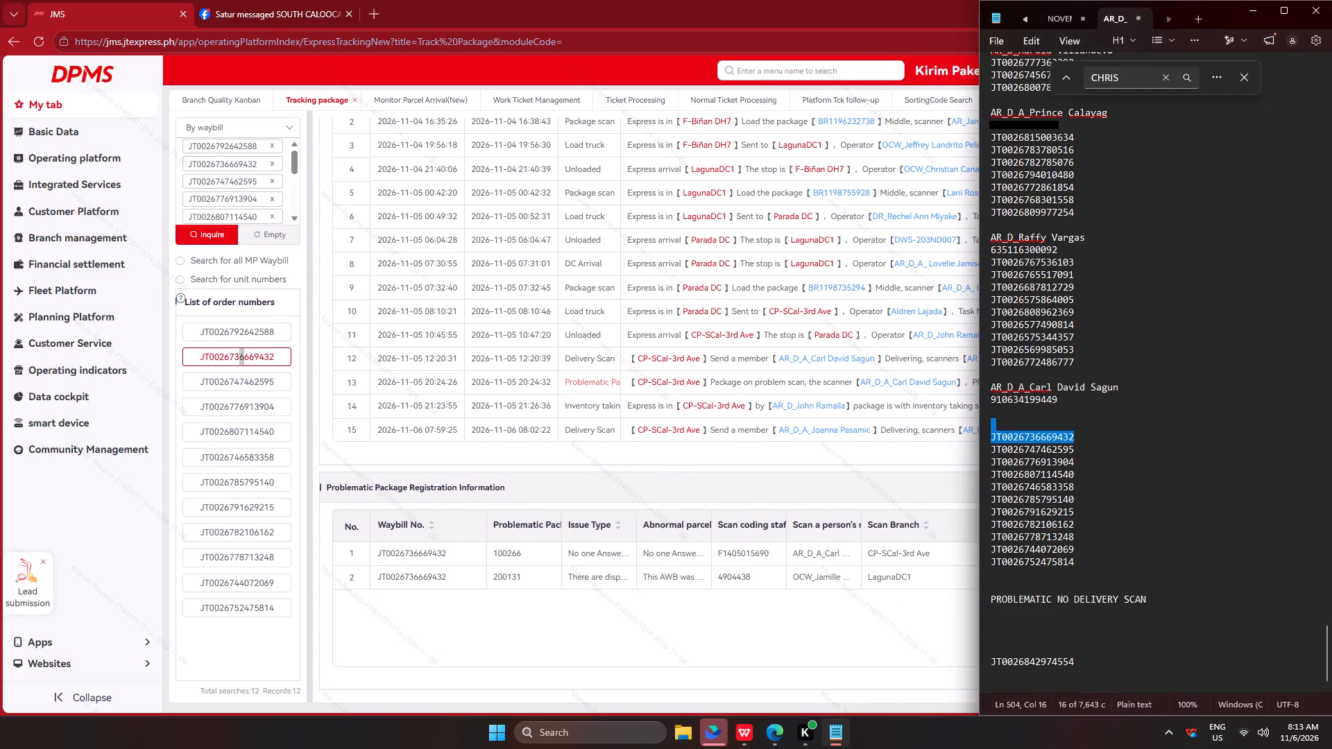
left_click_drag(869, 429, 866, 429)
key("ctrl+x")
left_click(248, 386)
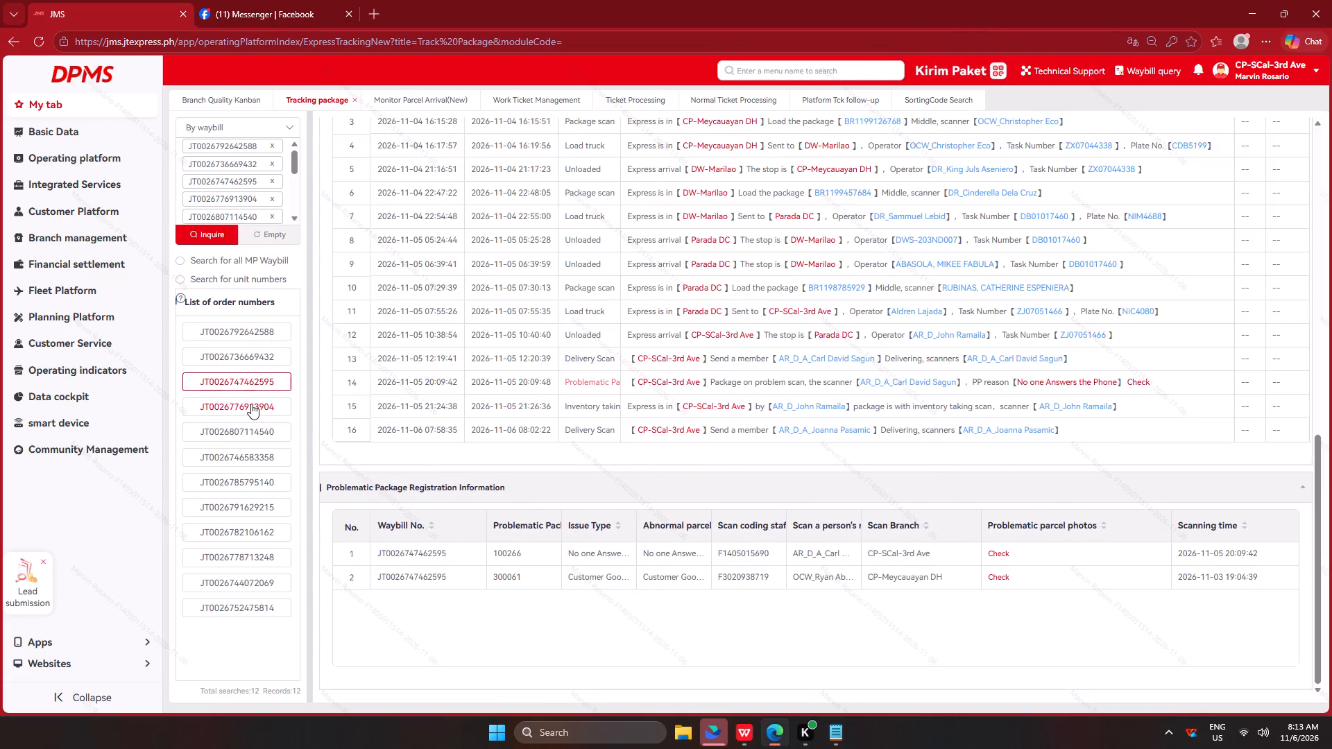
left_click(251, 404)
left_click(244, 436)
left_click(239, 453)
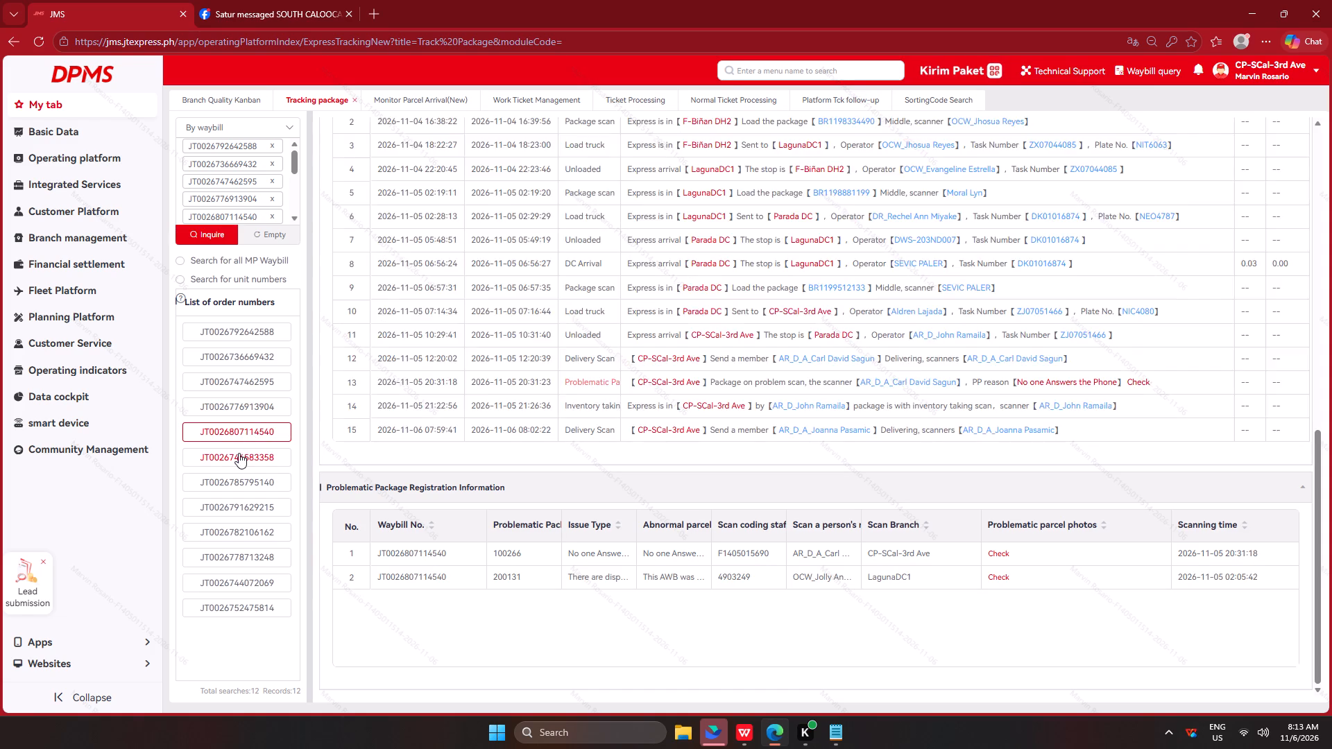
left_click(232, 479)
left_click(232, 513)
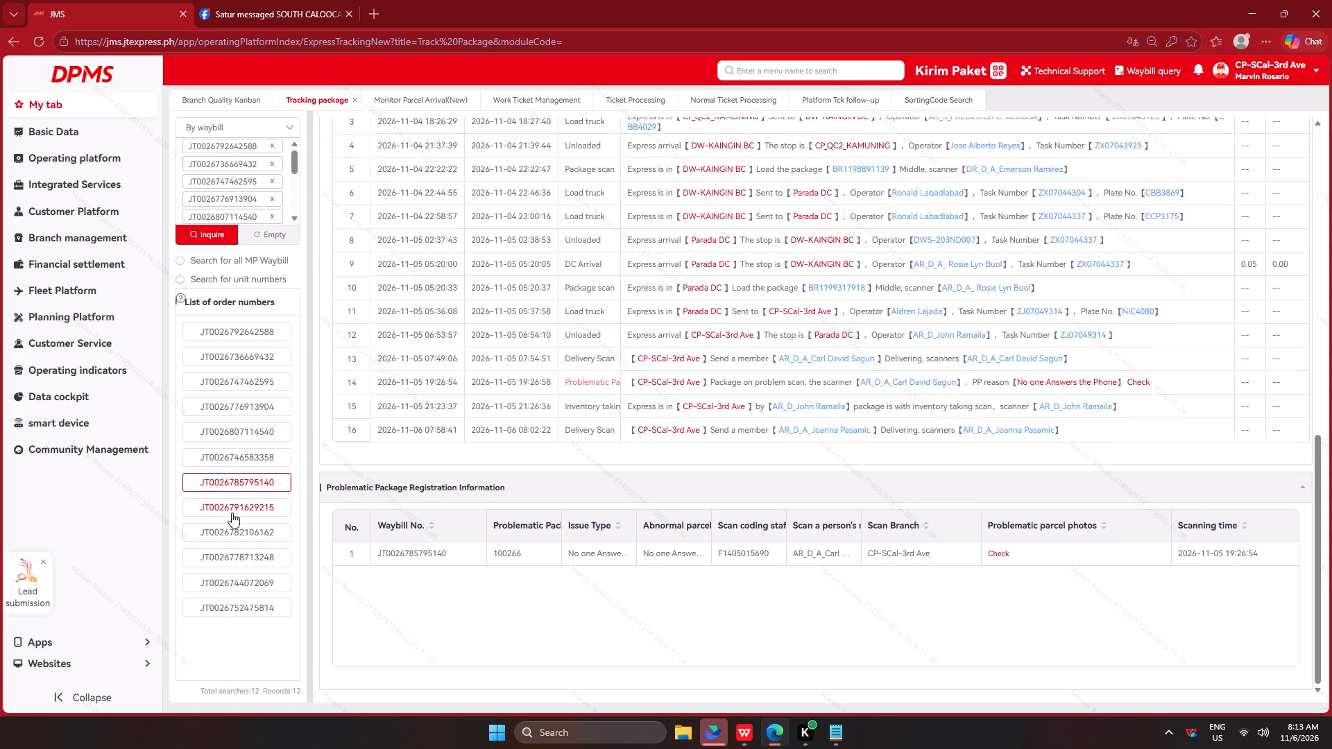
left_click(231, 528)
left_click(232, 555)
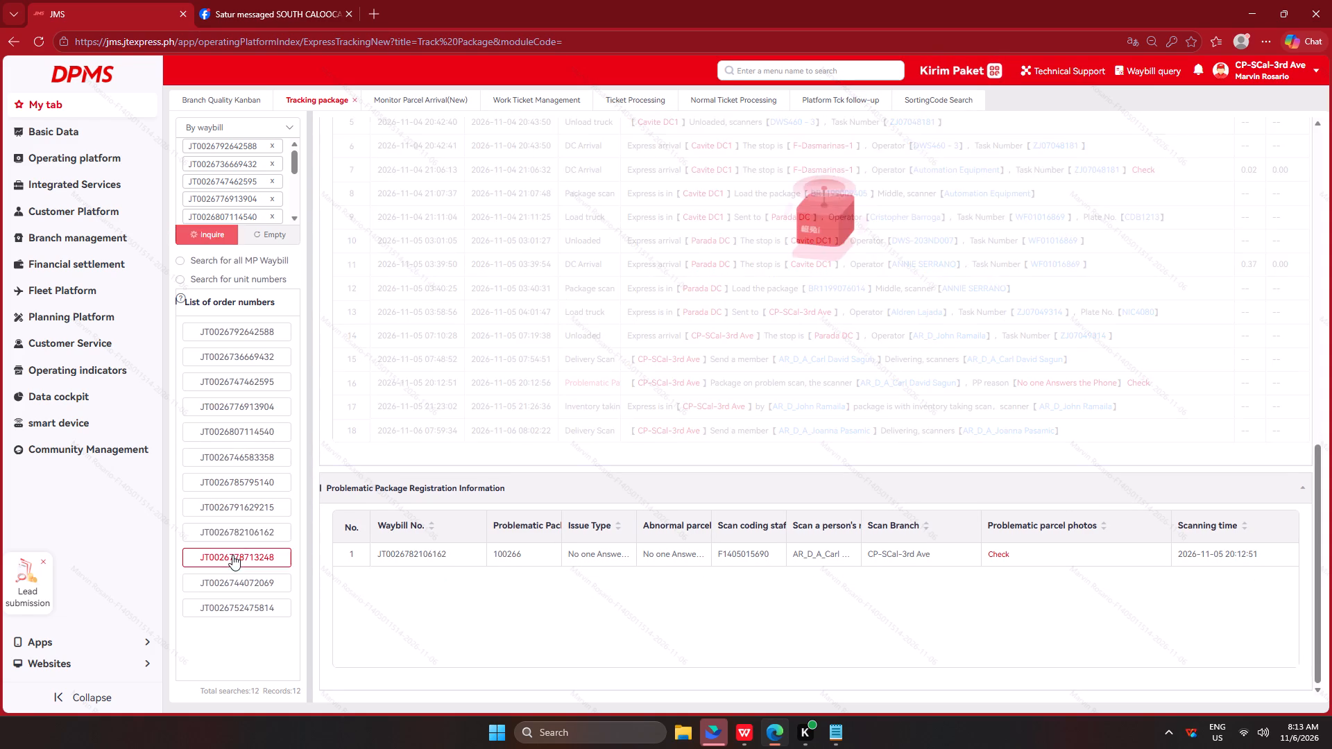
left_click(234, 580)
left_click(236, 602)
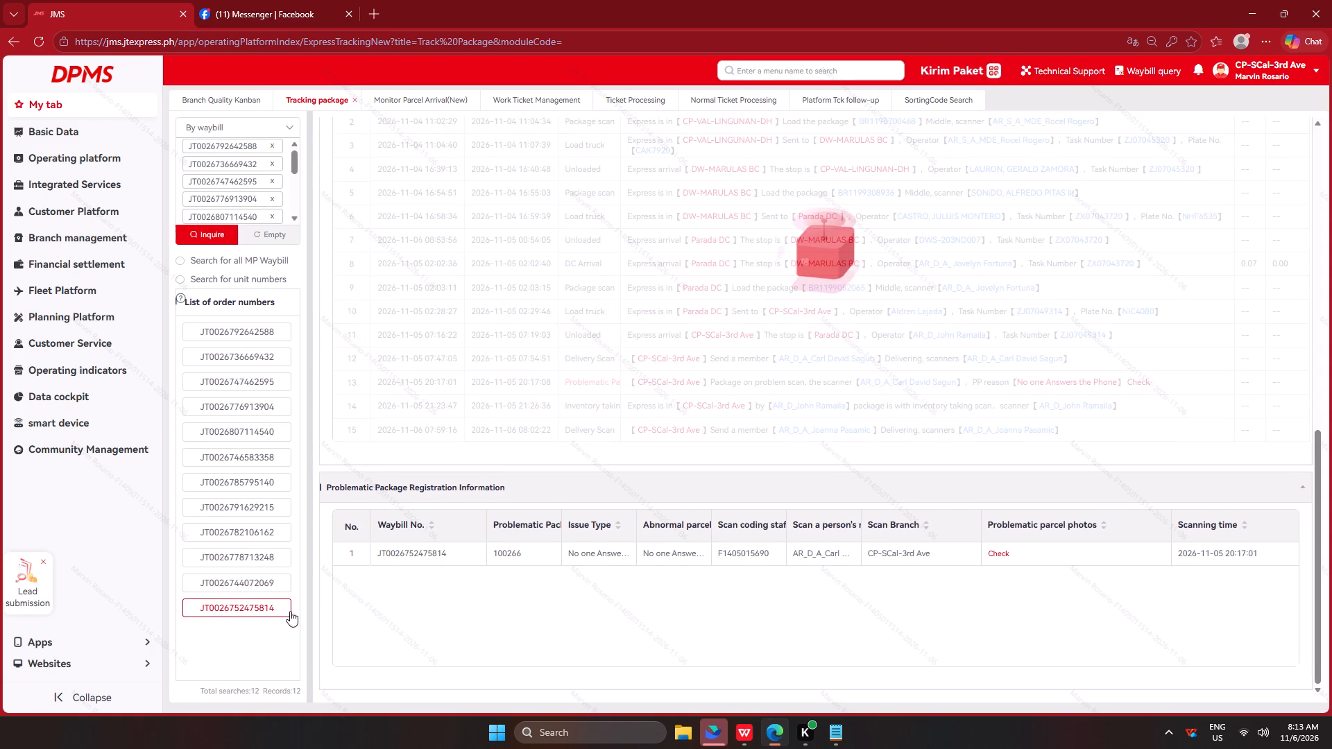
key("alt+Tab")
left_click_drag(1096, 552, 956, 415)
key("ctrl+x")
left_click(1005, 436)
key("BackSpace")
key("BackSpace")
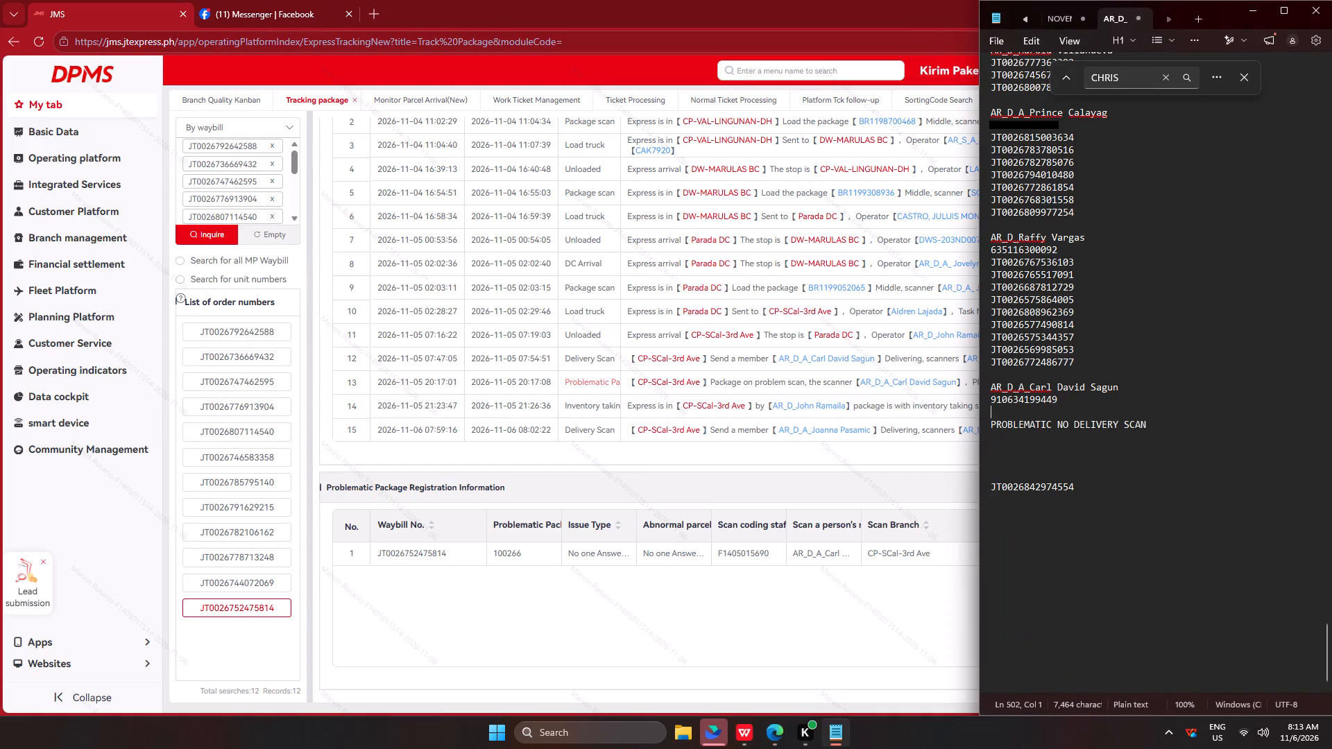
key("Return")
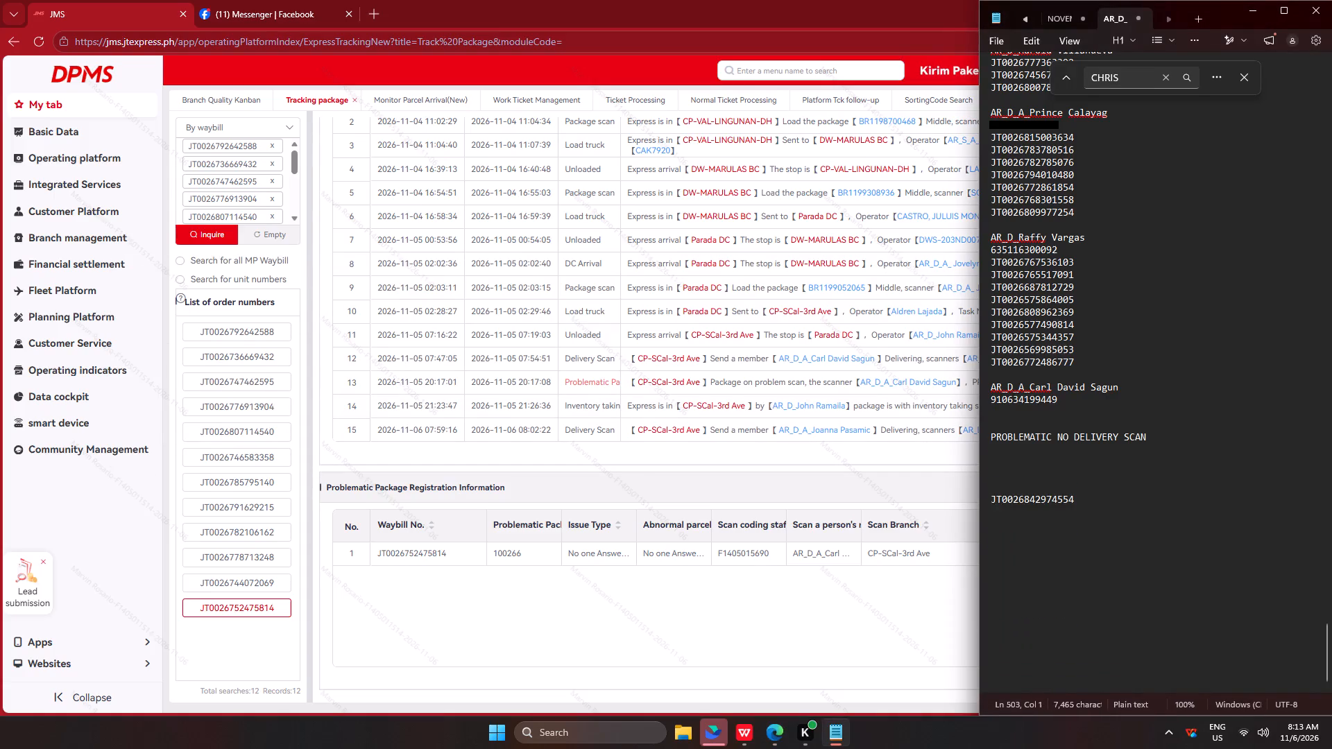
left_click_drag(1092, 368, 977, 253)
key("ctrl+c")
key("ctrl+c")
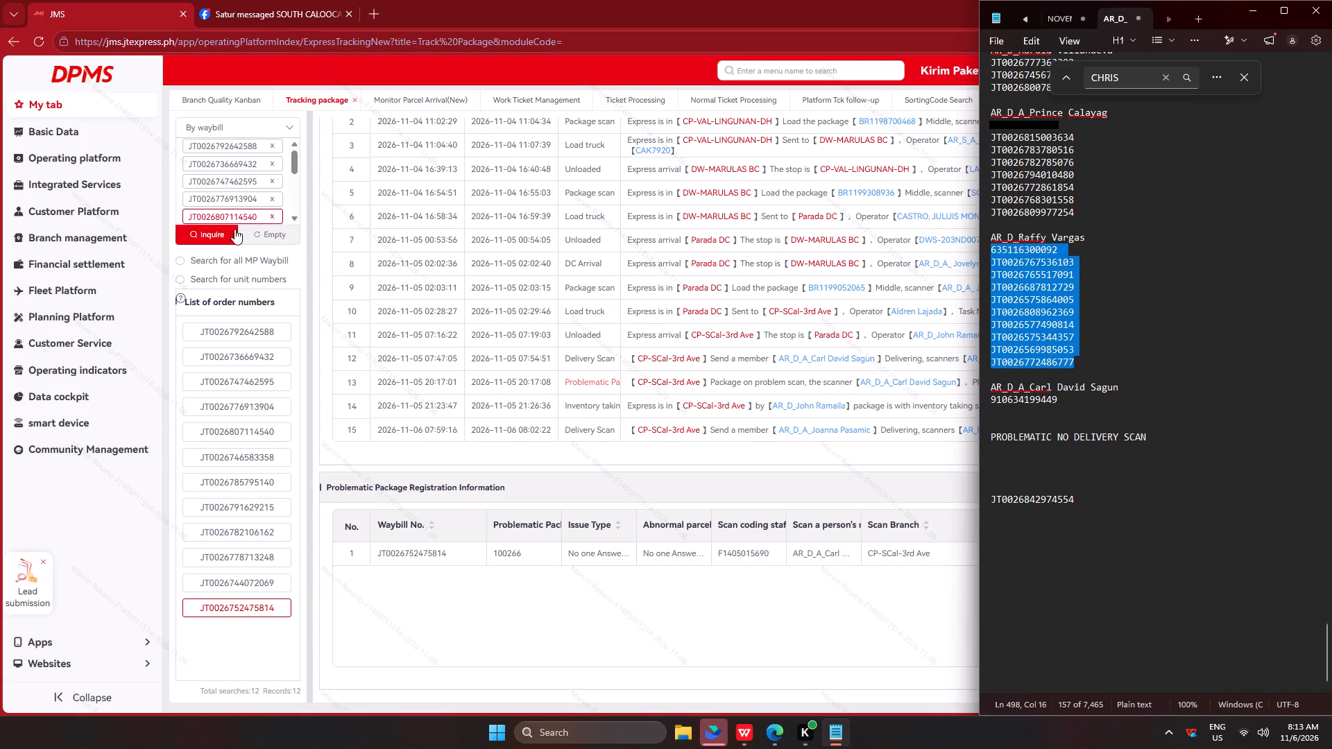
key("ctrl+c")
key("ctrl+c")
key("ctrl+c")
key("ctrl+c")
key("ctrl+c")
left_click(268, 237, "ctrl")
left_click(260, 207)
key("ctrl+v")
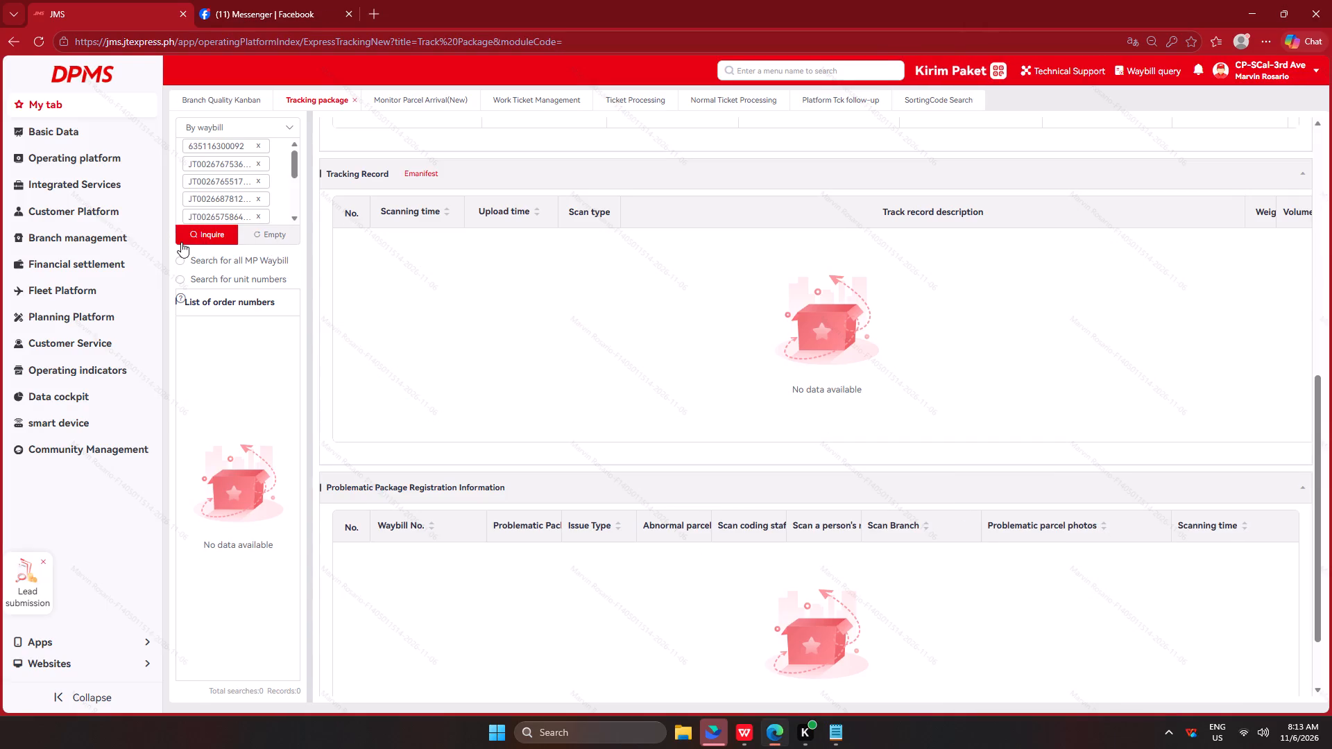
left_click(191, 236)
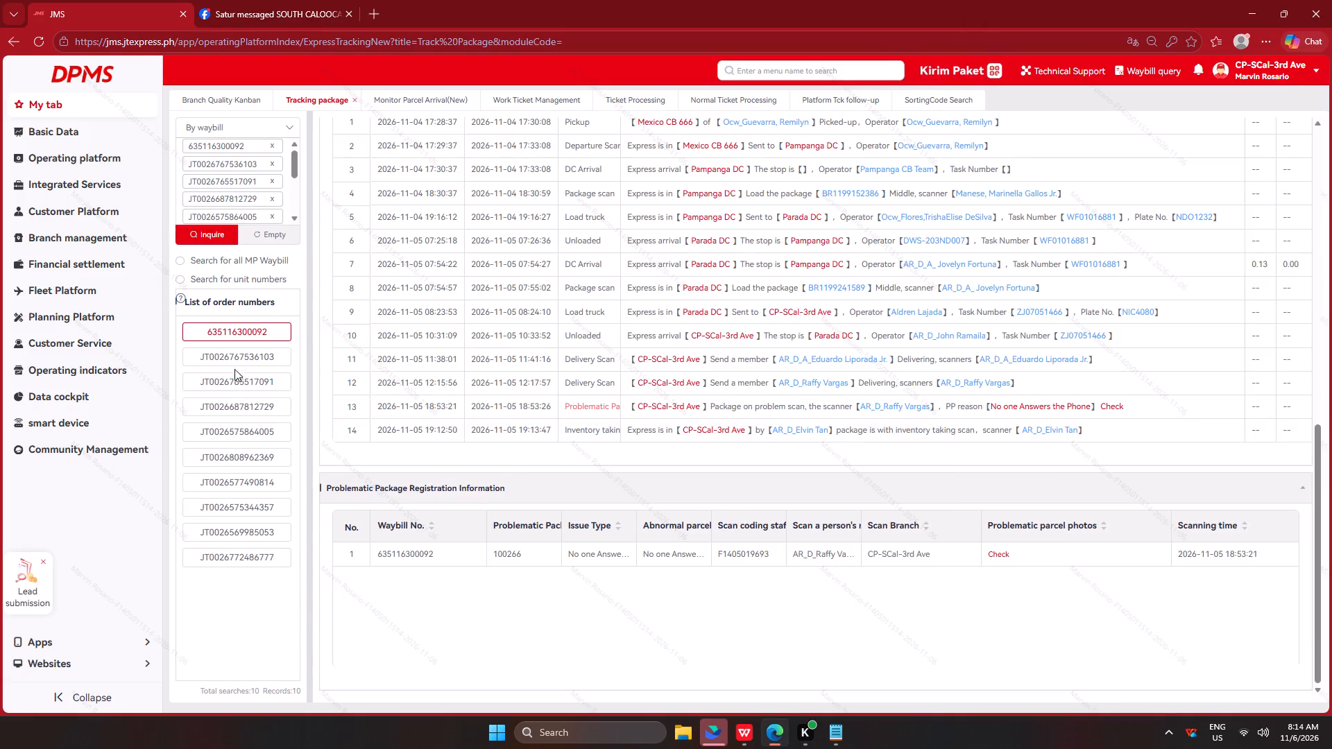
left_click(234, 363)
left_click(239, 383)
left_click(241, 404)
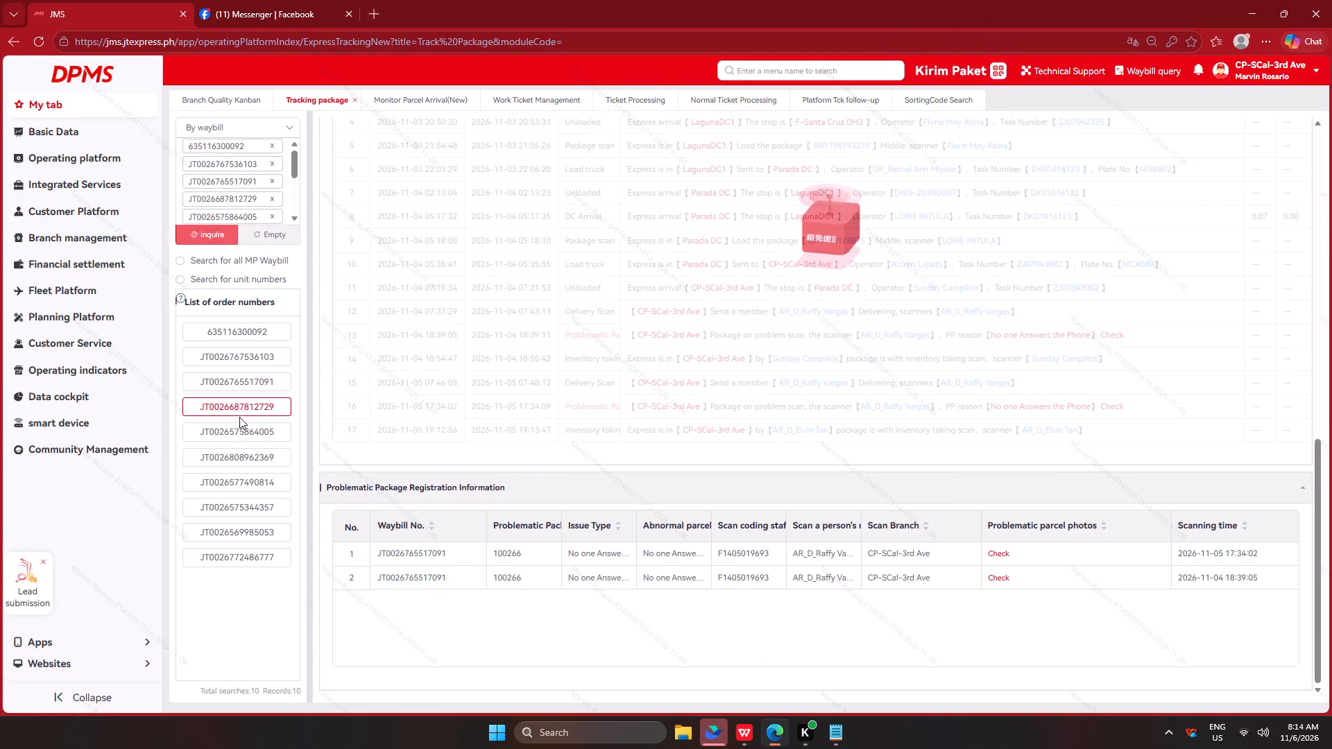
left_click(238, 429)
key("alt+Tab")
scroll(1054, 390, "up", 3)
left_click_drag(1082, 514, 955, 416)
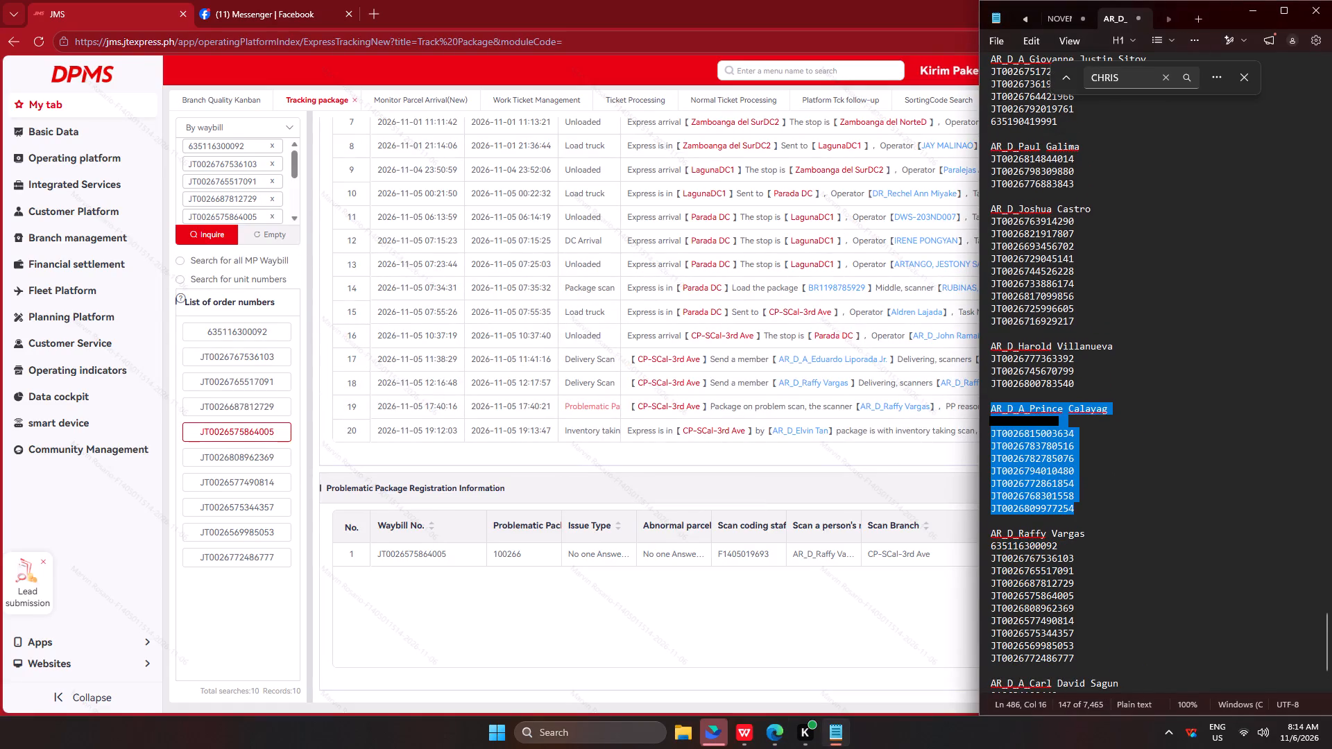
left_click_drag(955, 416, 955, 419)
key("ctrl+c")
key("ctrl+c")
key("ctrl+c")
key("ctrl+c")
key("ctrl+c")
key("ctrl+c")
left_click(268, 234, "ctrl")
left_click(246, 198)
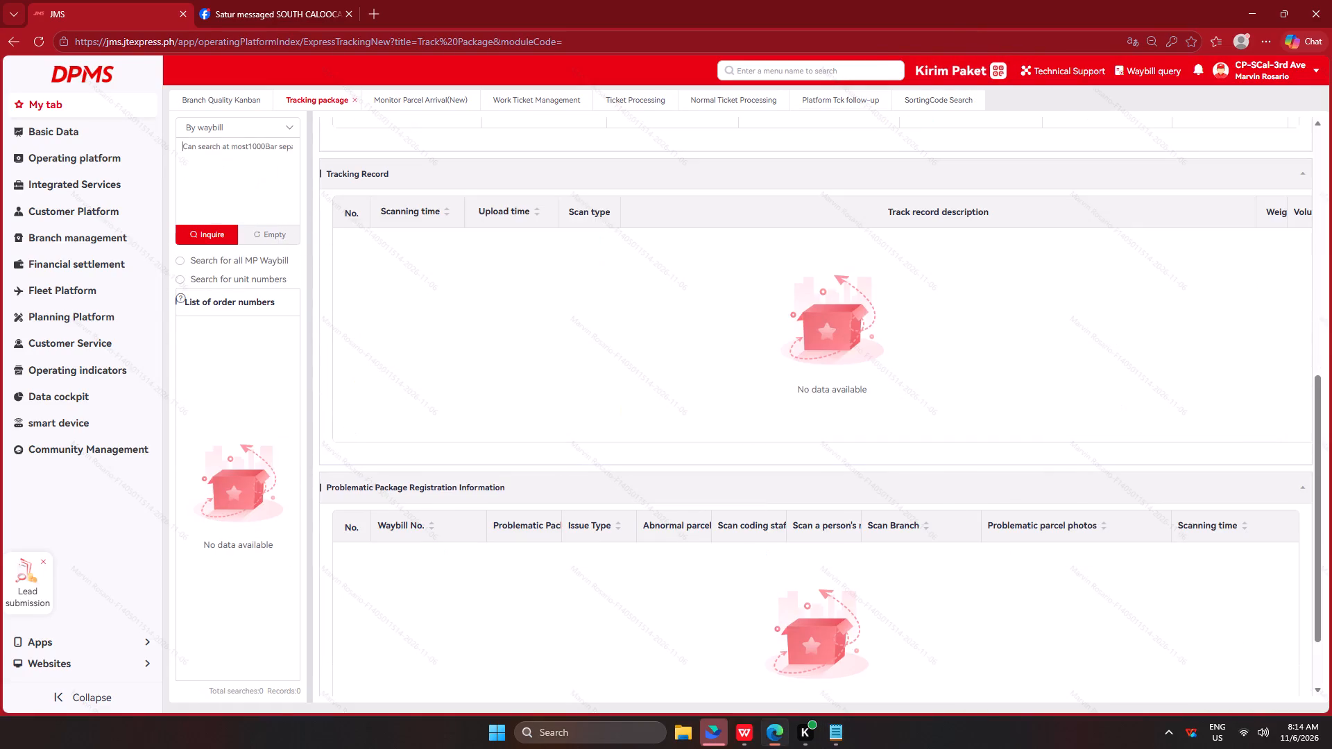
key("ctrl+v")
left_click(211, 232)
scroll(642, 422, "down", 5)
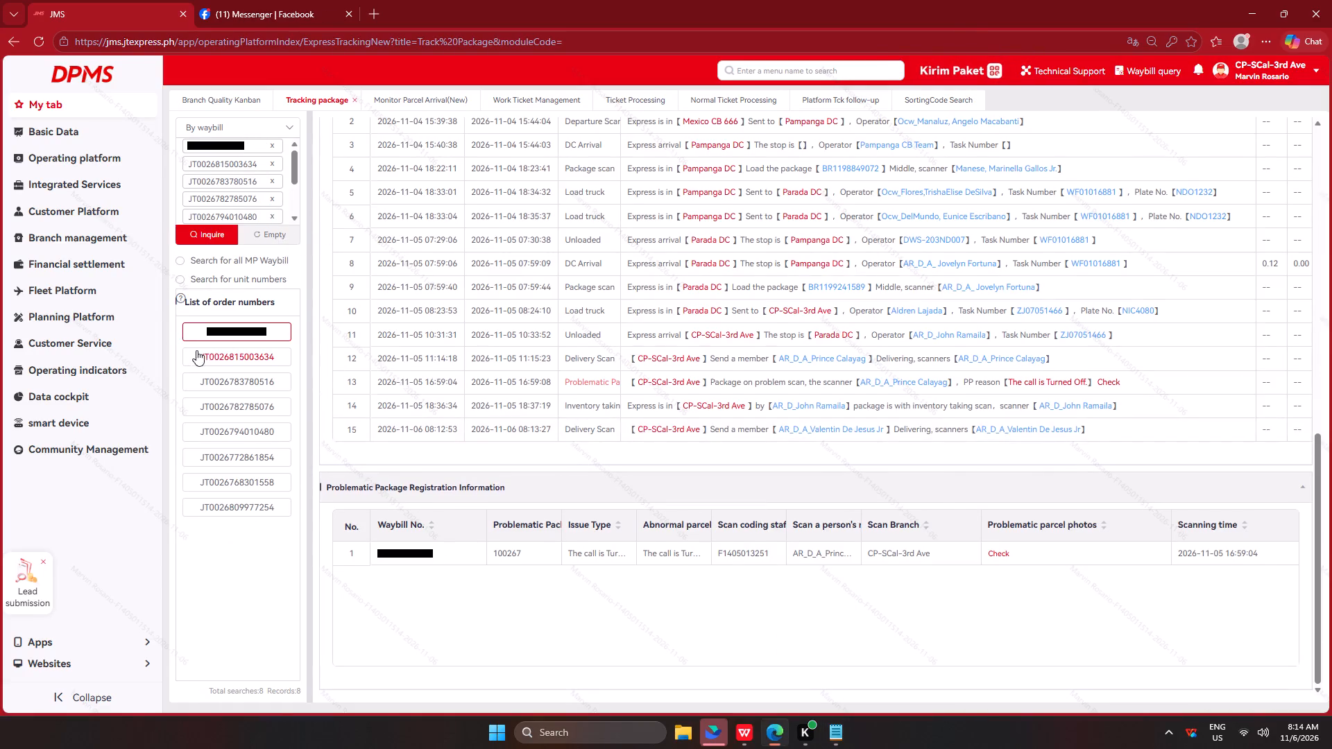
left_click(196, 350)
left_click(256, 381)
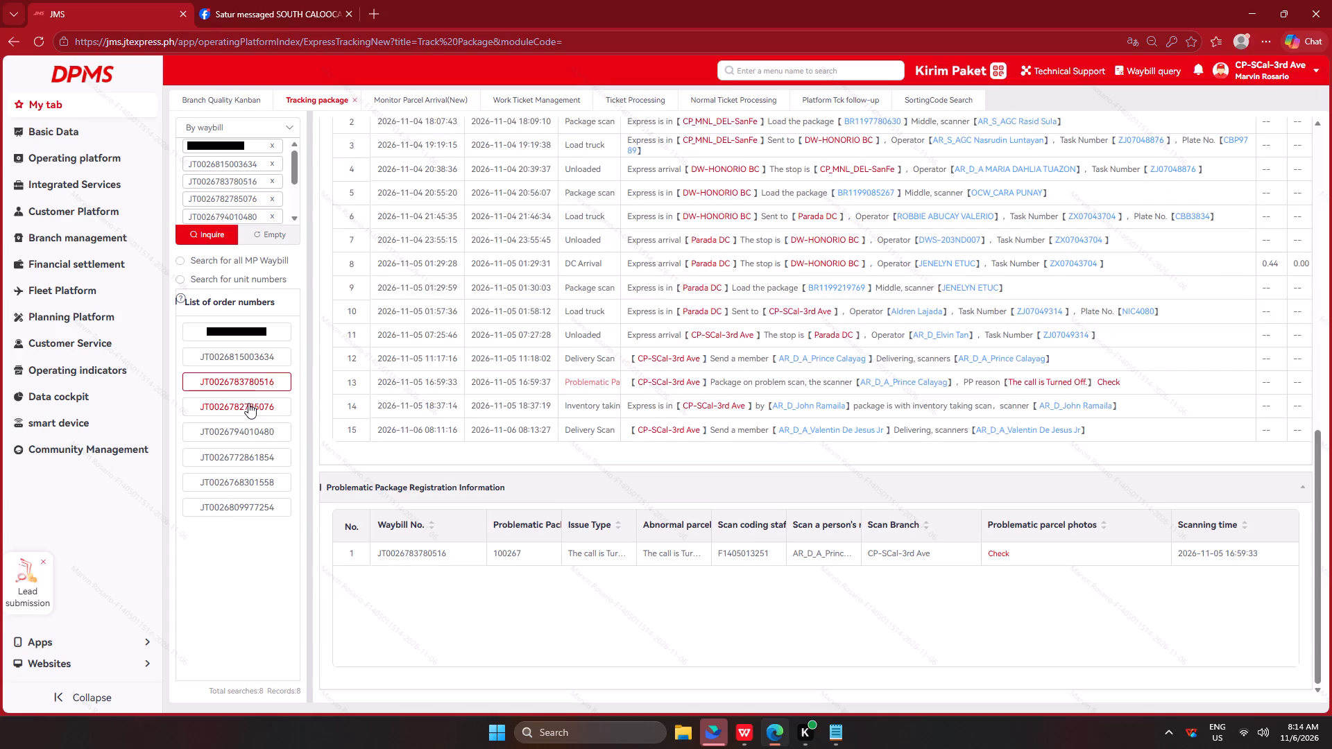
left_click(248, 403)
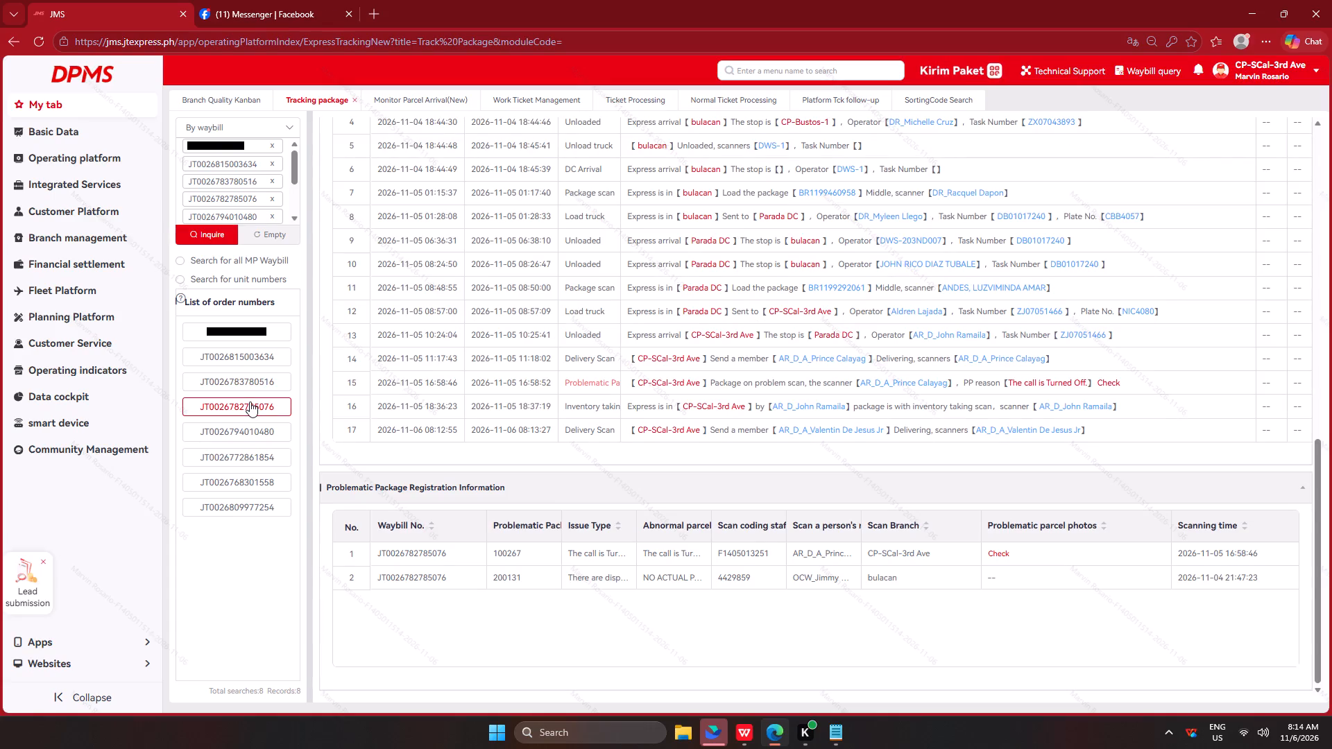
left_click(257, 427)
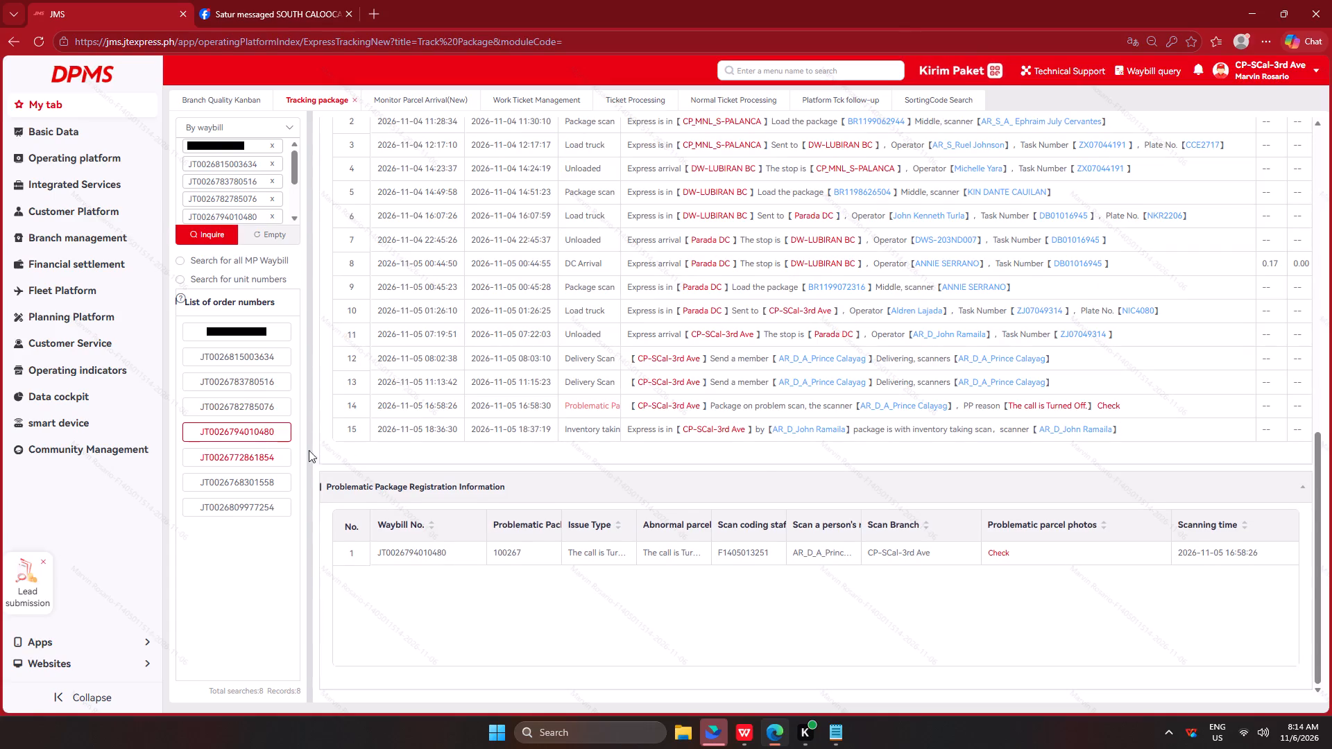
key("alt+Tab")
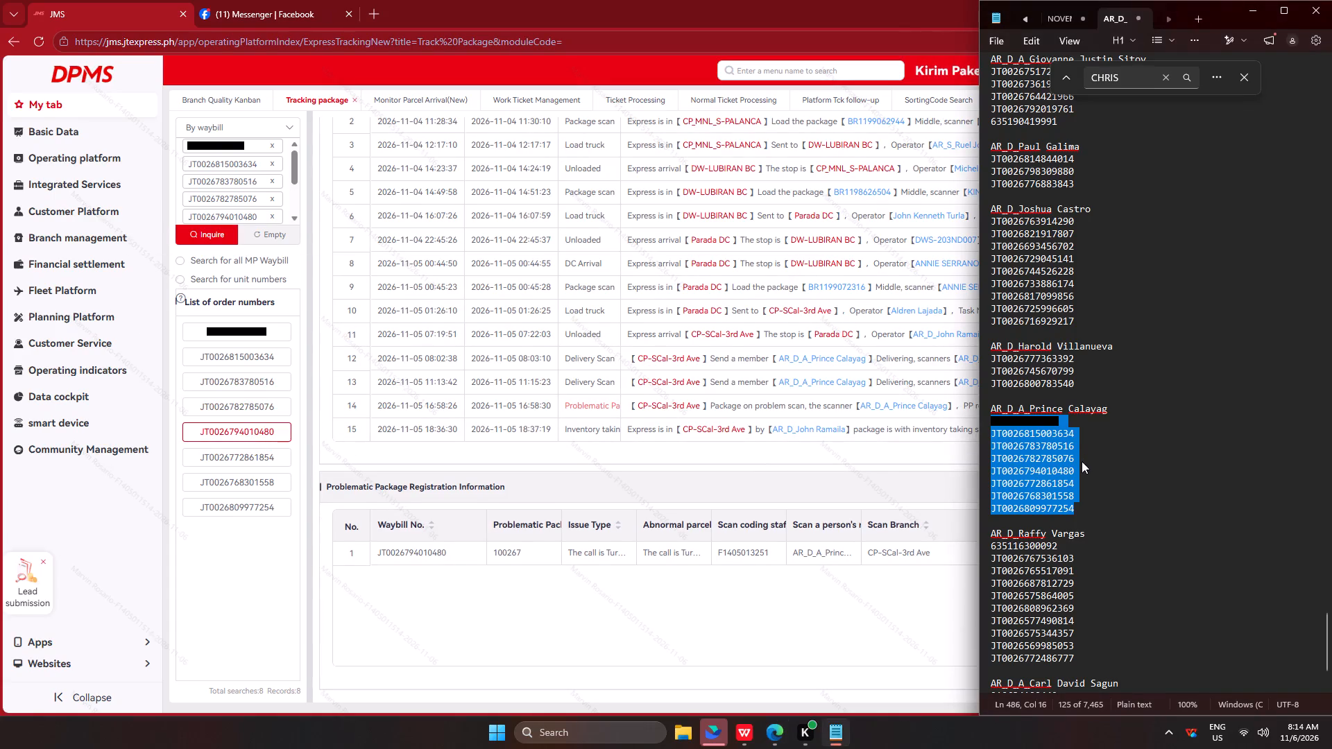
left_click(1083, 461)
left_click_drag(1087, 463, 958, 420)
key("BackSpace")
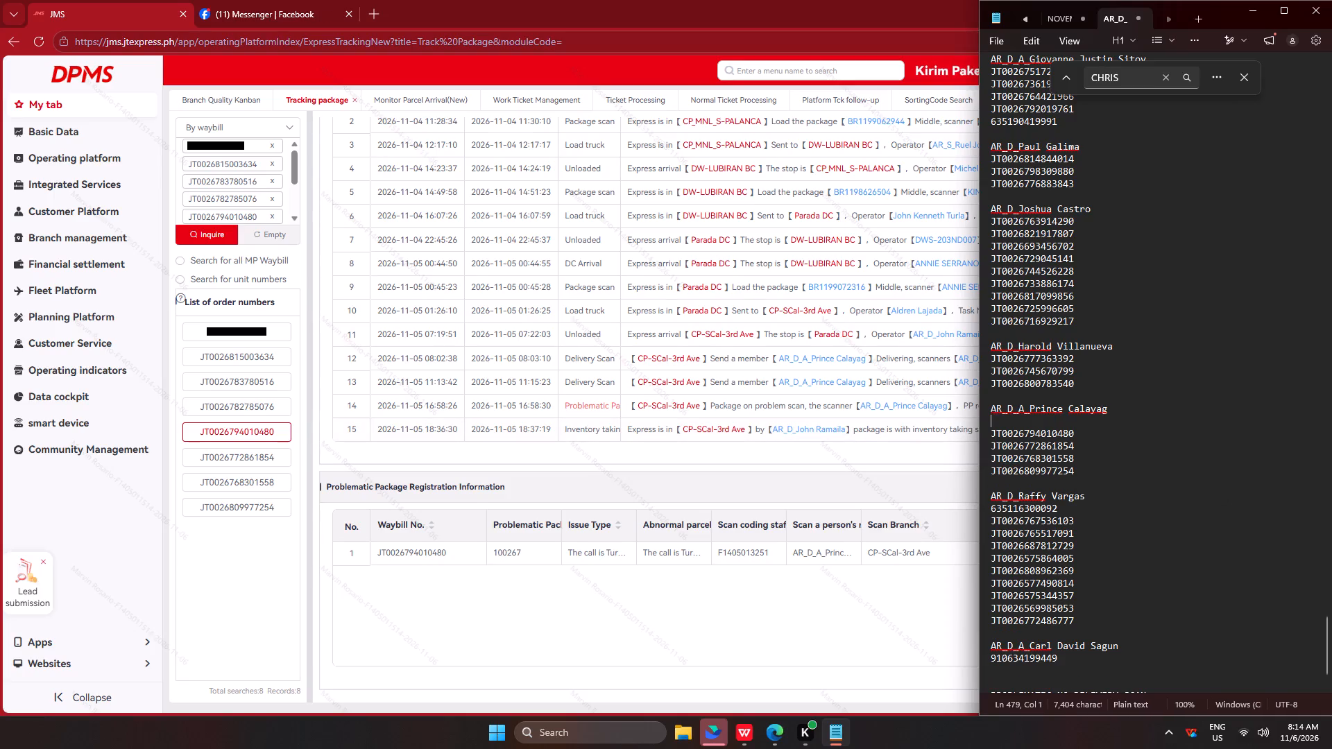
left_click(281, 452)
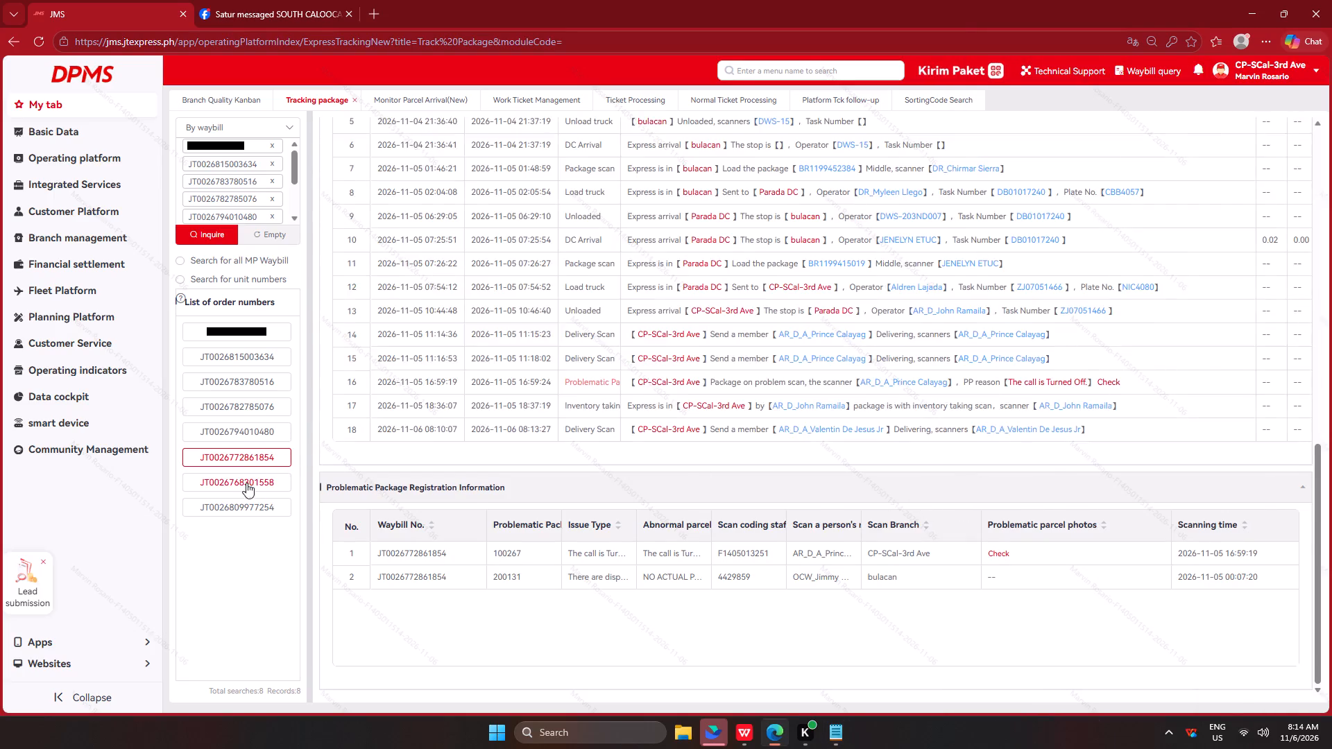
left_click(242, 489)
left_click(238, 513)
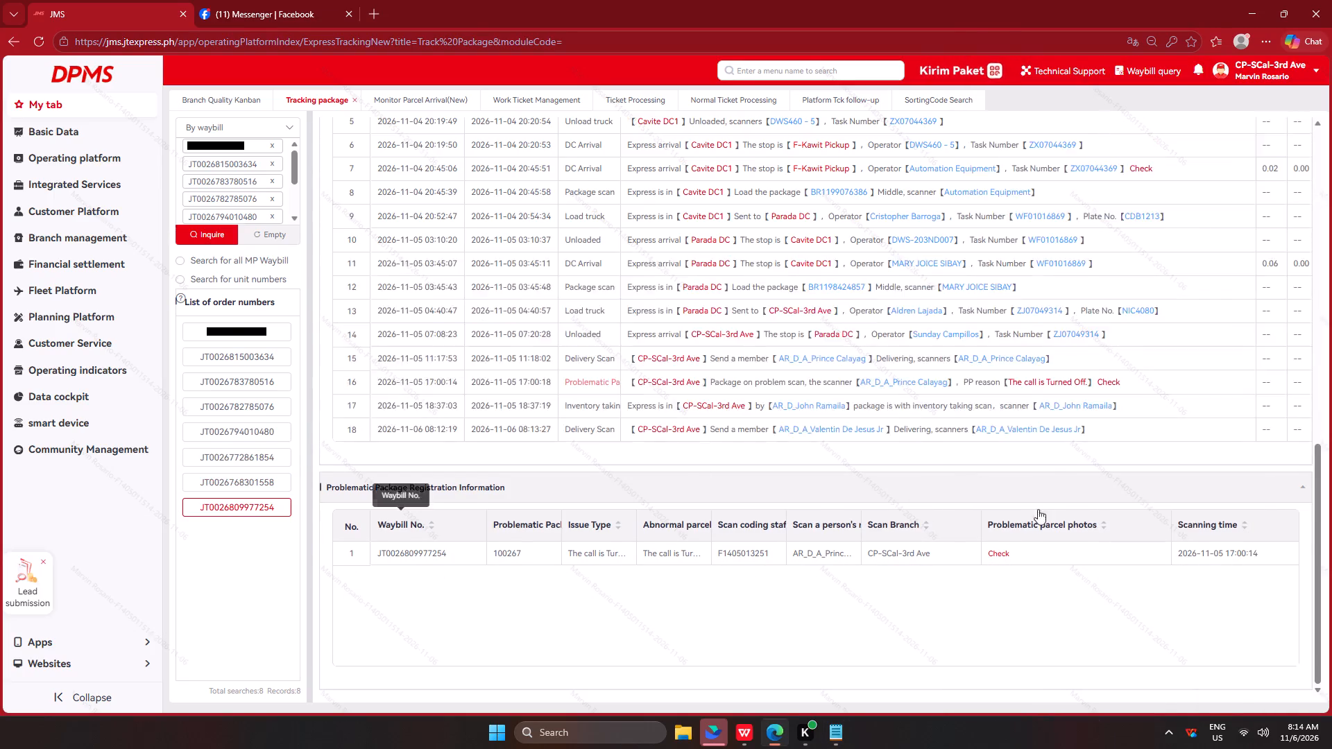
key("alt+Tab")
left_click_drag(1087, 474, 961, 442)
key("BackSpace")
left_click(1023, 423)
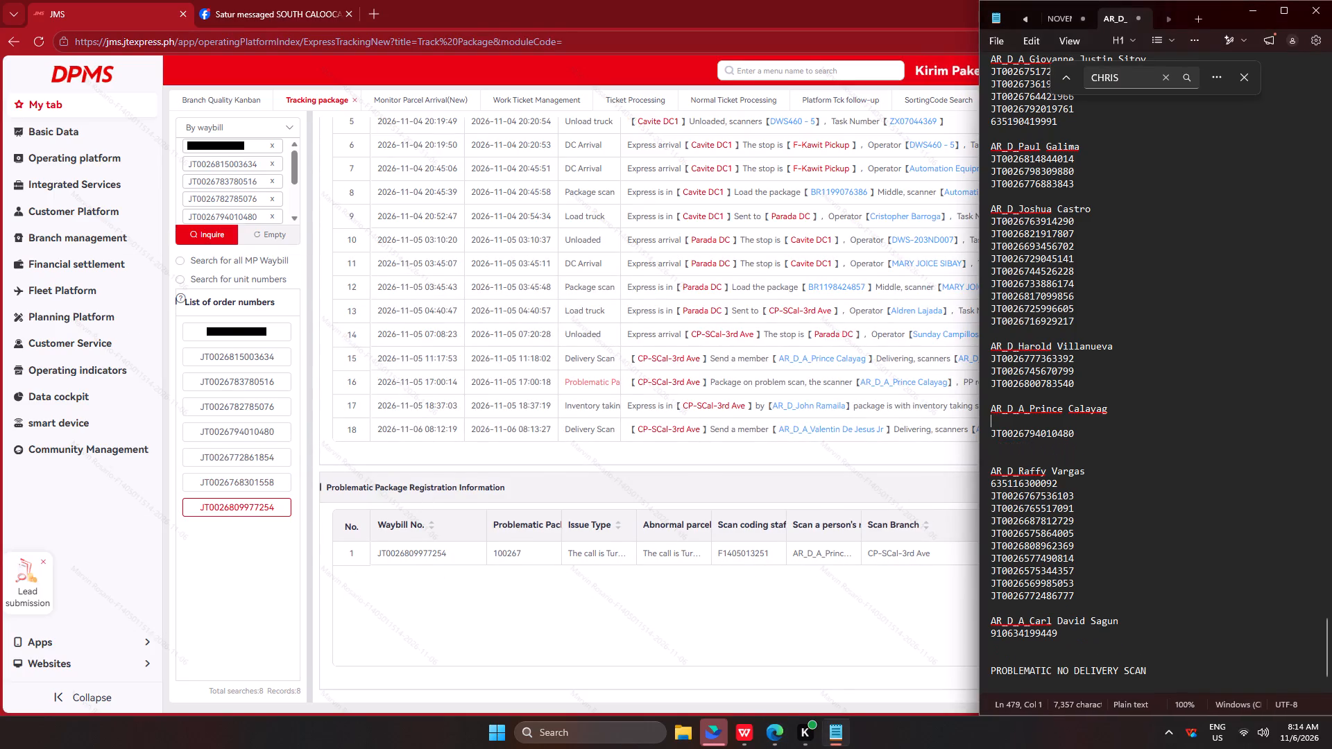
key("BackSpace")
left_click_drag(1101, 388, 975, 355)
key("ctrl+c")
key("ctrl+c")
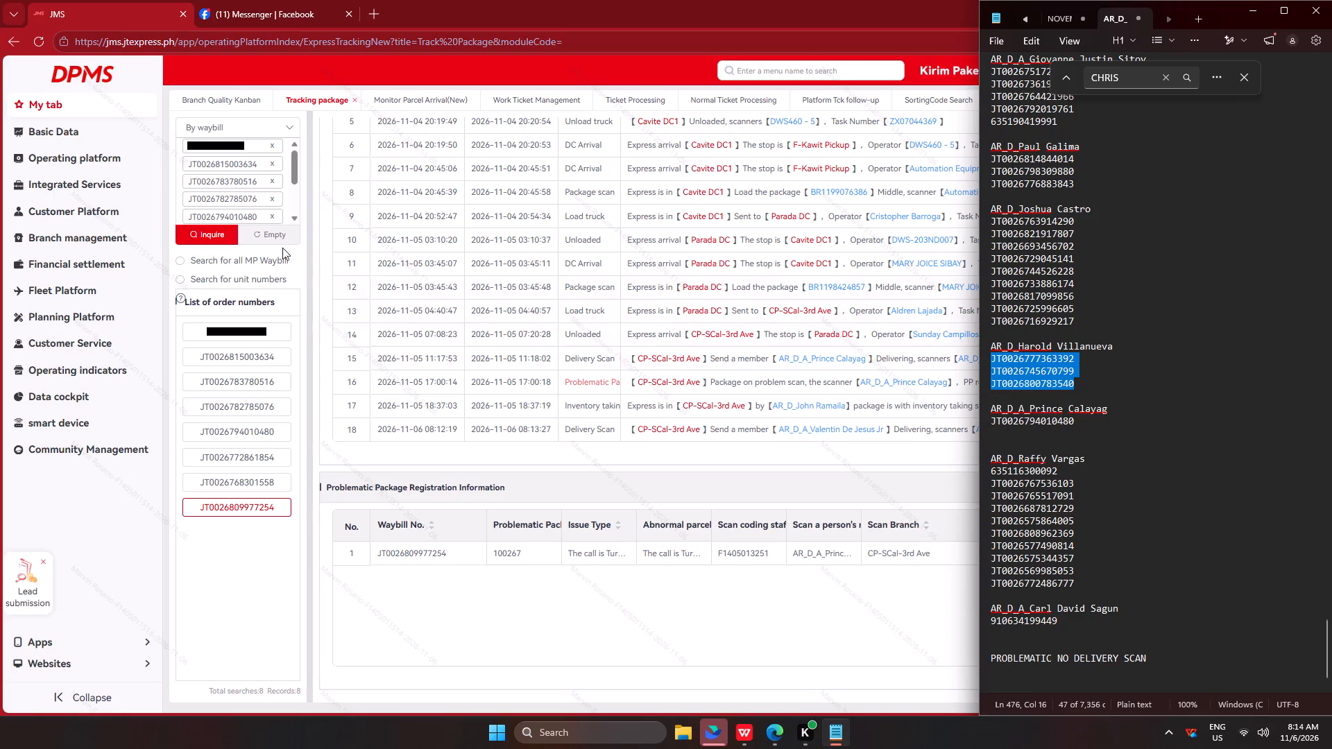
key("ctrl+c")
key("ctrl+c")
left_click(264, 241)
left_click(259, 219)
key("ctrl+v")
left_click(214, 229)
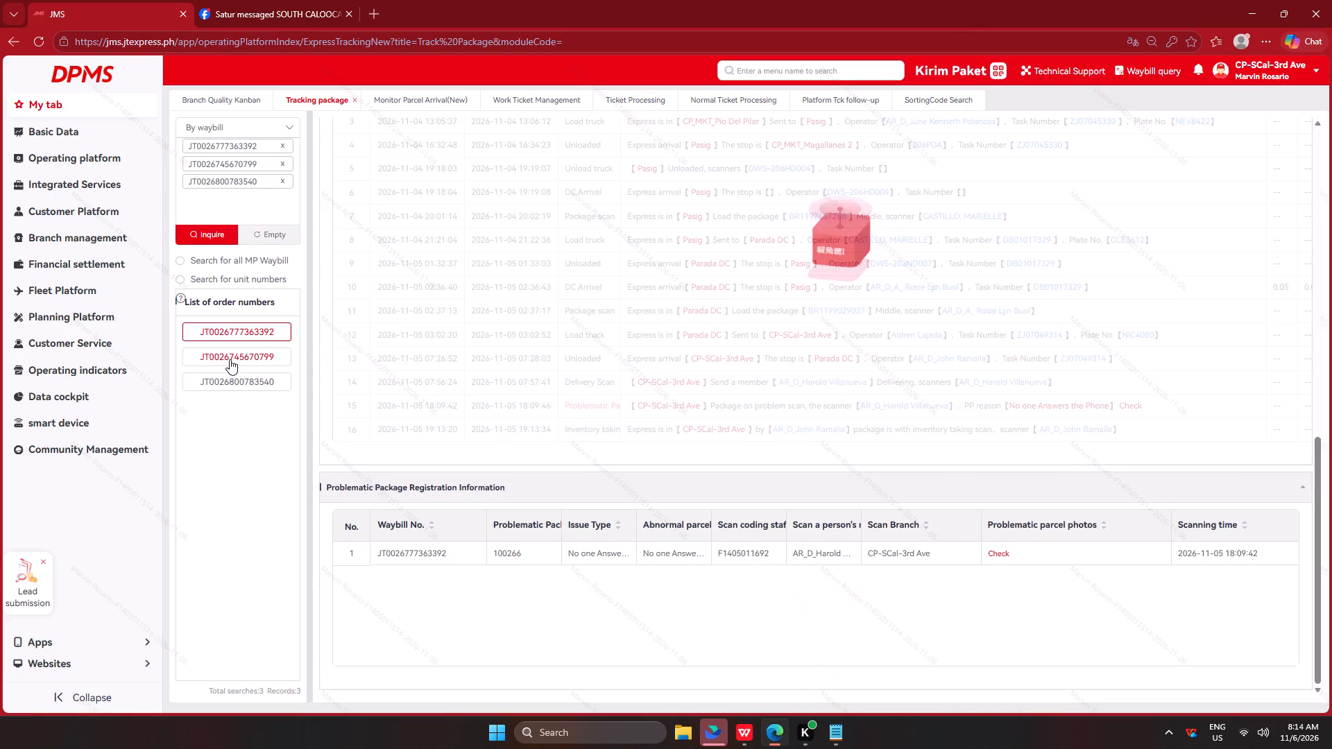
left_click(232, 356)
left_click(227, 382)
key("alt+Tab")
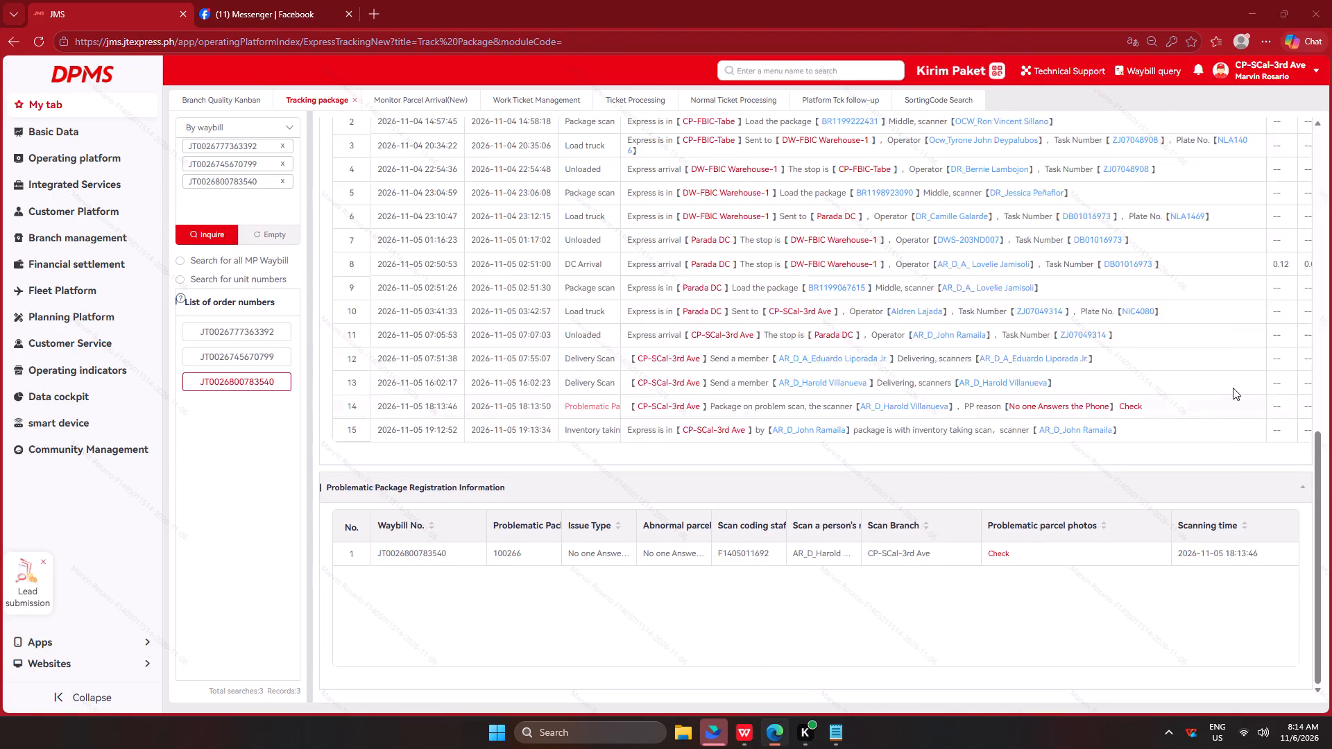
left_click_drag(1082, 325, 953, 216)
key("ctrl+c")
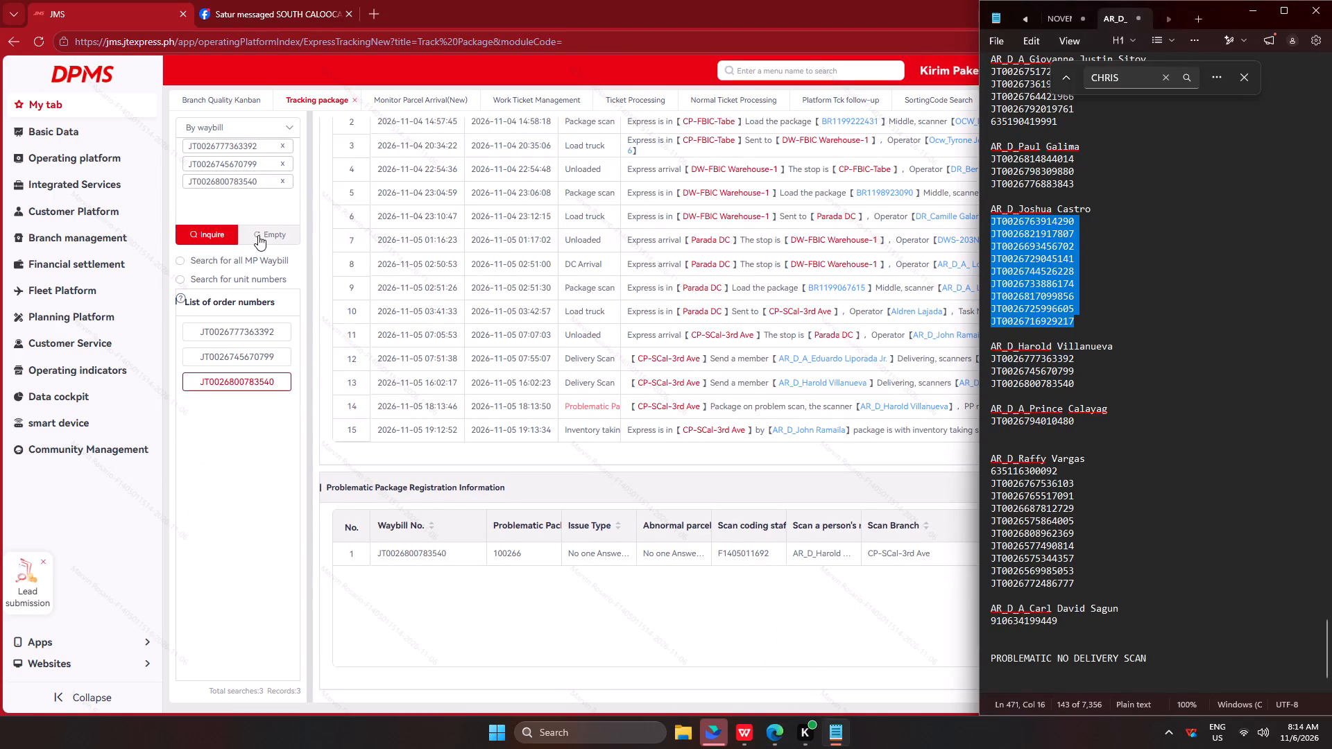
key("ctrl+c")
key("ctrl+c")
key("ctrl+c")
left_click(257, 234, "ctrl")
left_click(250, 223)
key("ctrl+v")
left_click(200, 234)
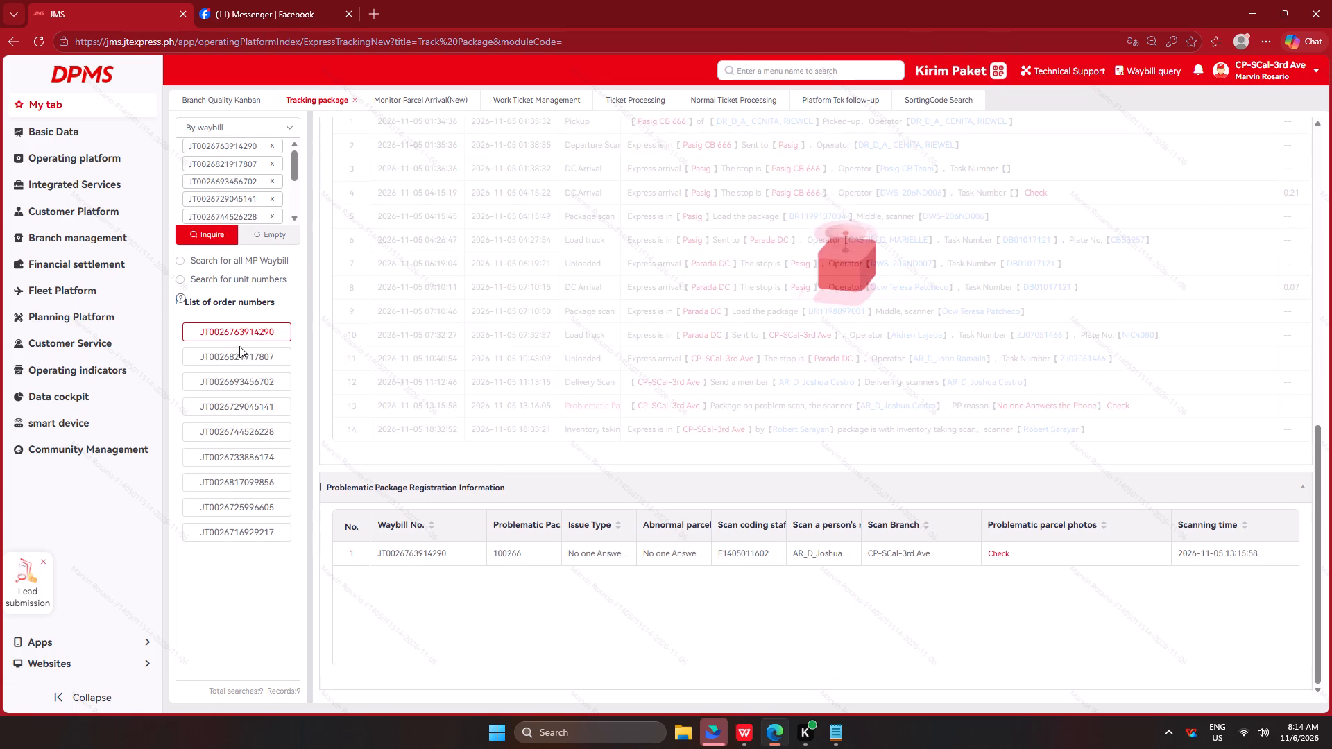
left_click(241, 354)
left_click(240, 378)
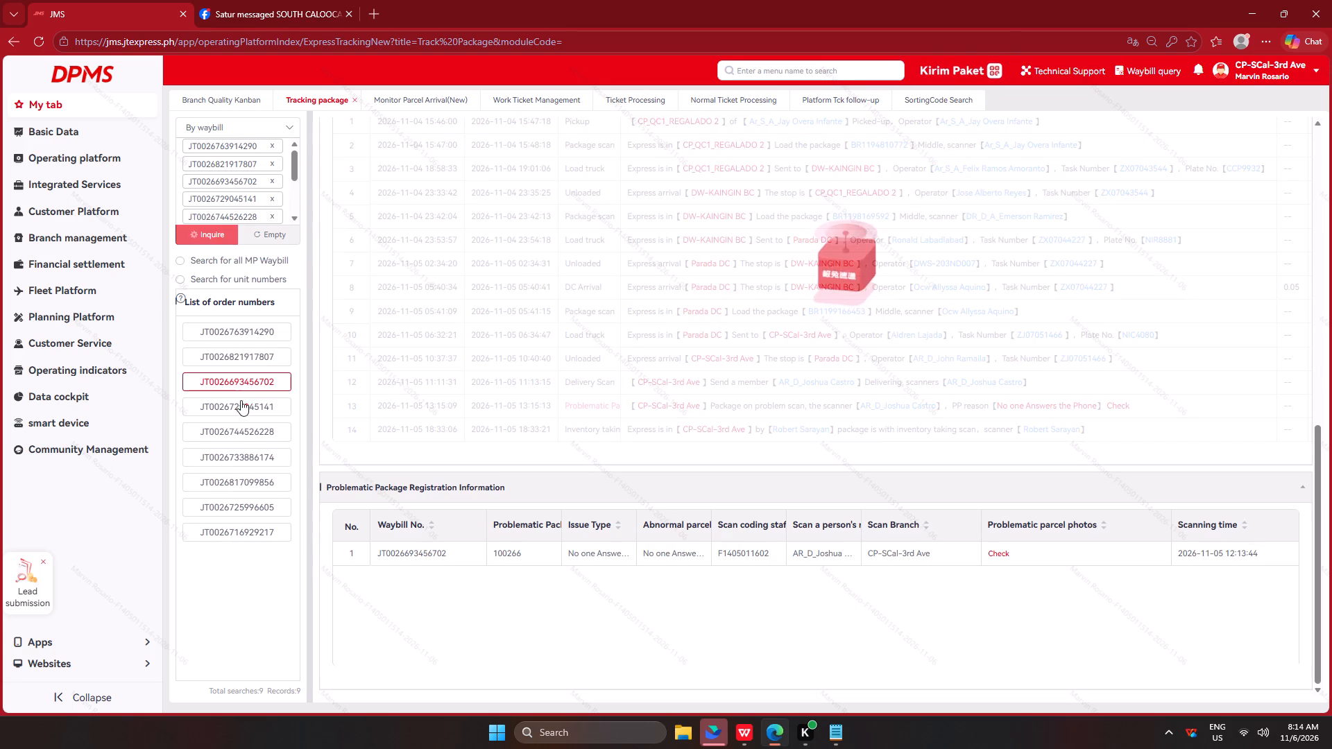
left_click(241, 407)
key("alt+Tab")
scroll(1100, 343, "up", 4)
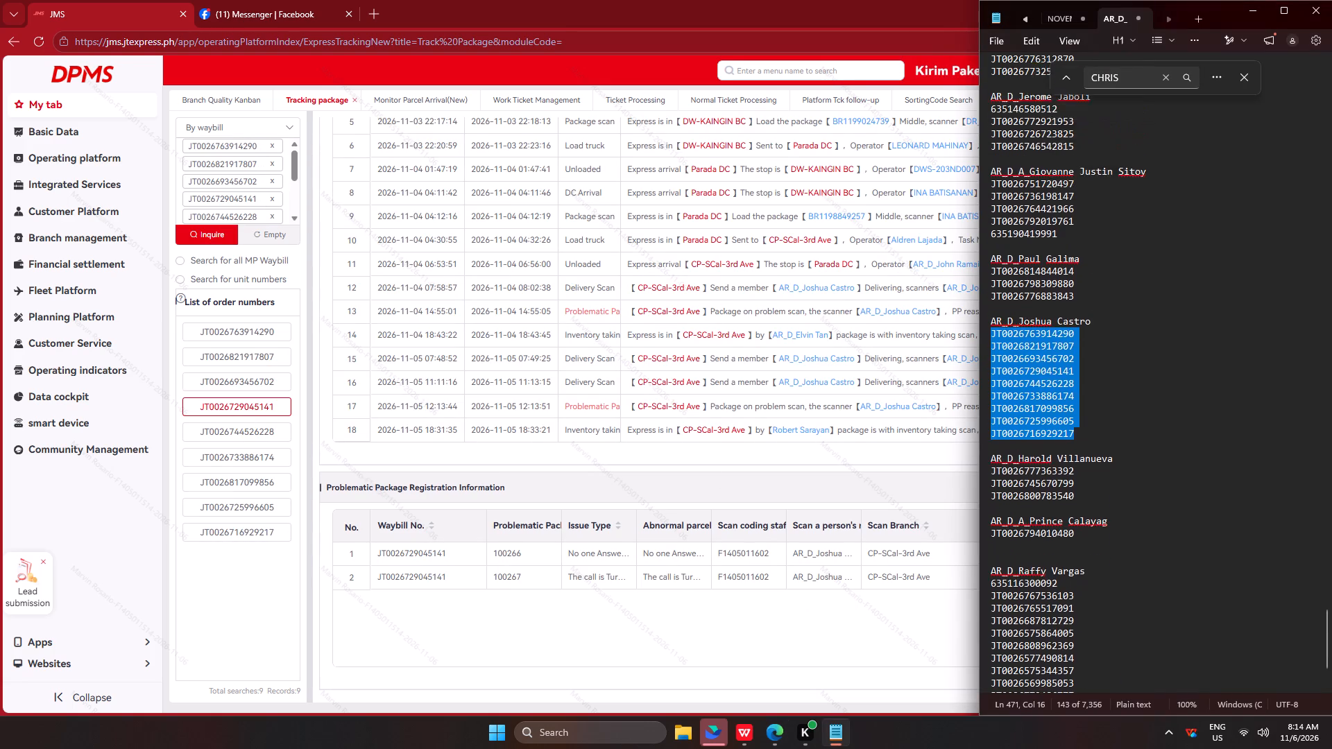
left_click_drag(1088, 336, 962, 309)
key("ctrl+c")
key("ctrl+c")
key("ctrl+c")
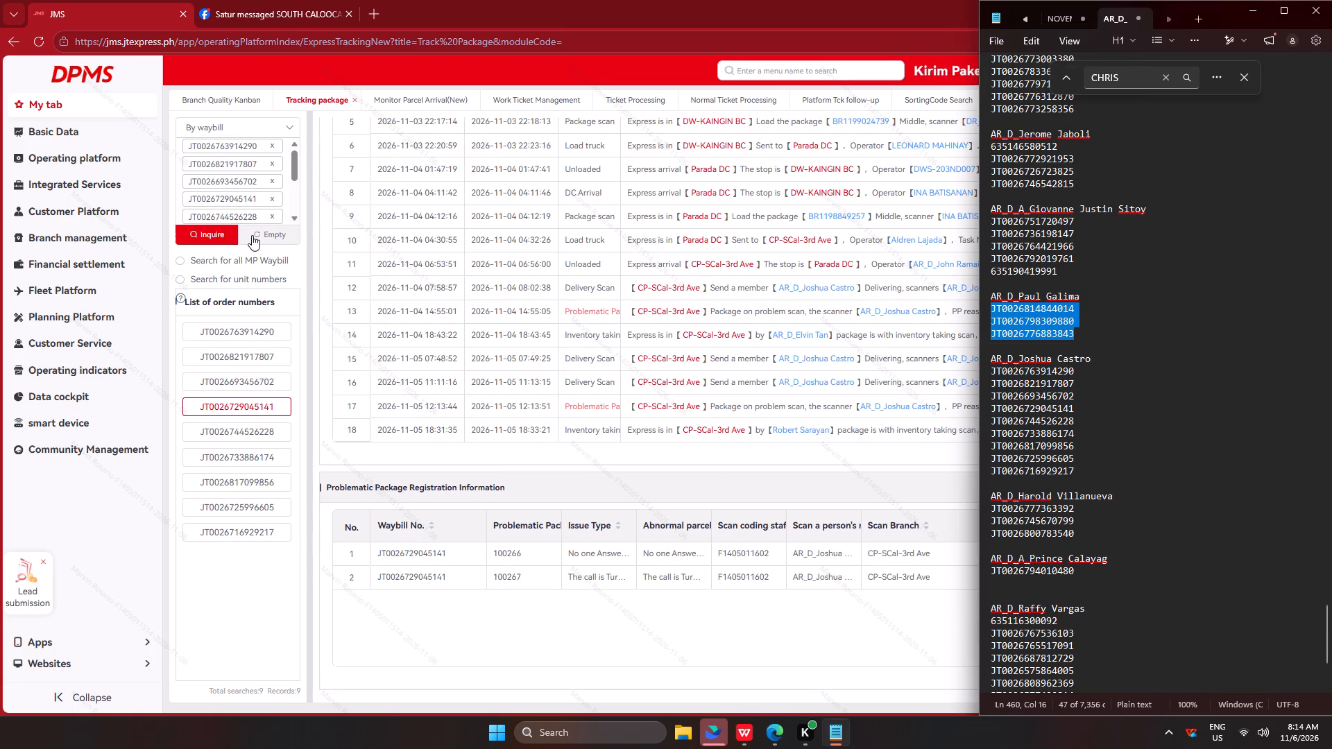
key("ctrl+c")
left_click(252, 235, "ctrl")
left_click(249, 212, "ctrl")
key("ctrl+v")
left_click(214, 234)
left_click(218, 345)
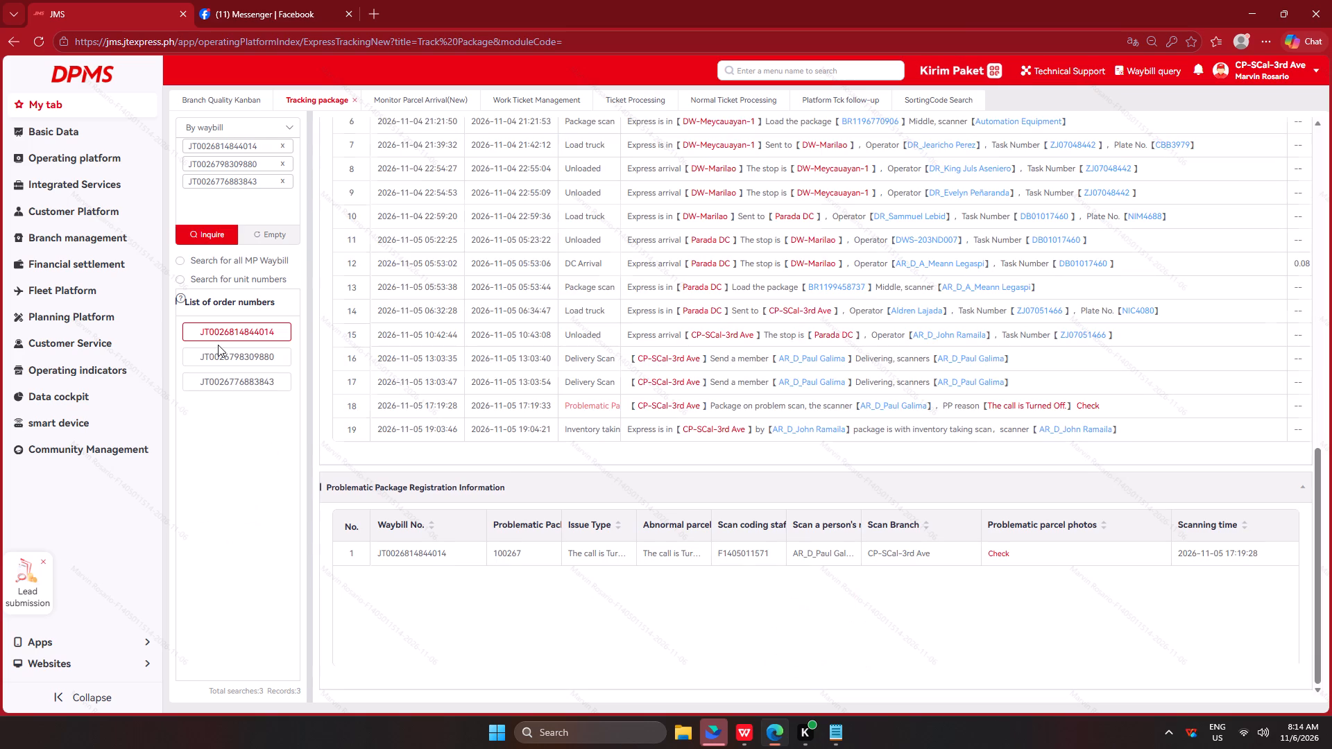
left_click(220, 352)
left_click(223, 372)
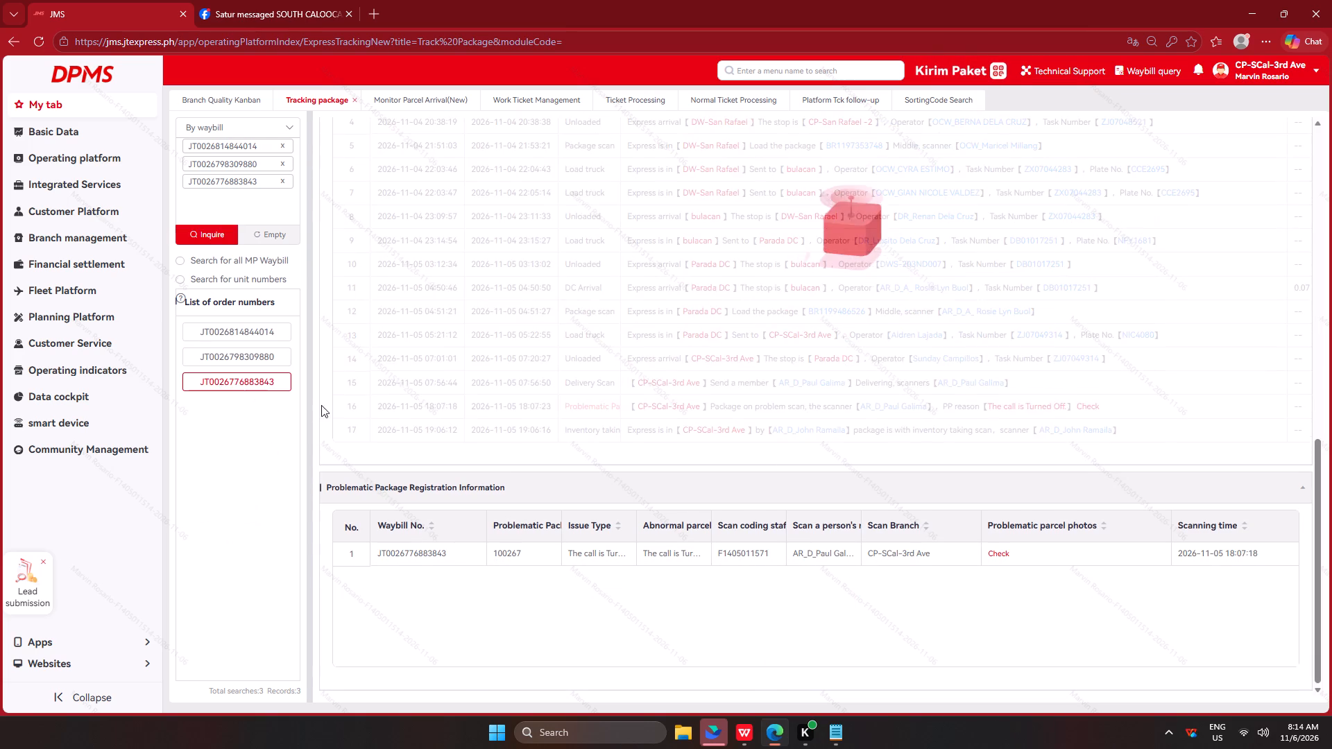
key("alt+Tab")
left_click_drag(1084, 261, 1032, 257)
left_click(1153, 236)
left_click_drag(1068, 273, 953, 219)
key("ctrl+c")
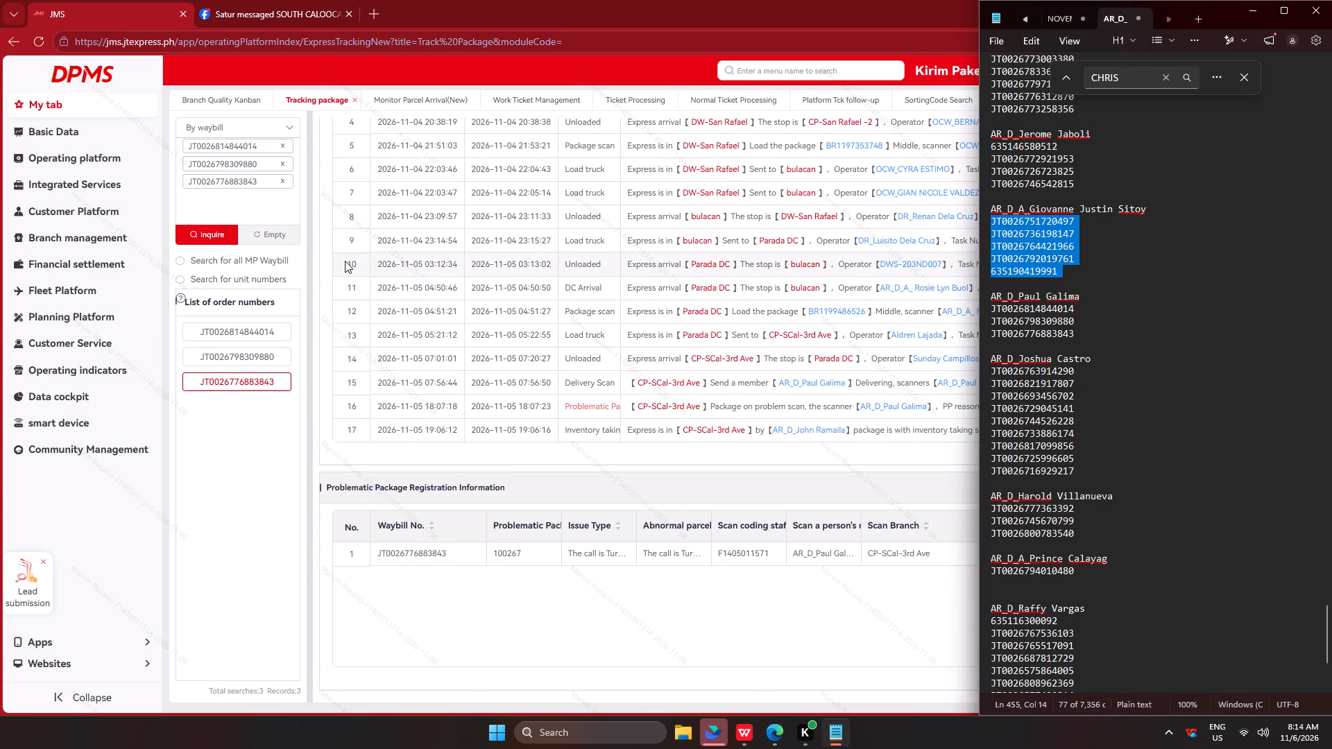
key("ctrl+c")
key("ctrl+c")
key("ctrl+c")
key("ctrl+c")
left_click(264, 237, "ctrl")
left_click(249, 212)
key("ctrl+v")
left_click(201, 236)
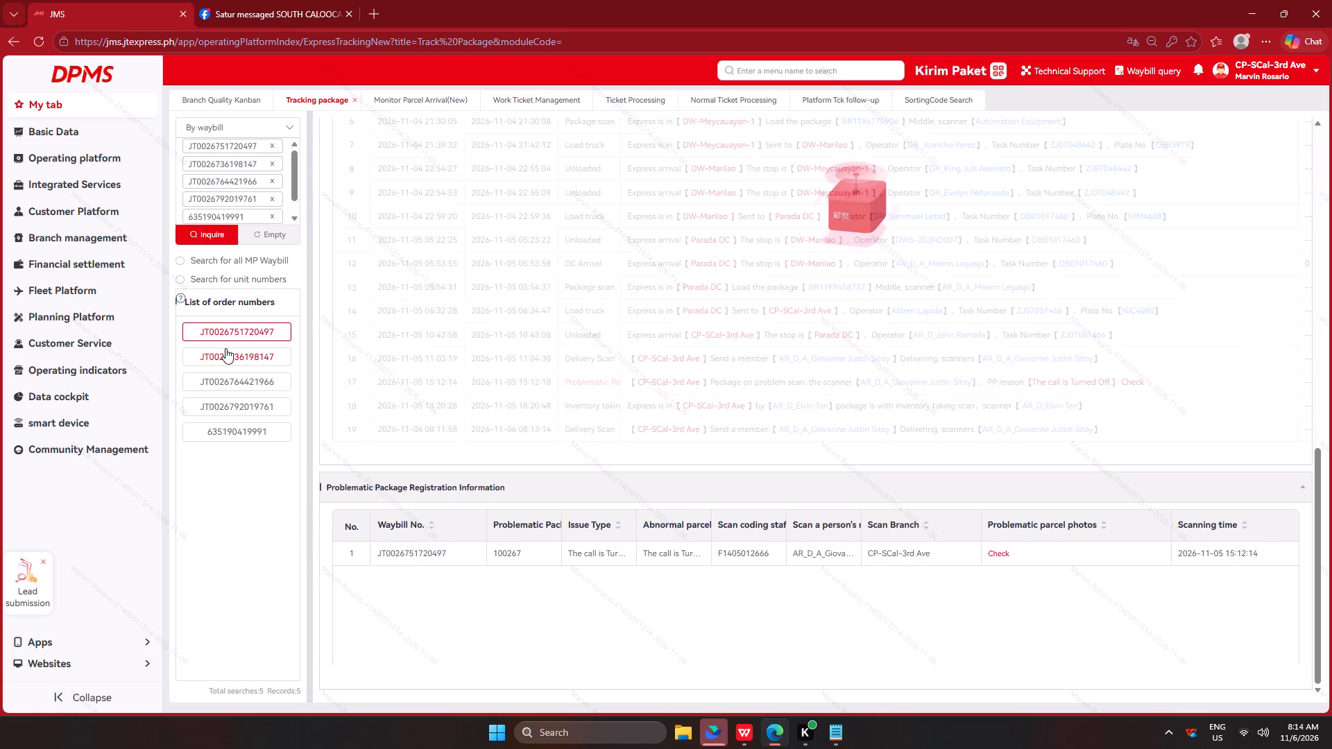
left_click(229, 352)
left_click(239, 381)
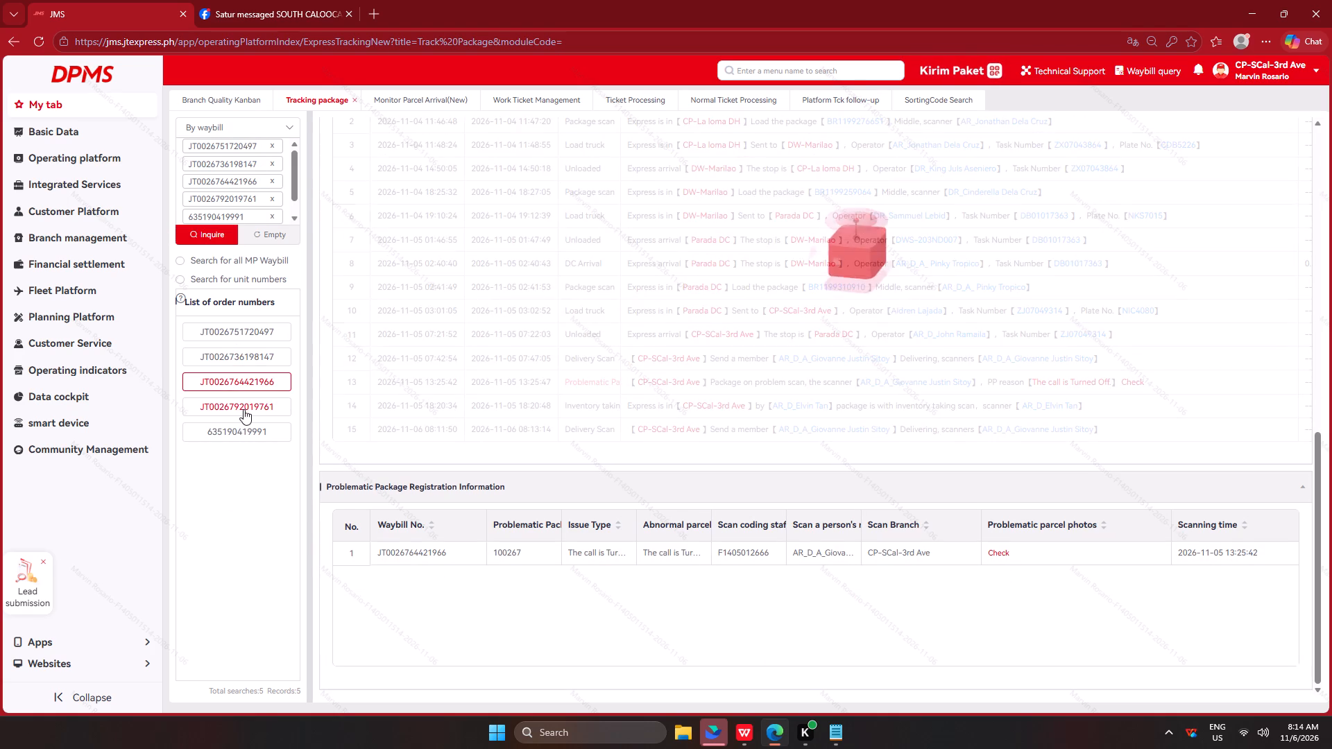
left_click(244, 409)
left_click(240, 430)
key("alt+Tab")
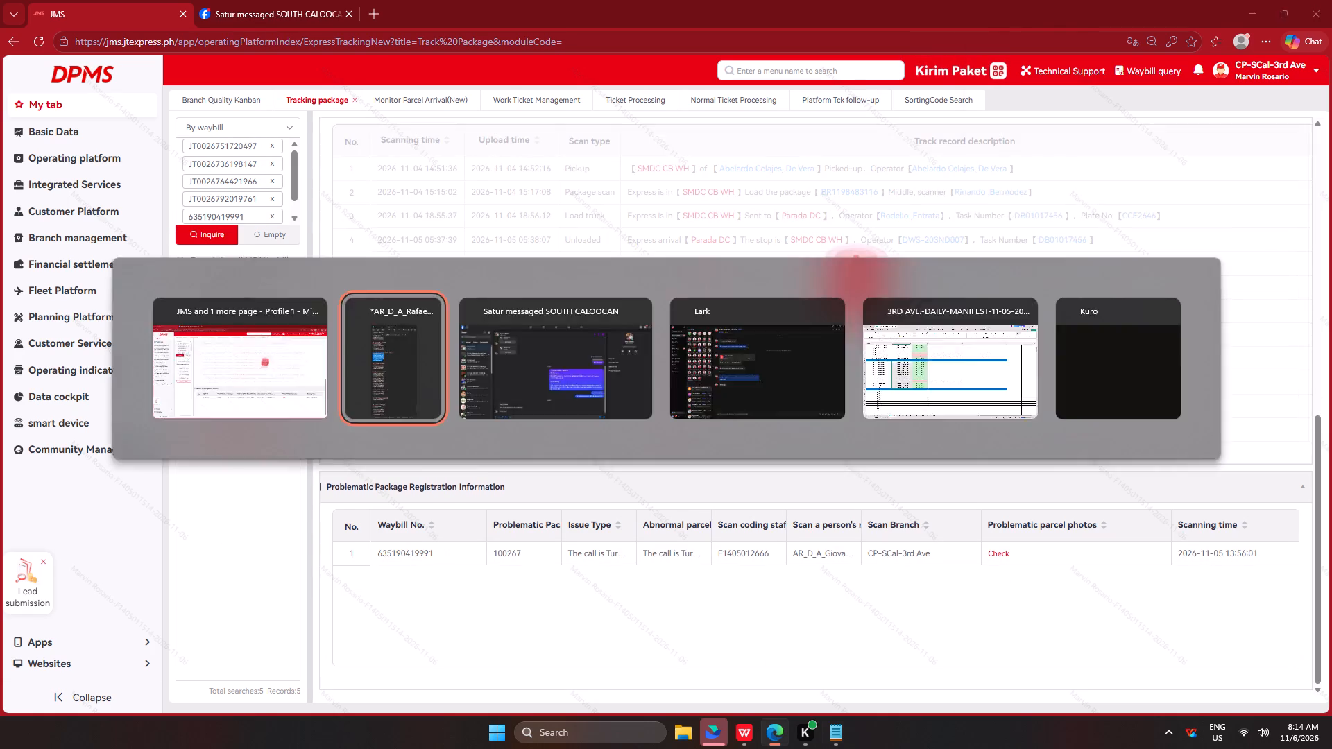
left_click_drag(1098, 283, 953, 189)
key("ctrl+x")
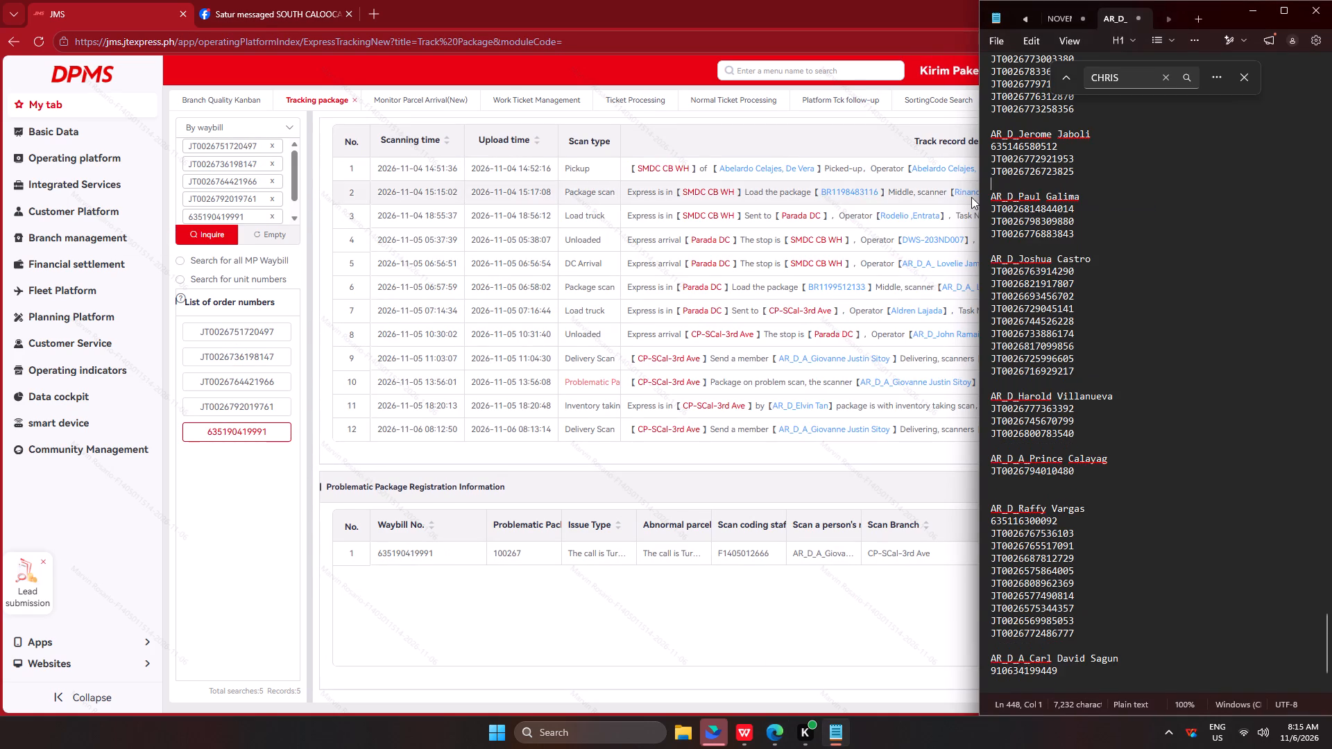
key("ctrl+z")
left_click(1100, 265)
left_click_drag(1081, 275, 927, 196)
key("ctrl+x")
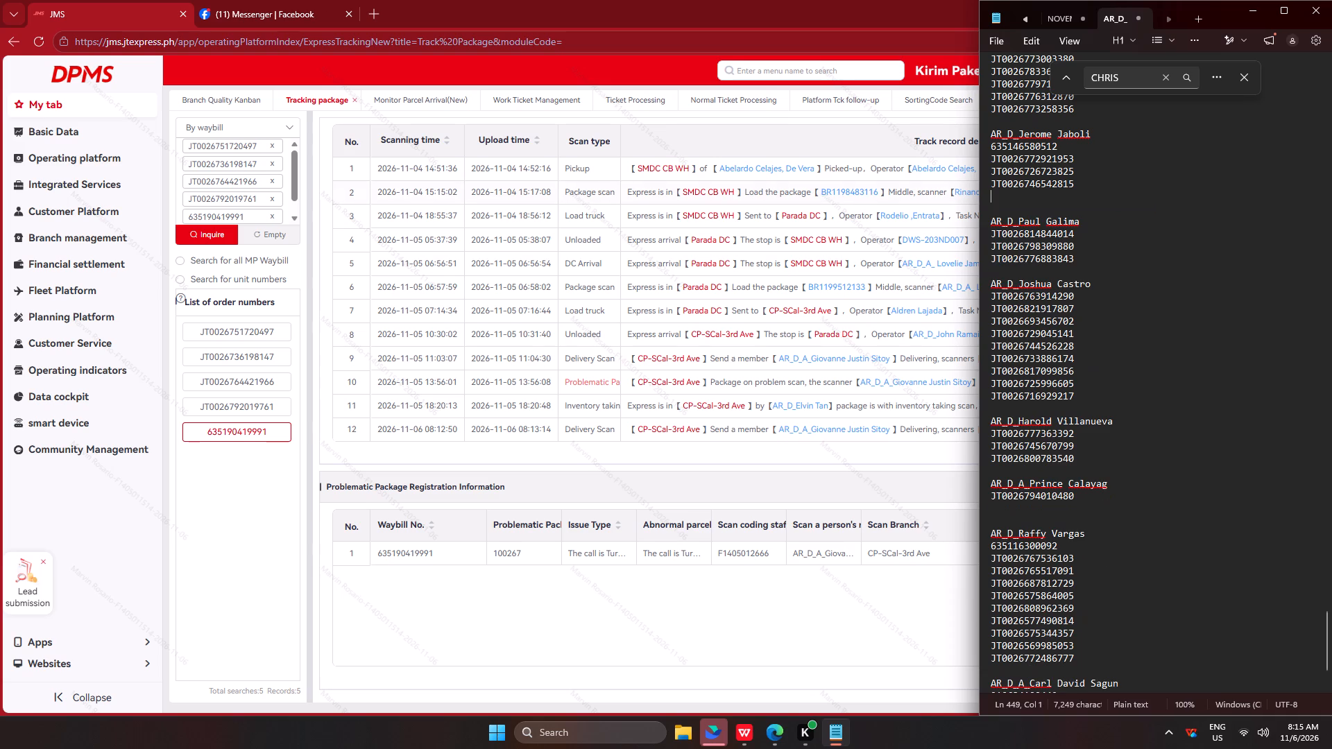
key("BackSpace")
scroll(1106, 216, "up", 5)
left_click_drag(1086, 381, 1047, 366)
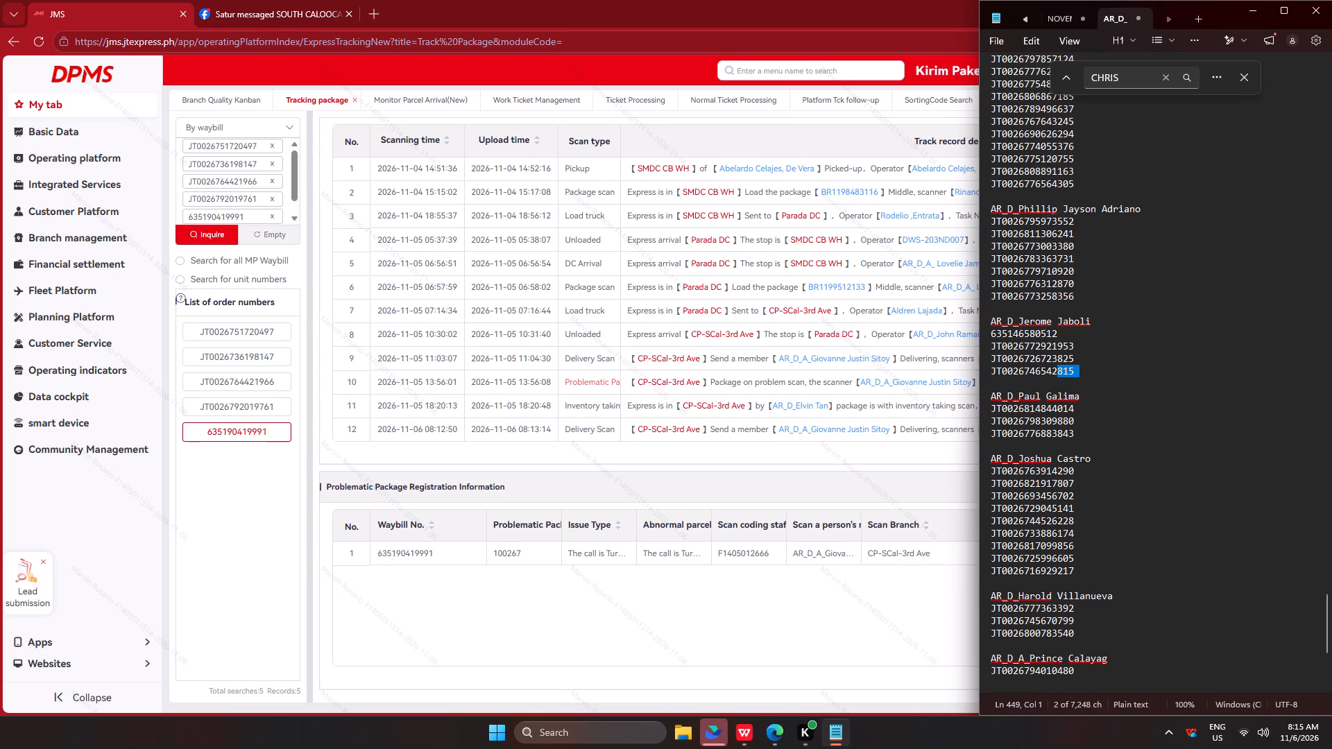
left_click_drag(1047, 366, 960, 336)
key("ctrl+c")
key("ctrl+c")
key("ctrl+c")
key("ctrl+c")
left_click(274, 236, "ctrl")
left_click(251, 204)
key("ctrl+v")
left_click(220, 234)
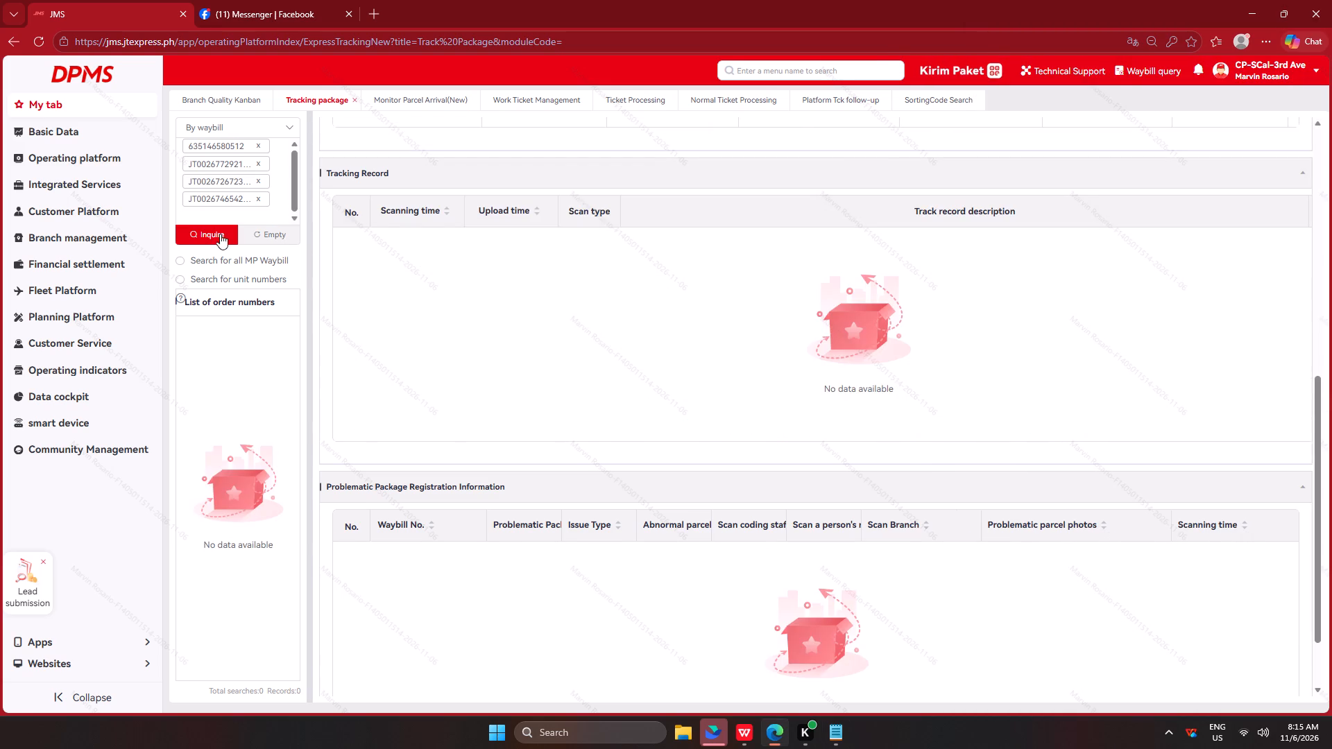
left_click(260, 356)
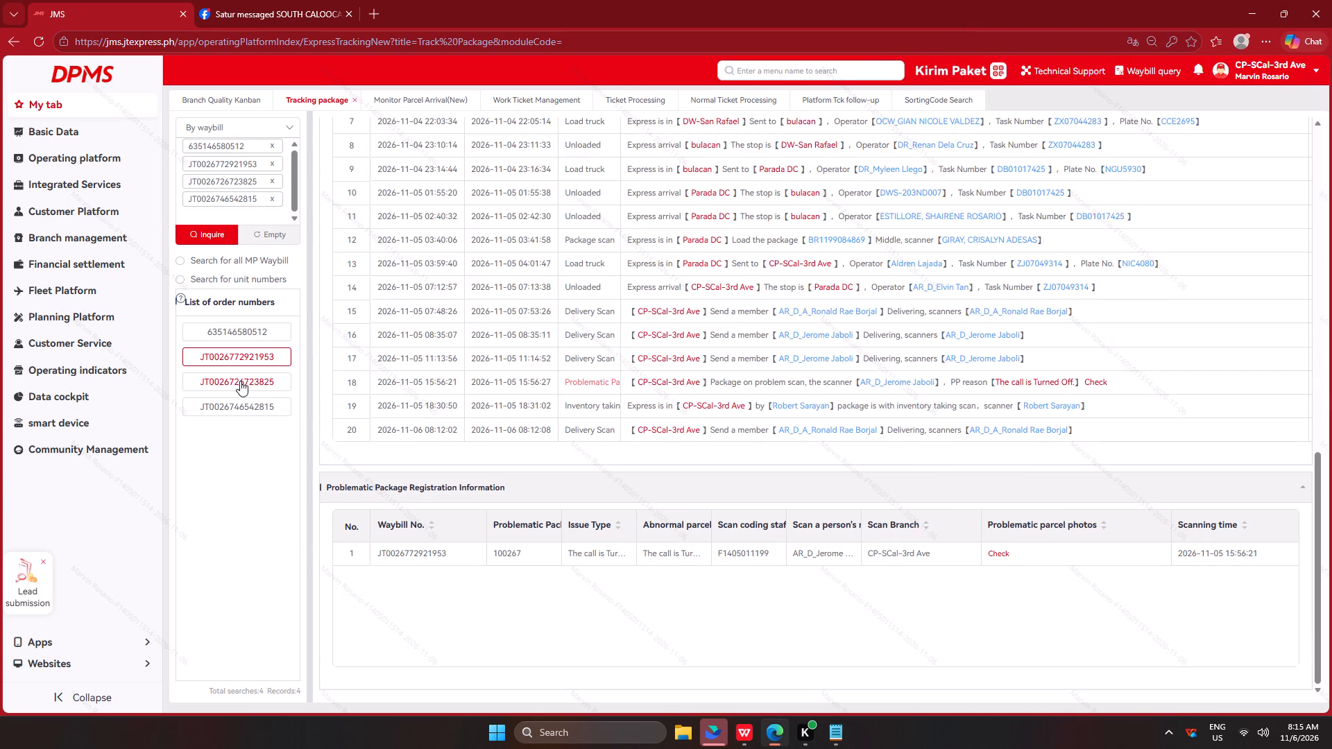
left_click(240, 381)
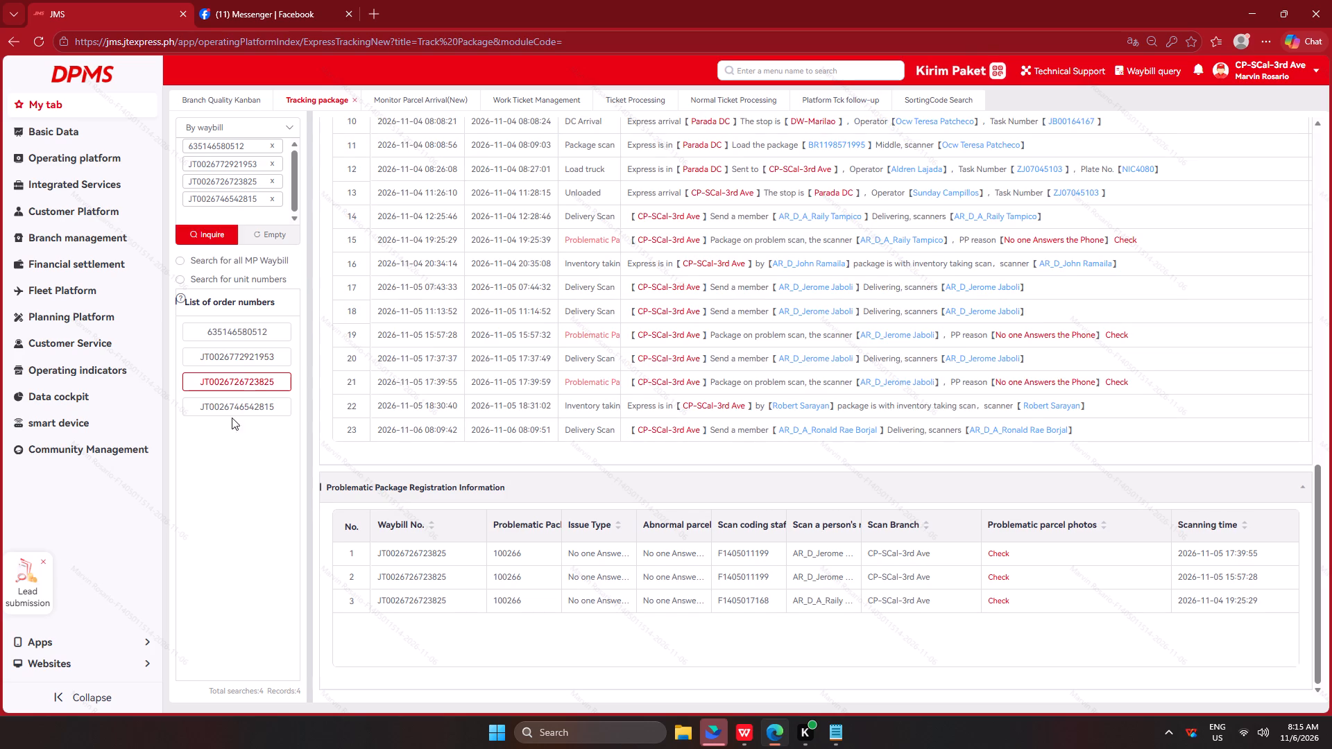
left_click(232, 419)
left_click(240, 415)
key("alt+Tab")
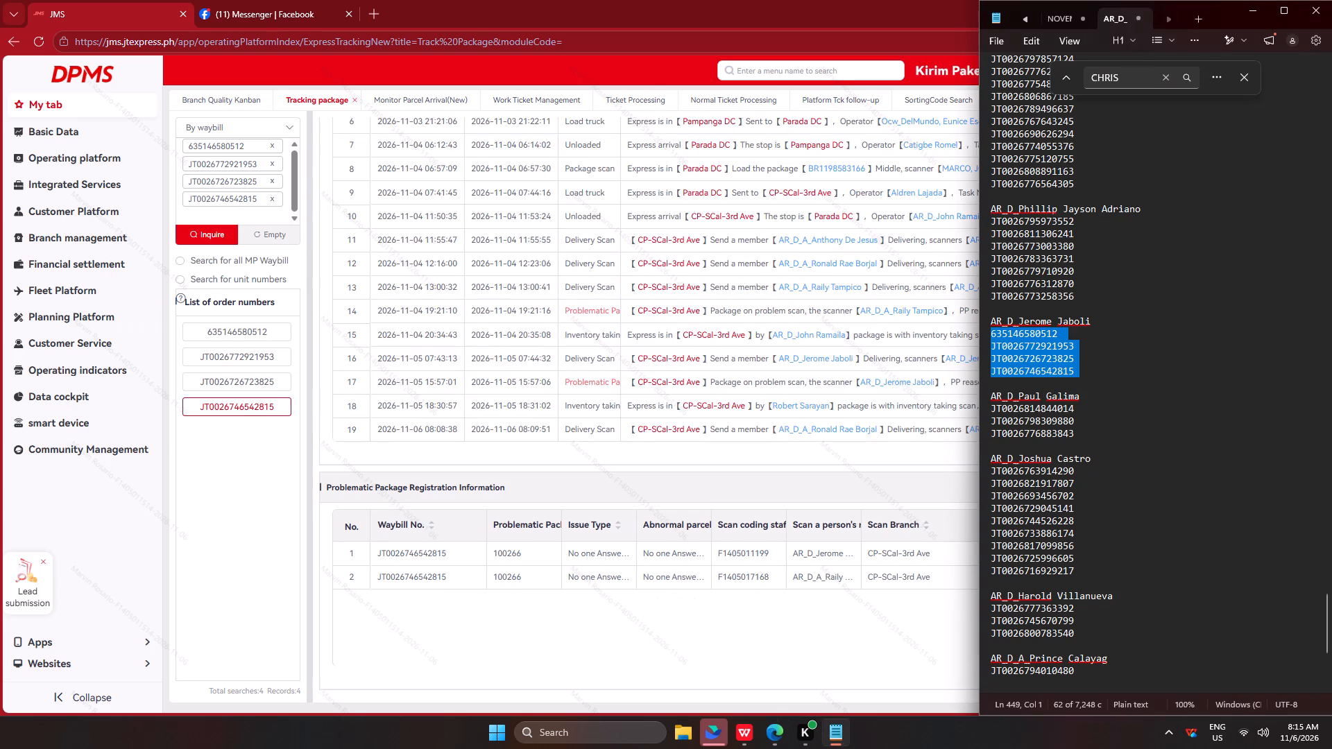
left_click_drag(1102, 371, 1004, 339)
left_click(1108, 376)
left_click(1110, 364)
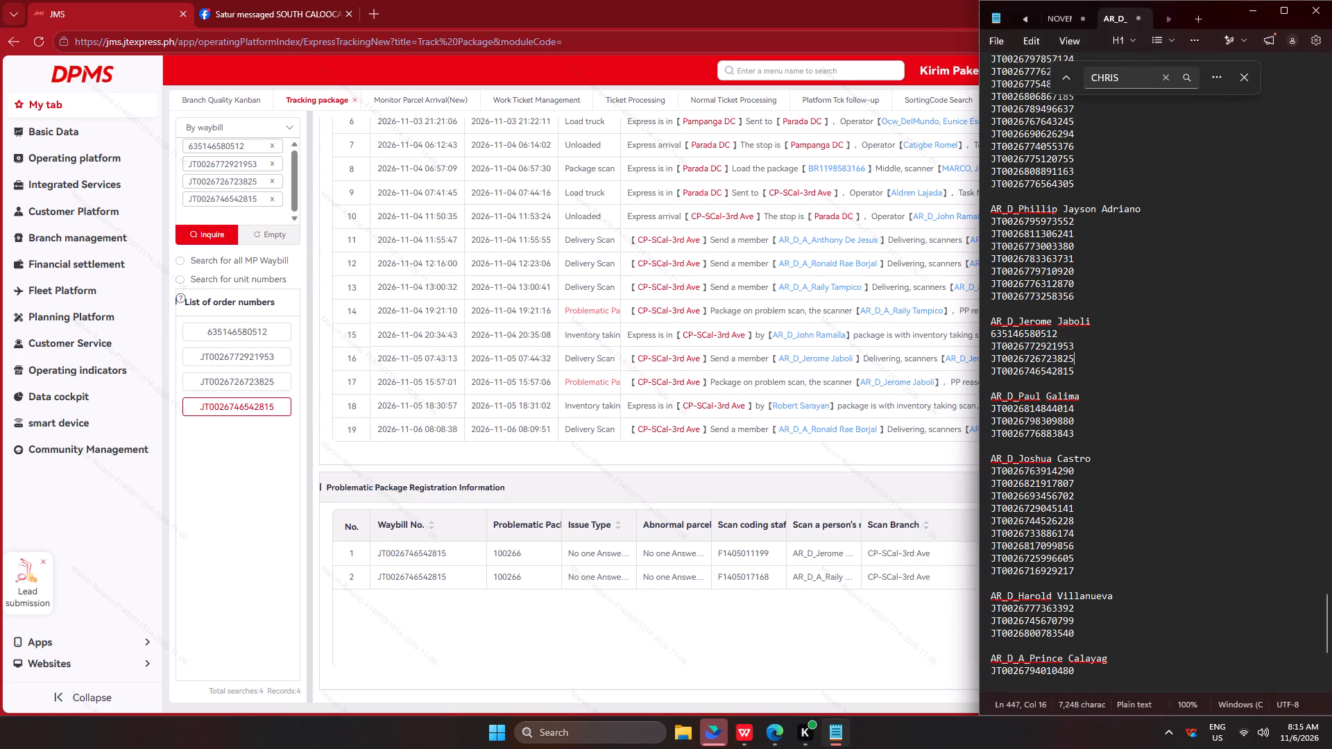
left_click_drag(1091, 376, 979, 307)
key("ctrl+x")
left_click(1016, 316)
key("BackSpace")
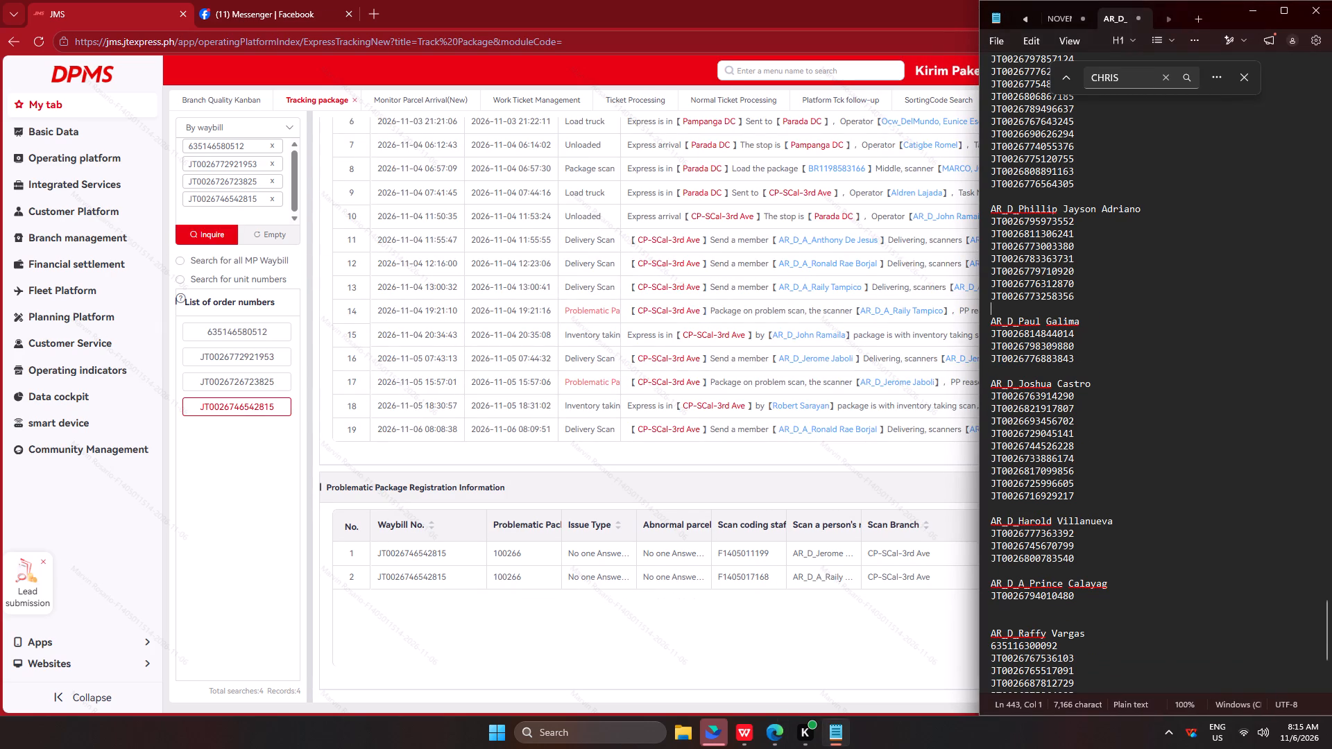
left_click_drag(1086, 295, 975, 218)
key("ctrl+c")
key("ctrl+c")
key("ctrl+c")
key("ctrl+c")
left_click(254, 239, "ctrl")
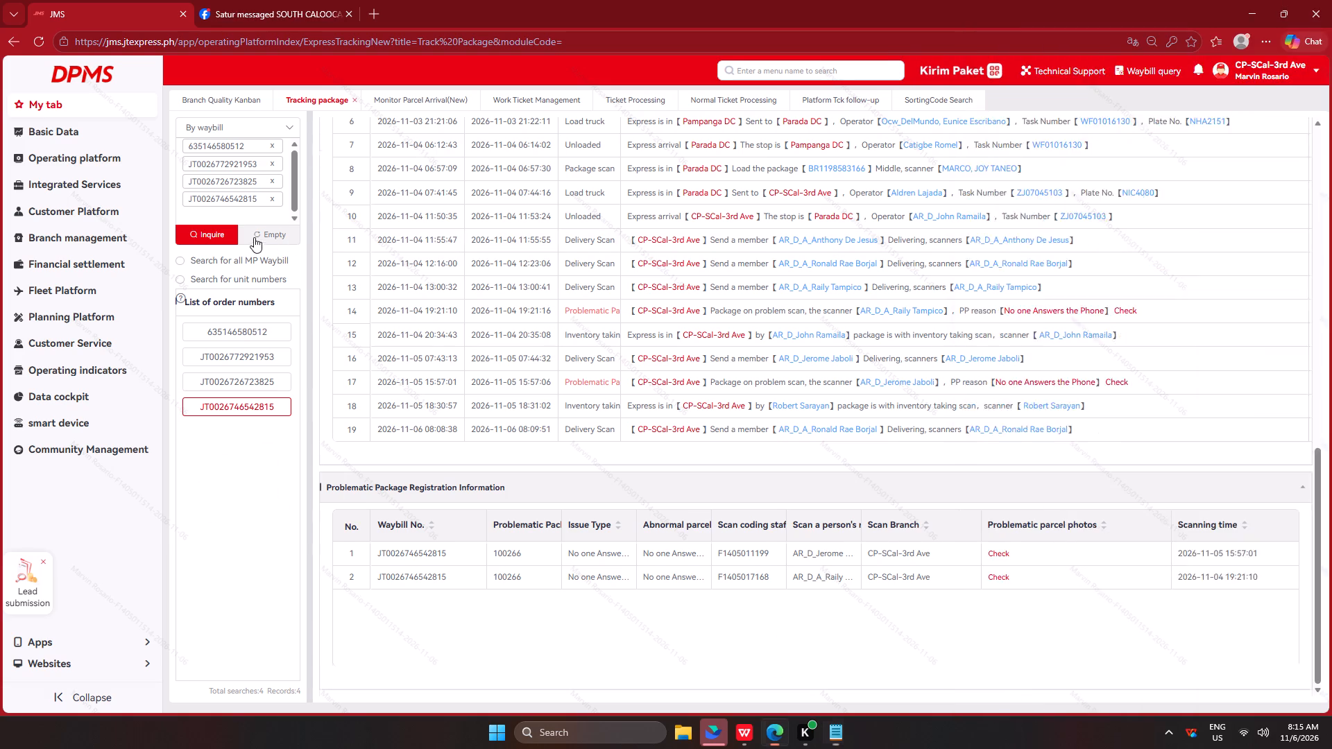
left_click(249, 207)
key("ctrl+v")
left_click(207, 230)
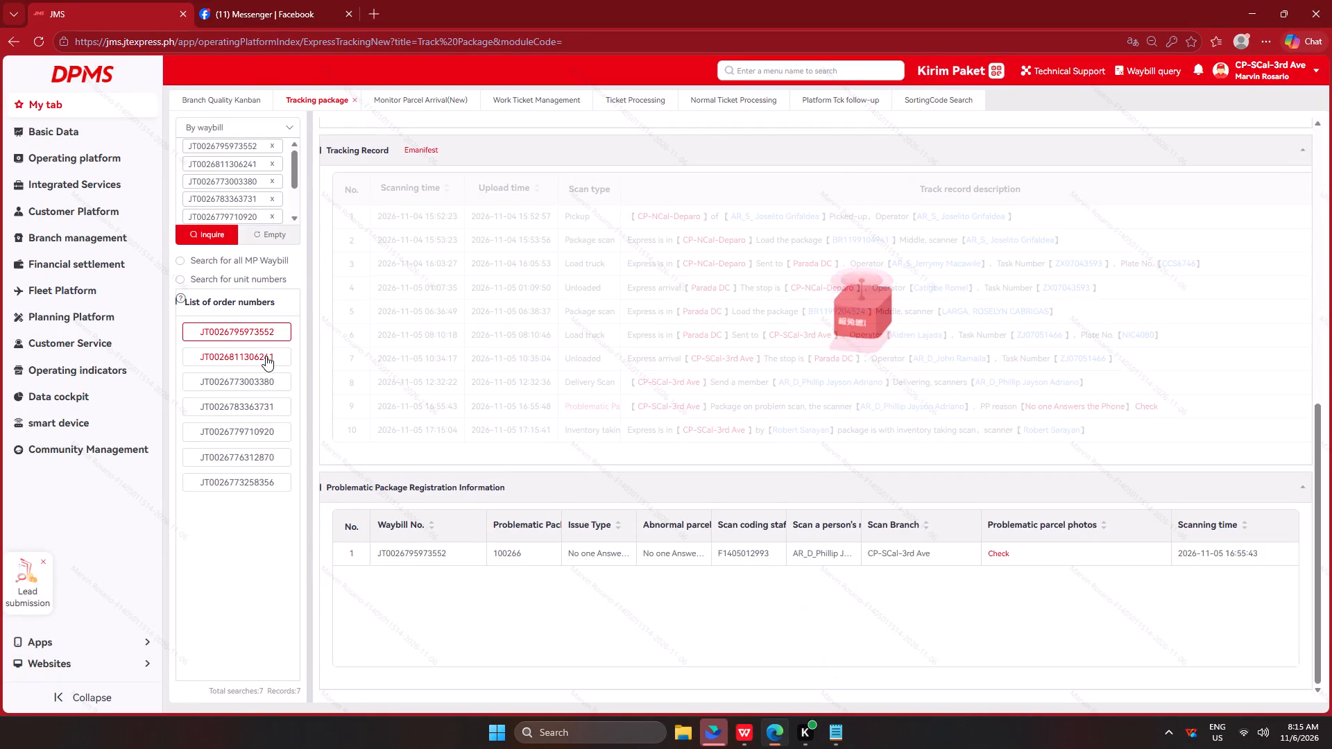
left_click(255, 352)
left_click(250, 381)
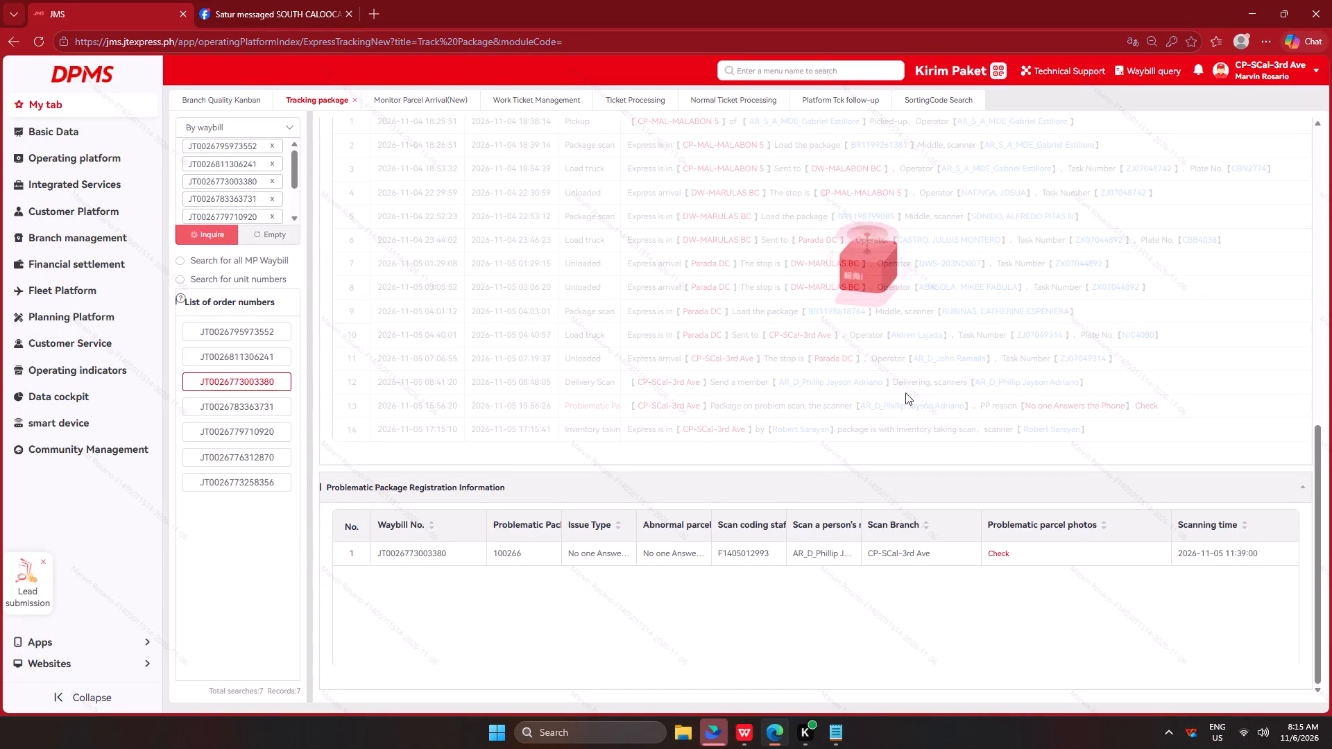
key("alt+Tab")
scroll(1175, 342, "up", 9)
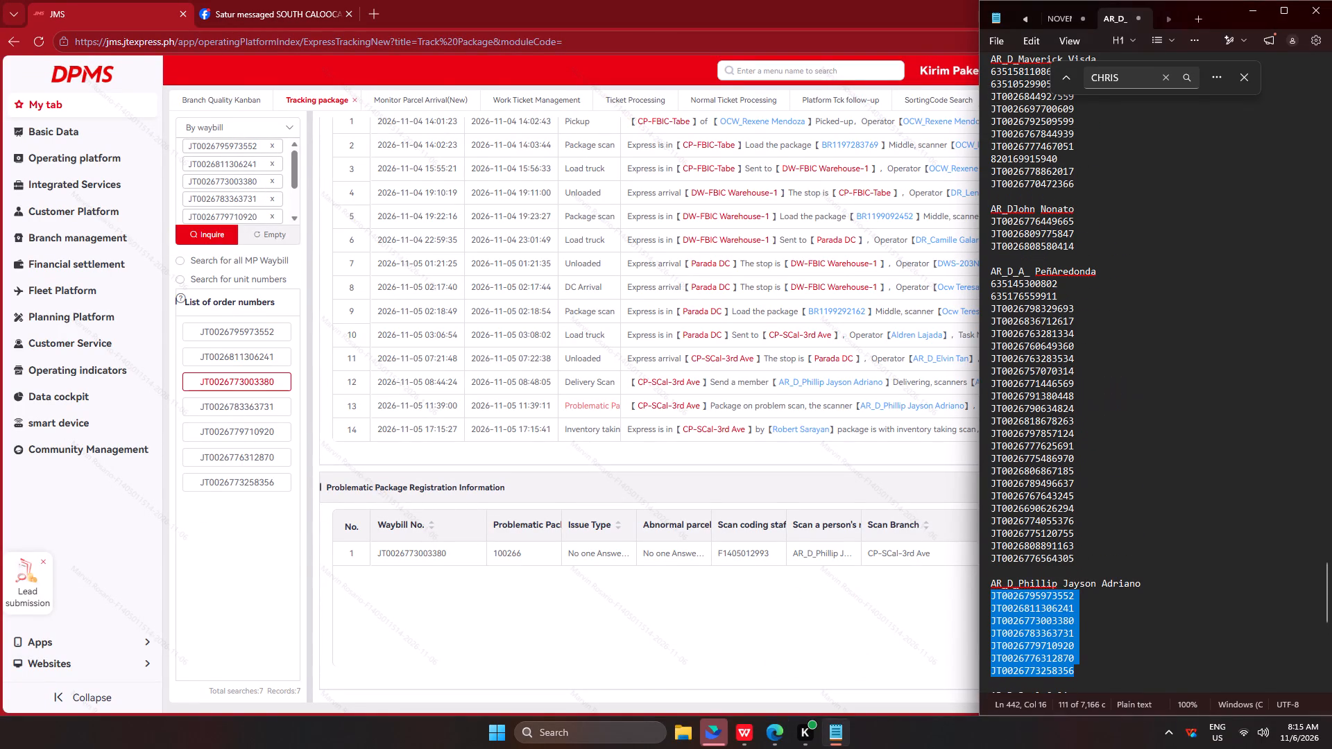
left_click_drag(1079, 559, 949, 284)
key("ctrl+c")
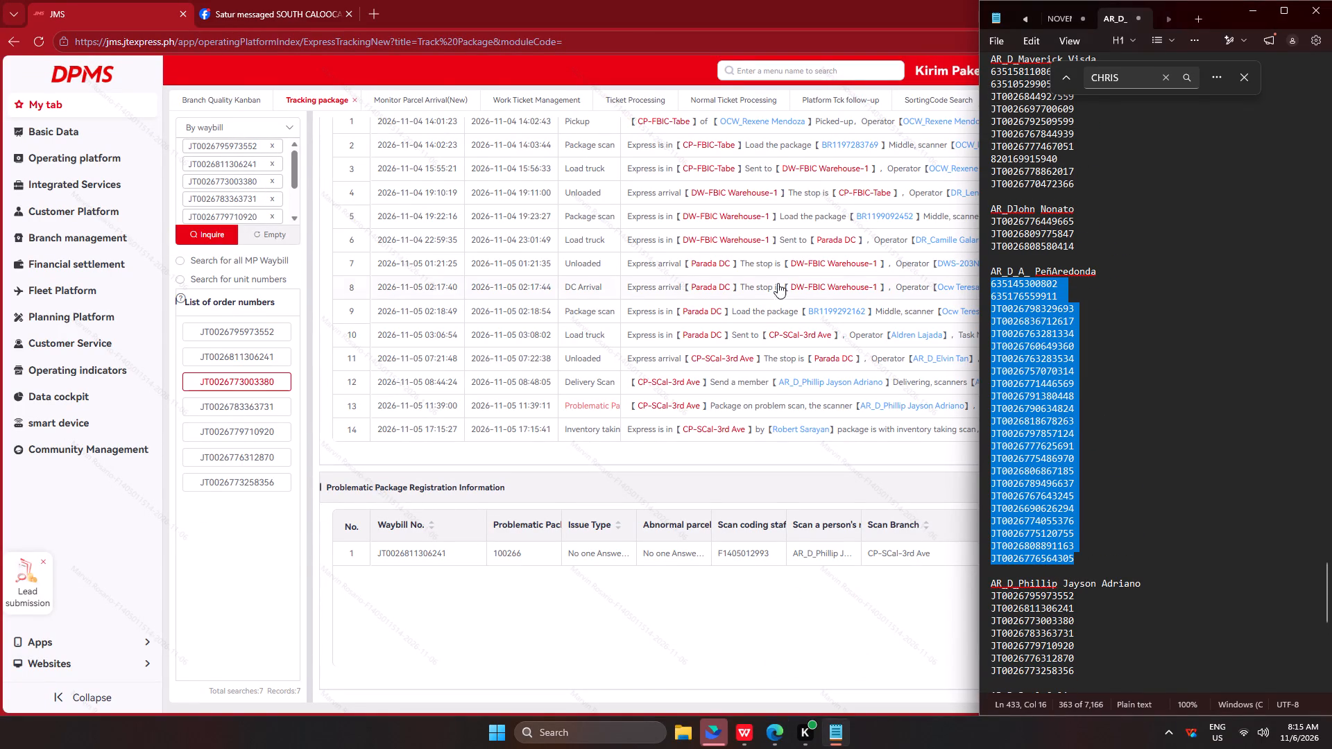
key("ctrl+c")
key("ctrl+c")
key("ctrl+c")
key("ctrl+c")
key("ctrl+c")
left_click(265, 239, "ctrl")
left_click(245, 206)
key("ctrl+v")
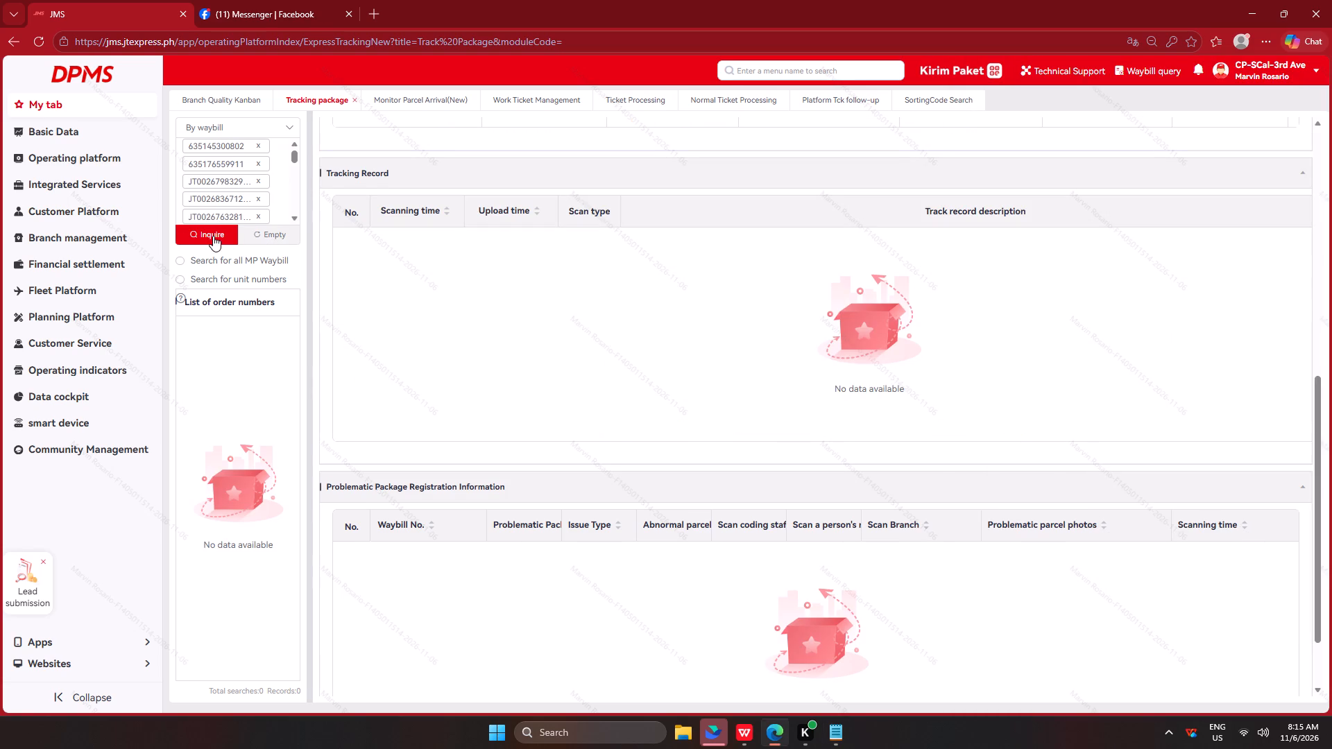
left_click(214, 234)
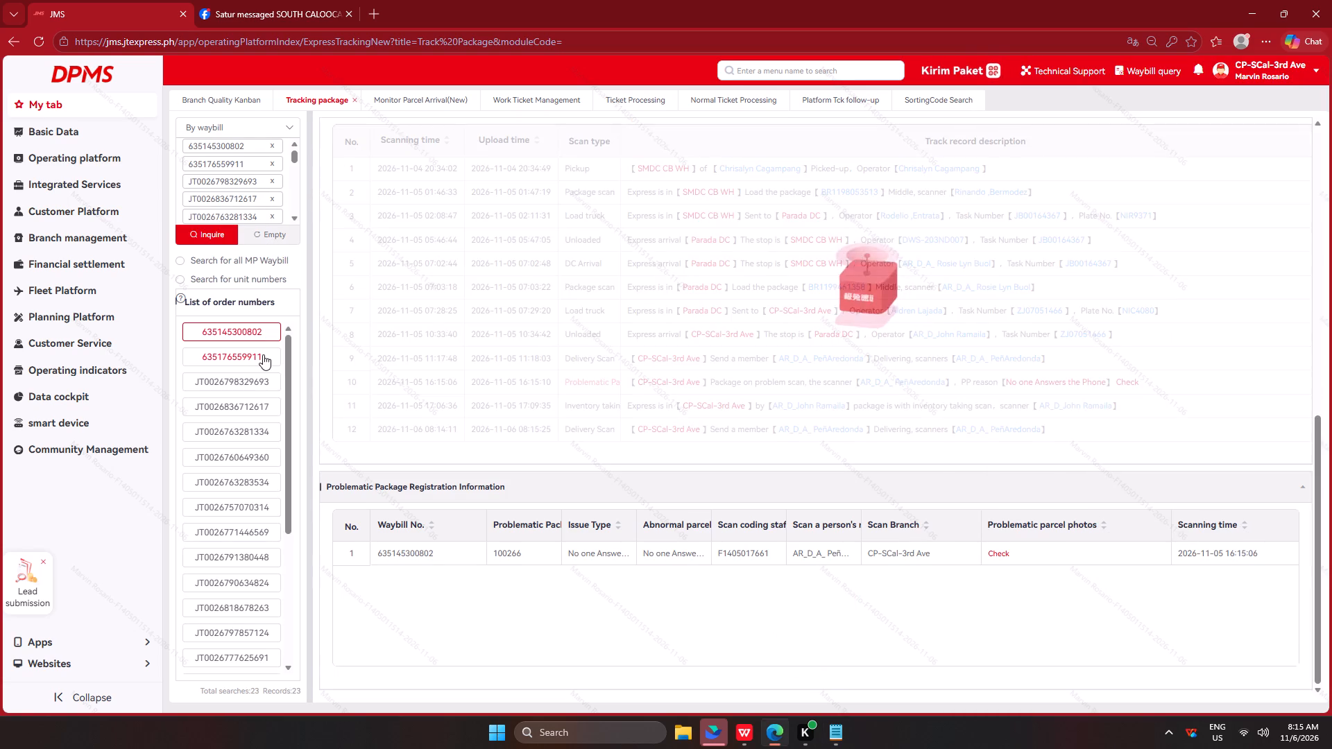
left_click(263, 354)
left_click(250, 384)
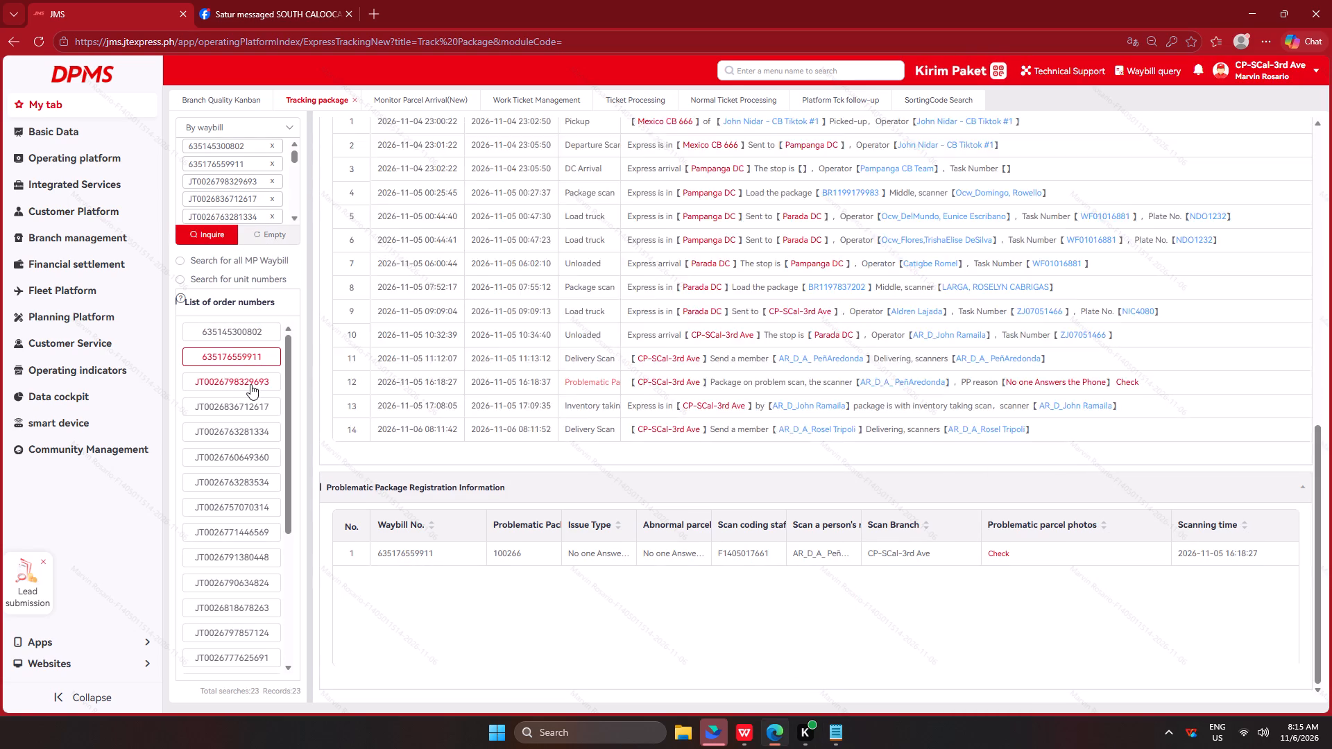
left_click(245, 403)
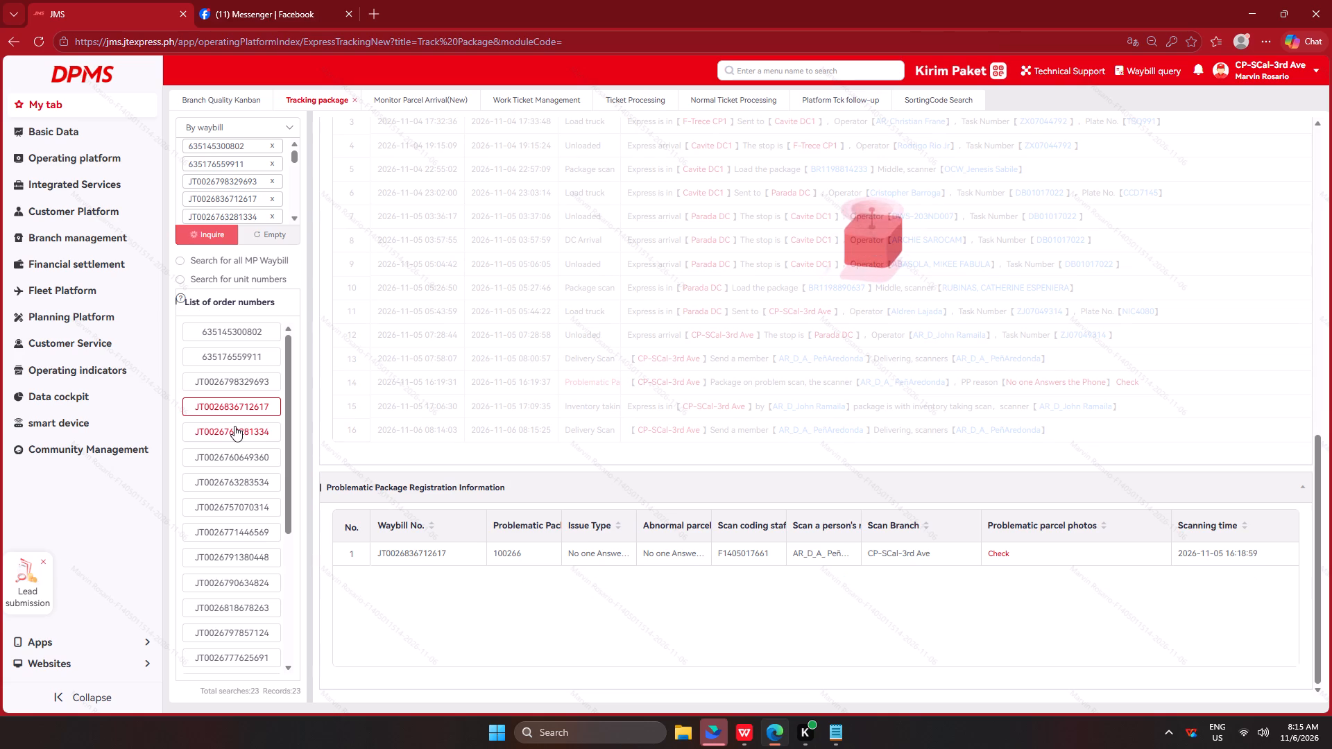
left_click(234, 426)
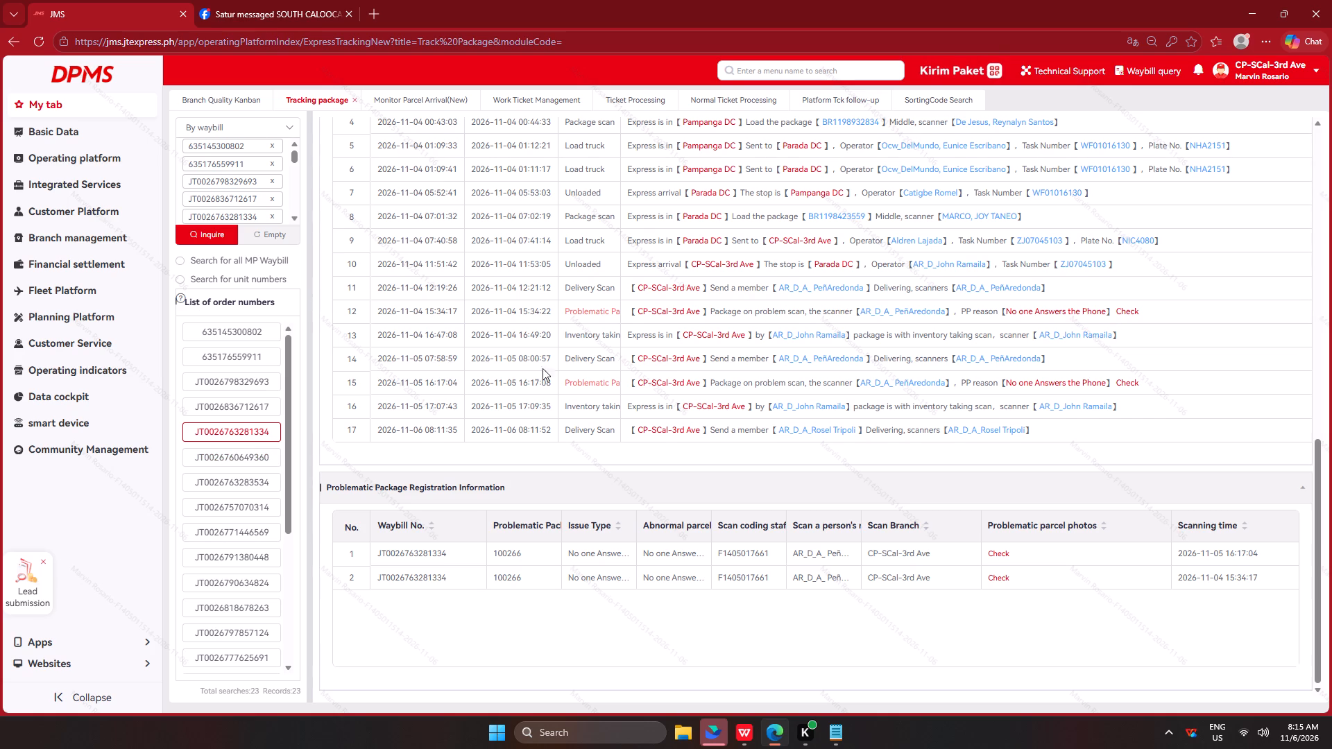
left_click(252, 460)
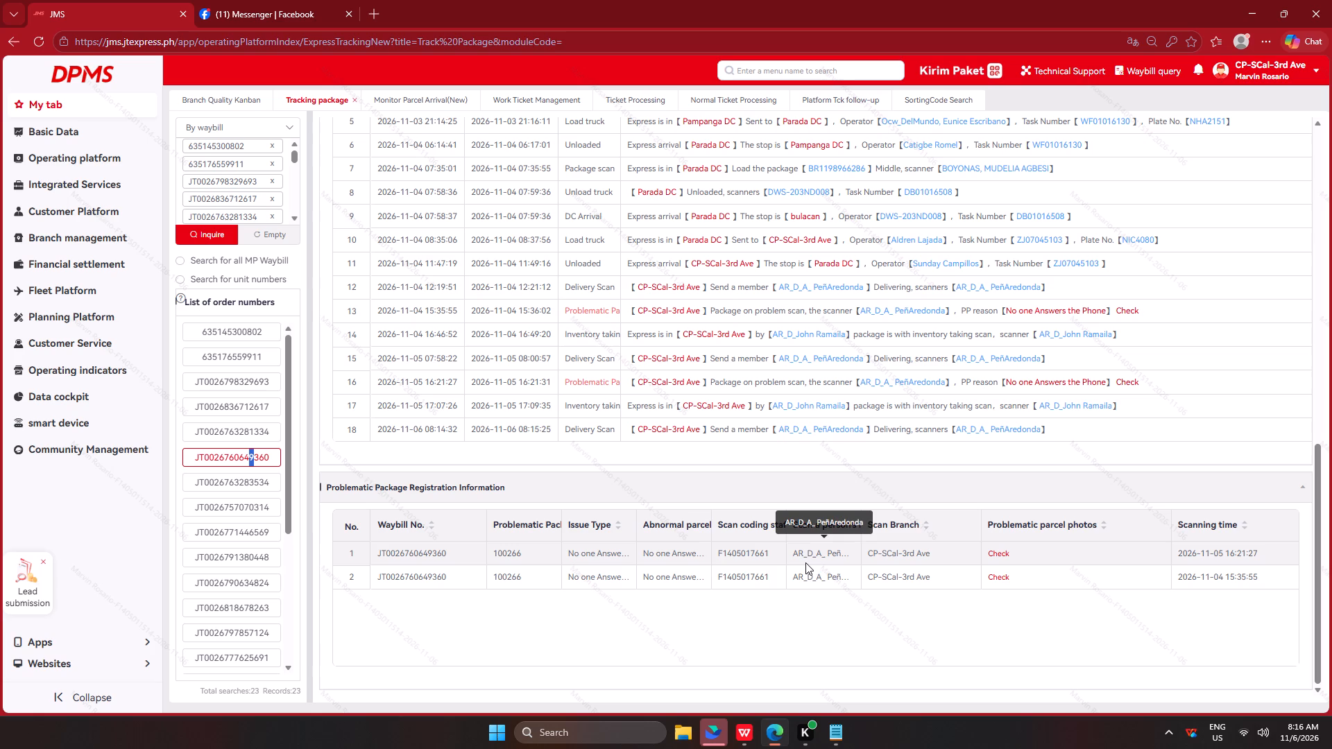
left_click(232, 490)
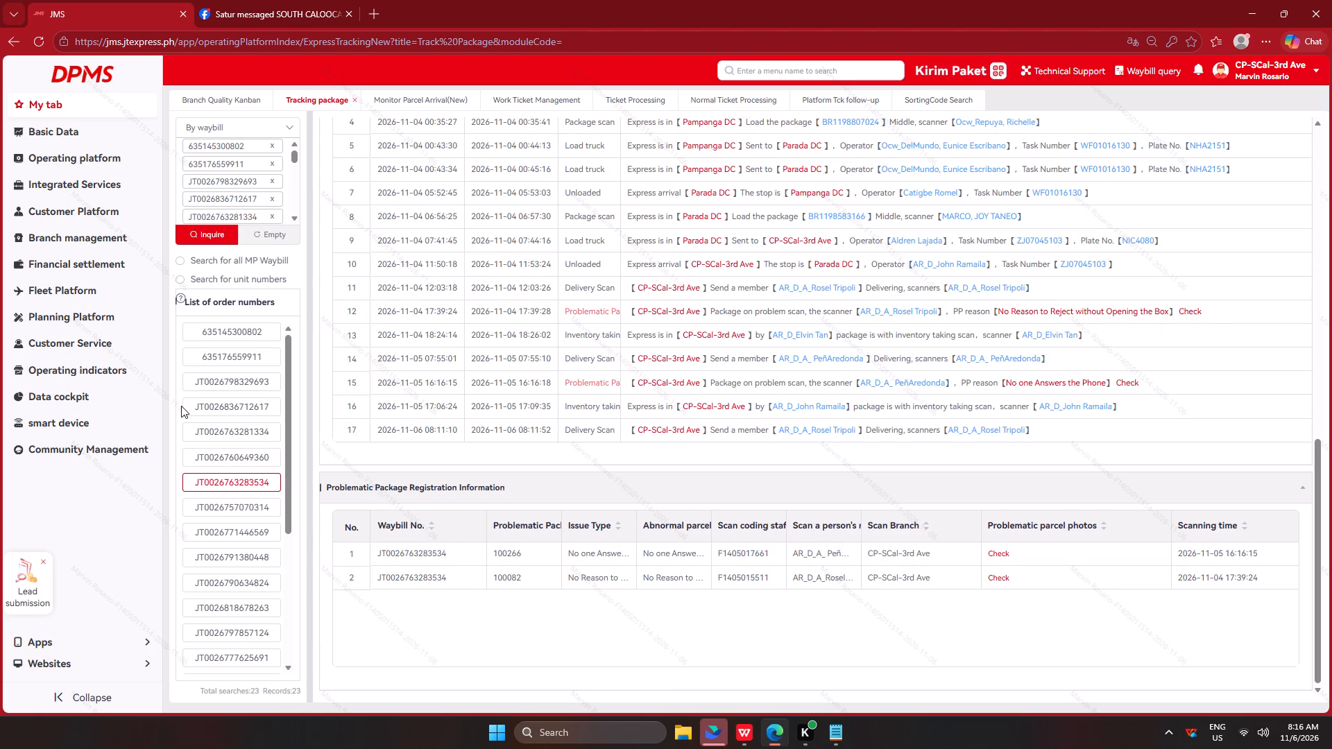
left_click(253, 508)
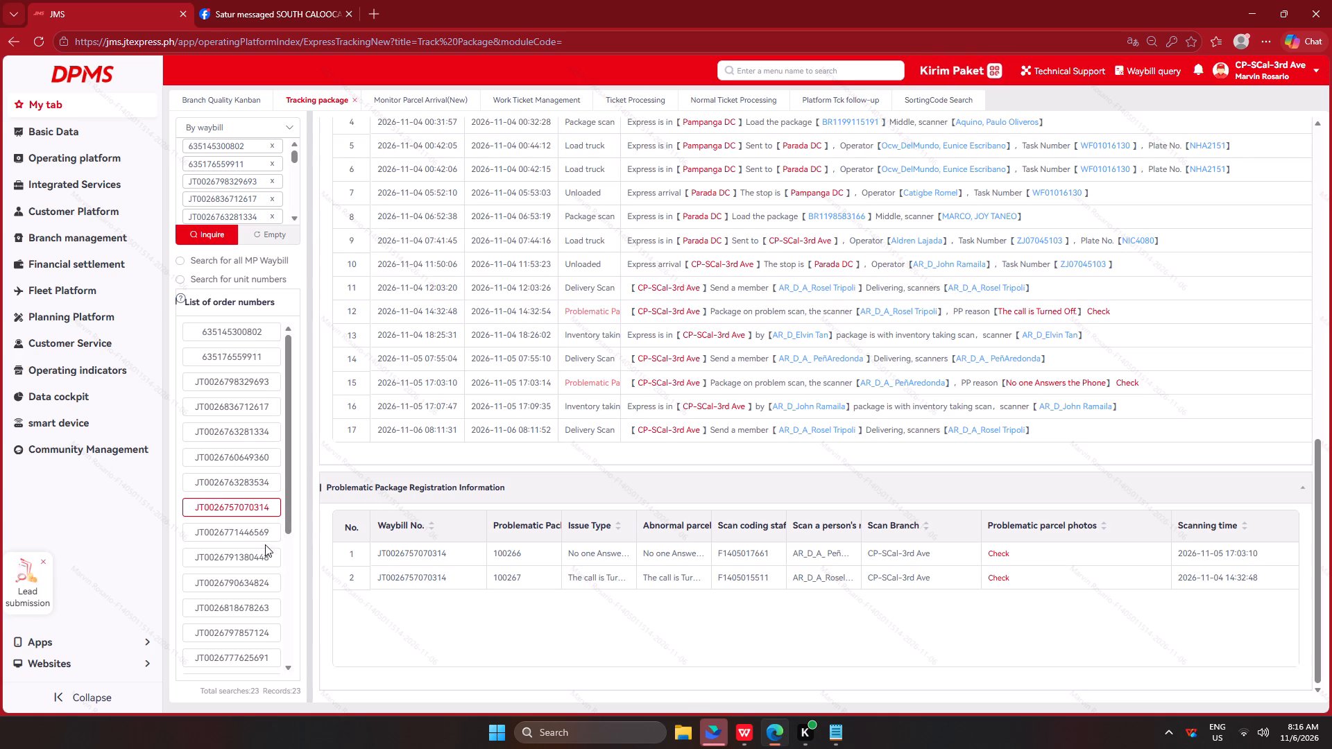
left_click(246, 534)
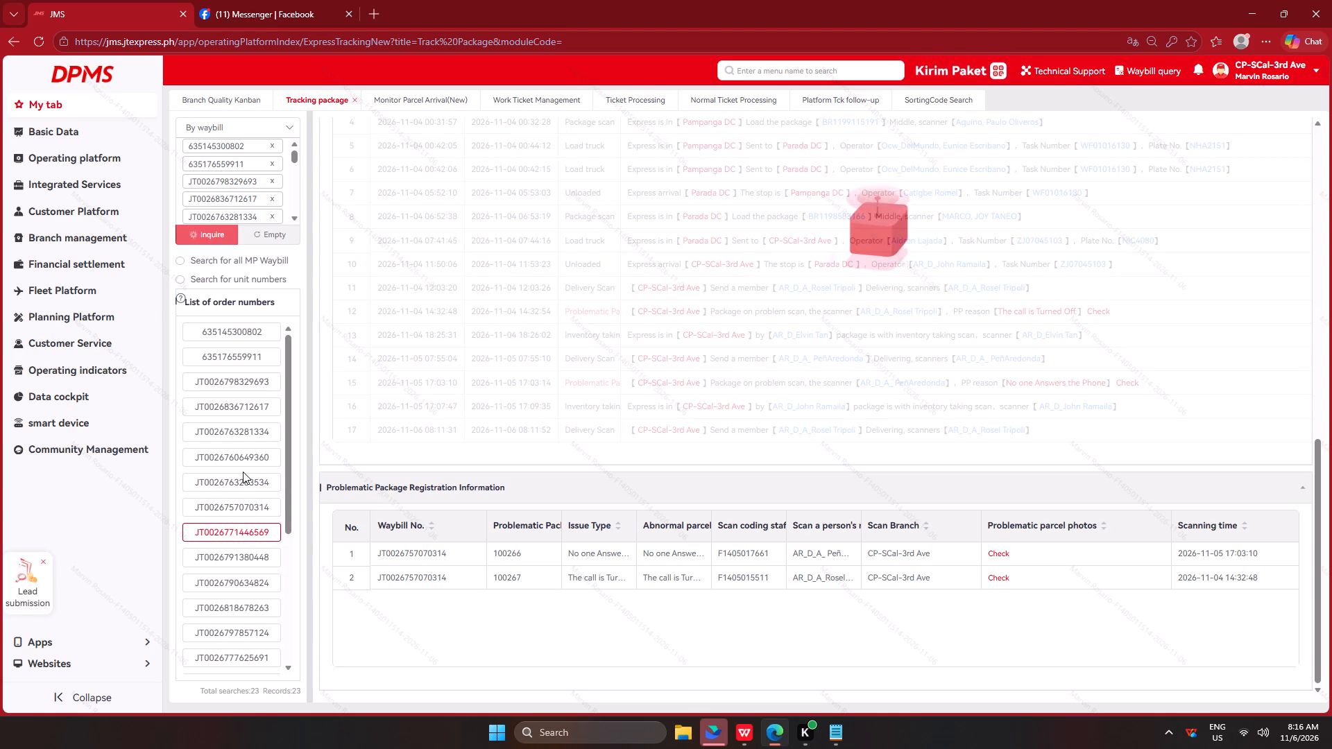
scroll(243, 472, "down", 1)
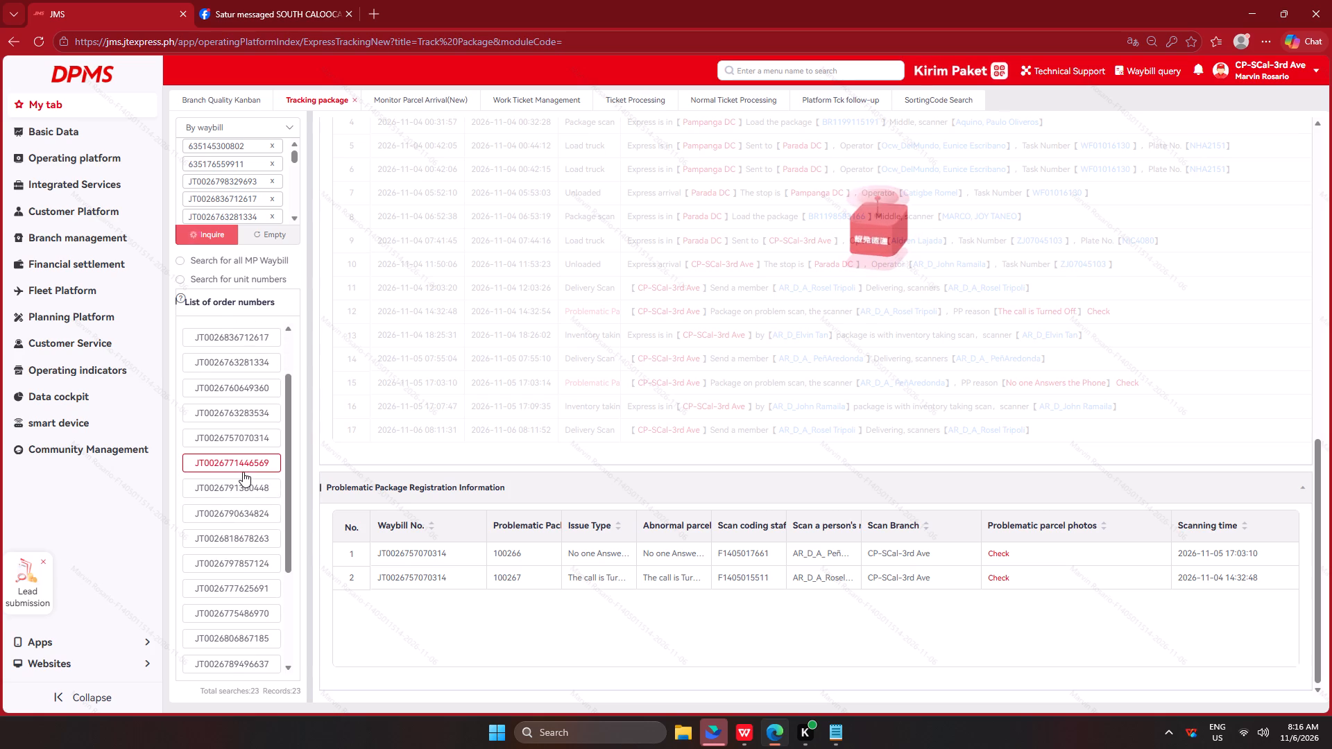
scroll(244, 473, "down", 2)
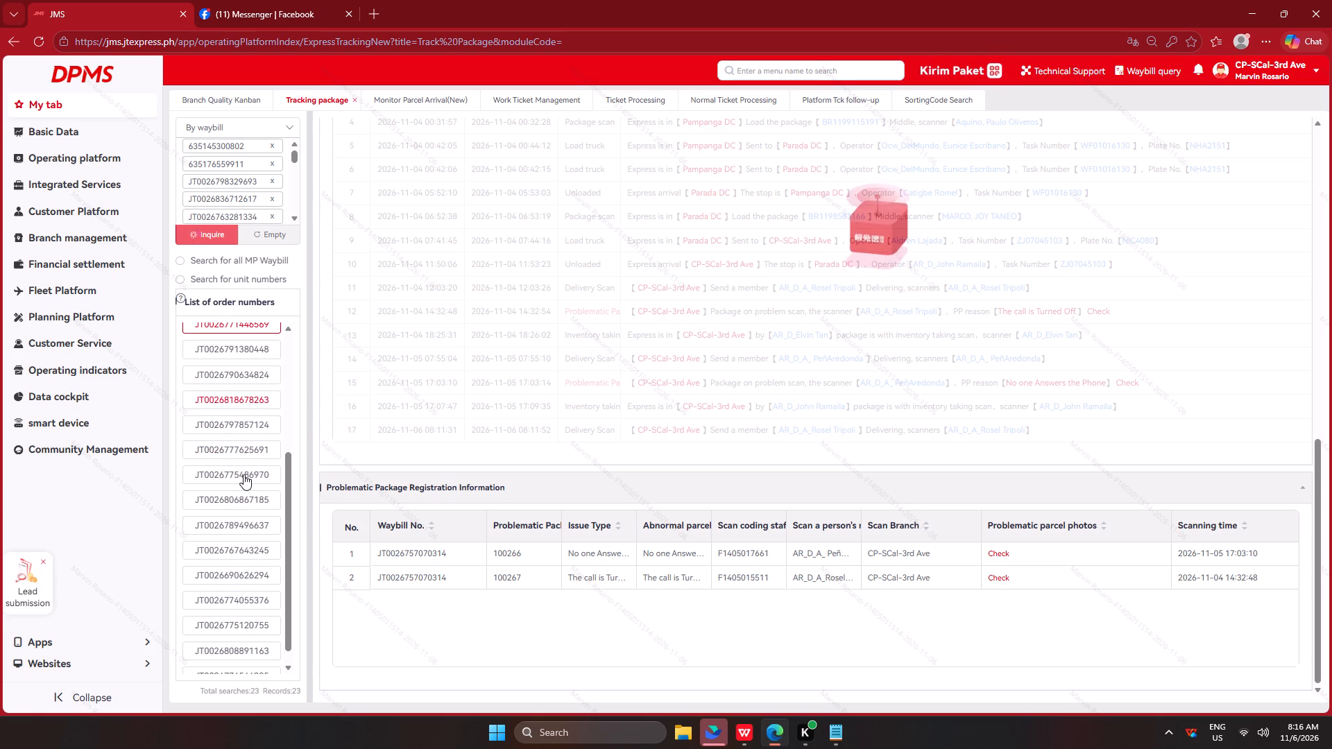
scroll(244, 474, "up", 1)
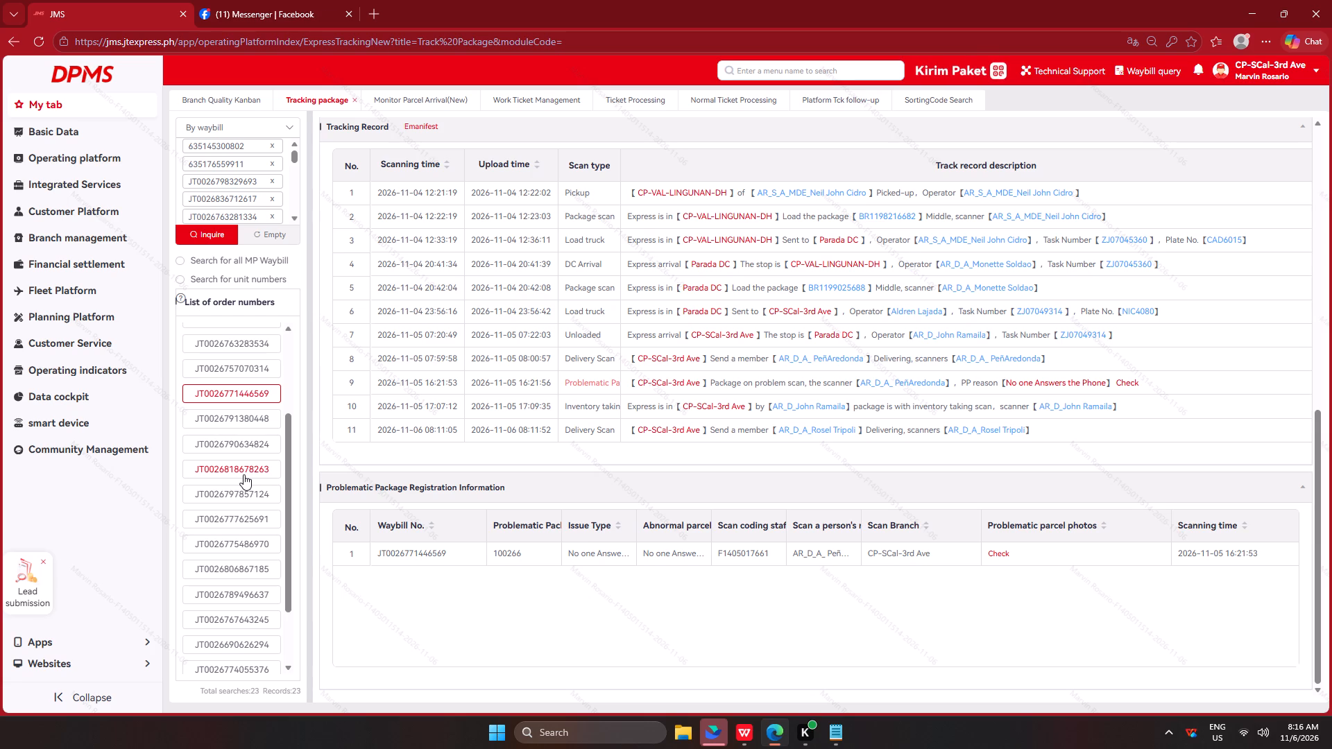
scroll(246, 479, "down", 2)
scroll(231, 339, "up", 1)
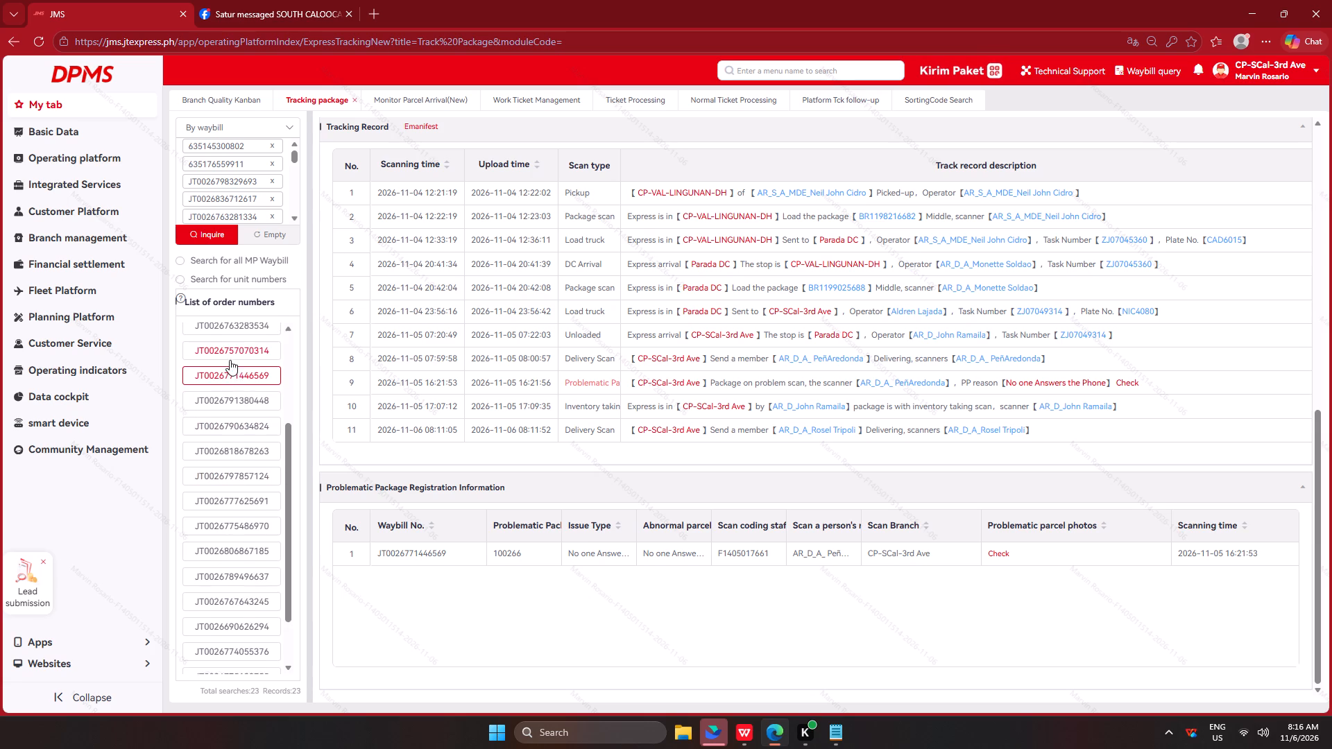
left_click(238, 395)
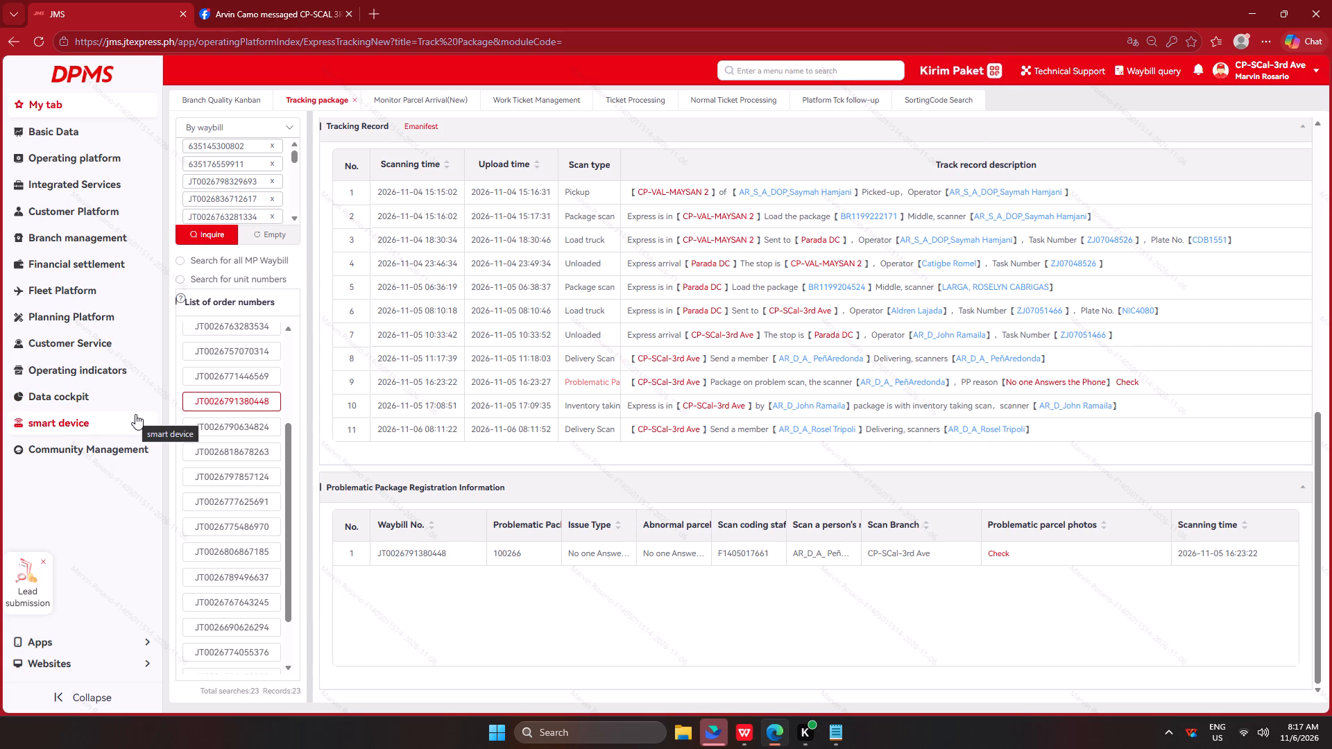
left_click(252, 427)
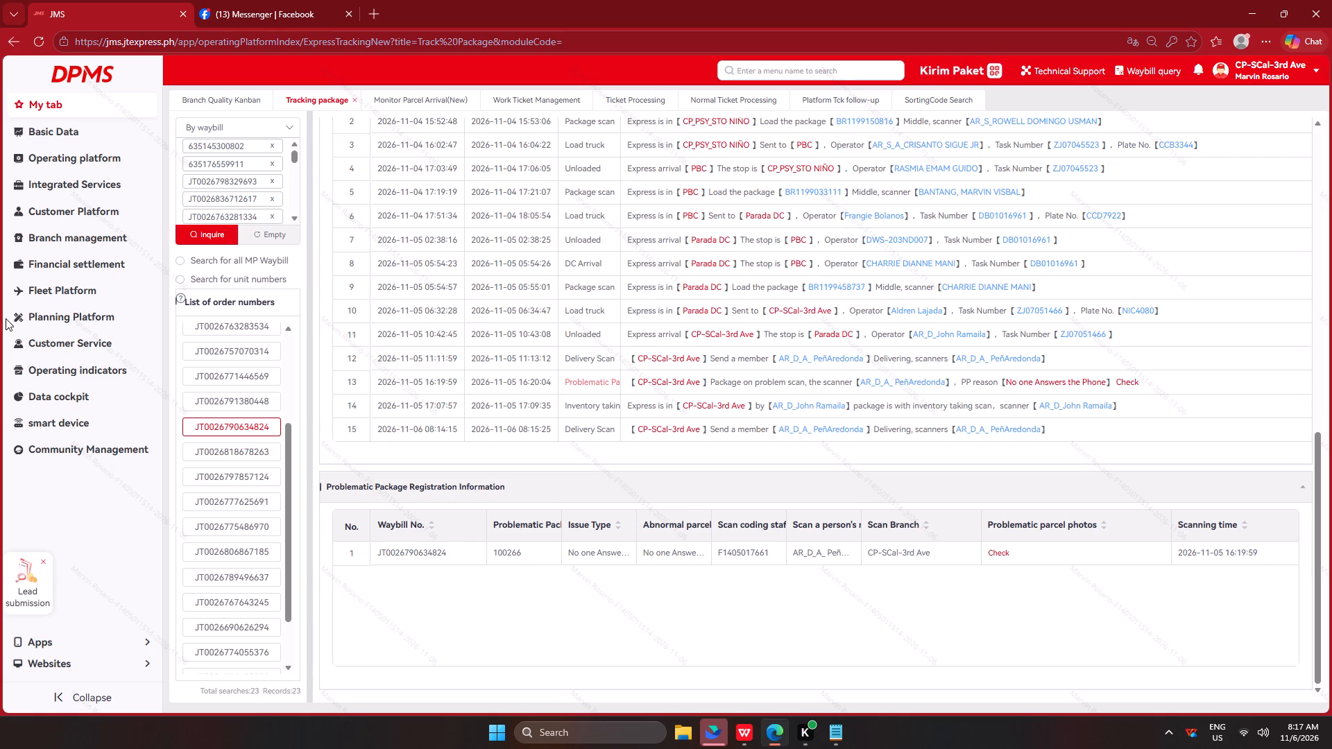
left_click(249, 449)
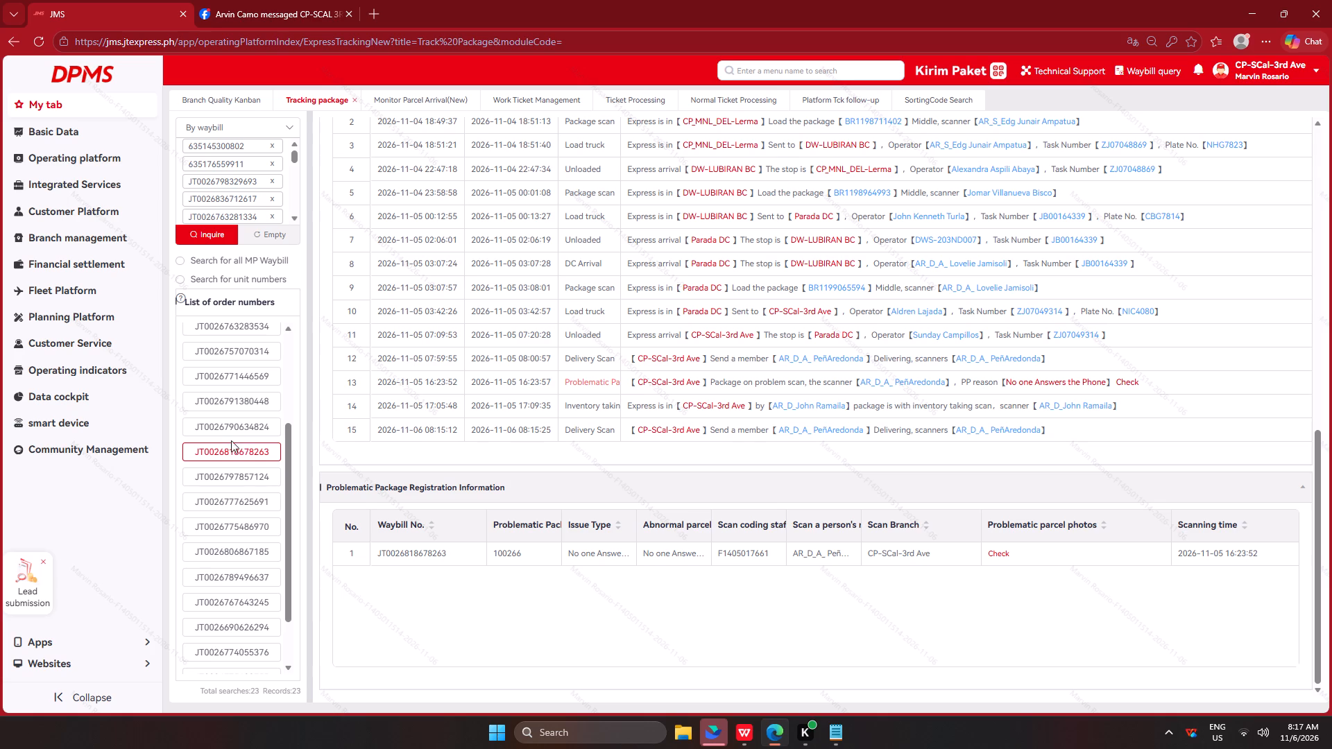
scroll(273, 486, "down", 8)
left_click(257, 404)
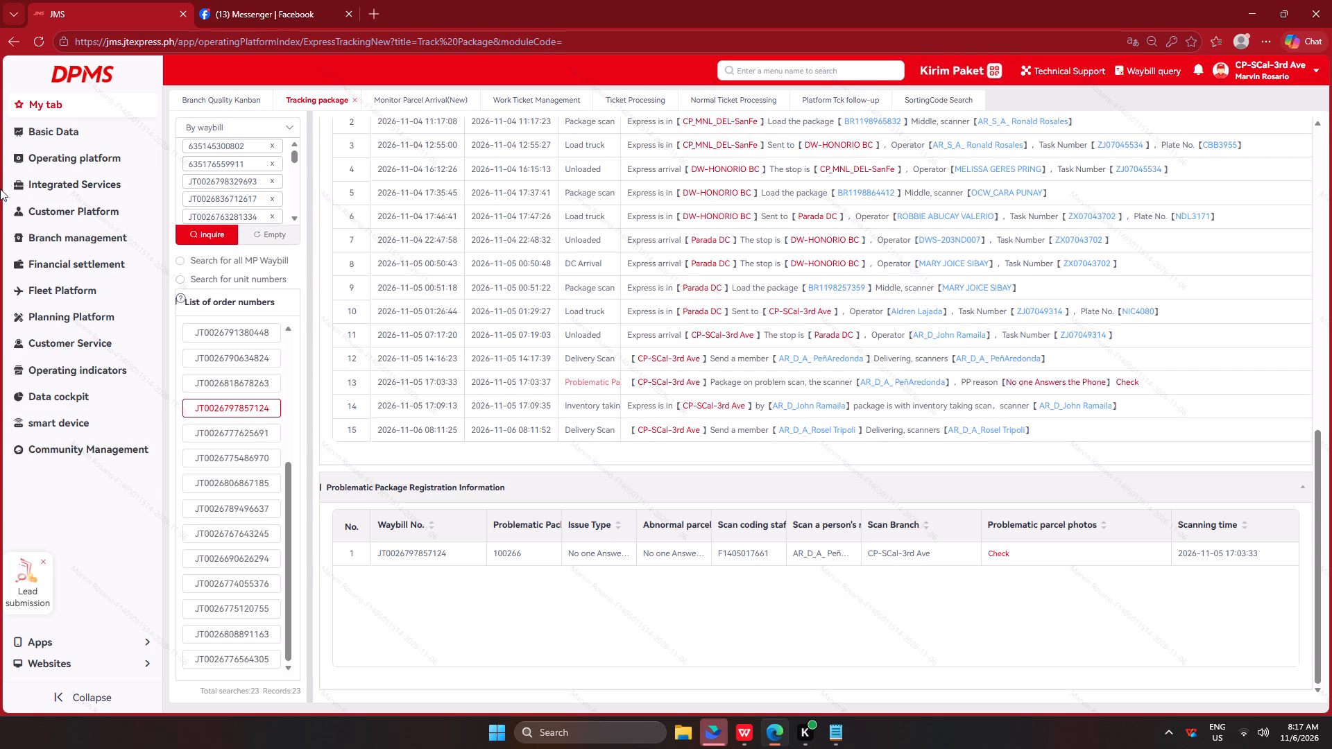
left_click(243, 431)
scroll(242, 434, "down", 3)
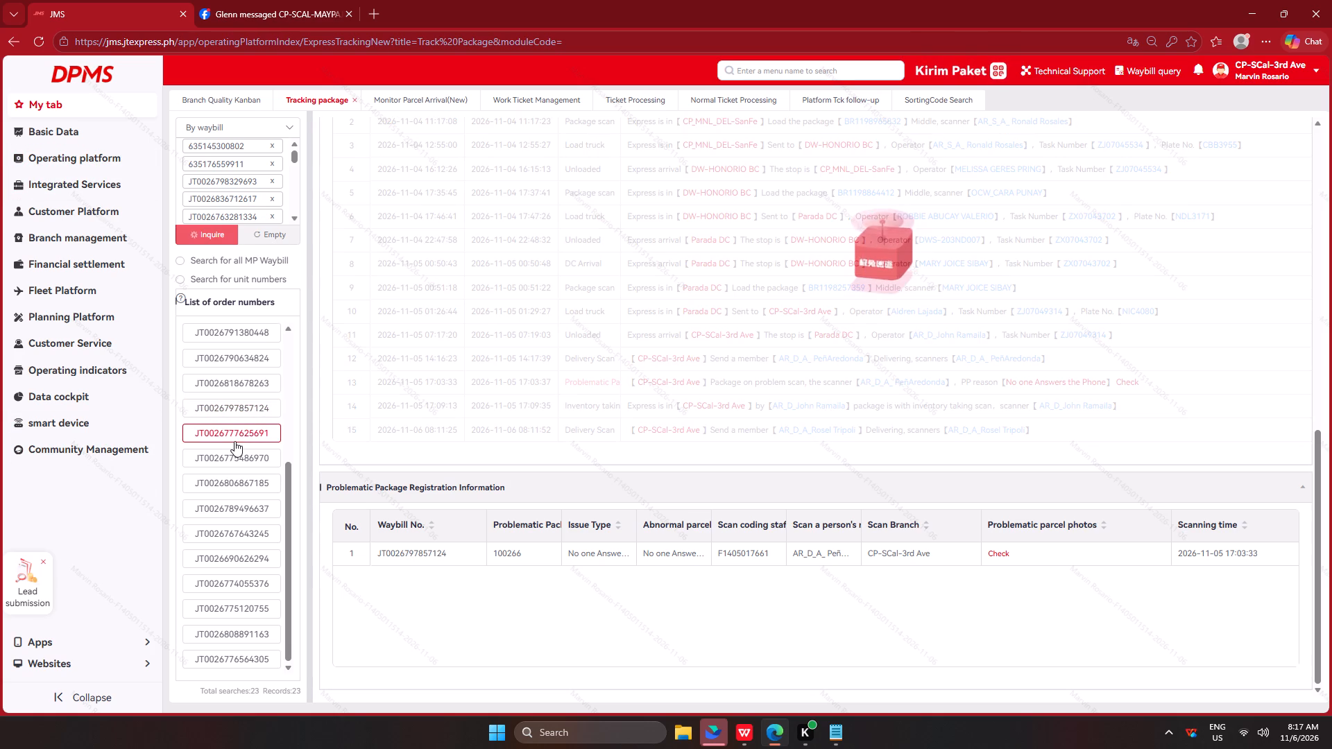
scroll(234, 441, "down", 3)
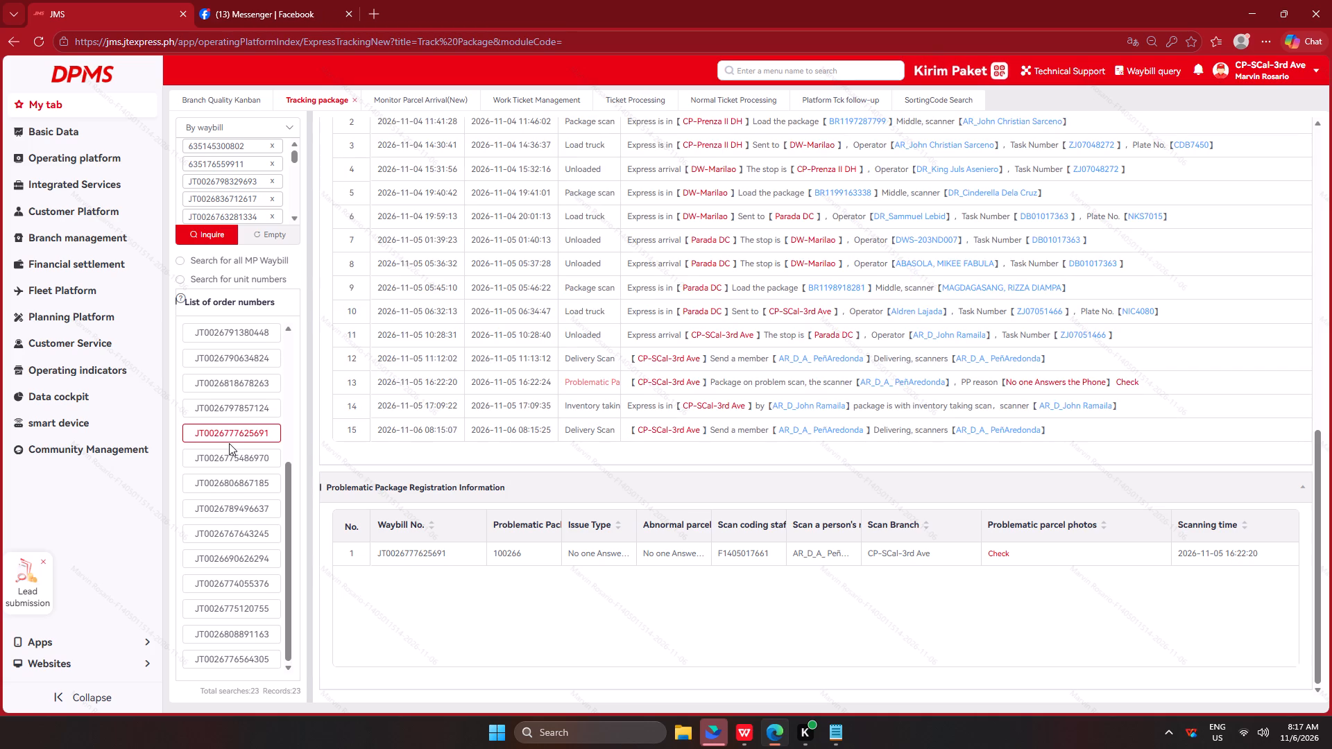
left_click(232, 474)
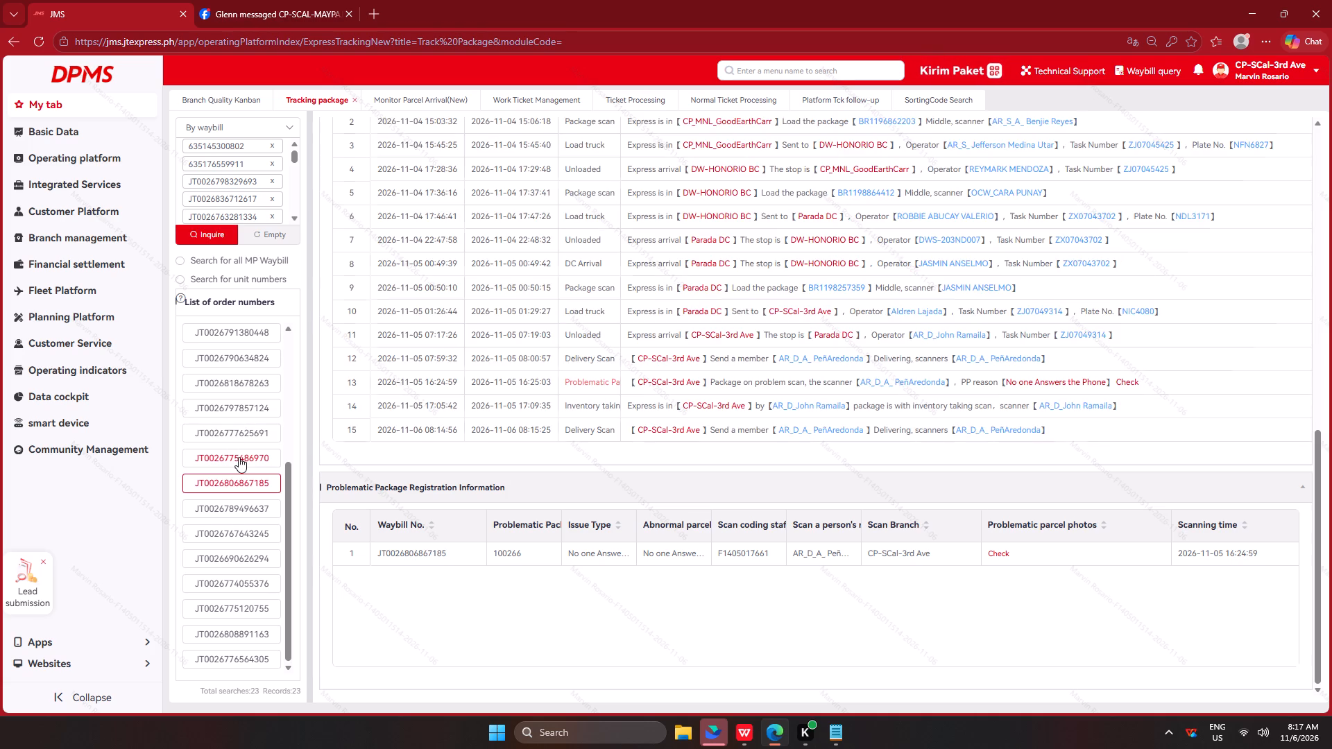
left_click(239, 457)
left_click(234, 474)
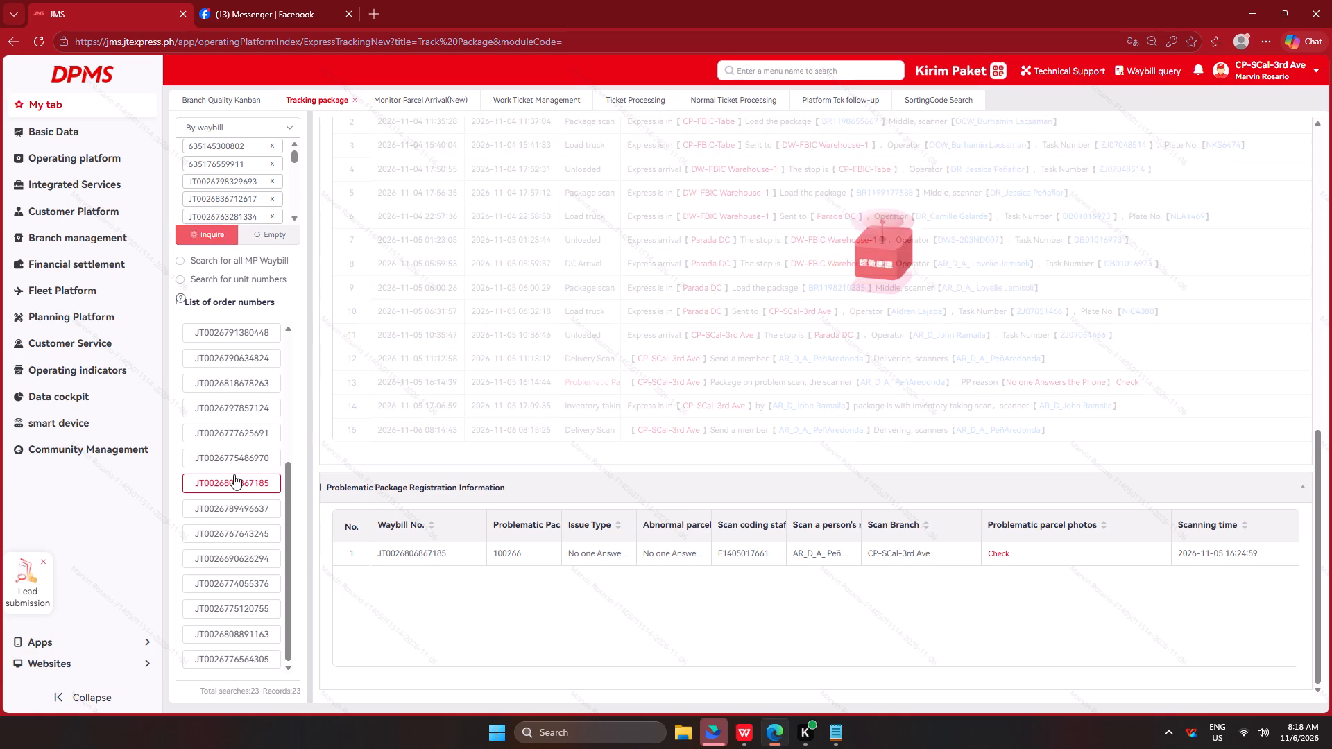
left_click(234, 503)
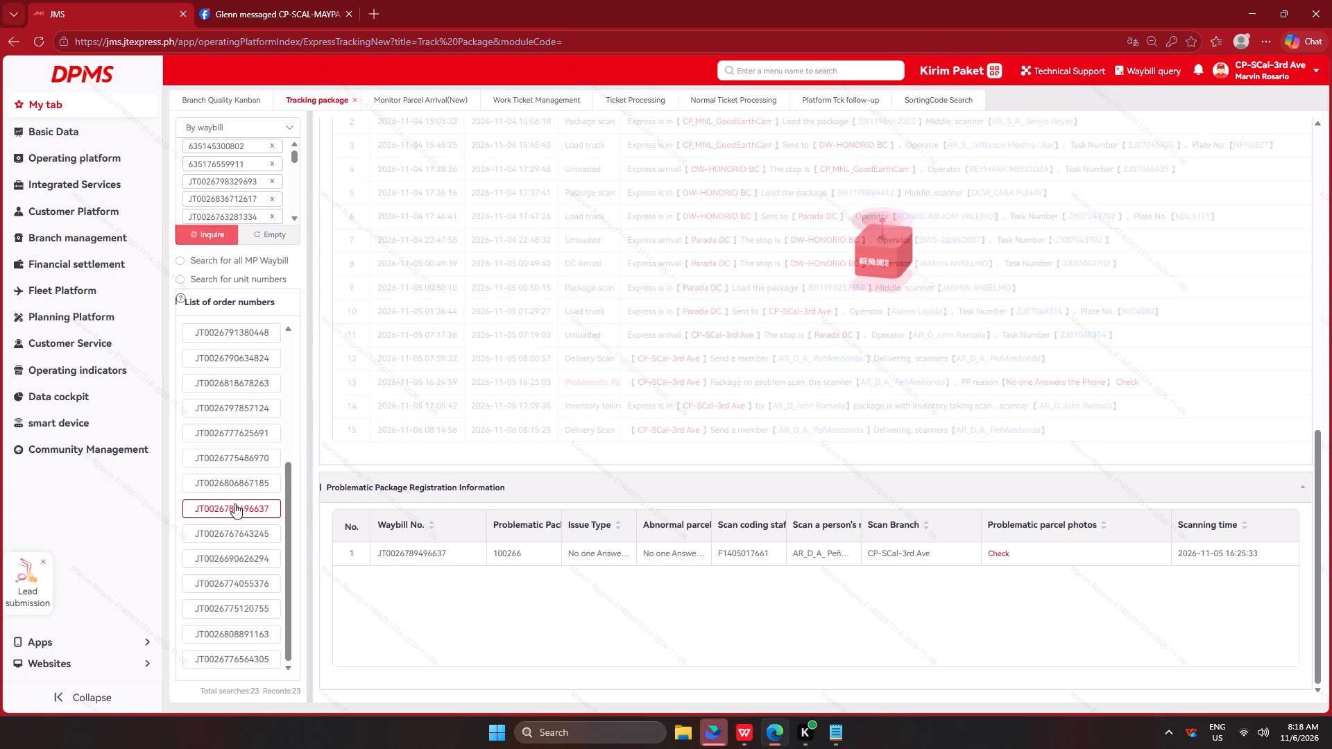
left_click(235, 528)
left_click(234, 559)
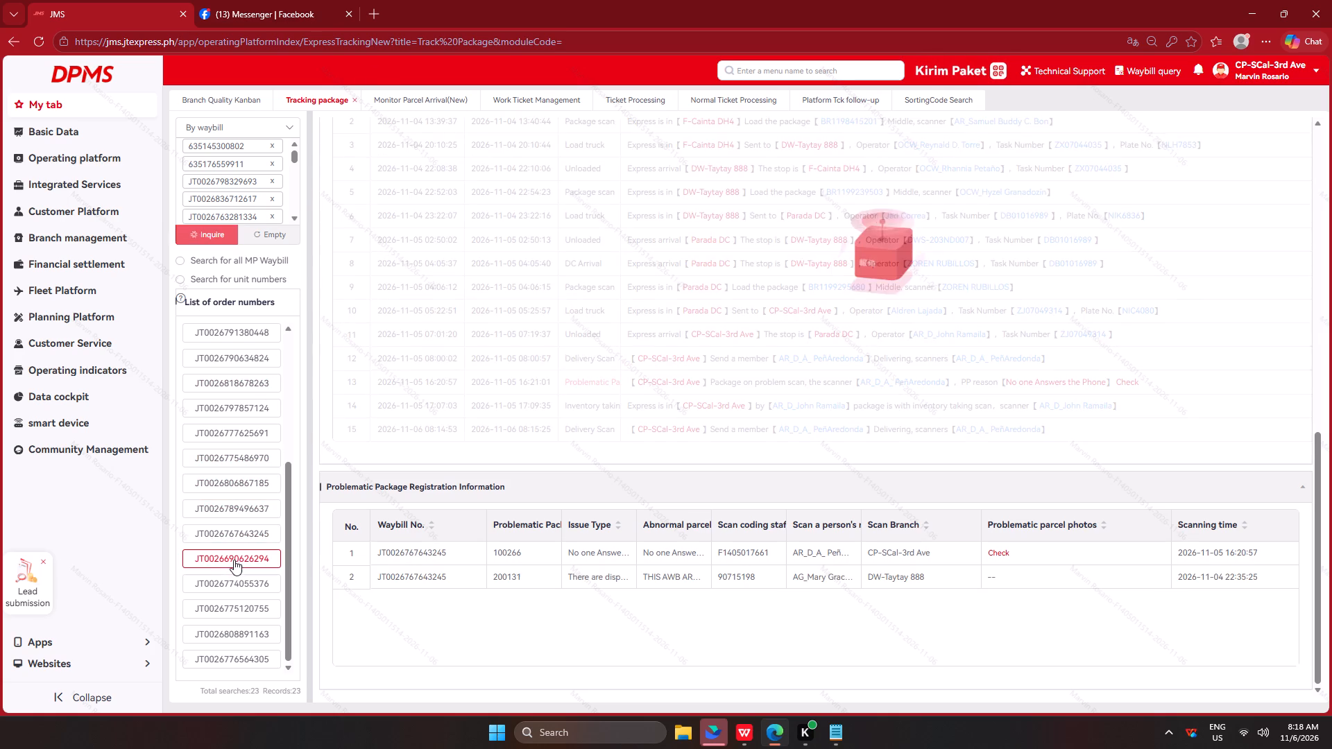
left_click(230, 584)
left_click(230, 613)
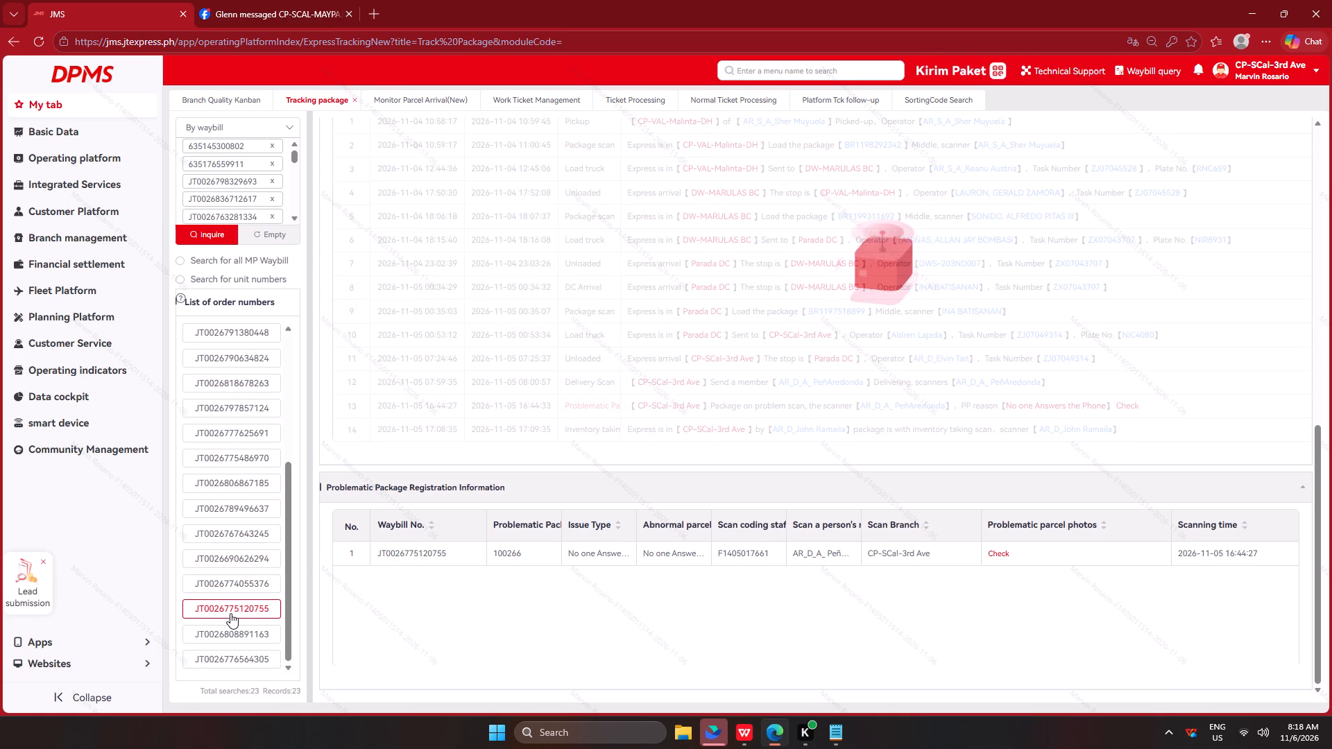
left_click(255, 554)
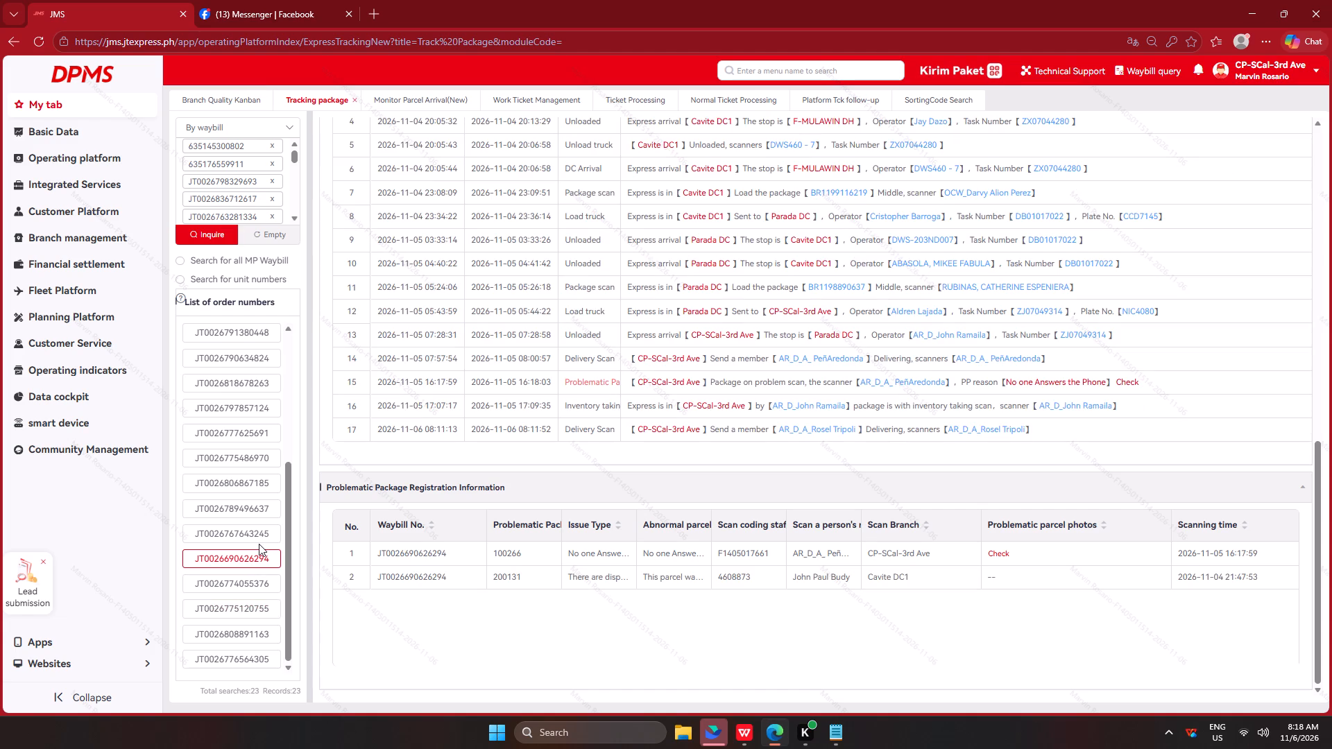
left_click(830, 734)
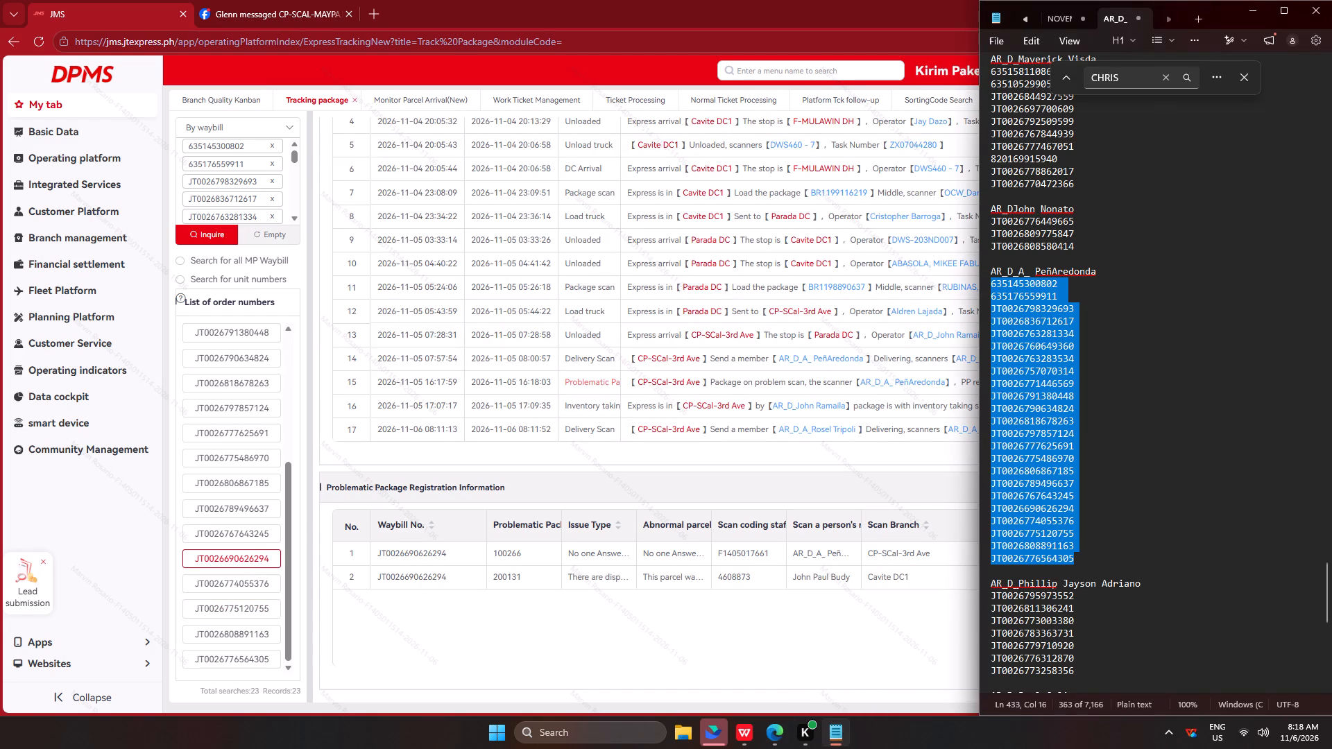
left_click(1111, 452)
left_click_drag(1084, 505, 977, 338)
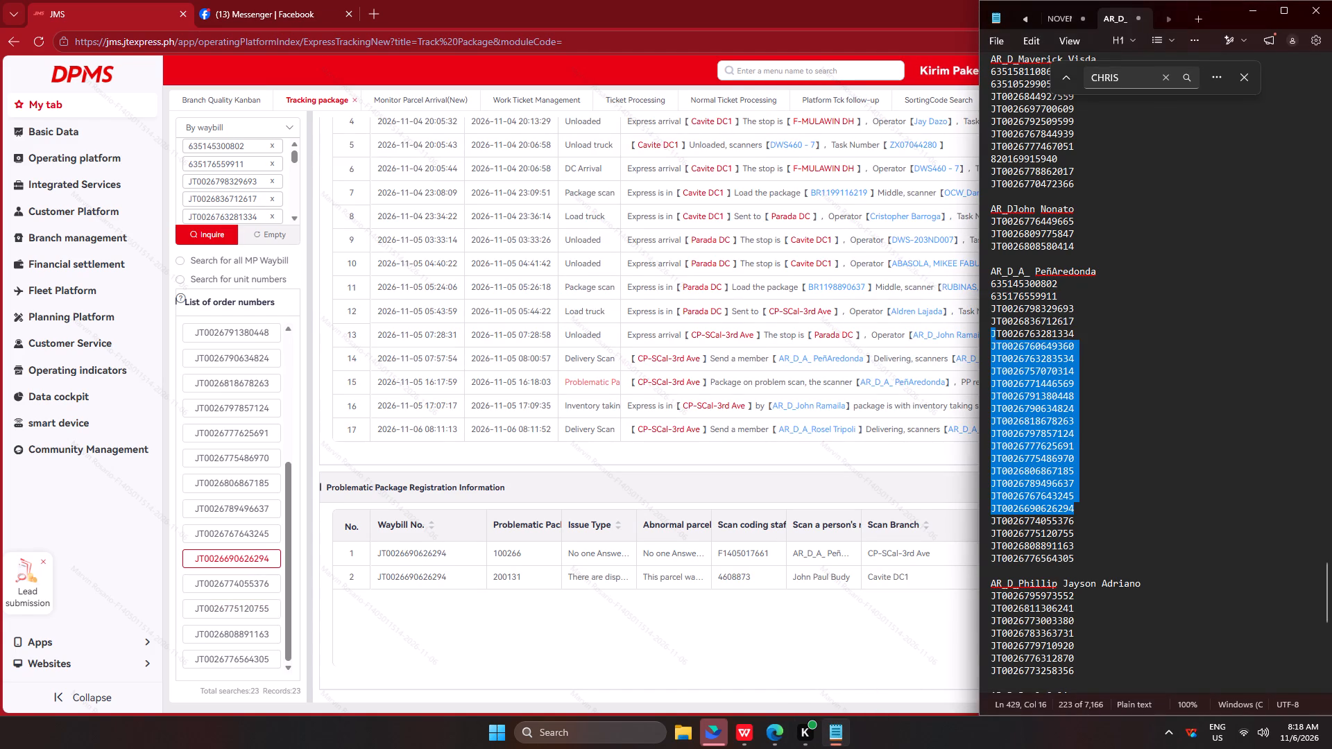
left_click_drag(977, 338, 973, 285)
key("ctrl+x")
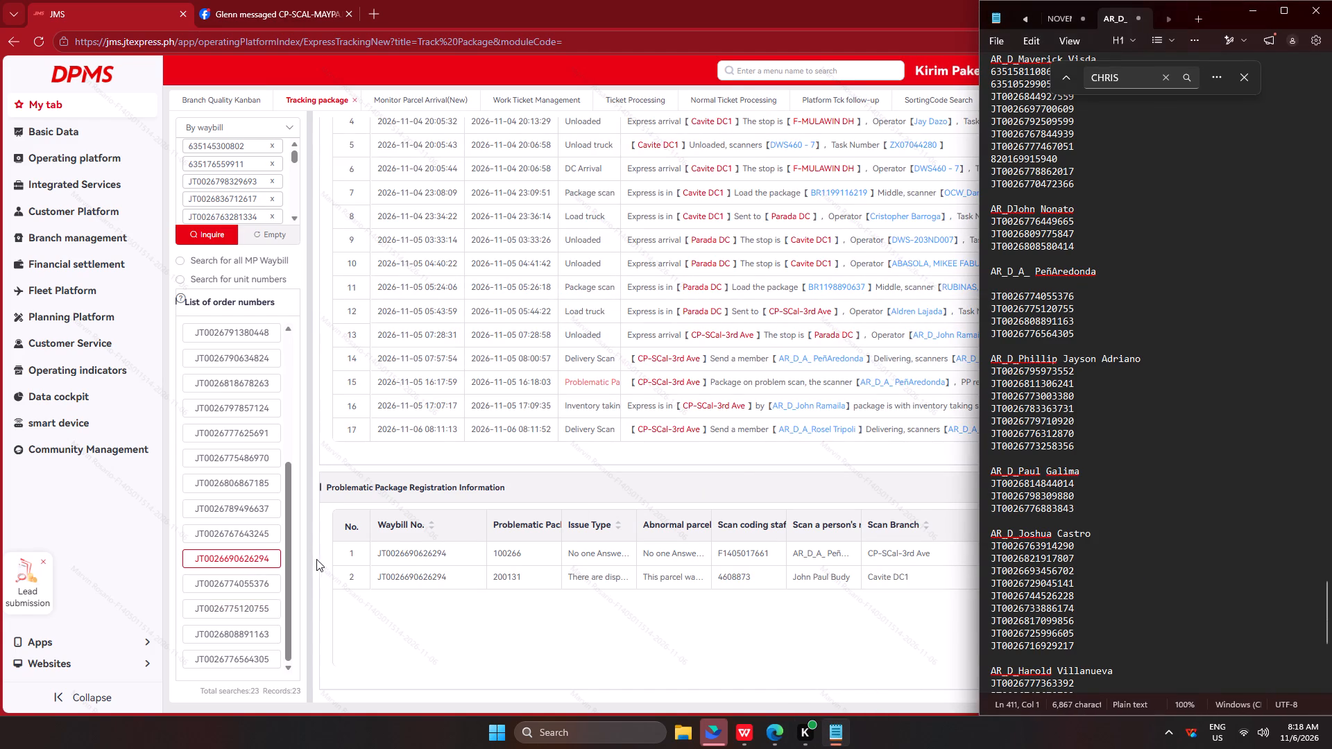
key("BackSpace")
left_click(252, 608)
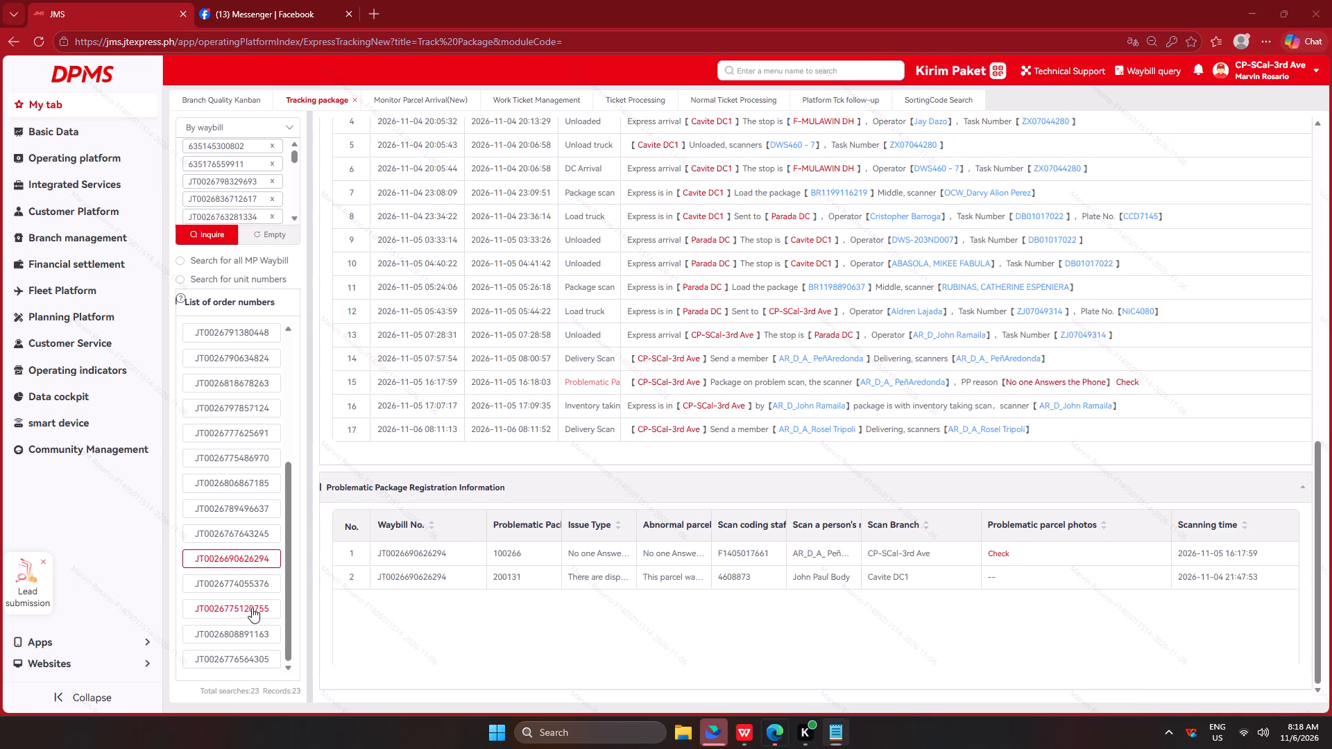
left_click(250, 628)
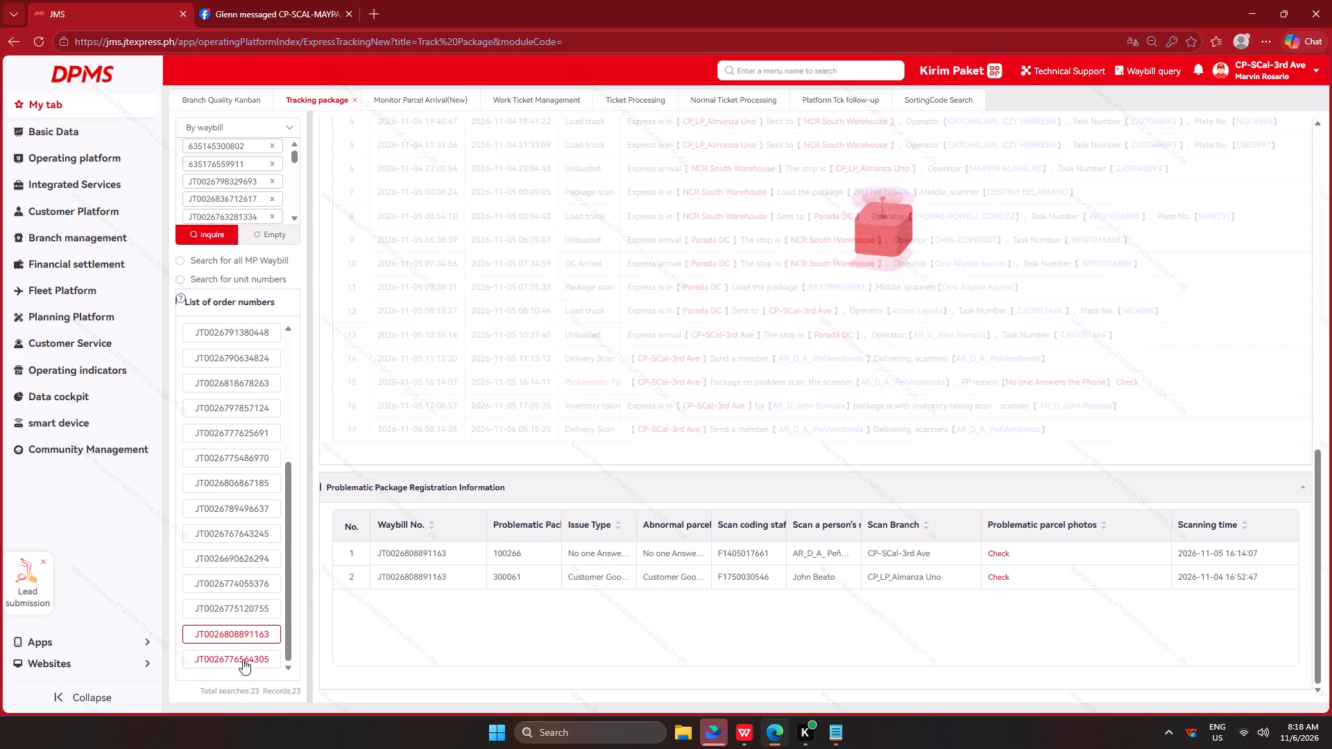
left_click(243, 660)
key("alt+Tab")
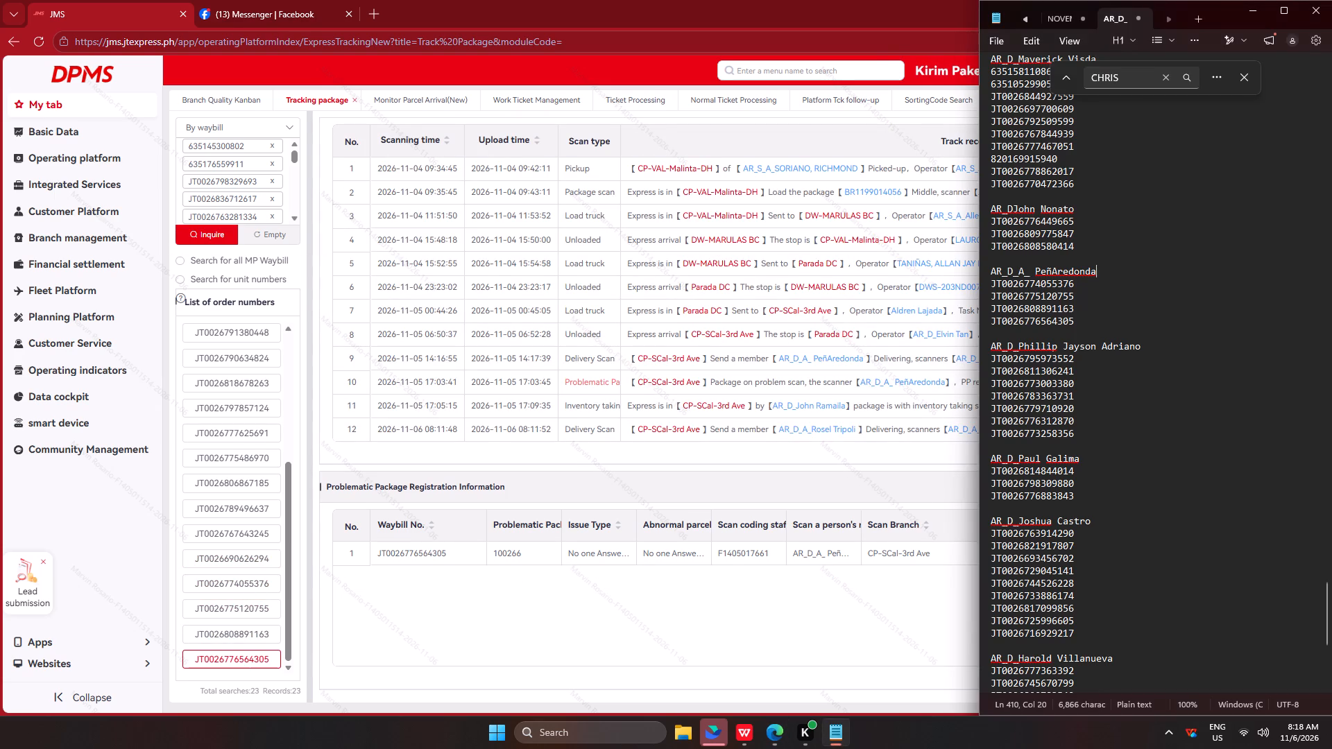
left_click_drag(1101, 327, 966, 307)
key("ctrl+x")
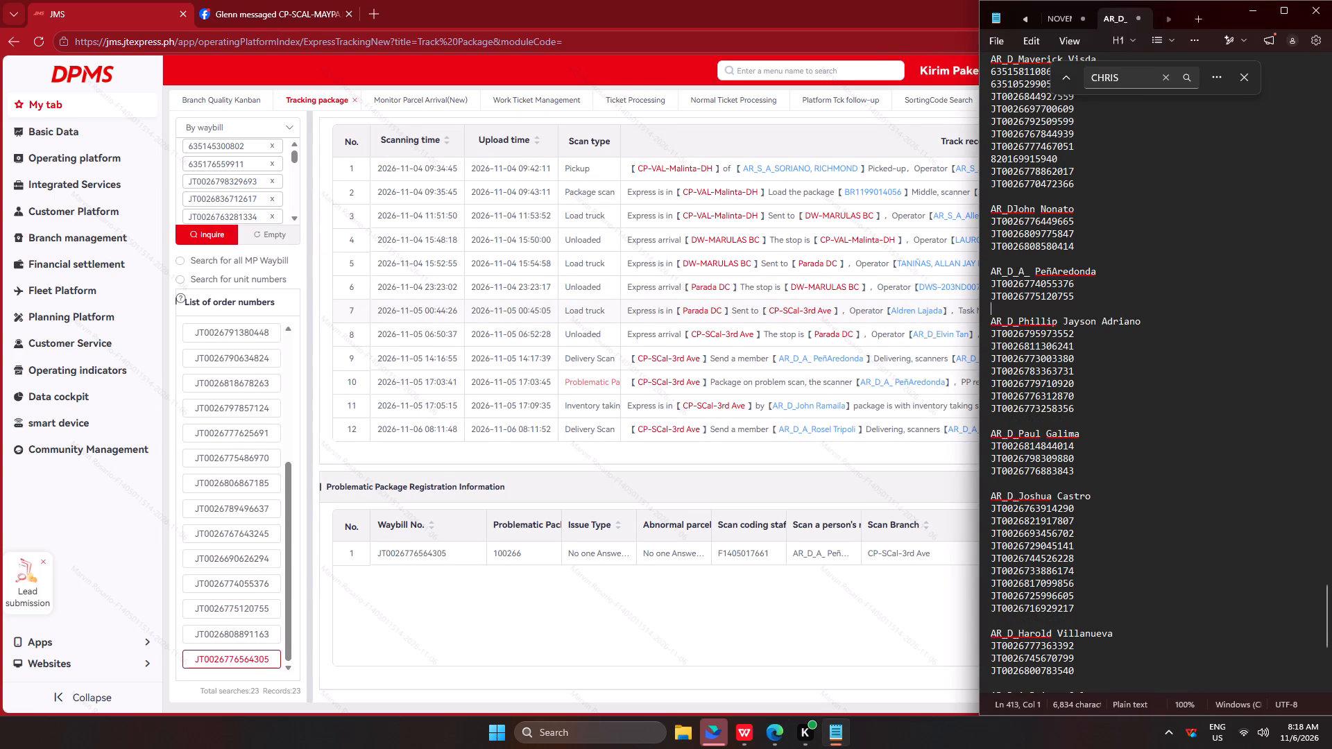
left_click_drag(1088, 250, 975, 222)
key("ctrl+c")
key("ctrl+c")
key("ctrl+c")
key("ctrl+c")
left_click(266, 235, "ctrl")
left_click(244, 206)
key("ctrl+v")
left_click(200, 234)
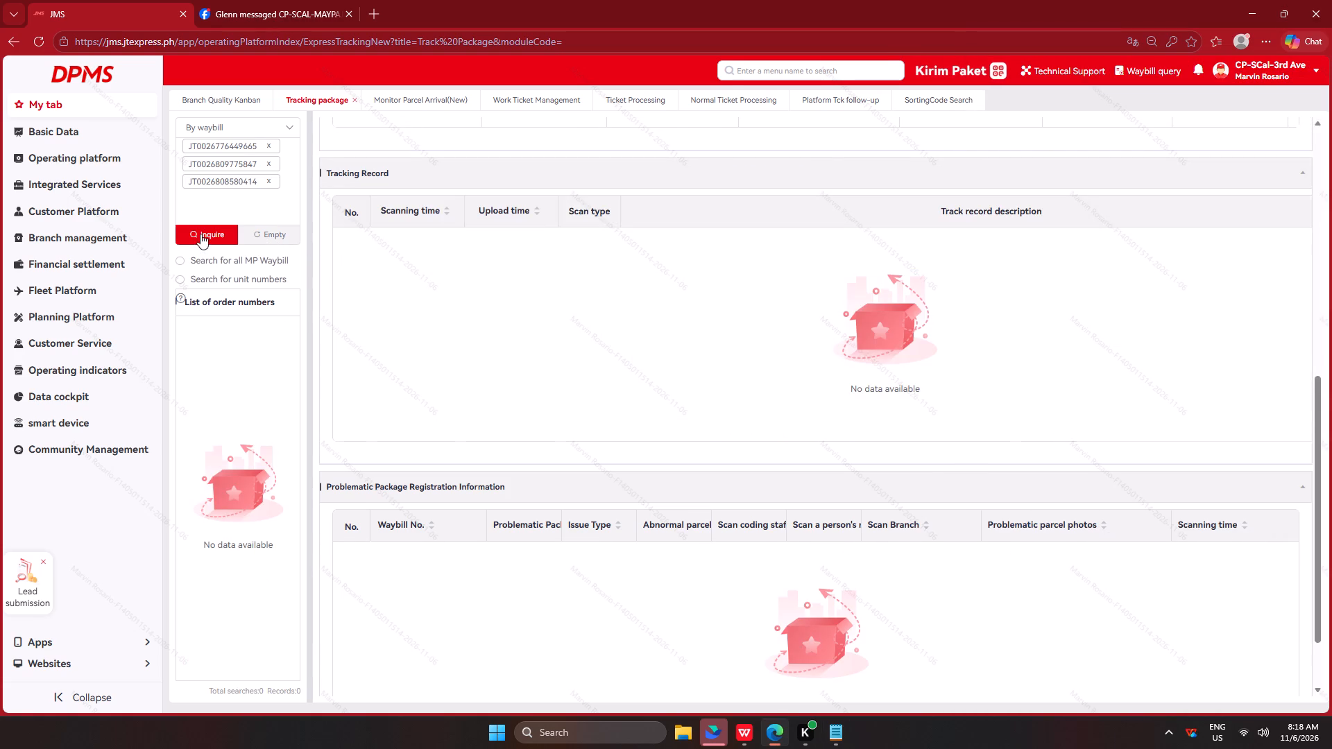
left_click(230, 361)
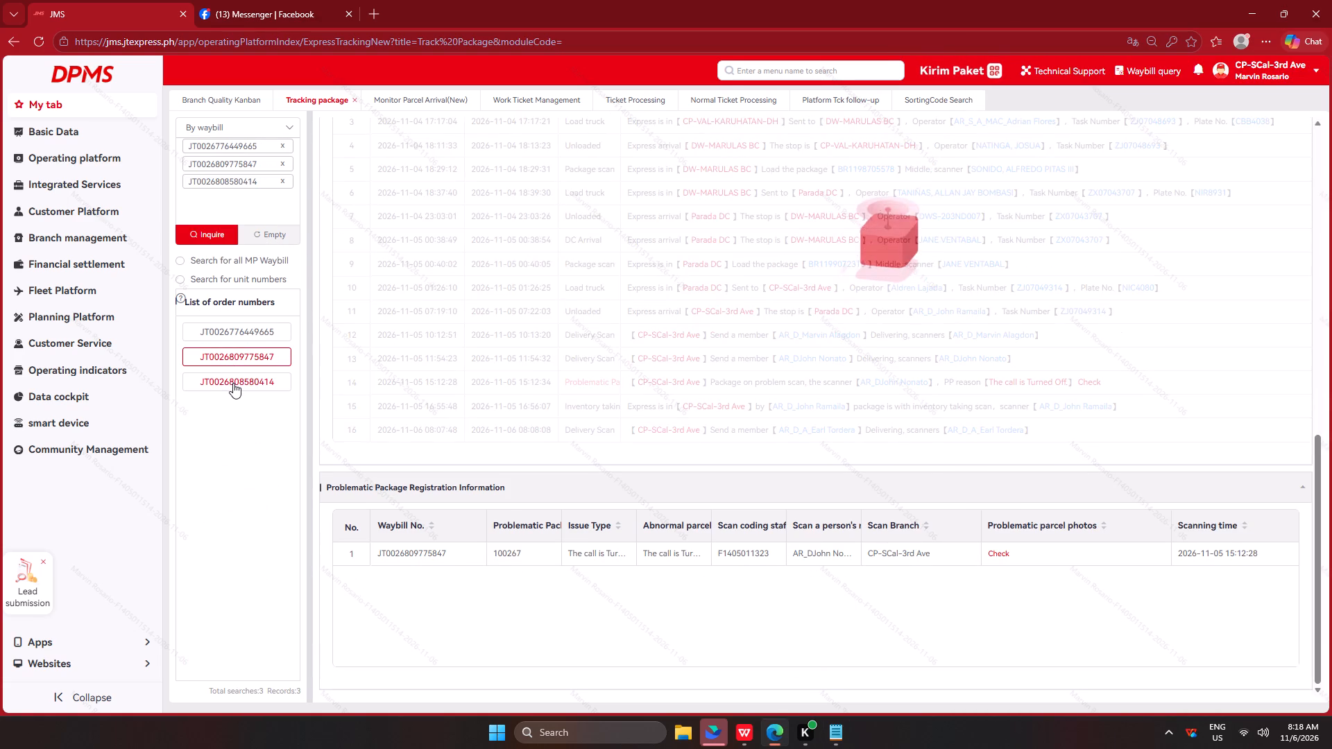
left_click(233, 383)
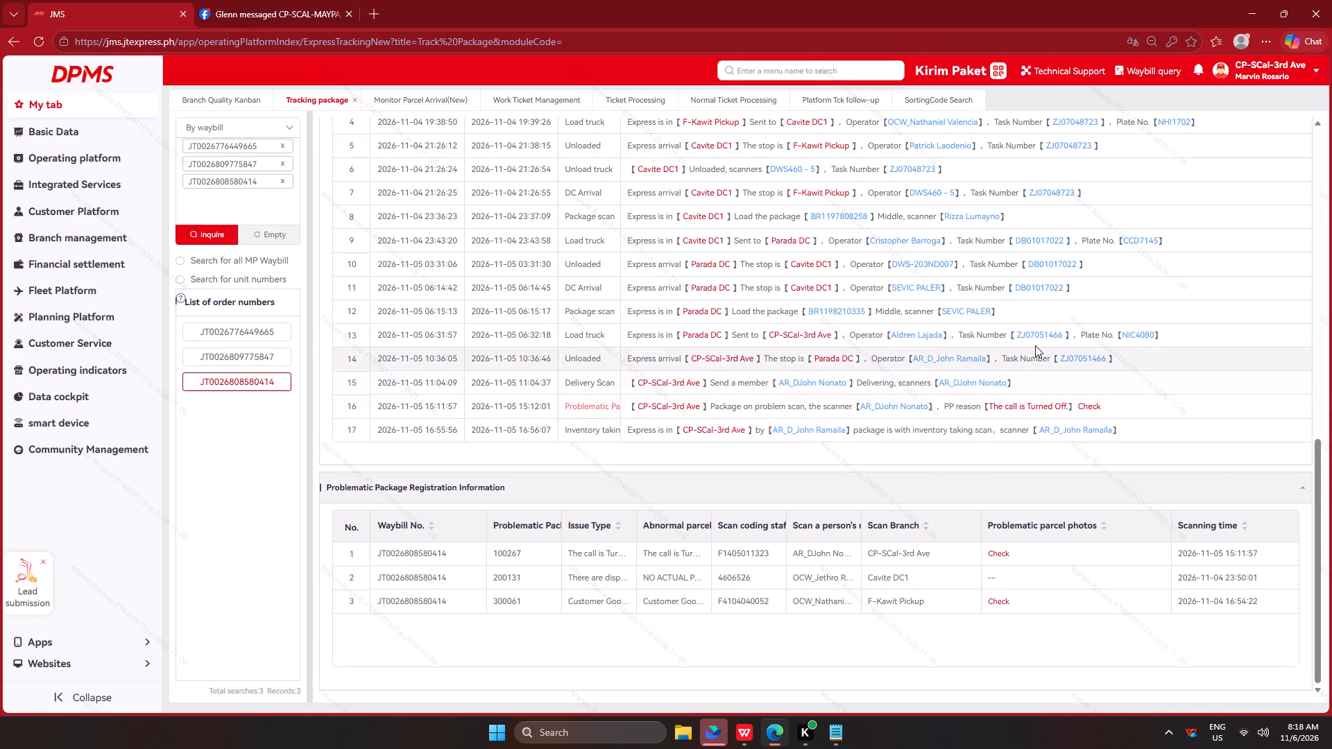
key("alt+Tab")
left_click(1095, 243)
left_click_drag(1098, 234, 947, 220)
key("ctrl+x")
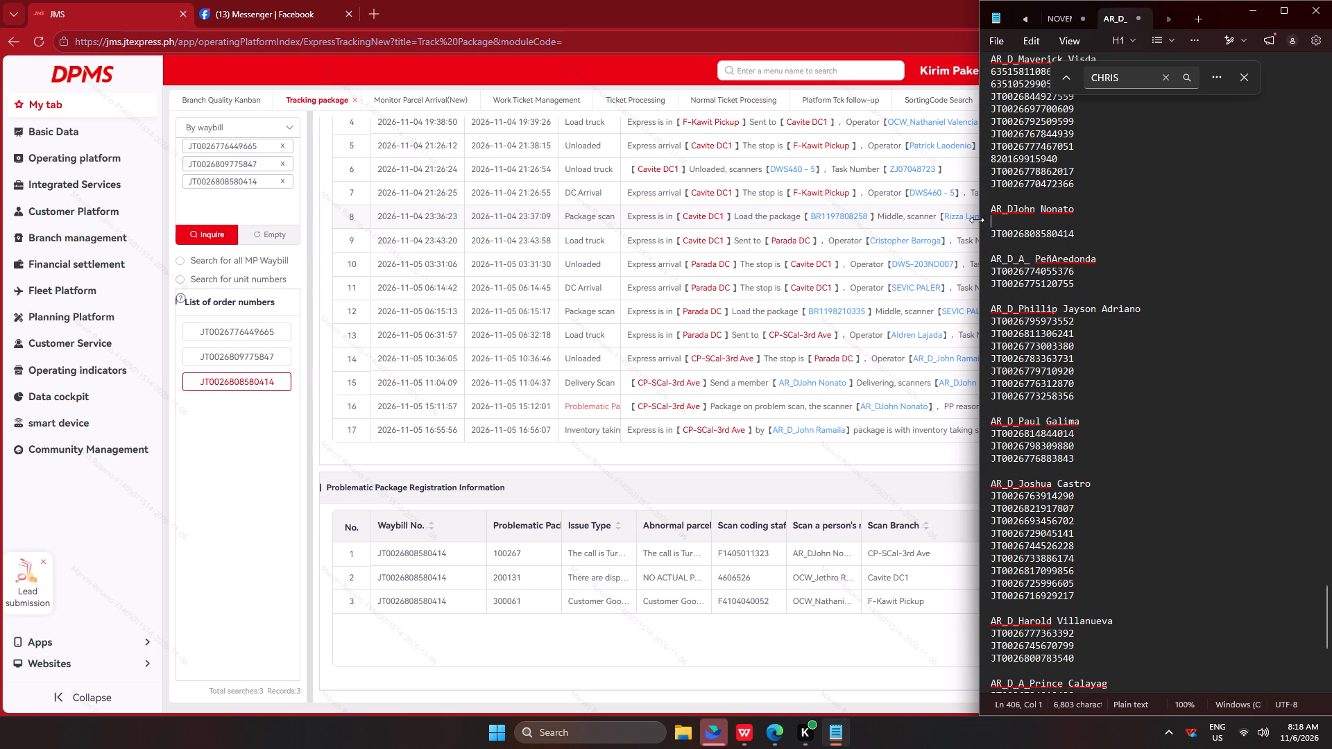
key("BackSpace")
scroll(1102, 225, "up", 3)
left_click_drag(1088, 311, 1083, 303)
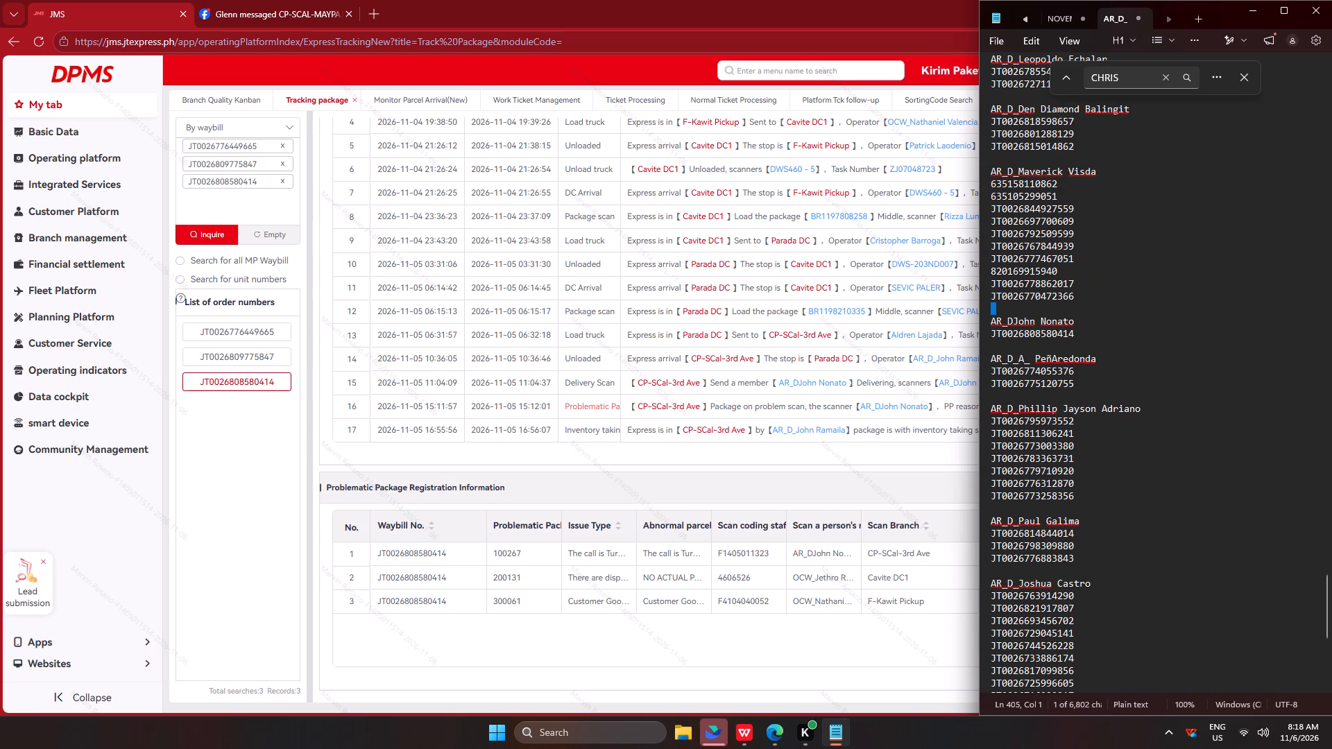
left_click_drag(1083, 303, 948, 187)
key("ctrl+c")
key("ctrl+c")
key("ctrl+c")
key("ctrl+c")
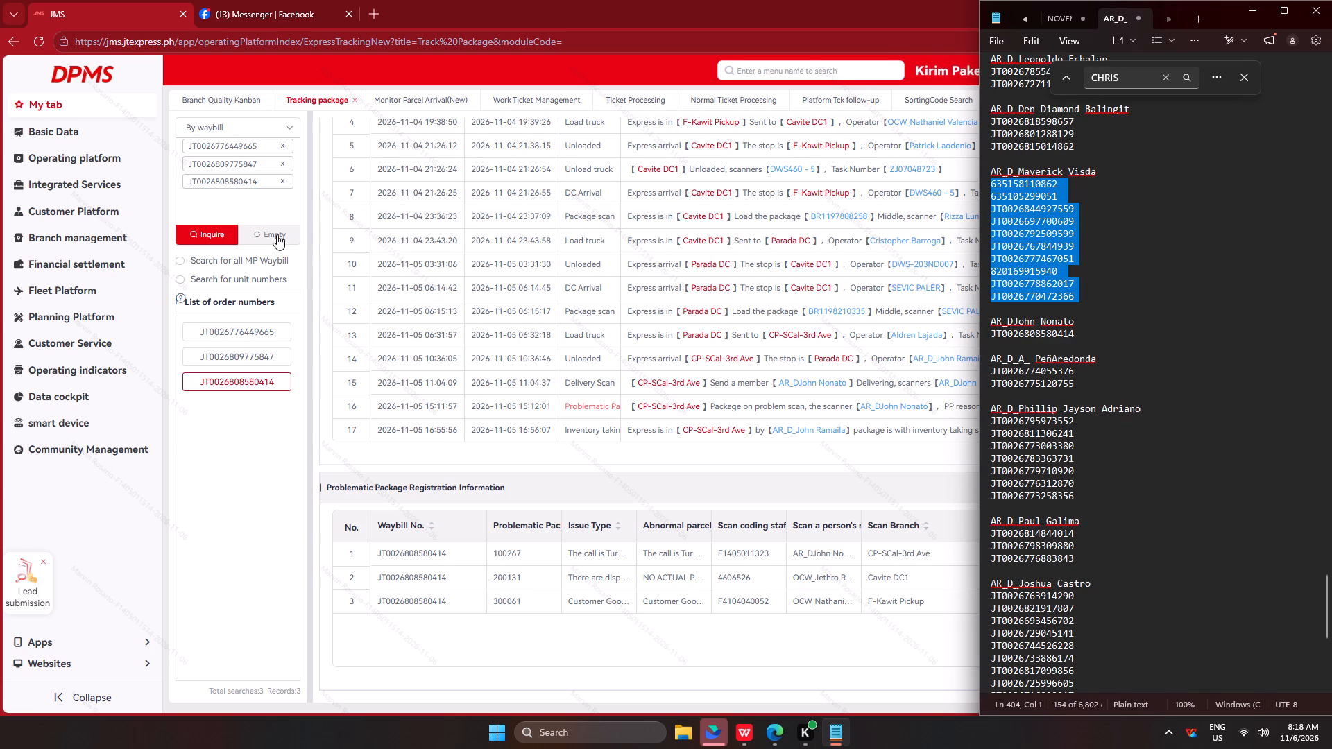
key("ctrl+c")
left_click(277, 234, "ctrl")
key("ctrl+c")
left_click(230, 203)
key("ctrl+v")
left_click(214, 232)
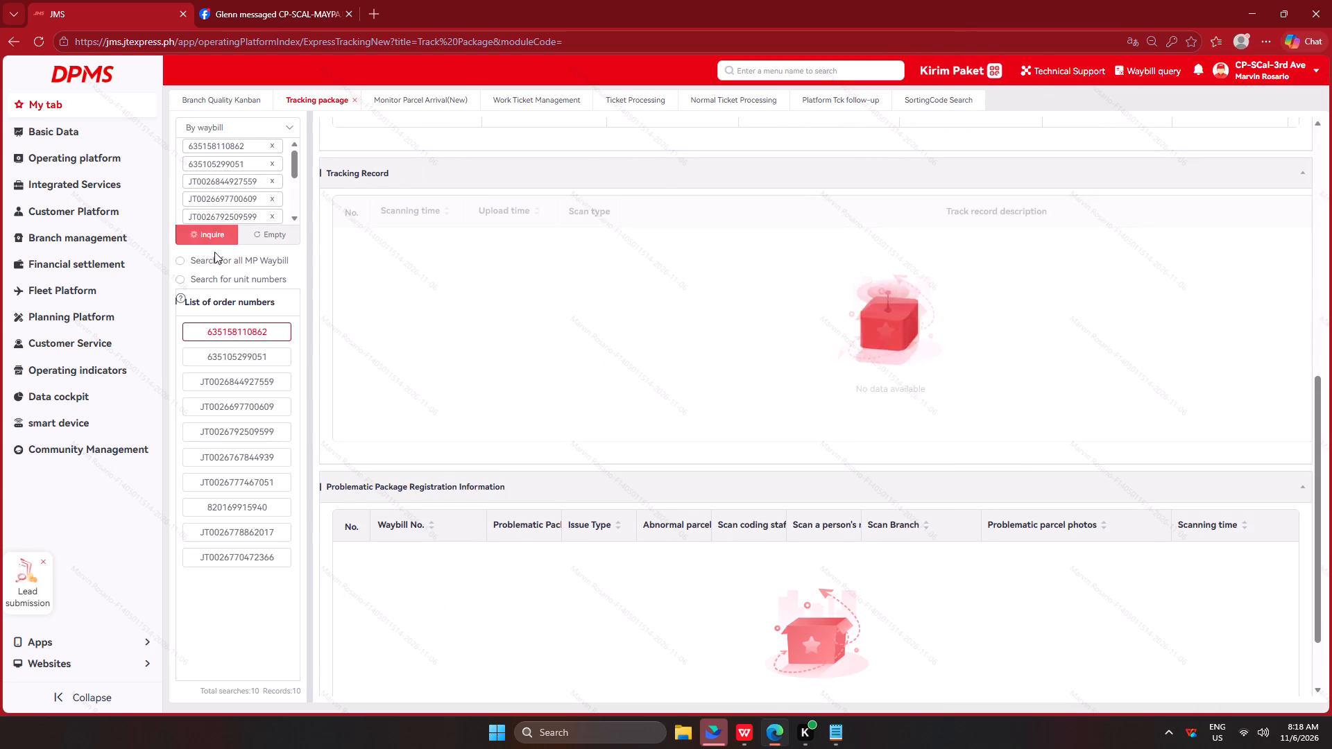
left_click(222, 356)
key("alt+Tab")
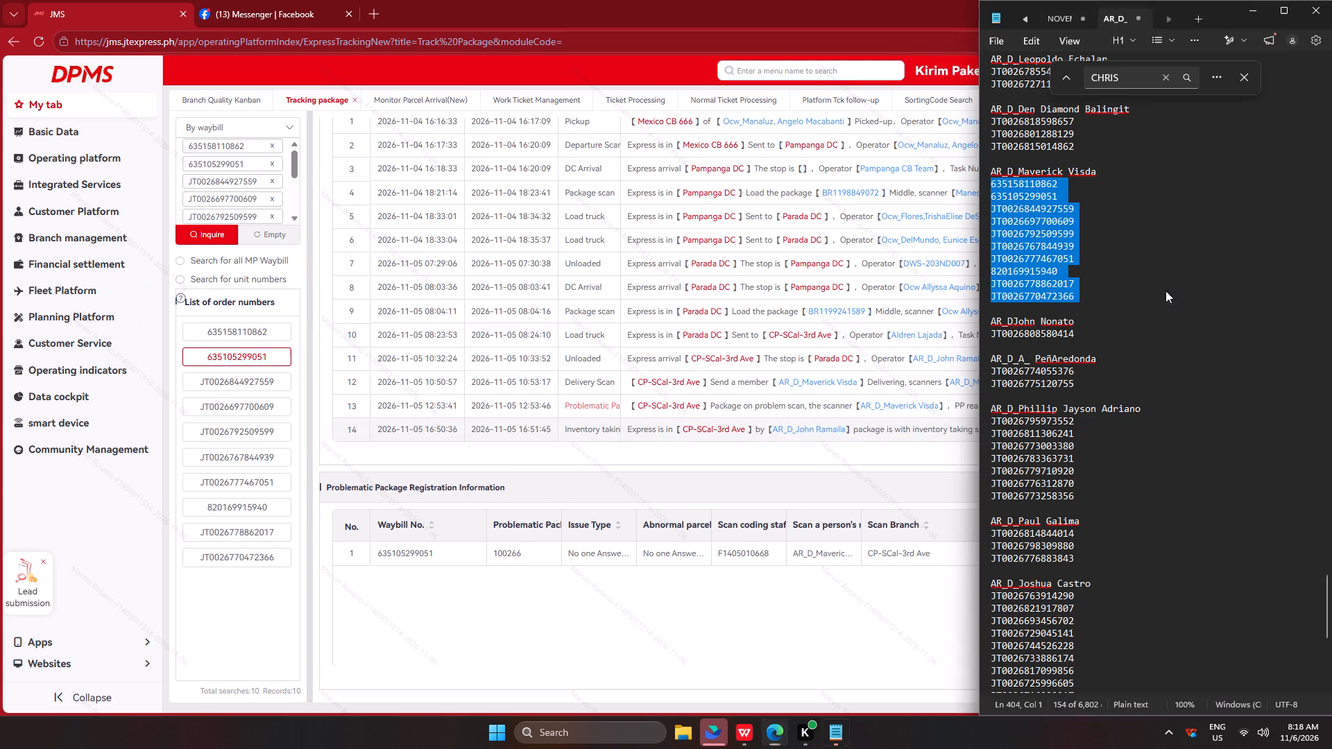
scroll(1162, 279, "up", 4)
left_click_drag(1095, 292, 946, 275)
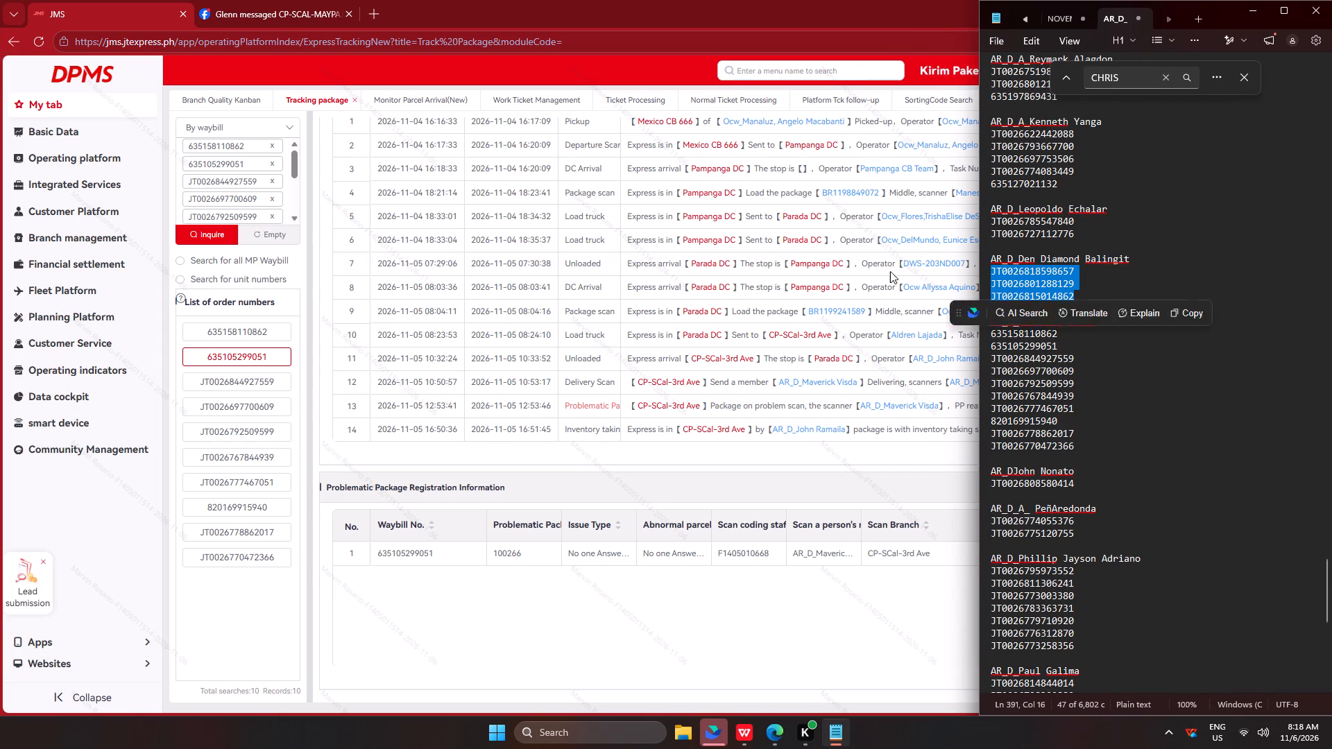
key("ctrl+c")
key("ctrl+c")
key("ctrl+c")
key("ctrl+c")
left_click(259, 233, "ctrl")
left_click(232, 207, "ctrl")
key("ctrl+v")
left_click(210, 233)
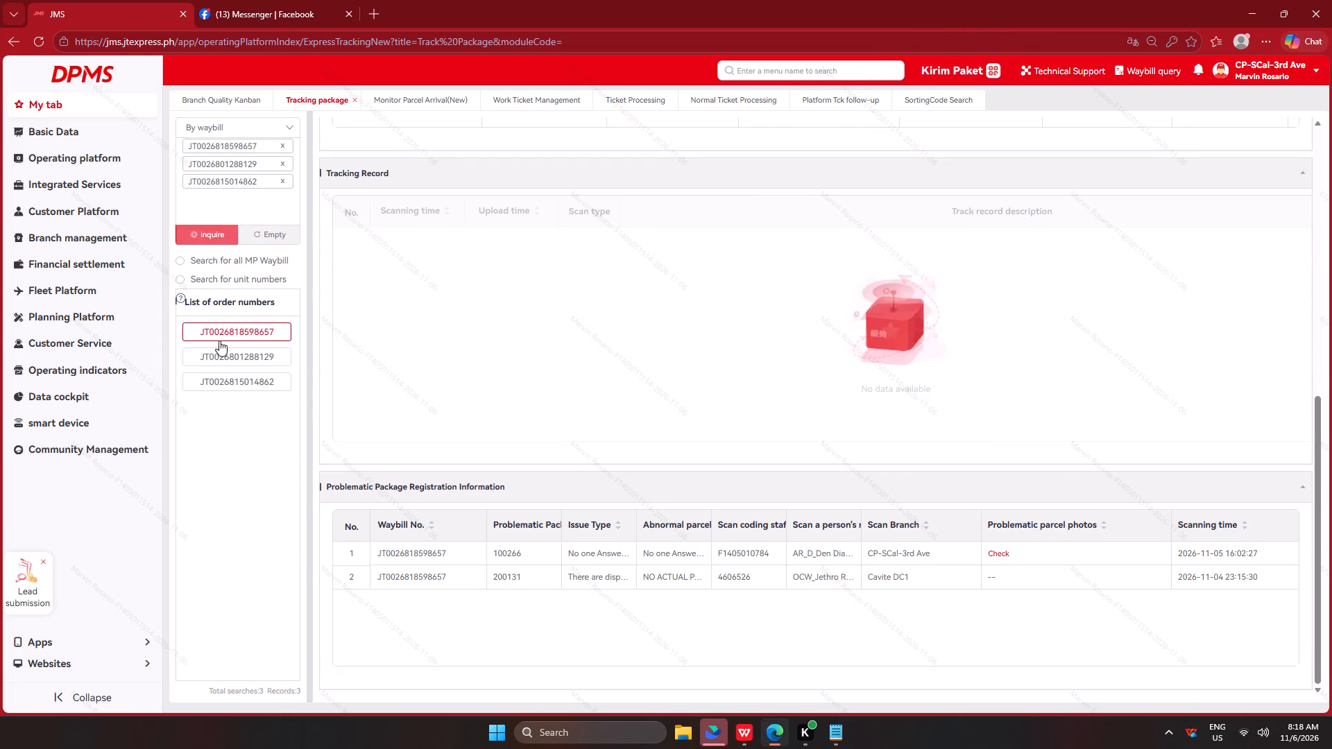
left_click(223, 363)
left_click(226, 397)
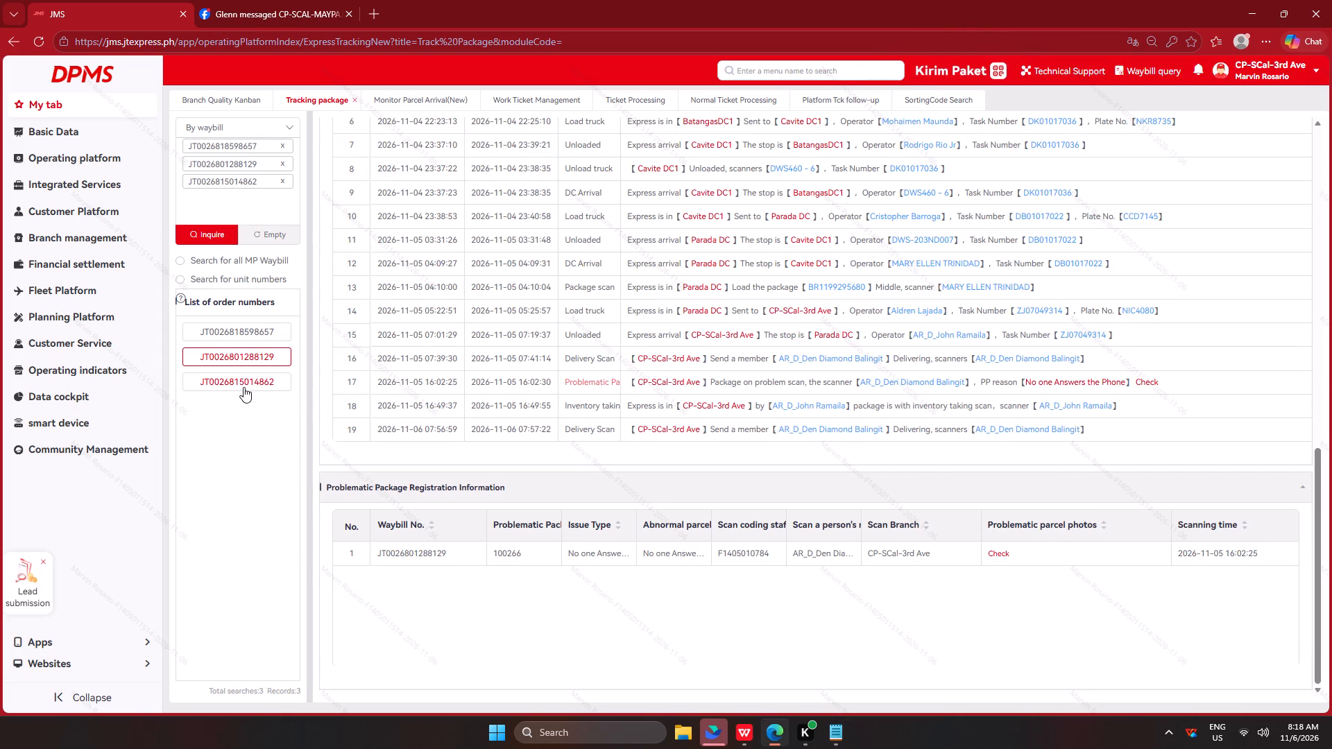
left_click(244, 387)
key("alt+Tab")
left_click(1095, 293)
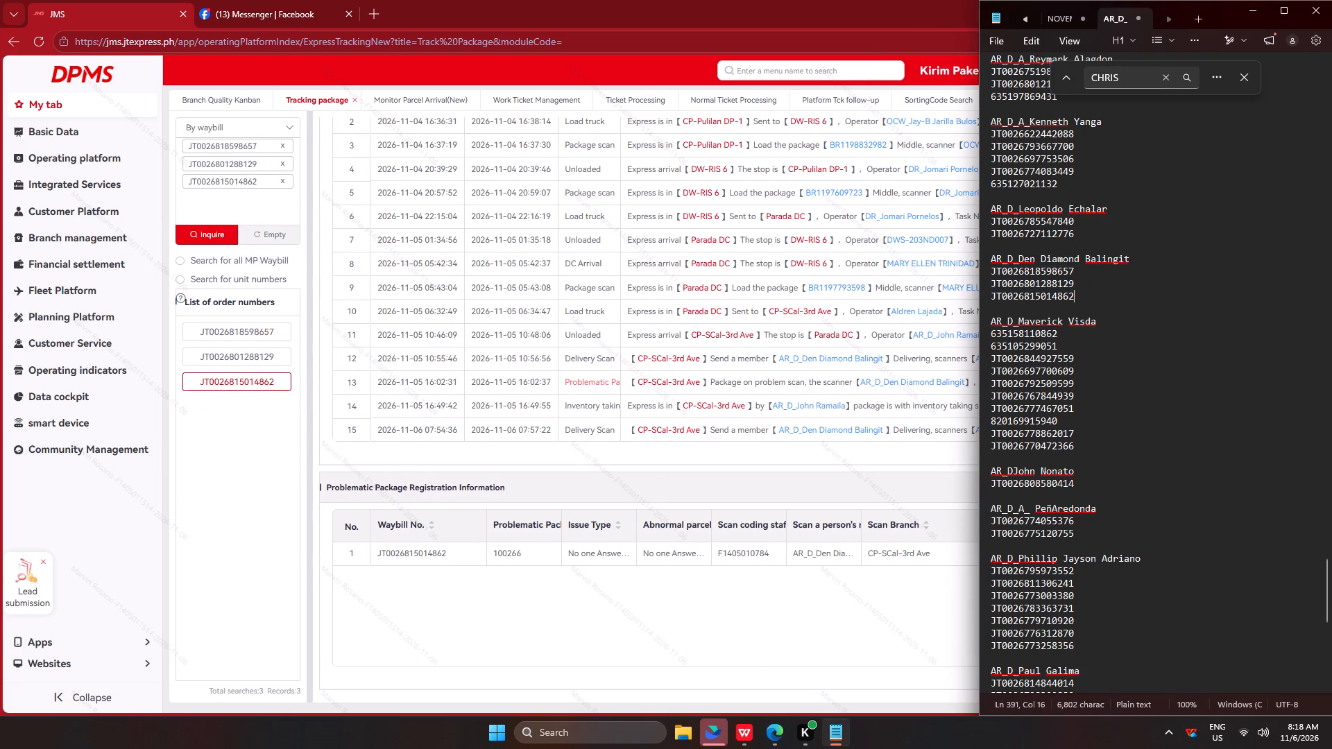
left_click_drag(1093, 295, 971, 243)
key("ctrl+x")
left_click_drag(1096, 243, 980, 231)
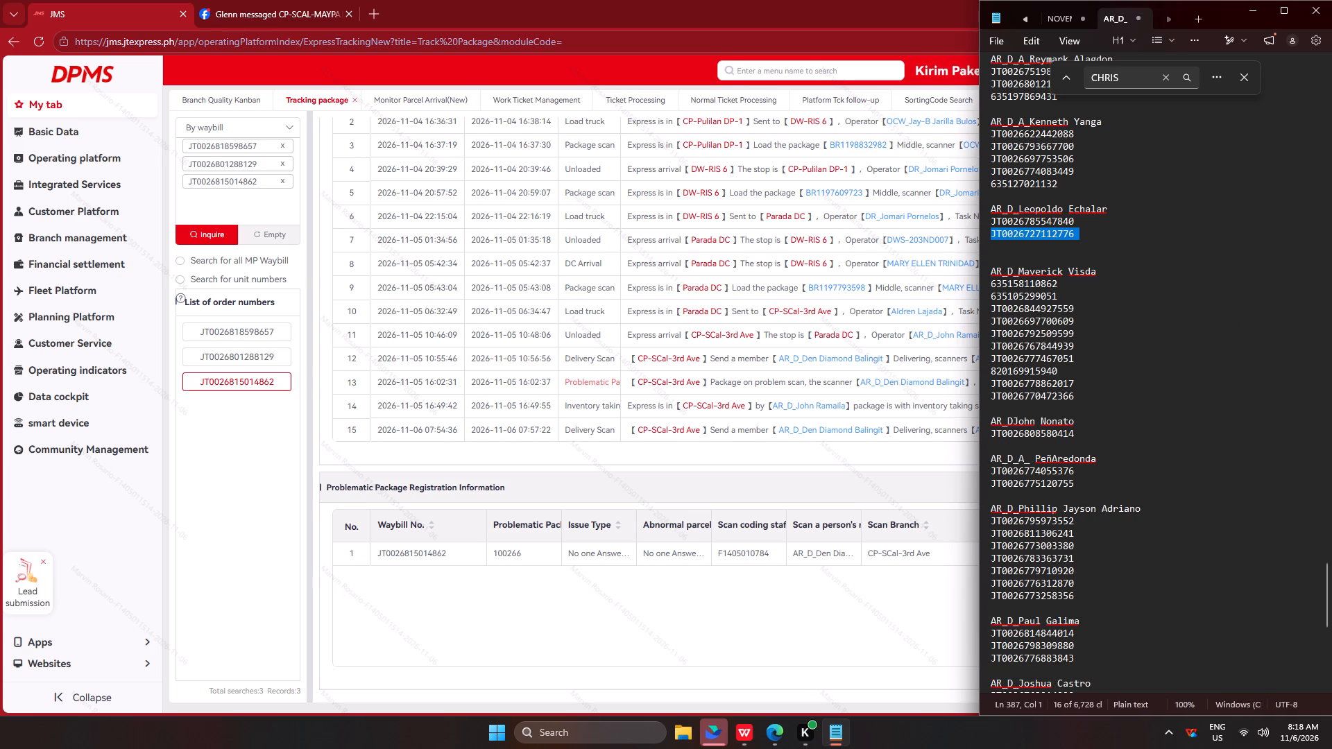
left_click_drag(980, 231, 953, 222)
key("ctrl+c")
key("ctrl+c")
key("ctrl+c")
key("ctrl+c")
left_click(257, 239, "ctrl")
left_click(257, 225)
key("ctrl+v")
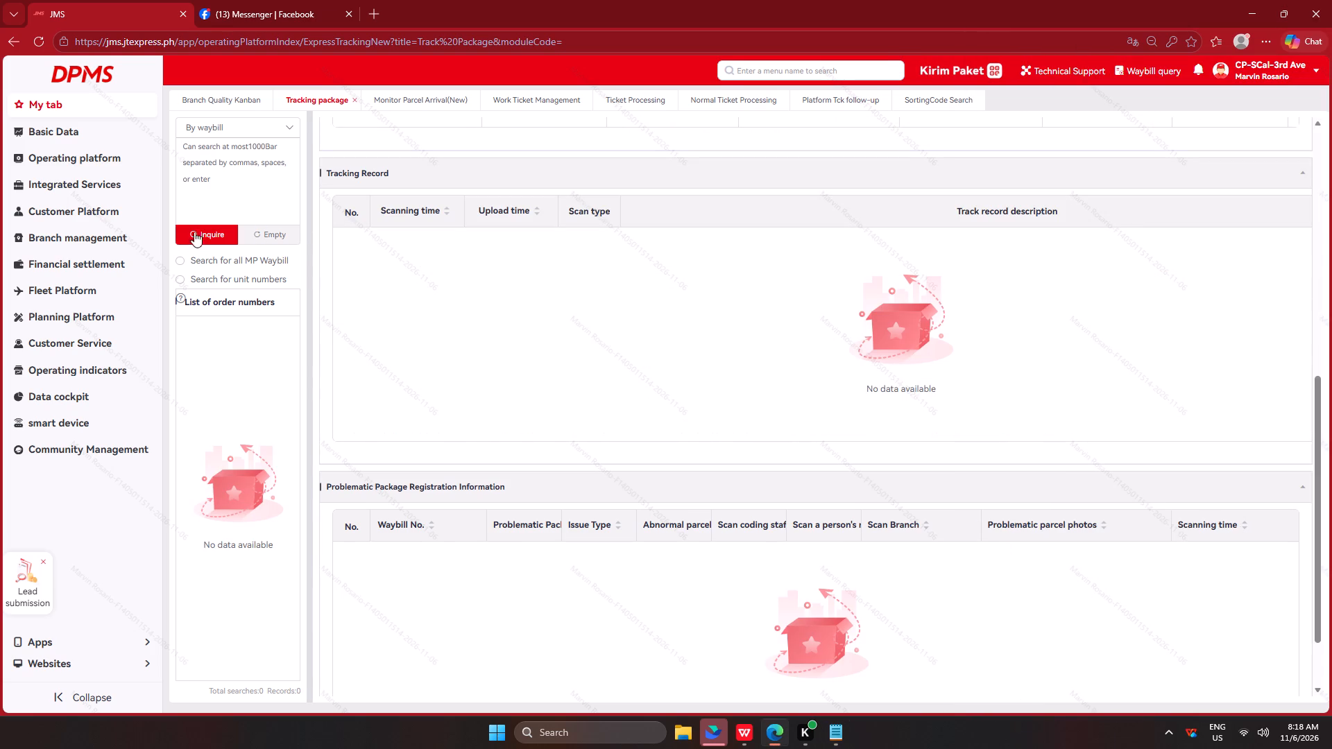
left_click(214, 209)
key("ctrl+v")
left_click(207, 234)
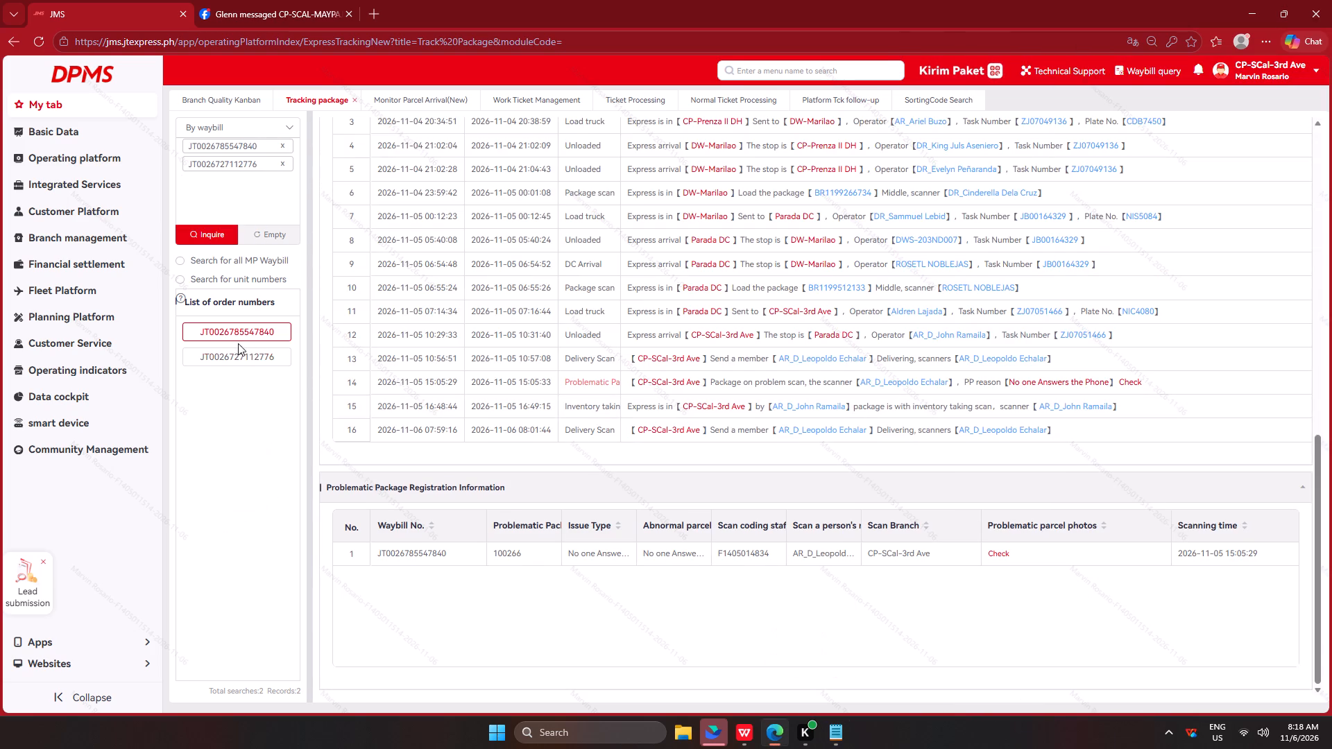
left_click(235, 359)
key("alt+Tab")
left_click_drag(1115, 242, 1044, 230)
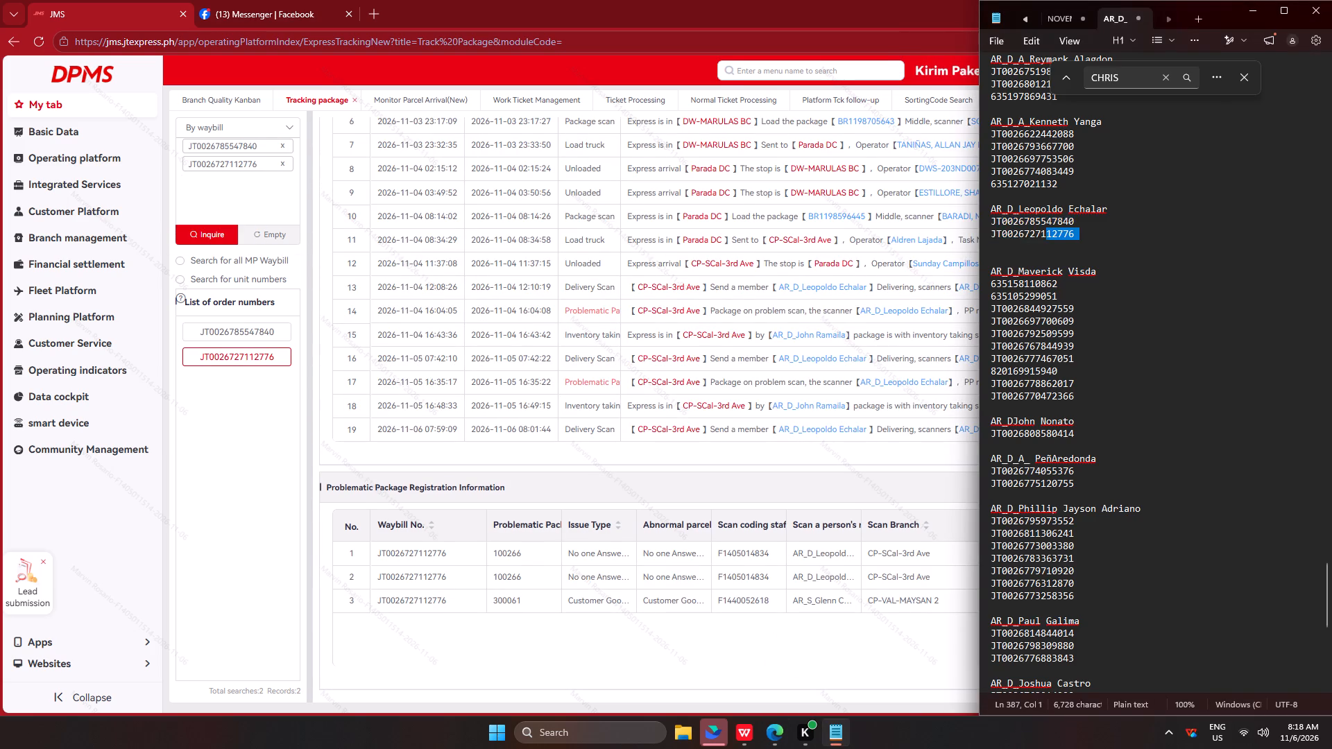
left_click_drag(1044, 230, 949, 193)
key("ctrl+x")
left_click(1012, 208)
key("BackSpace")
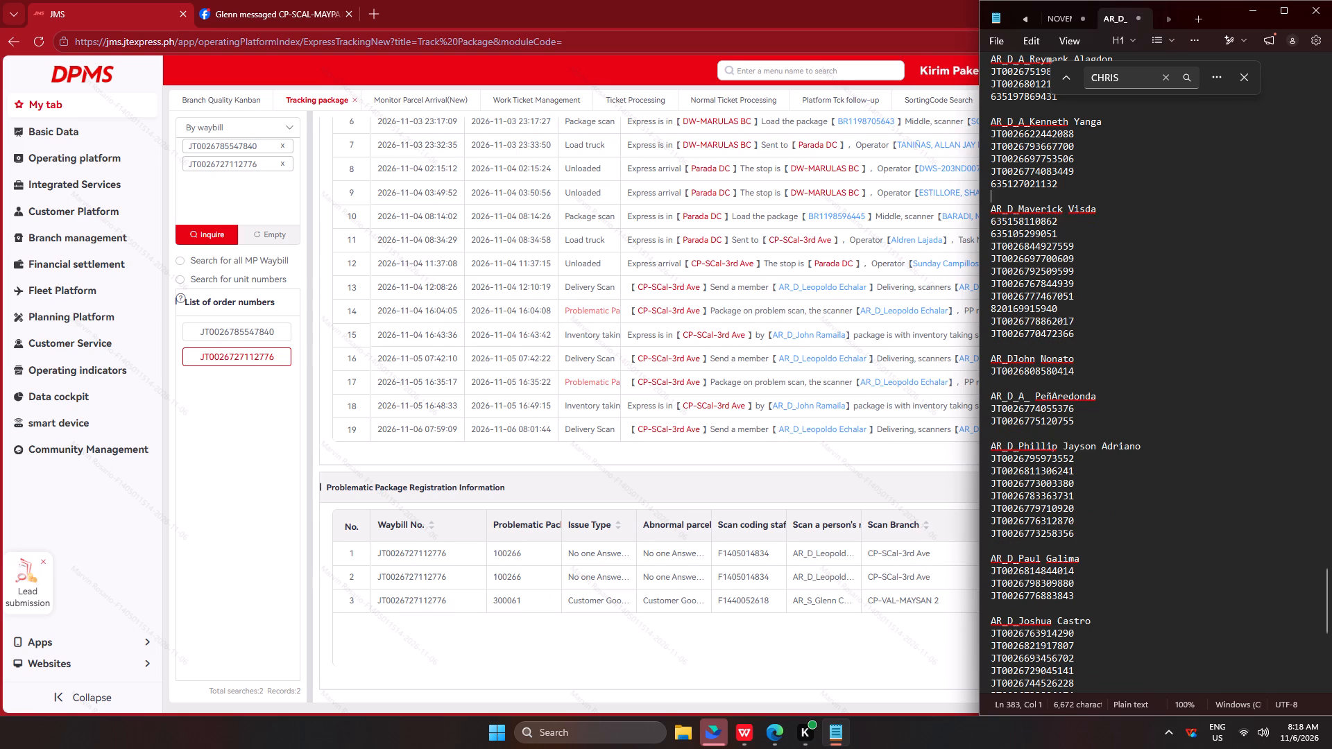
left_click_drag(1073, 187, 957, 132)
key("ctrl+c")
key("ctrl+c")
key("ctrl+c")
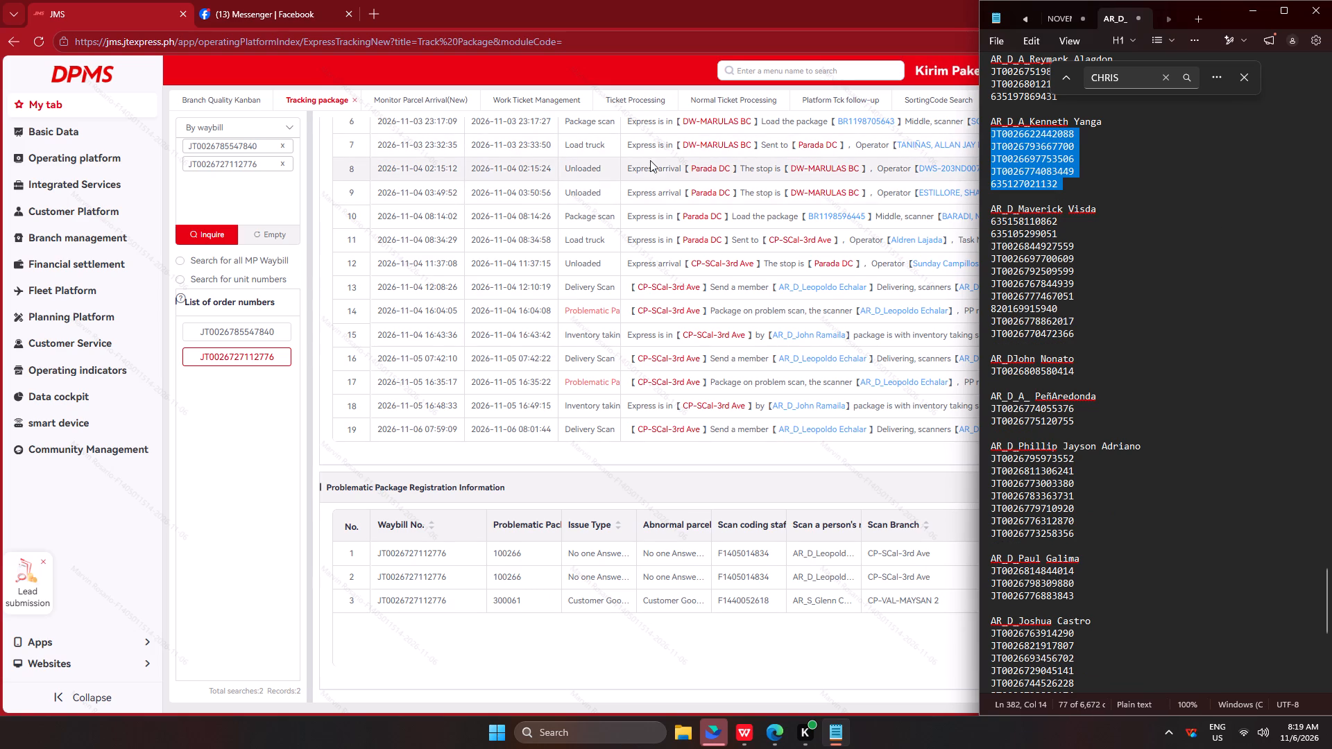
key("ctrl+c")
key("ctrl+c")
key("ctrl+c")
key("ctrl+c")
key("ctrl+c")
key("ctrl+c")
key("ctrl+c")
left_click(275, 235, "ctrl")
left_click(248, 200)
key("ctrl+v")
left_click(209, 233)
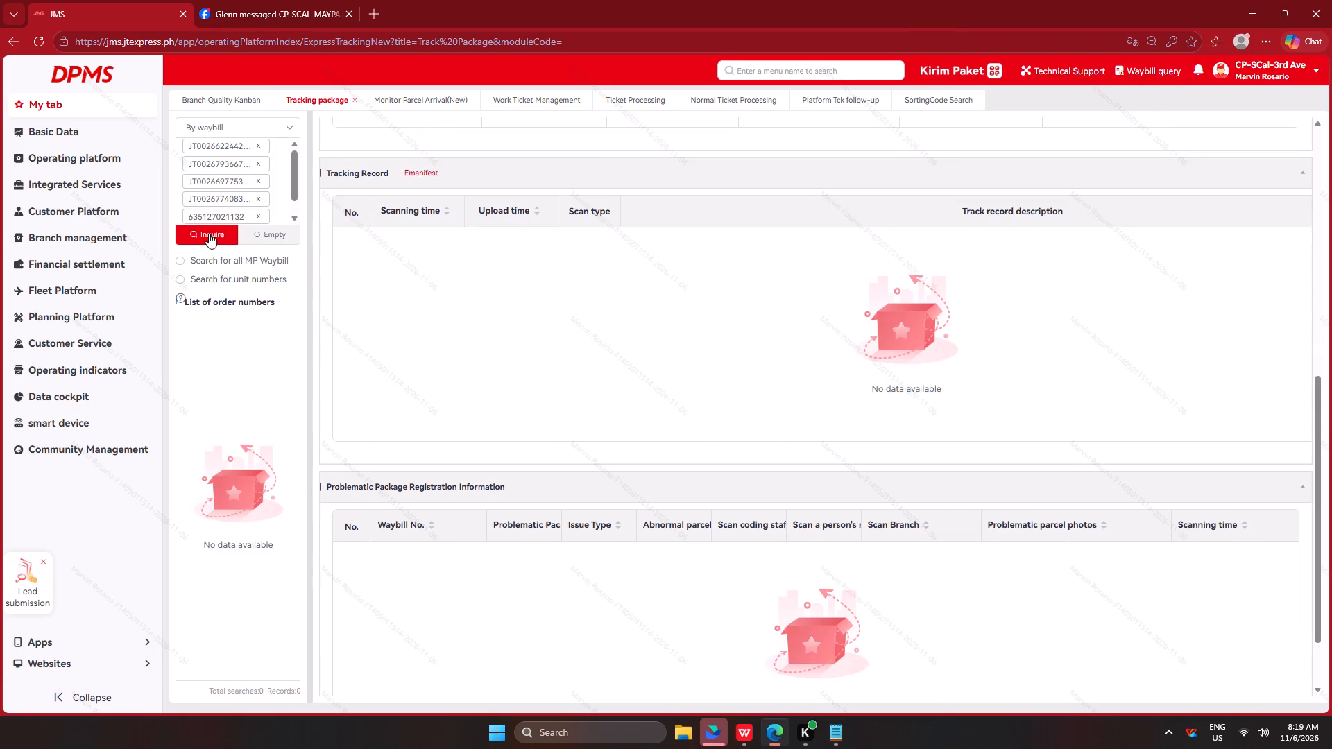
left_click(239, 359)
left_click(232, 382)
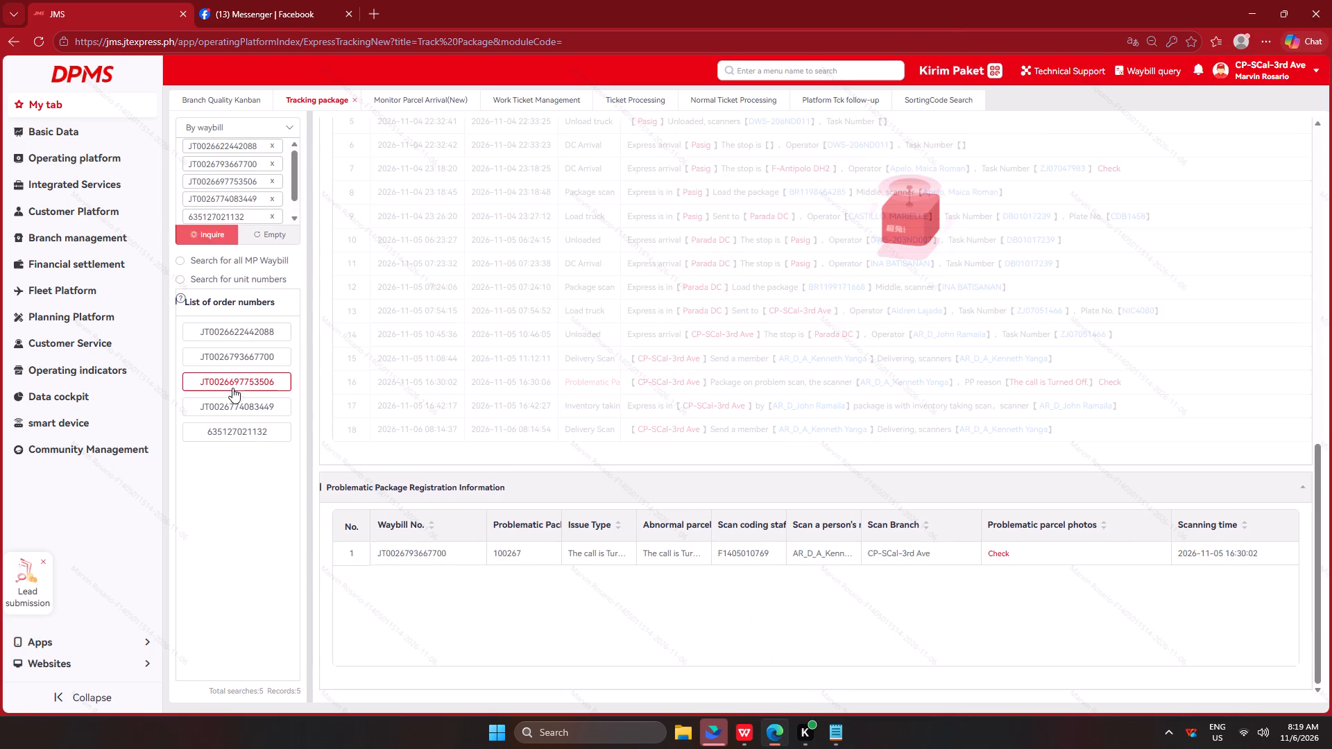
left_click(232, 409)
left_click(231, 430)
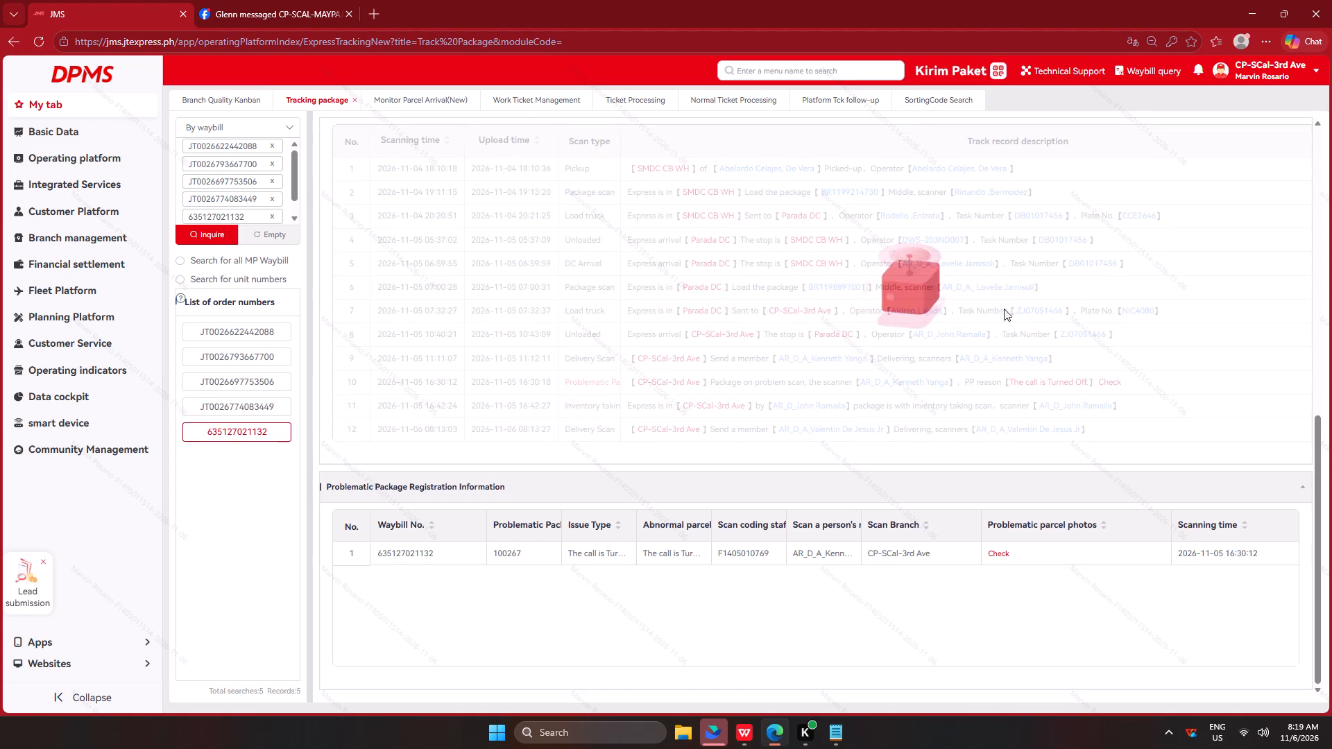
key("alt+Tab")
left_click_drag(1101, 182, 971, 100)
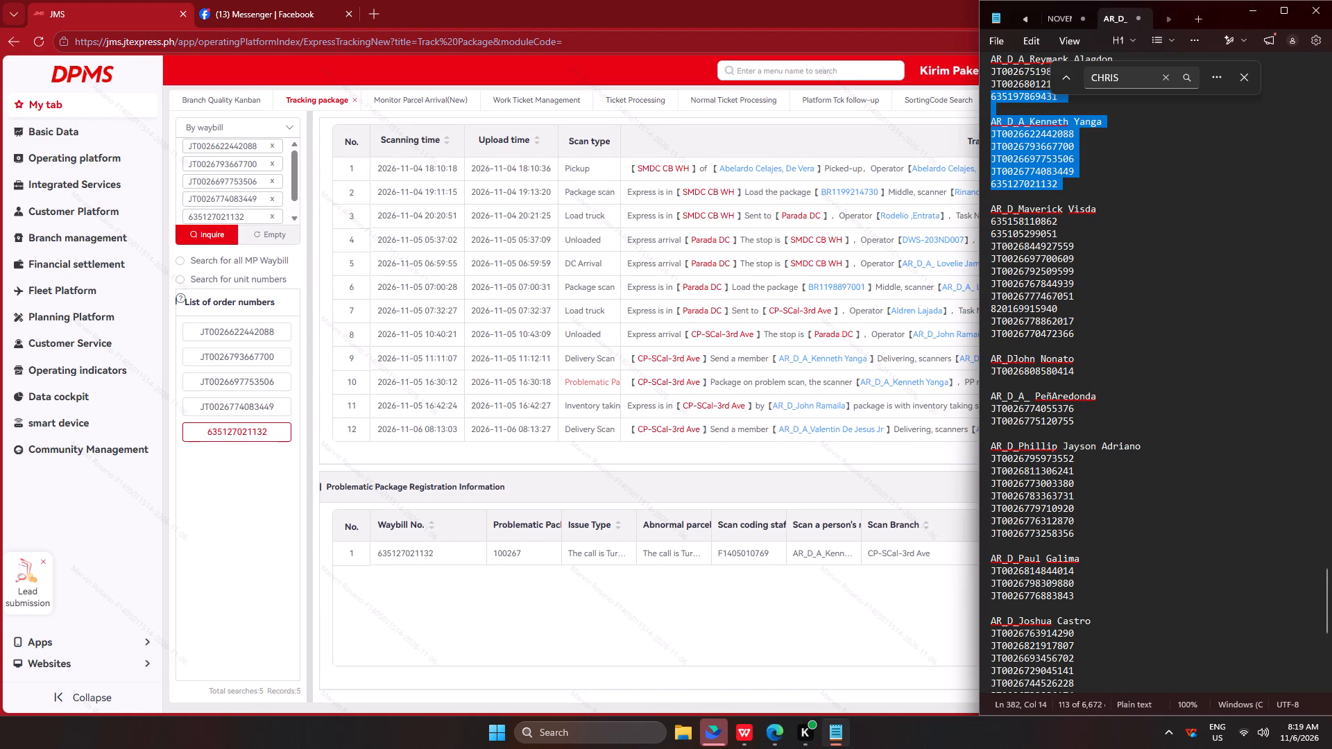
left_click_drag(971, 100, 973, 107)
key("ctrl+x")
key("alt+Tab")
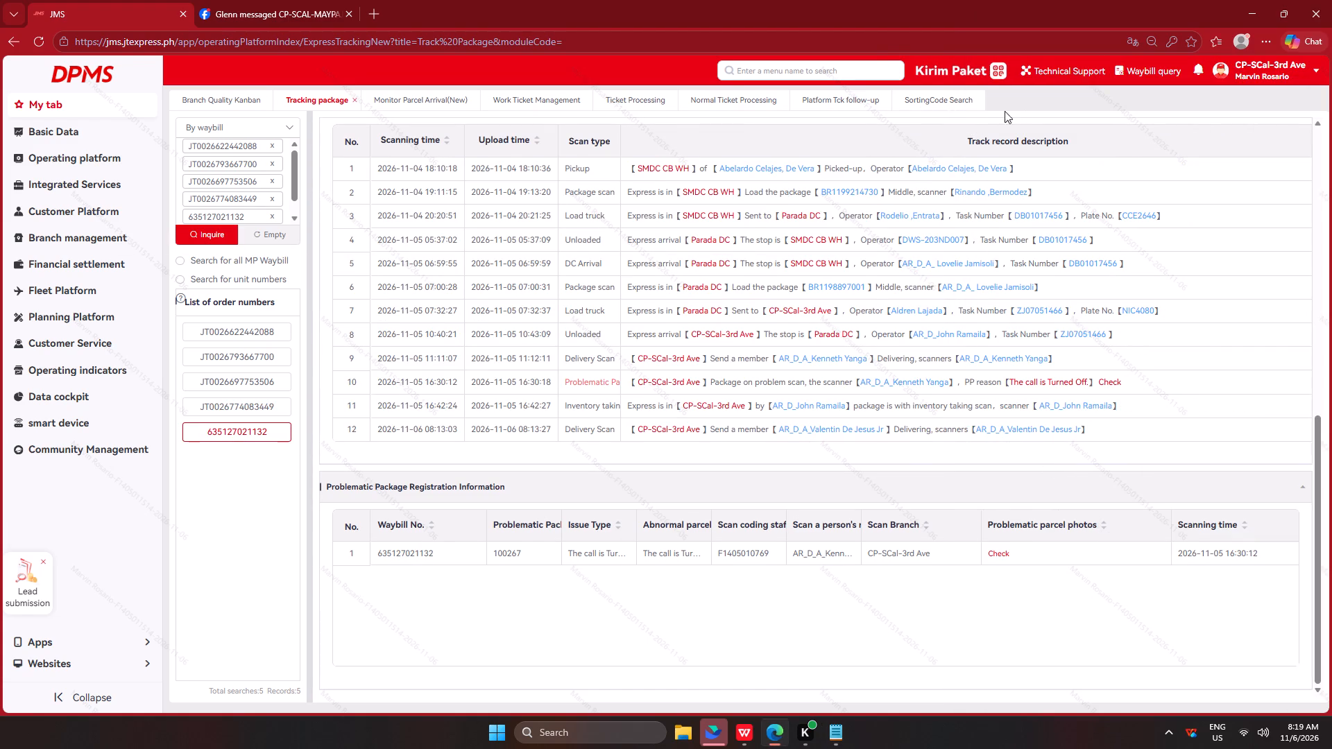
left_click(48, 107)
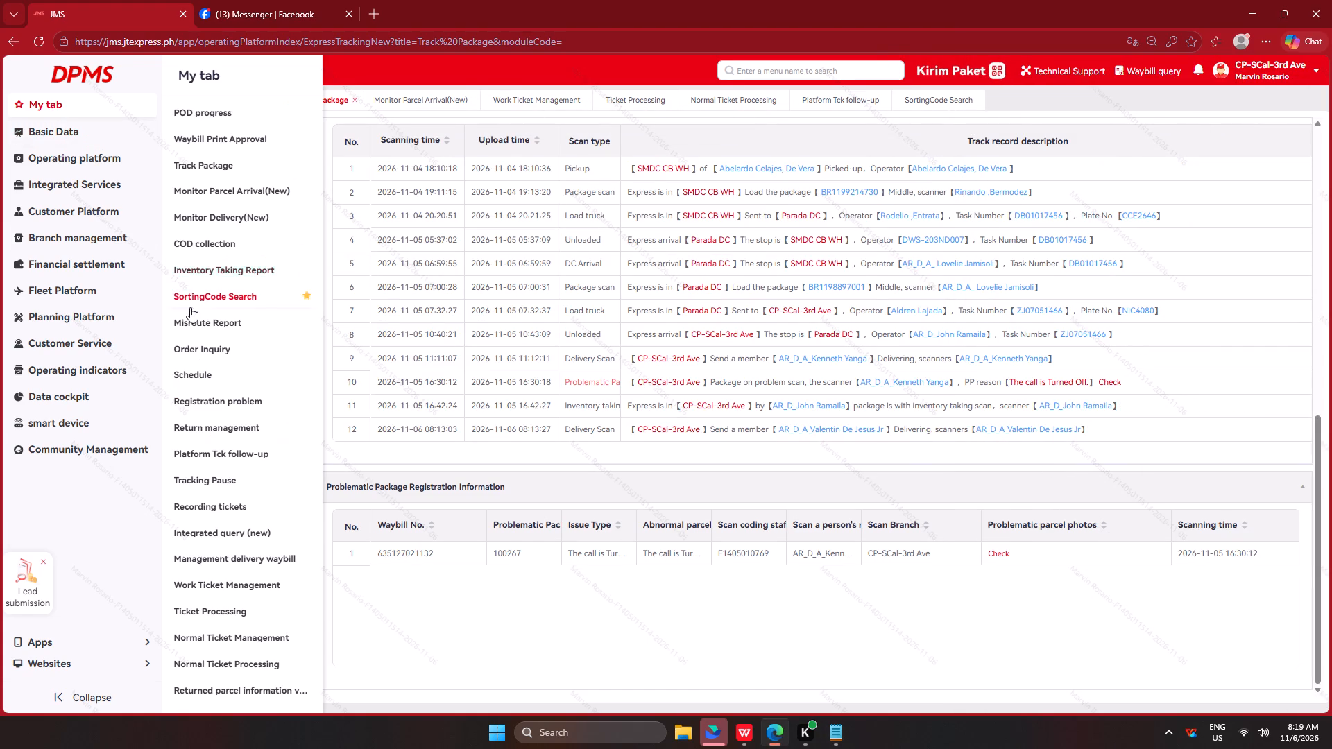
left_click(187, 377)
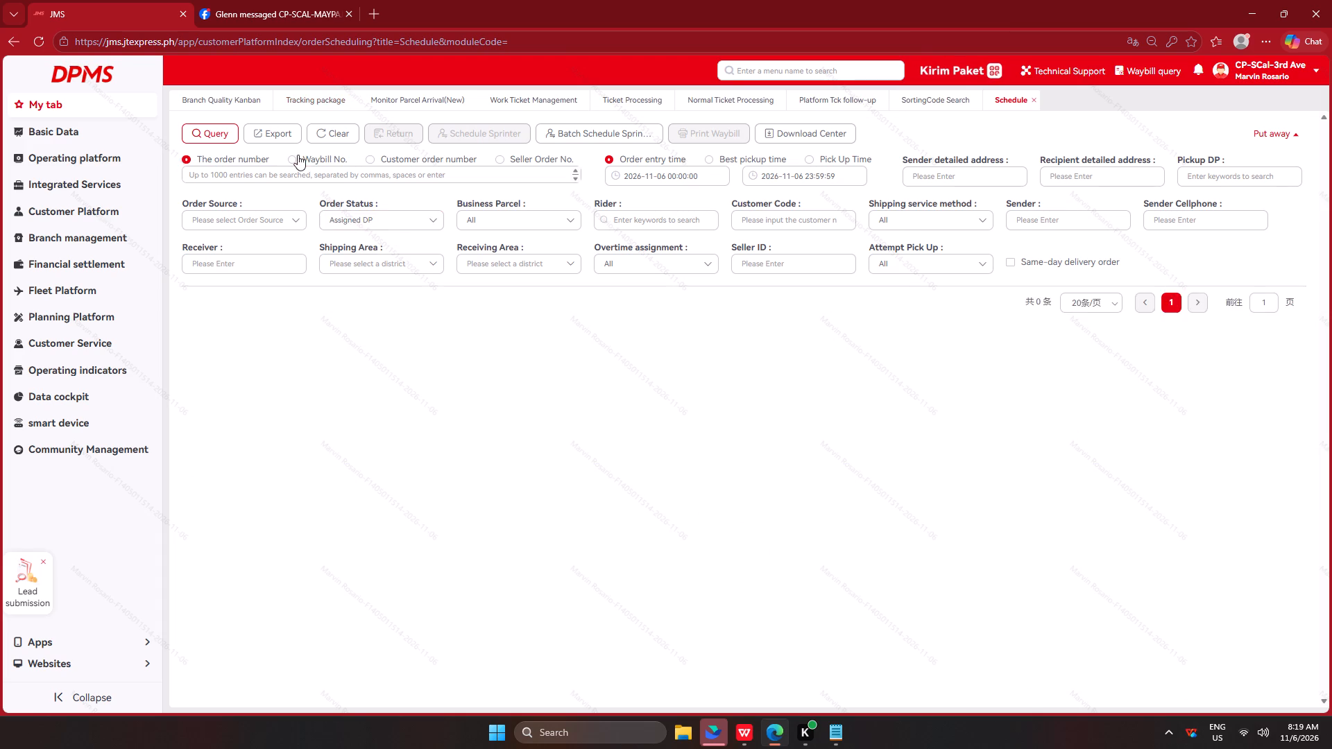
left_click(293, 157)
left_click(293, 180)
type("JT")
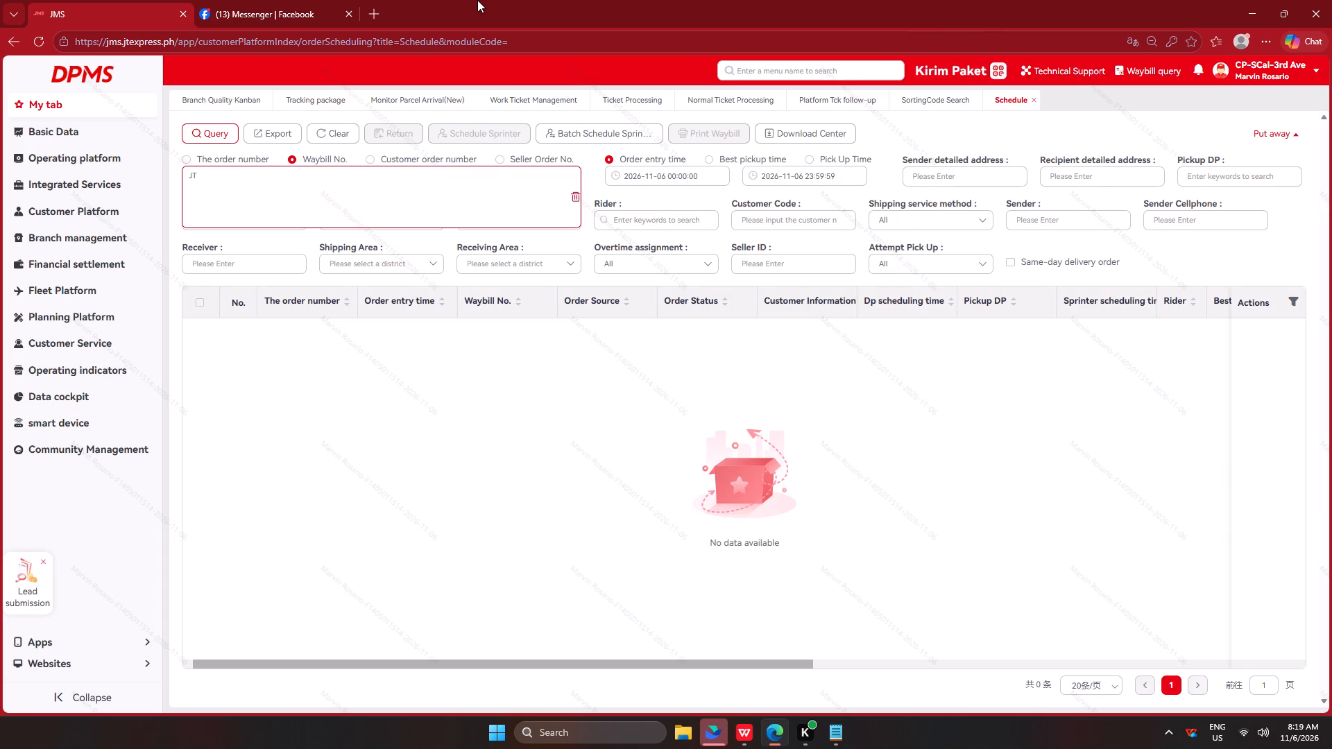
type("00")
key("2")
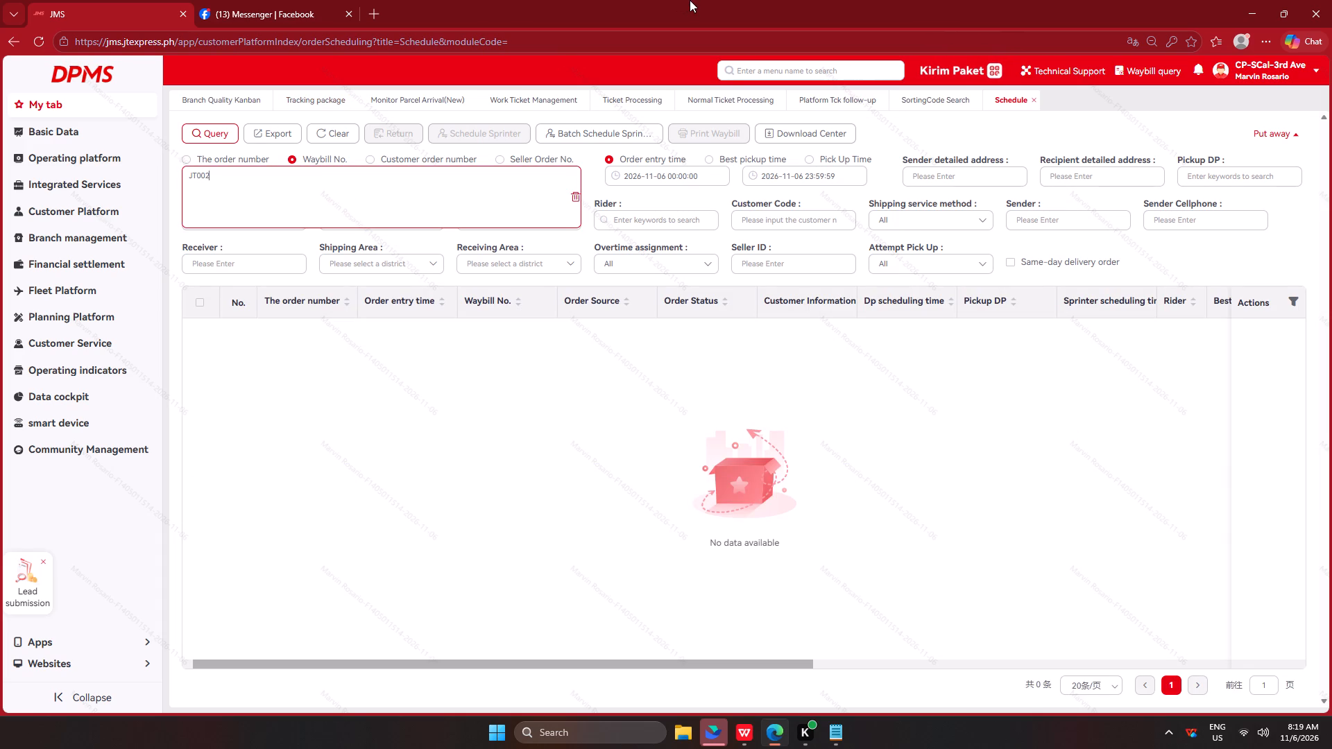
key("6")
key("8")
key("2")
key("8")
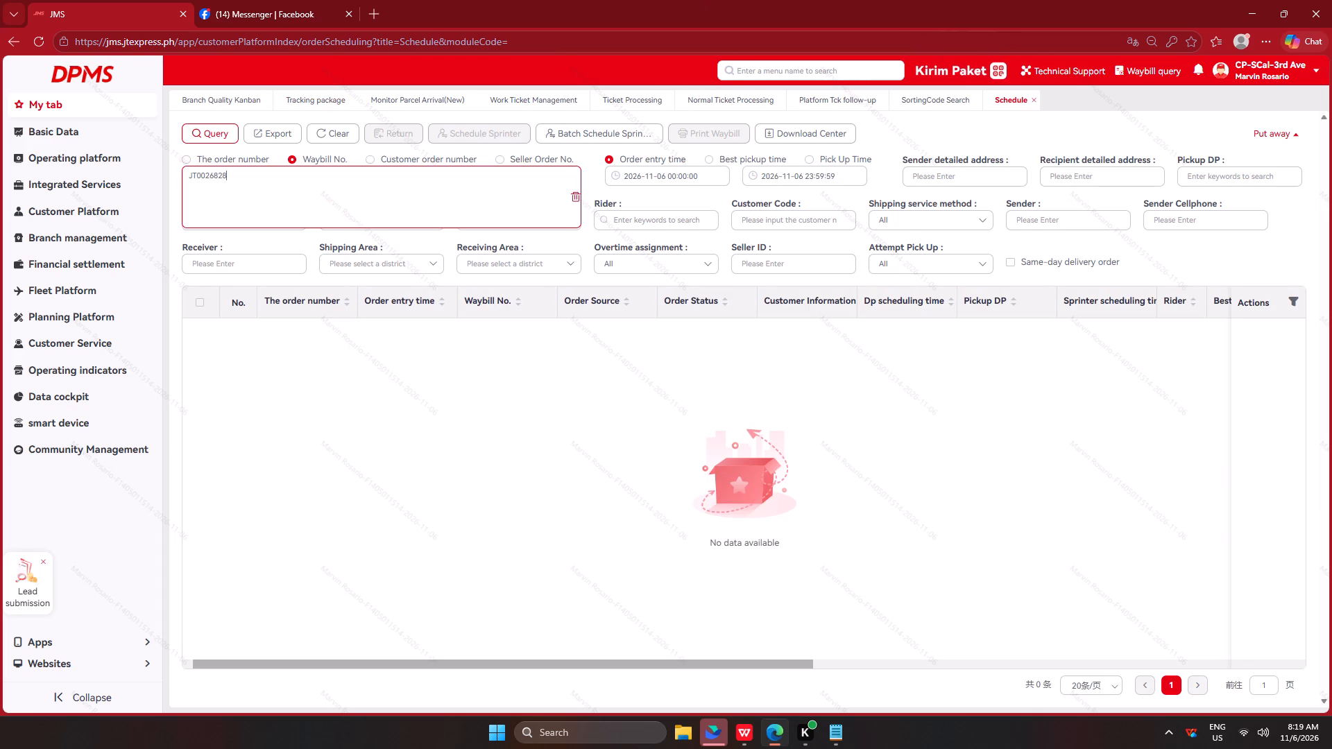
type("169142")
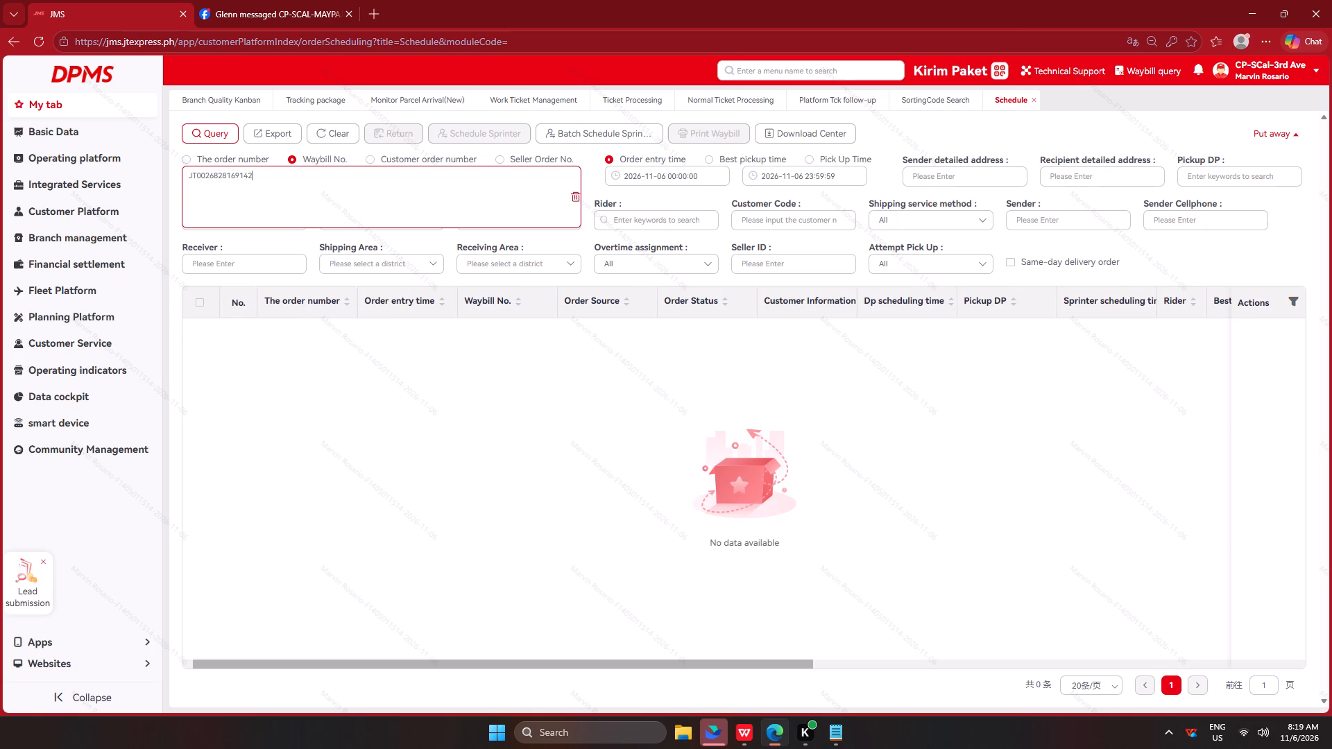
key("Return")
left_click(196, 306)
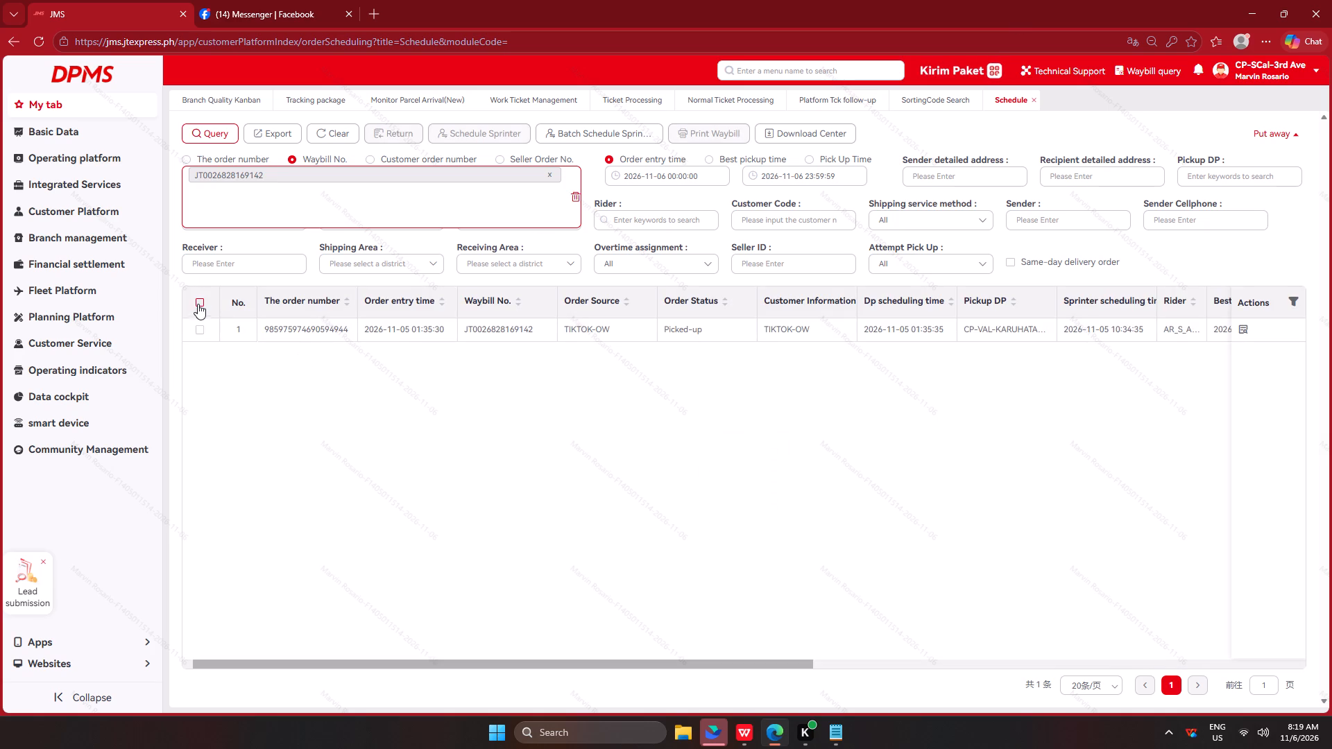
left_click(685, 127)
left_click(706, 182)
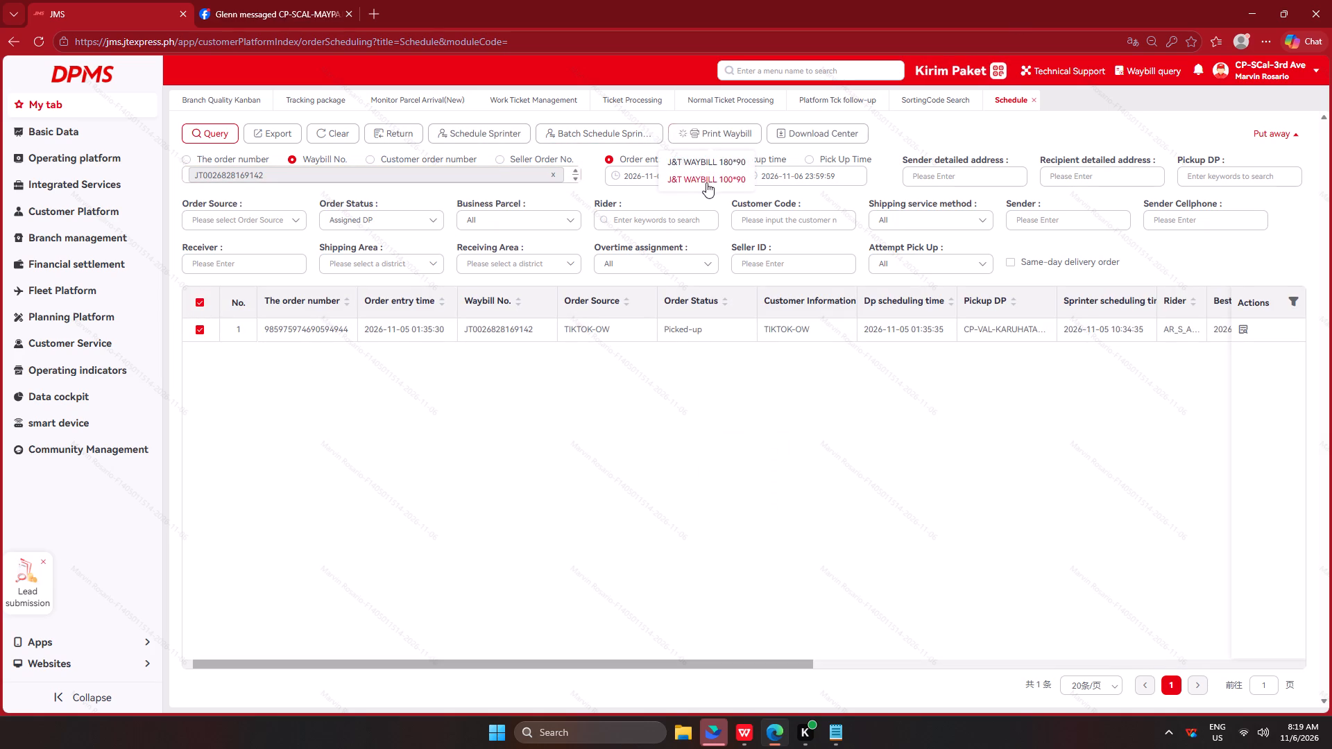
left_click(1139, 74)
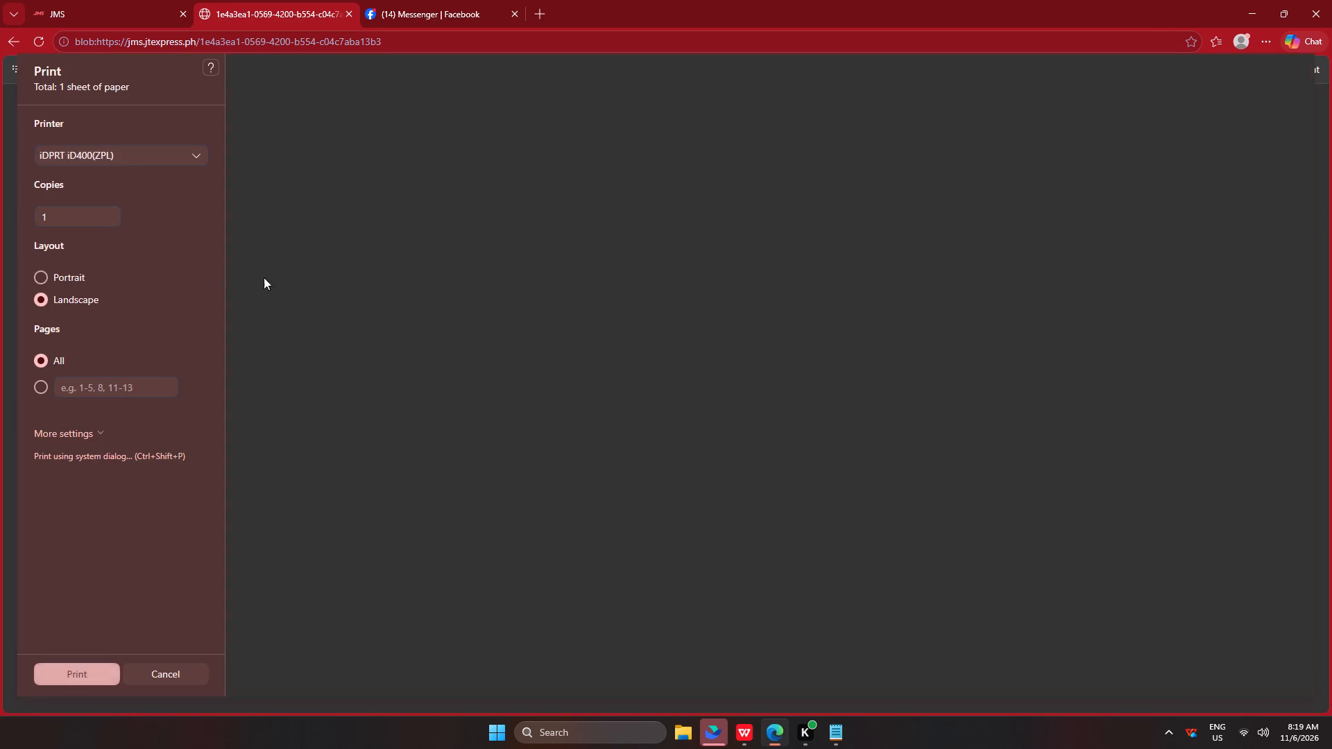
left_click(68, 283)
left_click(73, 671)
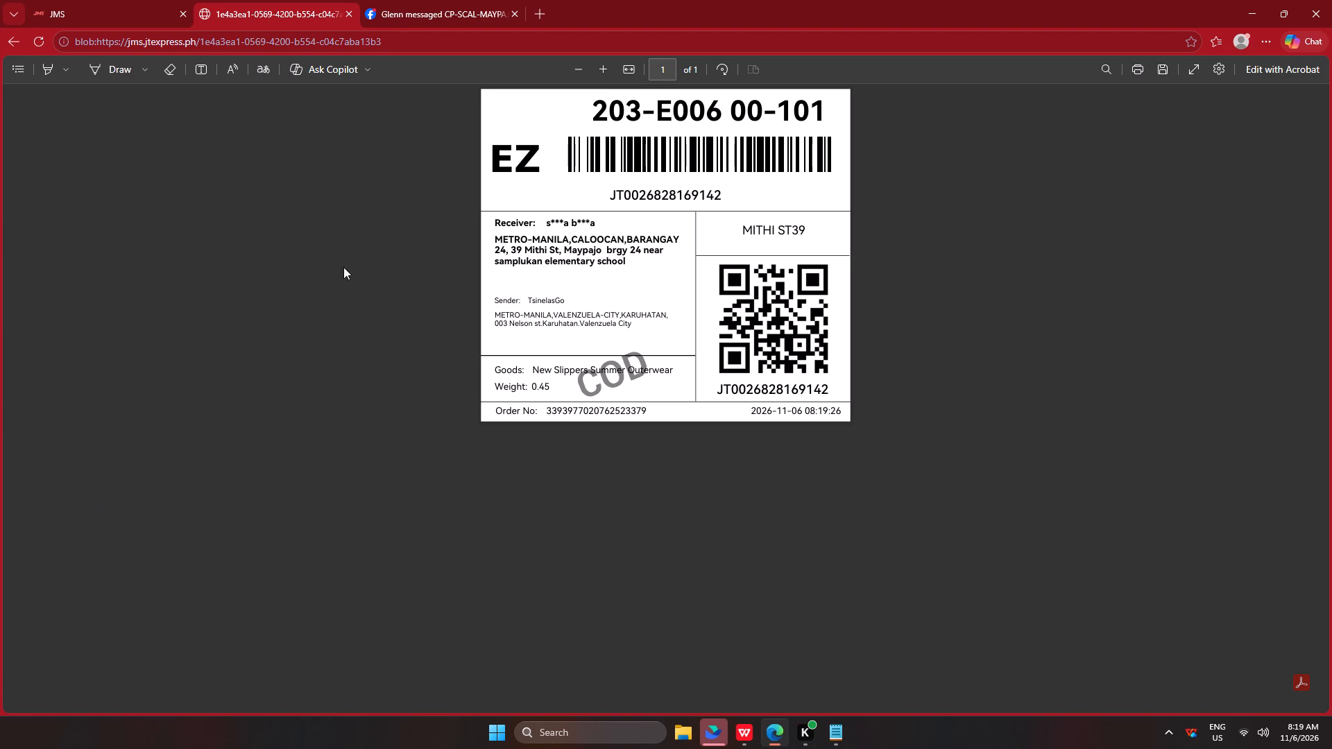
key("ctrl+w")
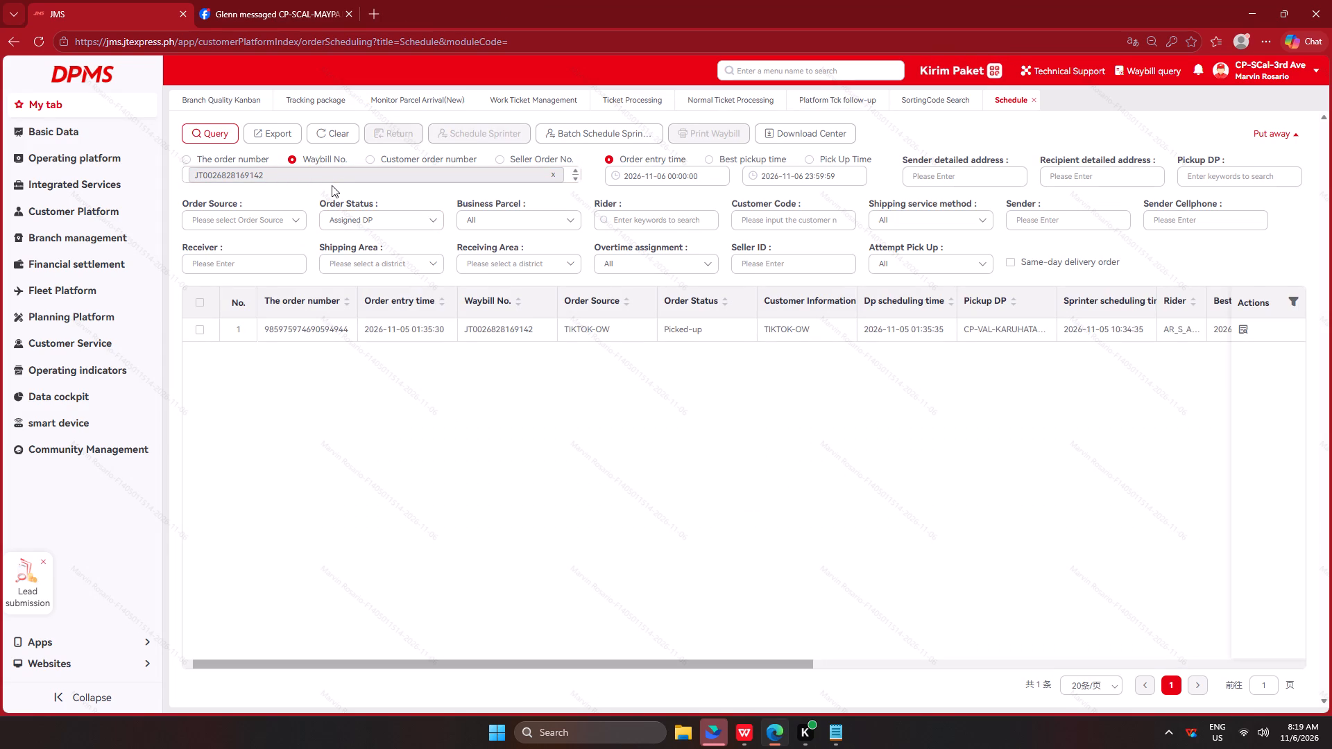
left_click(839, 735)
scroll(1109, 343, "up", 1)
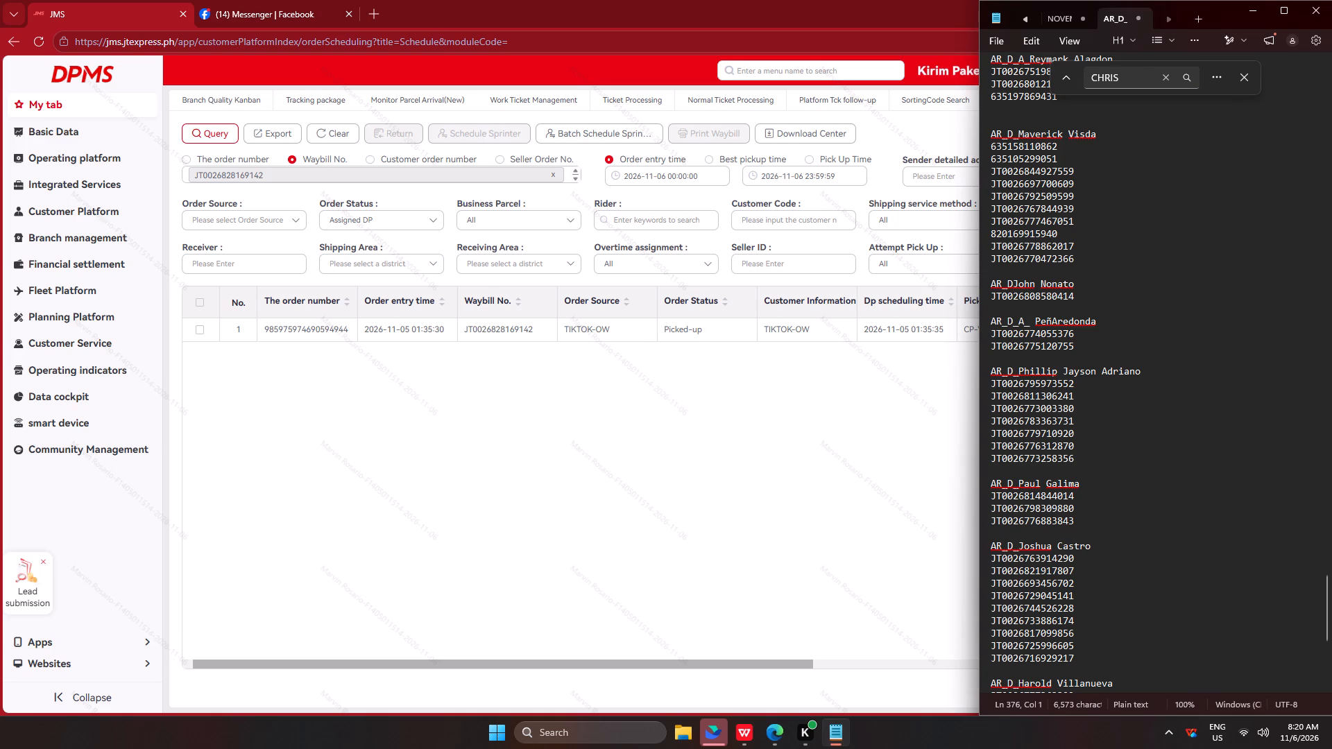
scroll(1109, 343, "up", 2)
key("BackSpace")
left_click_drag(1072, 212, 1047, 206)
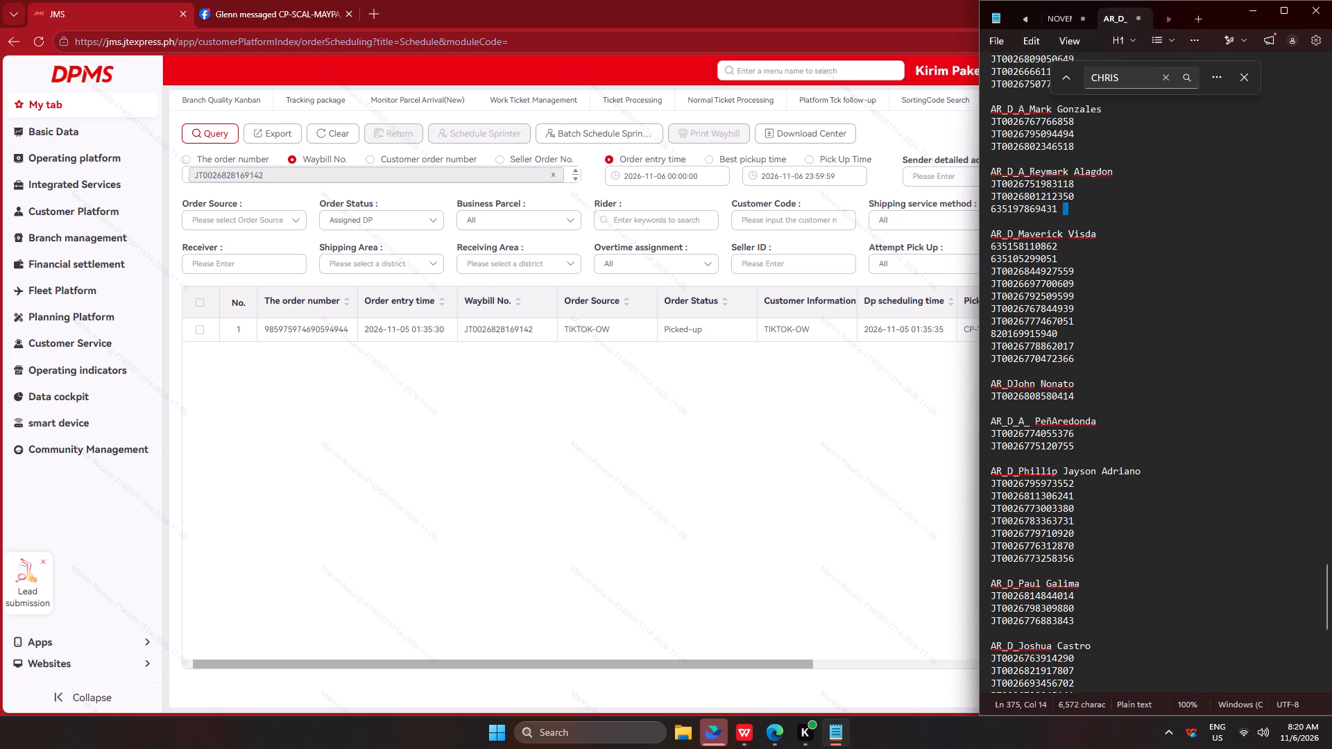
left_click_drag(1047, 206, 975, 187)
key("ctrl+c")
key("ctrl+c")
key("ctrl+c")
key("ctrl+c")
key("ctrl+c")
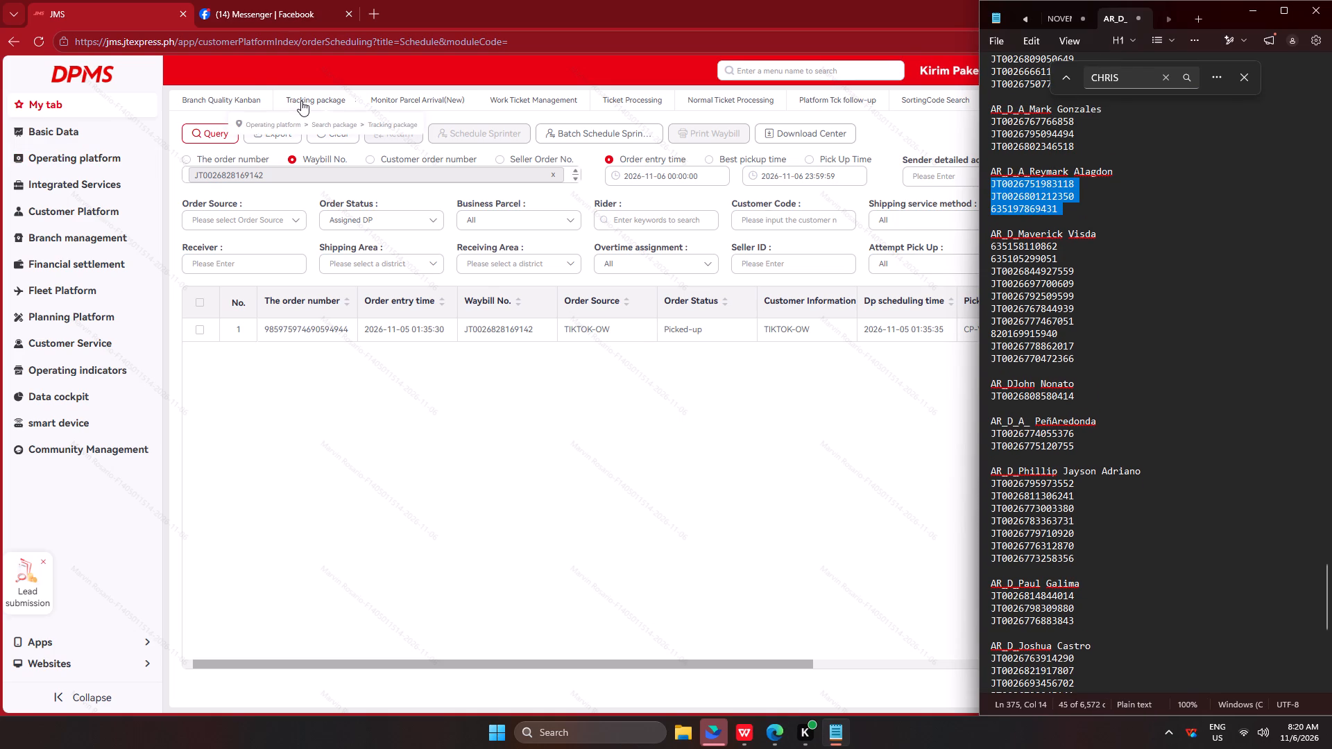
key("ctrl+c")
left_click(301, 101, "ctrl")
left_click(276, 234)
left_click(246, 173)
key("ctrl+v")
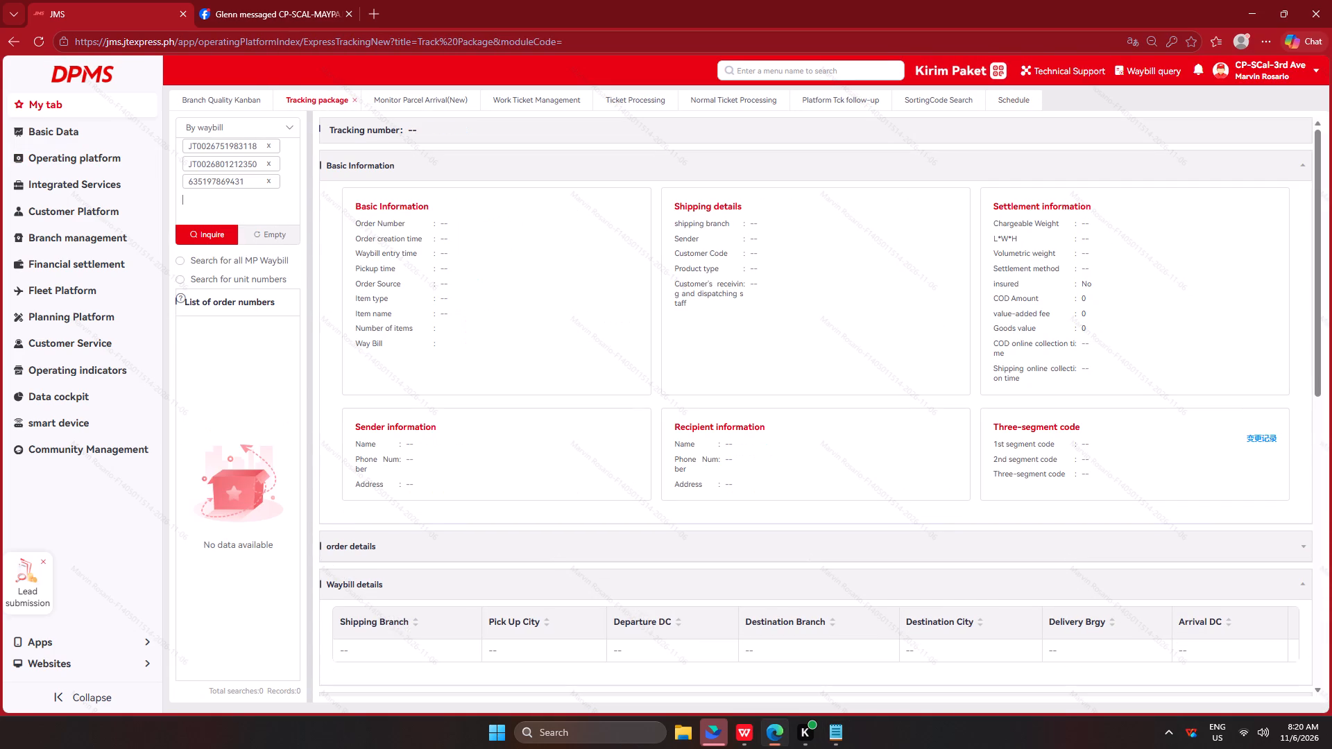
left_click(205, 234)
scroll(507, 322, "down", 16)
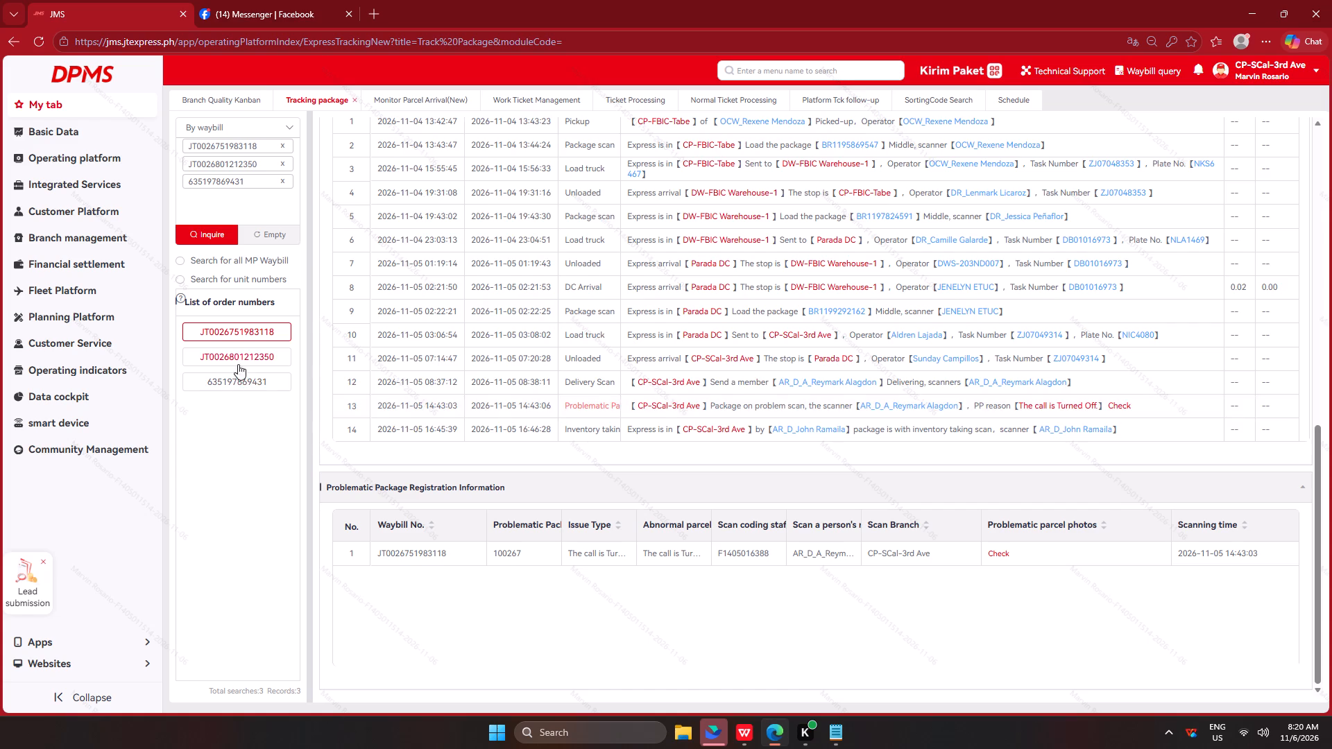
left_click(239, 363)
left_click(237, 377)
key("alt+Tab")
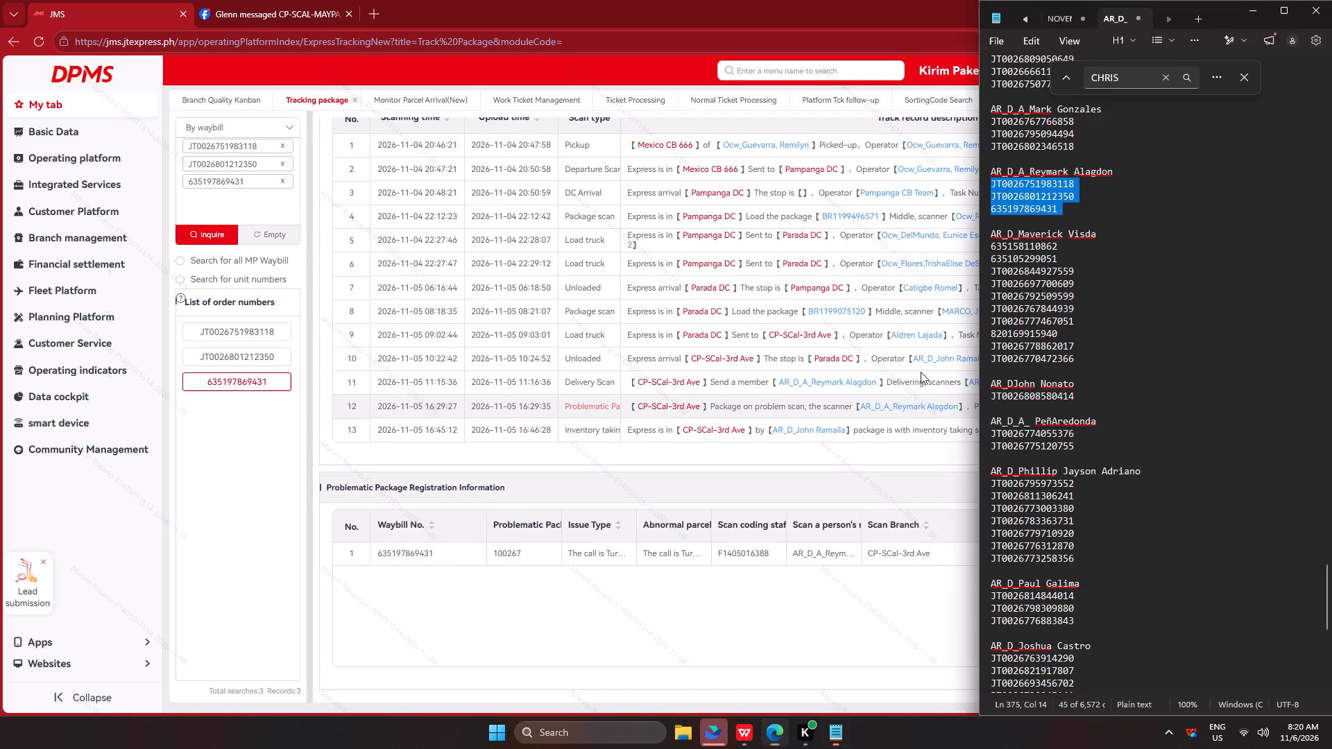
scroll(980, 295, "up", 5)
left_click_drag(1088, 332, 992, 306)
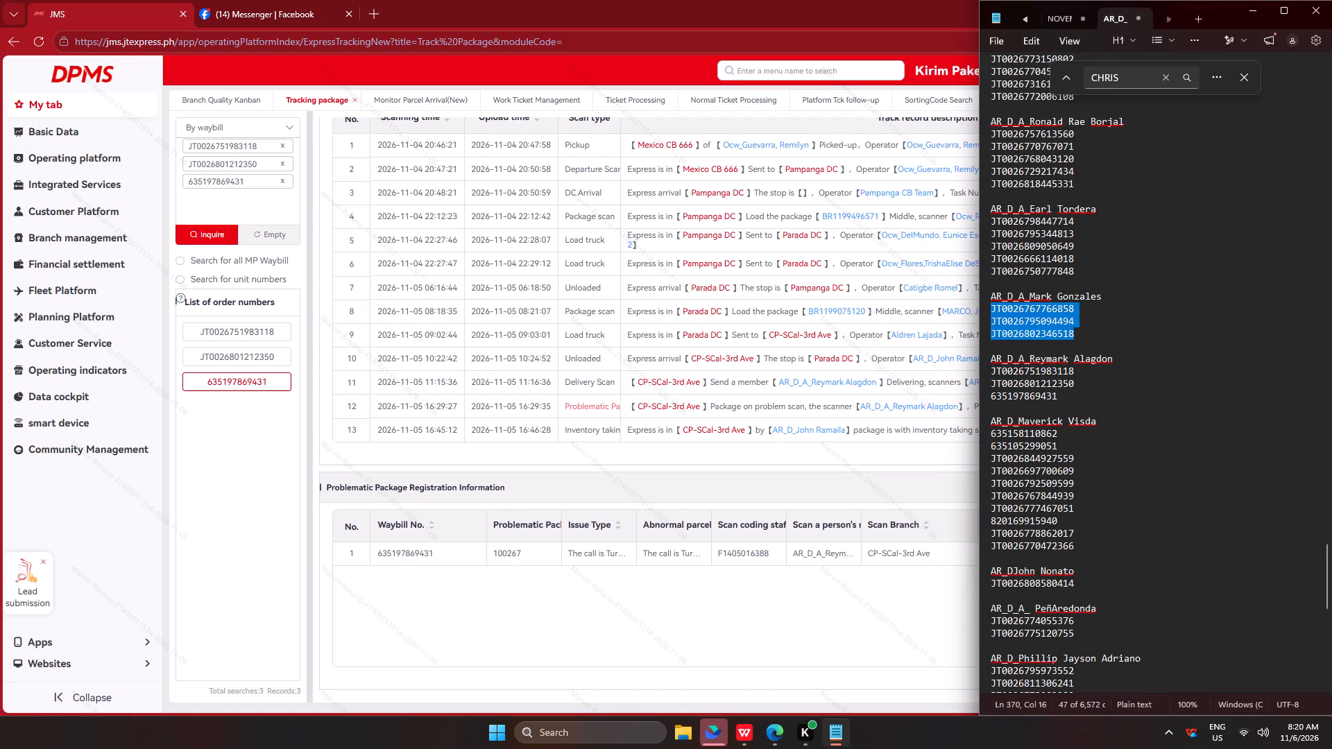
left_click_drag(992, 306, 983, 309)
key("ctrl+c")
key("ctrl+c")
key("ctrl+c")
key("ctrl+c")
key("ctrl+c")
left_click(253, 233, "ctrl")
left_click(255, 203)
key("ctrl+v")
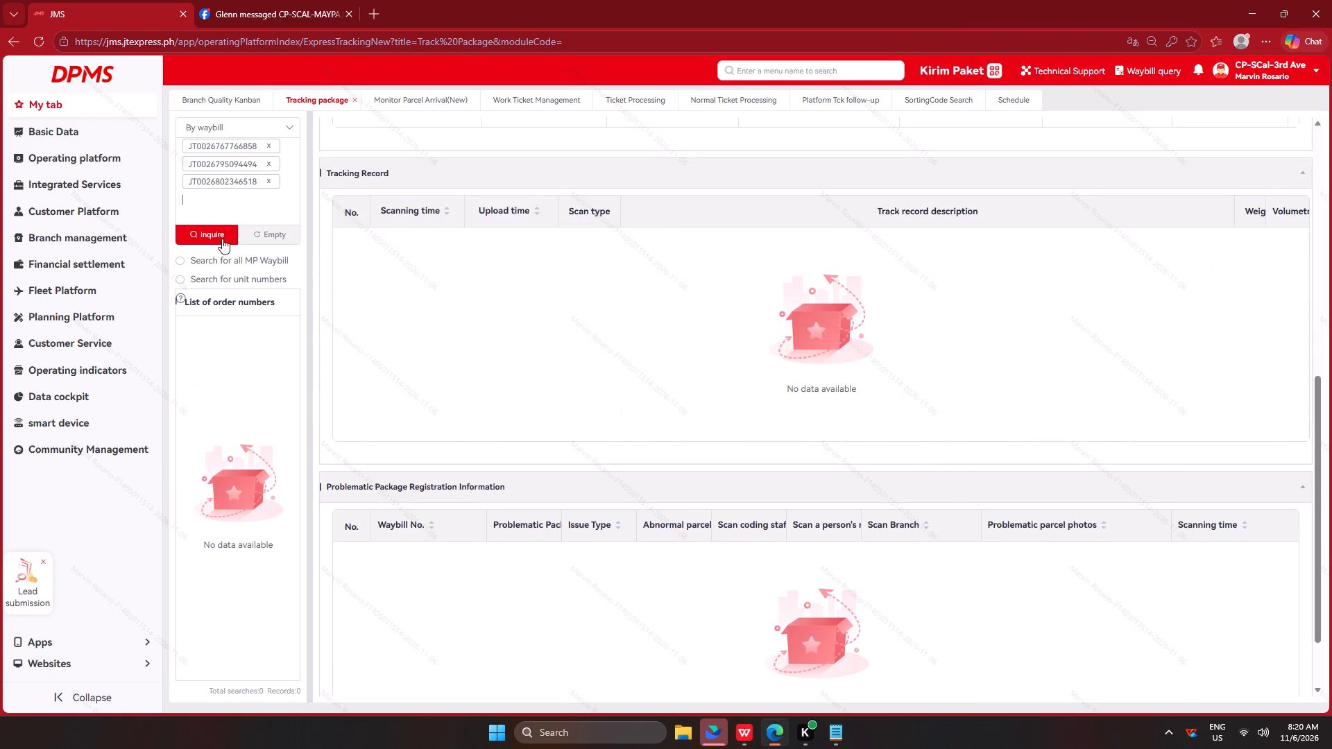
left_click(216, 240)
scroll(504, 352, "down", 5)
left_click(235, 358)
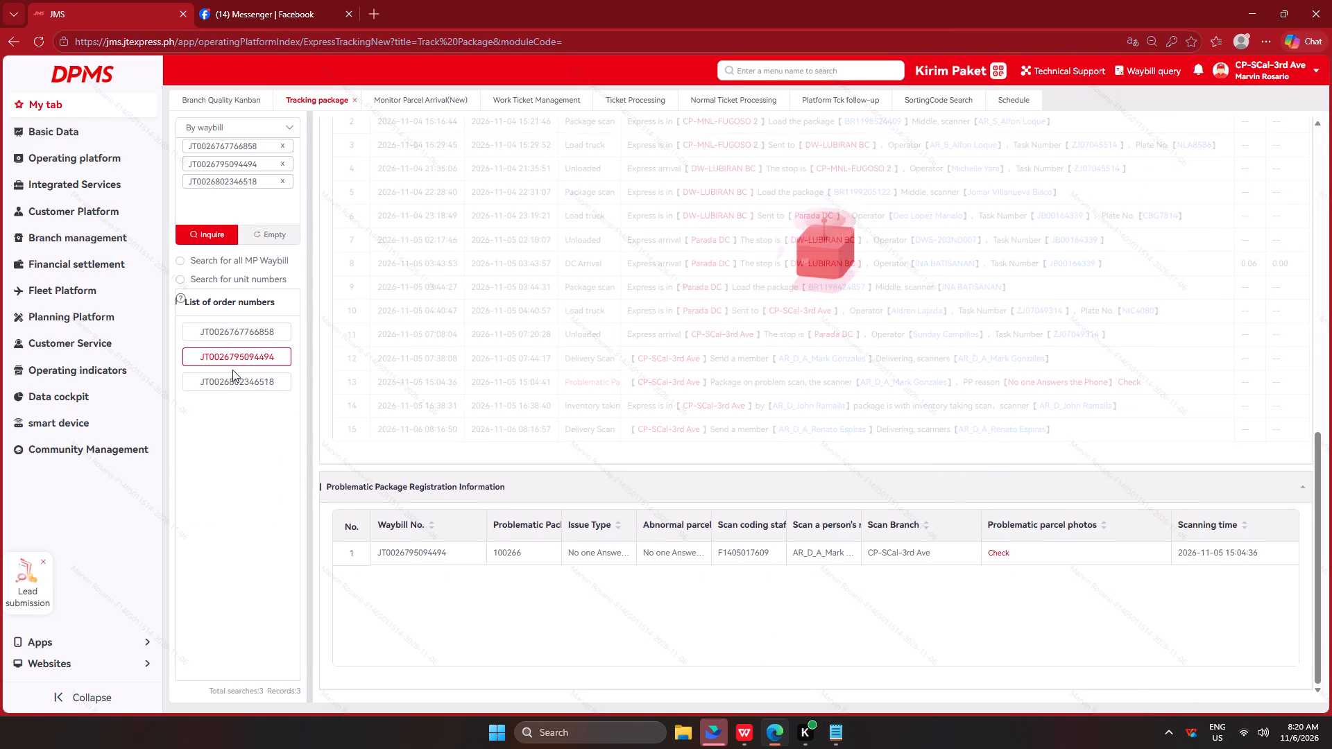
left_click(232, 377)
key("alt+Tab")
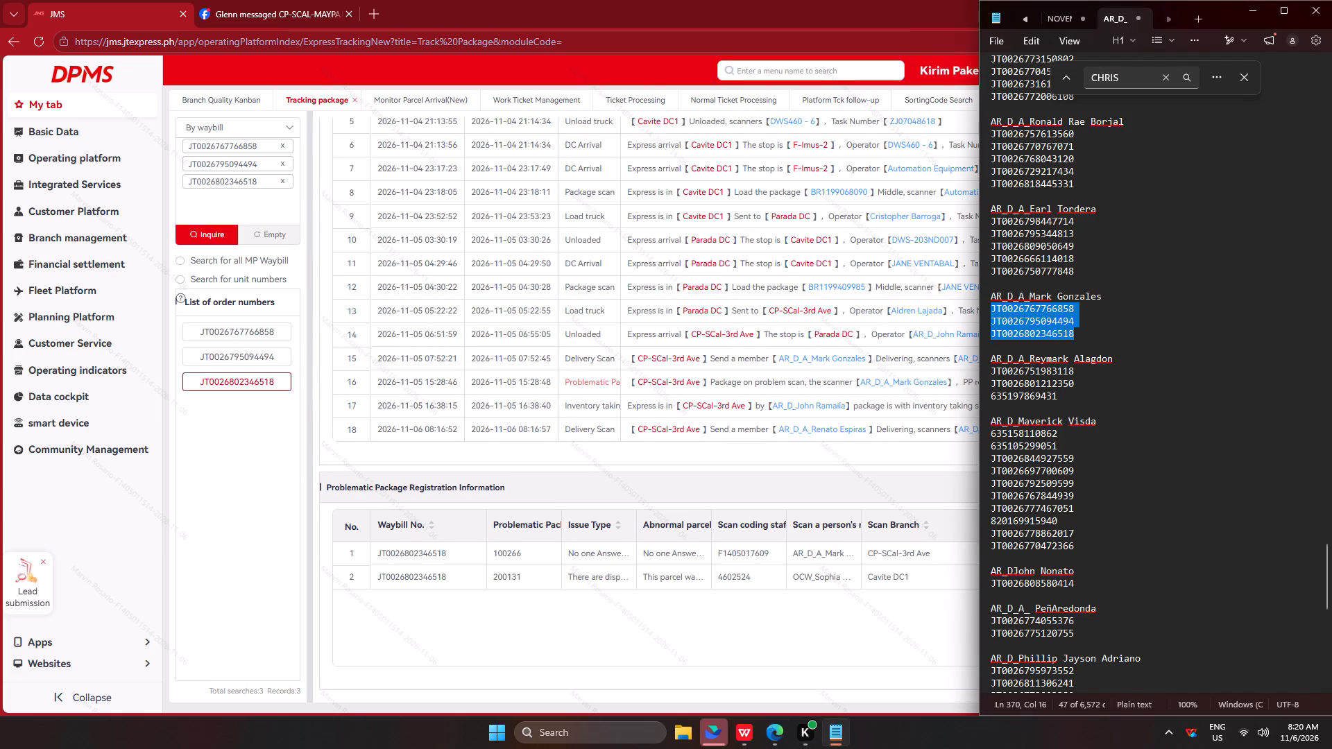
left_click_drag(1097, 341, 951, 284)
key("ctrl+x")
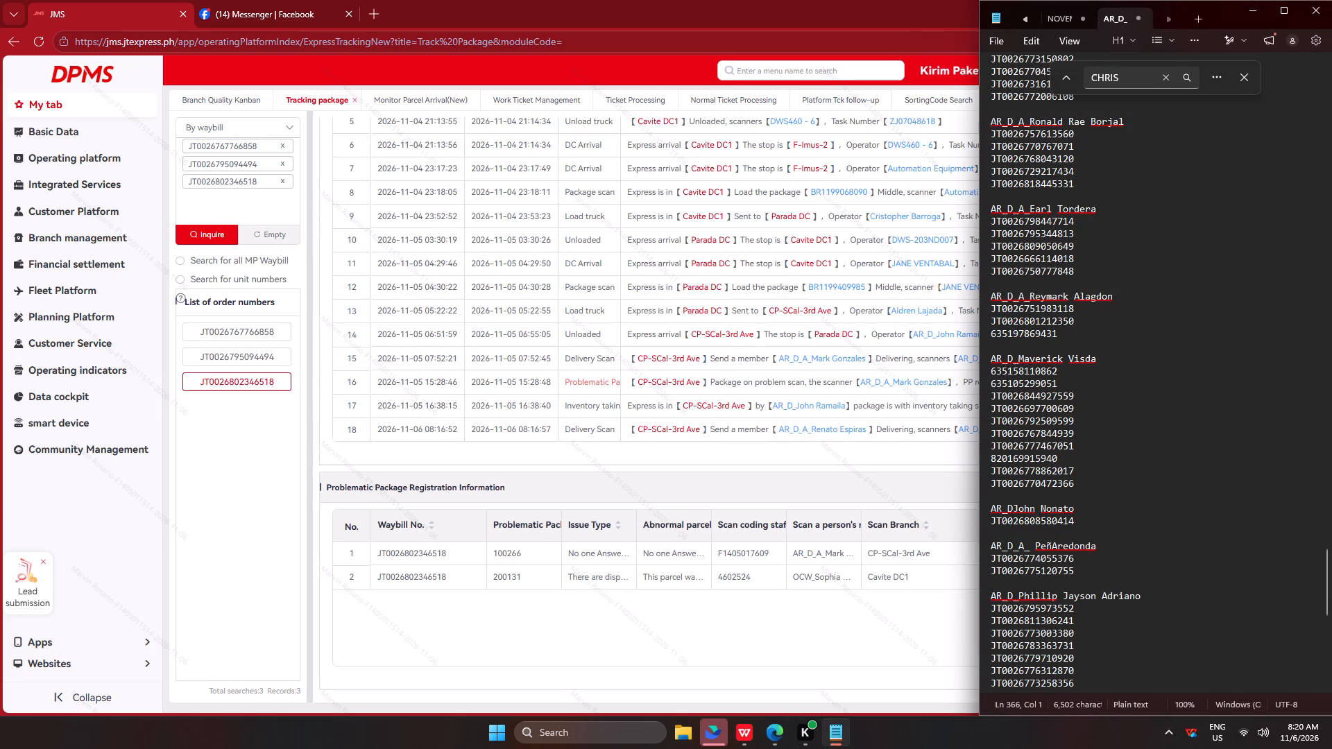
left_click_drag(1078, 270, 955, 223)
key("ctrl+c")
key("ctrl+c")
key("ctrl+c")
key("ctrl+c")
key("ctrl+c")
key("ctrl+c")
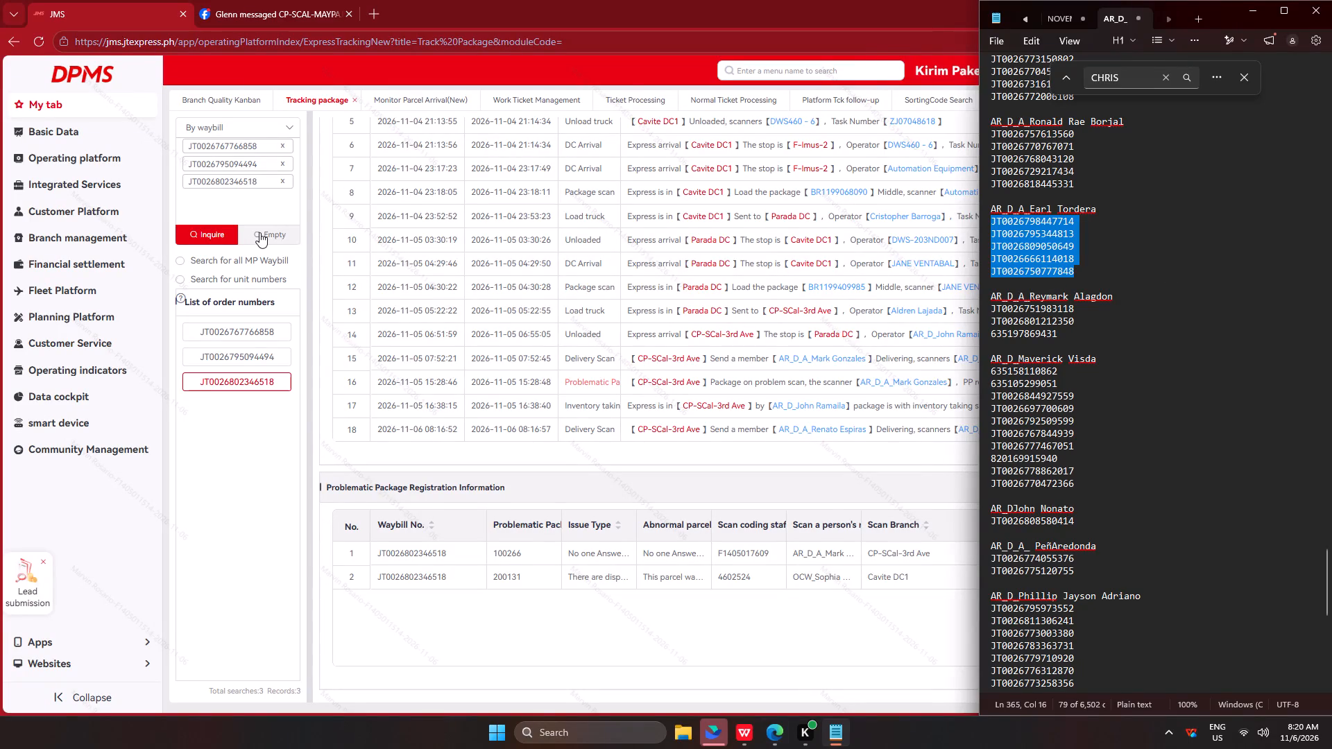
left_click(259, 232, "ctrl")
left_click(250, 203)
key("ctrl+v")
left_click(203, 230)
left_click(228, 364)
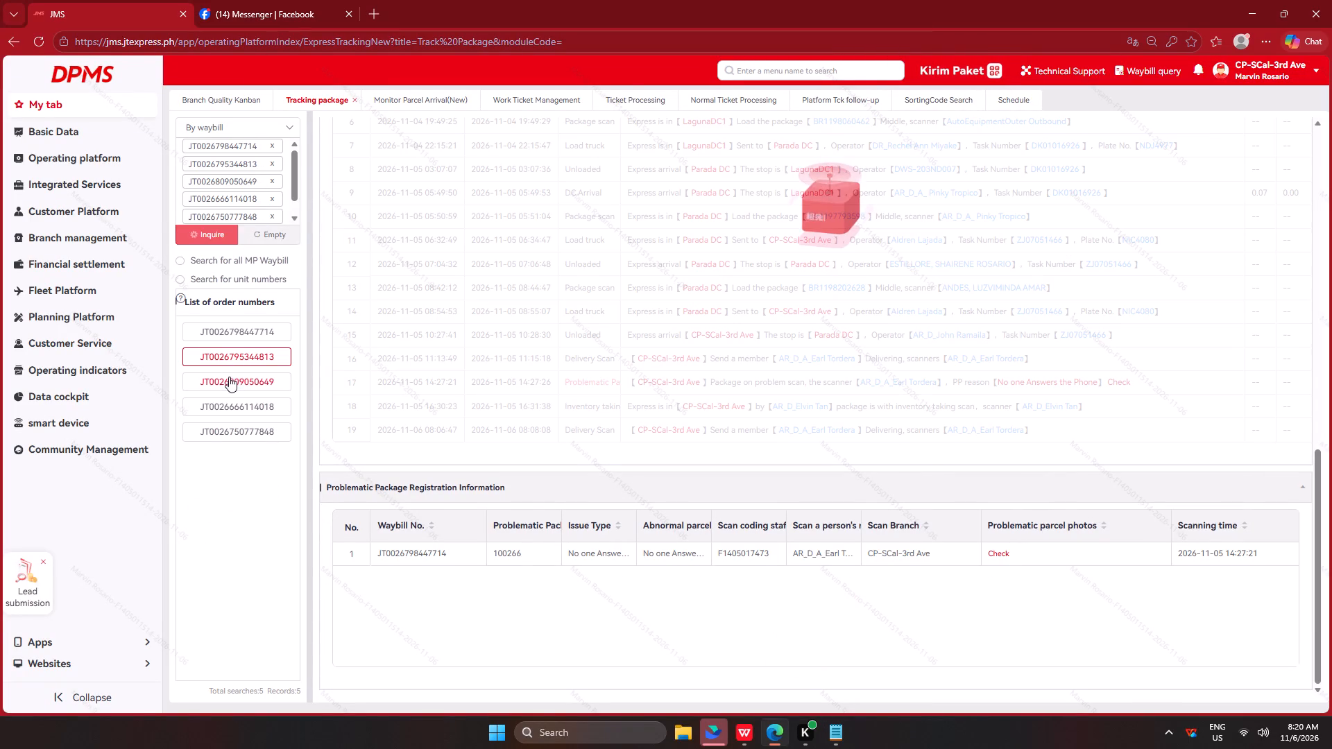
left_click(228, 384)
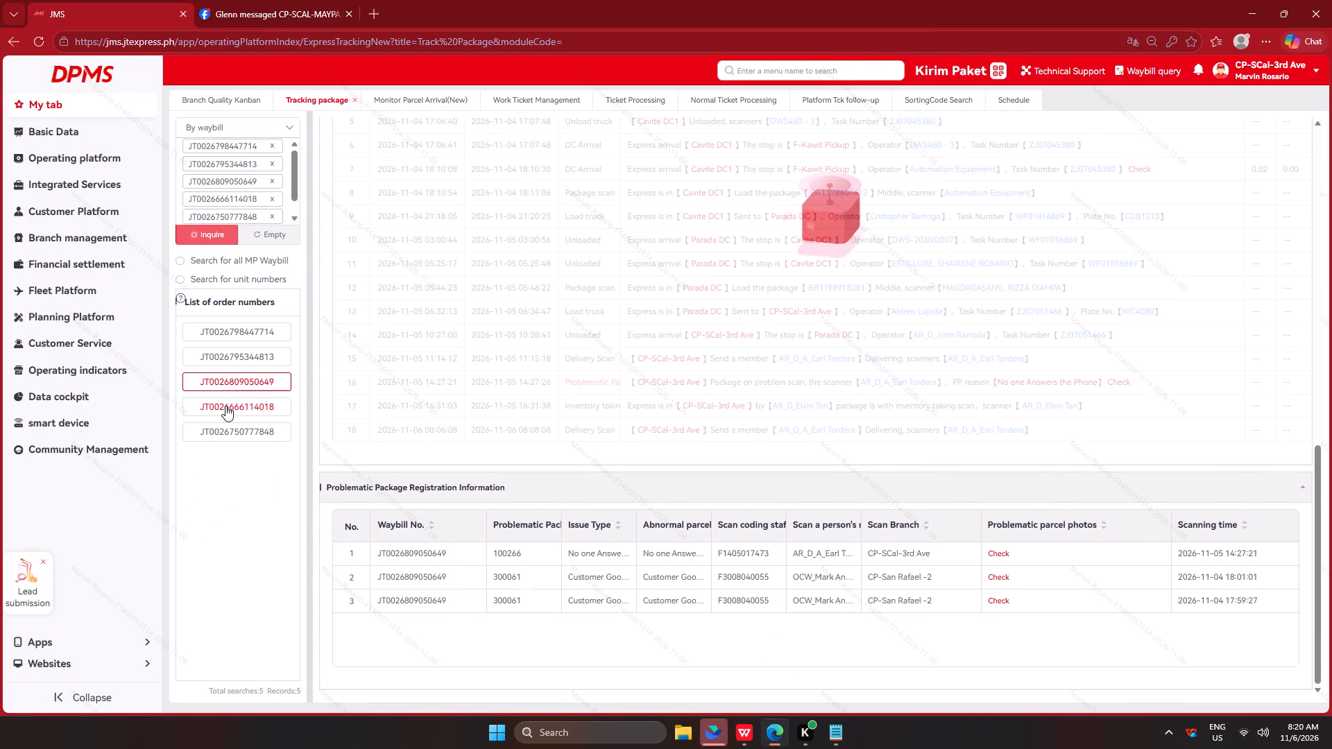
left_click(225, 406)
left_click(225, 433)
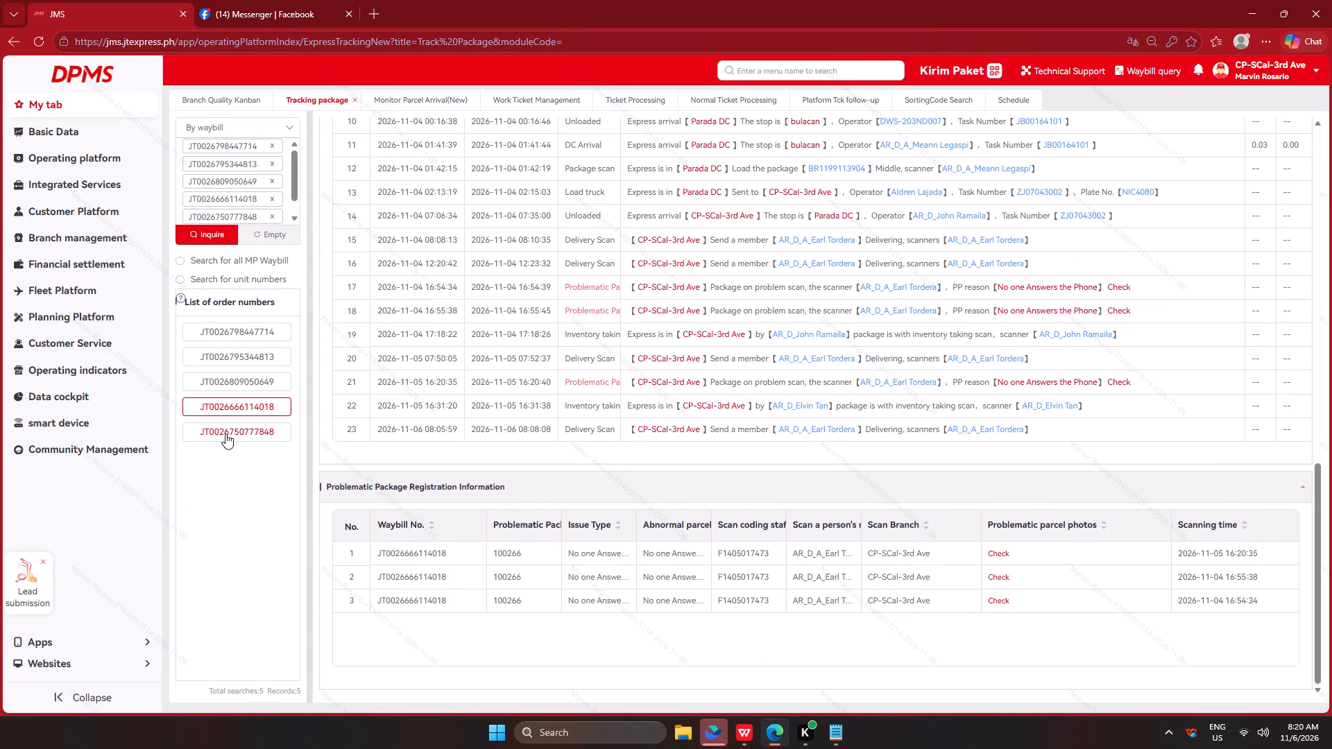
key("alt+Tab")
left_click_drag(1107, 276, 1016, 234)
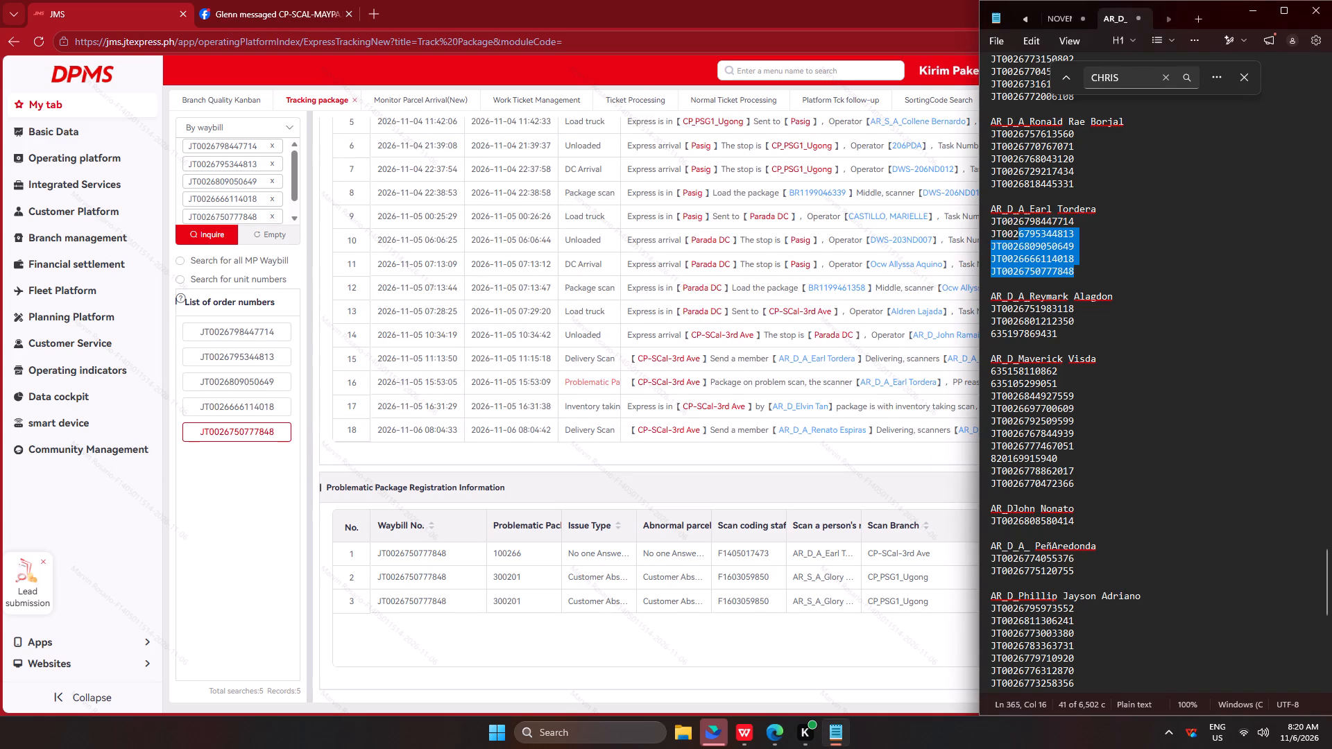
left_click_drag(1016, 234, 984, 193)
key("ctrl+x")
left_click_drag(1084, 182, 947, 133)
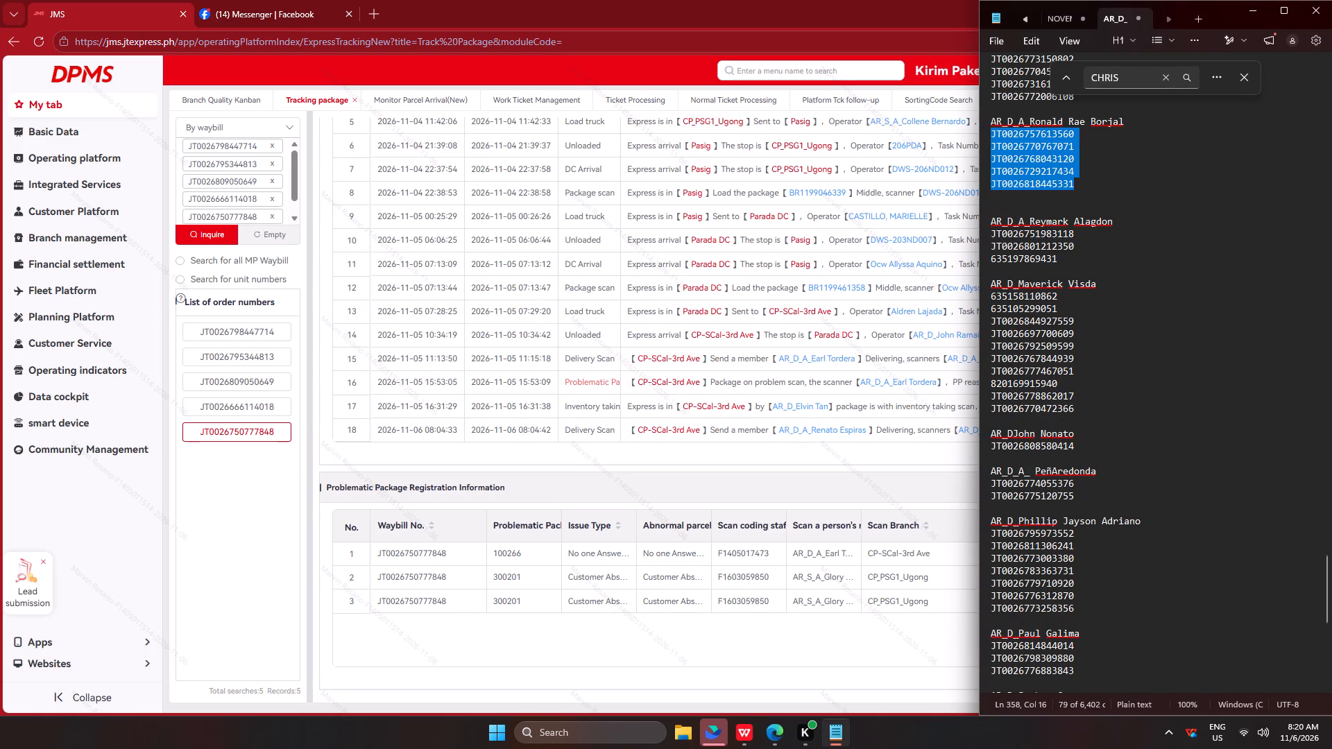
left_click_drag(947, 133, 946, 132)
key("ctrl+c")
key("ctrl+c")
key("ctrl+c")
key("ctrl+c")
key("ctrl+c")
left_click(268, 236, "ctrl")
left_click(230, 191)
key("ctrl+v")
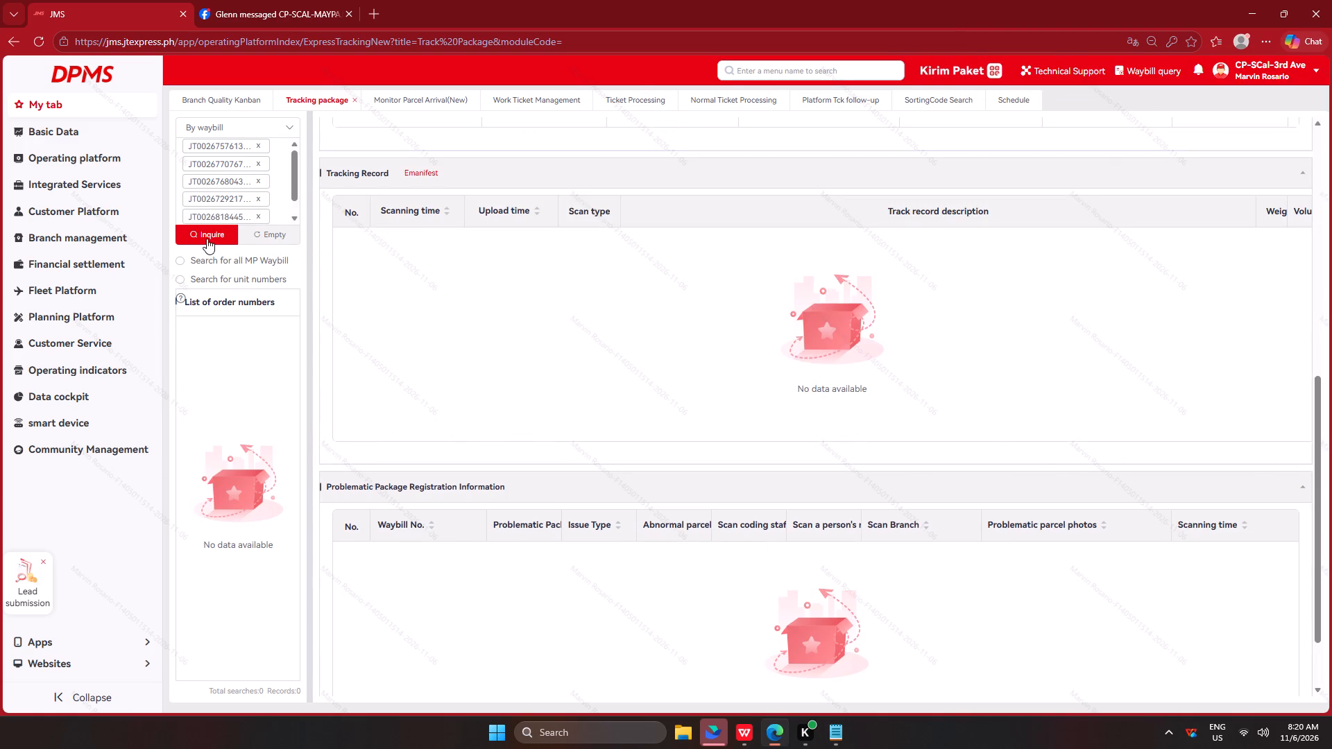
left_click(207, 239)
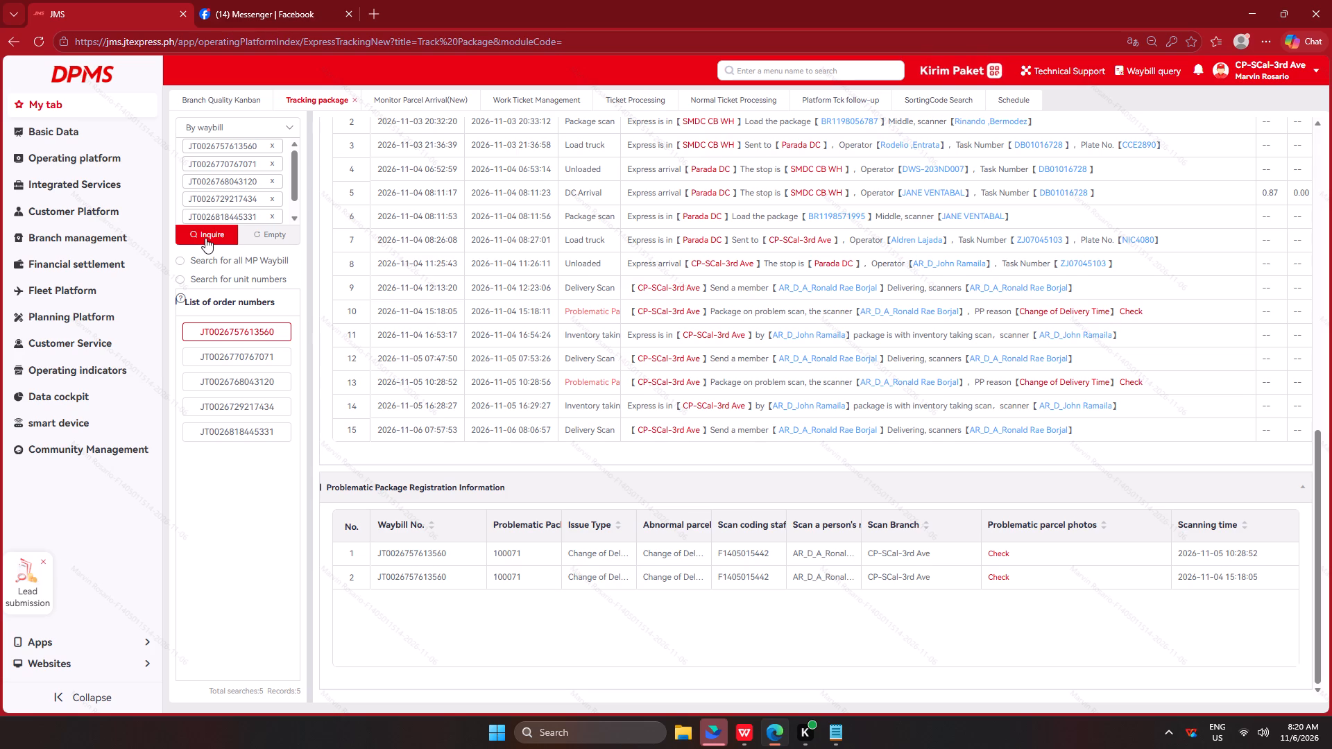
left_click(217, 359)
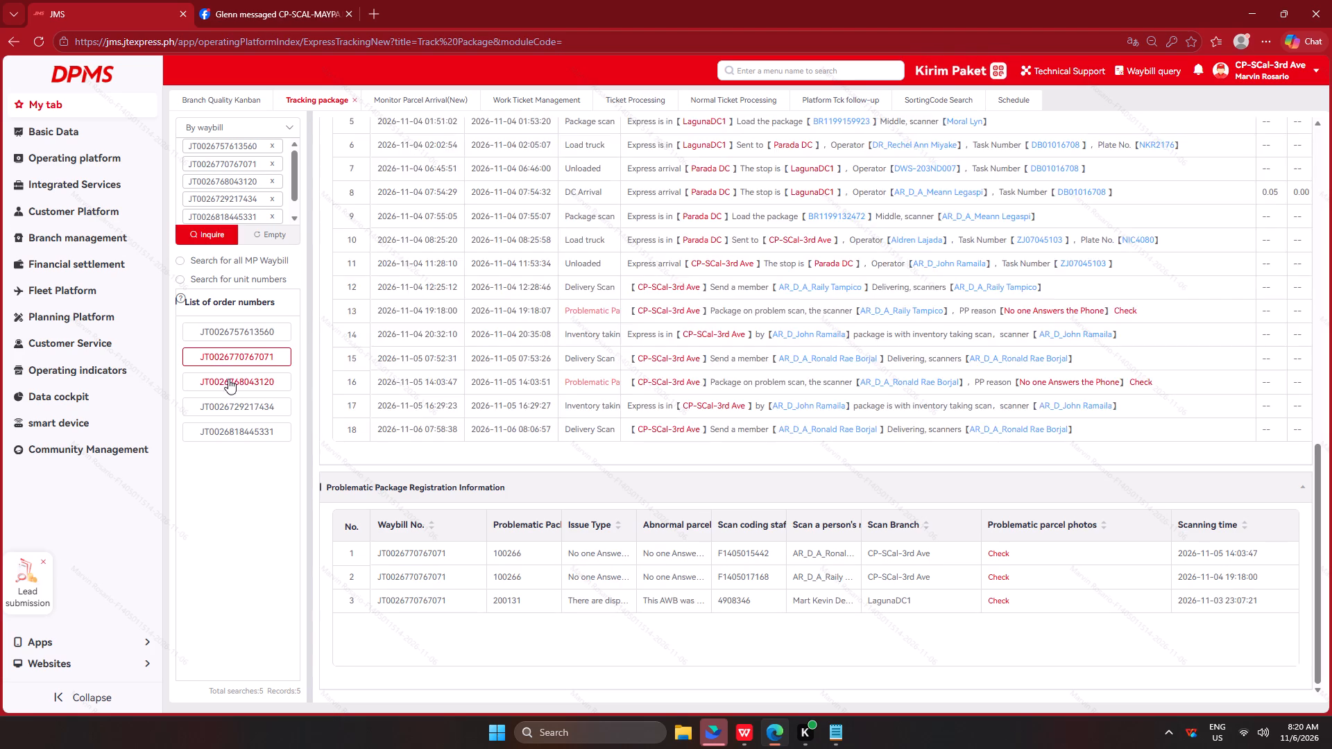
left_click(228, 379)
left_click(234, 410)
left_click(233, 429)
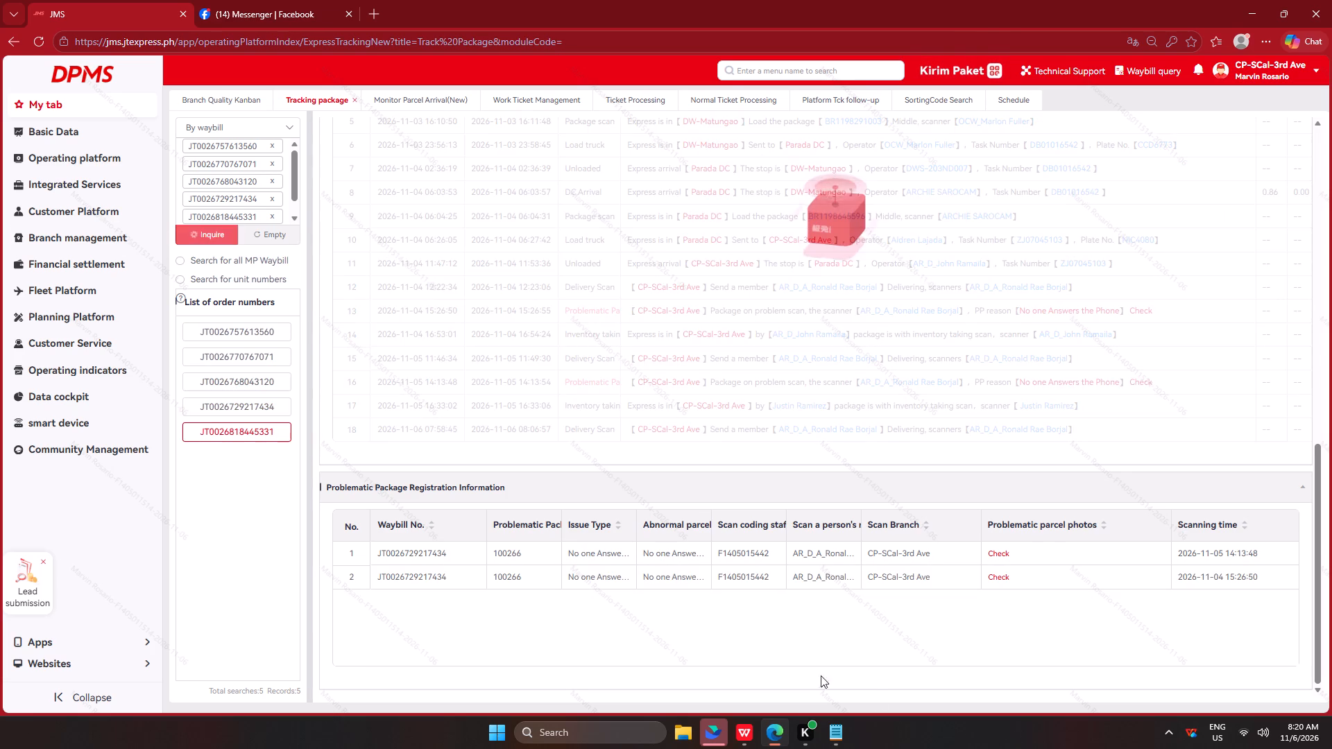
left_click(842, 738)
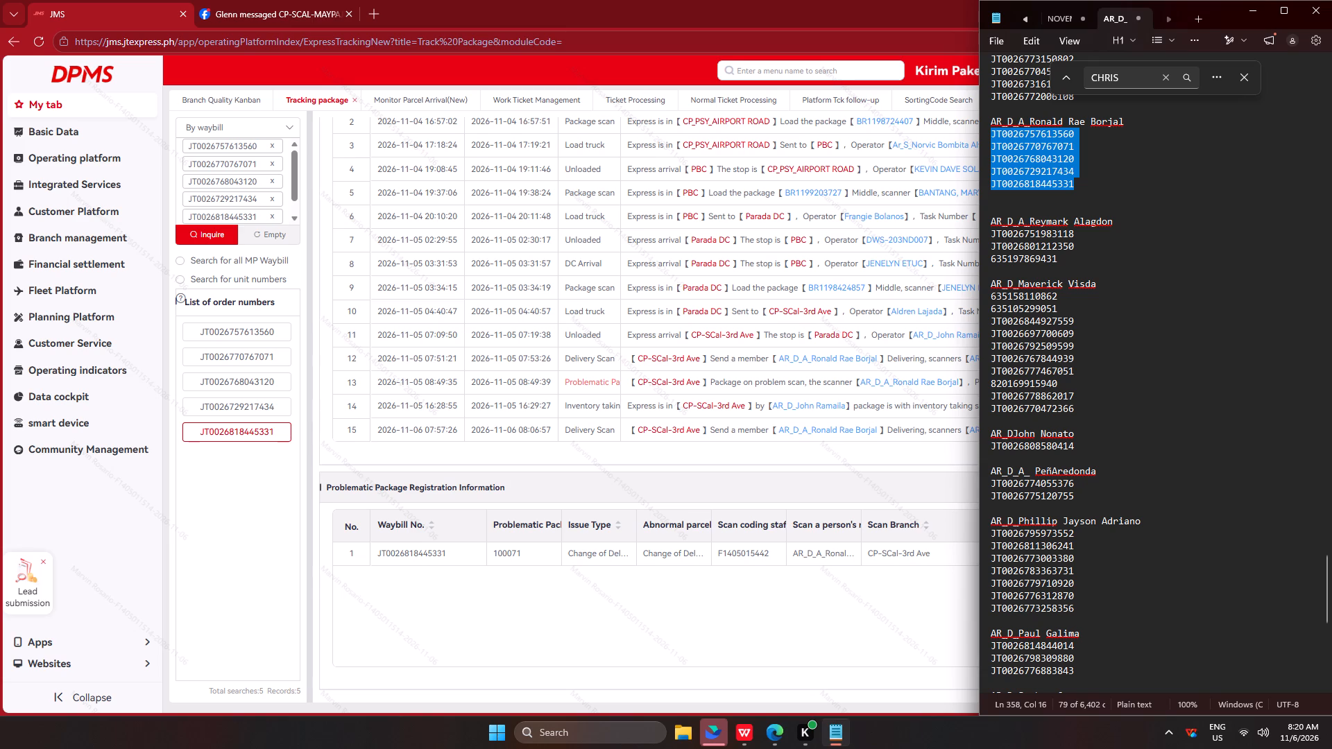
left_click_drag(1095, 190, 955, 107)
key("ctrl+x")
left_click(1016, 120)
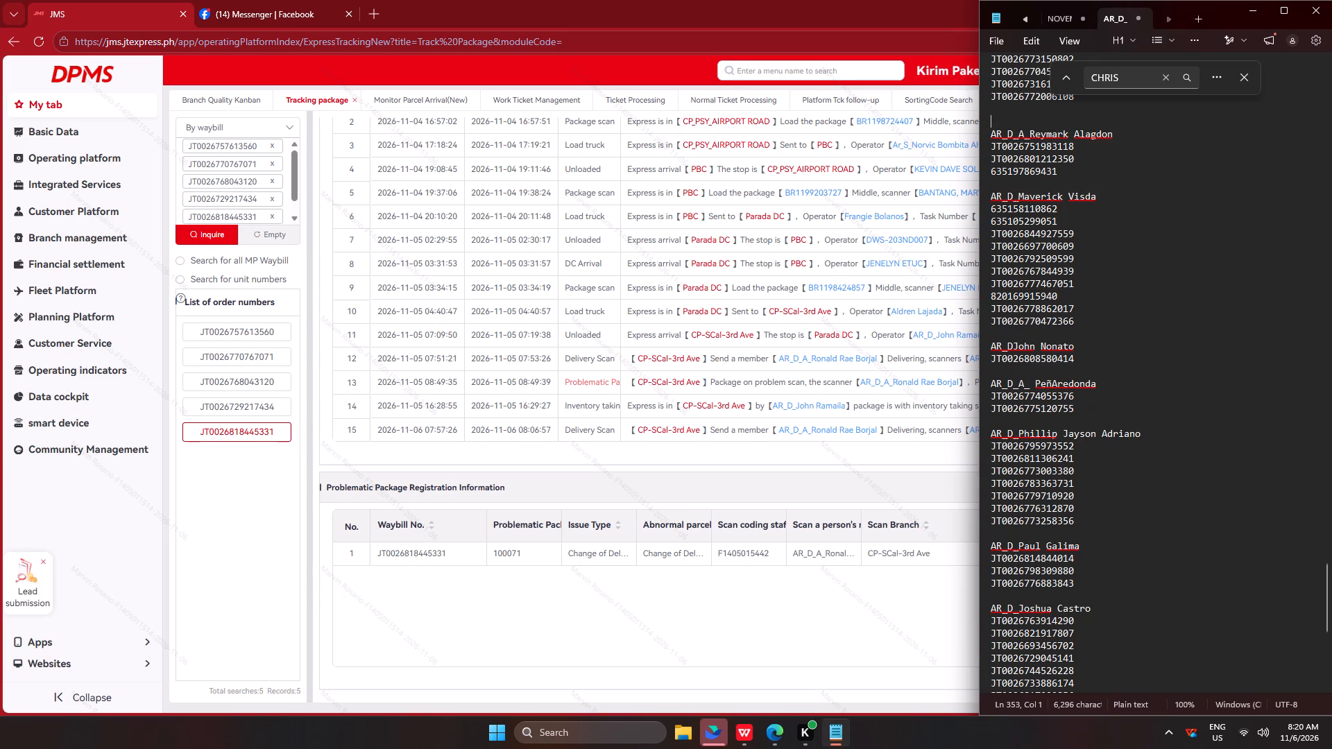
key("equal")
key("BackSpace")
key("BackSpace")
scroll(1090, 216, "up", 4)
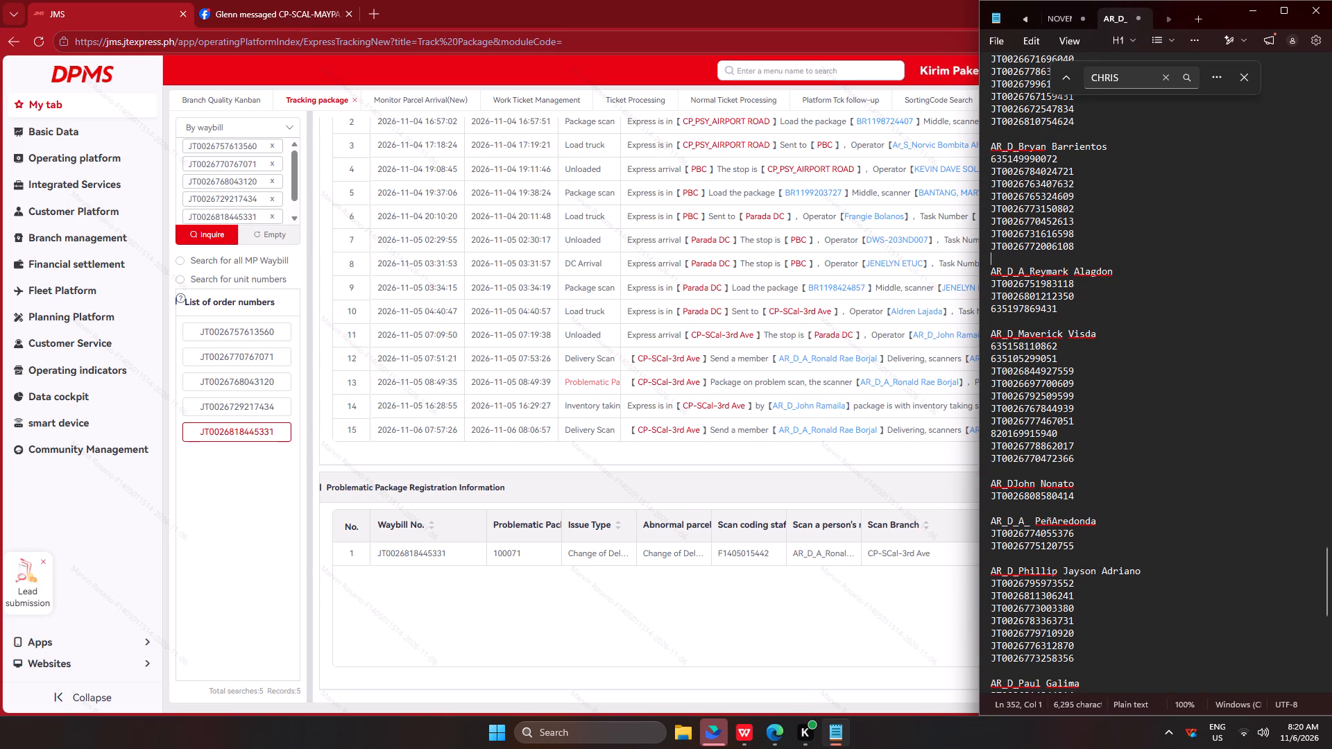
left_click_drag(1084, 252, 964, 158)
key("ctrl+c")
key("ctrl+c")
key("ctrl+c")
key("ctrl+c")
key("ctrl+c")
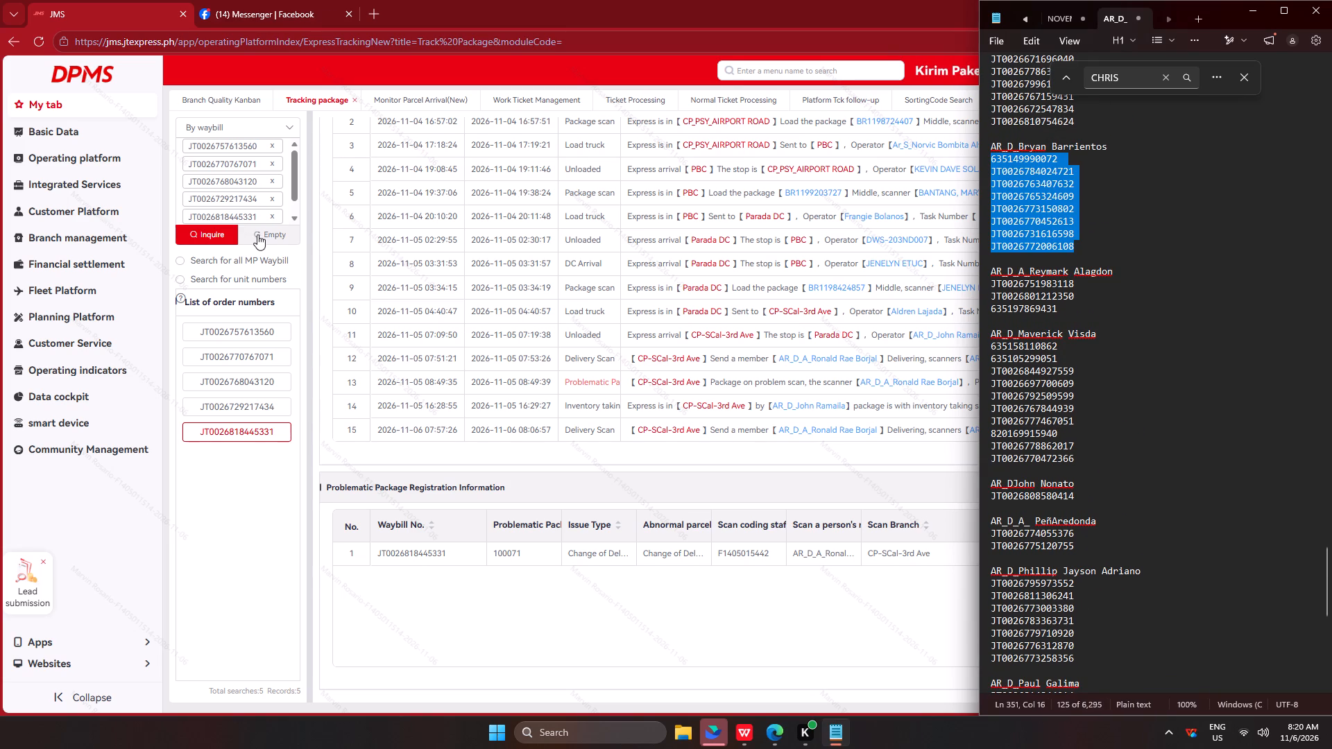
key("ctrl+c")
left_click_drag(257, 234, 259, 228, "ctrl")
left_click(260, 200)
key("ctrl+v")
left_click(214, 237)
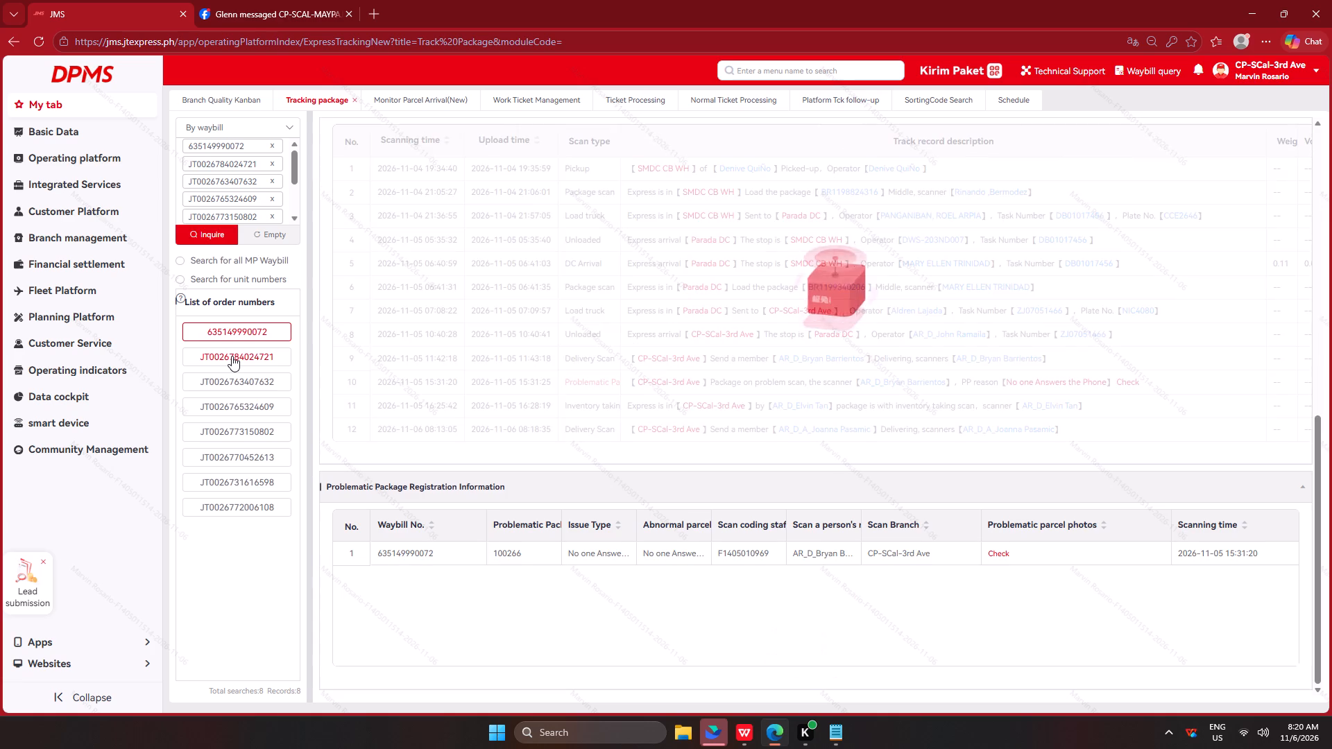
left_click(232, 356)
left_click(232, 378)
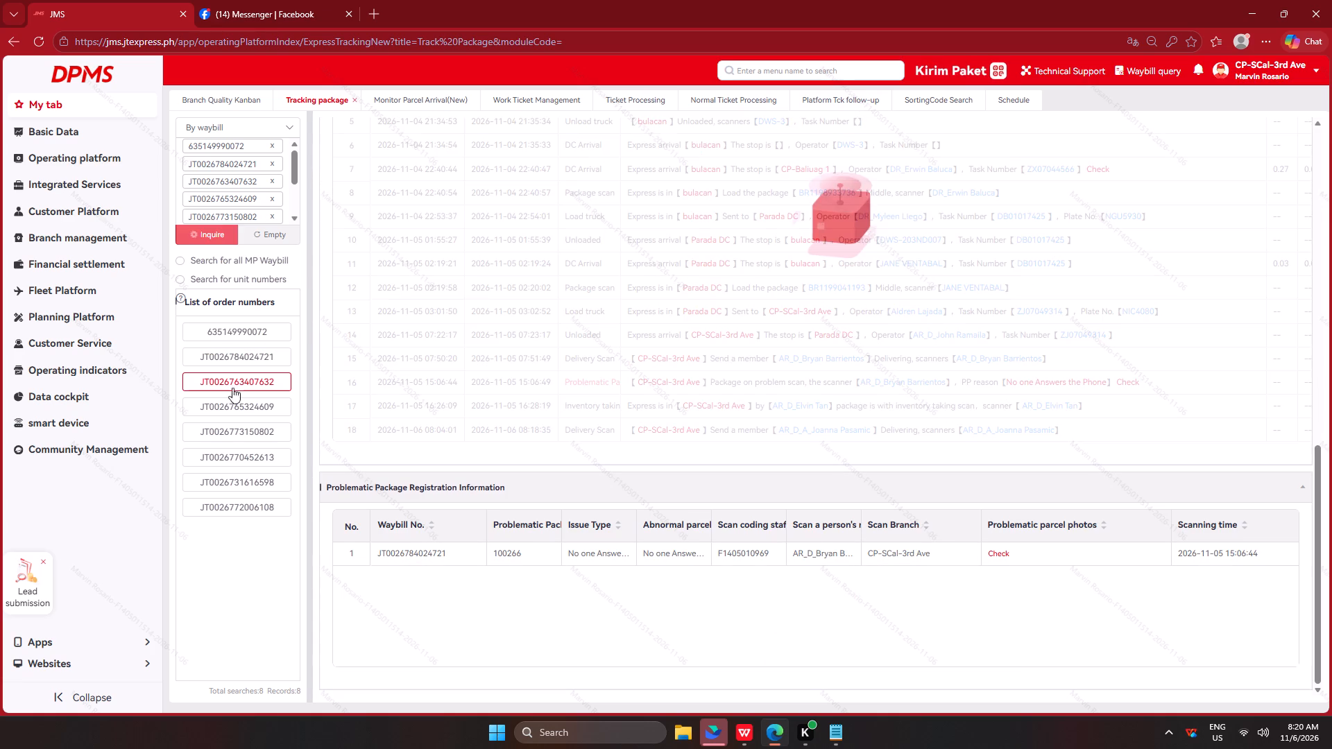
left_click(236, 406)
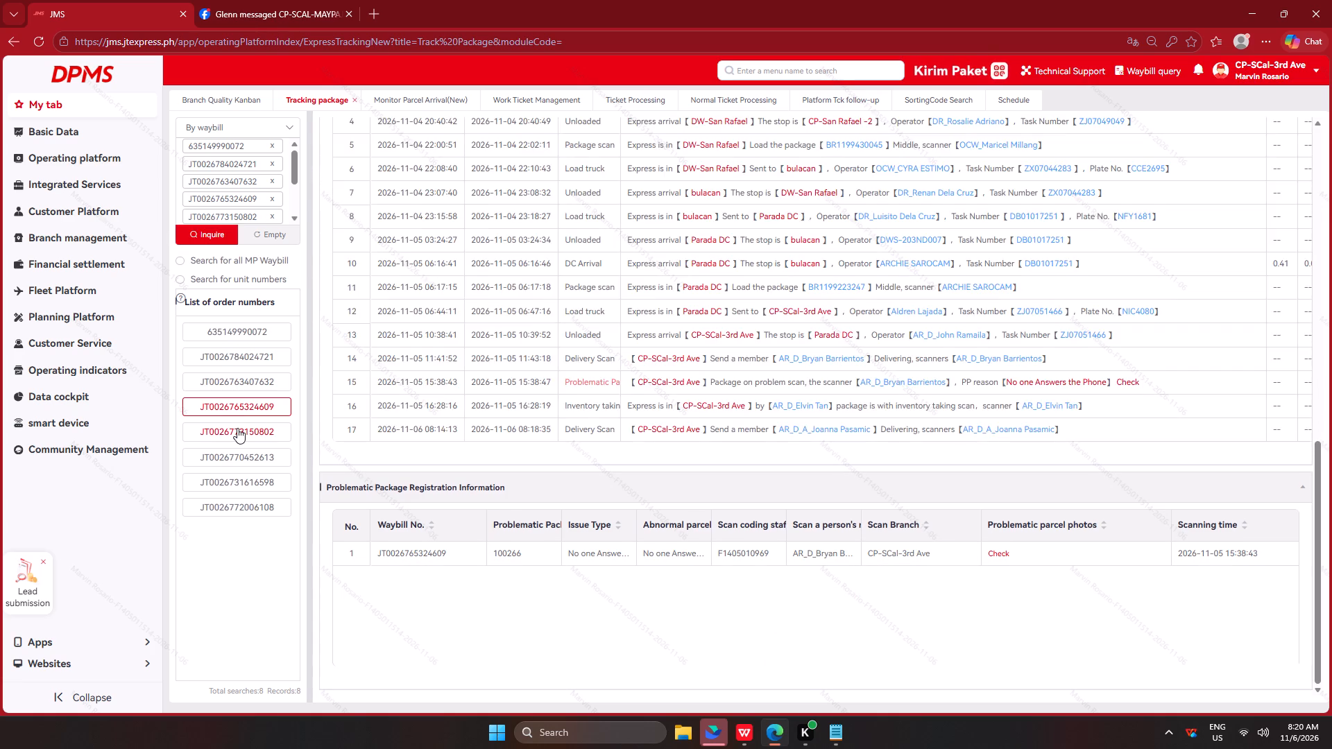
left_click(237, 428)
left_click(237, 454)
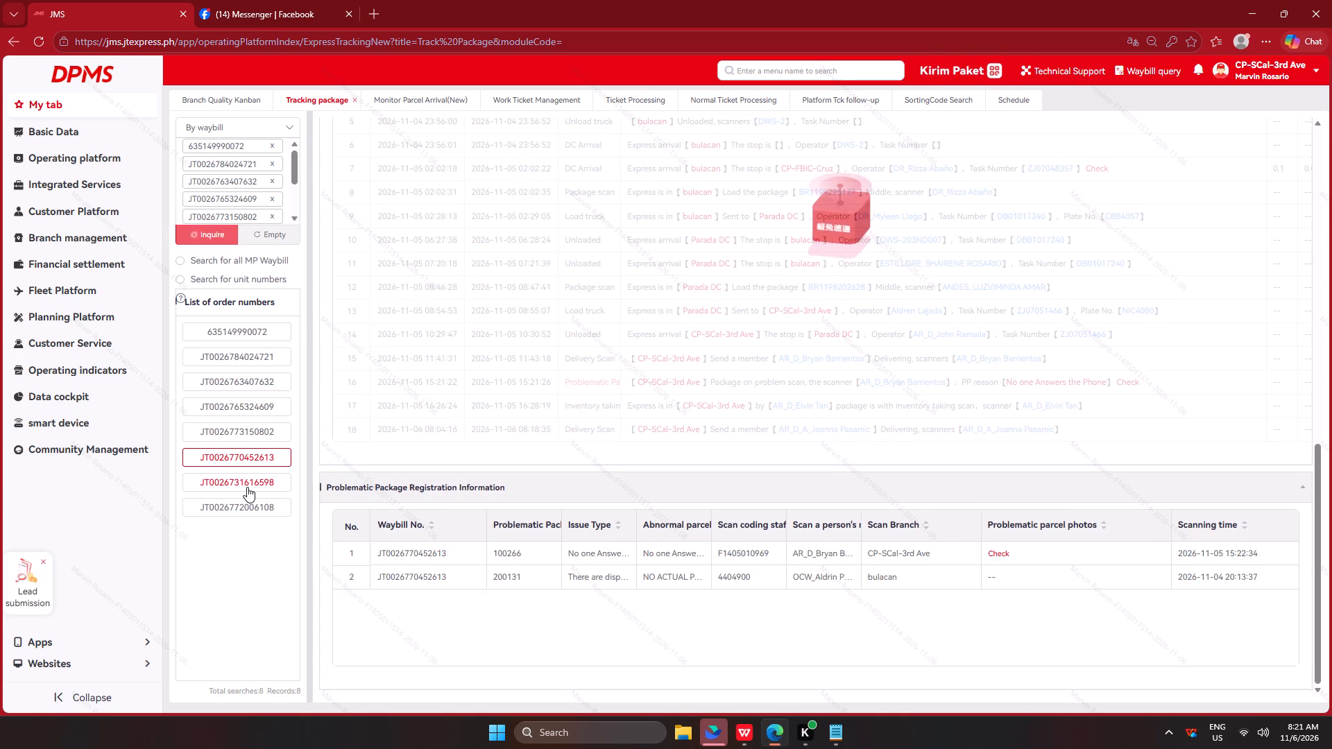
left_click(247, 487)
left_click(246, 513)
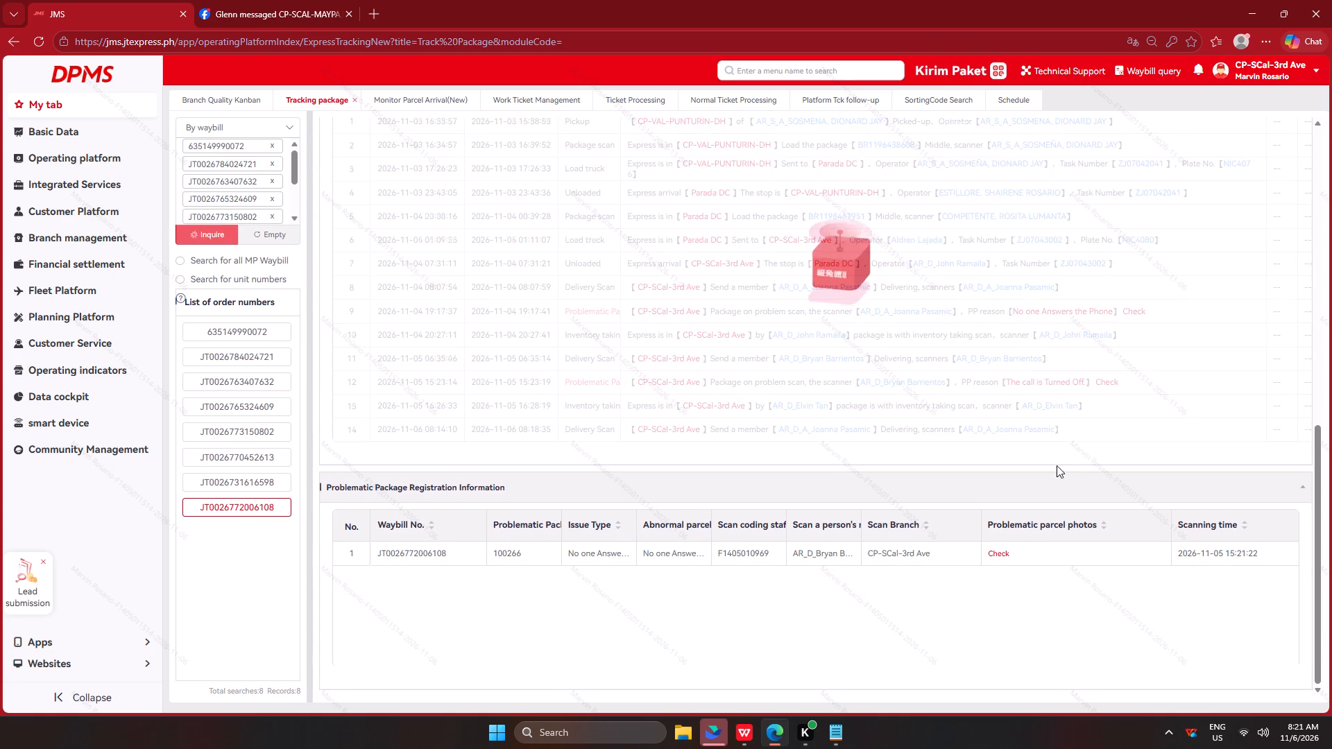
key("alt+Tab")
left_click_drag(1100, 255, 978, 137)
key("ctrl+x")
scroll(1100, 203, "up", 5)
left_click_drag(1089, 309, 962, 223)
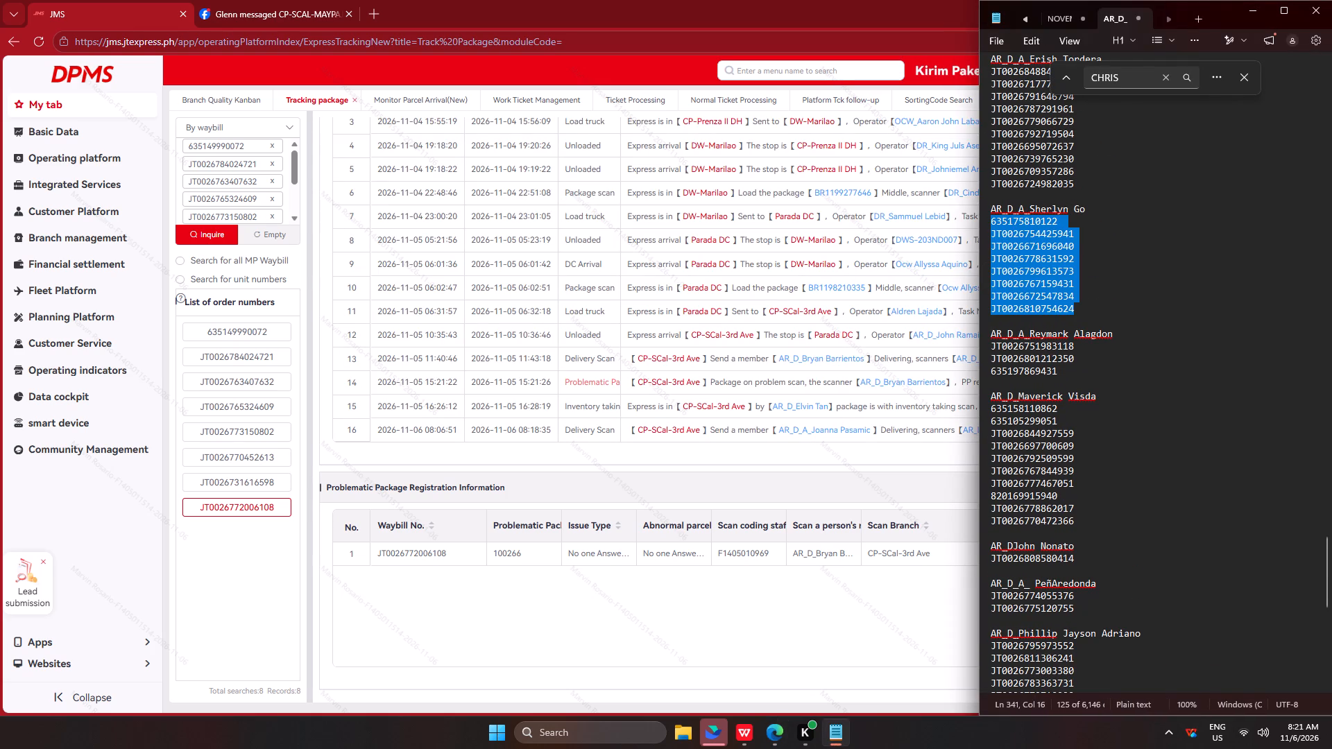
left_click_drag(962, 223, 959, 220)
key("ctrl+c")
key("ctrl+c")
key("ctrl+c")
key("ctrl+c")
key("ctrl+c")
key("ctrl+c")
left_click(271, 239, "ctrl")
left_click(269, 192)
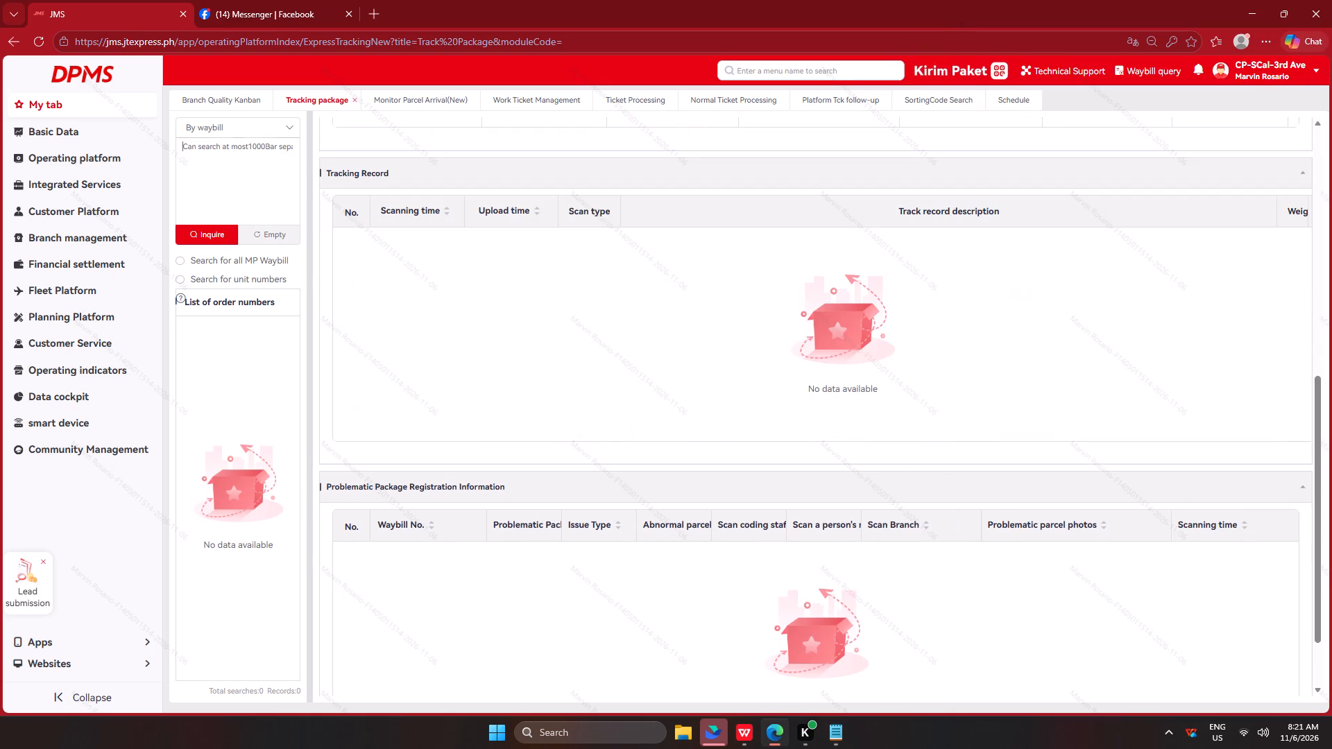
key("ctrl+v")
left_click(210, 241)
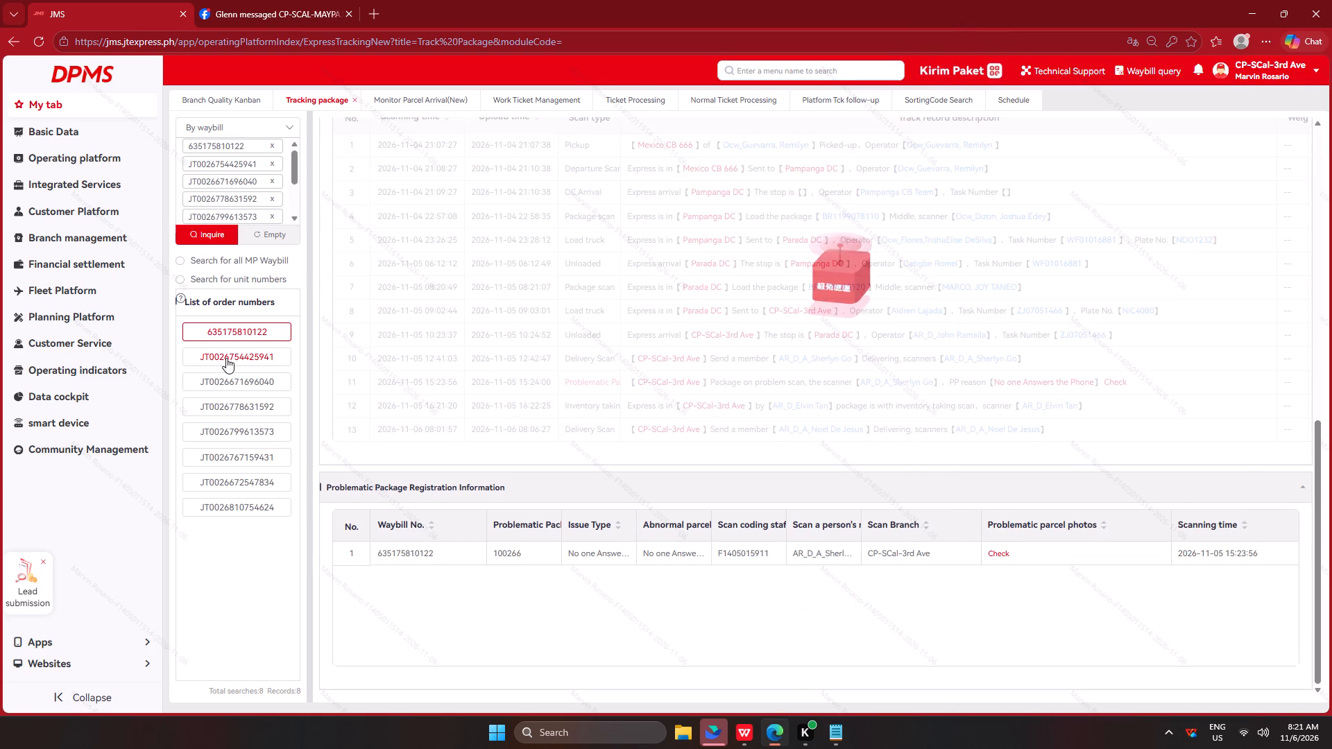
left_click(226, 358)
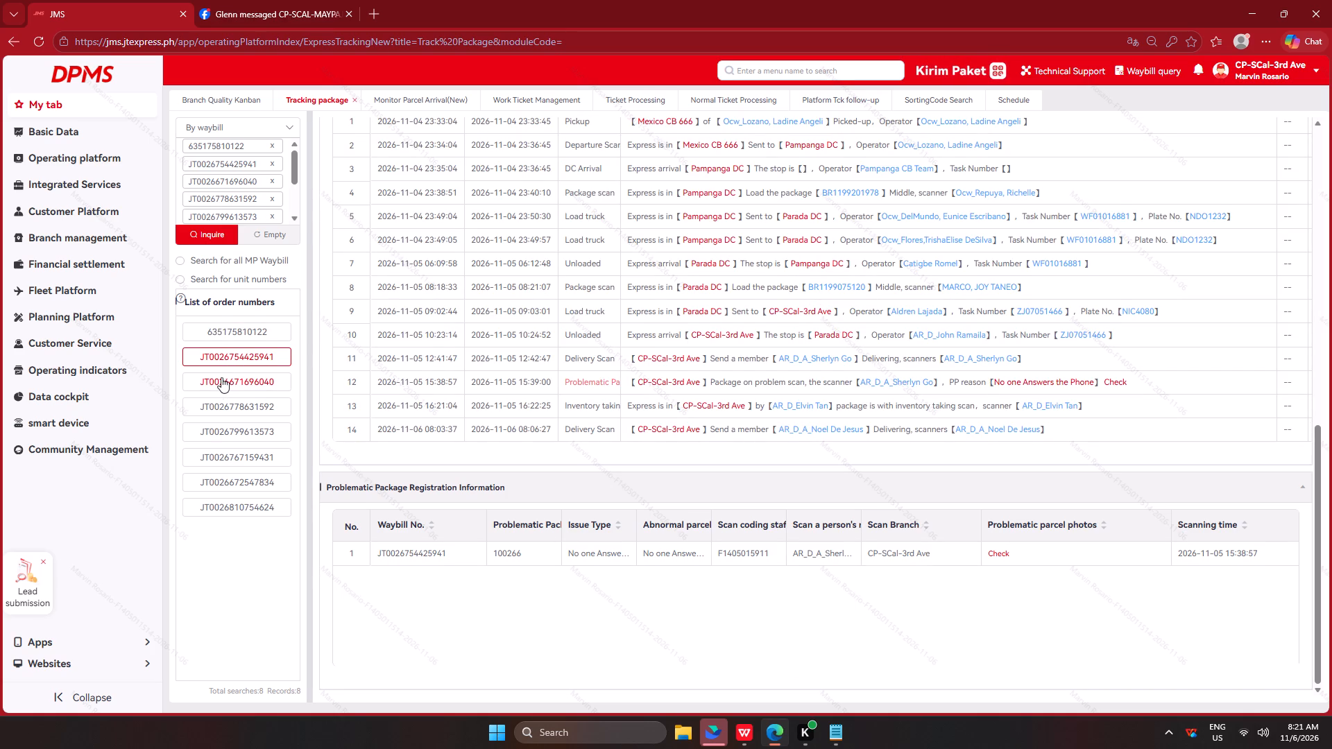
left_click(244, 379)
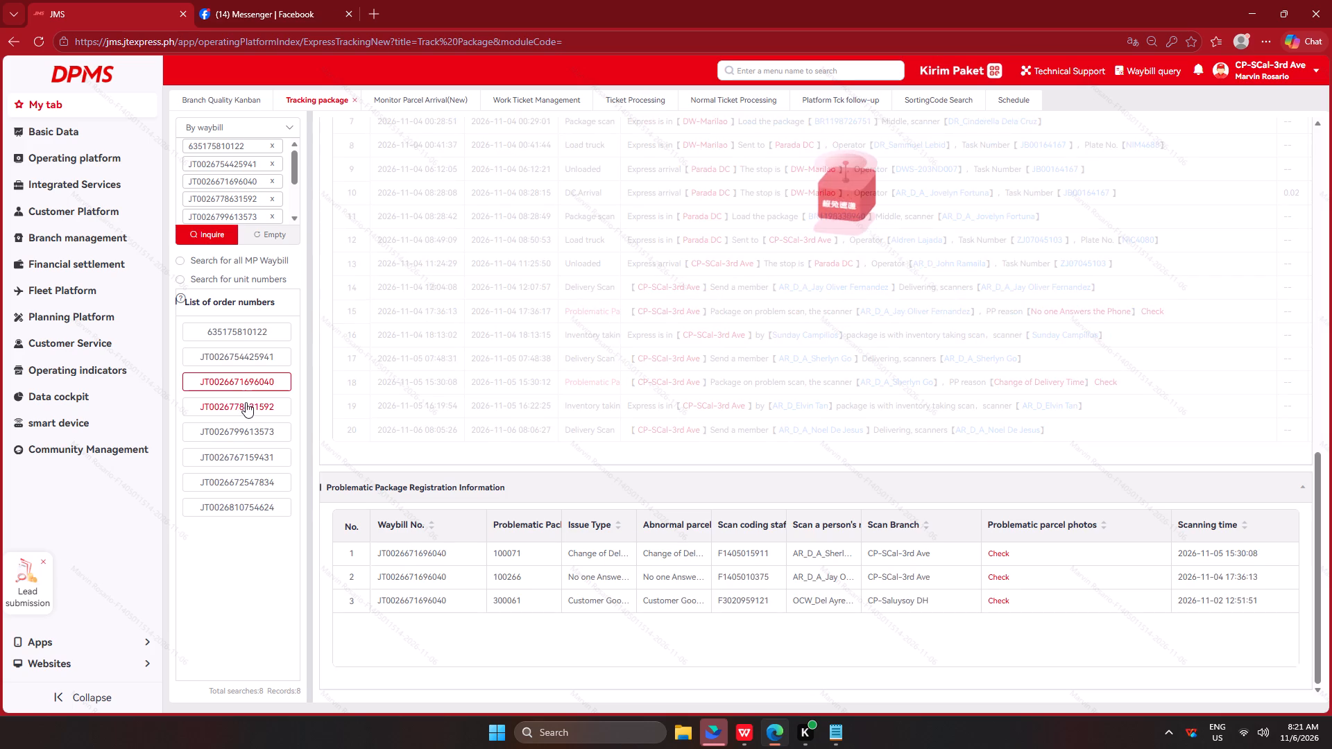
left_click(241, 411)
left_click(238, 429)
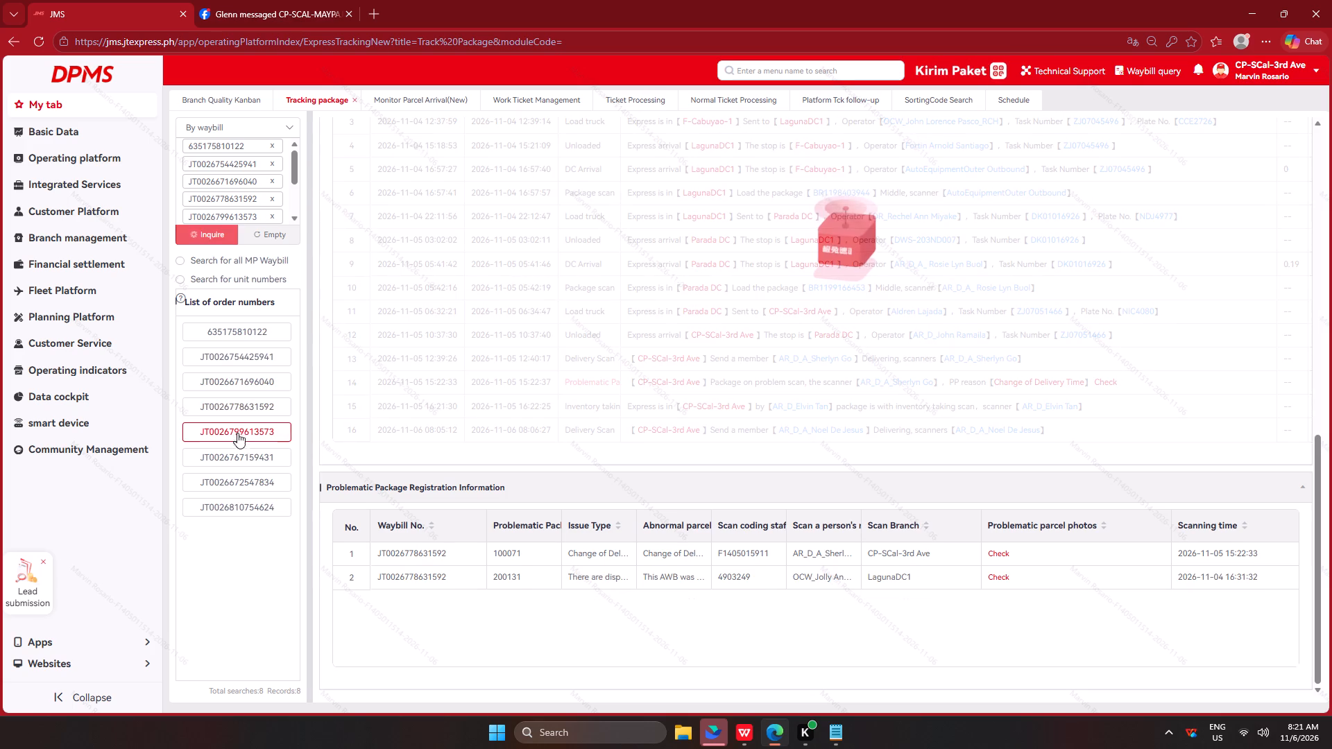
left_click(234, 454)
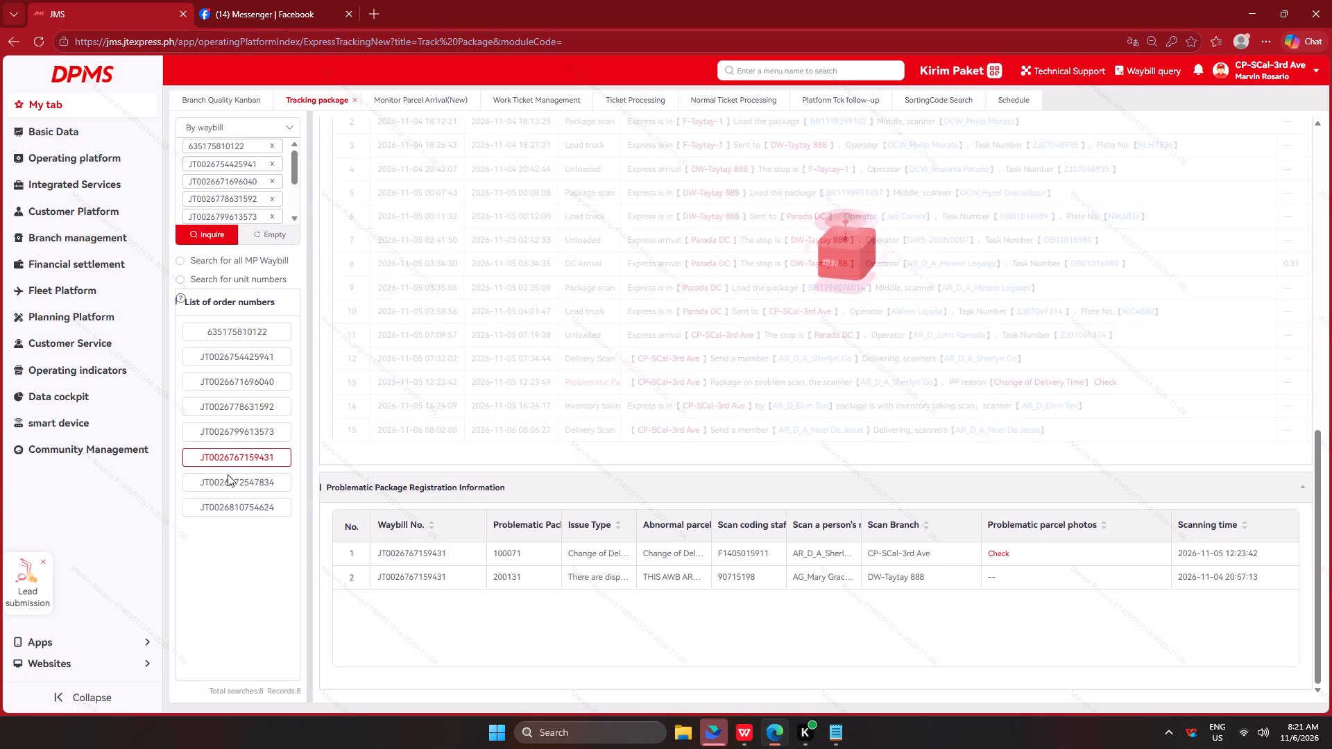
left_click(226, 482)
left_click(228, 508)
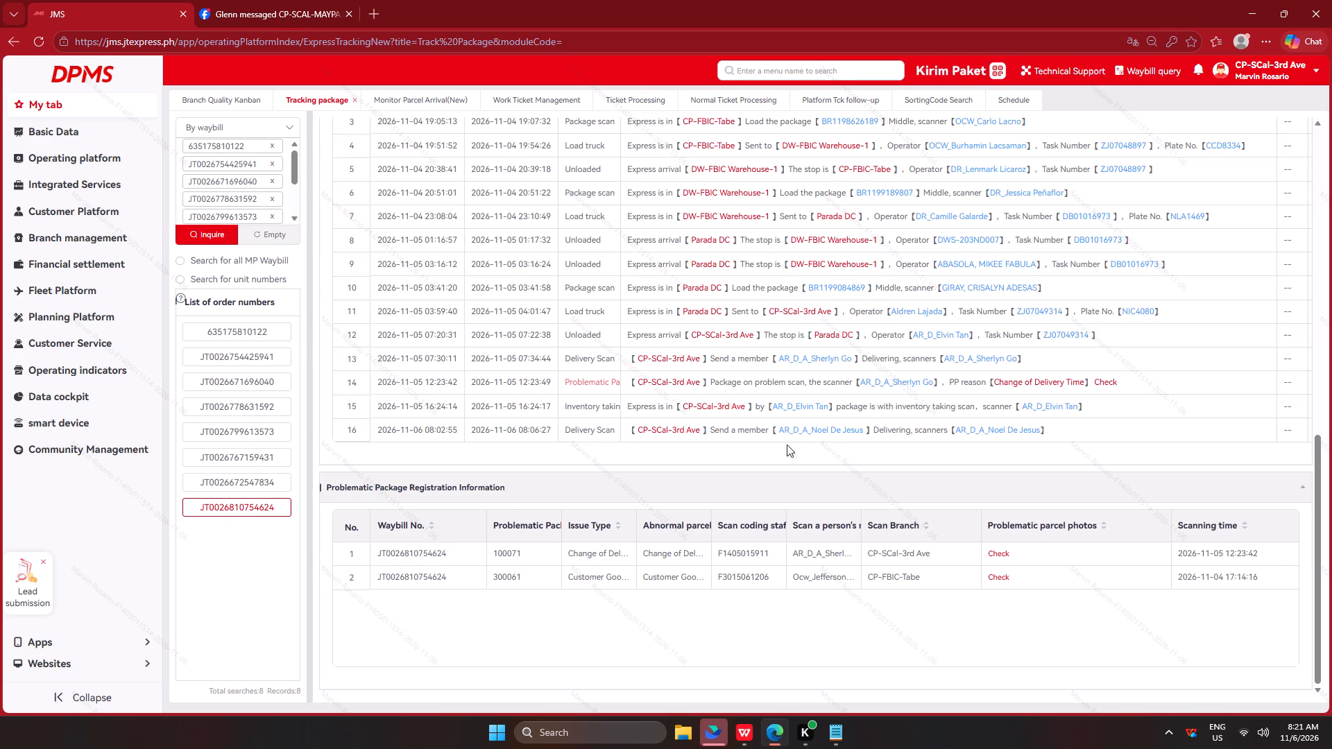
key("alt+Tab")
left_click(1110, 315)
left_click_drag(1101, 314, 980, 206)
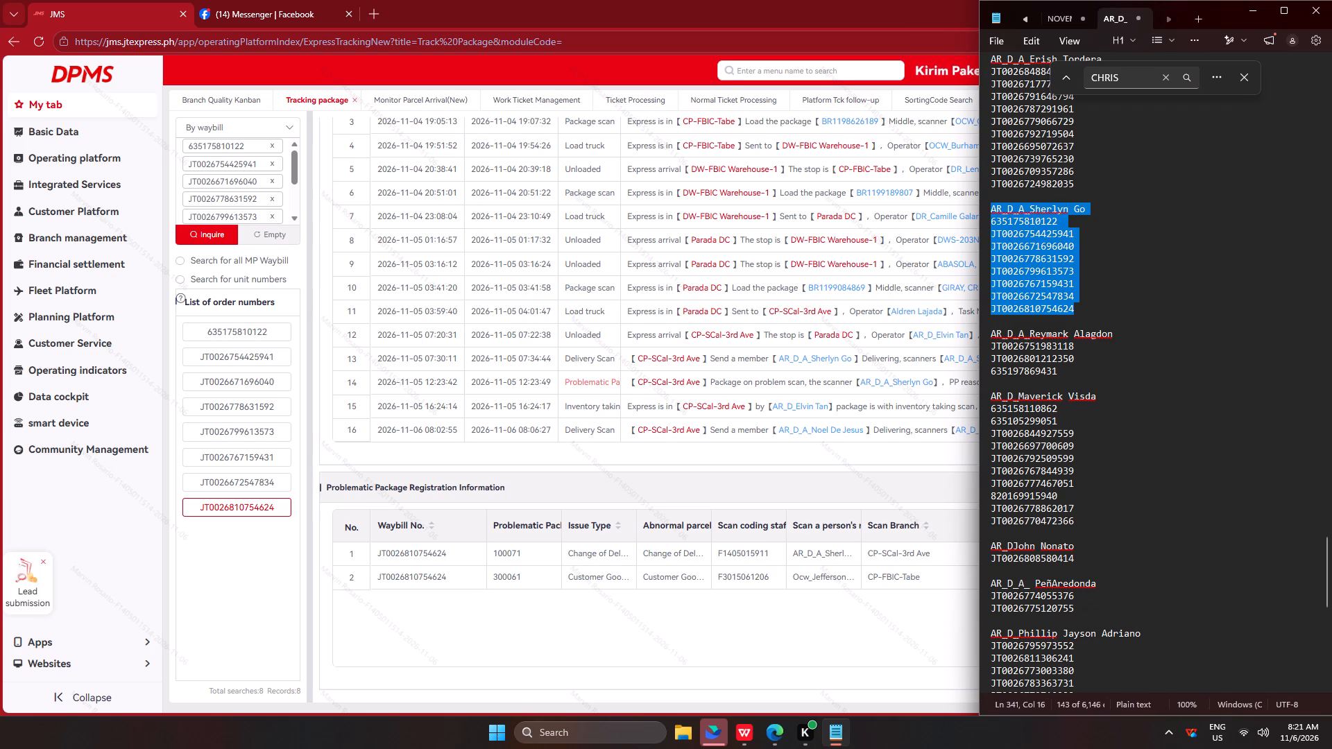
left_click_drag(980, 206, 979, 203)
key("ctrl+x")
left_click(1009, 218)
key("BackSpace")
key("BackSpace")
scroll(1071, 226, "up", 4)
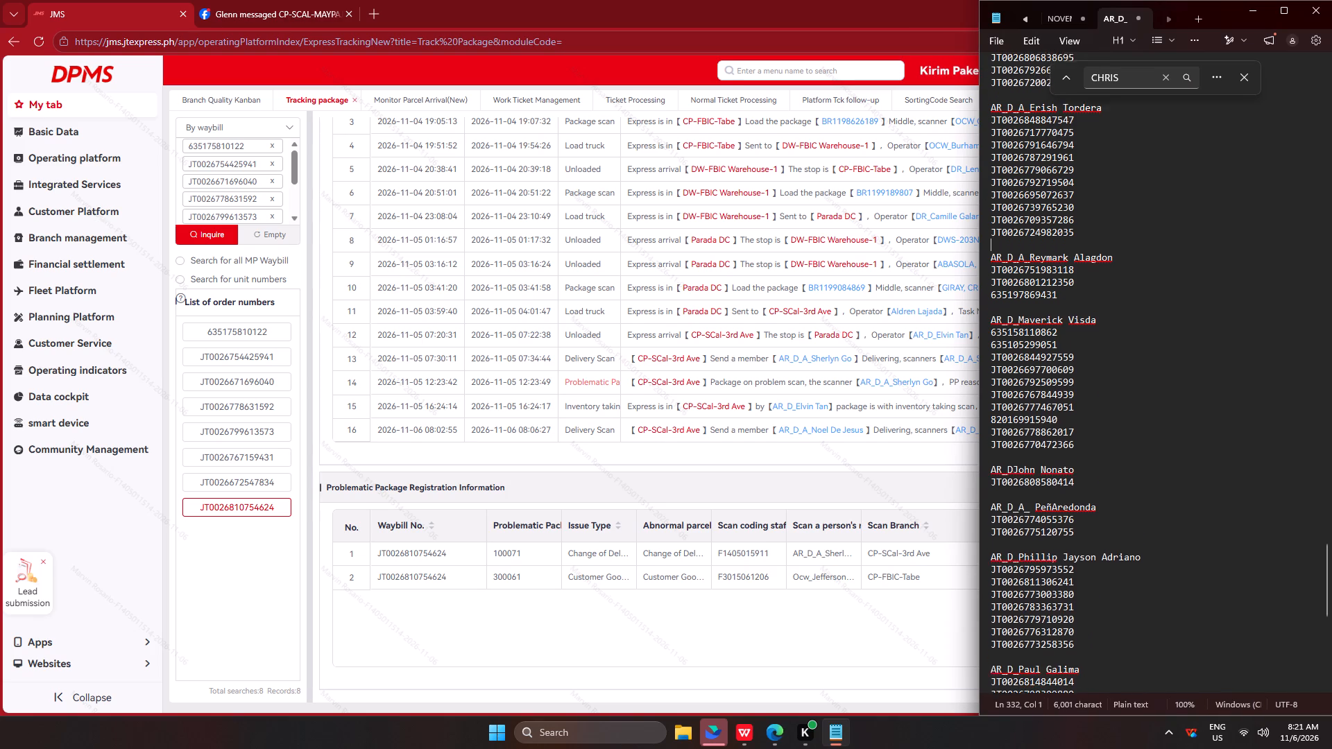
left_click_drag(1086, 338, 964, 219)
key("ctrl+c")
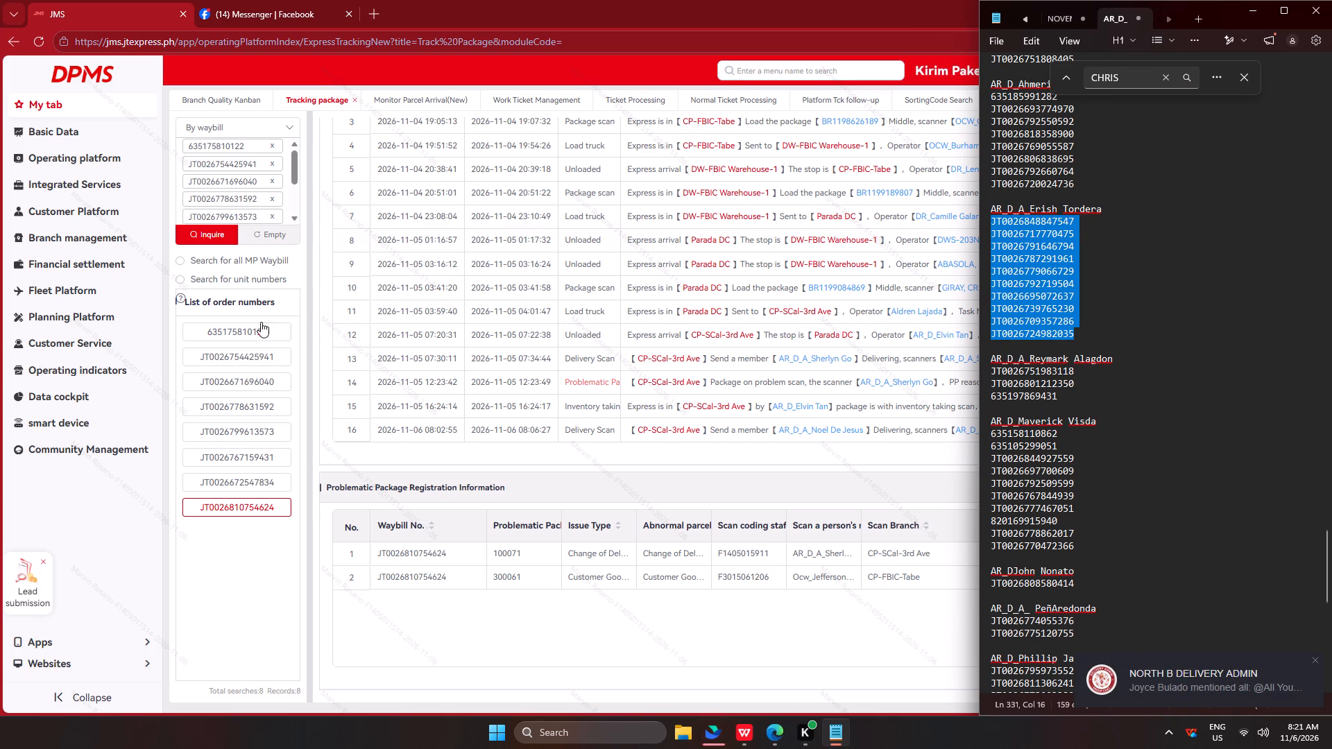
key("ctrl+c")
key("ctrl+c")
key("ctrl+c")
key("ctrl+c")
key("ctrl+c")
left_click(262, 237, "ctrl")
left_click(257, 200)
key("ctrl+v")
left_click(215, 234)
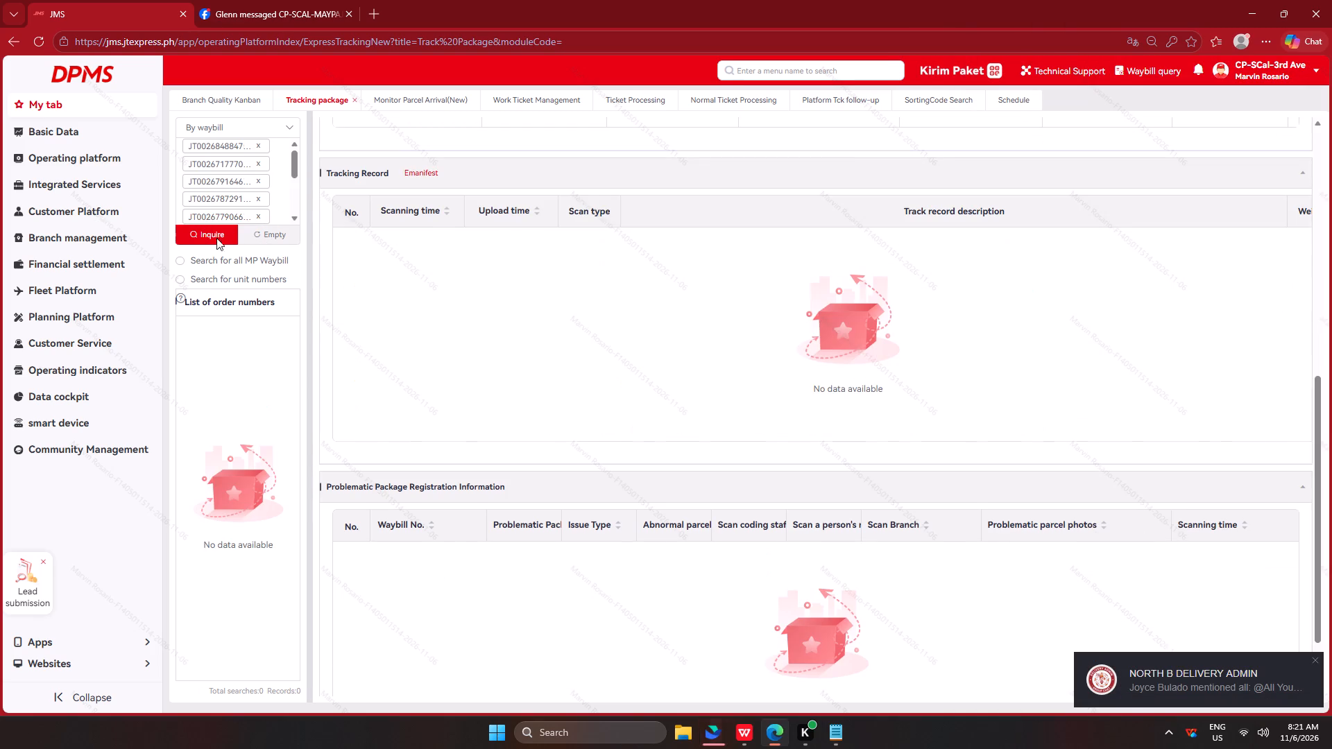
left_click(228, 360)
left_click(232, 383)
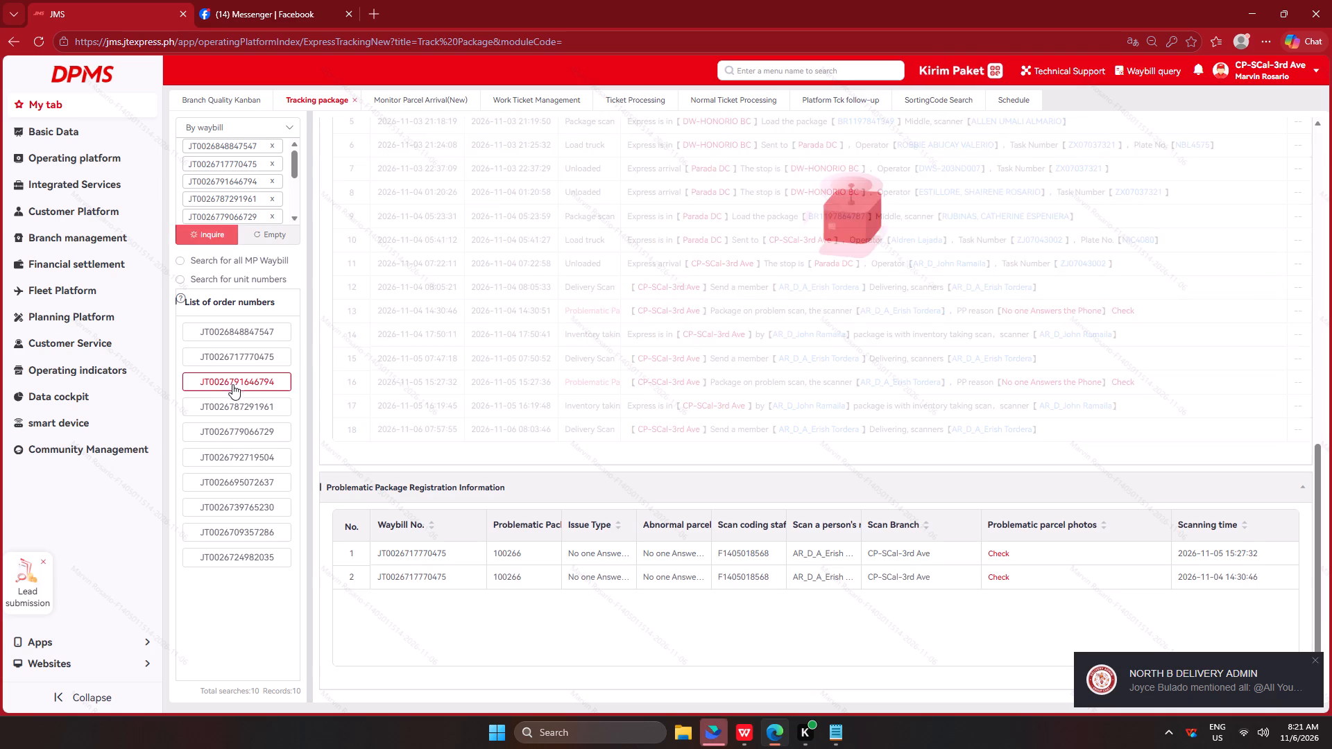
left_click(233, 411)
left_click(234, 431)
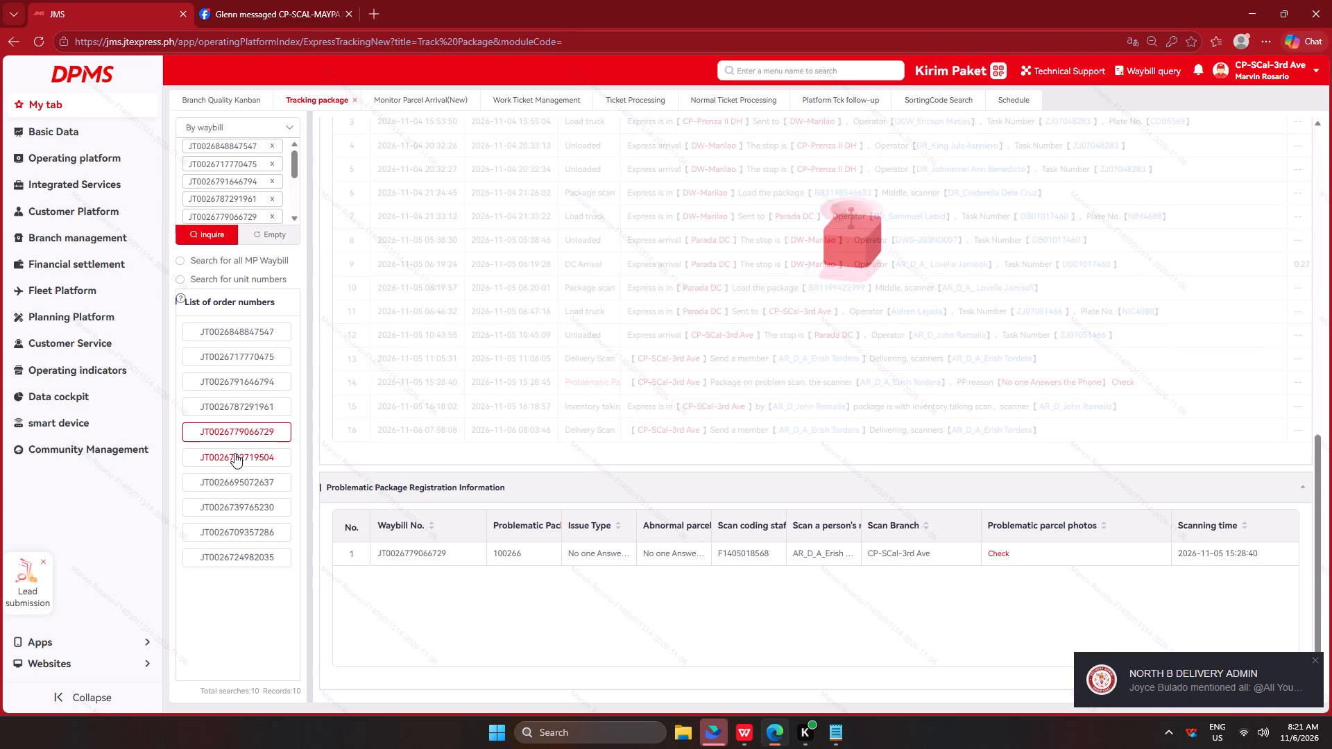
left_click(234, 453)
left_click(228, 481)
left_click(225, 510)
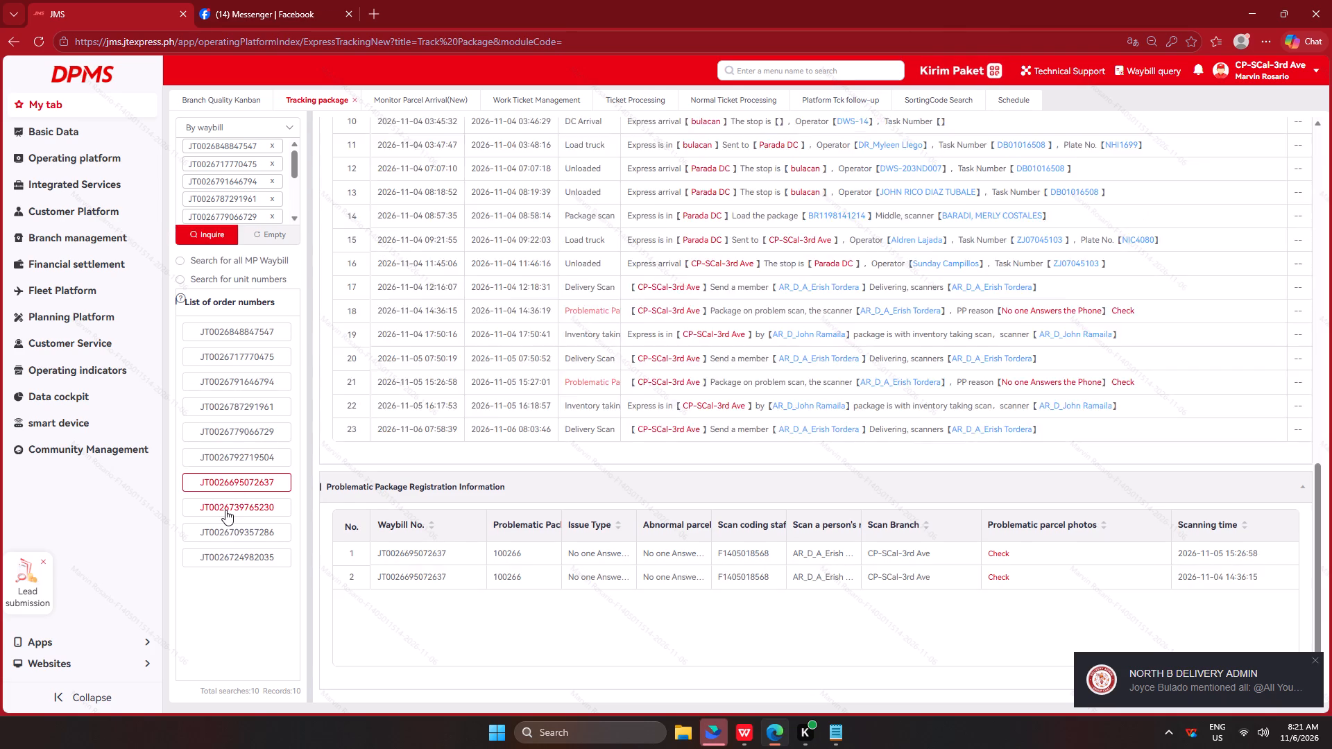
left_click(225, 537)
left_click(225, 557)
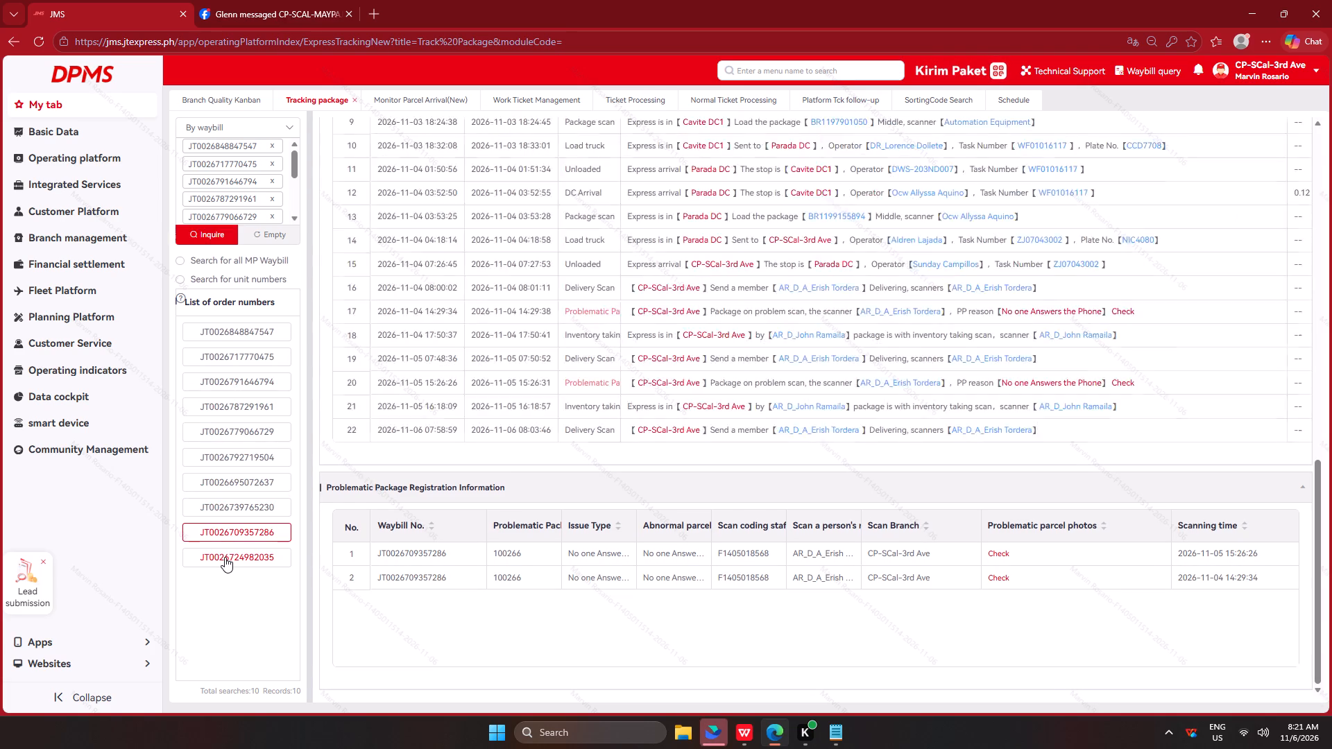
key("alt+Tab")
left_click(1098, 316)
left_click_drag(1093, 343, 1073, 327)
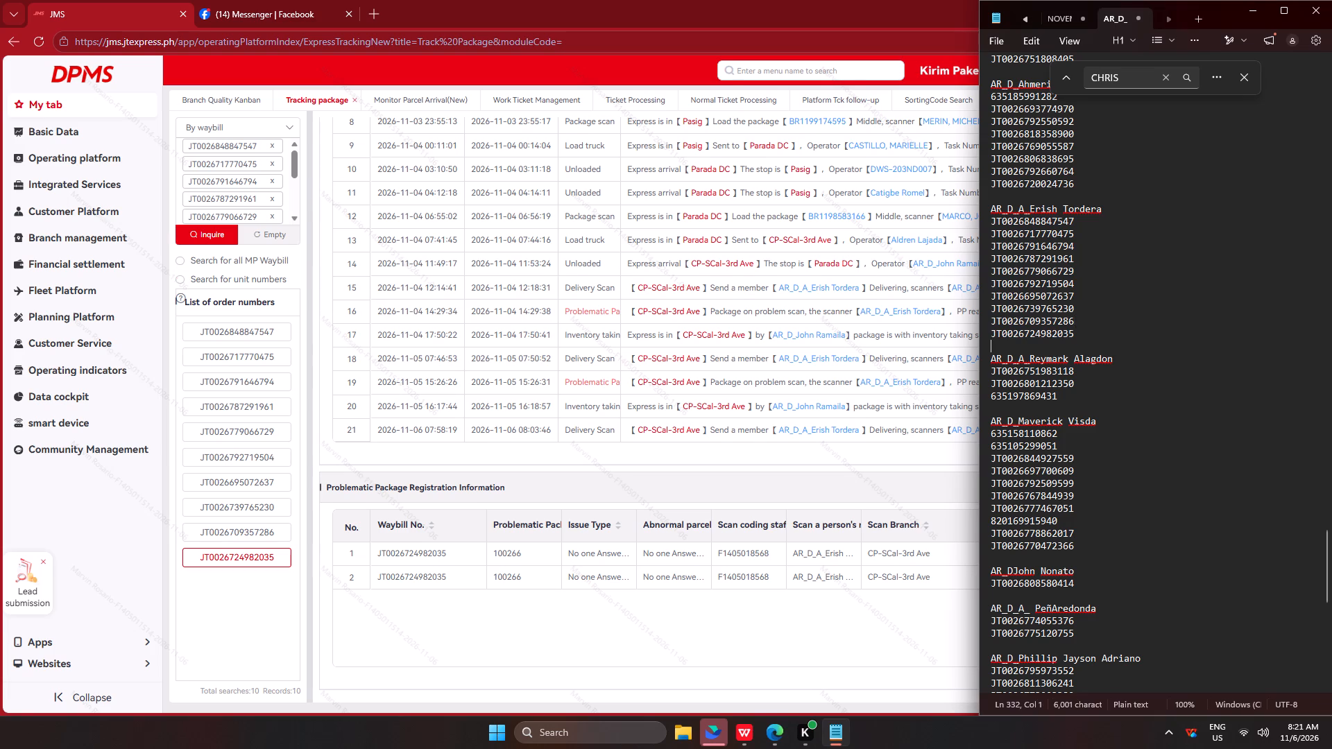
left_click_drag(1073, 327, 991, 202)
key("ctrl+x")
key("BackSpace")
scroll(1088, 216, "up", 5)
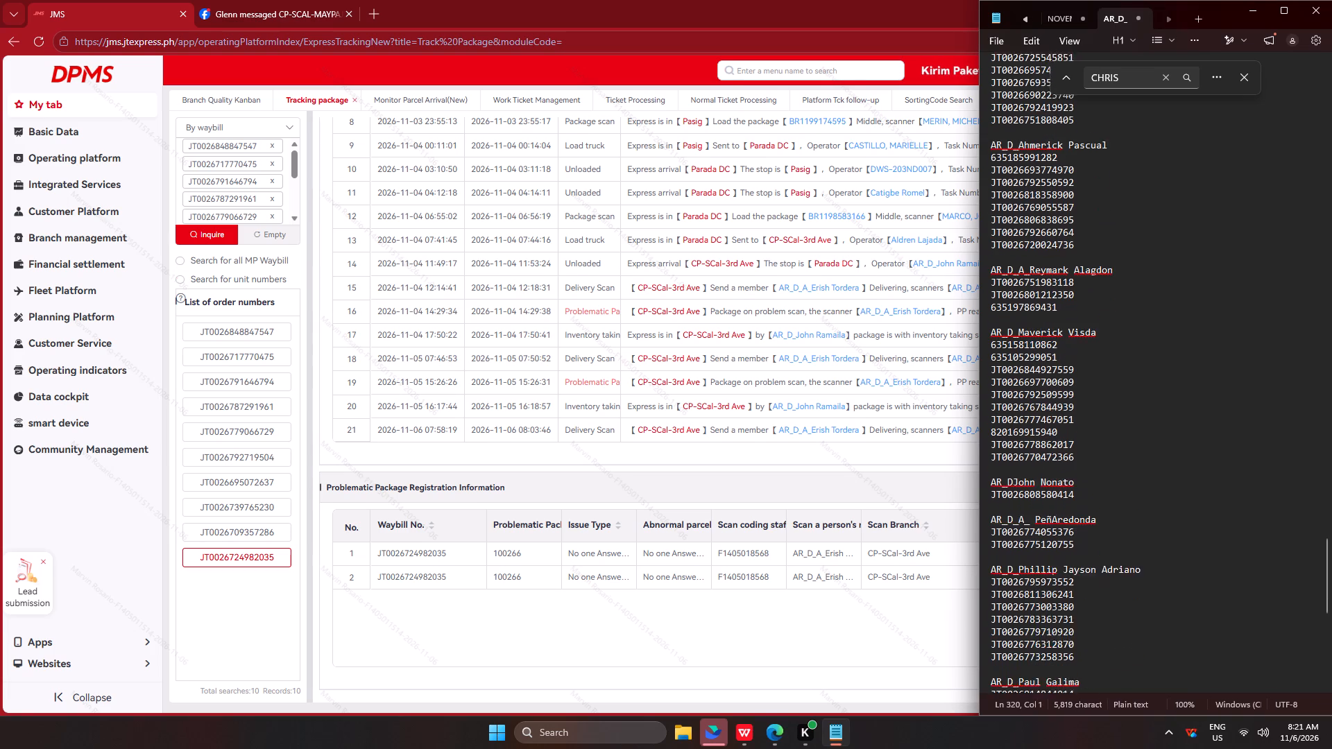
left_click_drag(1084, 371, 944, 286)
key("ctrl+c")
key("ctrl+c")
key("ctrl+c")
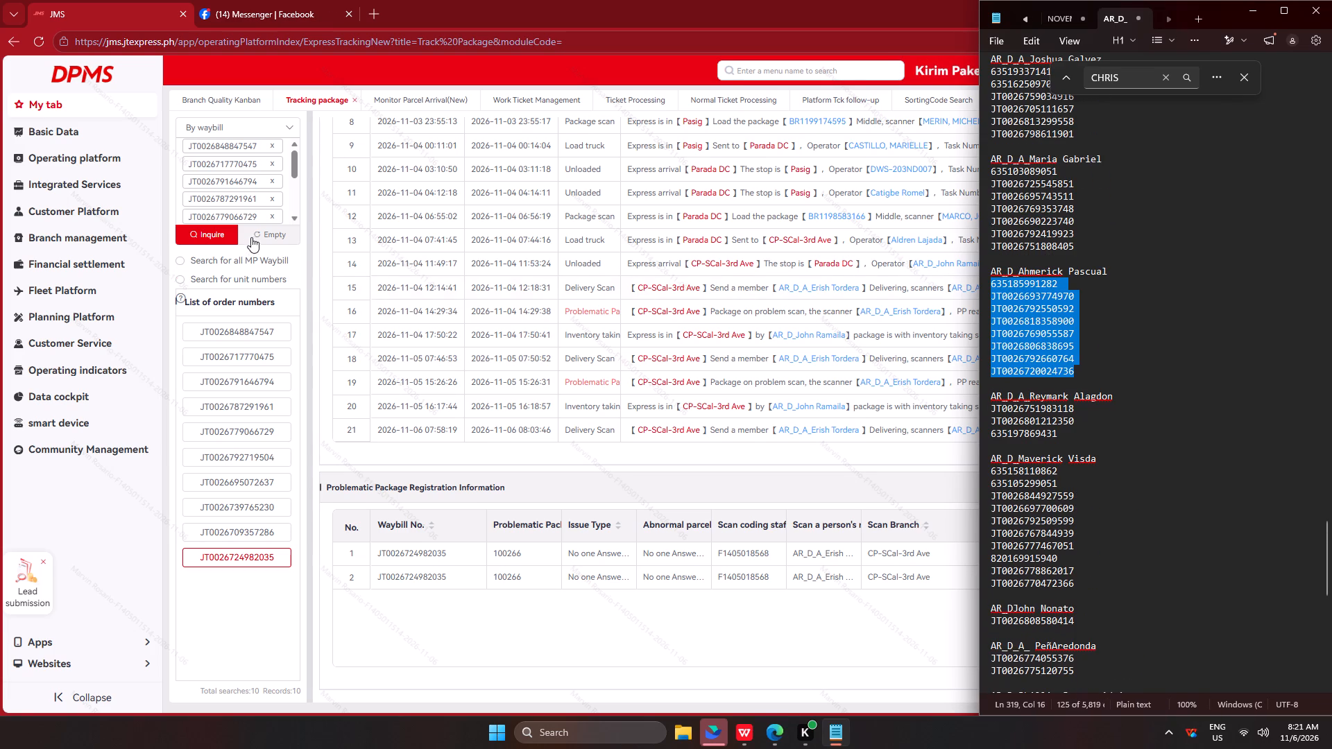
key("ctrl+c")
left_click(251, 237, "ctrl")
left_click(248, 199)
key("ctrl+v")
left_click(205, 234)
left_click(241, 350)
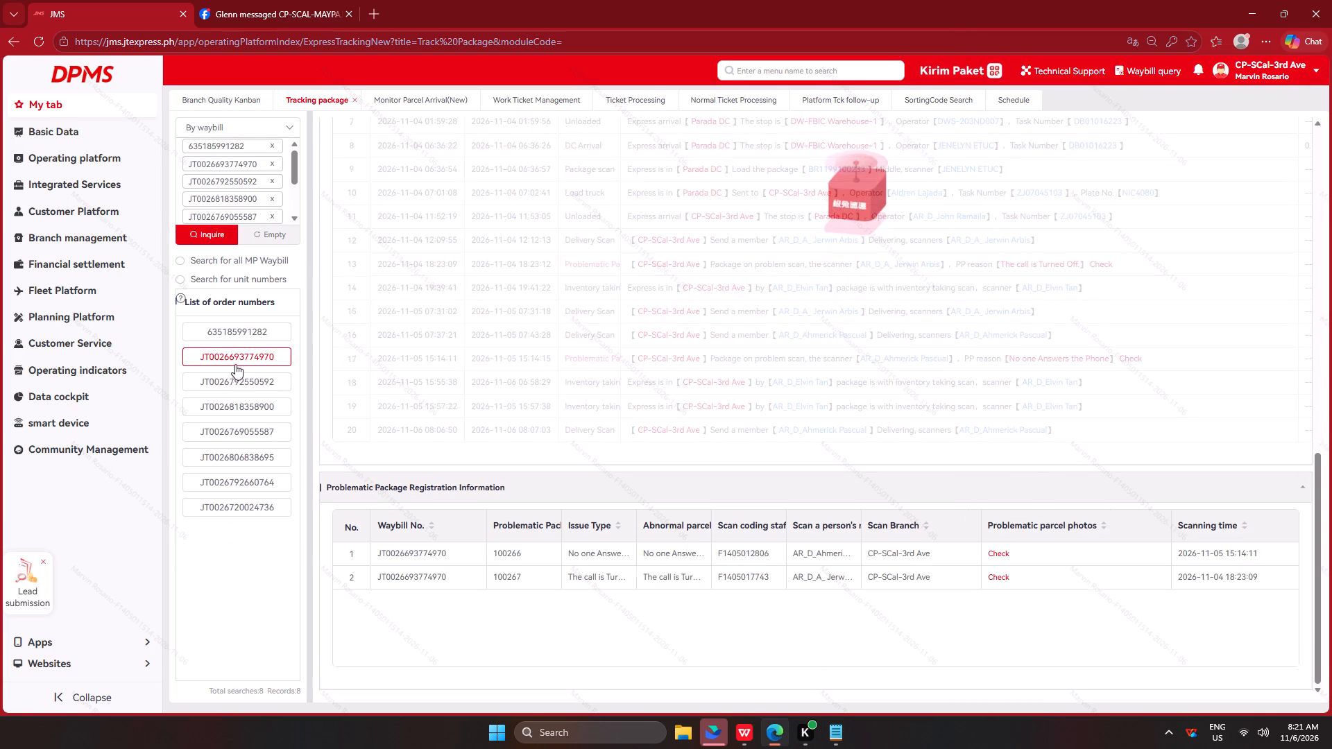
left_click(232, 374)
left_click(239, 409)
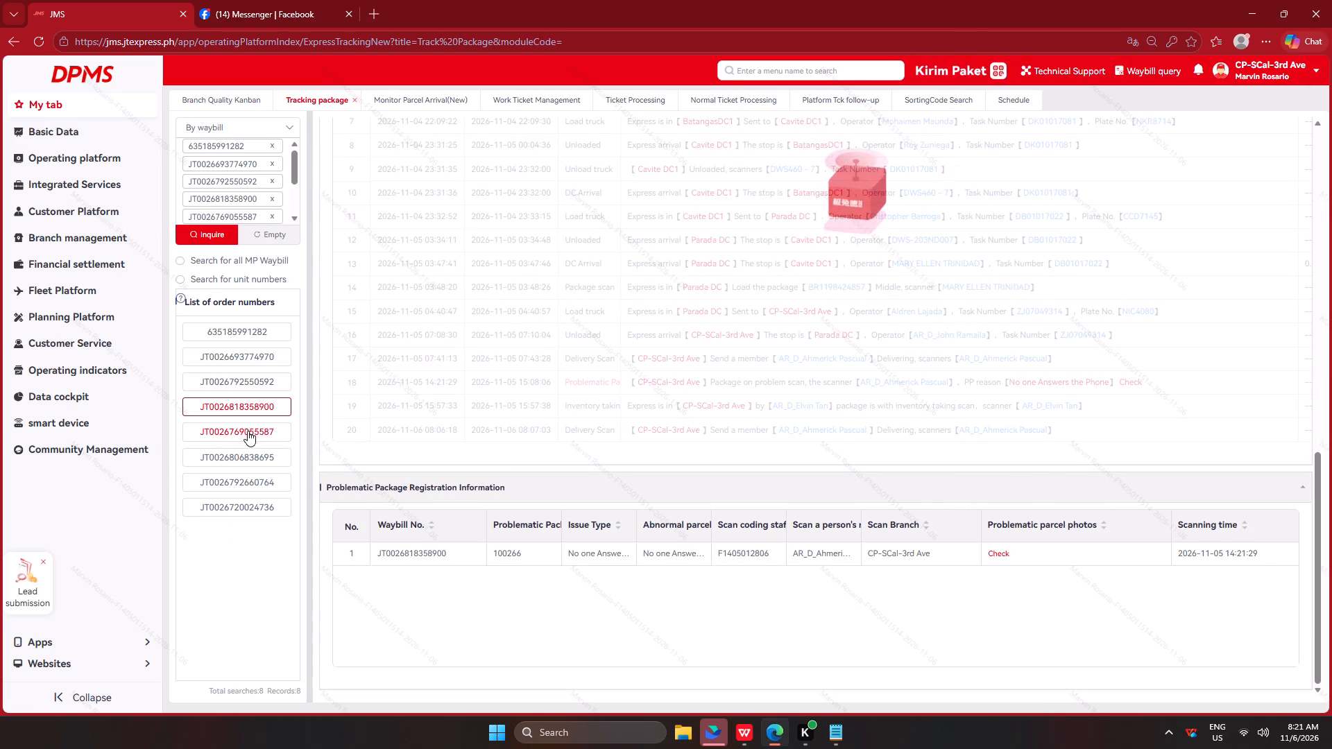
left_click(249, 431)
left_click(250, 453)
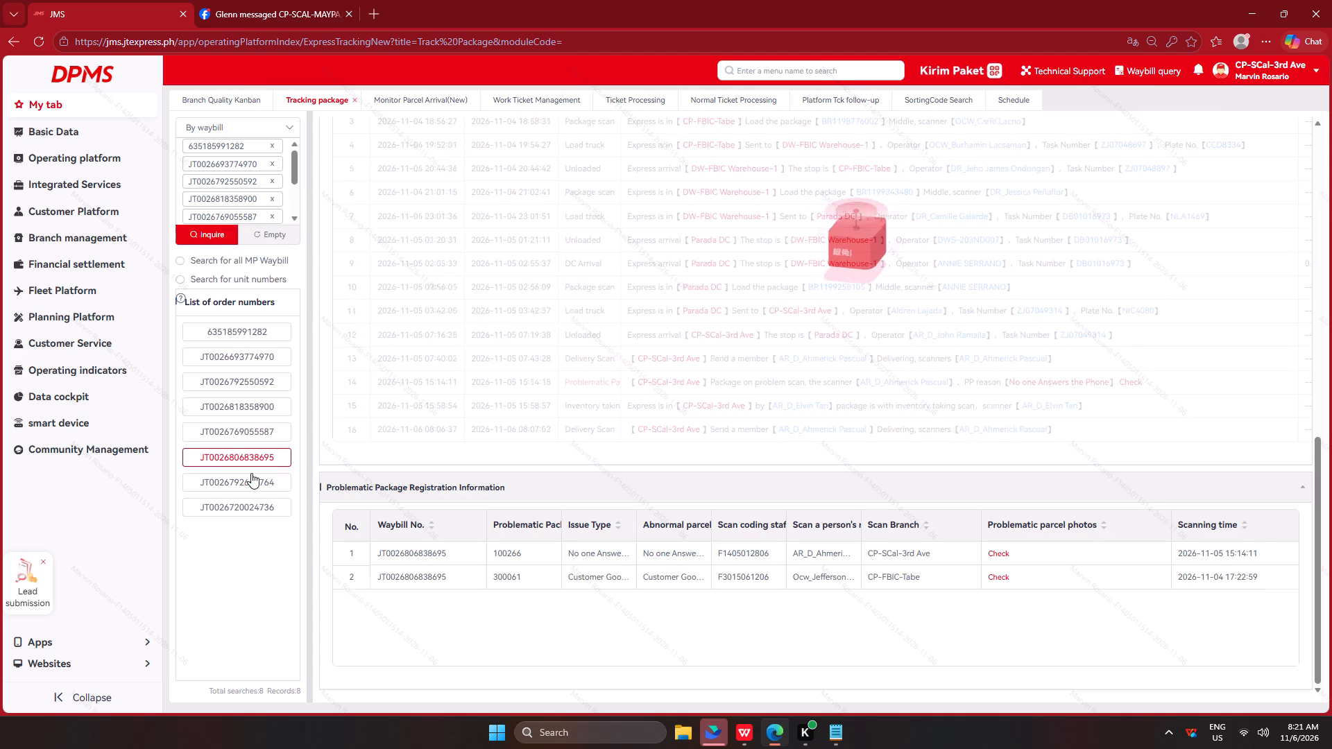
left_click(251, 481)
left_click(250, 506)
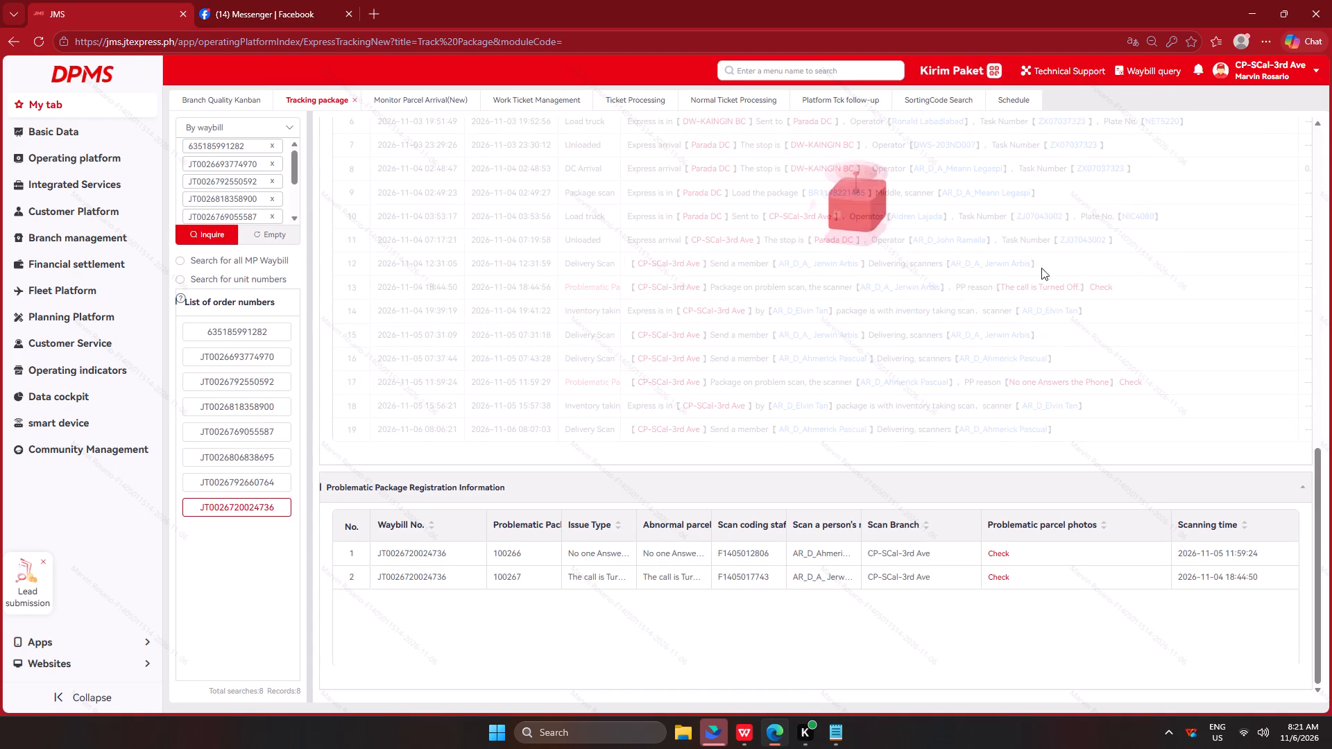
key("alt+Tab")
left_click(1084, 370)
left_click_drag(1082, 376, 978, 261)
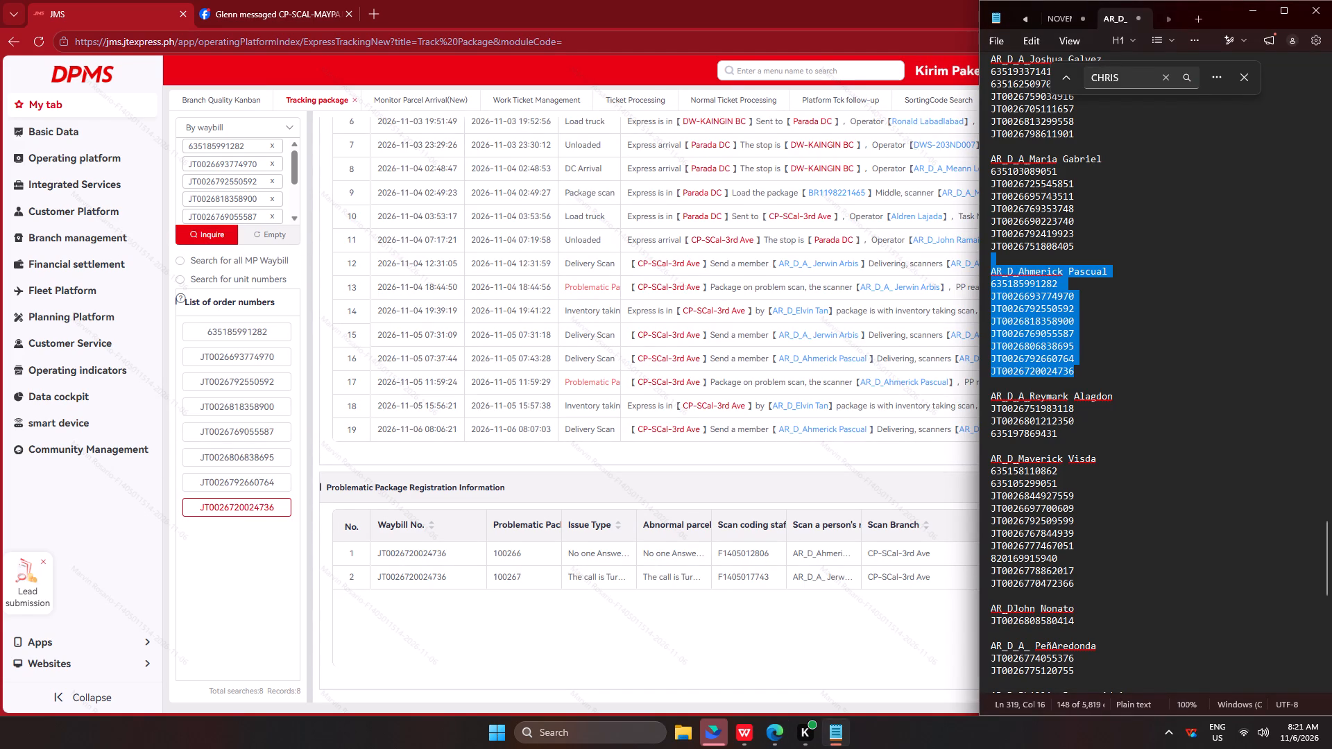
left_click_drag(978, 261, 977, 257)
key("ctrl+c")
key("ctrl+x")
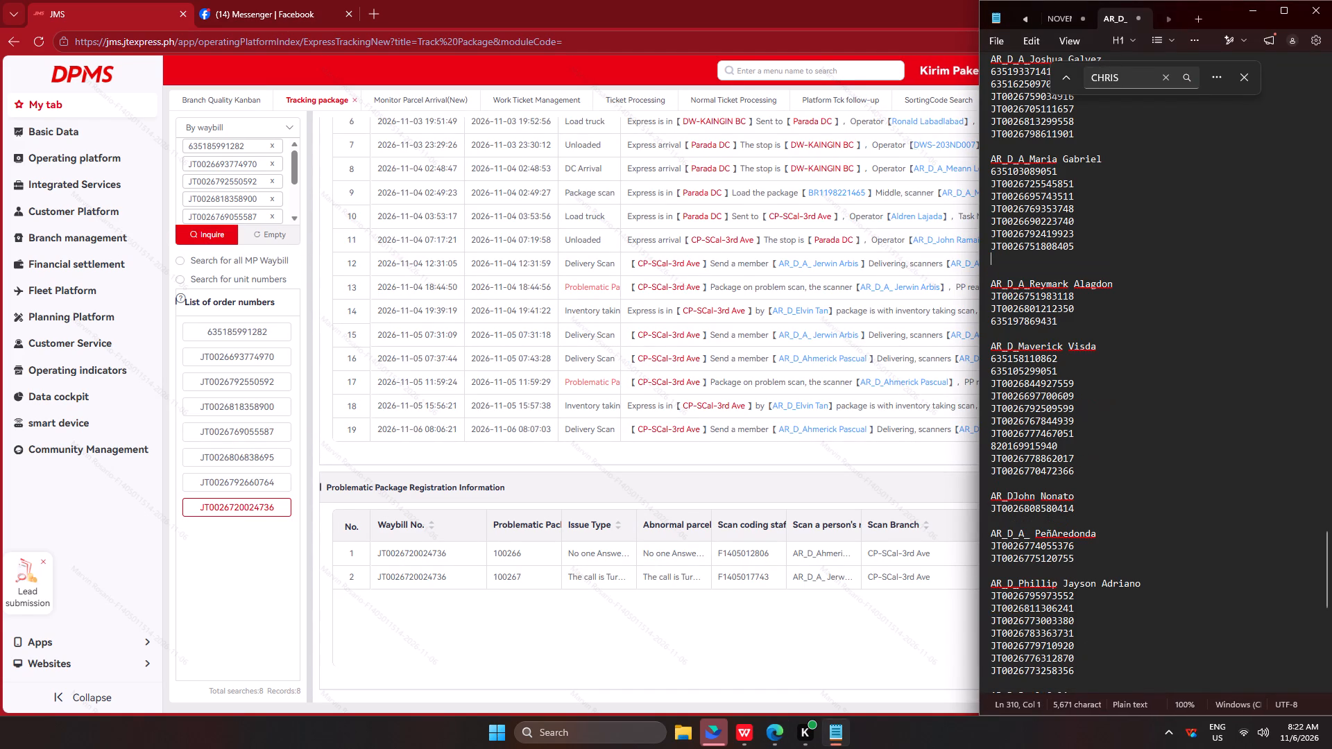
left_click(1020, 267)
key("BackSpace")
left_click_drag(1088, 248, 946, 177)
key("ctrl+c")
key("ctrl+c")
key("ctrl+c")
key("ctrl+c")
key("ctrl+c")
left_click(262, 233, "ctrl")
left_click(244, 200)
key("ctrl+v")
left_click(210, 233)
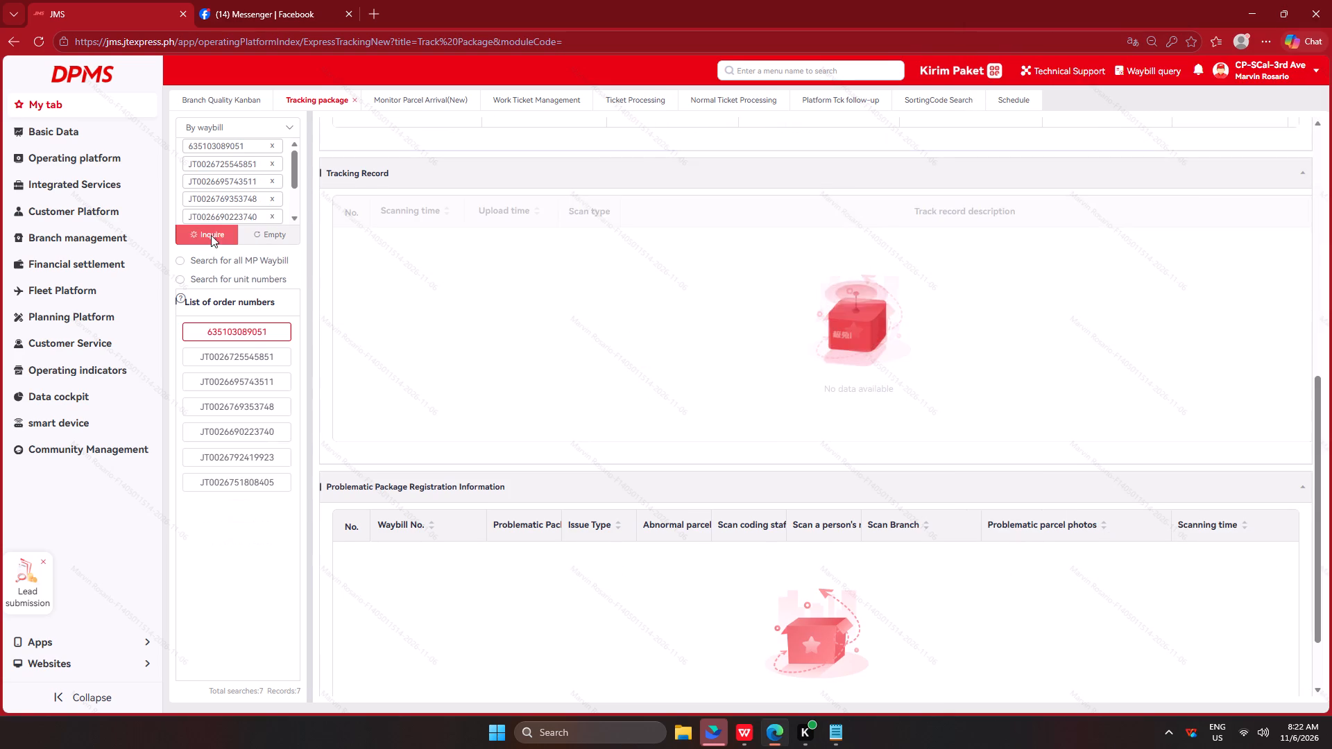
left_click(234, 354)
left_click(247, 377)
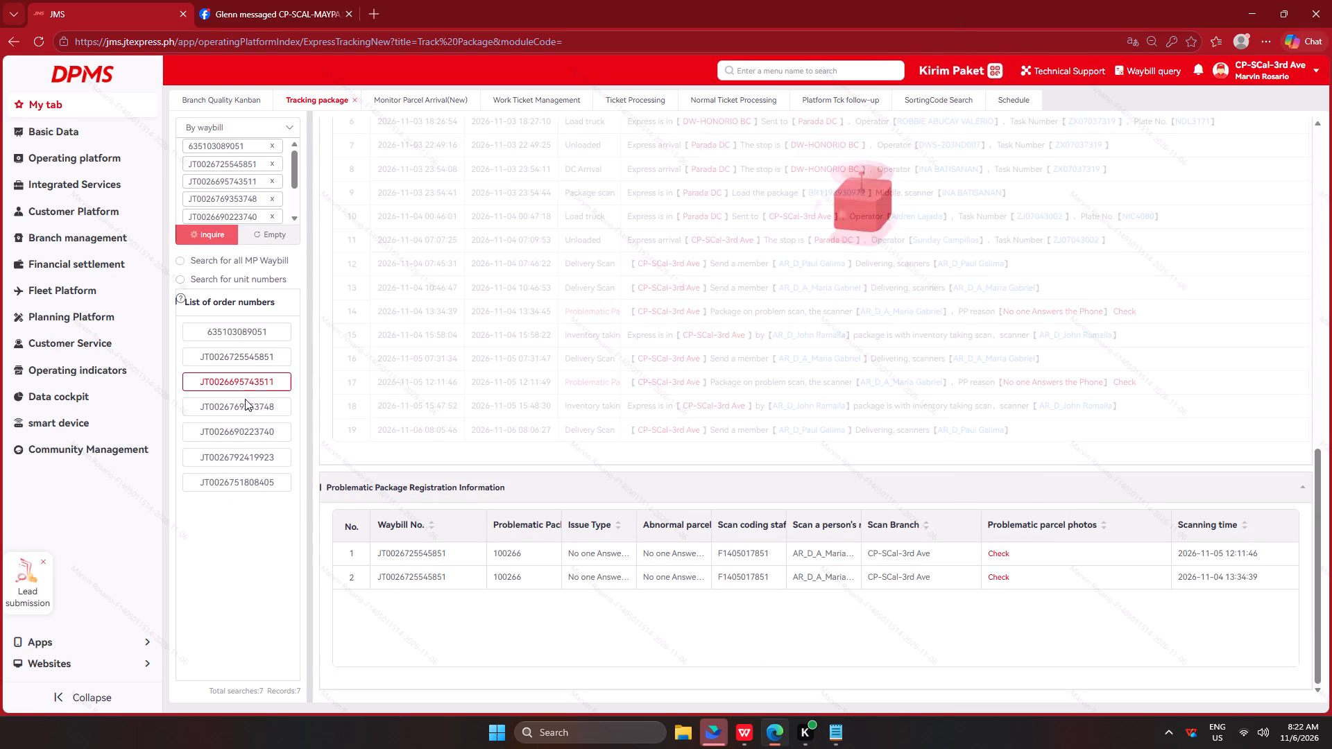
left_click(244, 404)
left_click(246, 433)
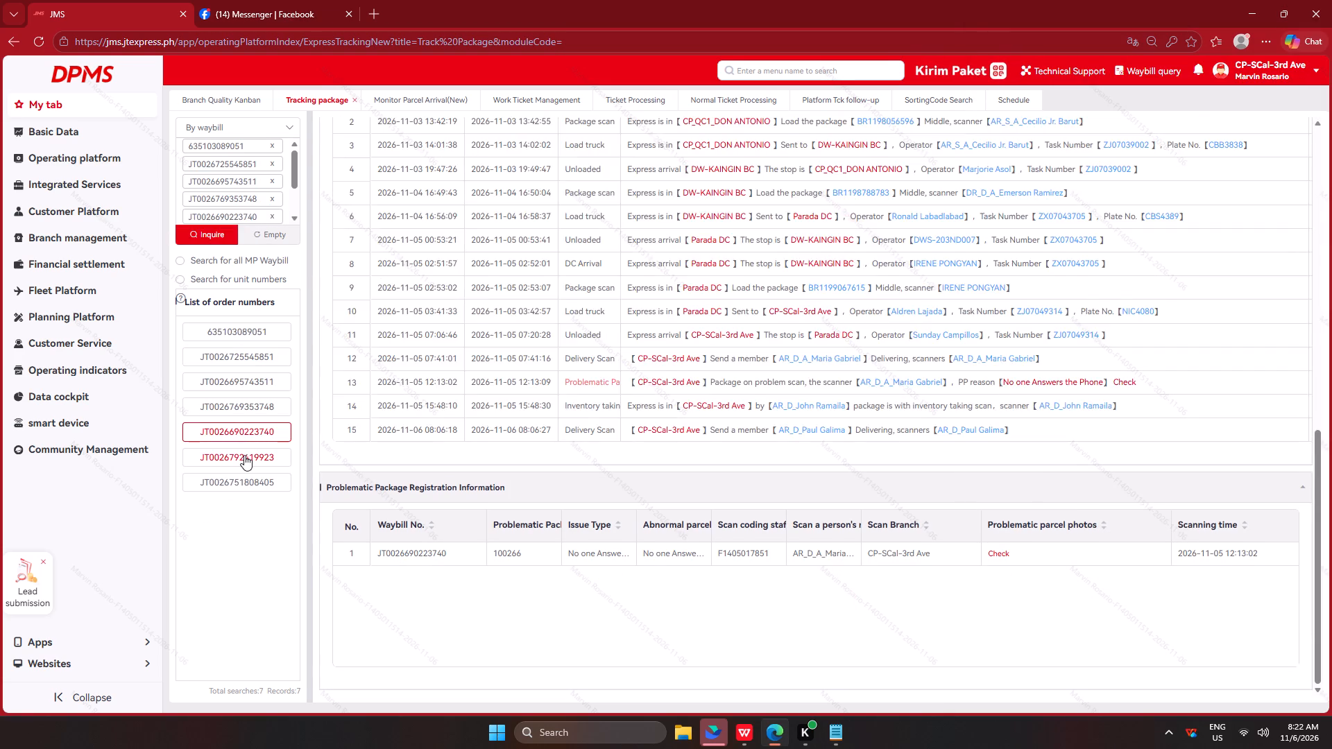
left_click(244, 455)
left_click(241, 477)
key("alt+Tab")
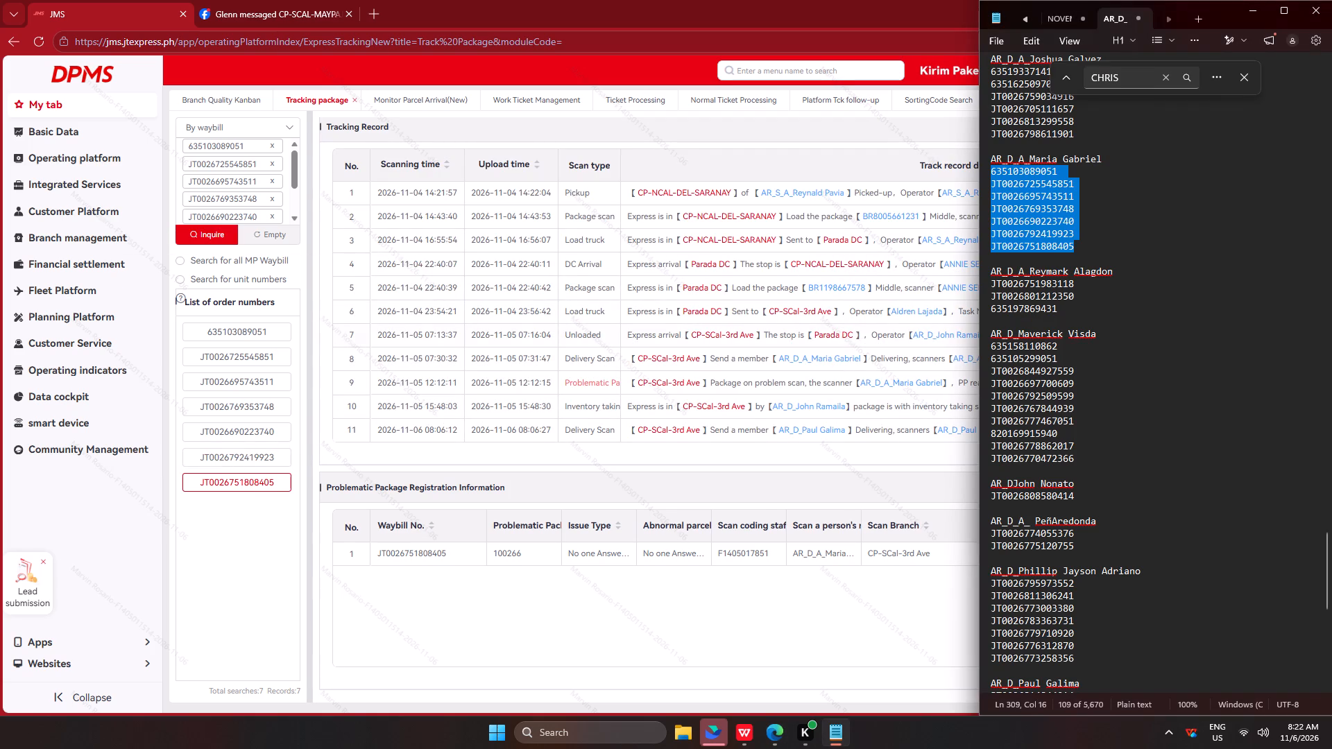
left_click_drag(1101, 245, 965, 149)
key("ctrl+x")
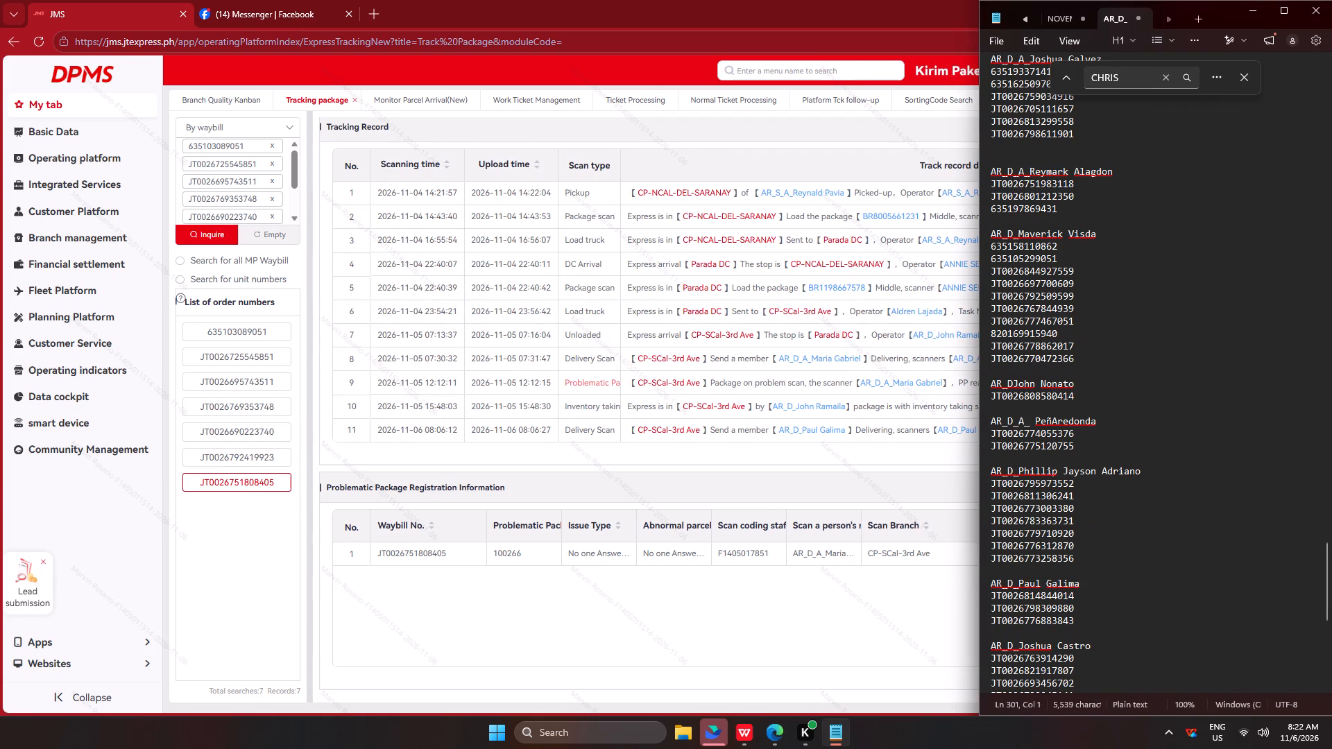
left_click(1007, 155)
key("BackSpace")
scroll(1098, 193, "up", 4)
left_click_drag(1085, 284, 970, 229)
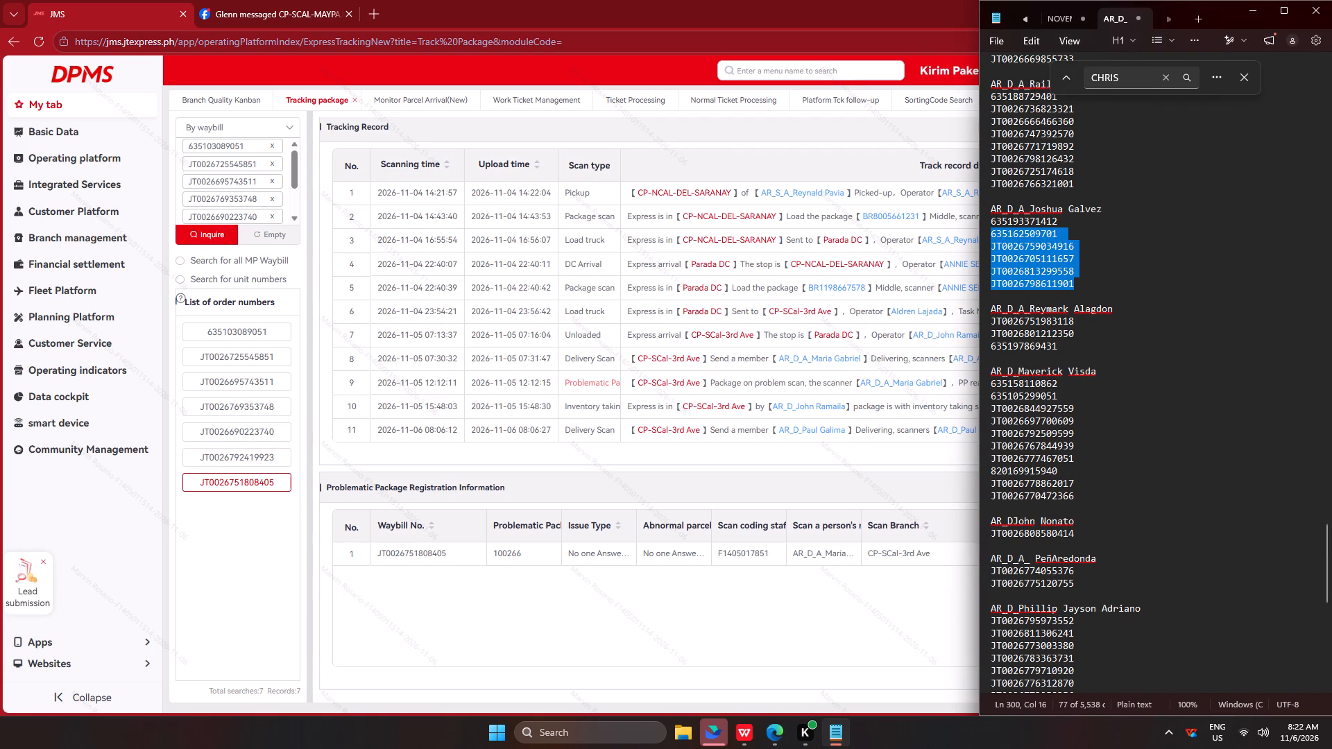
left_click_drag(970, 229, 968, 223)
key("ctrl+c")
key("ctrl+c")
key("ctrl+c")
key("ctrl+c")
key("ctrl+c")
key("ctrl+c")
left_click(267, 233, "ctrl")
left_click(239, 192)
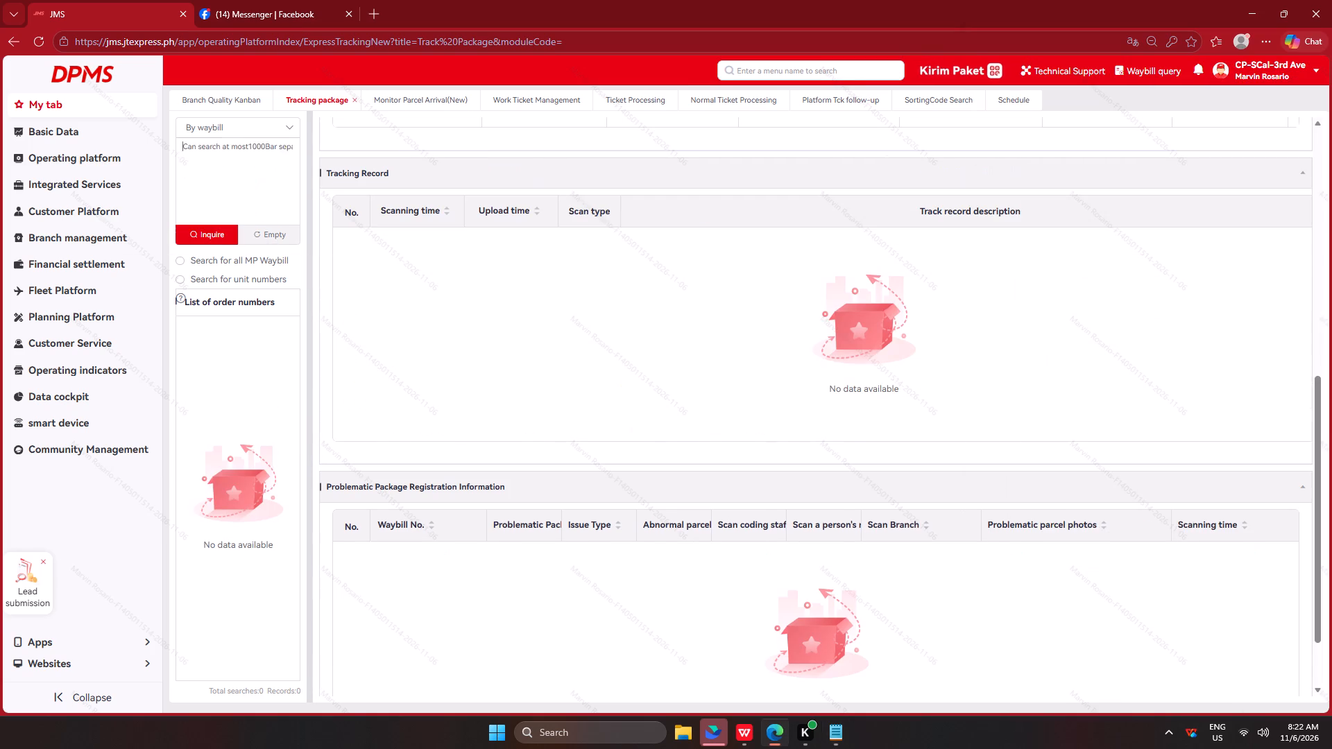
key("ctrl+v")
left_click(208, 234)
left_click(223, 352)
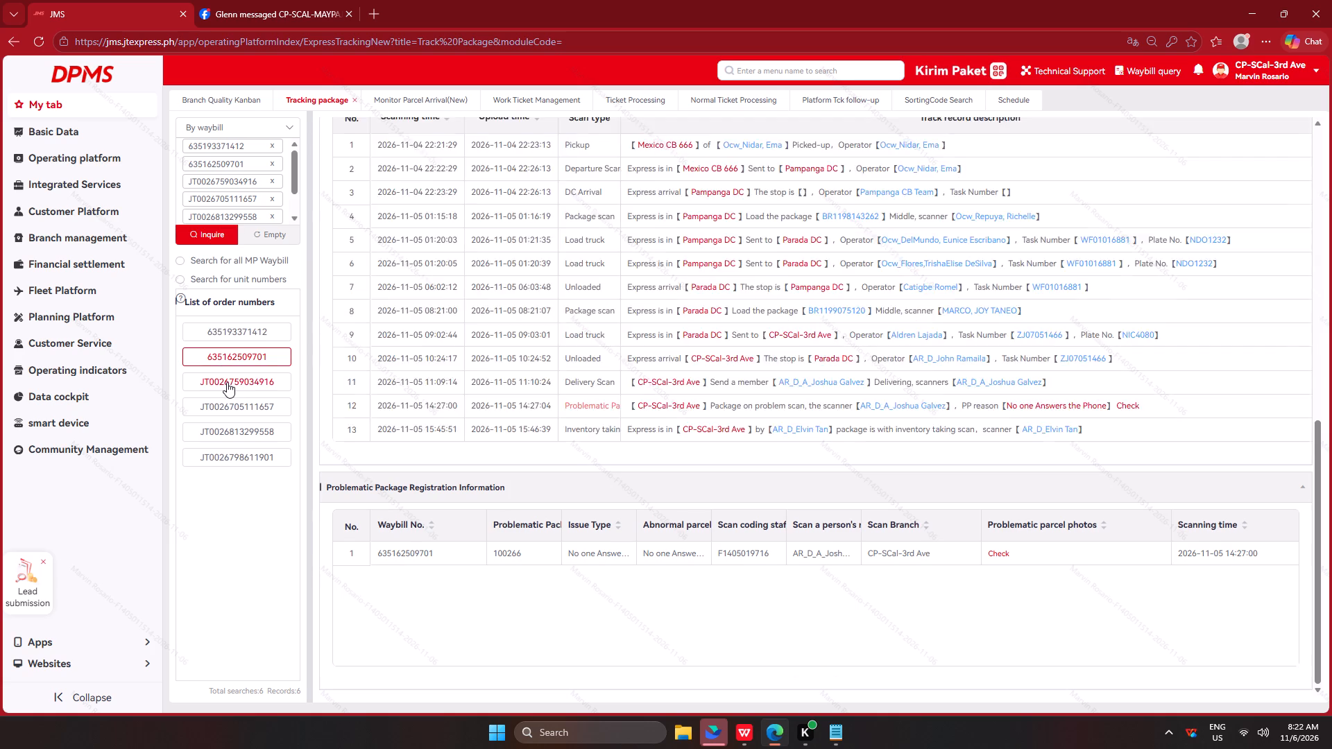
left_click(227, 382)
left_click(233, 411)
left_click(240, 434)
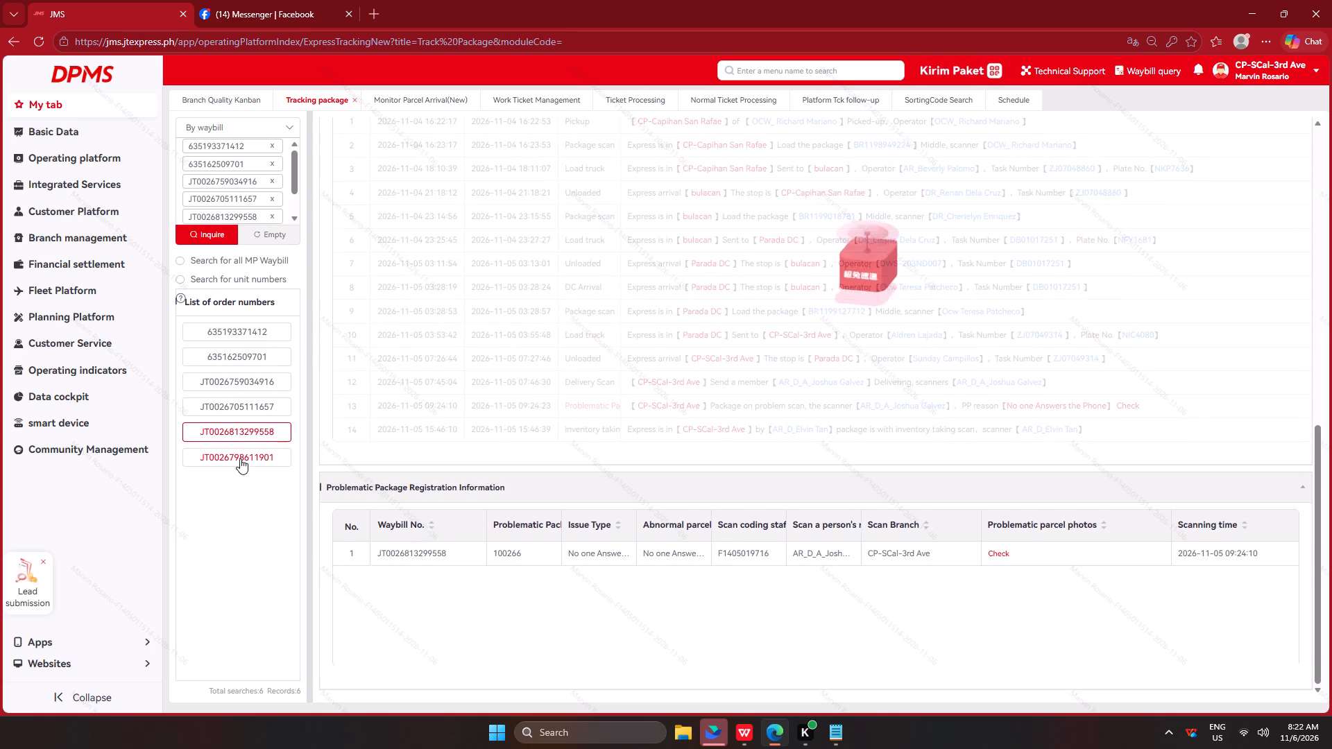
left_click(240, 458)
key("alt+Tab")
scroll(1131, 321, "up", 5)
left_click_drag(1083, 381, 977, 284)
key("ctrl+c")
key("ctrl+c")
key("ctrl+c")
key("ctrl+c")
key("ctrl+c")
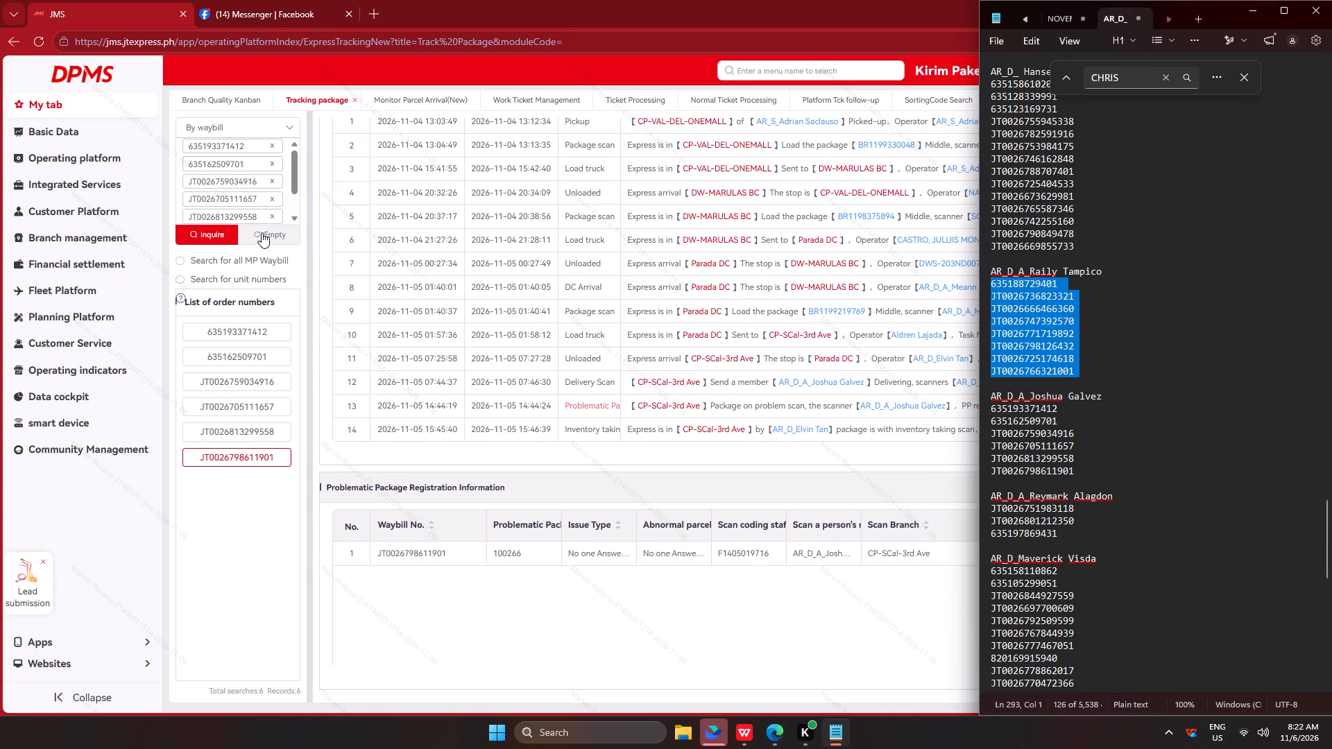
key("ctrl+c")
left_click(262, 232)
left_click(253, 205, "ctrl")
key("ctrl+v")
left_click(216, 234)
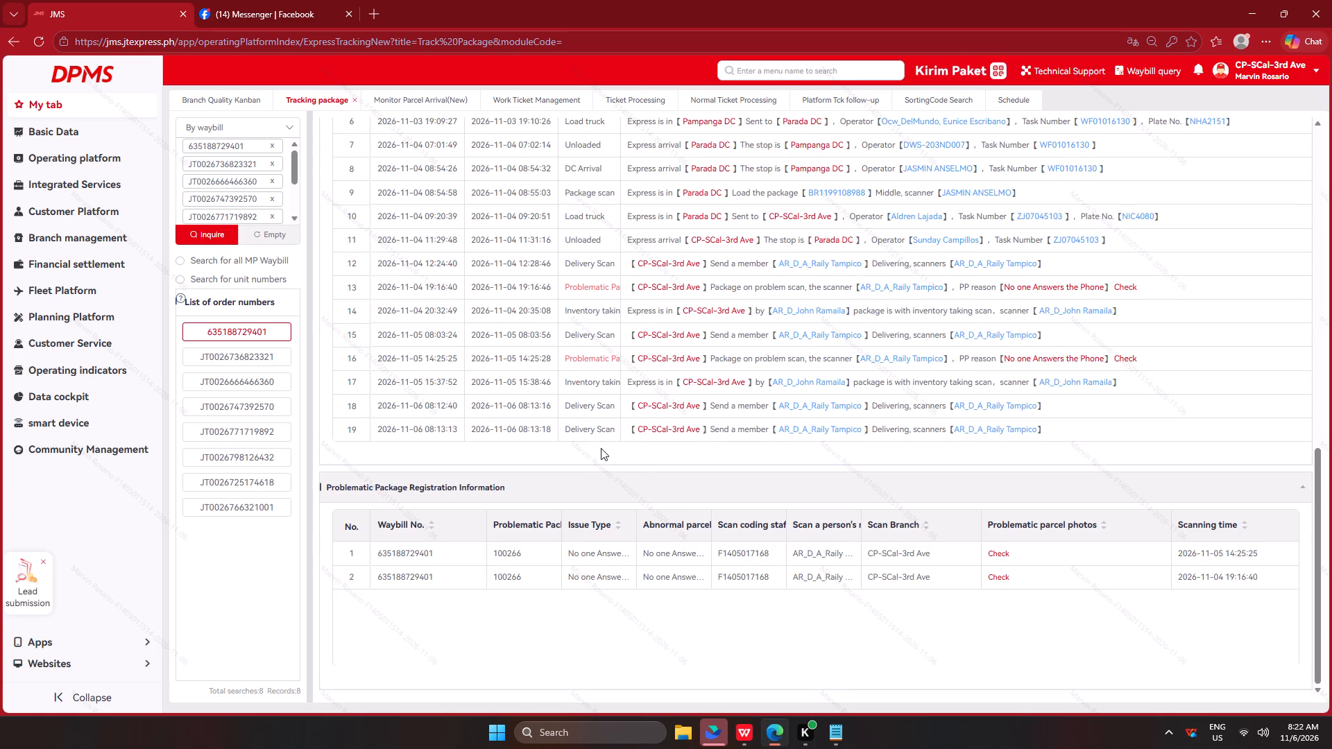
left_click(240, 359)
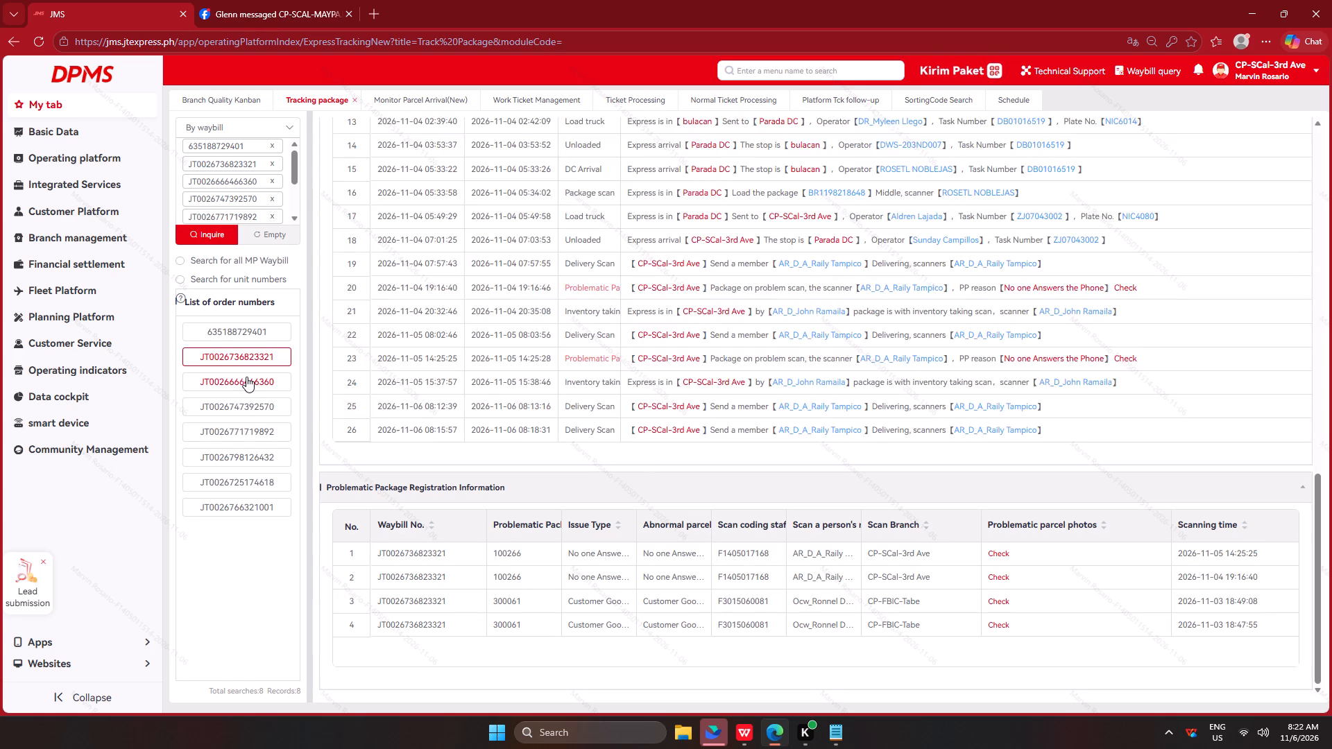
left_click(246, 377)
left_click(245, 416)
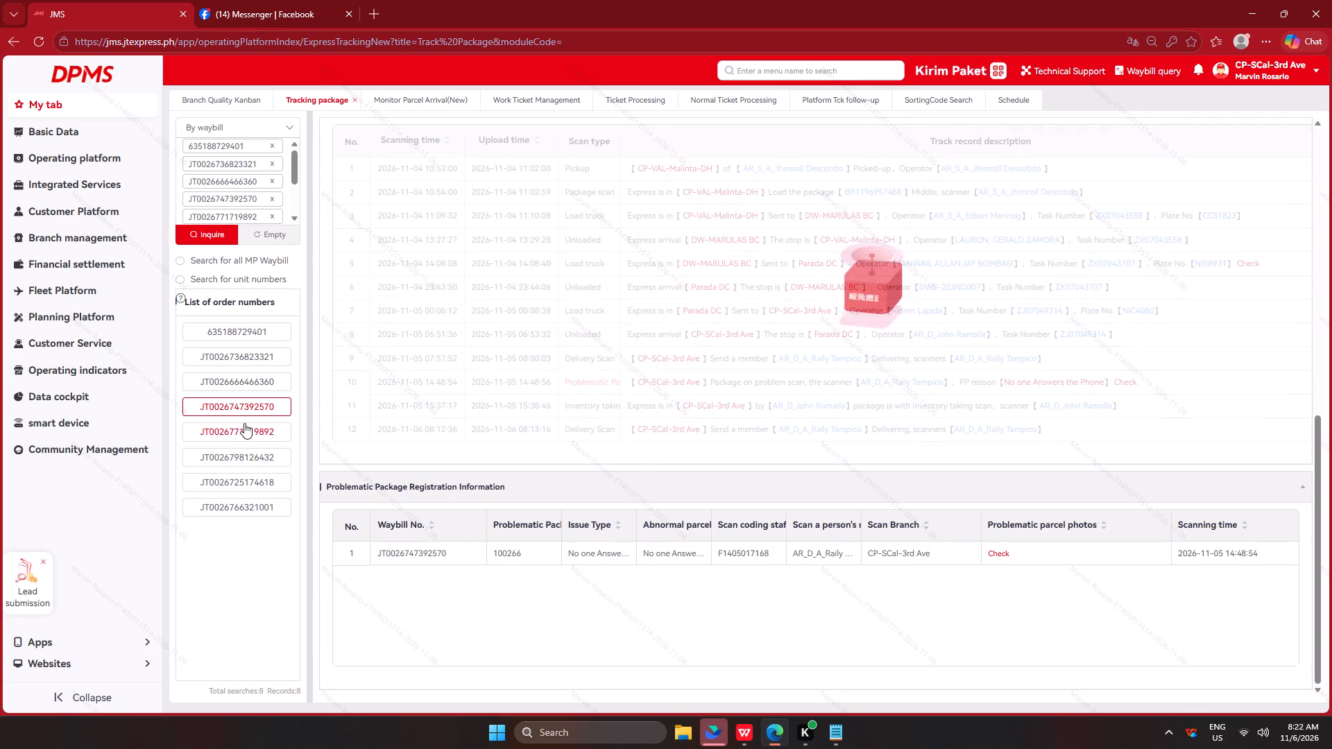
left_click(244, 424)
left_click(244, 450)
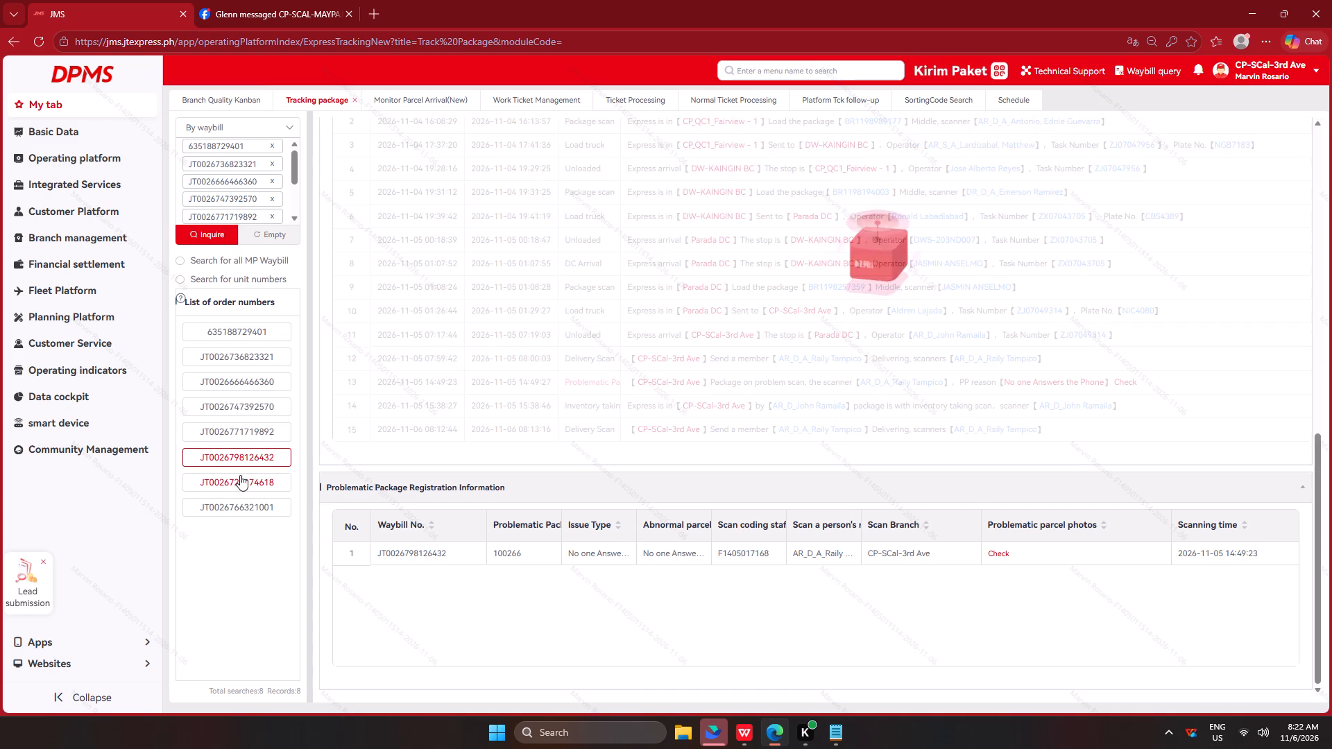
left_click(240, 475)
left_click(237, 501)
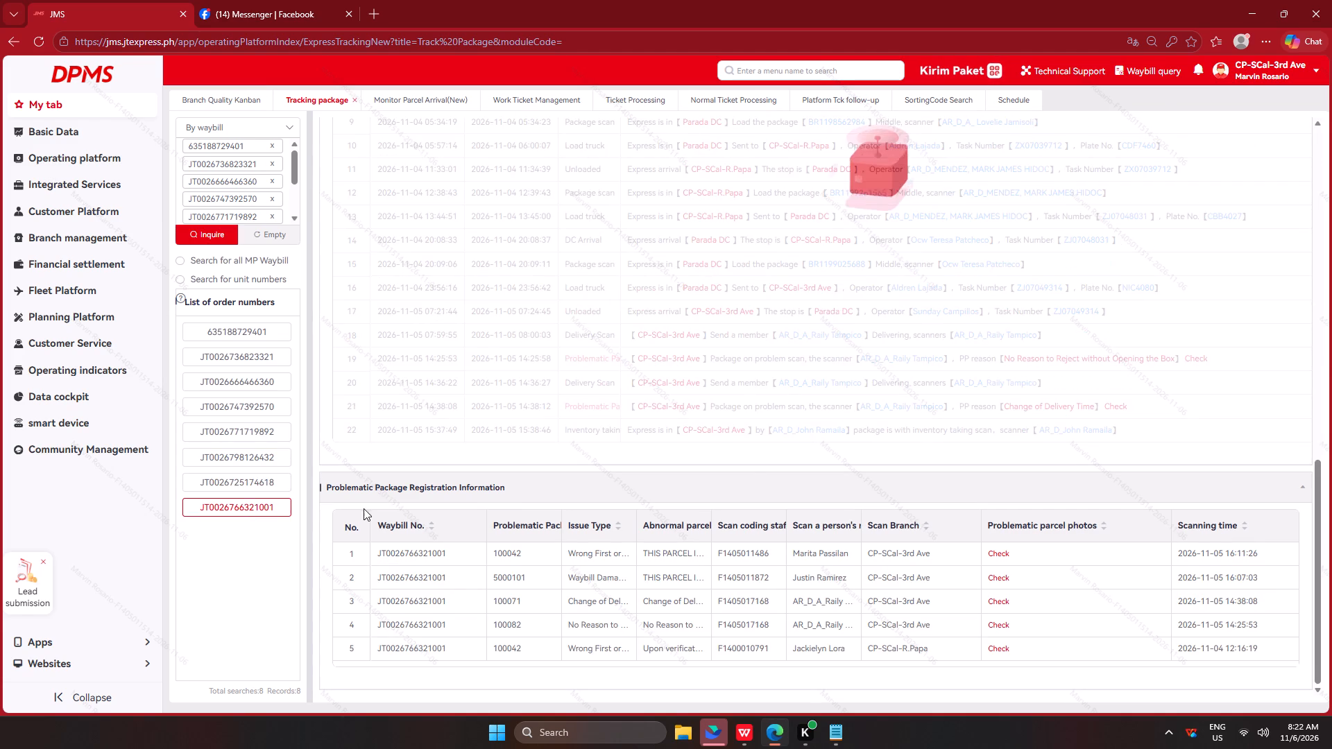
left_click(223, 481)
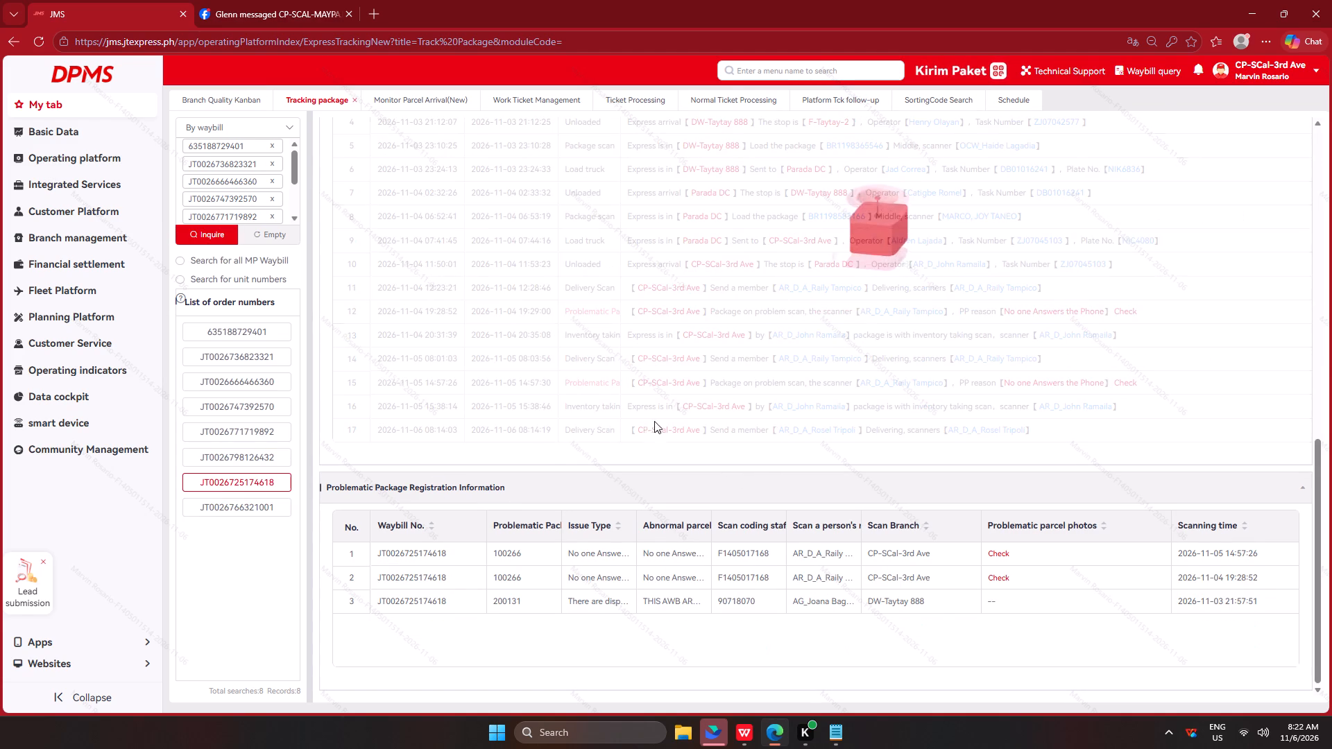
key("alt+Tab")
left_click(1079, 356)
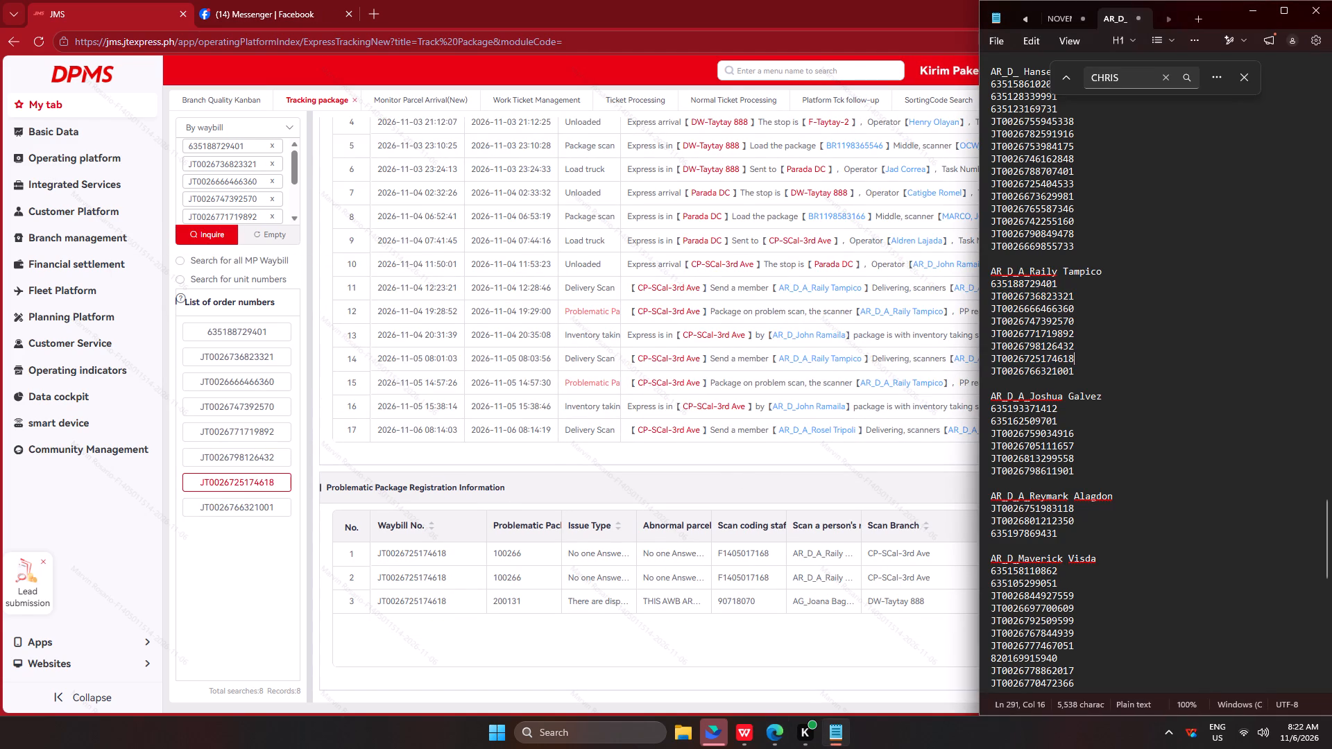
left_click_drag(1083, 358, 961, 283)
key("ctrl+x")
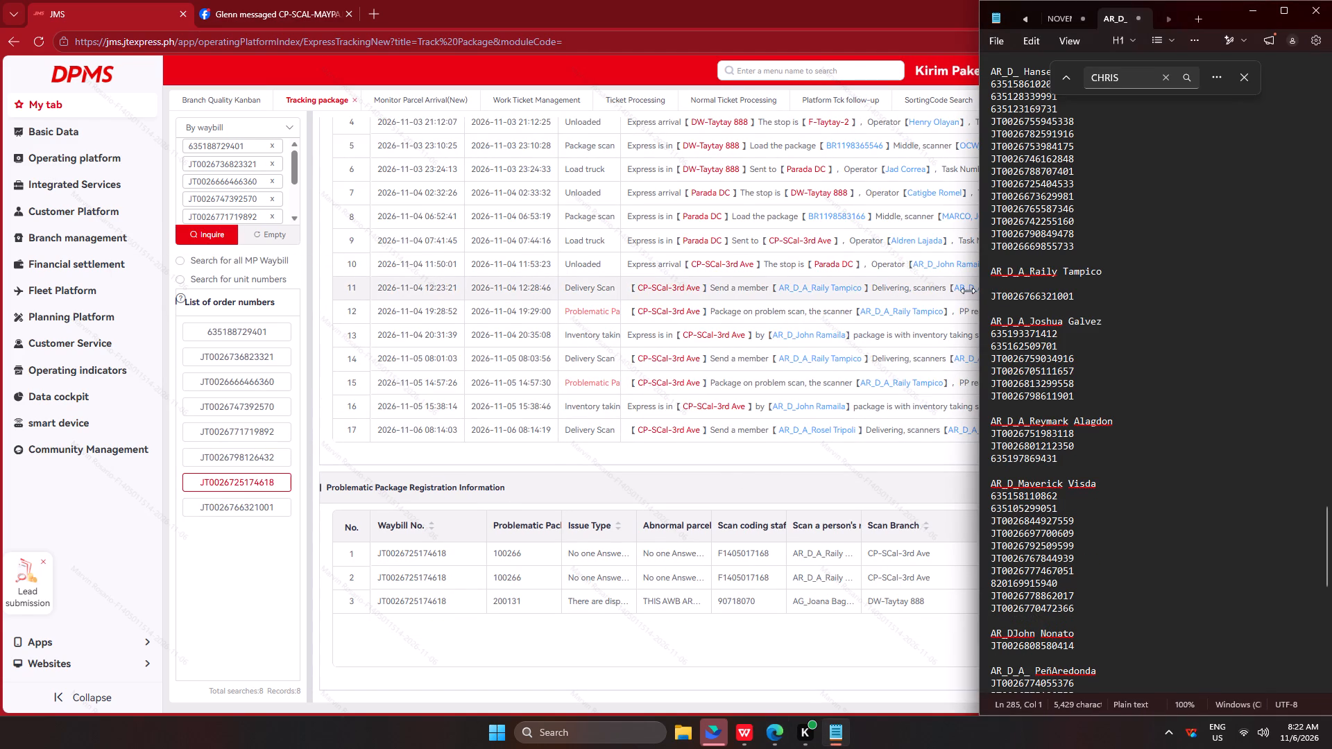
key("equal")
key("BackSpace")
key("BackSpace")
scroll(1088, 250, "up", 5)
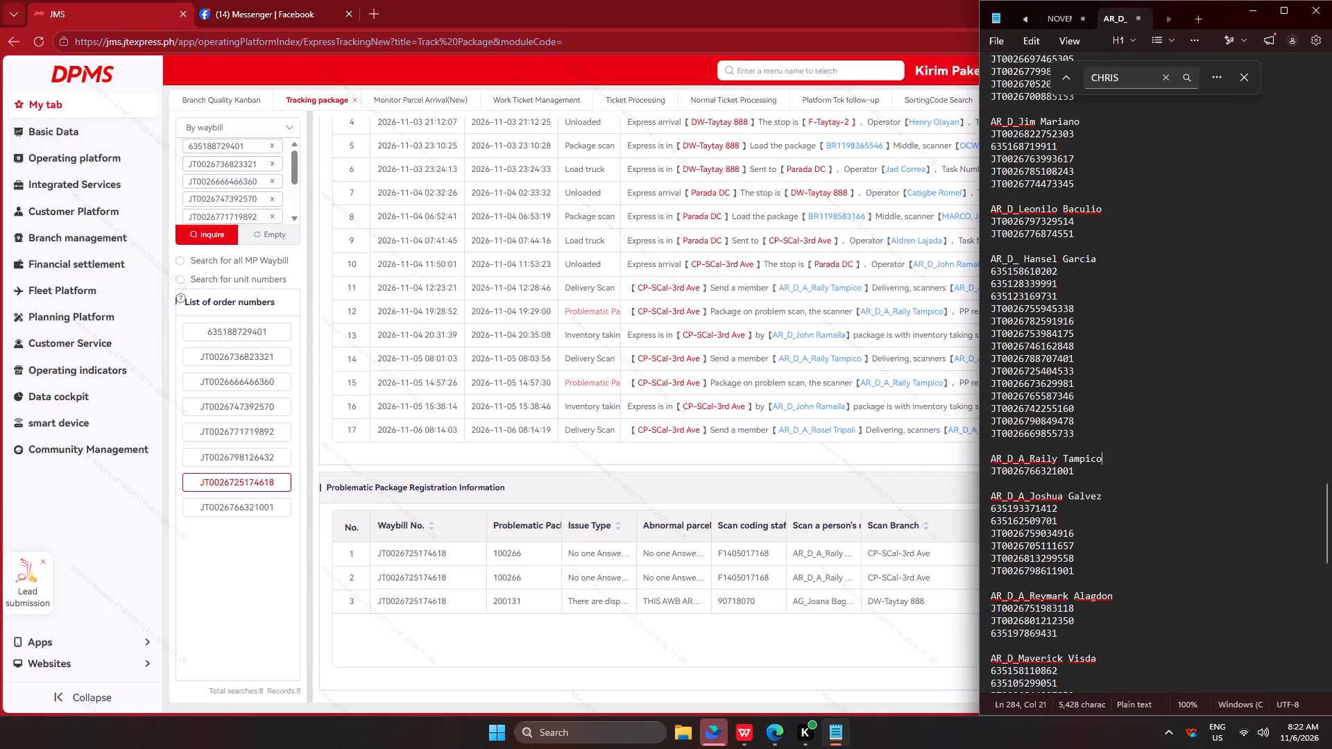
left_click_drag(1086, 440, 958, 275)
key("ctrl+c")
key("ctrl+c")
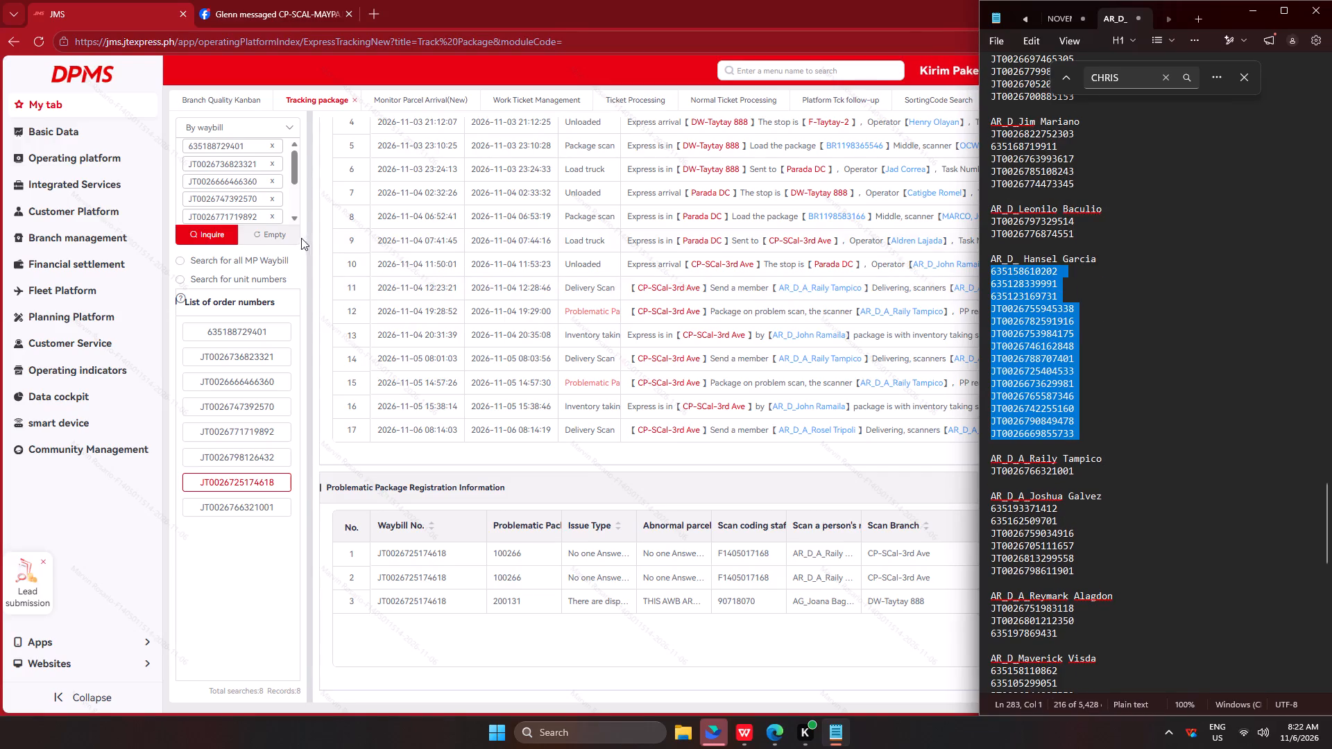
key("ctrl+c")
key("ctrl+c")
key("ctrl+c")
left_click(273, 239, "ctrl")
left_click(258, 199)
key("ctrl+v")
left_click(216, 231)
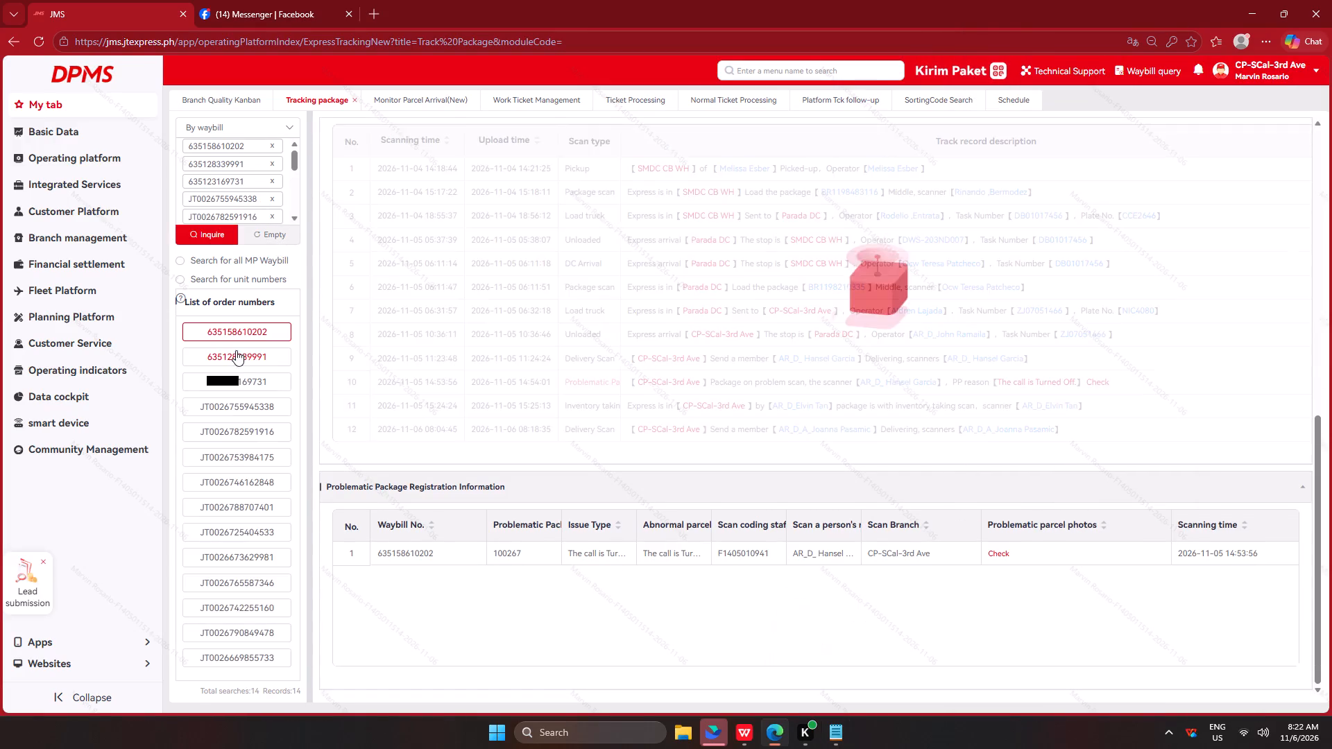
left_click(237, 361)
left_click(241, 386)
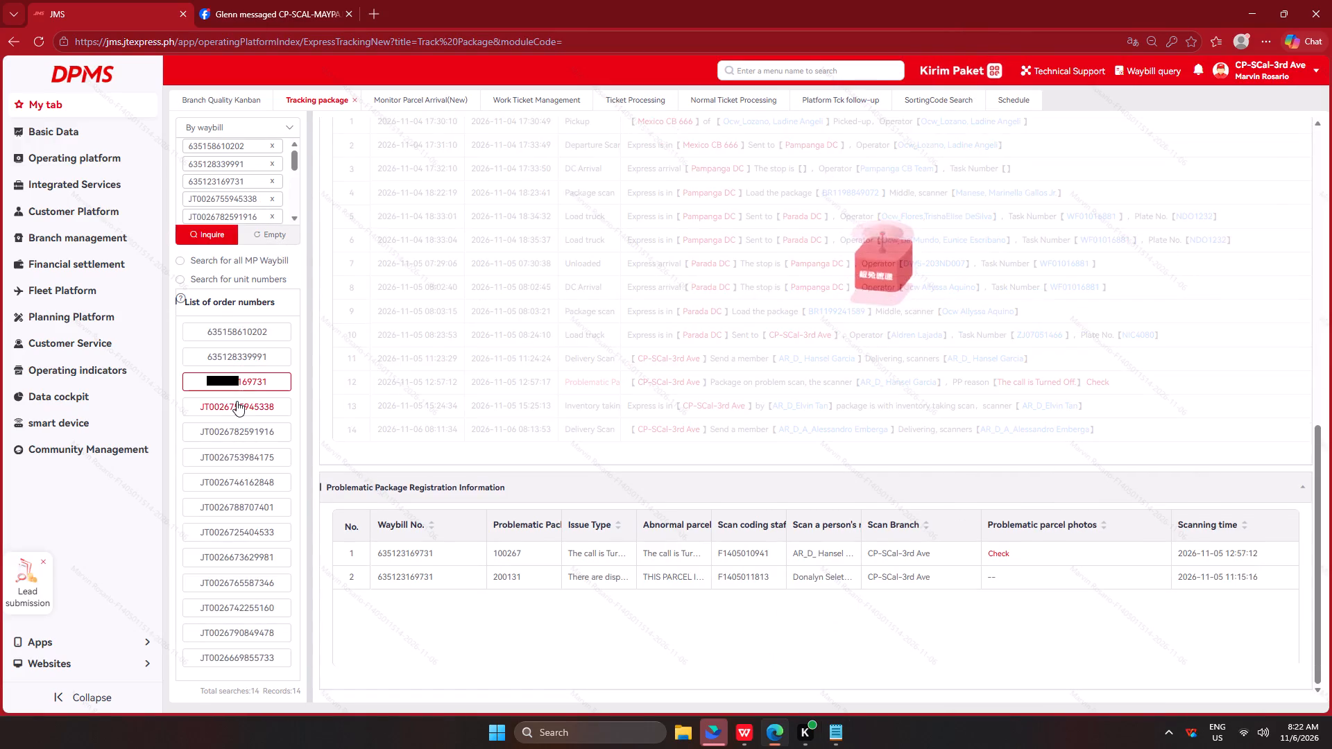
left_click(237, 401)
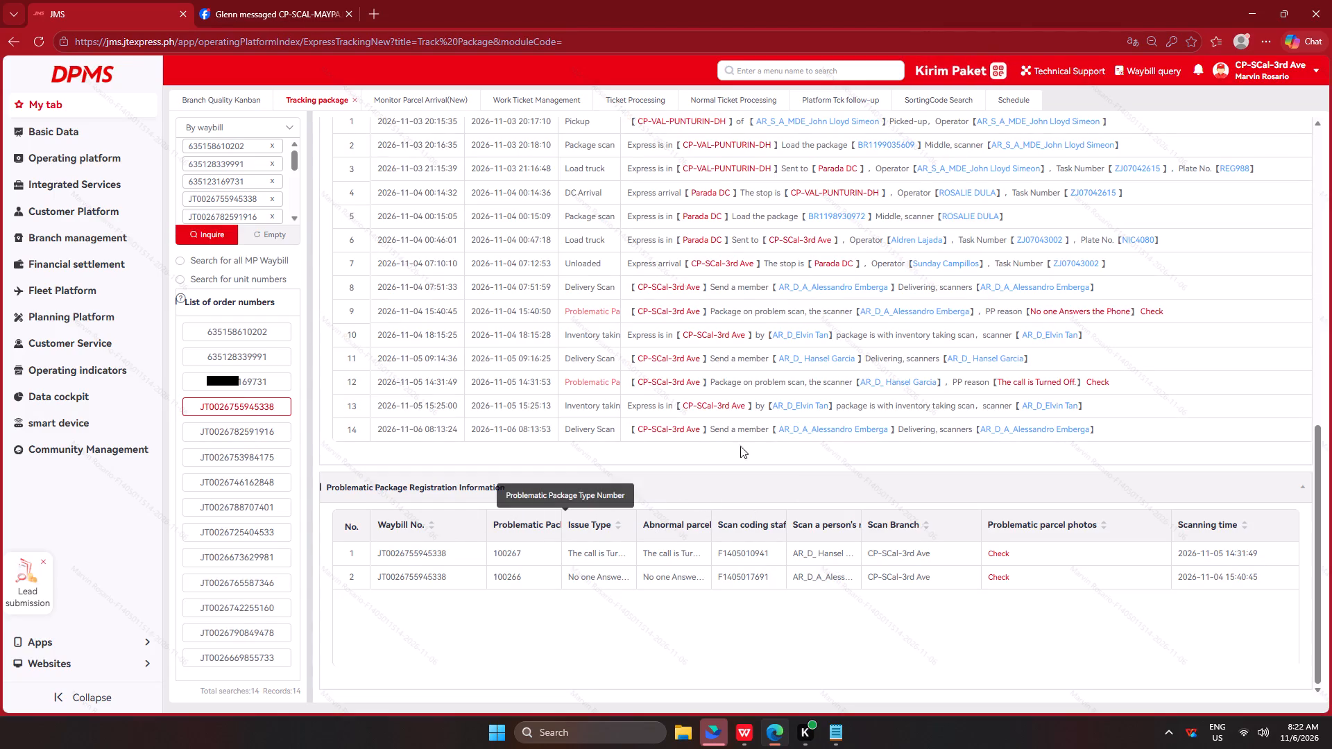
left_click(230, 436)
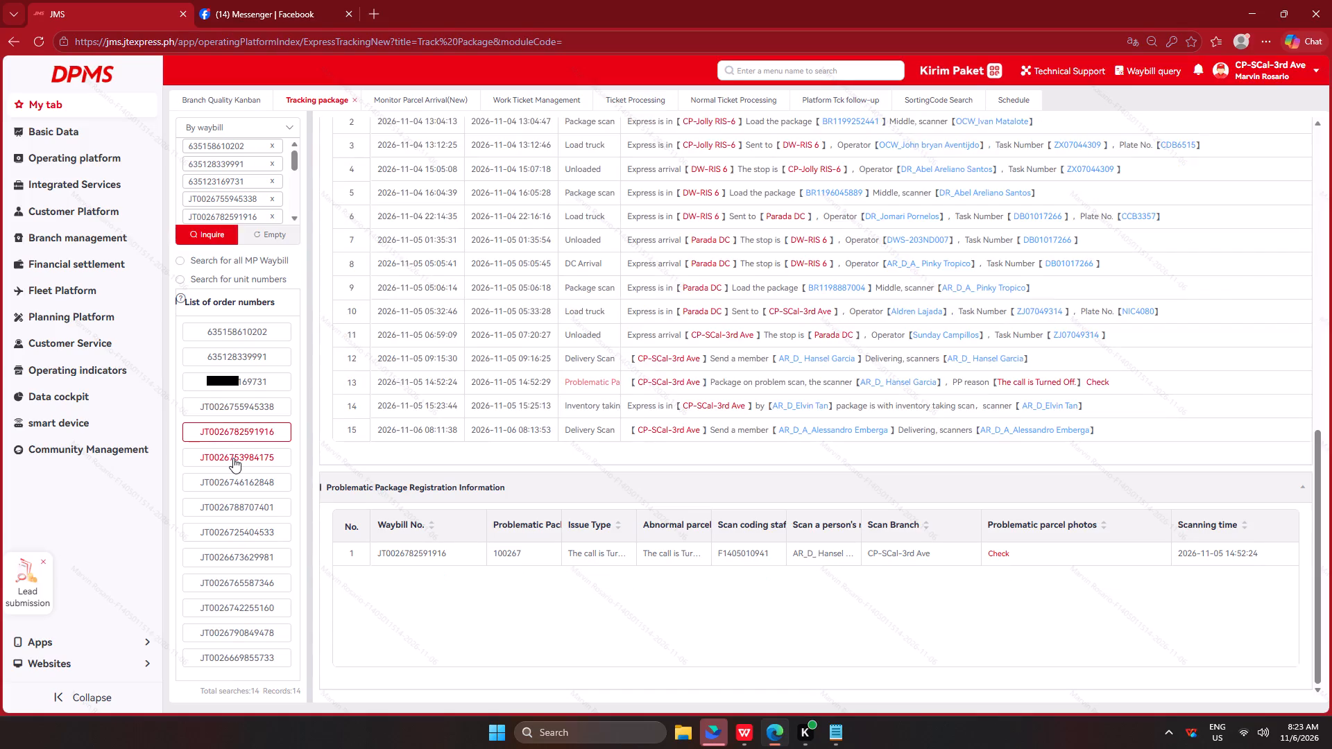
left_click(233, 458)
left_click(239, 478)
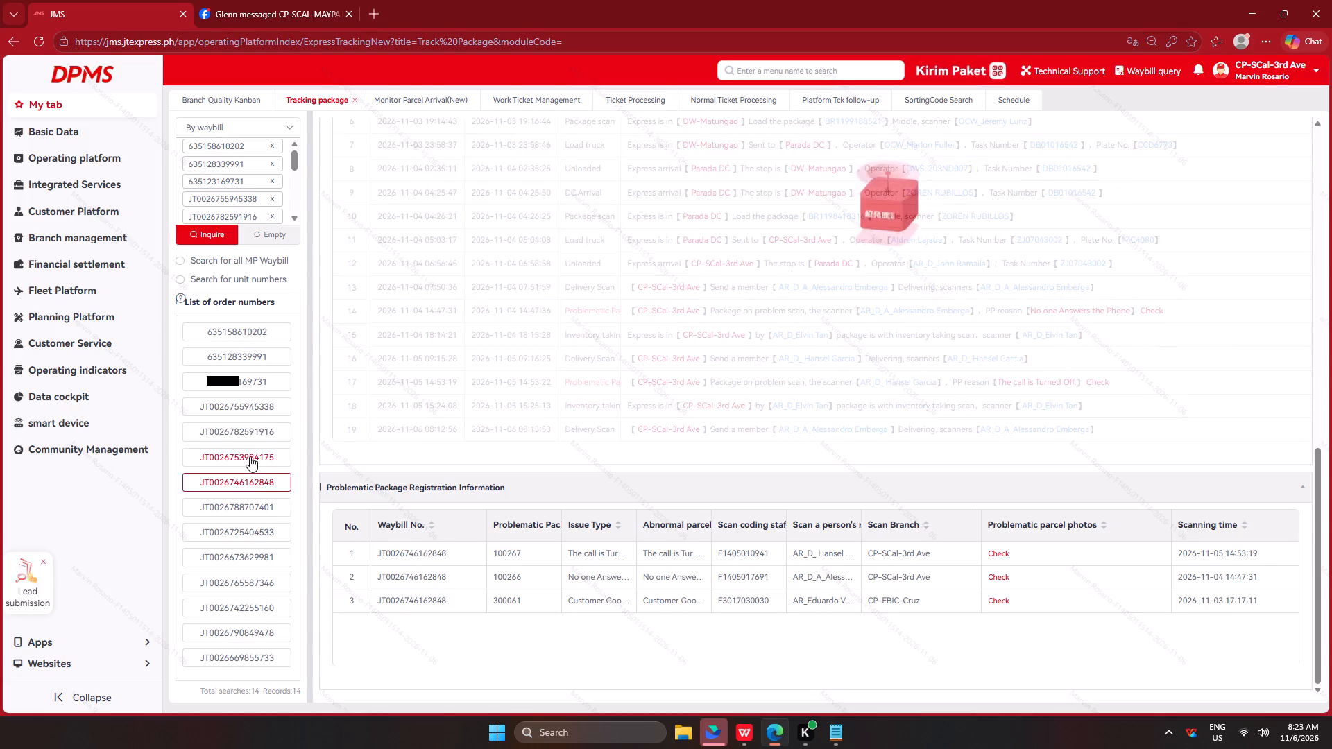
left_click(250, 451)
key("alt+Tab")
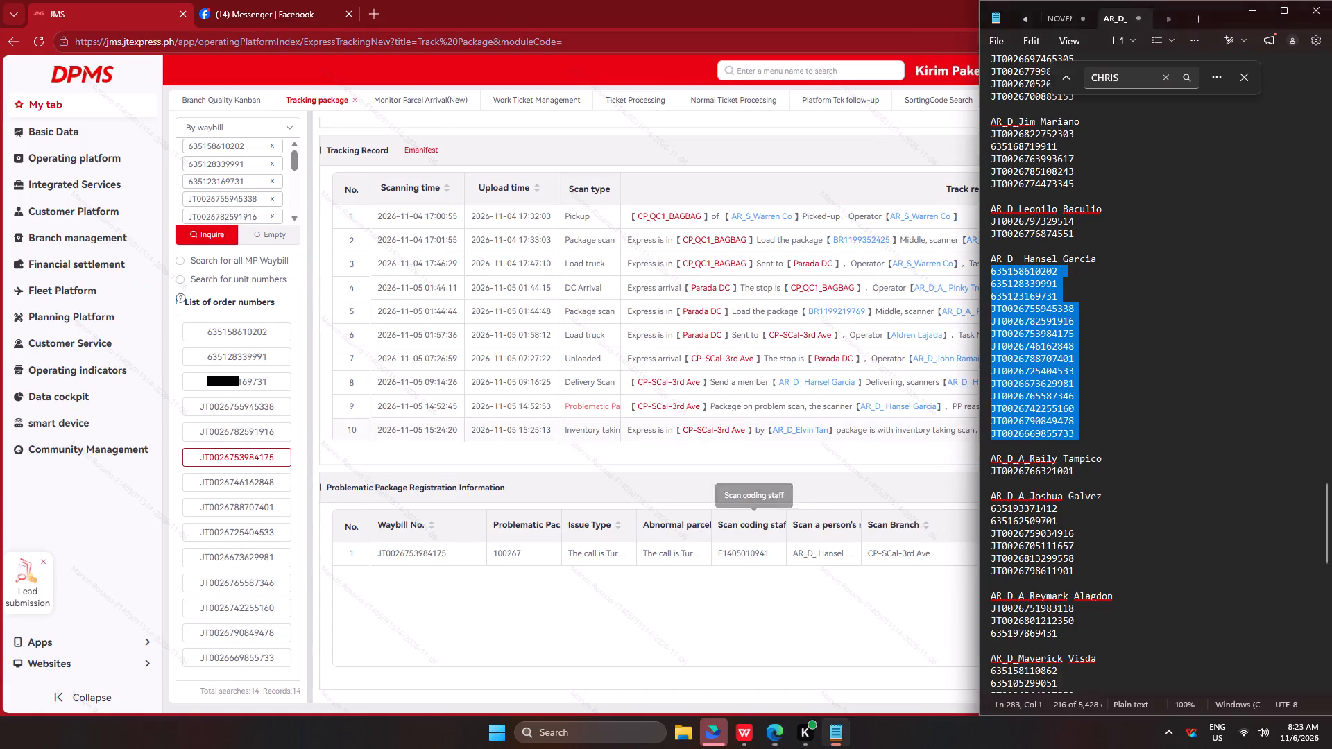
left_click_drag(1093, 320, 953, 271)
key("BackSpace")
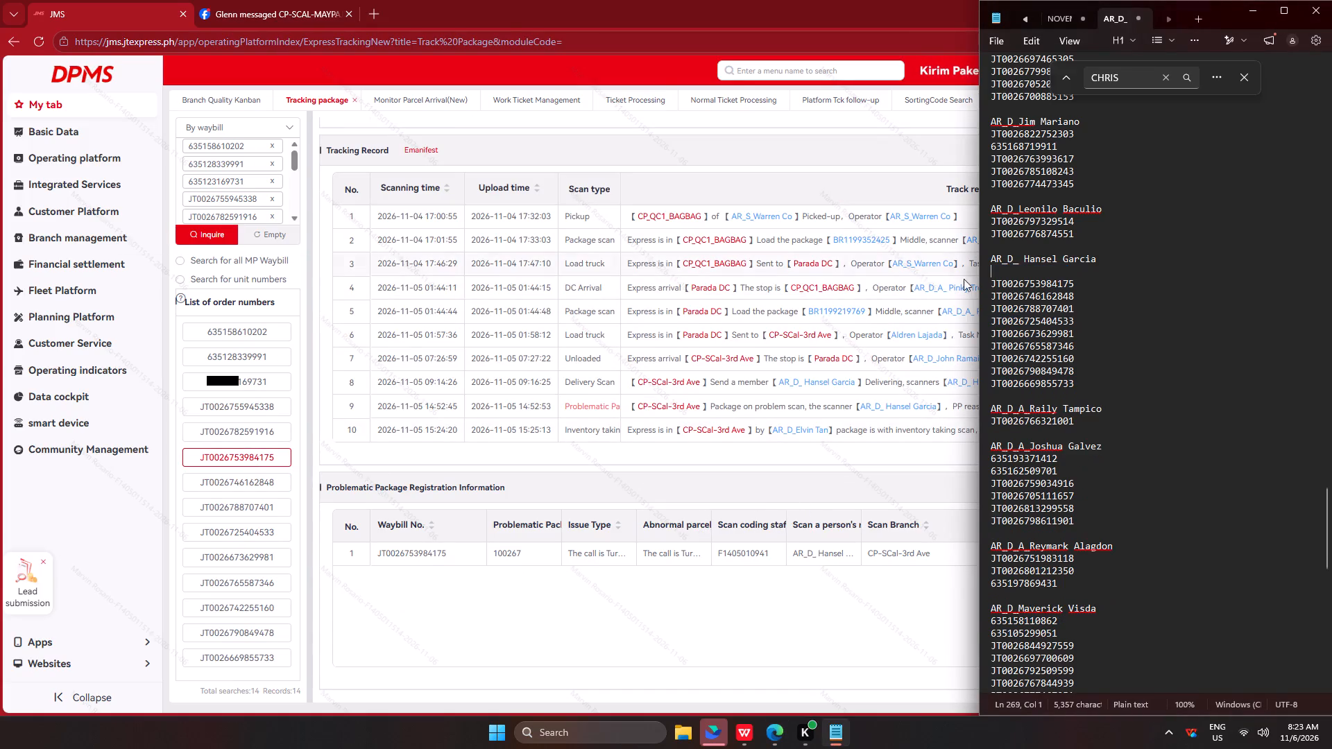
key("BackSpace")
left_click(216, 482)
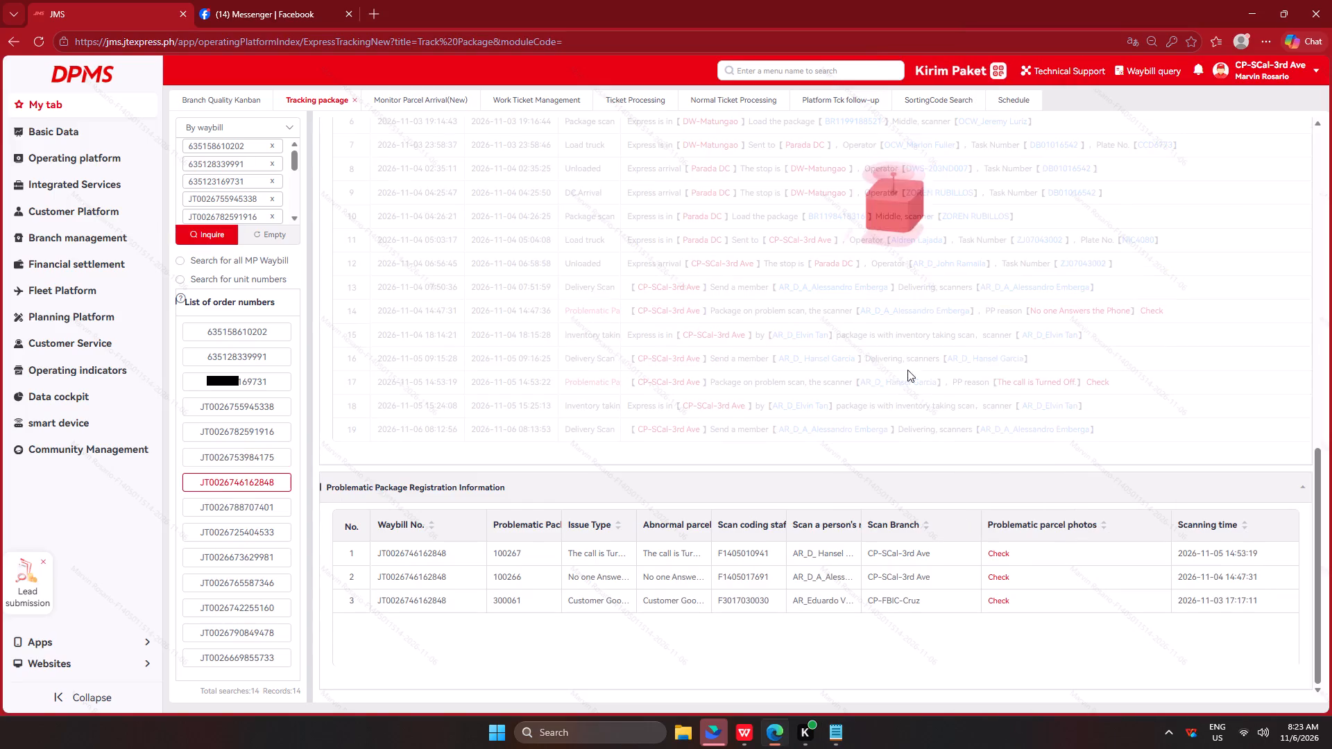
key("alt+Tab")
left_click_drag(1082, 280, 860, 282)
key("BackSpace")
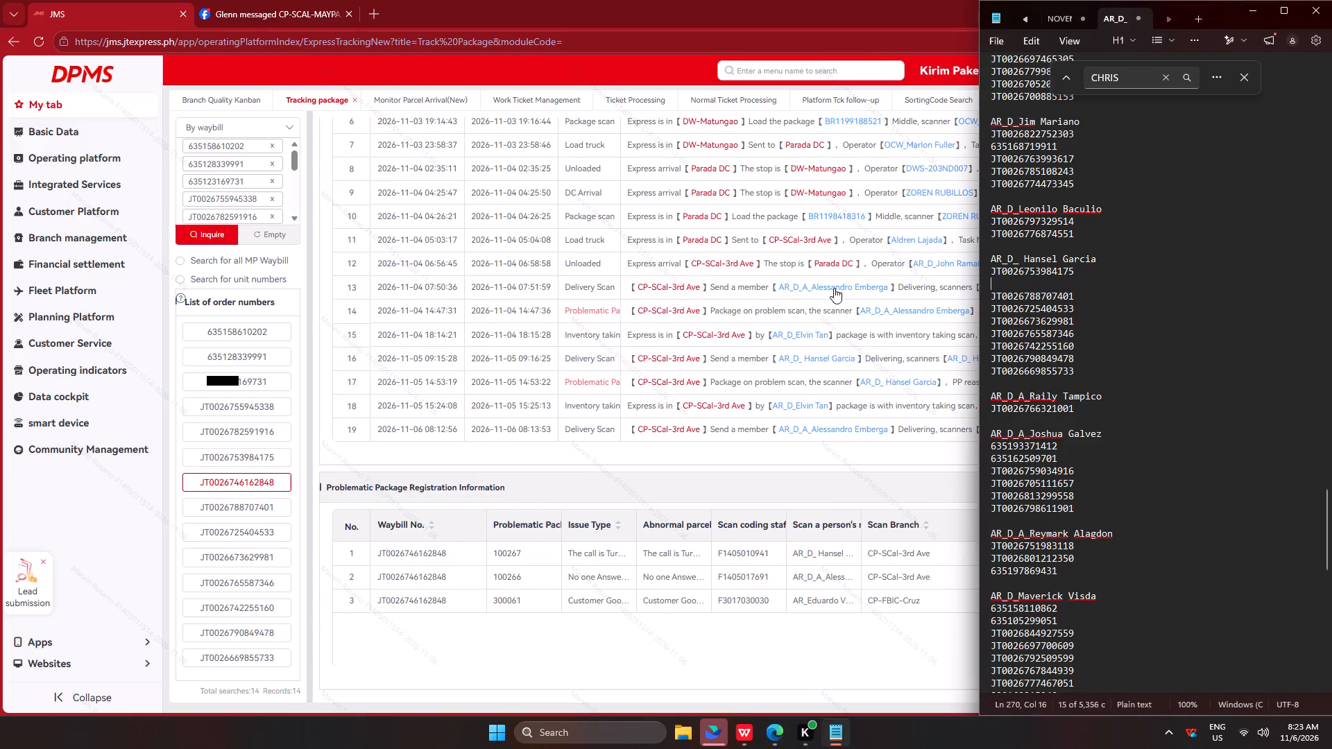
left_click(230, 512)
left_click(236, 533)
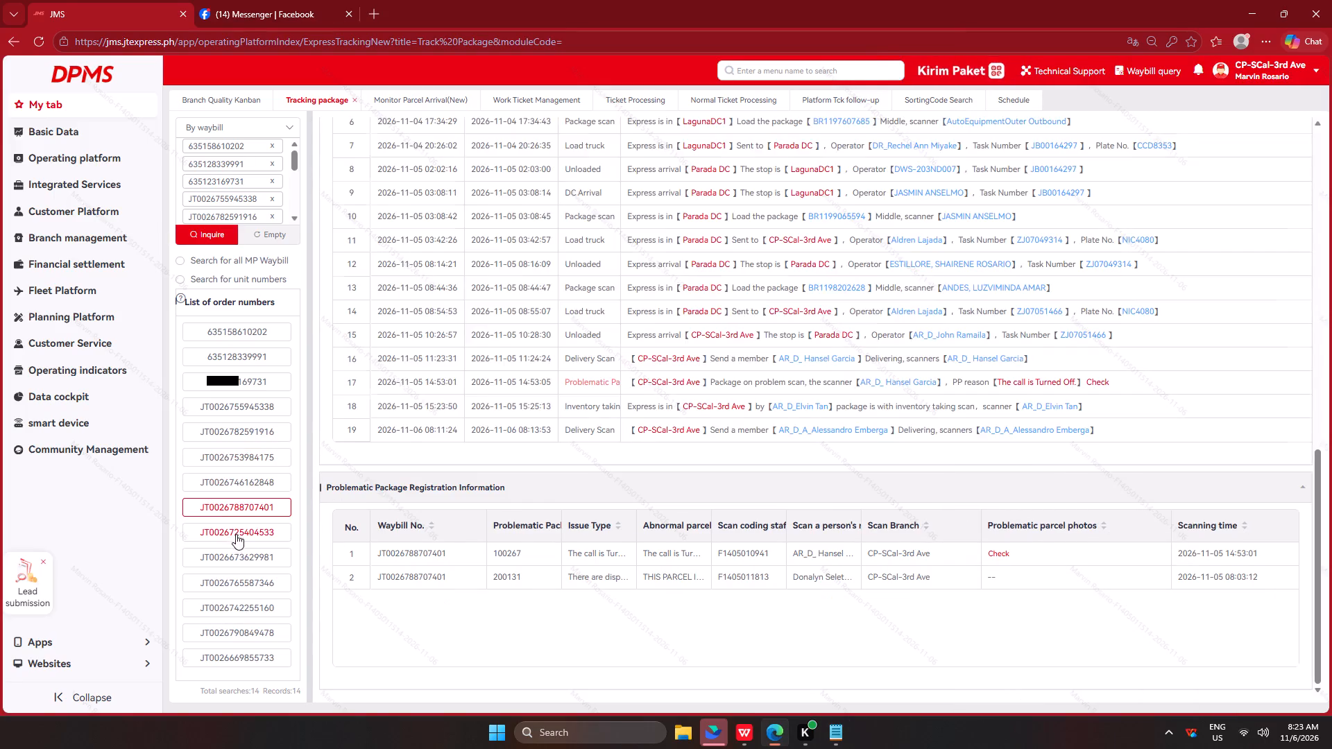
left_click(264, 506)
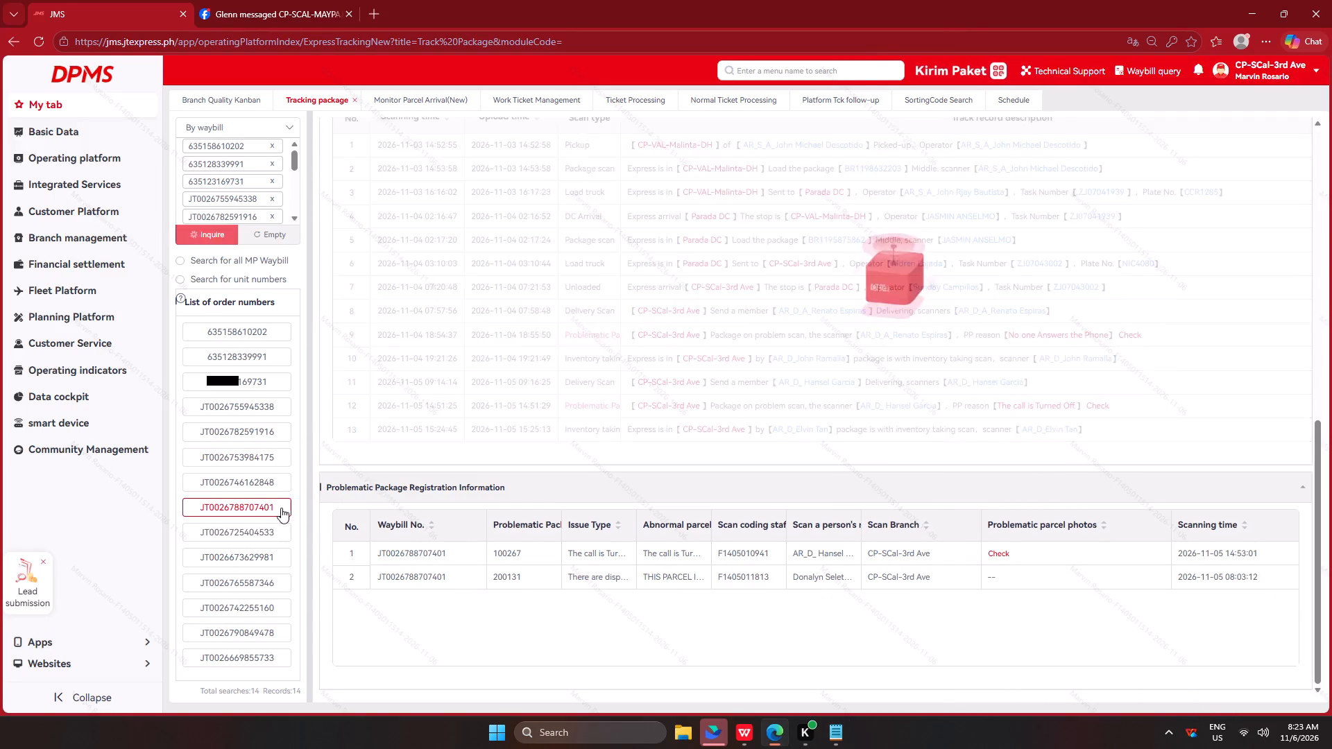
key("alt+Tab")
left_click_drag(1092, 295, 932, 292)
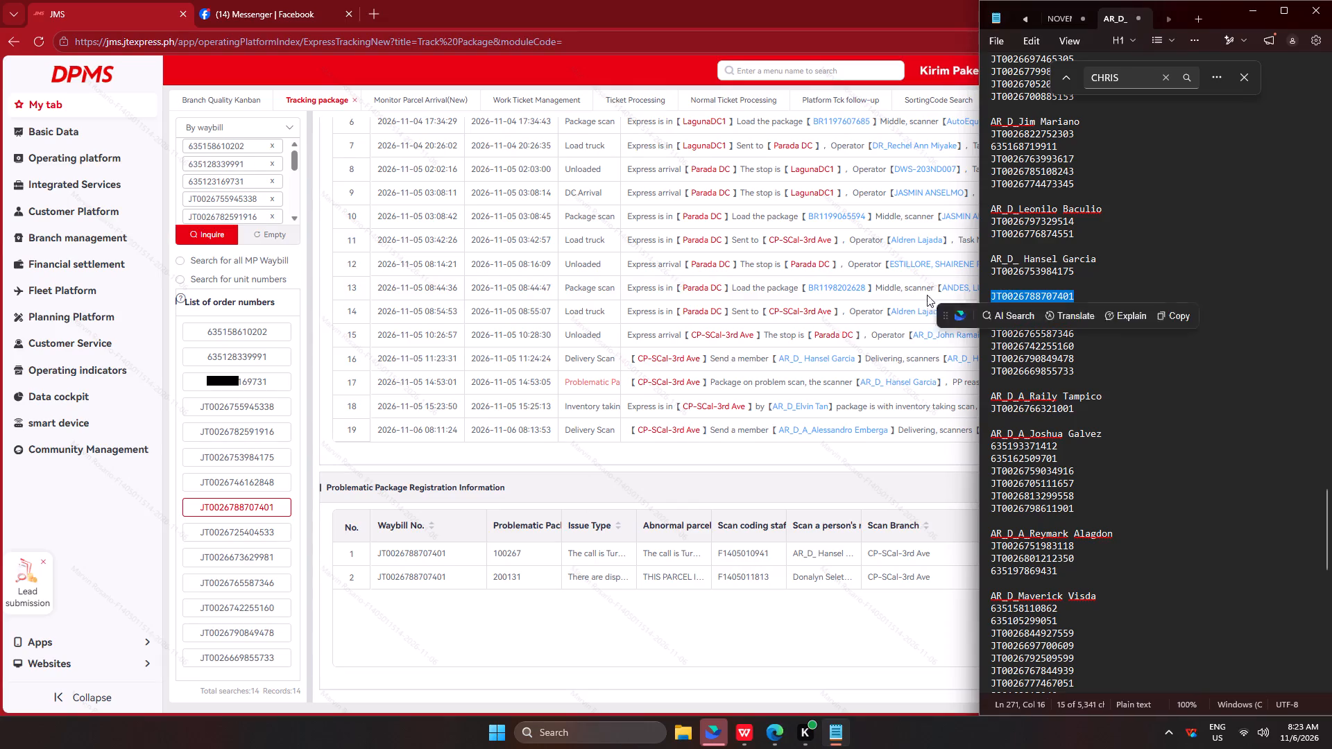
key("BackSpace")
left_click(222, 531)
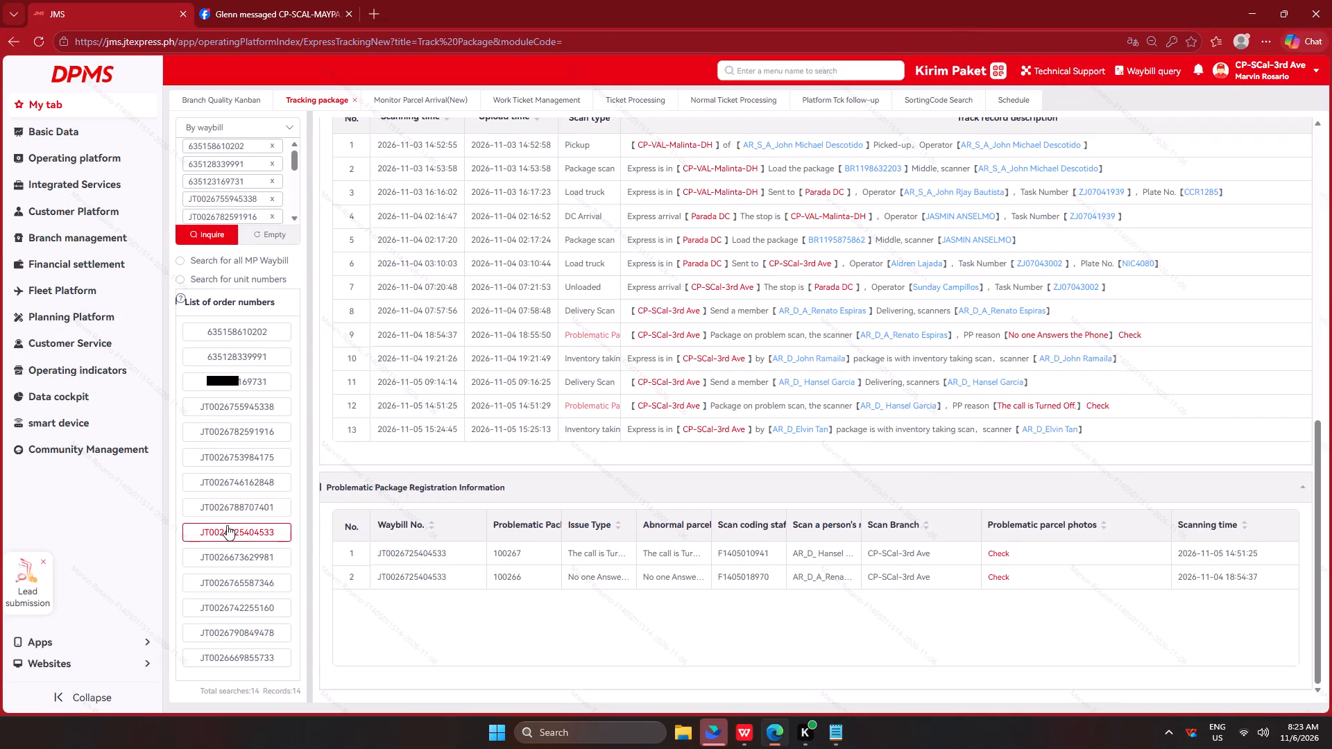
key("alt+Tab")
key("BackSpace")
key("BackSpace")
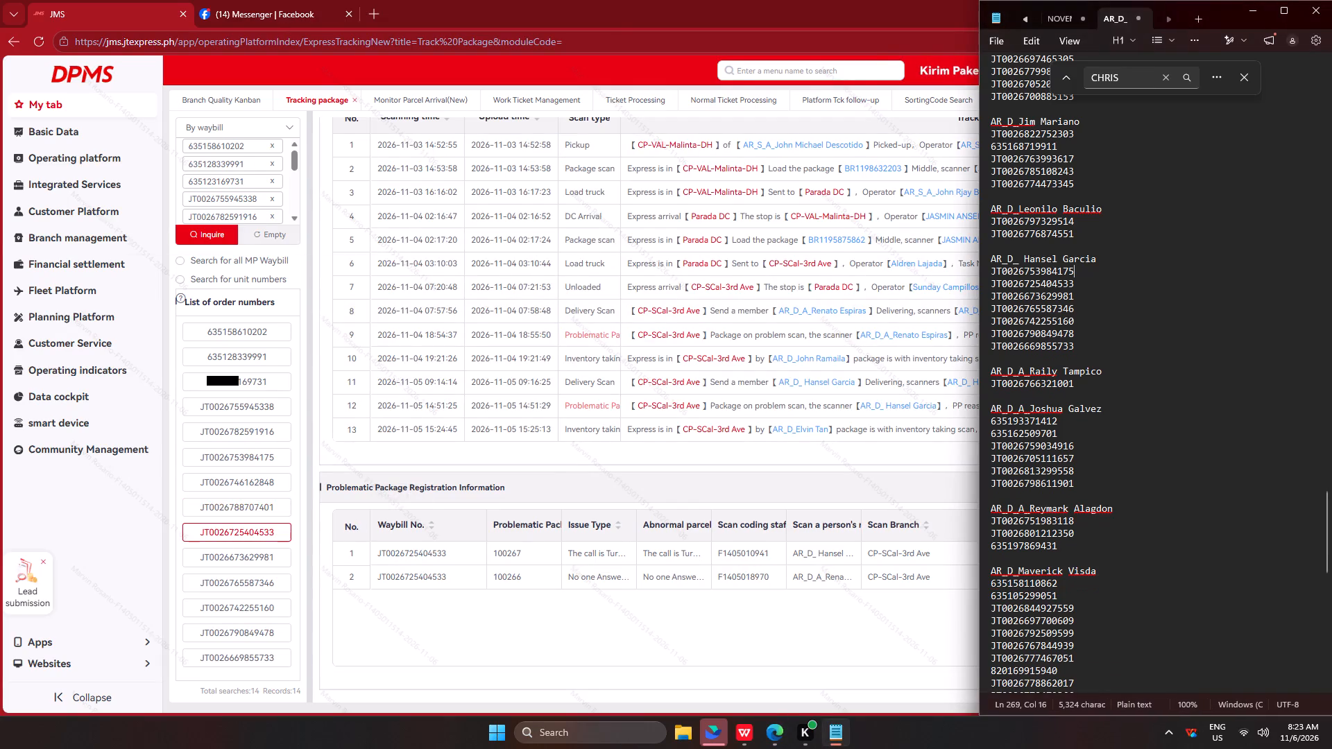
left_click(234, 561)
key("alt+Tab")
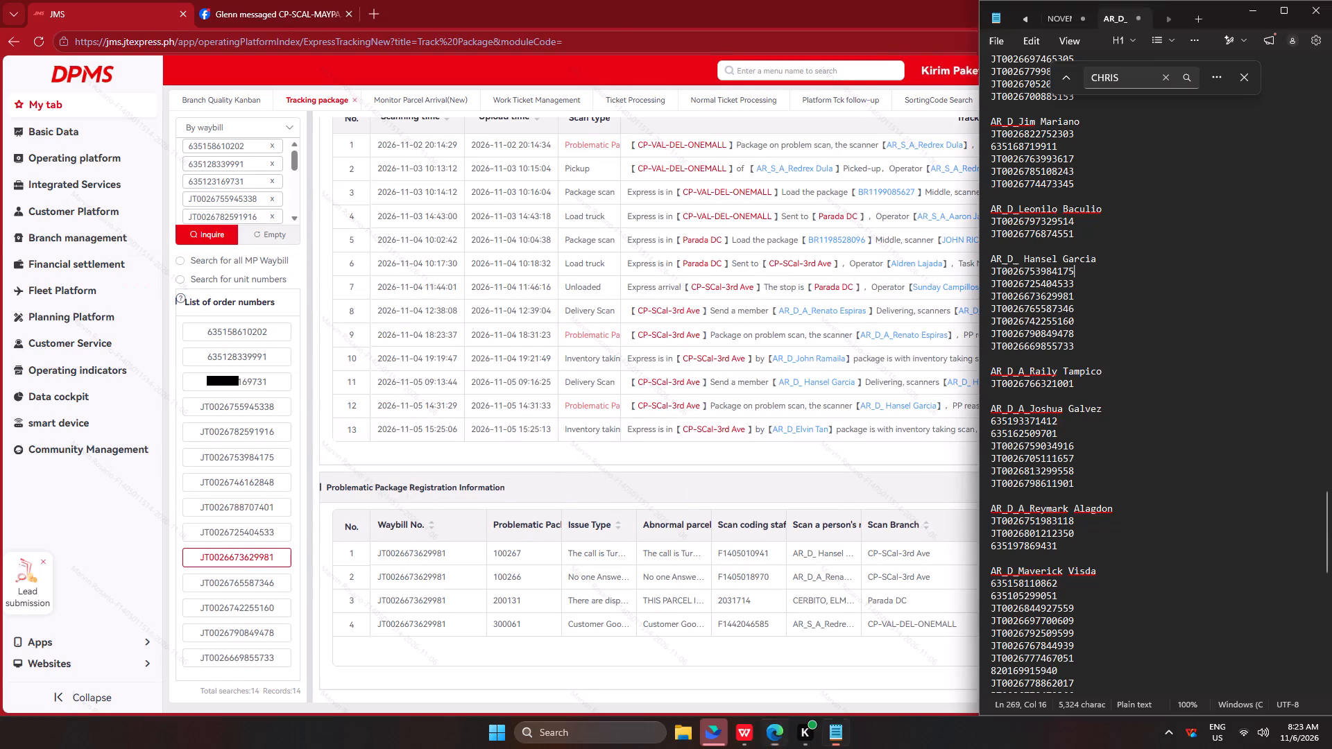
left_click(248, 584)
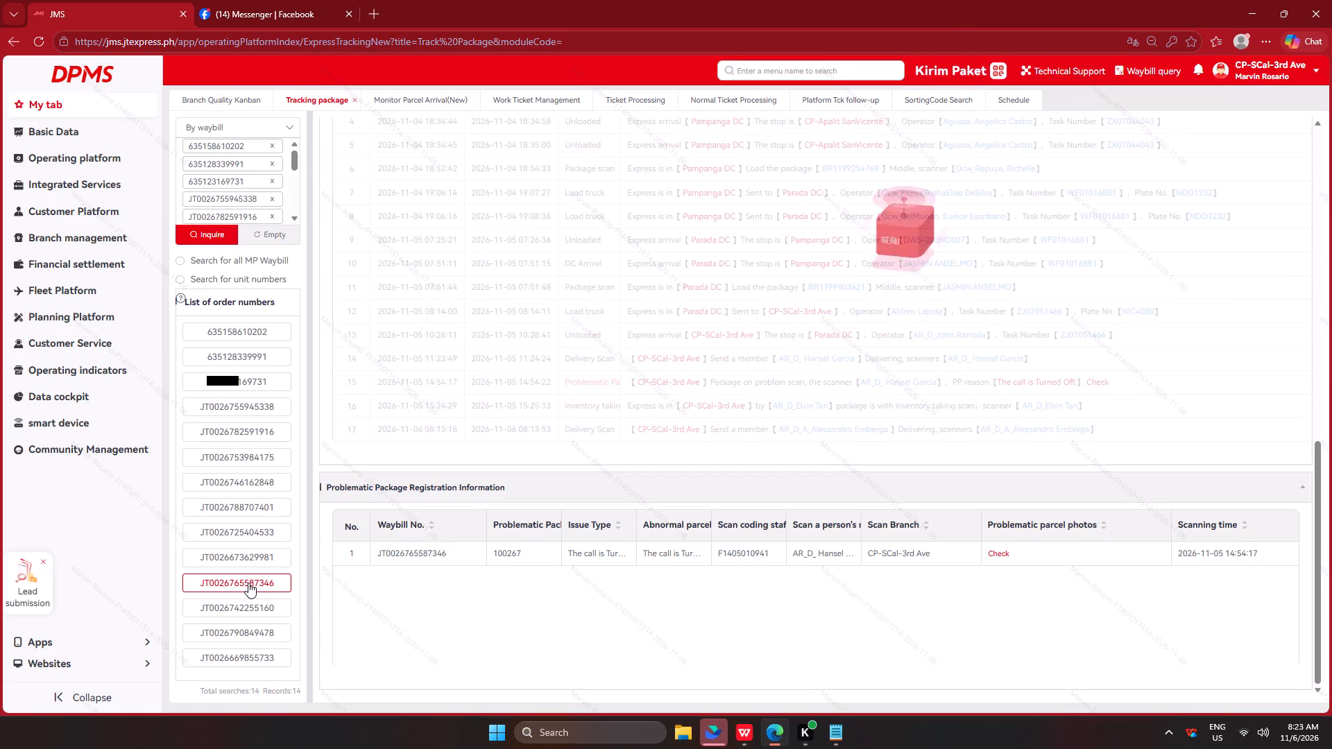
key("alt+Tab")
left_click_drag(1083, 311, 943, 308)
key("BackSpace")
left_click(257, 598)
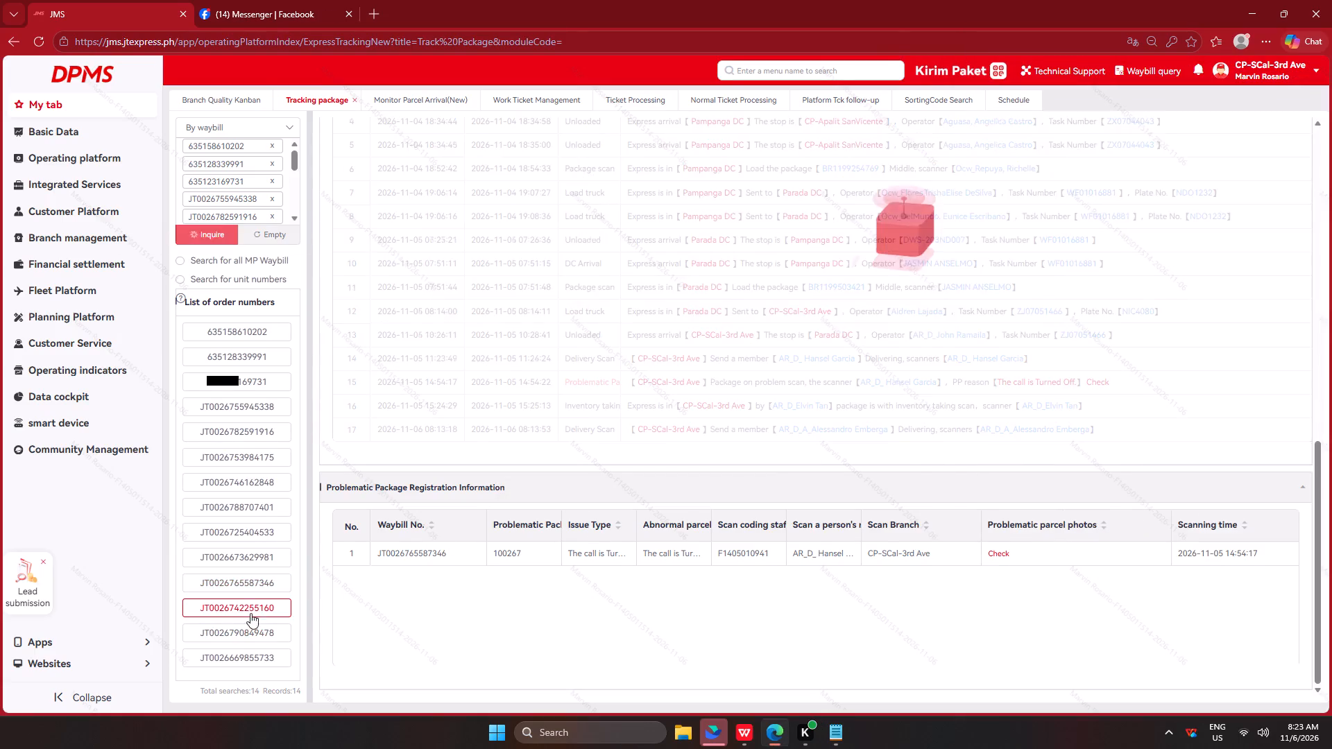
left_click(243, 632)
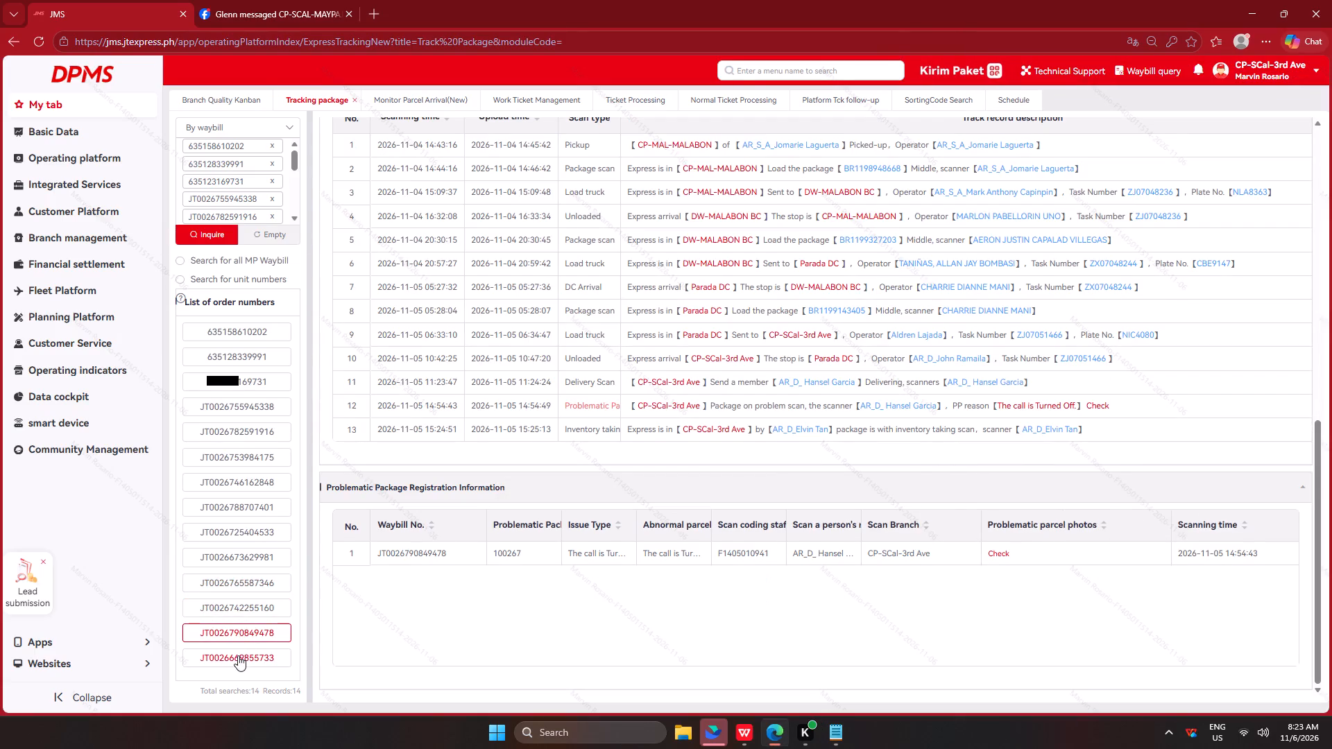
key("alt+Tab")
left_click_drag(1095, 320, 904, 319)
key("BackSpace")
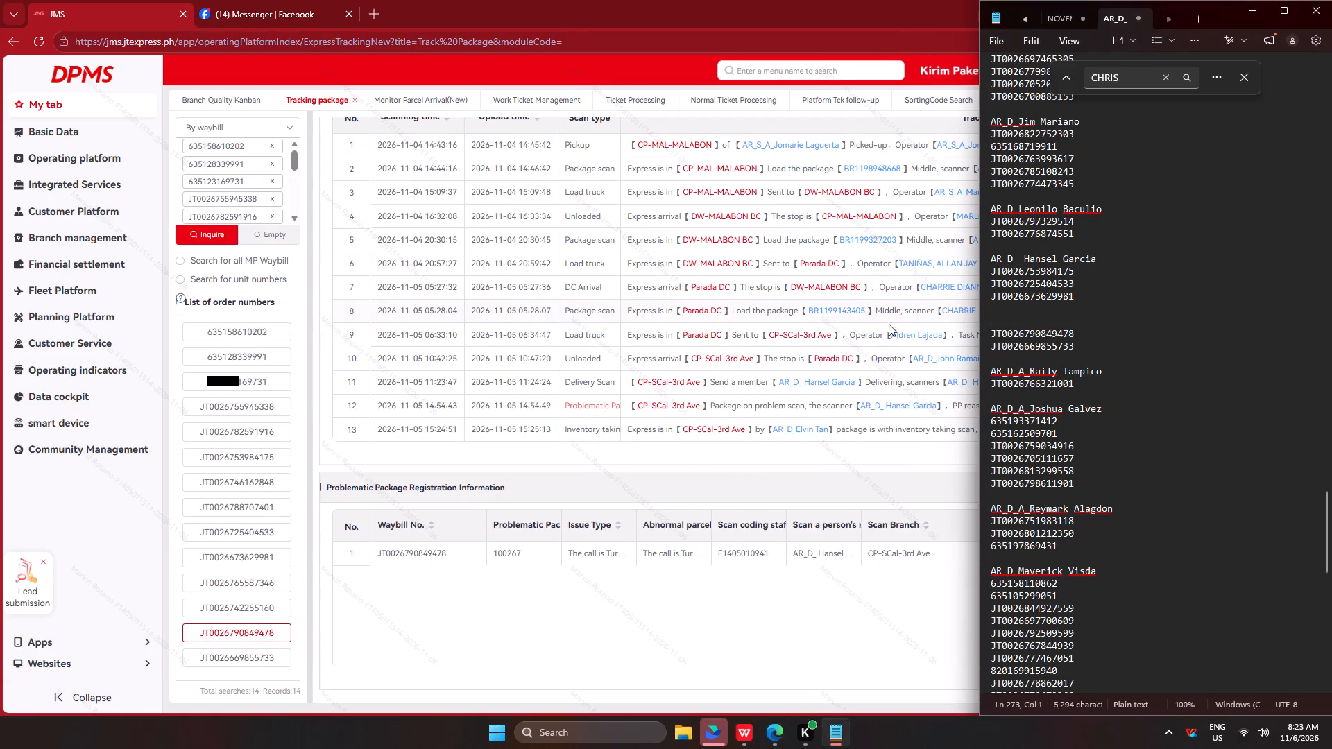
key("BackSpace")
left_click(245, 662)
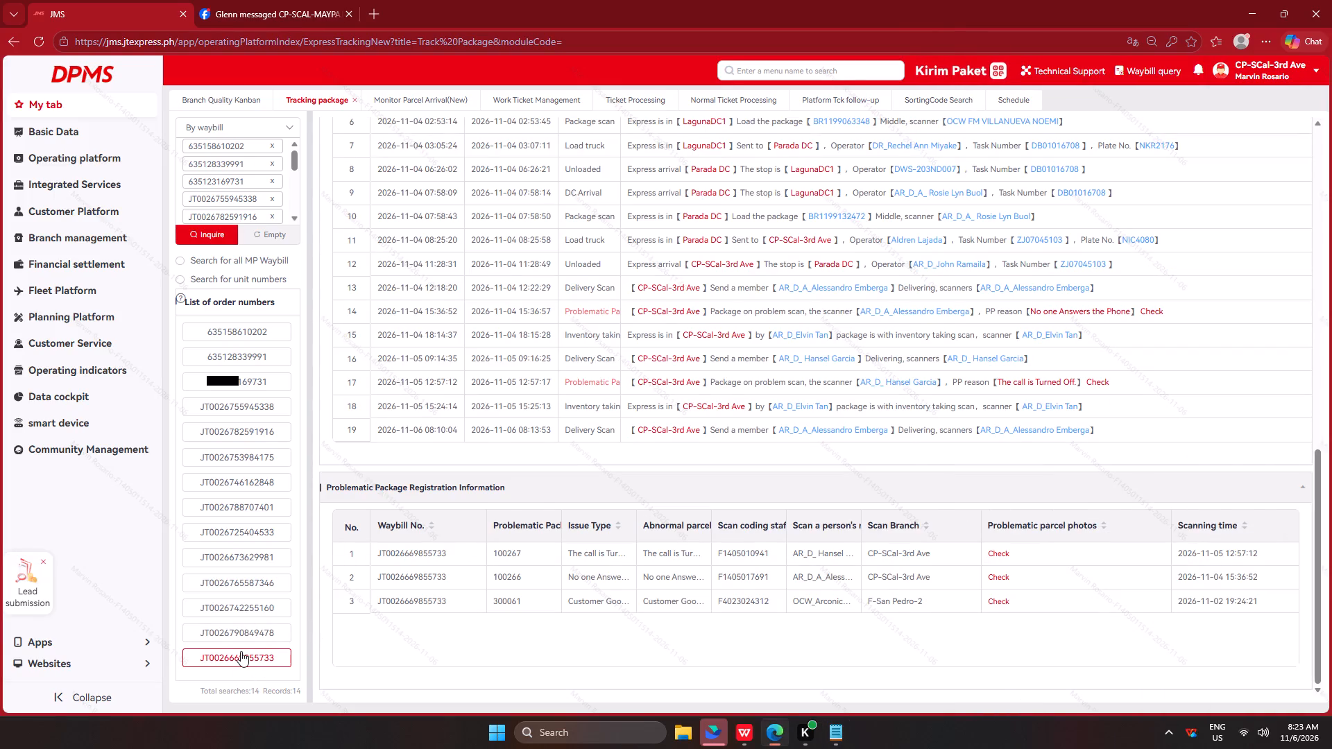
key("alt+Tab")
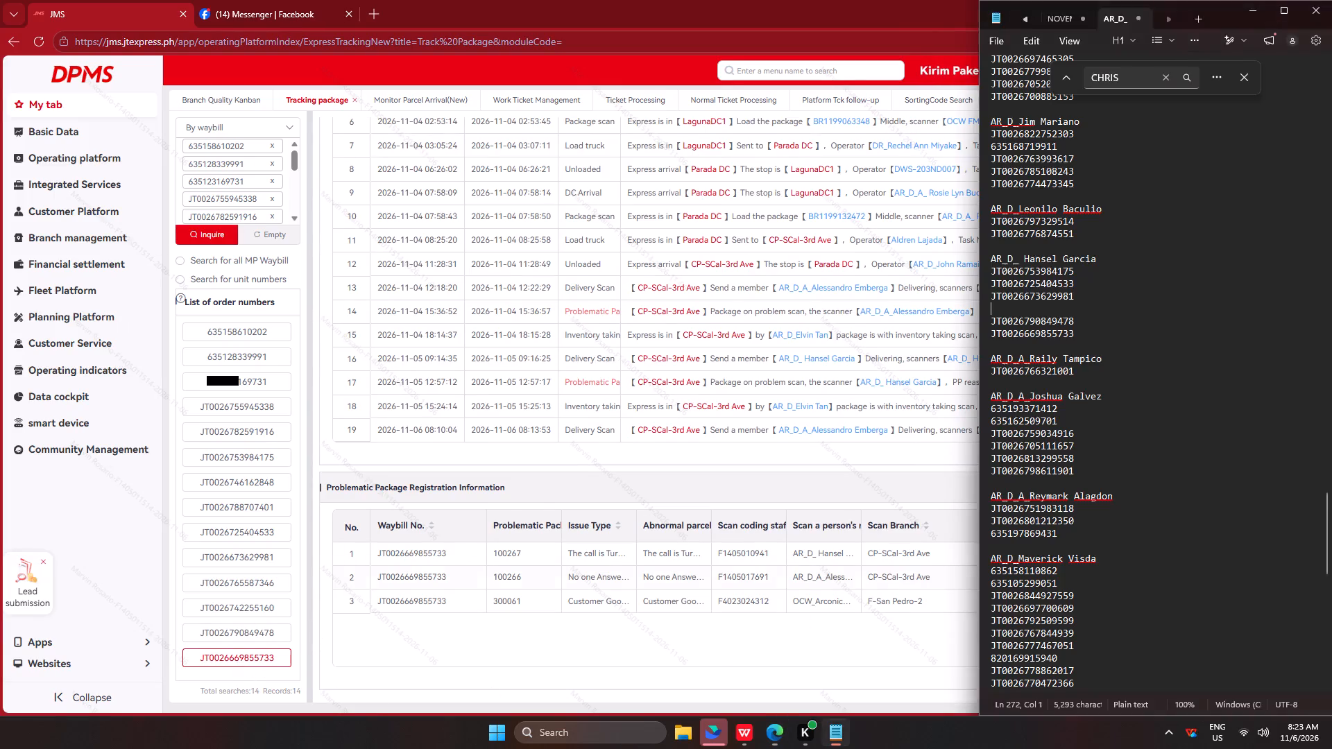
left_click_drag(1082, 332, 954, 329)
key("BackSpace")
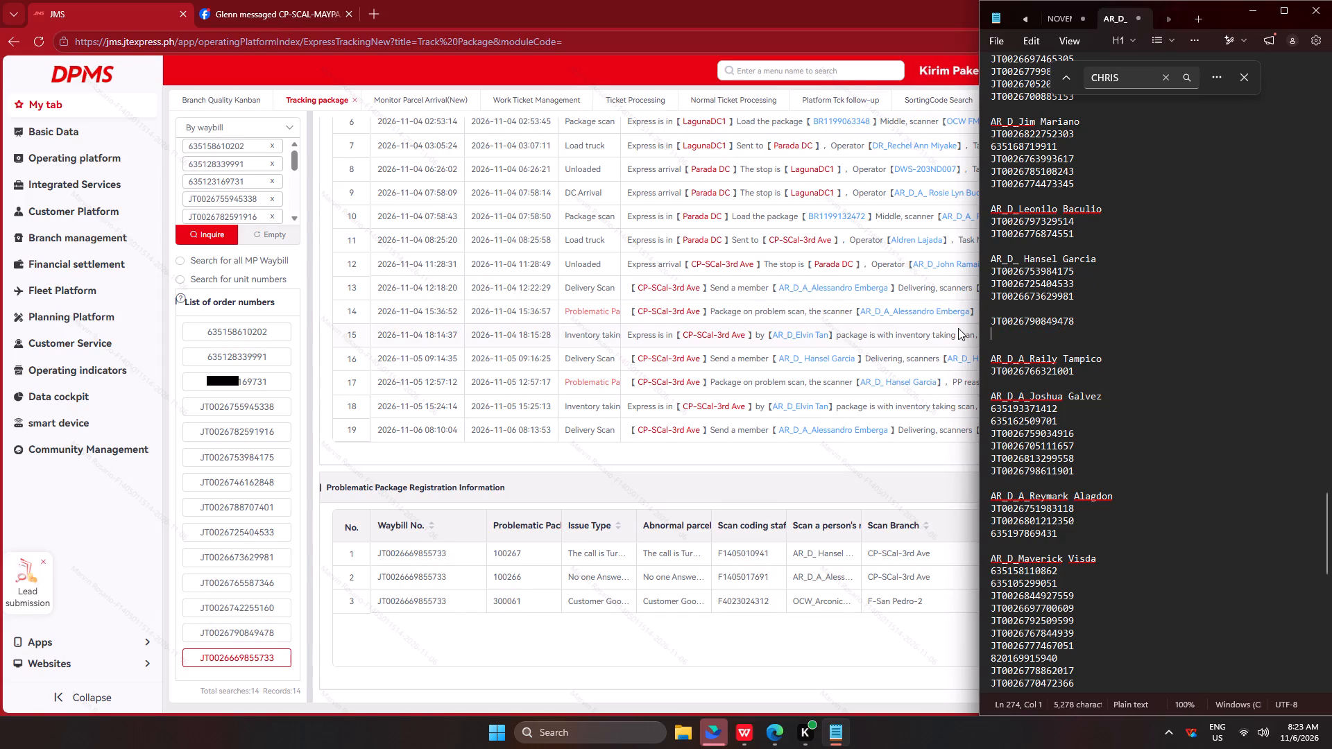
left_click(998, 306)
key("BackSpace")
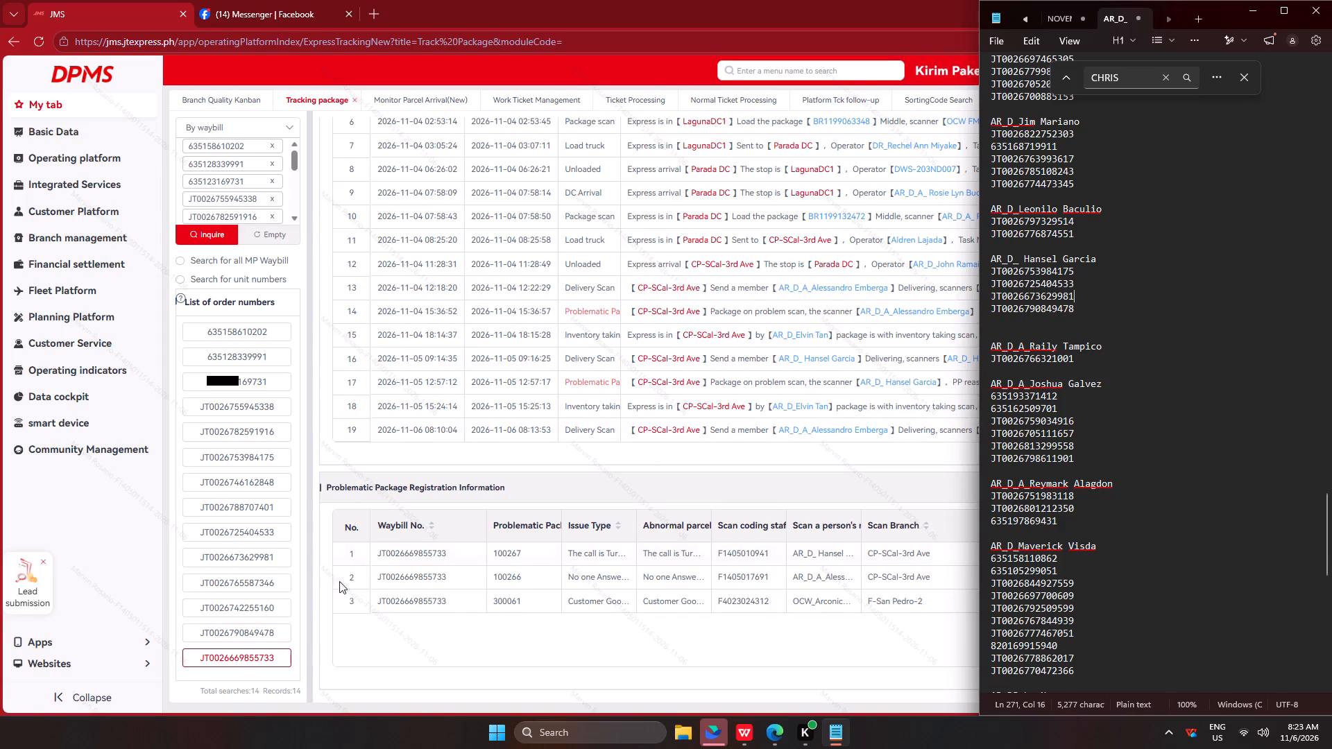
left_click(234, 644)
left_click(256, 636)
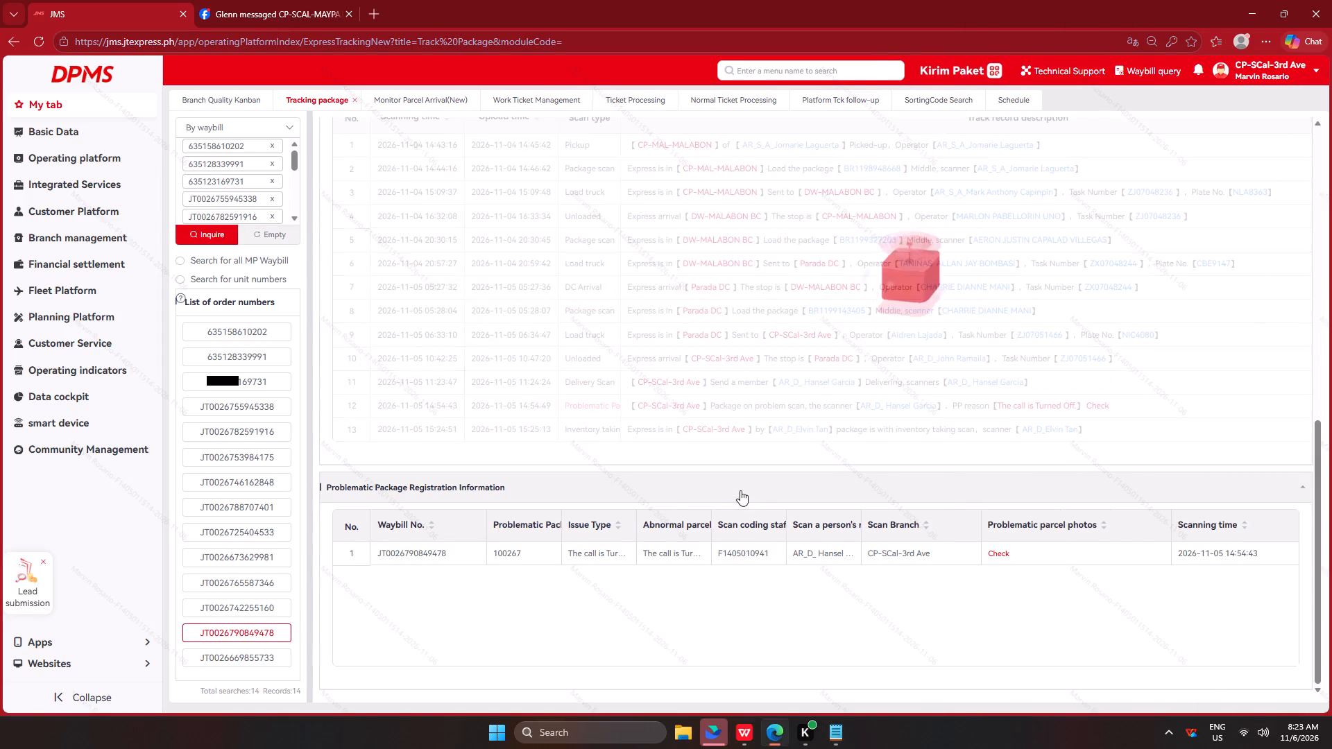
left_click(837, 736)
scroll(1120, 366, "up", 2)
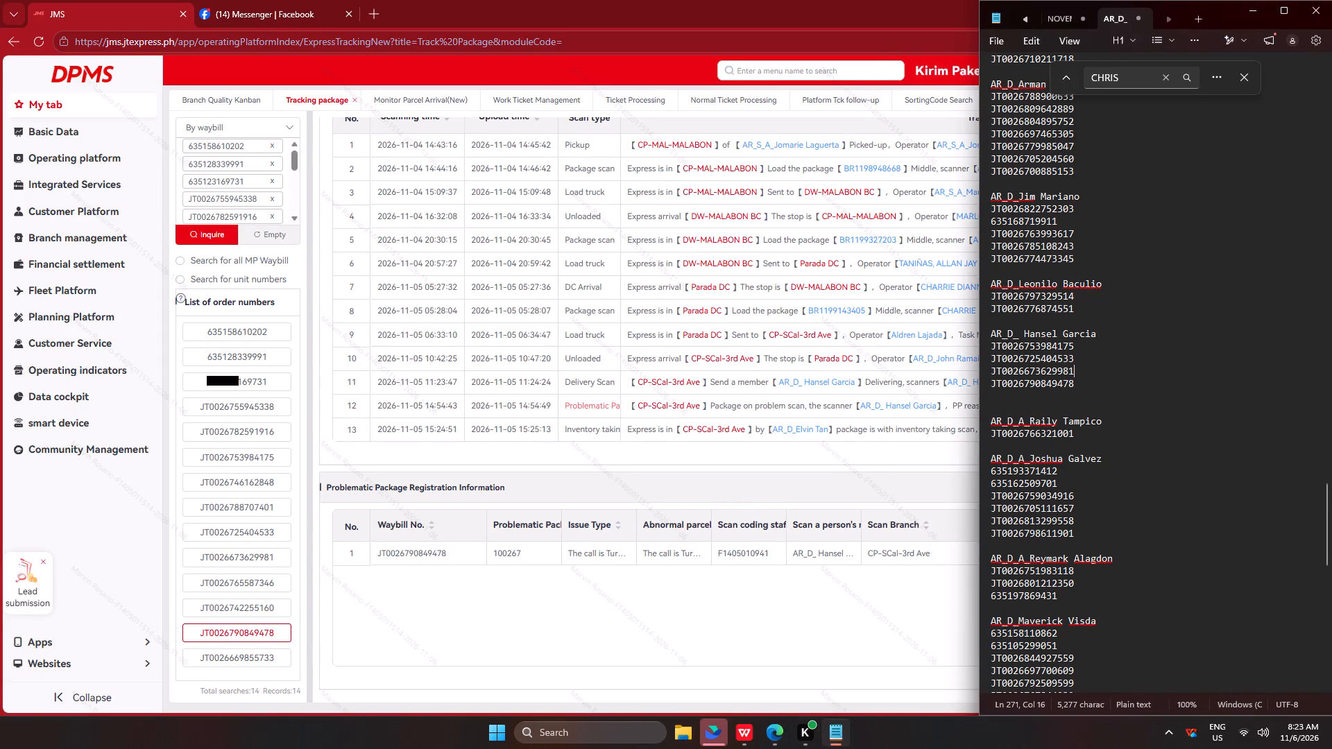
left_click_drag(1081, 313, 975, 290)
key("ctrl+c")
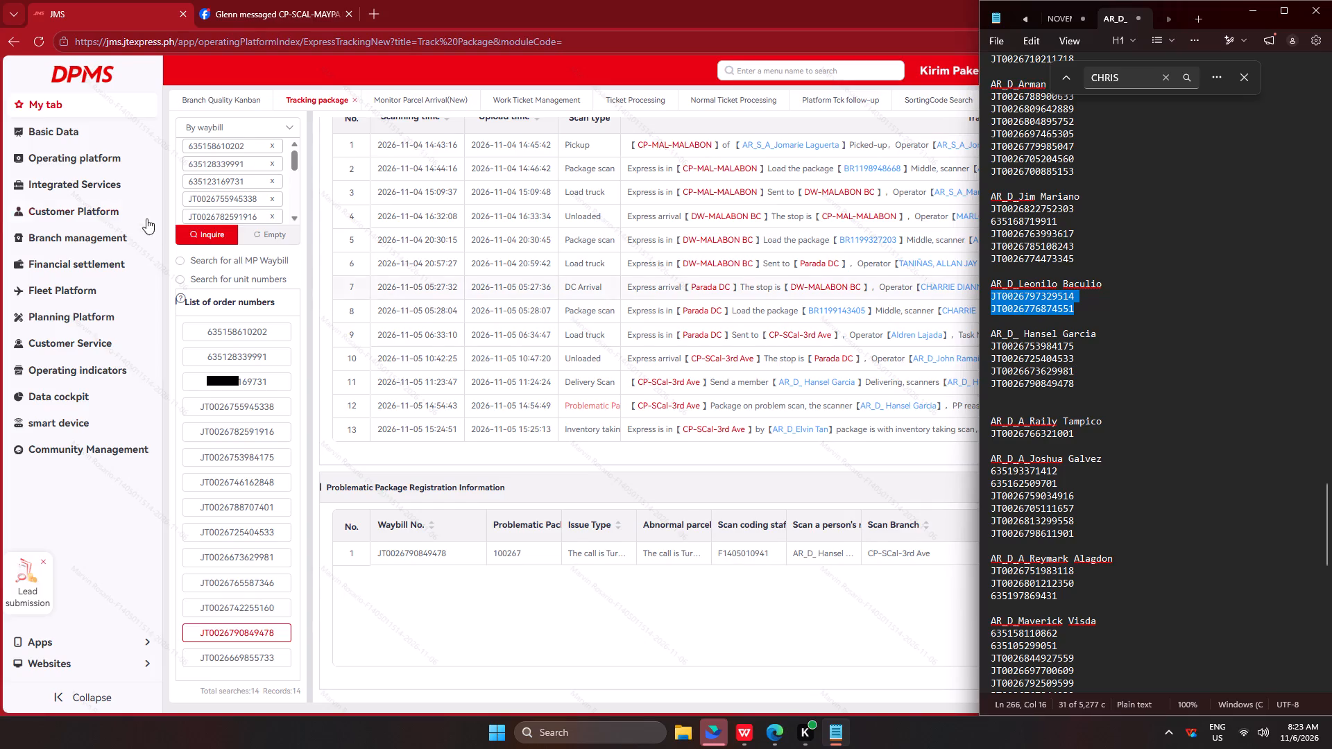
key("ctrl+c")
key("ctrl+c")
key("ctrl+c")
key("ctrl+c")
key("ctrl+c")
left_click_drag(264, 232, 262, 225, "ctrl")
left_click(247, 194)
key("ctrl+v")
left_click(205, 235)
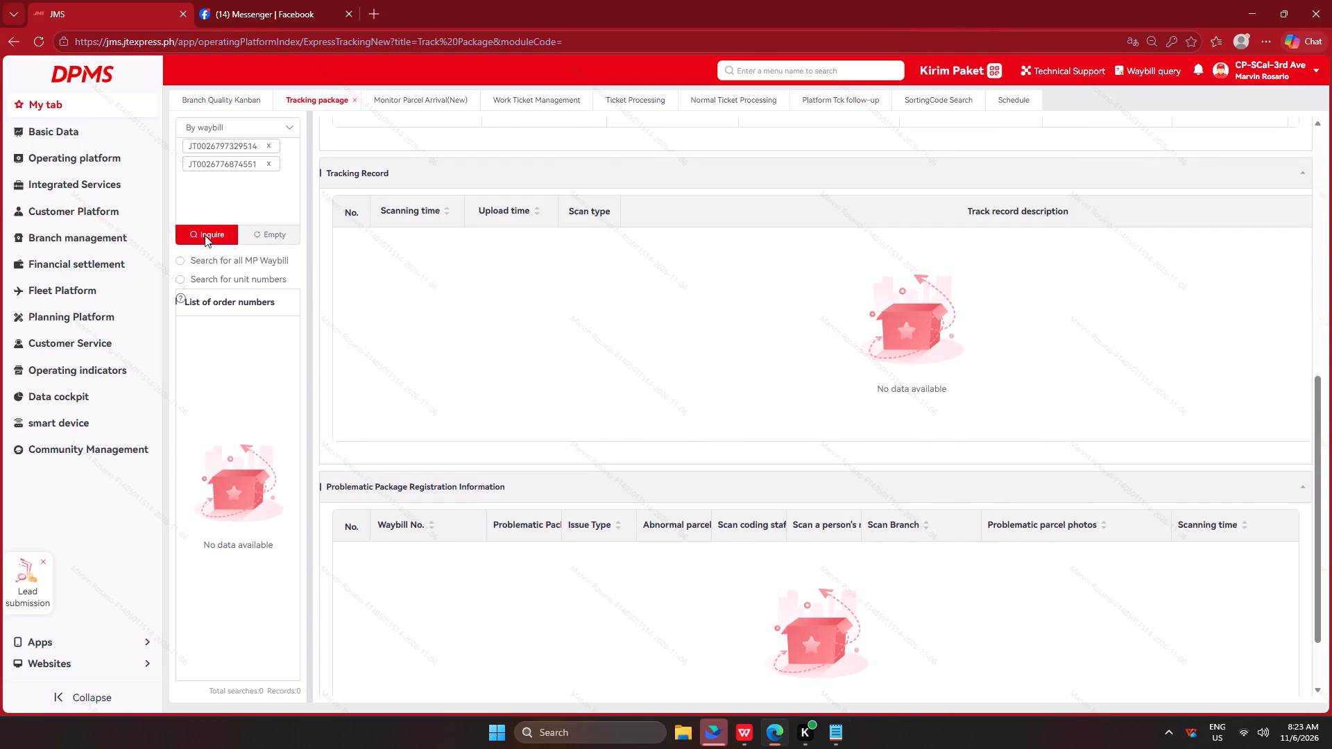
left_click(249, 365)
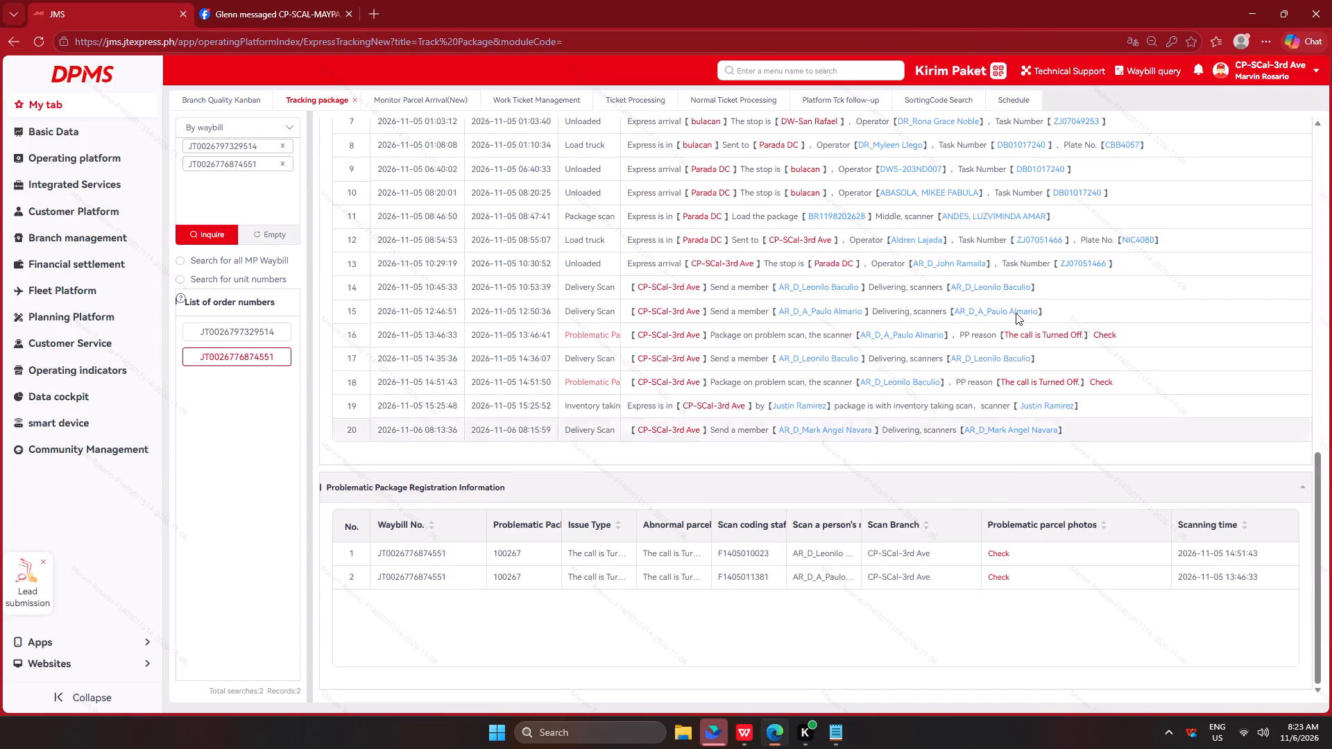
key("alt+Tab")
left_click_drag(1094, 313, 968, 270)
key("ctrl+x")
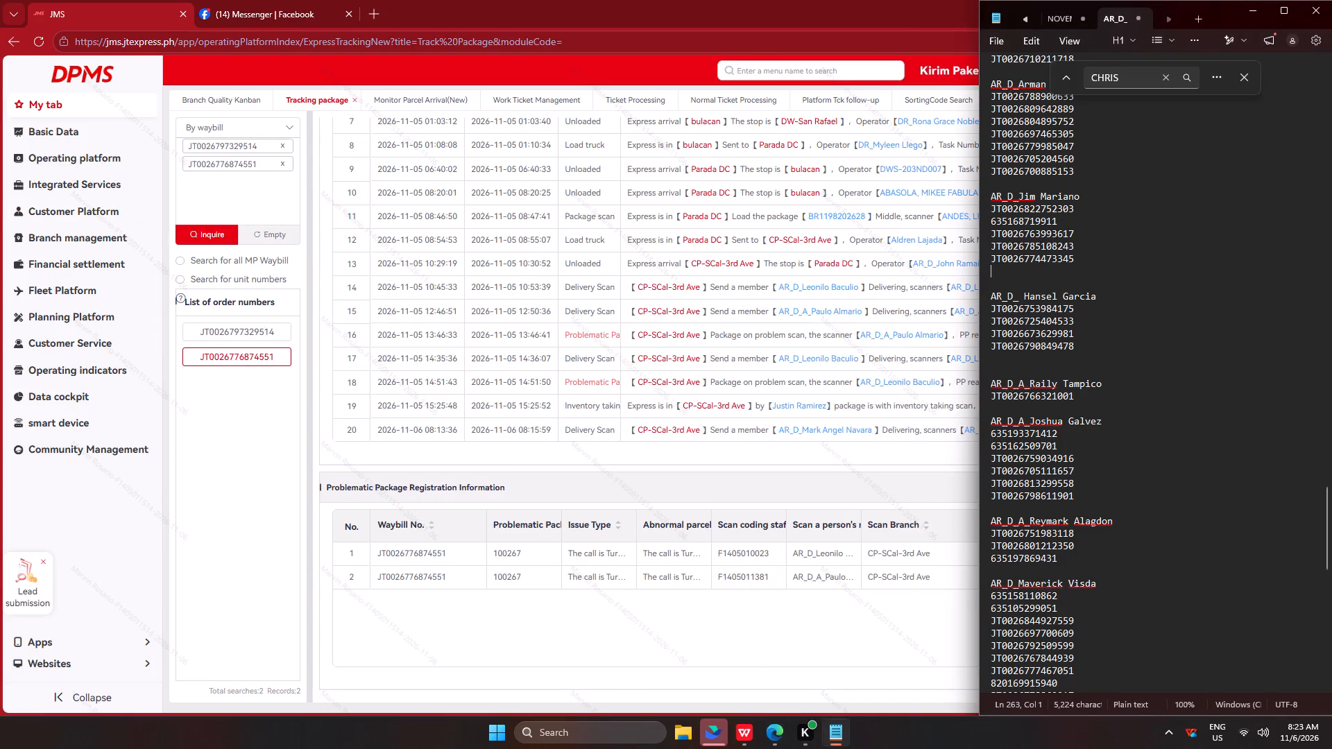
left_click_drag(1087, 263, 966, 207)
key("ctrl+c")
key("ctrl+c")
key("ctrl+c")
key("ctrl+c")
left_click(273, 232, "ctrl")
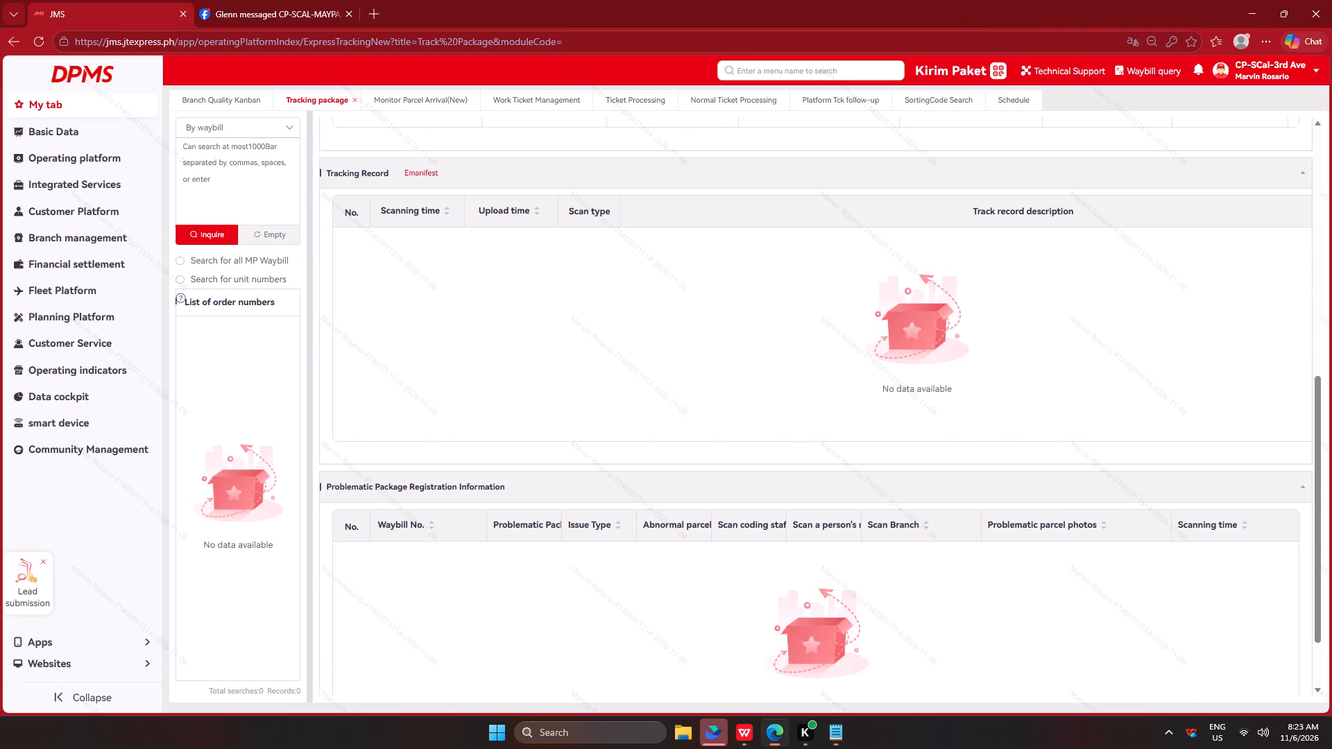
left_click(237, 193)
key("ctrl+v")
left_click(210, 226)
left_click(237, 359)
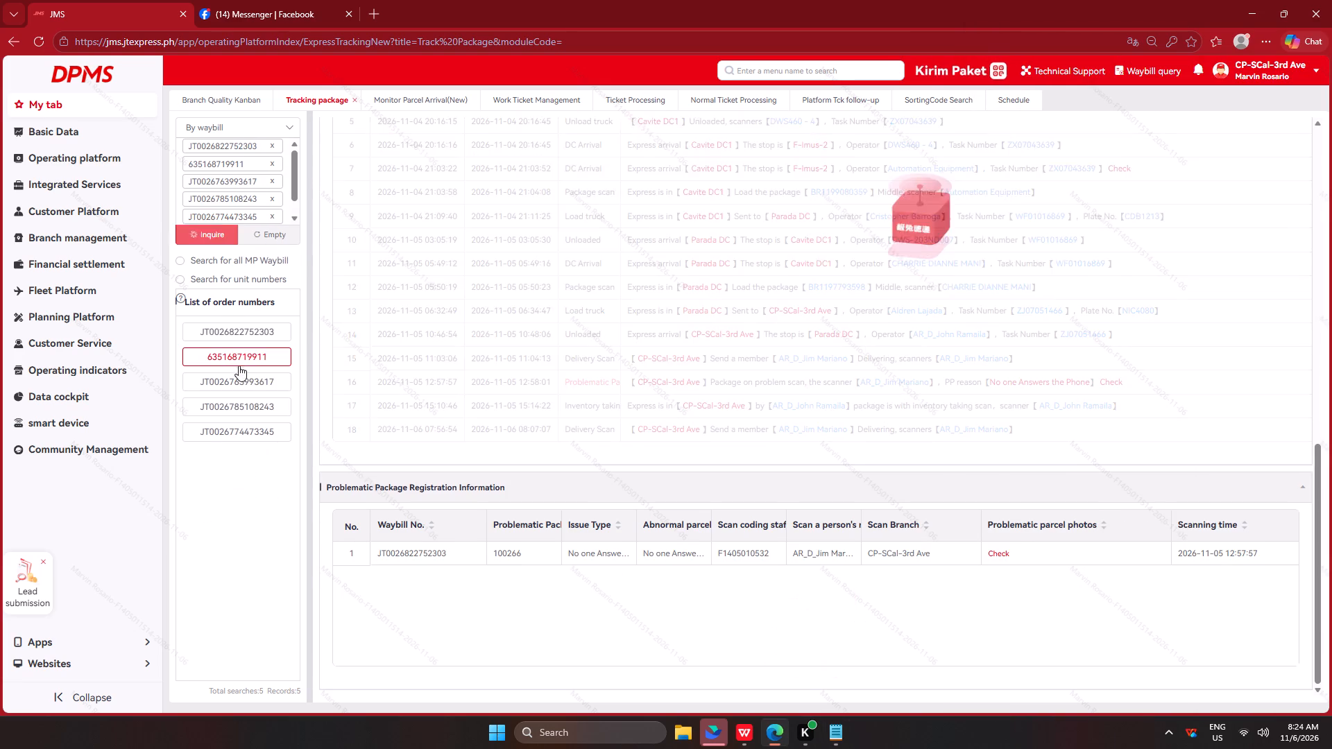
left_click(242, 381)
left_click(248, 408)
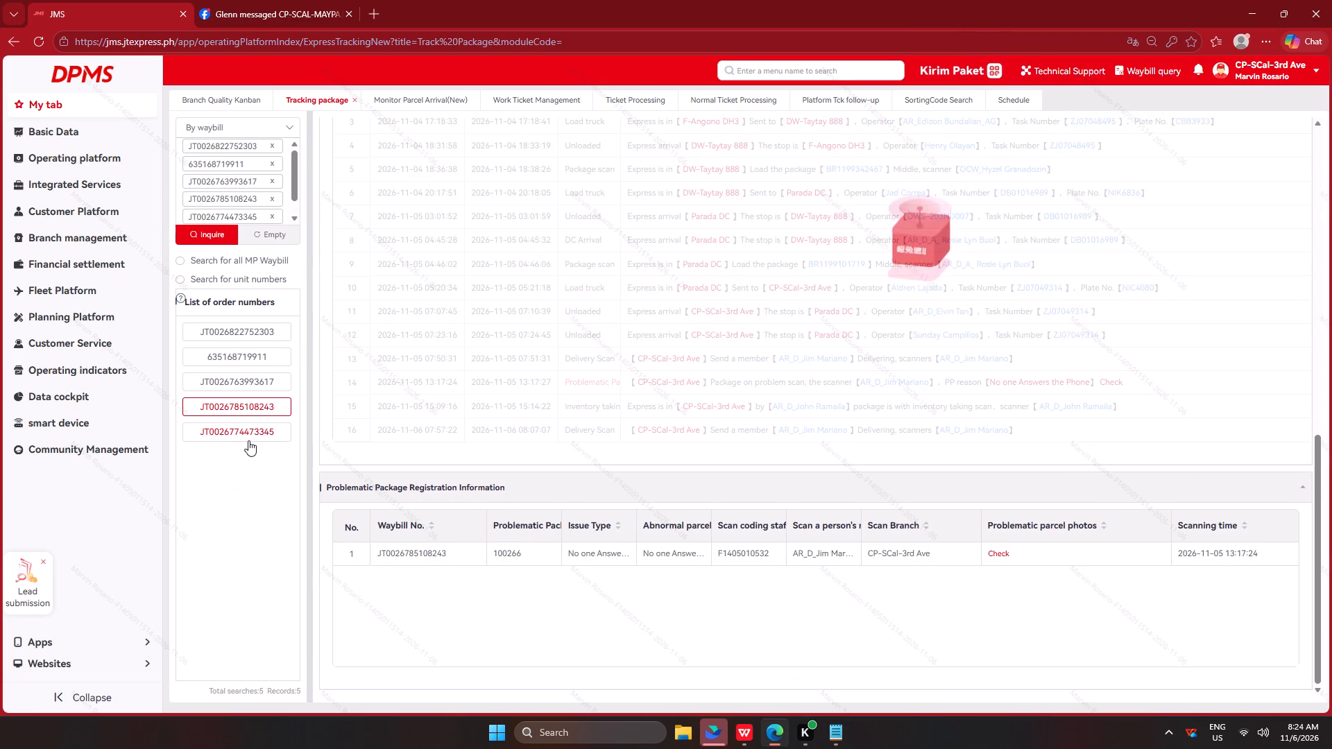
left_click(248, 440)
key("alt+Tab")
left_click_drag(1108, 268, 1101, 266)
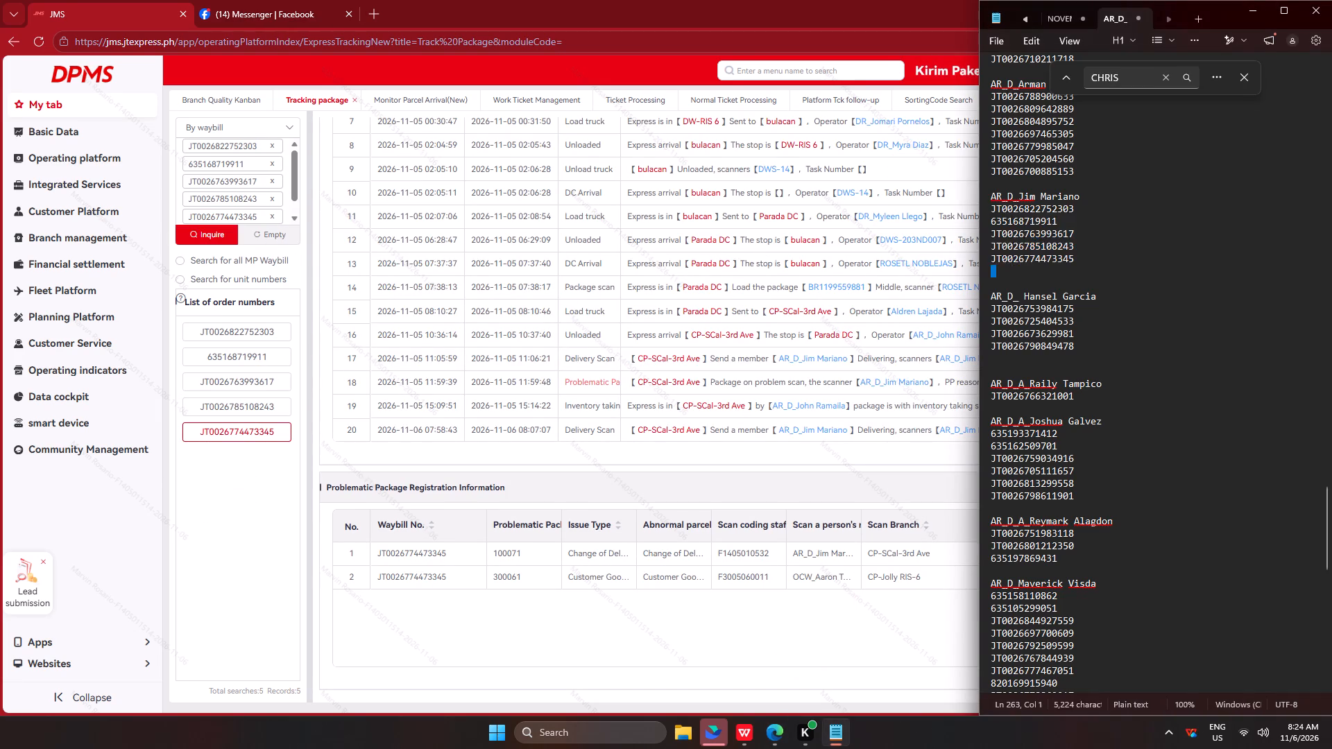
left_click_drag(1101, 266, 961, 182)
key("ctrl+x")
left_click(1019, 194)
key("BackSpace")
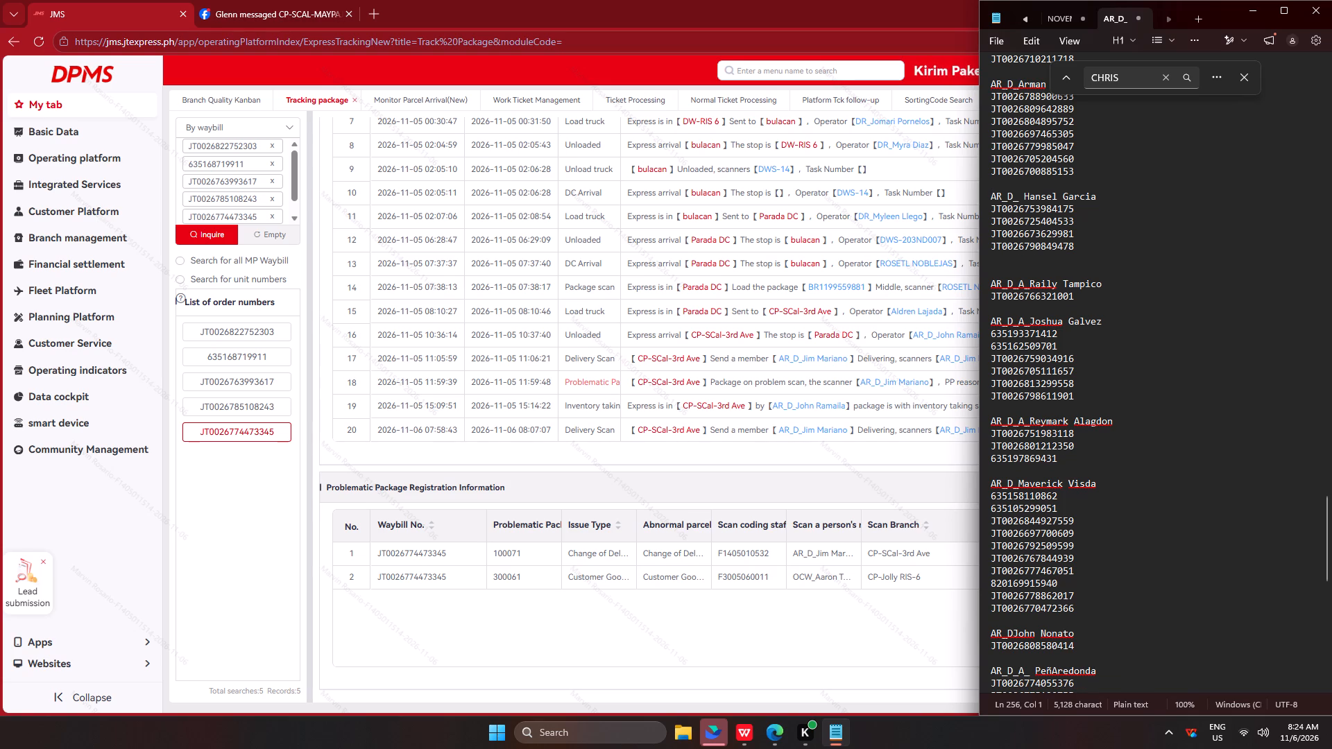
scroll(1083, 150, "up", 4)
left_click_drag(1085, 323, 962, 239)
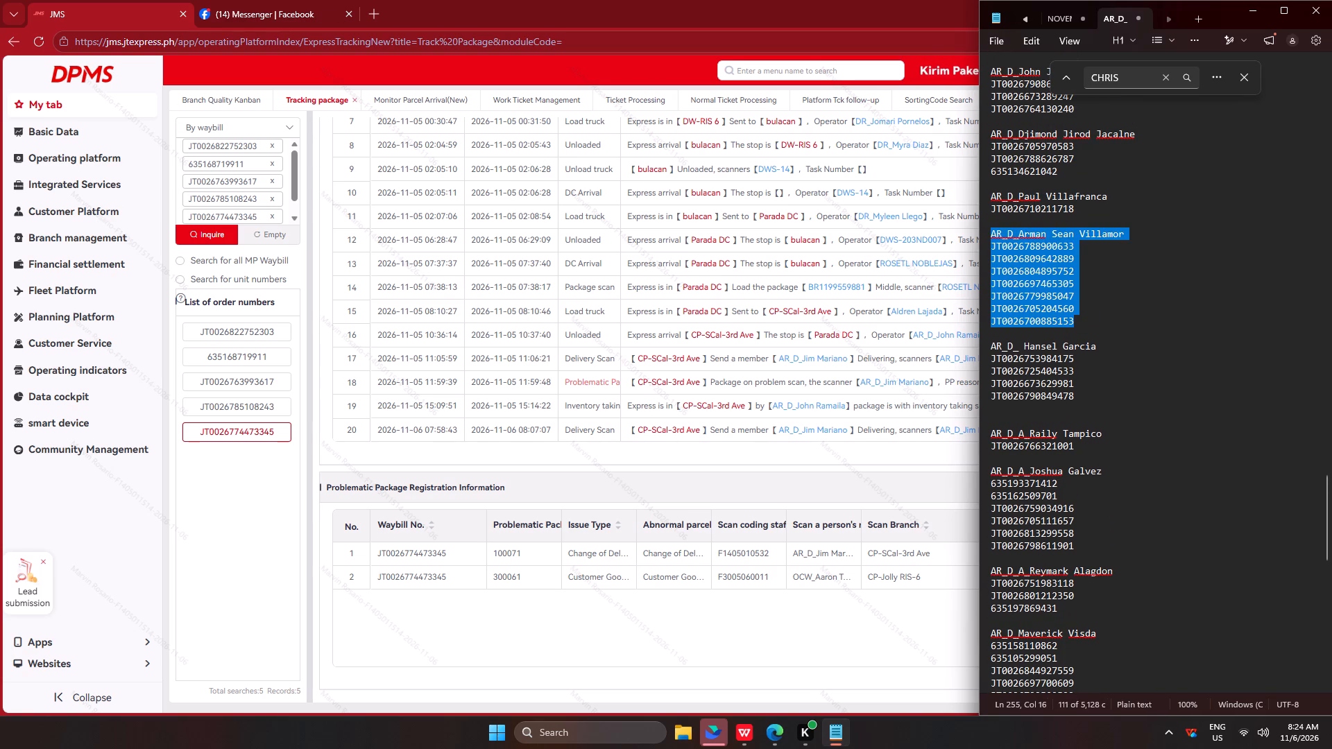
left_click_drag(962, 239, 957, 248)
key("ctrl+c")
key("ctrl+c")
key("ctrl+c")
key("ctrl+c")
key("ctrl+c")
key("ctrl+c")
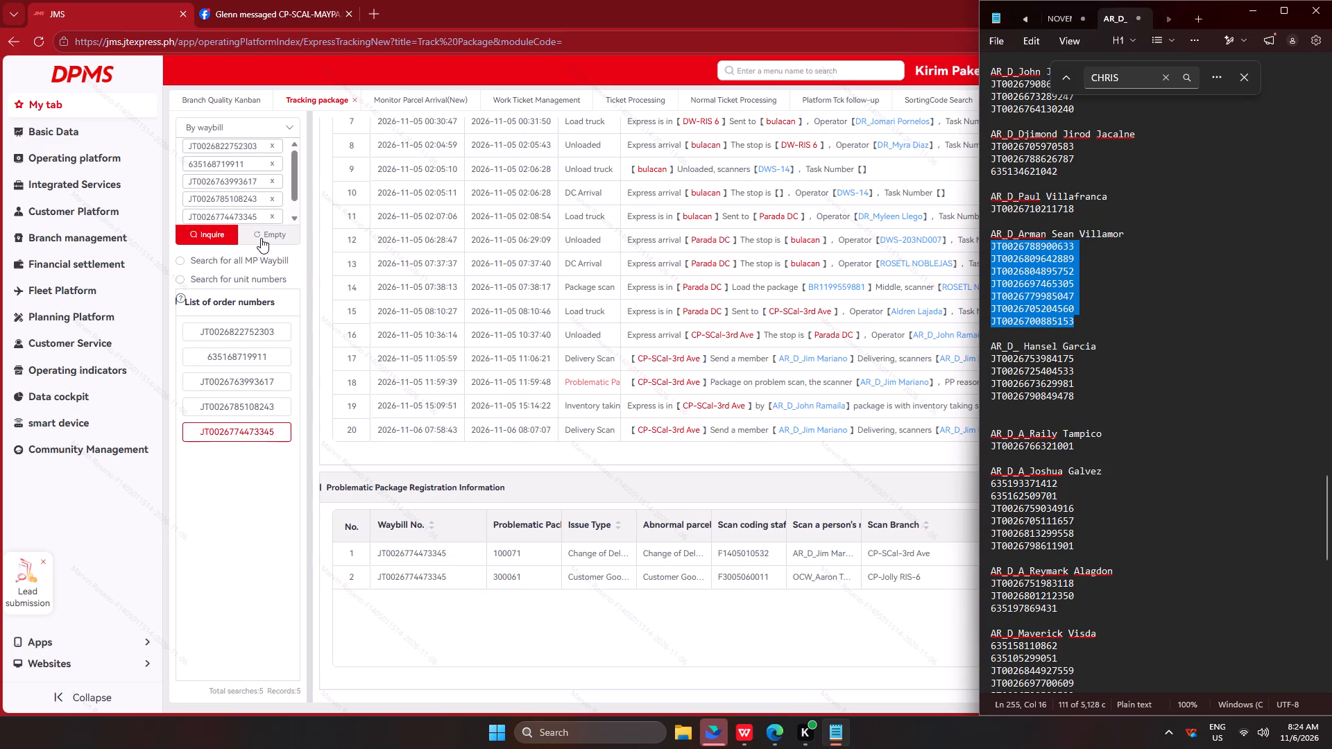
left_click(261, 238, "ctrl")
left_click(250, 200)
key("ctrl+v")
left_click(210, 237)
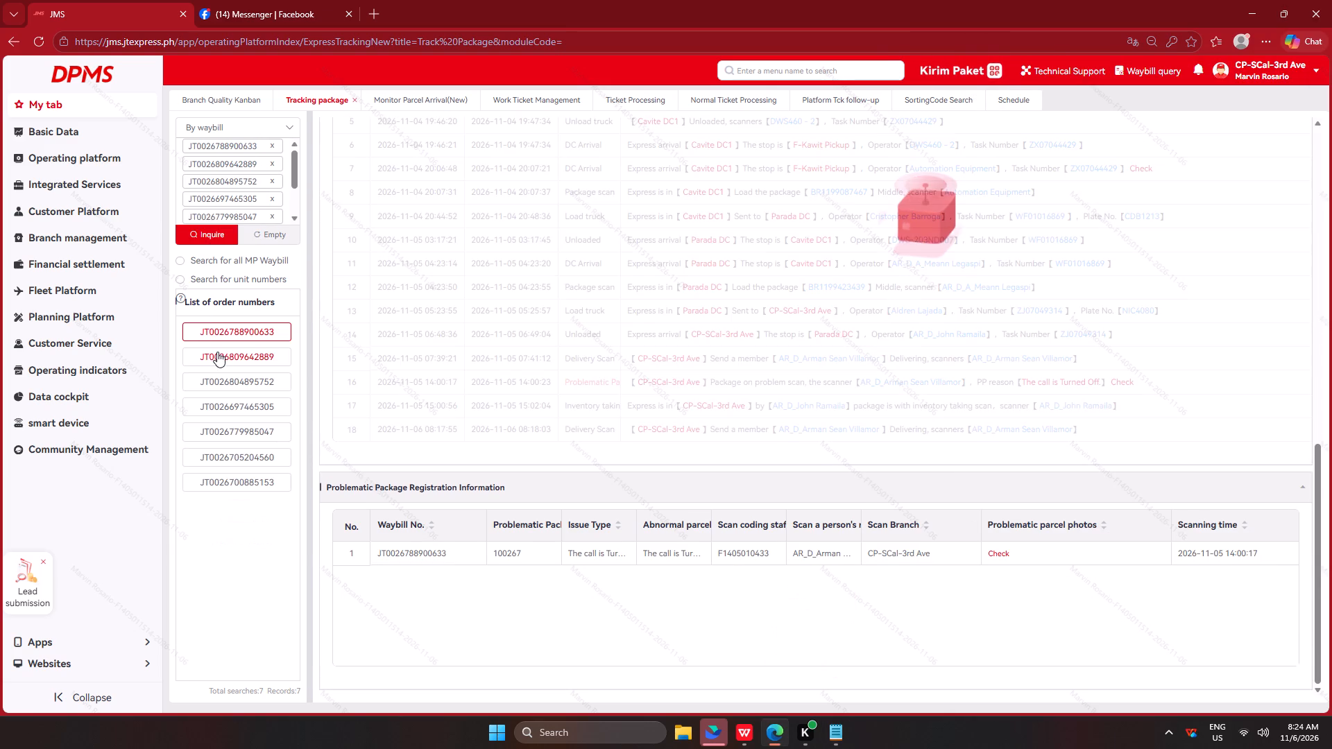
left_click(217, 352)
left_click(221, 377)
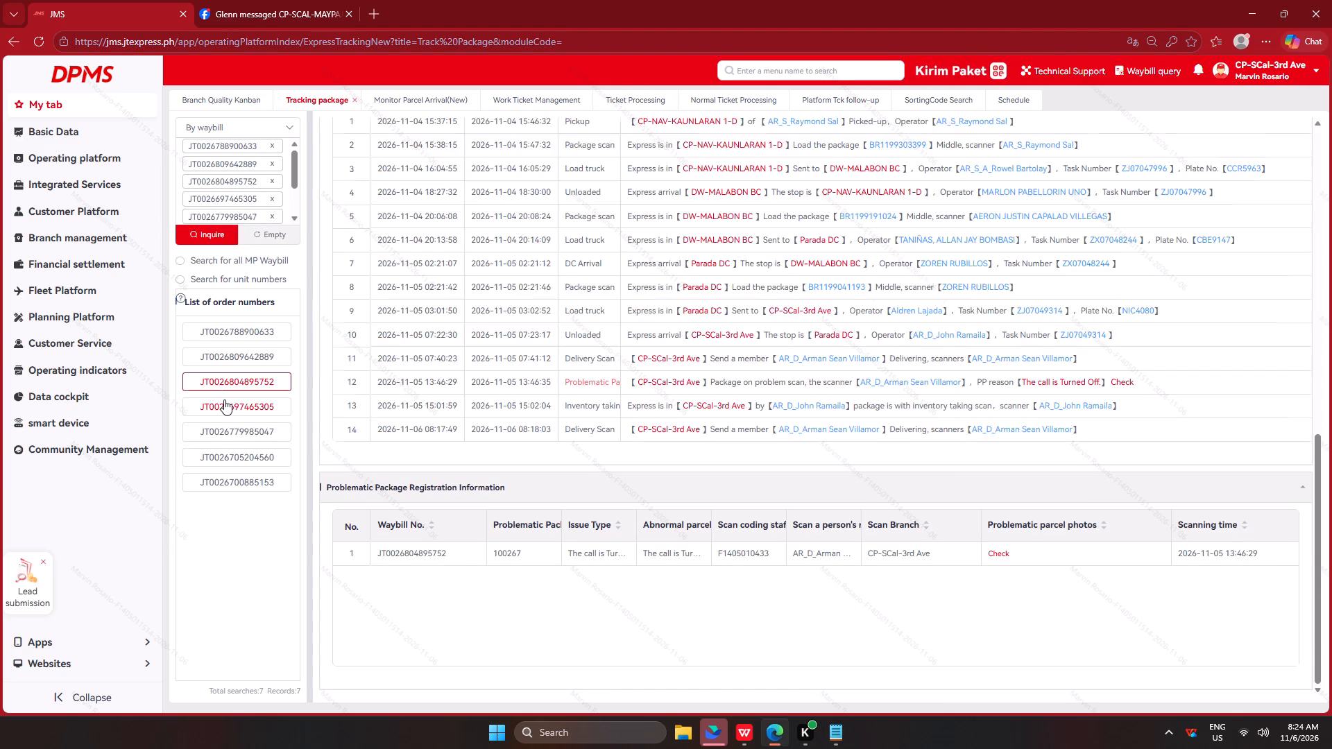
left_click(224, 399)
left_click(229, 429)
left_click(240, 458)
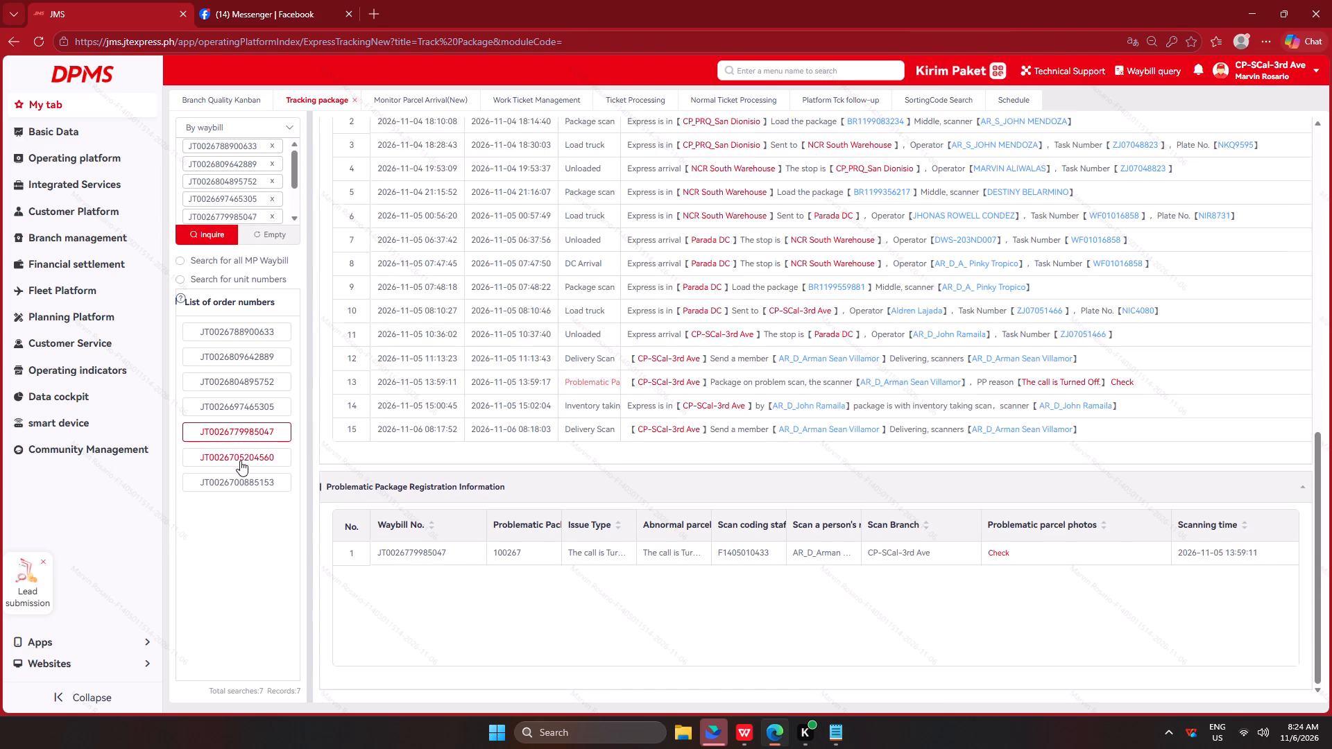
left_click(228, 483)
key("alt+Tab")
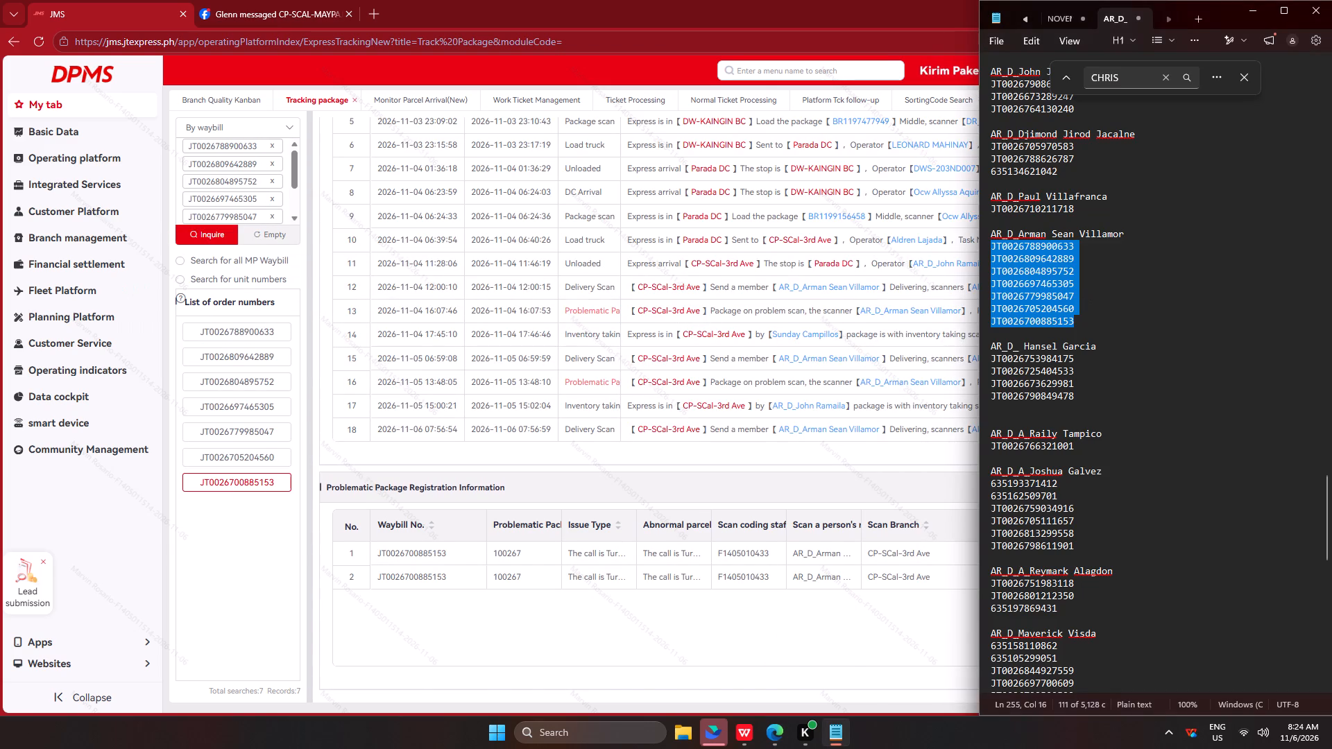
left_click_drag(1091, 318, 983, 218)
key("ctrl+x")
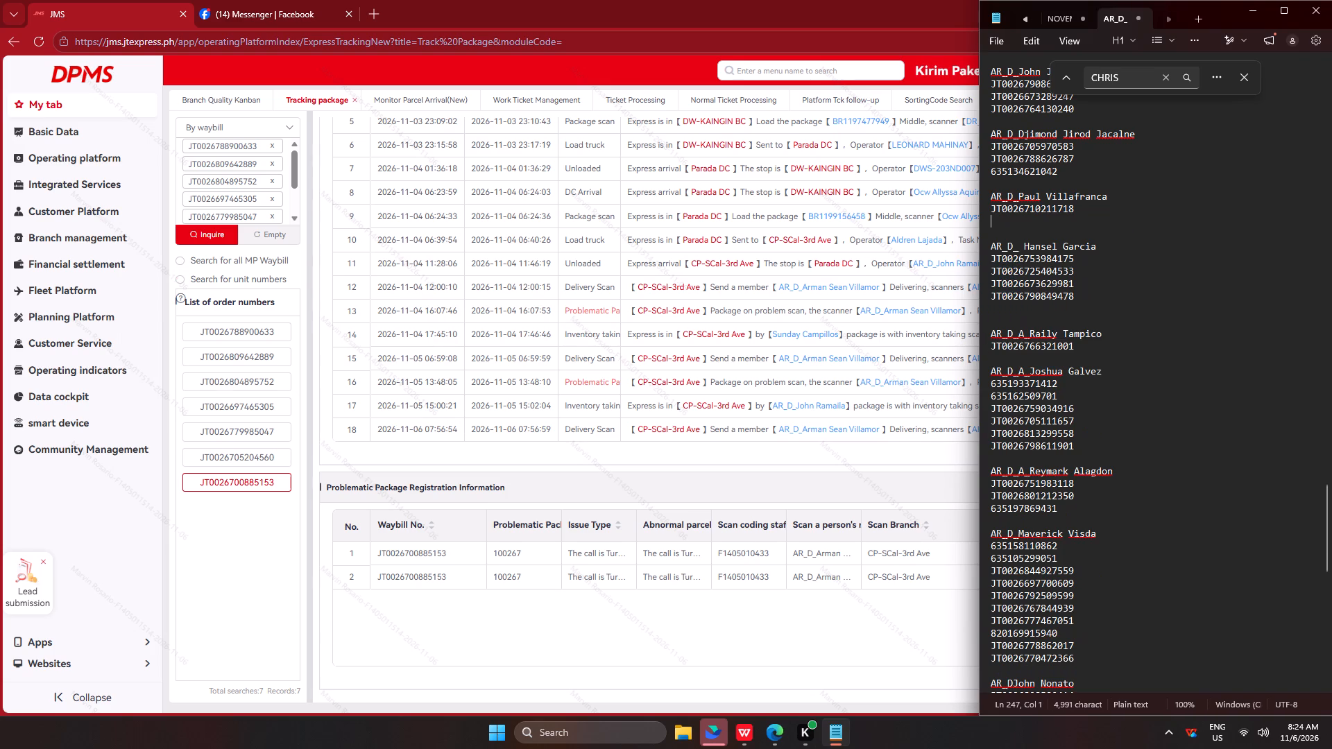
left_click_drag(1088, 209, 969, 207)
key("ctrl+c")
key("ctrl+c")
key("ctrl+c")
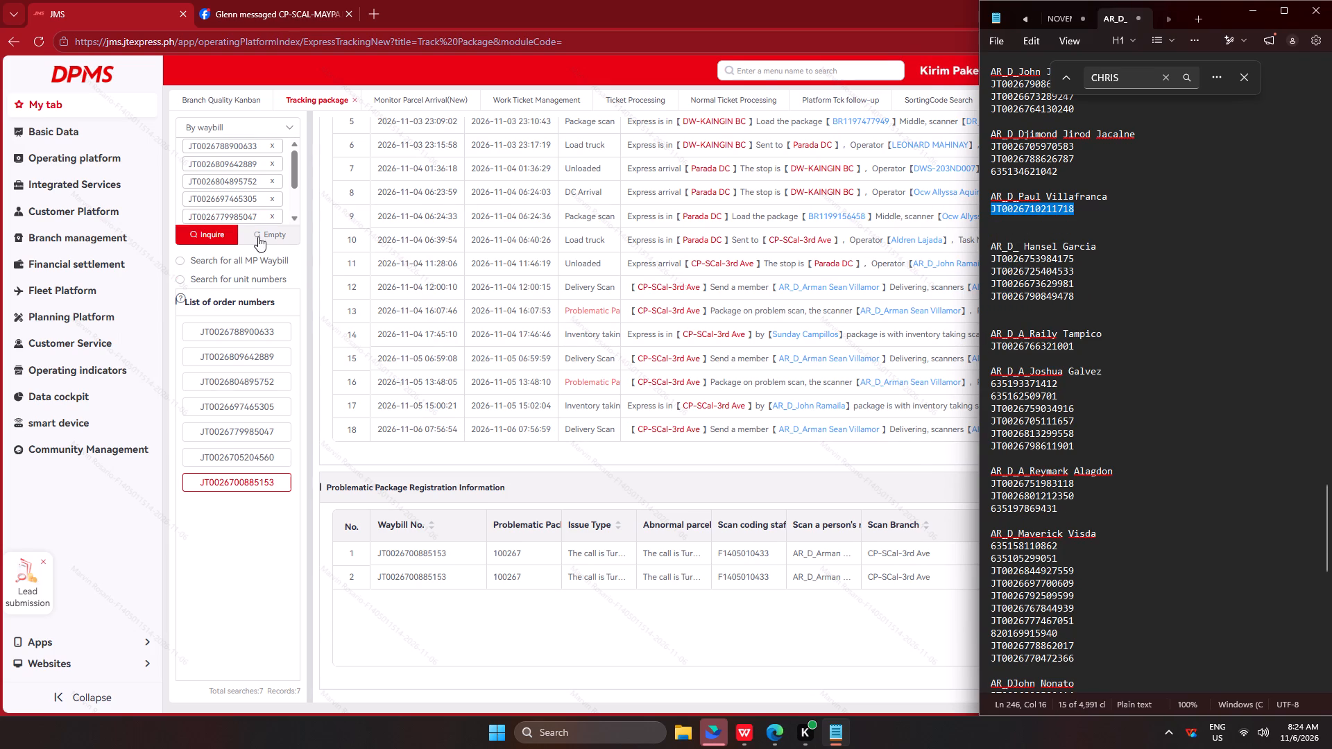
key("ctrl+c")
left_click_drag(258, 236, 259, 230, "ctrl")
left_click(256, 210)
key("ctrl+v")
left_click(216, 234, "ctrl")
key("alt+Tab")
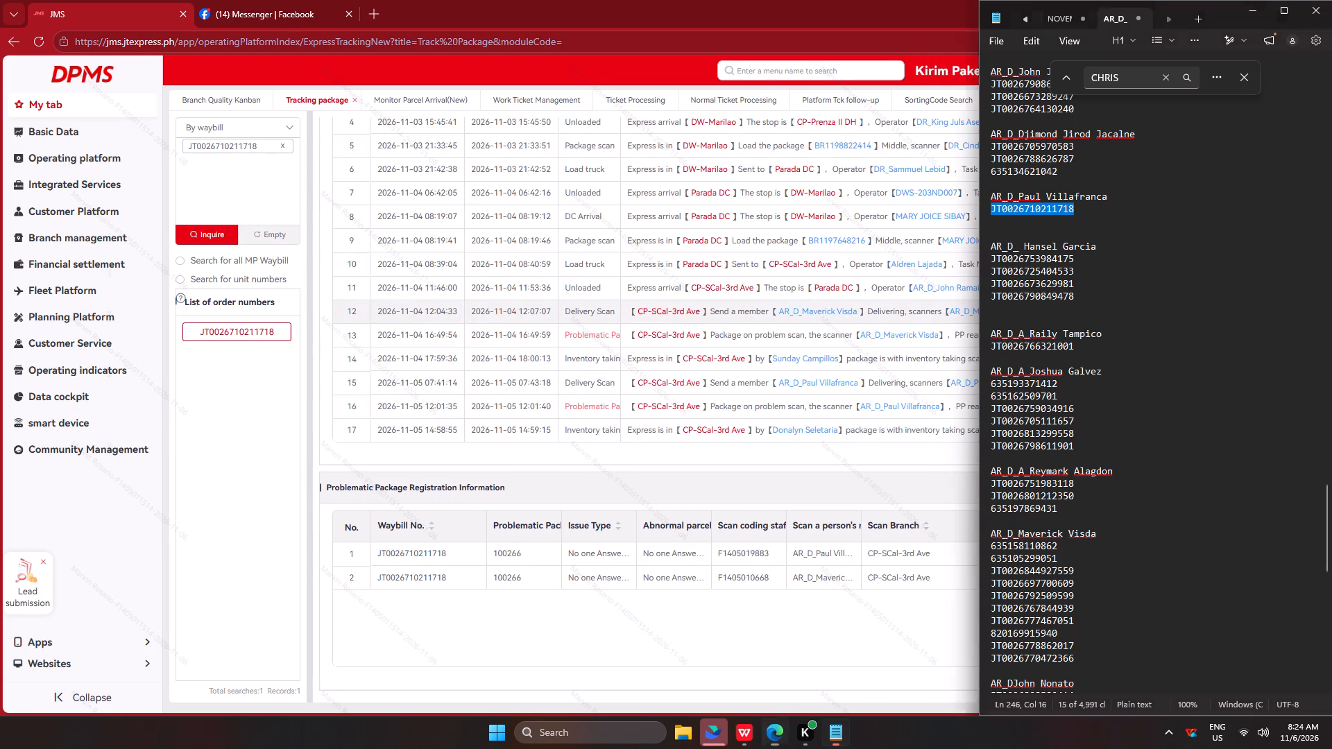
left_click(1043, 232)
key("BackSpace")
scroll(1116, 245, "up", 3)
left_click_drag(1073, 288, 975, 259)
key("ctrl+c")
key("ctrl+c")
key("ctrl+c")
key("ctrl+c")
key("ctrl+c")
key("ctrl+c")
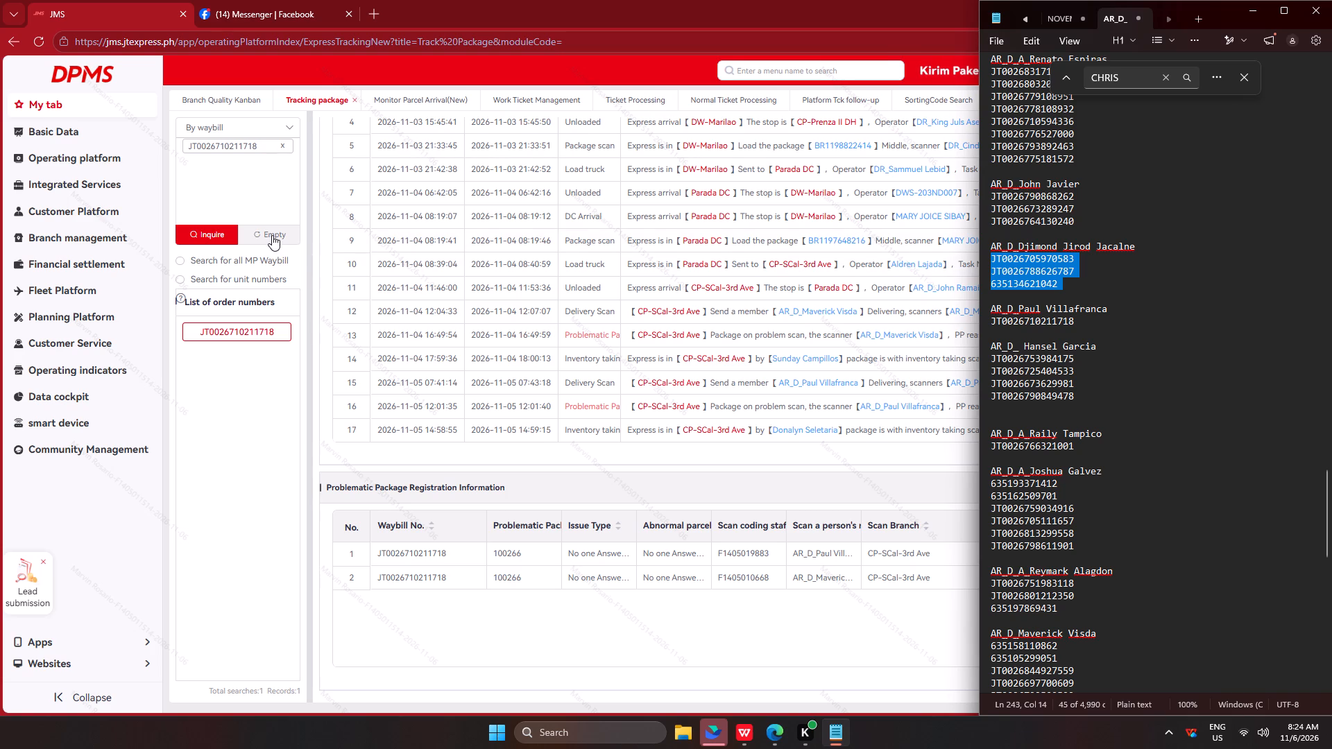
left_click(272, 235, "ctrl")
left_click(262, 198)
key("ctrl+v")
left_click(206, 232)
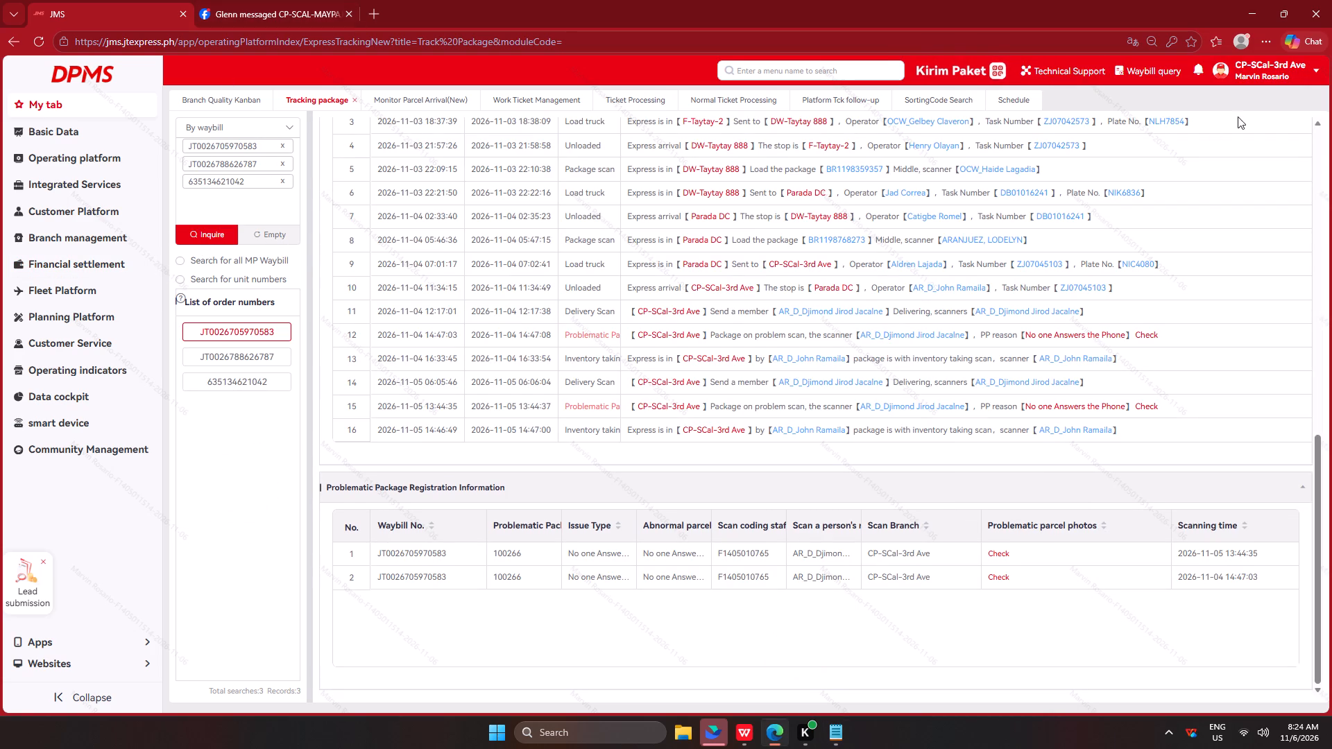
left_click(814, 101)
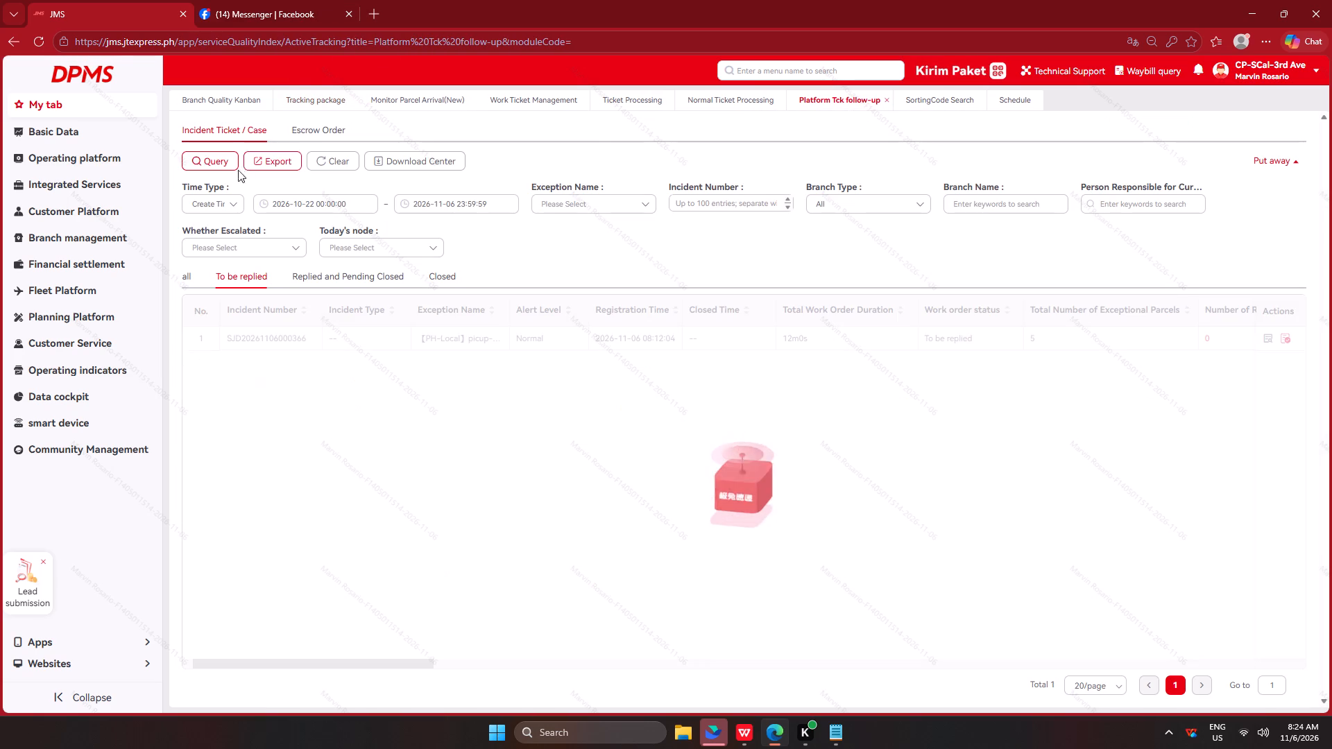
left_click(218, 166)
left_click(1290, 339)
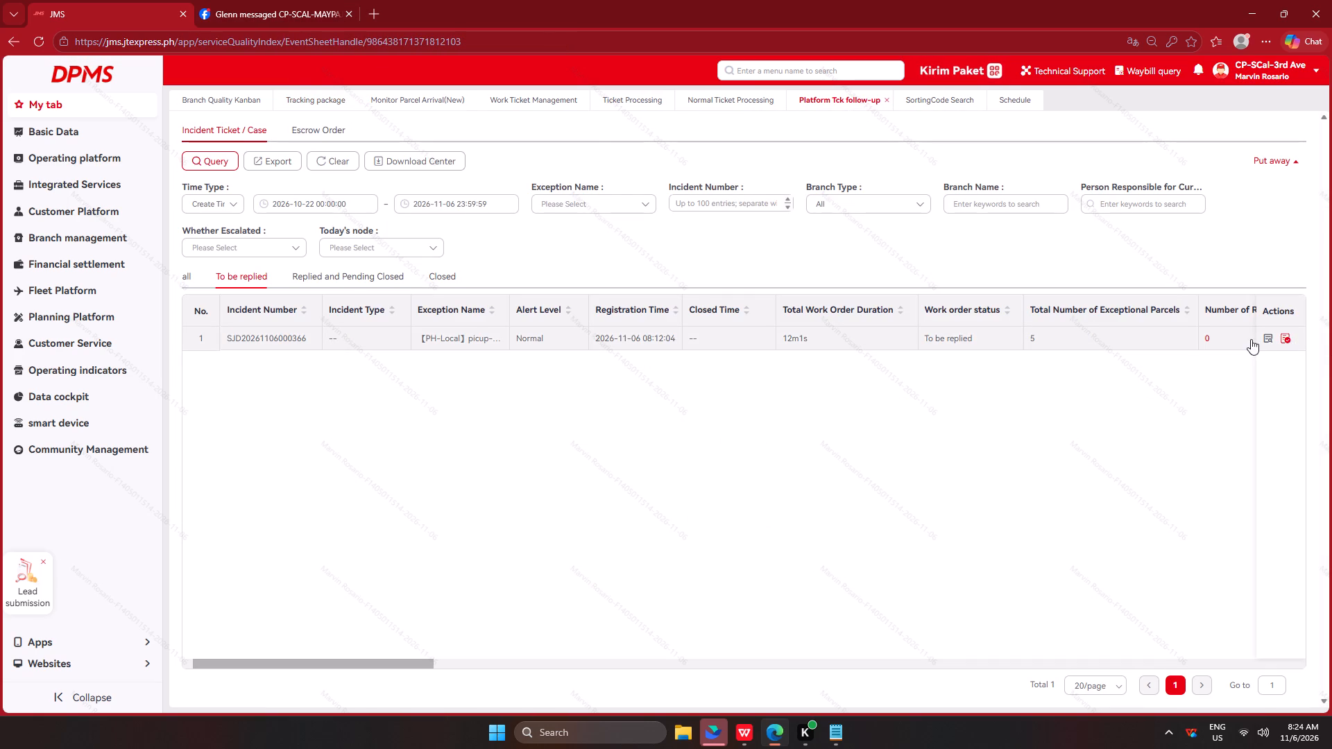
left_click_drag(343, 304, 452, 407)
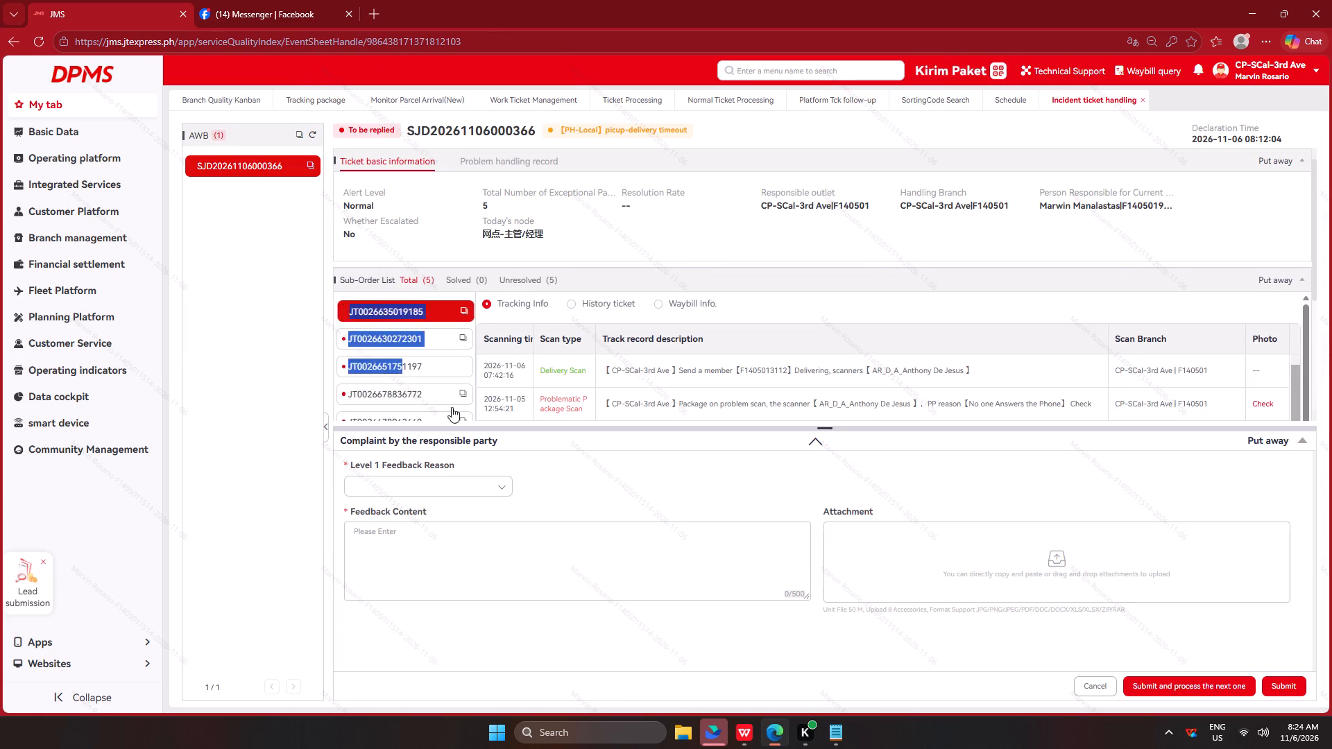
left_click_drag(452, 407, 431, 222)
key("ctrl+c")
key("ctrl+c")
key("ctrl+c")
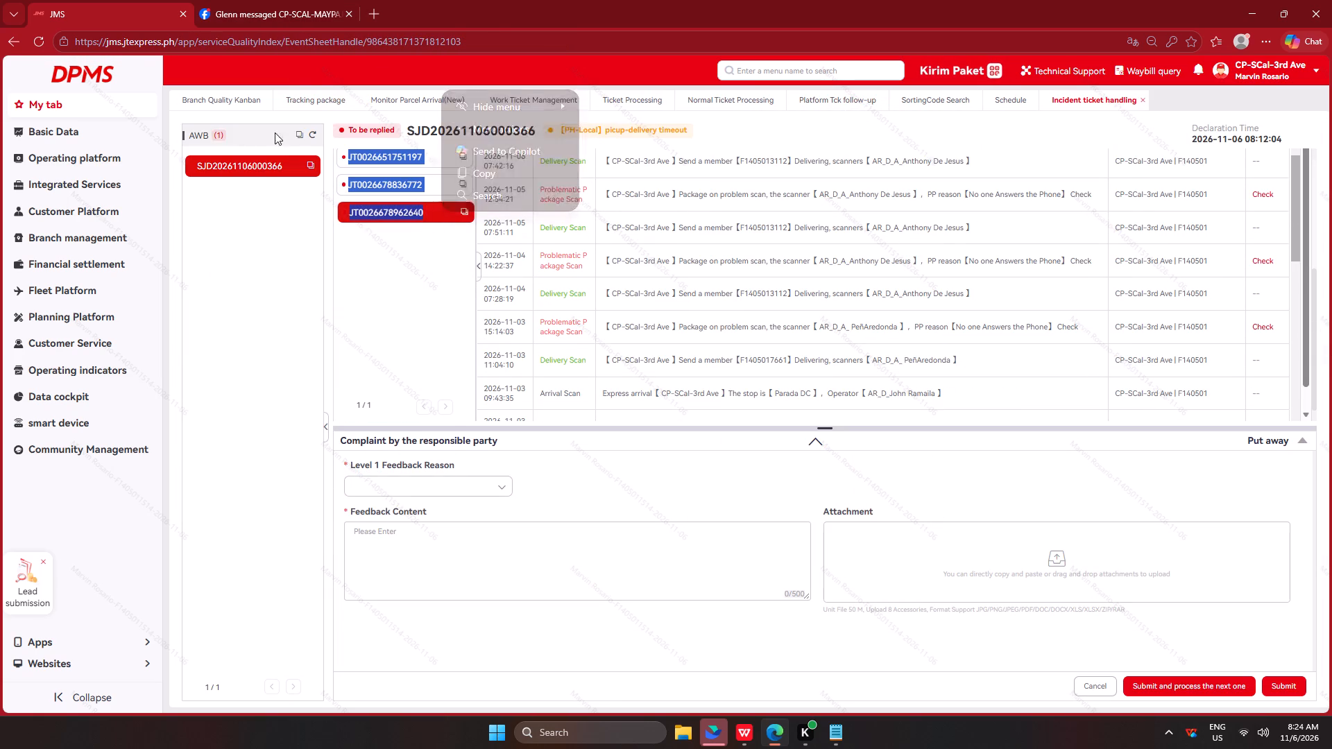
key("ctrl+c")
key("ctrl+c")
key("ctrl+c")
key("ctrl+c")
left_click(307, 97)
left_click(266, 237)
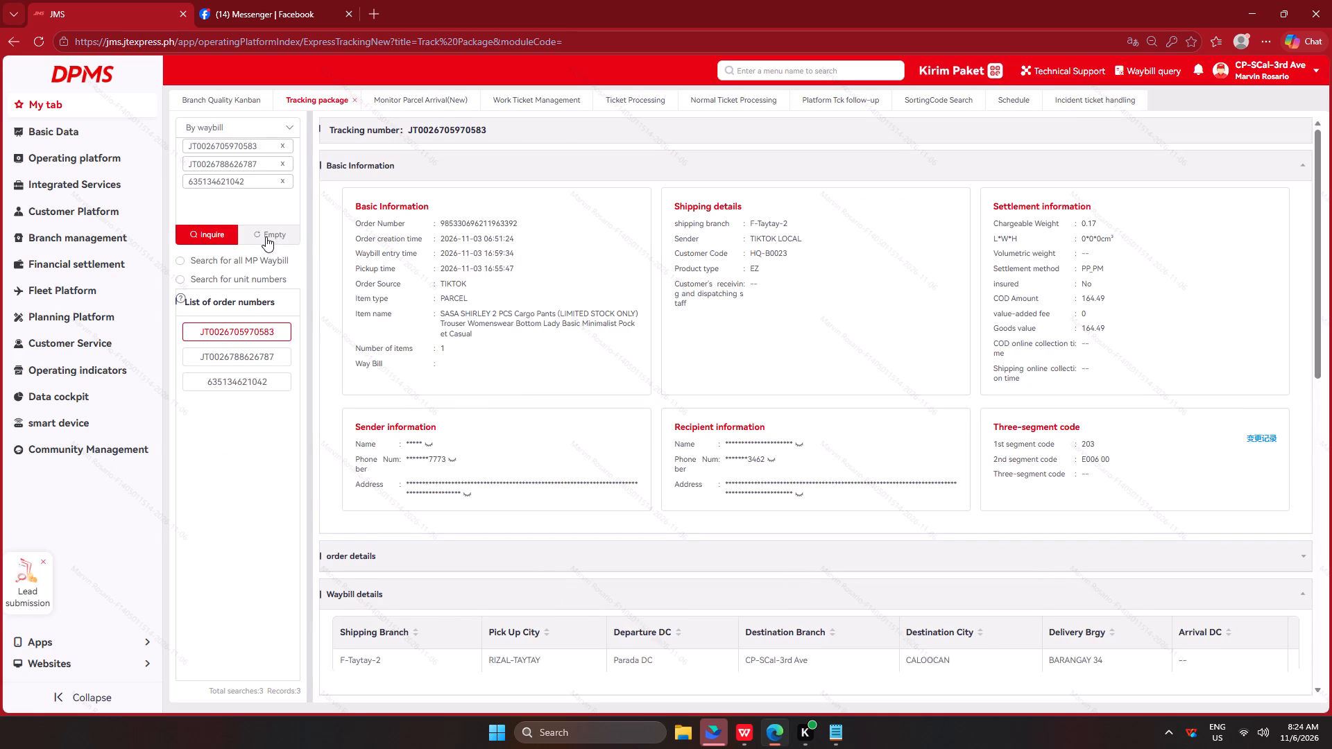
left_click(263, 214)
key("ctrl+v")
left_click(214, 228)
scroll(449, 307, "down", 15)
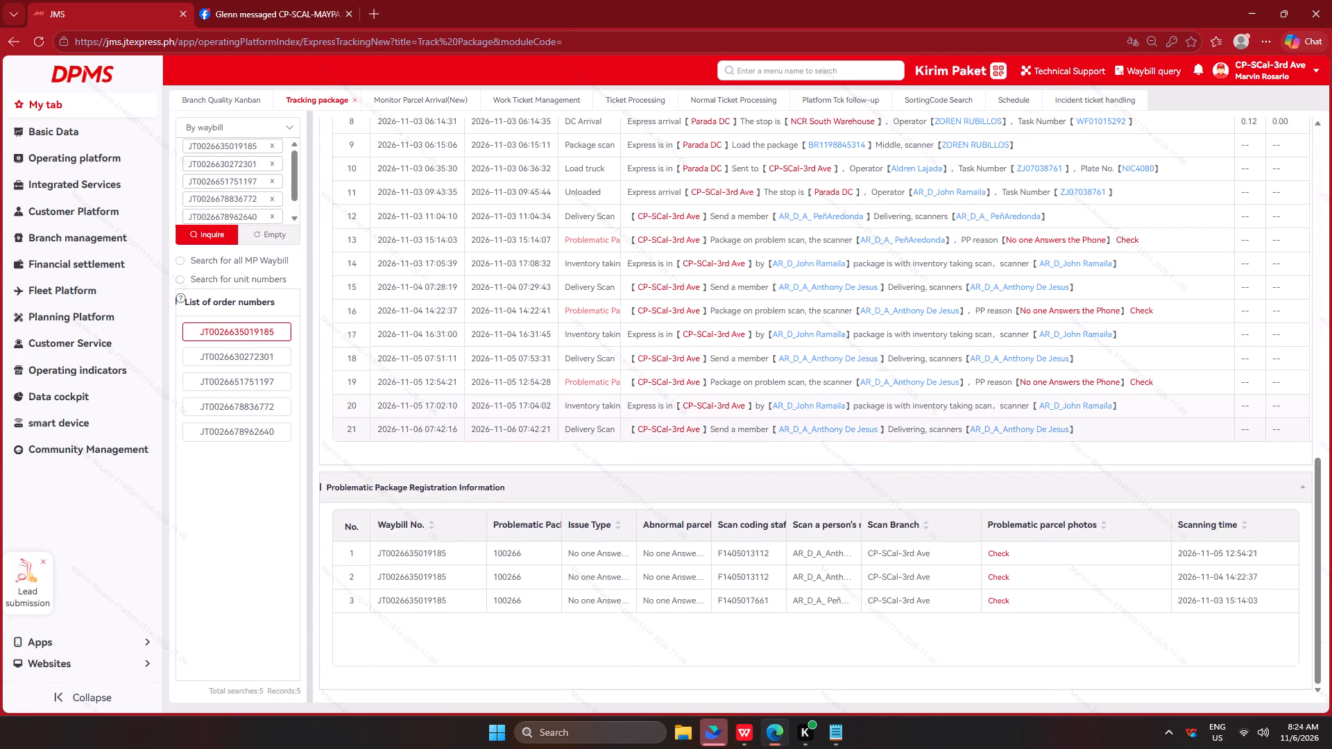
Capture a screenshot of the waybill list and tracking record and add it as an attachment to the incident ticket.
key("ctrl+shift+a")
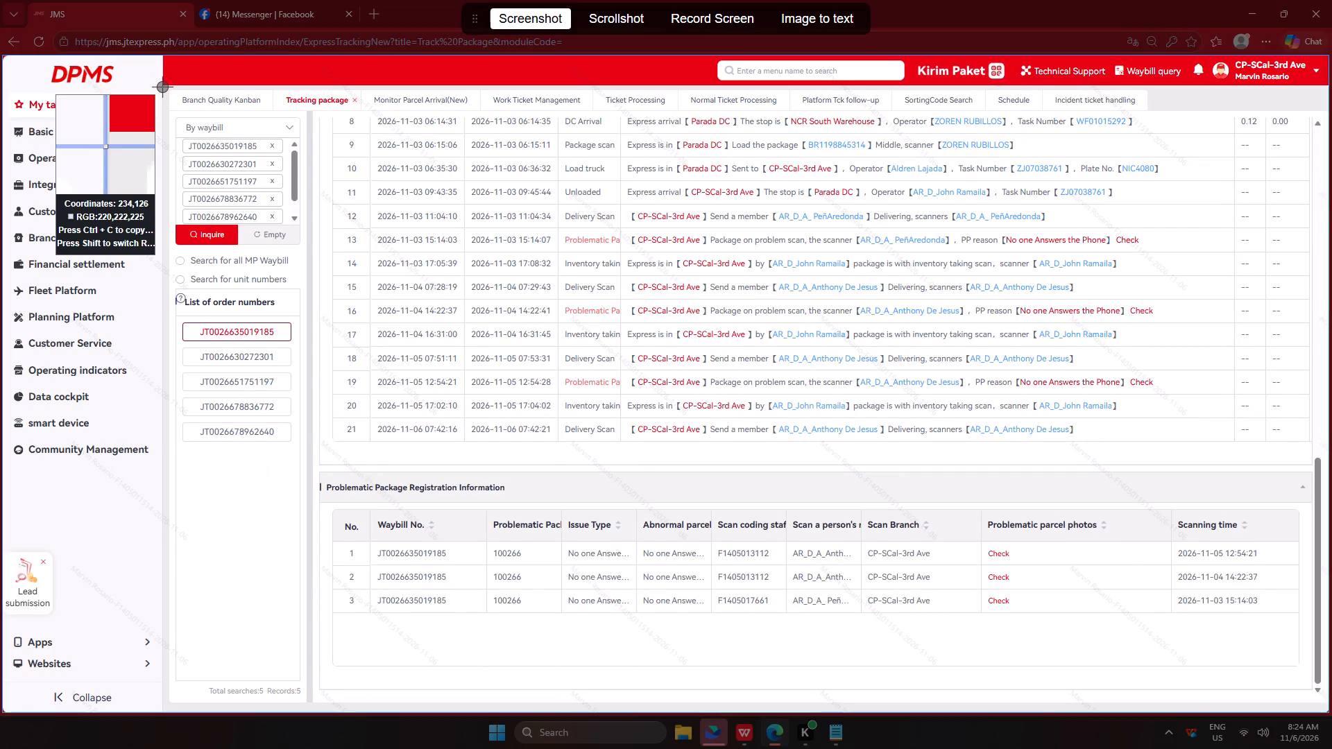
left_click_drag(164, 84, 1331, 499)
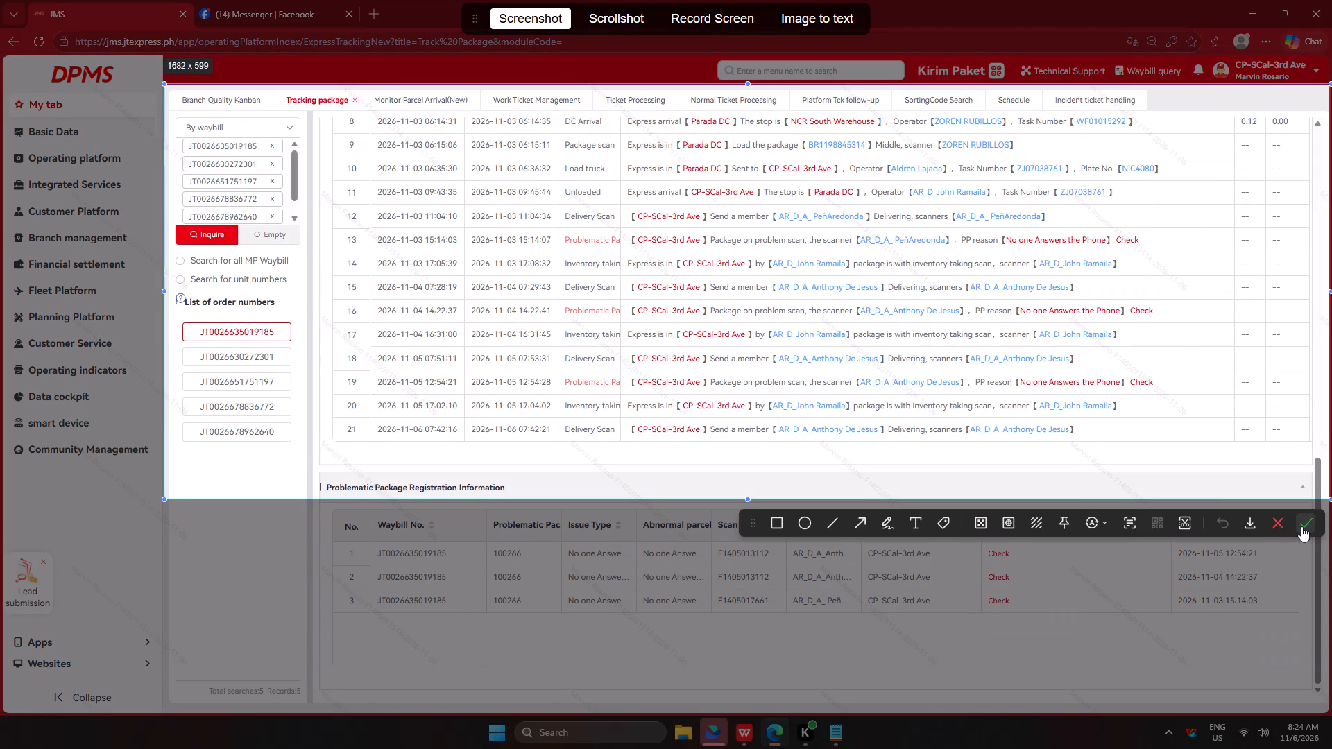
left_click(1301, 526)
left_click(1098, 96)
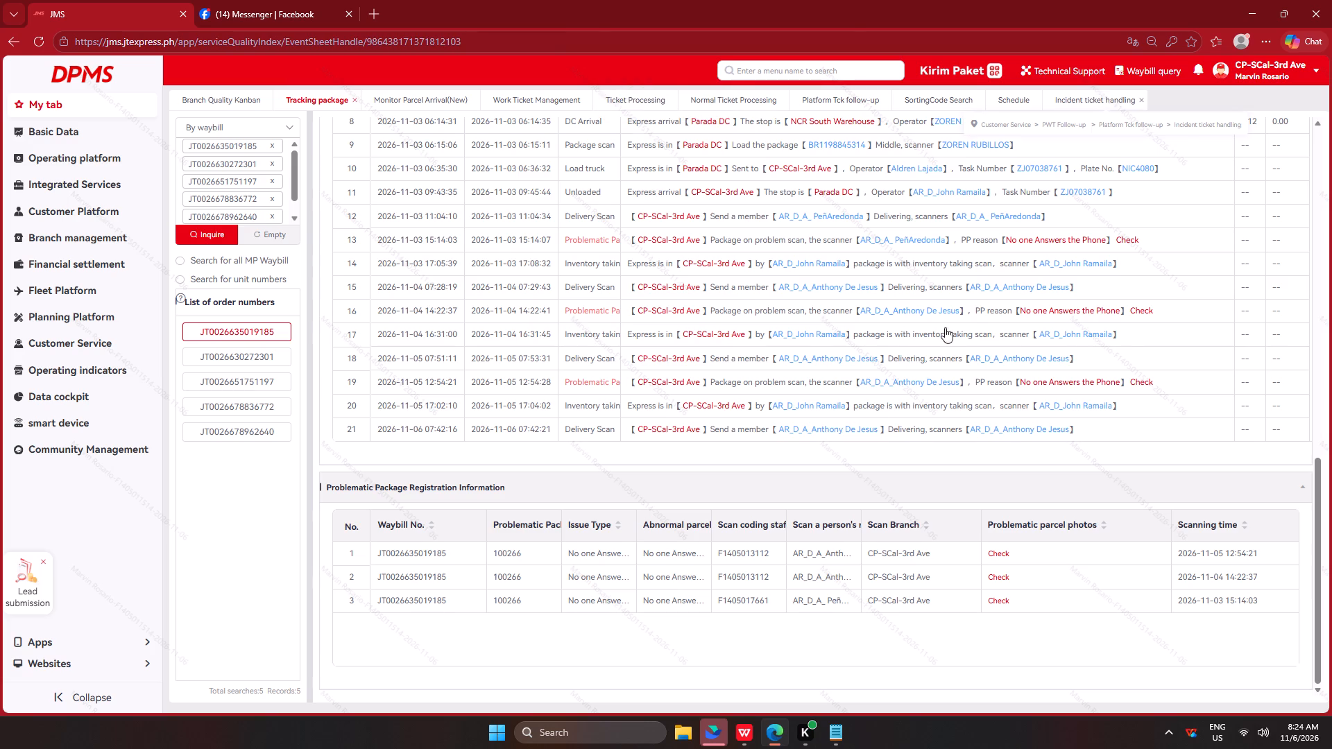
left_click(842, 533)
key("ctrl+v")
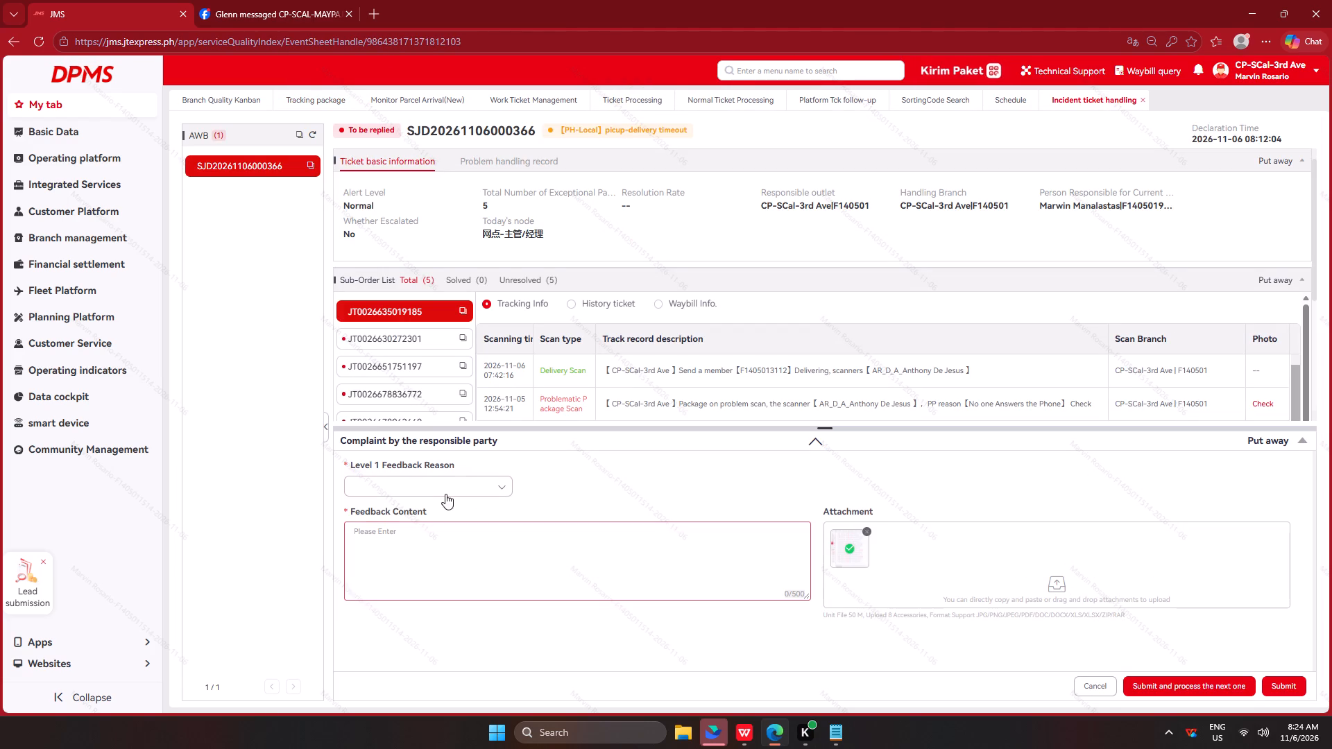
Set the feedback reason to J&T_OPERATIONS, can solve today to YES, resolve time to 2026-11-06, and company operations to OTHERS_OPERATIONS.
left_click(450, 486)
left_click(387, 587)
left_click(436, 487)
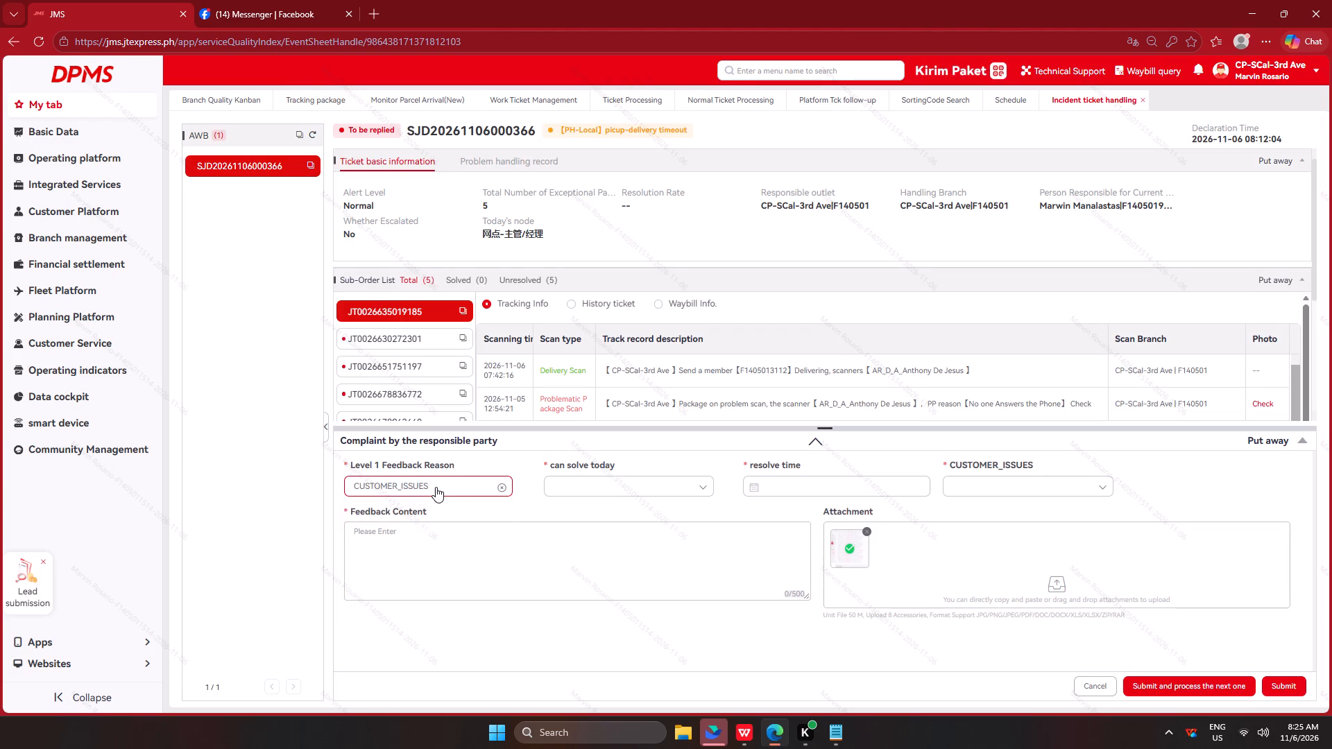
left_click(454, 510)
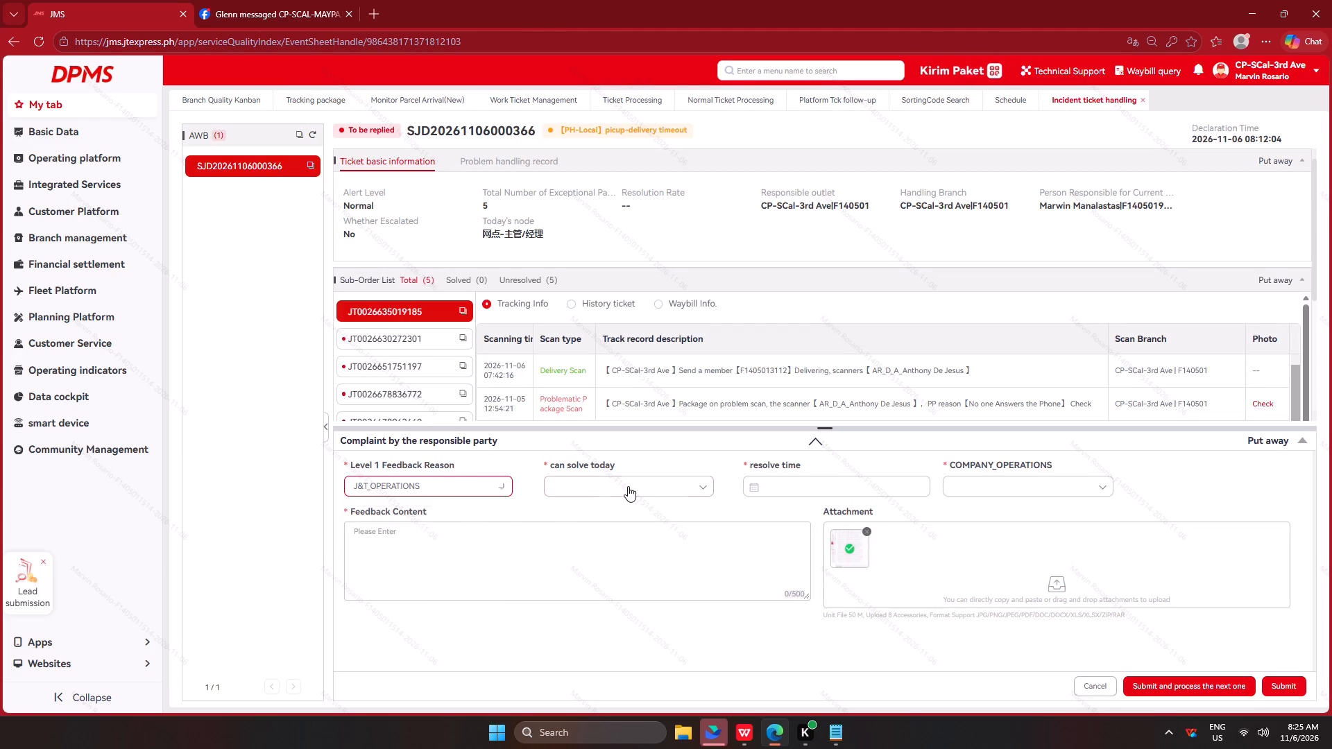
left_click(629, 485)
left_click(618, 519)
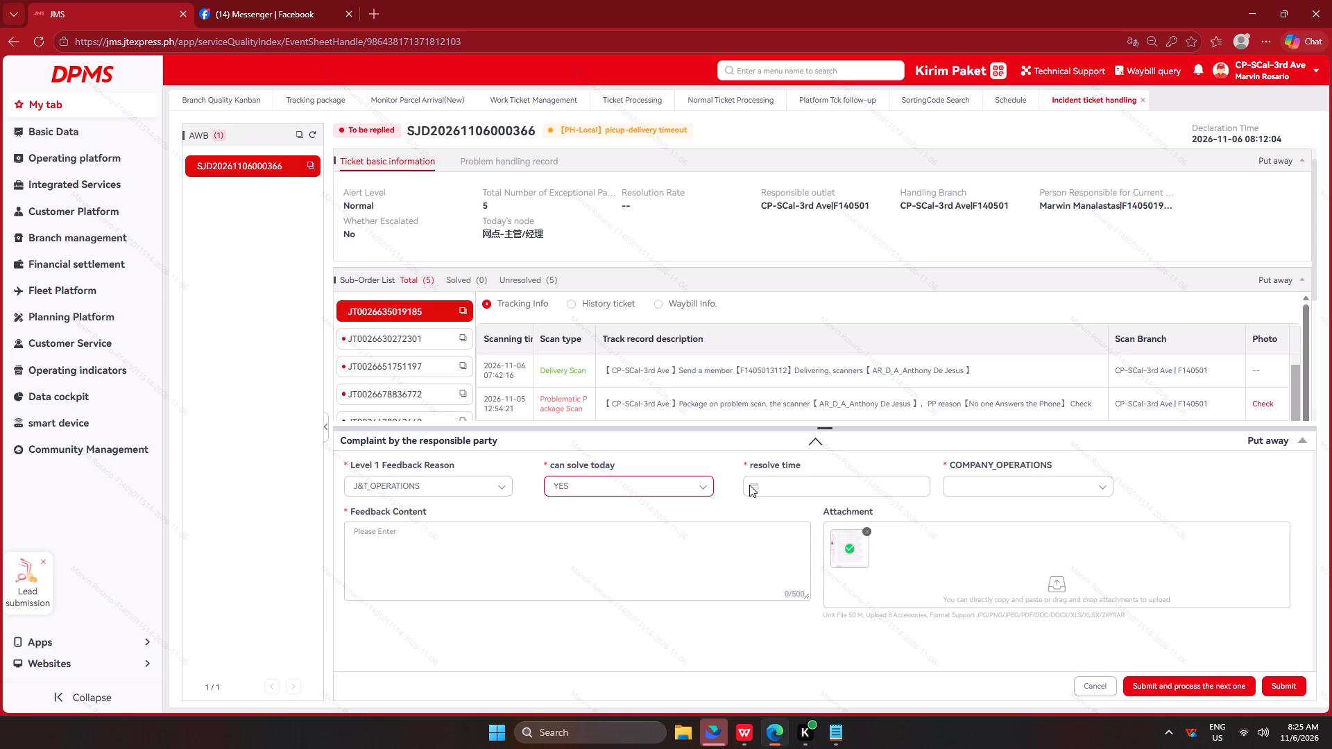
left_click(819, 492)
left_click(896, 350)
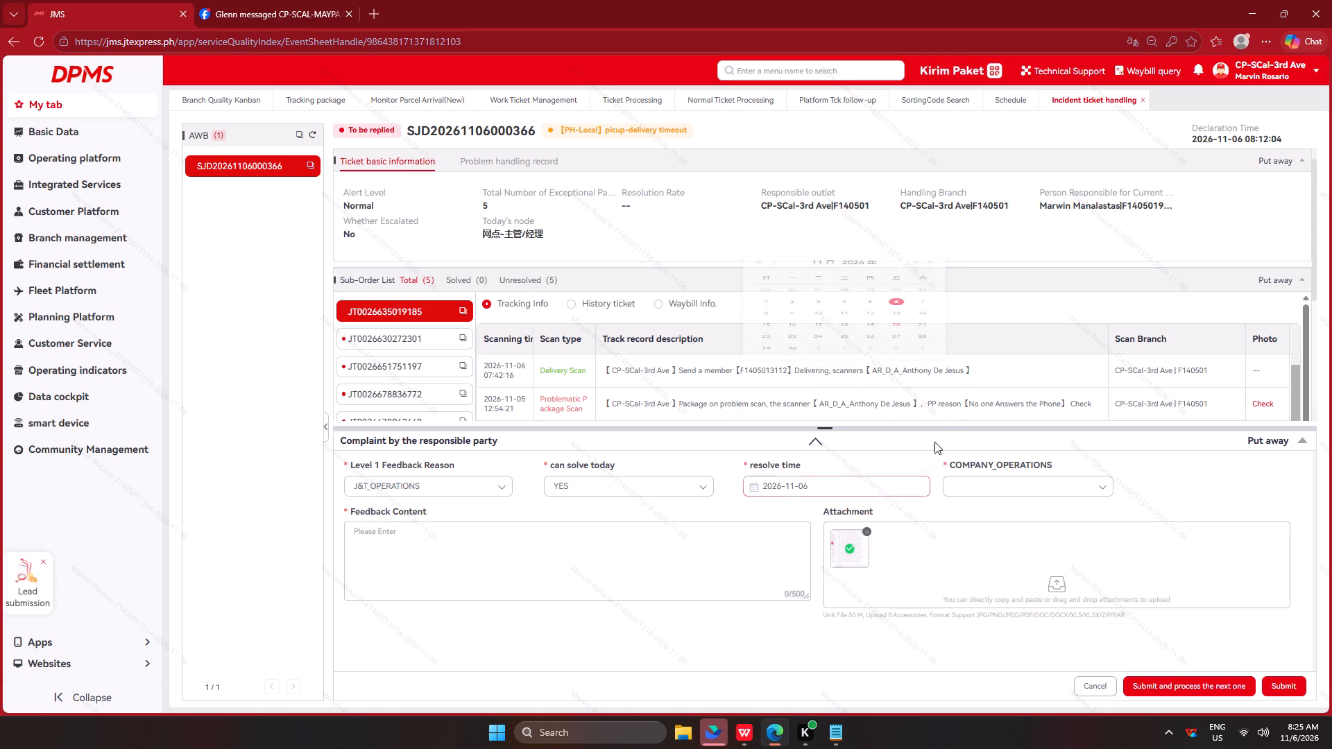
left_click(993, 488)
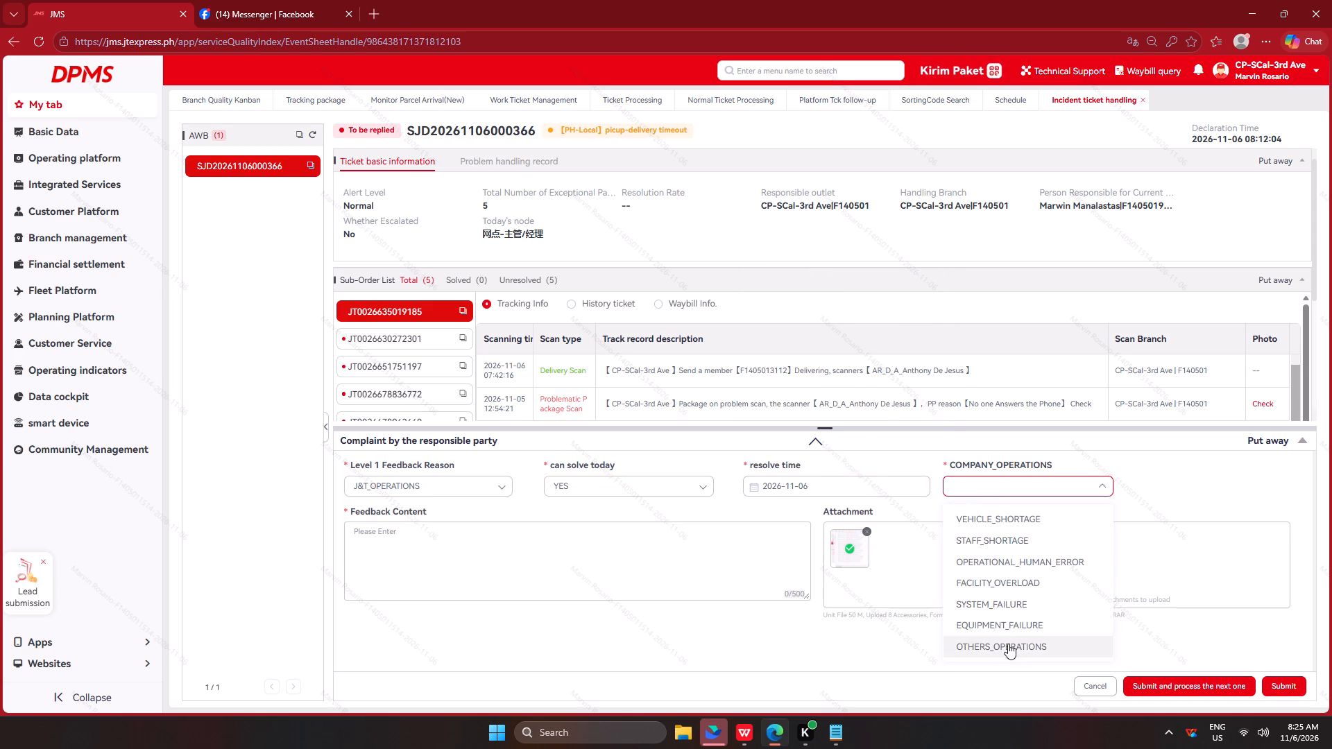
left_click(1007, 646)
Enter the feedback content "THIS PARCEL HAS ALREADY DELIVERY SCAN" and submit the ticket reply, proceeding to the next one.
left_click(436, 535)
type("THIS PARCEL HAS ALREADY DELIVERTY")
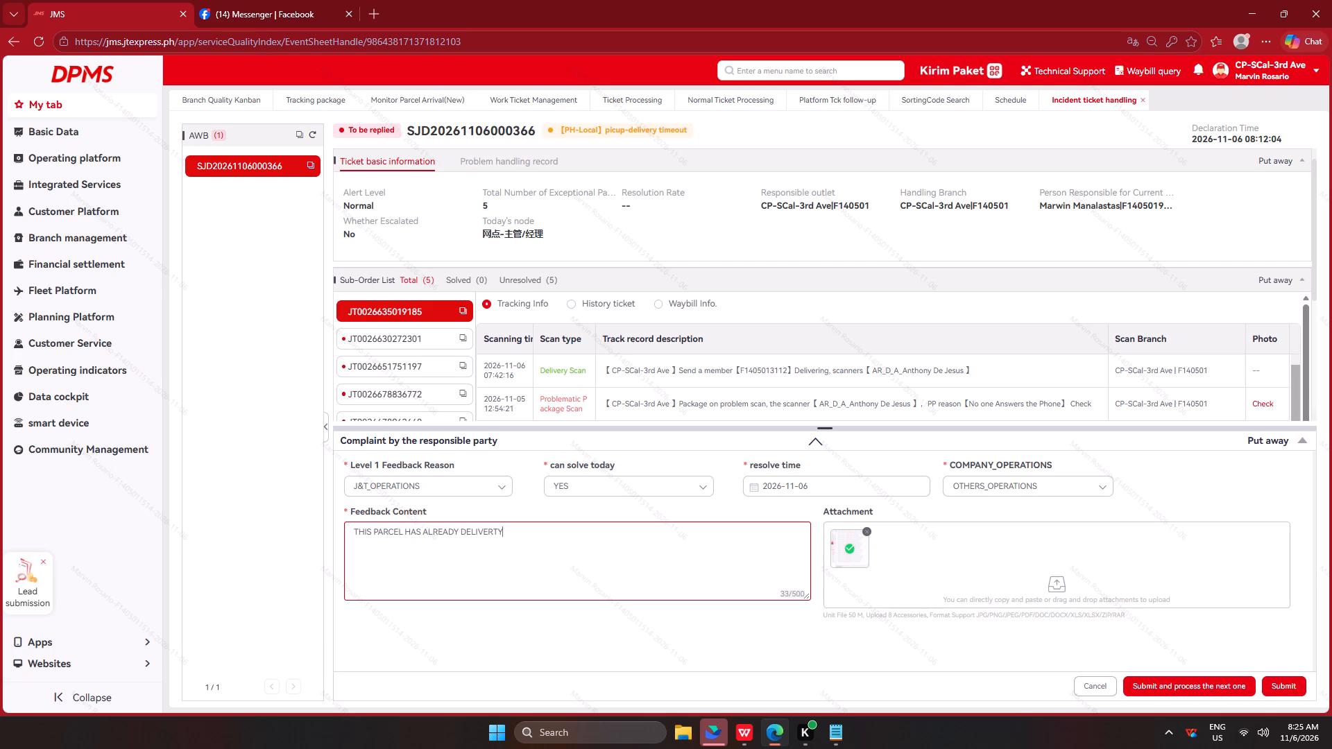
key("BackSpace")
key("BackSpace")
type("Y SCAN")
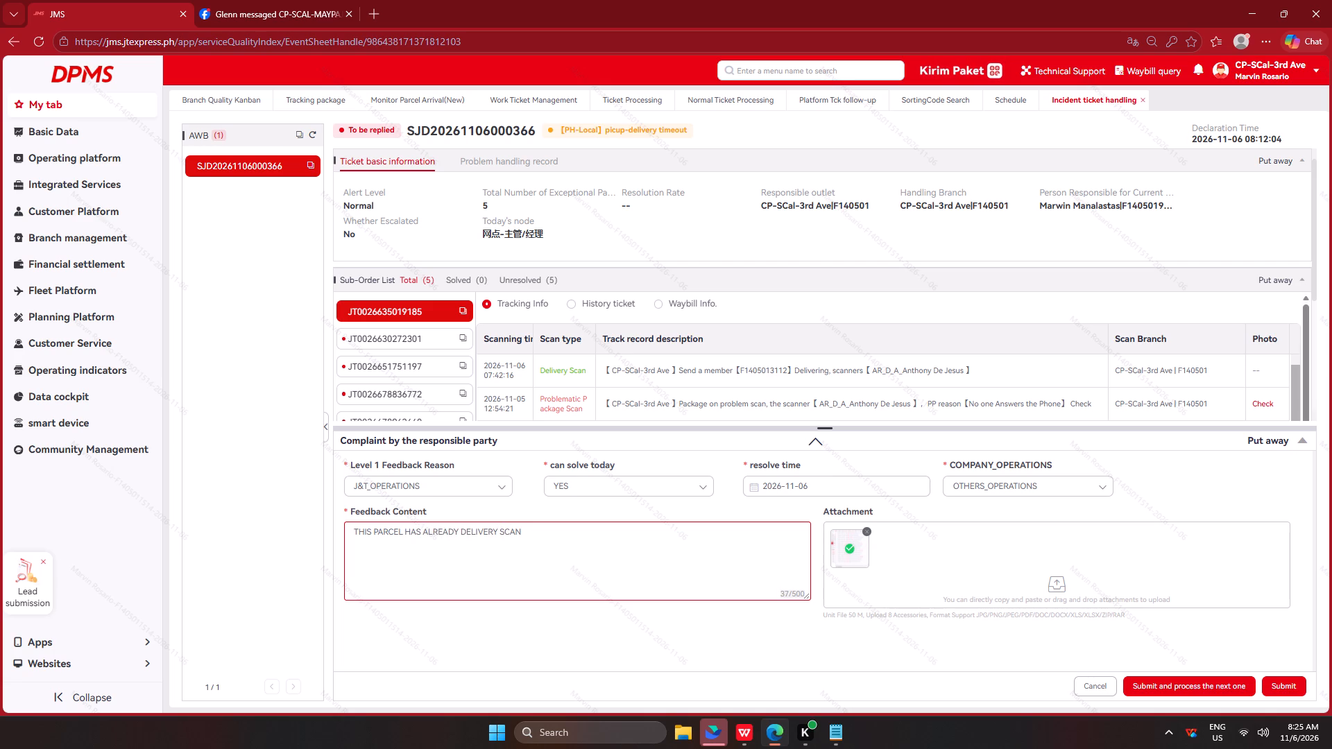
left_click(1173, 691)
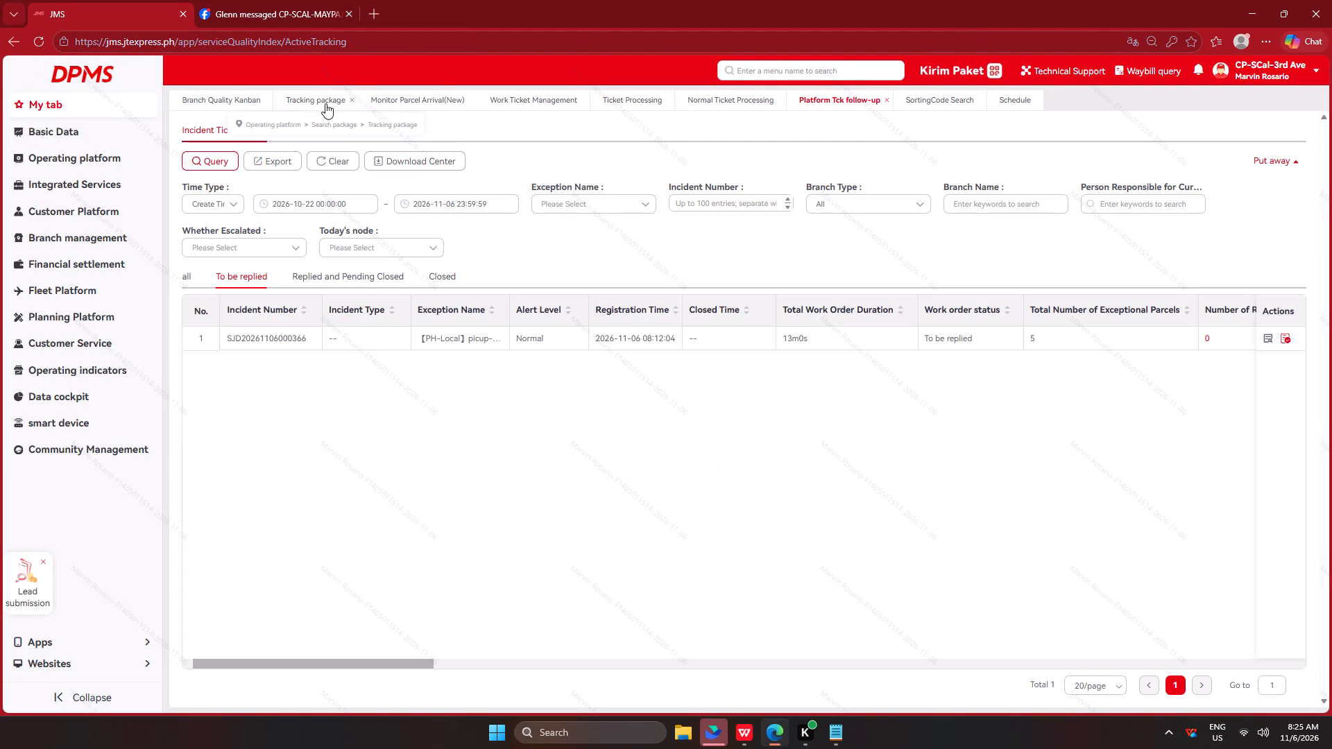
left_click(317, 103)
scroll(661, 442, "down", 2)
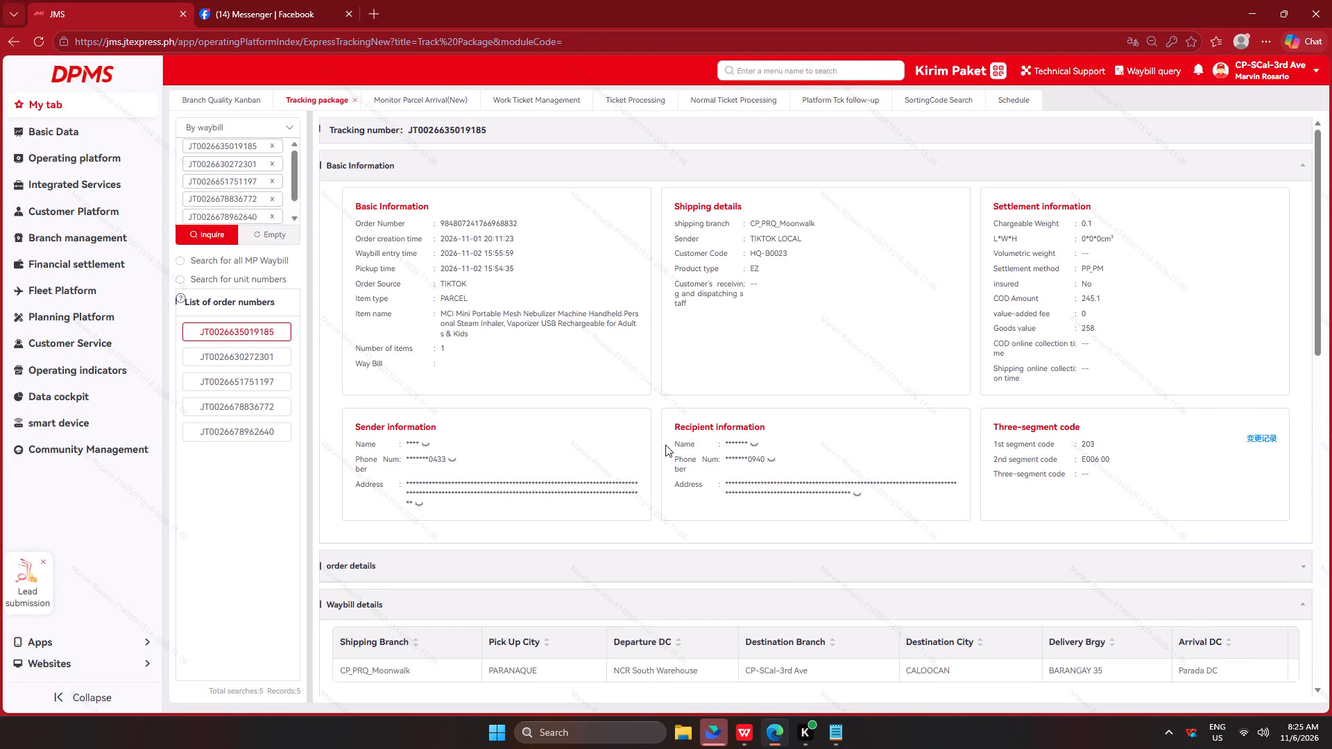
scroll(665, 445, "down", 11)
left_click(842, 748)
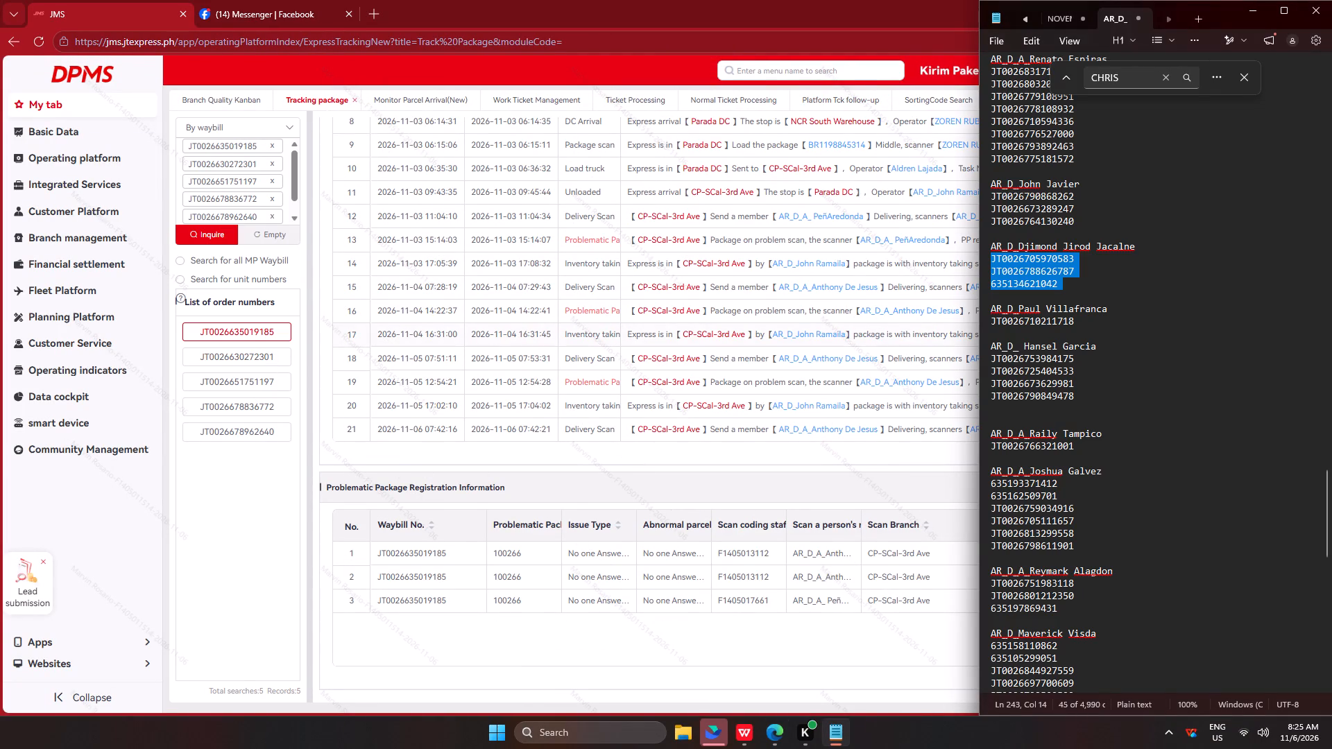
key("ctrl+c")
key("ctrl+c")
key("ctrl+c")
key("ctrl+c")
key("ctrl+c")
left_click(273, 230)
left_click_drag(242, 192, 241, 193)
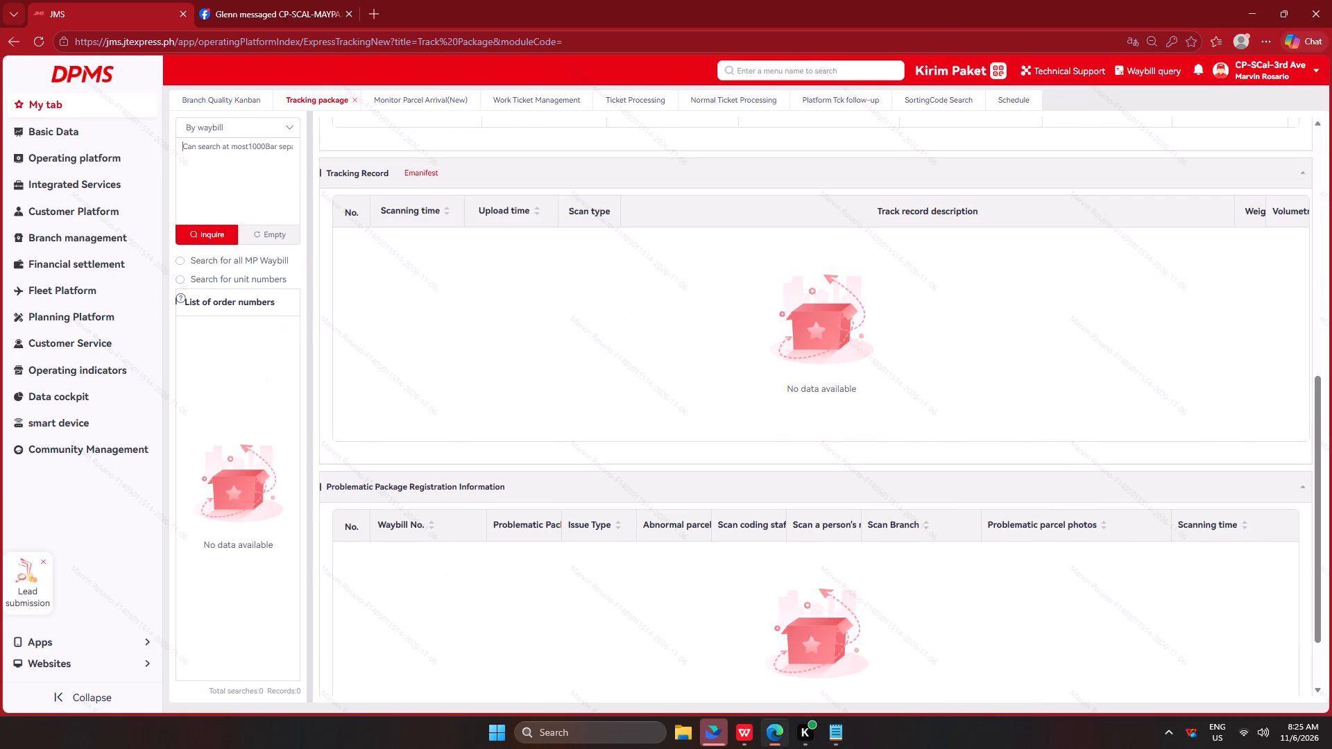
left_click_drag(241, 193, 240, 200)
key("ctrl+v")
left_click(211, 236)
left_click(248, 361)
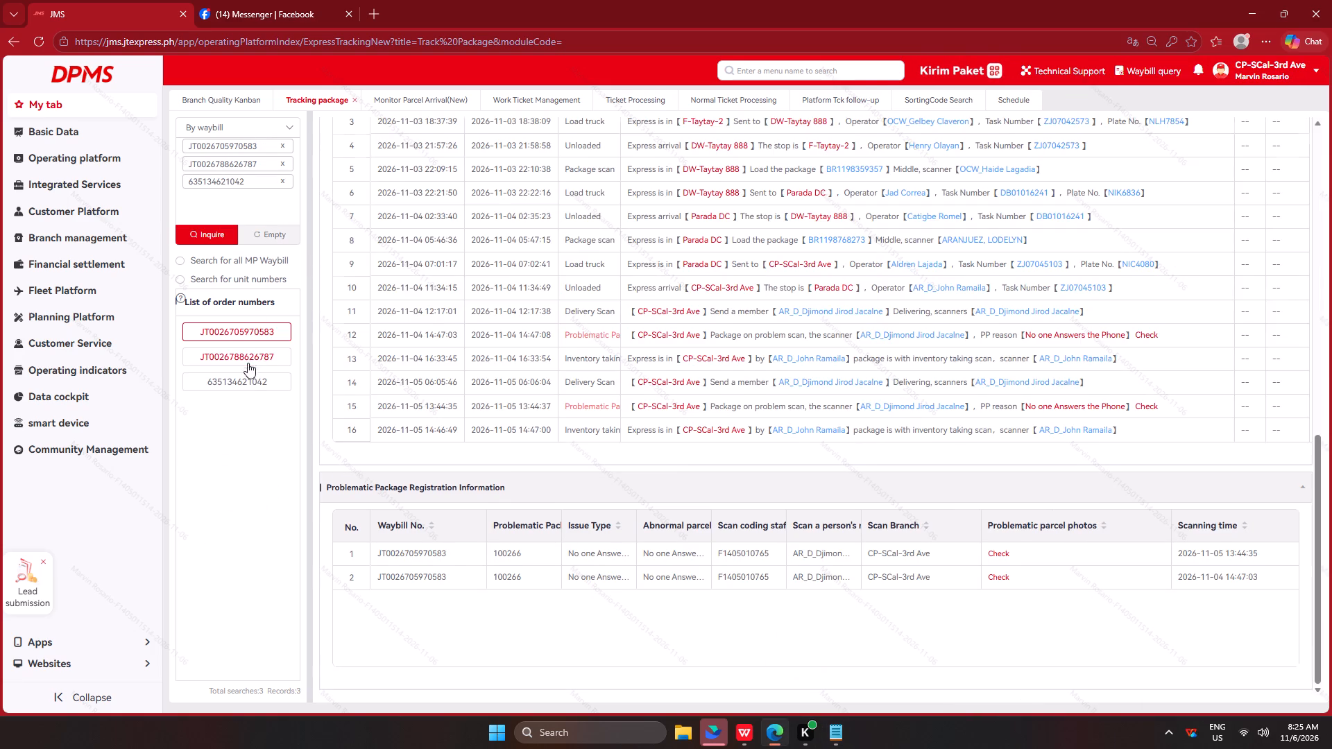
left_click(237, 381)
key("alt+Tab")
scroll(1100, 311, "up", 5)
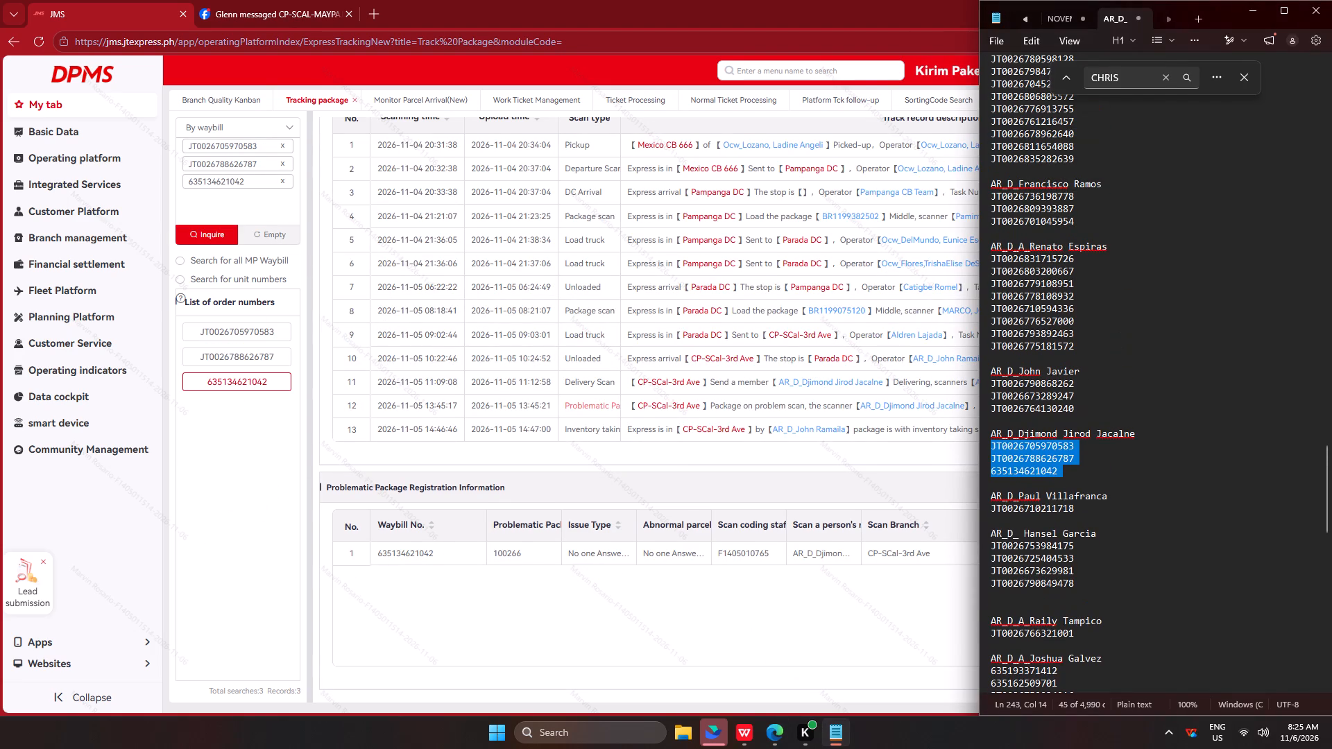
left_click_drag(1087, 416, 968, 381)
key("ctrl+c")
key("ctrl+c")
key("ctrl+c")
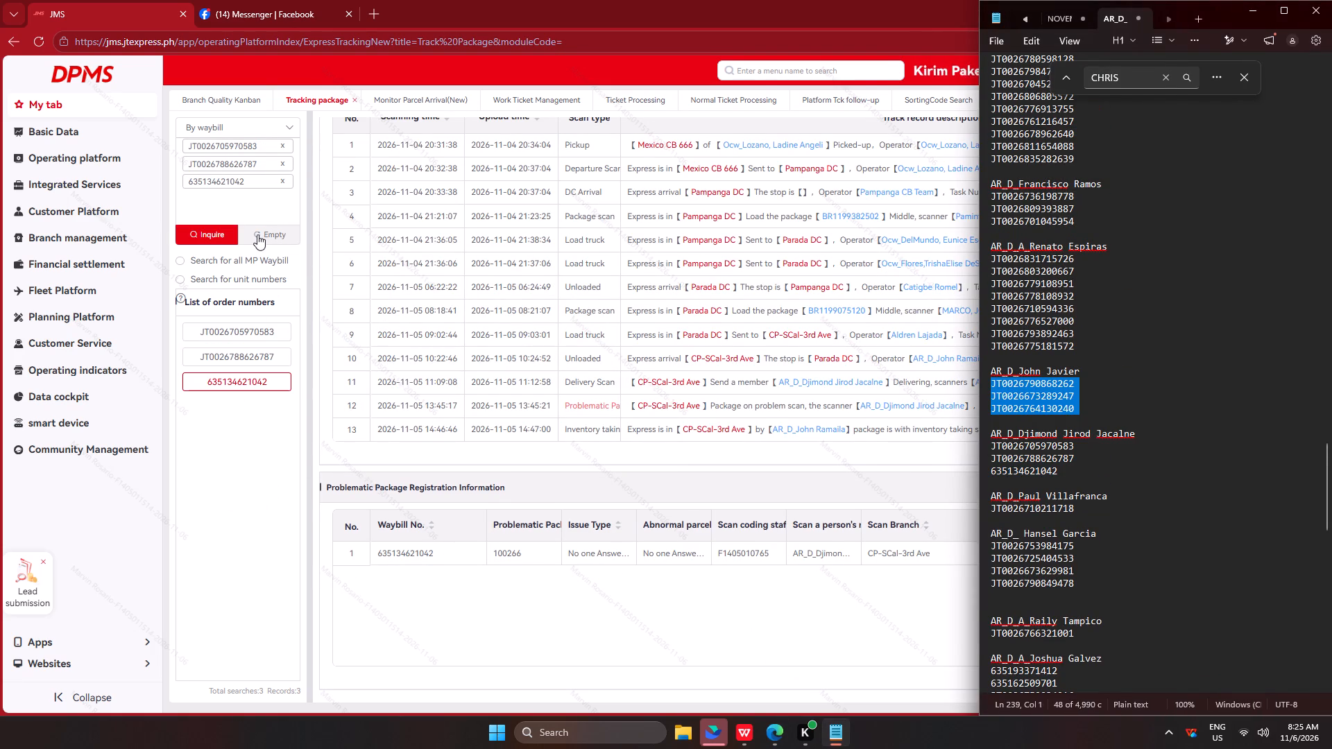
key("ctrl+c")
left_click(258, 234, "ctrl")
left_click(251, 204)
key("ctrl+v")
left_click(202, 231)
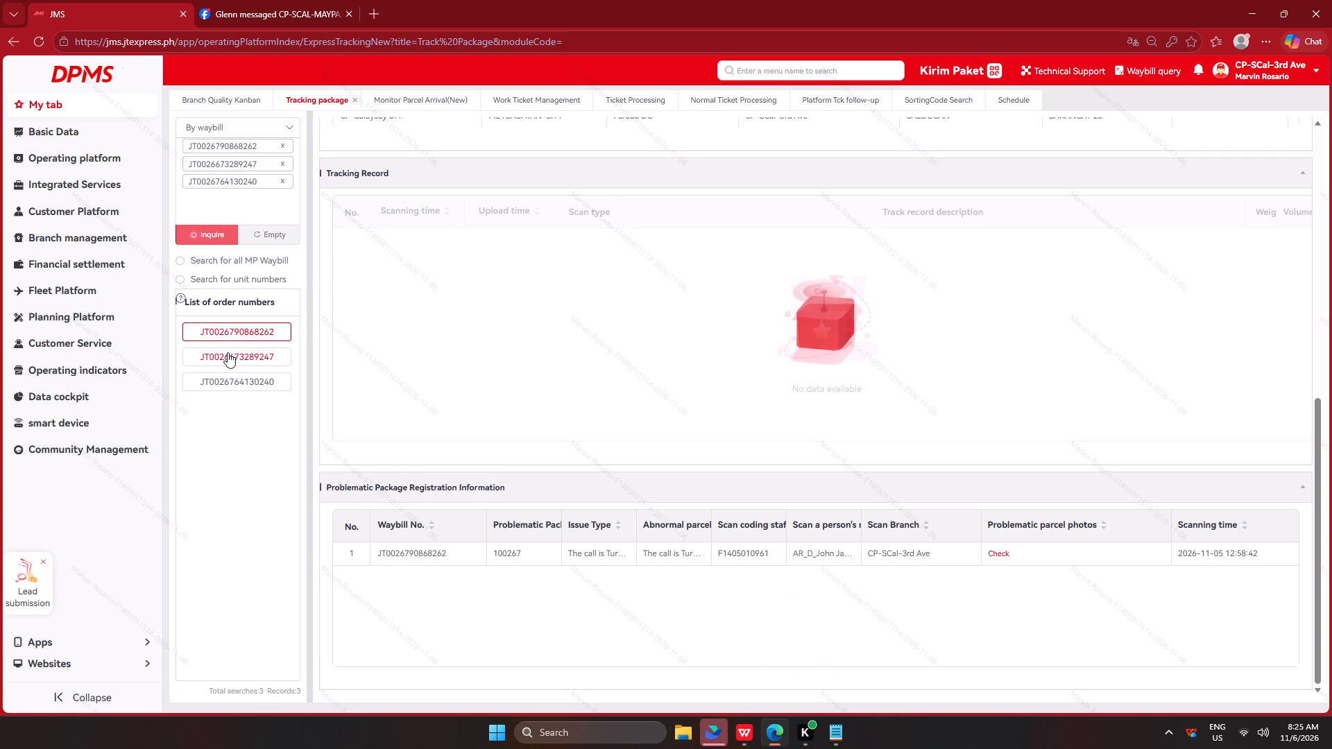
left_click(230, 351)
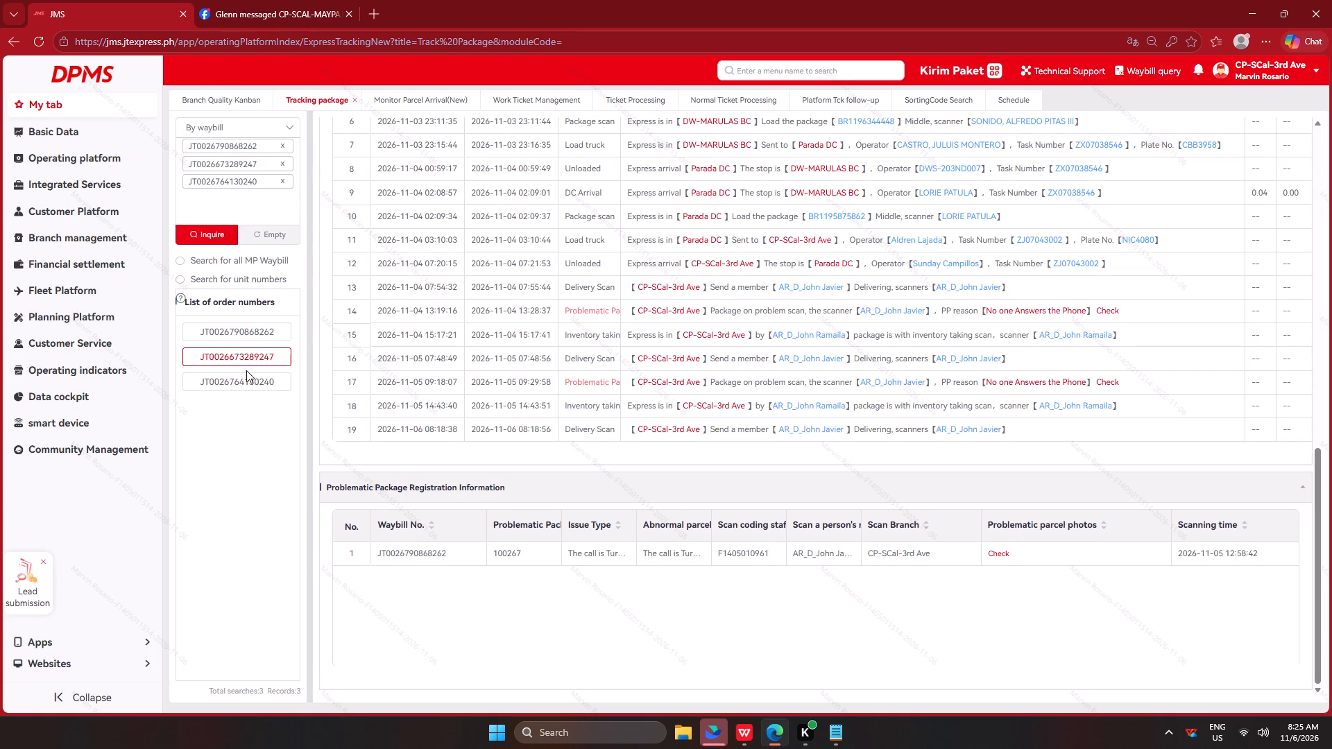
left_click(240, 382)
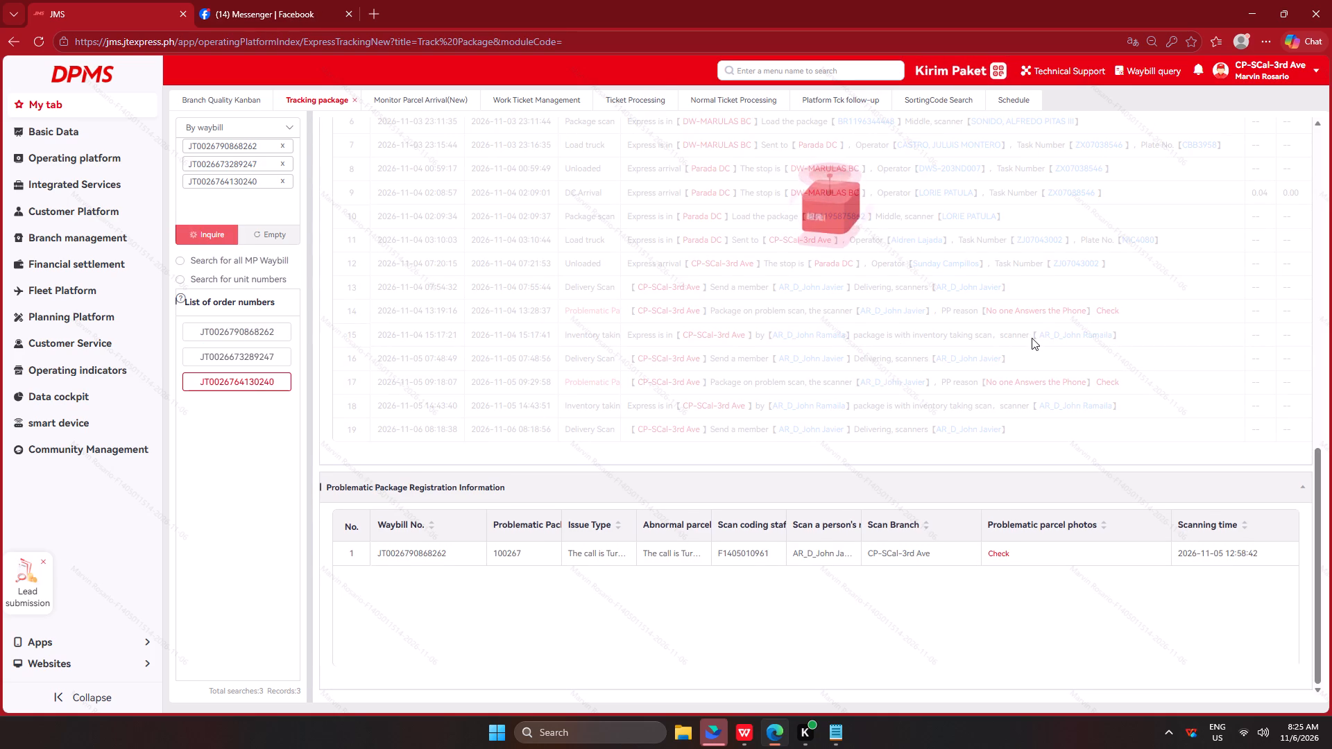
key("alt+Tab")
left_click(1093, 407)
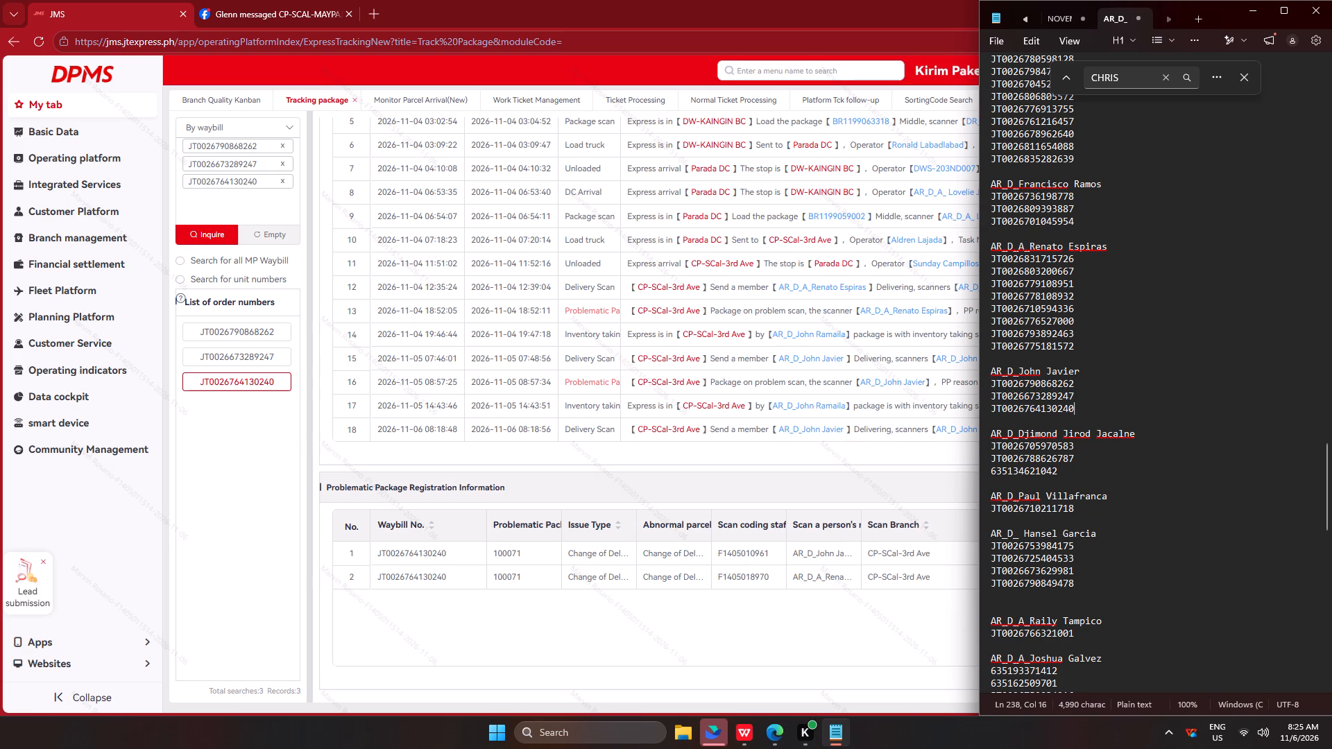
left_click_drag(1091, 411, 968, 361)
key("ctrl+x")
left_click_drag(1087, 351, 953, 261)
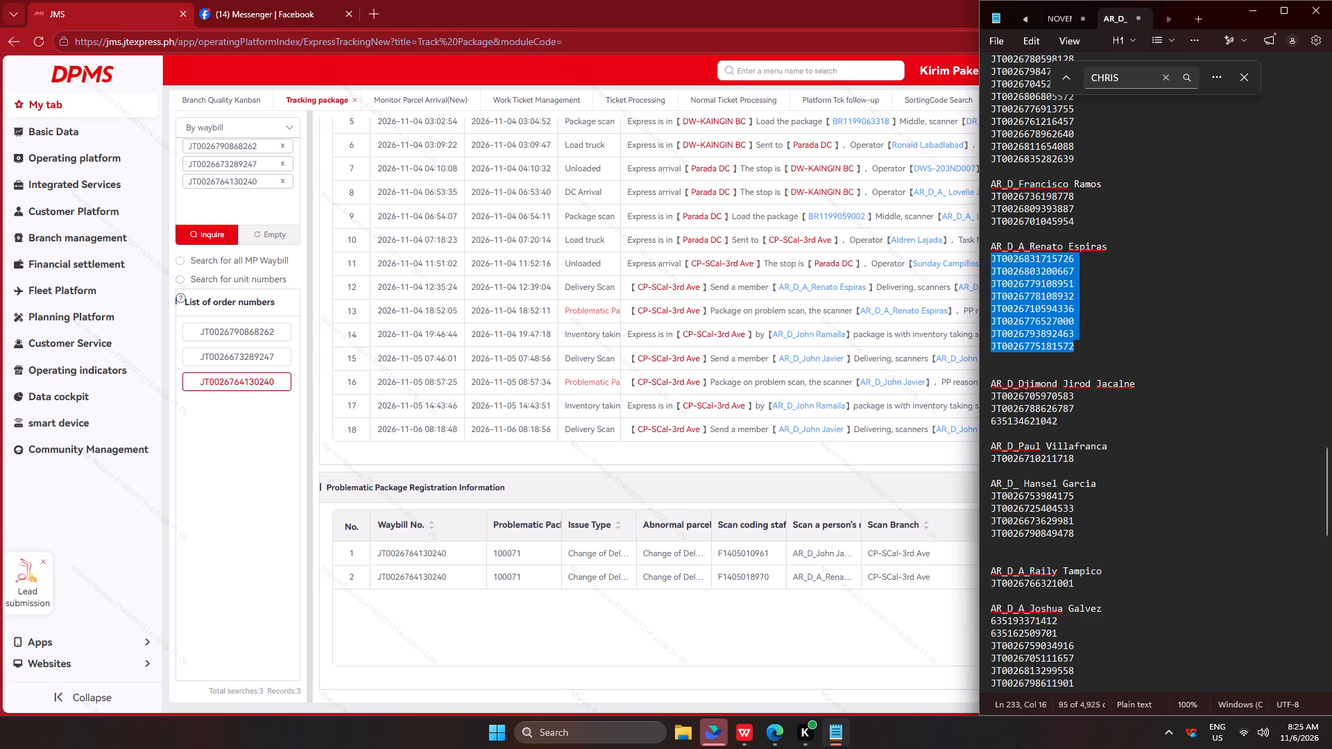
left_click_drag(953, 261, 947, 259)
key("ctrl+c")
key("ctrl+c")
key("ctrl+c")
key("ctrl+c")
key("ctrl+c")
left_click(264, 239)
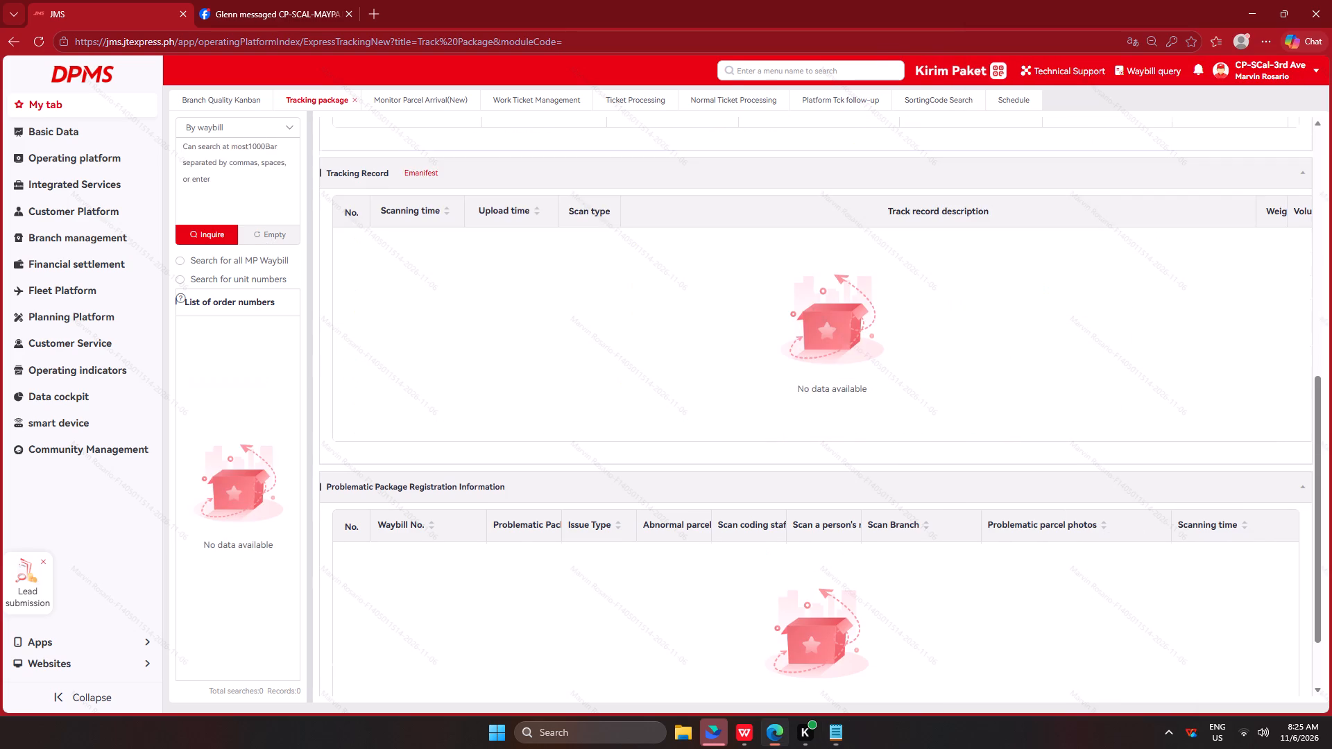
left_click(255, 201)
key("ctrl+v")
left_click(217, 231)
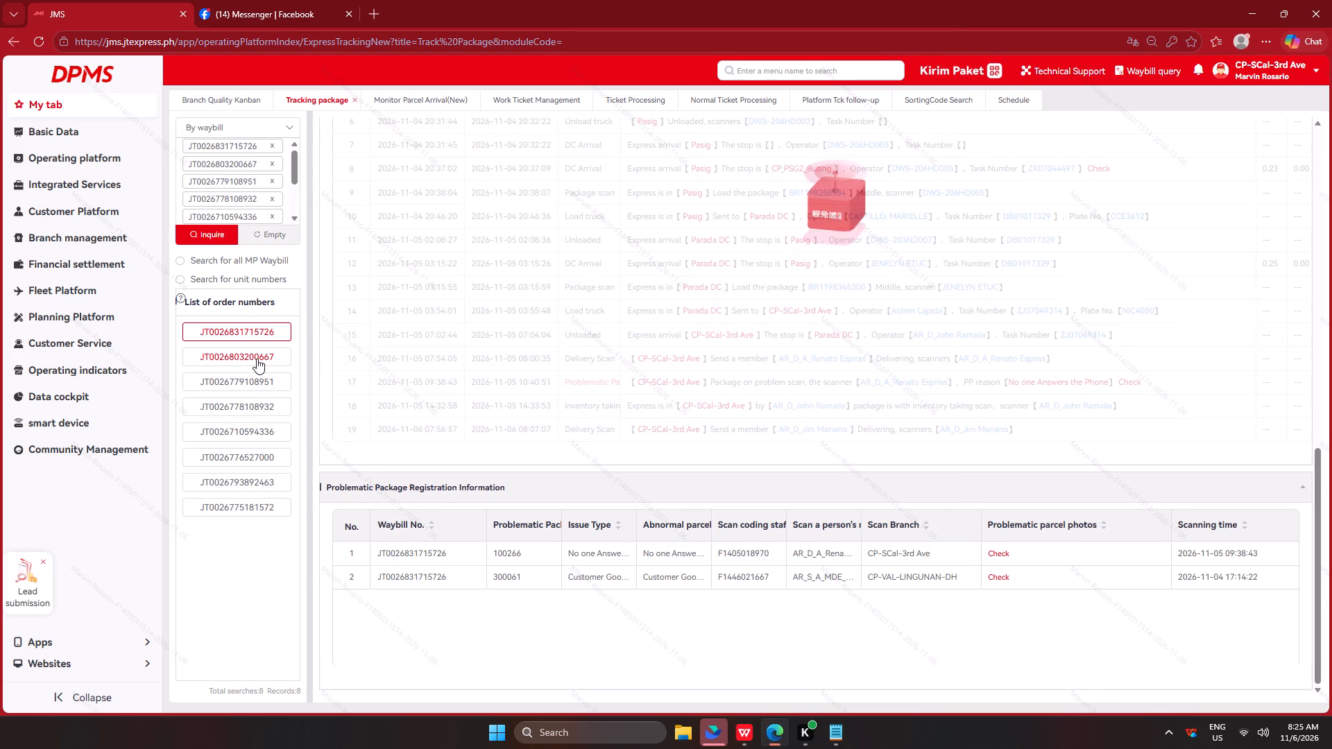
left_click(258, 356)
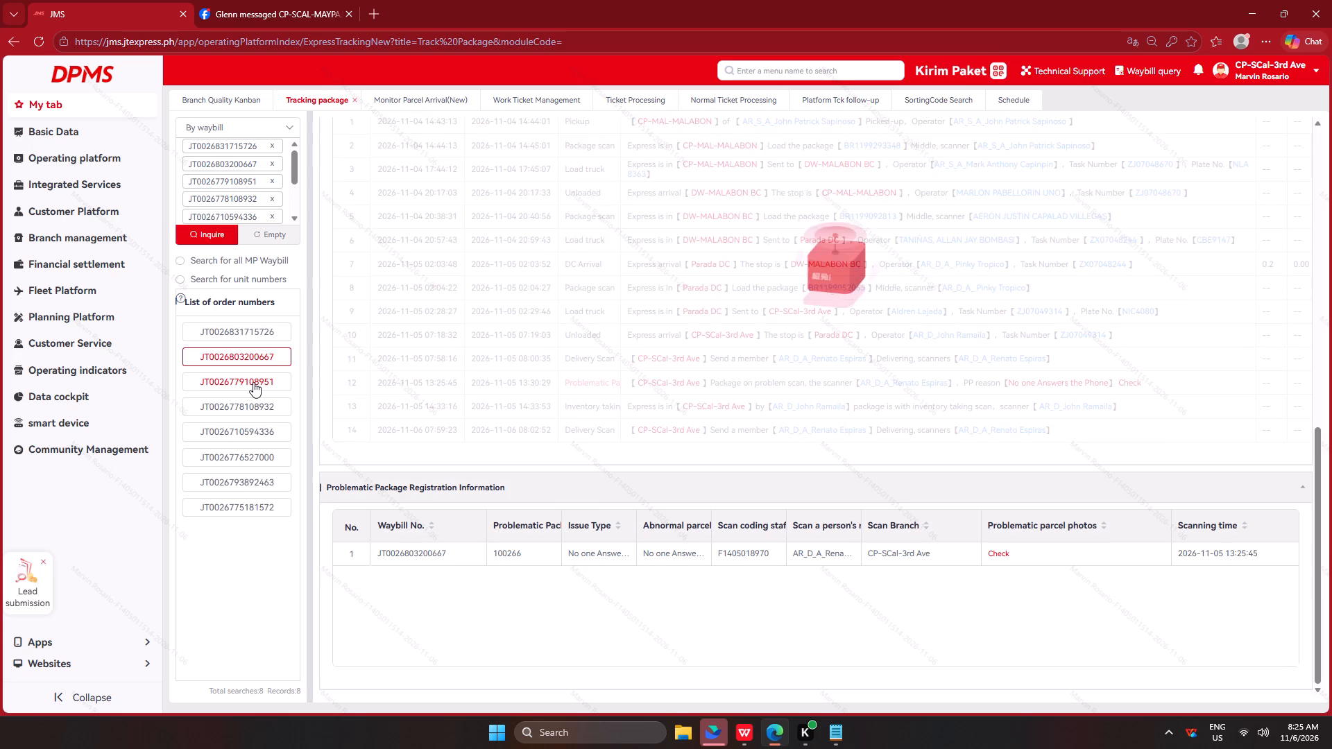
left_click(253, 382)
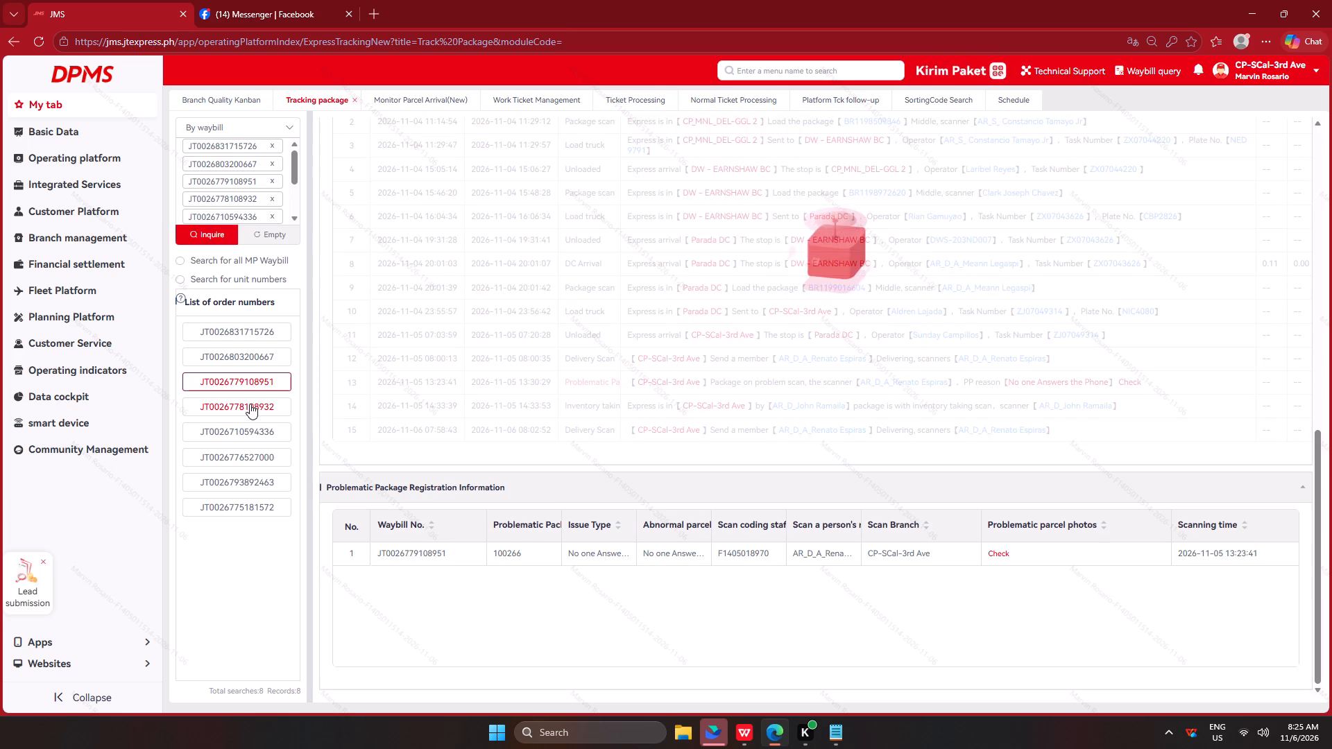
left_click(250, 404)
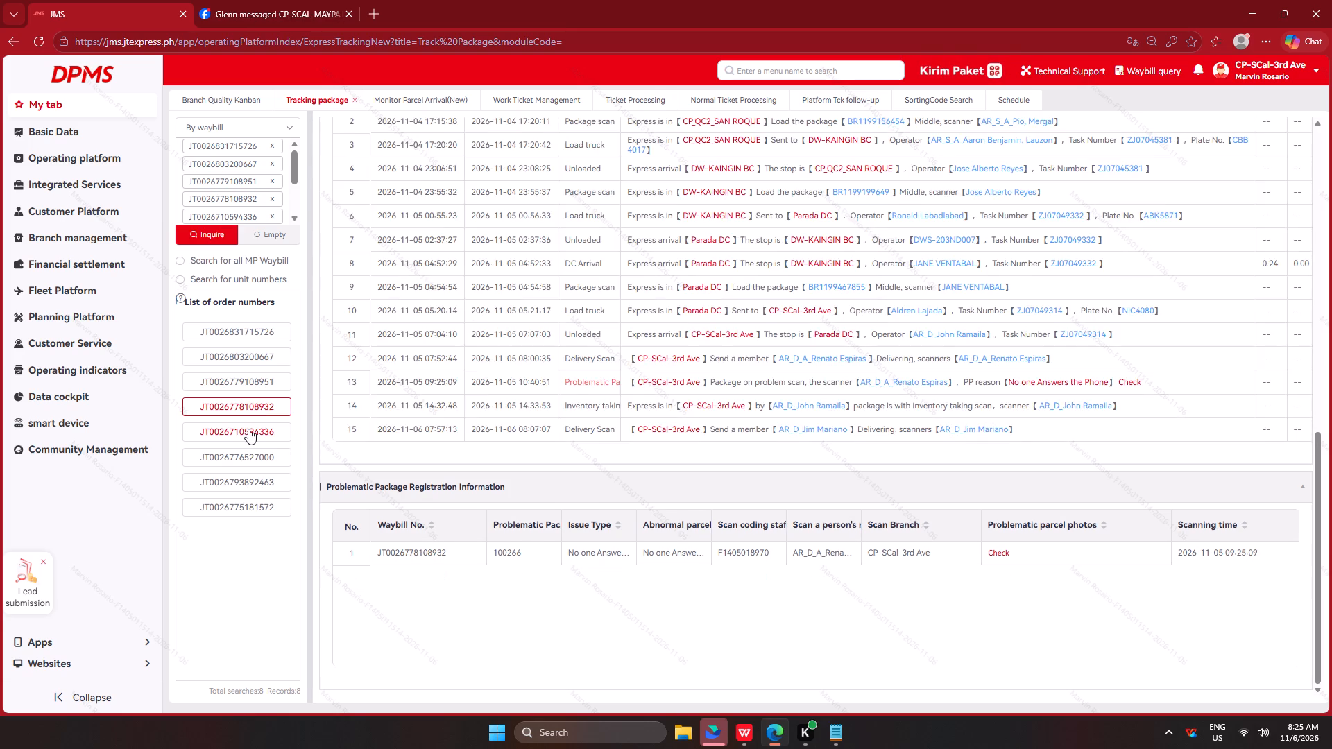
left_click(248, 429)
left_click(244, 456)
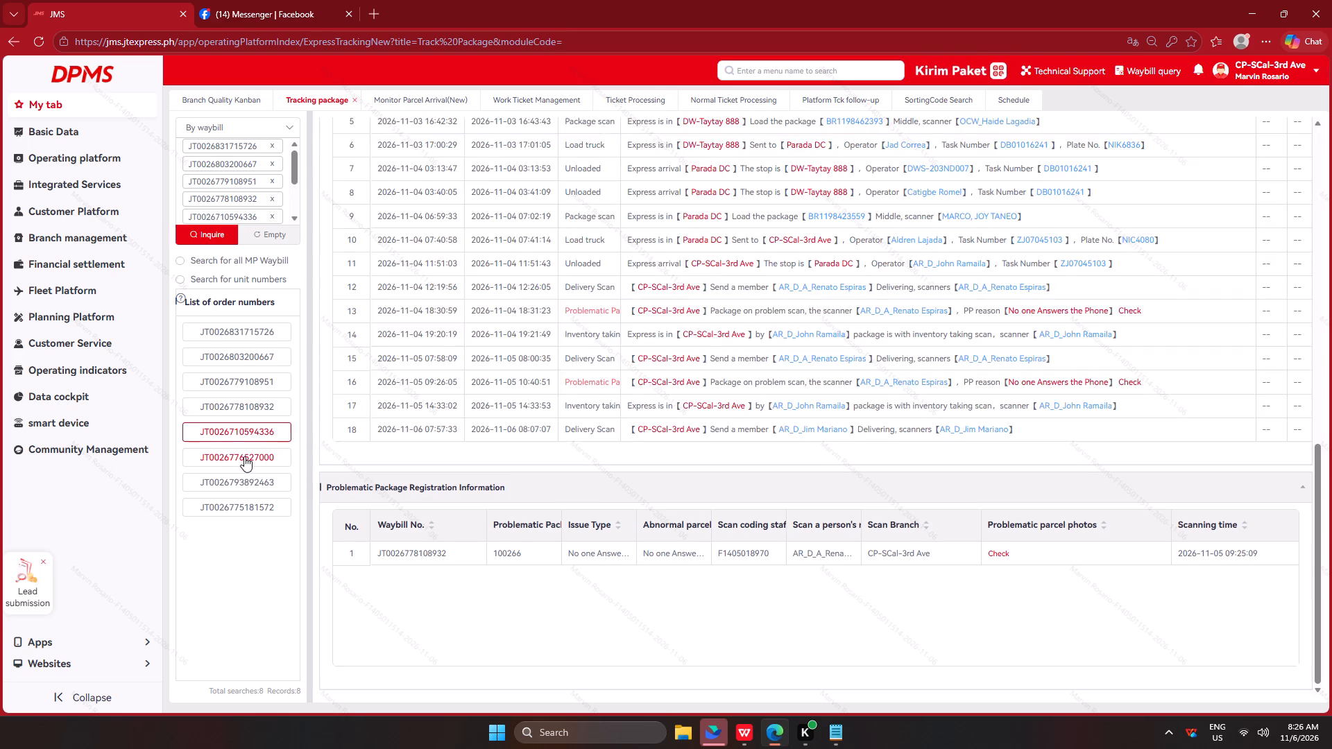
left_click(244, 481)
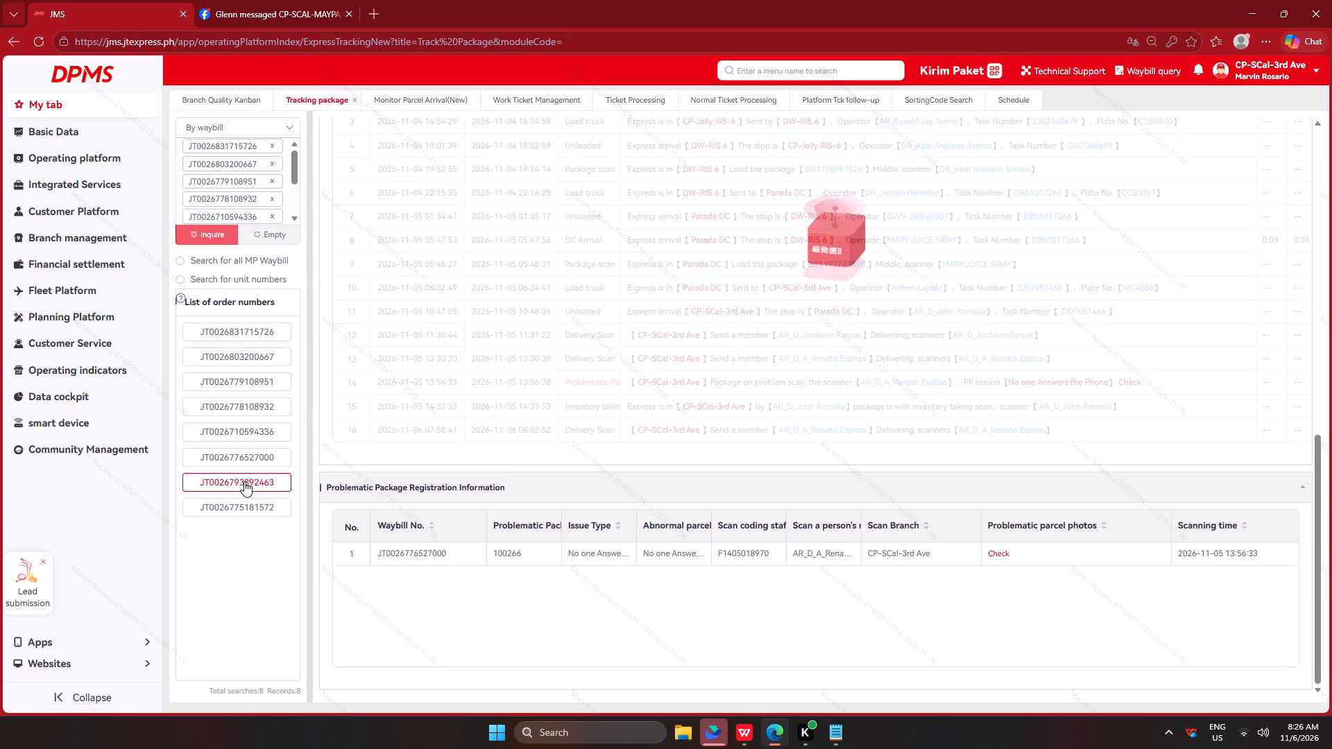
left_click(245, 503)
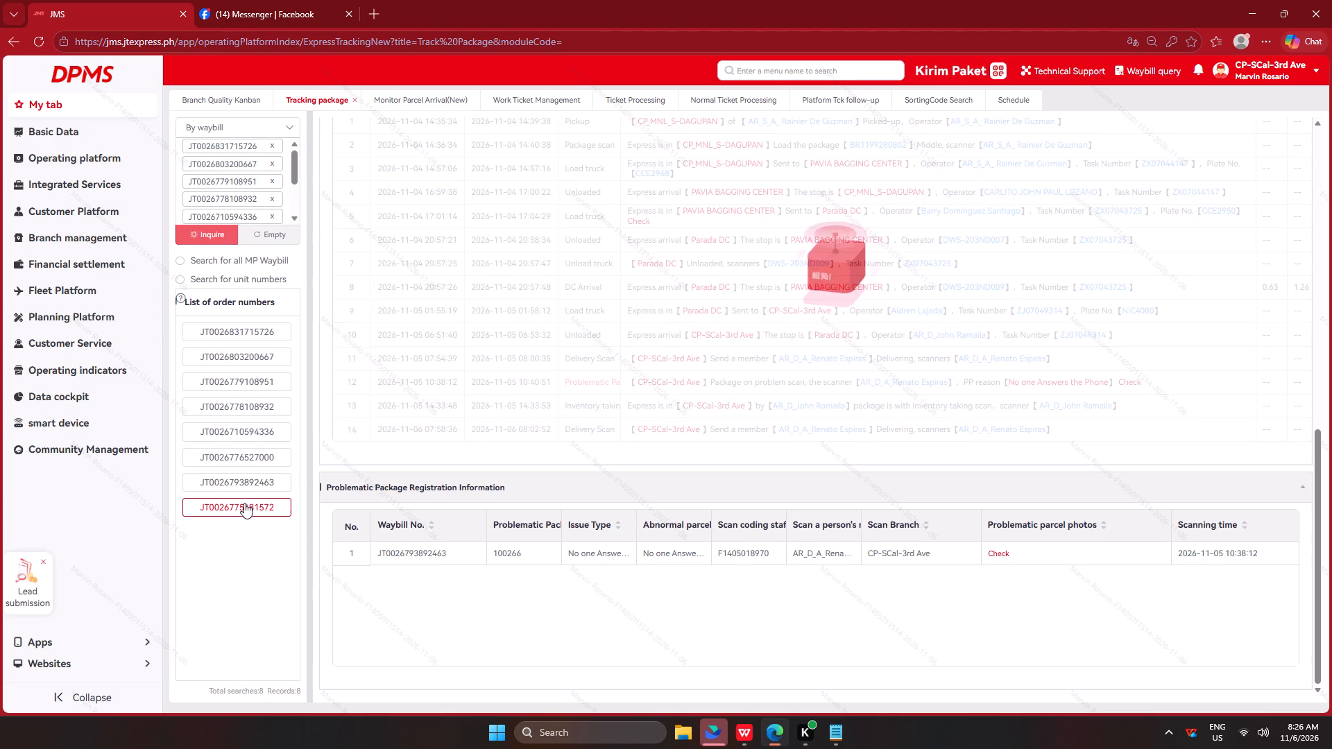
left_click(824, 725)
left_click(1113, 340)
left_click_drag(1107, 354, 980, 236)
key("ctrl+x")
left_click(1023, 248)
key("BackSpace")
left_click_drag(1091, 224, 1034, 208)
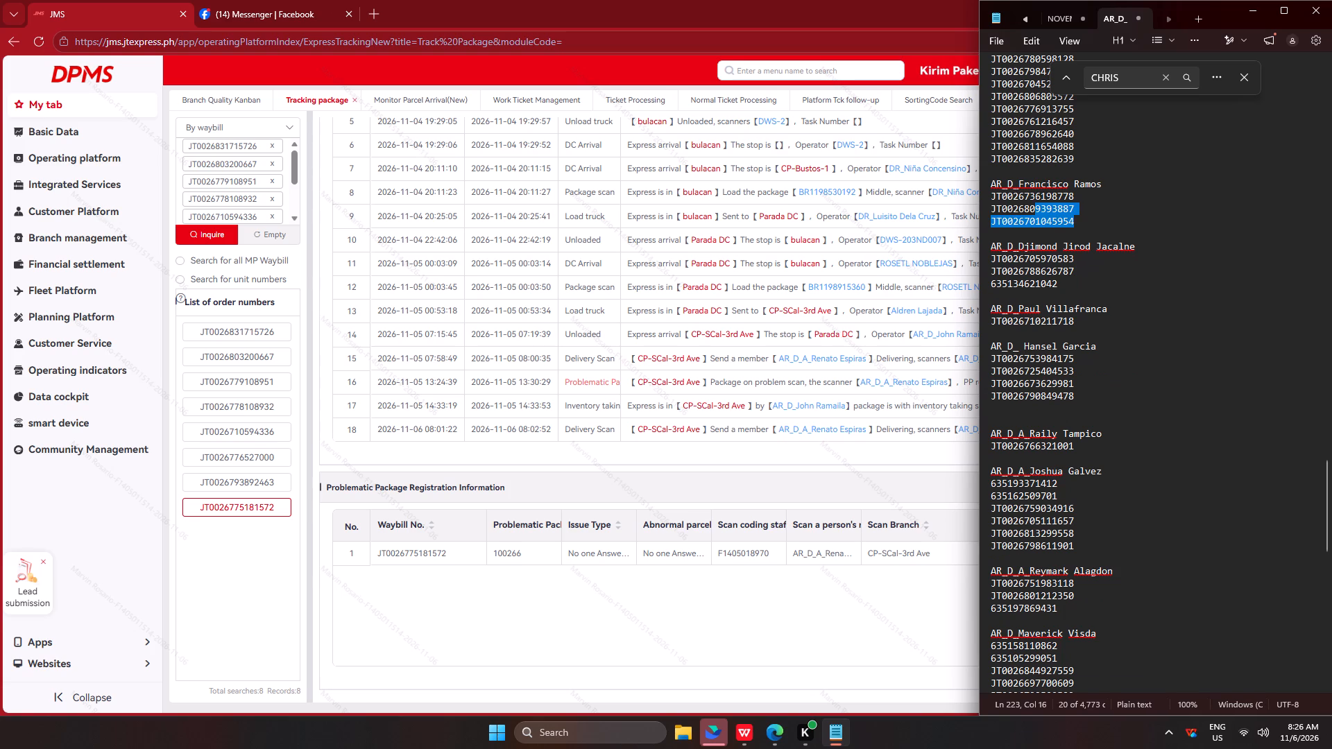
left_click_drag(1034, 208, 980, 193)
key("ctrl+c")
key("ctrl+c")
key("ctrl+c")
key("ctrl+c")
left_click(268, 234, "ctrl")
left_click(250, 206)
key("ctrl+v")
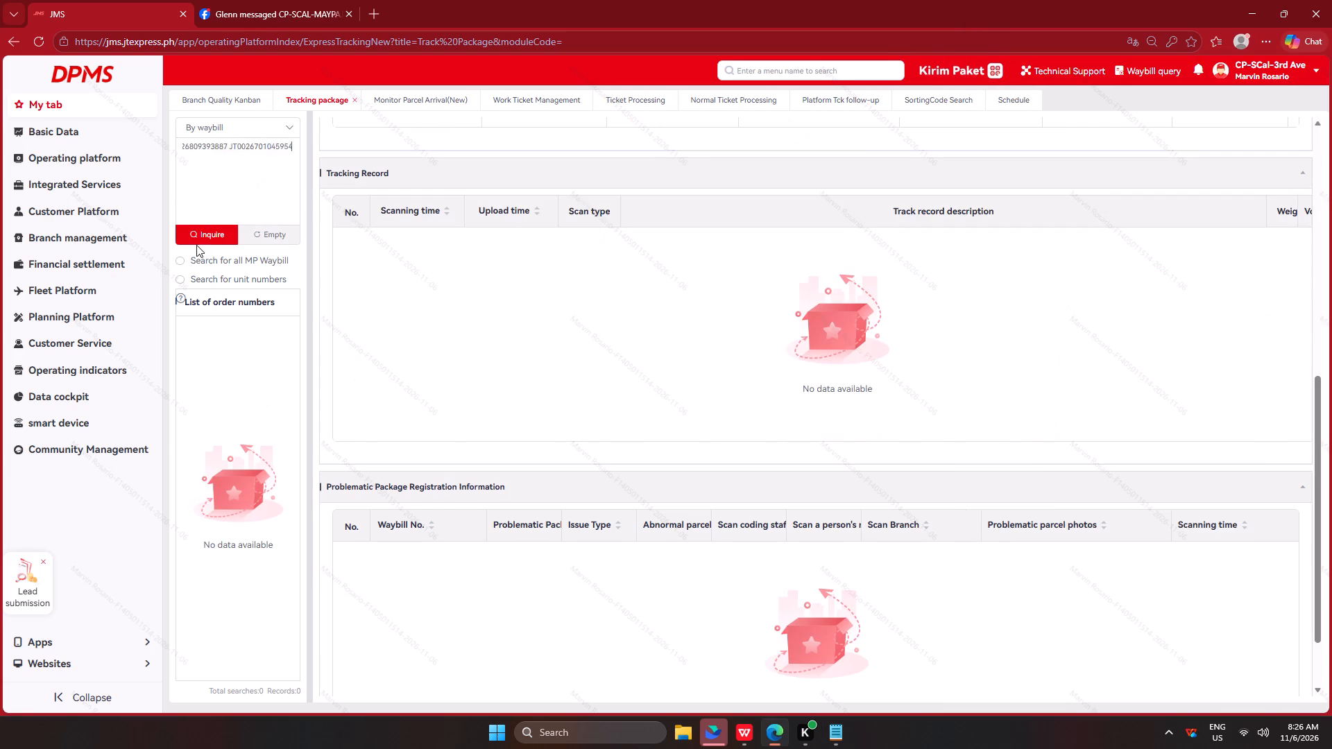
left_click(199, 241)
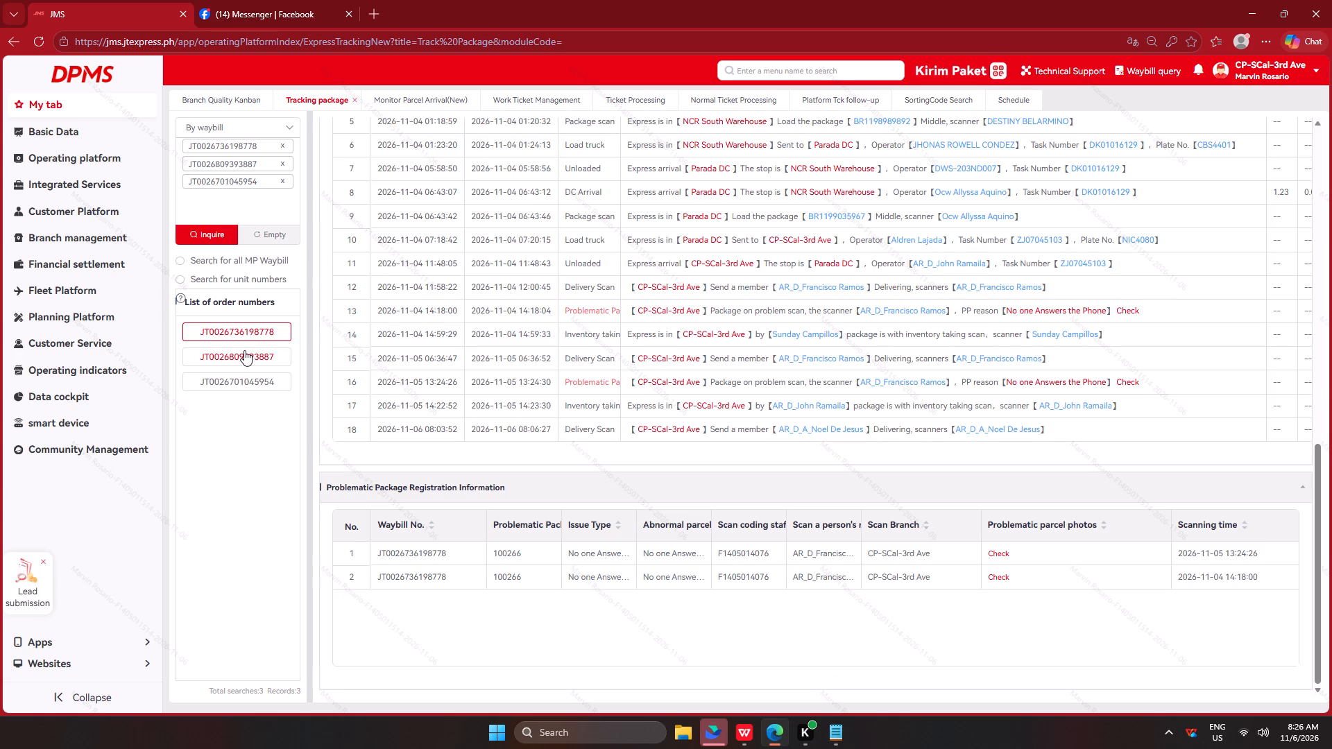
left_click(244, 350)
left_click(252, 378)
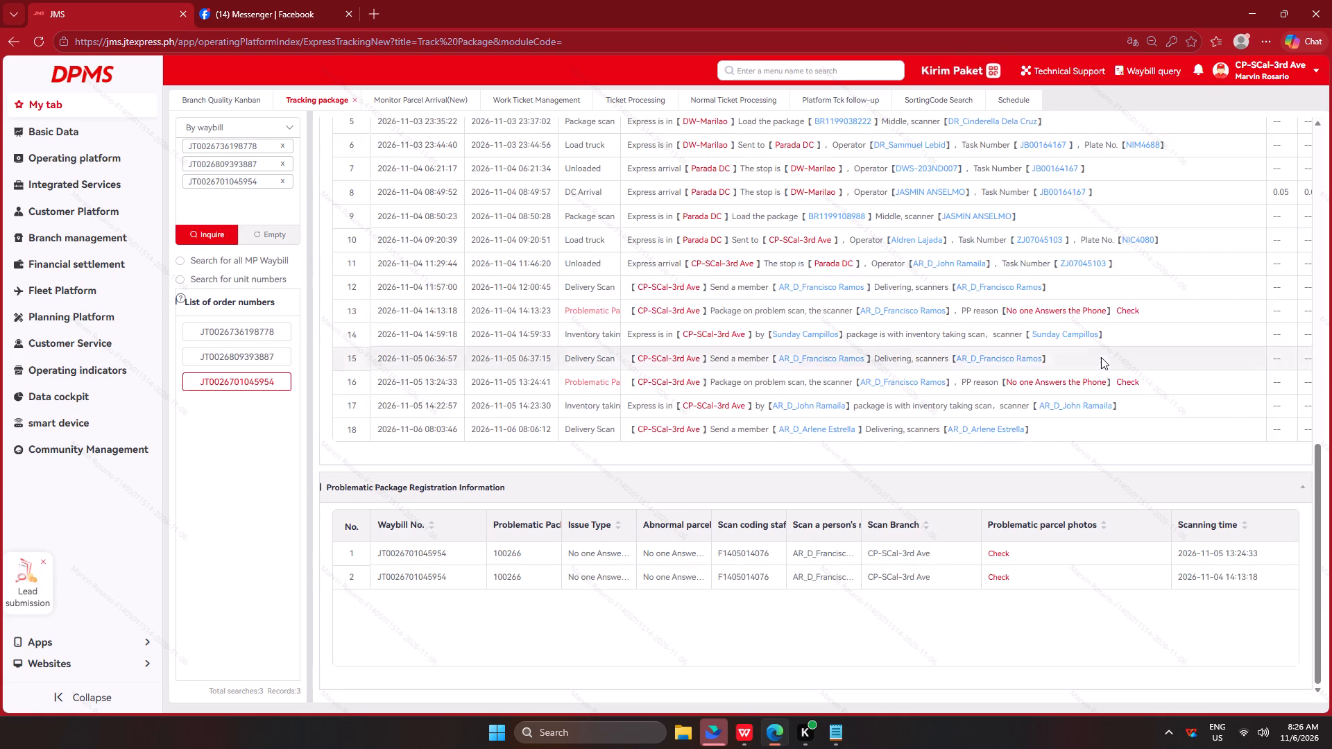
key("alt+Tab")
left_click_drag(1107, 225, 975, 173)
key("ctrl+x")
scroll(1101, 212, "up", 7)
key("BackSpace")
left_click_drag(1088, 440, 1020, 382)
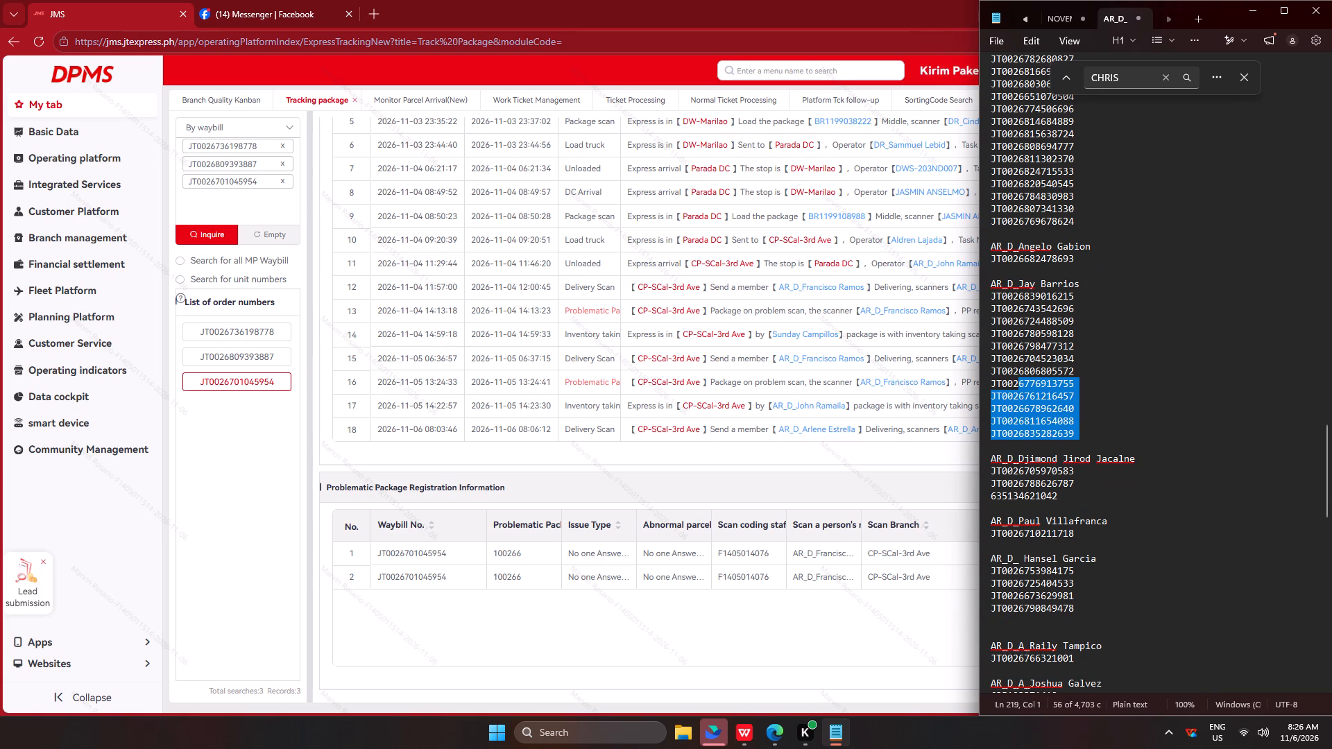
left_click_drag(1020, 382, 963, 298)
key("ctrl+c")
key("ctrl+c")
key("ctrl+c")
key("ctrl+c")
key("ctrl+c")
left_click(268, 230, "ctrl")
left_click(263, 217)
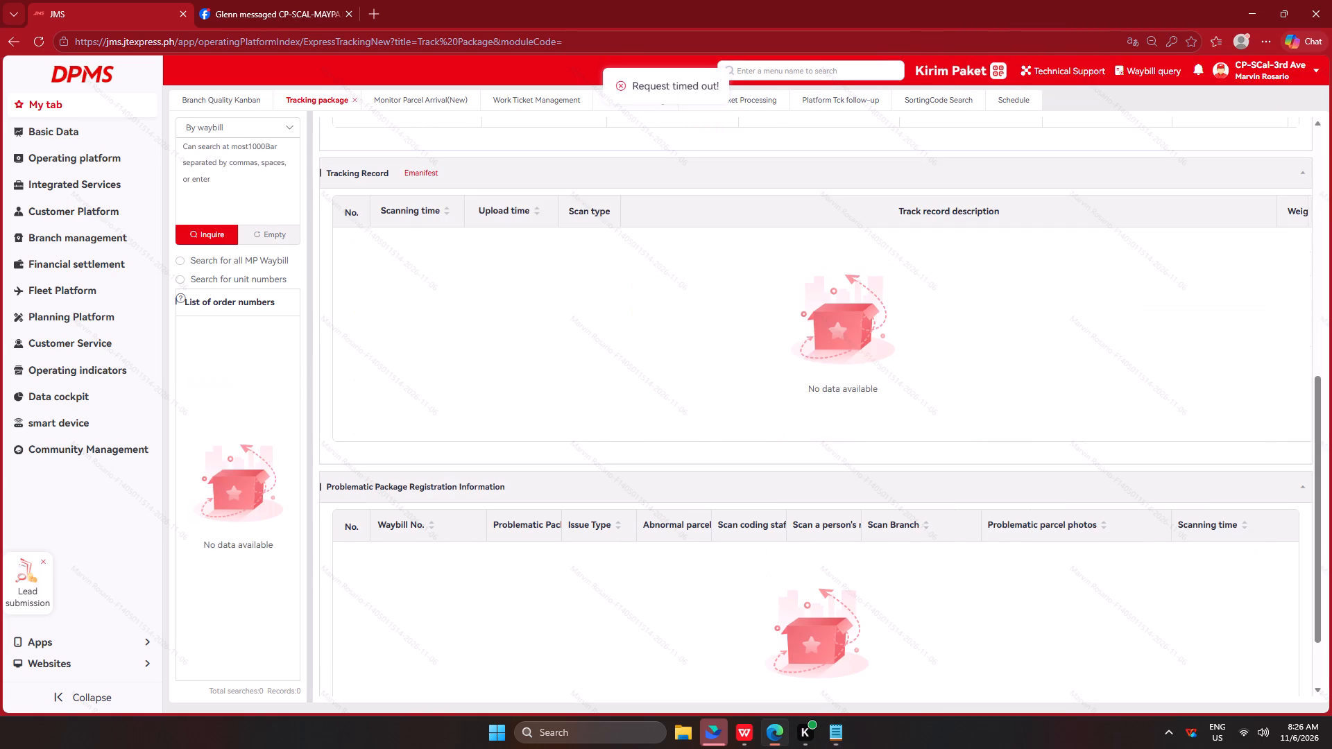
key("ctrl+v")
left_click(219, 230)
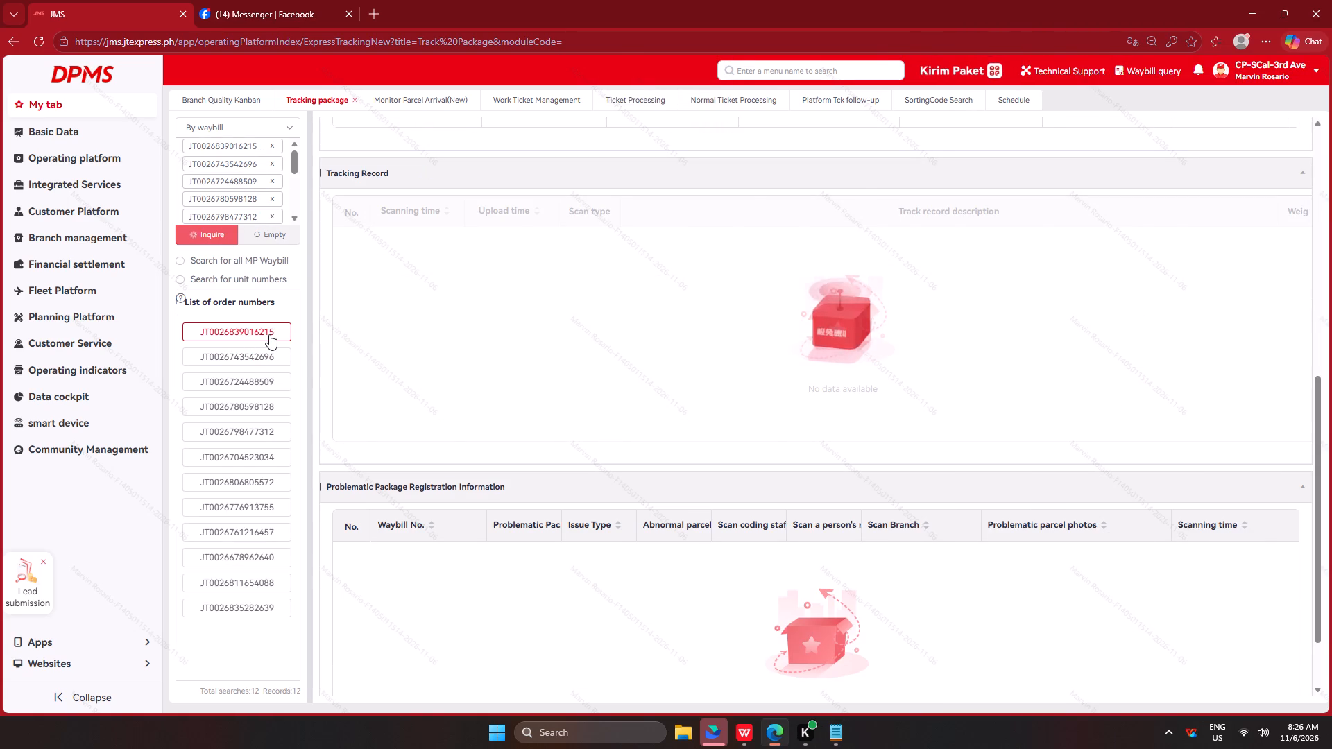
left_click(269, 334)
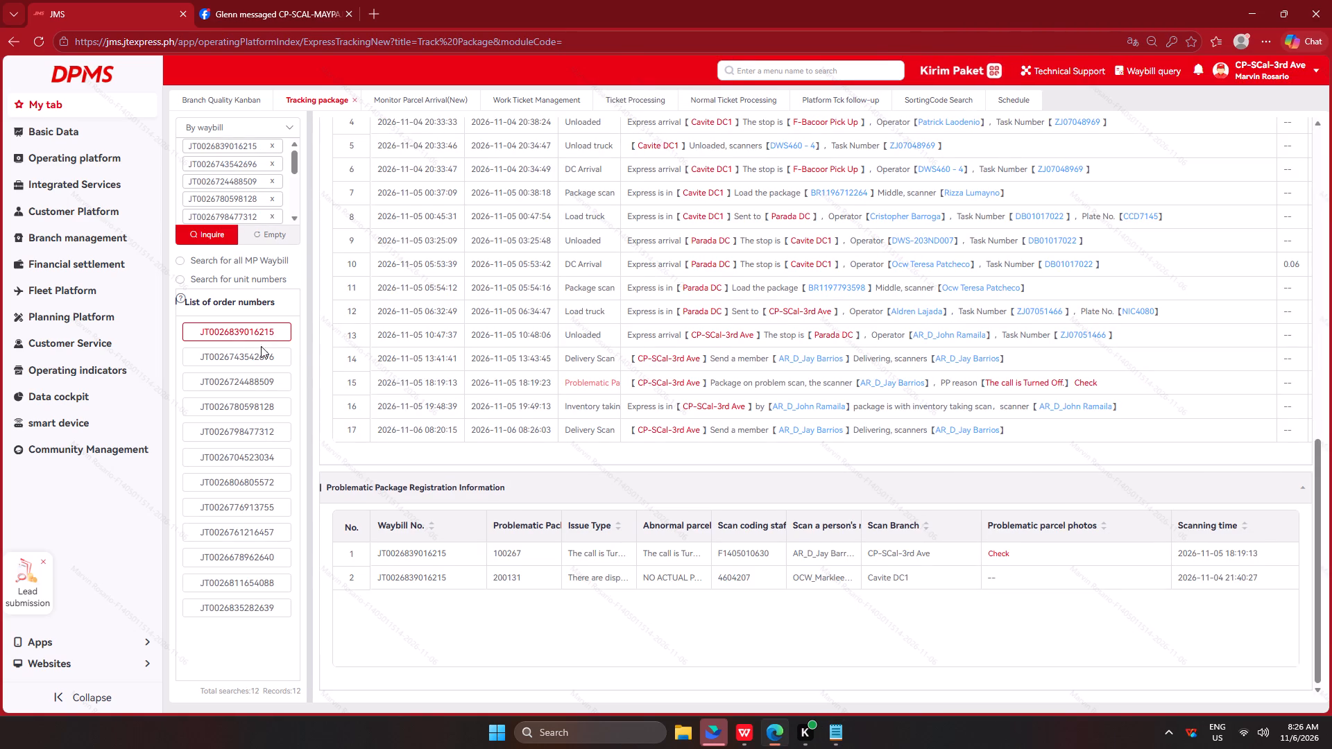
left_click(257, 366)
left_click(239, 350)
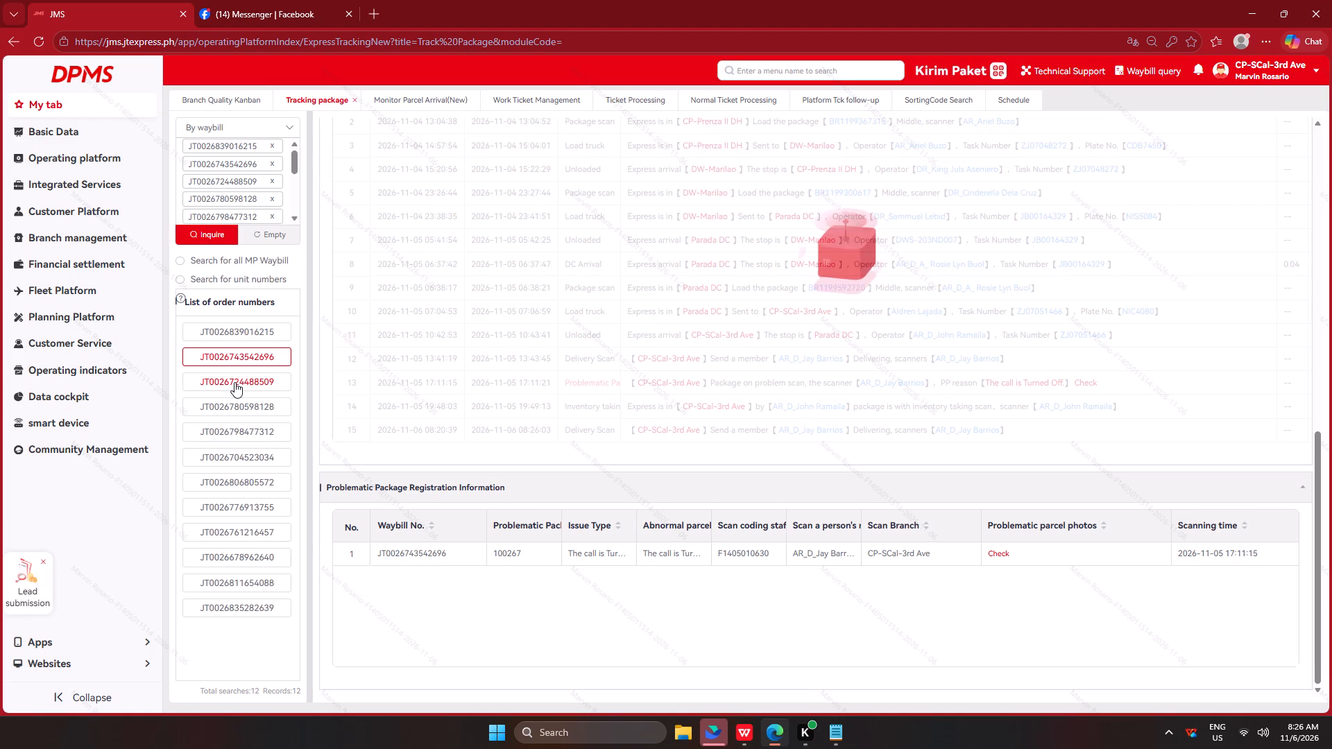
left_click(234, 382)
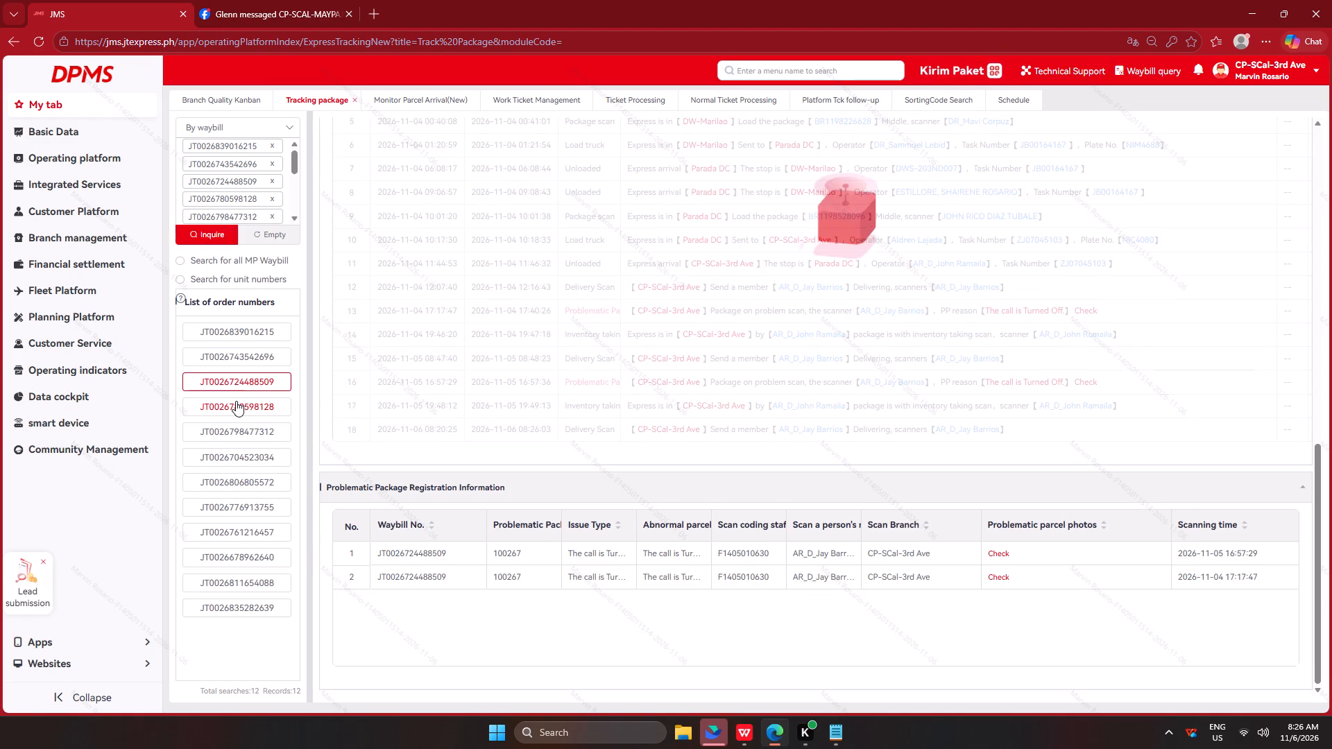
left_click(236, 401)
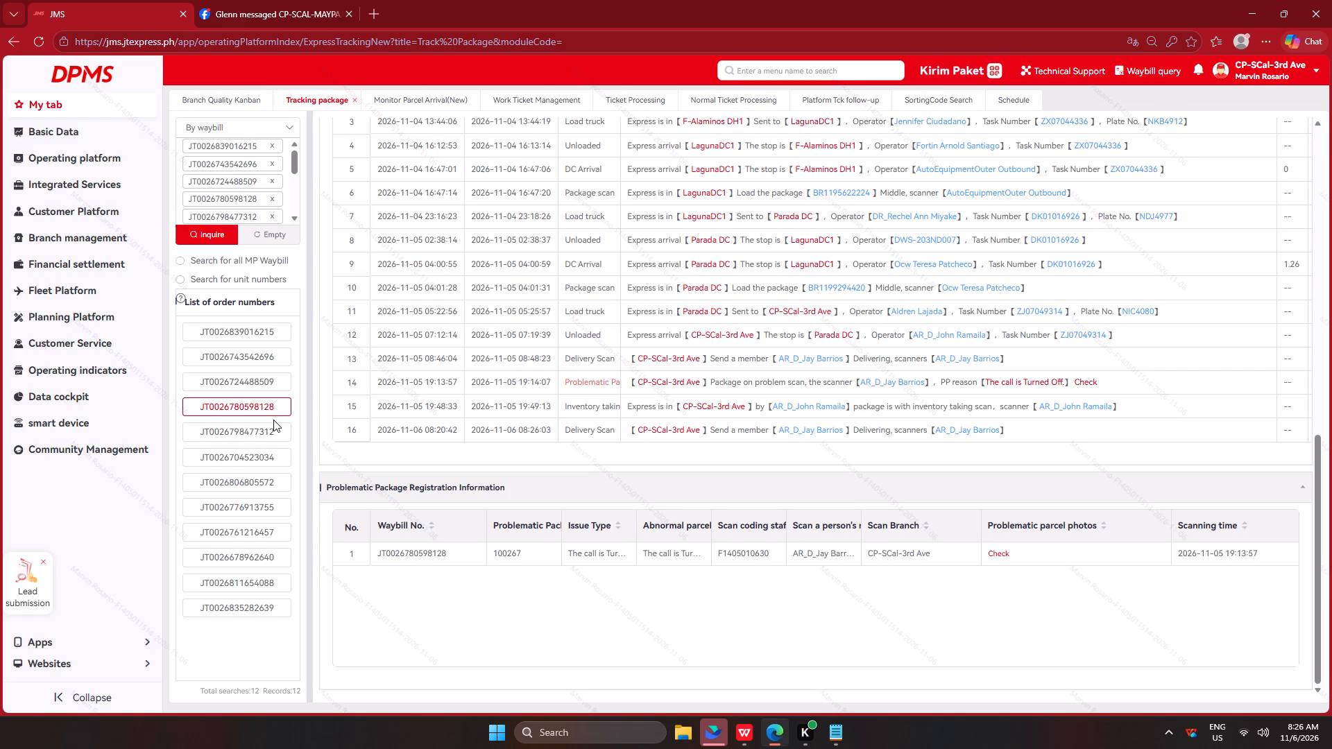
left_click(232, 432)
left_click(234, 458)
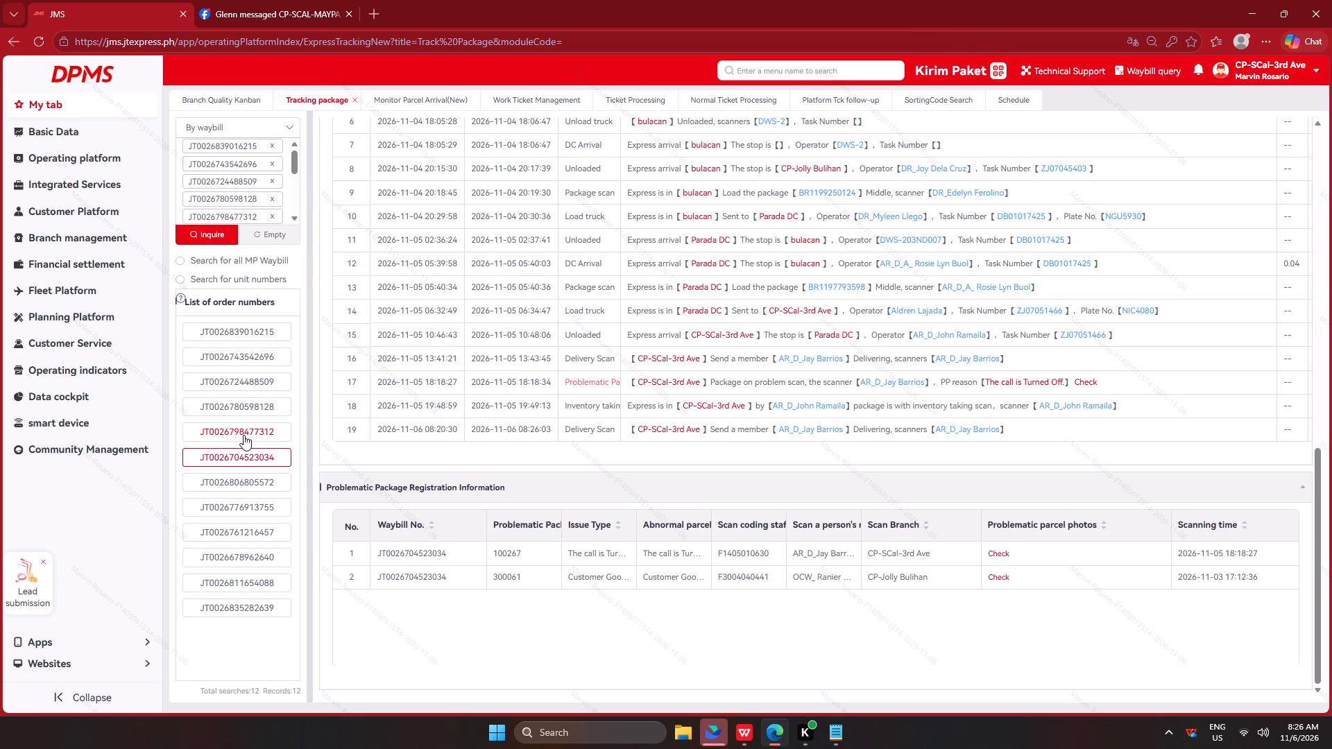
left_click(244, 435)
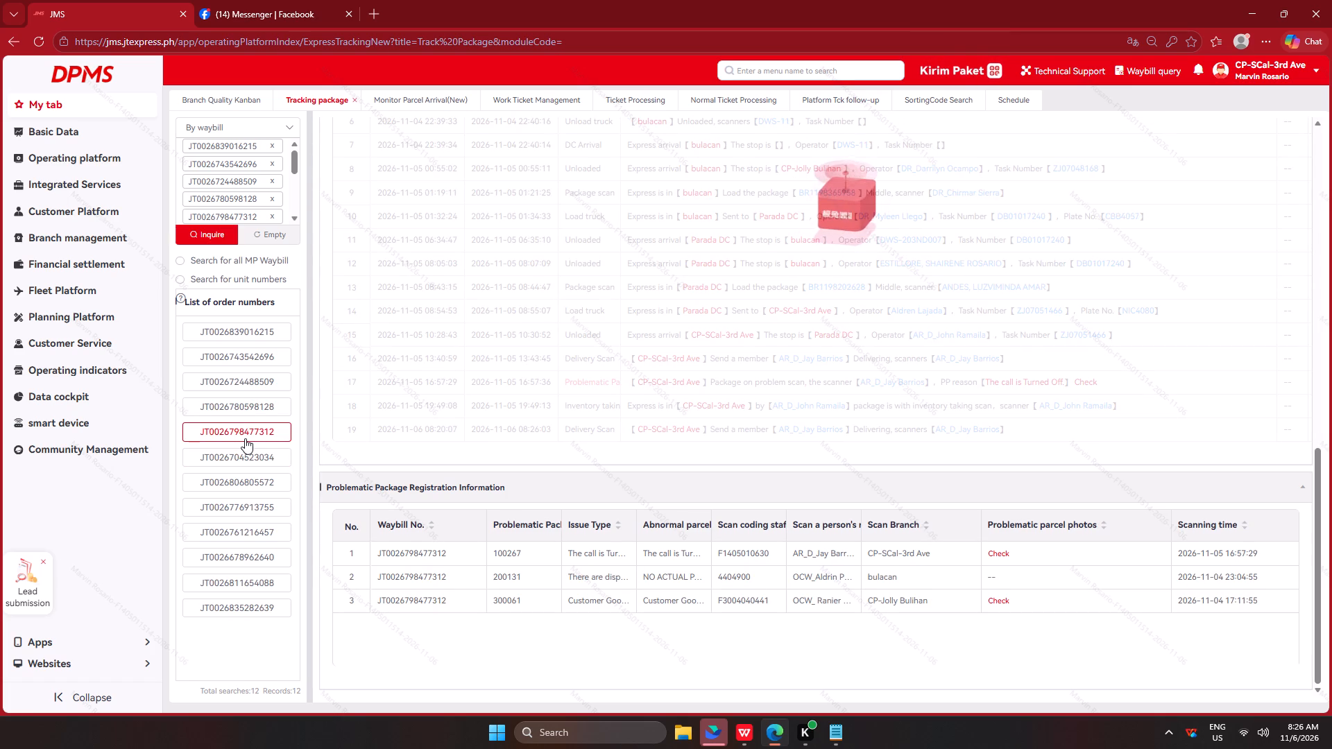
left_click(240, 460)
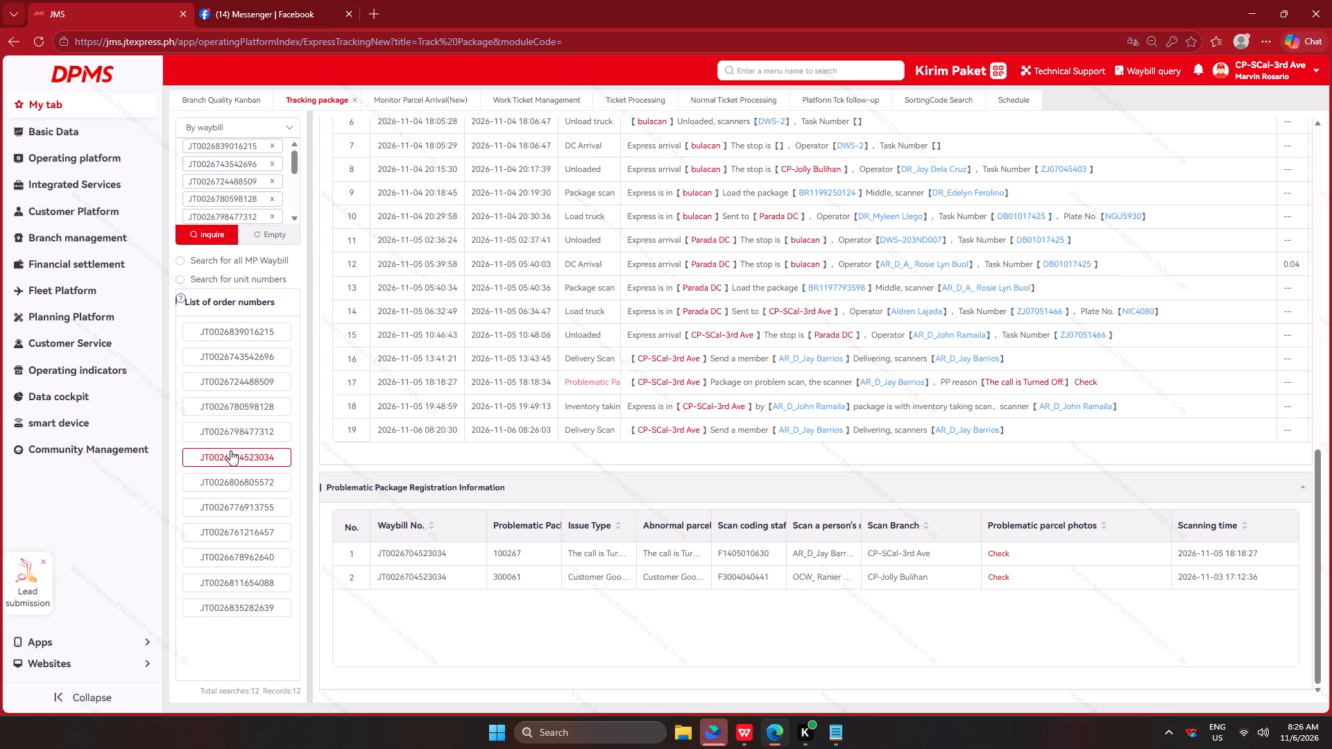
left_click(223, 481)
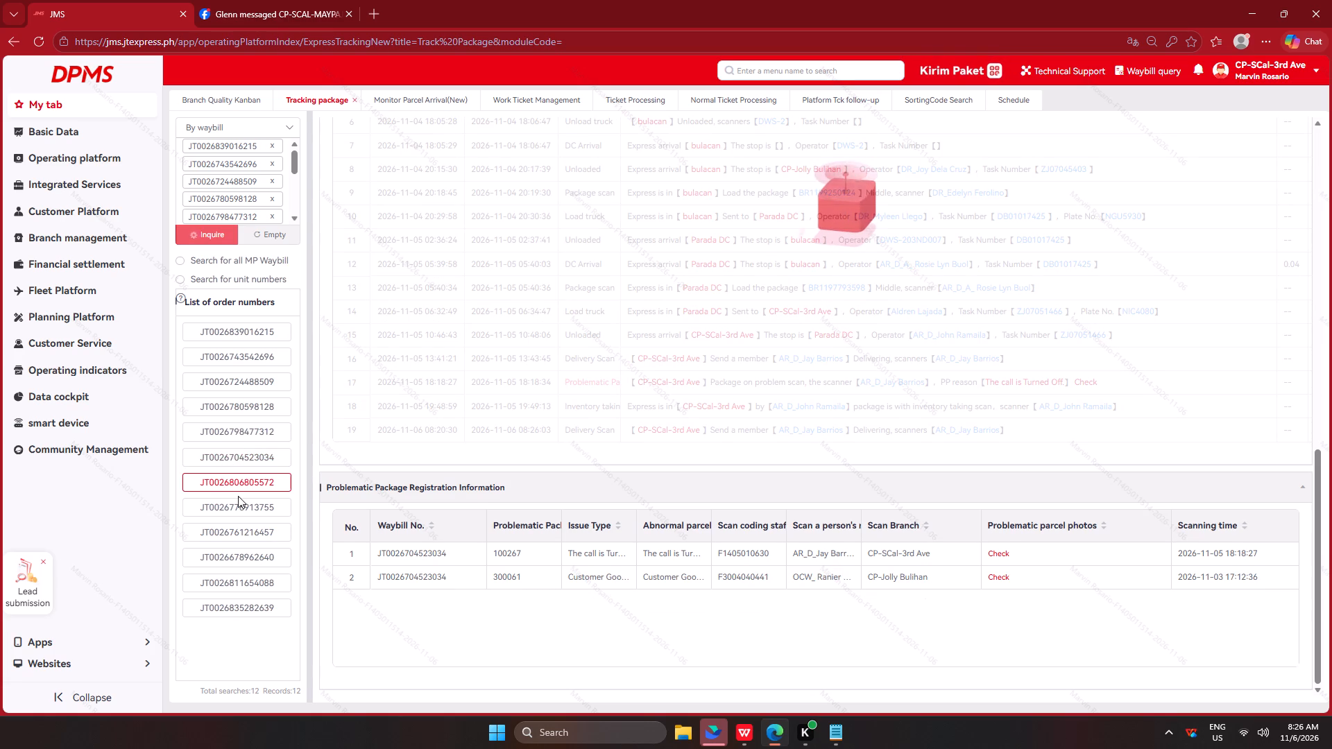
left_click(249, 508)
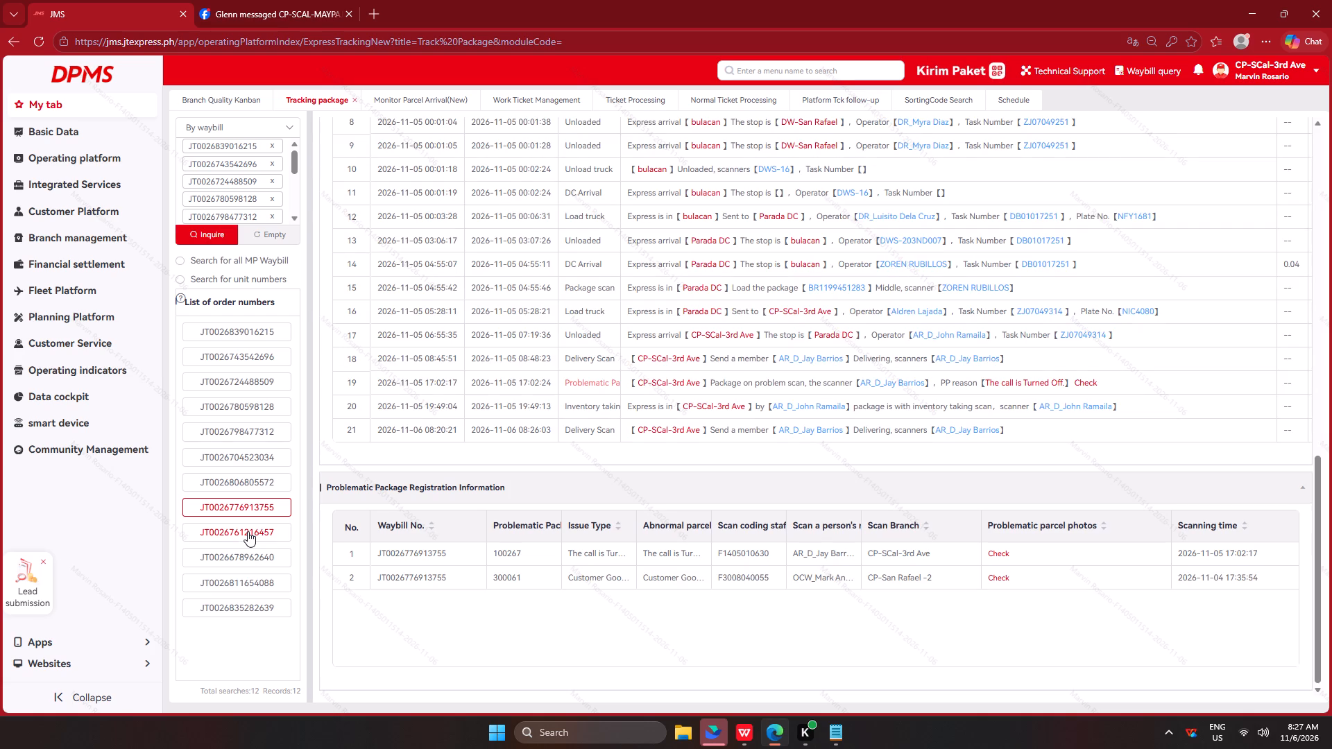
left_click(248, 531)
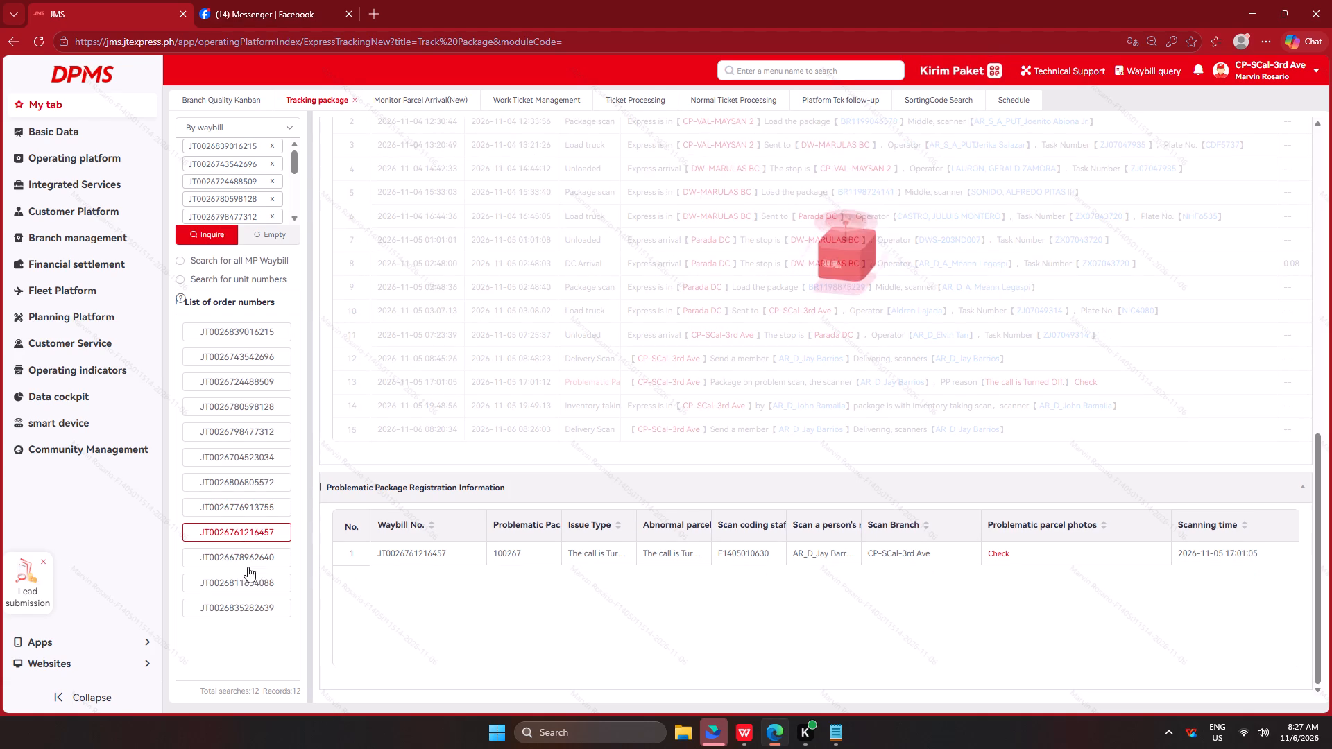
left_click(244, 576)
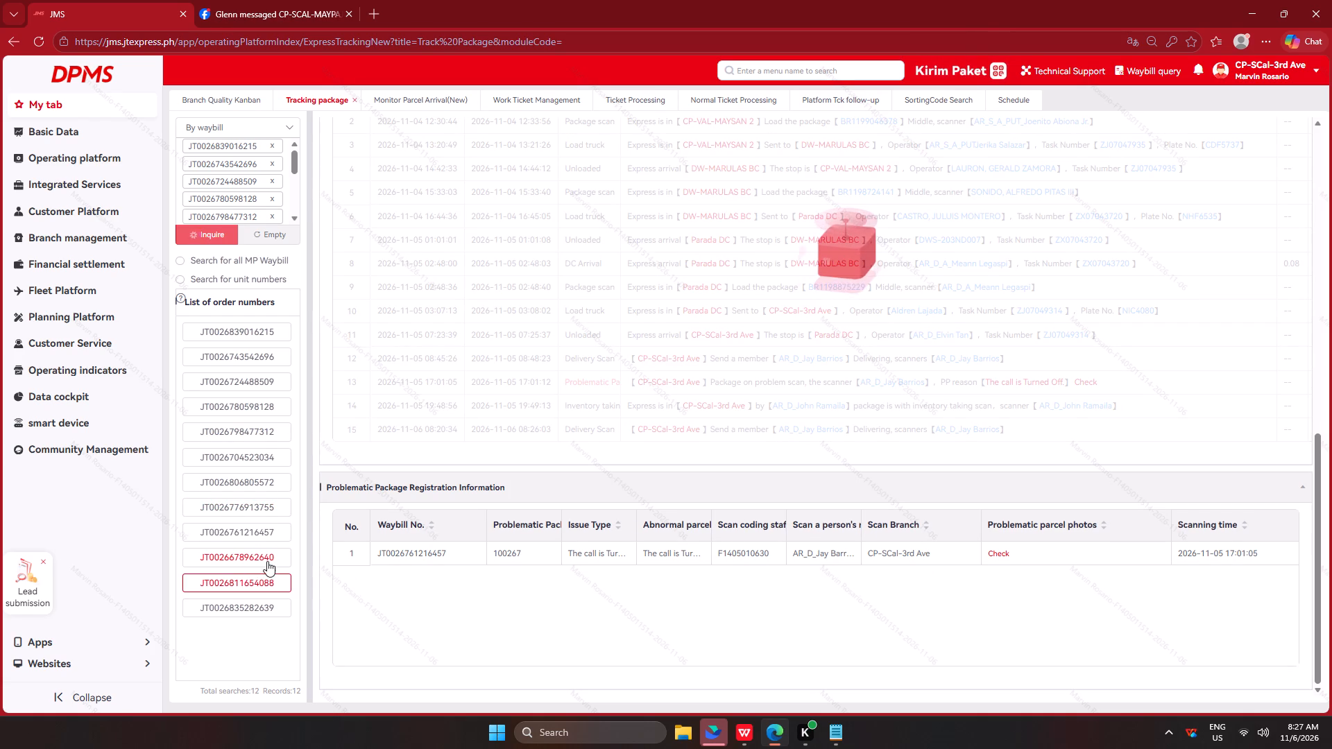
left_click(264, 564)
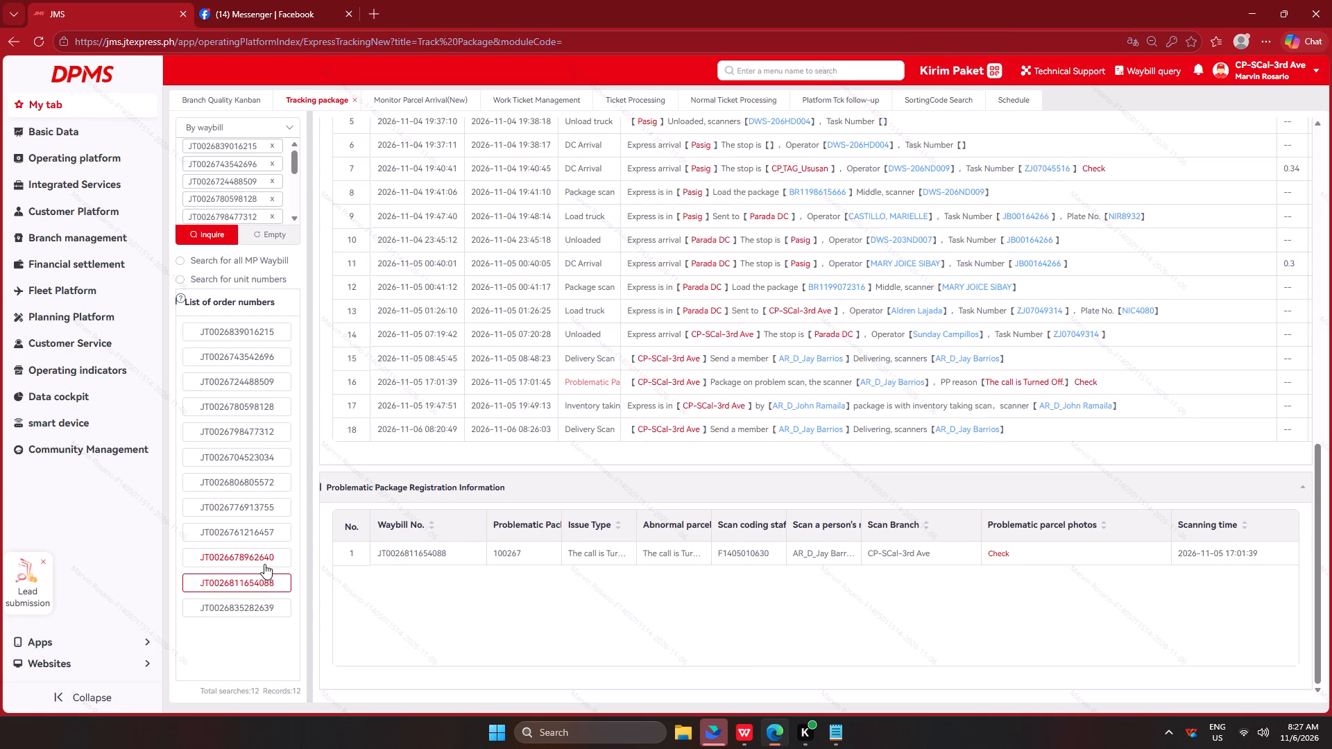
left_click(253, 603)
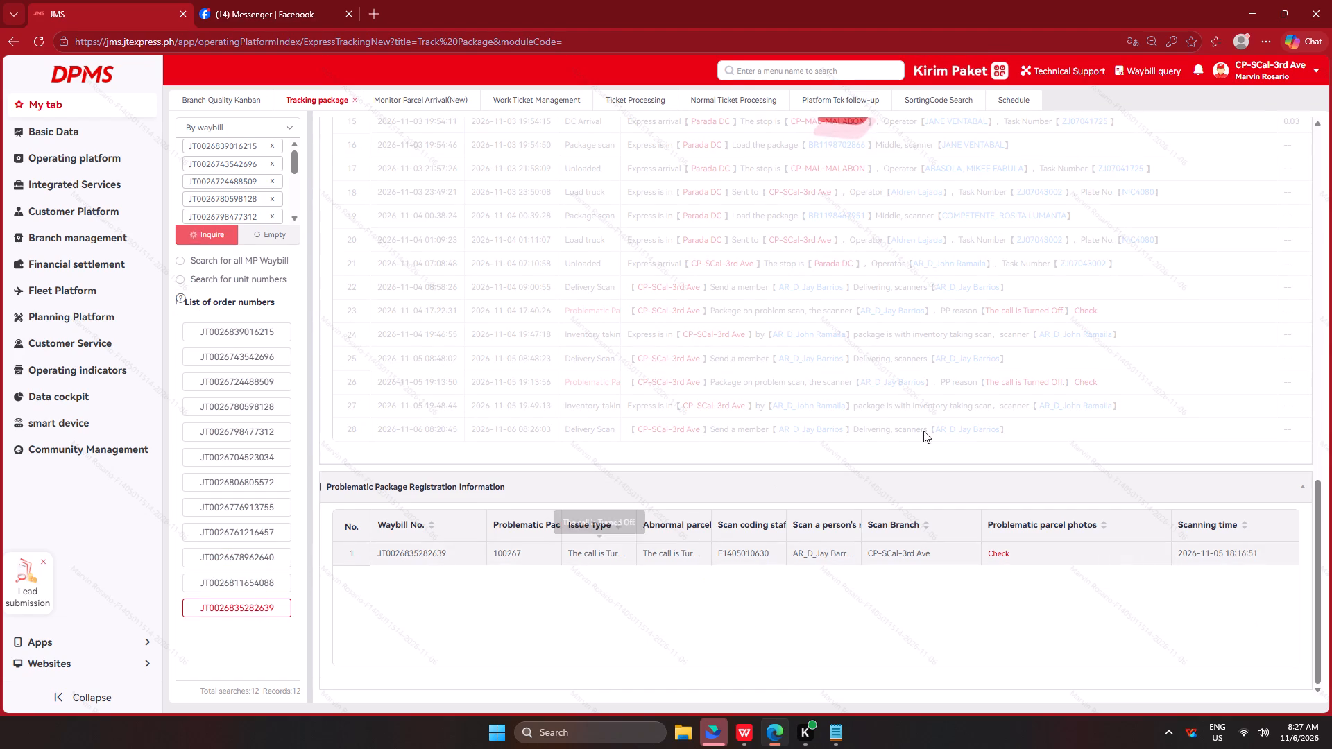
key("alt+Tab")
left_click(1091, 422)
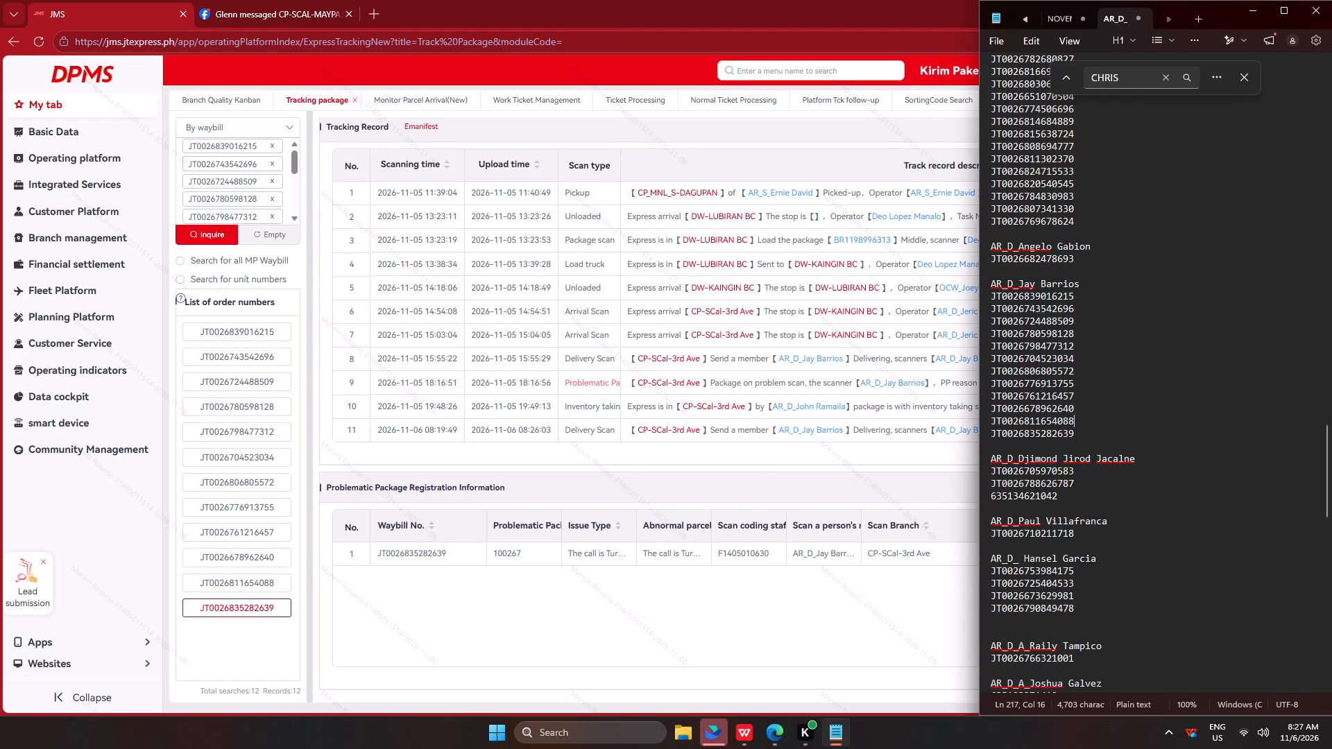
left_click_drag(1086, 440, 971, 275)
key("ctrl+x")
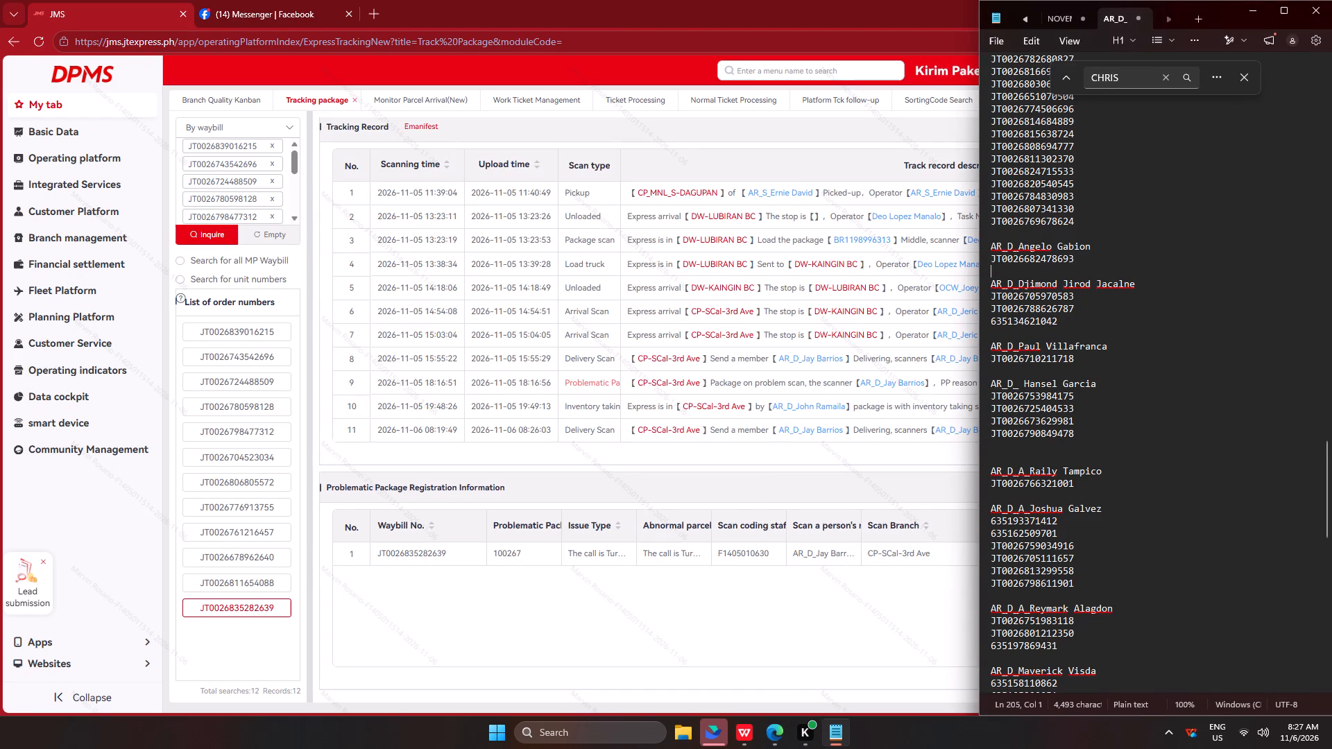
left_click_drag(1082, 262, 900, 260)
key("ctrl+c")
key("ctrl+c")
key("ctrl+c")
key("ctrl+c")
left_click(255, 237, "ctrl")
left_click(250, 209)
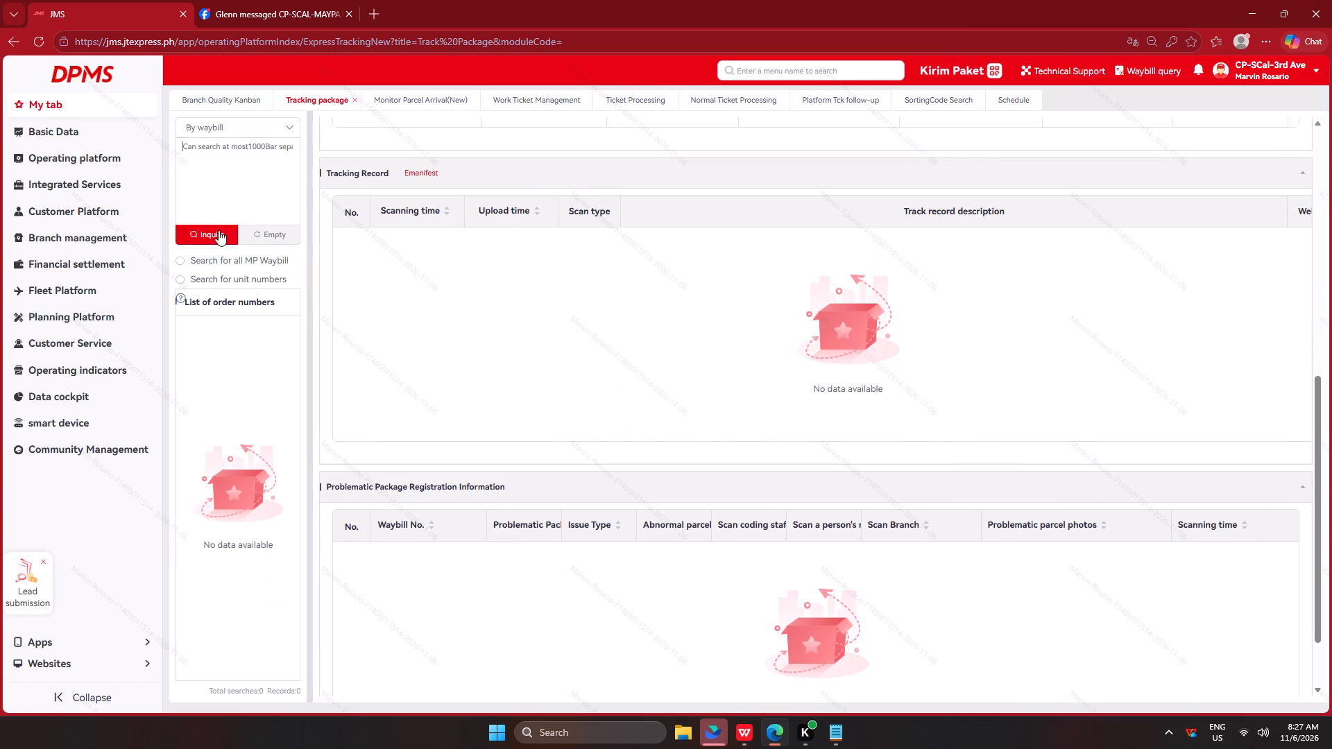
key("ctrl+v")
left_click(210, 234)
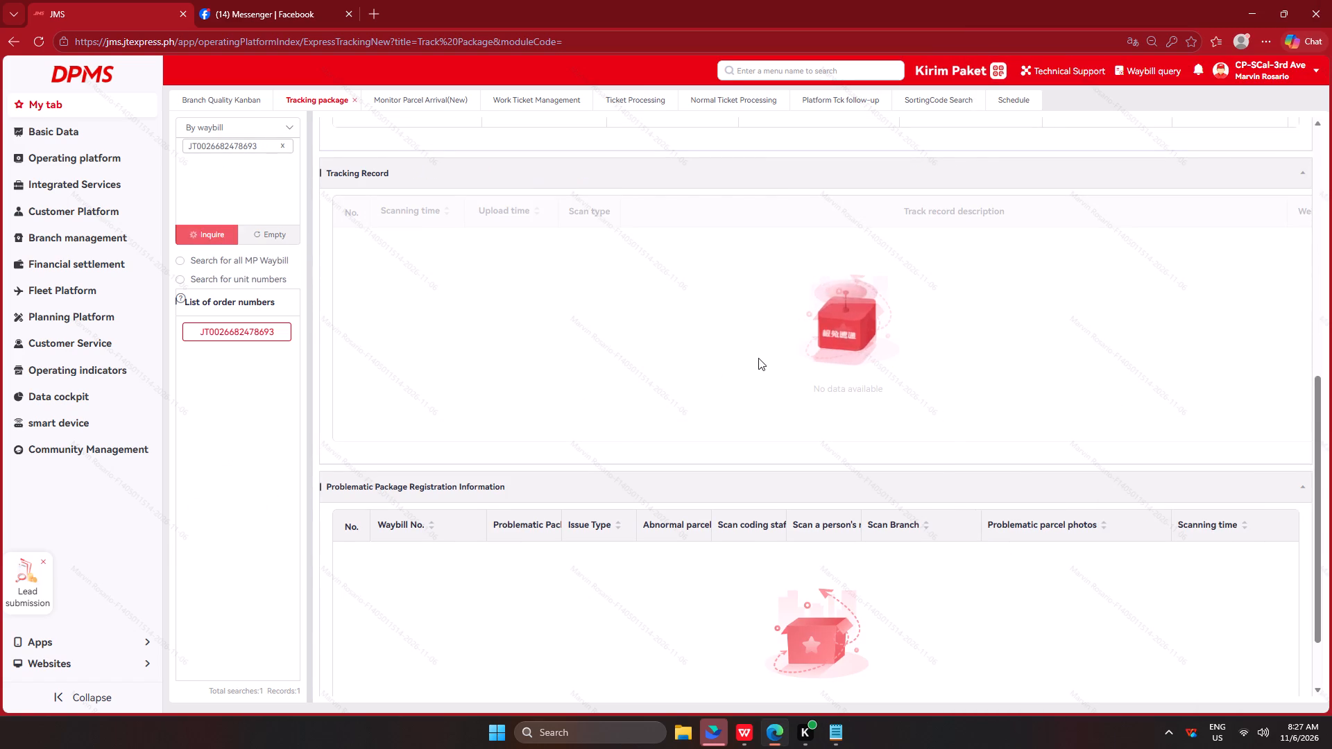
key("alt+Tab")
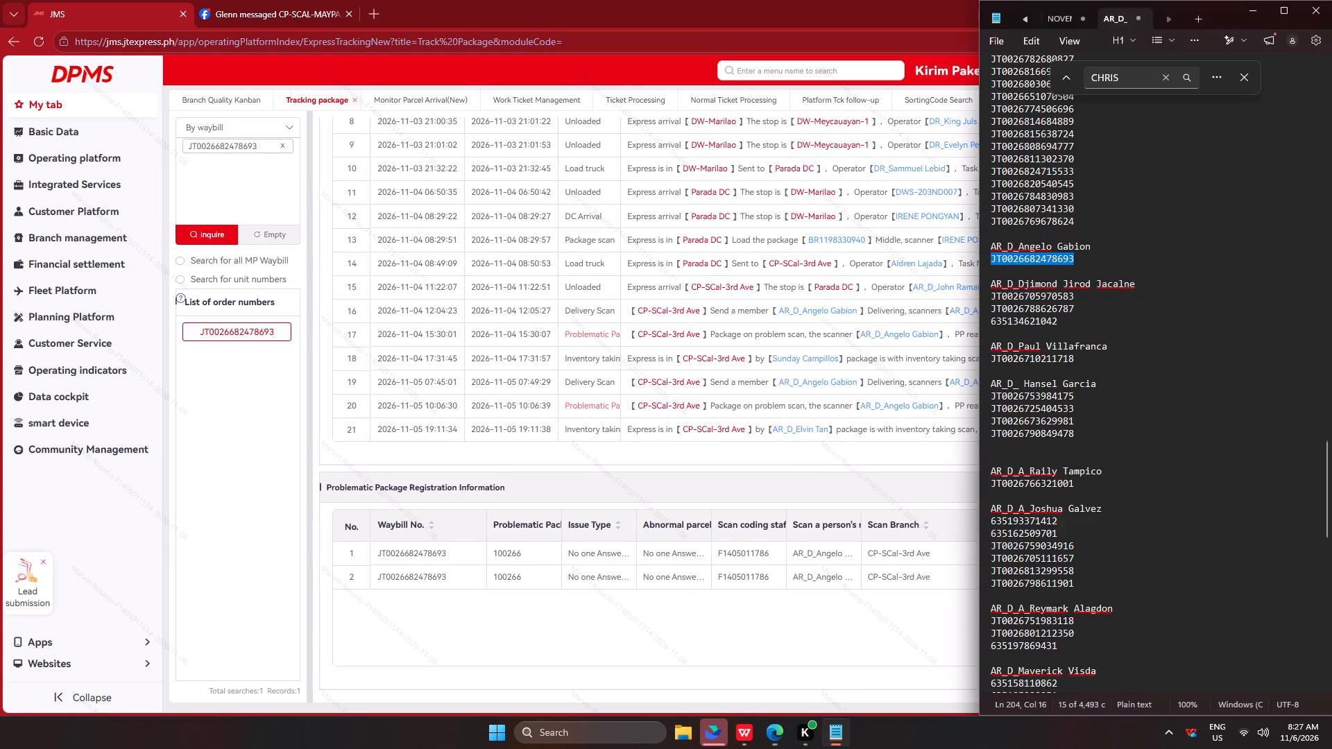
scroll(1152, 347, "up", 4)
left_click_drag(1086, 374, 979, 60)
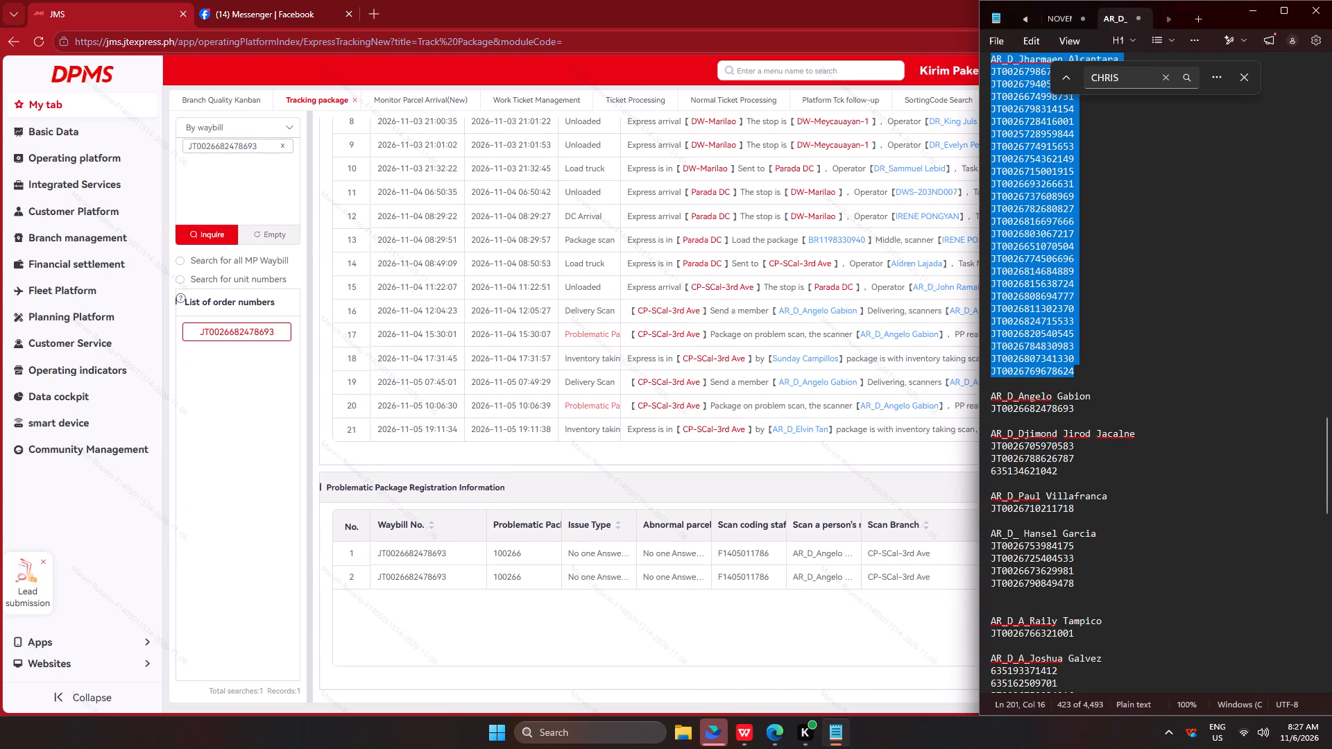
left_click_drag(979, 60, 949, 627)
key("ctrl+c")
key("ctrl+c")
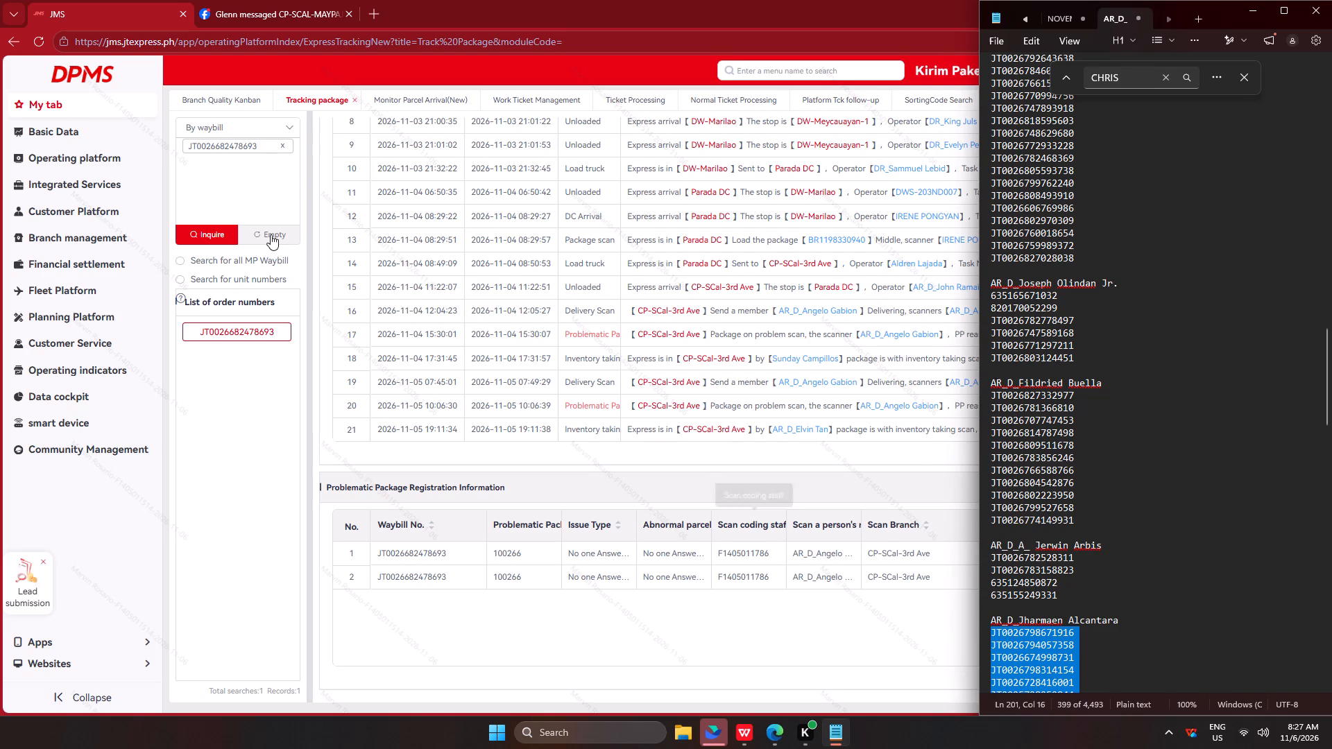
key("ctrl+c")
key("ctrl+c")
left_click(270, 234, "ctrl")
left_click(259, 203)
key("ctrl+v")
left_click(208, 234)
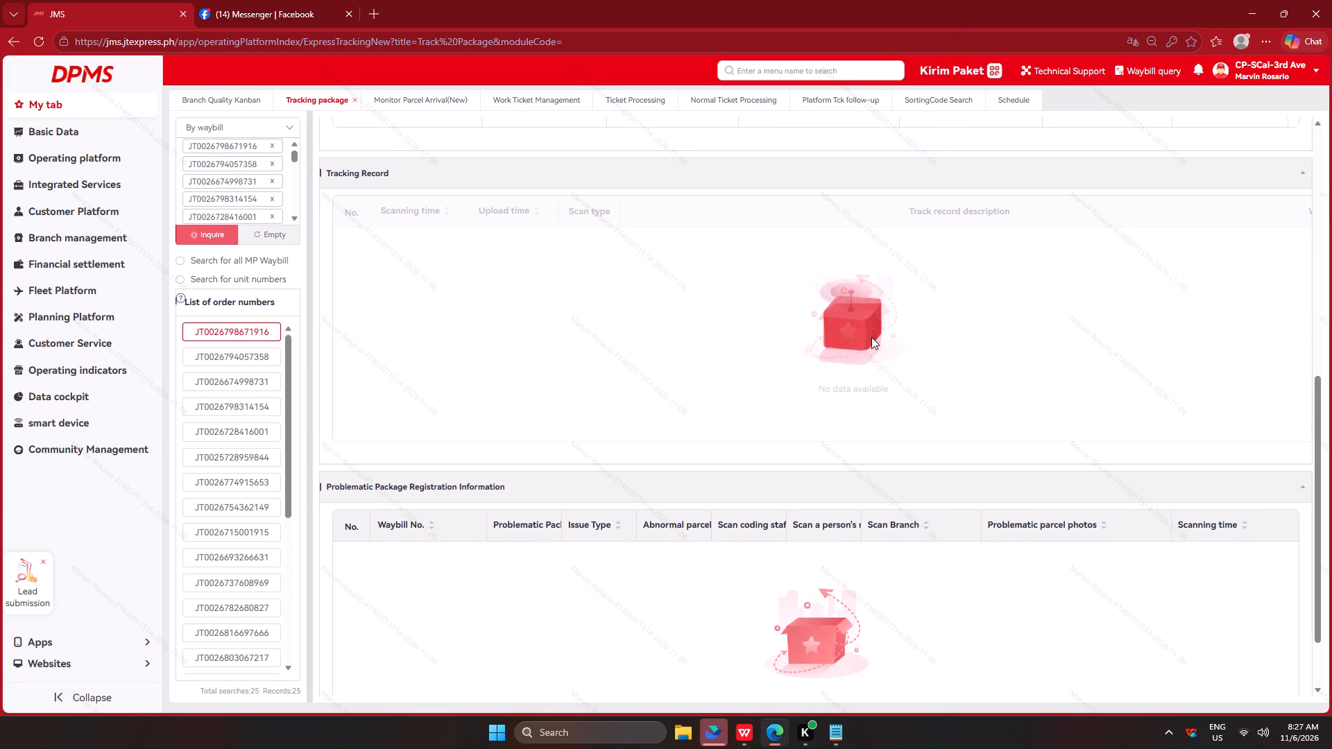
scroll(872, 345, "down", 6)
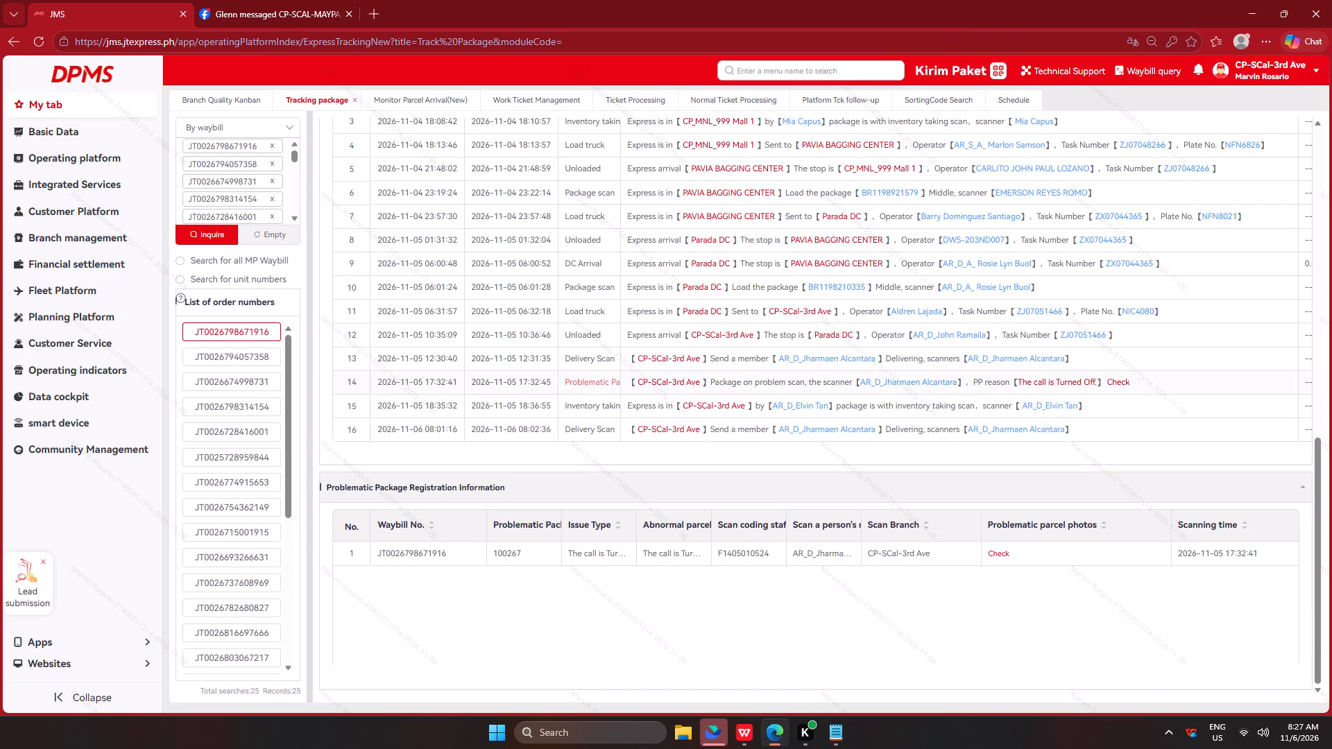
left_click(244, 352)
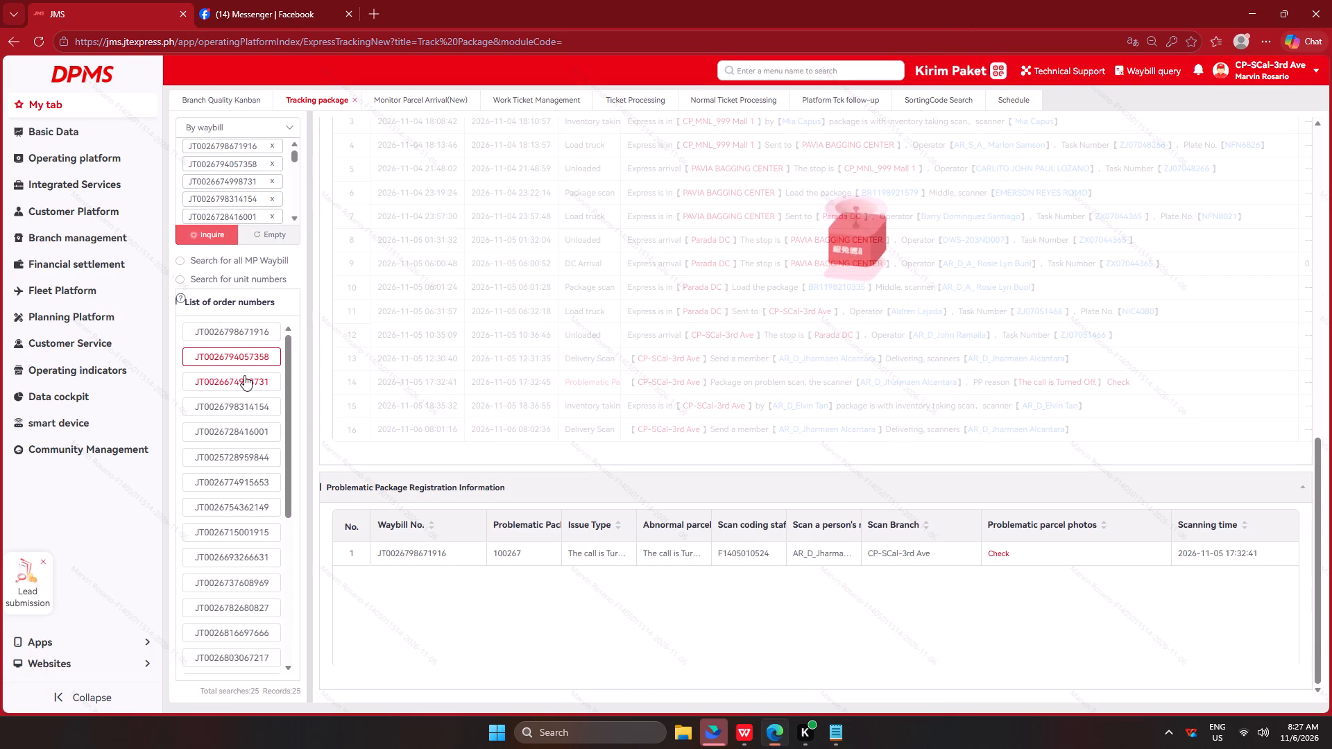
left_click(230, 376)
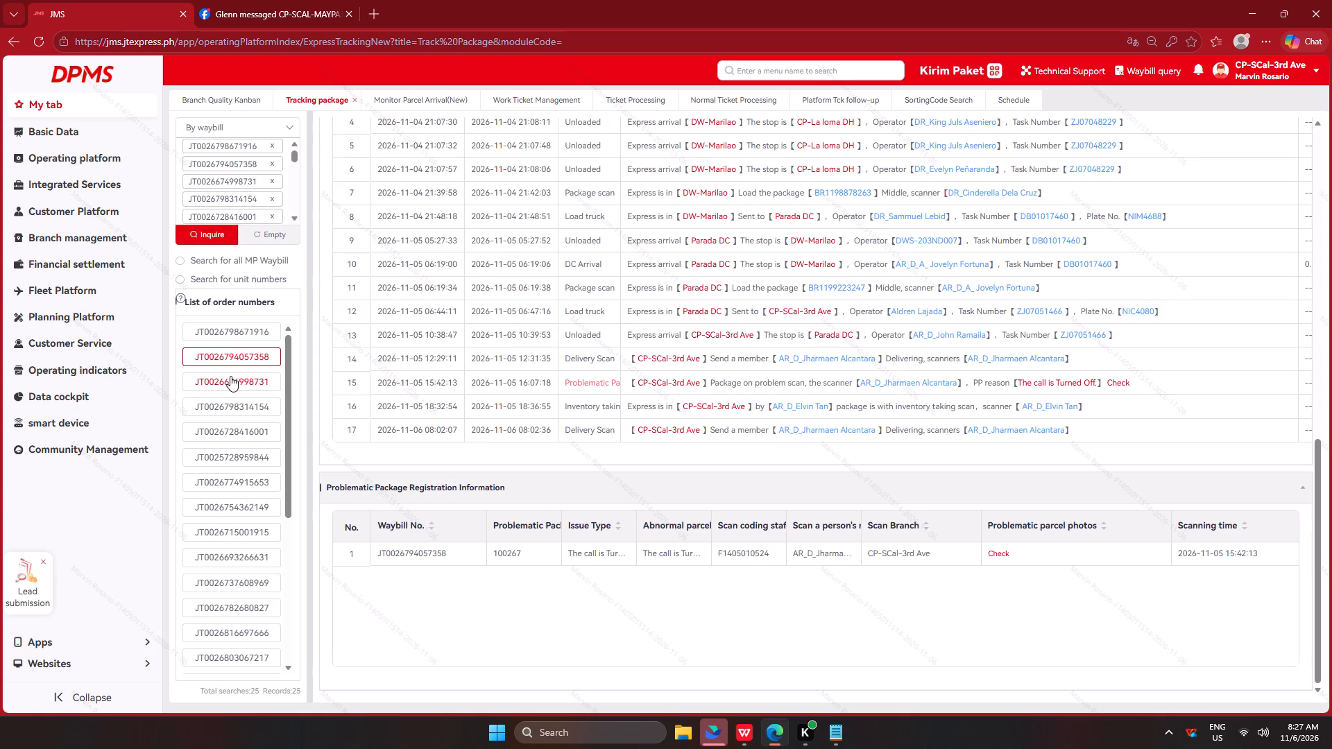
left_click(225, 411)
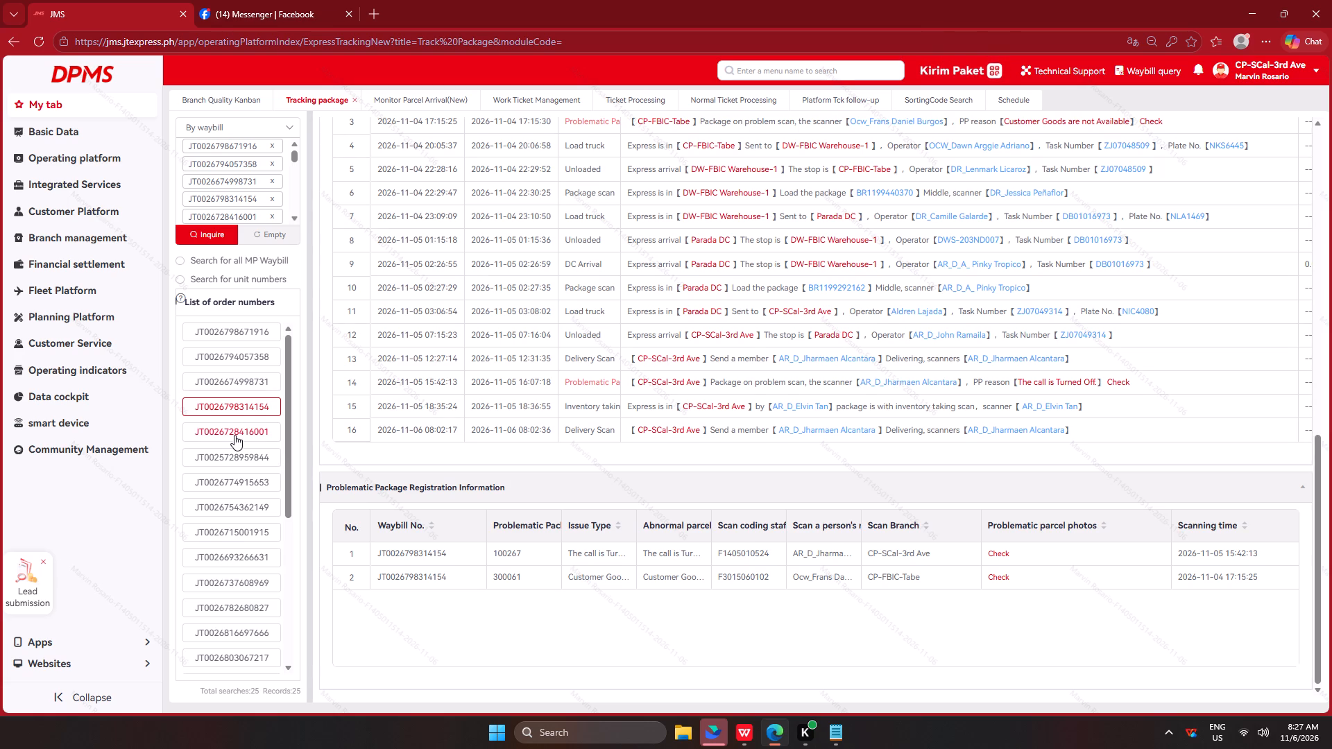
left_click(234, 435)
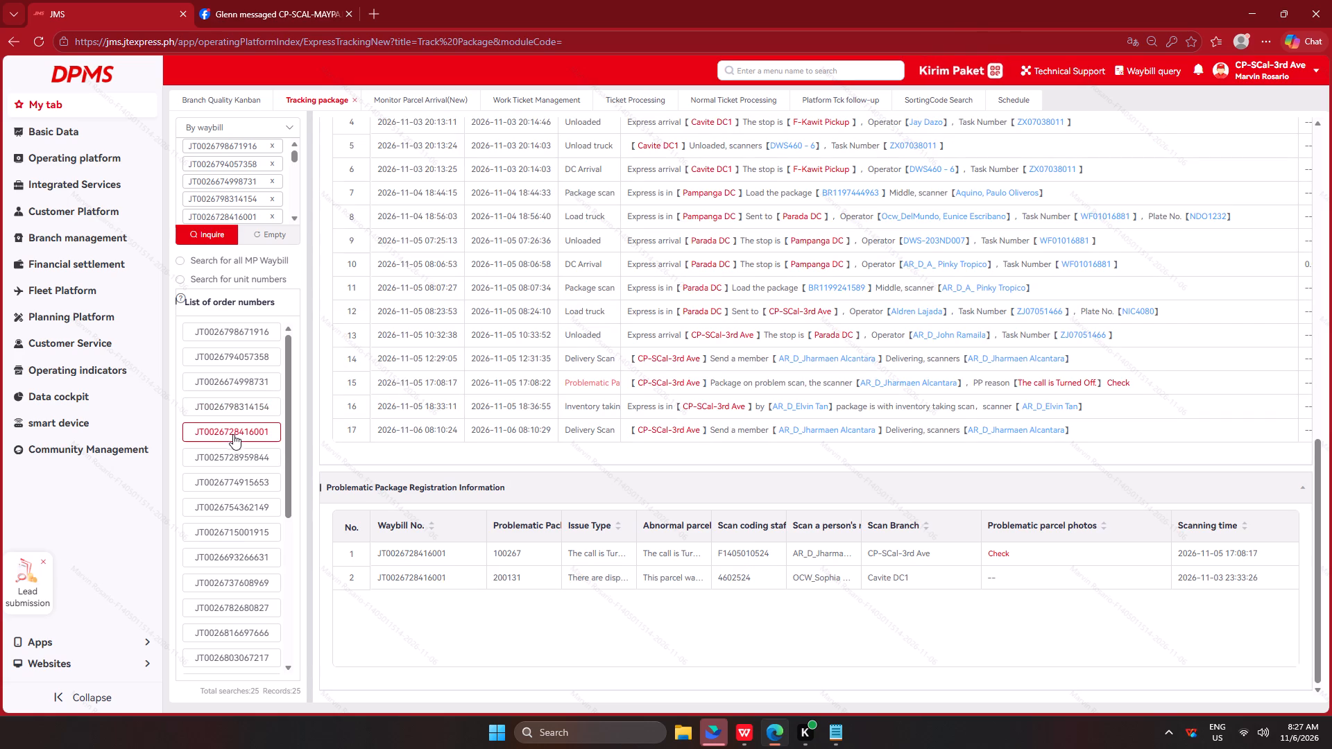
left_click(234, 455)
scroll(239, 440, "down", 1)
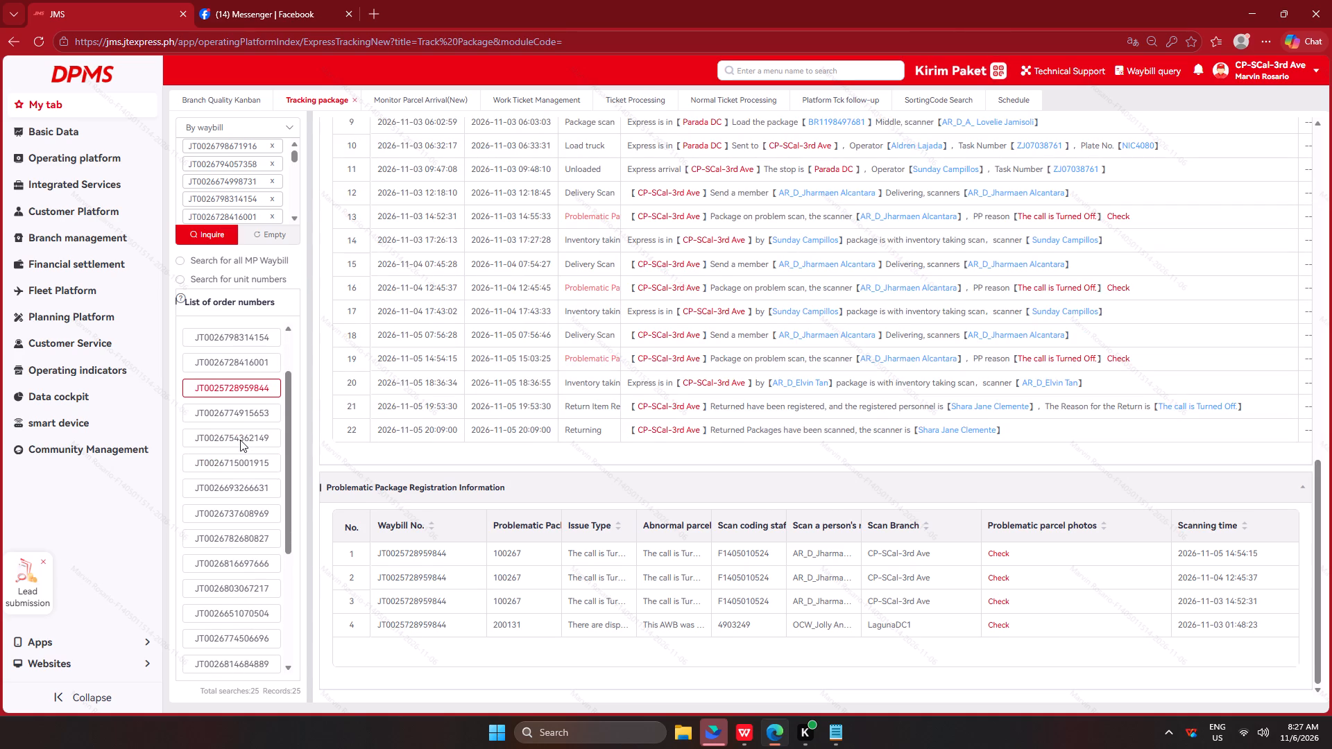
left_click(253, 419)
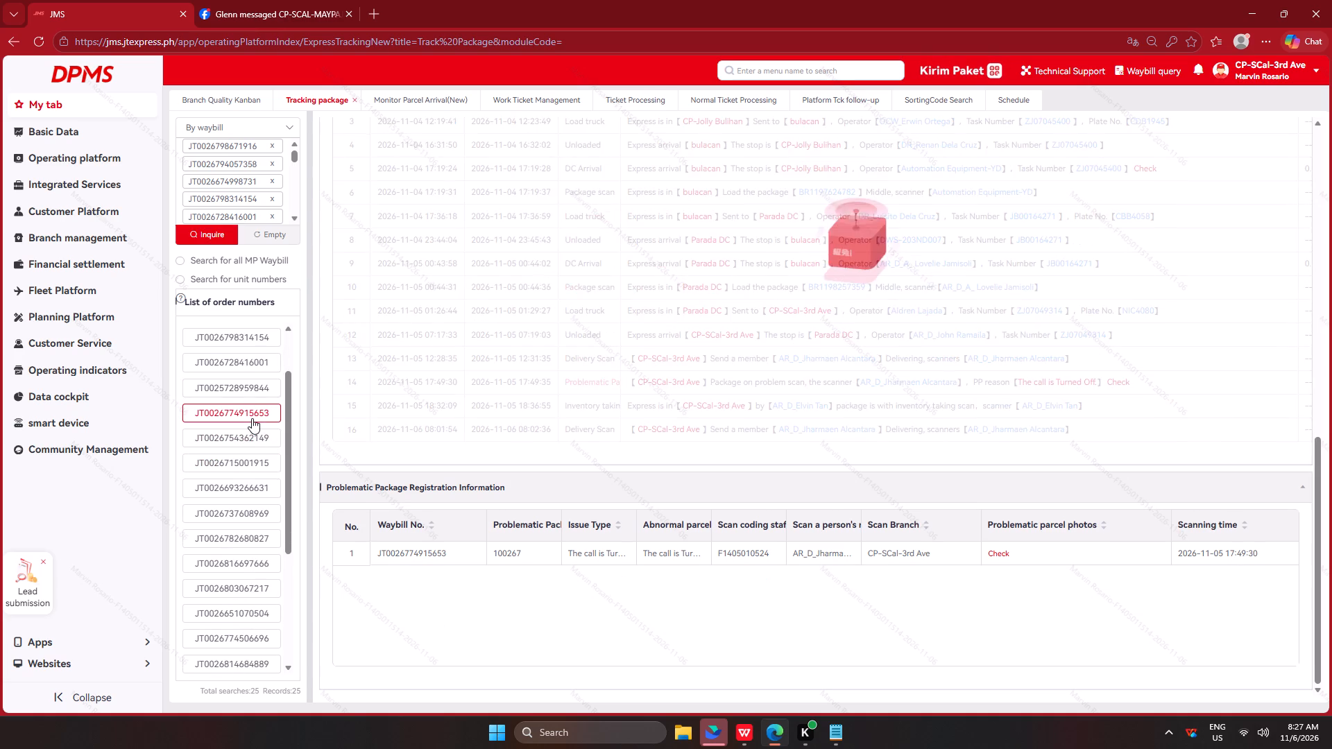
left_click(246, 440)
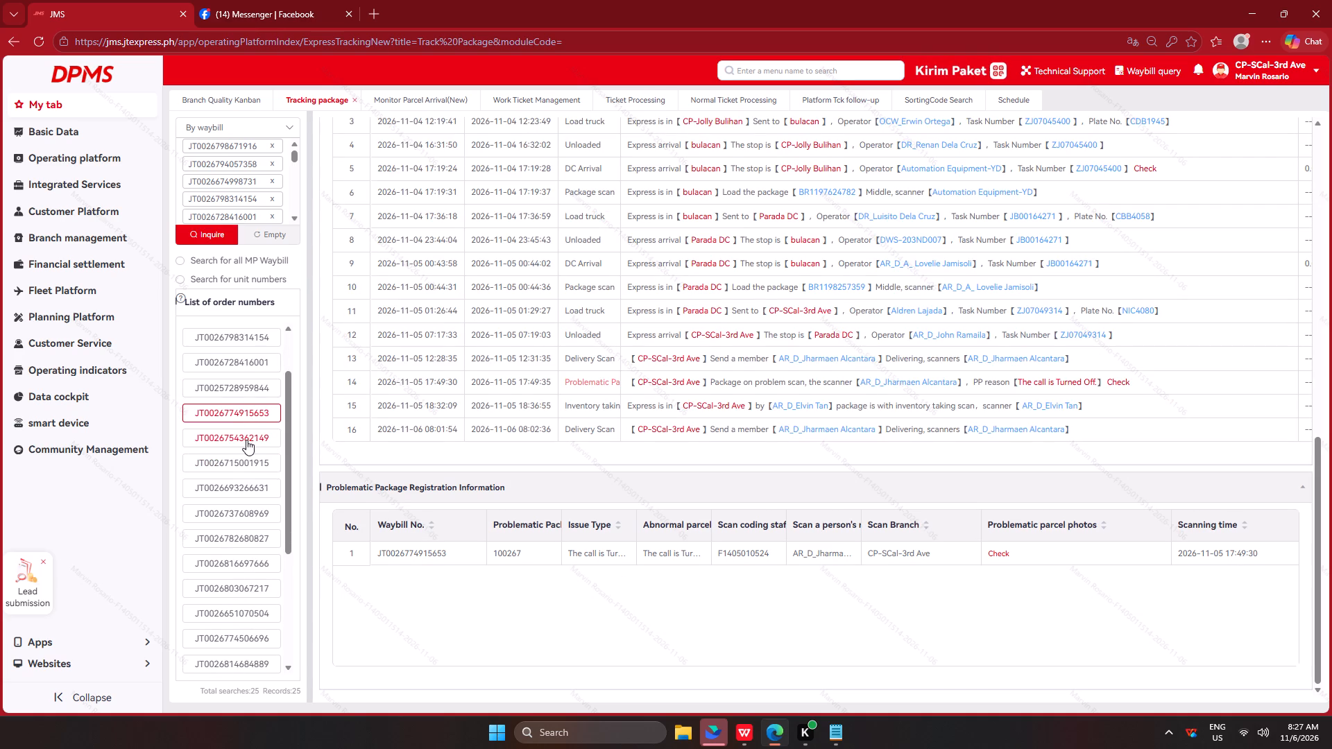
left_click(244, 456)
left_click(242, 485)
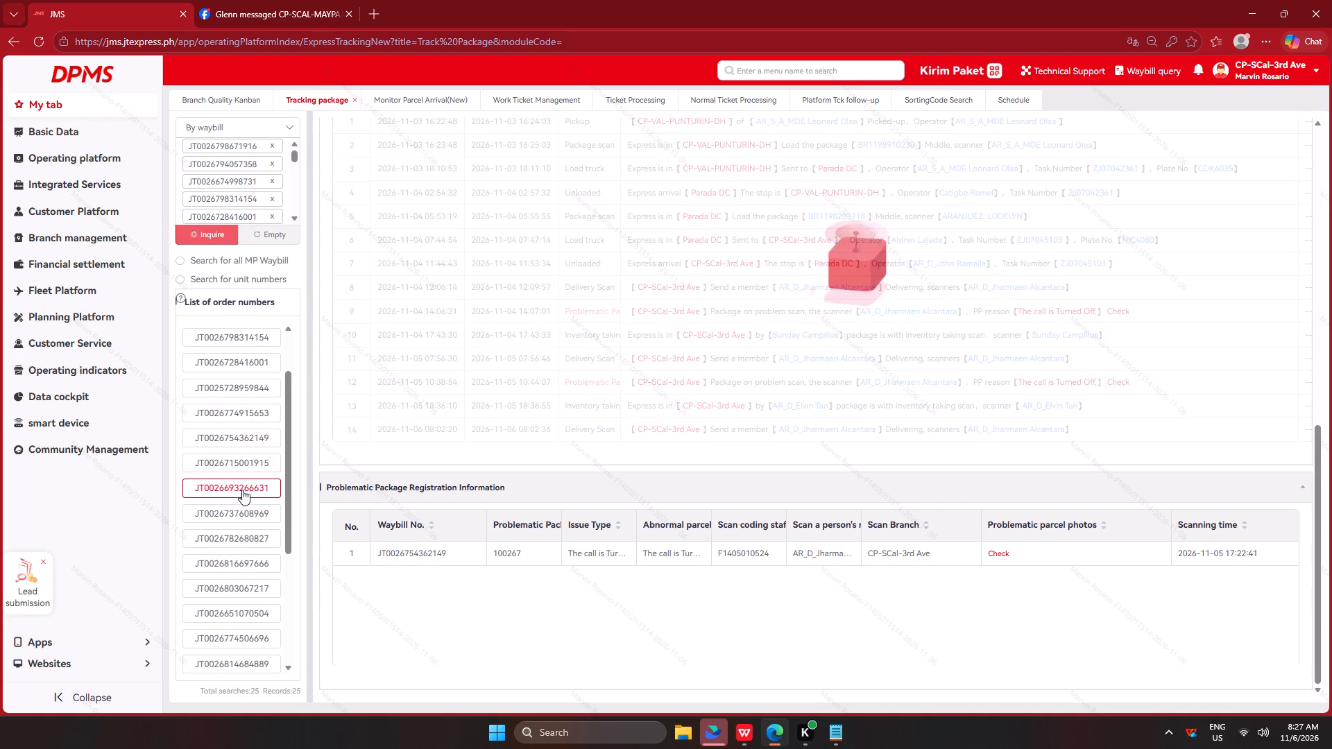
left_click(238, 509)
left_click(237, 539)
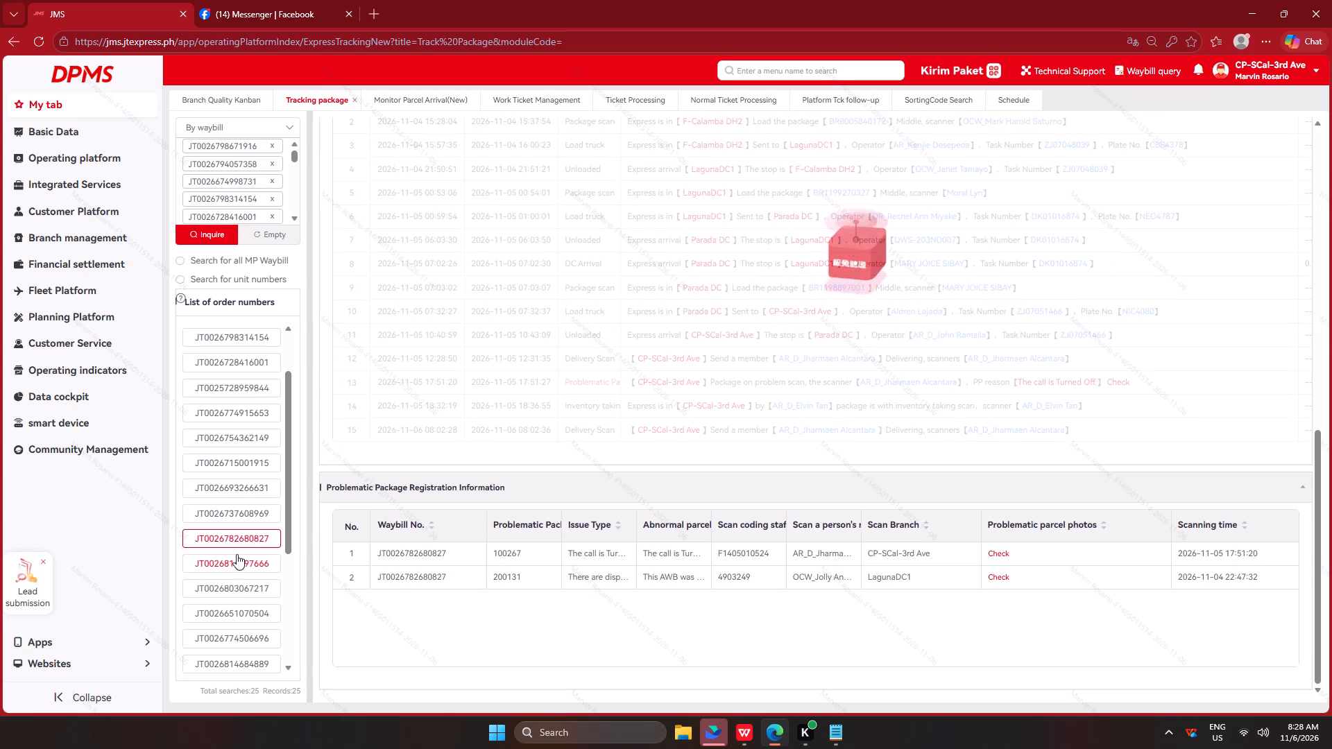
left_click(235, 564)
left_click(239, 592)
scroll(240, 510, "down", 1)
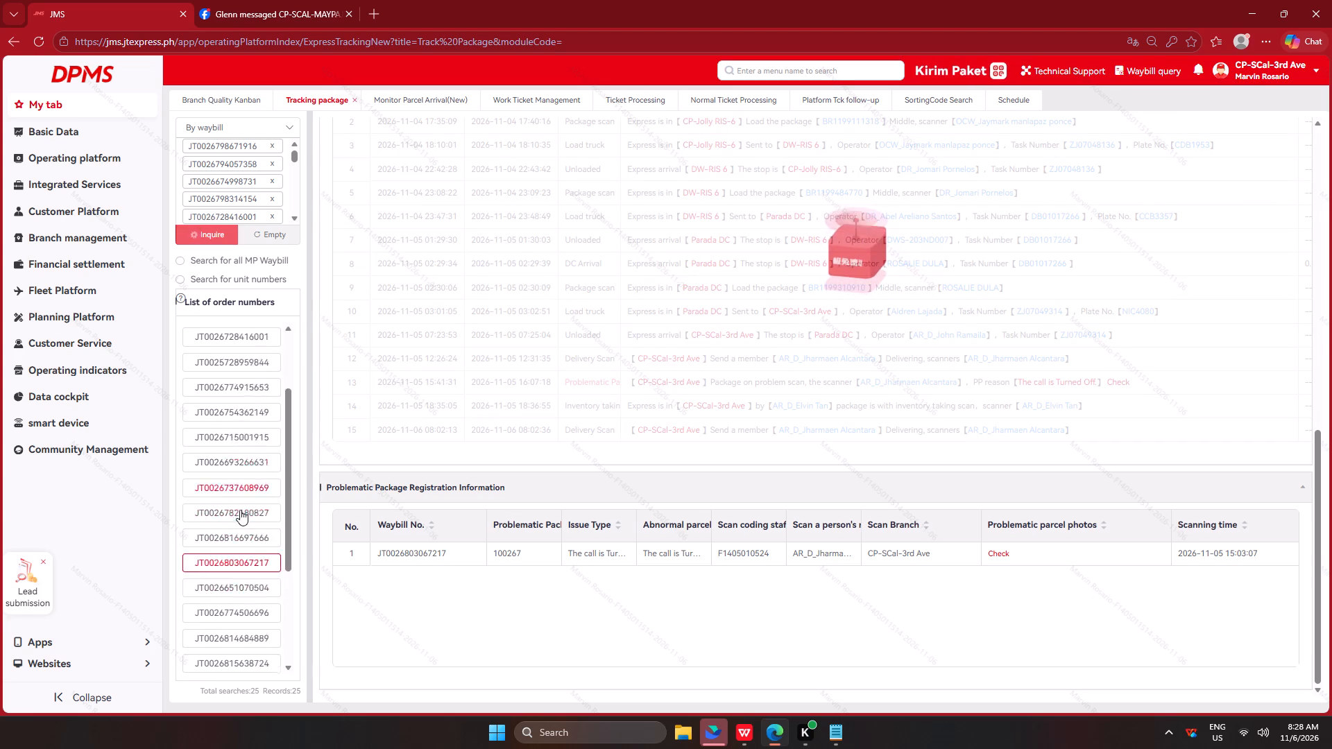
scroll(240, 510, "down", 2)
scroll(247, 420, "down", 2)
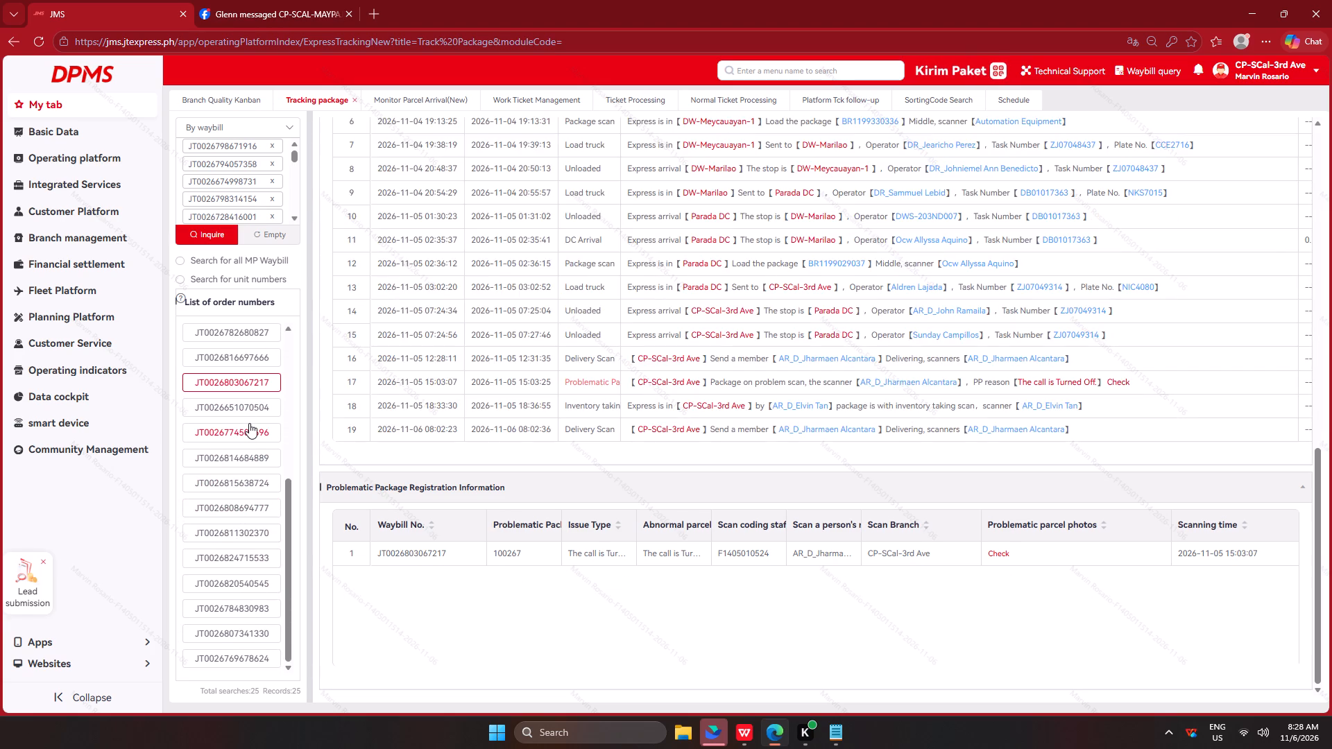
left_click(249, 423)
left_click(250, 412)
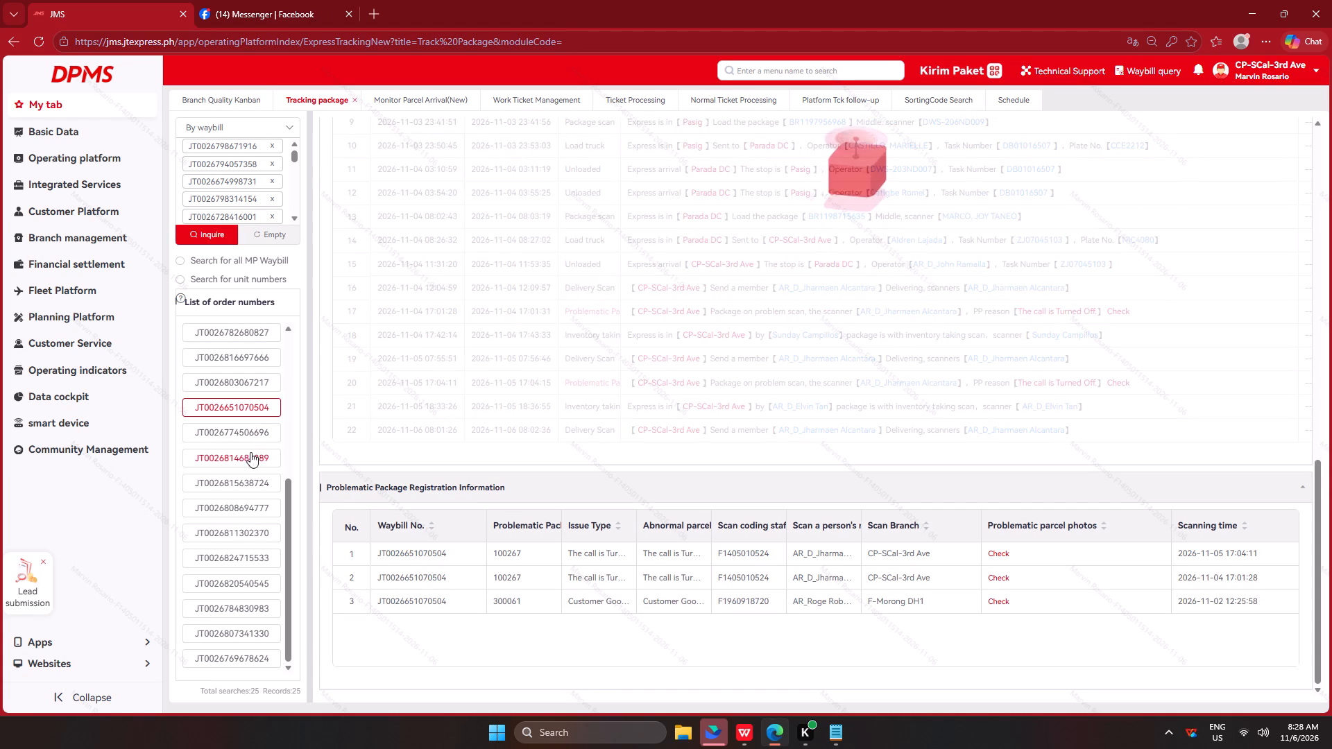
left_click(250, 455)
left_click(250, 488)
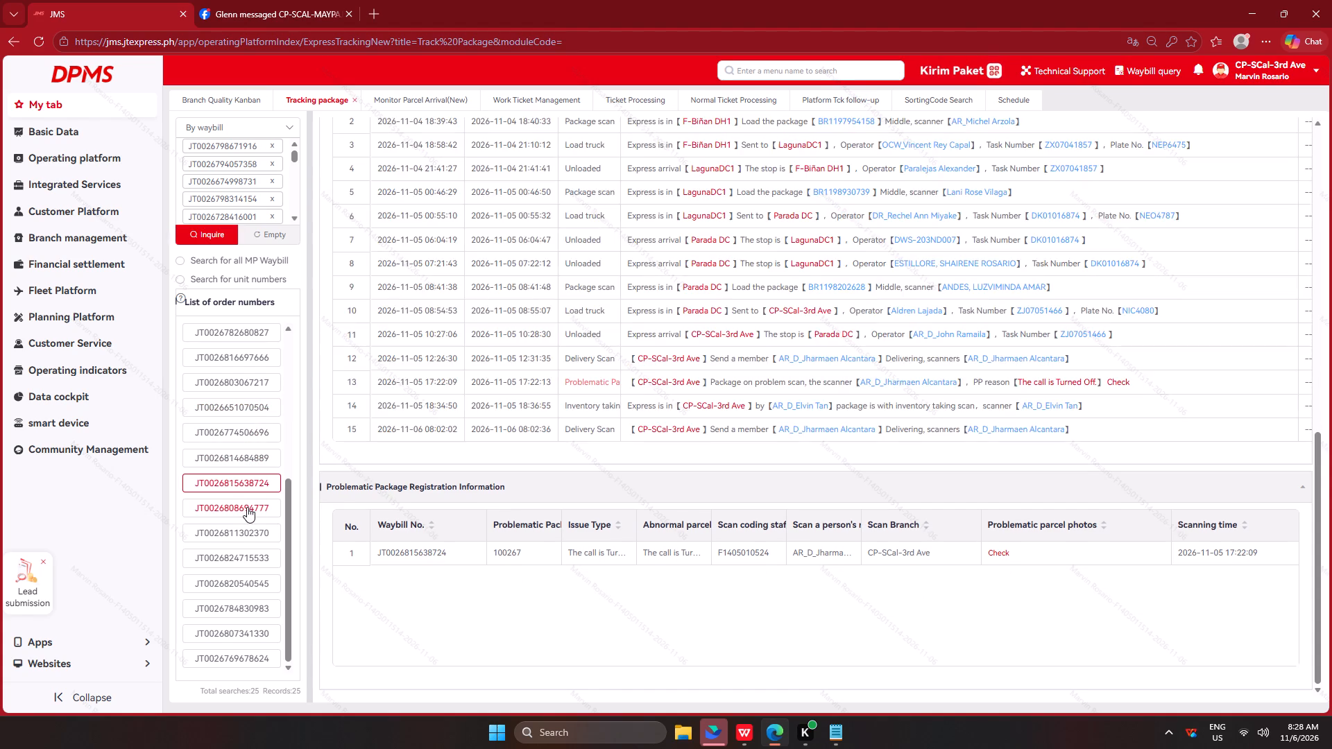
left_click(246, 507)
left_click(232, 542)
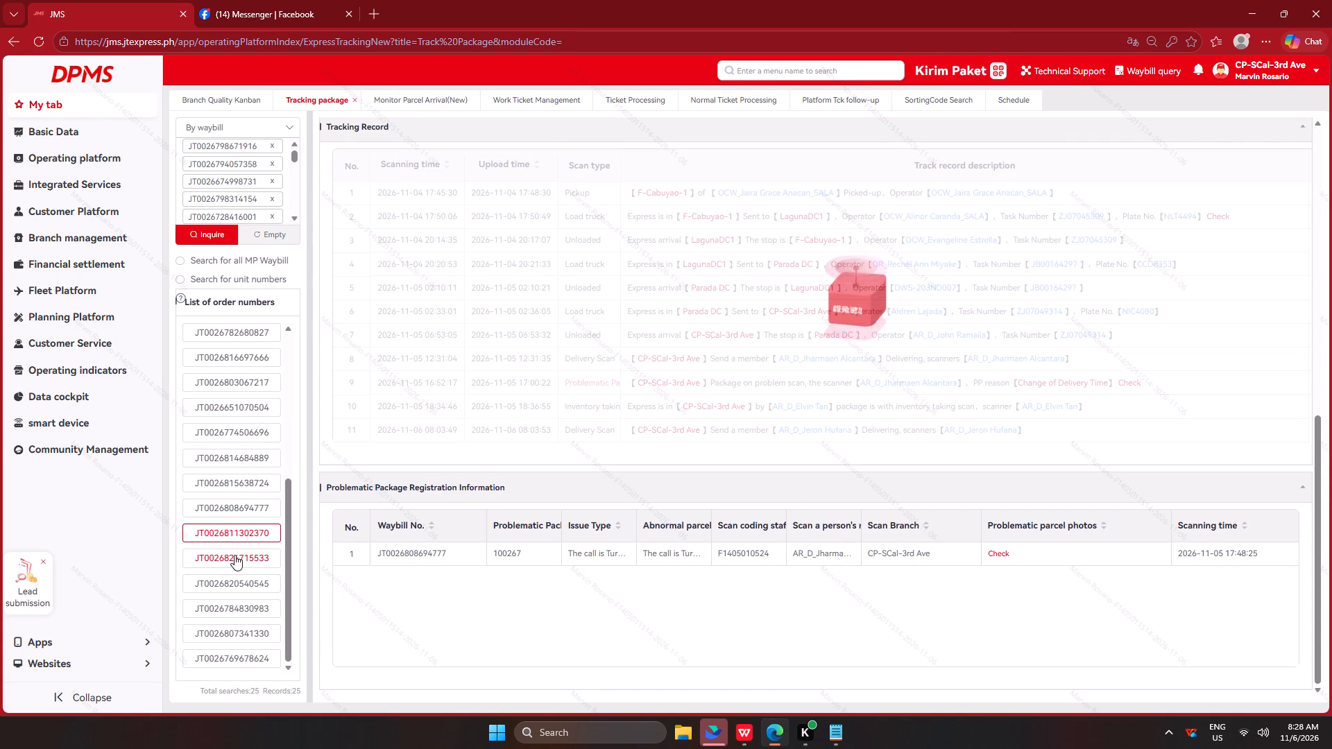
left_click(234, 555)
left_click(231, 580)
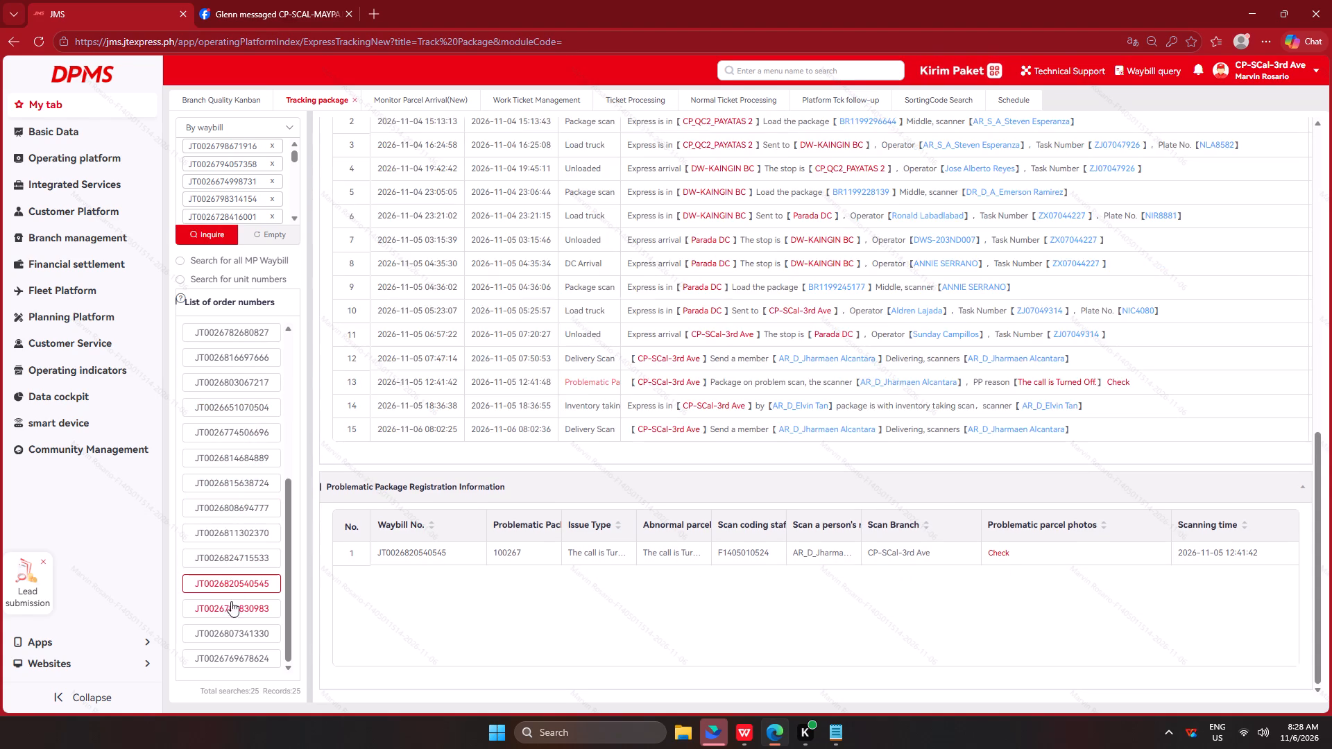
left_click(231, 608)
left_click(234, 631)
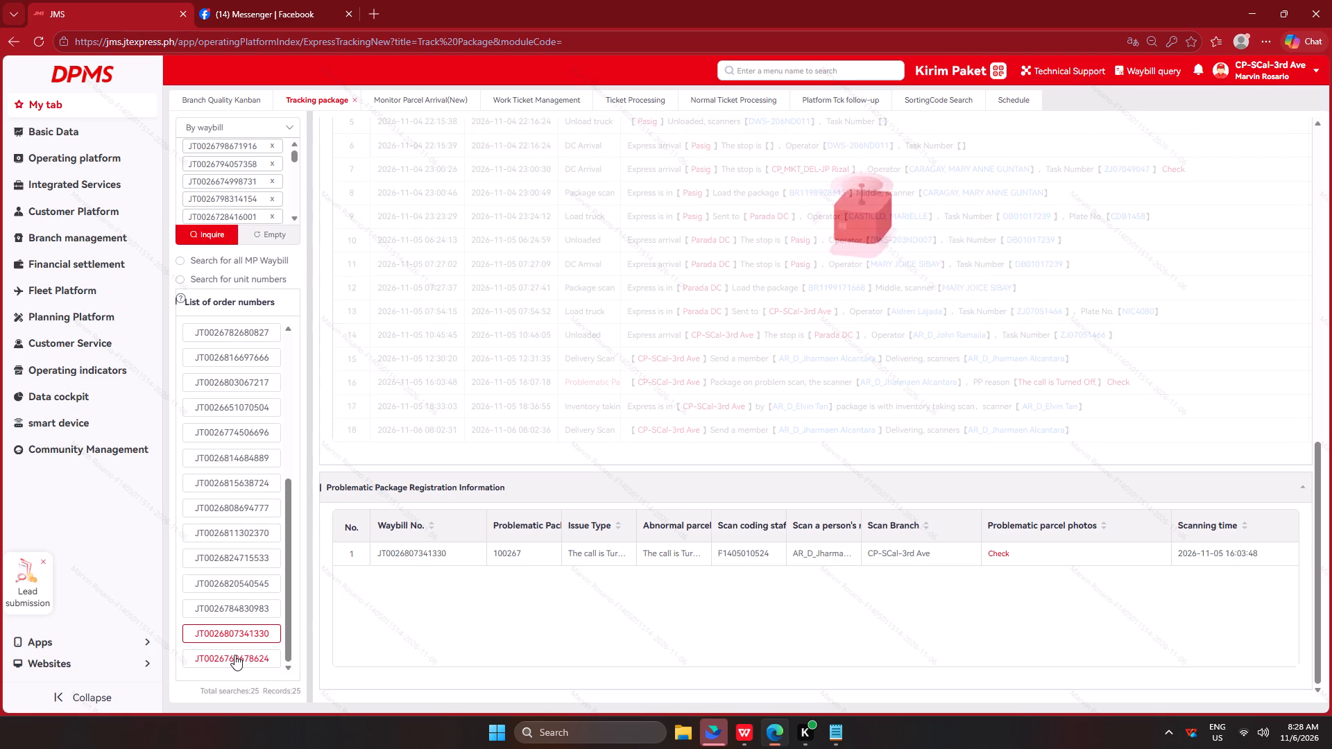
left_click(234, 655)
left_click(837, 748)
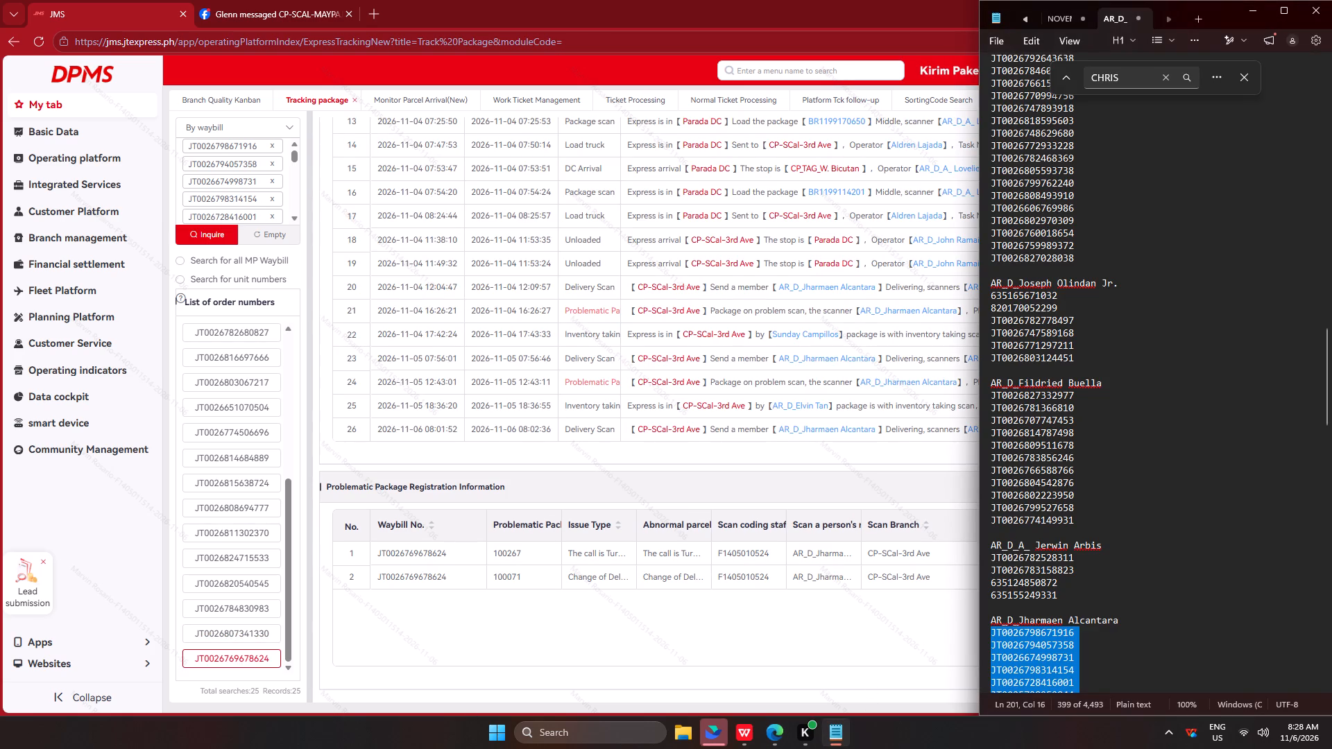
scroll(1116, 623, "down", 4)
key("ctrl+x")
left_click_drag(1144, 476, 977, 456)
key("BackSpace")
left_click(1000, 470)
key("BackSpace")
left_click_drag(1068, 445, 966, 405)
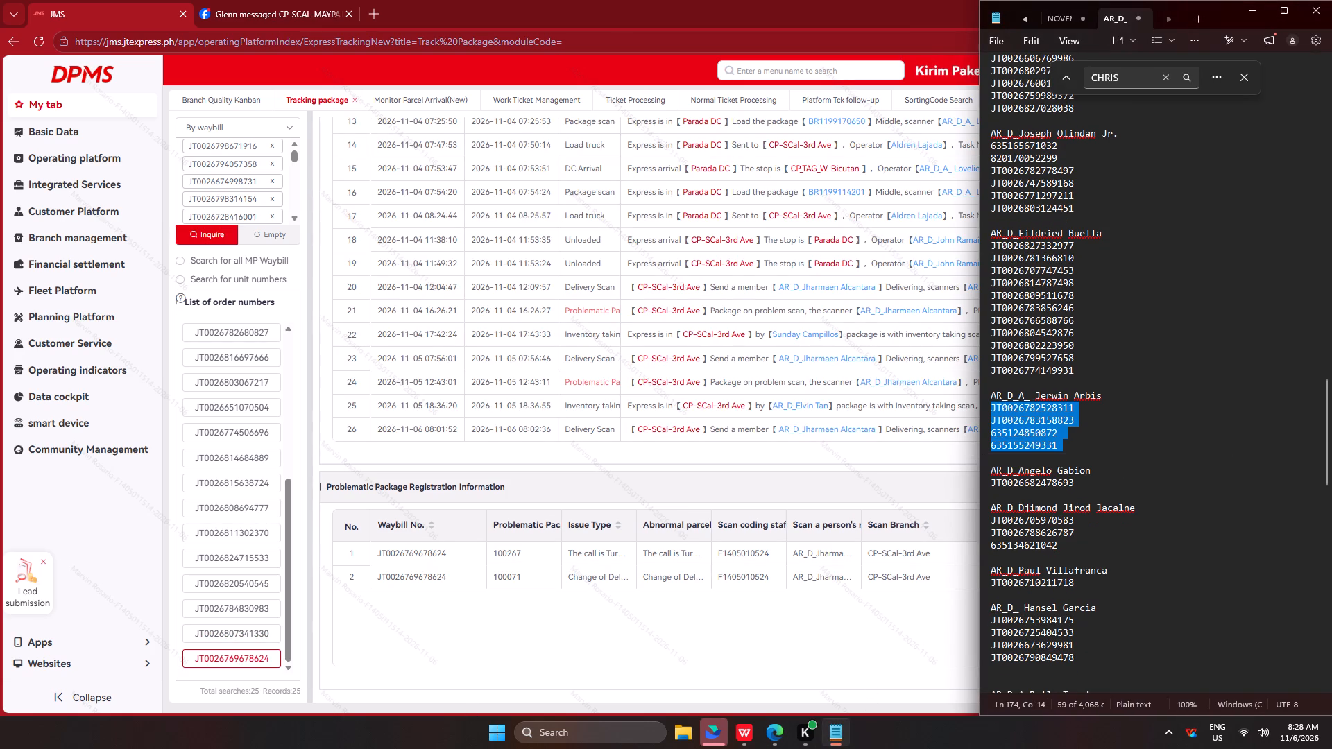
left_click_drag(966, 405, 964, 405)
key("ctrl+c")
key("ctrl+c")
key("ctrl+c")
key("ctrl+c")
key("ctrl+c")
left_click(271, 235, "ctrl")
left_click(255, 205)
key("ctrl+v")
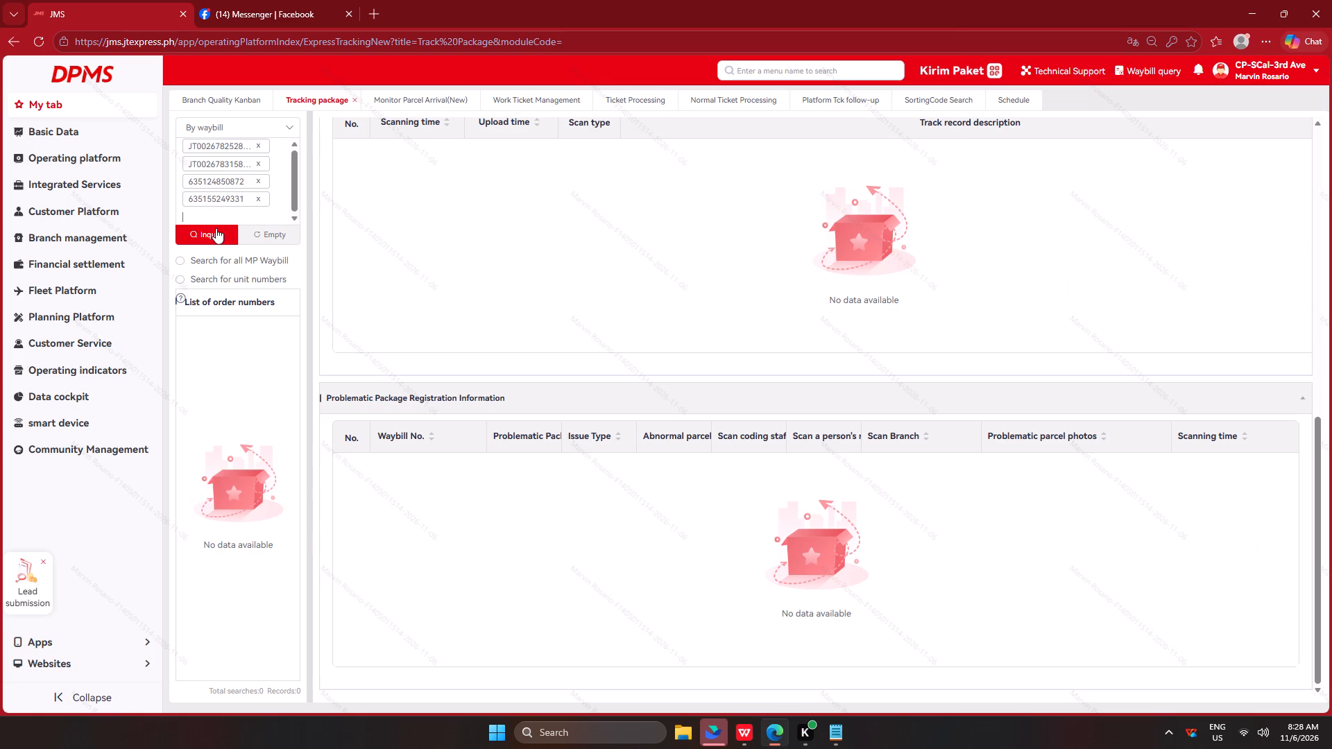
left_click(216, 228)
scroll(411, 332, "down", 4)
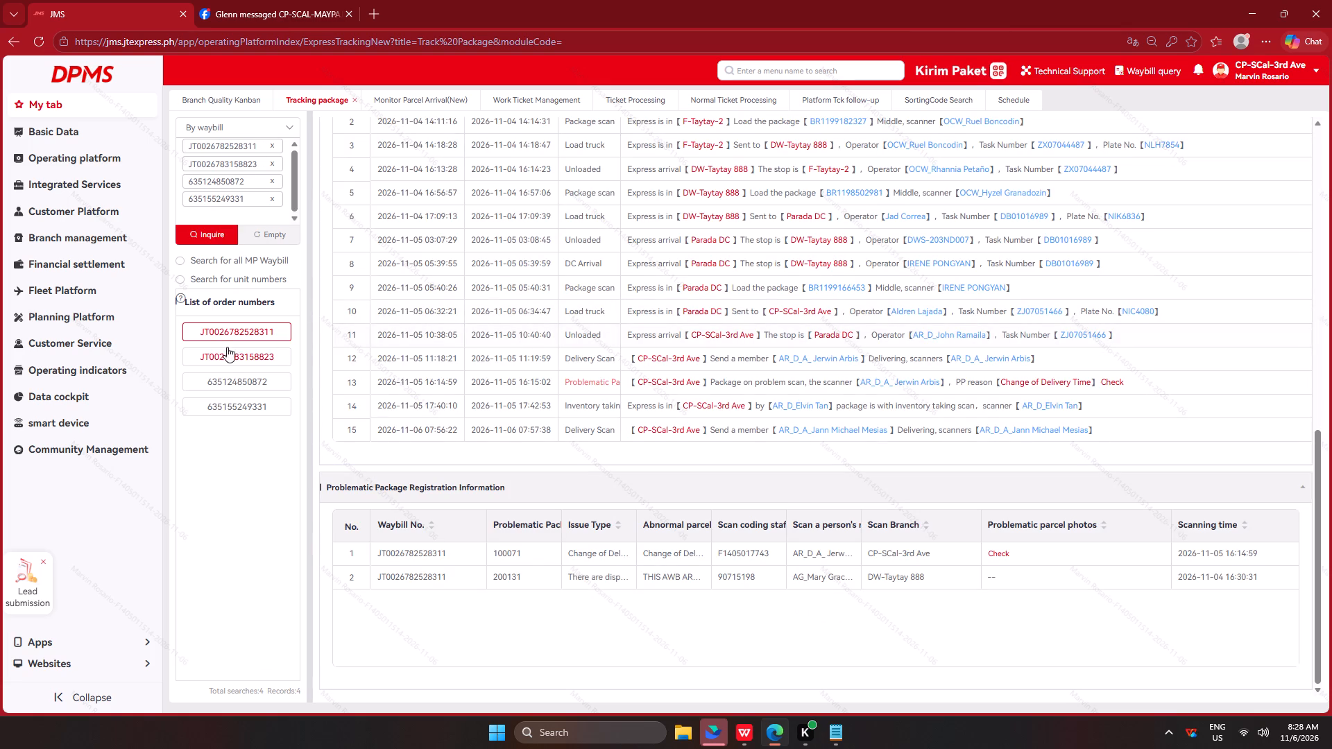
left_click(224, 354)
left_click(227, 371)
left_click(254, 369)
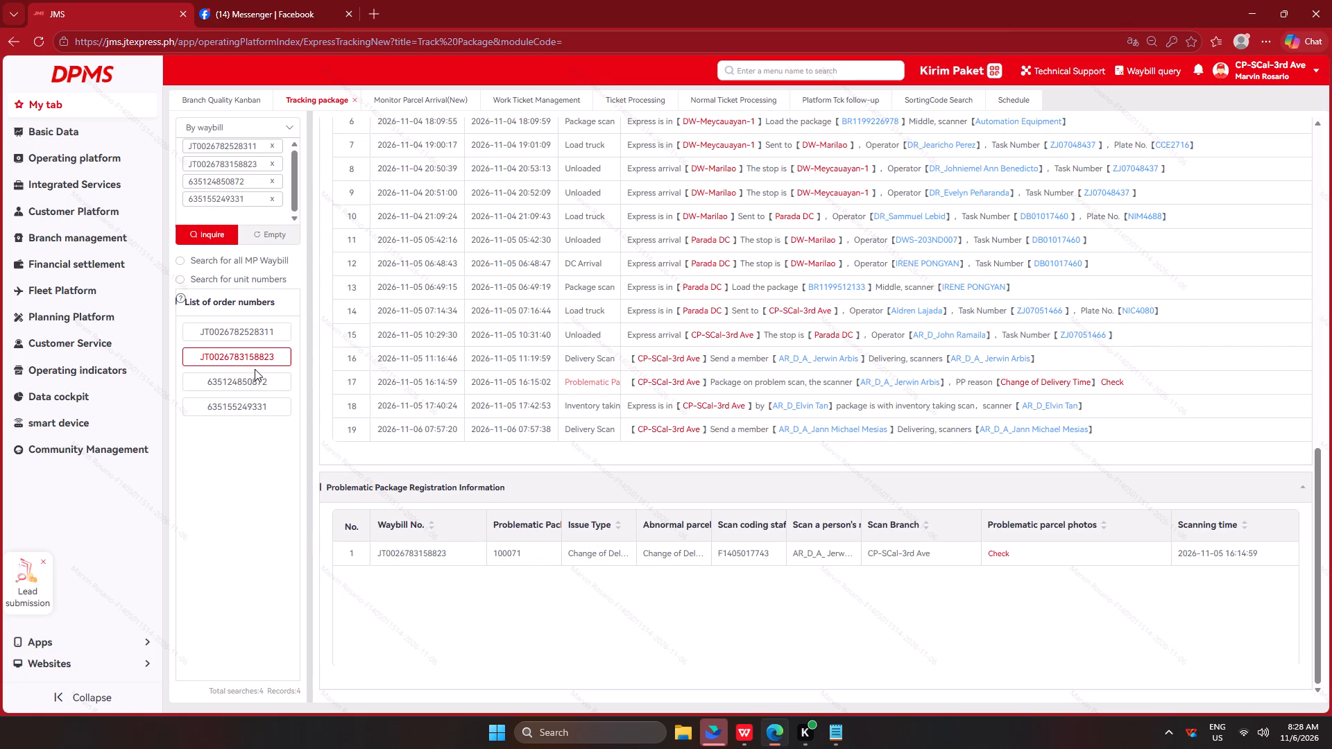
left_click(255, 378)
left_click(252, 401)
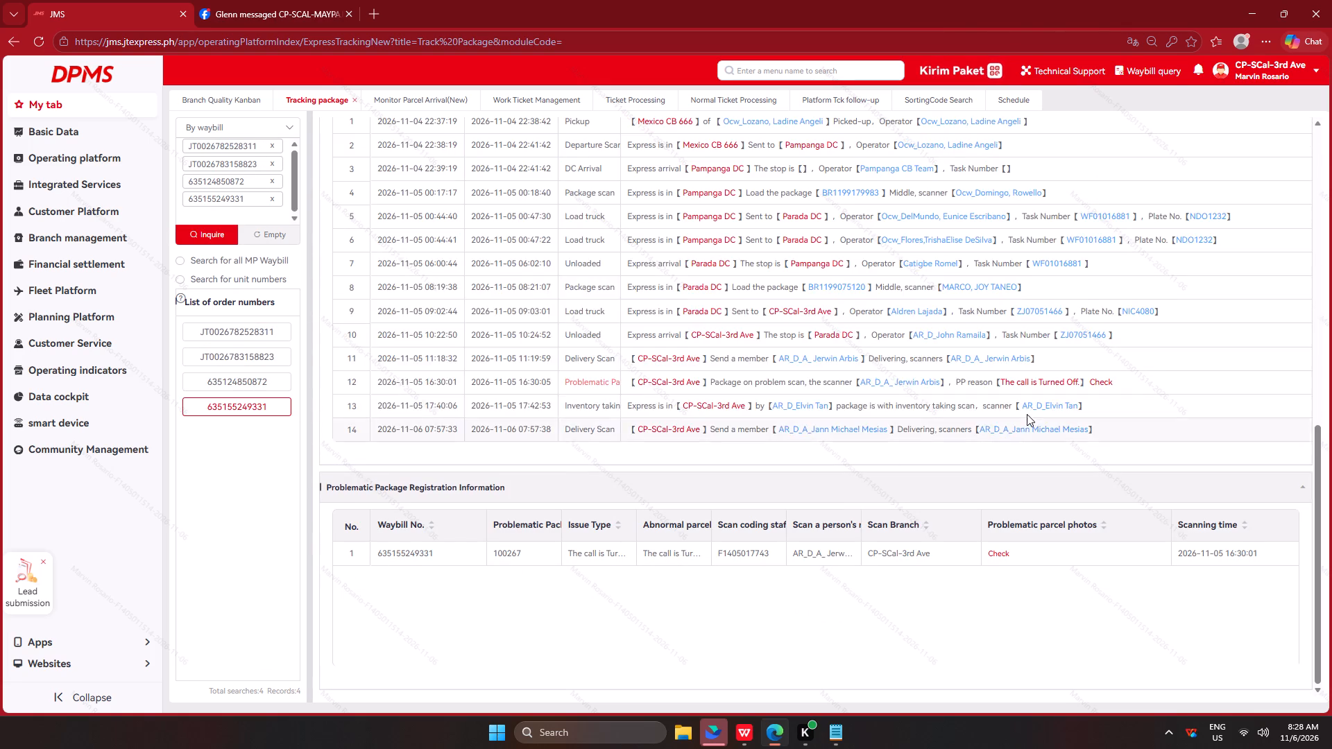
key("alt+Tab")
left_click_drag(1090, 449, 974, 388)
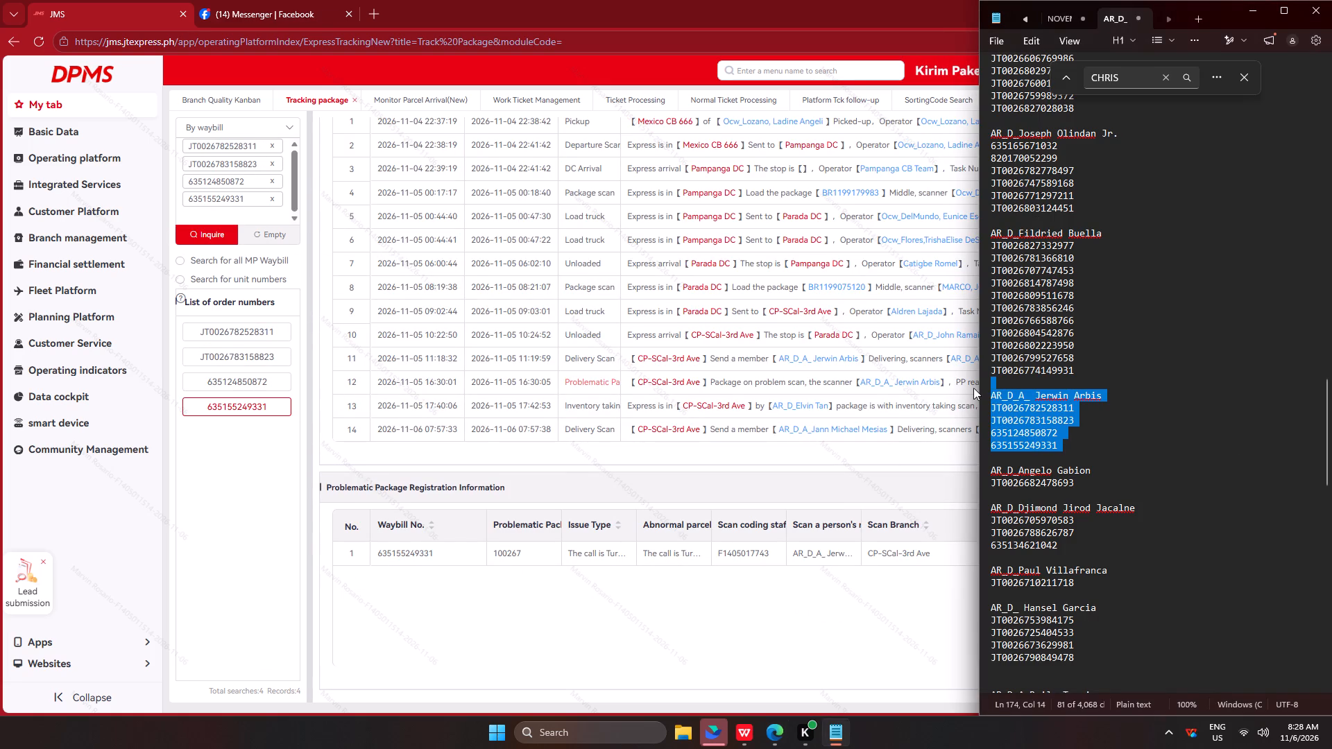
key("ctrl+x")
left_click(1005, 398)
key("BackSpace")
left_click_drag(1086, 368, 968, 254)
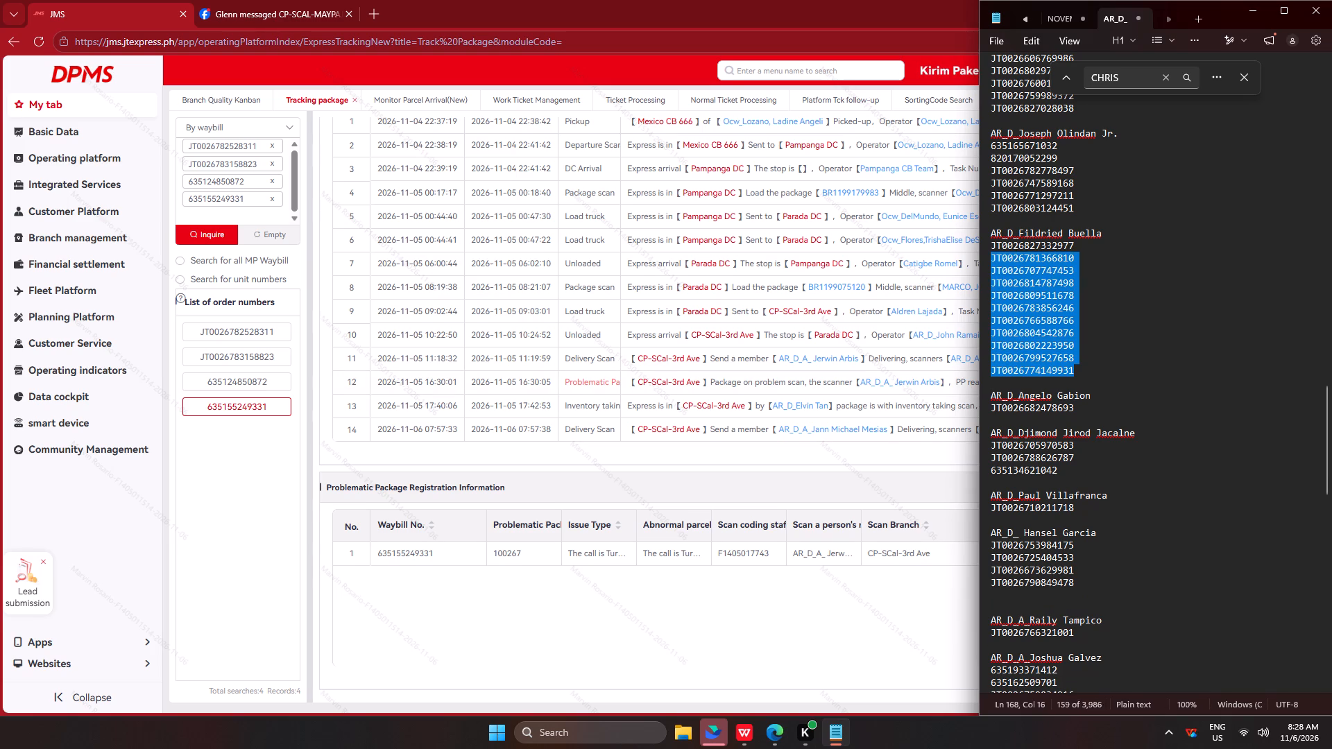
left_click_drag(968, 254, 966, 246)
key("ctrl+c")
key("ctrl+c")
key("ctrl+c")
key("ctrl+c")
key("ctrl+c")
key("ctrl+c")
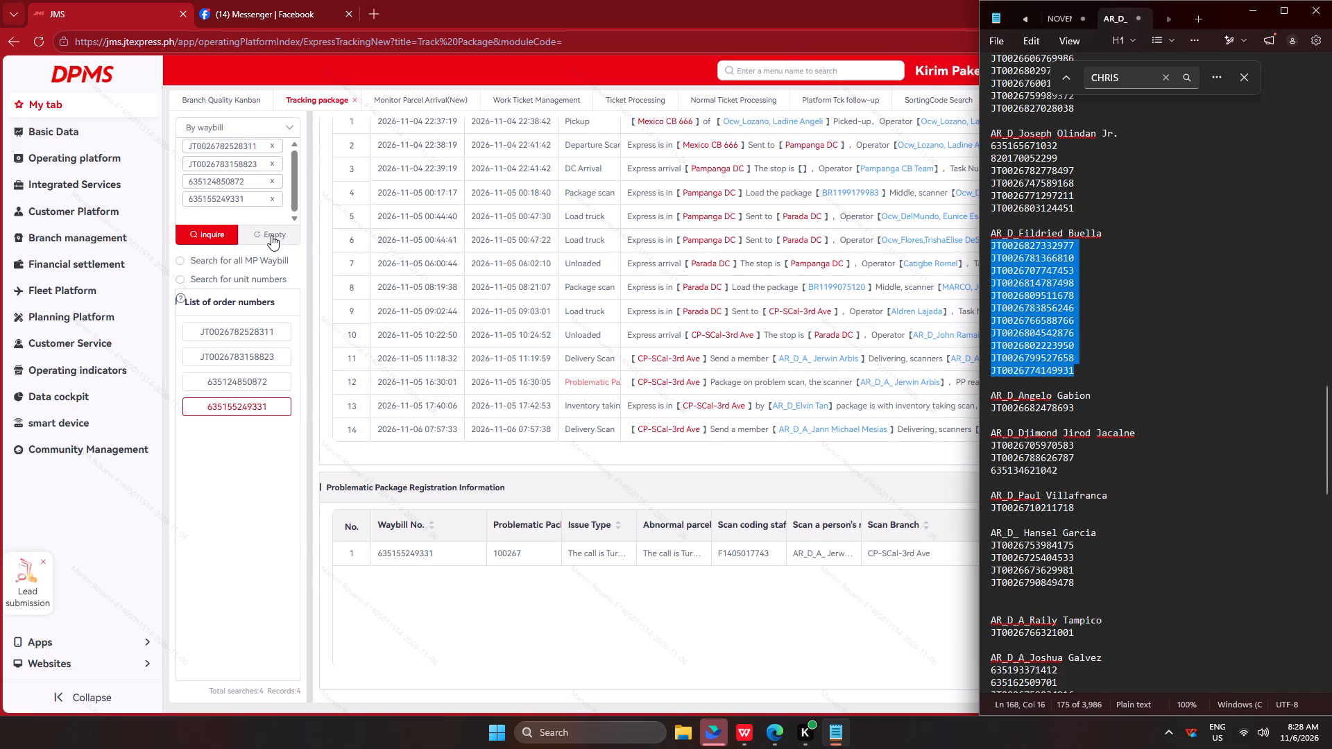
key("ctrl+c")
left_click(271, 235, "ctrl")
left_click(253, 200)
key("ctrl+v")
left_click(223, 228)
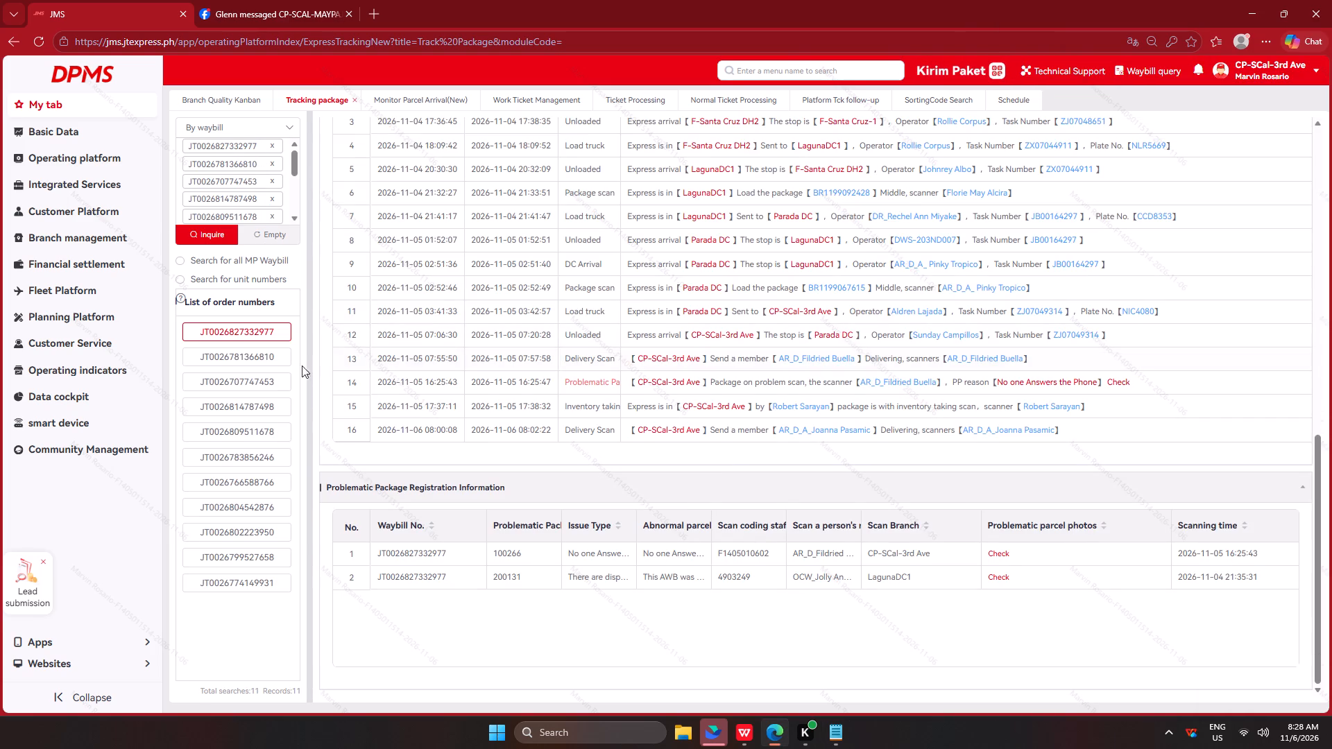
left_click(261, 353)
left_click(248, 379)
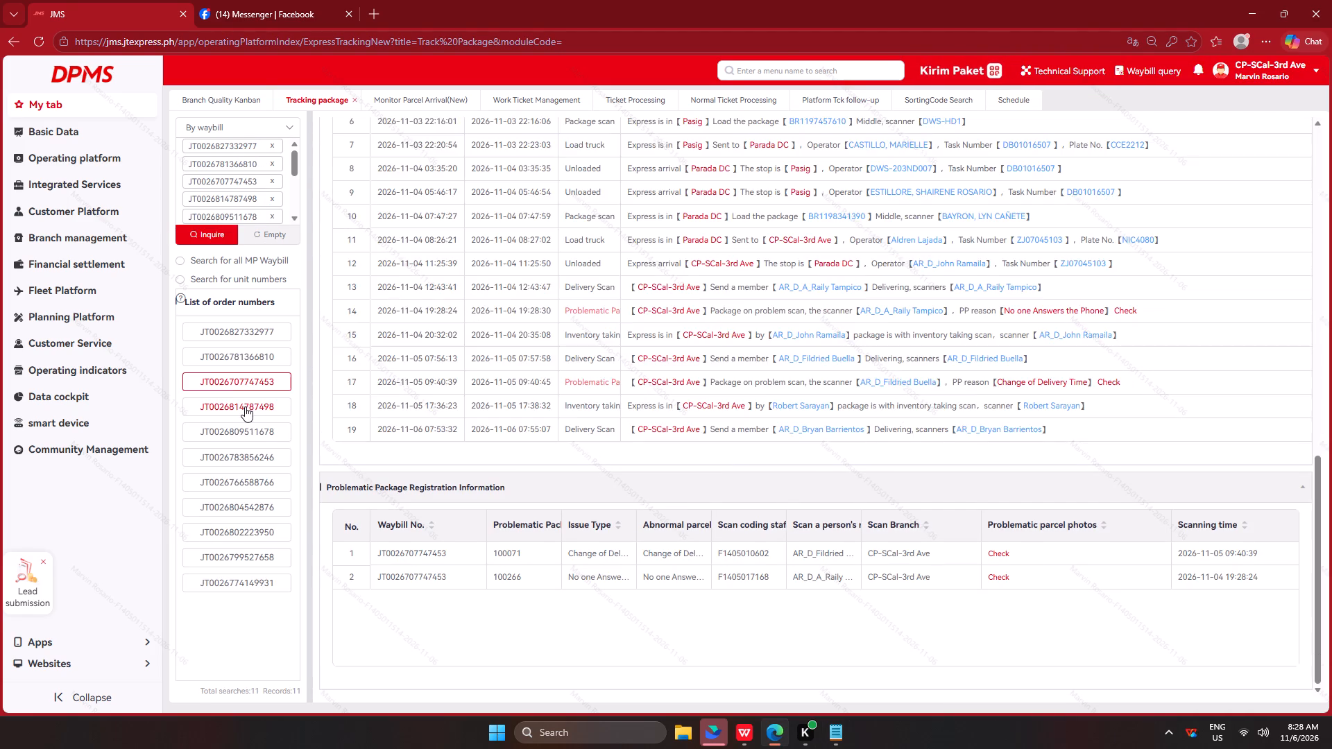
left_click(245, 406)
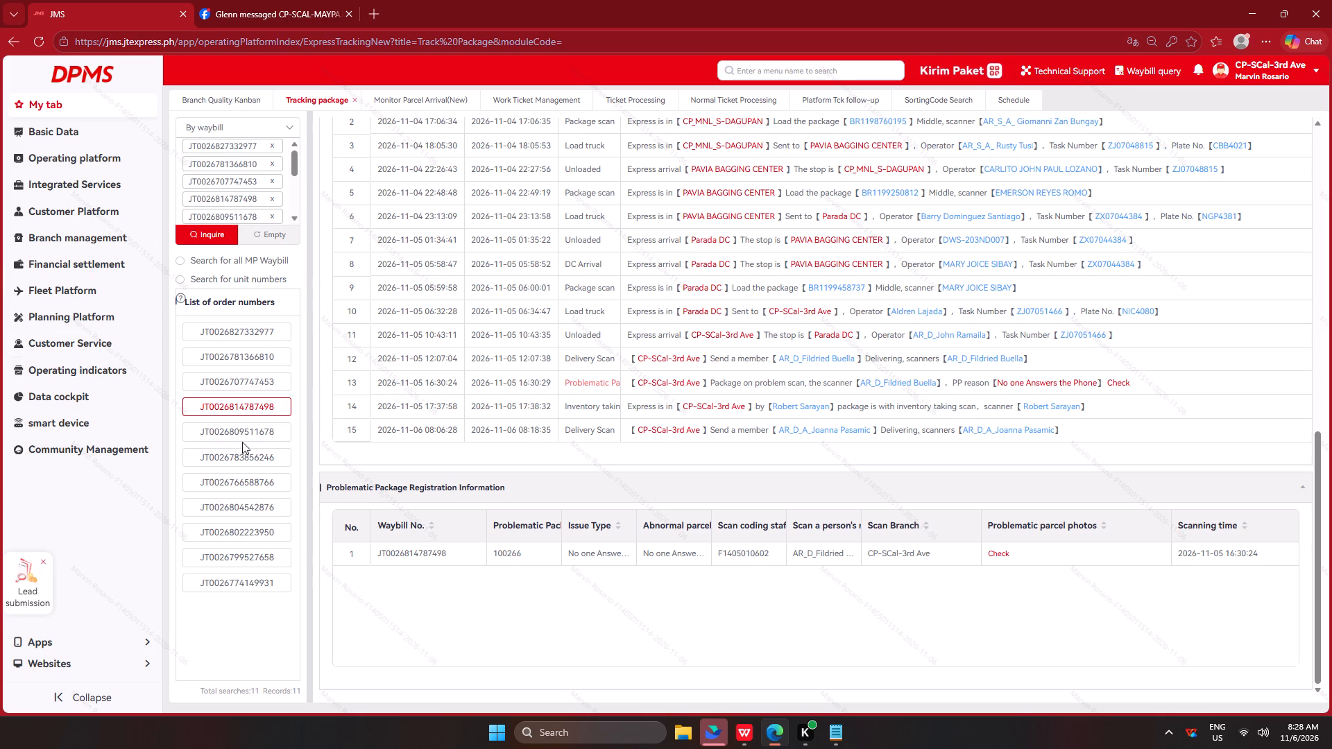
left_click(244, 437)
left_click(250, 459)
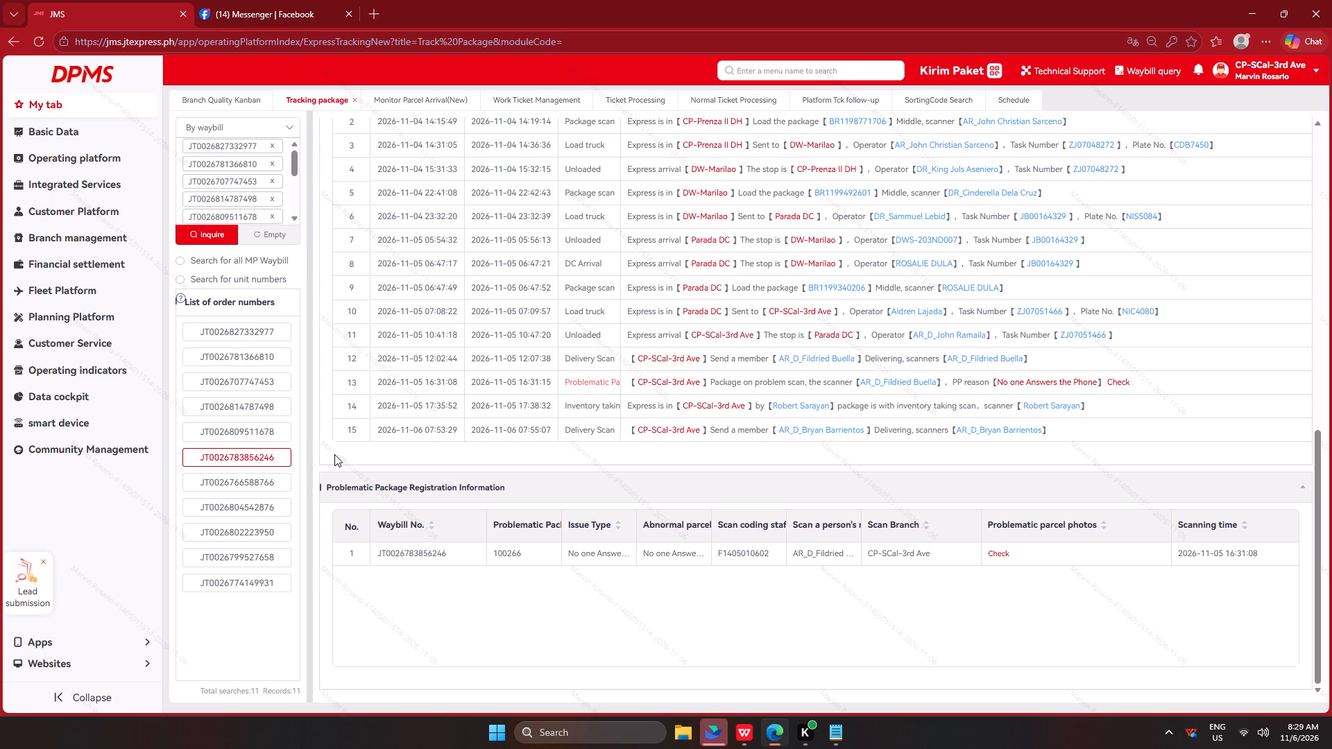
left_click(258, 475)
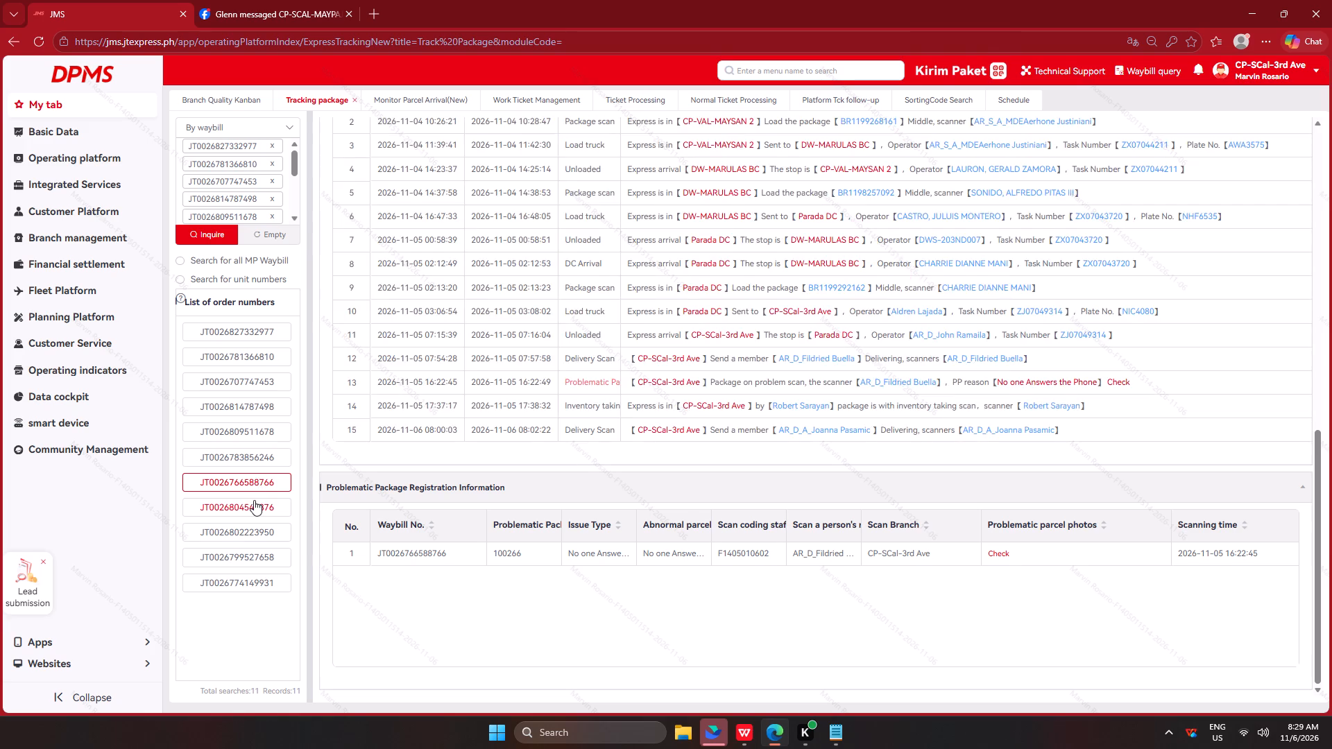
left_click(254, 500)
left_click(251, 526)
left_click(246, 554)
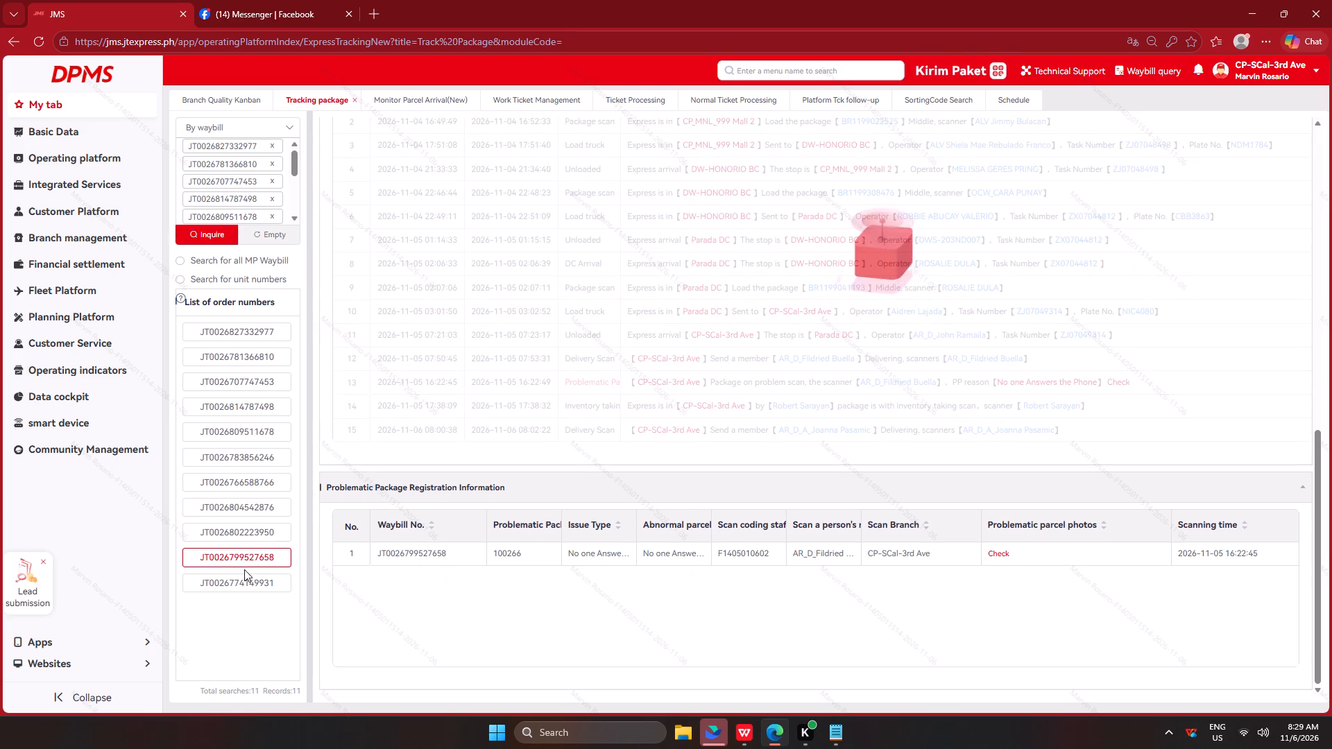
left_click(244, 573)
key("alt+Tab")
left_click_drag(1085, 370, 971, 227)
key("ctrl+x")
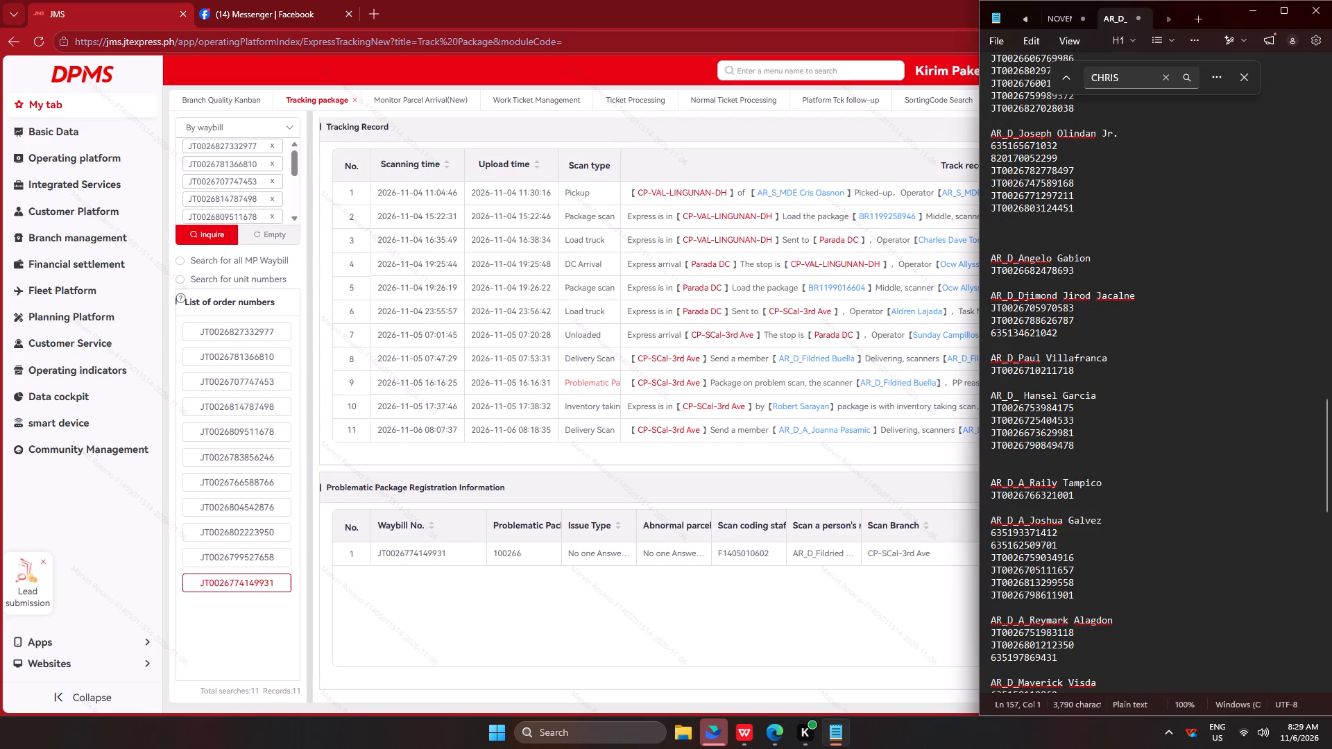
left_click(1016, 248)
key("BackSpace")
key("BackSpace")
left_click_drag(1082, 207, 941, 149)
key("ctrl+c")
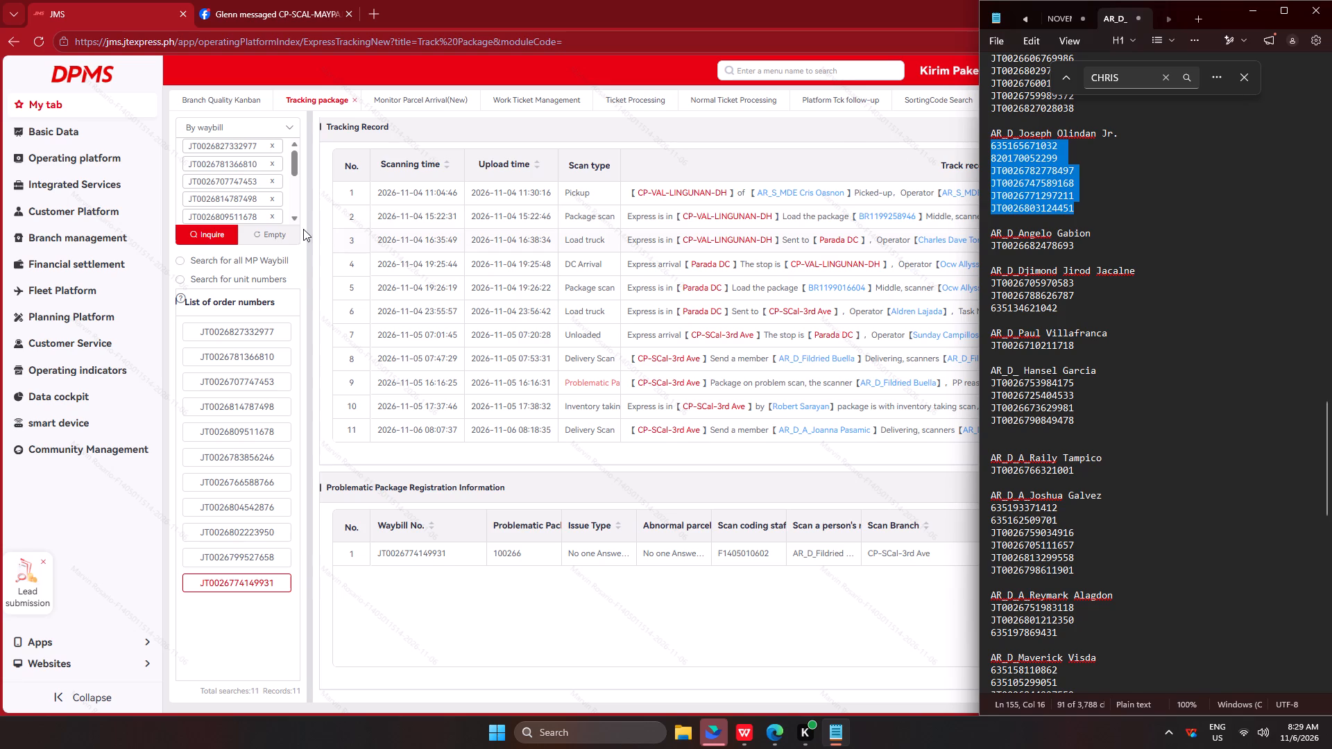
key("ctrl+c")
key("ctrl+c")
key("ctrl+c")
left_click(283, 236, "ctrl")
left_click_drag(254, 216, 247, 215)
key("ctrl+v")
left_click(198, 238)
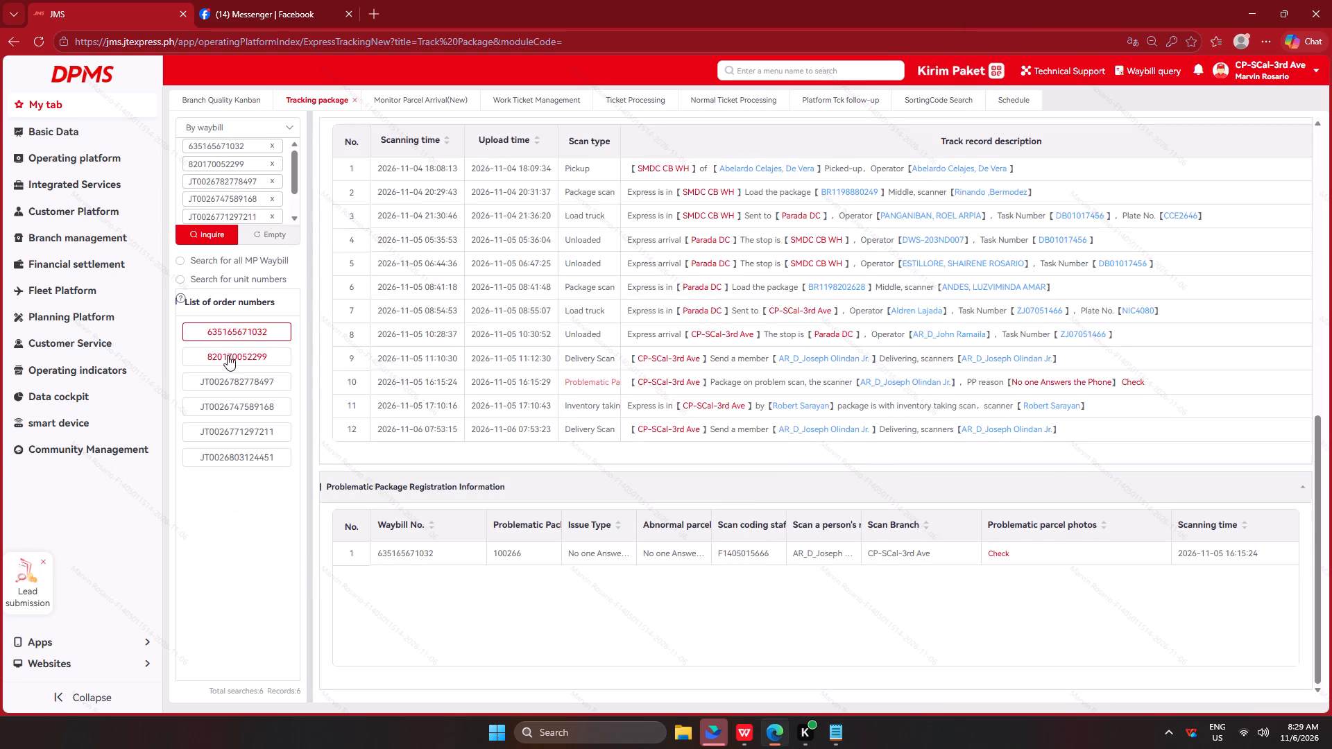
left_click(230, 353)
left_click(230, 380)
left_click(228, 411)
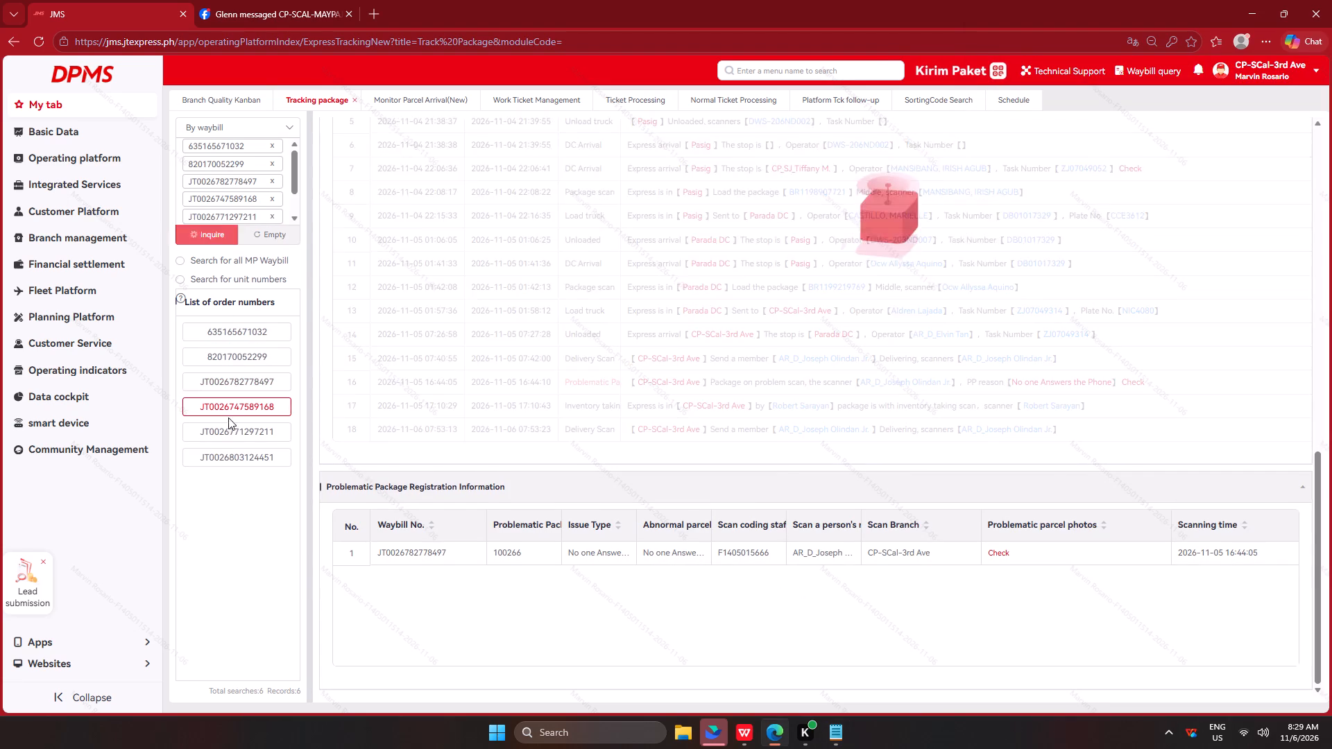
left_click(230, 432)
left_click(230, 450)
key("alt+Tab")
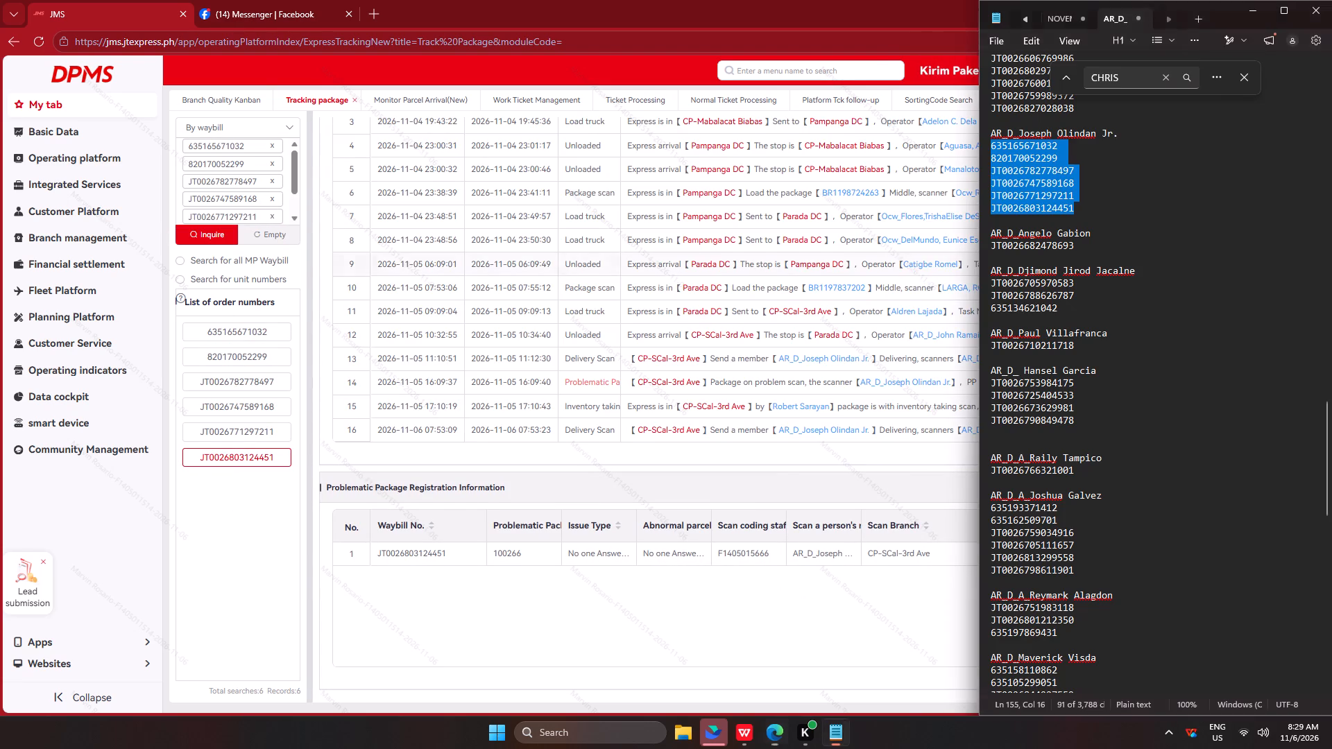
left_click_drag(1094, 216, 966, 124)
key("ctrl+x")
scroll(1041, 171, "up", 2)
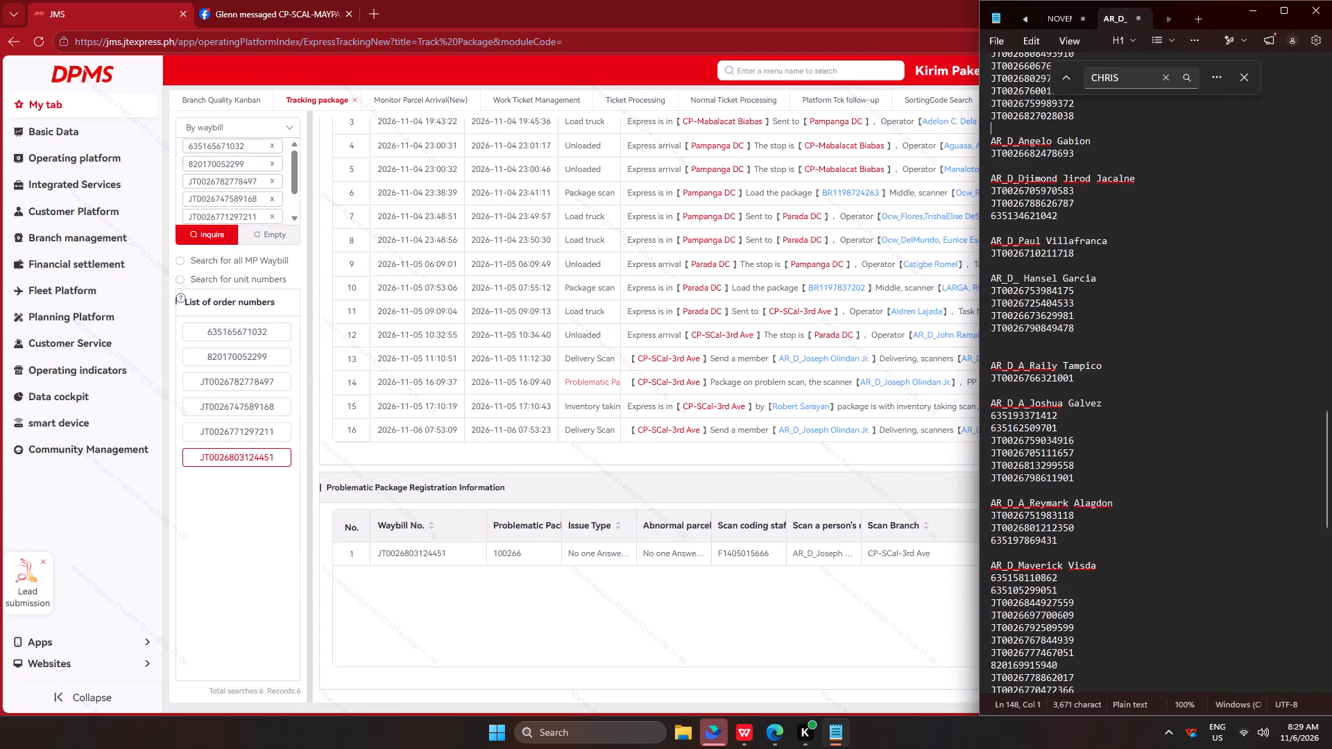
scroll(1064, 183, "up", 2)
scroll(1118, 289, "up", 5)
left_click_drag(1081, 484, 1077, 483)
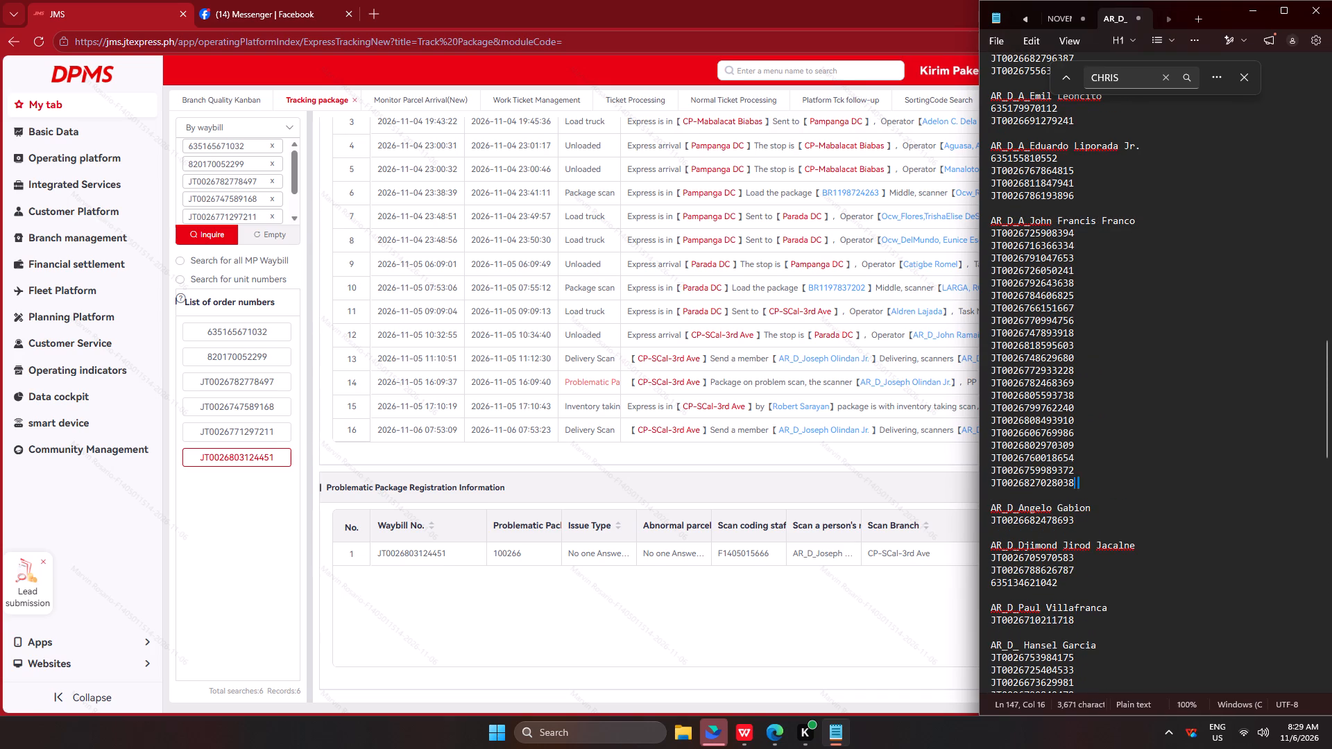
left_click_drag(1077, 483, 948, 230)
key("ctrl+c")
key("ctrl+c")
key("ctrl+c")
key("ctrl+c")
key("ctrl+c")
left_click(262, 238, "ctrl")
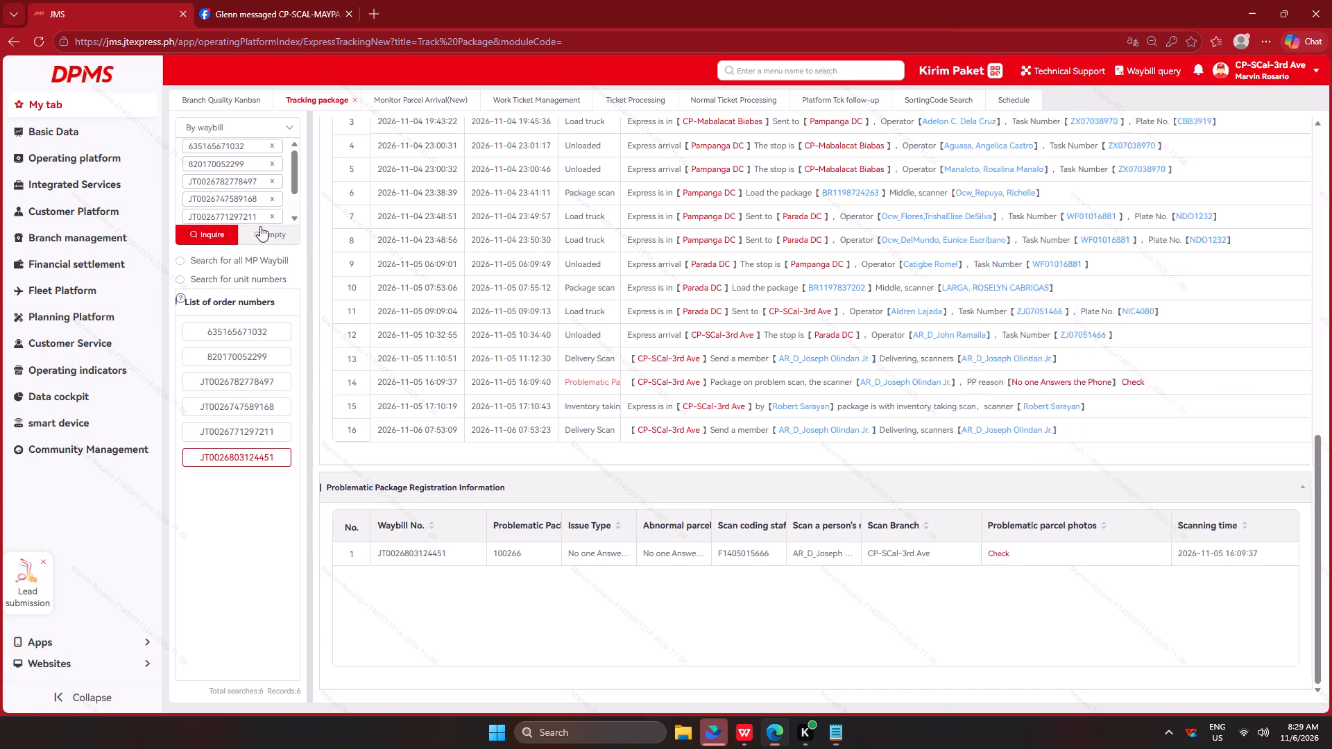
left_click(254, 199)
key("ctrl+v")
left_click(208, 238)
left_click(227, 356)
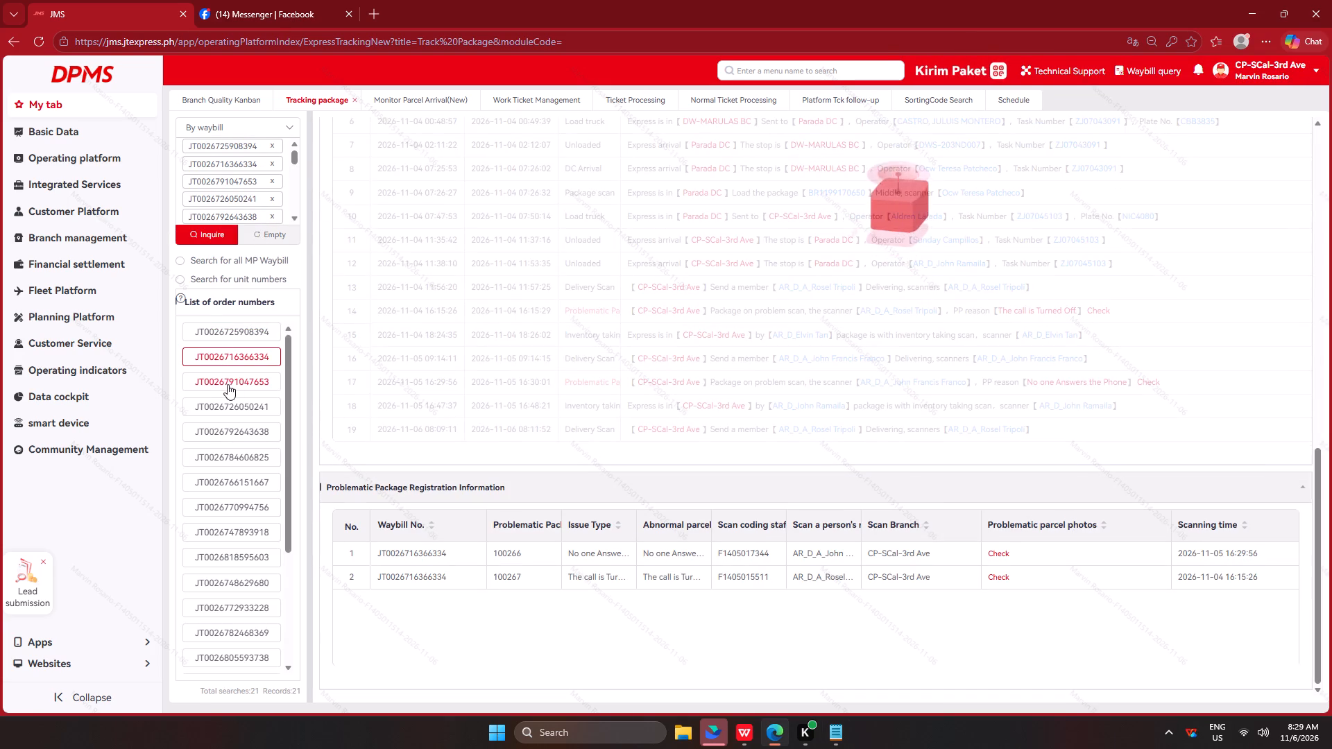
left_click(228, 384)
left_click(230, 405)
left_click(232, 426)
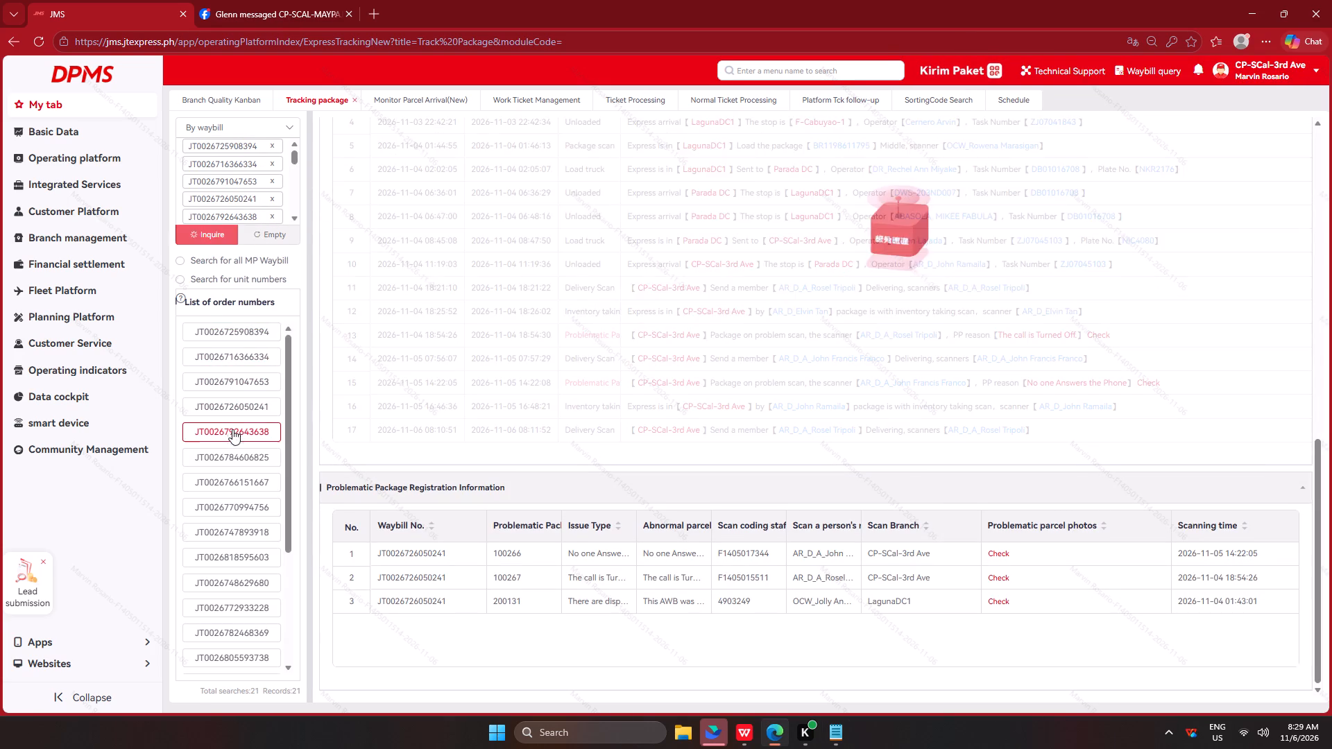
left_click(234, 445)
left_click(233, 454)
left_click(230, 479)
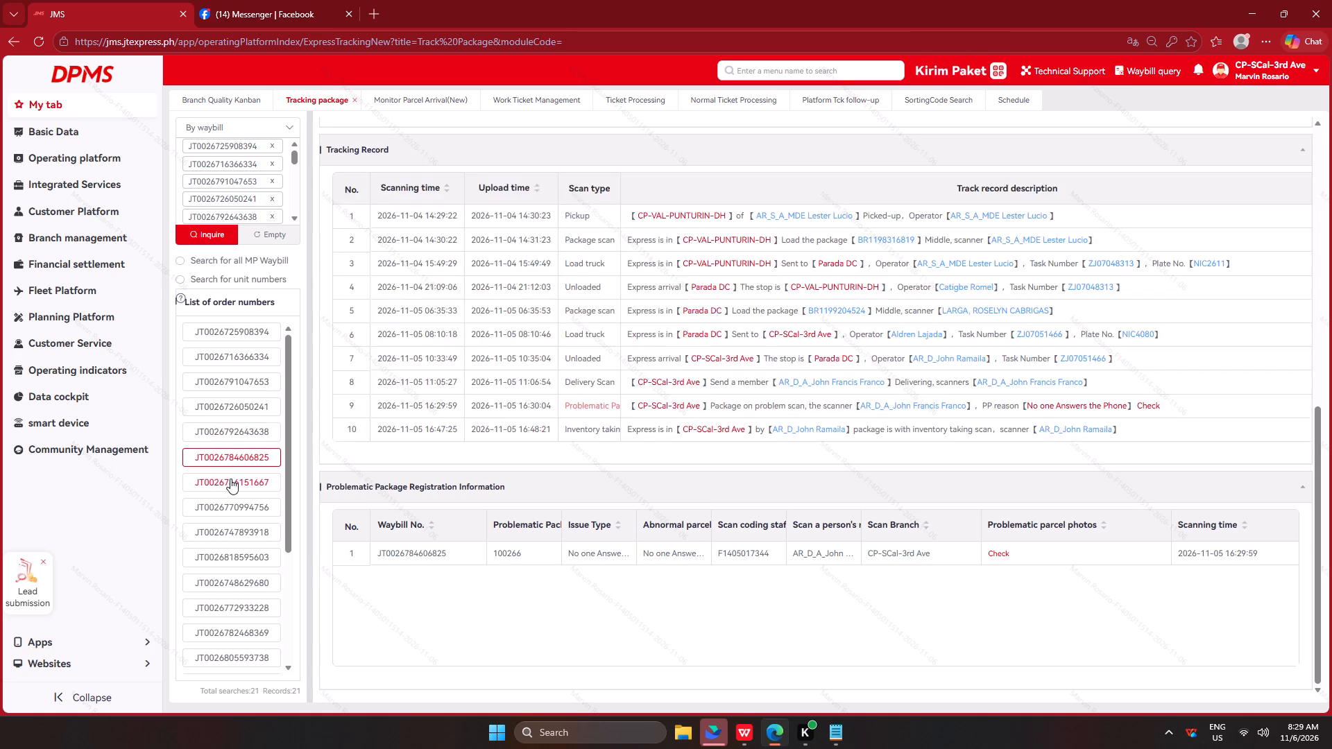
left_click(245, 438)
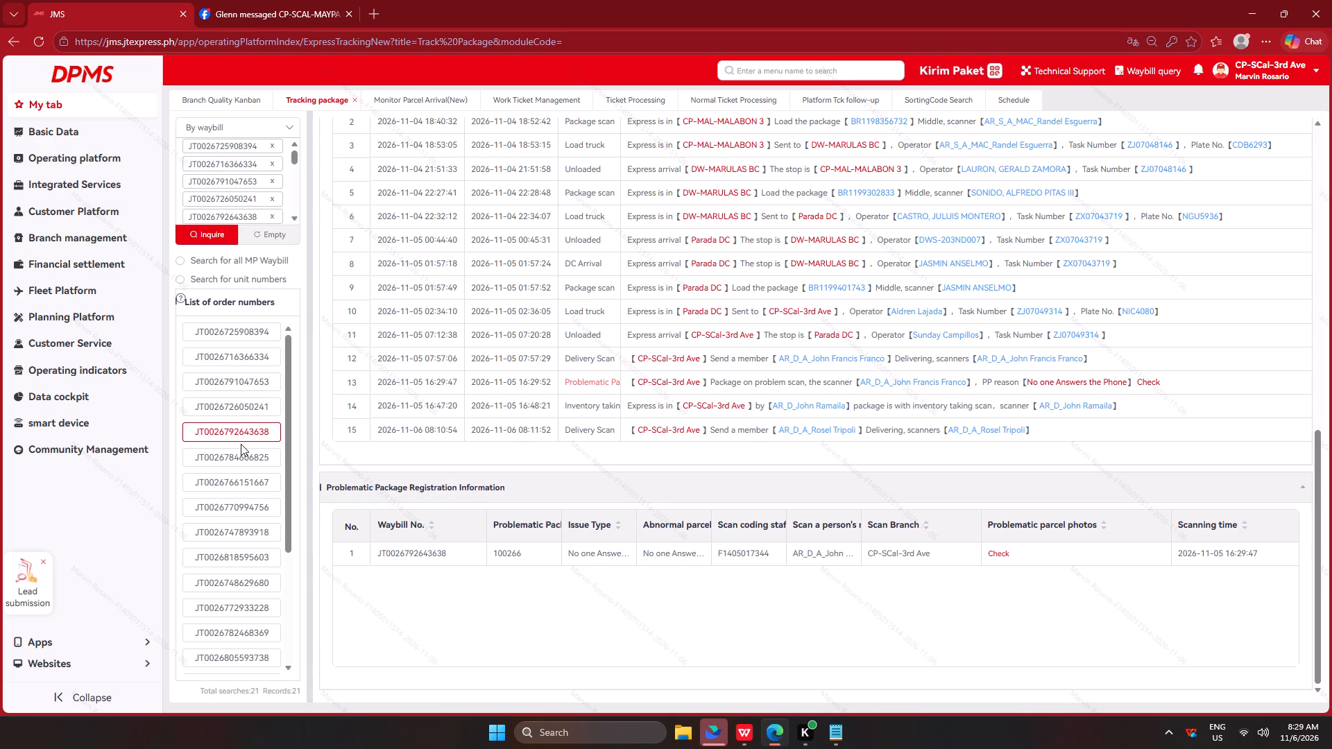
key("alt+Tab")
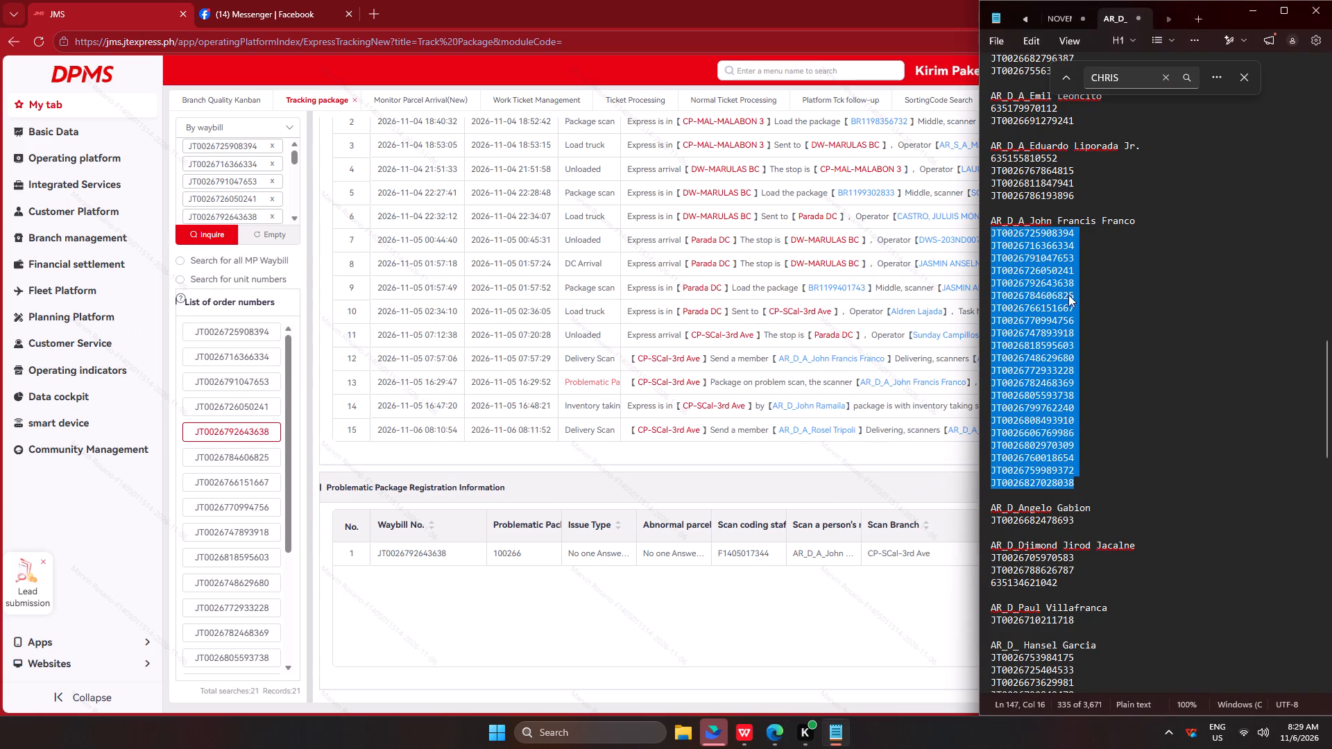
left_click(1077, 284)
left_click_drag(1077, 284, 984, 226)
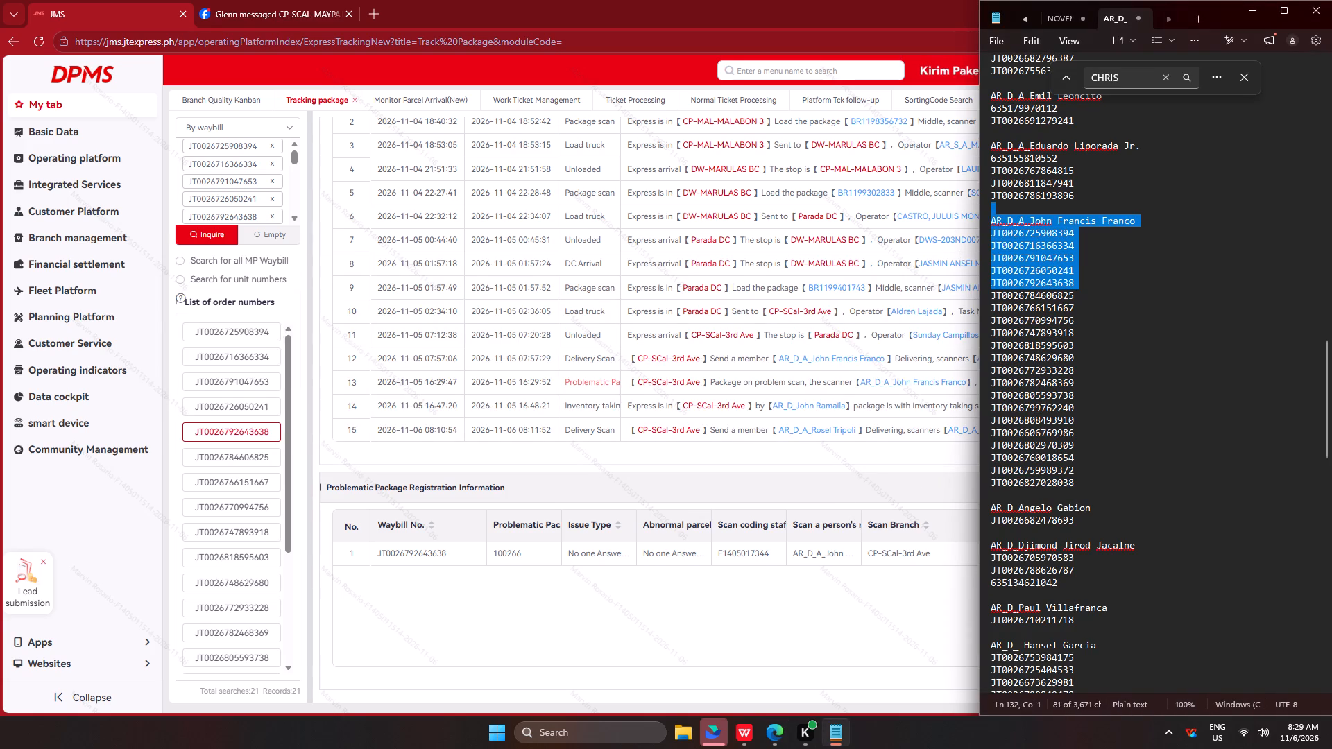
left_click_drag(984, 226, 1004, 229)
key("BackSpace")
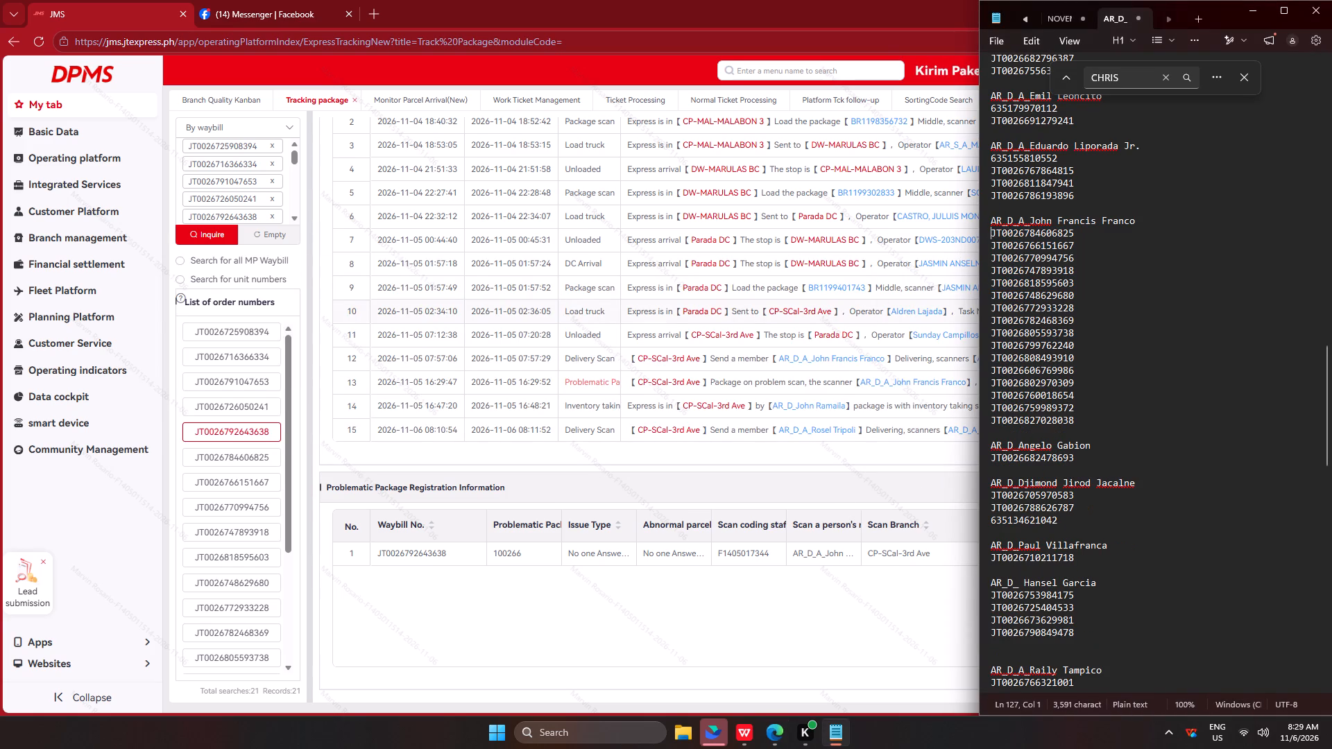
left_click(255, 464)
left_click(251, 476)
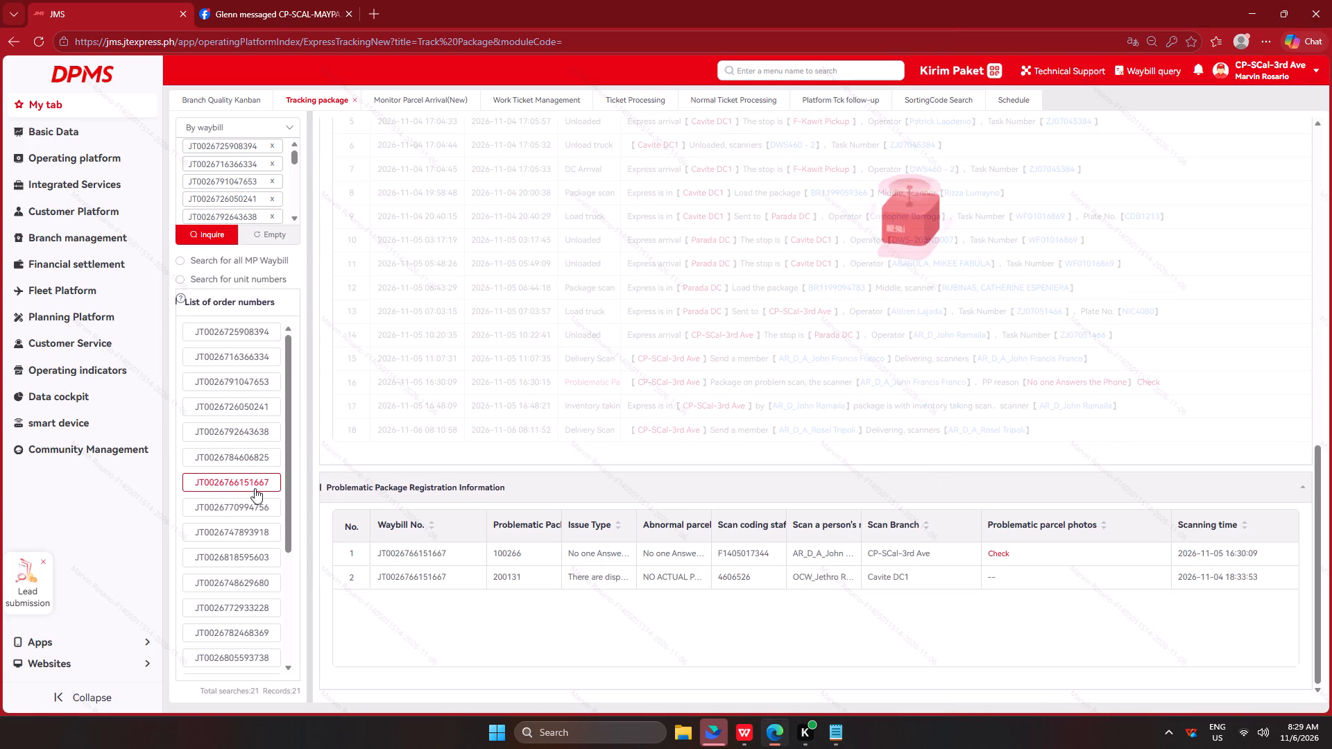
left_click(248, 506)
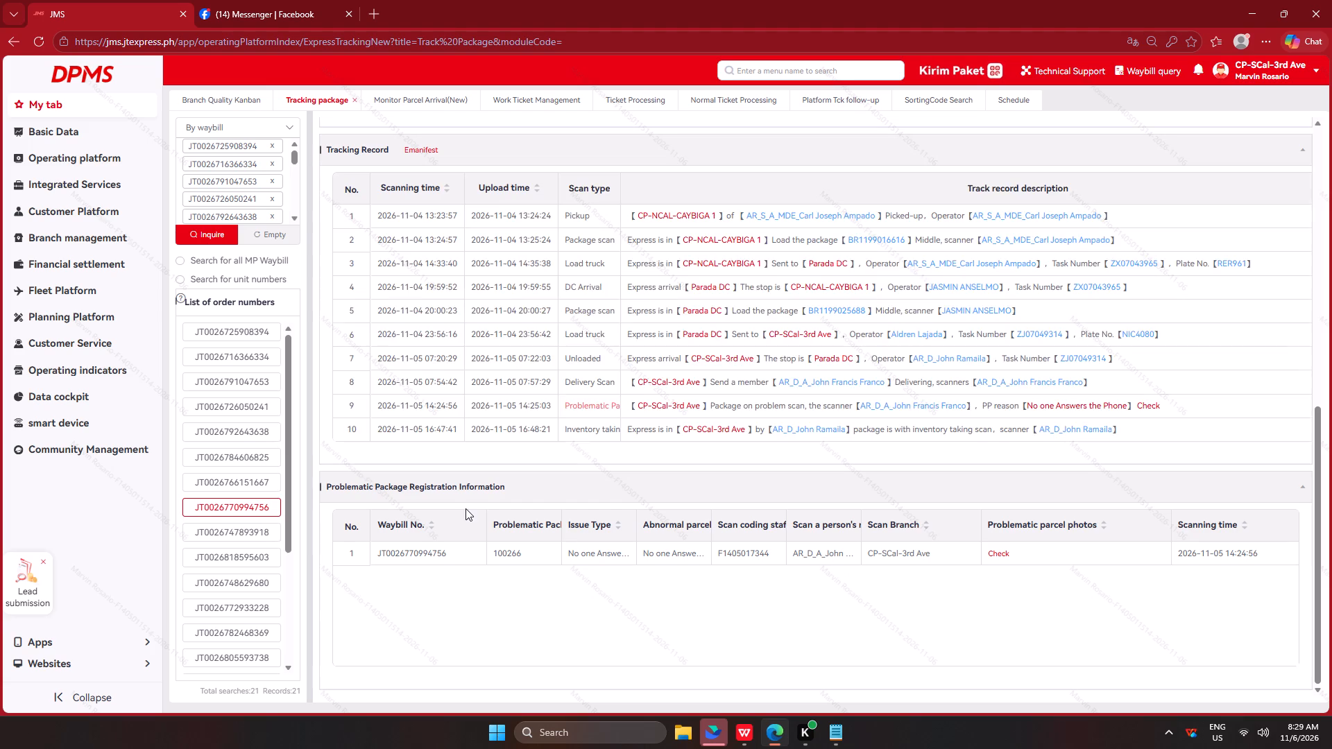
key("alt+Tab")
left_click_drag(1091, 241, 963, 248)
key("BackSpace")
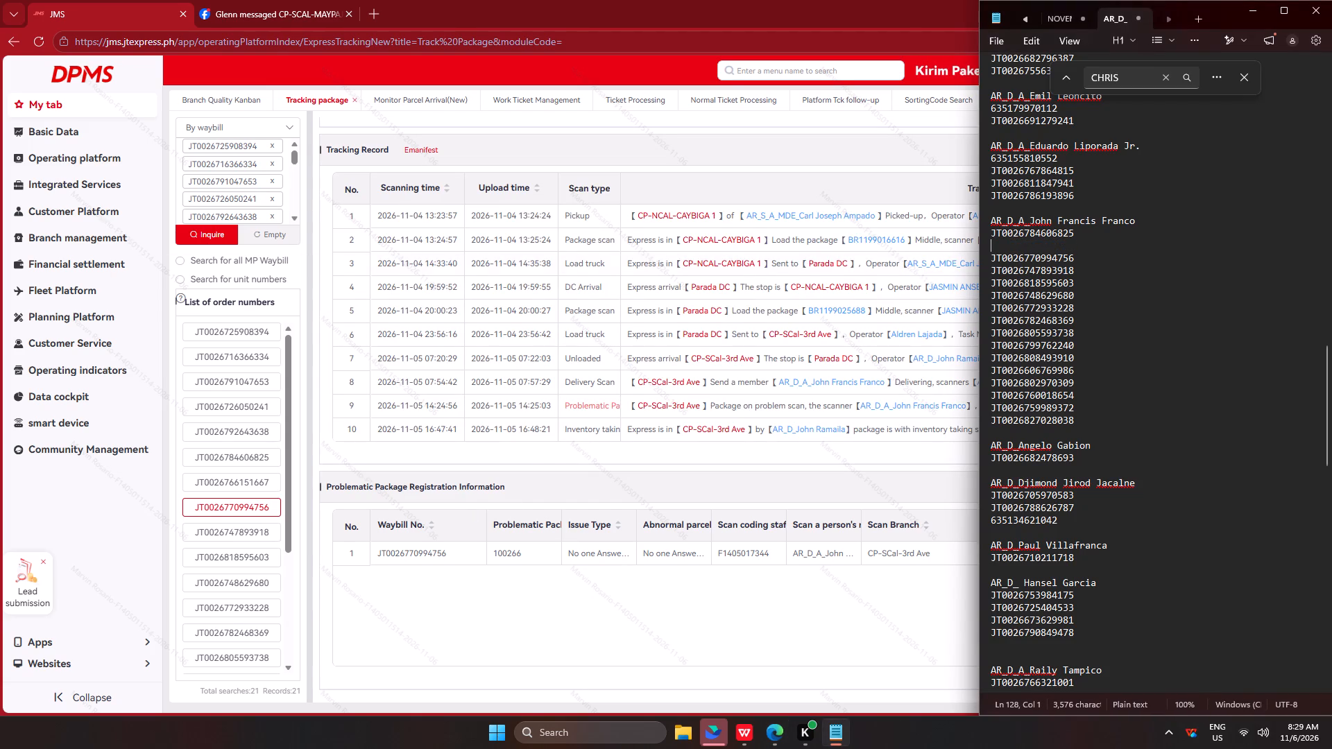
left_click(250, 536)
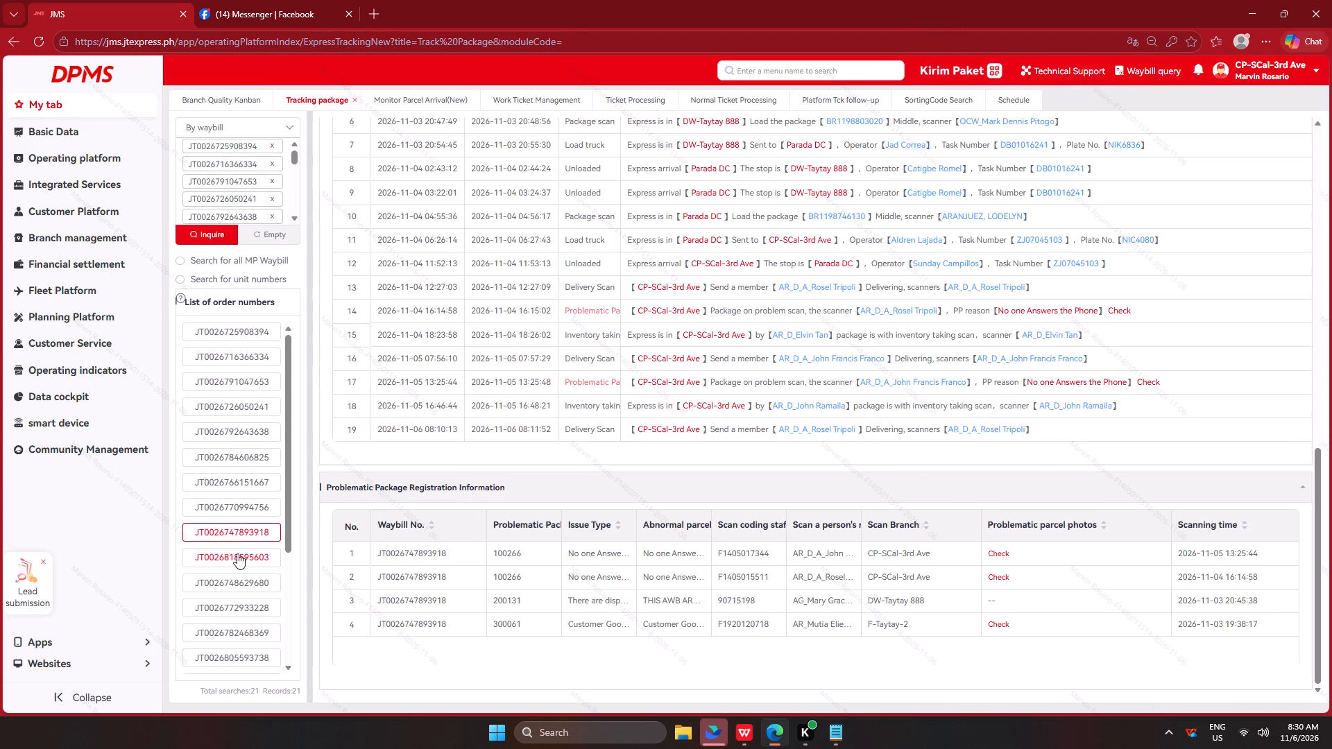
left_click(237, 553)
key("alt+Tab")
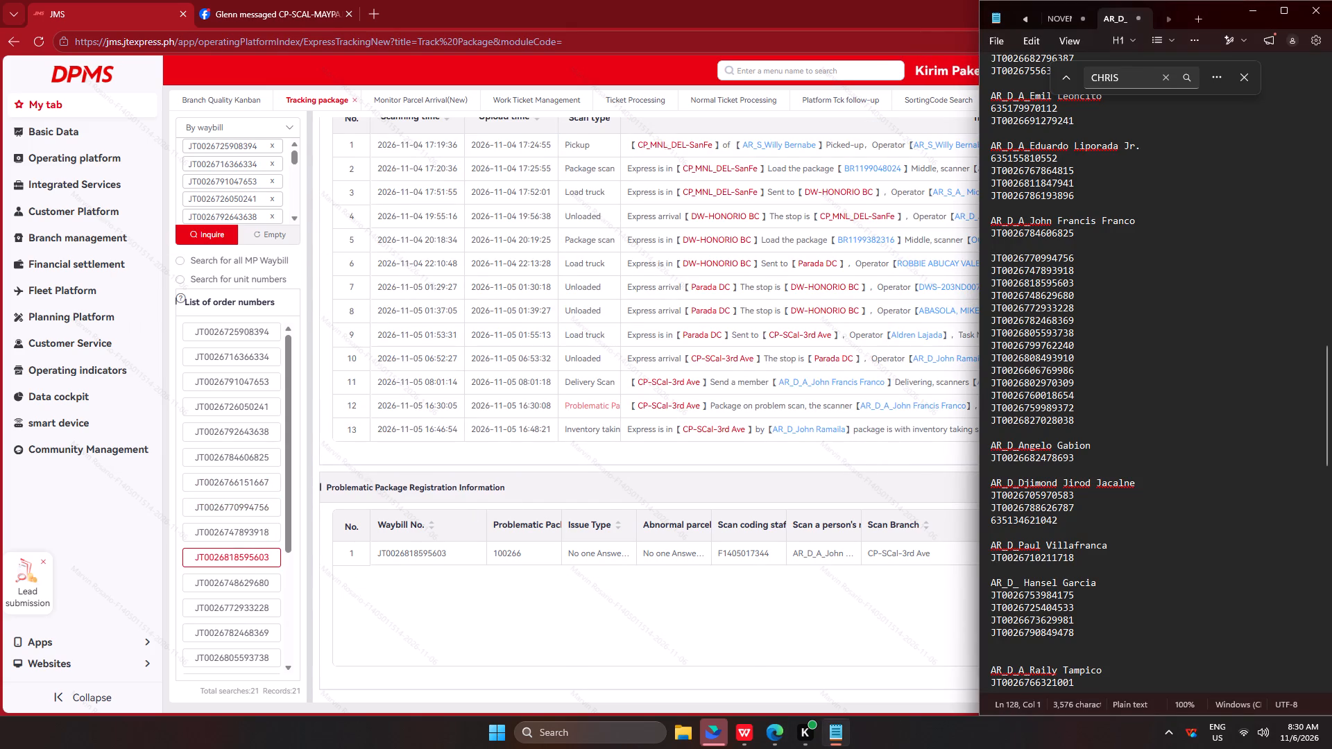
left_click_drag(1093, 265, 970, 270)
key("BackSpace")
left_click(1014, 243)
key("BackSpace")
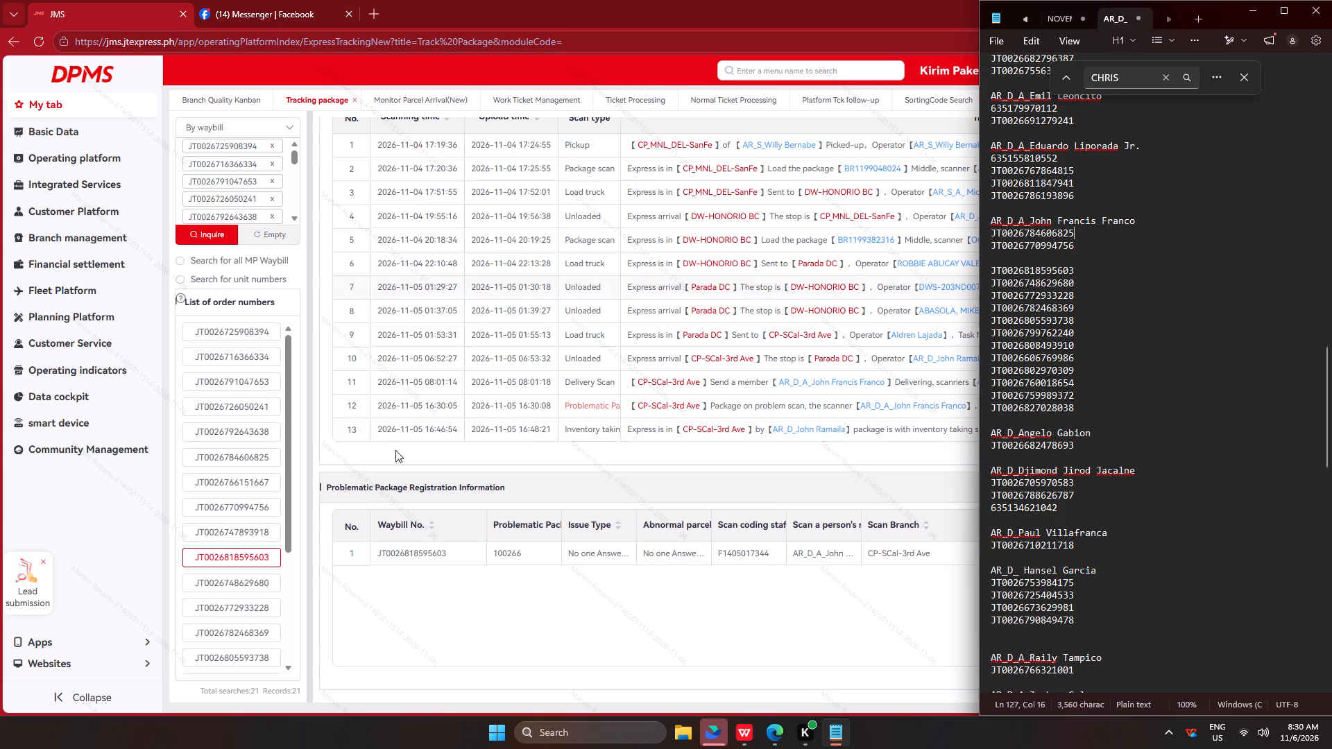
left_click(250, 583)
left_click_drag(266, 597, 261, 604)
left_click(258, 606)
left_click(248, 608)
left_click(237, 623)
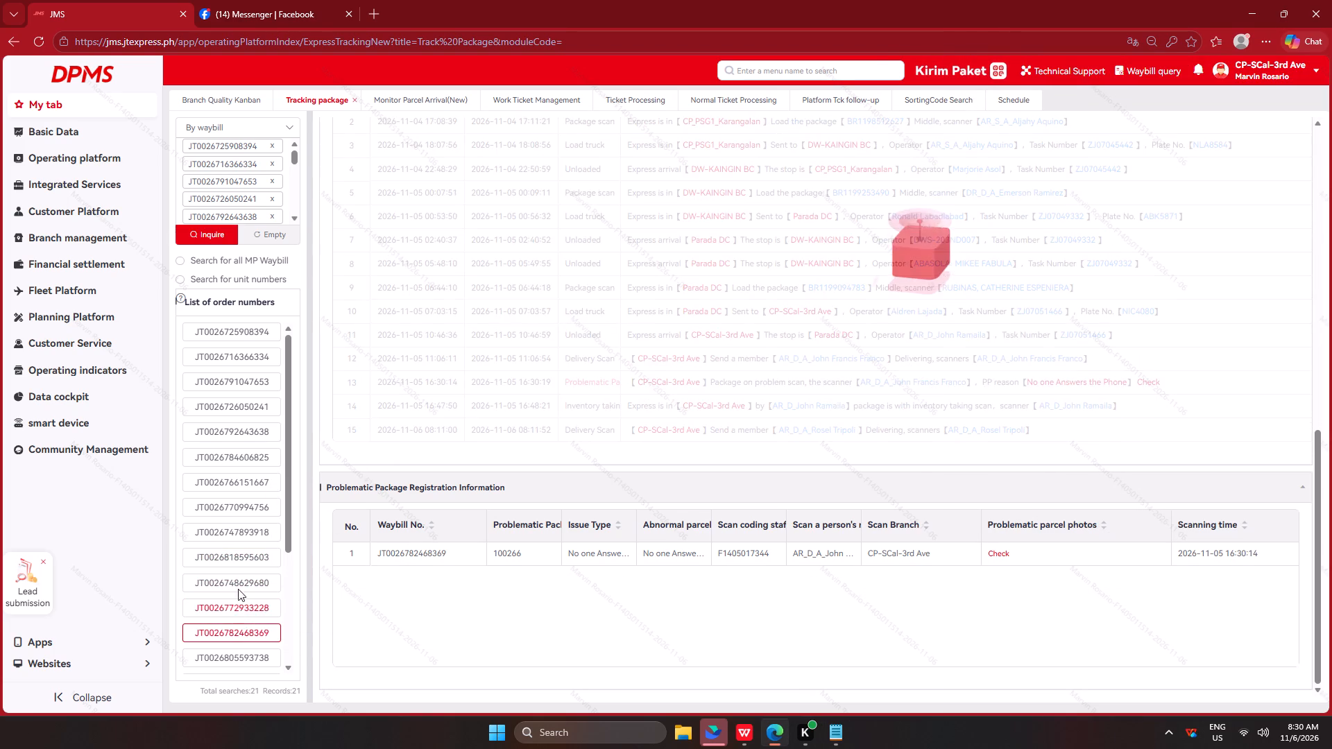
scroll(235, 562, "down", 1)
key("alt+Tab")
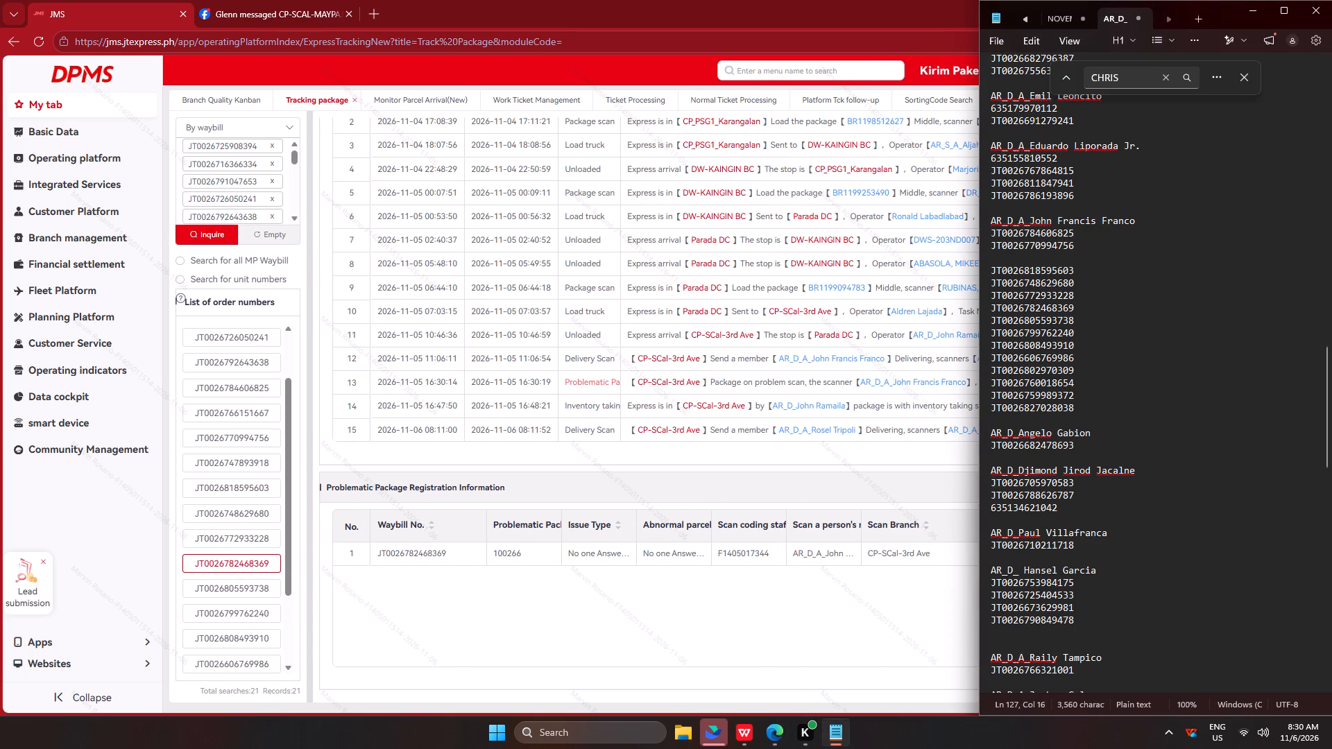
left_click_drag(1082, 305, 939, 305)
key("BackSpace")
left_click(1011, 256)
key("BackSpace")
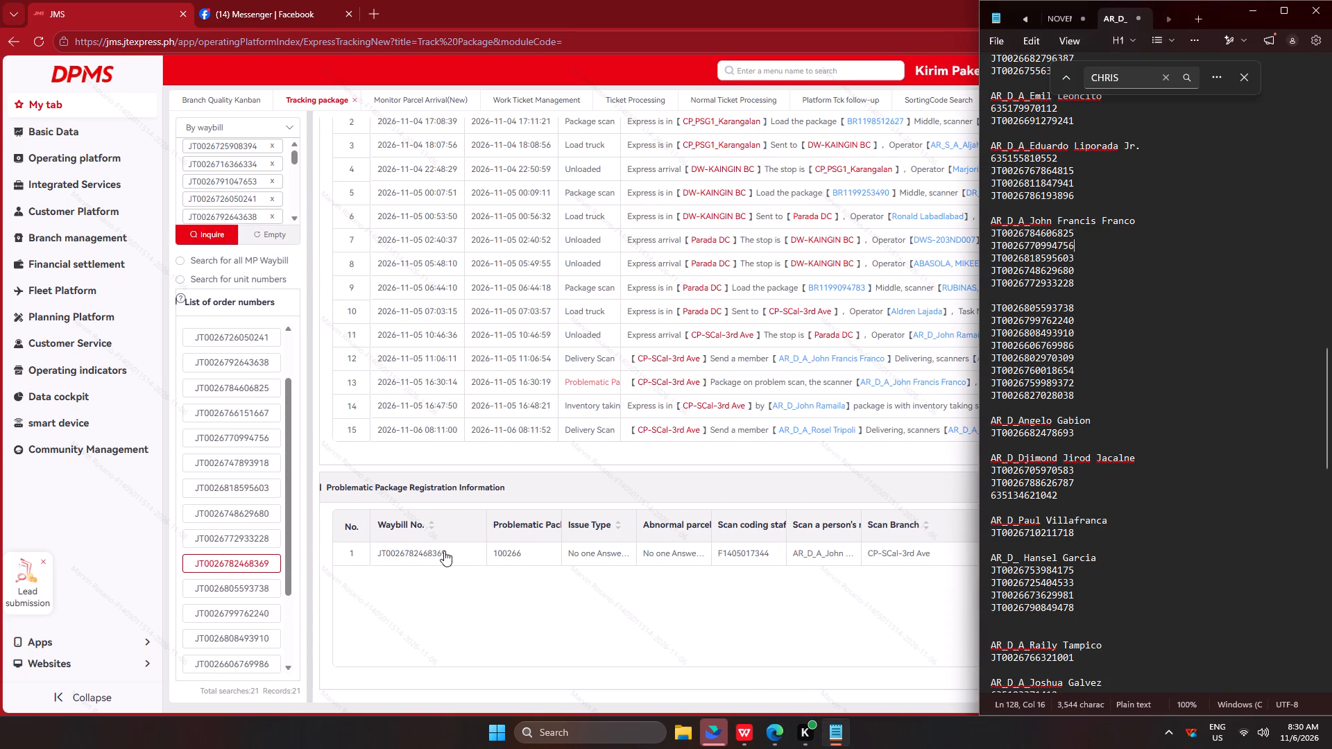
left_click(244, 590)
left_click(244, 608)
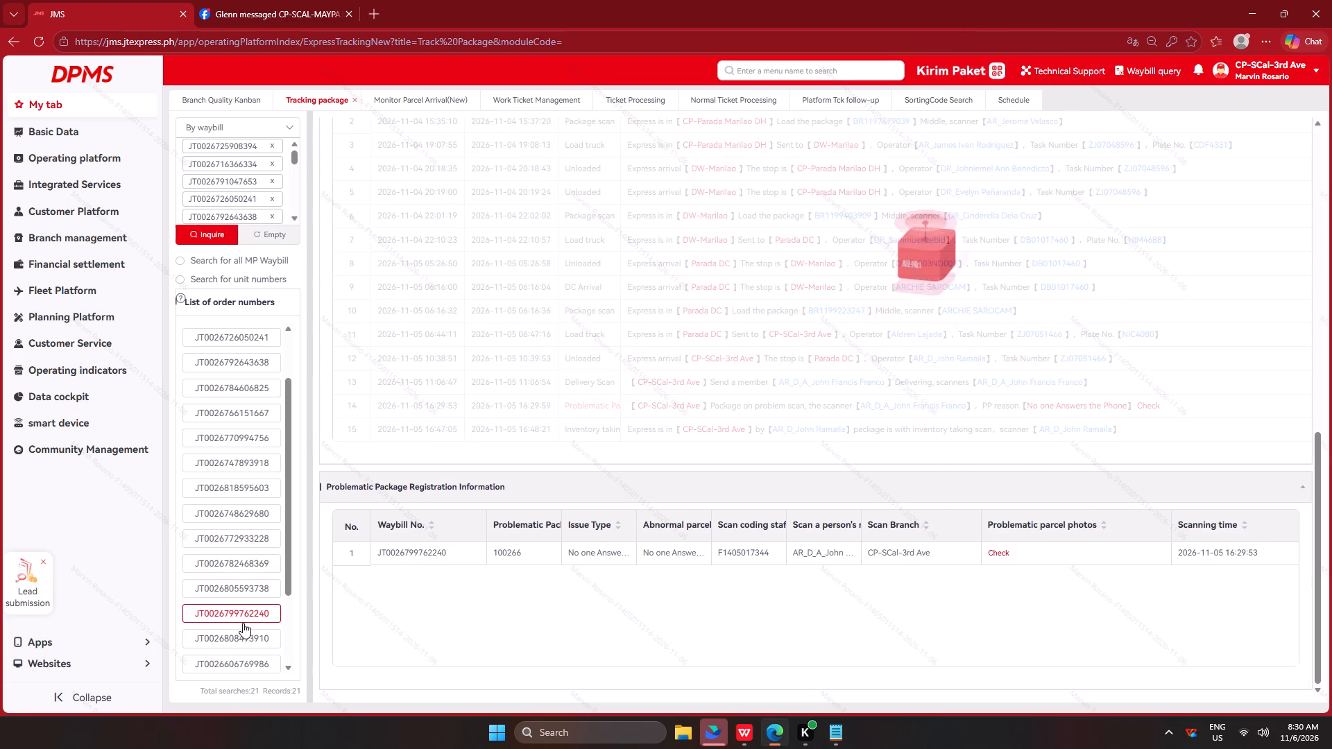
left_click(237, 639)
scroll(232, 562, "down", 6)
left_click(236, 560)
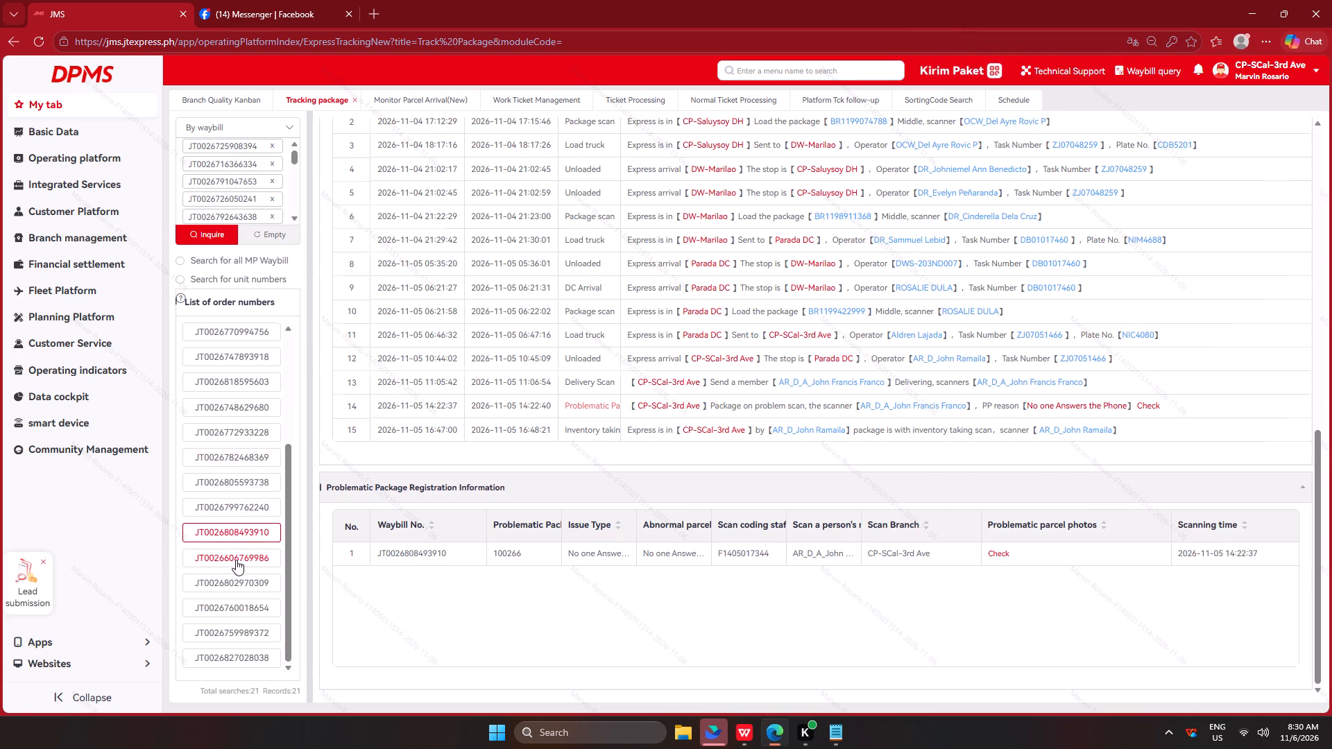
left_click(238, 572)
left_click(244, 578)
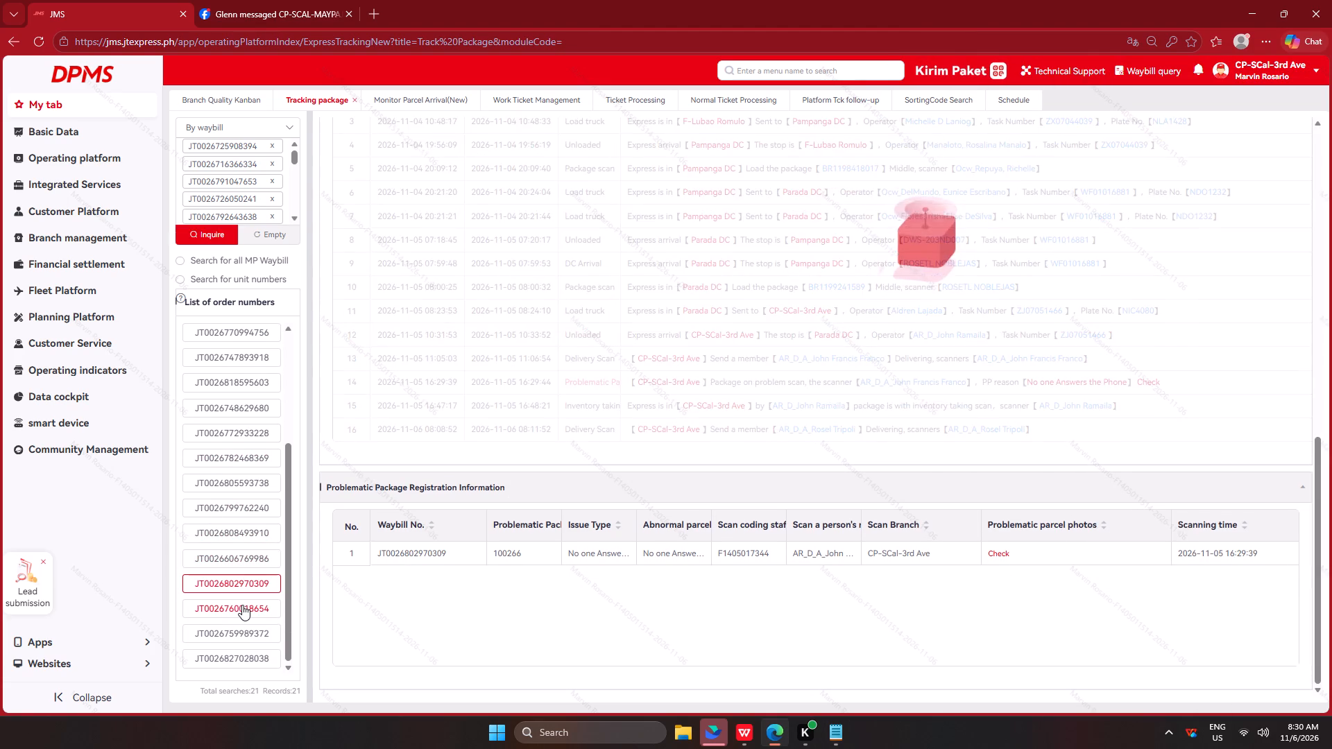
left_click(242, 605)
left_click(246, 574)
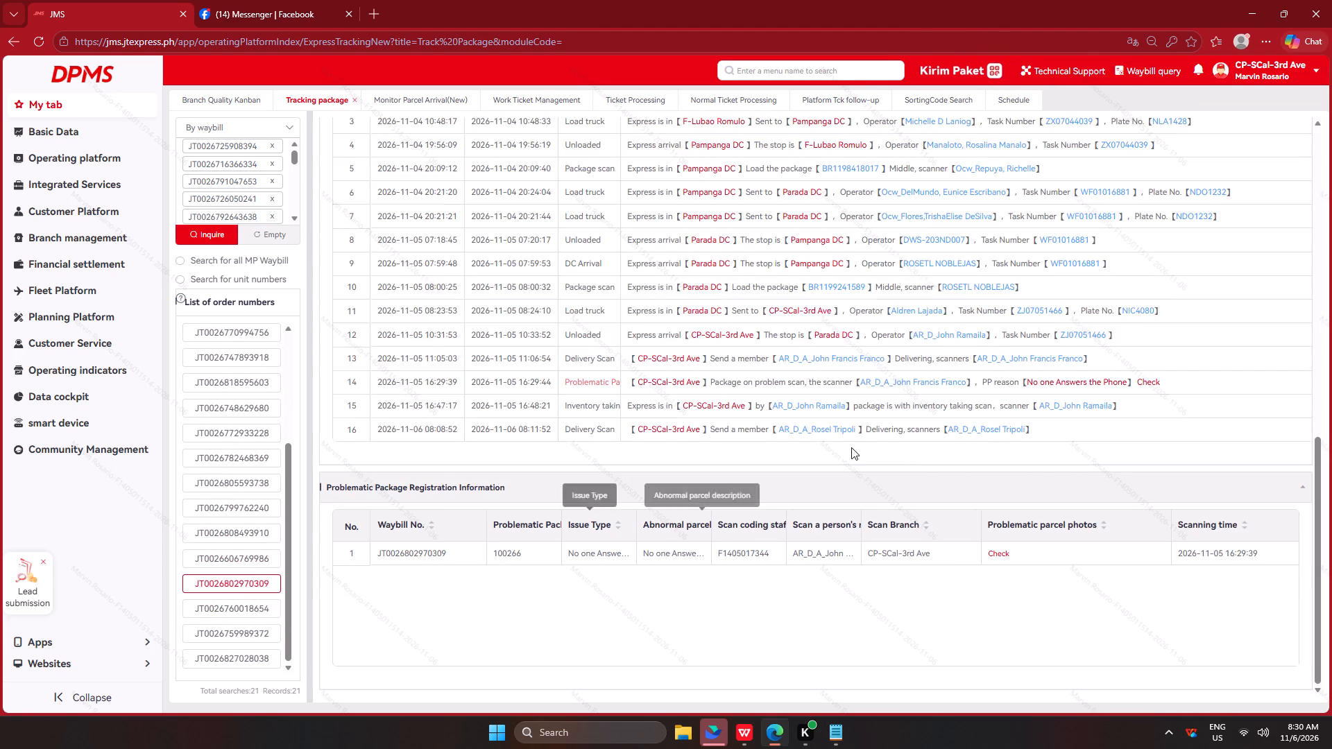
key("alt+Tab")
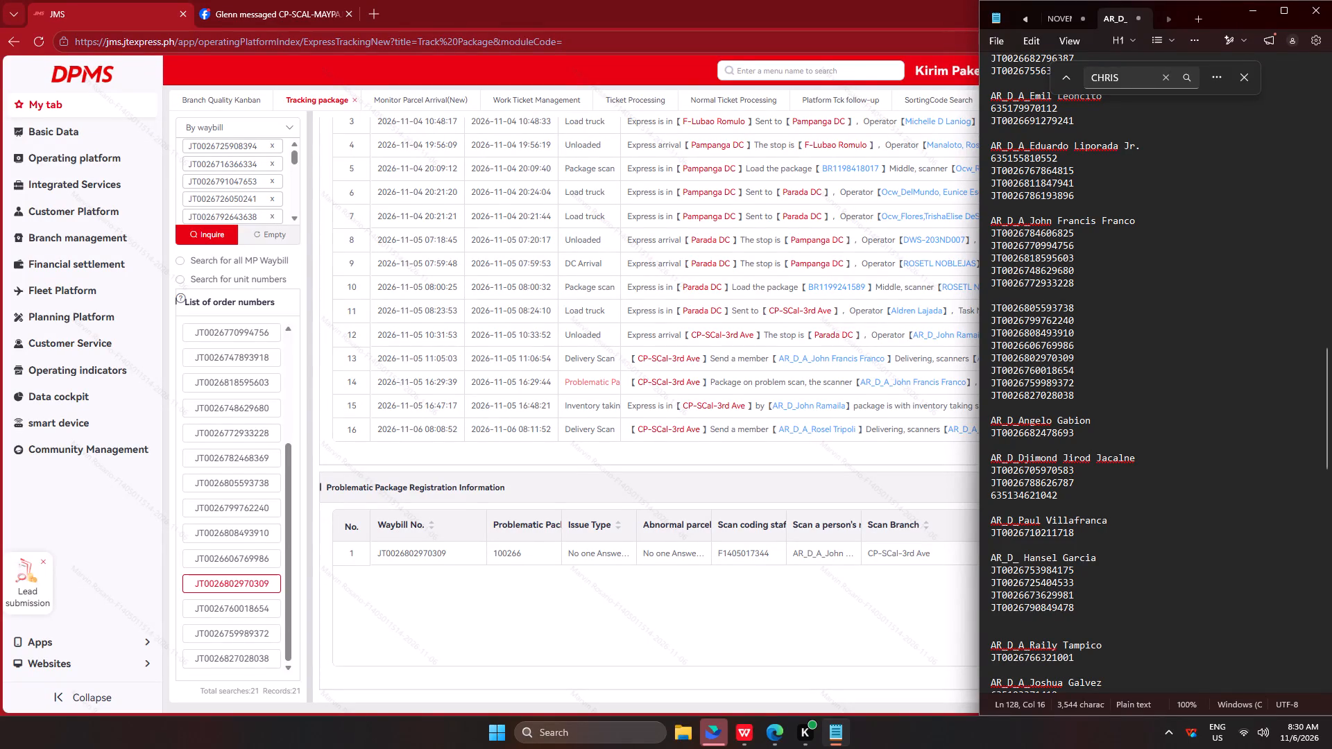
left_click_drag(1082, 357, 984, 362)
key("BackSpace")
left_click(1014, 288)
key("BackSpace")
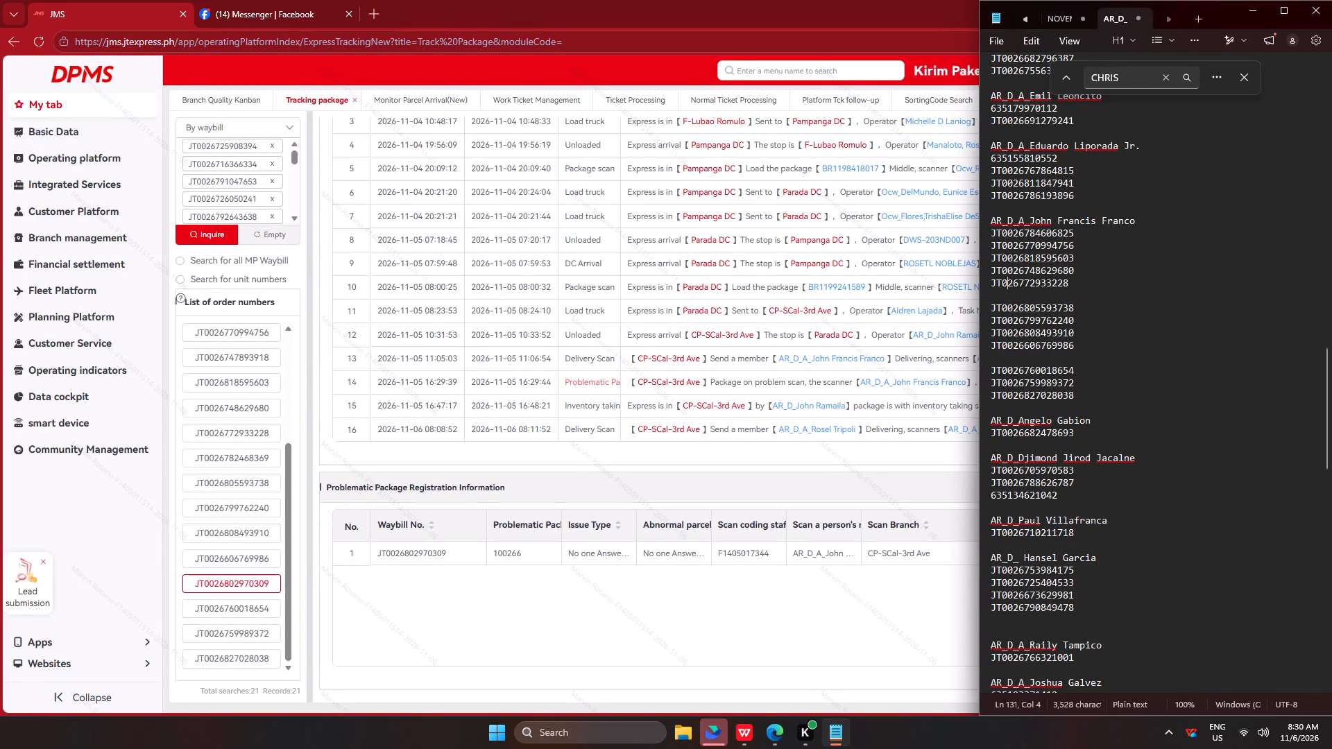
key("ctrl+z")
left_click(1018, 295)
key("Insert")
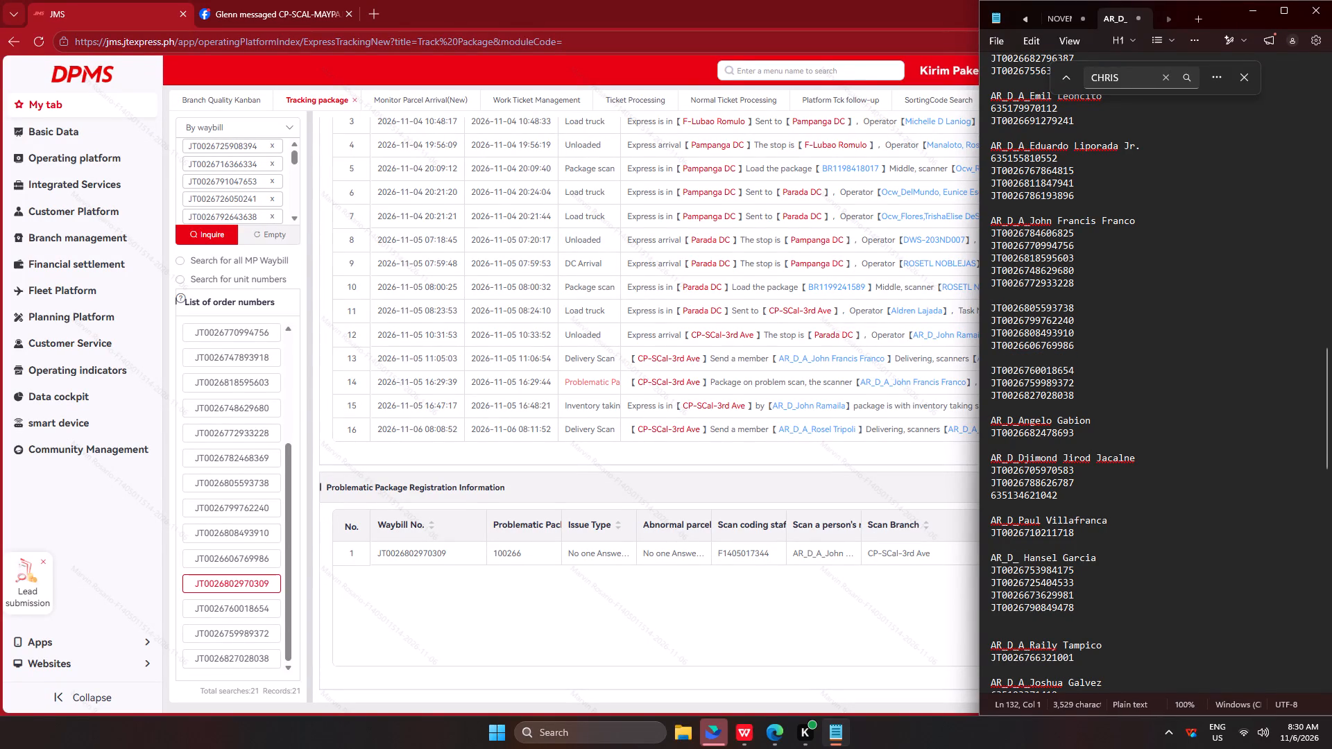
key("BackSpace")
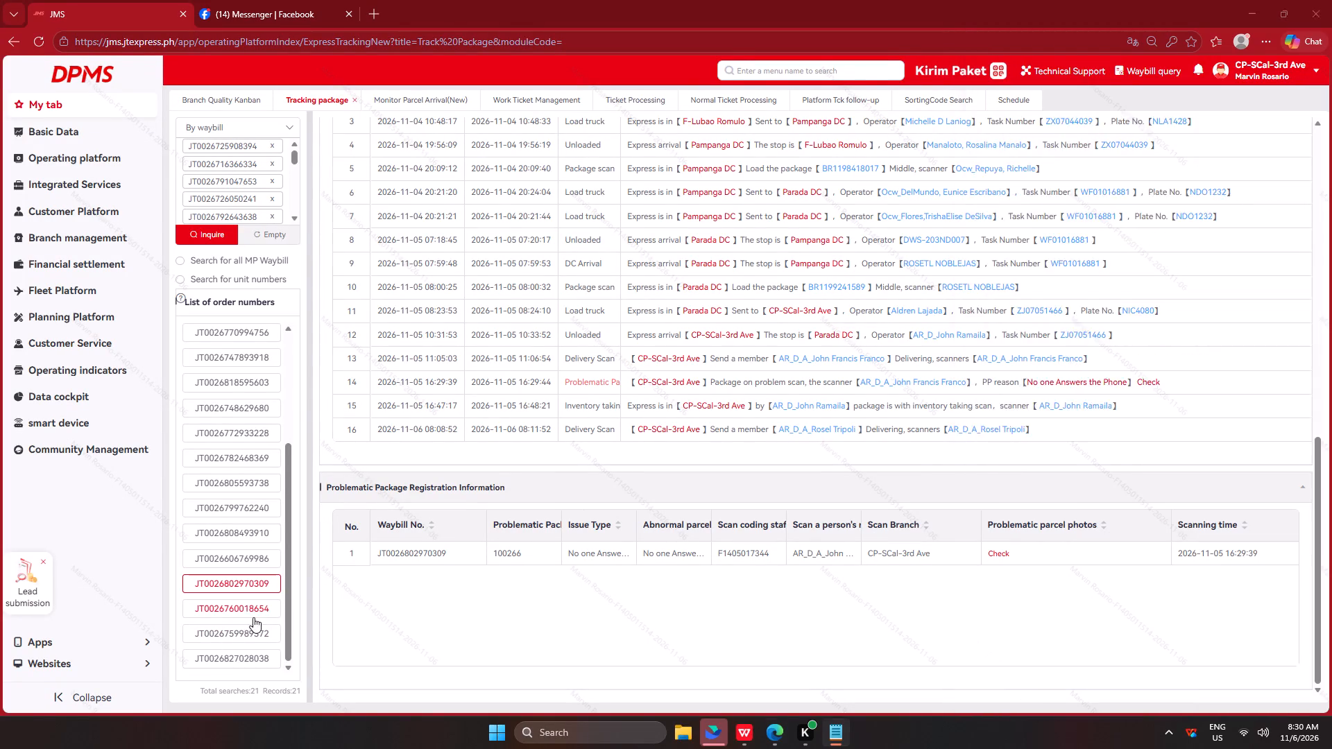
left_click(253, 617)
left_click(241, 630)
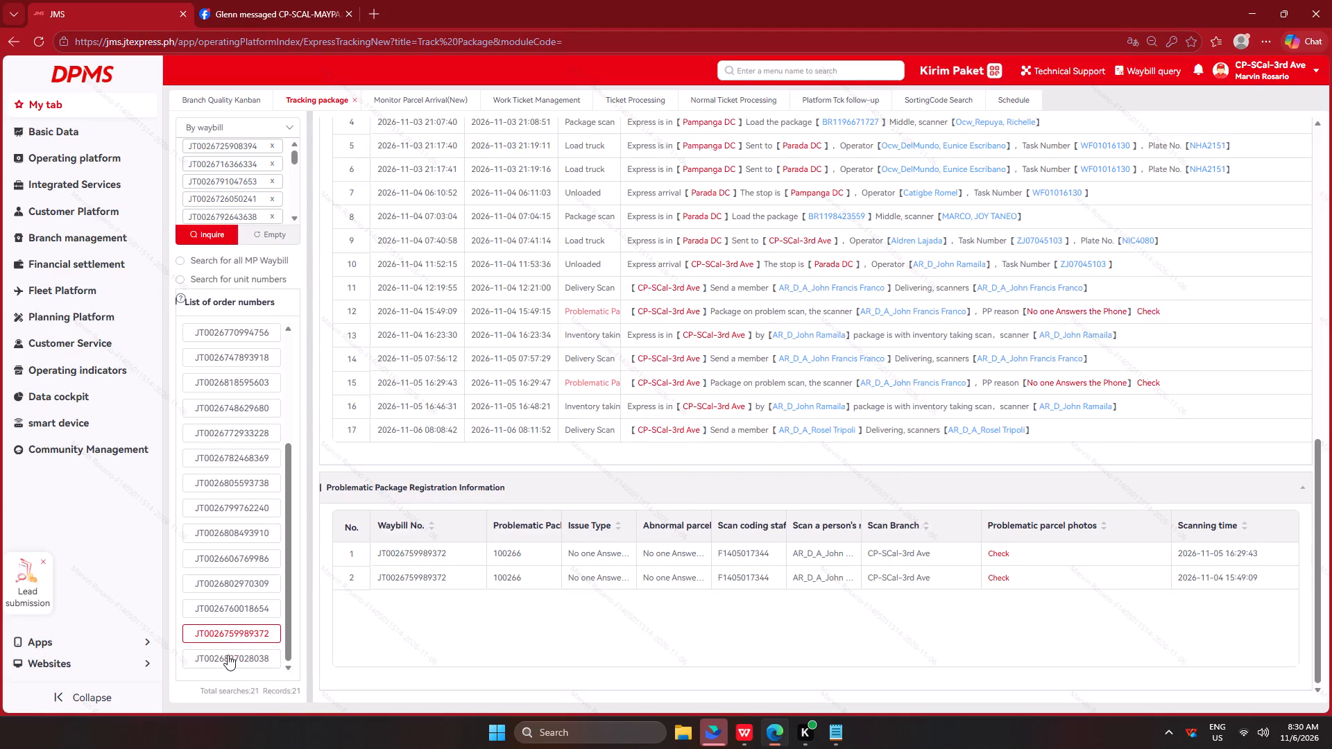
left_click(227, 657)
key("alt+Tab")
left_click_drag(1089, 384, 1011, 375)
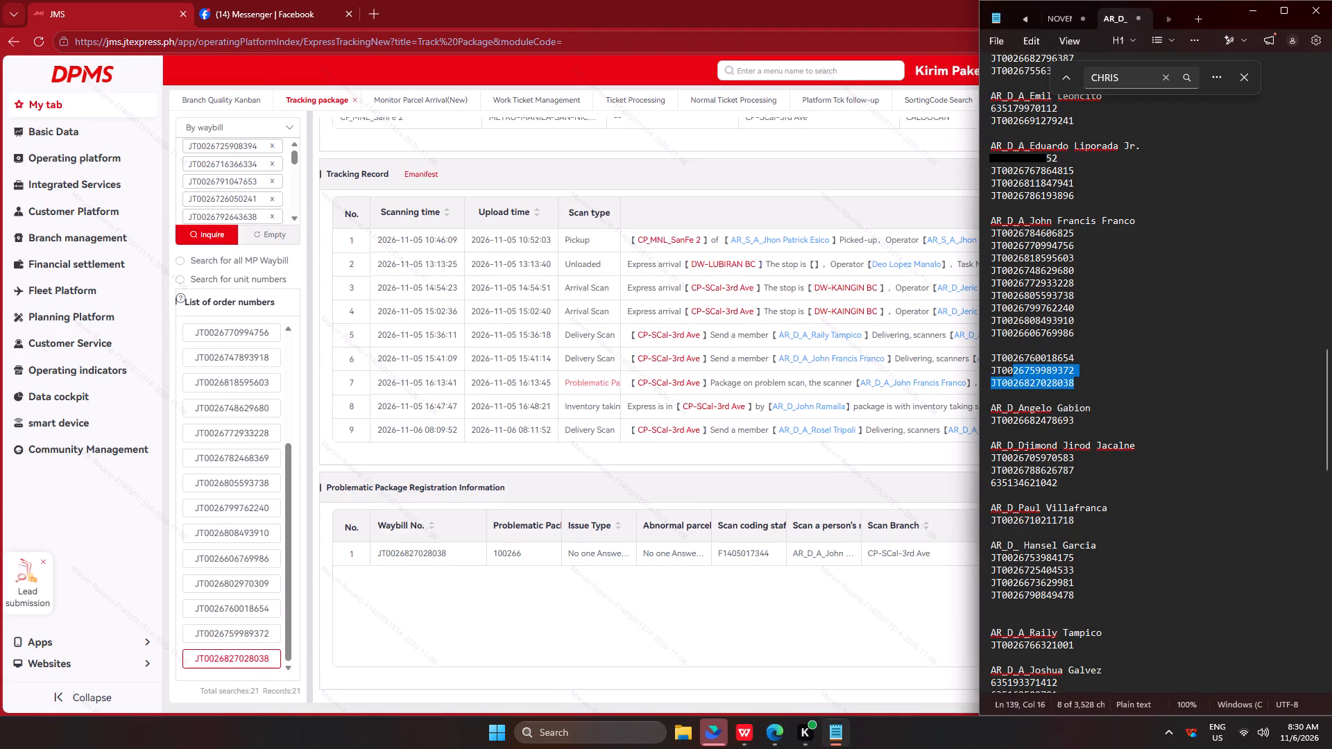
left_click_drag(1011, 375, 984, 374)
key("BackSpace")
left_click(1021, 345)
key("BackSpace")
scroll(1128, 342, "up", 3)
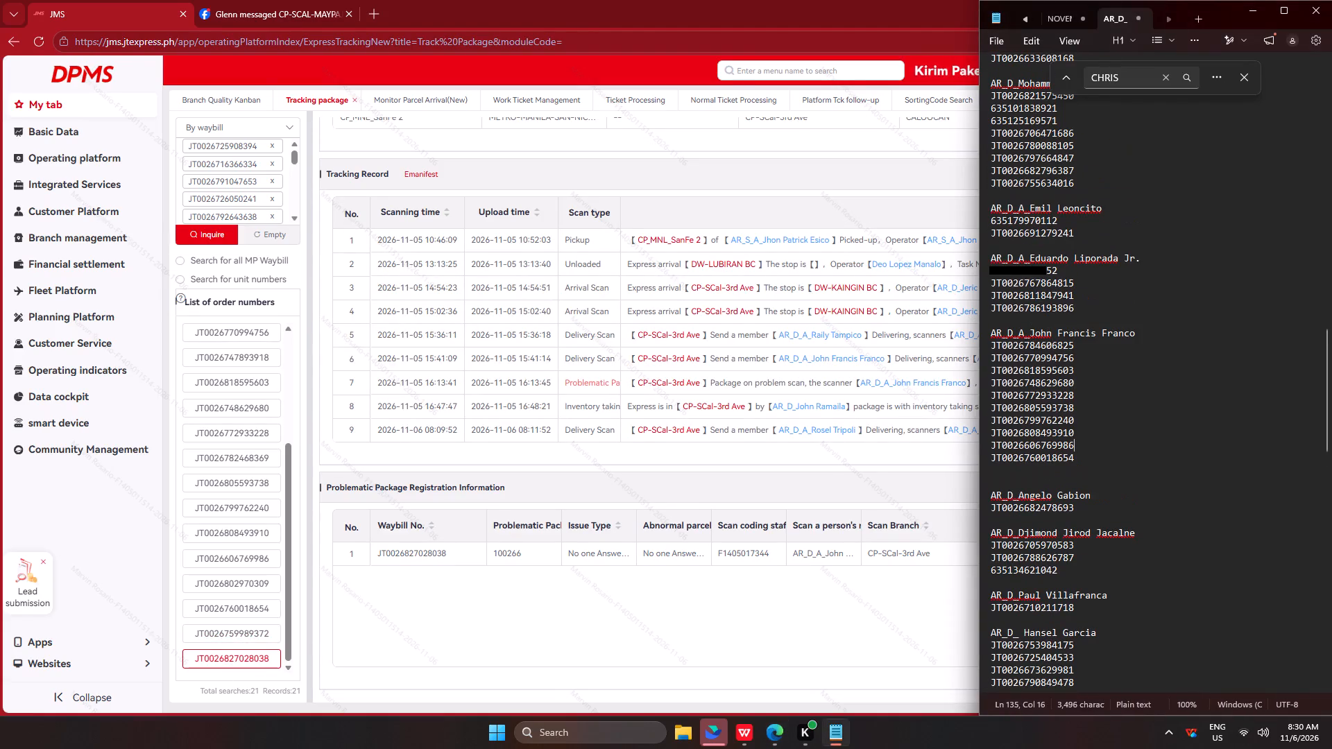
left_click_drag(1090, 316, 955, 273)
key("ctrl+c")
key("ctrl+c")
key("ctrl+c")
key("ctrl+c")
left_click(273, 241, "ctrl")
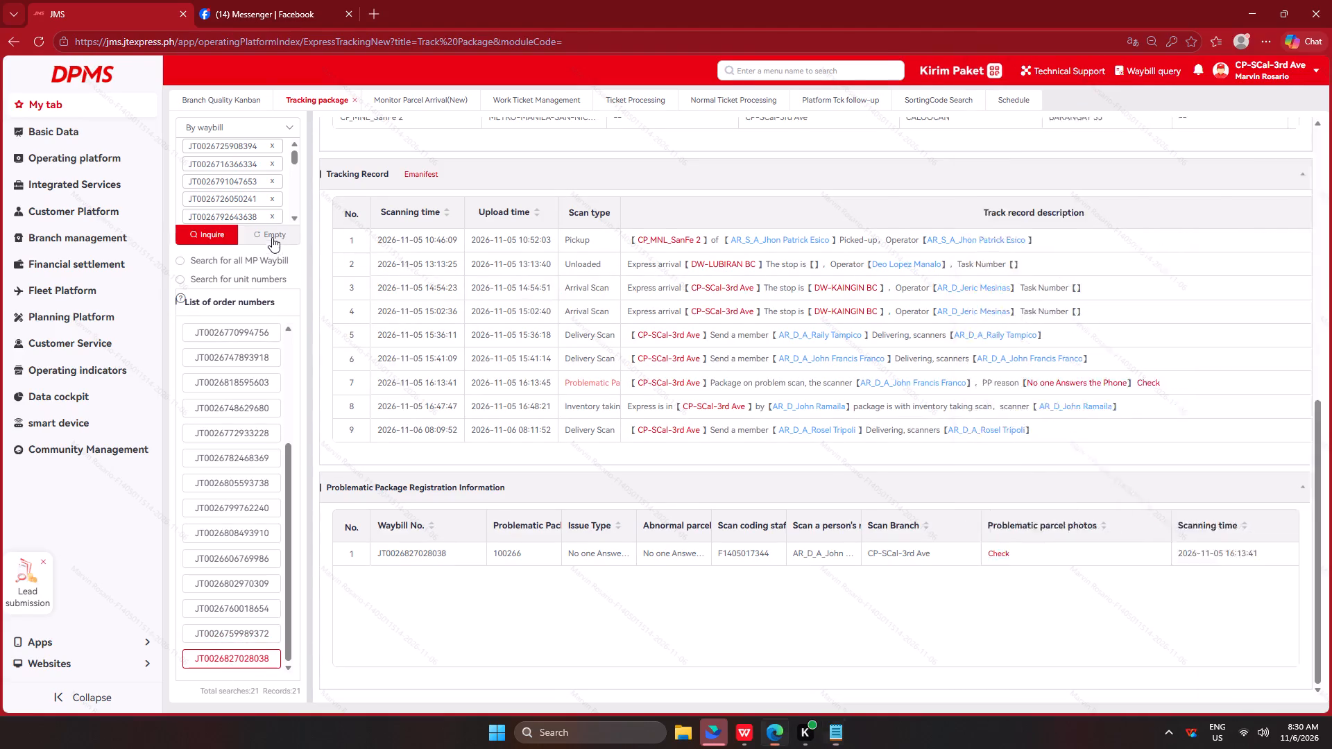
left_click(253, 205)
key("ctrl+v")
left_click(219, 239)
left_click(234, 358)
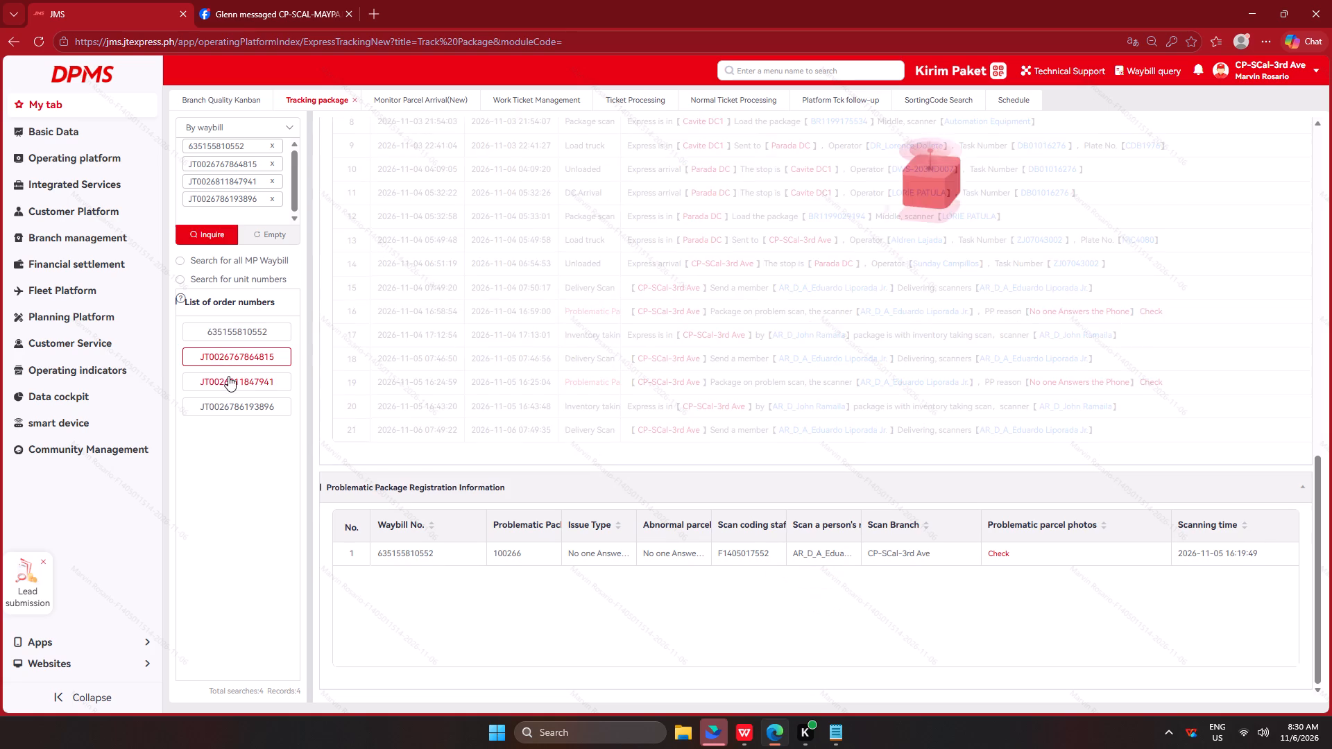
left_click(226, 380)
left_click(224, 399)
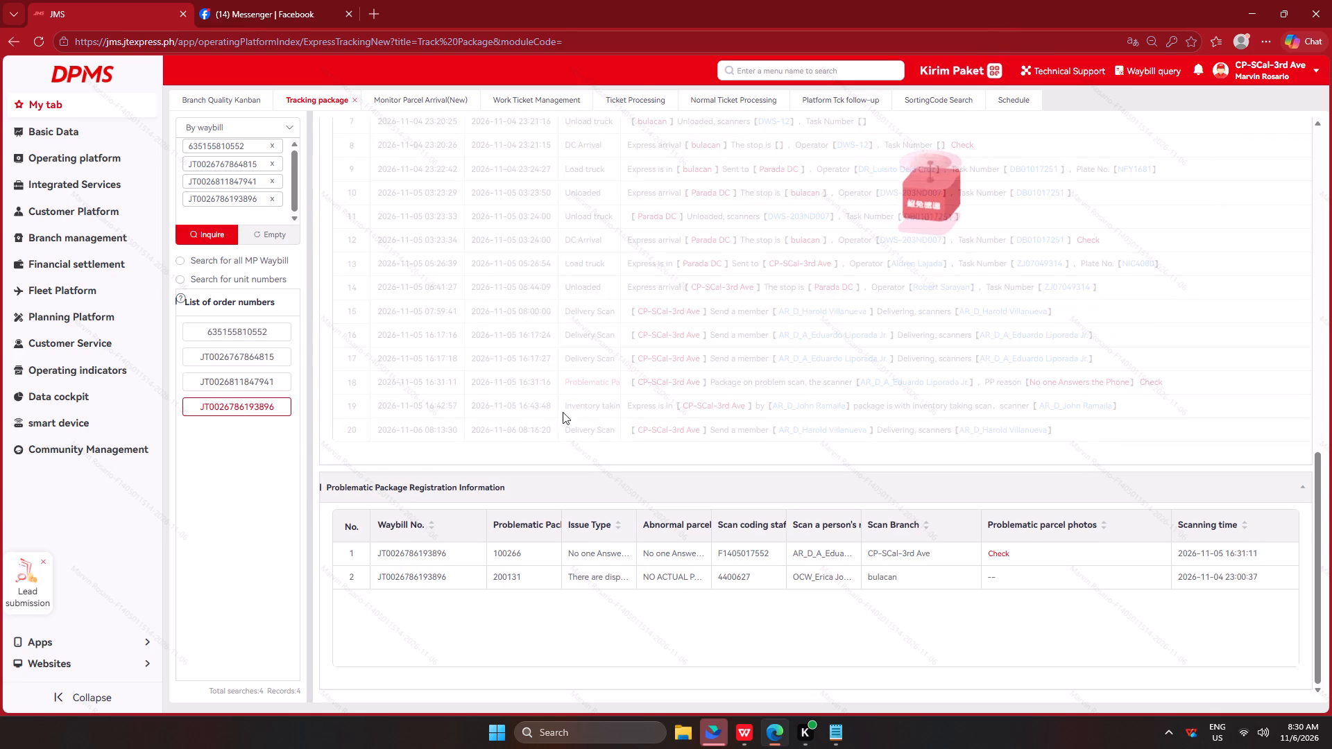
key("alt+Tab")
left_click_drag(1090, 303, 982, 252)
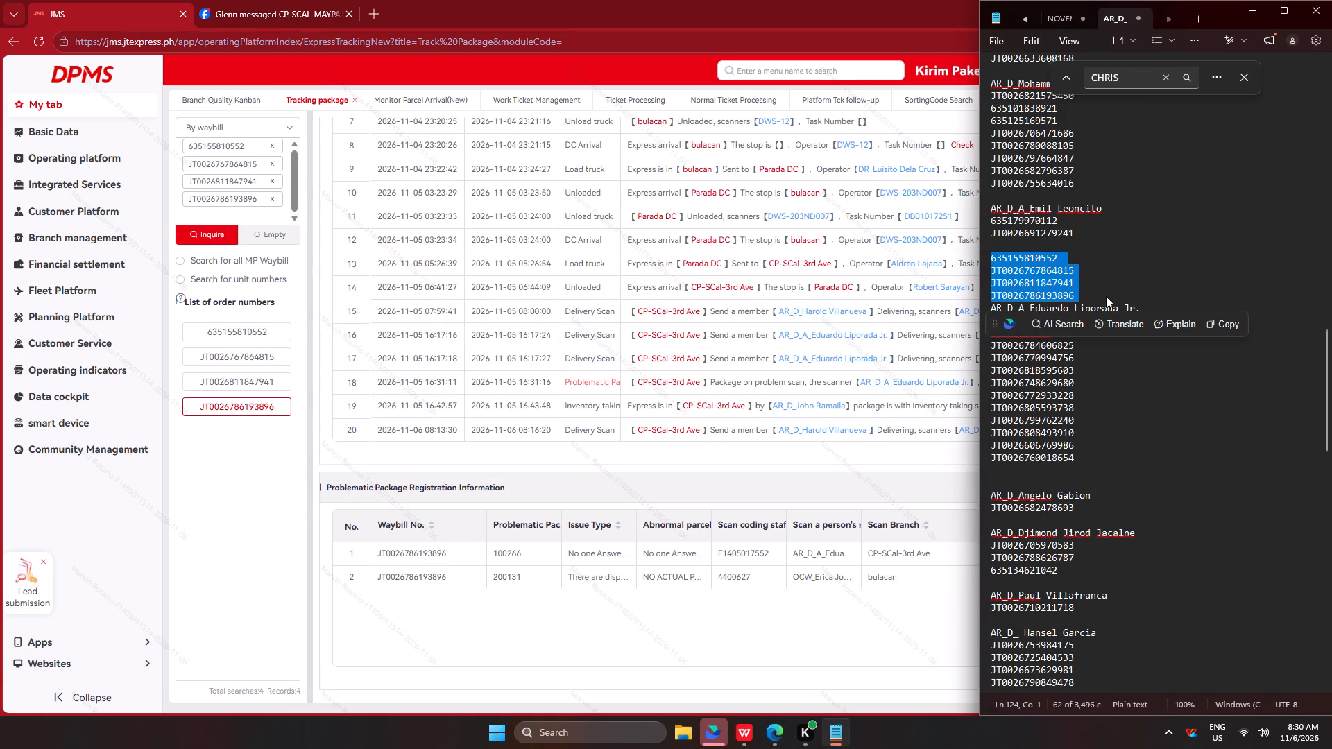
key("ctrl+z")
left_click(1158, 290)
left_click_drag(1106, 309, 953, 243)
key("ctrl+x")
left_click_drag(1091, 236, 949, 221)
key("ctrl+c")
key("ctrl+c")
key("ctrl+c")
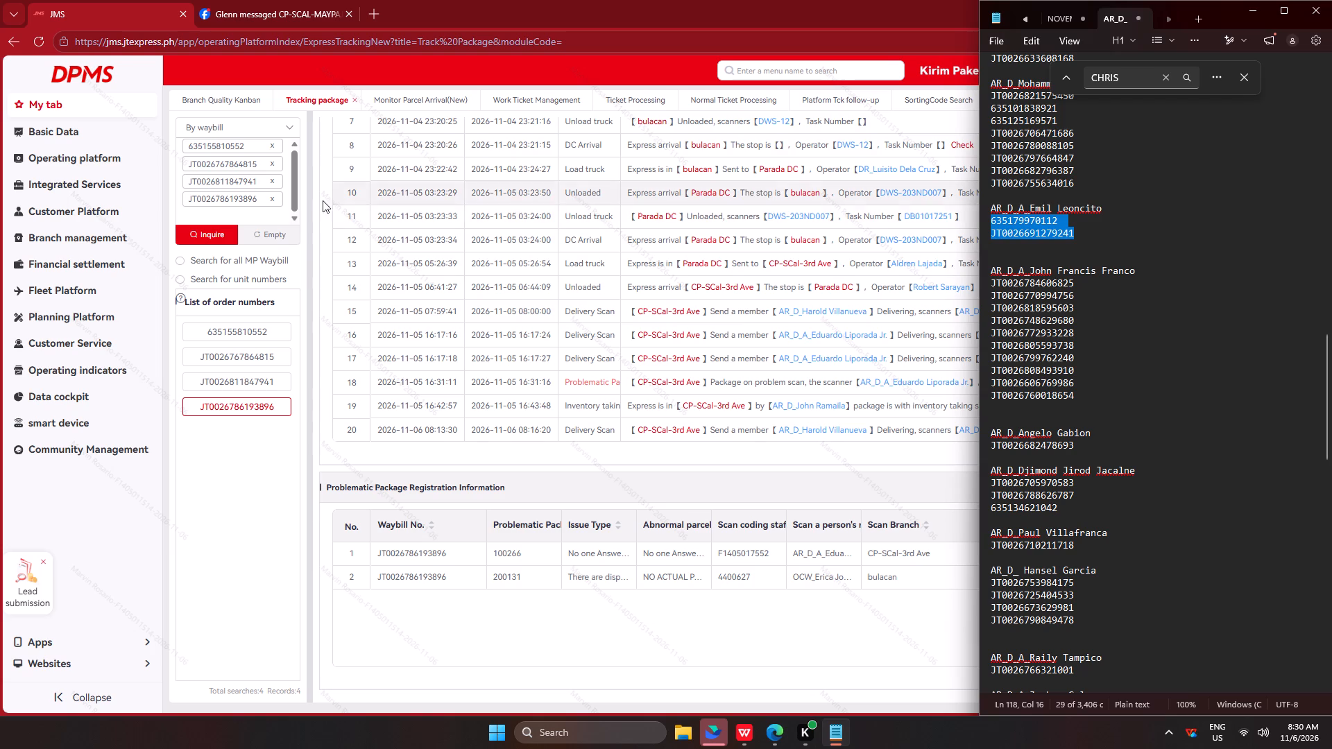
key("ctrl+c")
key("ctrl+c")
left_click(276, 231, "ctrl")
left_click(241, 214)
key("ctrl+v")
left_click(205, 239)
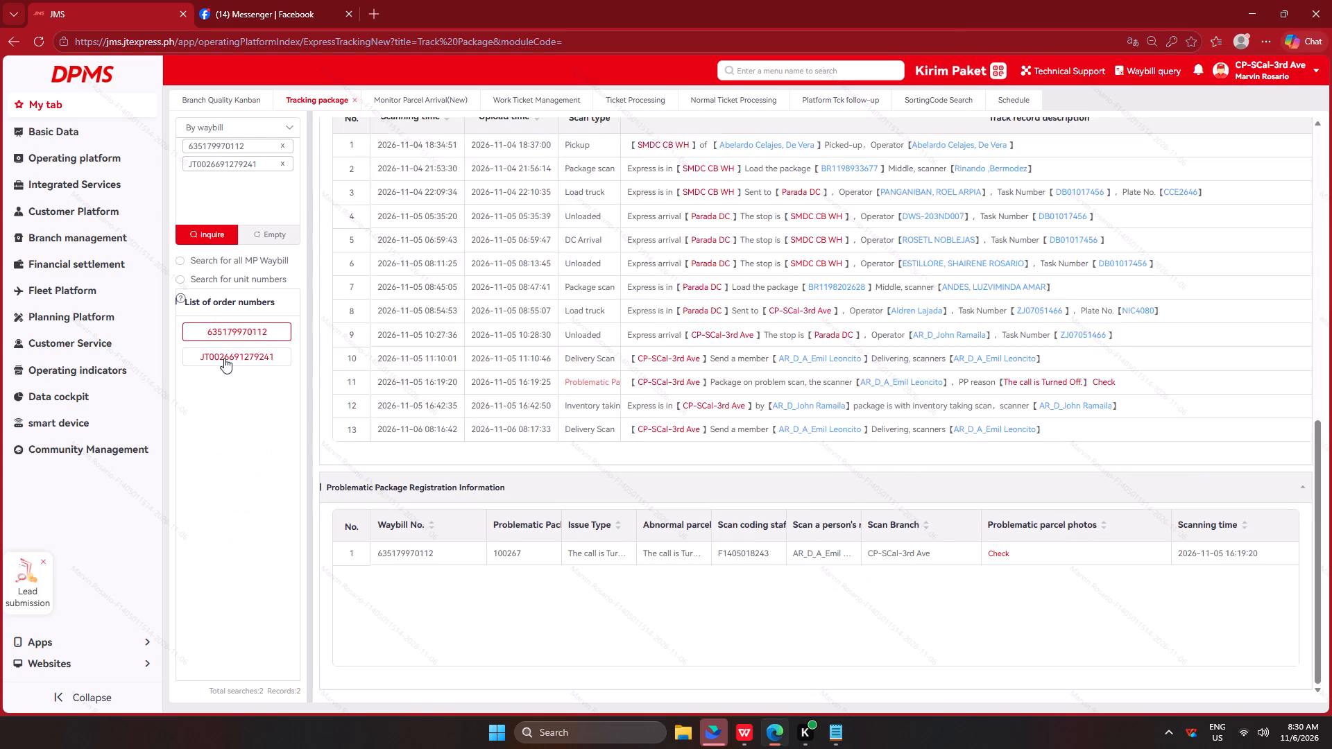
left_click(224, 358)
key("alt+Tab")
left_click_drag(1114, 239, 1018, 230)
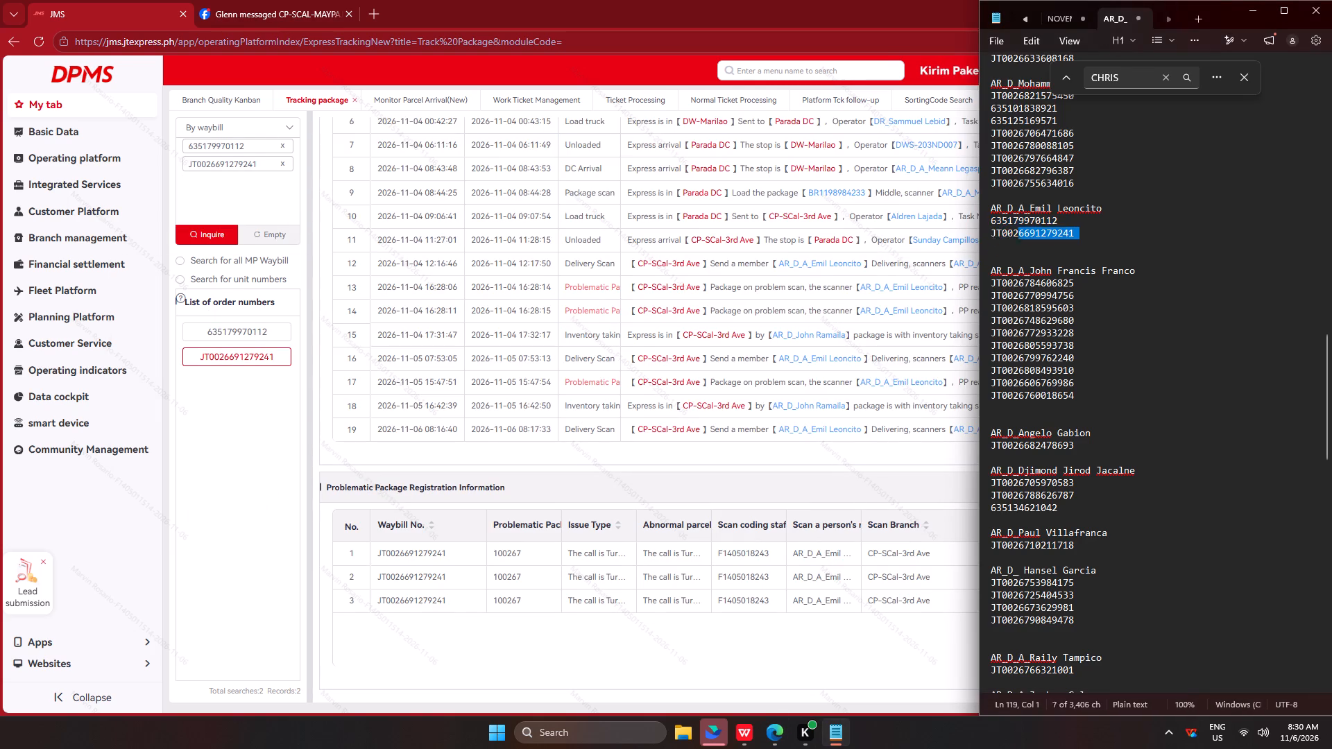
left_click_drag(1018, 230, 976, 203)
key("ctrl+x")
left_click(1018, 220)
key("BackSpace")
key("BackSpace")
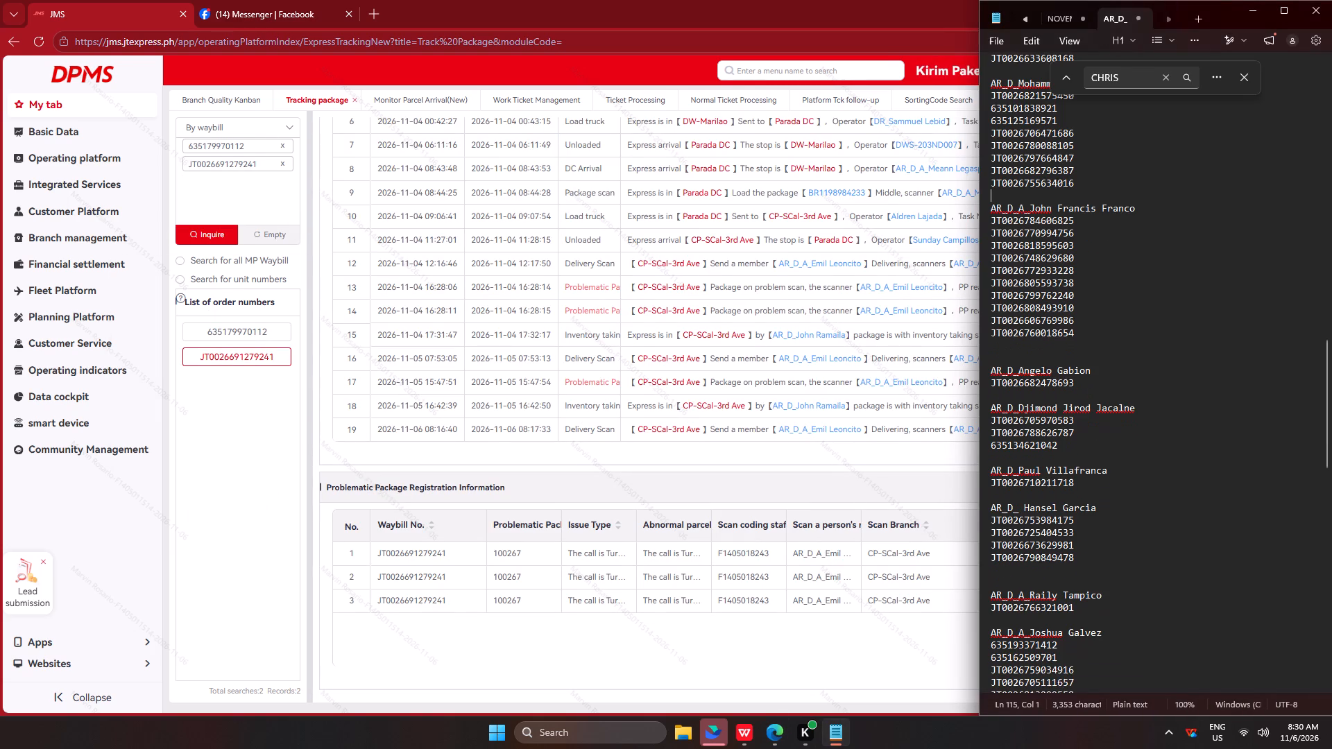
scroll(1100, 226, "up", 5)
scroll(1154, 336, "up", 20)
scroll(1154, 336, "up", 16)
scroll(1171, 334, "down", 10)
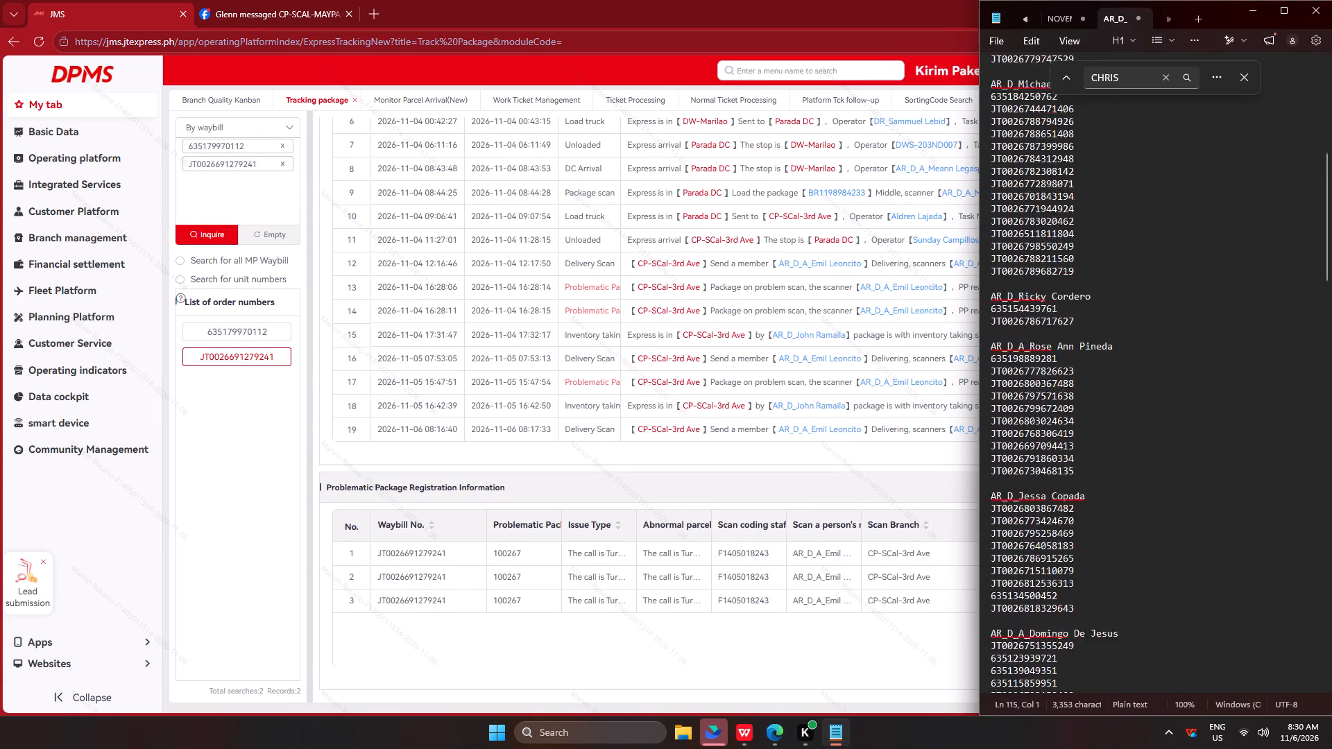
scroll(1161, 380, "down", 5)
scroll(1178, 354, "up", 4)
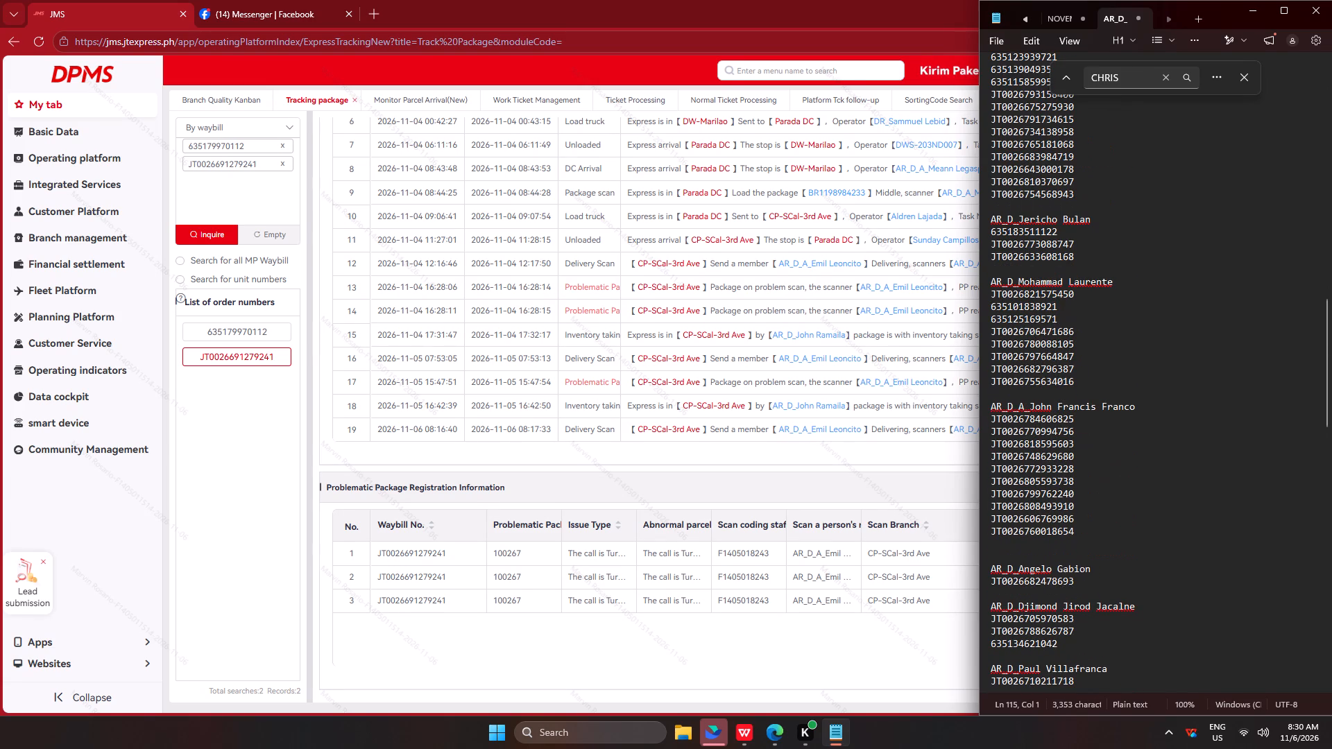
left_click_drag(1082, 388, 983, 287)
key("ctrl+c")
key("ctrl+c")
key("ctrl+c")
key("ctrl+c")
key("ctrl+c")
left_click(270, 235, "ctrl")
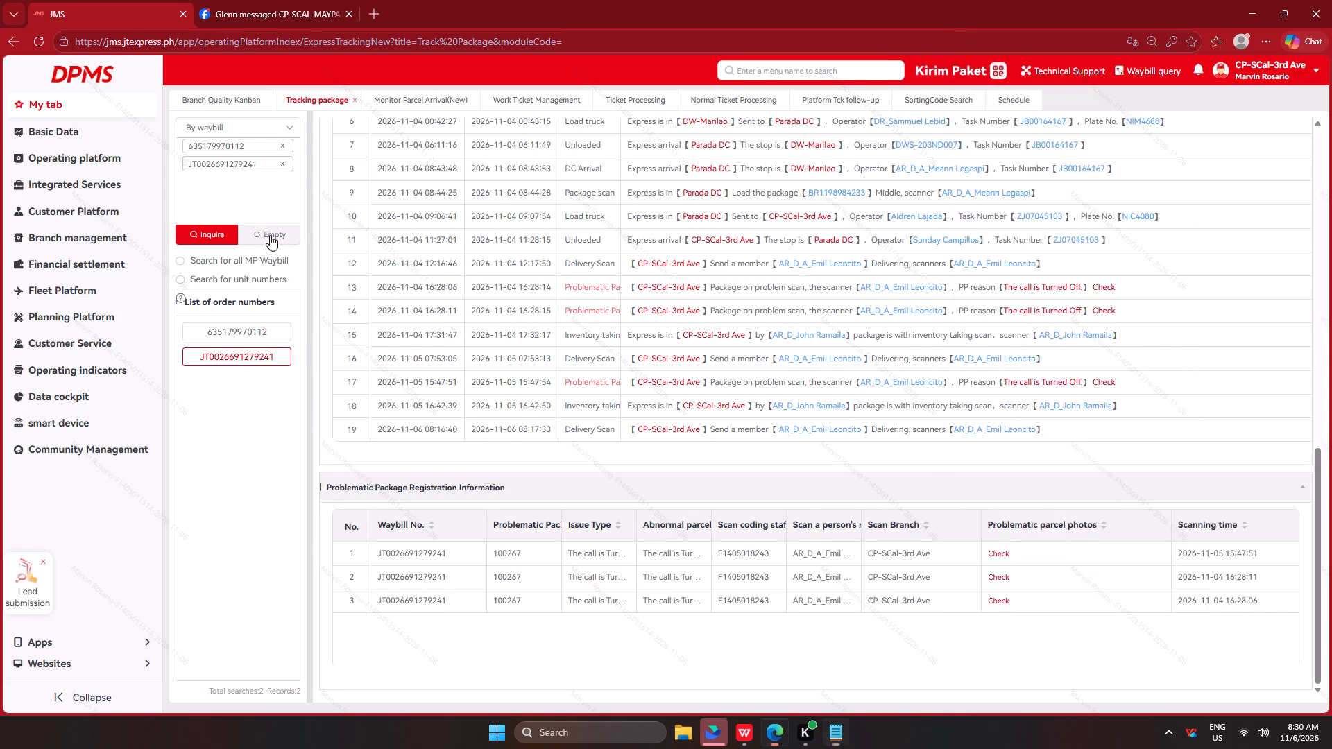
left_click(261, 209)
key("ctrl+v")
left_click(209, 231)
left_click(224, 345)
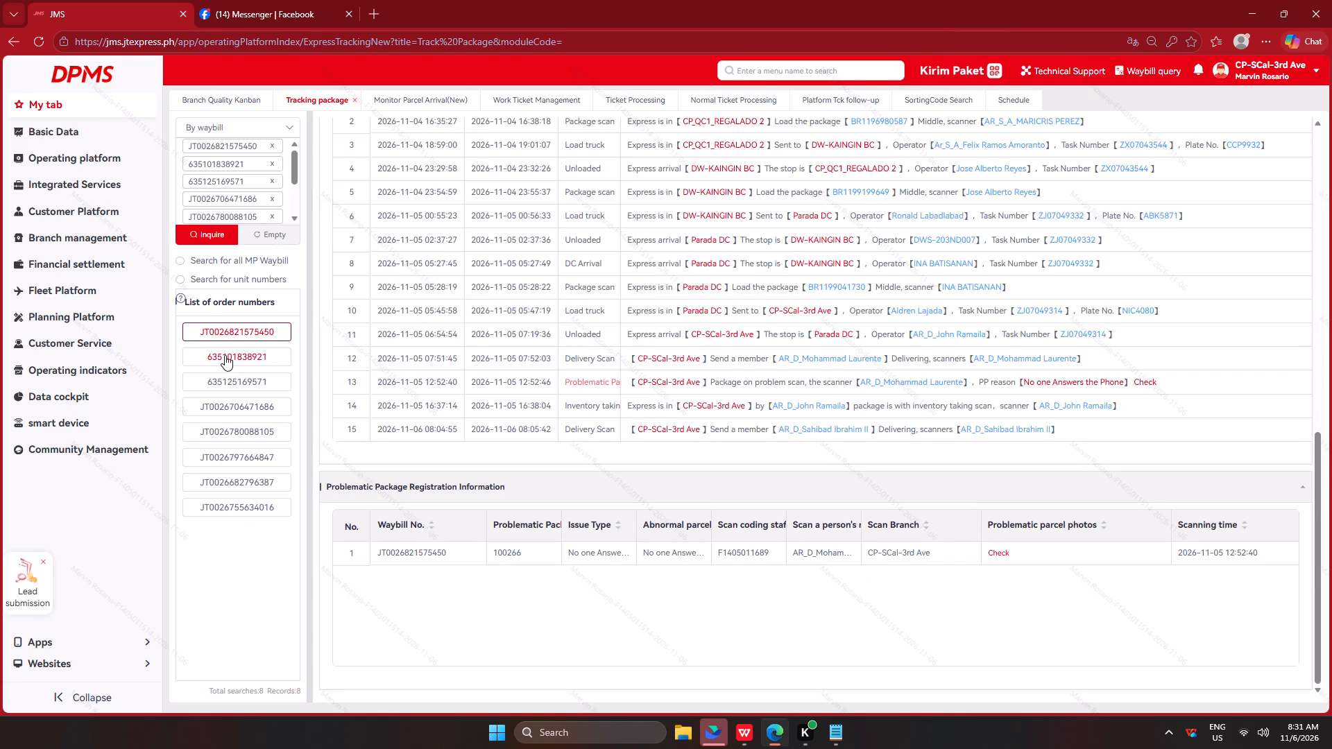
left_click(226, 359)
left_click(231, 377)
left_click(234, 402)
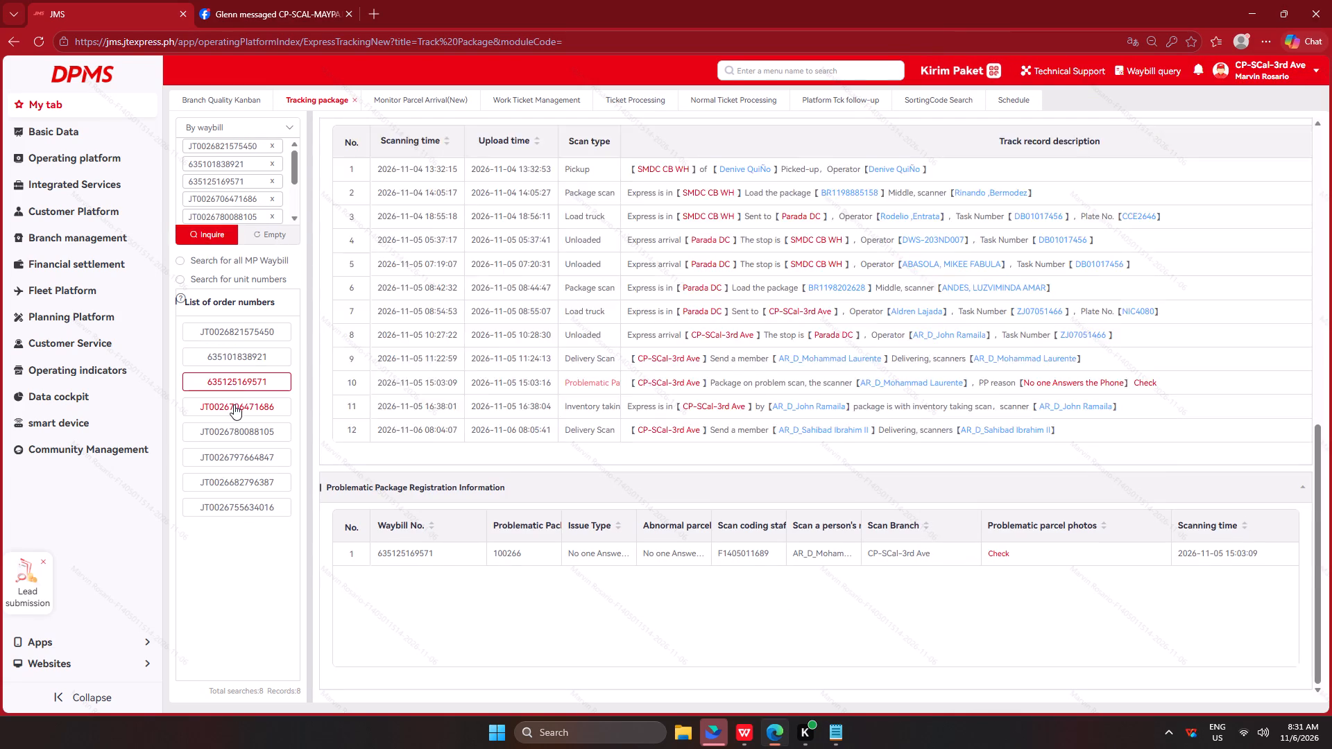
left_click(234, 429)
left_click(233, 456)
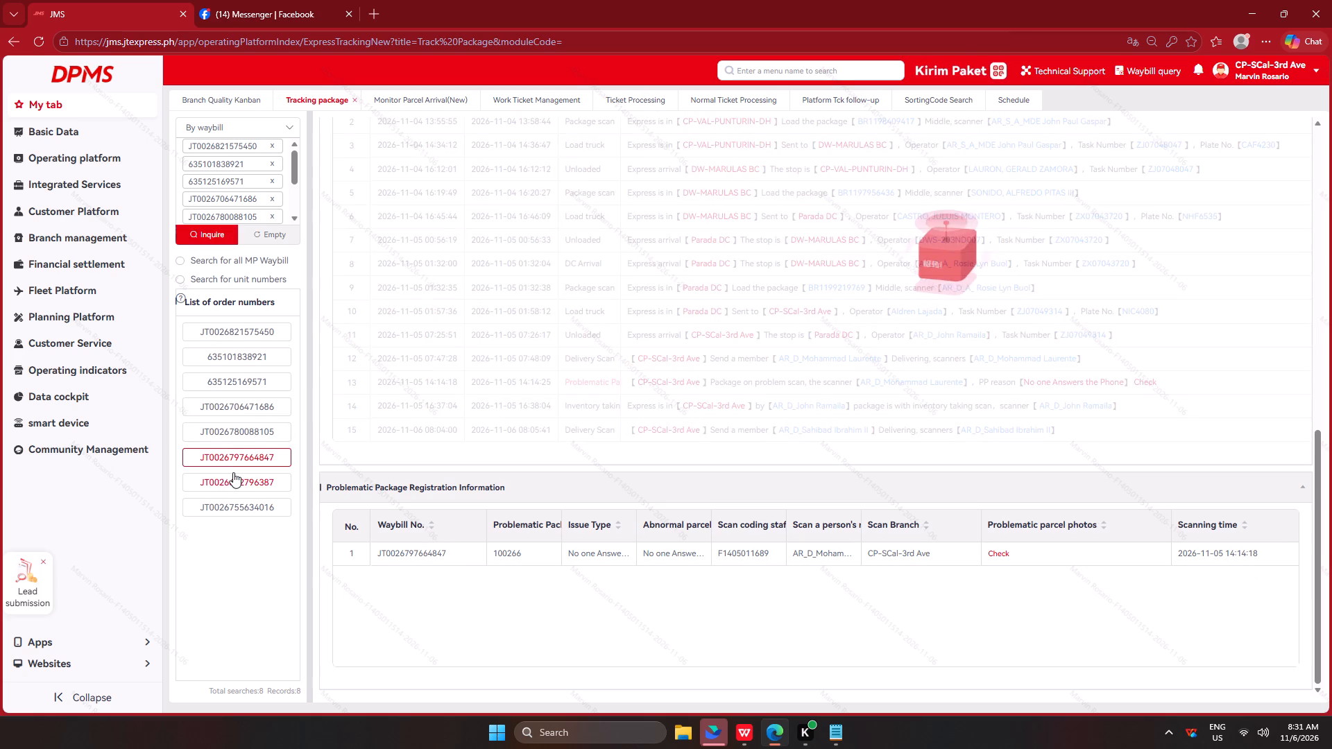
left_click(234, 480)
left_click(230, 503)
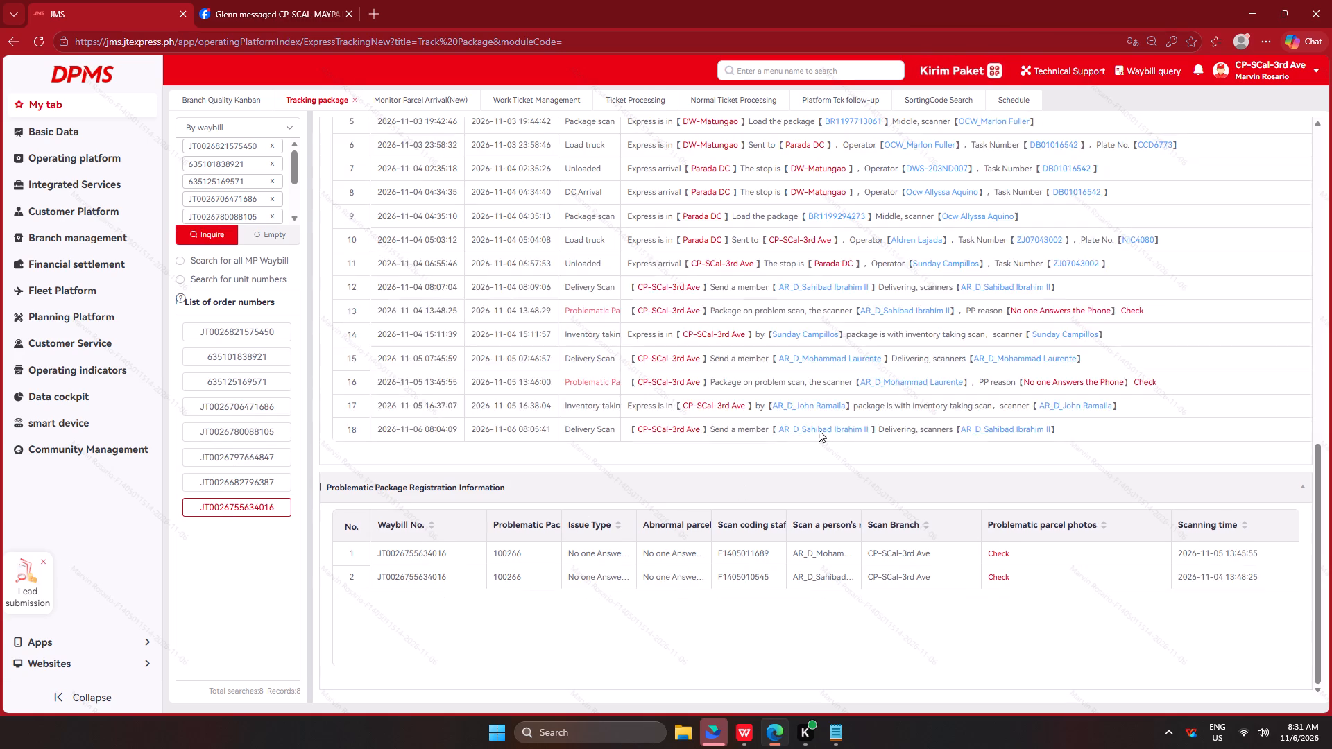
key("alt+Tab")
left_click(1098, 380)
left_click_drag(1092, 386, 973, 287)
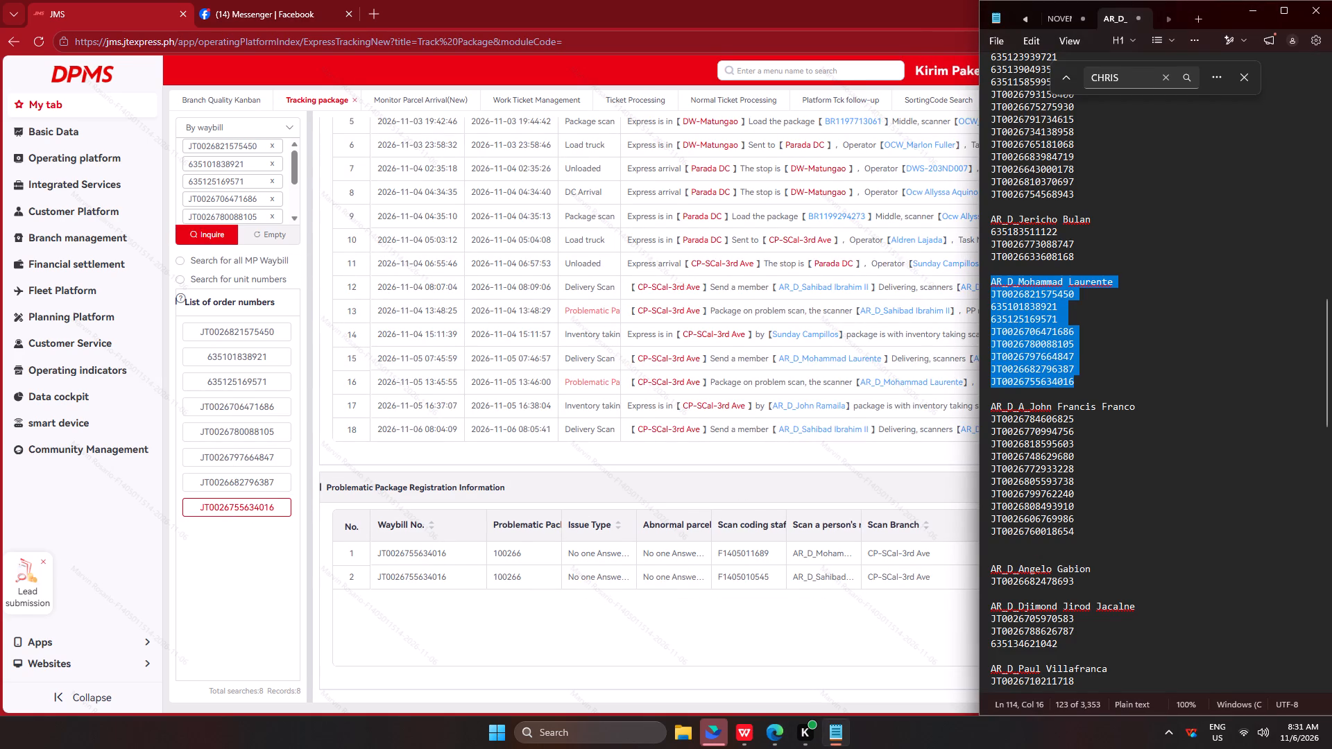
left_click_drag(973, 287, 981, 267)
key("ctrl+x")
left_click_drag(1094, 257, 950, 232)
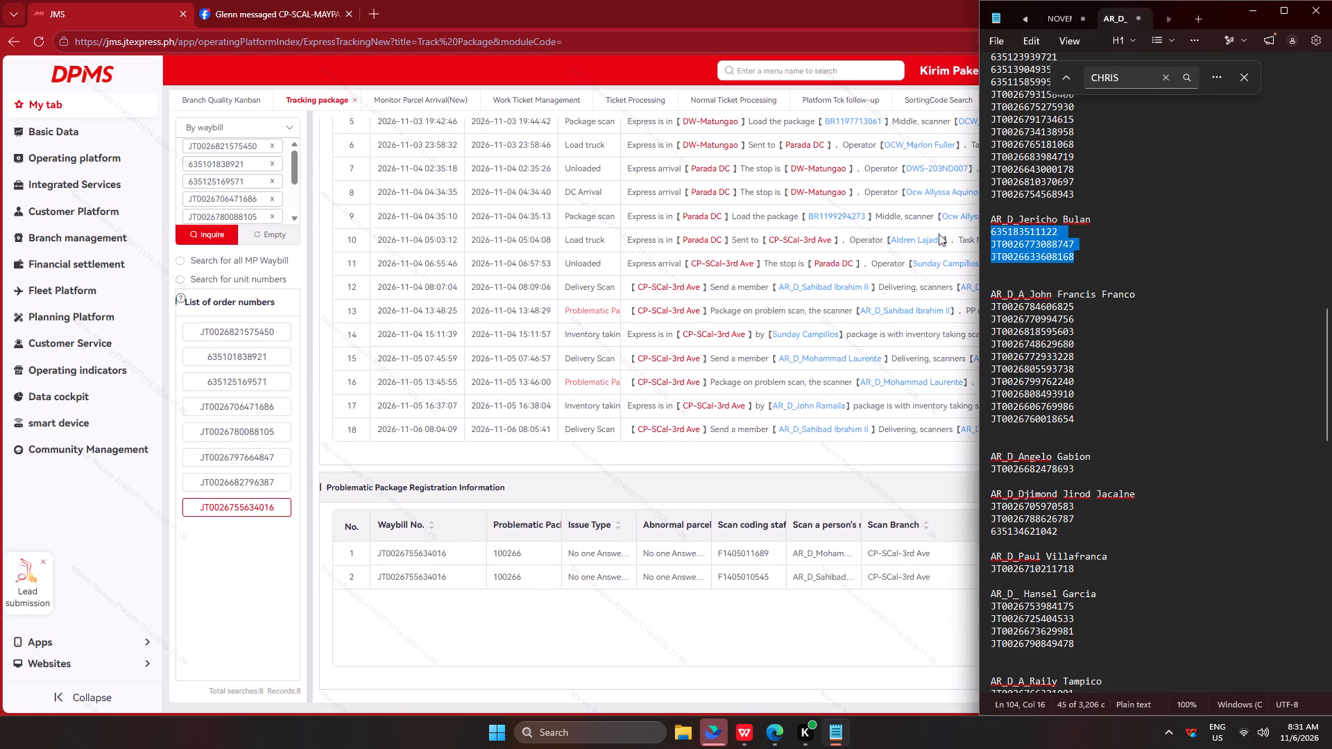
key("ctrl+c")
key("ctrl+c")
key("ctrl+c")
key("ctrl+c")
left_click(267, 235)
left_click(257, 203)
key("ctrl+v")
left_click(207, 241)
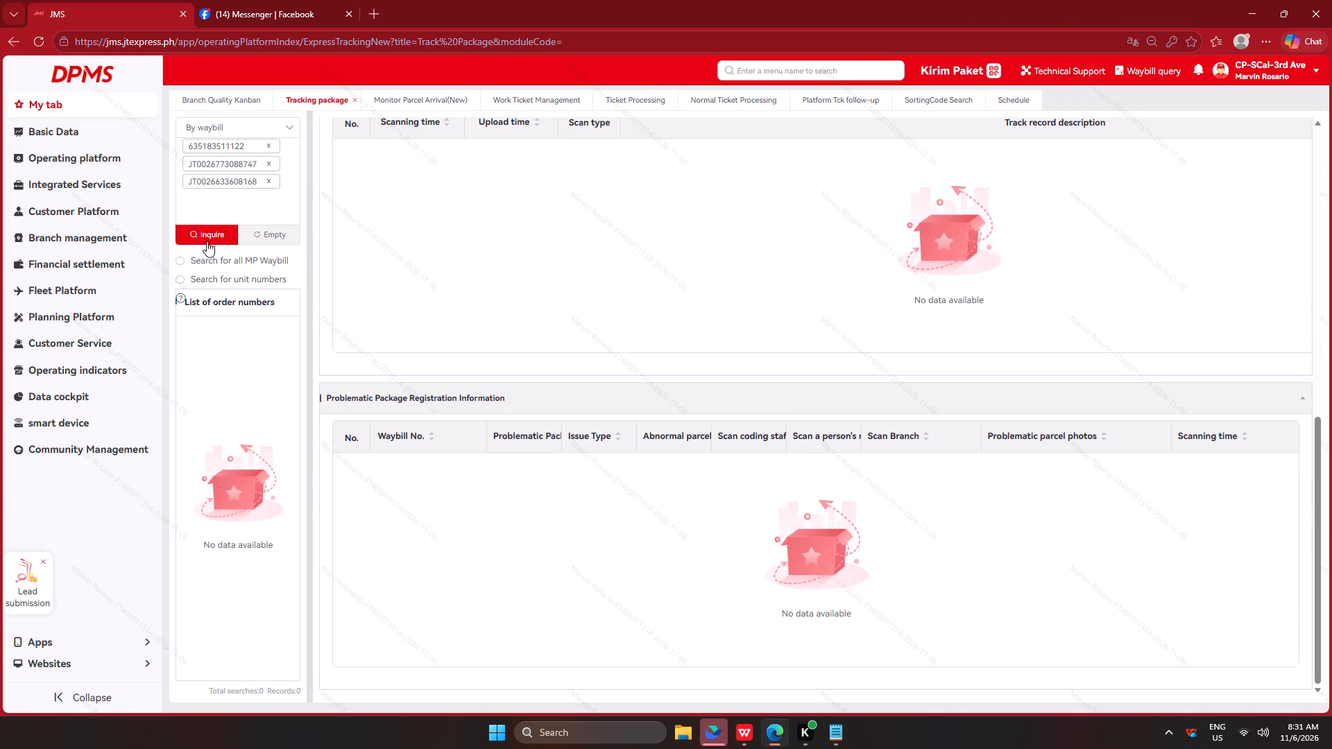
left_click(225, 354)
left_click(225, 386)
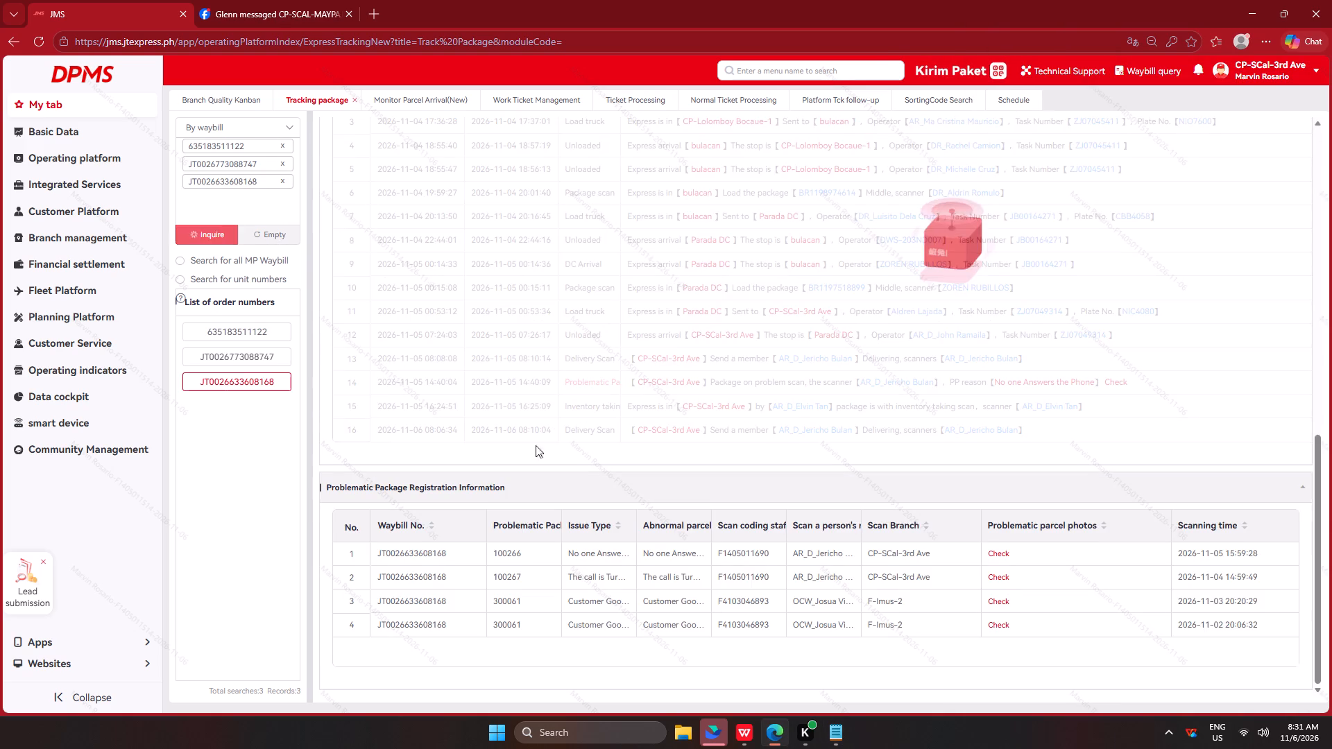
key("alt+Tab")
left_click_drag(1113, 268, 970, 205)
key("ctrl+x")
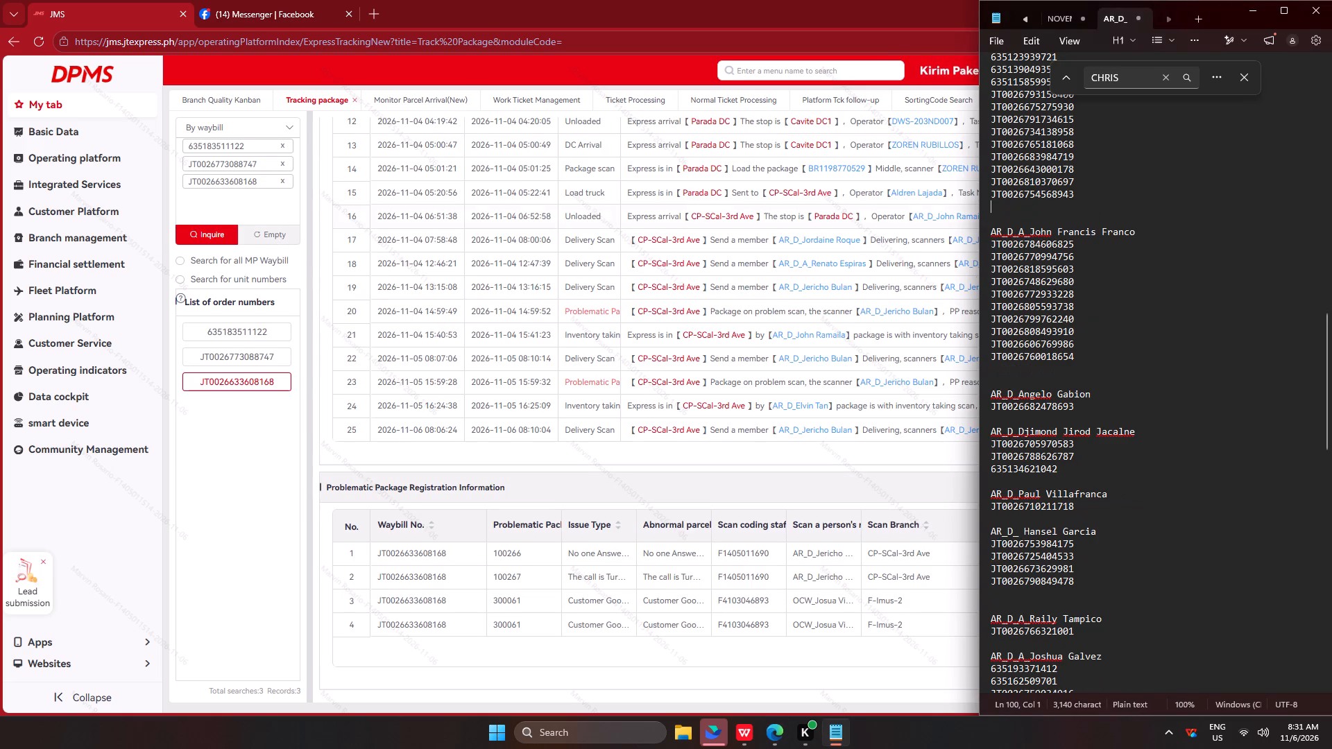
left_click_drag(1087, 215, 992, 287)
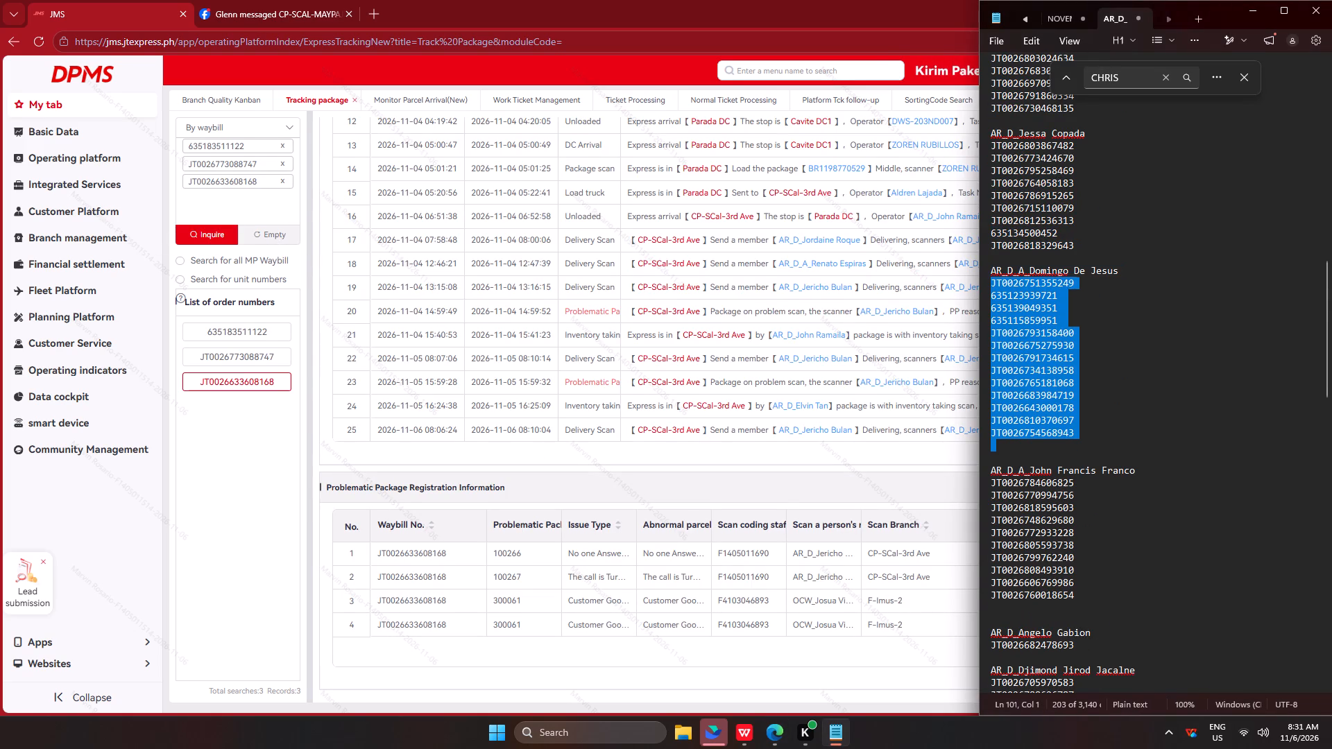
left_click_drag(992, 287, 989, 283)
key("ctrl+c")
key("ctrl+c")
key("ctrl+c")
key("ctrl+c")
key("ctrl+c")
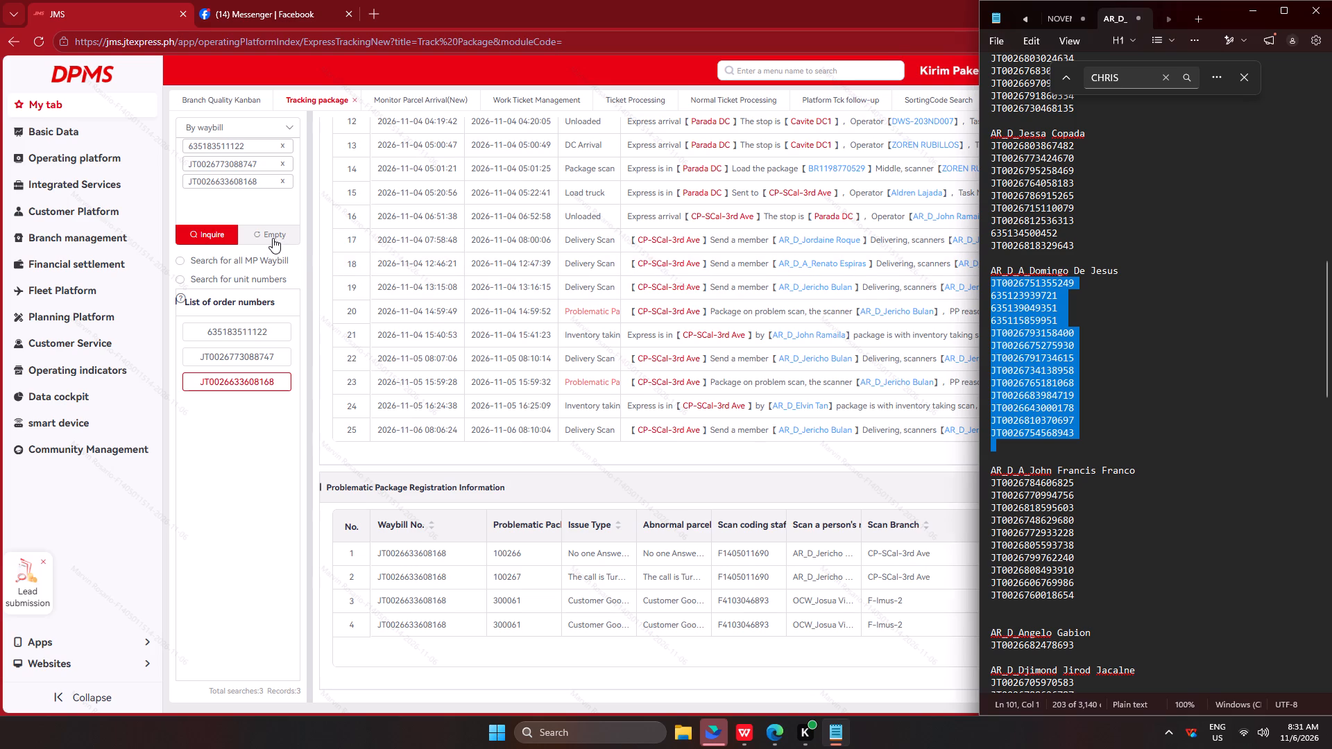
left_click(273, 238)
left_click(262, 205)
key("ctrl+v")
left_click(214, 236)
left_click(232, 358)
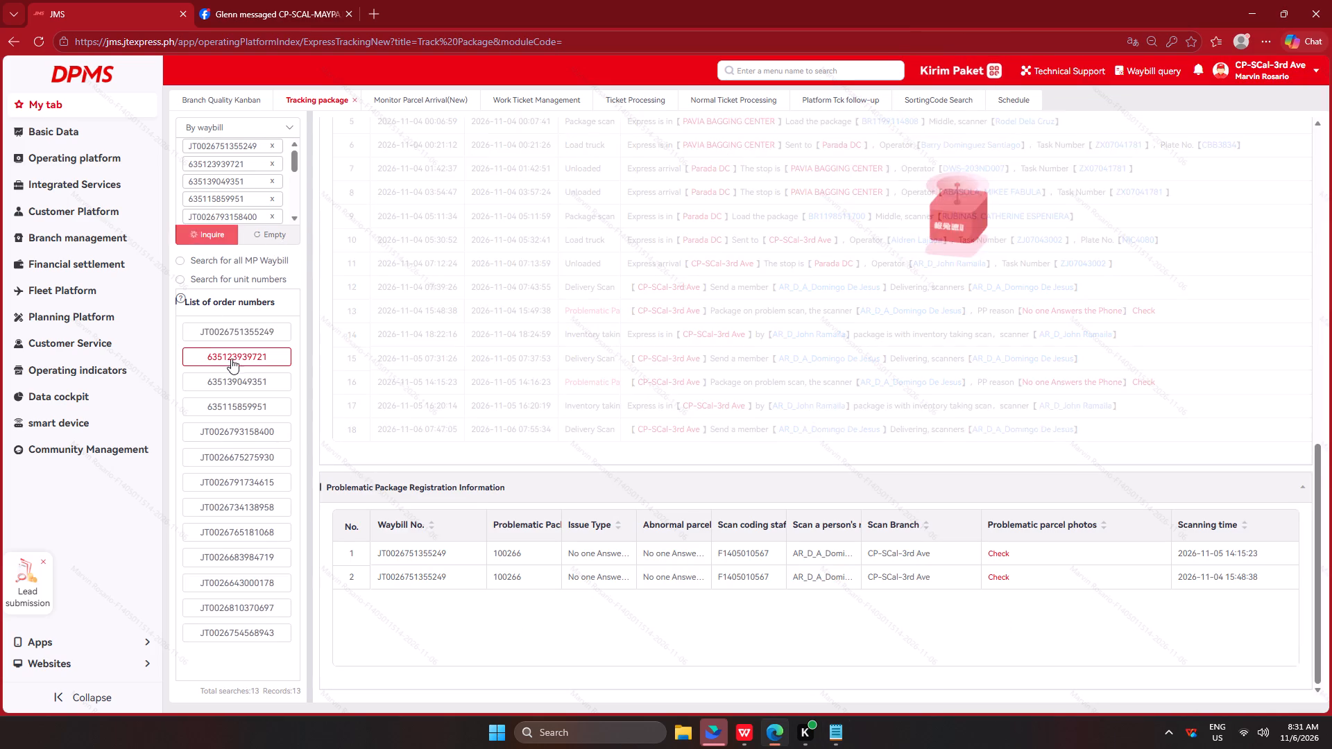
left_click(227, 381)
left_click(230, 409)
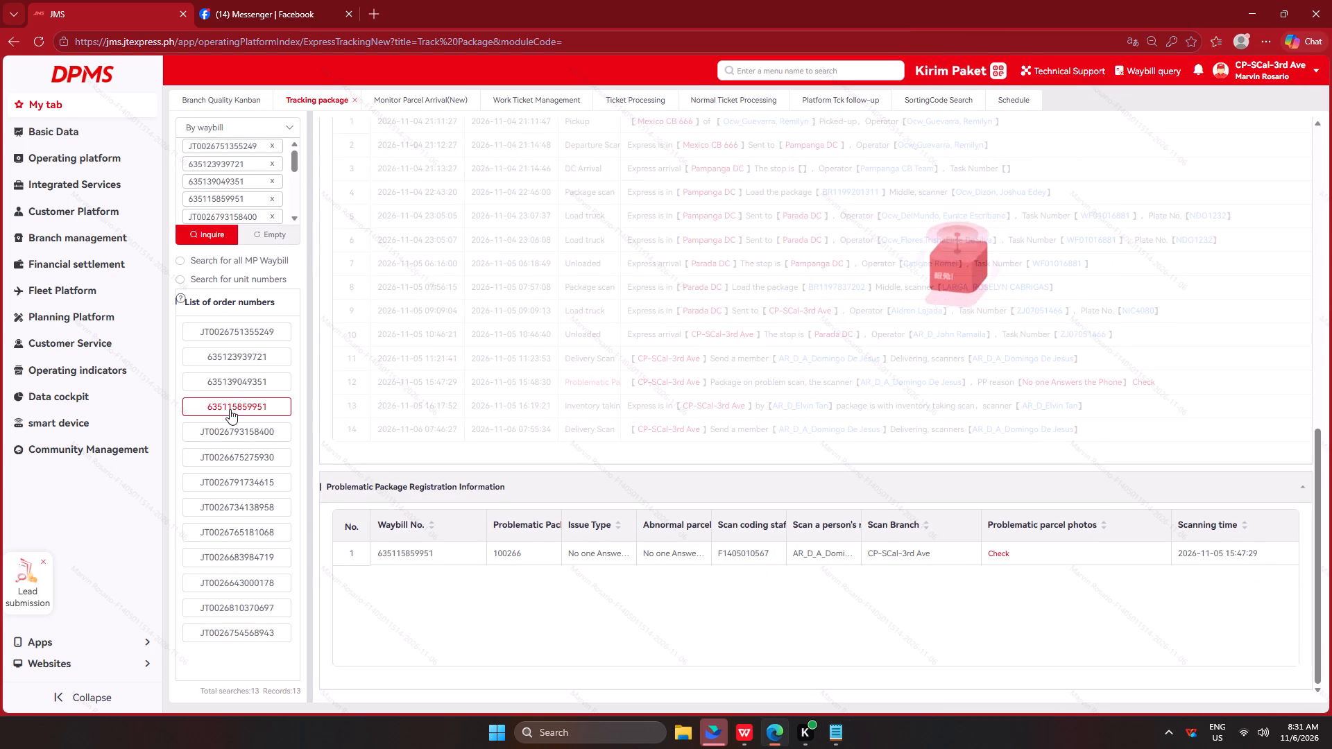
left_click(237, 394)
left_click(254, 379)
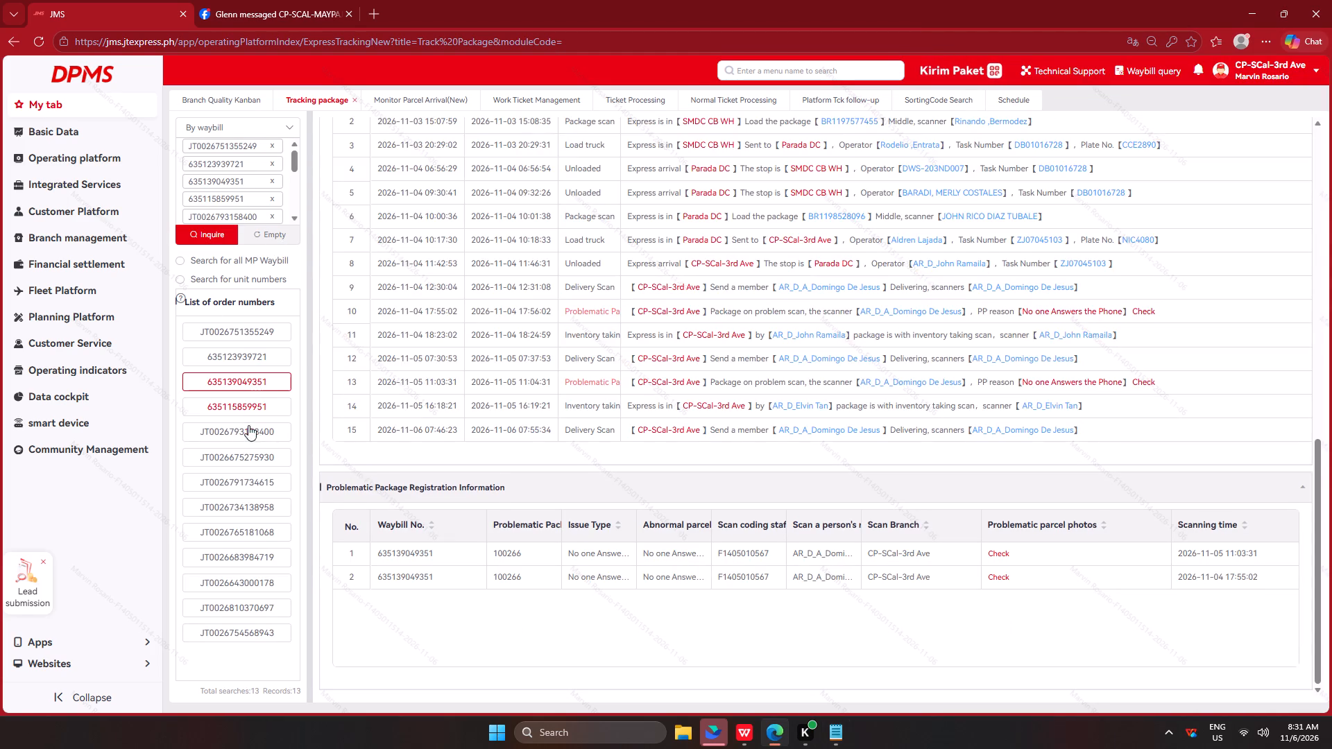
left_click(248, 427)
left_click(247, 451)
left_click(248, 476)
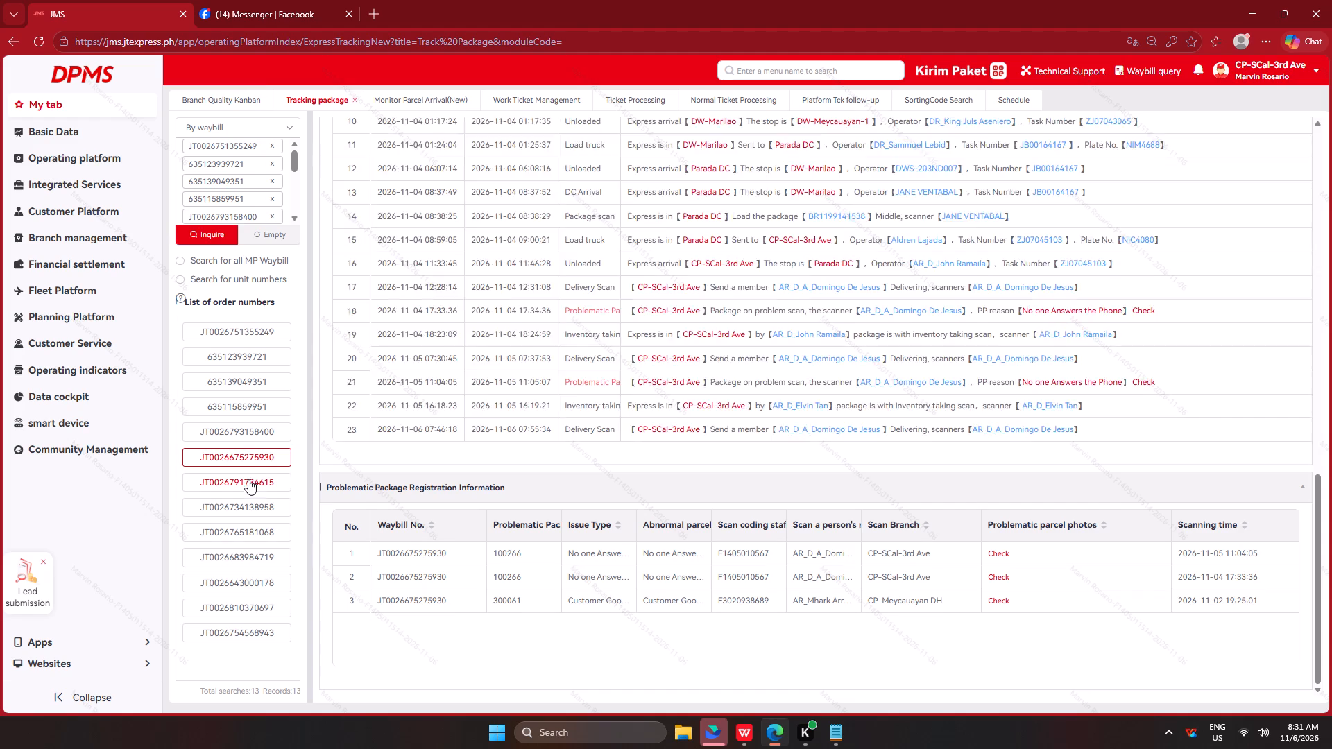
left_click(248, 504)
left_click(244, 526)
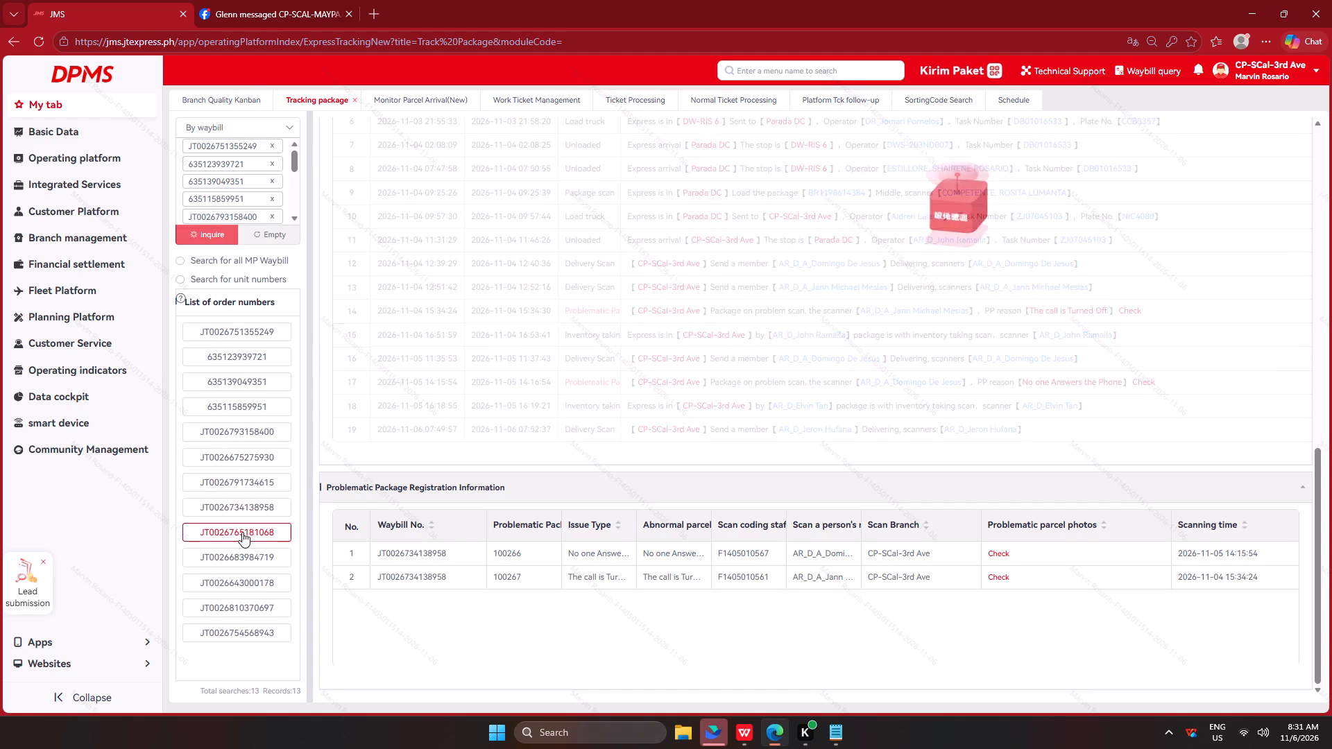
left_click(241, 556)
left_click(236, 587)
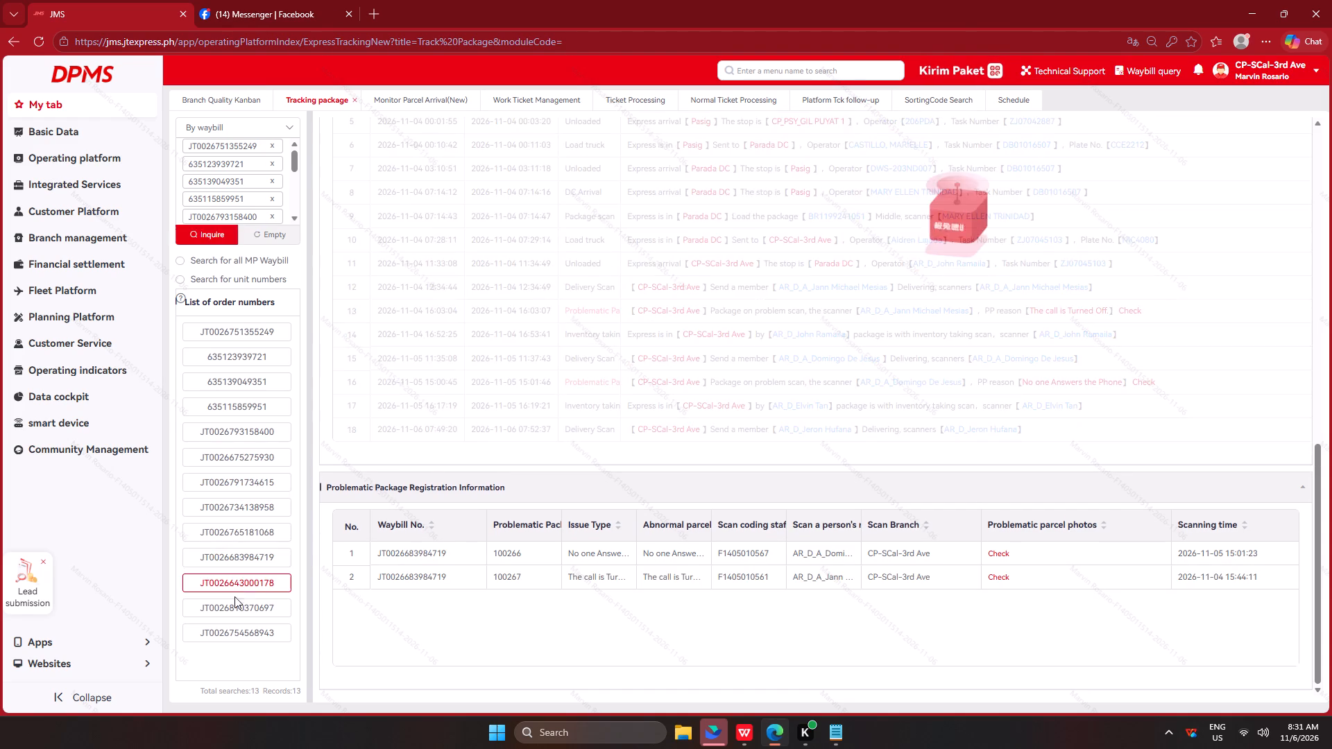
left_click(233, 606)
left_click(228, 630)
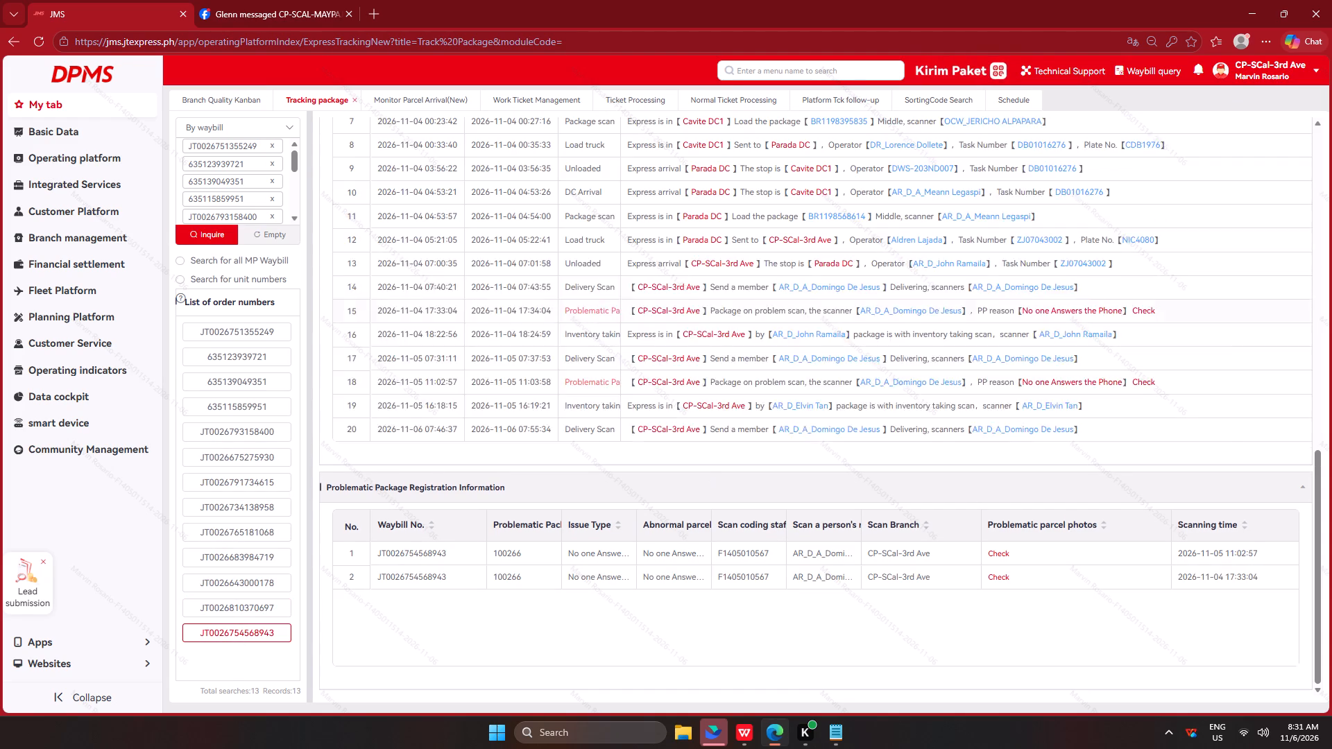
key("alt+Tab")
double_click(1096, 452)
left_click_drag(1101, 440, 958, 368)
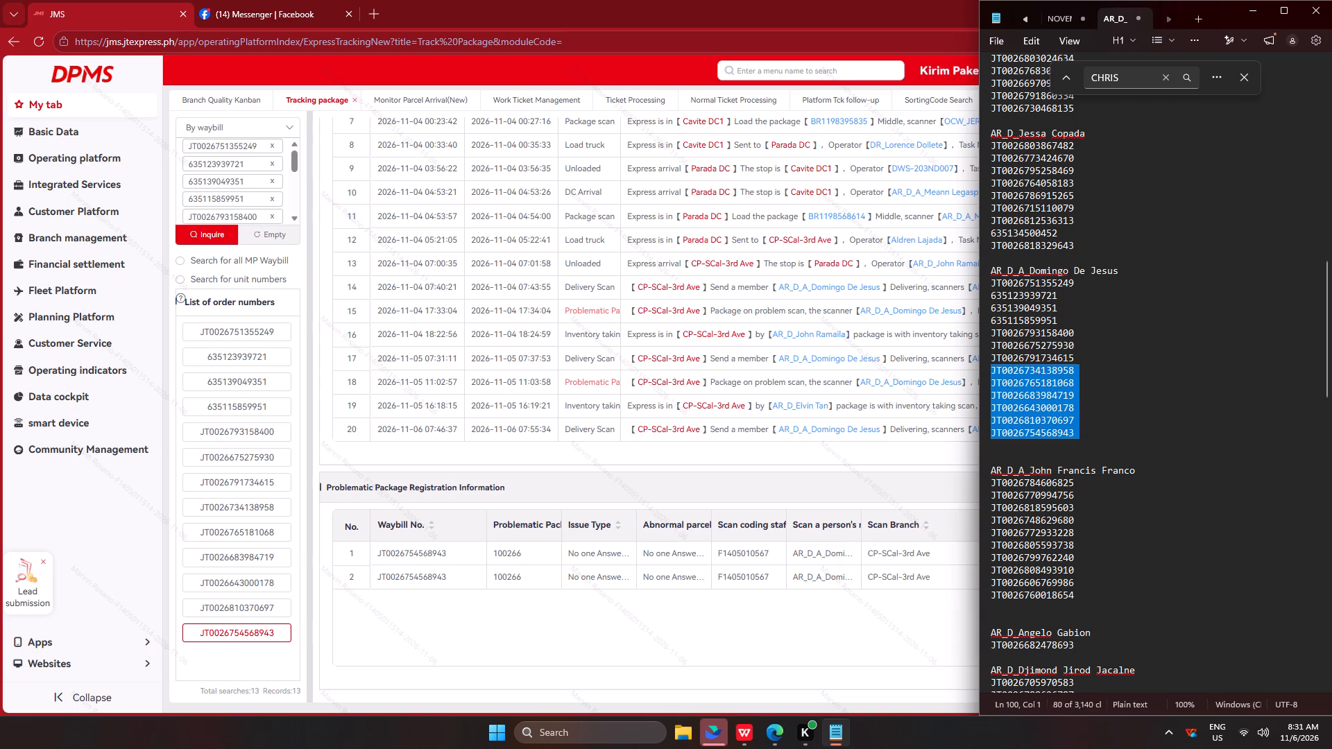
left_click_drag(958, 368, 949, 264)
key("ctrl+x")
left_click(1019, 277)
key("BackSpace")
key("BackSpace")
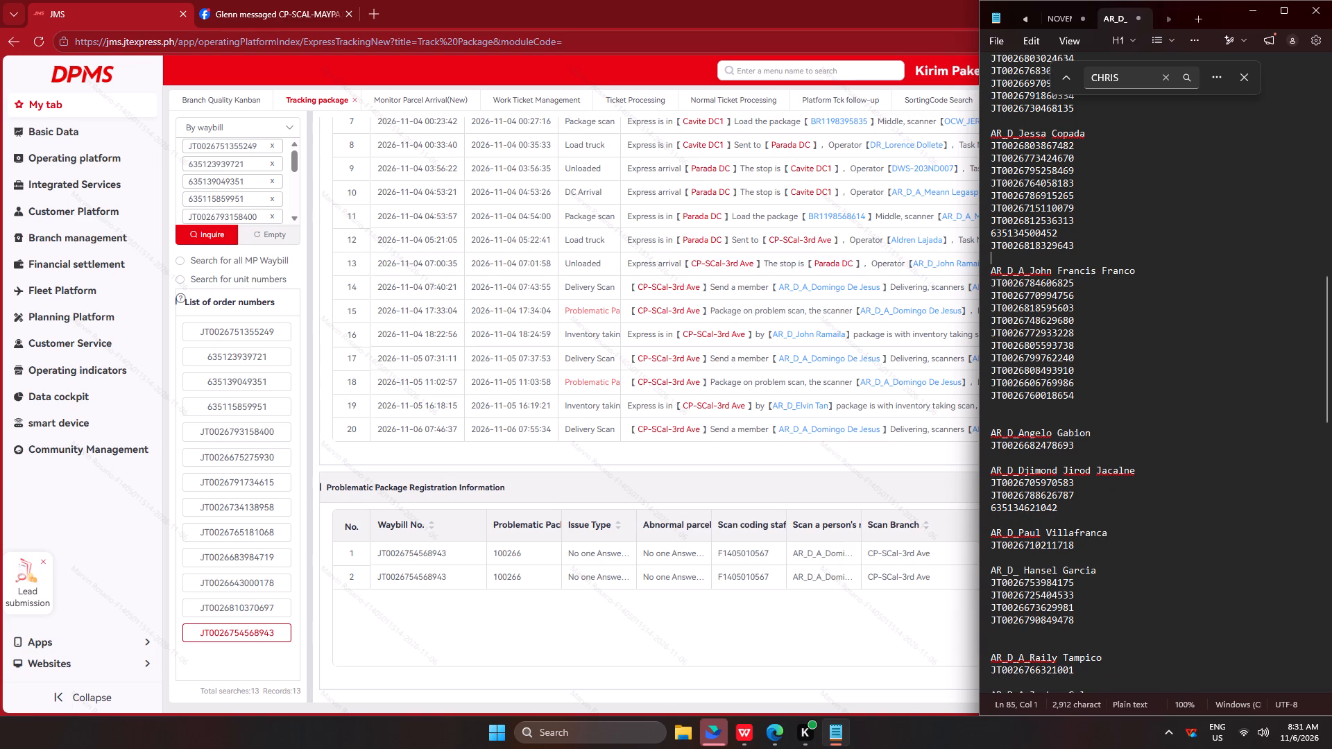
left_click_drag(1092, 258, 941, 141)
key("ctrl+c")
key("ctrl+c")
key("ctrl+c")
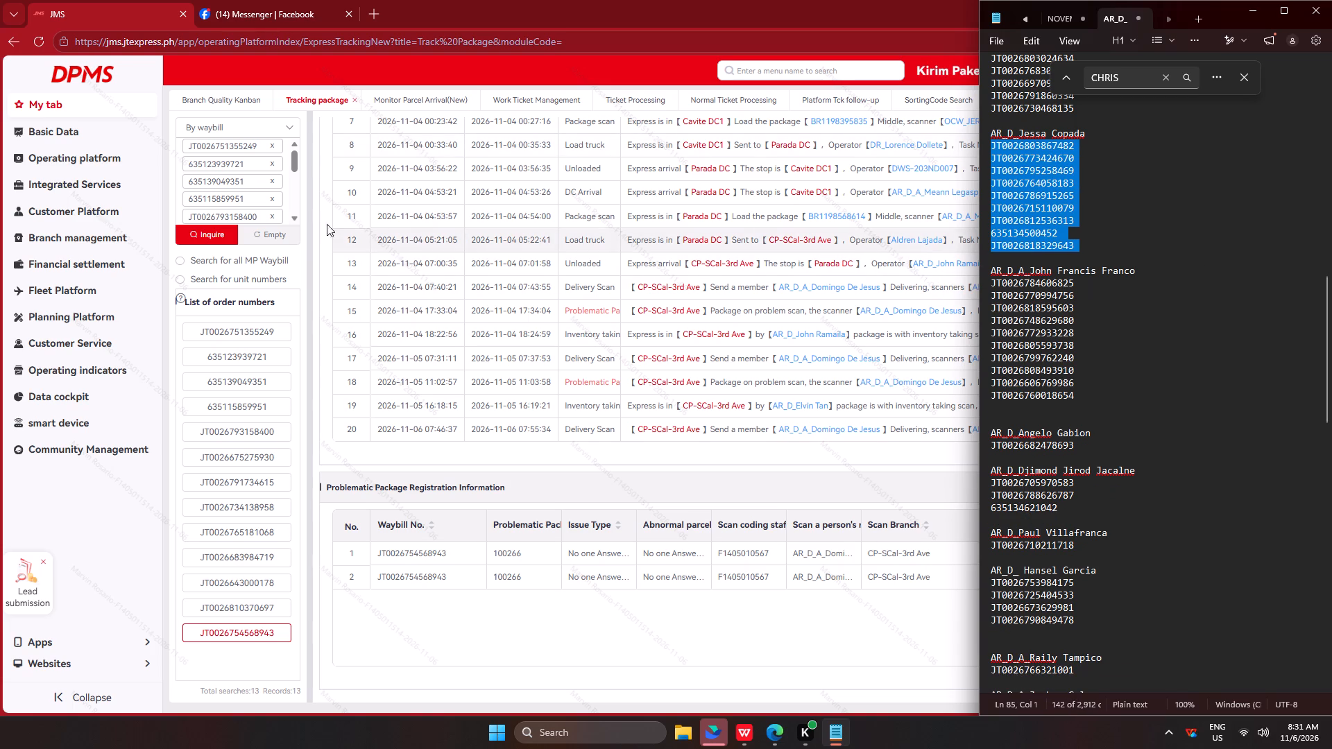
key("ctrl+c")
key("ctrl+c")
key("ctrl+c")
left_click(275, 239, "ctrl")
left_click(260, 205)
key("ctrl+v")
left_click(209, 235)
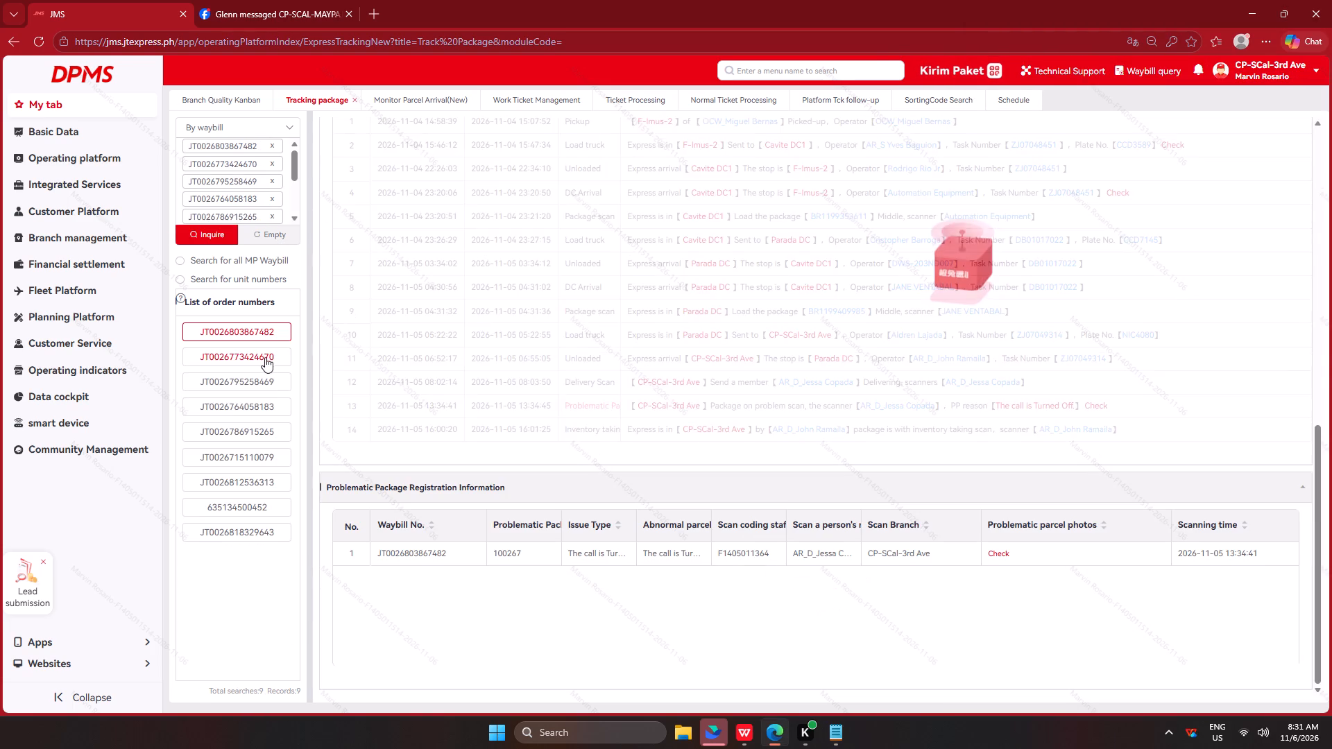
left_click(255, 356)
left_click(260, 388)
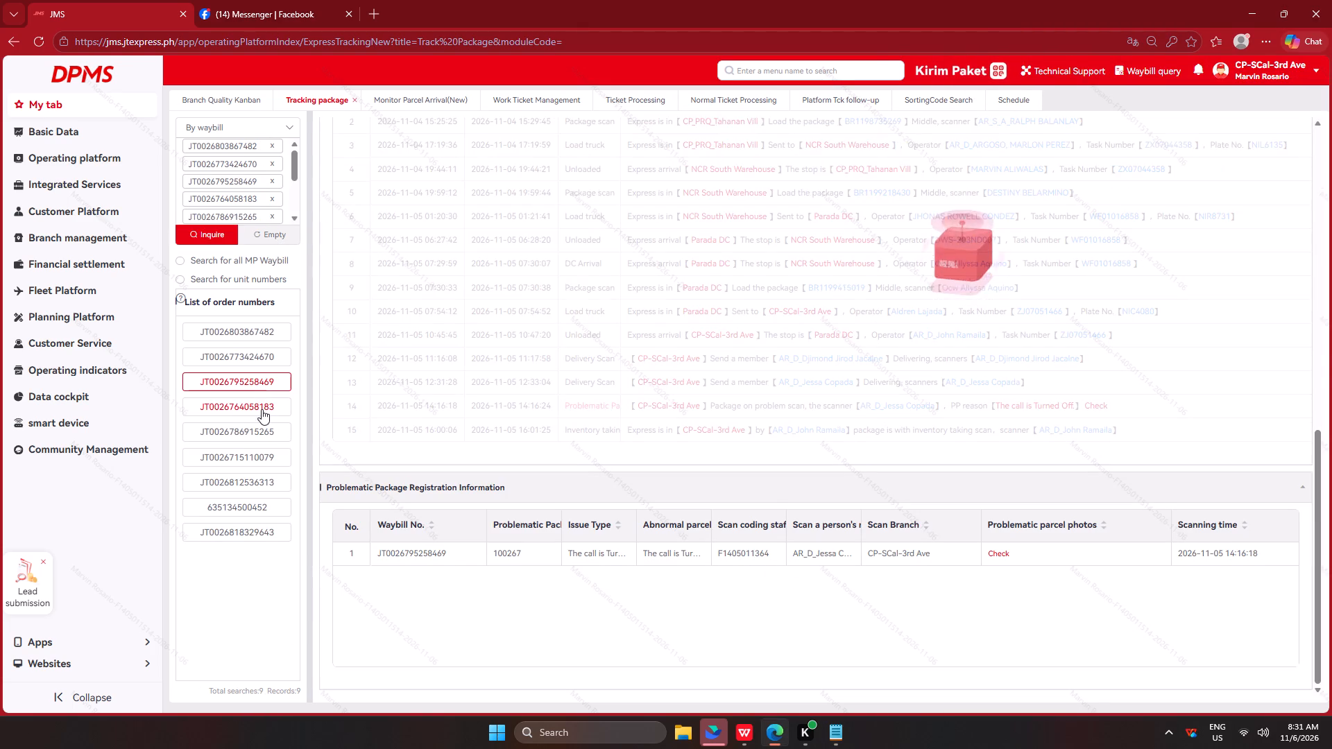
left_click(262, 411)
left_click(248, 435)
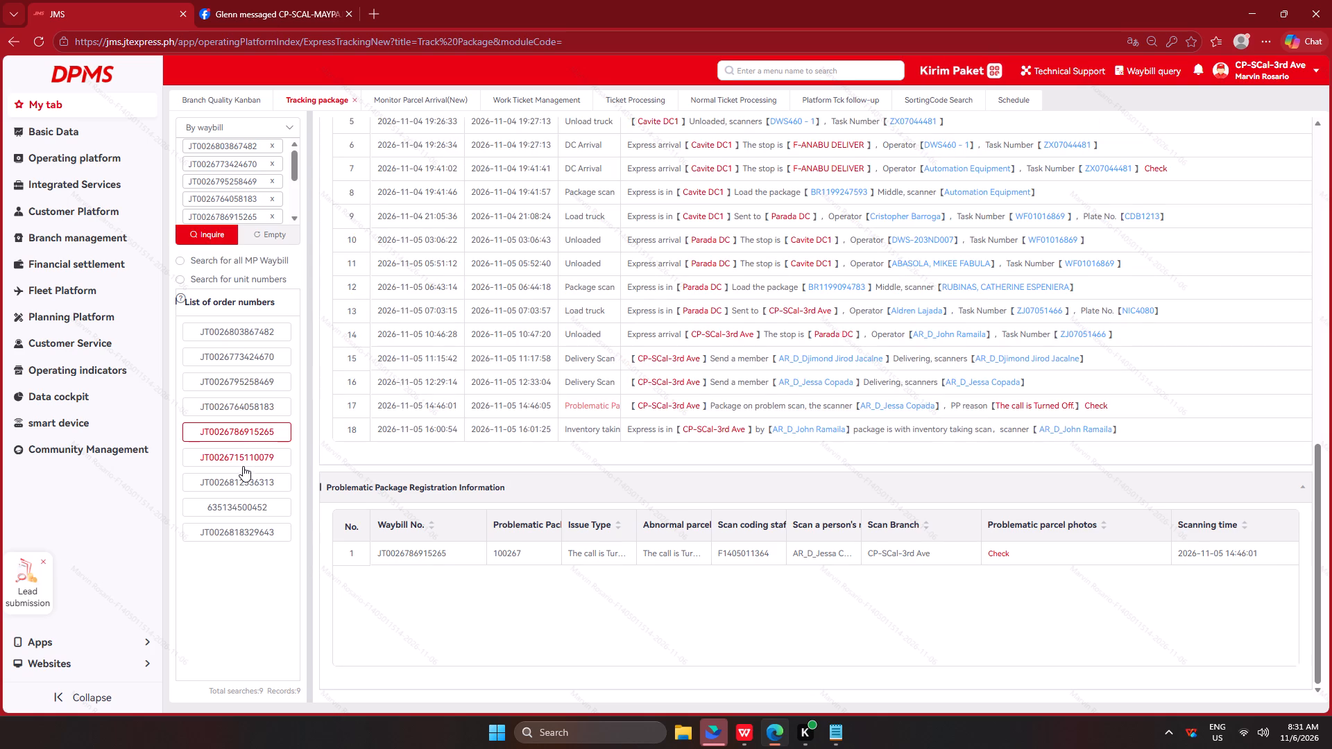
left_click(243, 470)
key("alt+Tab")
scroll(1066, 300, "up", 5)
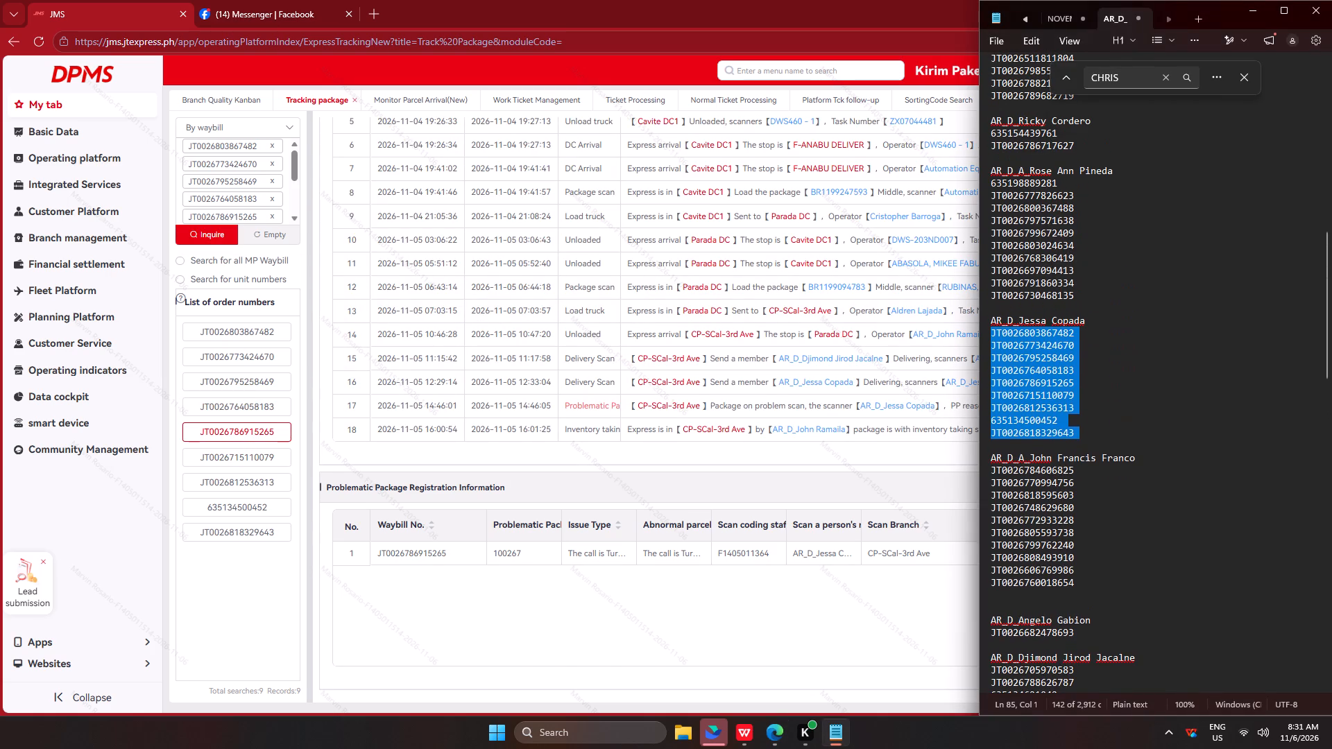
left_click_drag(1113, 304, 975, 182)
key("ctrl+c")
key("ctrl+c")
key("ctrl+c")
key("ctrl+c")
left_click(271, 238, "ctrl")
left_click(243, 211, "ctrl")
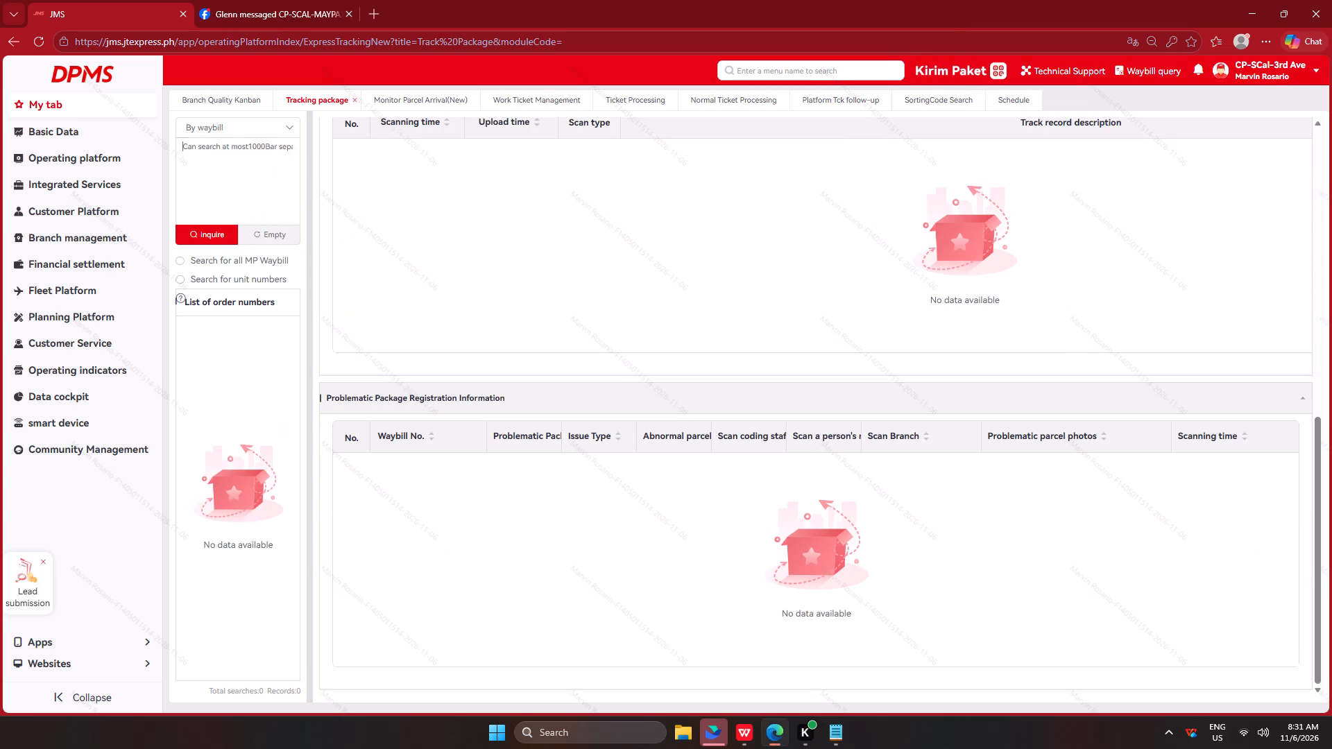
key("ctrl+v")
left_click(212, 238)
left_click(203, 349)
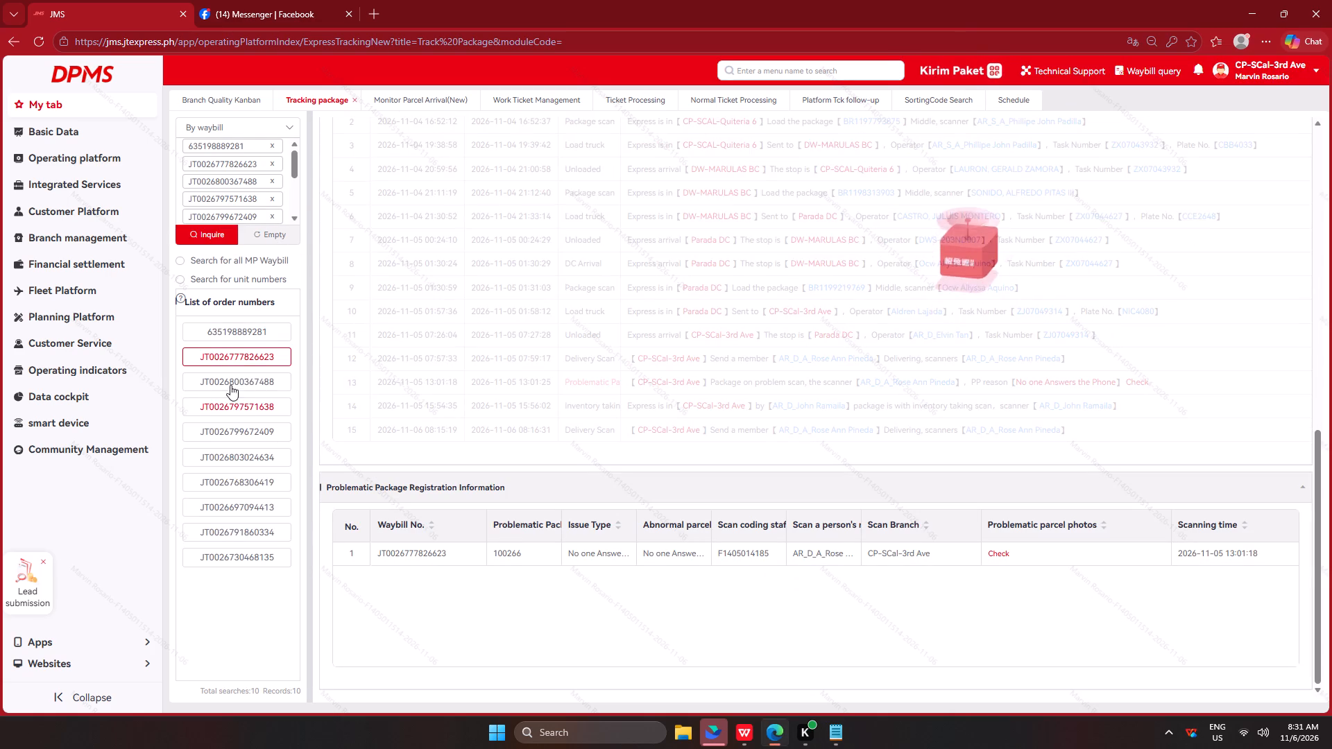
left_click(230, 379)
left_click(226, 402)
left_click(235, 436)
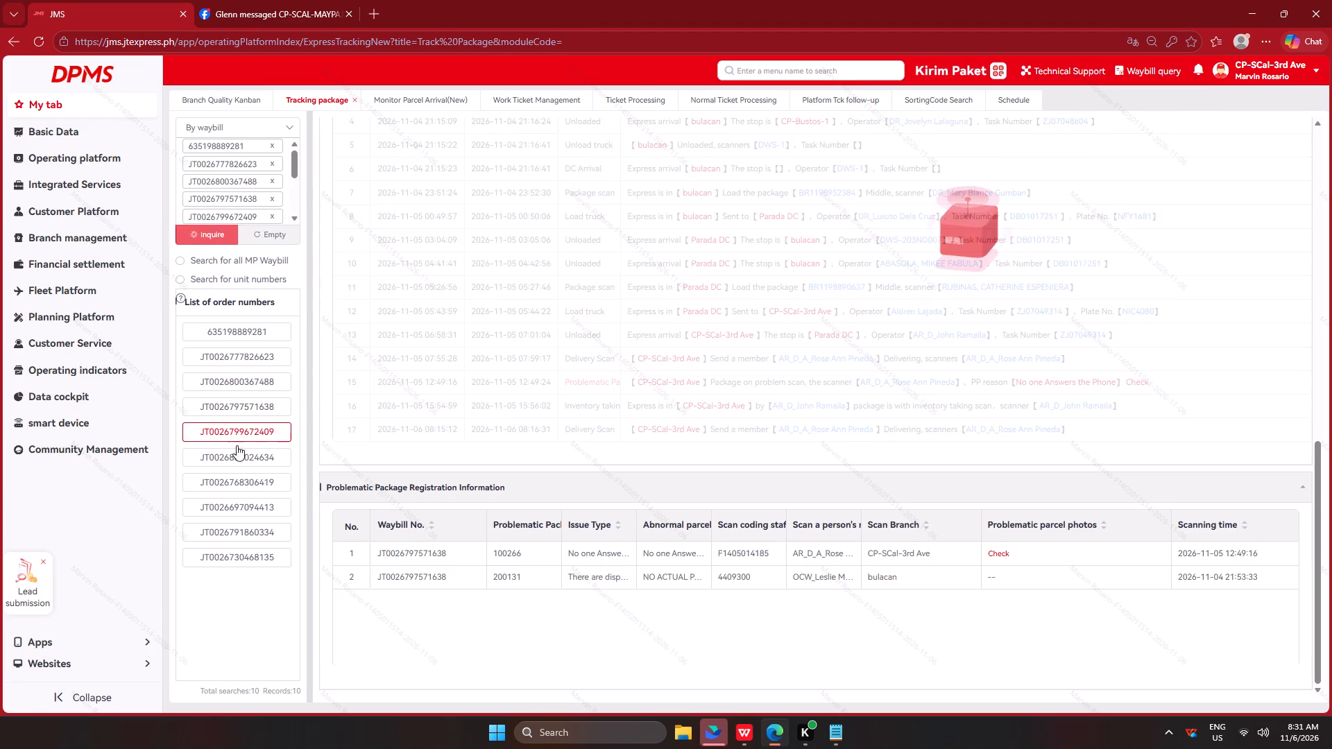
left_click(245, 457)
left_click(245, 481)
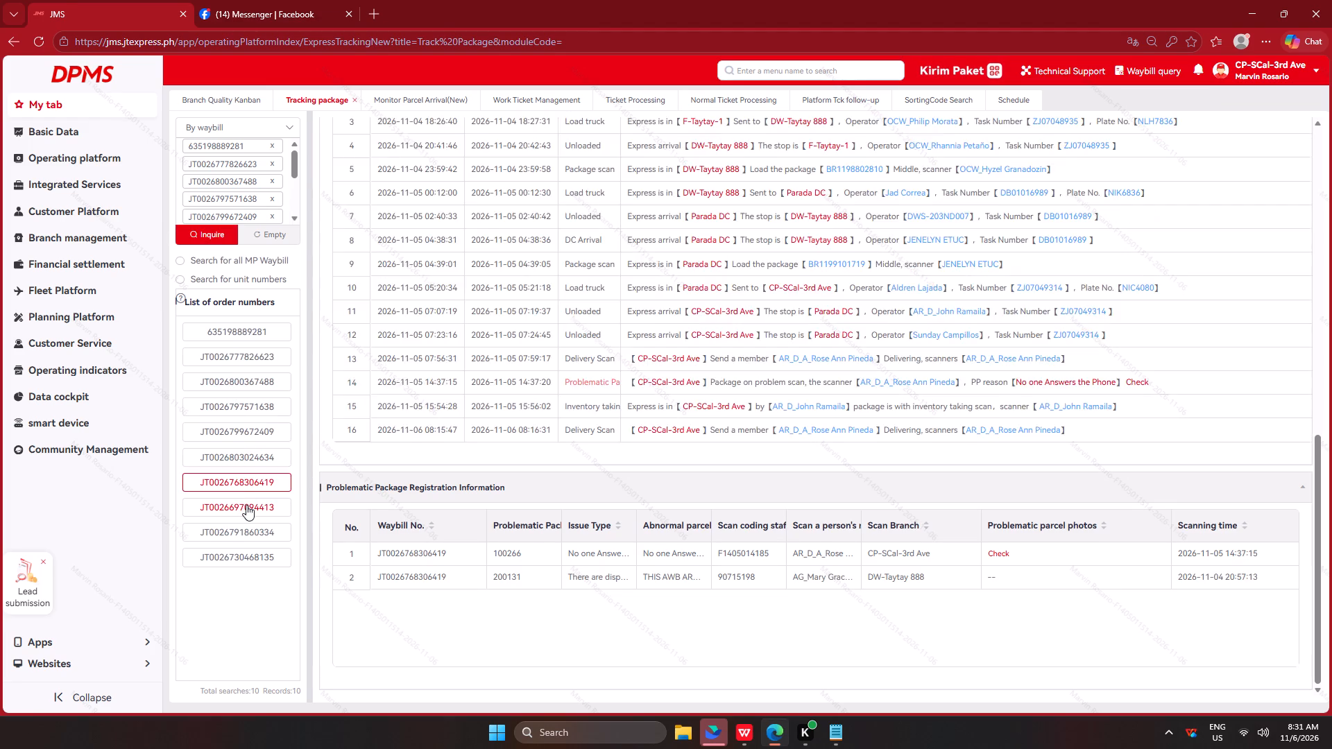
left_click(246, 505)
left_click(241, 531)
left_click(232, 558)
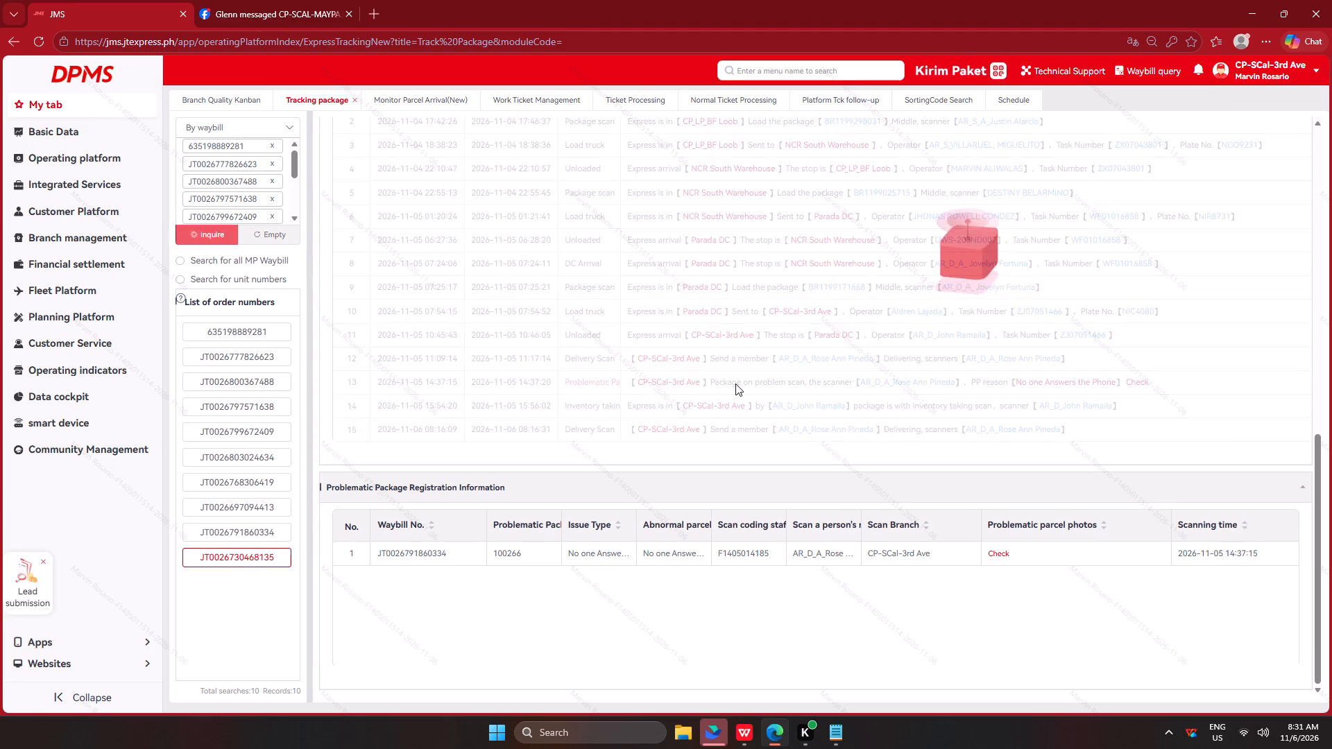
key("alt+Tab")
left_click(1081, 291)
left_click_drag(1082, 296, 968, 174)
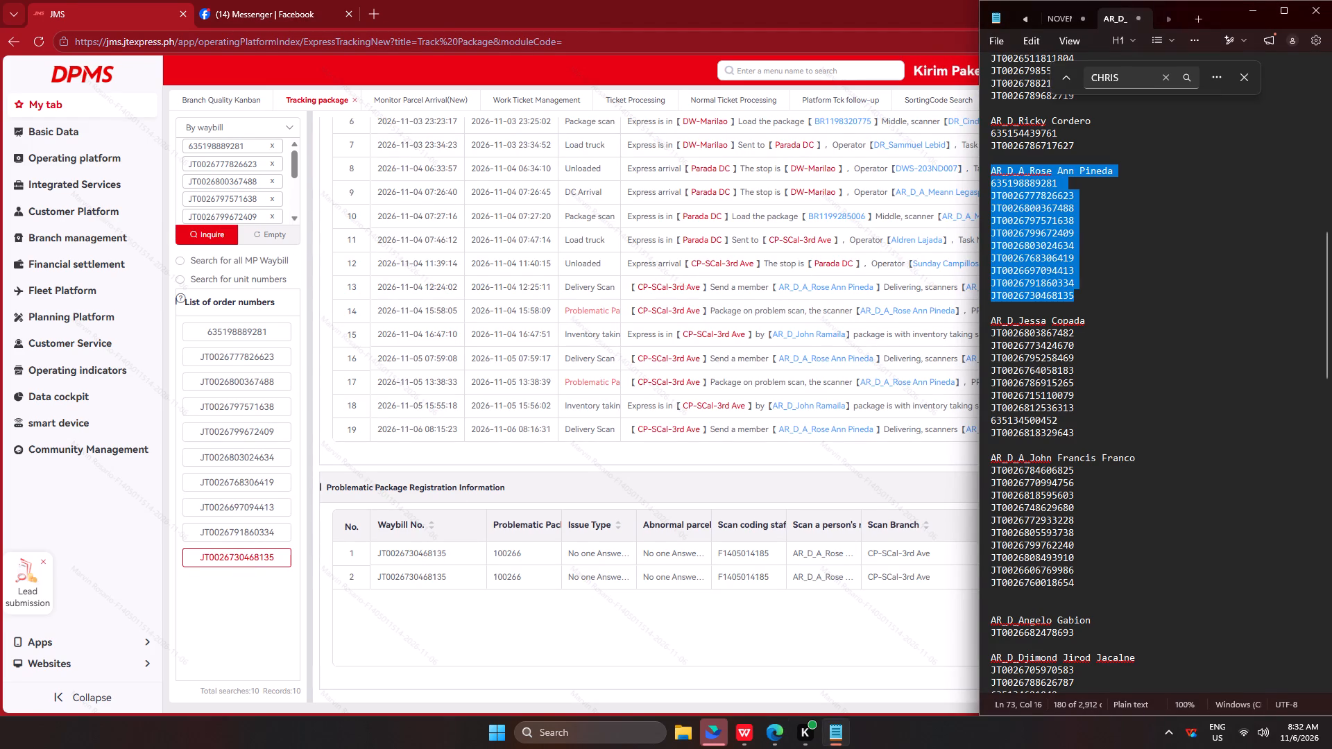
left_click_drag(968, 174, 967, 167)
key("ctrl+c")
key("ctrl+x")
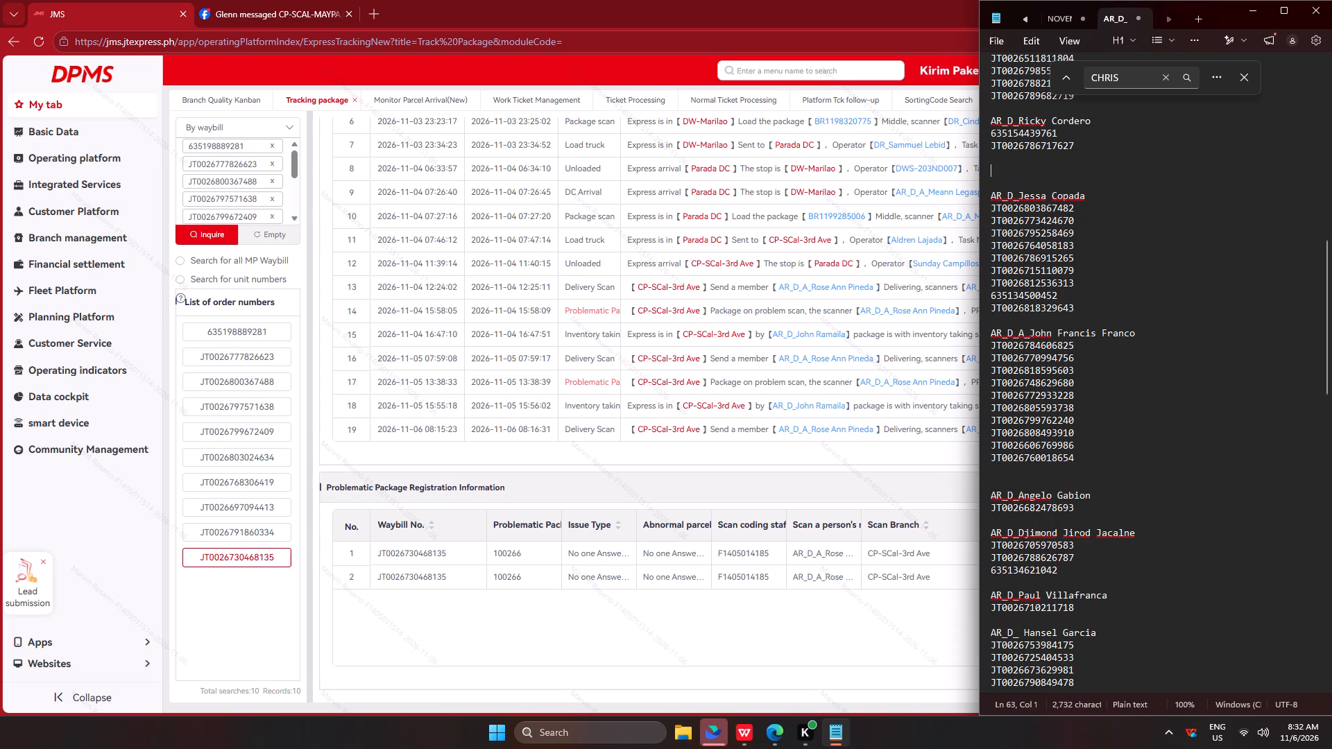
scroll(1041, 197, "up", 4)
key("BackSpace")
left_click(1022, 319)
key("BackSpace")
scroll(1134, 320, "up", 3)
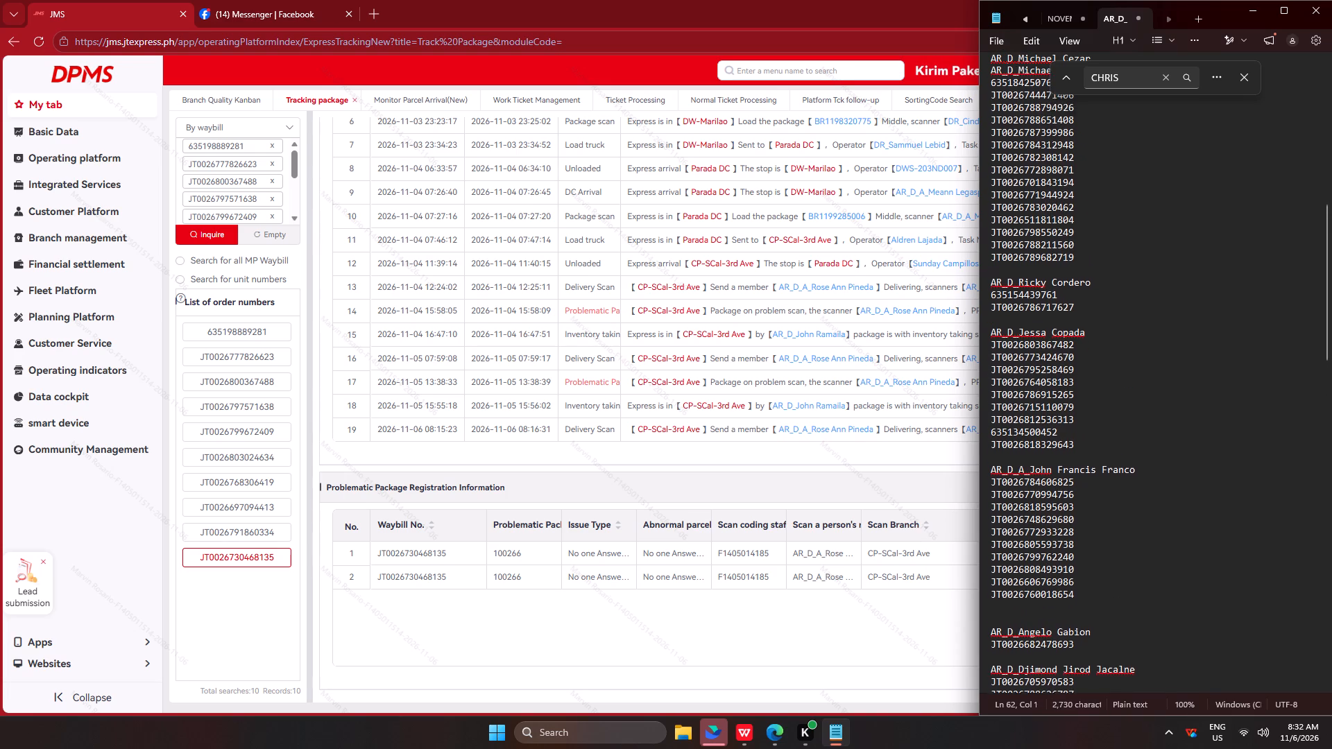
scroll(1156, 322, "up", 3)
left_click_drag(1074, 518, 990, 508)
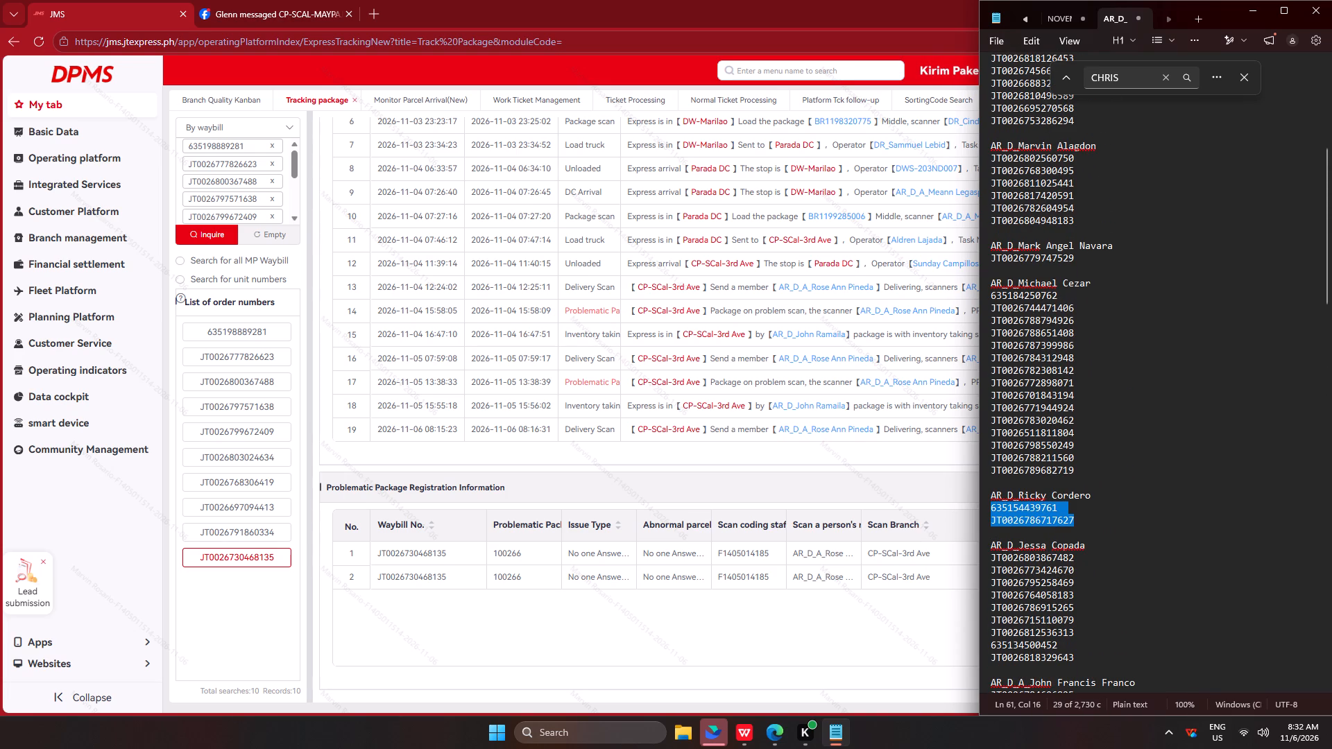
left_click_drag(990, 508, 982, 507)
key("ctrl+c")
key("ctrl+c")
key("ctrl+c")
key("ctrl+c")
left_click(272, 236, "ctrl")
left_click(267, 205)
key("ctrl+v")
left_click(217, 234)
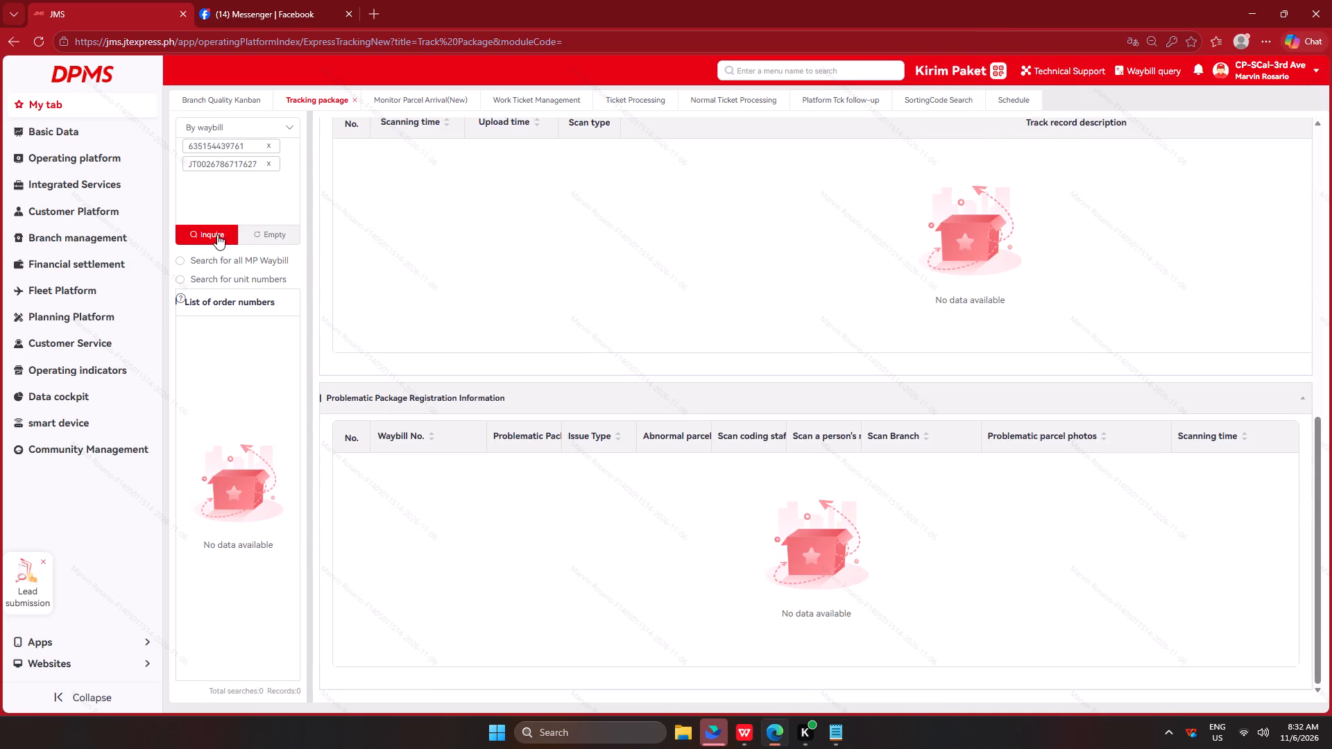
left_click(230, 349)
key("alt+Tab")
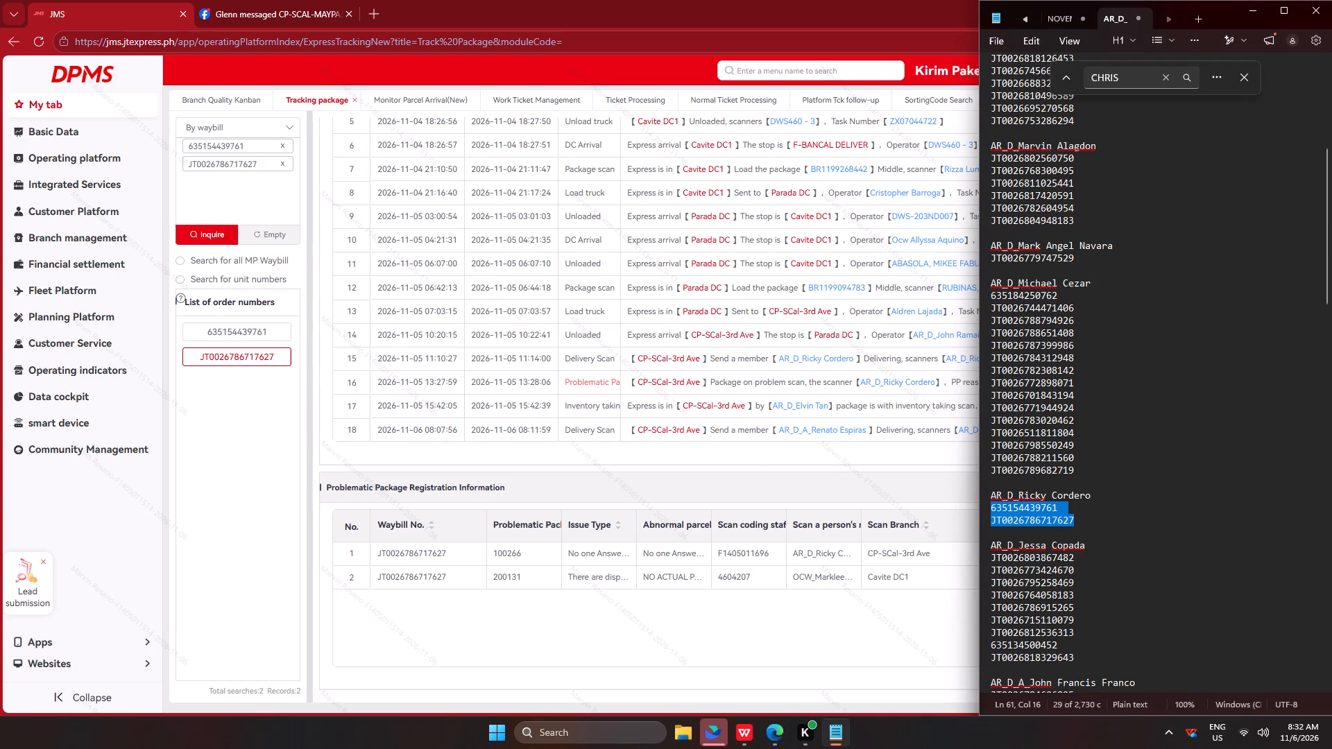
left_click_drag(1109, 523, 951, 481)
key("ctrl+x")
left_click_drag(1086, 474, 1084, 472)
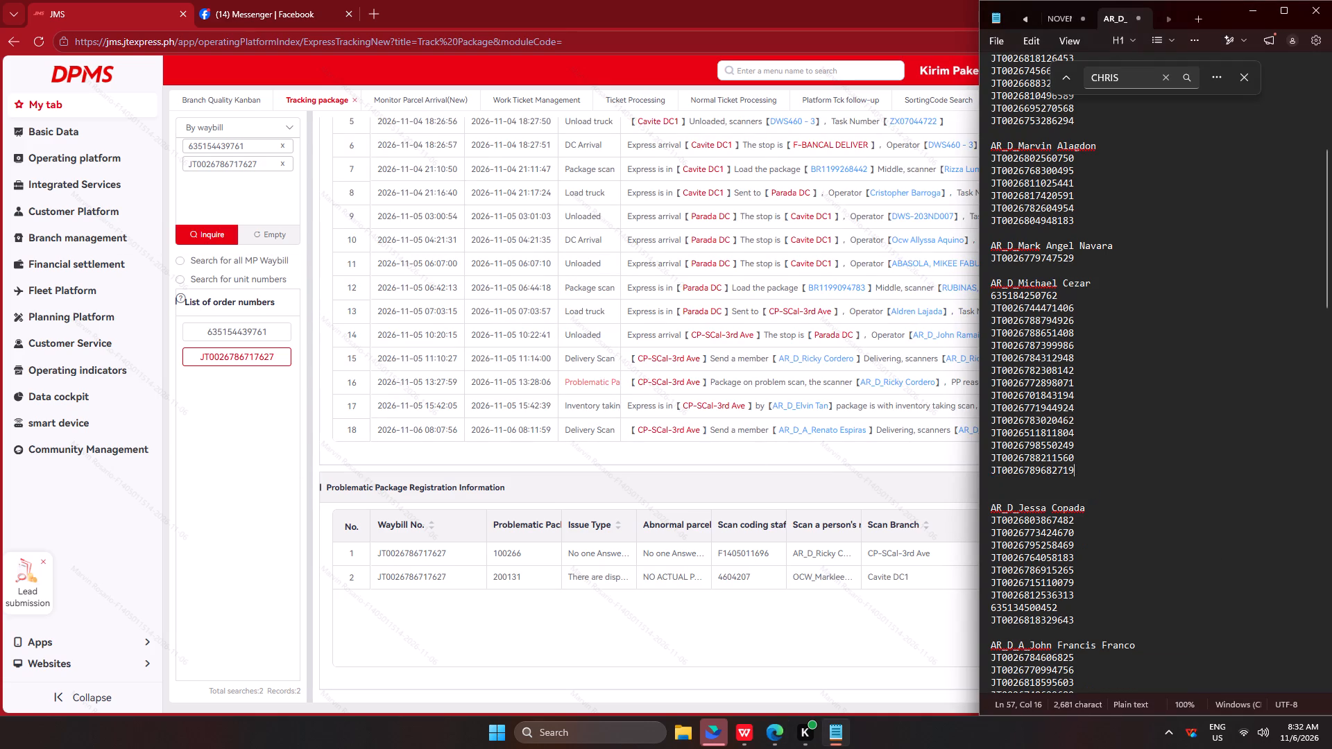
left_click_drag(1084, 472, 925, 293)
key("ctrl+c")
key("ctrl+c")
key("ctrl+c")
key("ctrl+c")
left_click(266, 234, "ctrl")
left_click(258, 208, "ctrl")
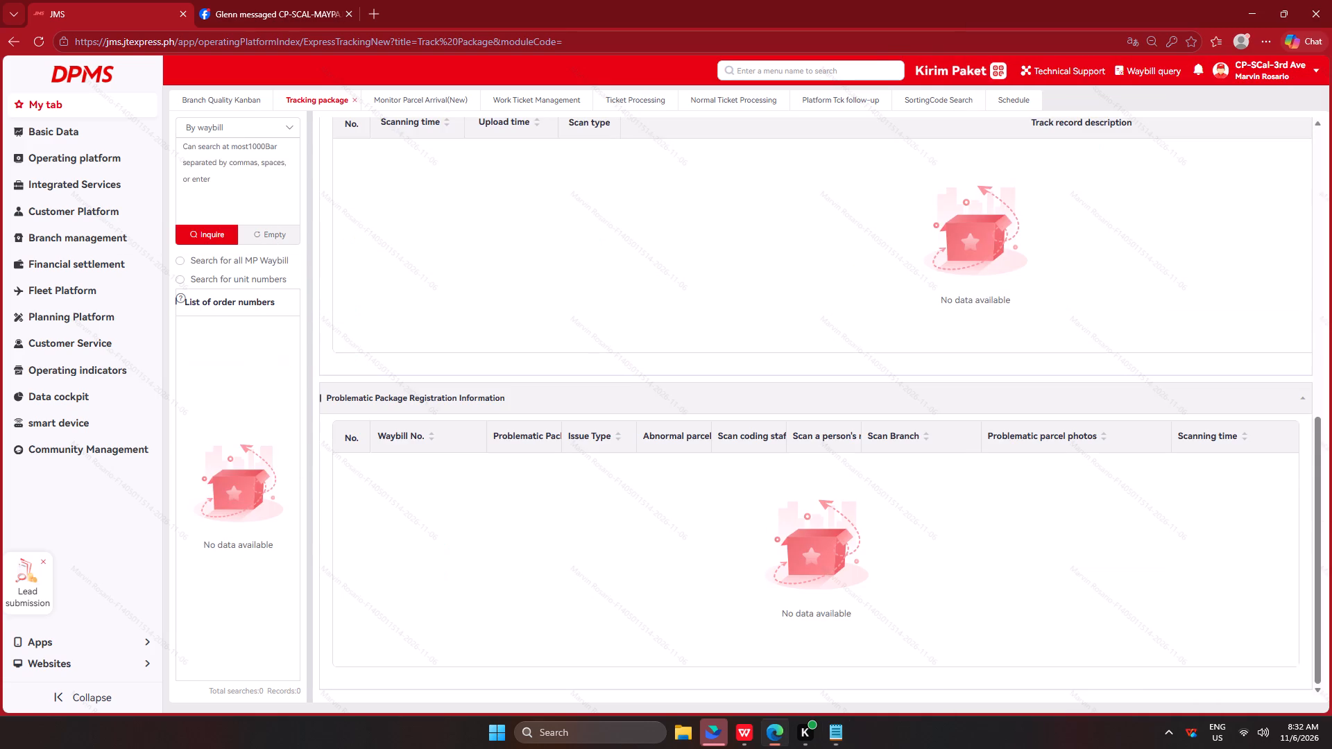
key("ctrl+v")
left_click(212, 237)
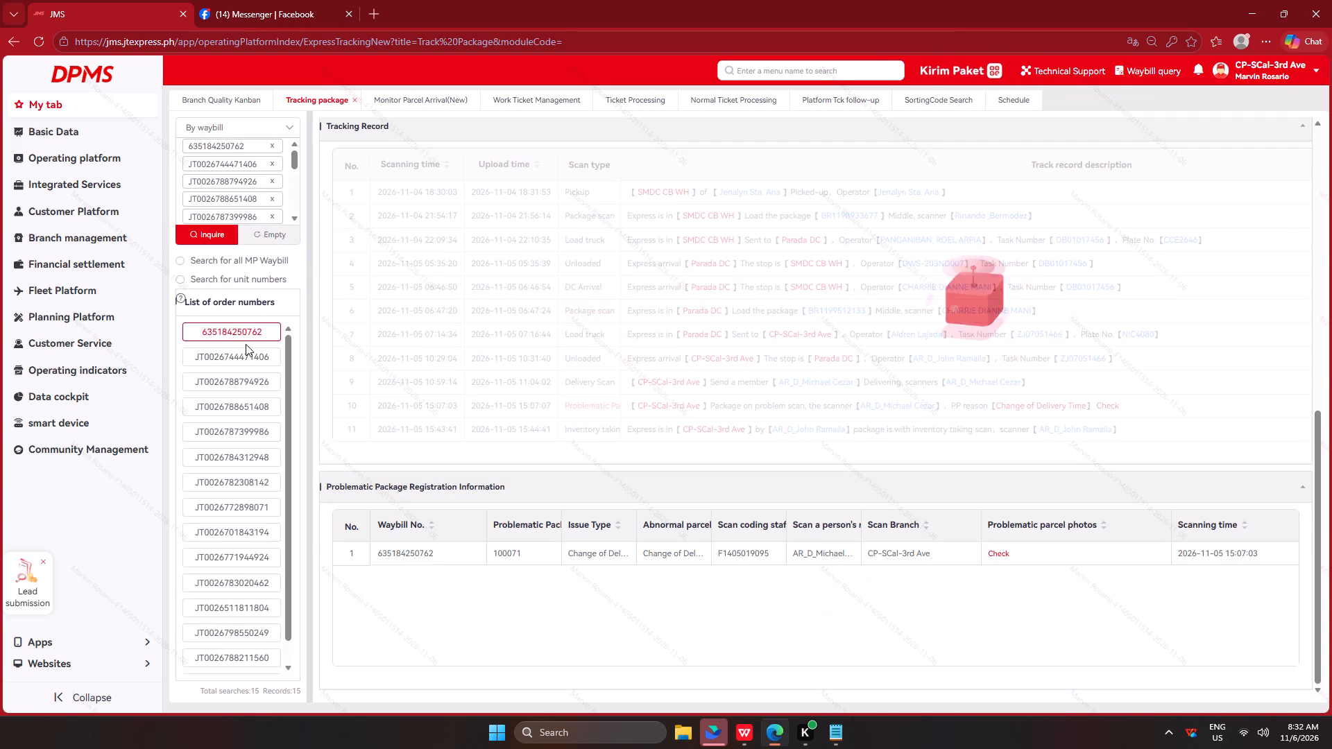
left_click(248, 359)
left_click(248, 383)
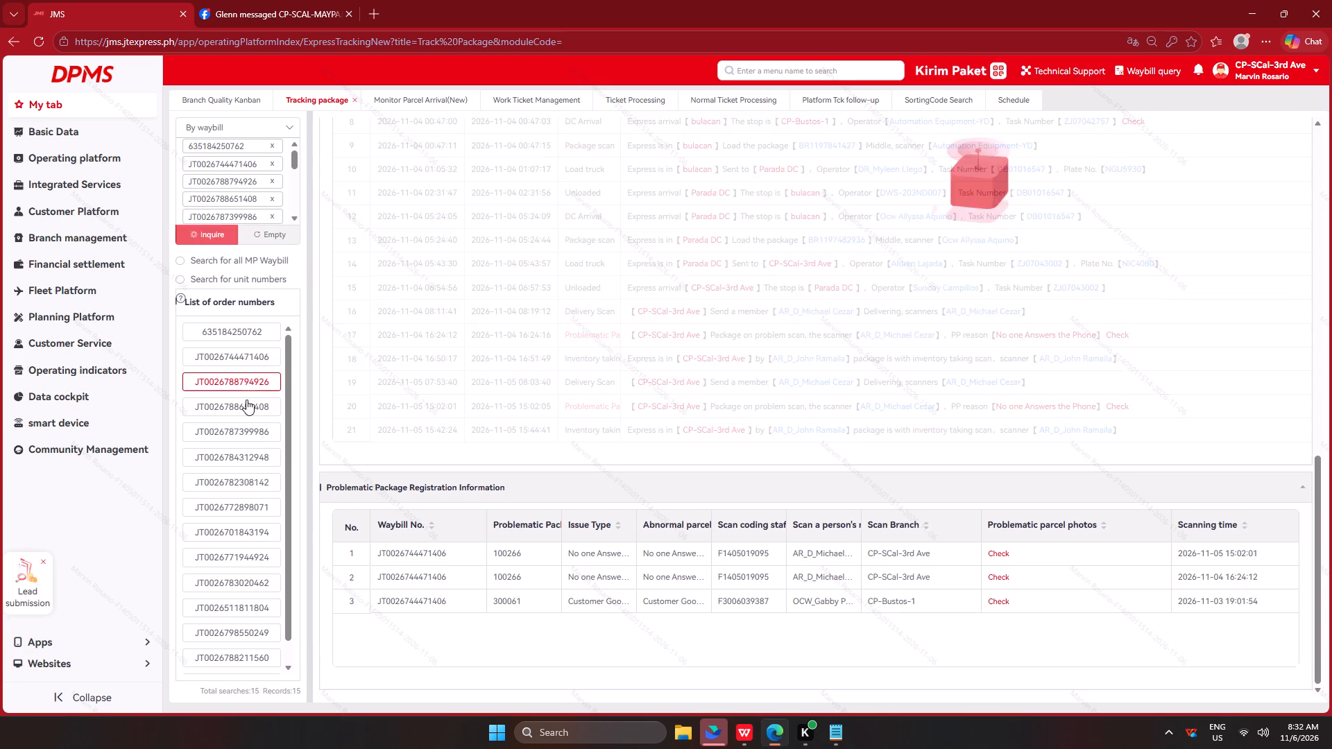
left_click(245, 408)
key("alt+Tab")
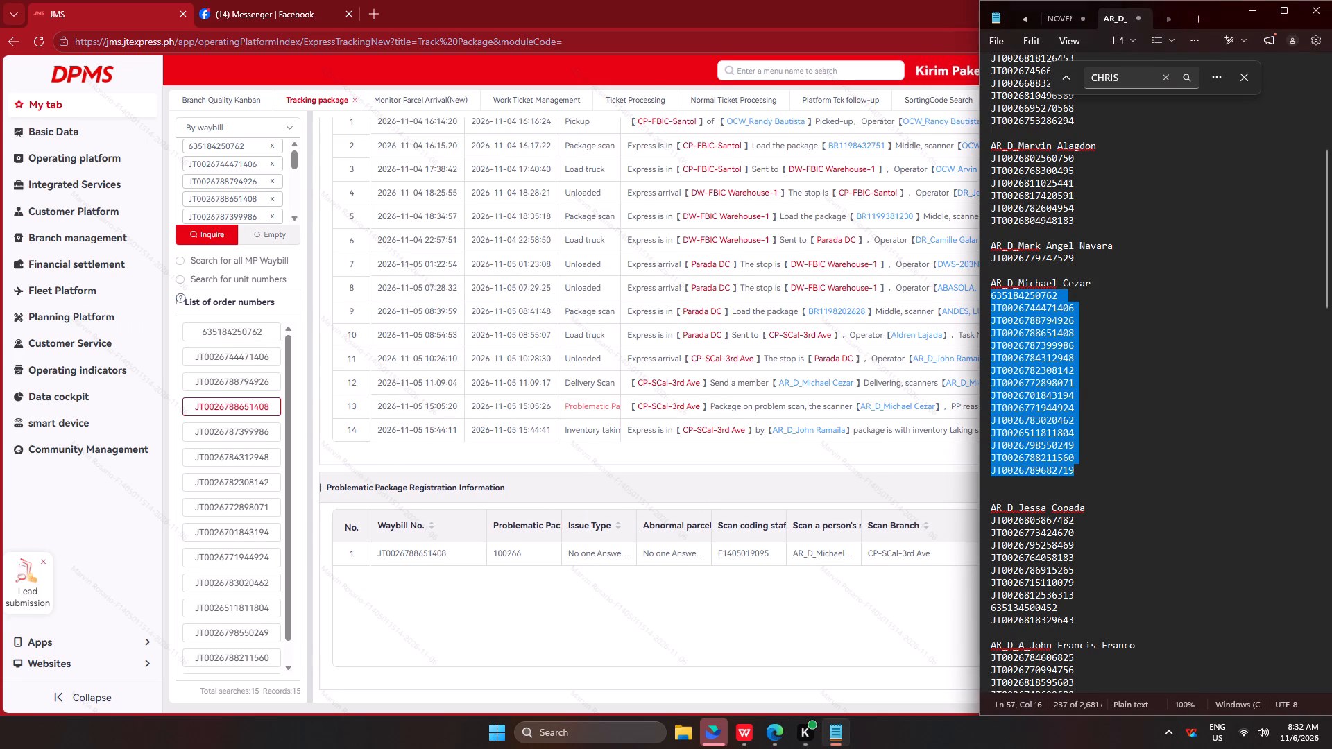
left_click_drag(1104, 264, 914, 257)
key("ctrl+c")
key("ctrl+c")
key("ctrl+c")
key("ctrl+c")
left_click_drag(274, 238, 273, 230, "ctrl")
left_click(261, 201)
key("ctrl+v")
left_click(212, 234)
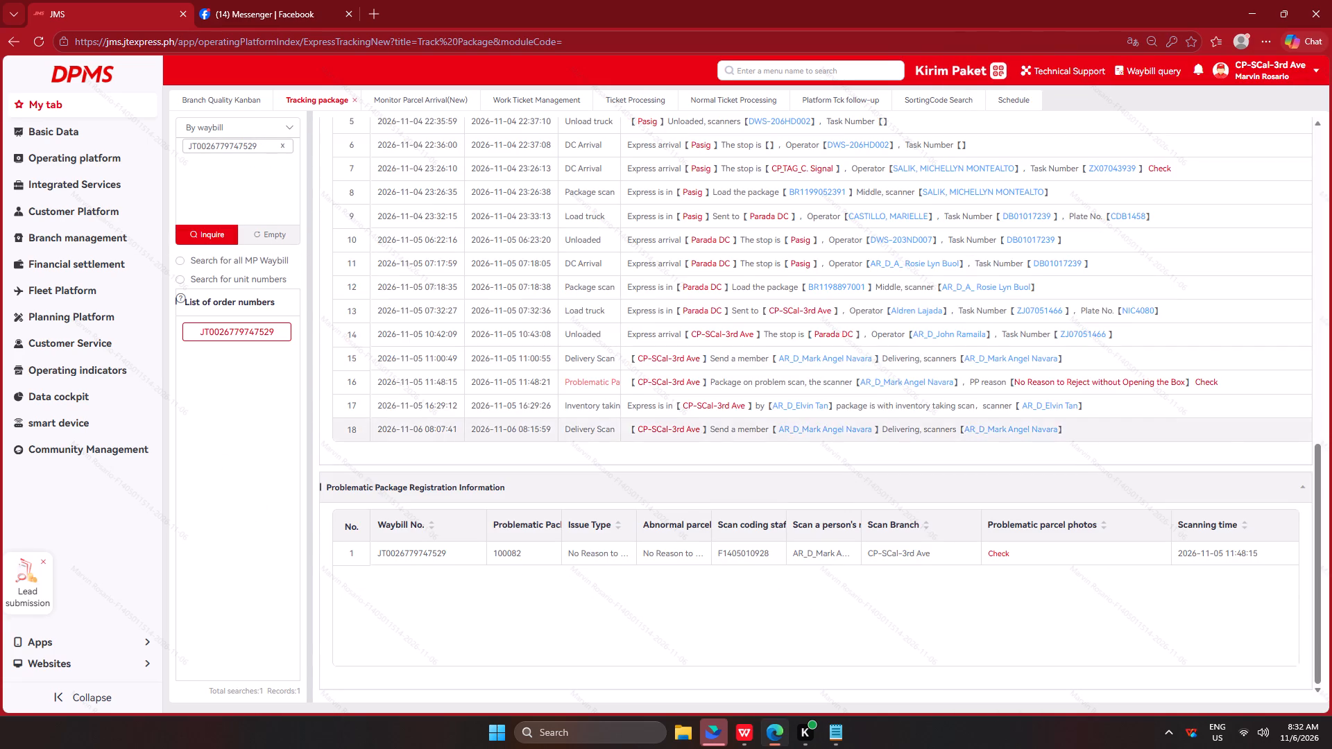
key("alt+Tab")
left_click_drag(1156, 260, 932, 232)
key("ctrl+x")
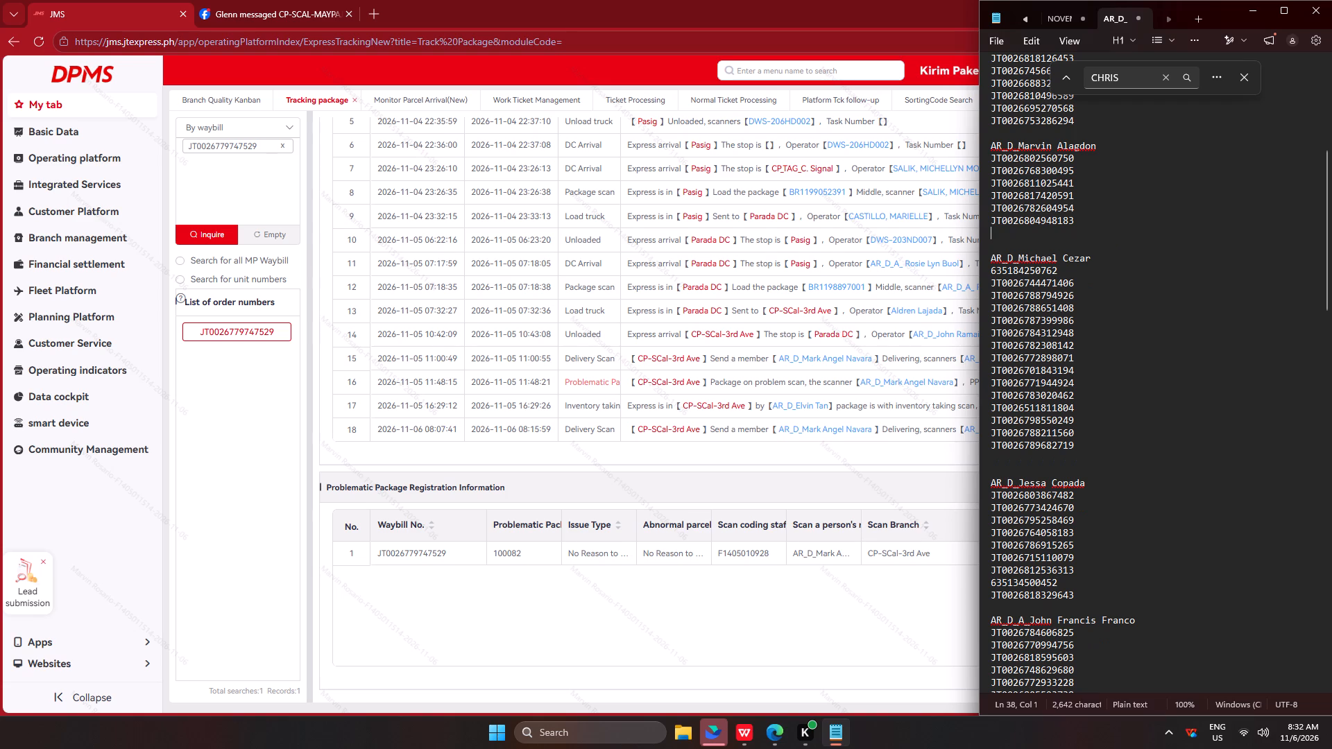
left_click(1021, 239)
key("BackSpace")
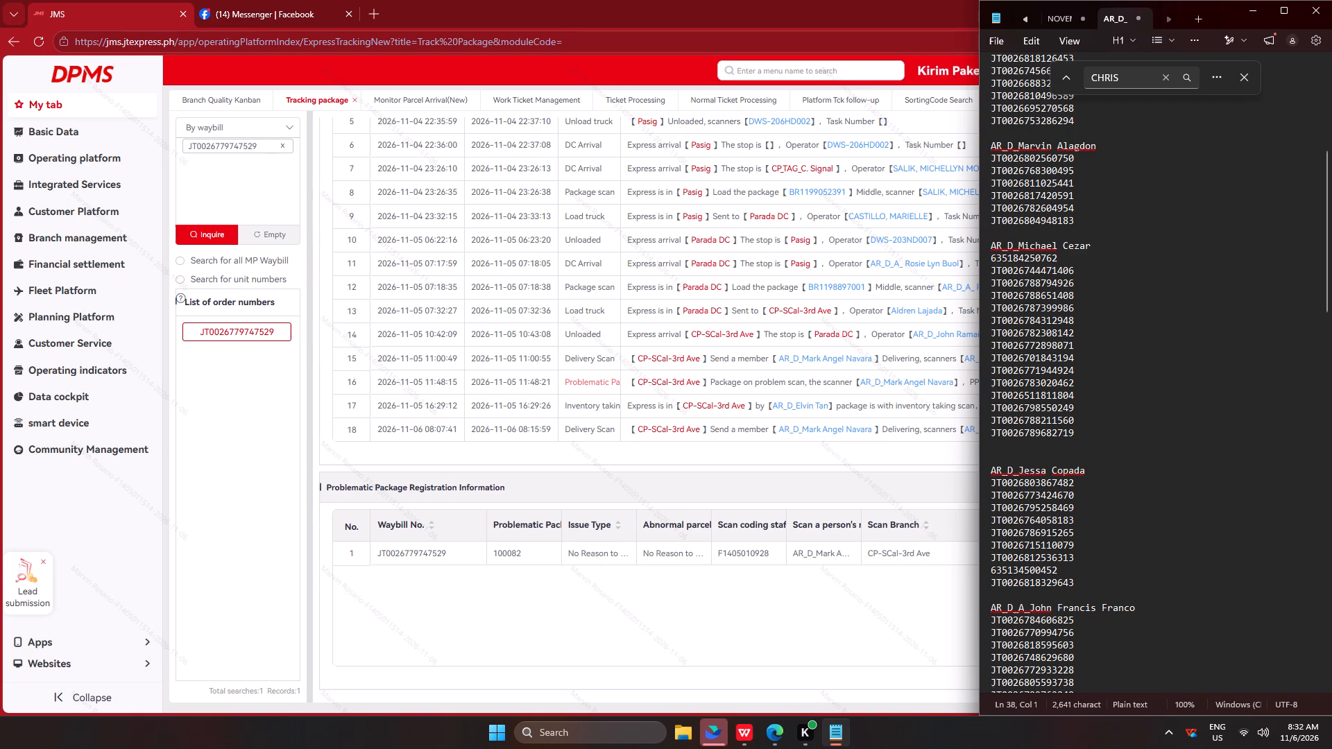
left_click_drag(1086, 222, 974, 155)
key("ctrl+c")
key("ctrl+c")
key("ctrl+c")
key("ctrl+c")
key("ctrl+c")
left_click_drag(280, 234, 274, 232, "ctrl")
left_click(255, 209, "ctrl")
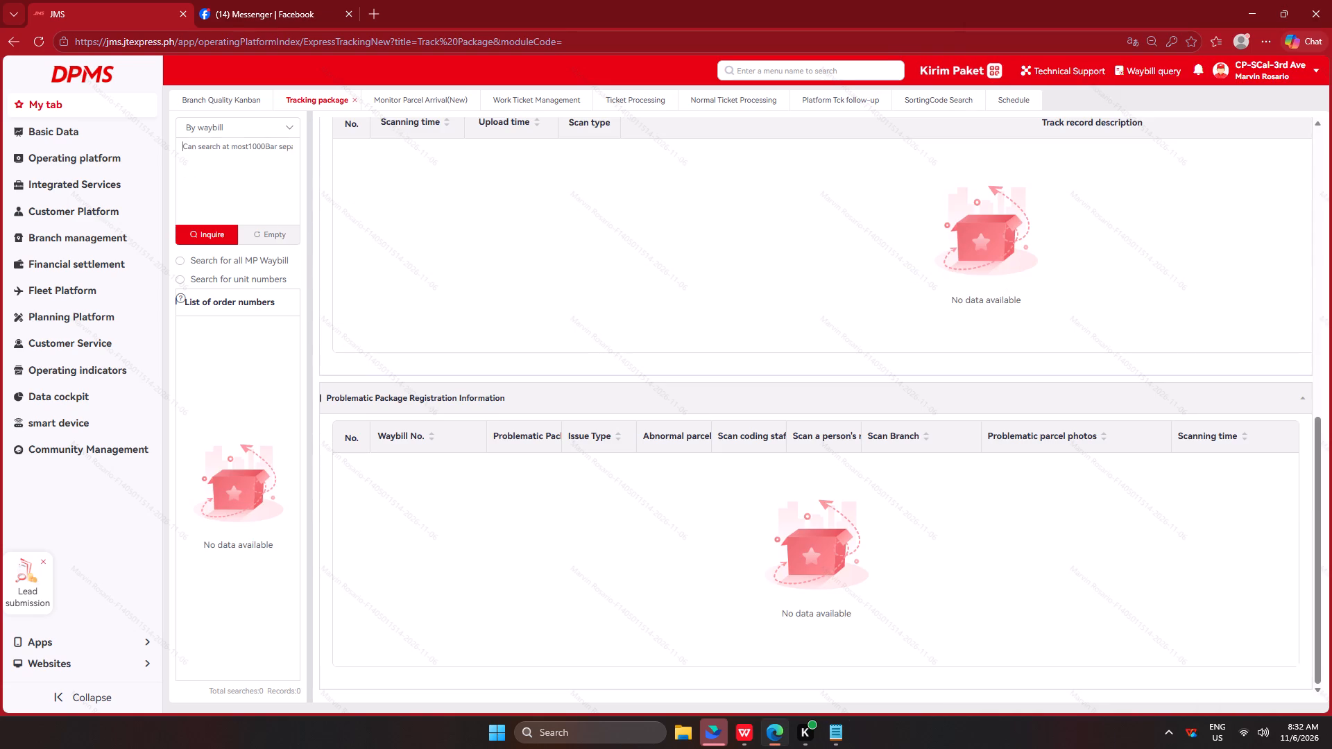
key("ctrl+v")
left_click(210, 229)
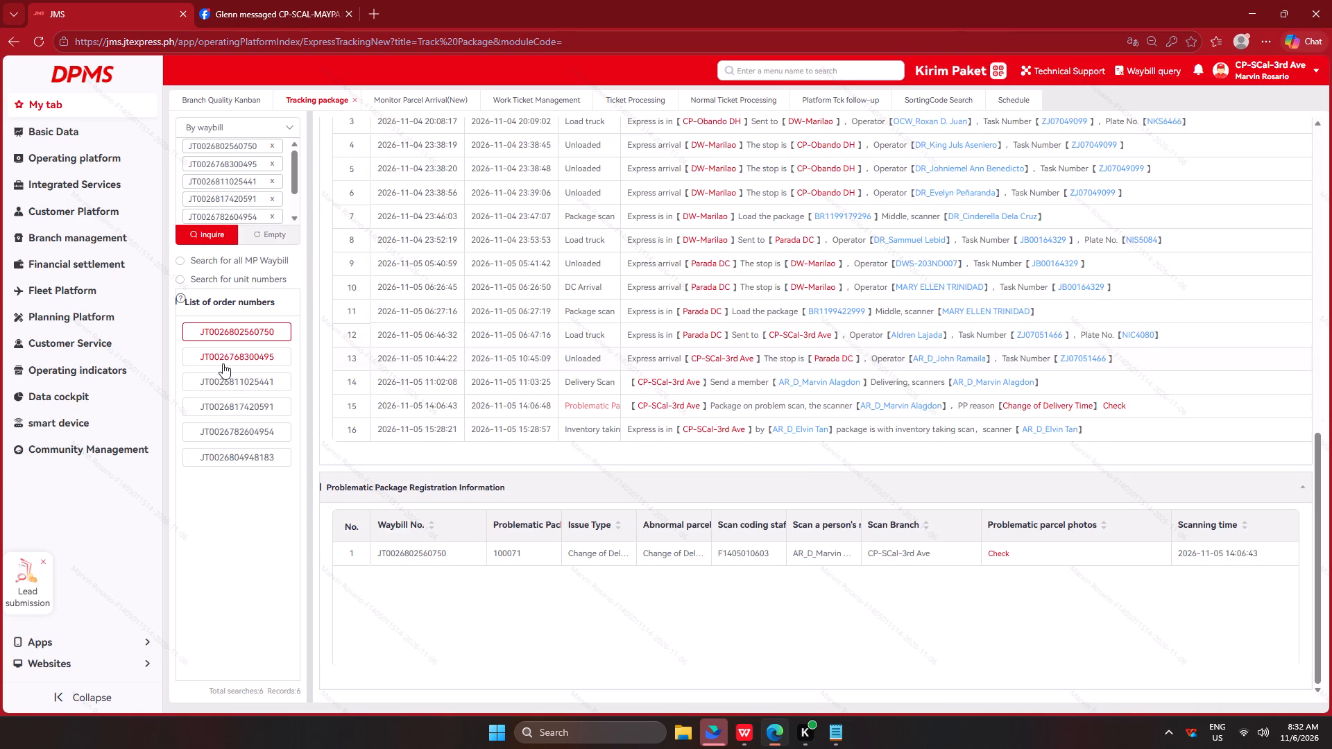
left_click(222, 363)
left_click(225, 379)
key("alt+Tab")
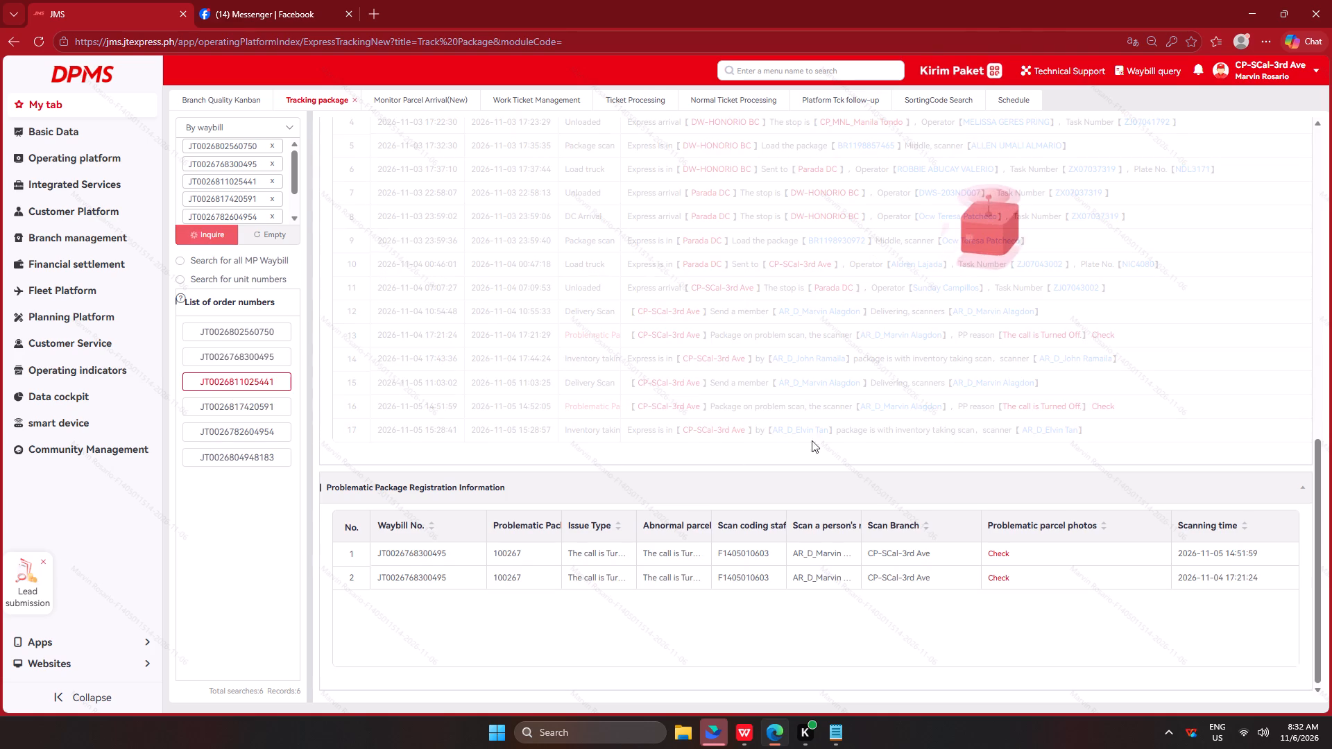
scroll(1095, 250, "up", 7)
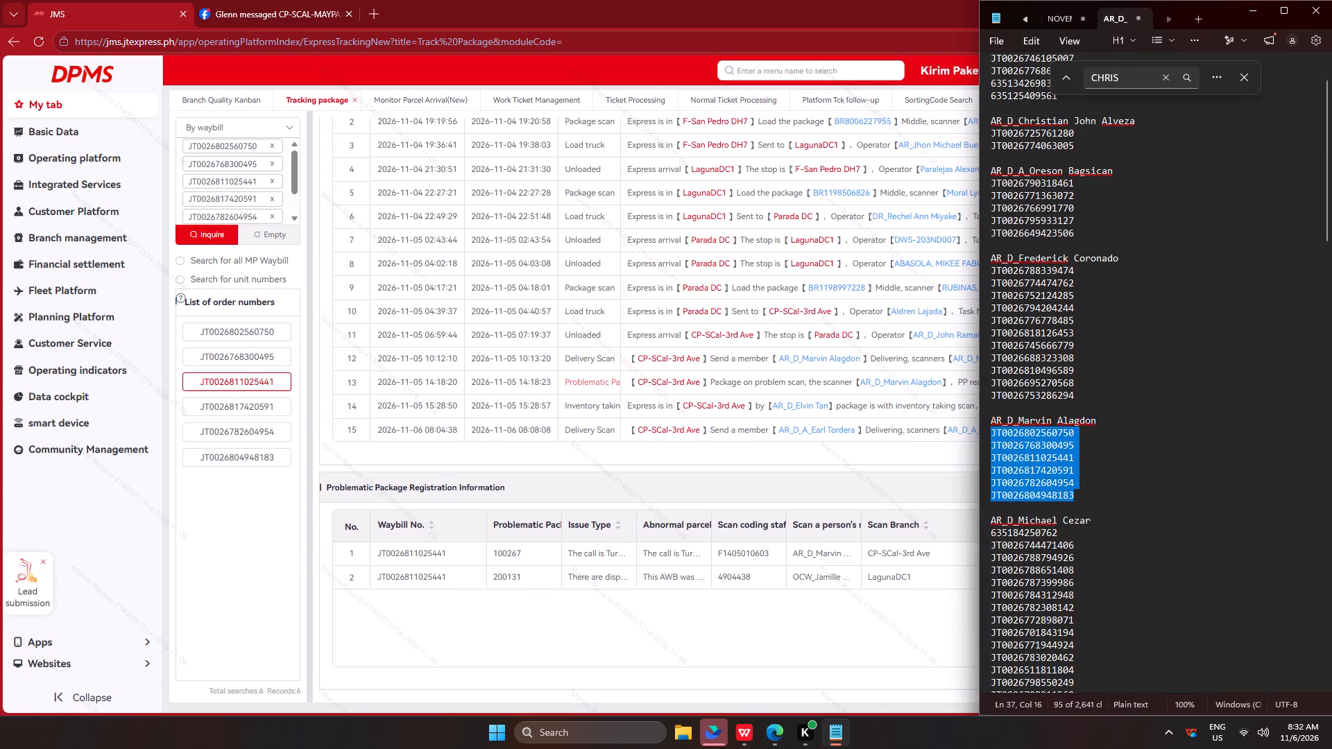
left_click(1087, 398)
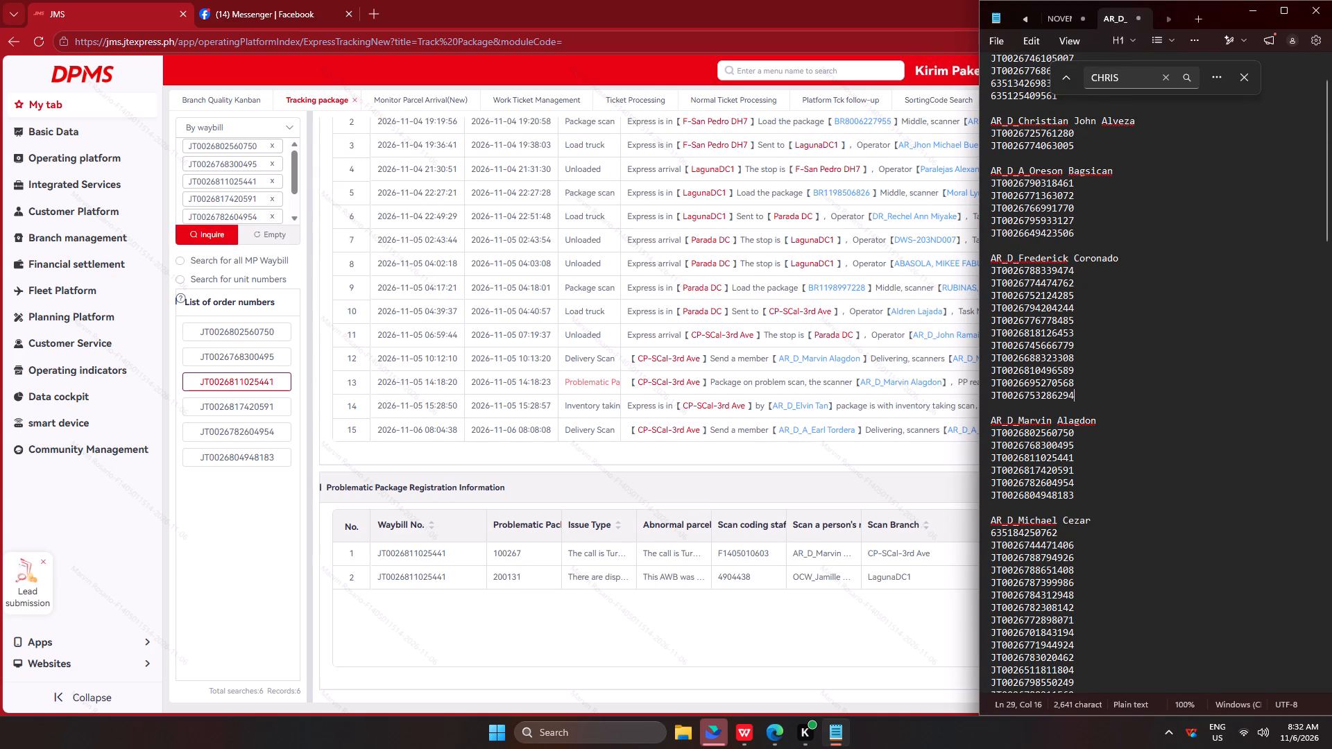
left_click_drag(1082, 457, 930, 456)
key("ctrl+x")
left_click(226, 410)
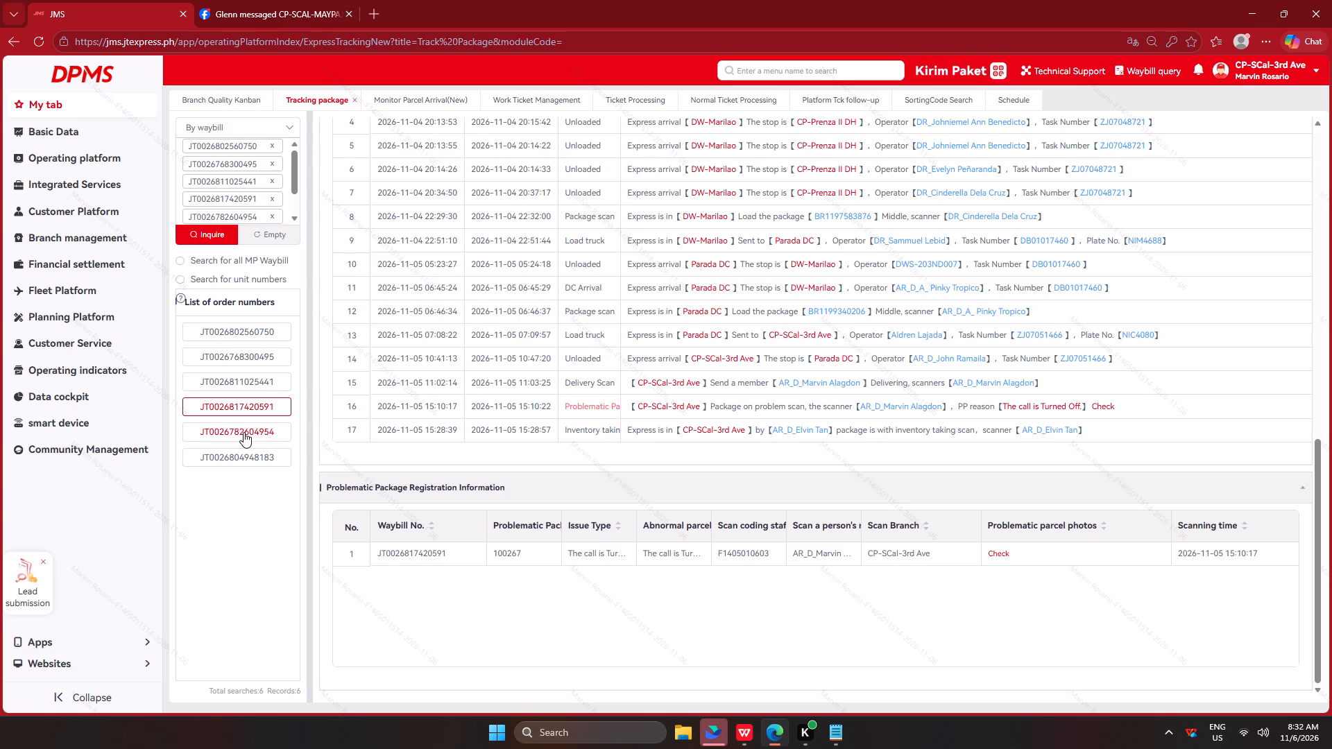
key("alt+Tab")
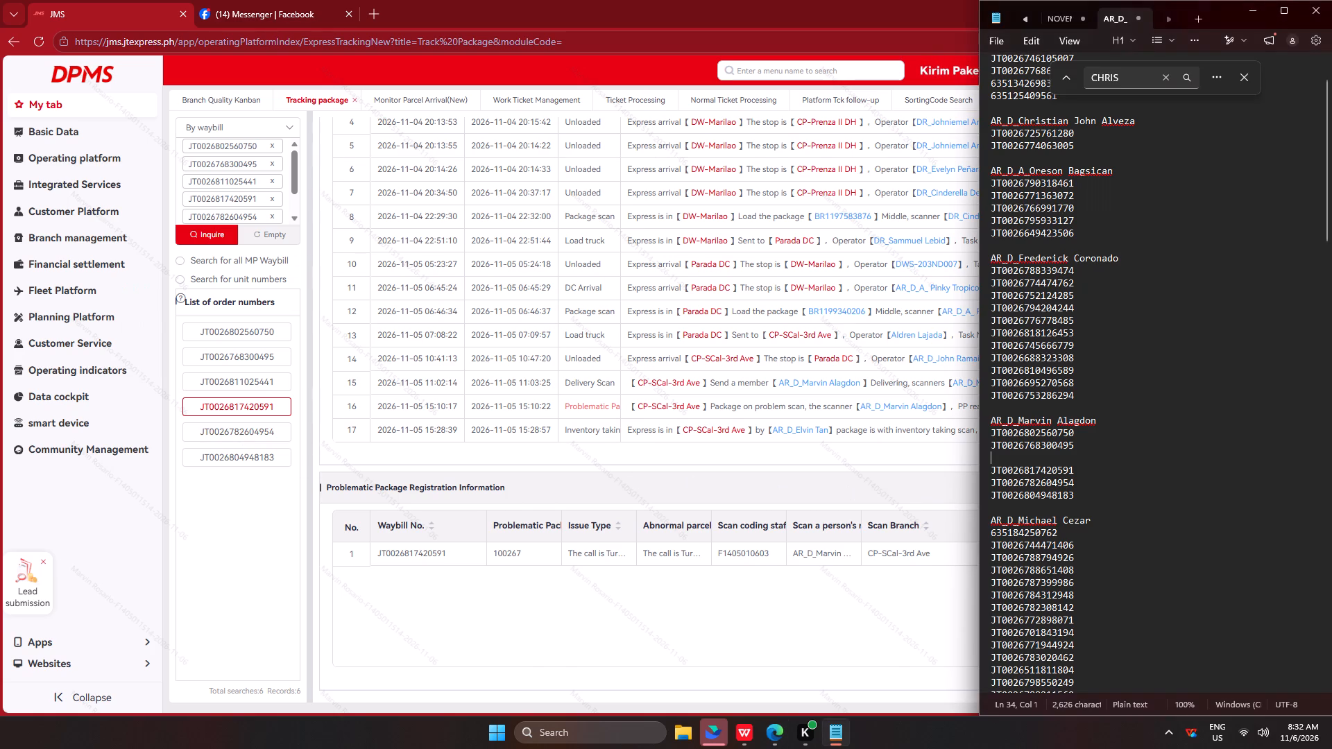
key("BackSpace")
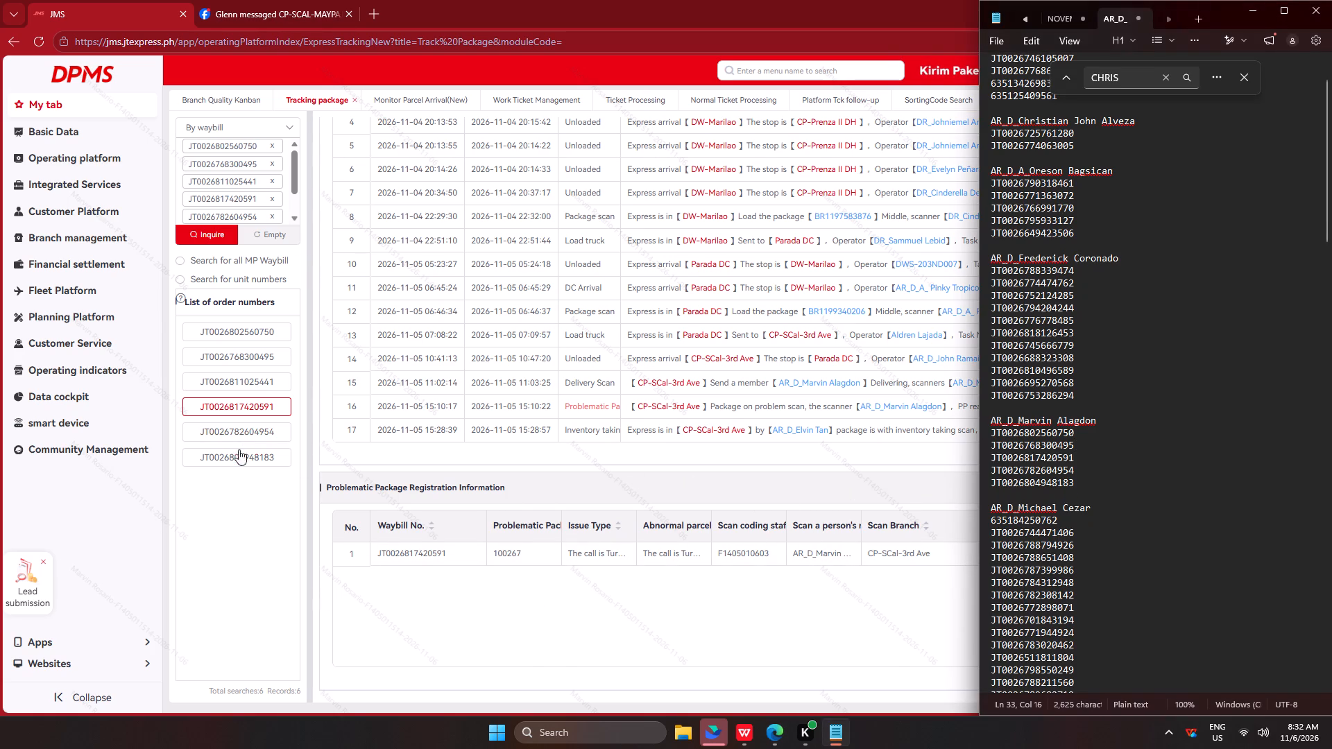
left_click(249, 435)
left_click(239, 451)
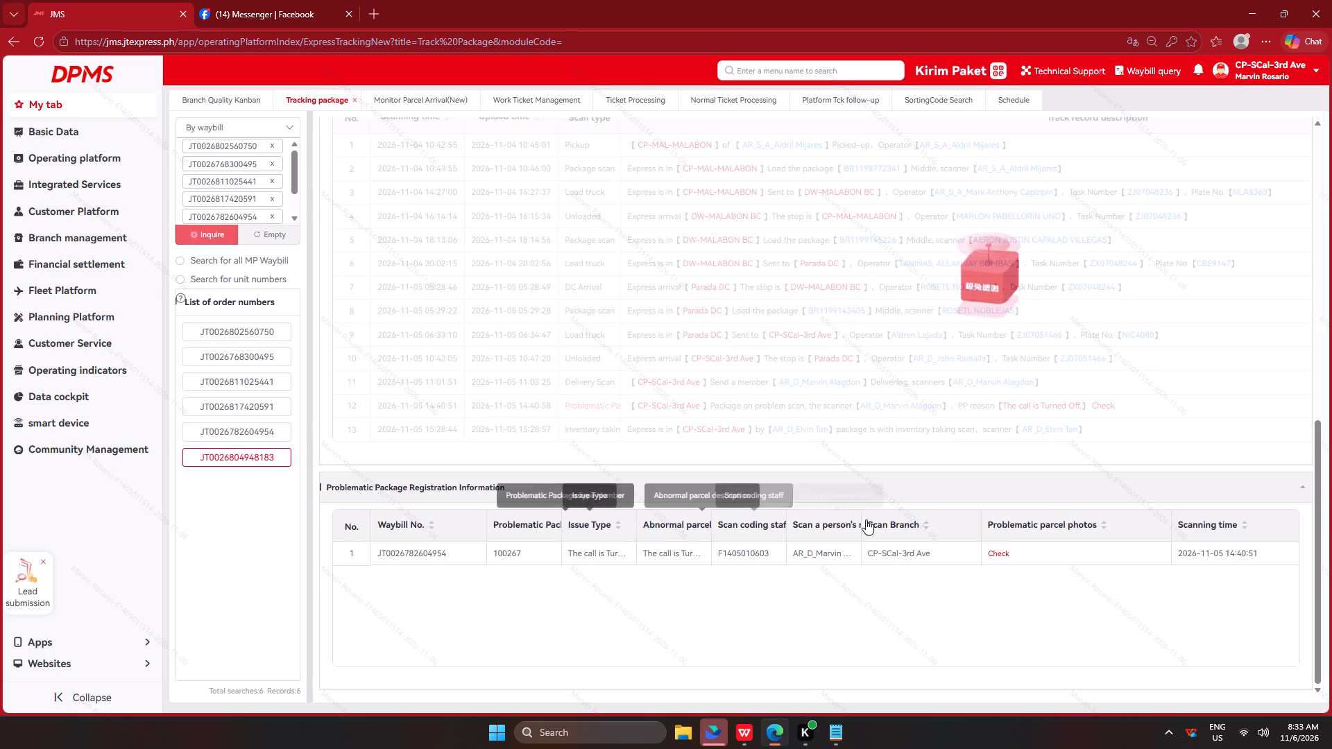
key("alt+Tab")
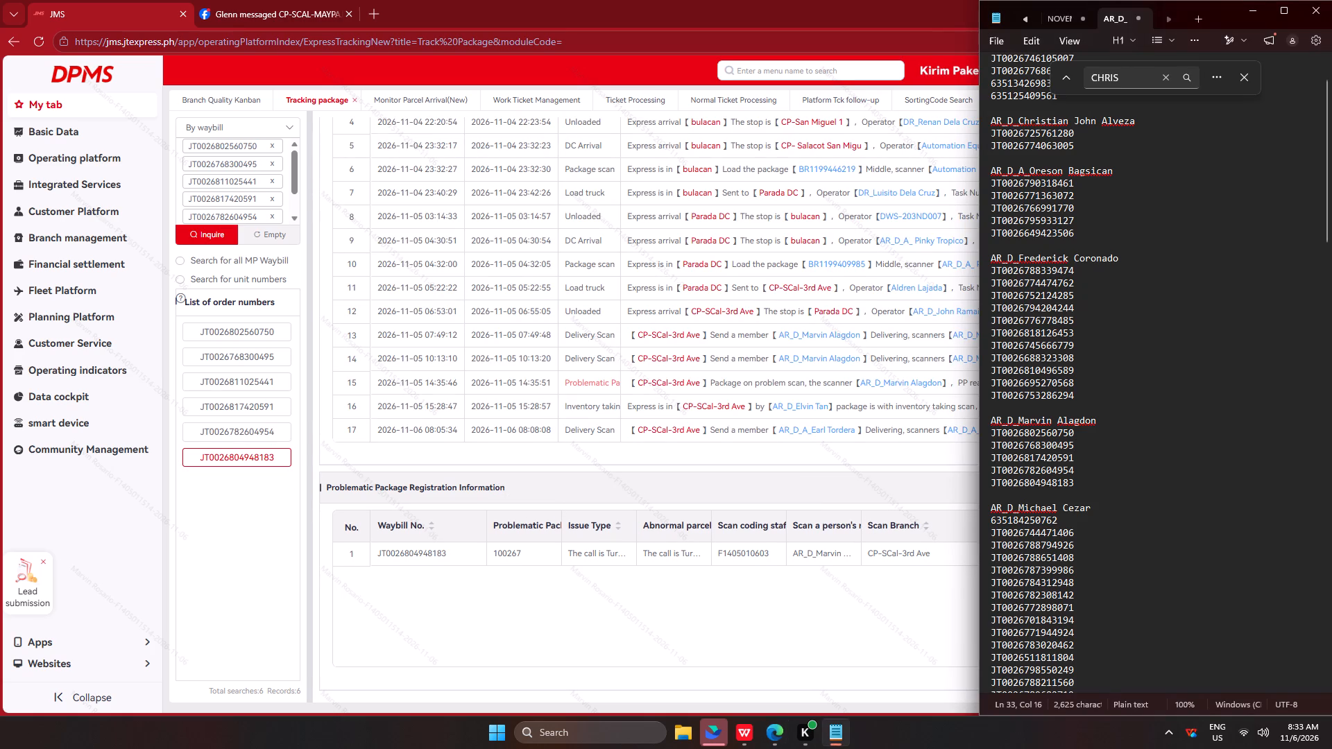
left_click_drag(1084, 485, 942, 478)
key("BackSpace")
key("BackSpace")
left_click_drag(1073, 402, 968, 267)
key("ctrl+c")
key("ctrl+c")
key("ctrl+c")
key("ctrl+c")
left_click_drag(277, 235, 272, 227, "ctrl")
left_click(224, 169)
key("ctrl+v")
left_click(209, 229)
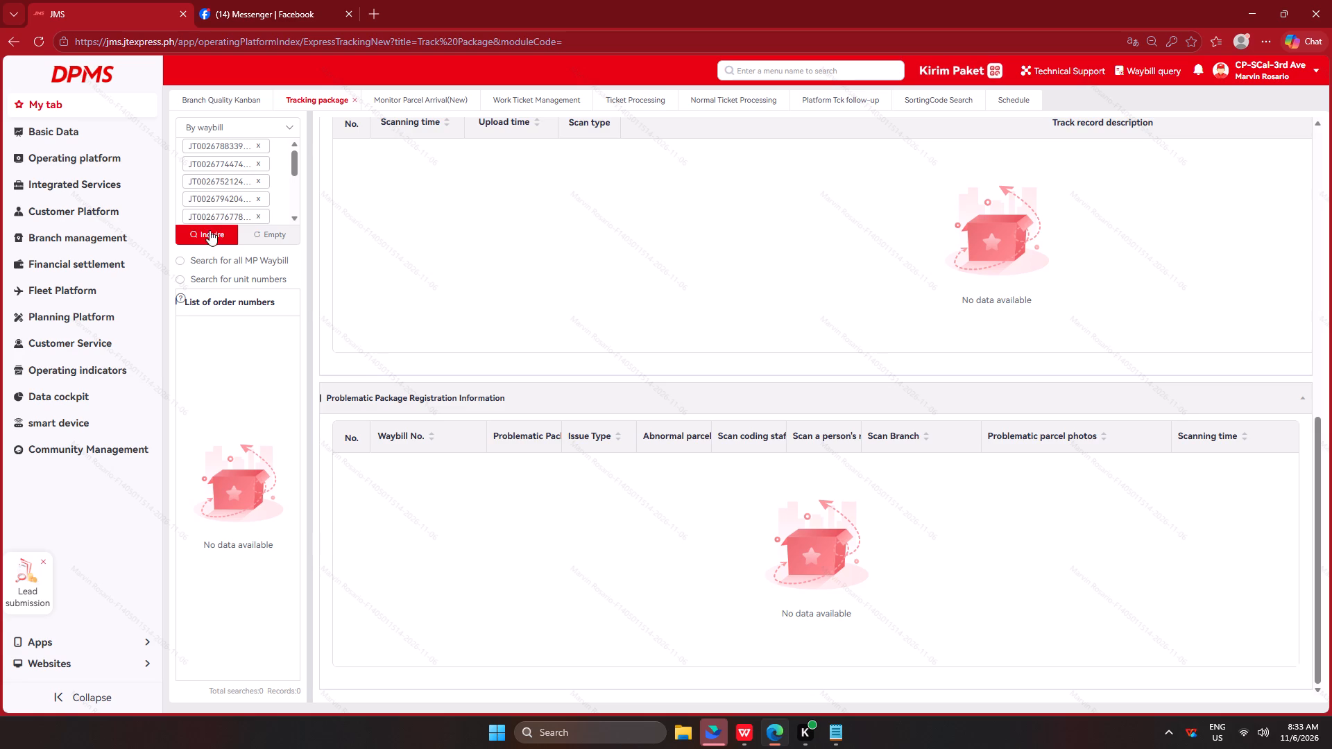
left_click(239, 350)
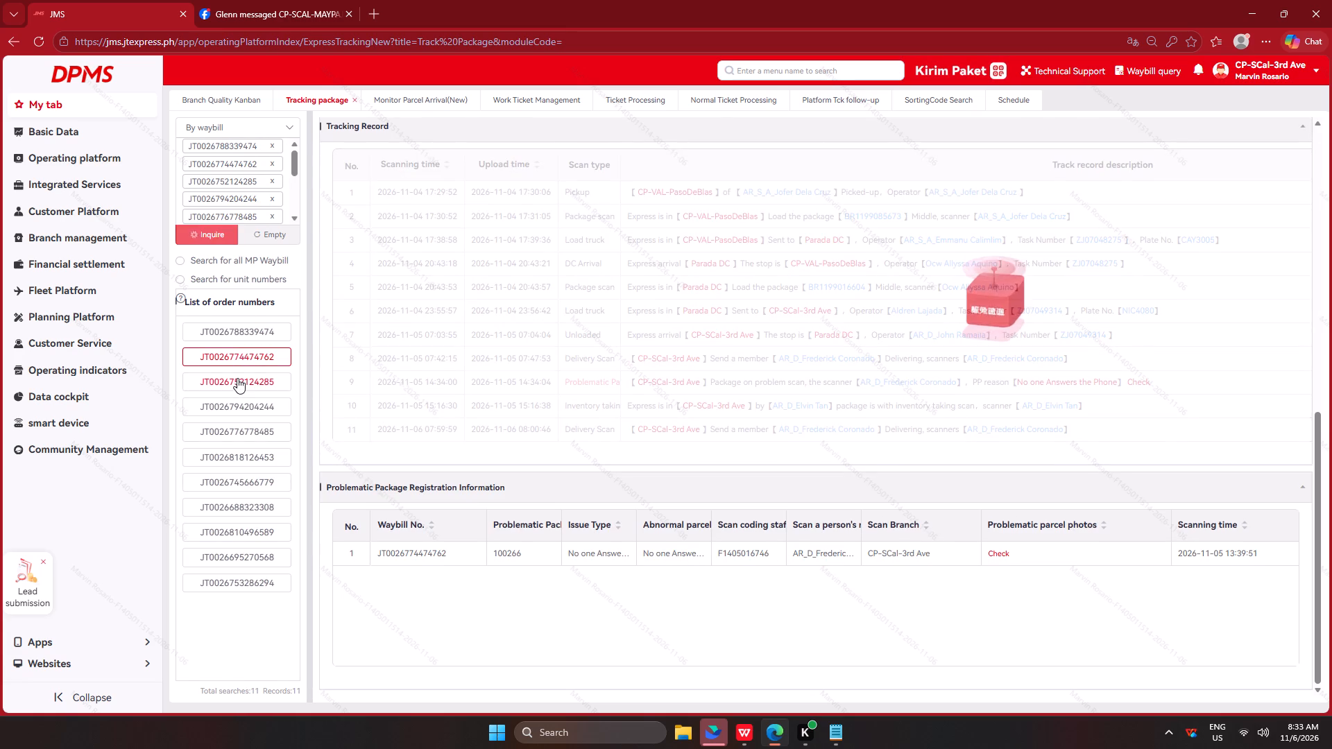
left_click(237, 378)
left_click(229, 411)
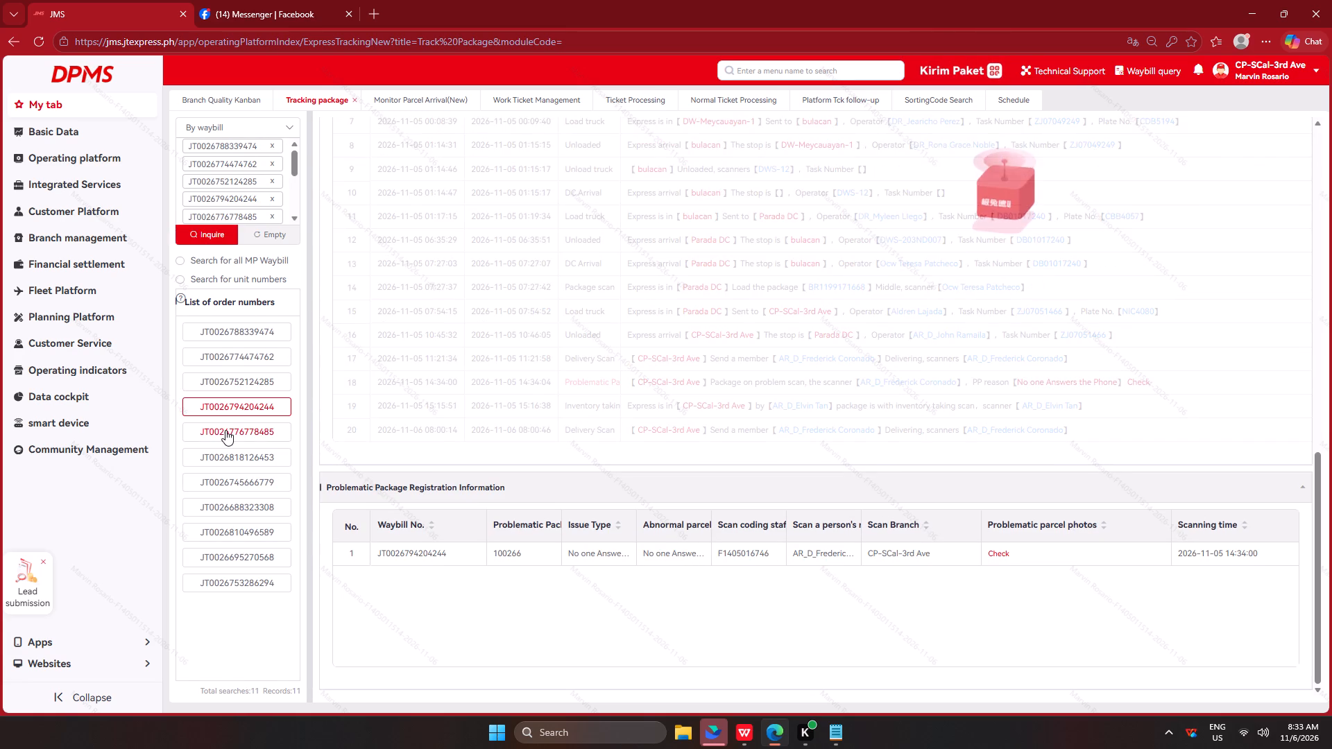
left_click(225, 430)
left_click(237, 459)
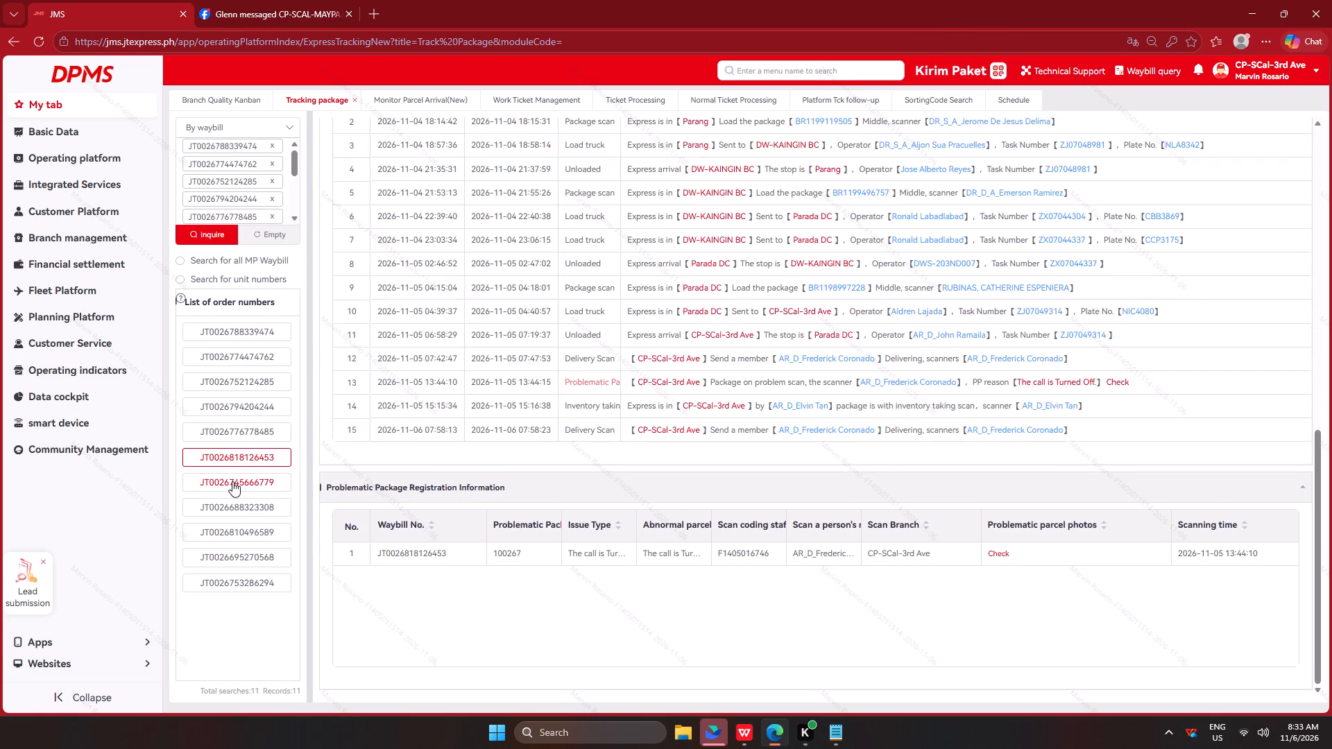
left_click(232, 481)
left_click(231, 504)
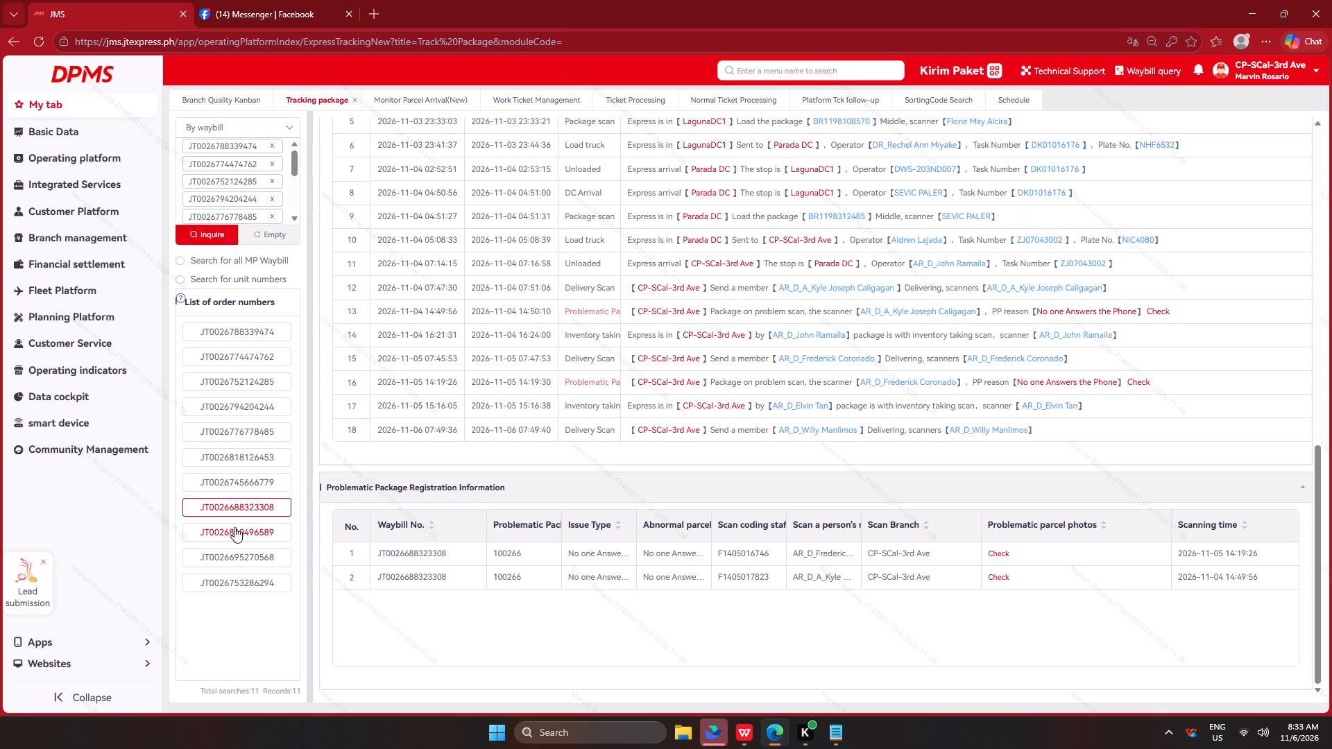
left_click(234, 527)
left_click(233, 555)
left_click(230, 578)
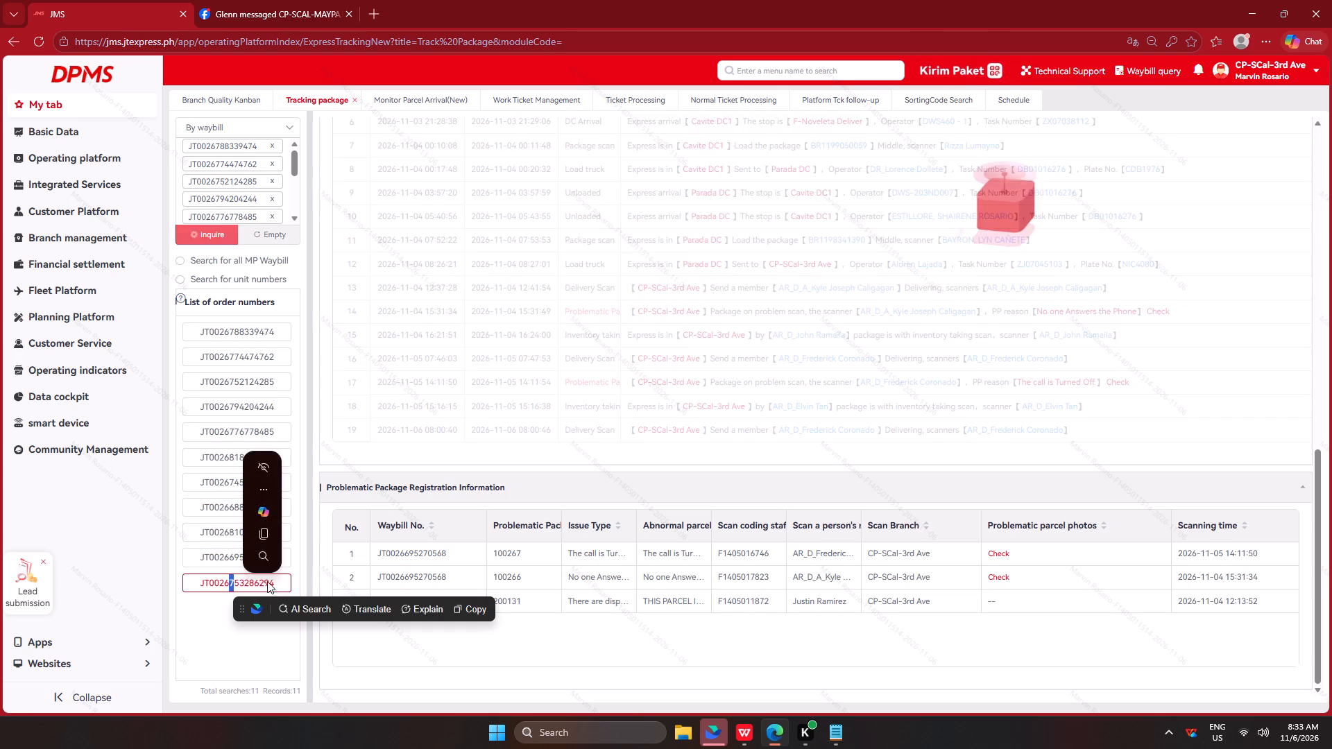
key("alt+Tab")
left_click_drag(1112, 403, 957, 255)
key("ctrl+x")
key("BackSpace")
left_click_drag(1087, 243, 979, 175)
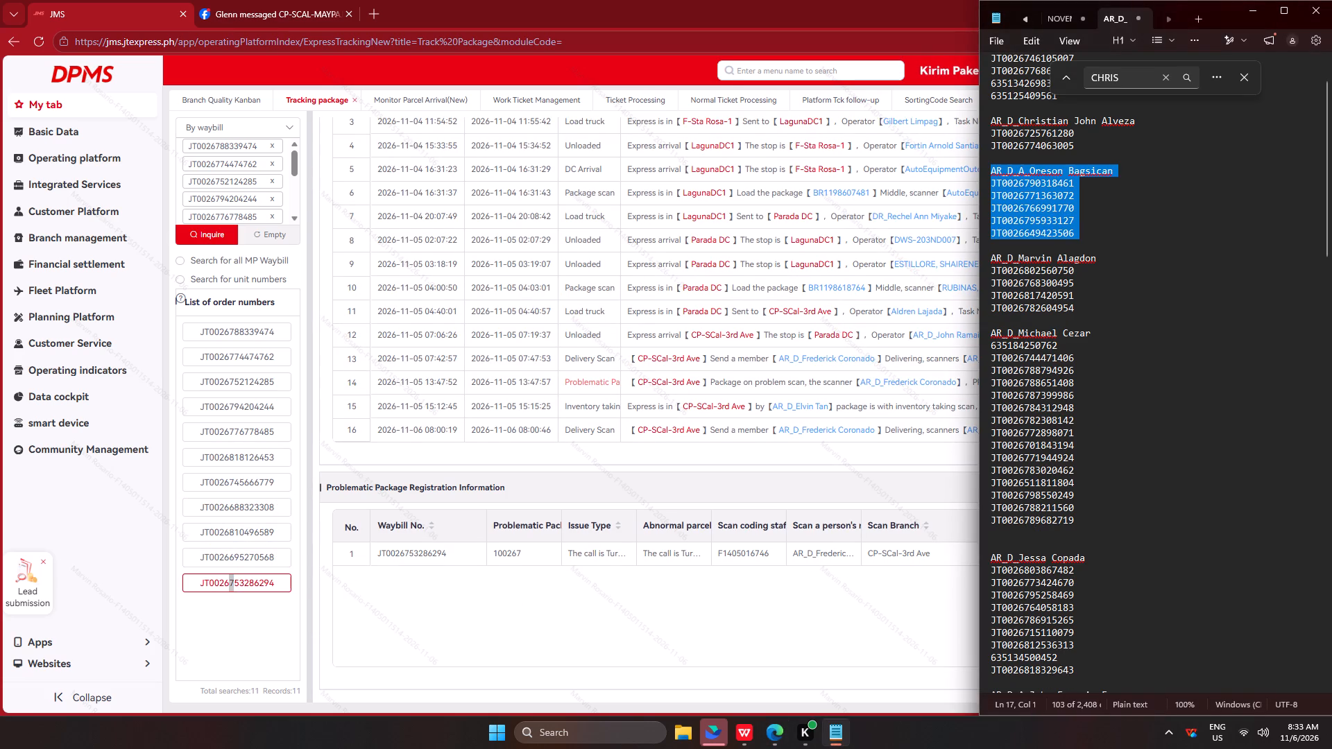
left_click_drag(979, 175, 974, 180)
key("ctrl+c")
key("ctrl+c")
key("ctrl+c")
key("ctrl+c")
left_click(266, 237, "ctrl")
left_click(240, 209)
key("ctrl+v")
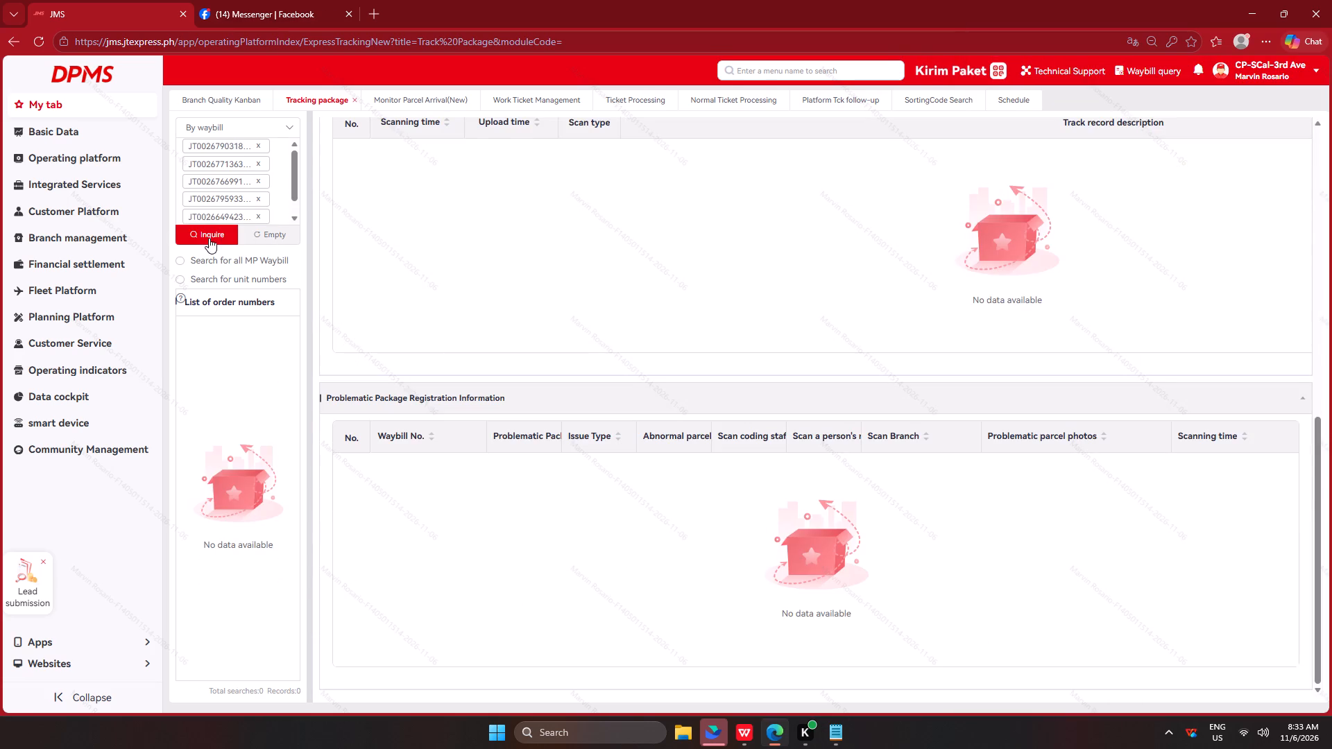
left_click(209, 238)
left_click(232, 359)
left_click(232, 383)
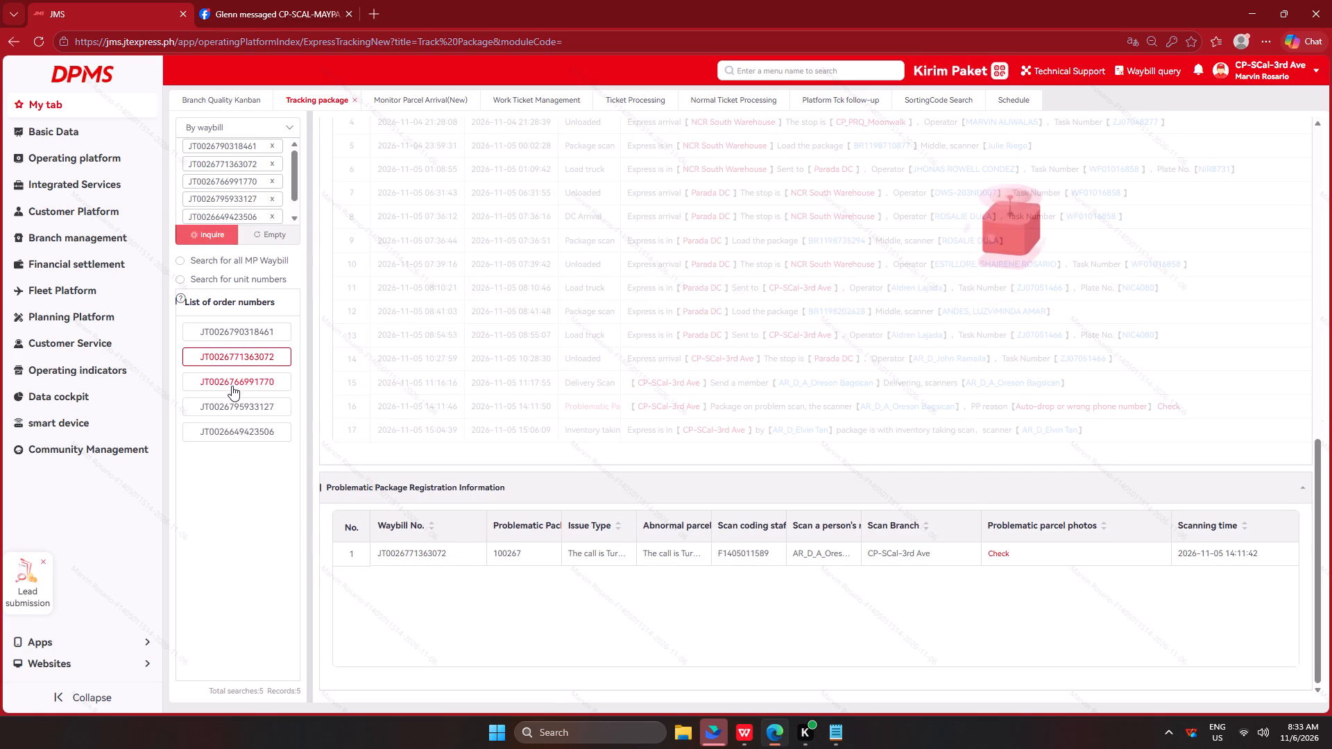
left_click(228, 409)
left_click(223, 429)
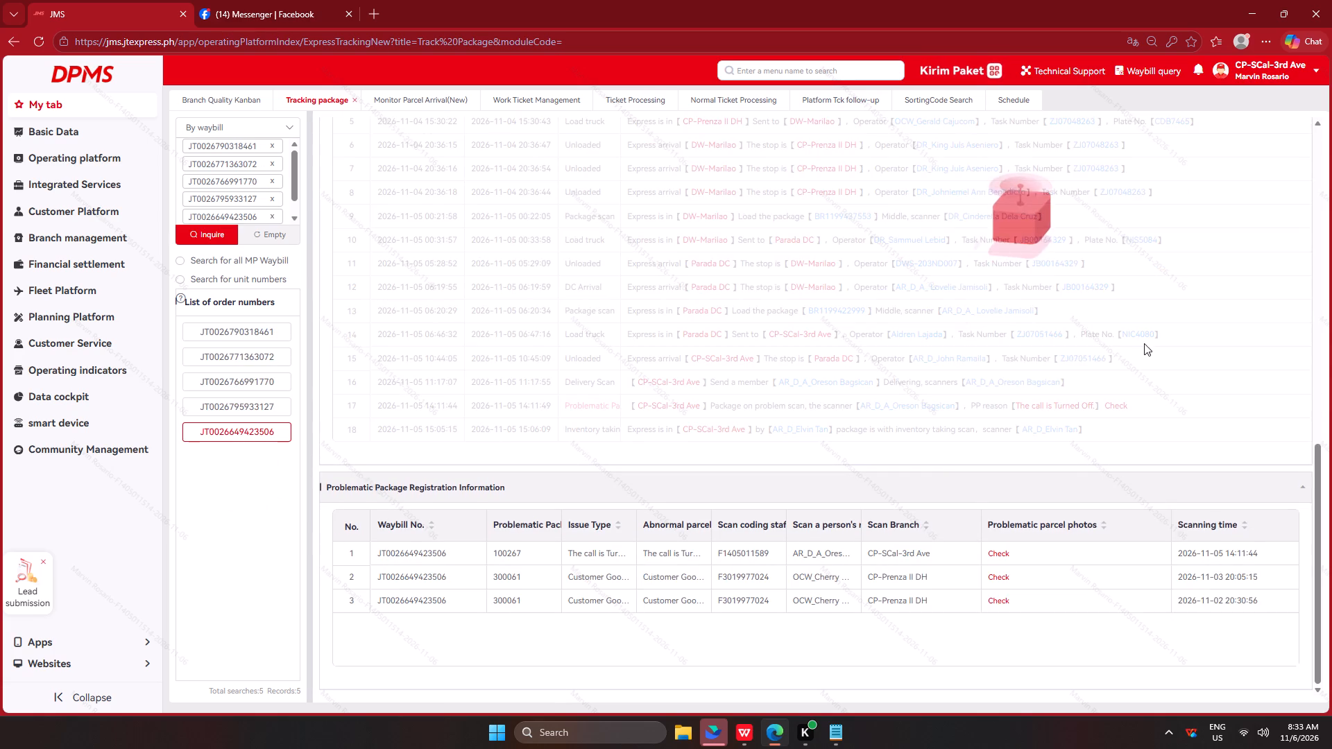
key("alt+Tab")
scroll(1145, 343, "up", 7)
left_click_drag(1081, 215, 948, 199)
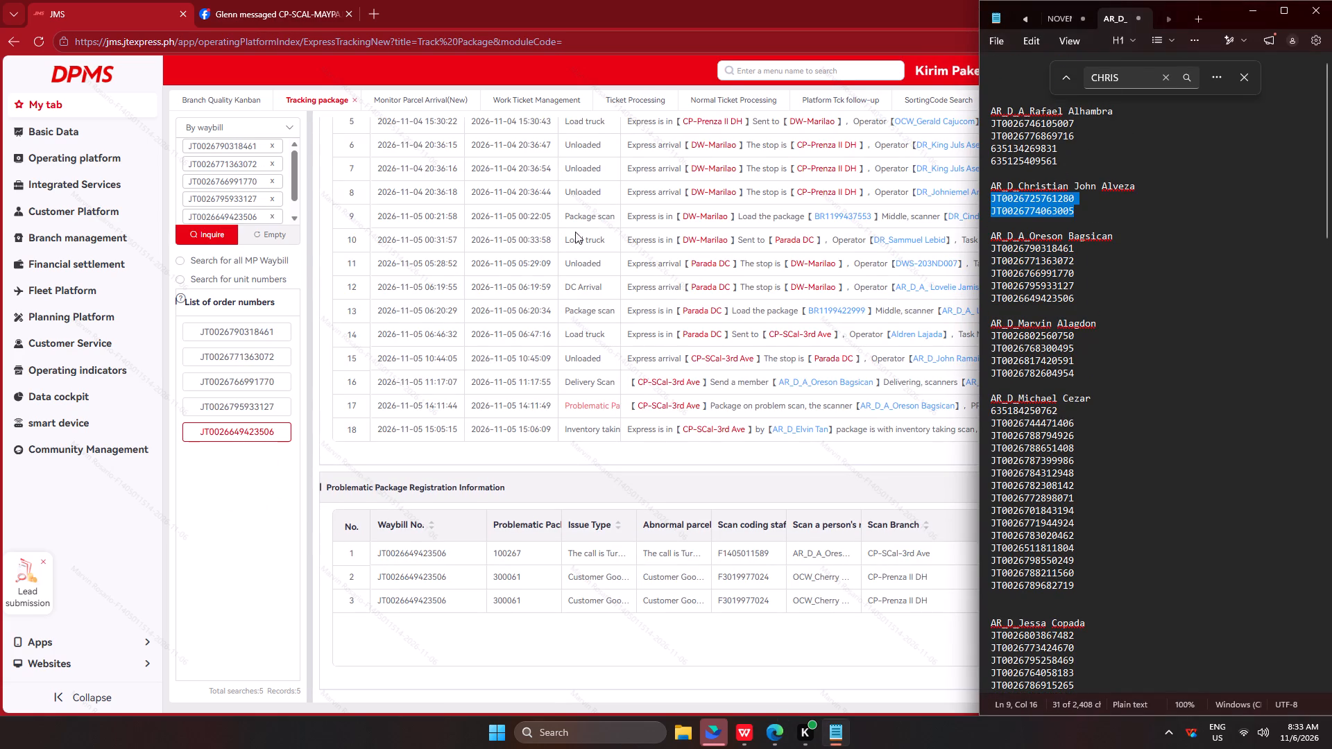
key("ctrl+c")
key("ctrl+c")
key("ctrl+c")
left_click(276, 236, "ctrl")
left_click(242, 208)
key("ctrl+v")
left_click(198, 236, "ctrl")
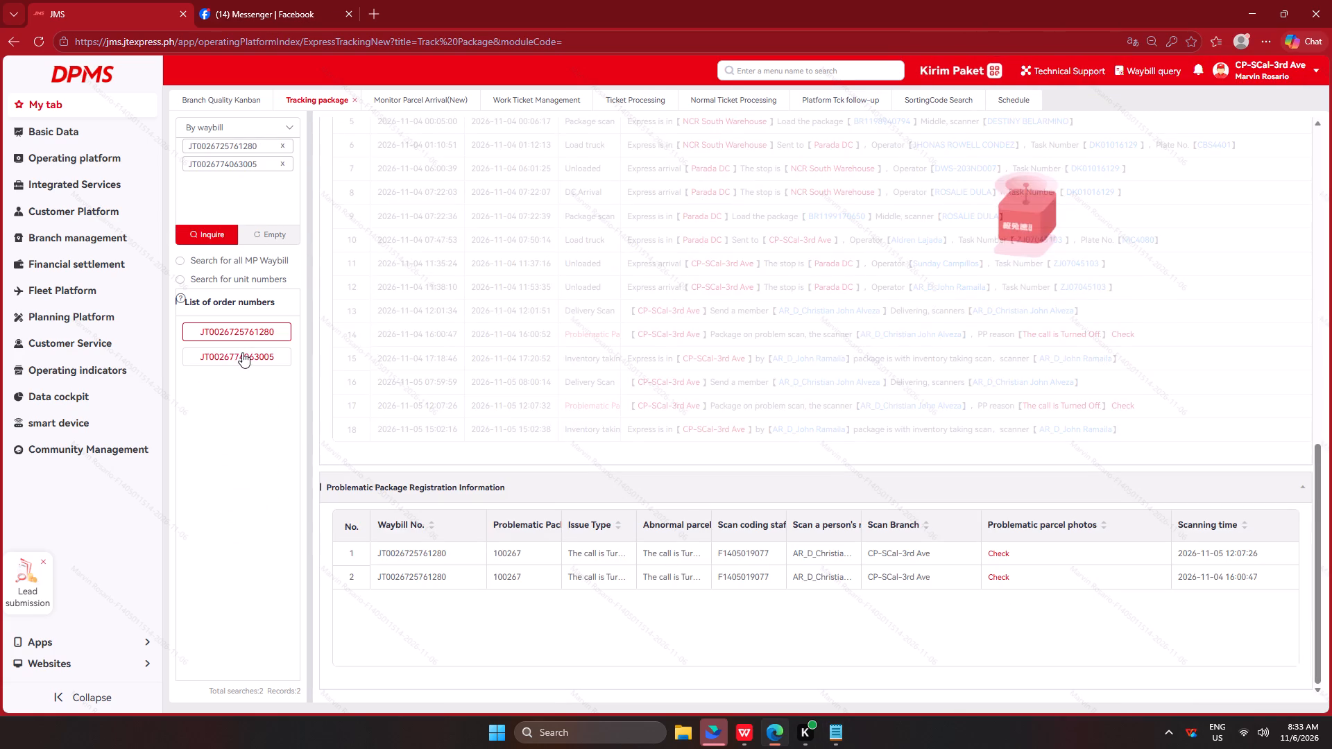
left_click(245, 354)
key("alt+Tab")
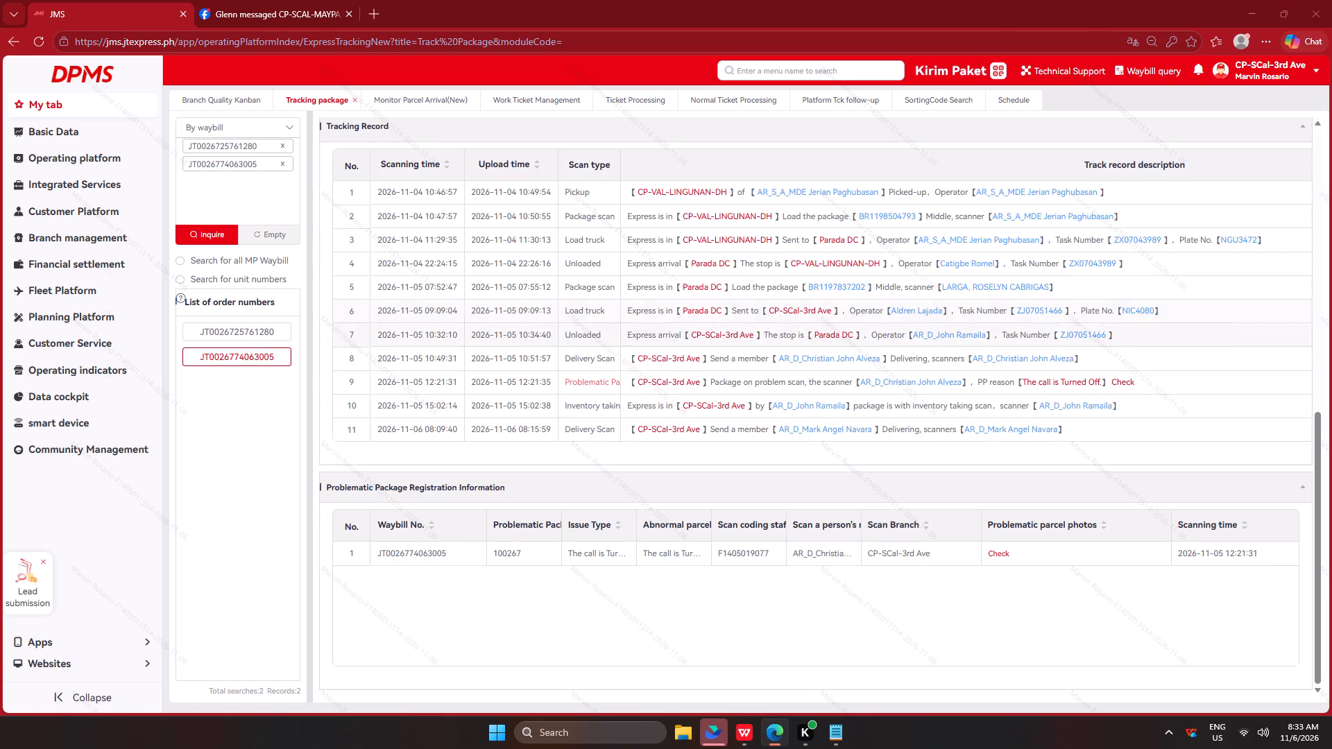
left_click_drag(1093, 212, 955, 205)
key("ctrl+x")
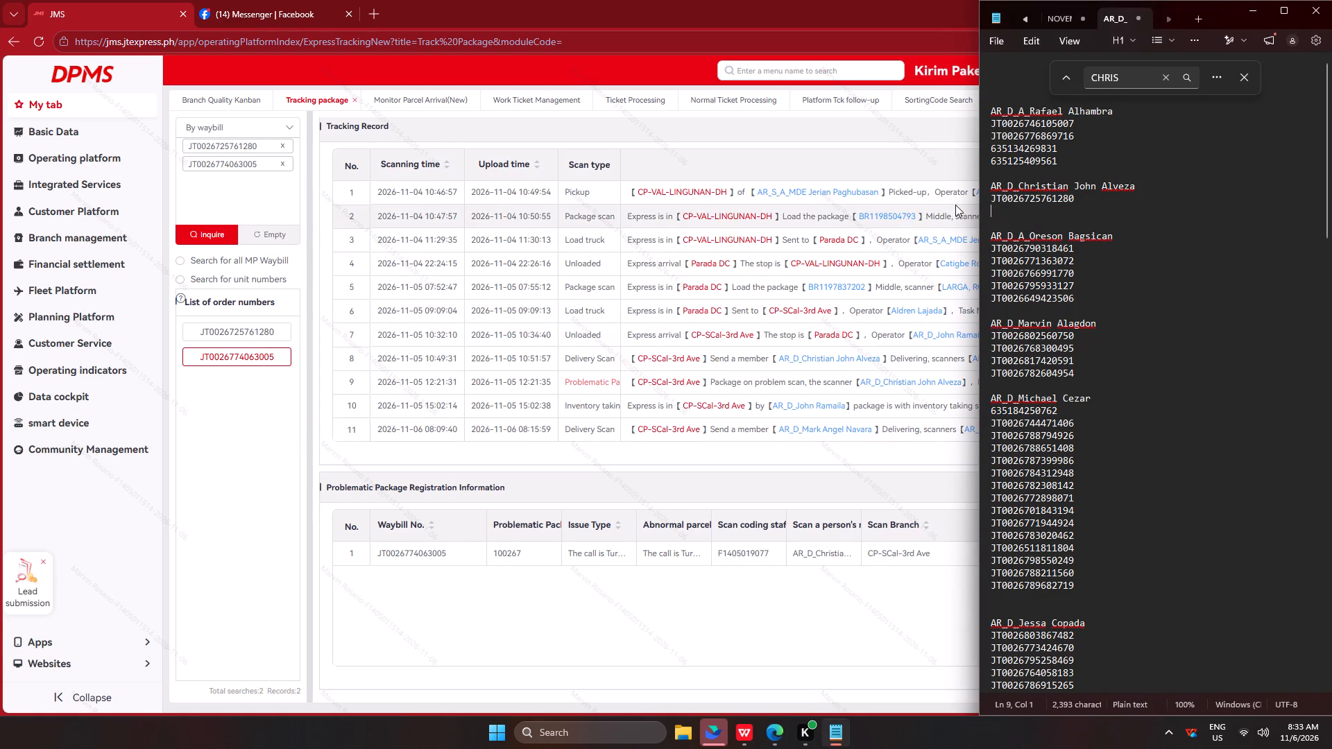
key("BackSpace")
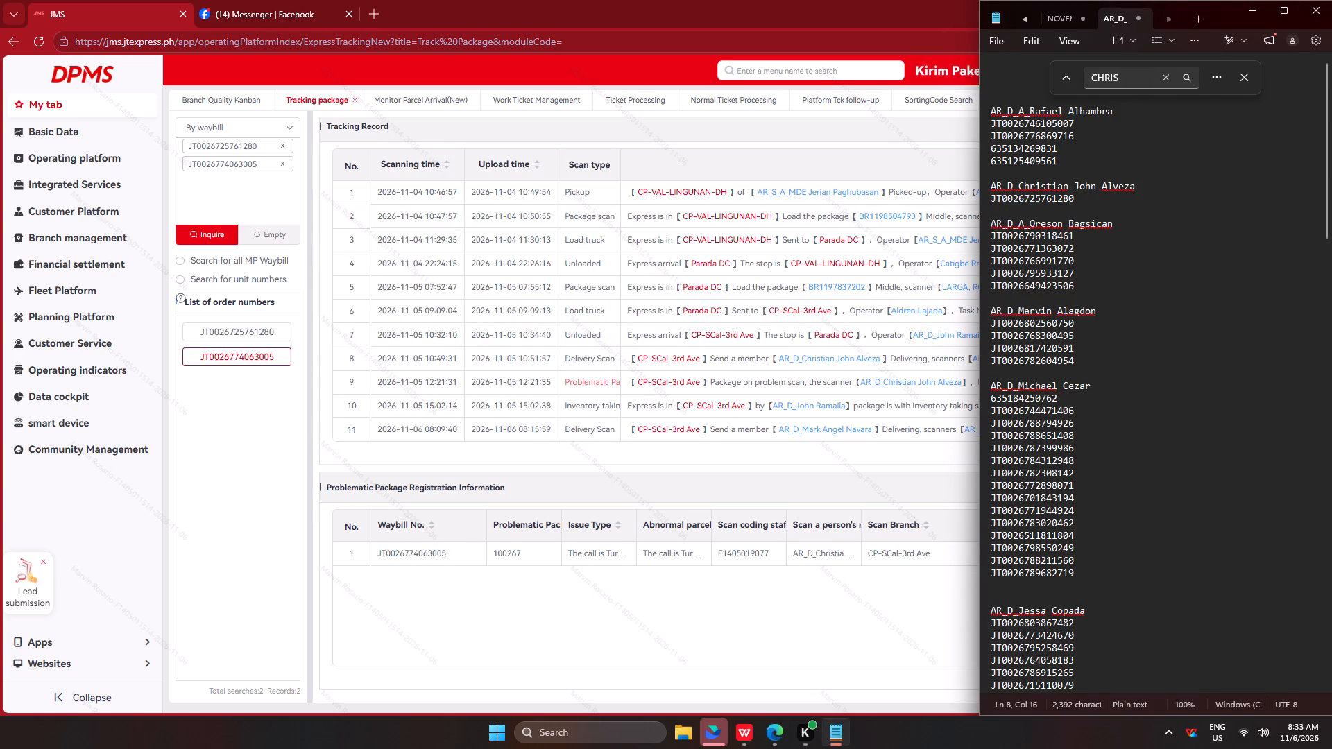
left_click_drag(1073, 164, 955, 119)
key("ctrl+c")
key("ctrl+c")
key("ctrl+c")
key("ctrl+c")
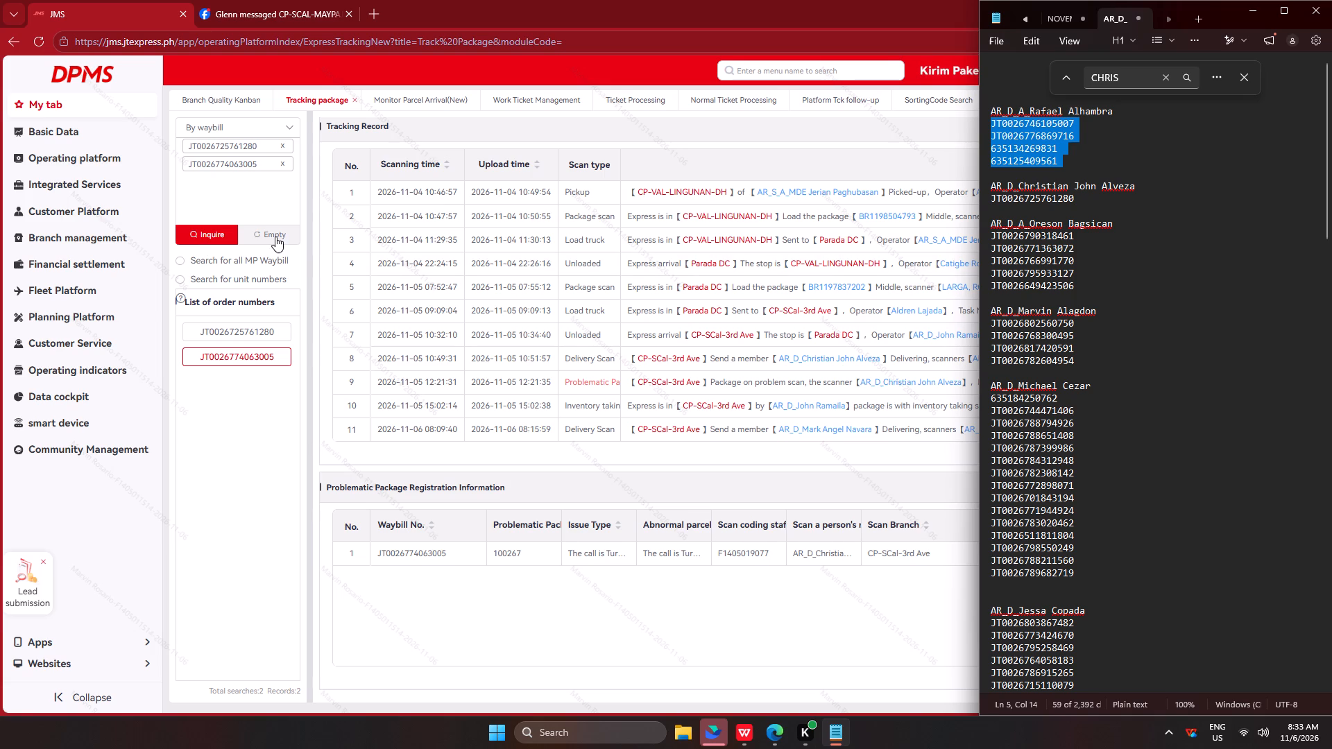
key("ctrl+c")
key("ctrl+c")
left_click(276, 236, "ctrl")
left_click(267, 208)
key("ctrl+v")
left_click(217, 232)
scroll(472, 361, "down", 1)
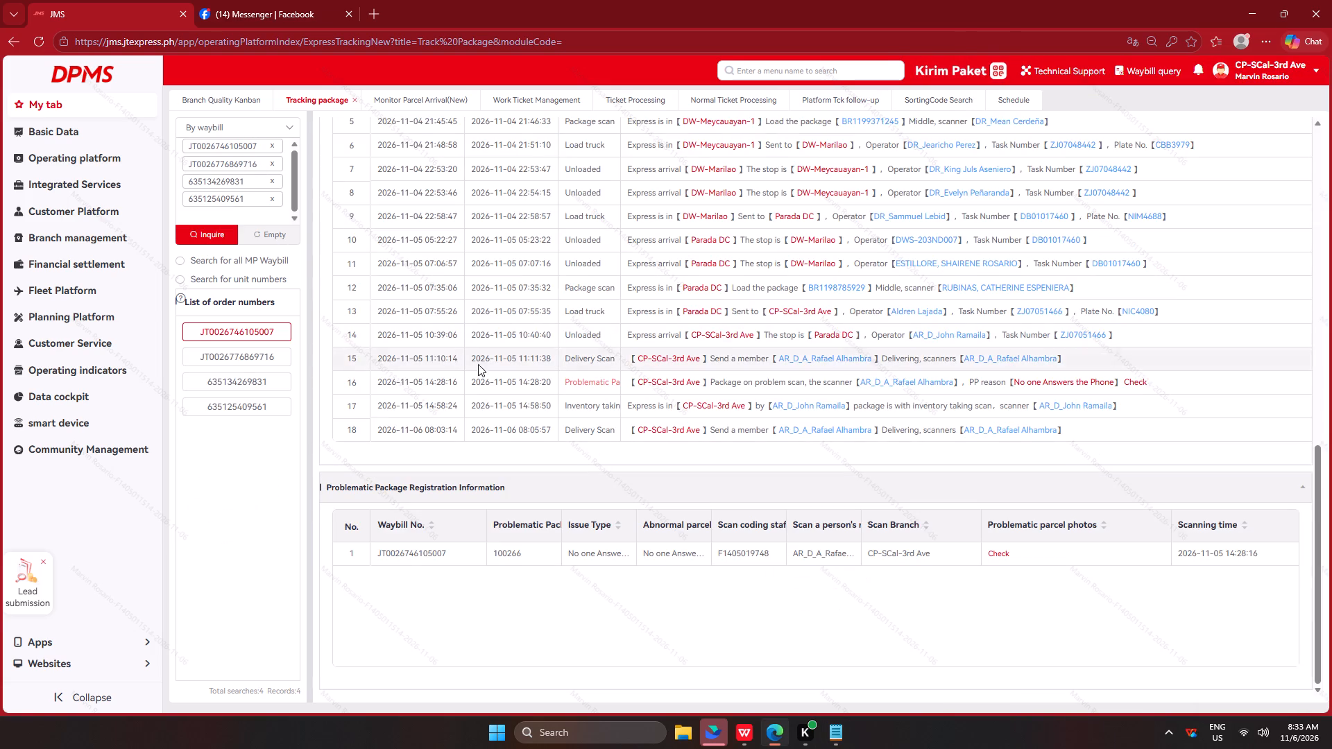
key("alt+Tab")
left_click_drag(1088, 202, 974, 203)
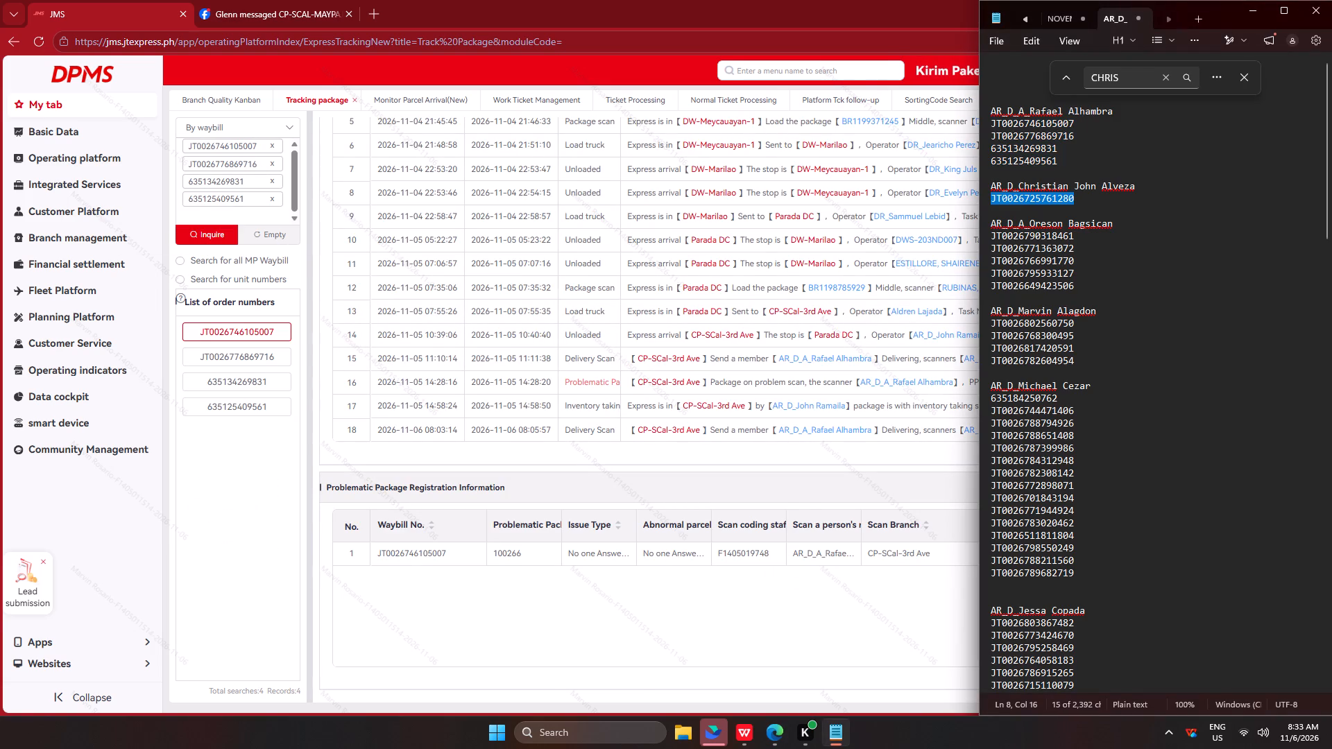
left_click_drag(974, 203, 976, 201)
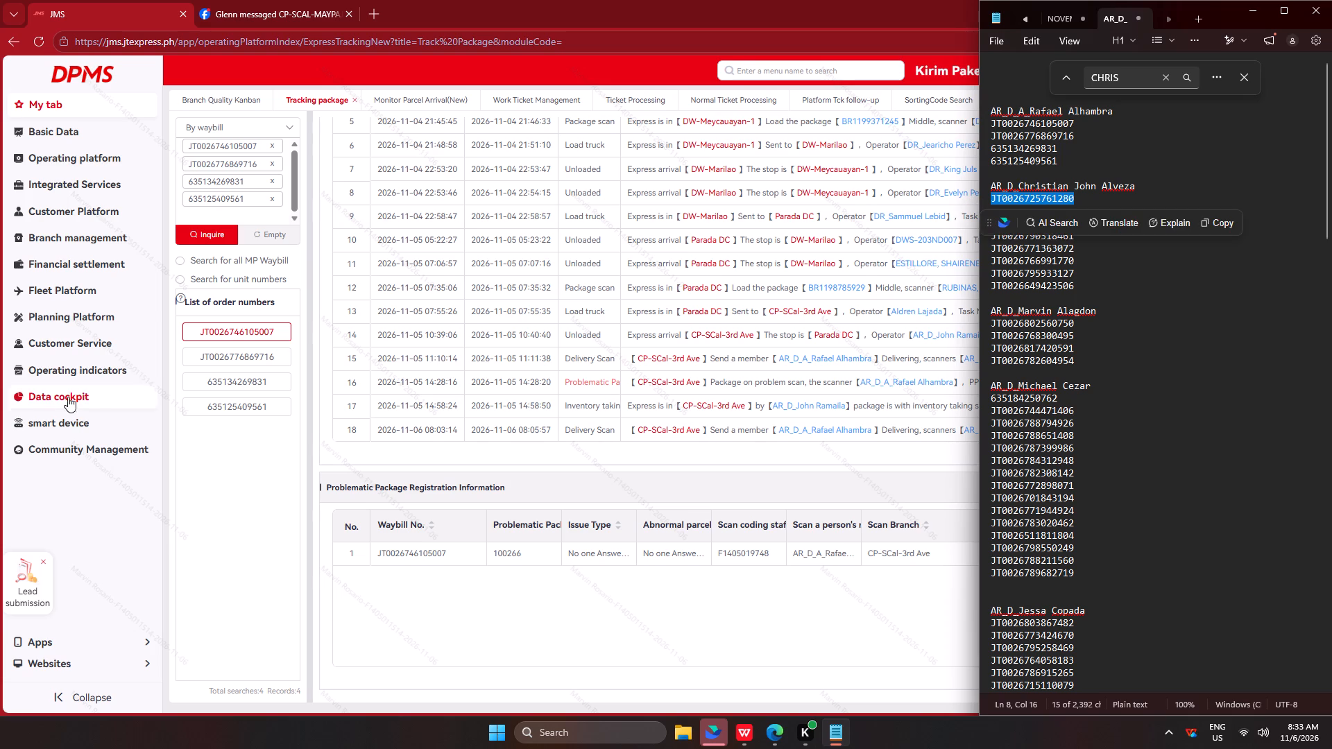
left_click(271, 355)
left_click(239, 378)
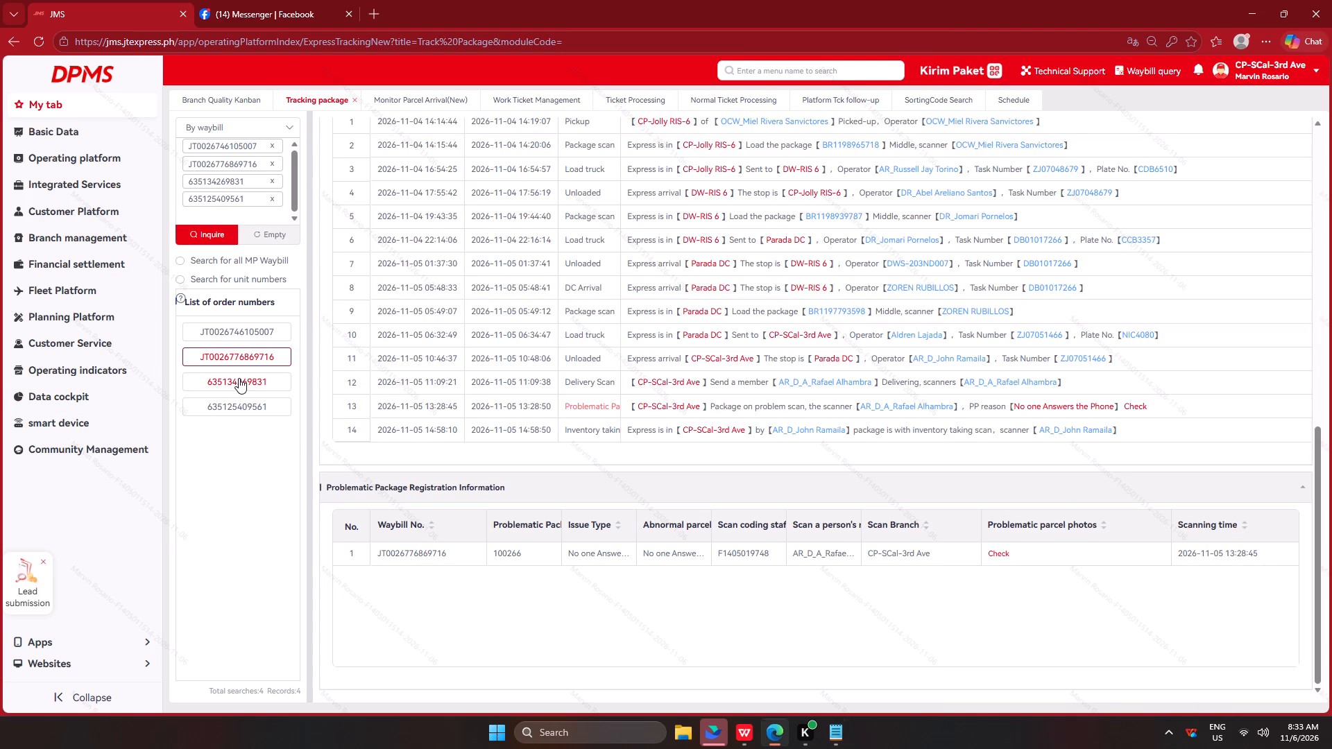
left_click(236, 399)
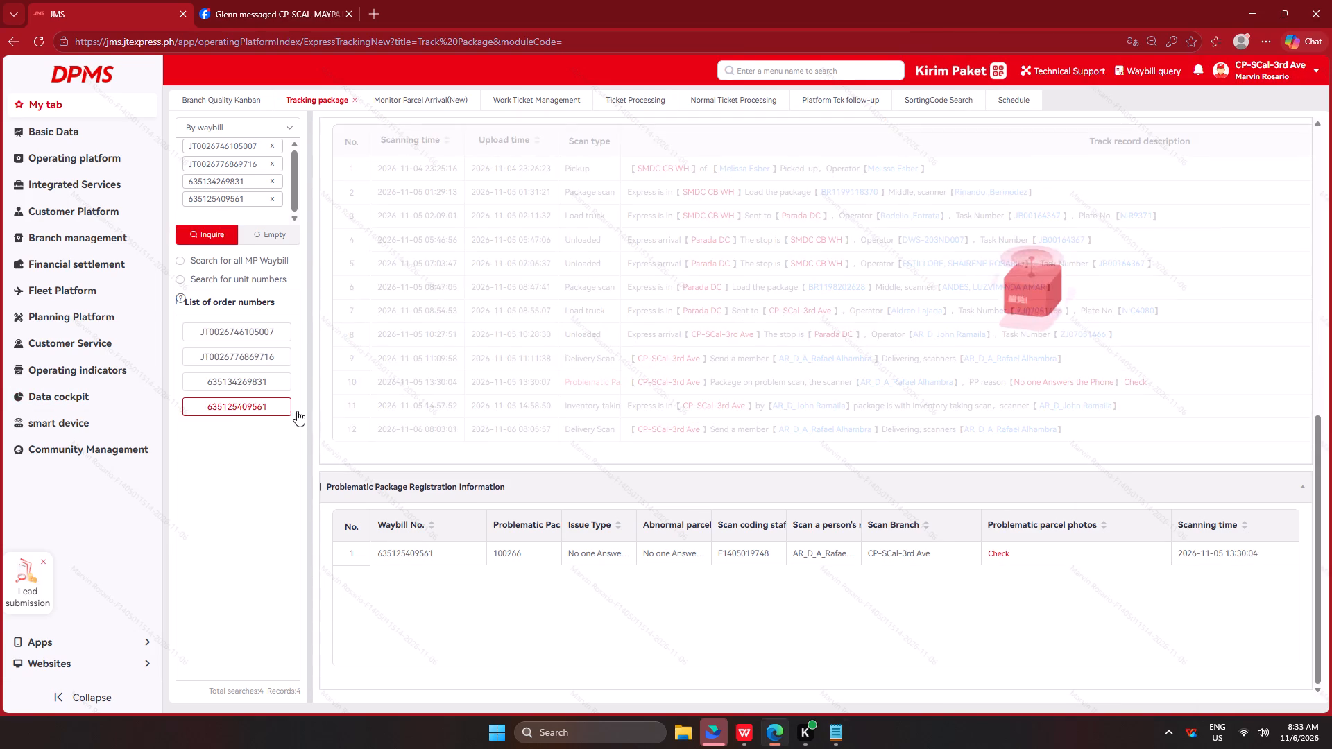
key("alt+Tab")
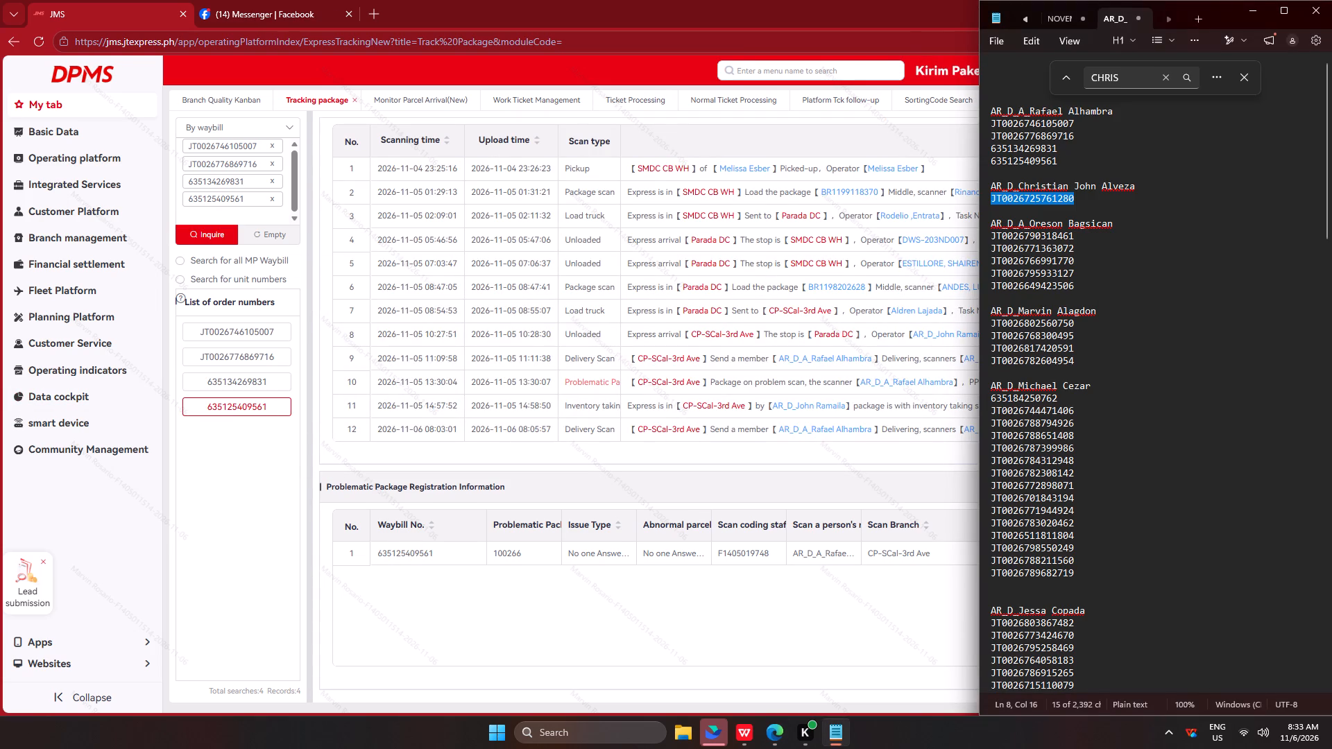
left_click_drag(1087, 128, 907, 130)
key("BackSpace")
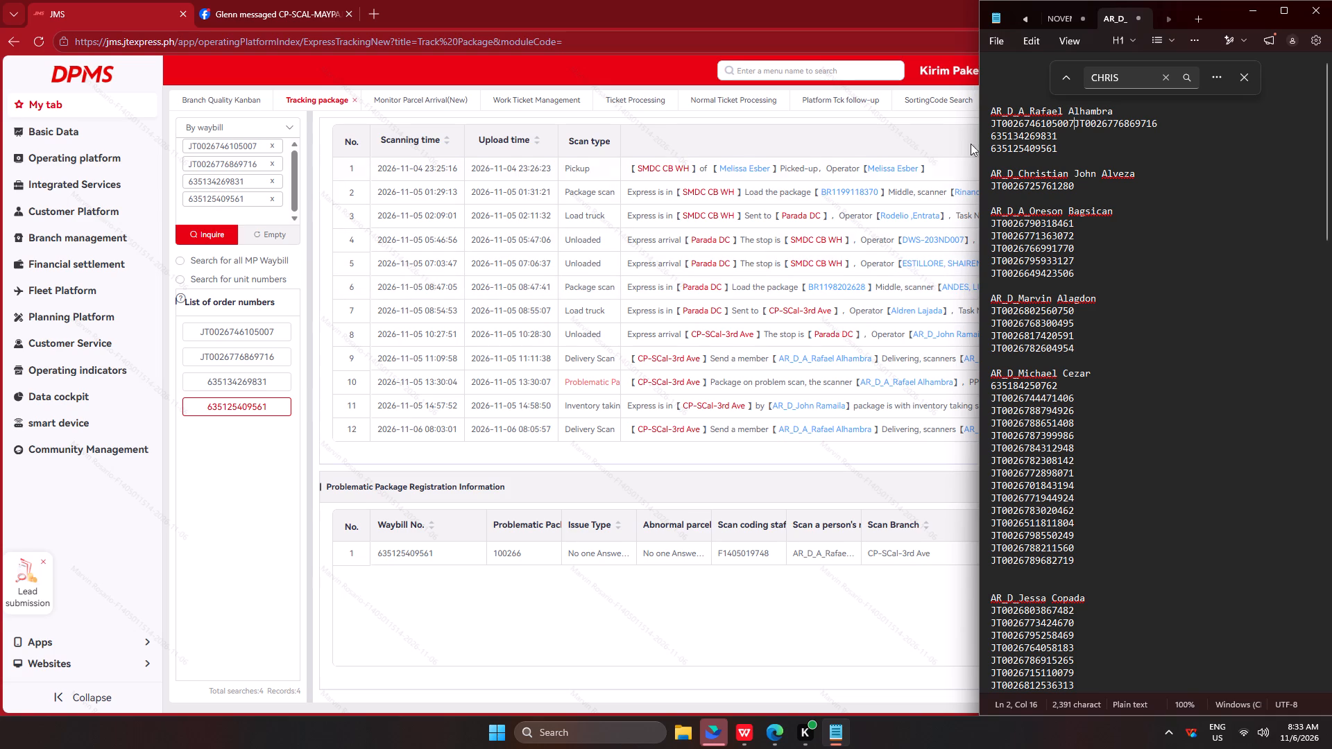
key("ctrl+z")
left_click(1098, 132)
left_click_drag(1099, 124, 906, 126)
key("BackSpace")
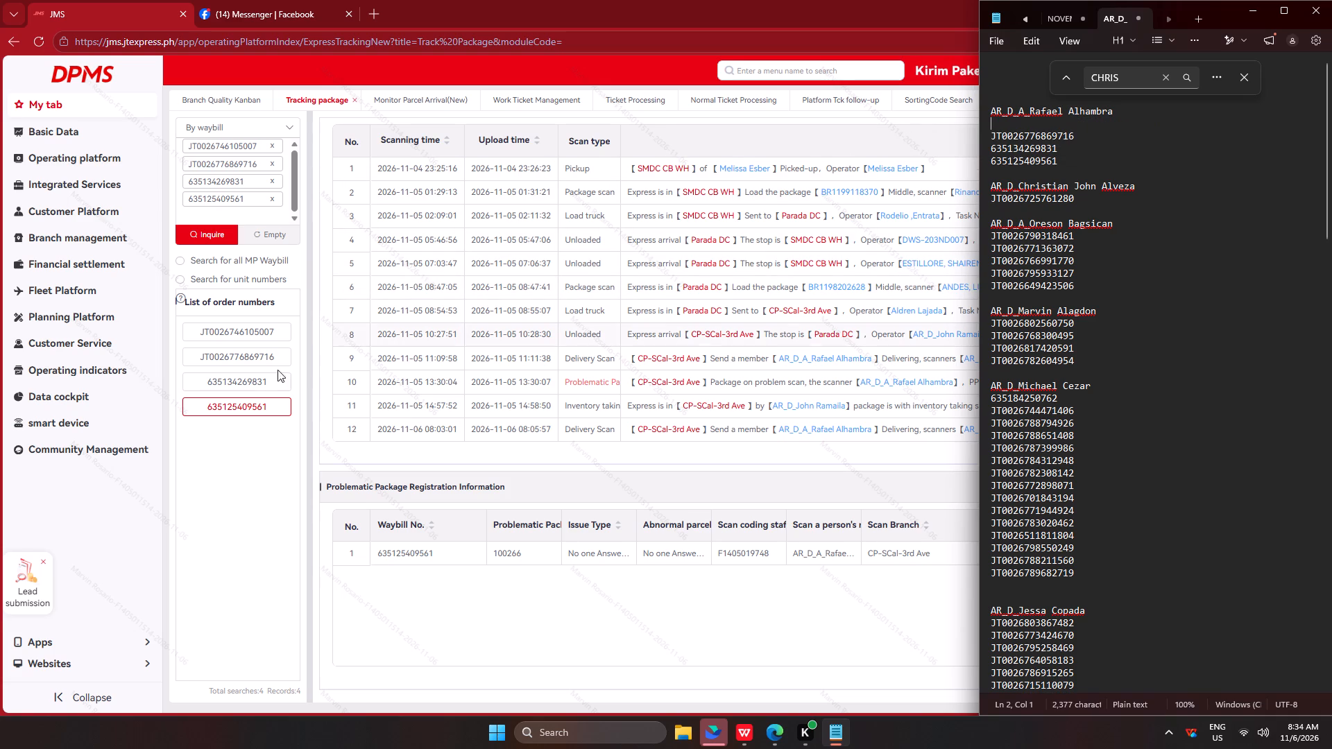
left_click(251, 359)
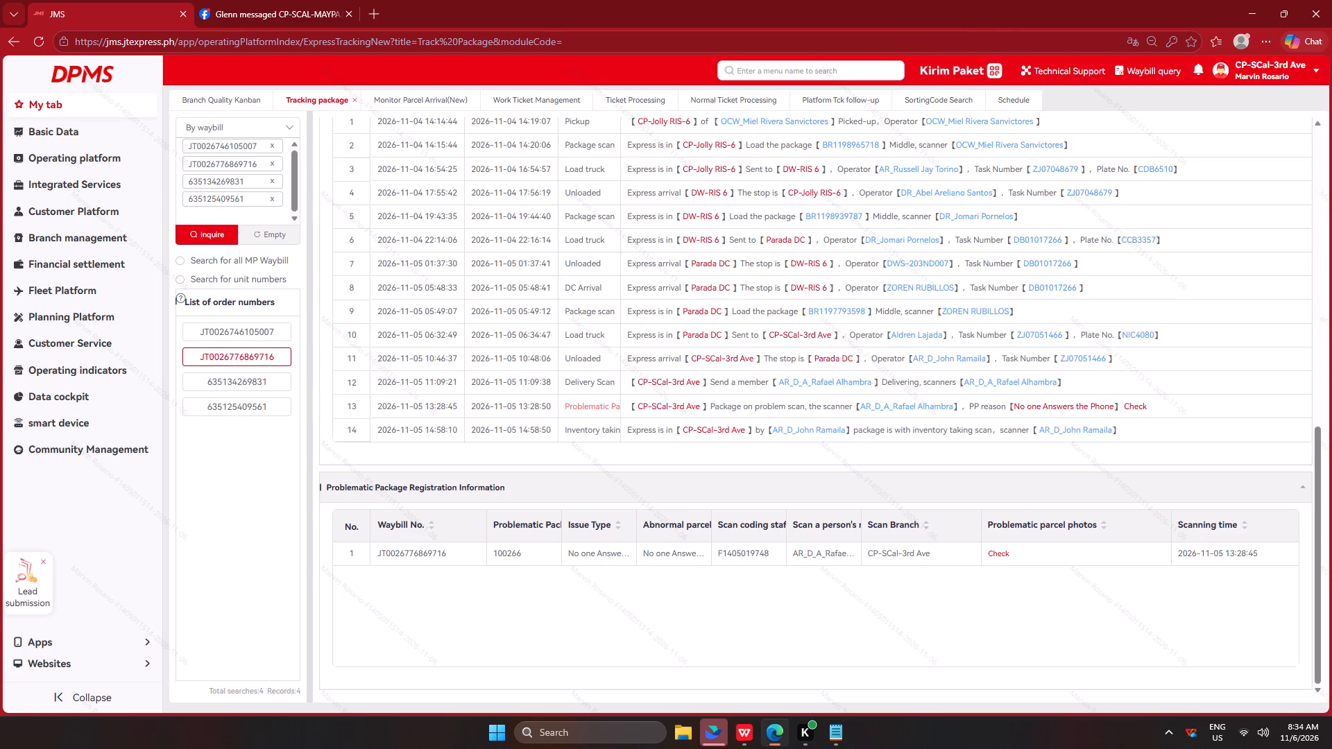
key("alt+Tab")
left_click_drag(1061, 164, 942, 146)
key("BackSpace")
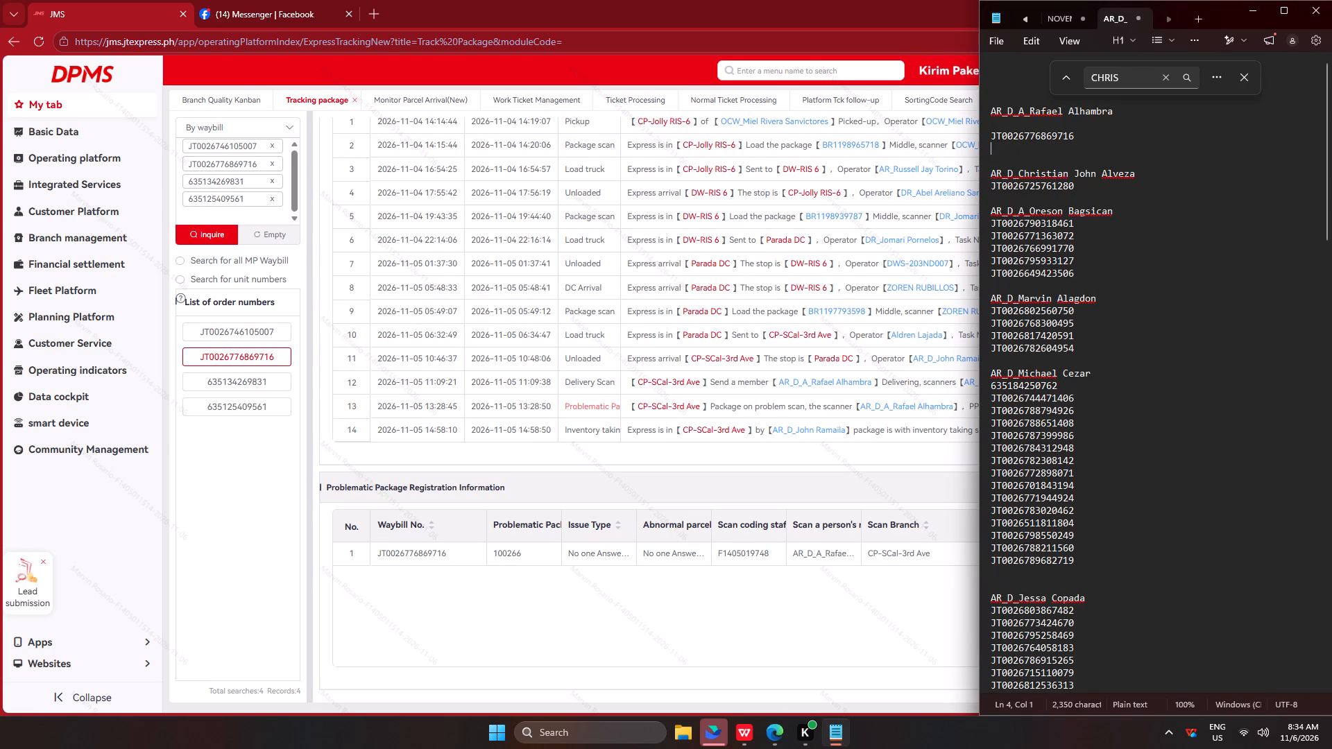
left_click(1007, 121)
key("BackSpace")
left_click(1252, 83)
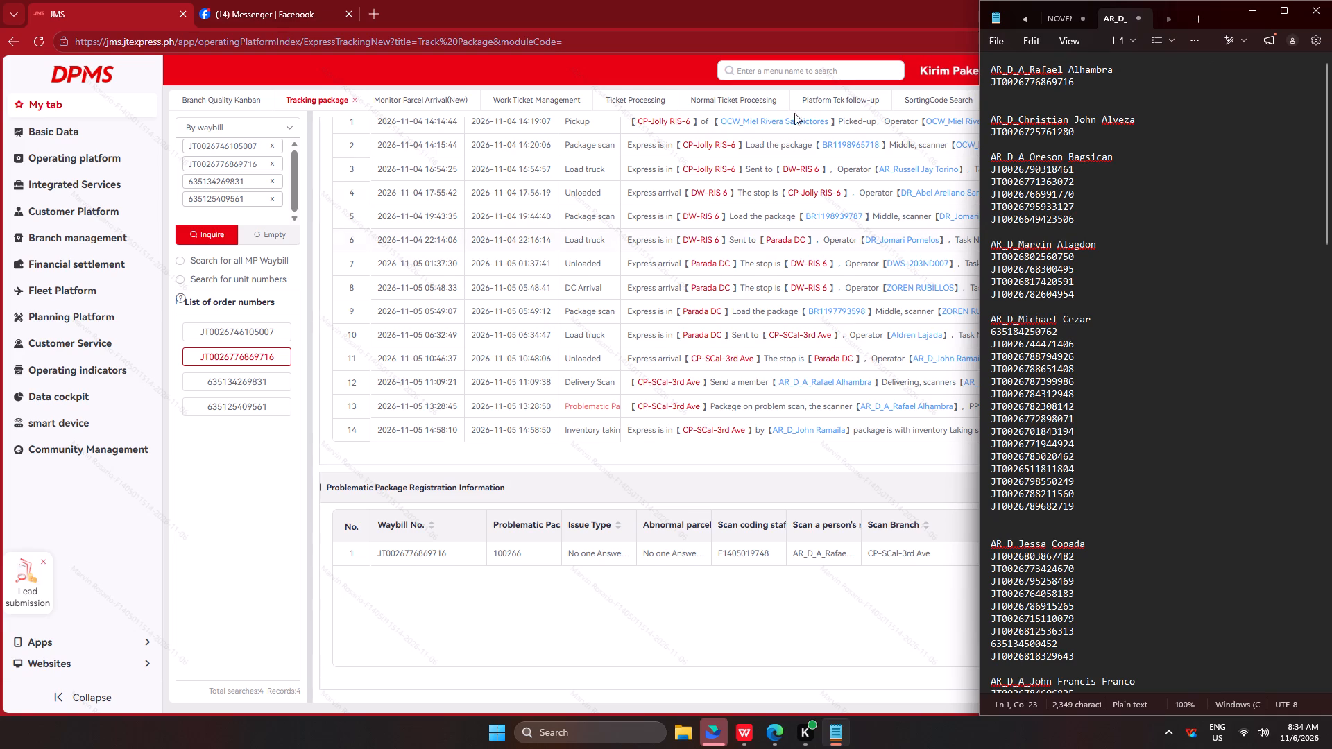
left_click(585, 625)
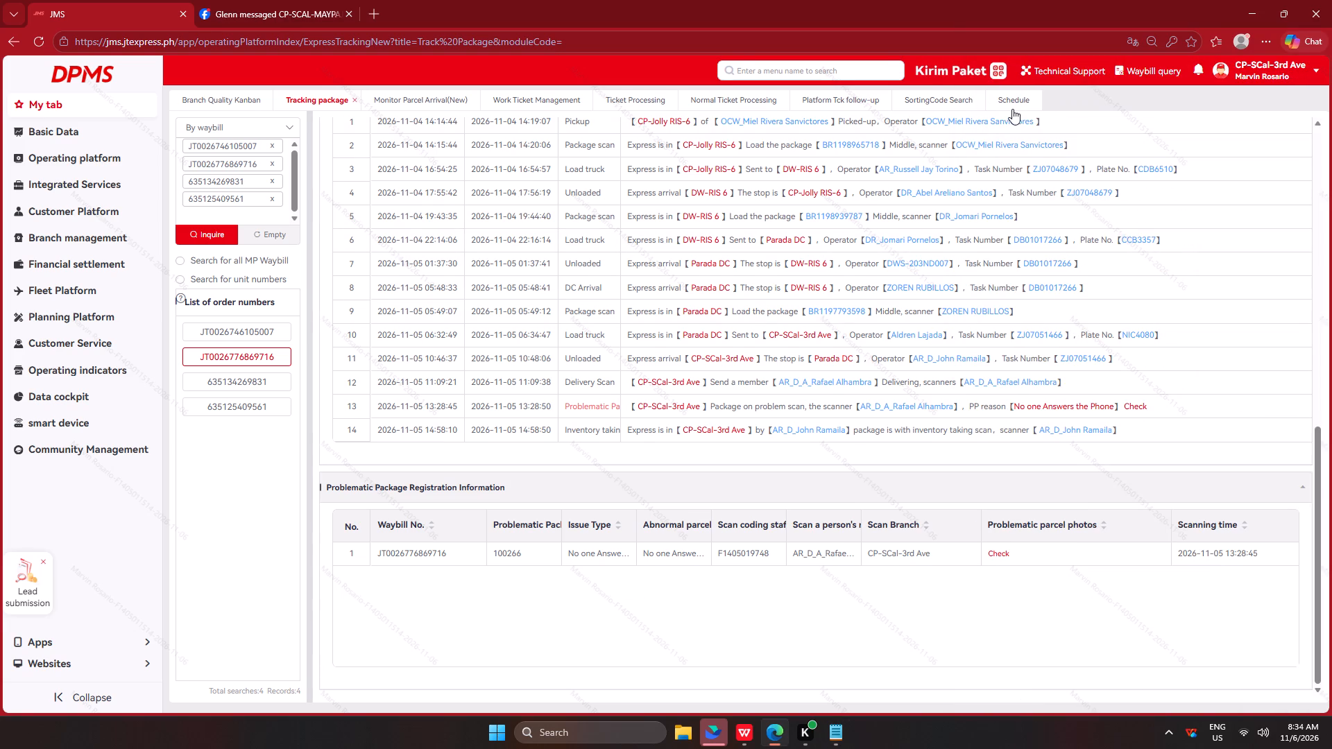
left_click(1015, 102)
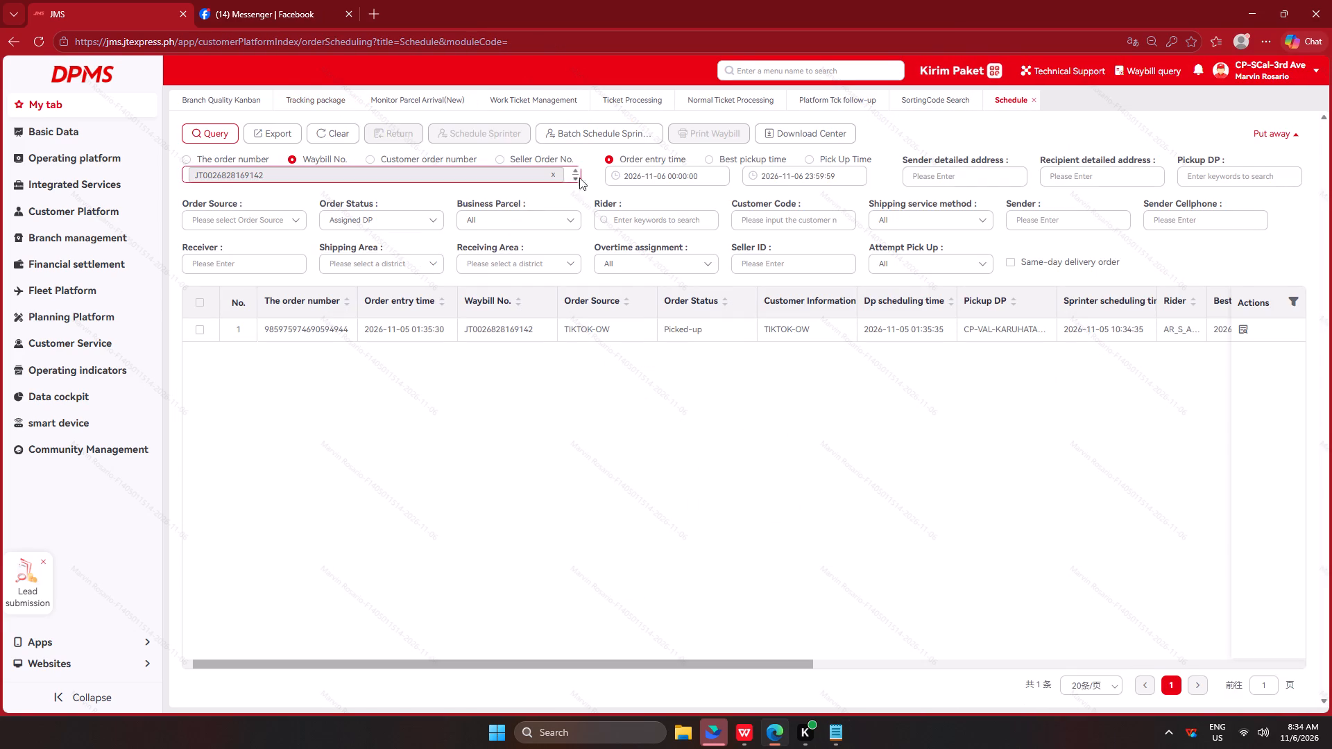
left_click(566, 175)
left_click(574, 191)
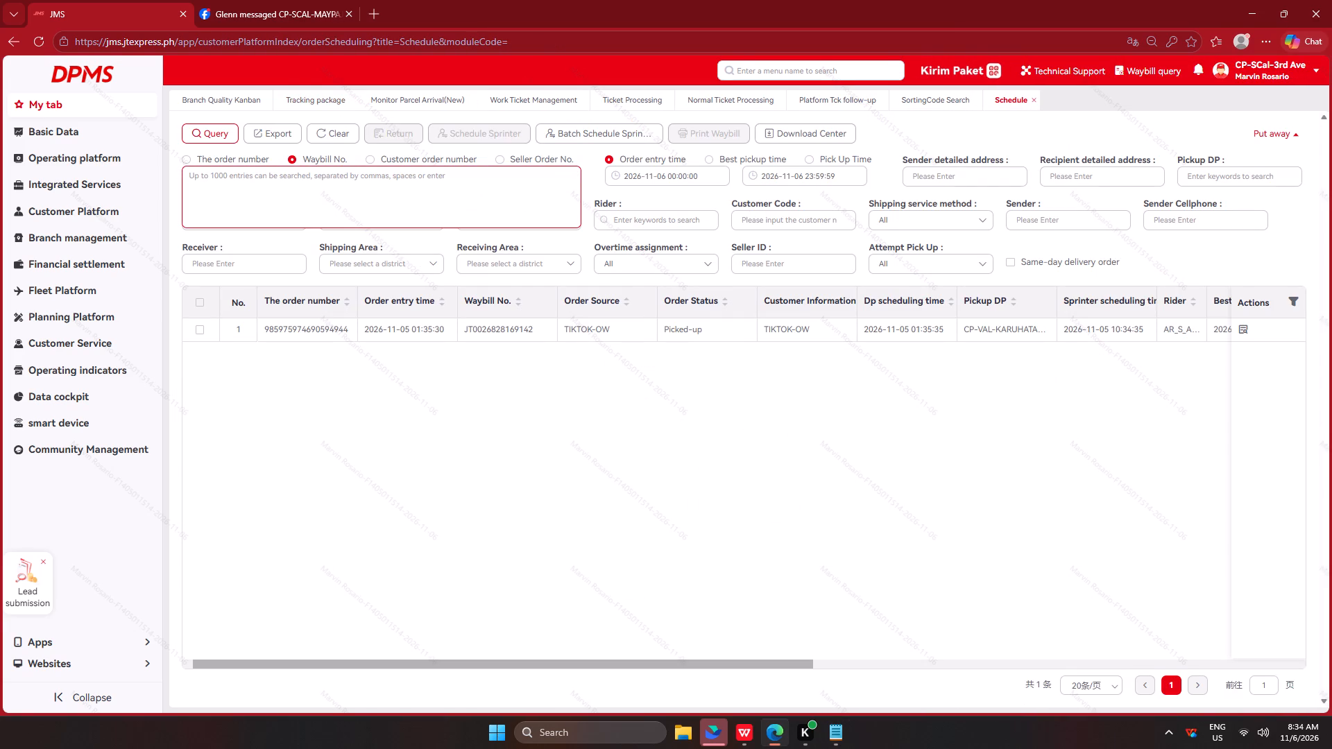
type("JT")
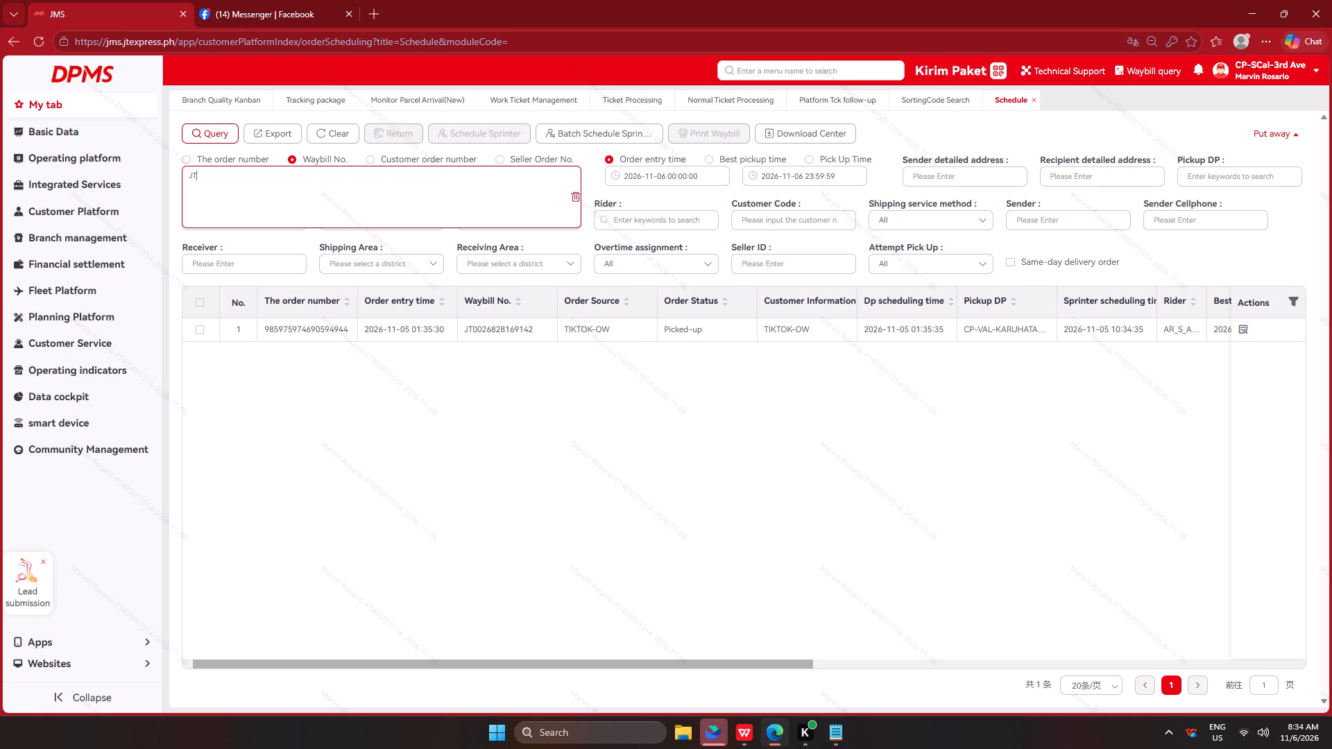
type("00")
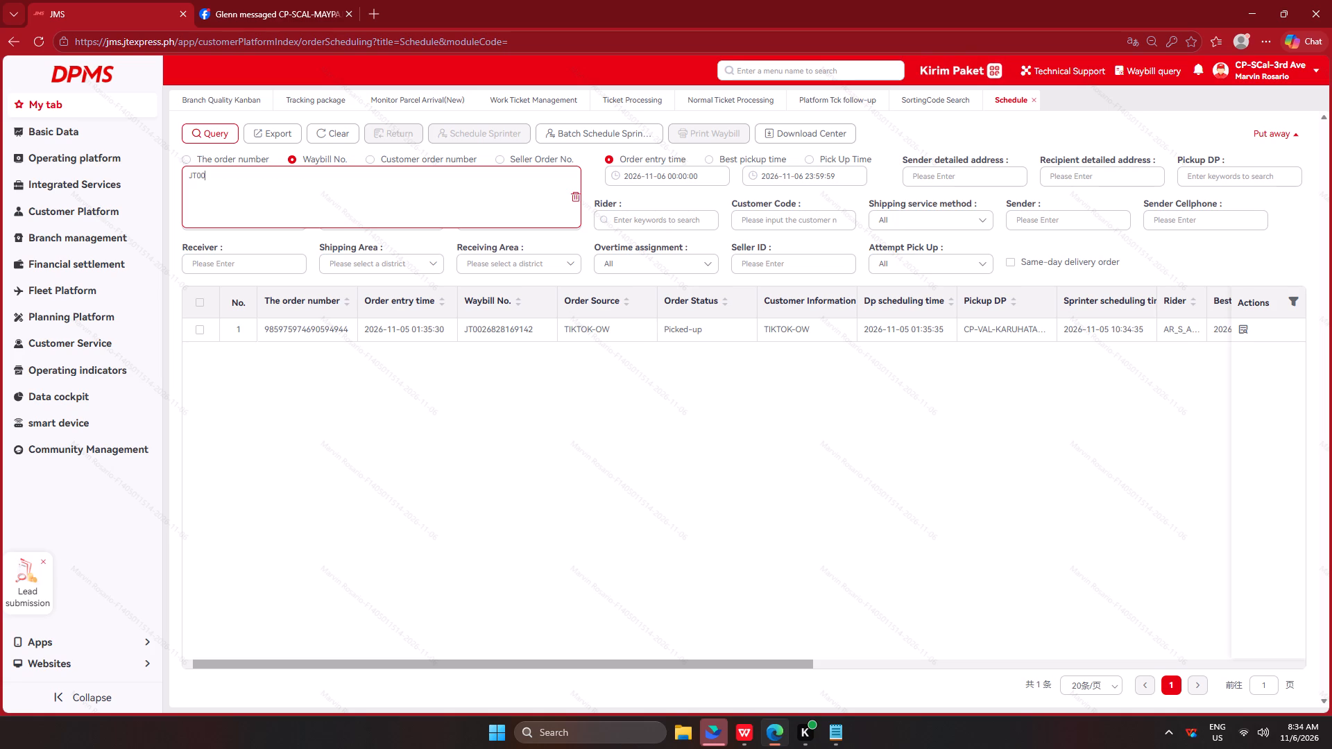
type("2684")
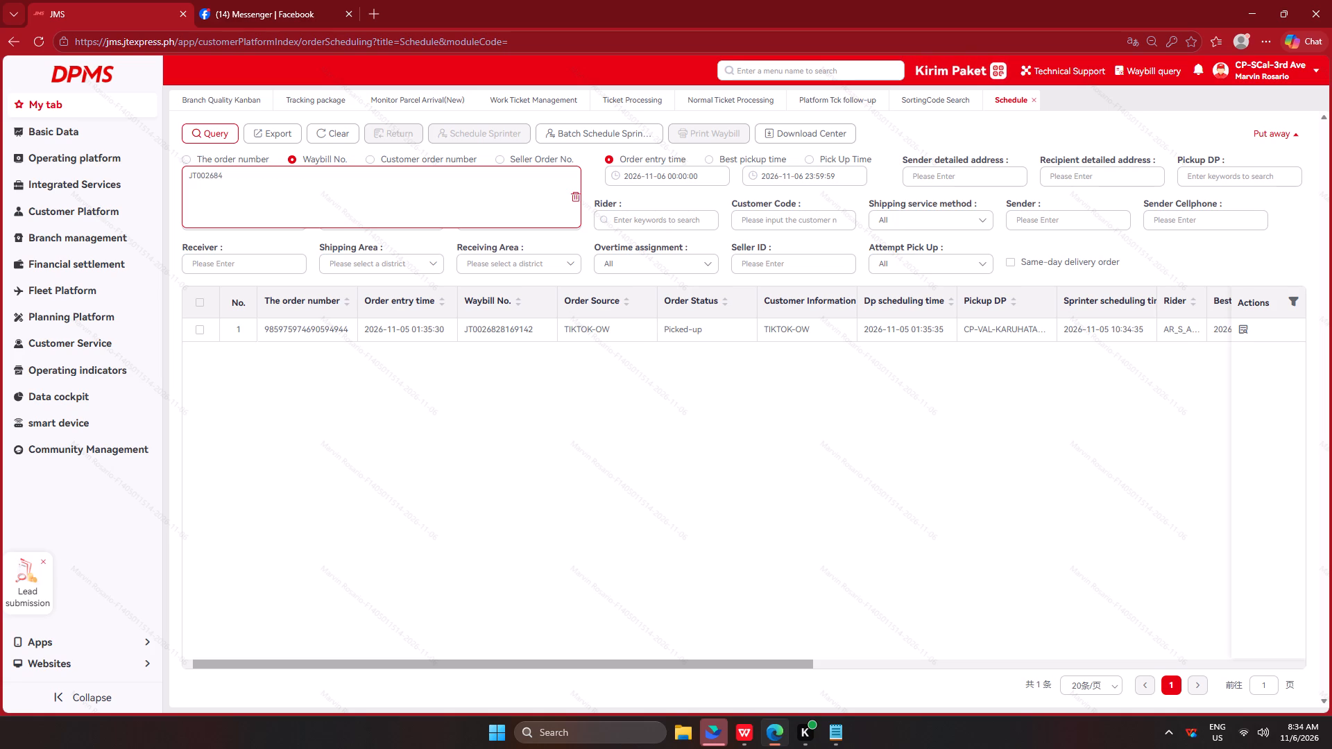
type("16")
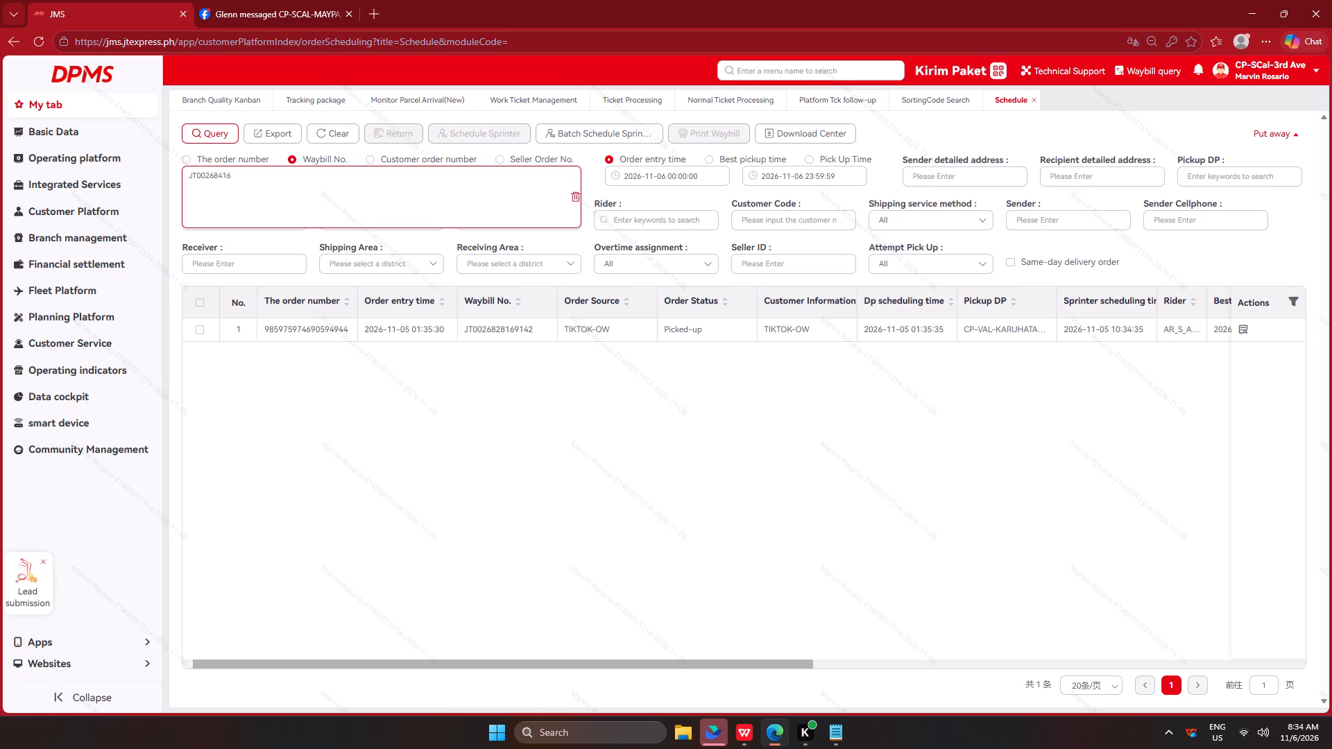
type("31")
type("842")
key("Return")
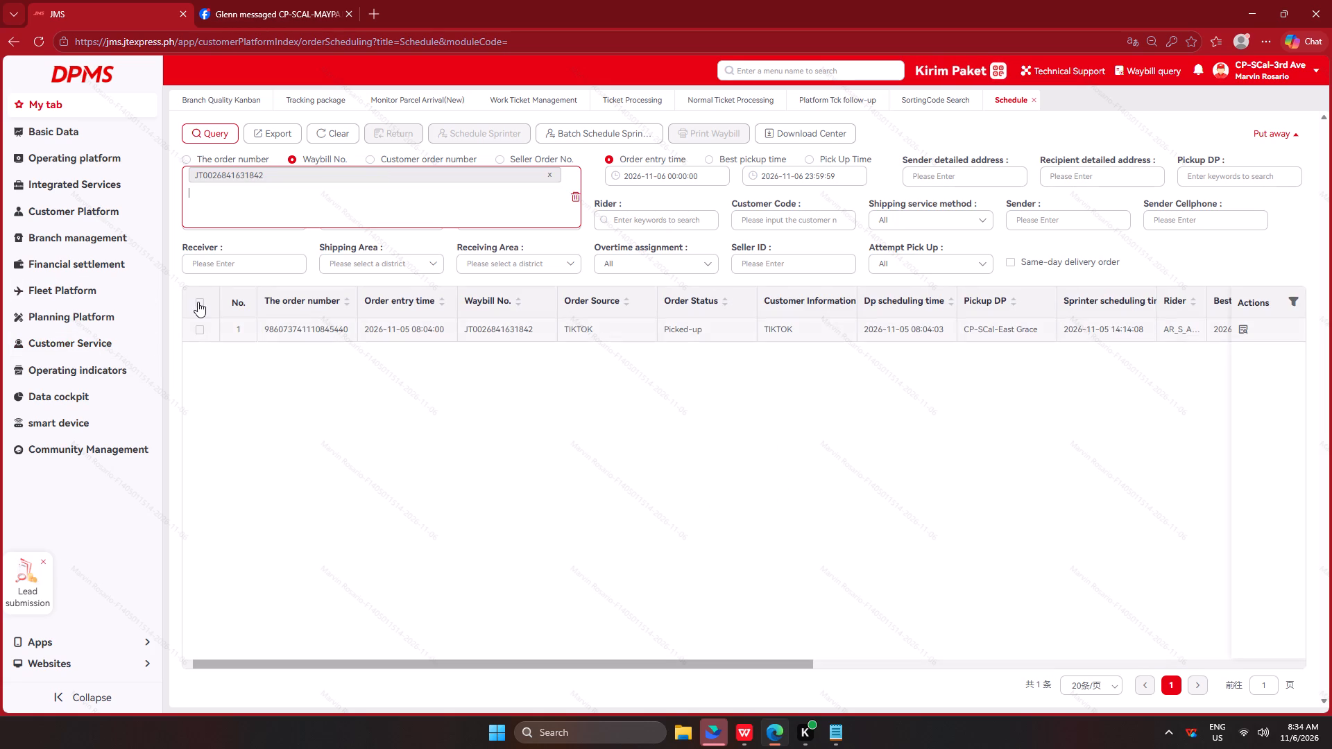
left_click(198, 300)
left_click(699, 128)
left_click(717, 176)
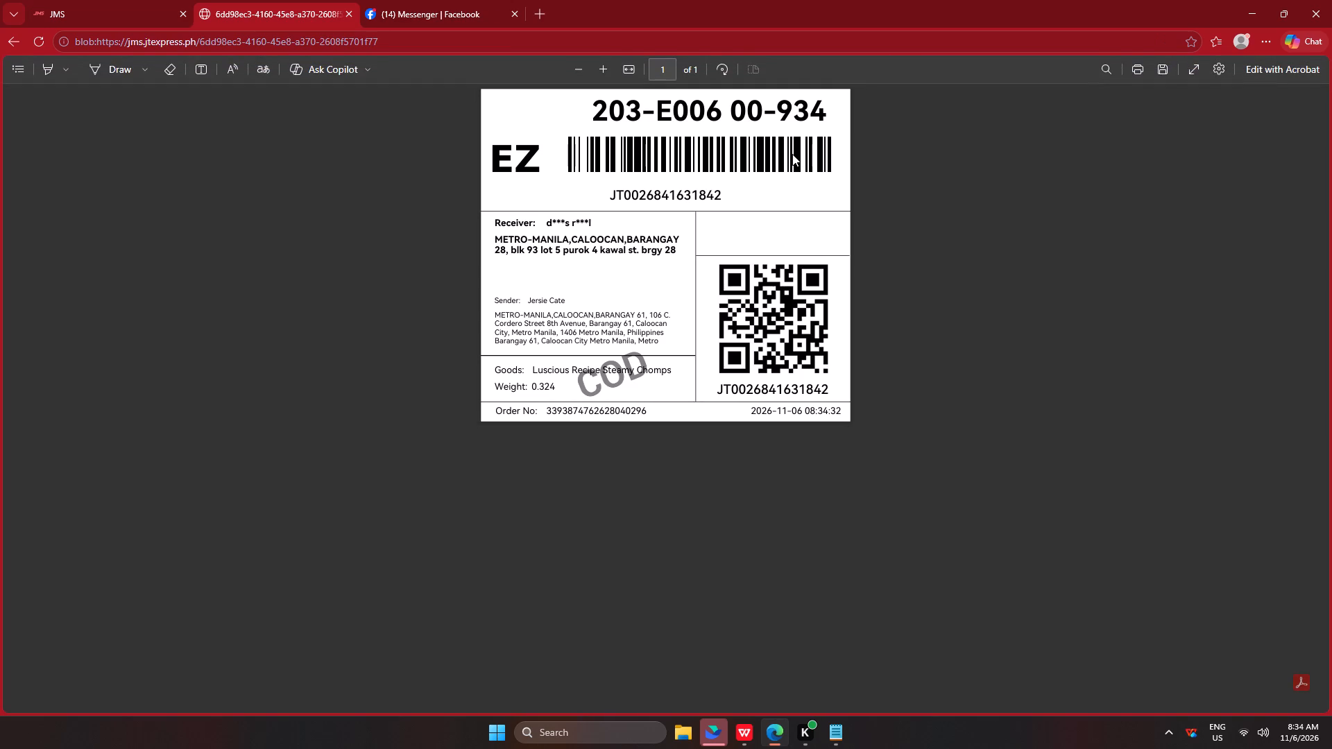
key("ctrl+p")
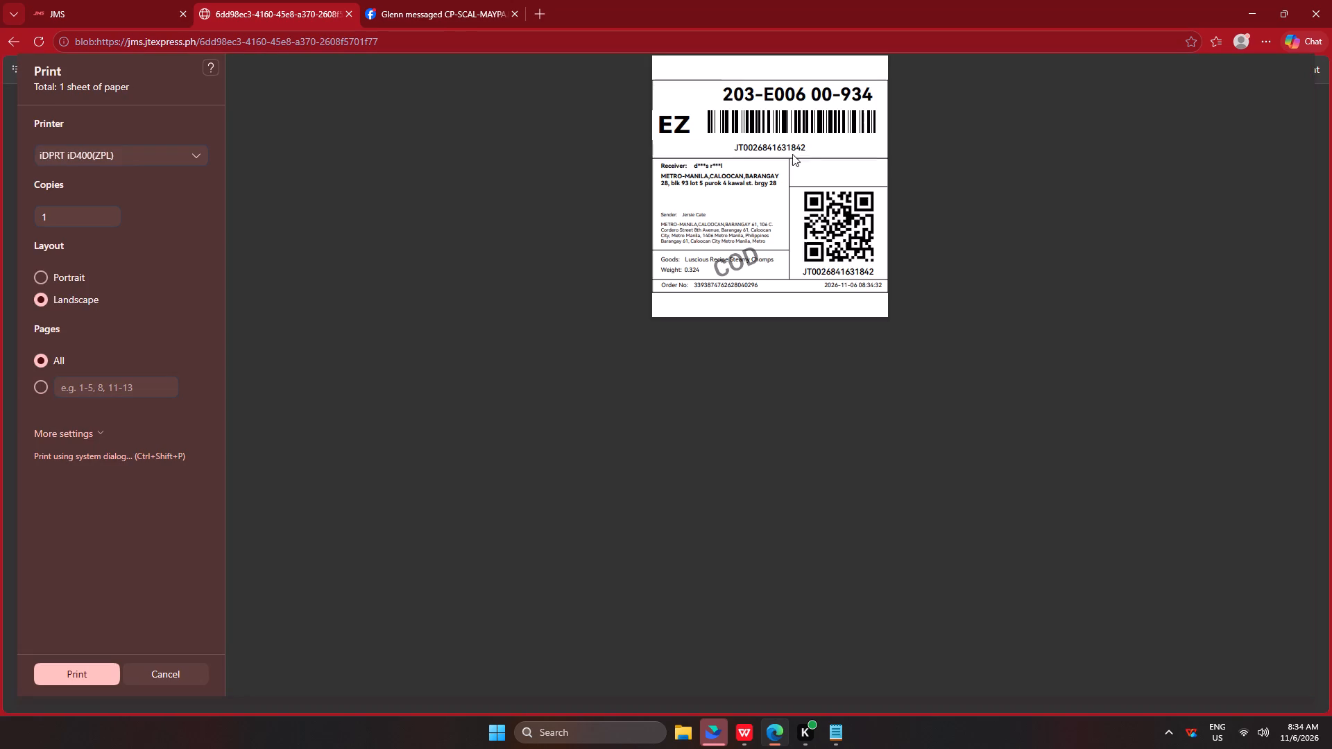
left_click(60, 279)
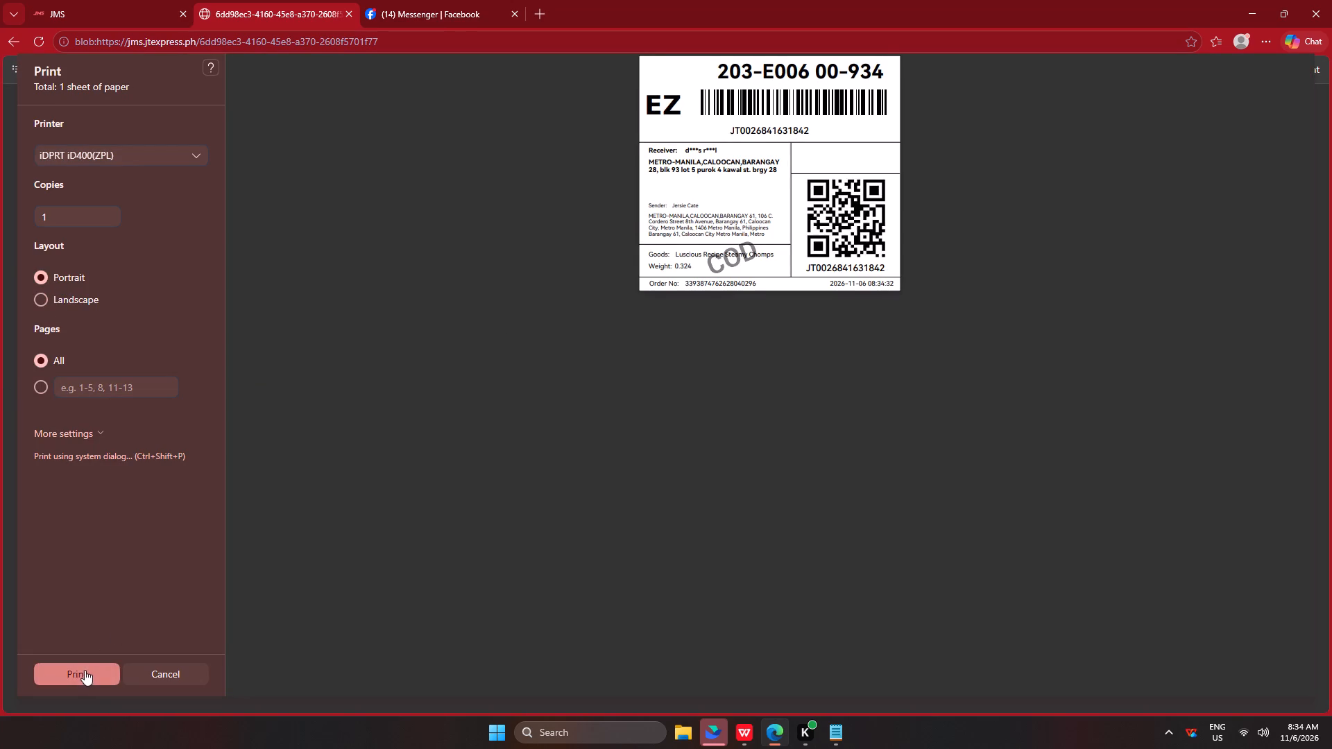
left_click(83, 672)
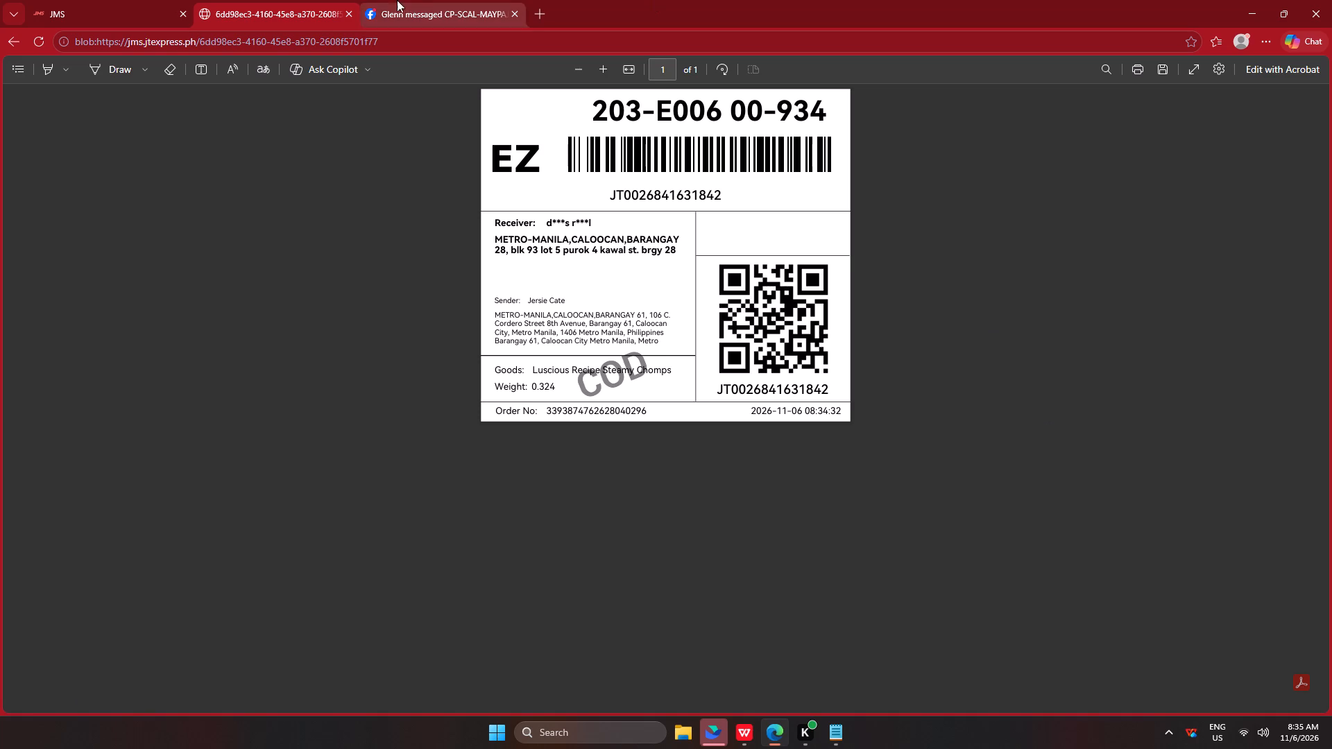
left_click(338, 19)
left_click(348, 16)
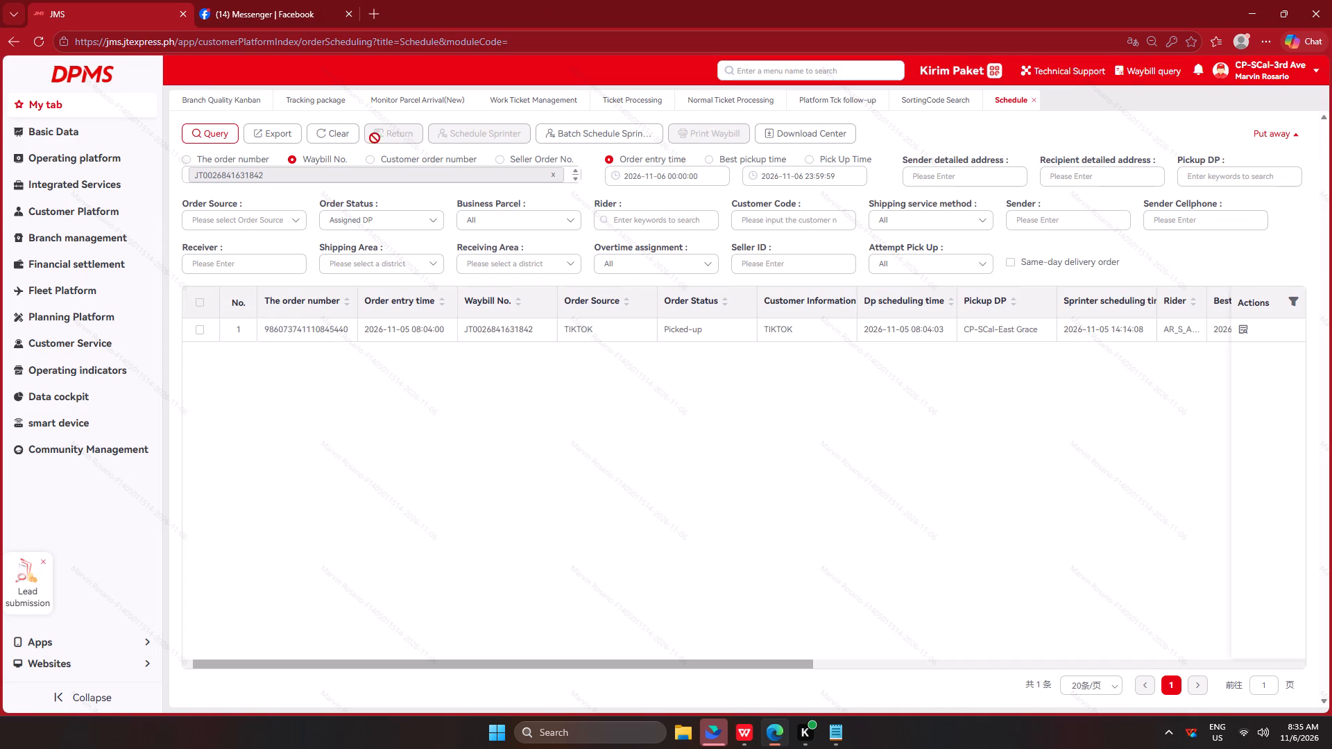
left_click(567, 174)
left_click(577, 194)
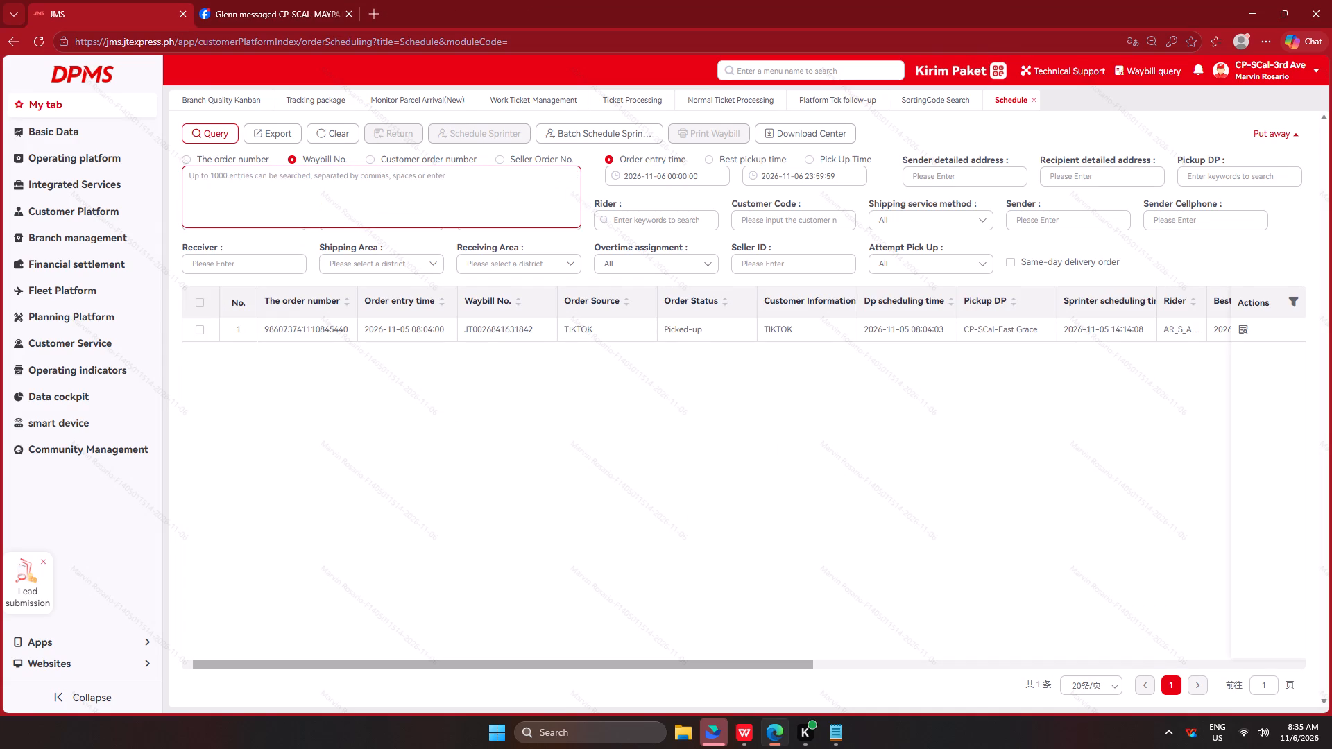
left_click(472, 178)
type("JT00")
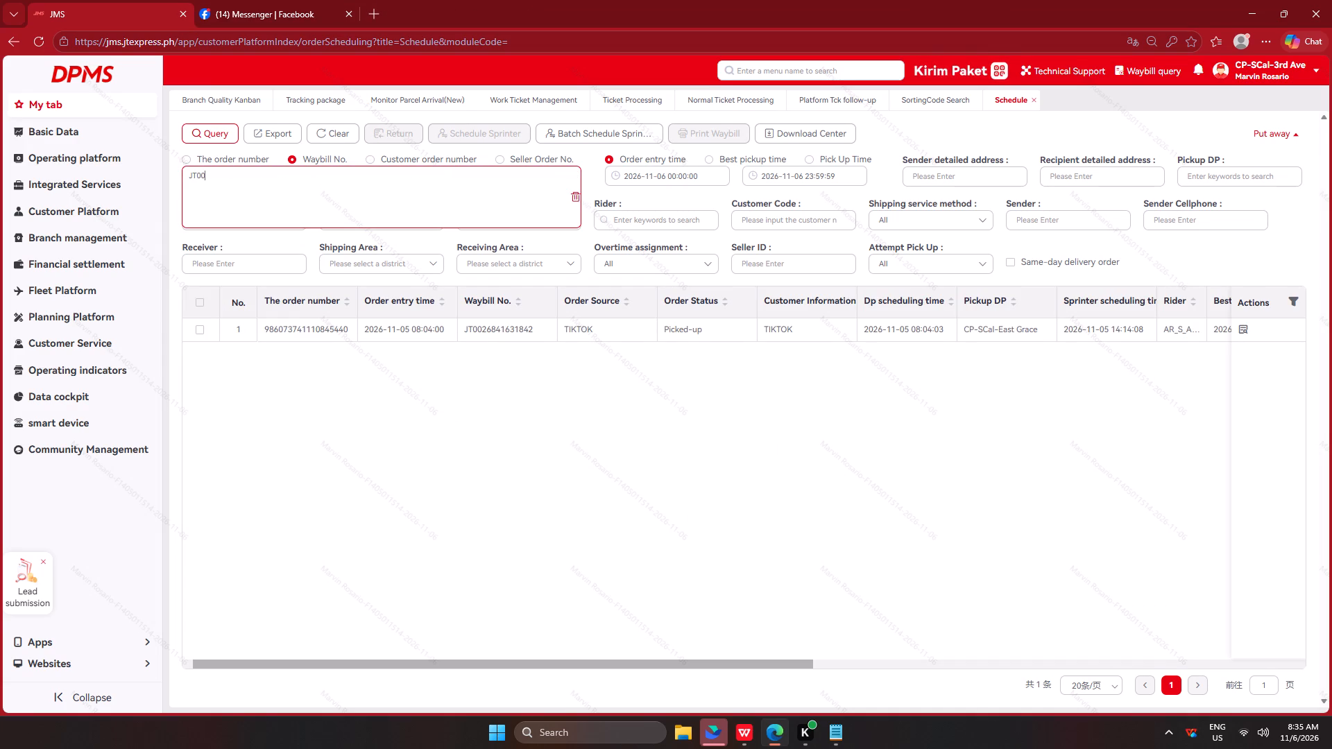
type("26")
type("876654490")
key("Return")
left_click(203, 307)
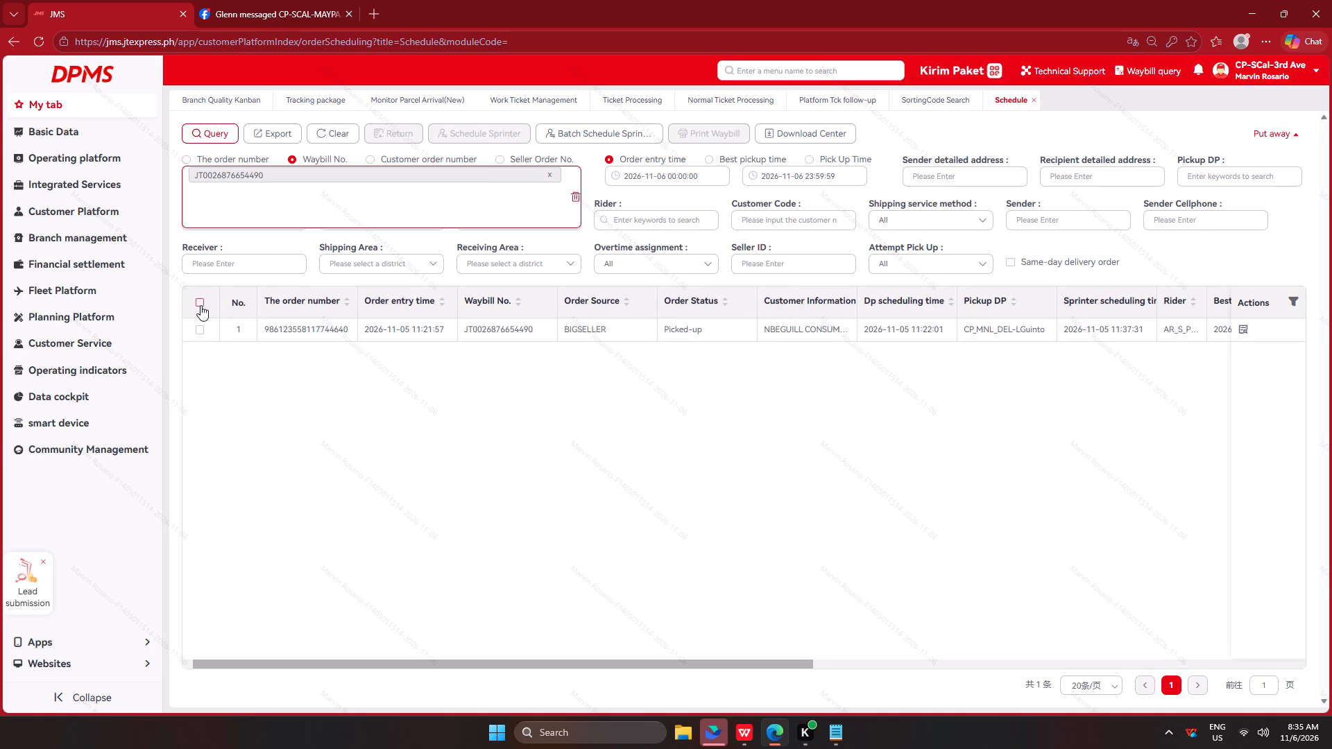
left_click(701, 139)
left_click(722, 178)
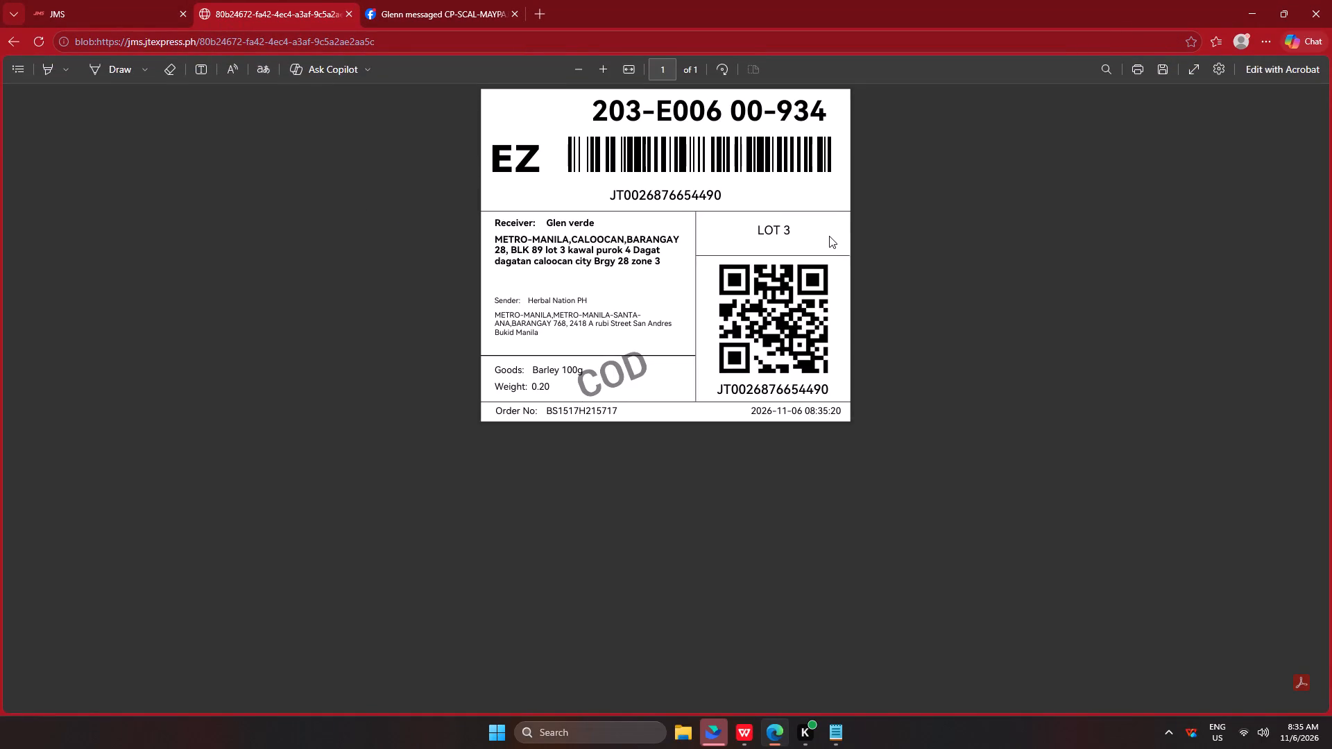
key("ctrl+p")
left_click(74, 265)
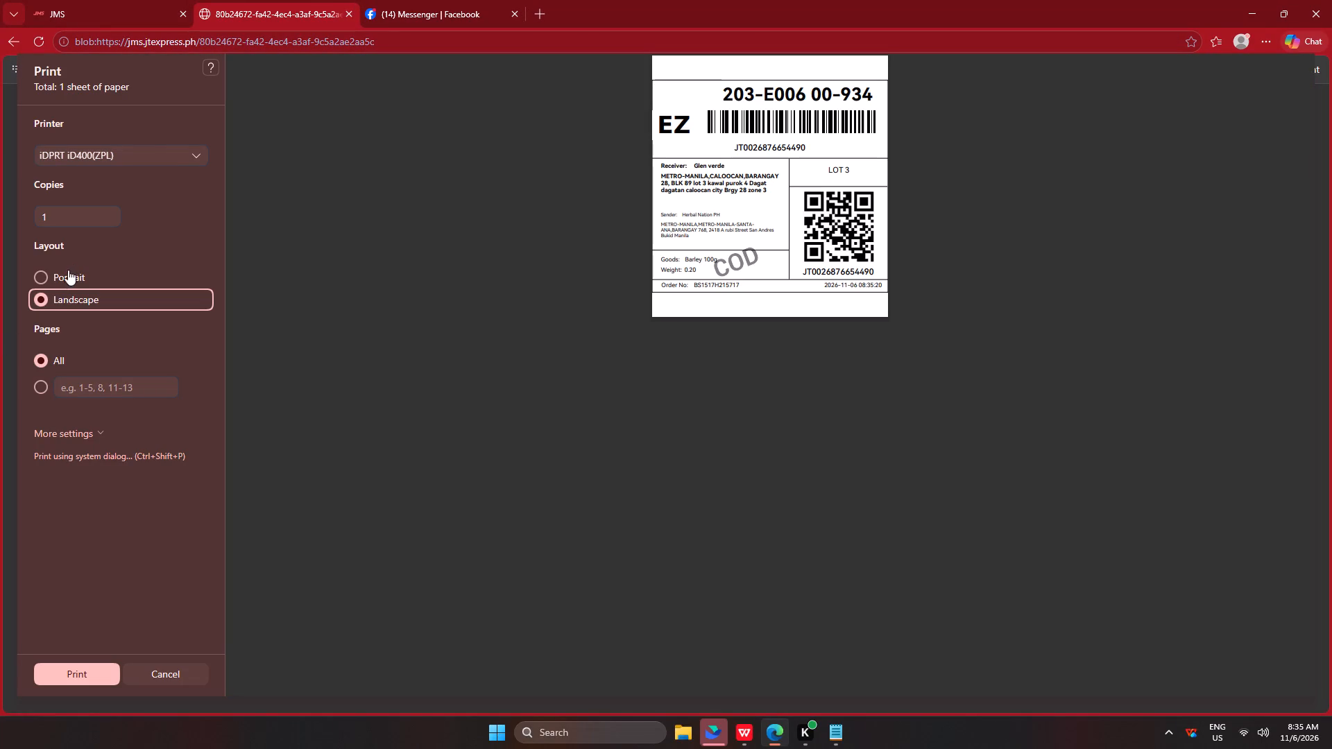
left_click(60, 275)
left_click(80, 668)
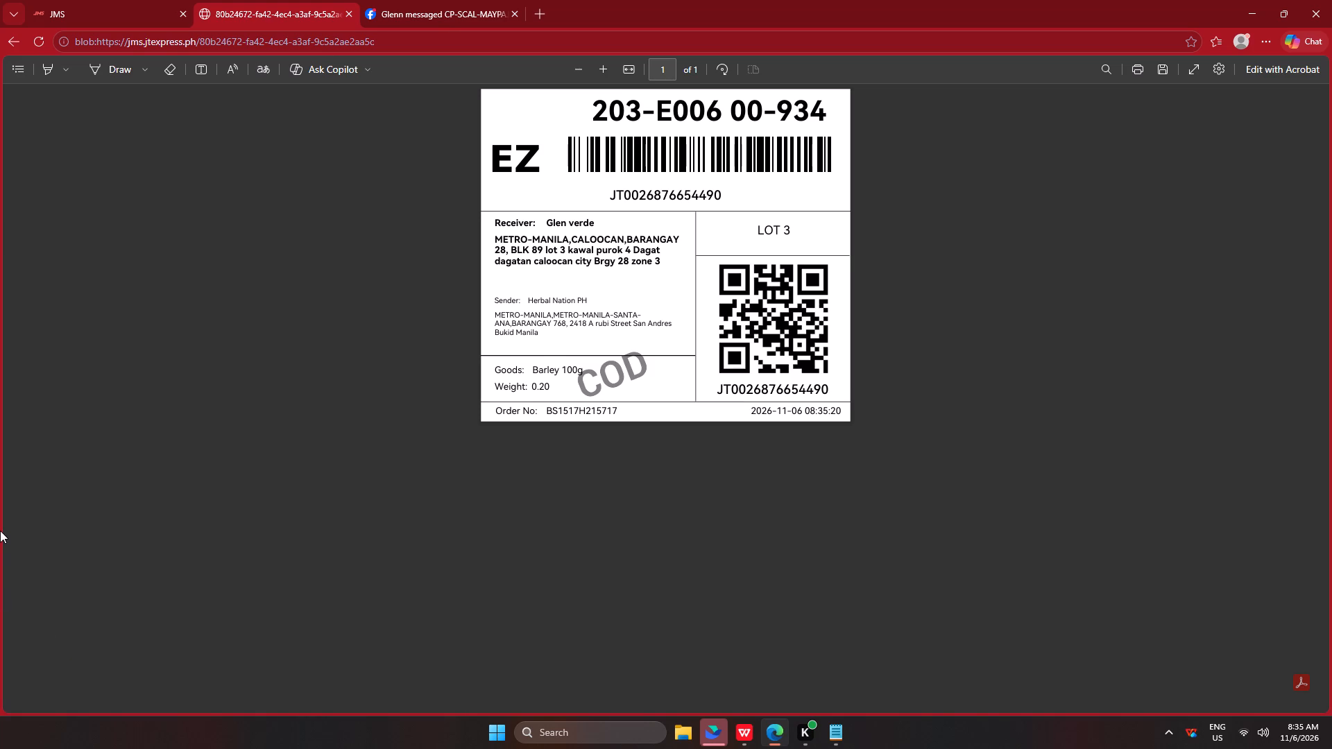
key("ctrl+w")
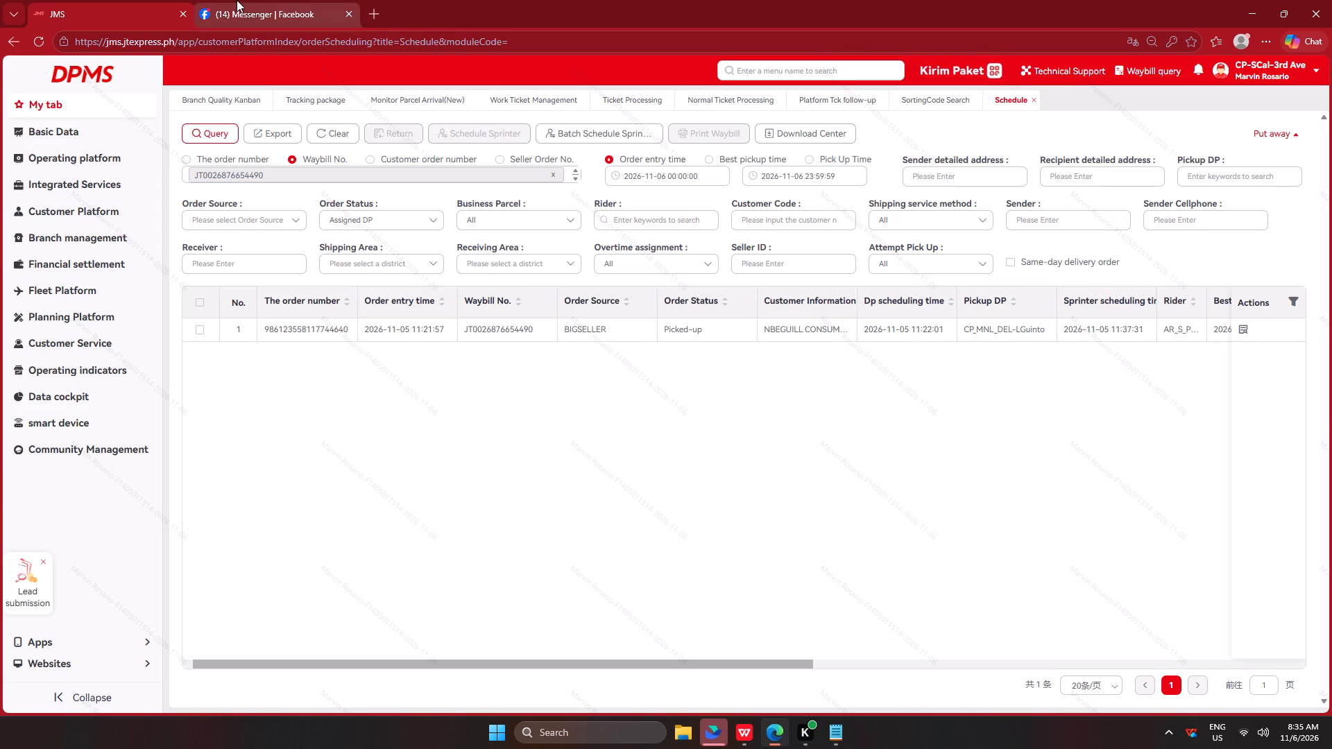
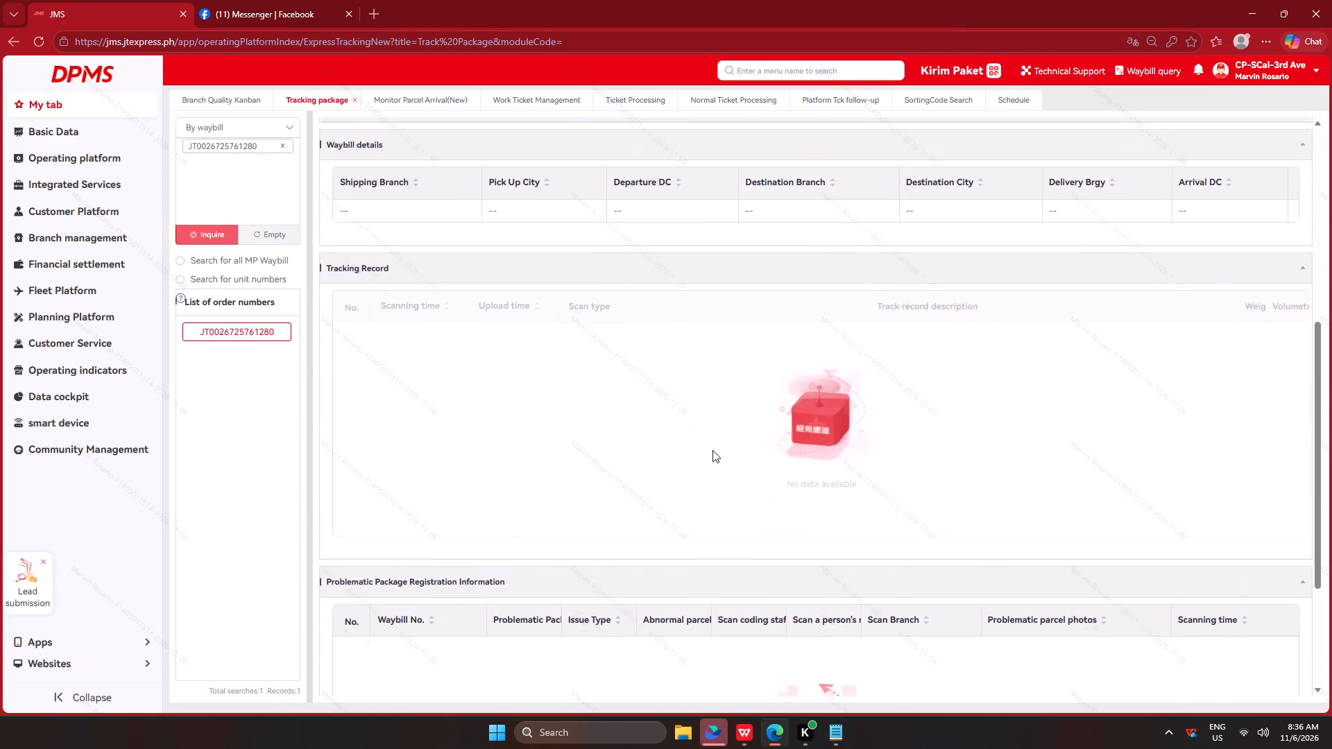
scroll(712, 450, "up", 1)
key("alt+Tab")
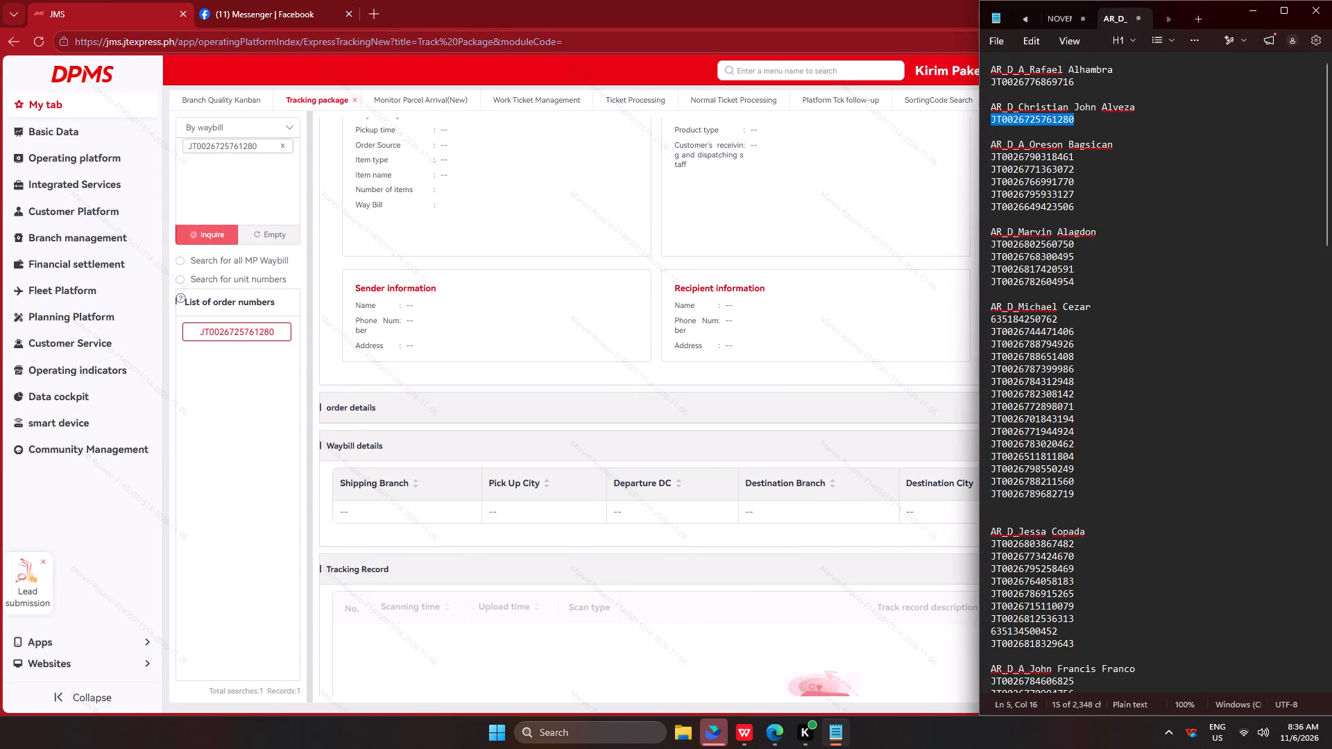
scroll(1117, 350, "down", 20)
scroll(1117, 350, "down", 19)
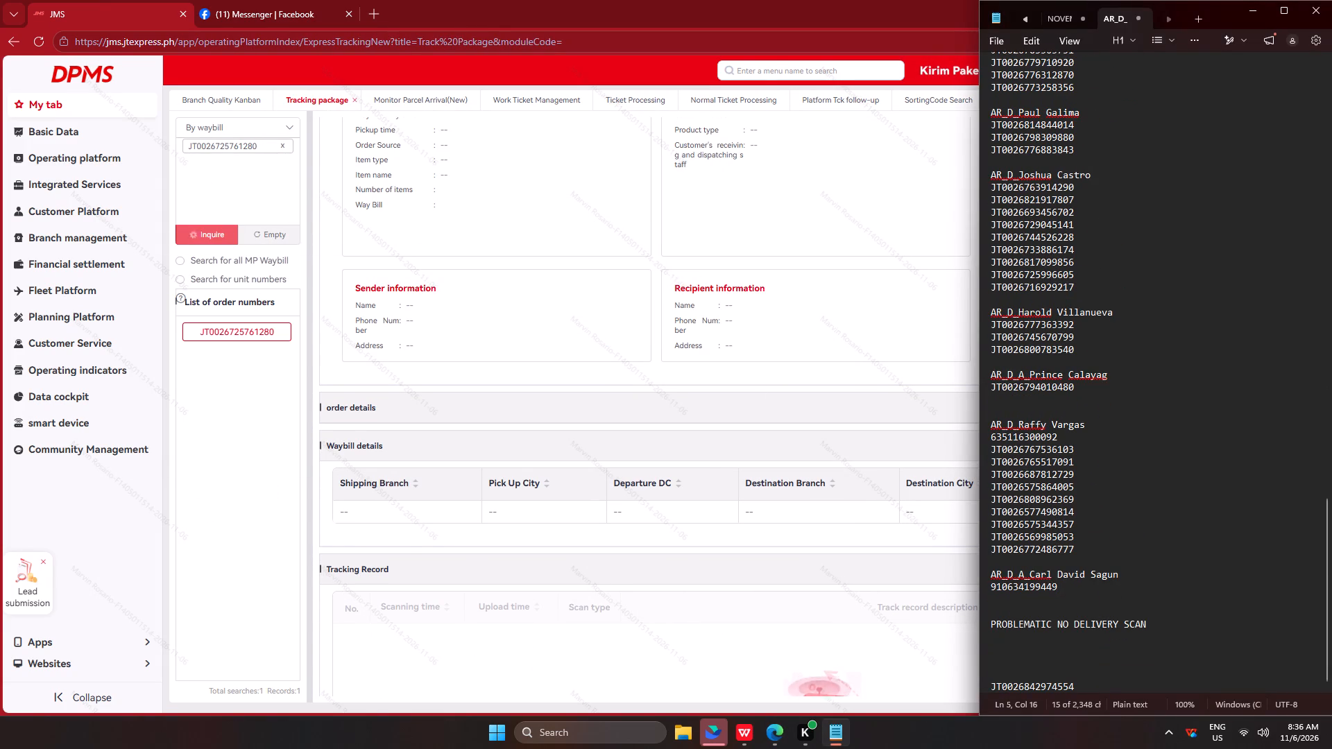
left_click(1051, 415)
key("BackSpace")
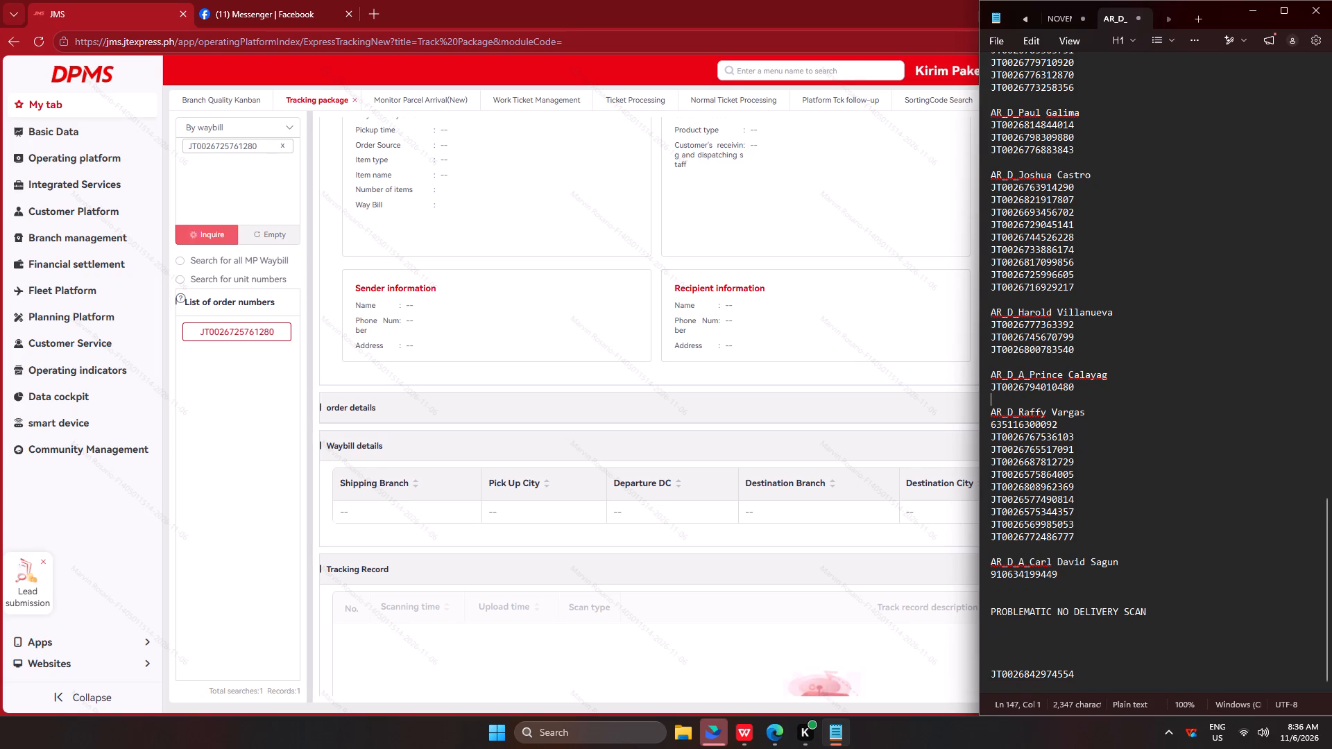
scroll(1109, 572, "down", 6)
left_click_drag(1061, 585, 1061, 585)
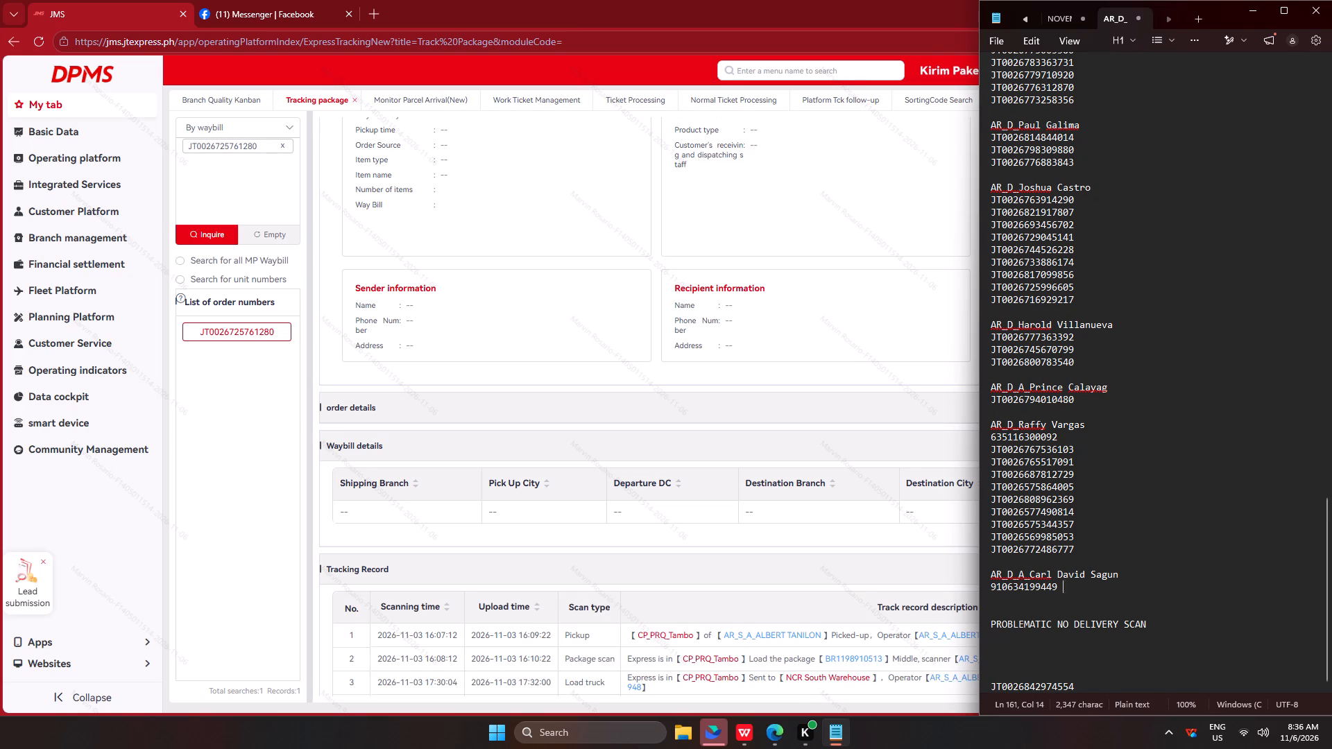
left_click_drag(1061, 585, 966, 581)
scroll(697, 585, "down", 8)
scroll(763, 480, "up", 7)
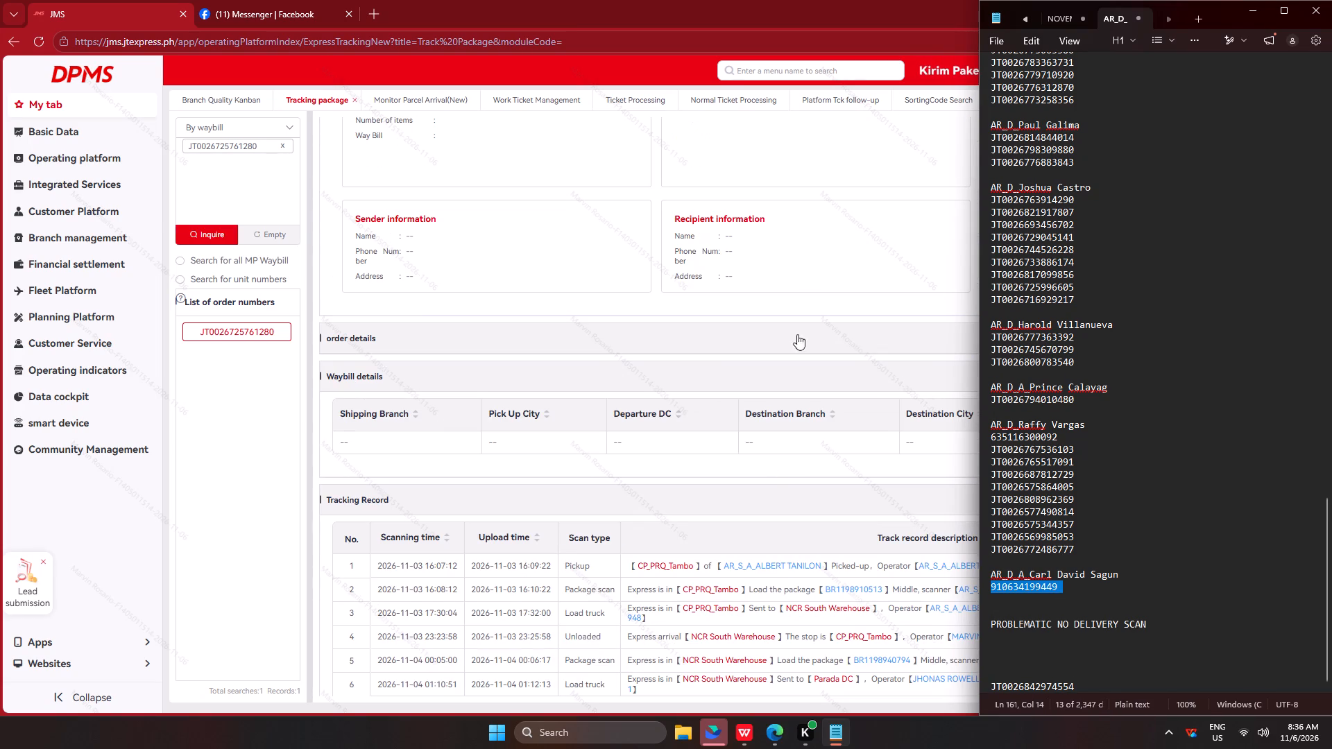
left_click(209, 237)
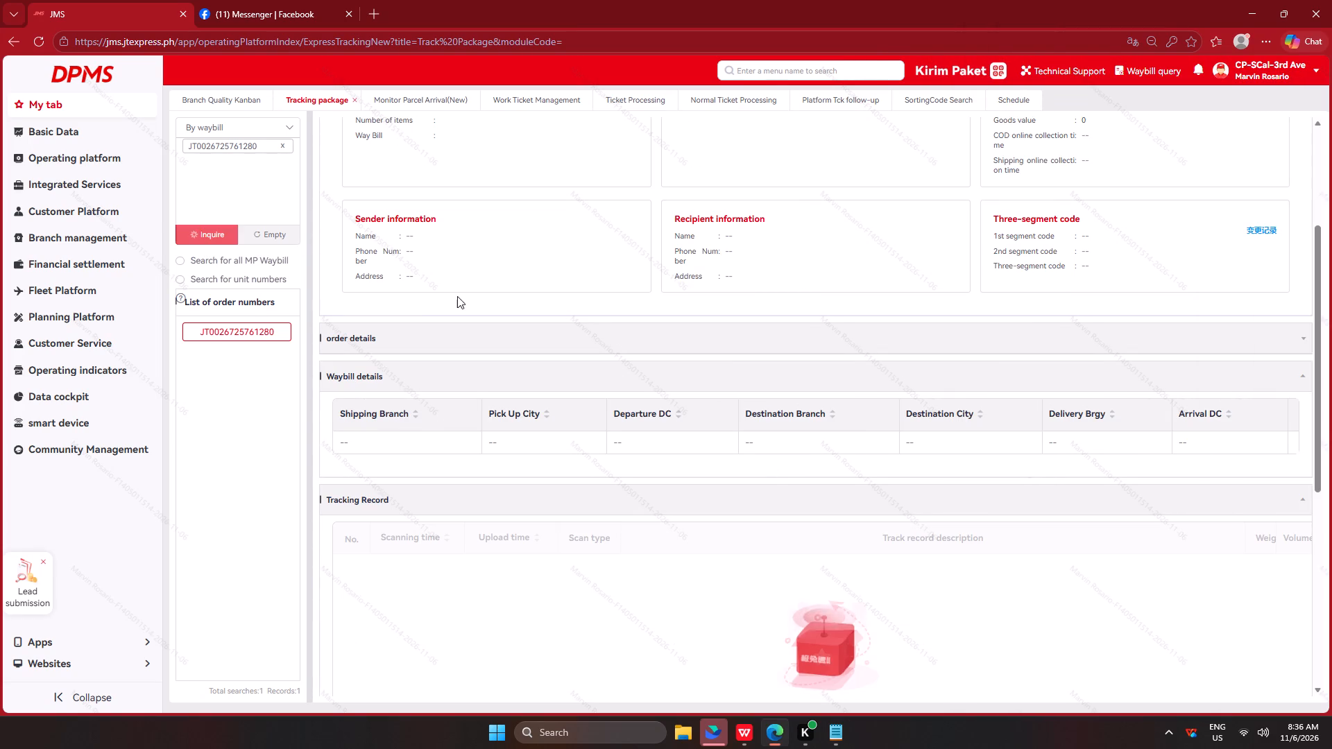
scroll(742, 287, "down", 15)
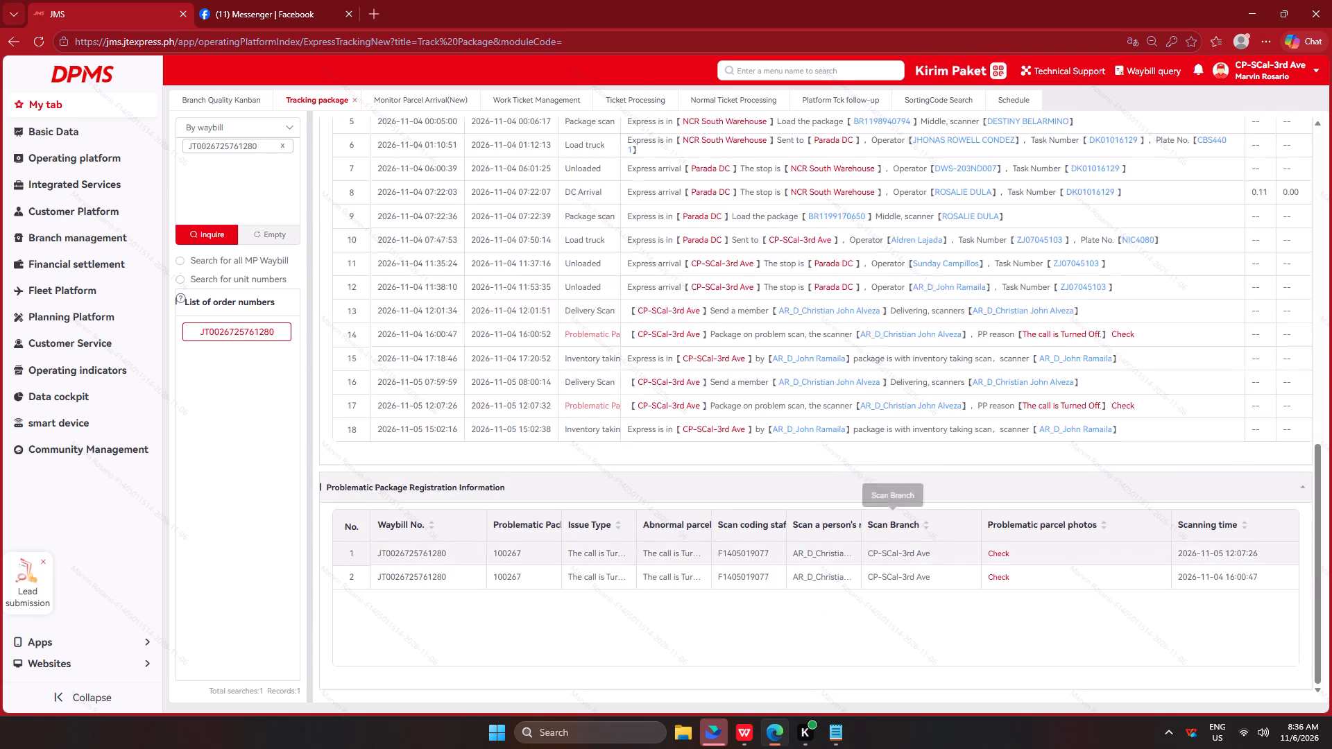
scroll(893, 554, "up", 8)
left_click(766, 291)
left_click(771, 289)
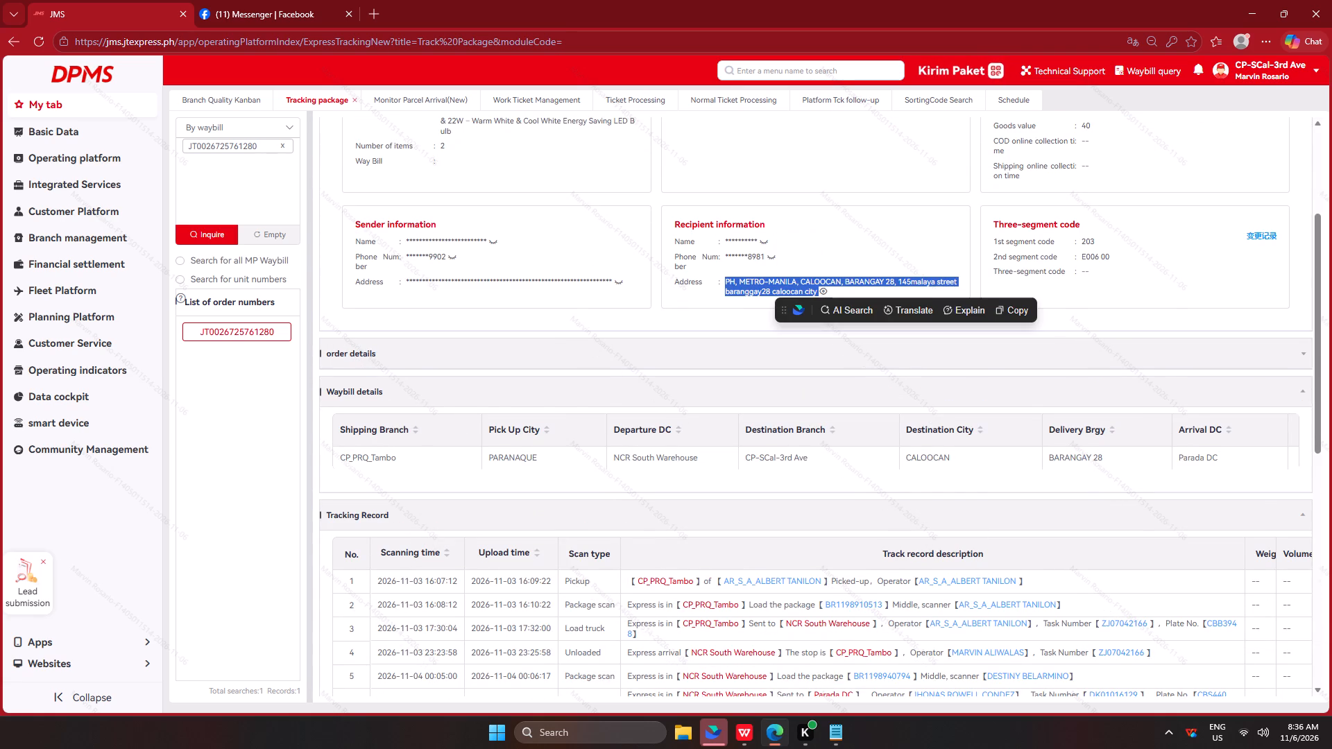
triple_click(754, 289)
key("ctrl+c")
key("ctrl+c")
key("ctrl+c")
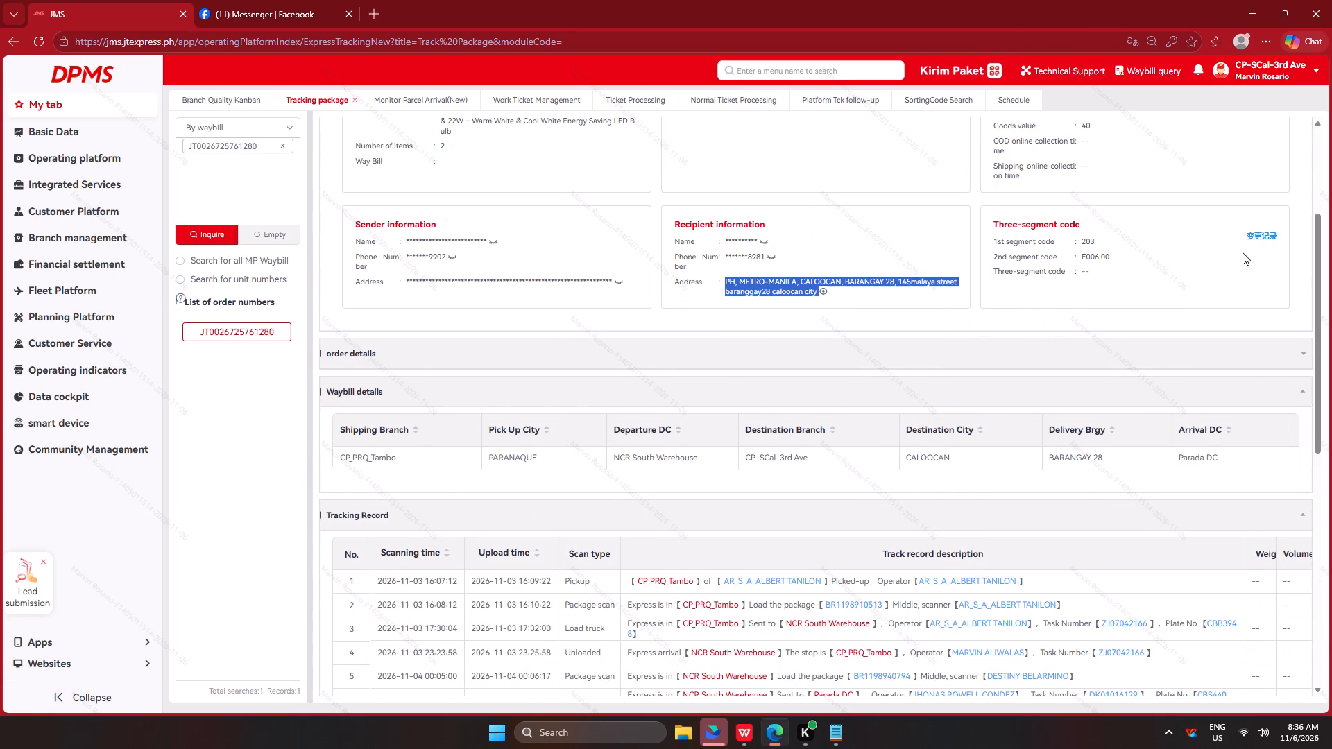
key("alt+Tab")
scroll(1088, 182, "up", 20)
scroll(1088, 182, "up", 20)
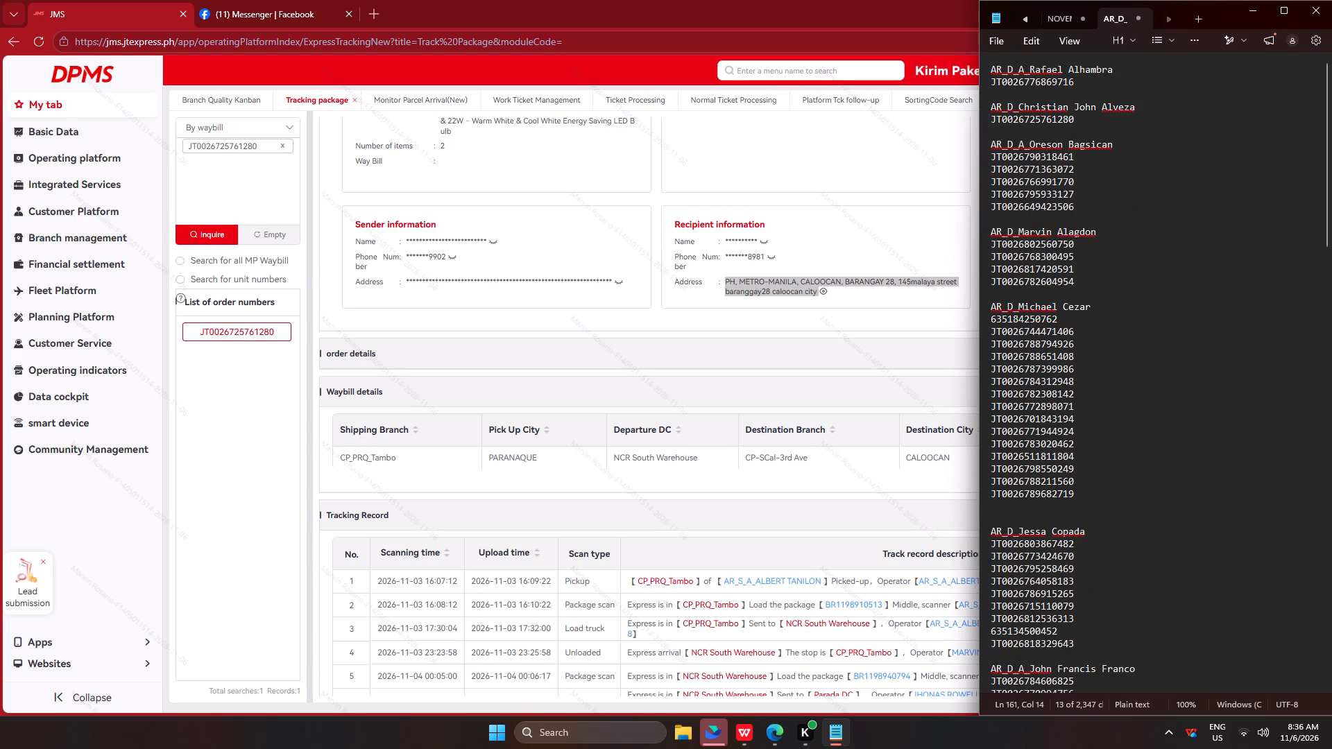
left_click(1079, 119)
key("Return")
key("ctrl+v")
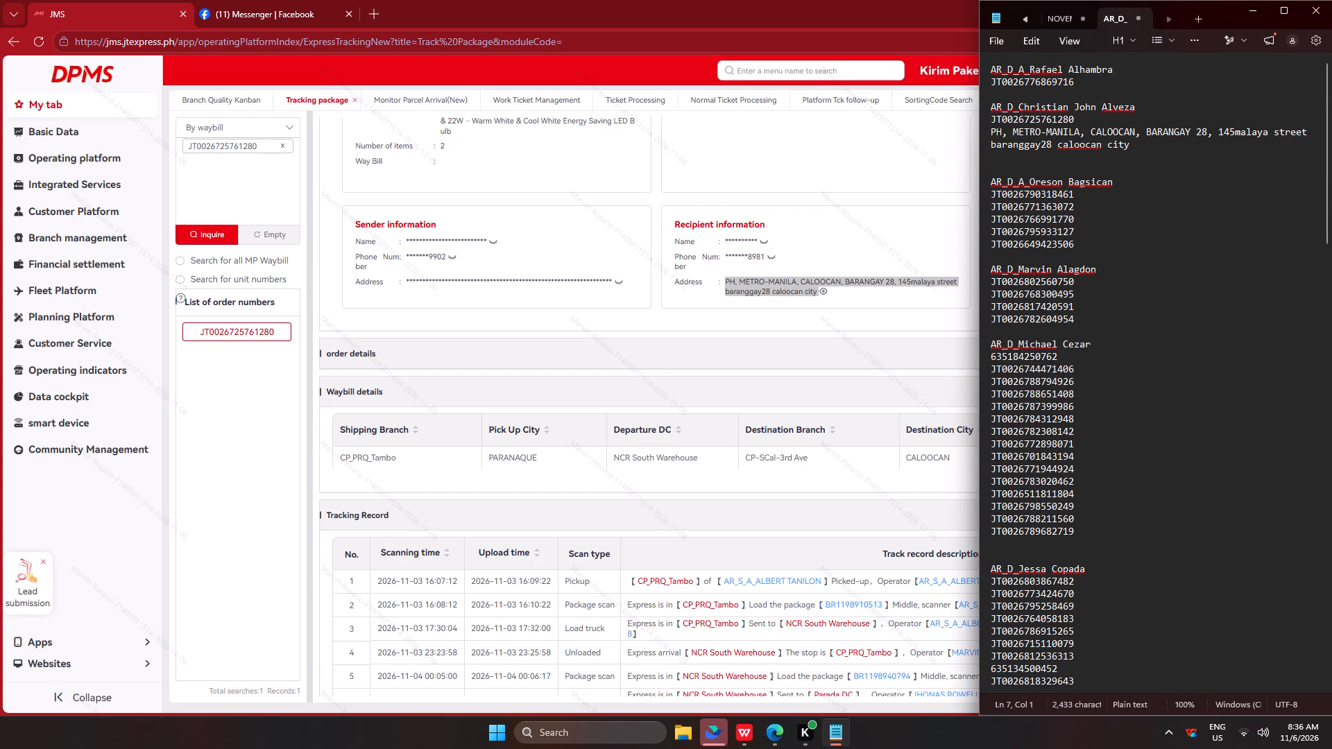
scroll(1129, 398, "down", 20)
scroll(1129, 398, "down", 14)
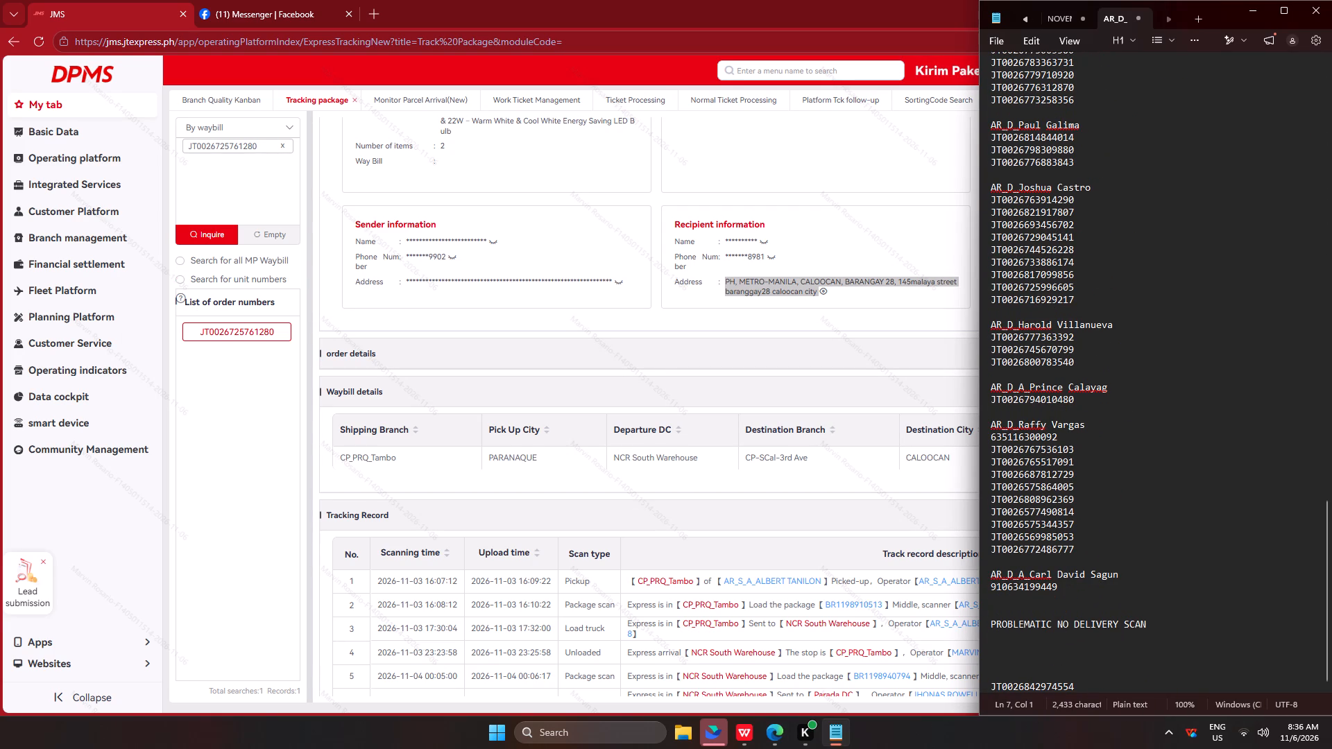
left_click_drag(1071, 589, 906, 585)
key("ctrl+c")
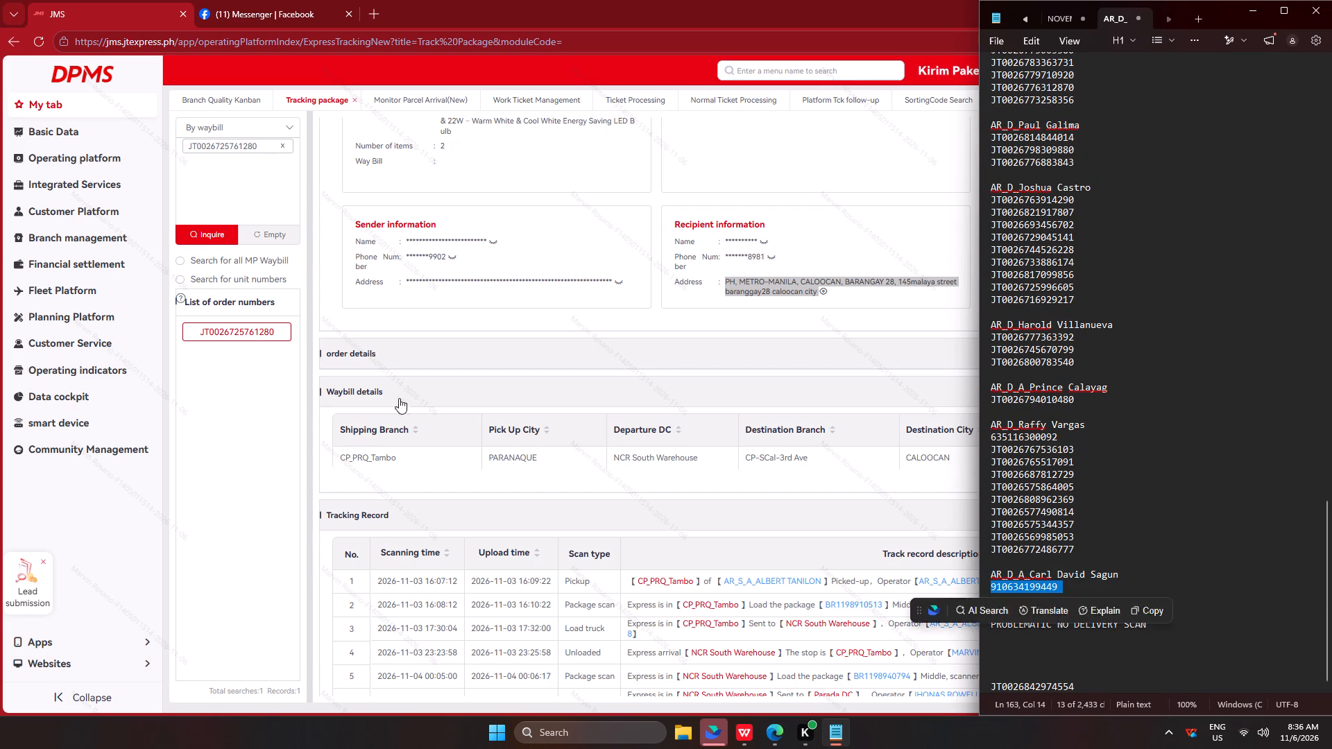
key("ctrl+c")
key("ctrl+c")
key("ctrl+c")
left_click(269, 239, "ctrl")
left_click(264, 222)
key("ctrl+v")
left_click(210, 237)
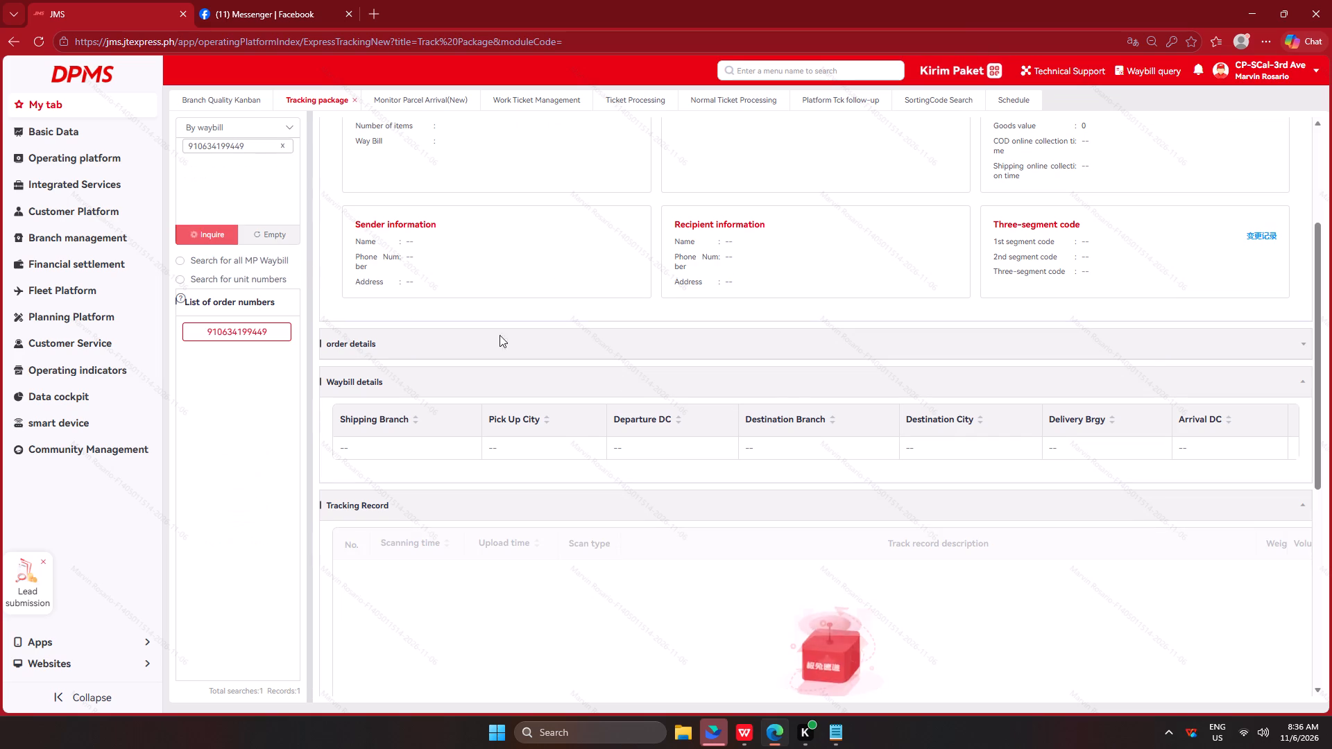
scroll(842, 453, "down", 15)
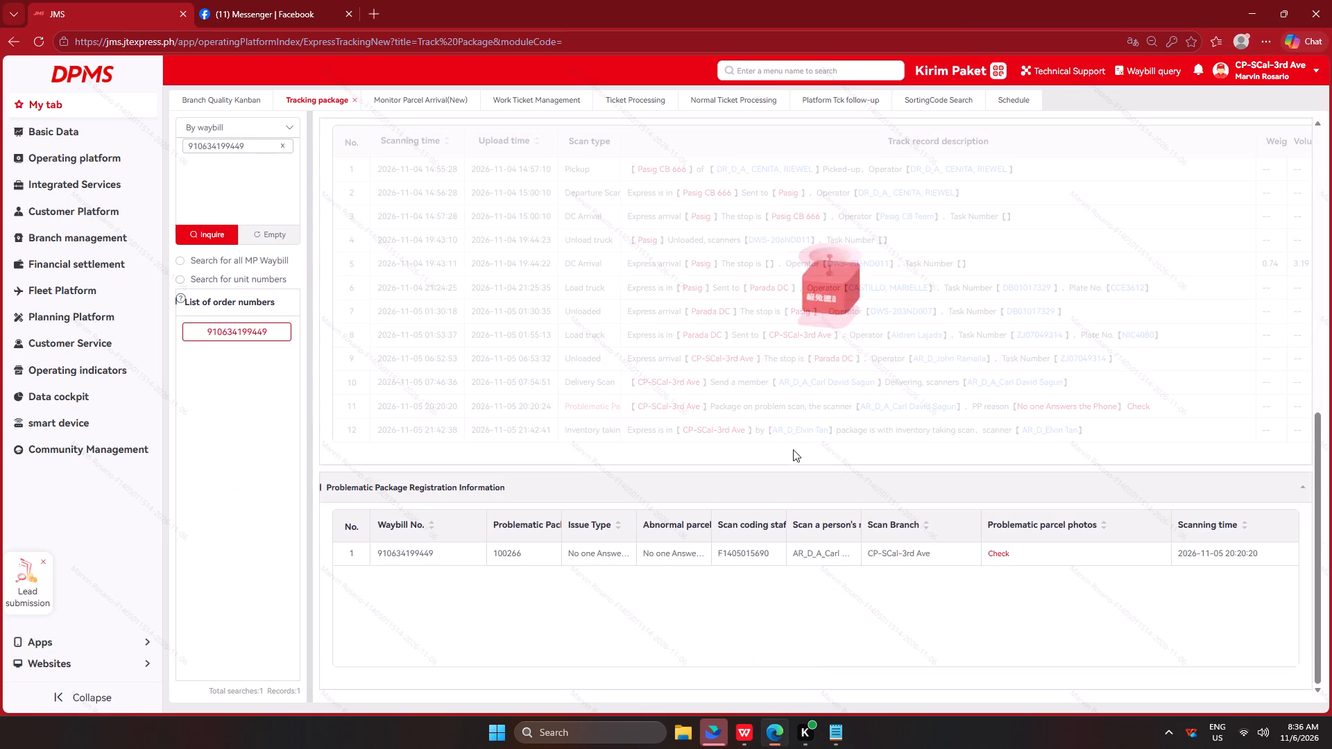
scroll(836, 481, "up", 14)
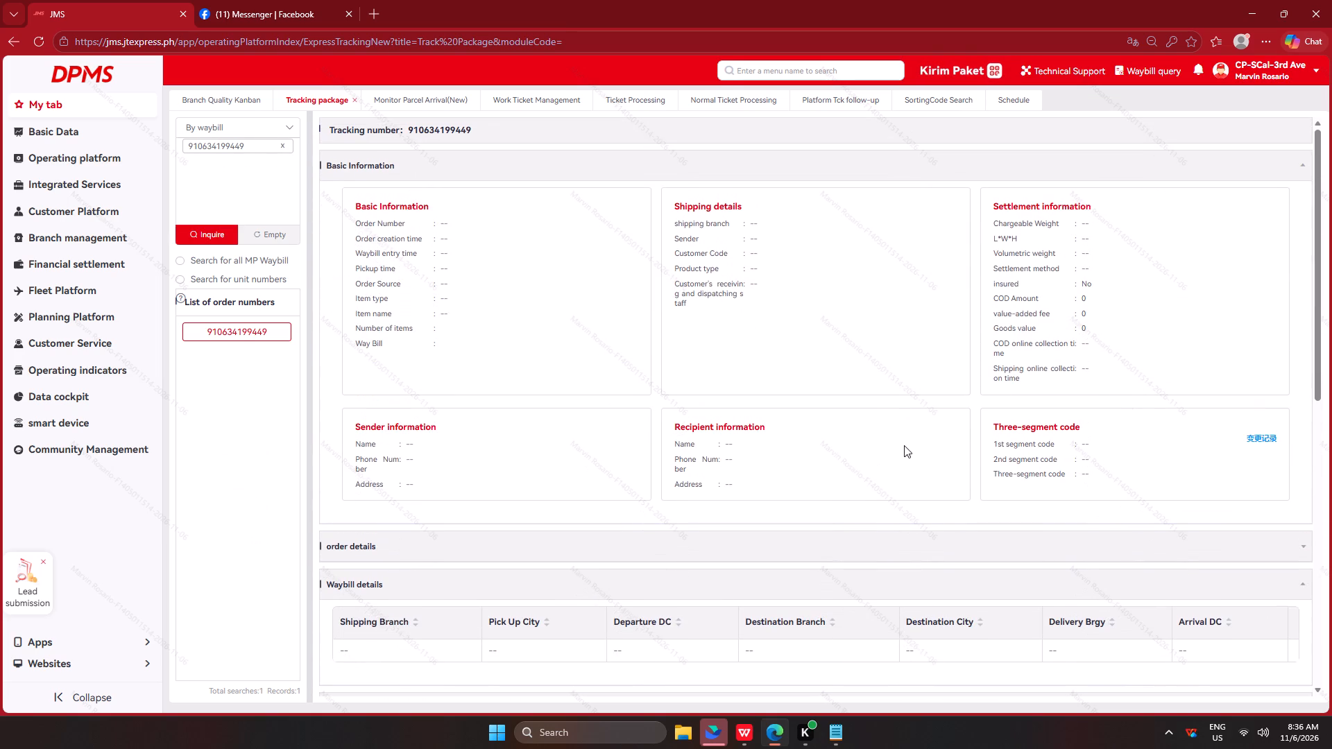
Remove the extra blank line above the third rider's group near the start of the waybill notes.
key("alt+Tab")
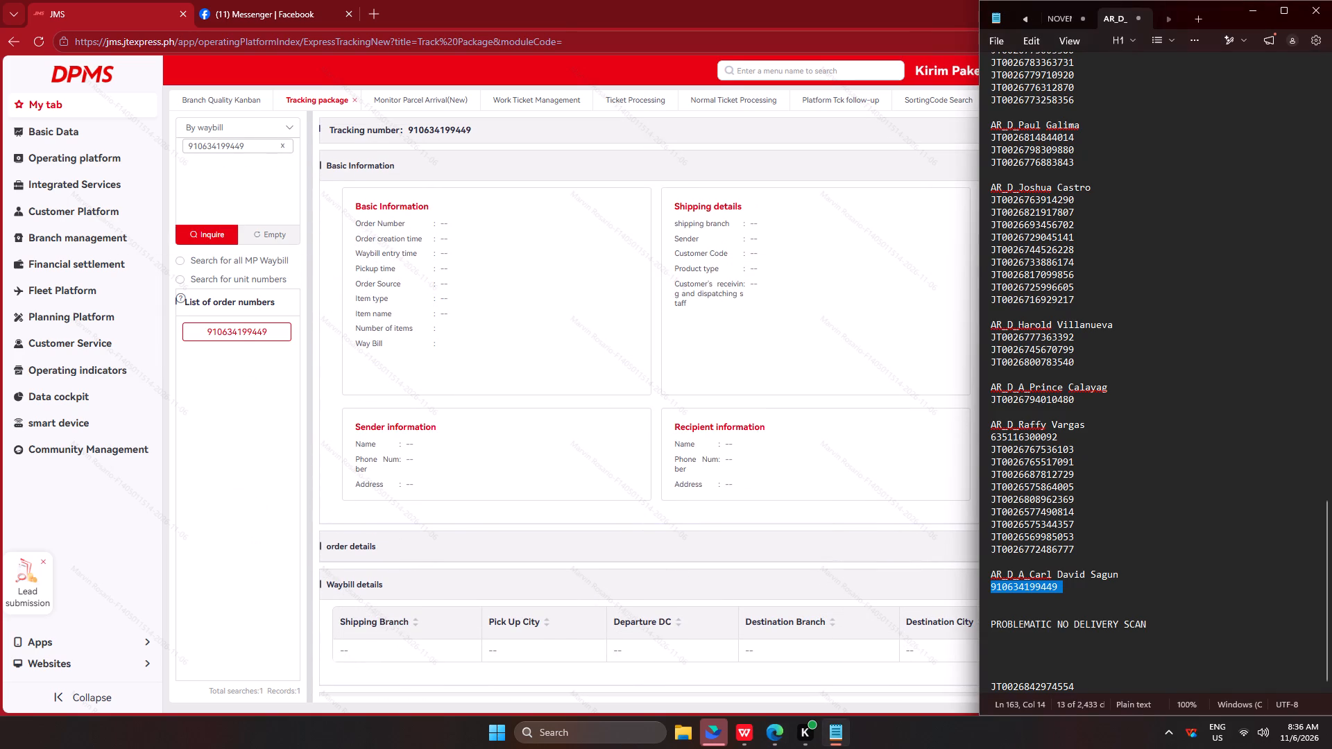
scroll(1091, 540, "up", 20)
scroll(1091, 540, "up", 20)
scroll(1091, 540, "up", 4)
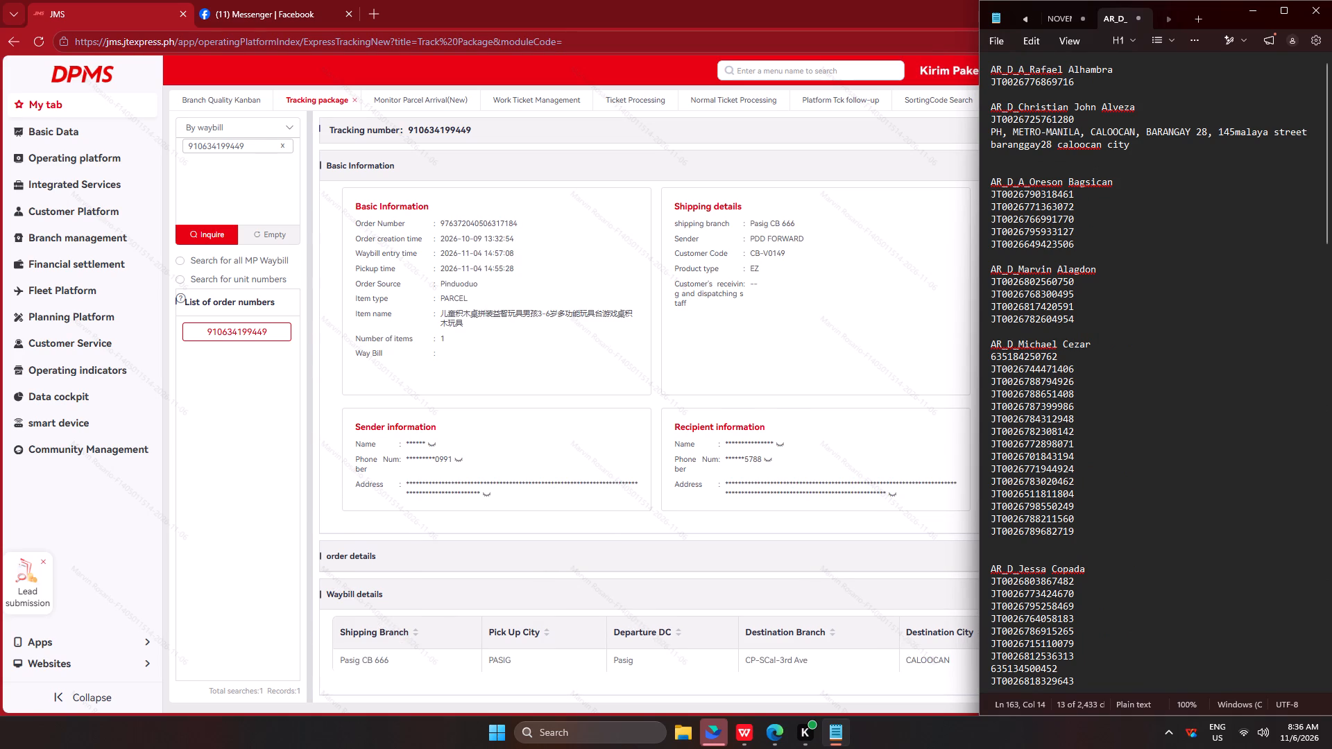
left_click_drag(1081, 85, 984, 80)
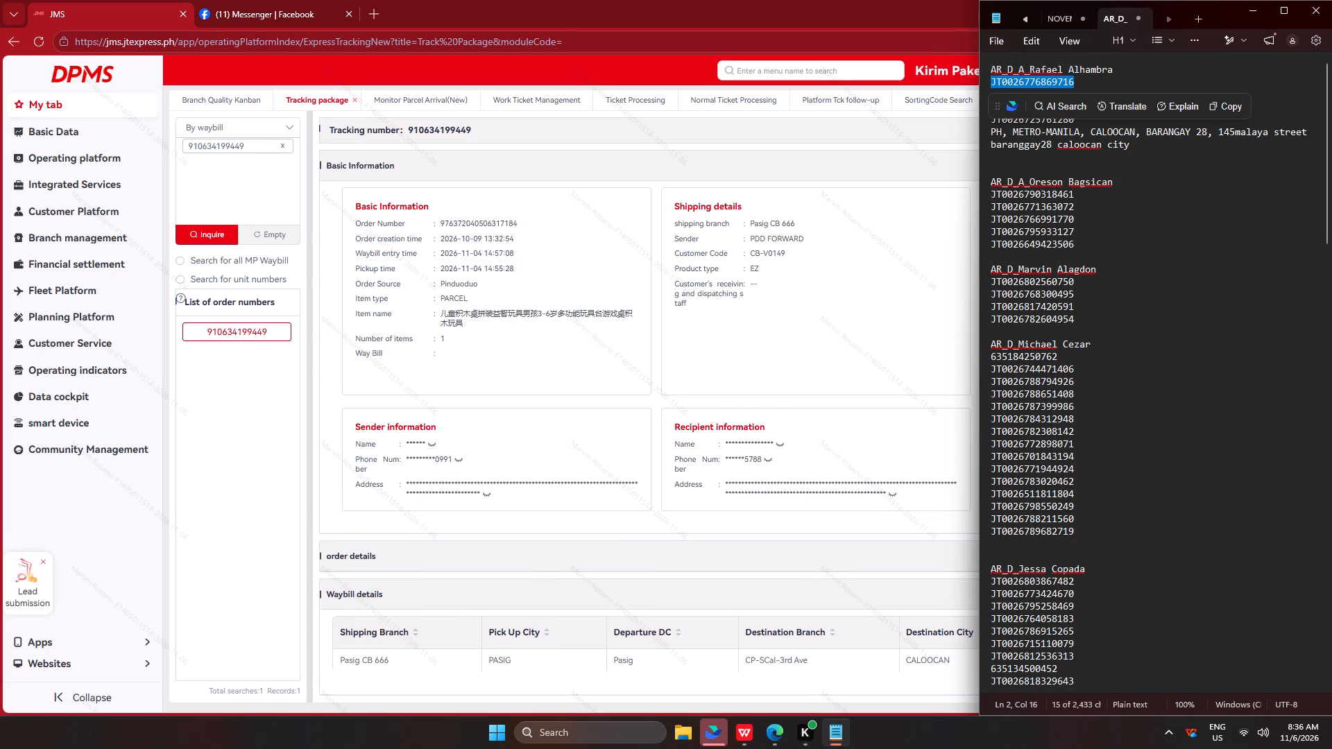
left_click(1100, 243)
left_click(1040, 166)
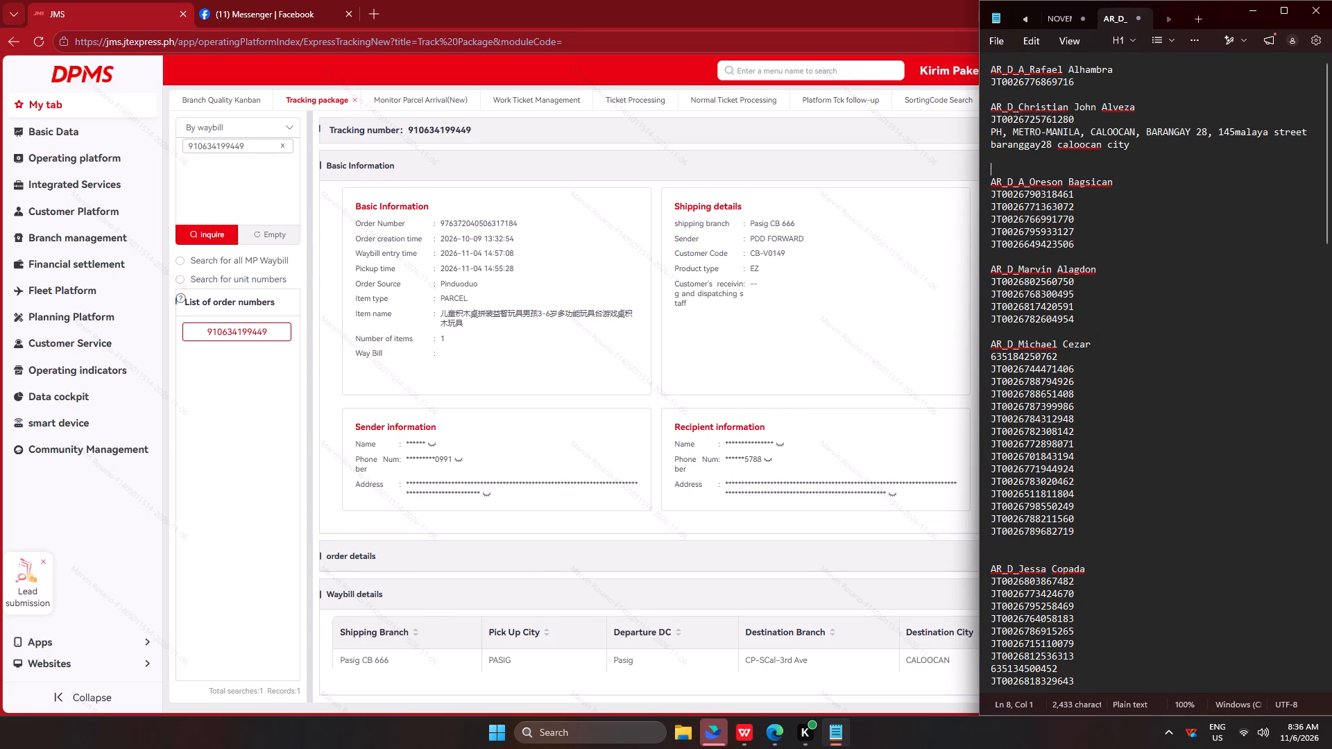
key("BackSpace")
left_click_drag(1090, 231, 951, 184)
key("ctrl+c")
key("ctrl+c")
key("ctrl+c")
key("ctrl+c")
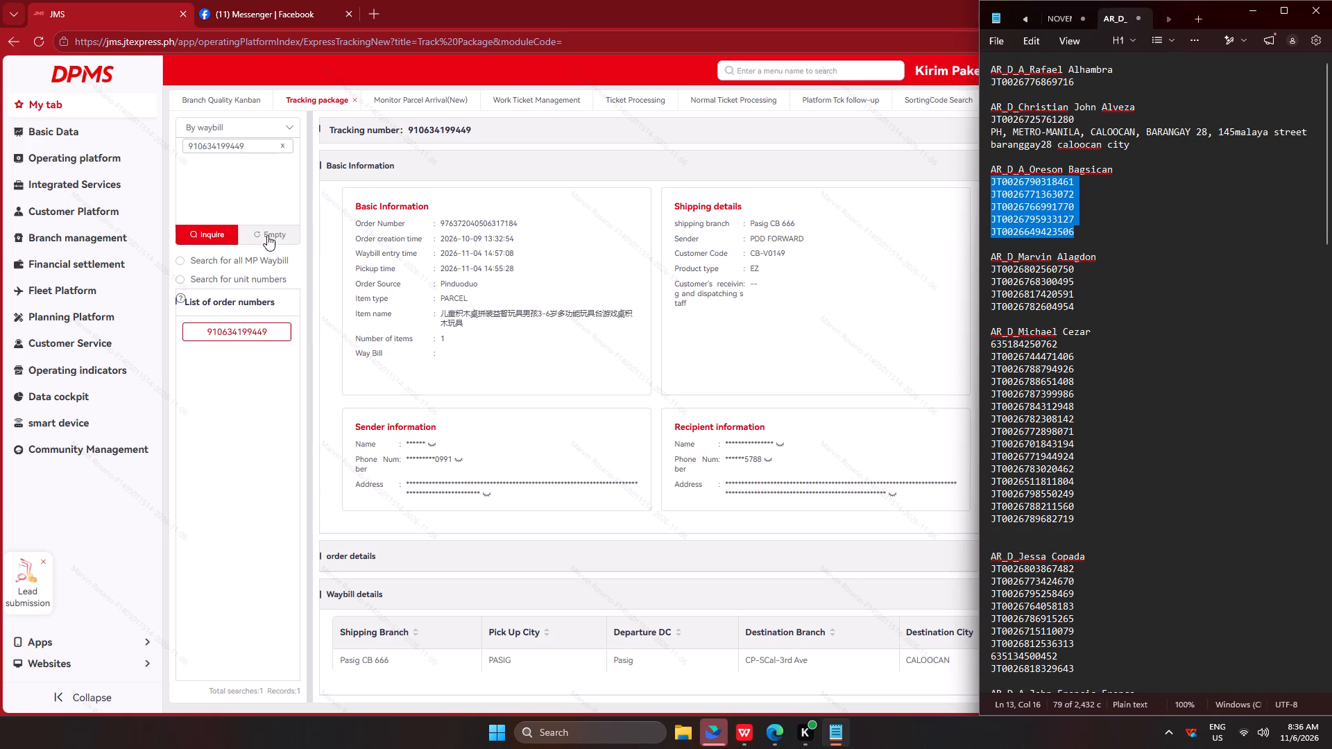
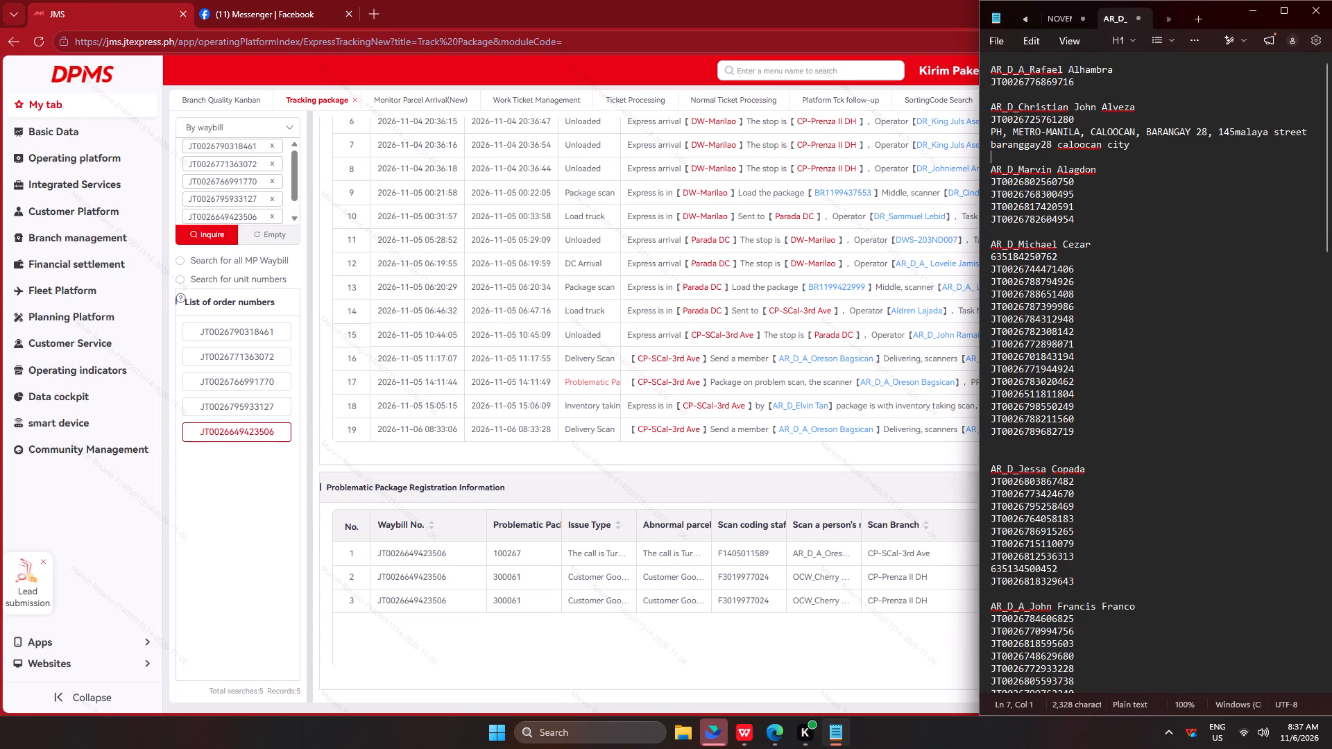
left_click_drag(1081, 223, 947, 179)
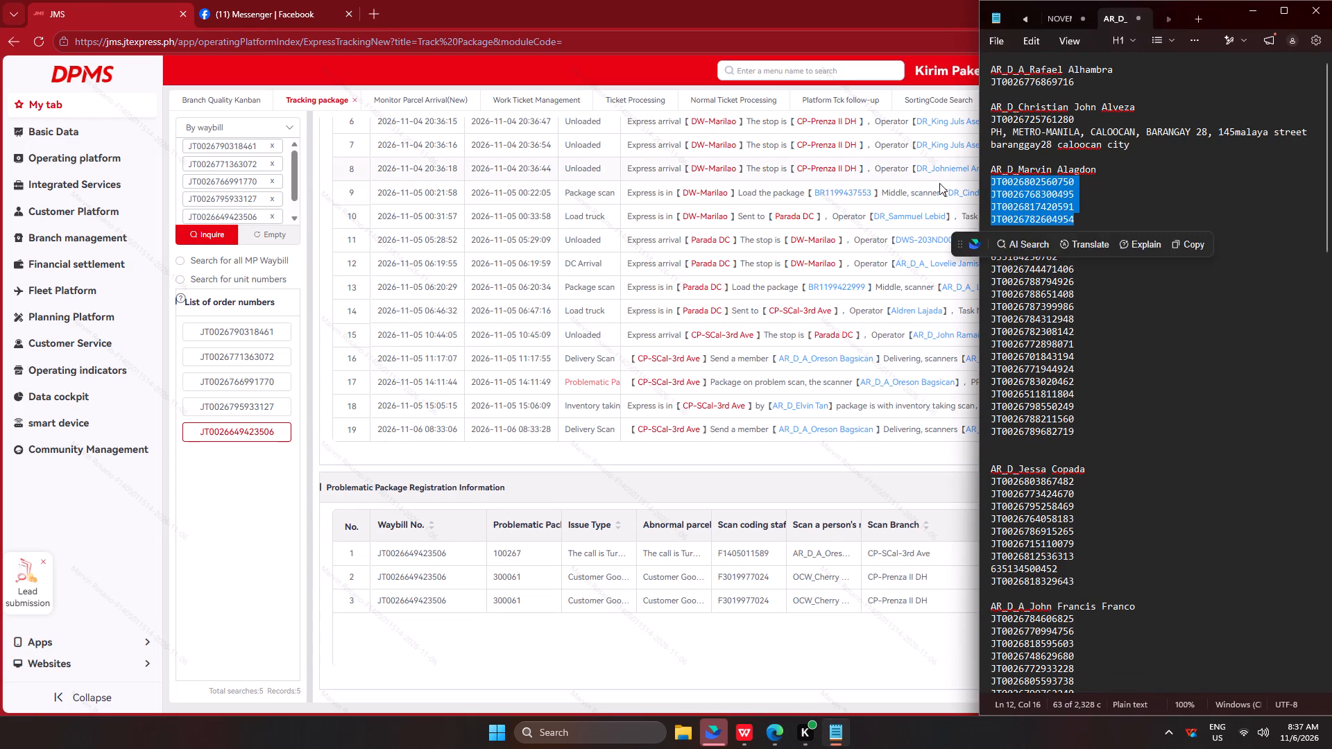
key("ctrl+c")
key("ctrl+c")
key("ctrl+c")
key("ctrl+c")
key("ctrl+c")
key("ctrl+c")
key("ctrl+c")
key("ctrl+c")
left_click(278, 236, "ctrl")
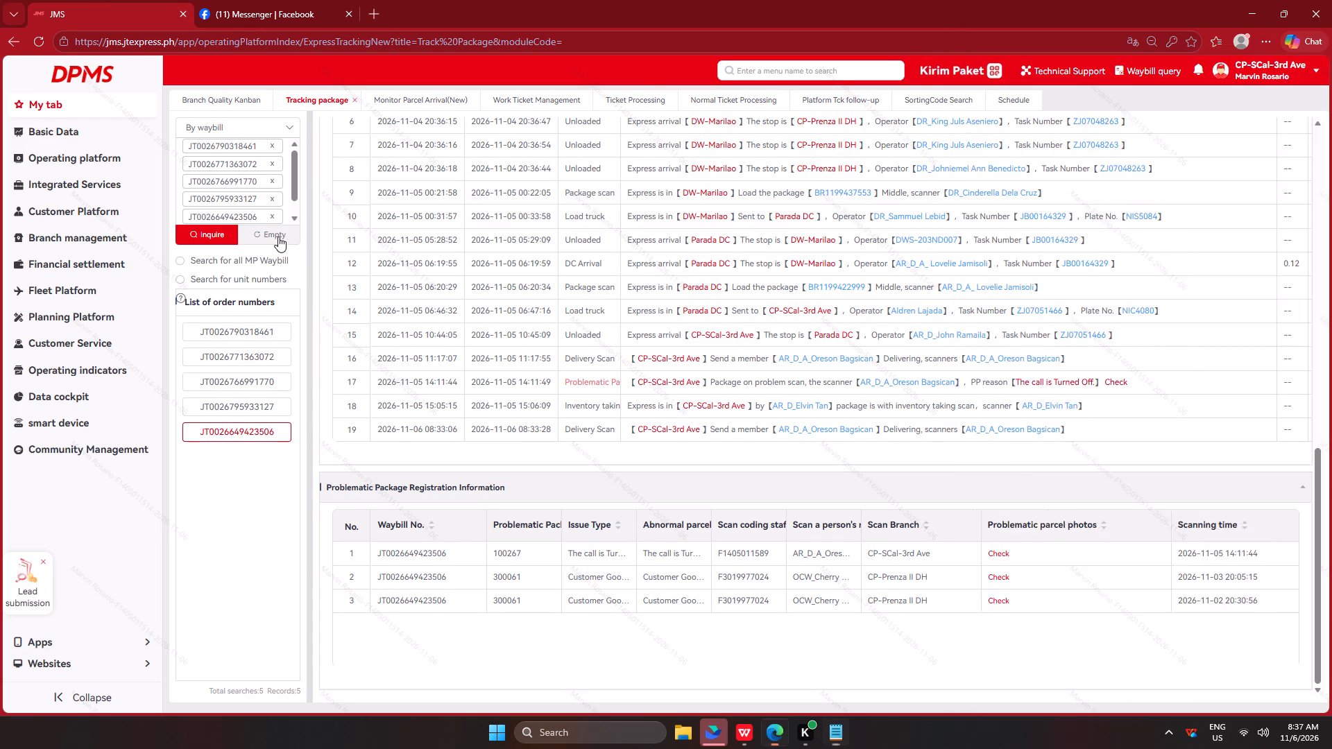
left_click(257, 207)
key("ctrl+v")
left_click(219, 231)
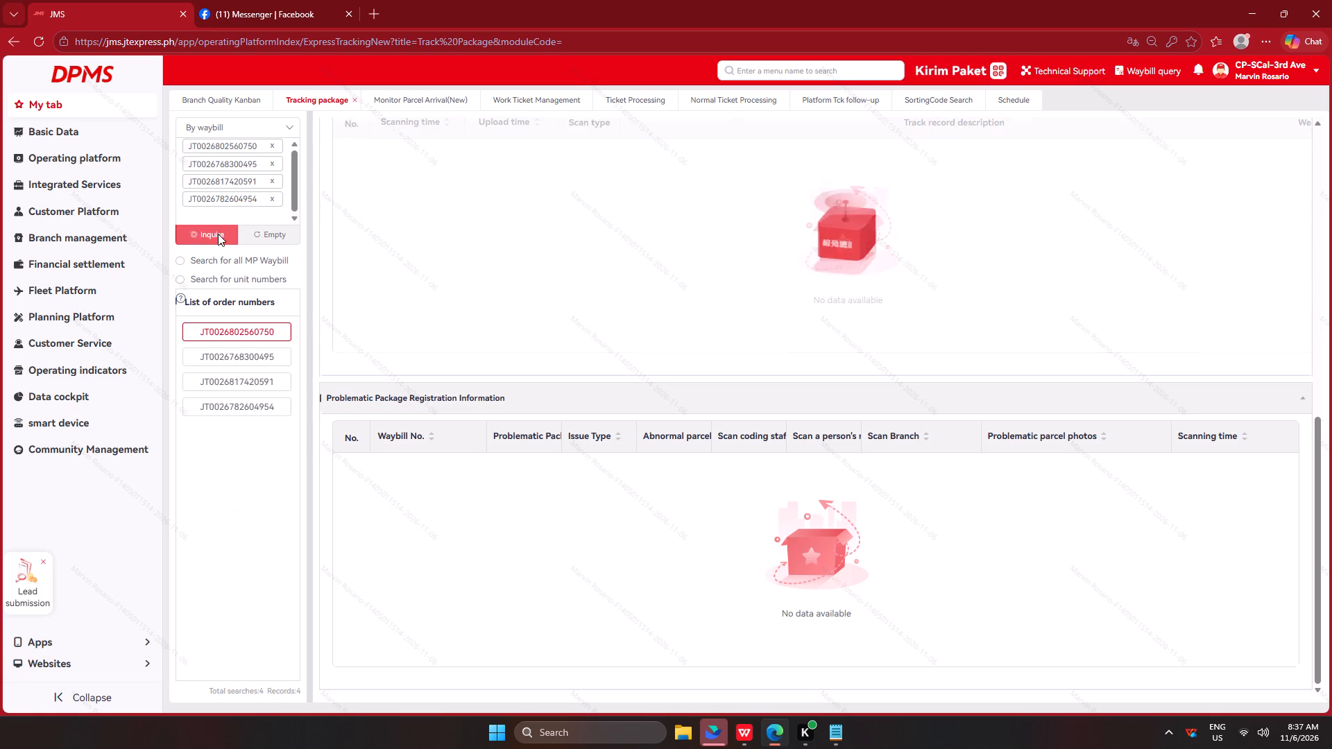
Examine the tracking records of the rider's second, third and fourth waybills for delivery scans, and return to the notes.
left_click(220, 342)
left_click(223, 347)
left_click(229, 377)
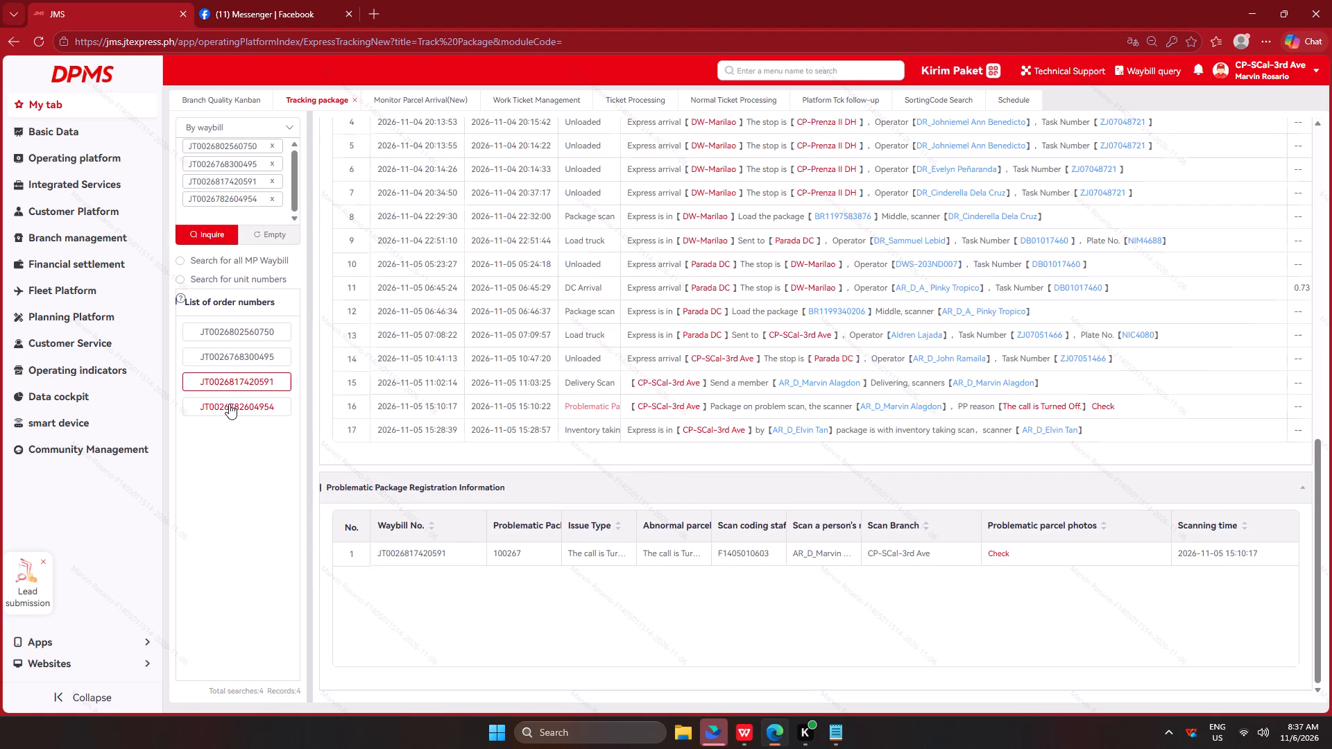
left_click(229, 404)
key("alt+Tab")
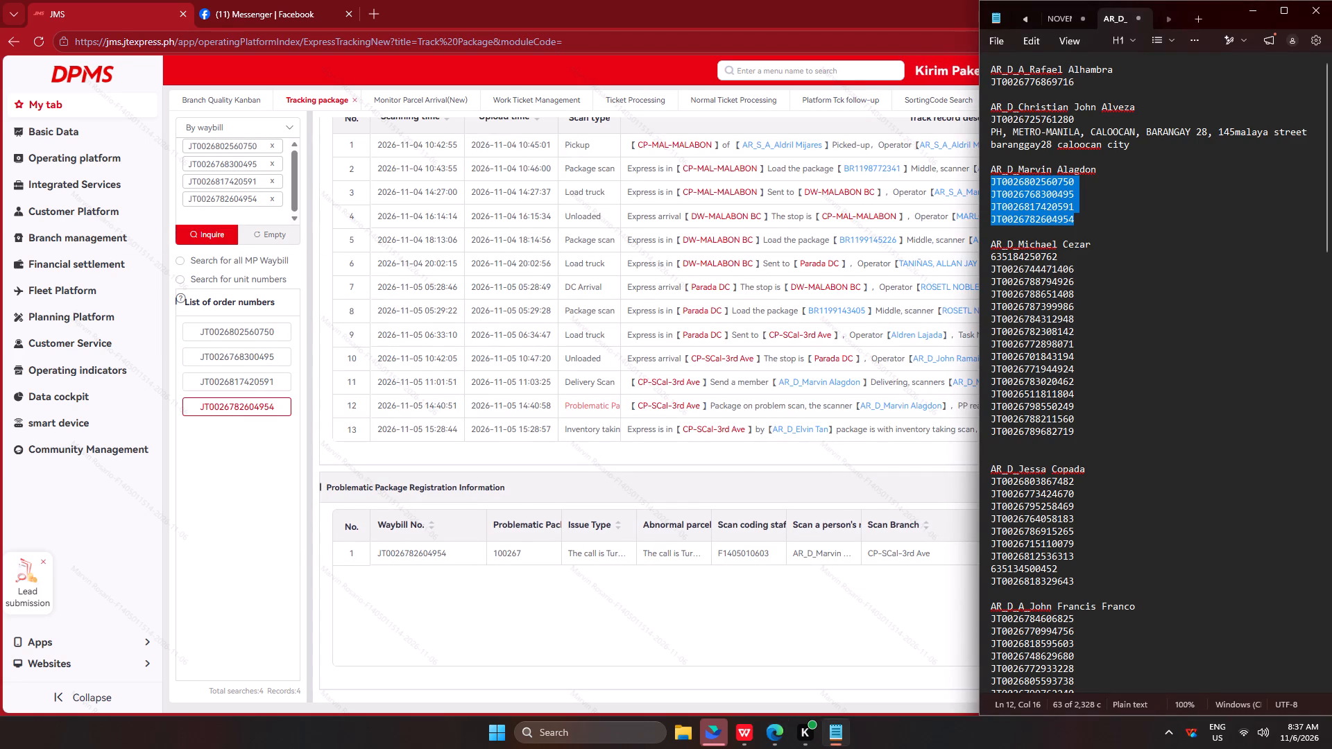
left_click_drag(1082, 438, 937, 259)
key("ctrl+c")
key("ctrl+c")
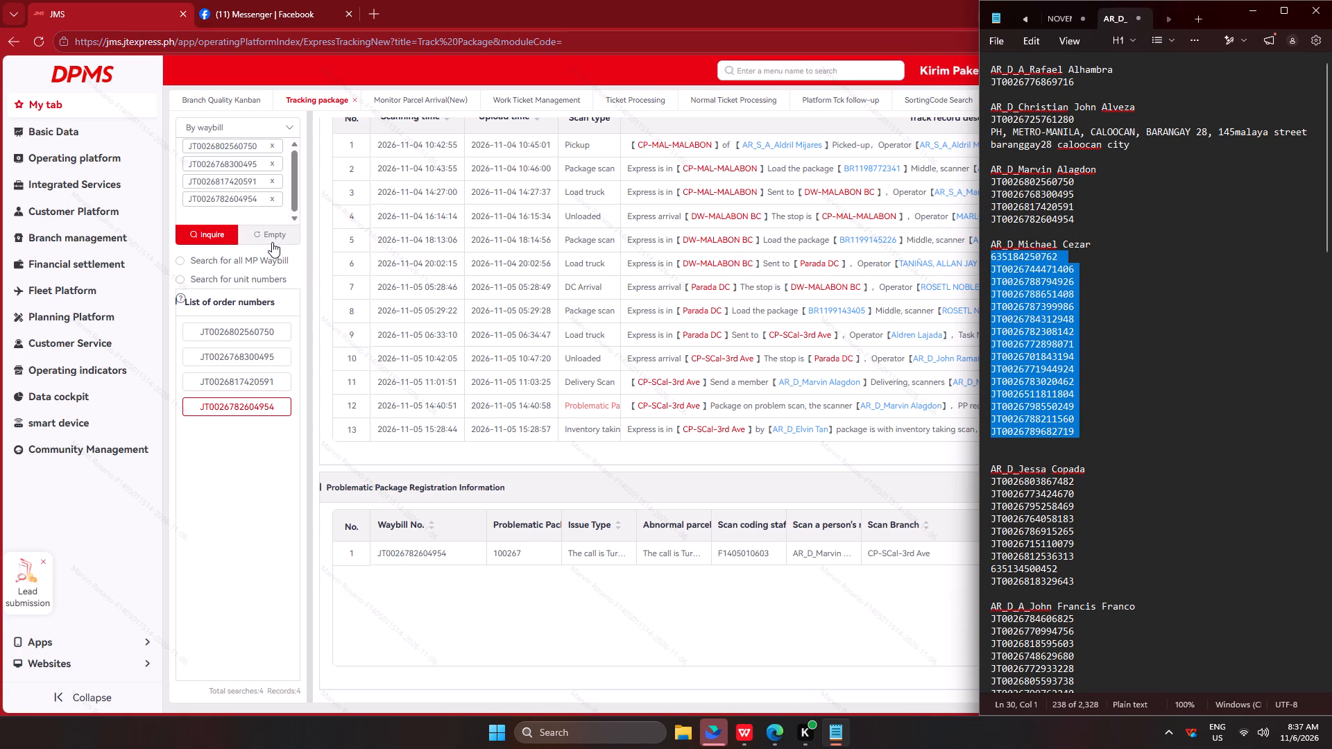
key("ctrl+c")
key("ctrl+c")
left_click(273, 236, "ctrl")
left_click(258, 215)
key("ctrl+v")
left_click(216, 235)
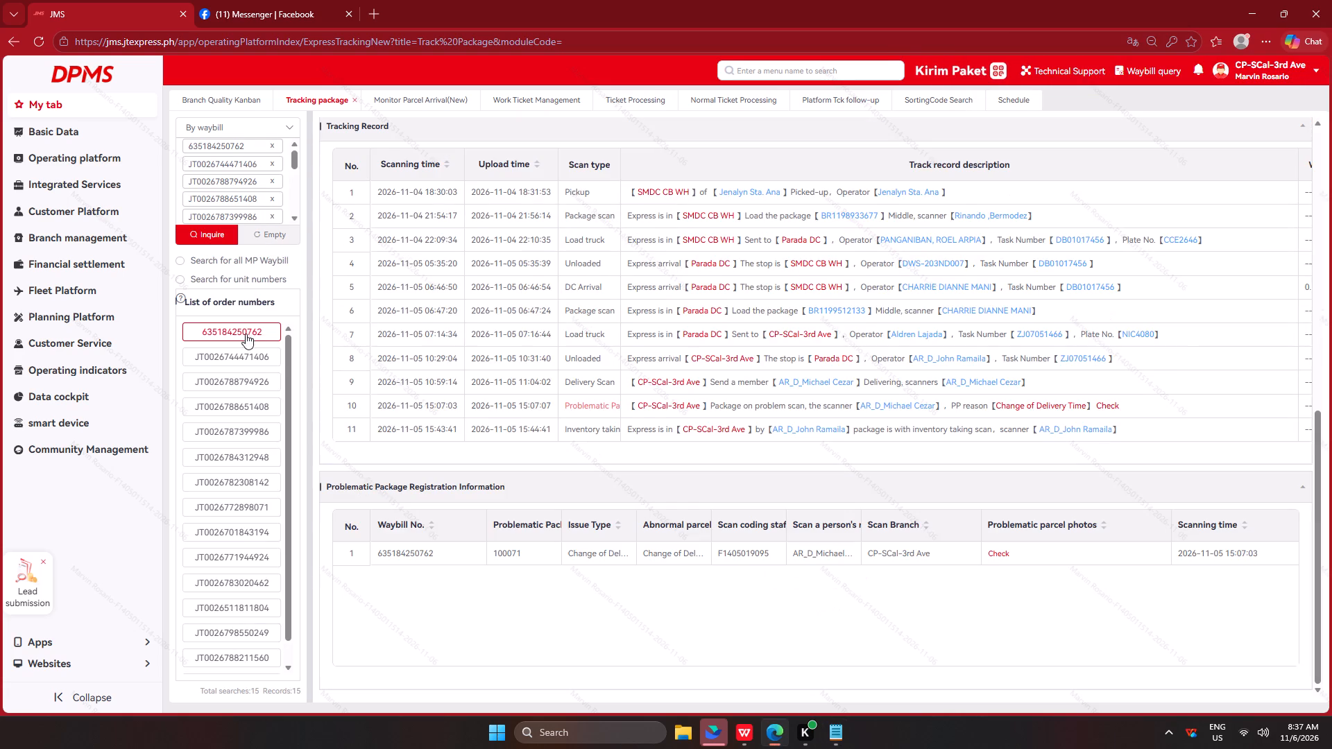
left_click(244, 344)
left_click(247, 357)
key("alt+Tab")
scroll(1076, 393, "down", 7)
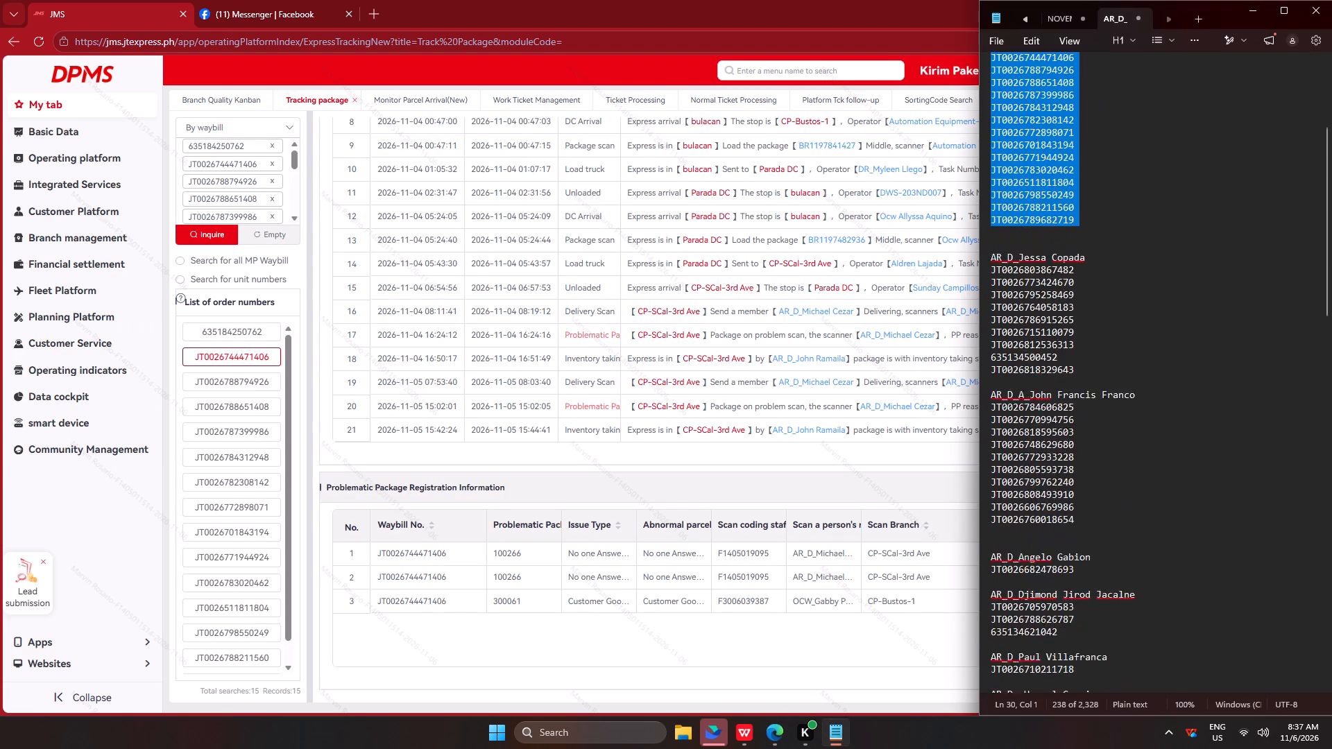
left_click(1029, 130)
left_click(1030, 137)
key("BackSpace")
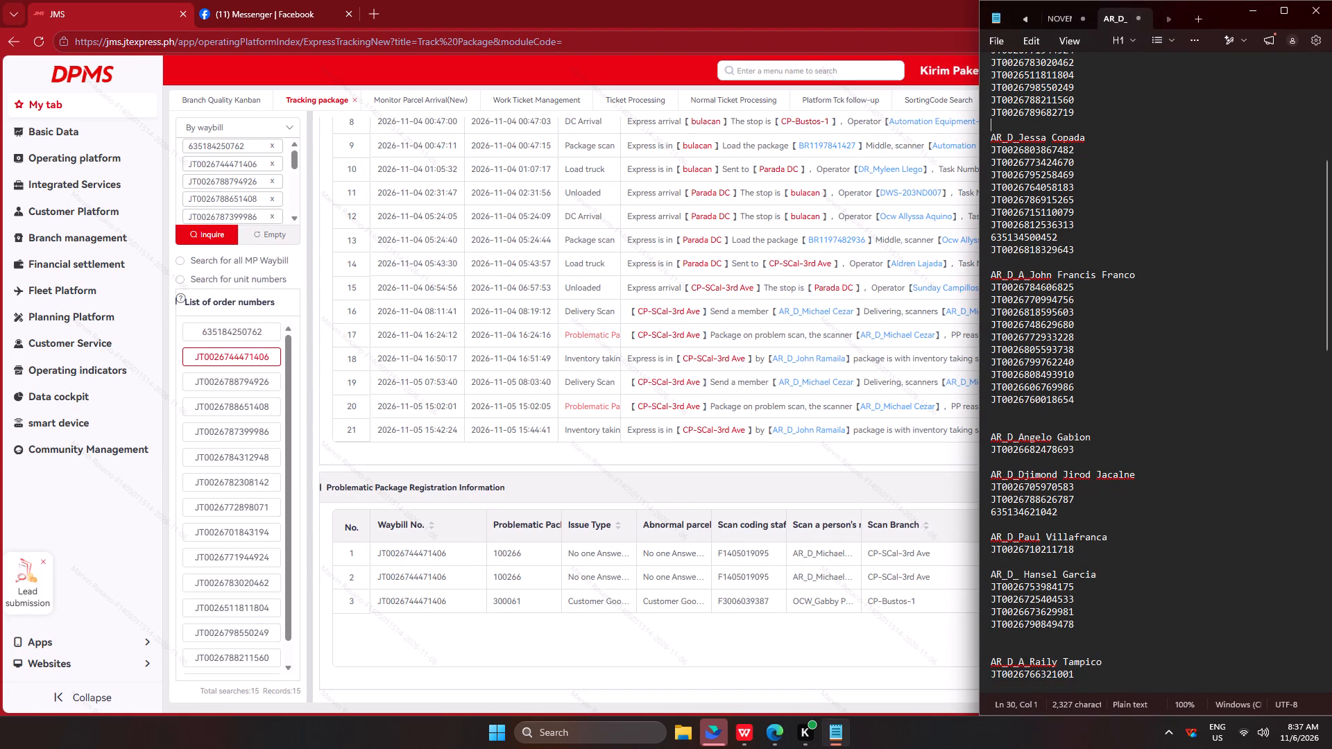
left_click_drag(1079, 248, 941, 155)
key("ctrl+c")
key("ctrl+c")
key("ctrl+c")
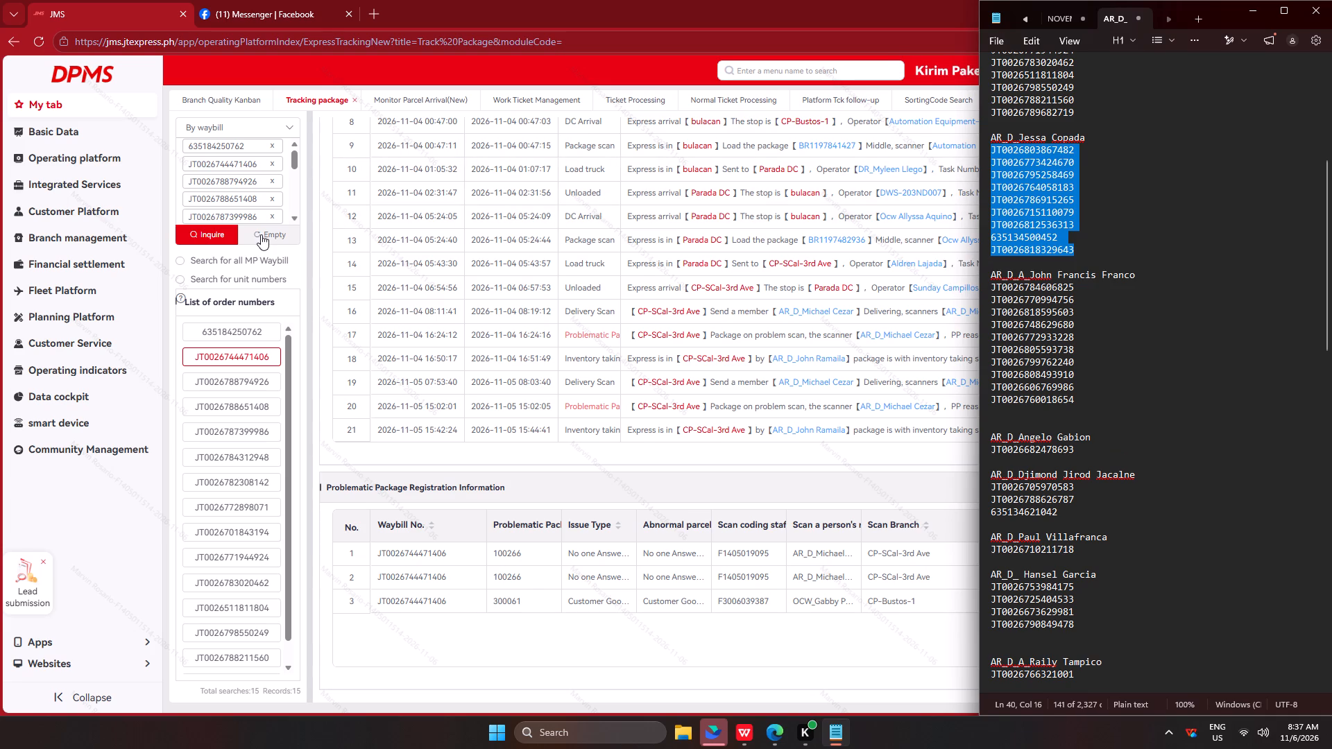
key("ctrl+c")
left_click(261, 234, "ctrl")
key("ctrl+v")
left_click(241, 205, "ctrl")
key("ctrl+v")
left_click(210, 240)
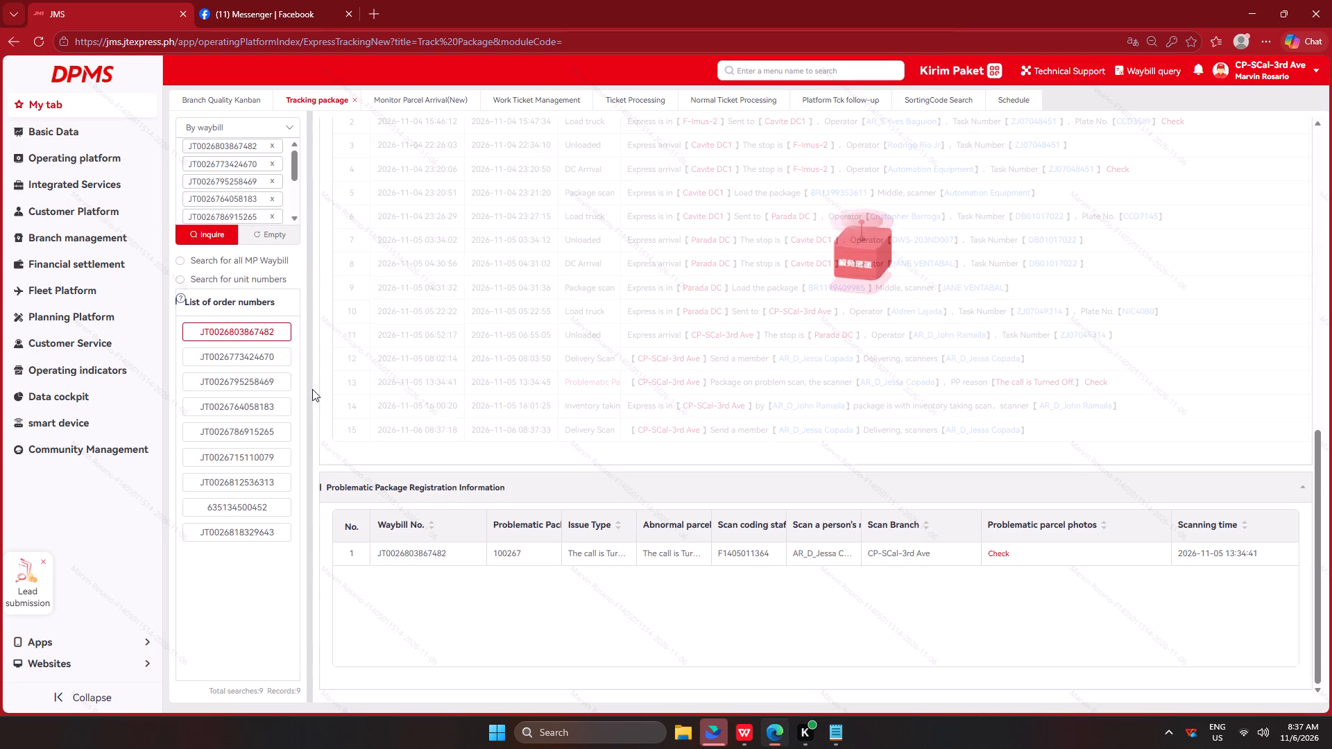
left_click(225, 361)
left_click(237, 388)
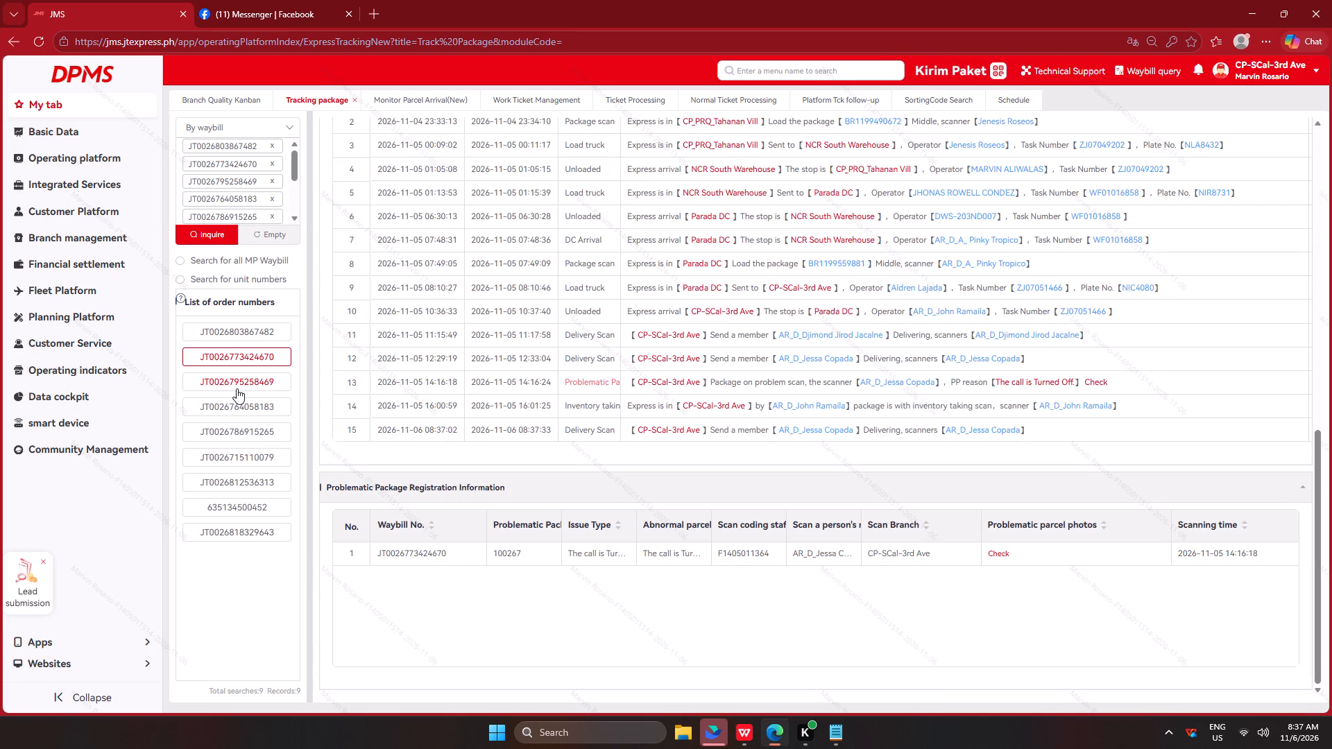
left_click(237, 409)
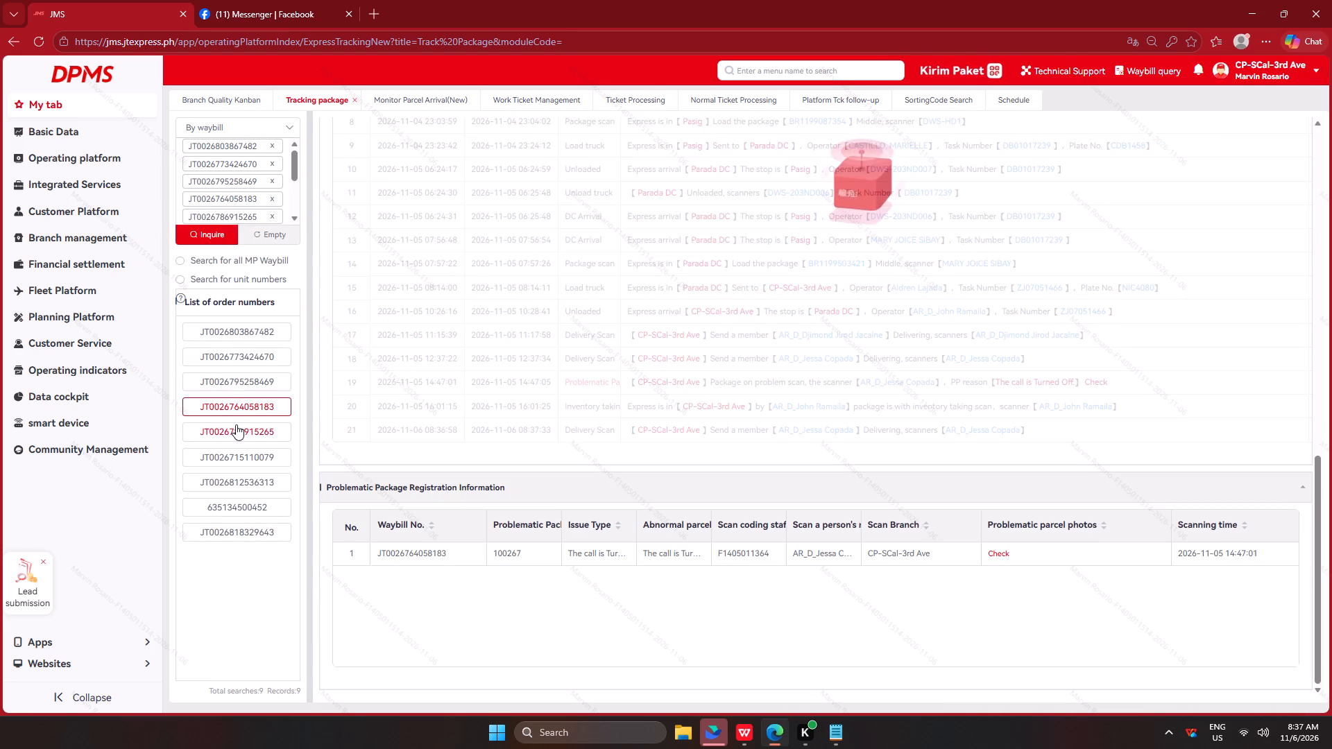
left_click(235, 427)
left_click(232, 455)
left_click(229, 484)
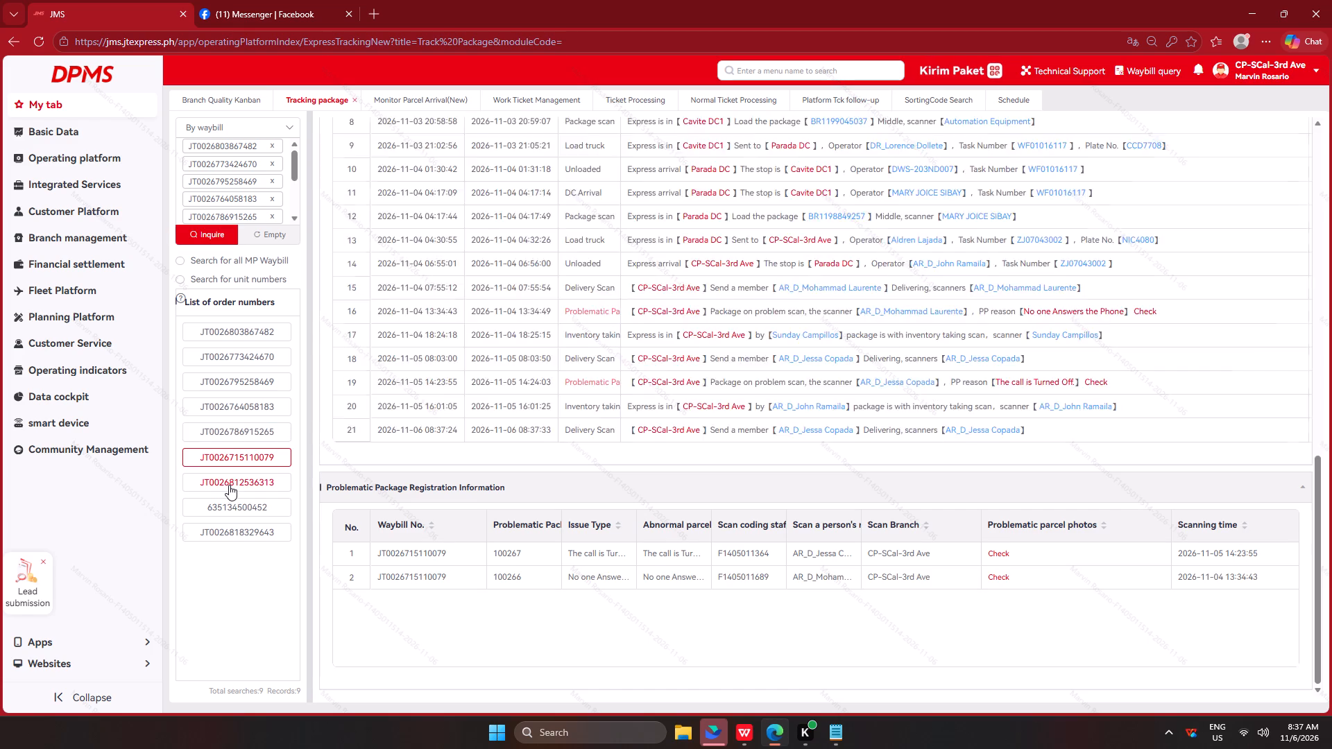
left_click(228, 500)
left_click(229, 524)
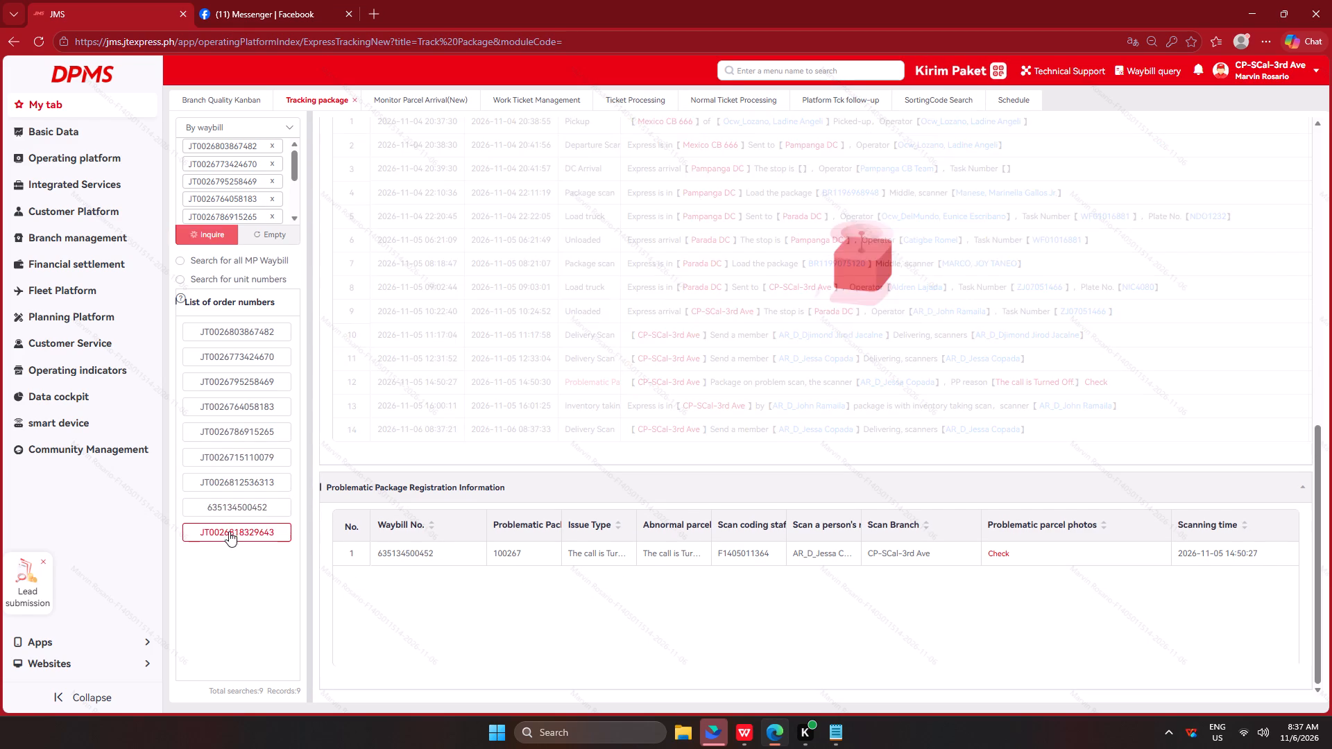
key("alt+Tab")
left_click_drag(1097, 252, 979, 153)
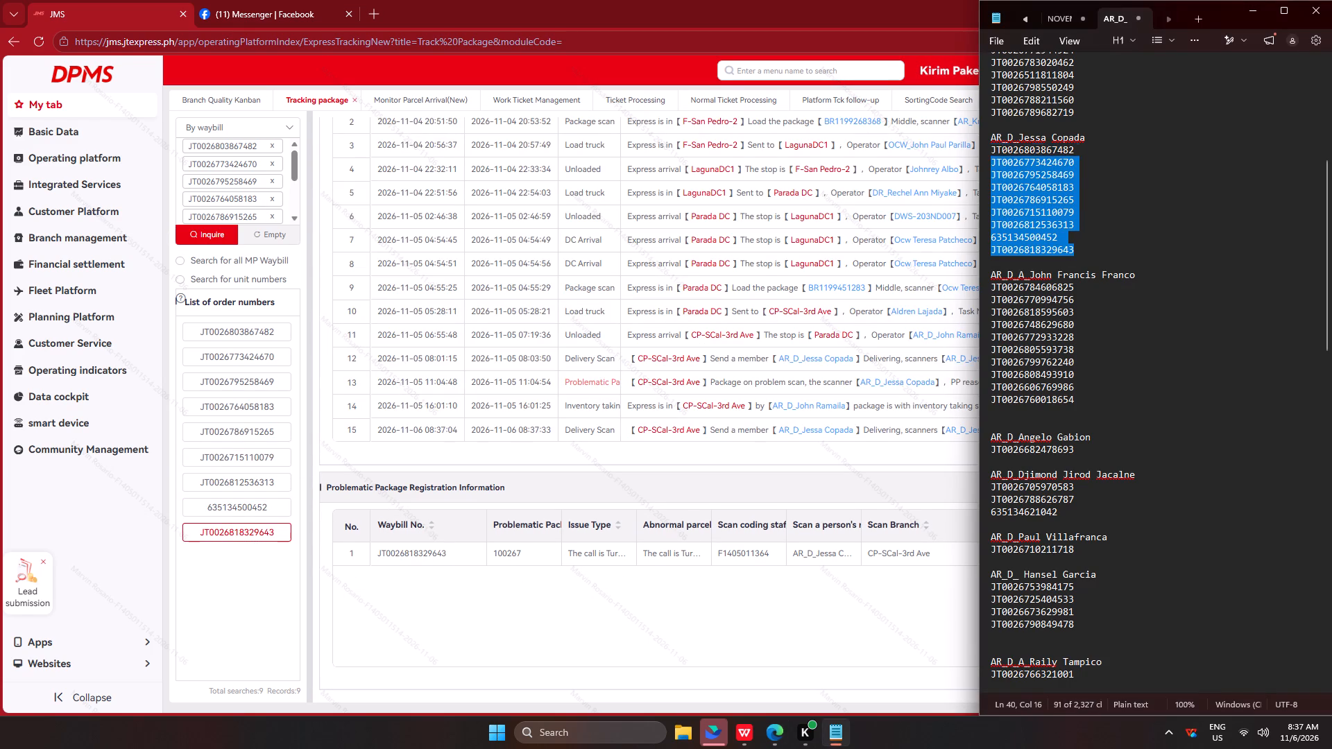
left_click_drag(979, 153, 975, 122)
key("ctrl+x")
key("BackSpace")
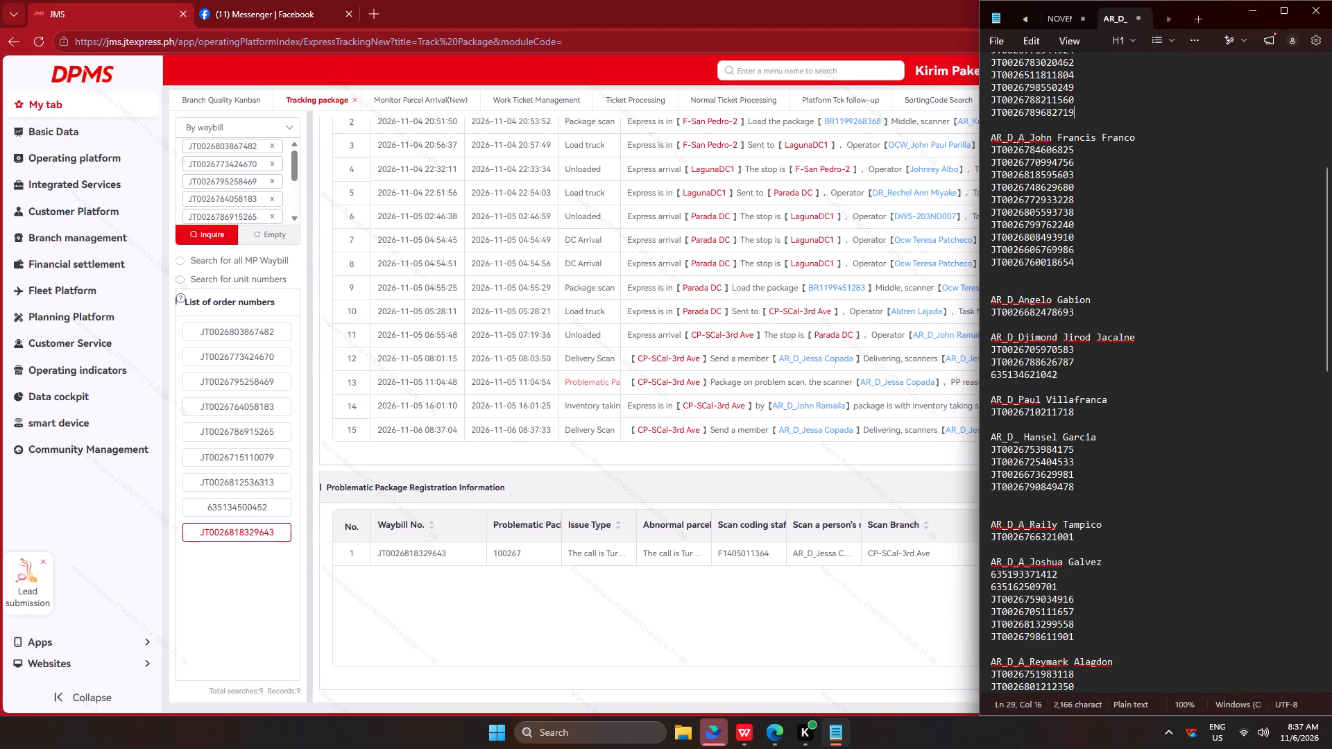
left_click(1018, 291)
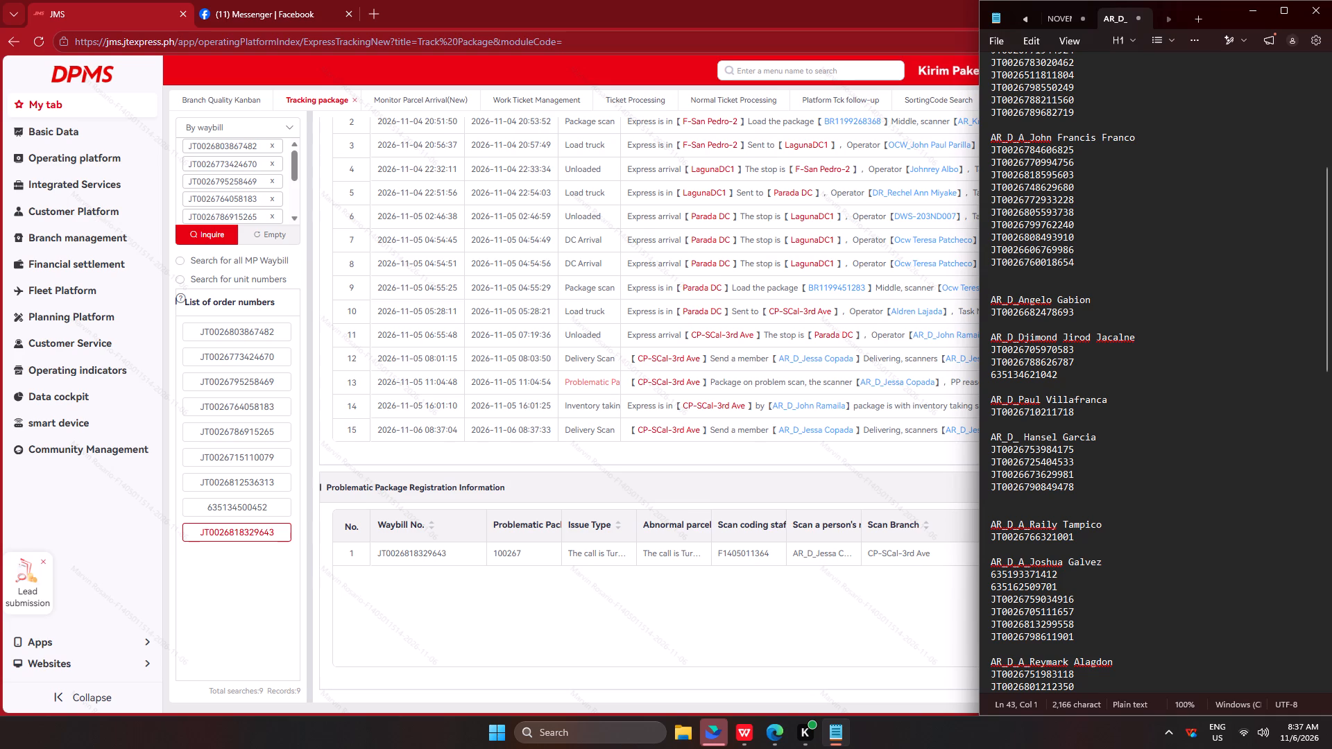
key("BackSpace")
left_click_drag(1086, 302, 944, 297)
key("ctrl+c")
key("ctrl+c")
key("ctrl+c")
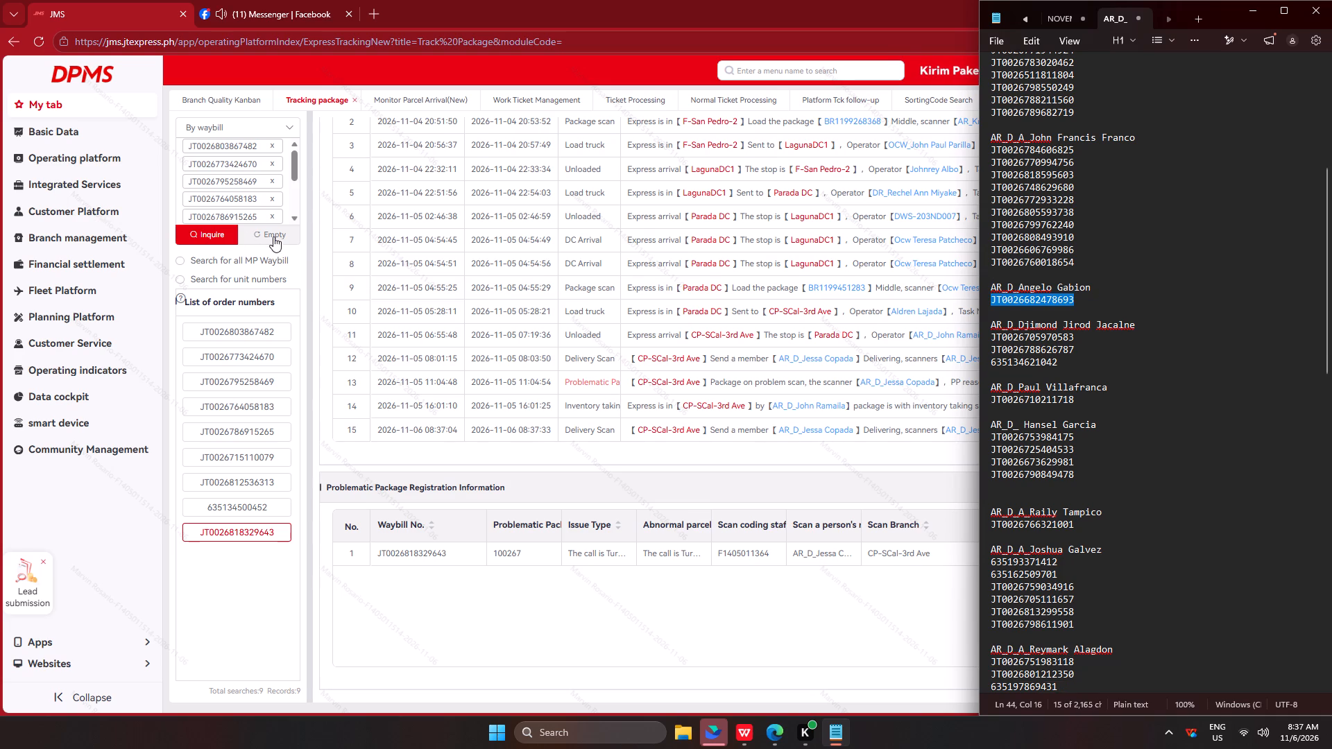
key("ctrl+c")
left_click(273, 237, "ctrl")
left_click(264, 213)
key("ctrl+v")
left_click(213, 237)
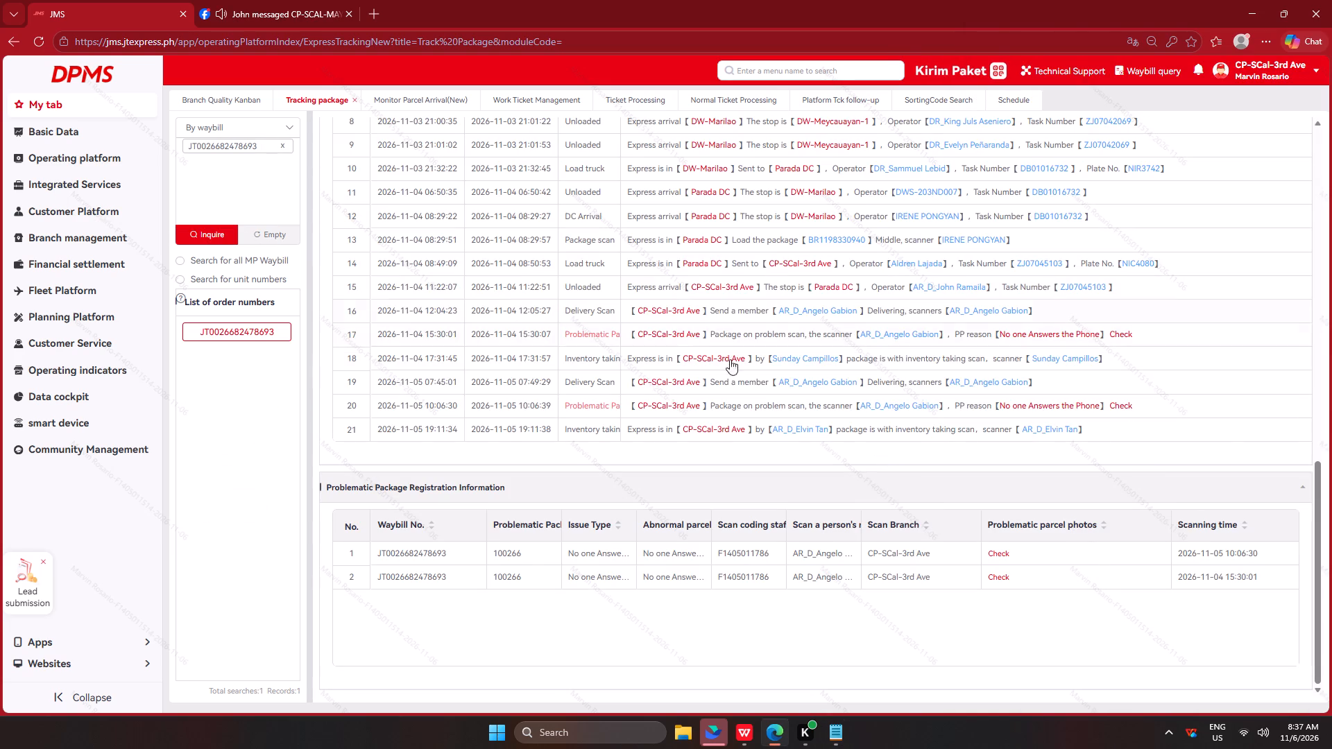
key("alt+Tab")
left_click_drag(1073, 365, 976, 339)
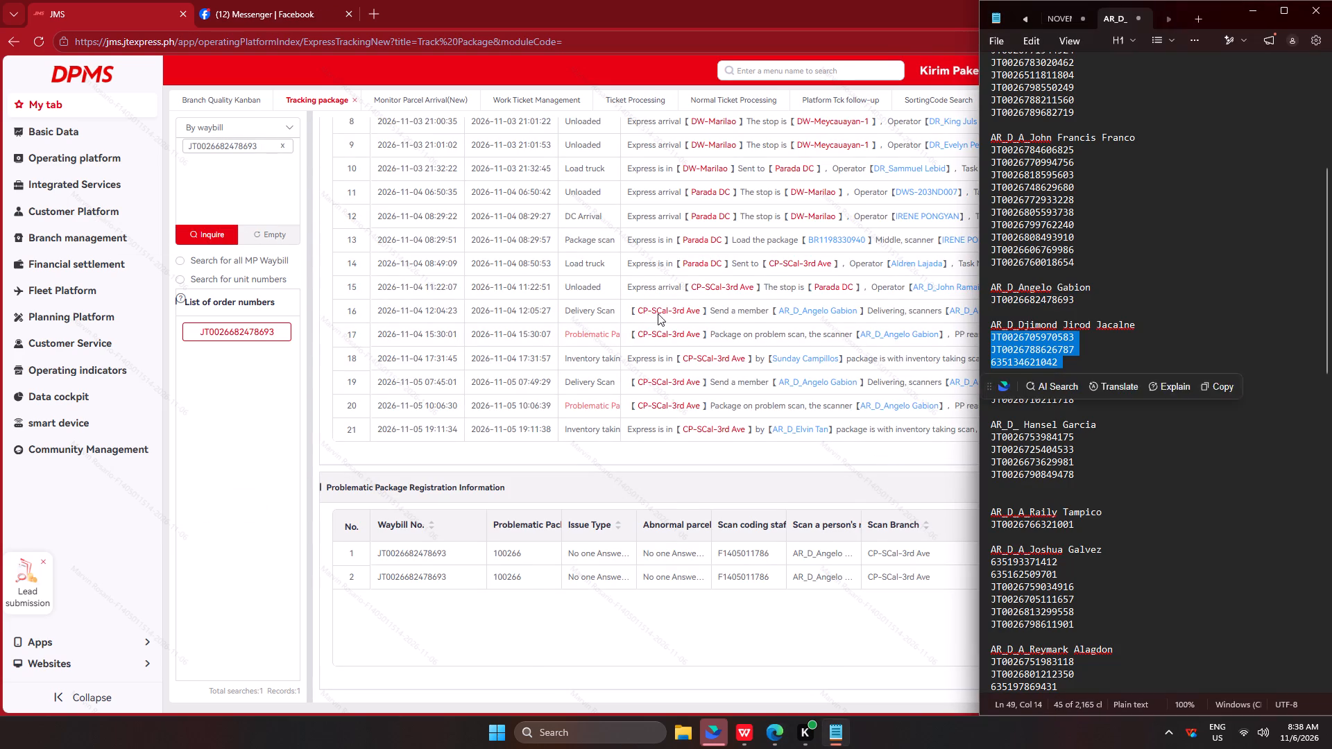
key("ctrl+c")
key("ctrl+c")
key("ctrl+c")
key("ctrl+c")
key("ctrl+c")
left_click(268, 228)
left_click(261, 216)
key("ctrl+v")
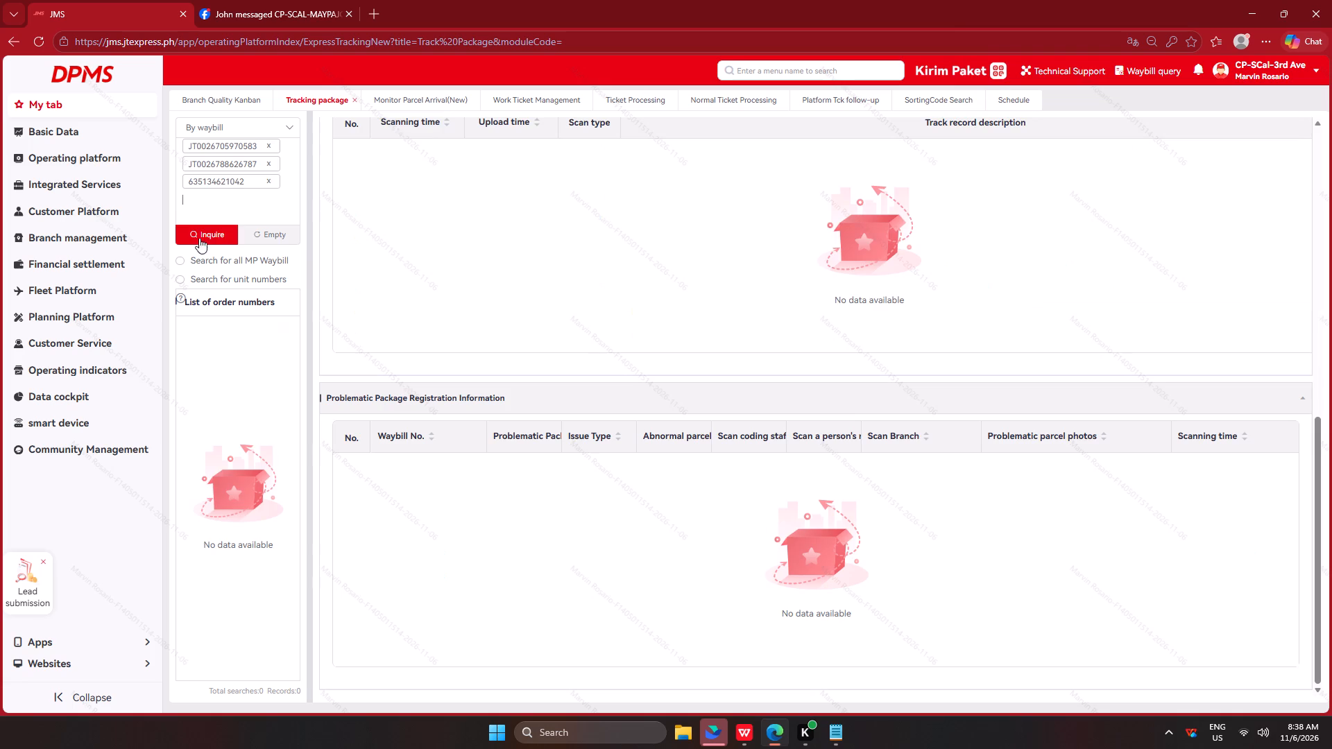
left_click(199, 238)
left_click(241, 359)
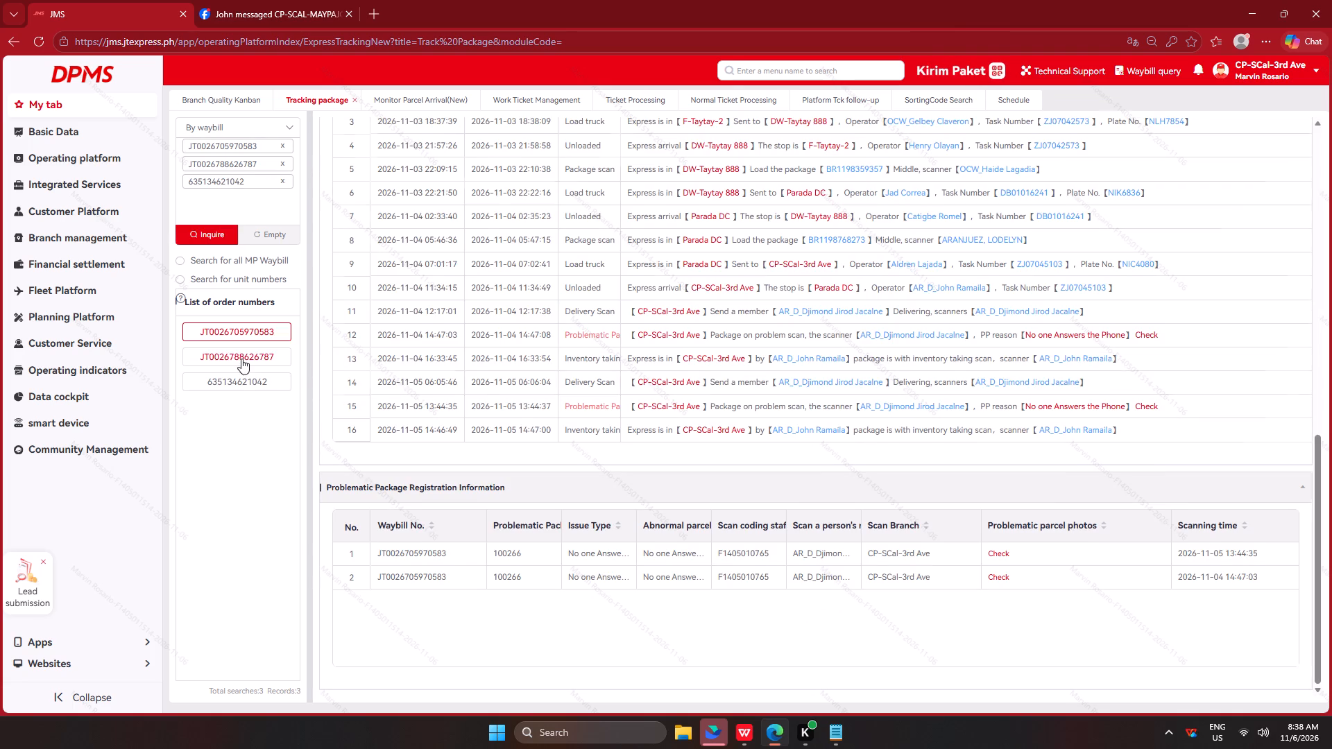
left_click(232, 379)
key("alt+Tab")
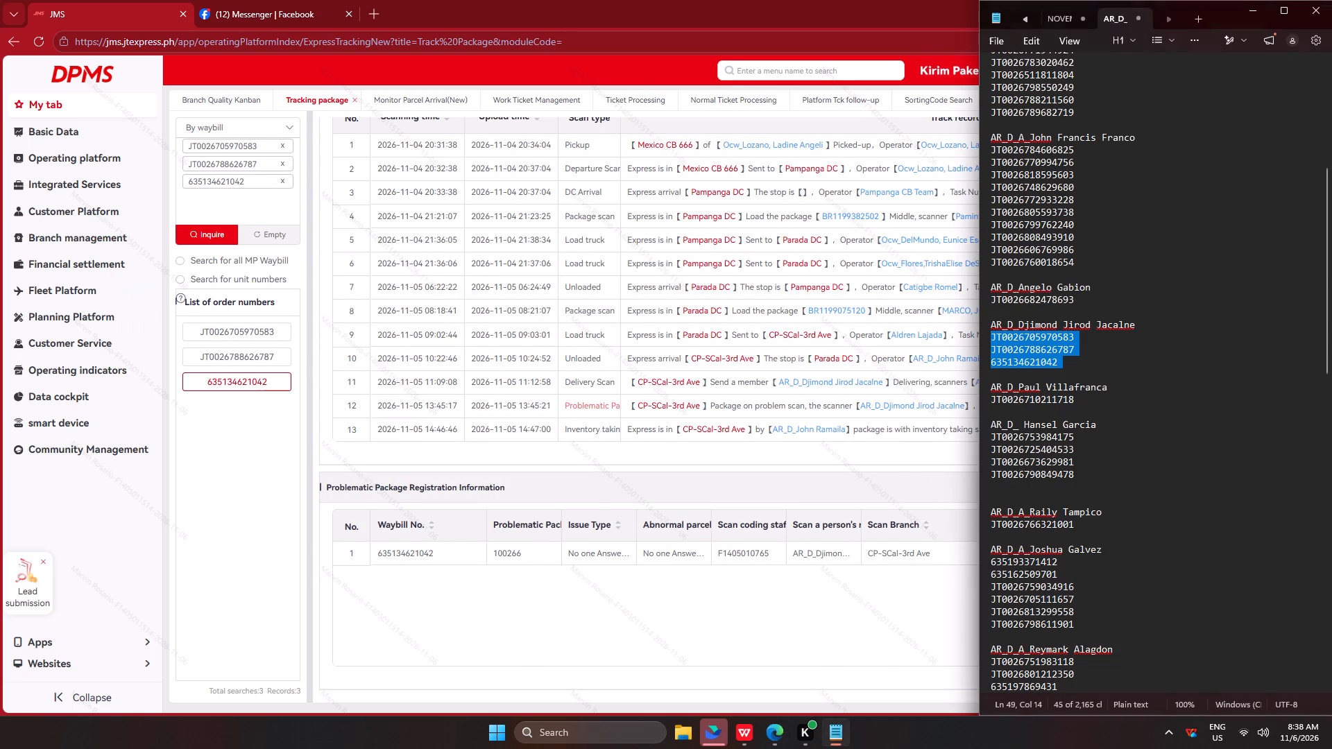
left_click_drag(1078, 406, 953, 402)
key("ctrl+c")
key("ctrl+c")
key("ctrl+c")
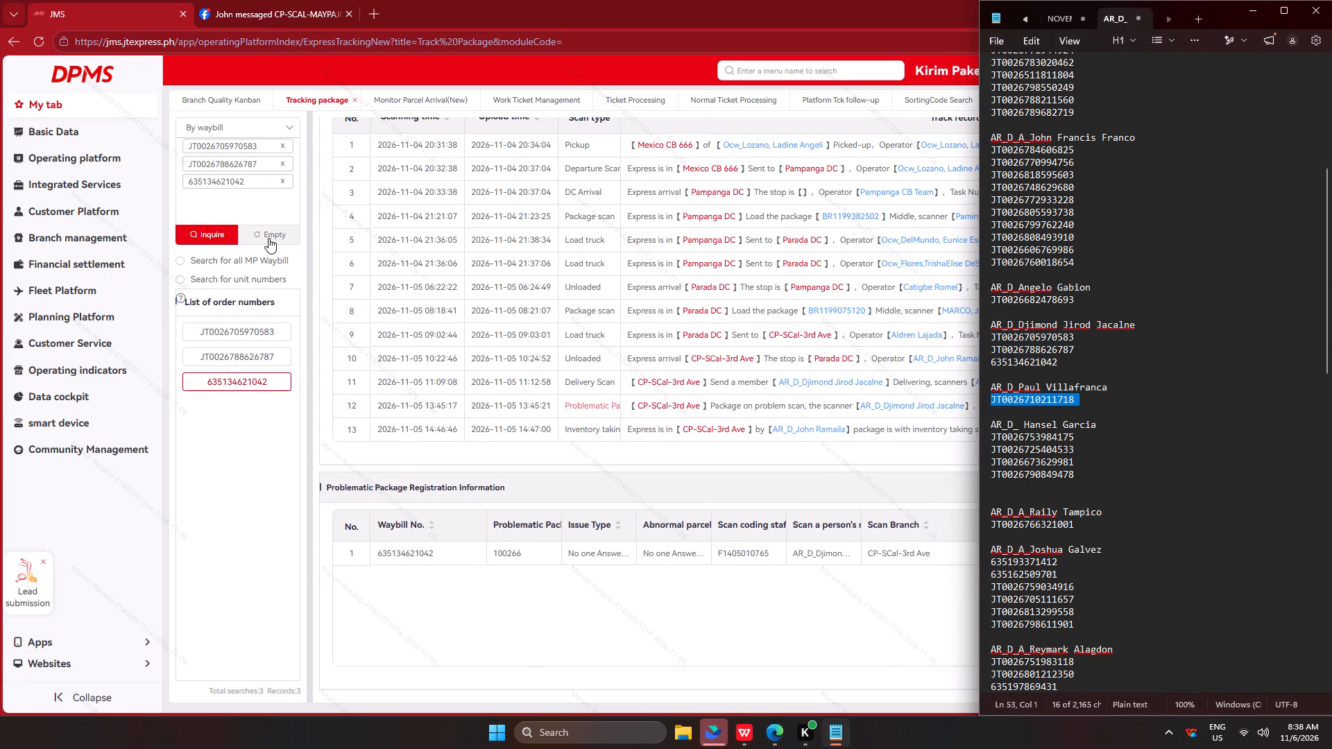
key("ctrl+c")
key("ctrl+c")
left_click(269, 233, "ctrl")
left_click(268, 209)
key("ctrl+v")
left_click(213, 228)
key("alt+Tab")
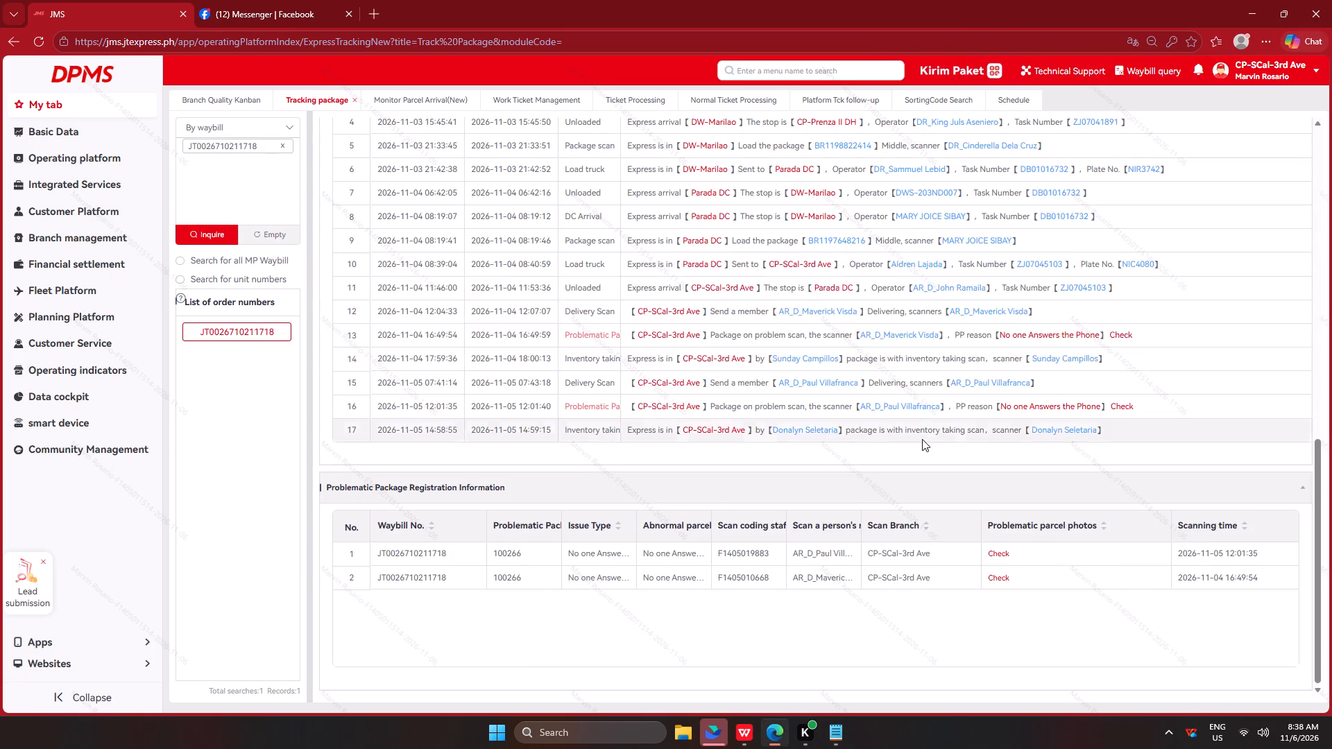
scroll(1106, 400, "down", 4)
left_click_drag(1081, 331, 959, 281)
key("ctrl+c")
key("ctrl+c")
key("ctrl+c")
key("ctrl+c")
key("ctrl+c")
left_click(274, 232, "ctrl")
left_click(269, 202)
key("ctrl+v")
left_click(182, 238)
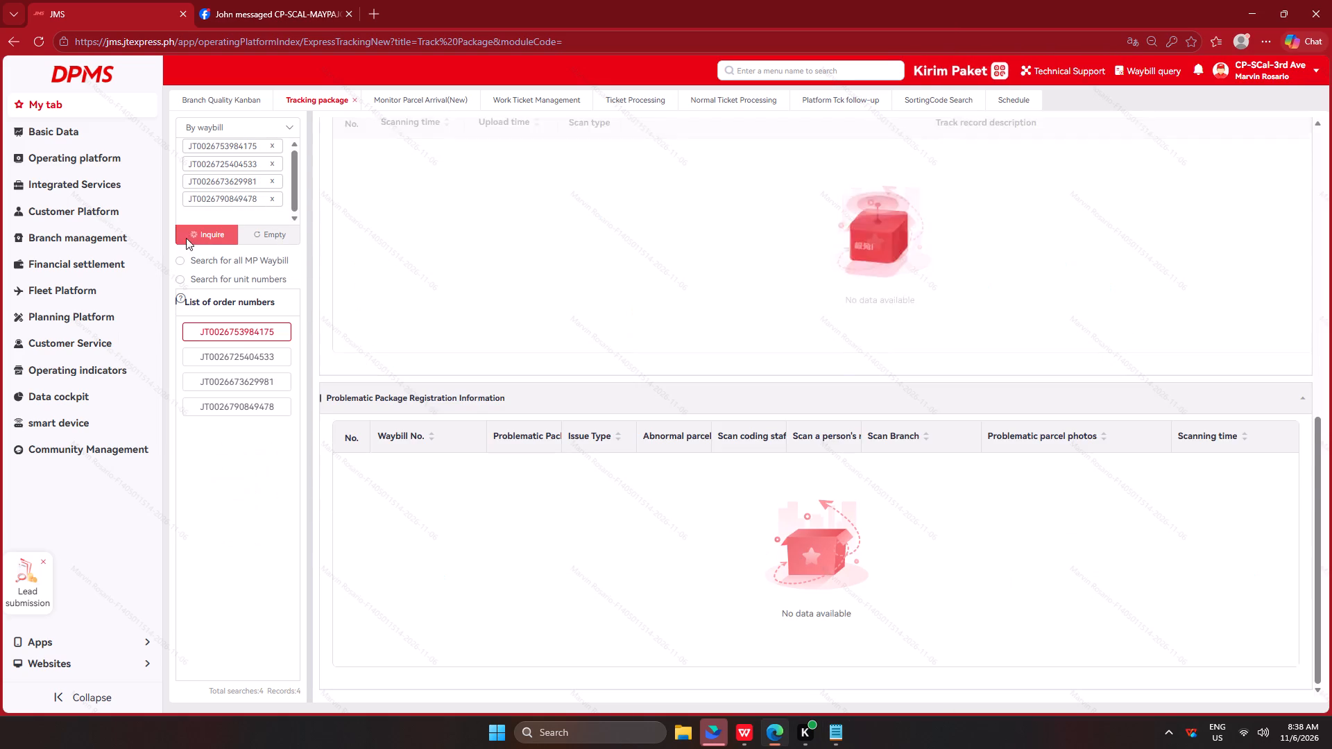
left_click(262, 356)
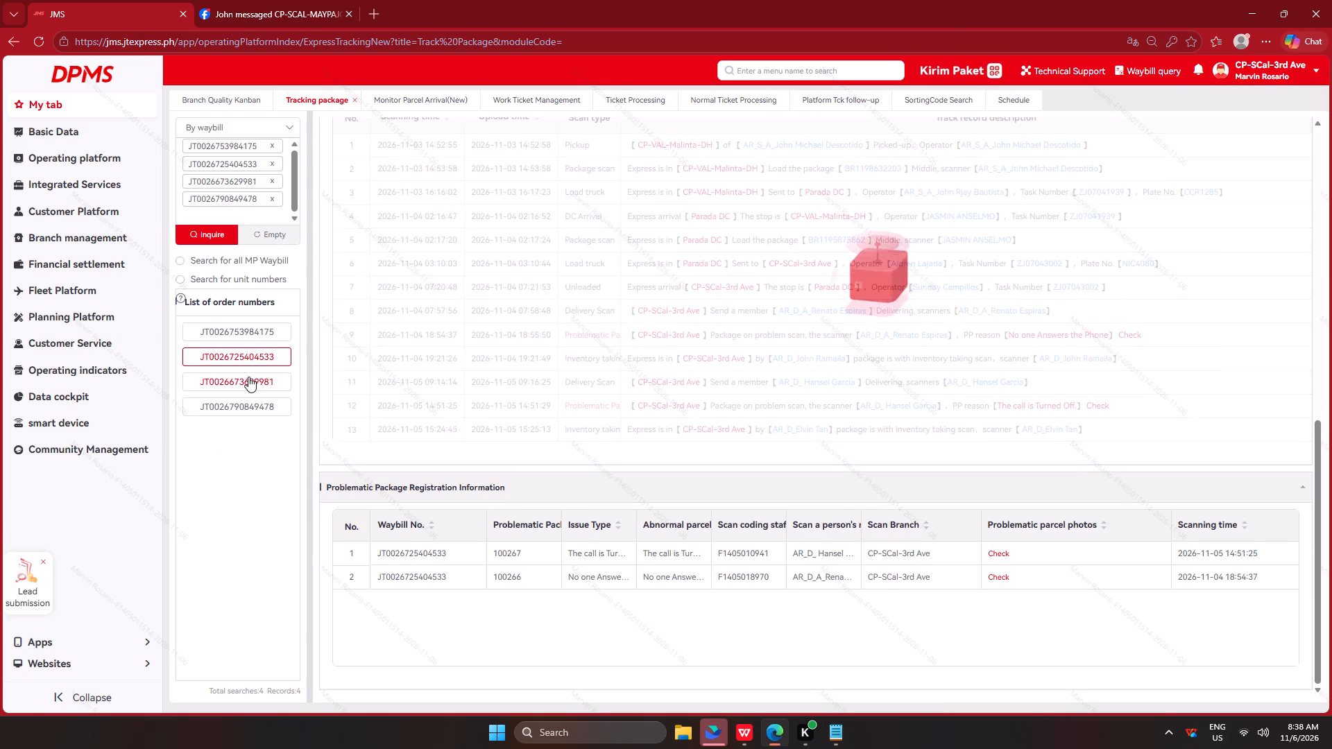
left_click(248, 377)
left_click(249, 405)
key("alt+Tab")
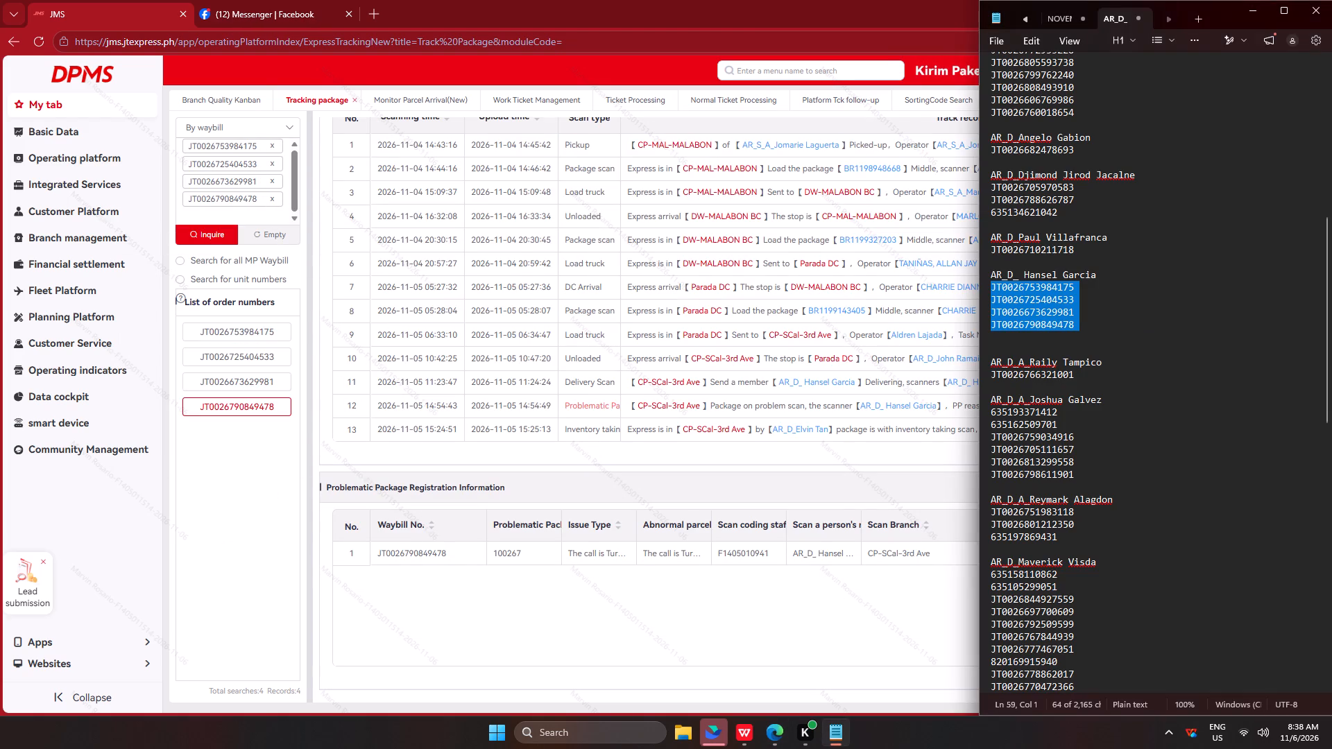
left_click(1030, 348)
key("Insert")
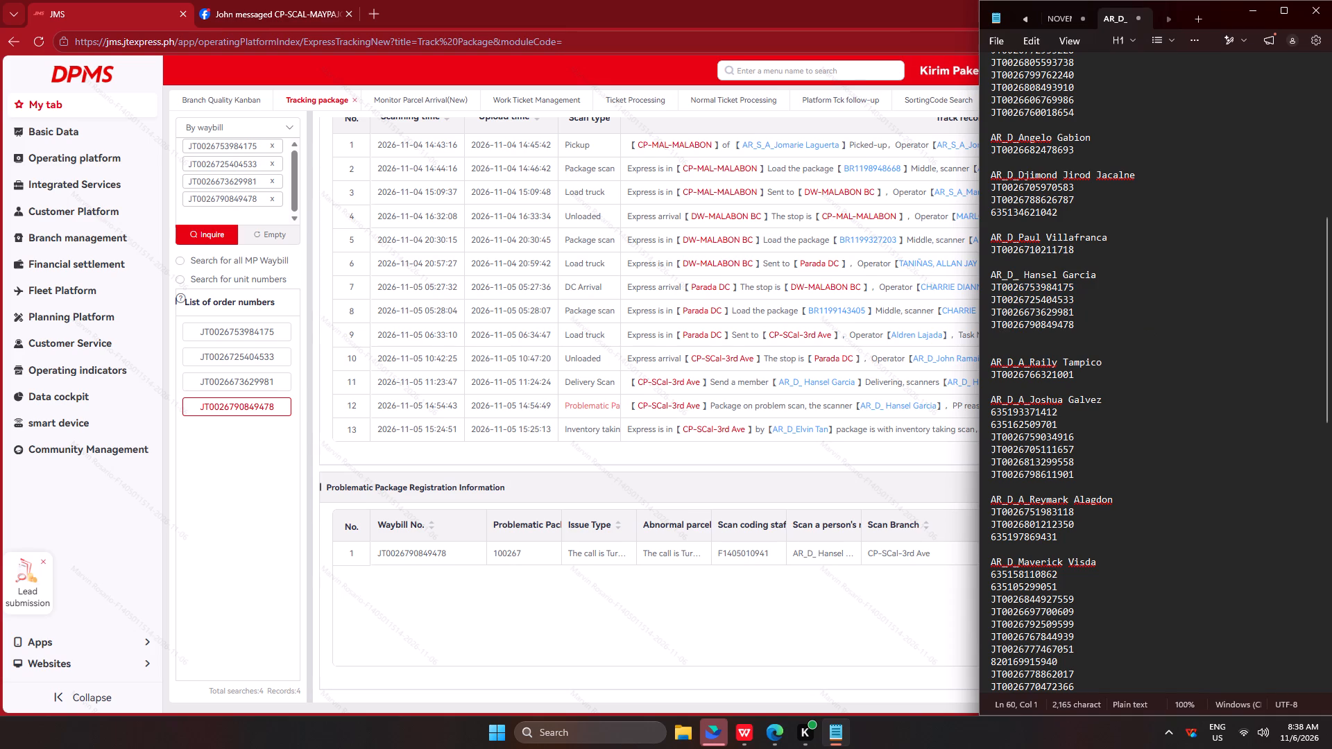
key("BackSpace")
left_click_drag(1077, 365, 932, 361)
key("ctrl+c")
key("ctrl+c")
key("ctrl+c")
left_click(263, 238, "ctrl")
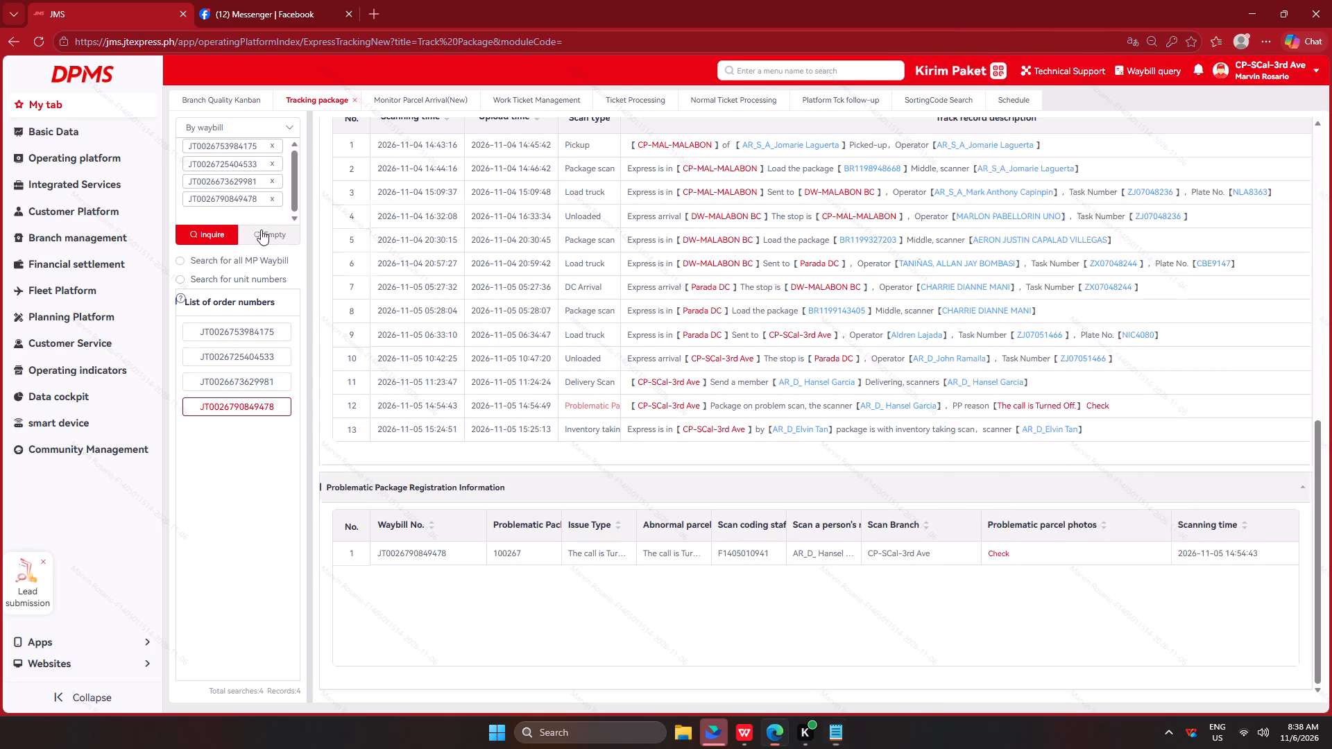
left_click(258, 218)
key("ctrl+v")
left_click(219, 236)
key("alt+Tab")
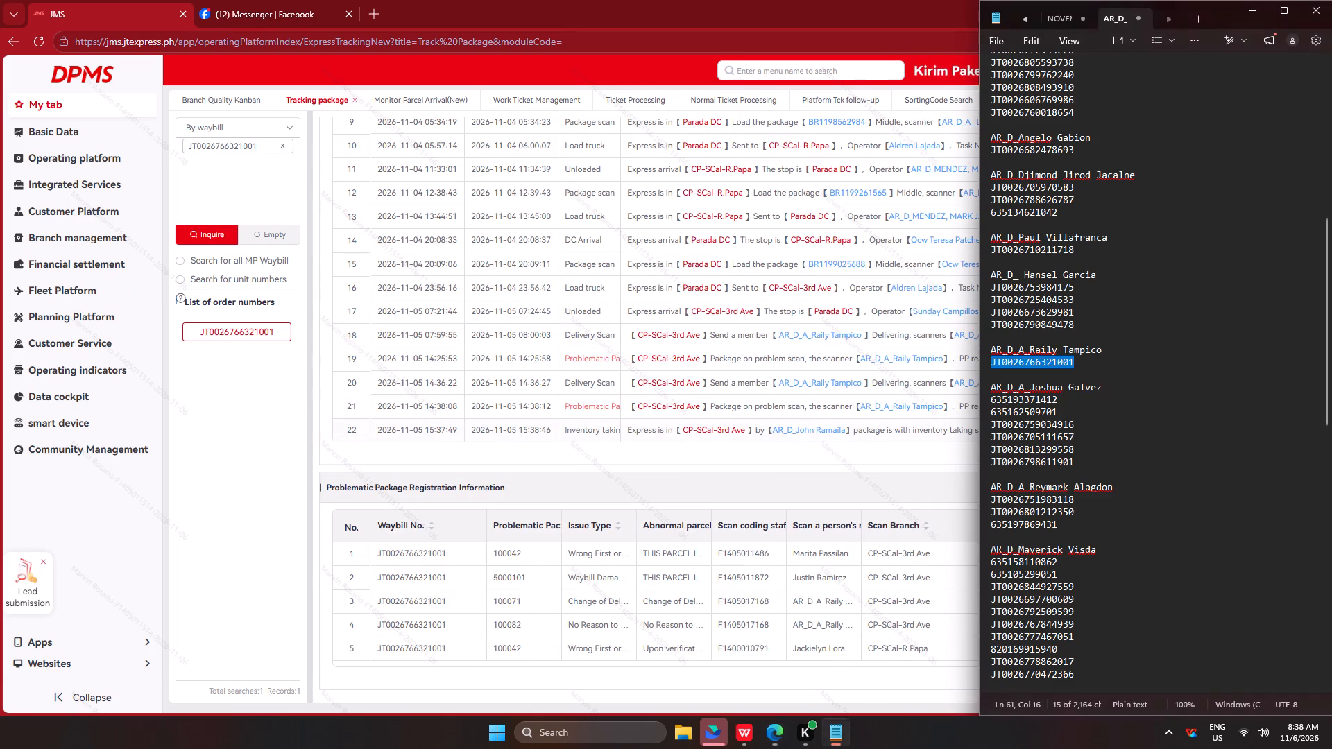
left_click_drag(1080, 463, 950, 399)
key("ctrl+c")
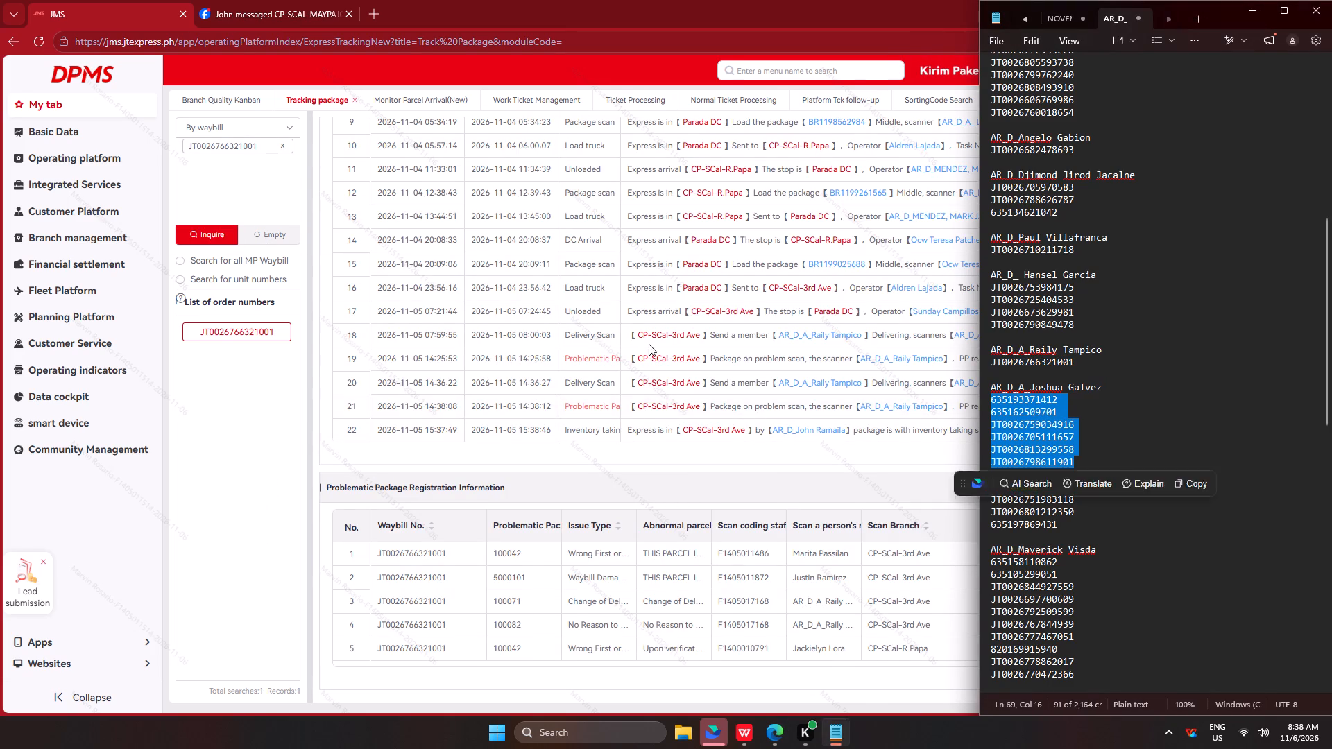
key("ctrl+c")
key("ctrl+c")
key("ctrl+c")
key("ctrl+c")
left_click(271, 236, "ctrl")
left_click(262, 200)
key("ctrl+v")
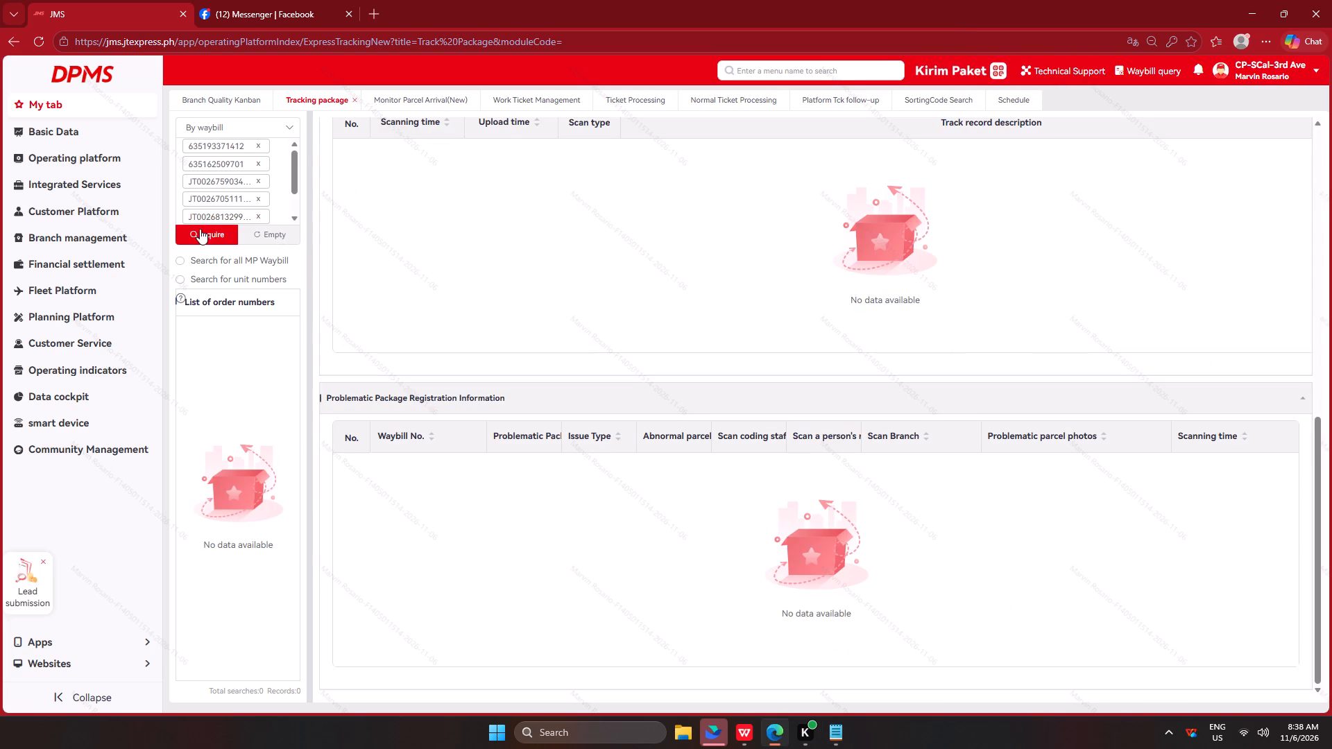
left_click(200, 229)
scroll(715, 369, "down", 7)
left_click(257, 356)
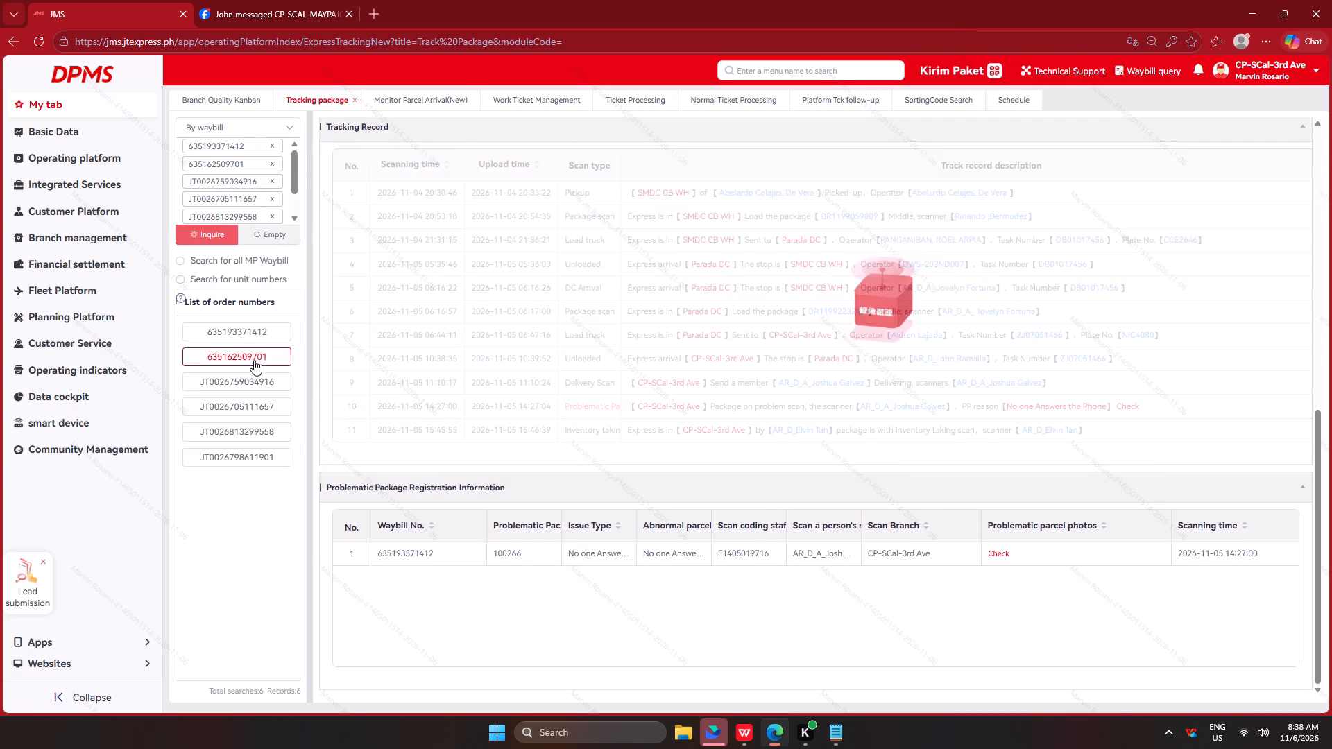
left_click(242, 374)
key("alt+Tab")
scroll(1130, 413, "down", 7)
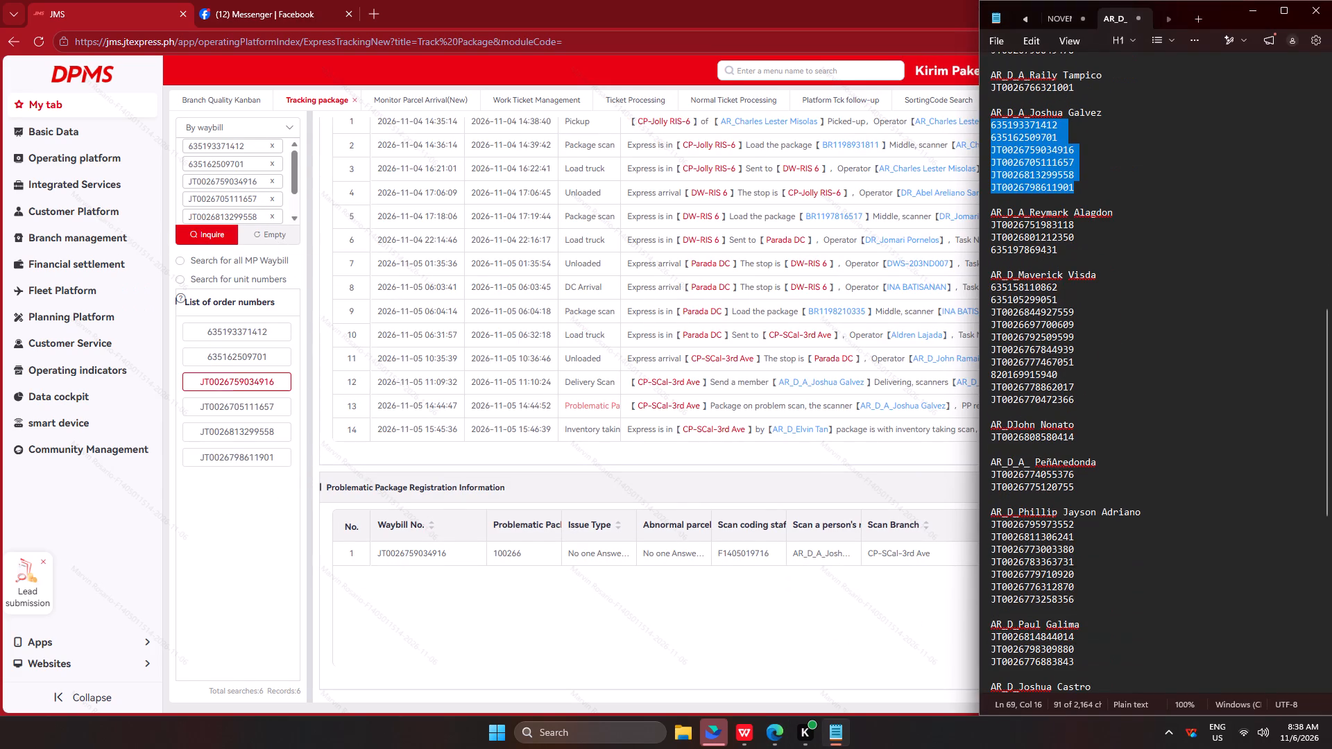
left_click_drag(1087, 255, 959, 218)
key("ctrl+c")
key("ctrl+c")
key("ctrl+c")
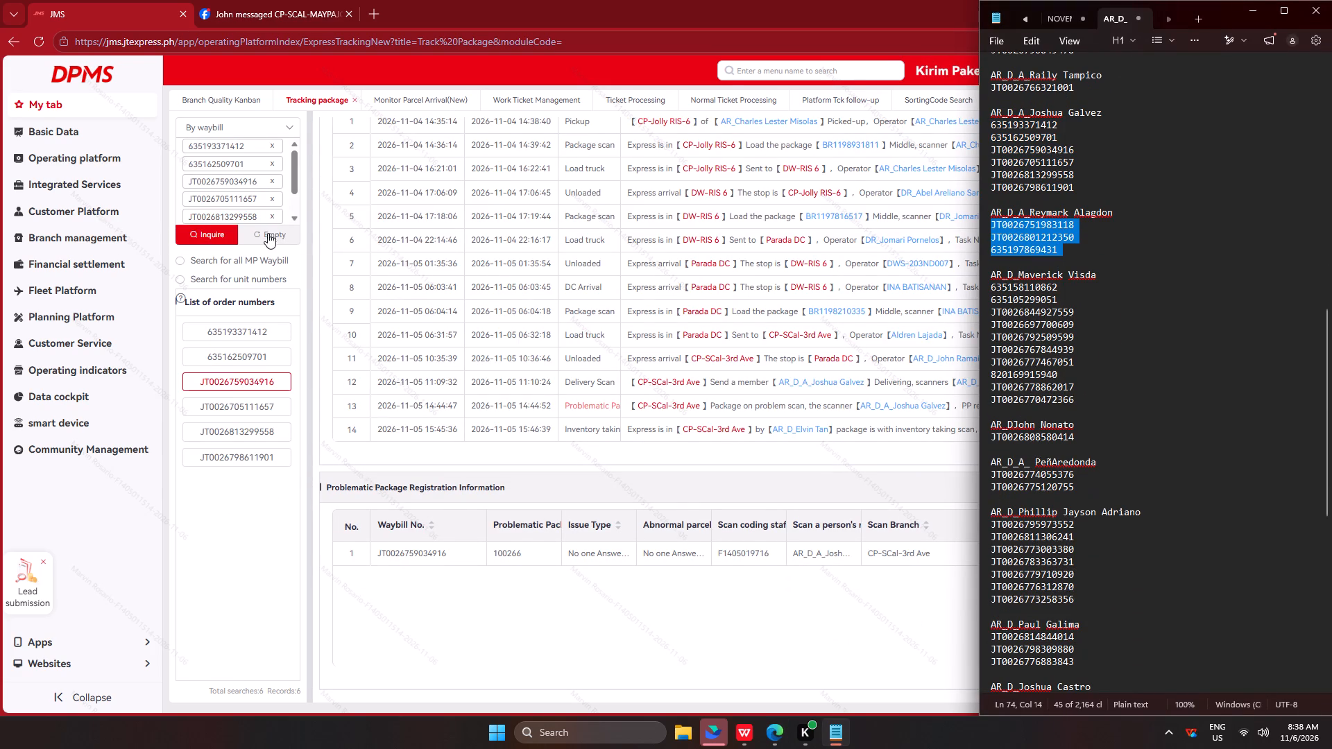
key("ctrl+c")
key("ctrl+c")
left_click(266, 238, "ctrl")
left_click(259, 217)
key("ctrl+v")
left_click(212, 230)
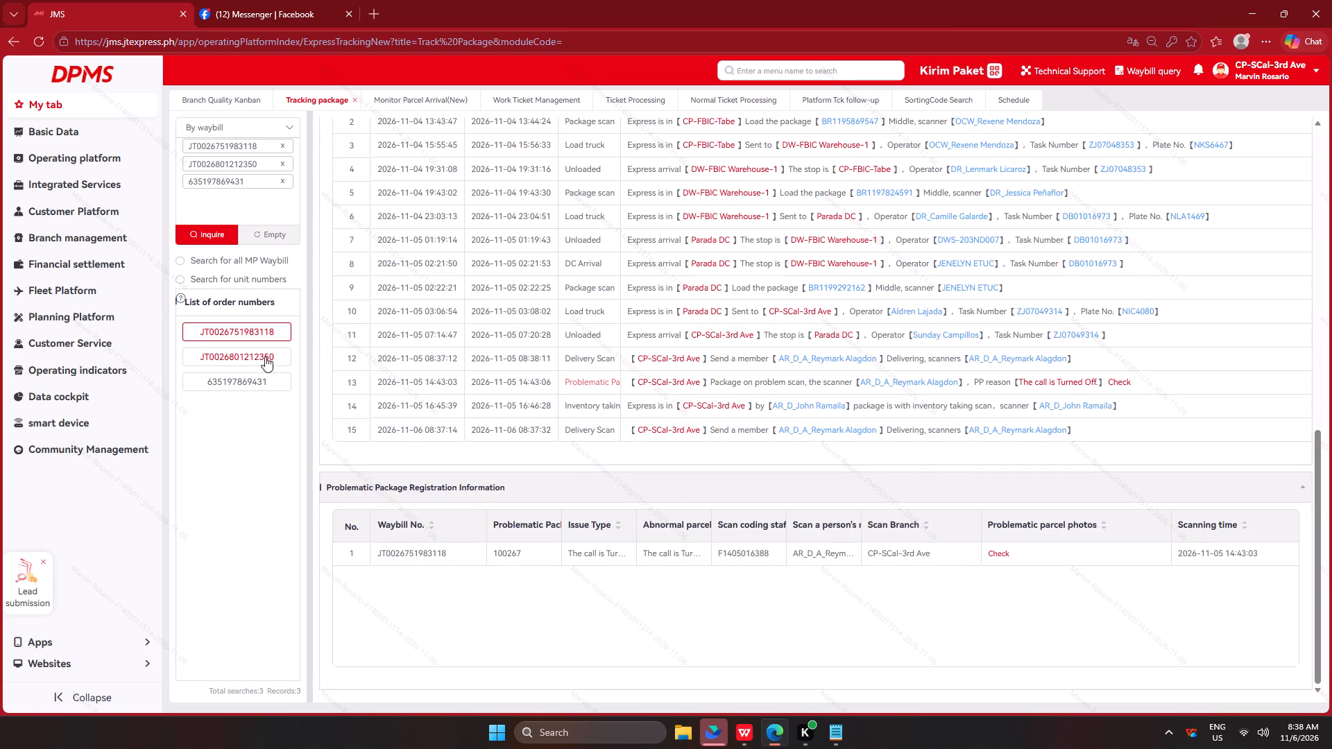
left_click(237, 355)
left_click(236, 385)
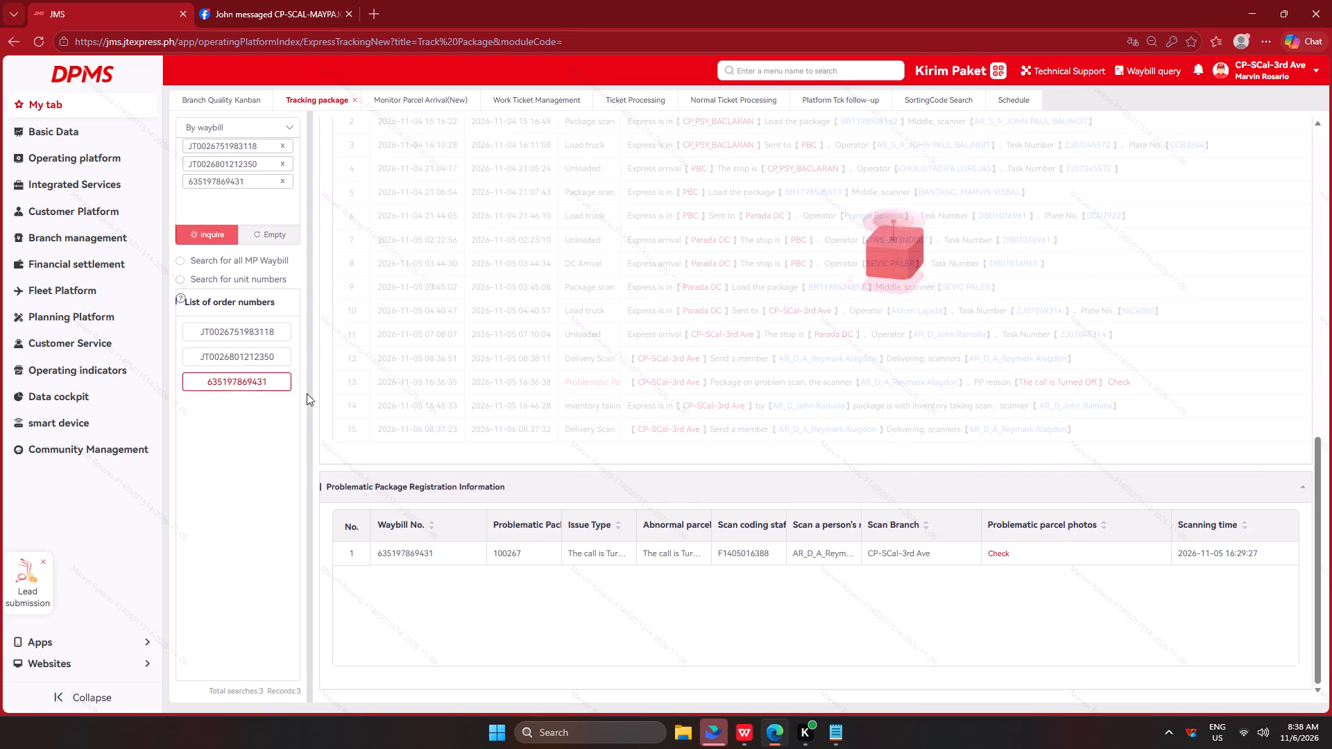
key("alt+Tab")
left_click_drag(1082, 255, 937, 198)
key("ctrl+x")
left_click(1024, 212)
key("BackSpace")
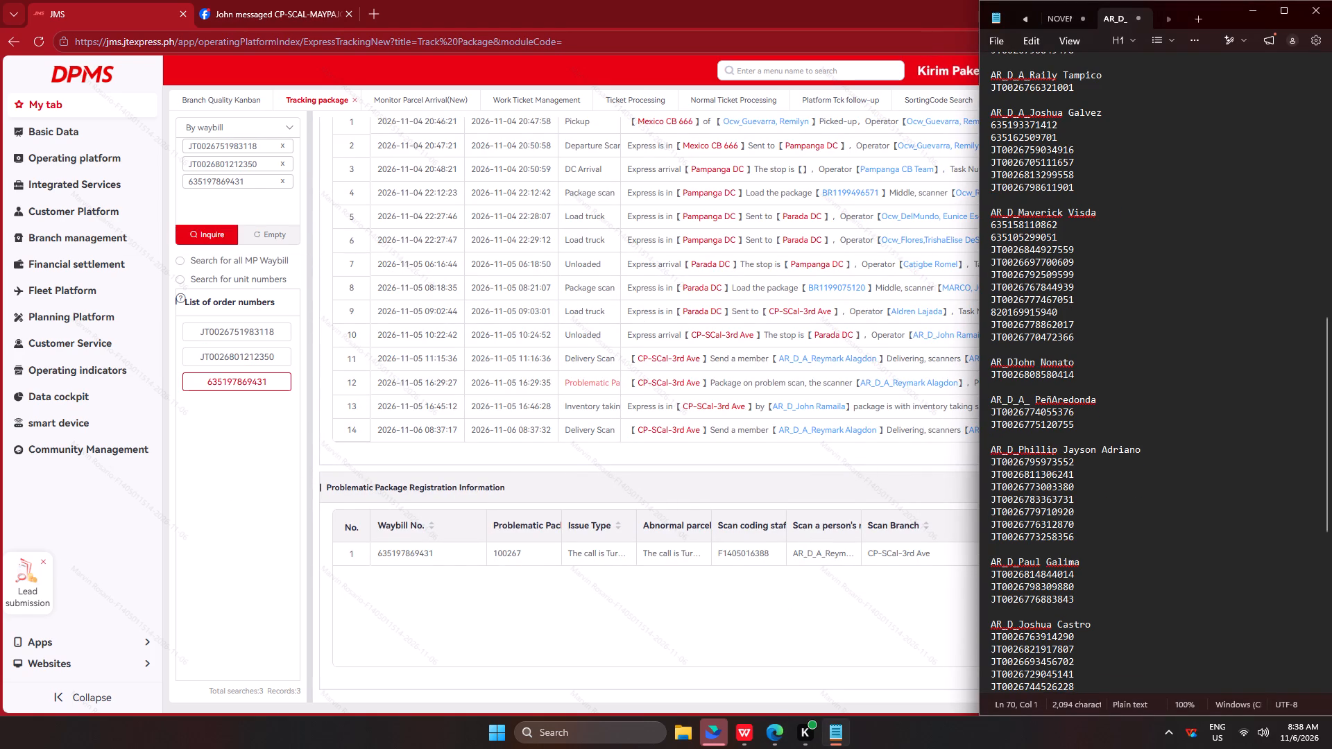
left_click_drag(1079, 375, 921, 371)
key("ctrl+c")
key("ctrl+c")
key("ctrl+c")
key("ctrl+c")
key("ctrl+c")
left_click(261, 233, "ctrl")
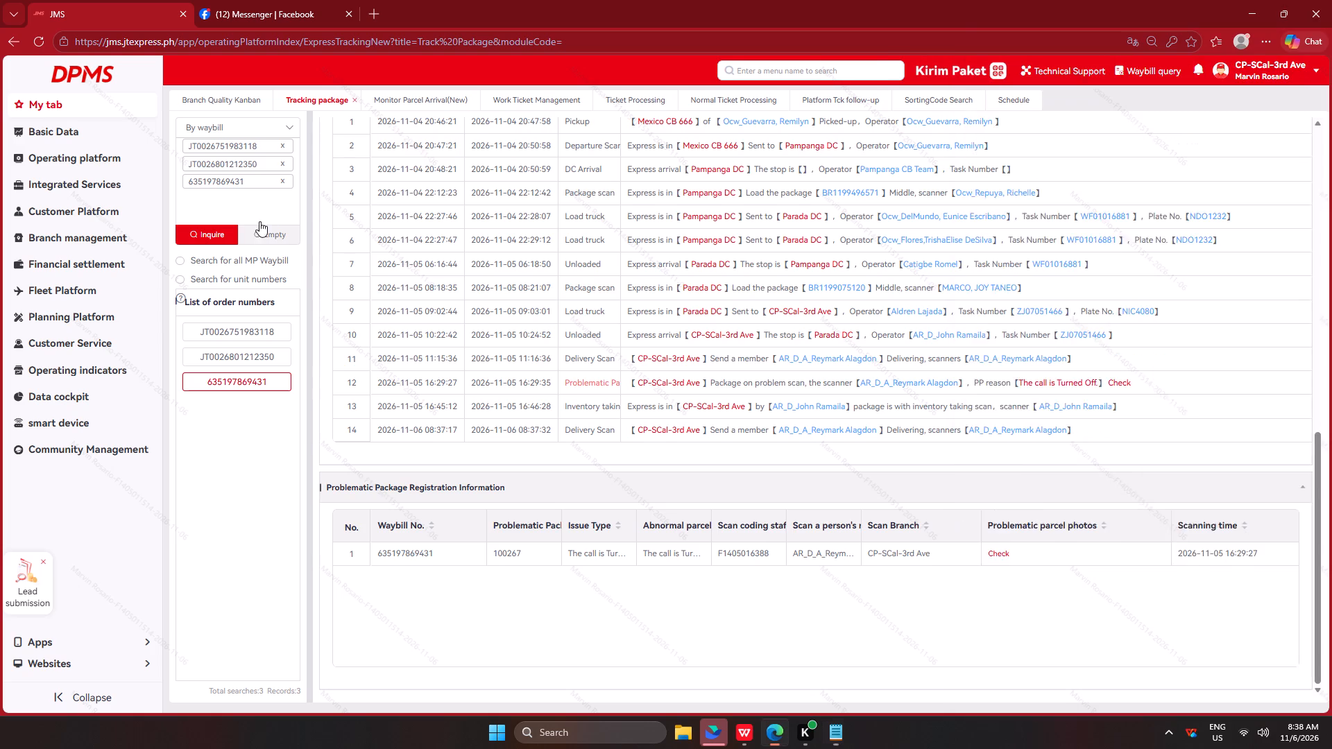
left_click(257, 208)
key("ctrl+v")
left_click(223, 229)
key("alt+Tab")
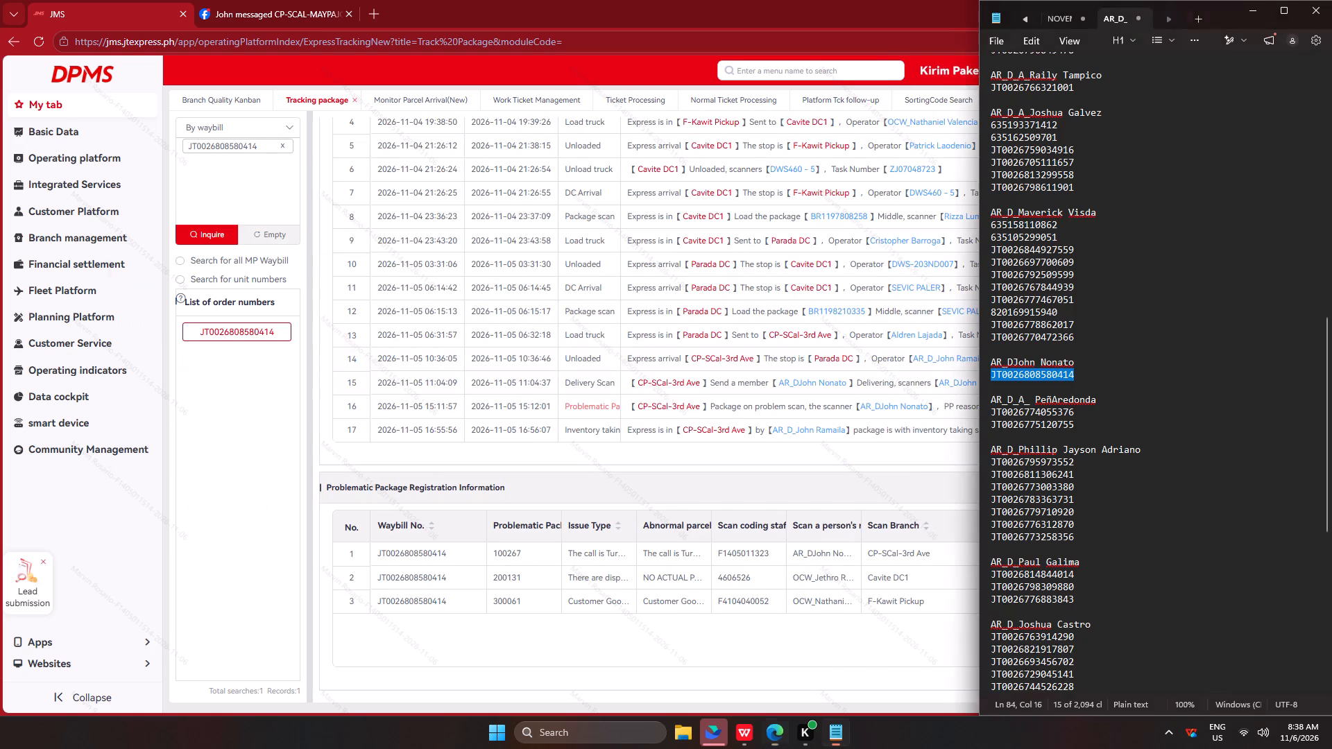
left_click_drag(1083, 422, 930, 408)
key("ctrl+c")
key("ctrl+c")
key("ctrl+c")
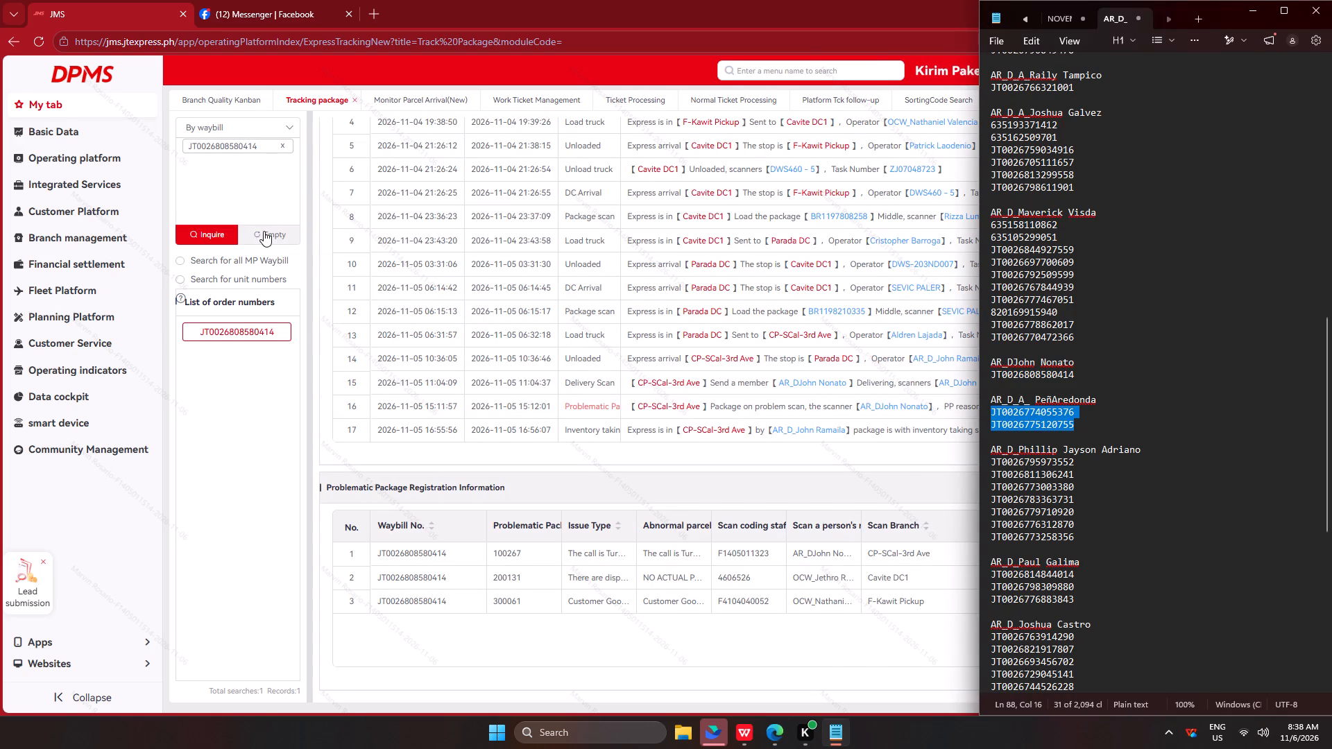
key("ctrl+c")
key("ctrl+c")
left_click(264, 231, "ctrl")
left_click(262, 209)
key("ctrl+v")
left_click(203, 234)
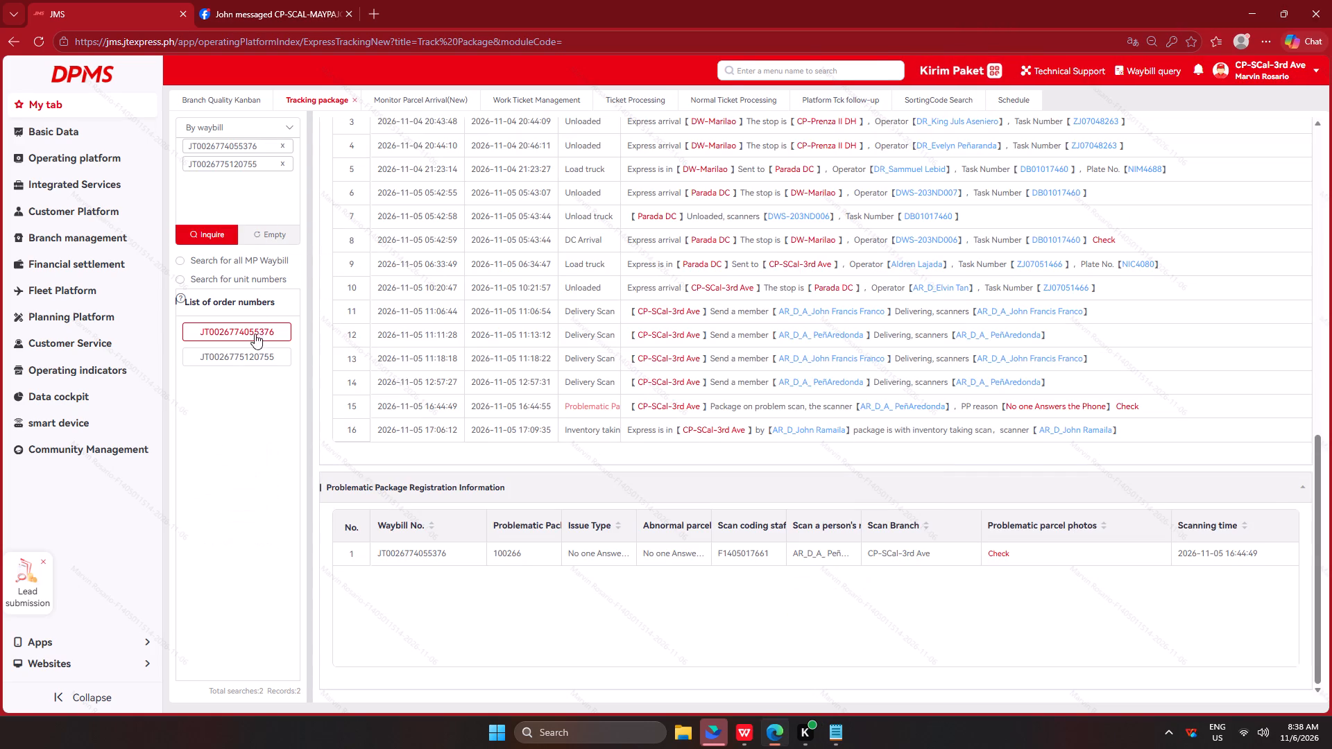
left_click(248, 344)
left_click(249, 354)
key("alt+Tab")
scroll(1046, 350, "down", 3)
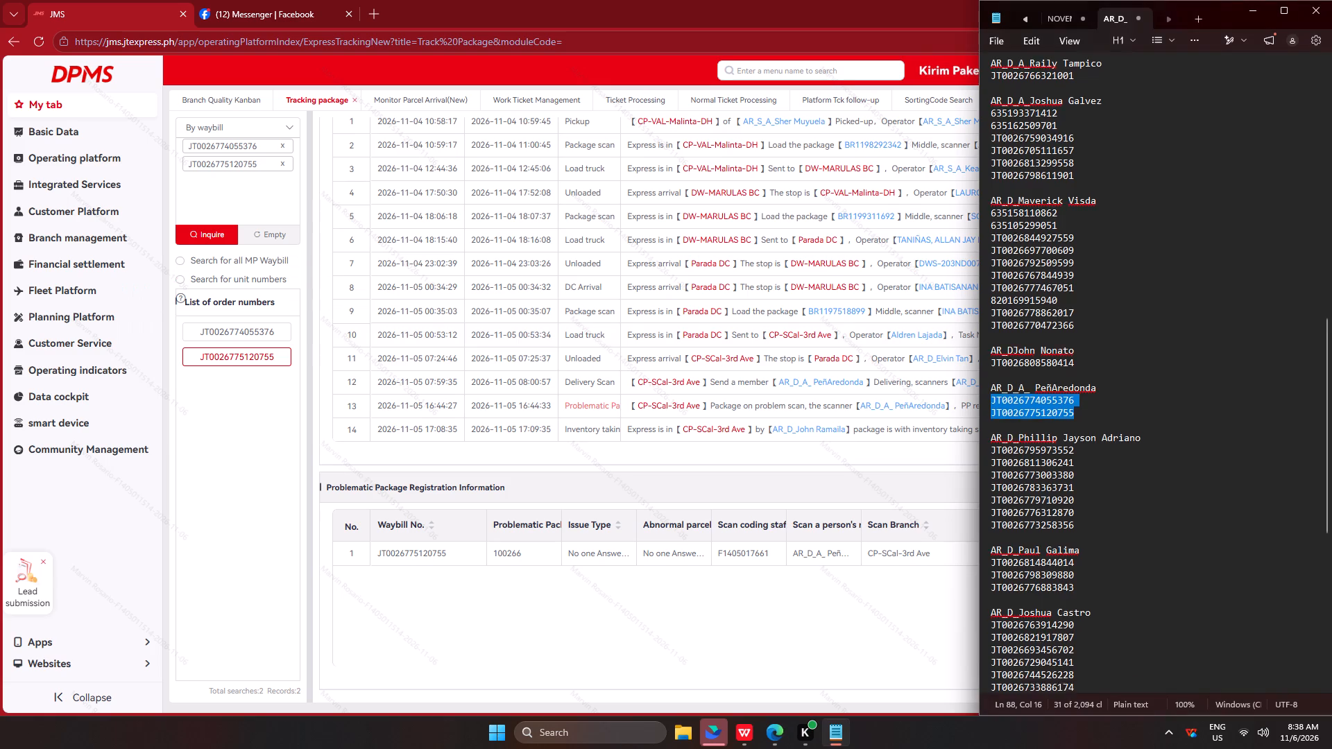
scroll(1048, 362, "down", 3)
left_click_drag(1082, 319, 946, 236)
key("ctrl+c")
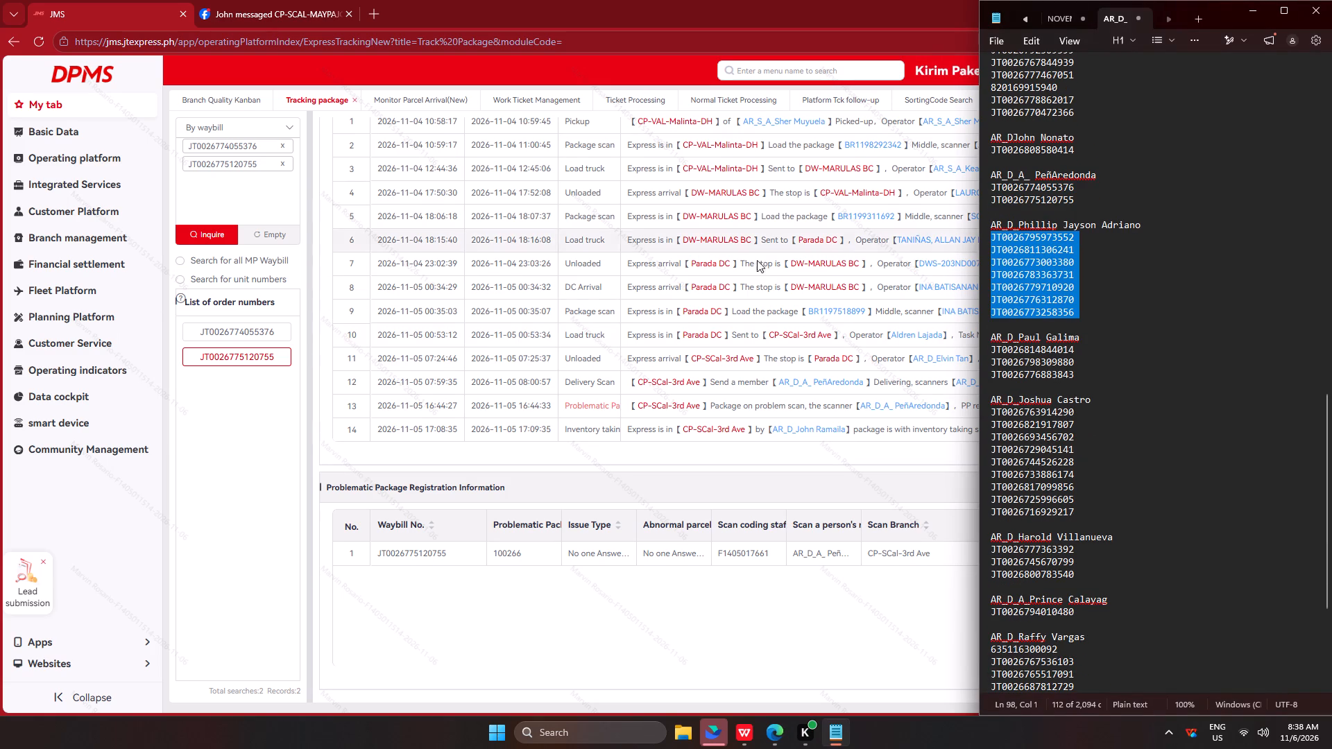
key("ctrl+c")
key("ctrl+c")
key("ctrl+c")
key("ctrl+c")
key("ctrl+c")
left_click(253, 234, "ctrl")
left_click(254, 203)
key("ctrl+v")
left_click(204, 229)
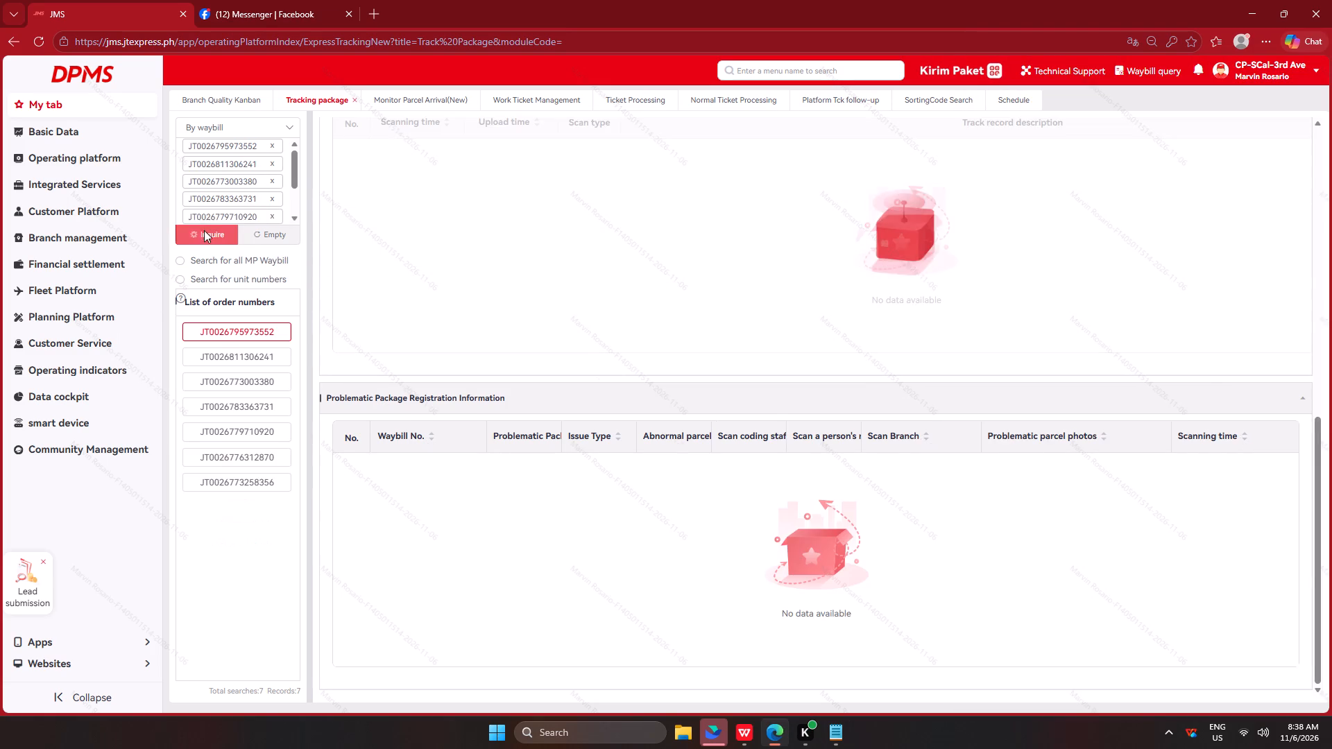
left_click(241, 361)
left_click(241, 377)
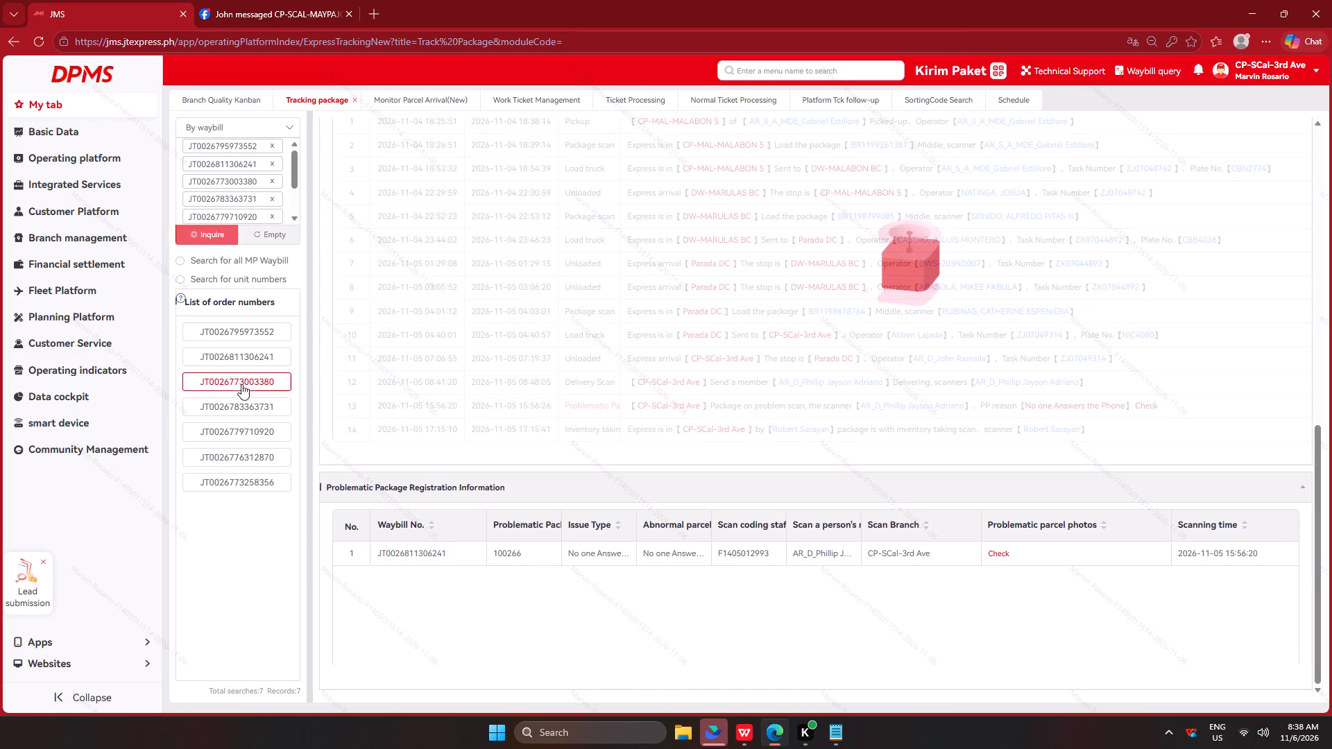
left_click(239, 406)
left_click(239, 426)
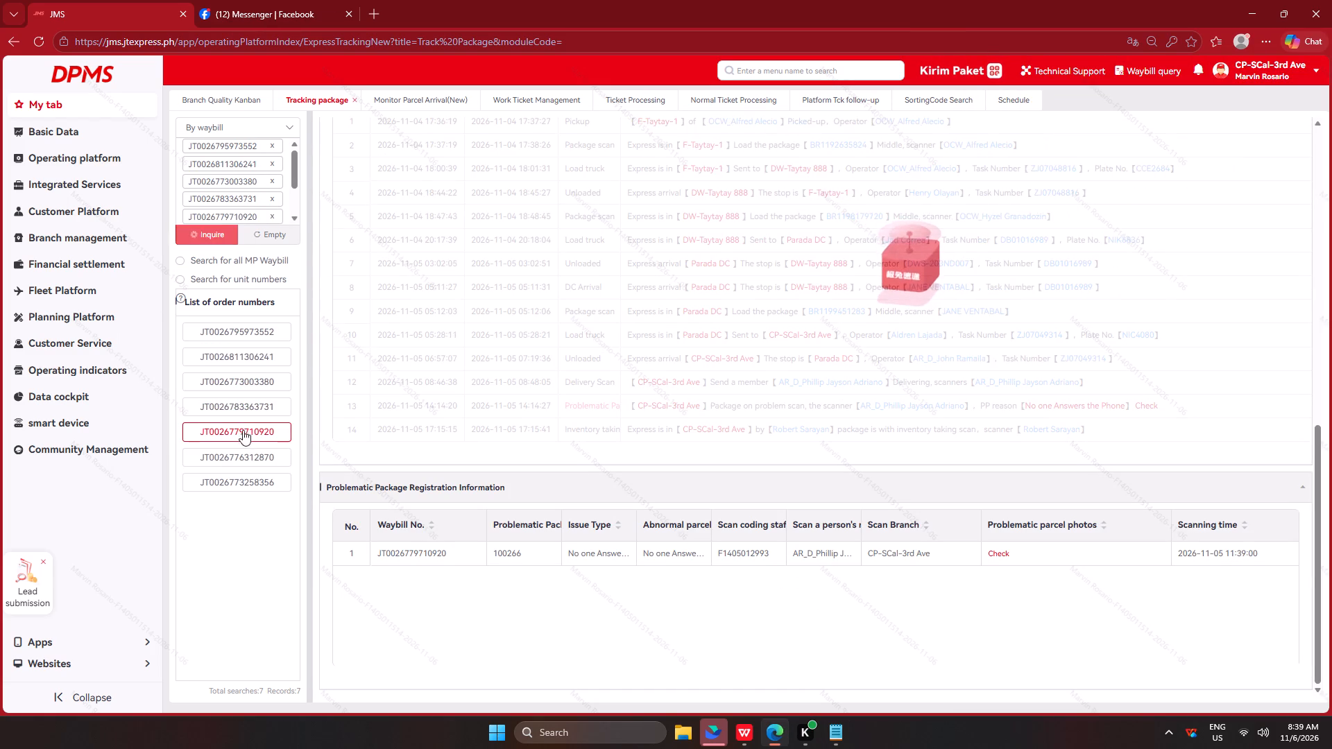
key("alt+Tab")
scroll(1053, 419, "down", 6)
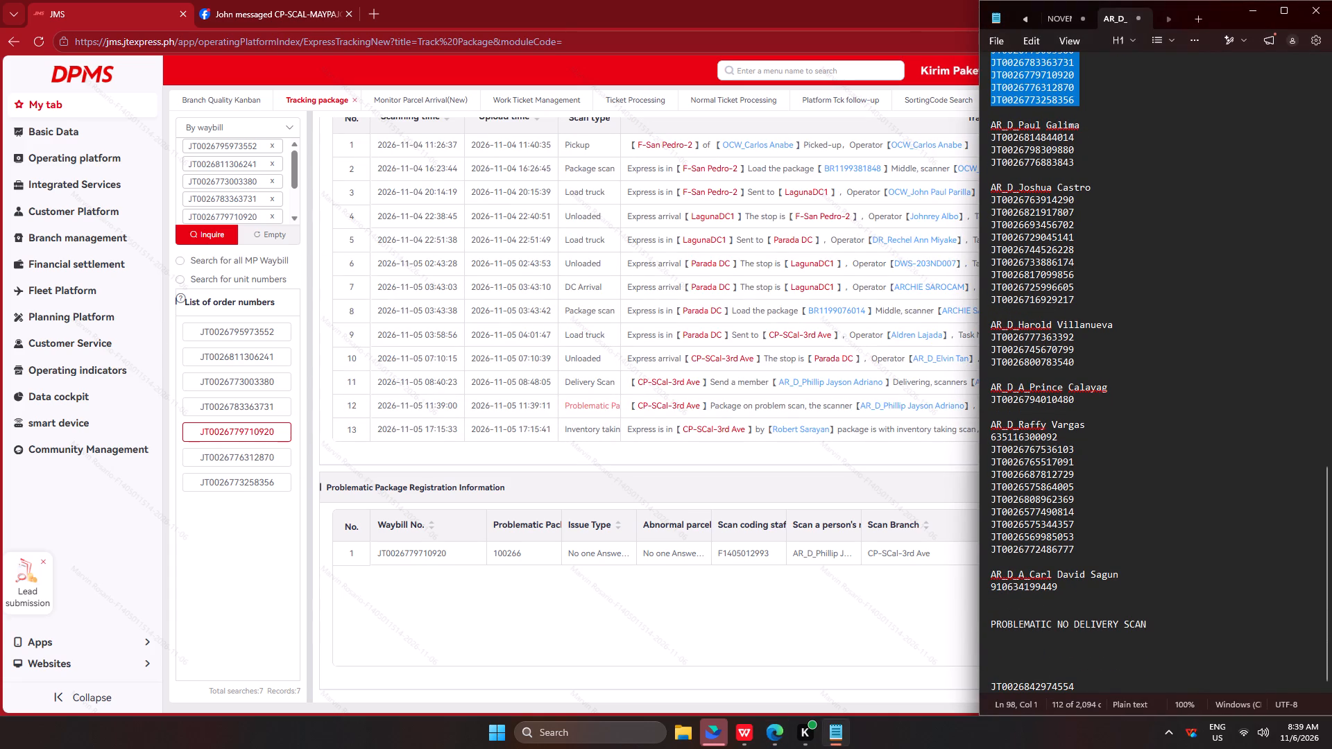
left_click_drag(1088, 164, 955, 137)
key("ctrl+c")
key("ctrl+c")
key("ctrl+c")
key("ctrl+c")
left_click(258, 231, "ctrl")
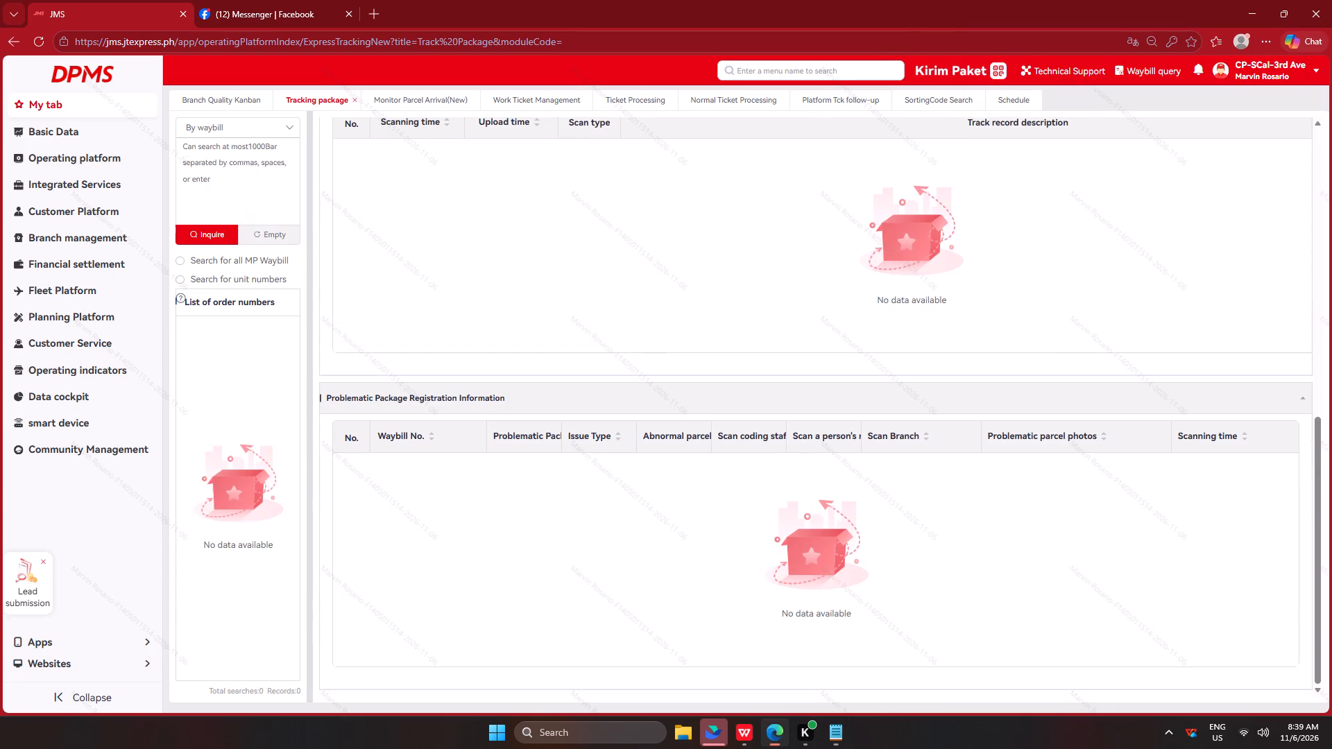
left_click(249, 203)
key("ctrl+v")
left_click(205, 236)
left_click(246, 349)
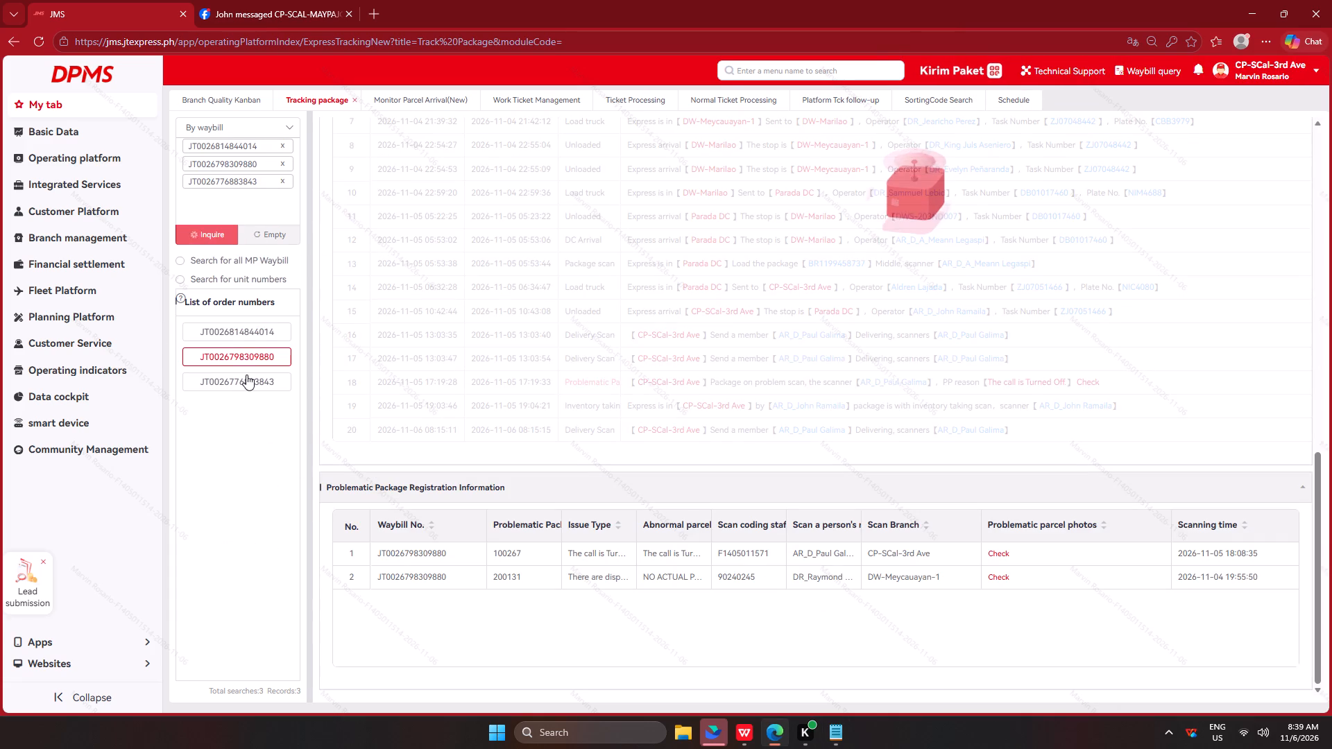
left_click(246, 377)
key("alt+Tab")
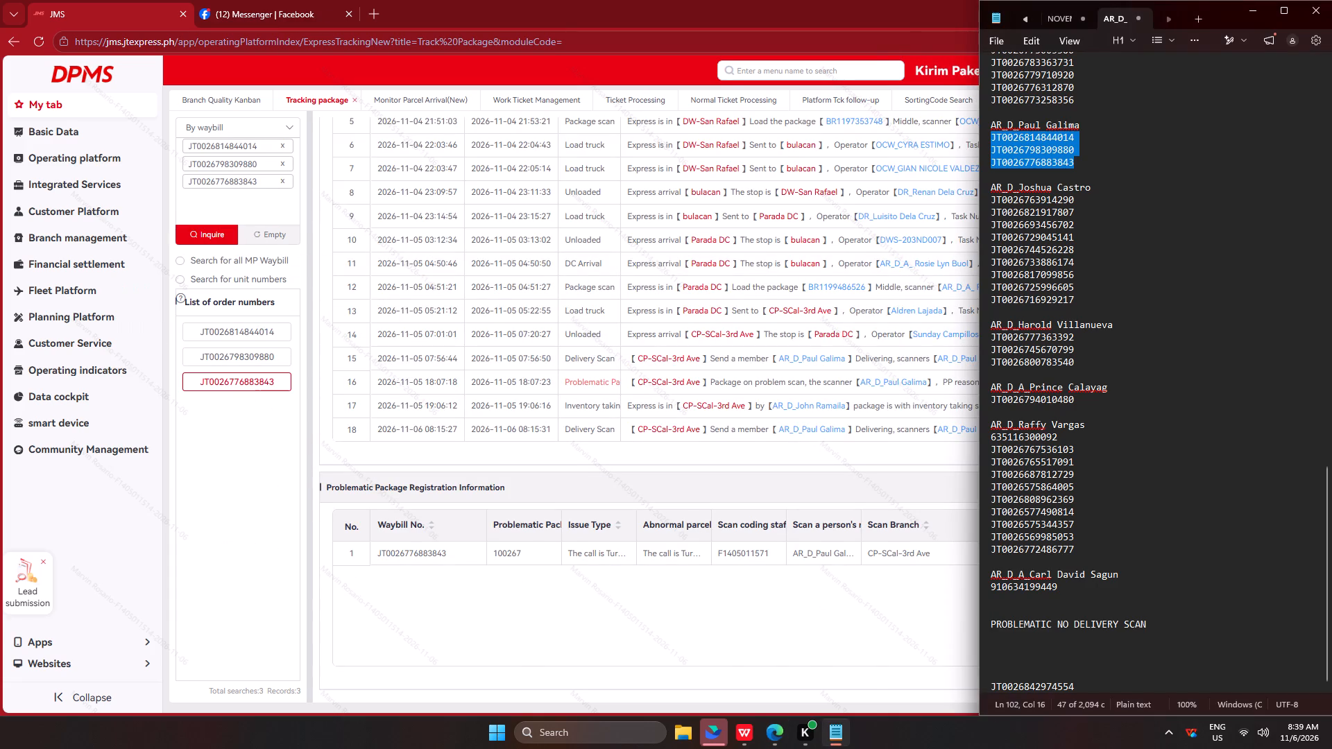
left_click_drag(1112, 161, 982, 112)
key("ctrl+x")
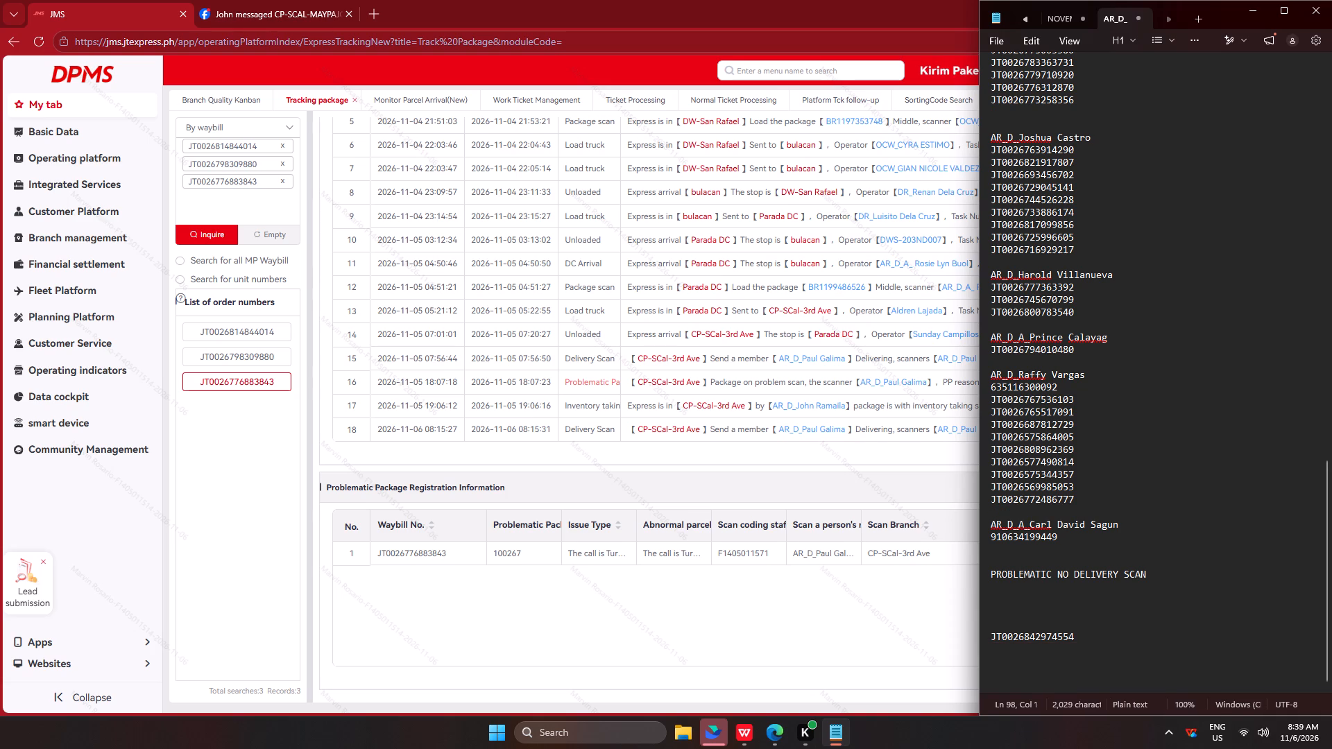
left_click(1041, 123)
key("BackSpace")
left_click_drag(1086, 247, 980, 145)
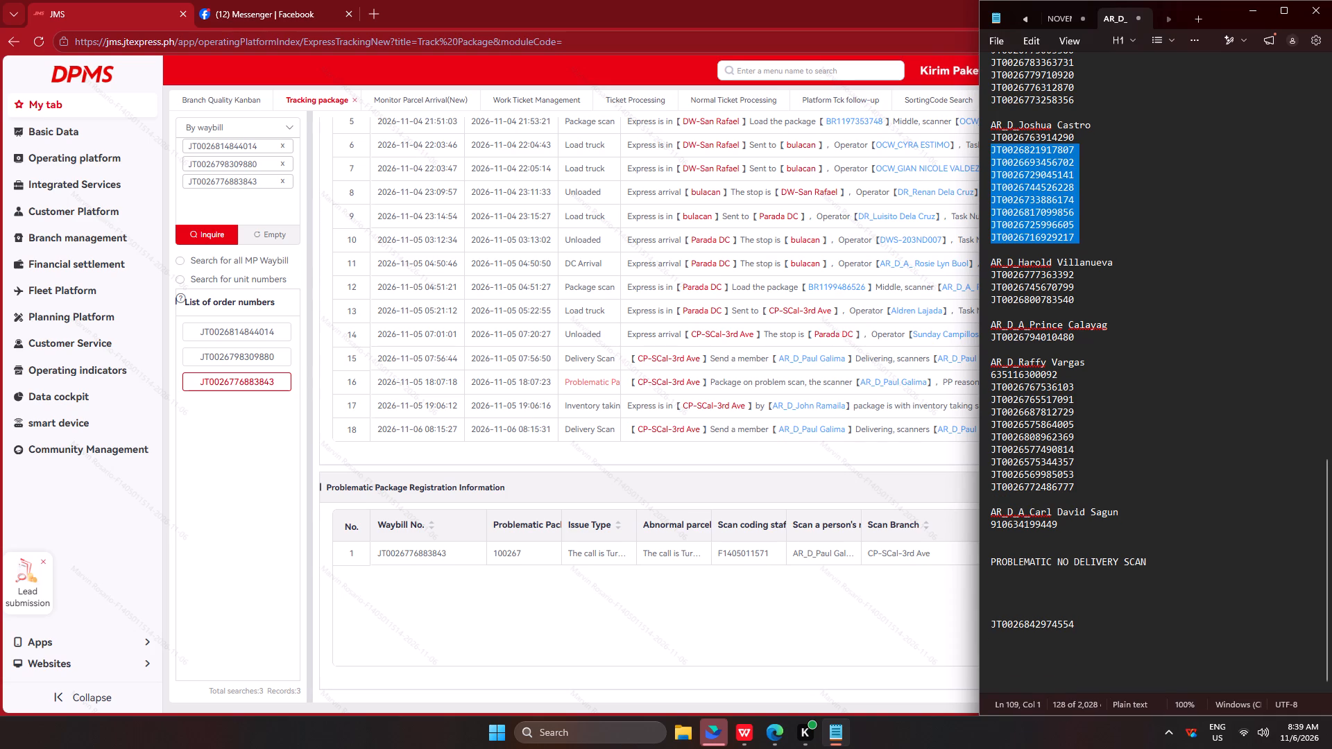
left_click_drag(980, 145, 977, 141)
key("ctrl+c")
key("ctrl+c")
key("ctrl+c")
key("ctrl+c")
left_click(273, 232, "ctrl")
left_click(256, 203, "ctrl")
key("ctrl+v")
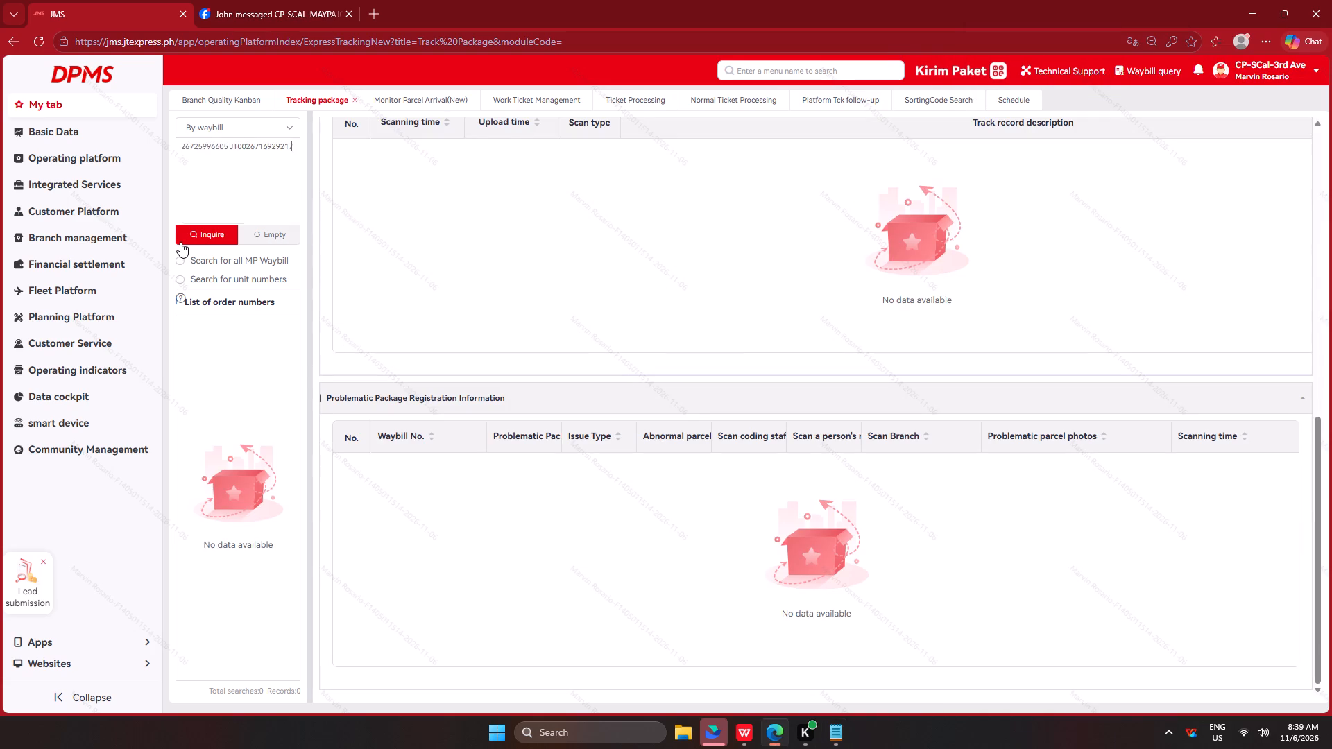
left_click(183, 236)
left_click(232, 362)
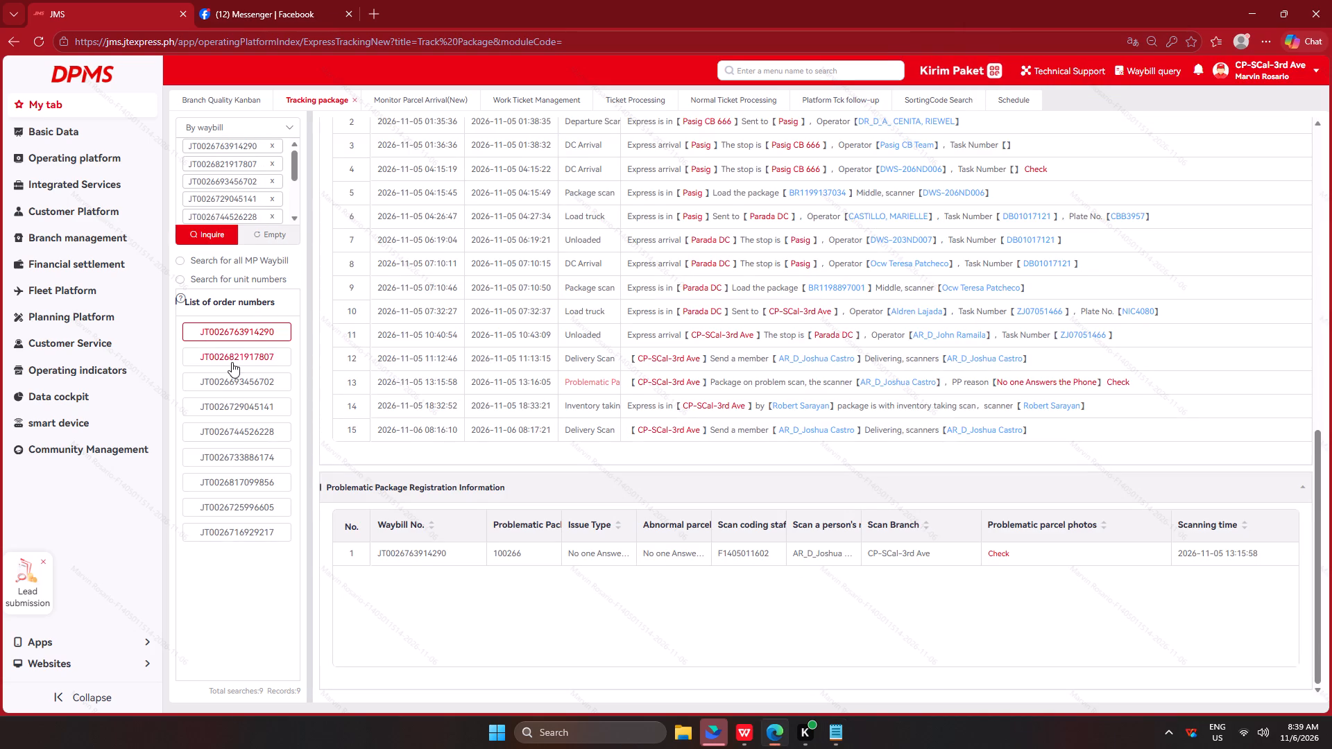
left_click(241, 380)
left_click(239, 402)
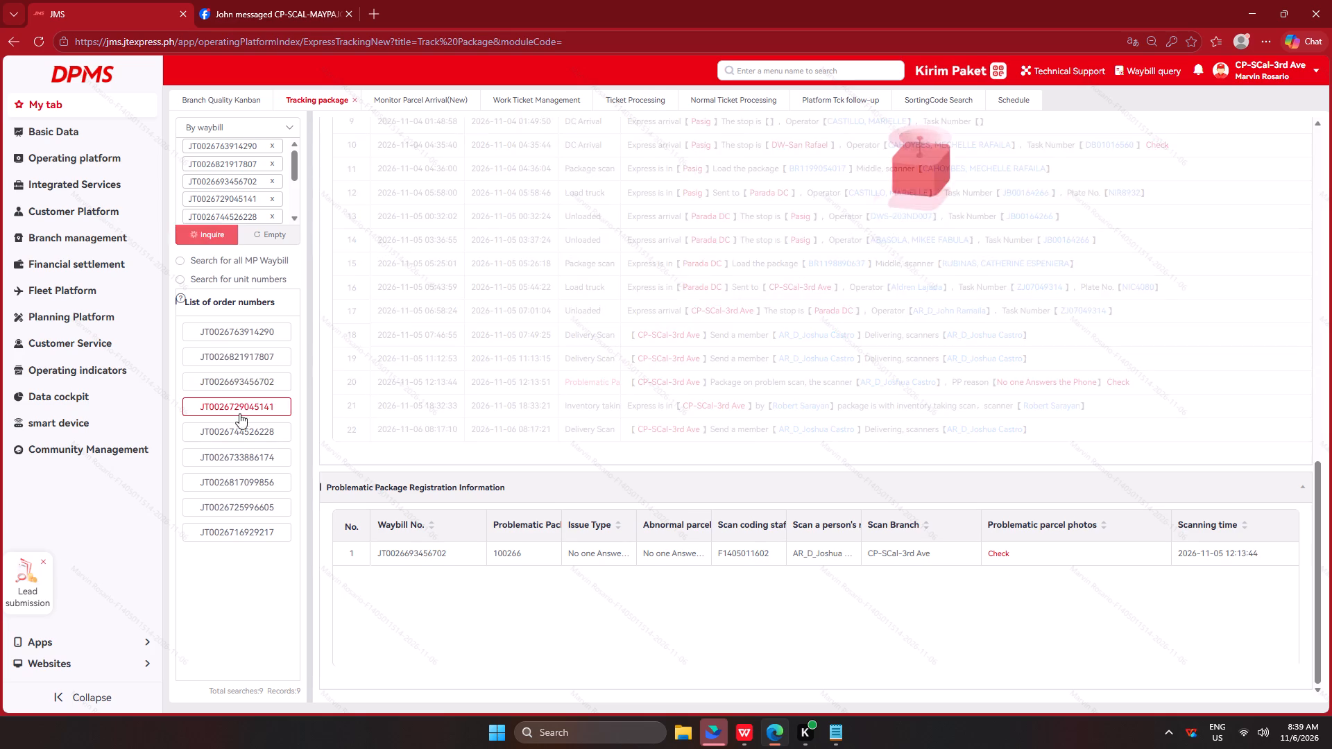
left_click(237, 427)
left_click(236, 452)
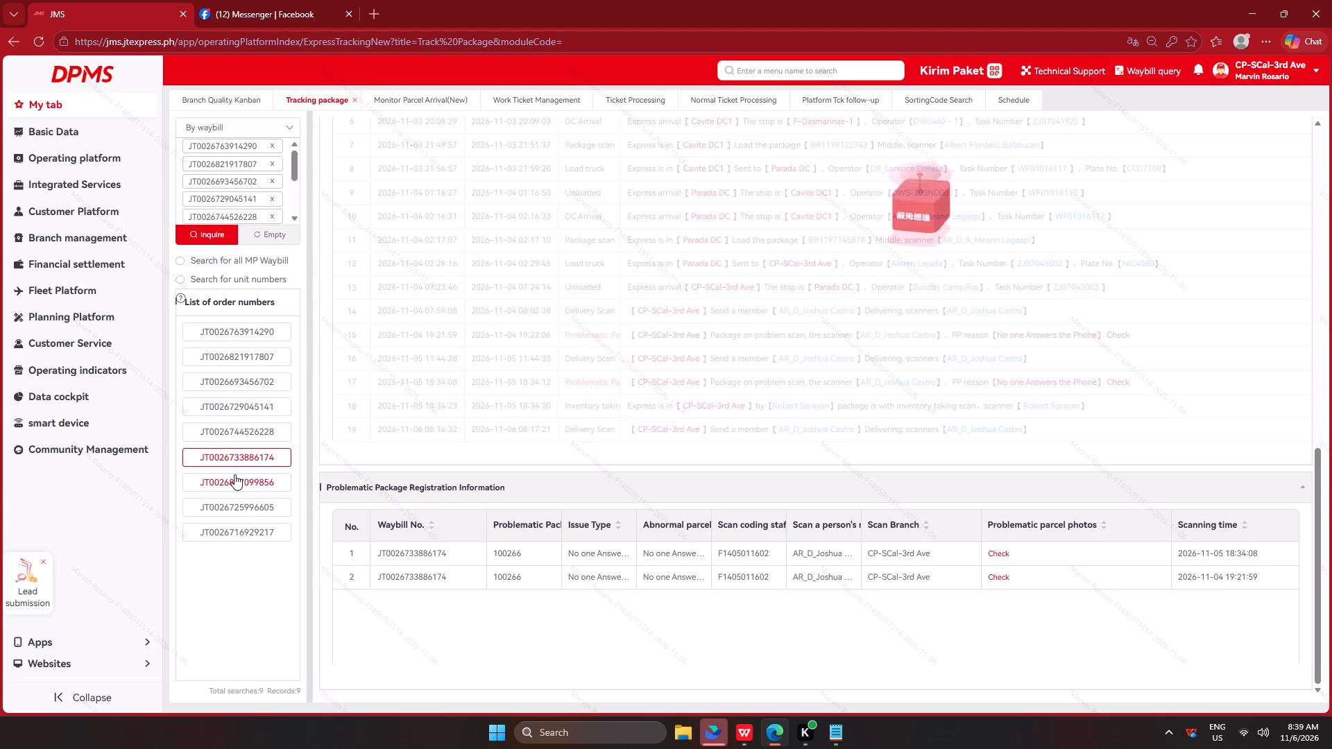
left_click(234, 474)
left_click(226, 509)
left_click(224, 526)
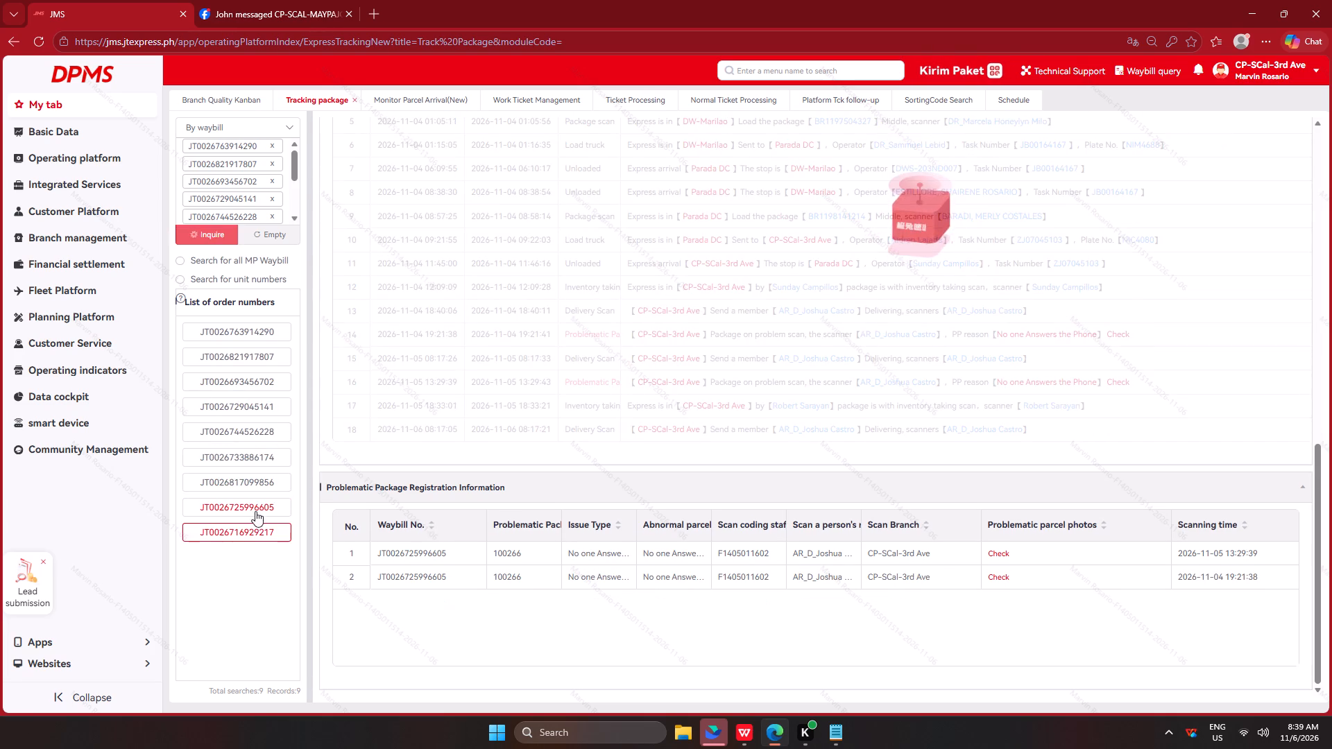
key("alt+Tab")
left_click(1081, 234)
left_click_drag(1086, 243, 977, 141)
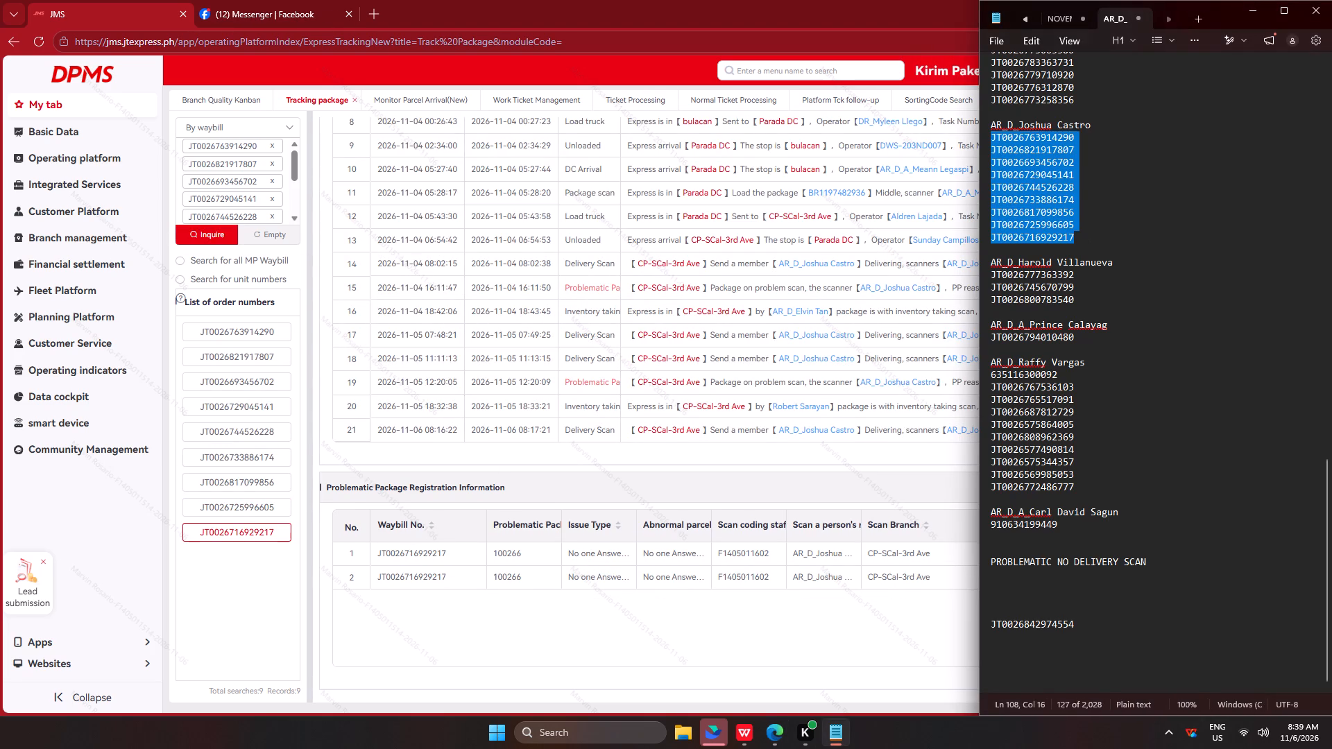
left_click_drag(977, 141, 967, 112)
key("ctrl+x")
left_click(1019, 128)
key("BackSpace")
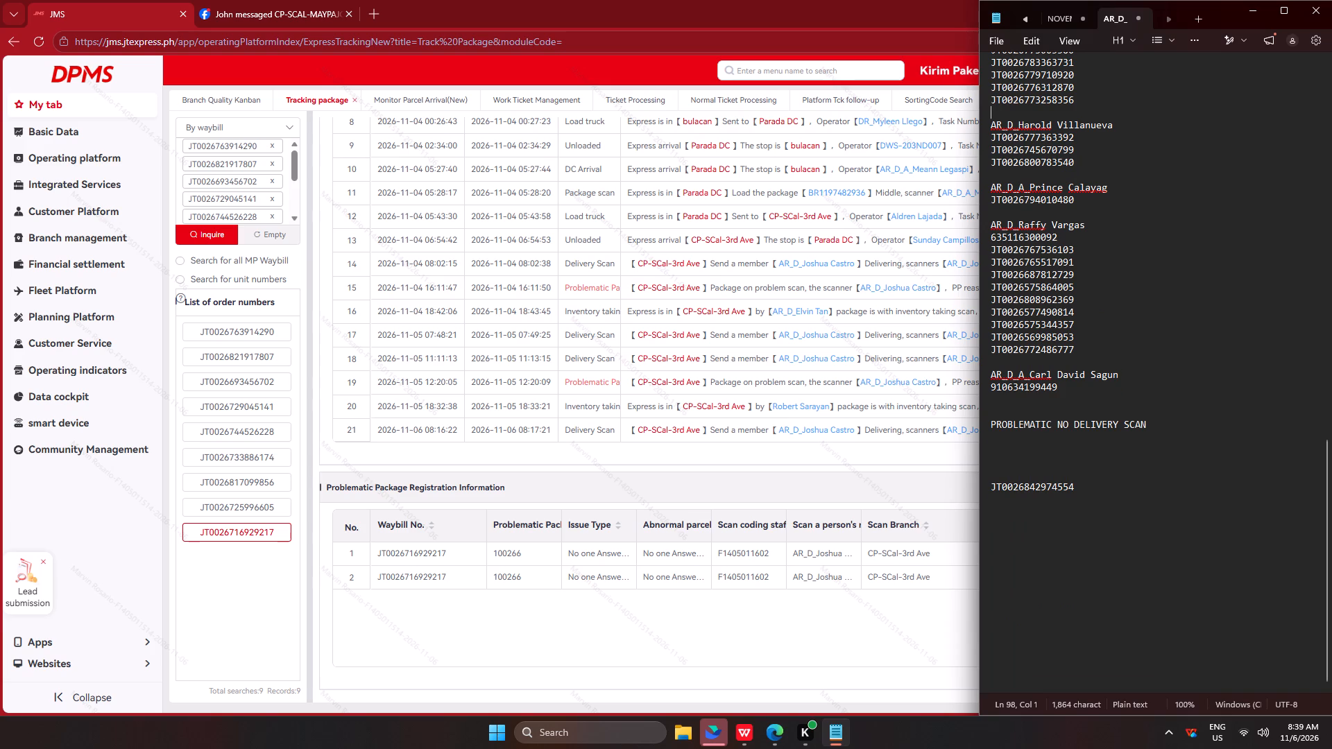
left_click_drag(1088, 170, 965, 136)
key("ctrl+c")
key("ctrl+c")
key("ctrl+c")
key("ctrl+c")
left_click(277, 235, "ctrl")
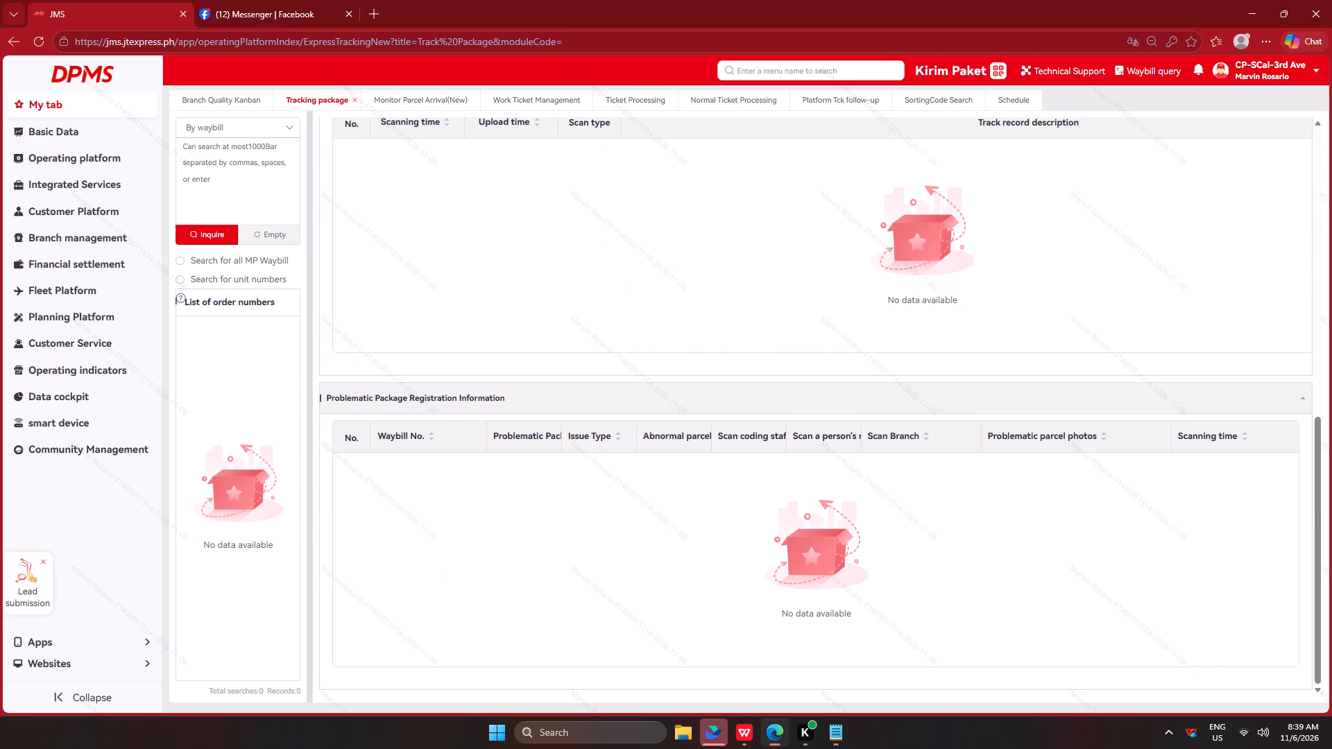
left_click(263, 207)
key("ctrl+v")
left_click(212, 236)
left_click(230, 353)
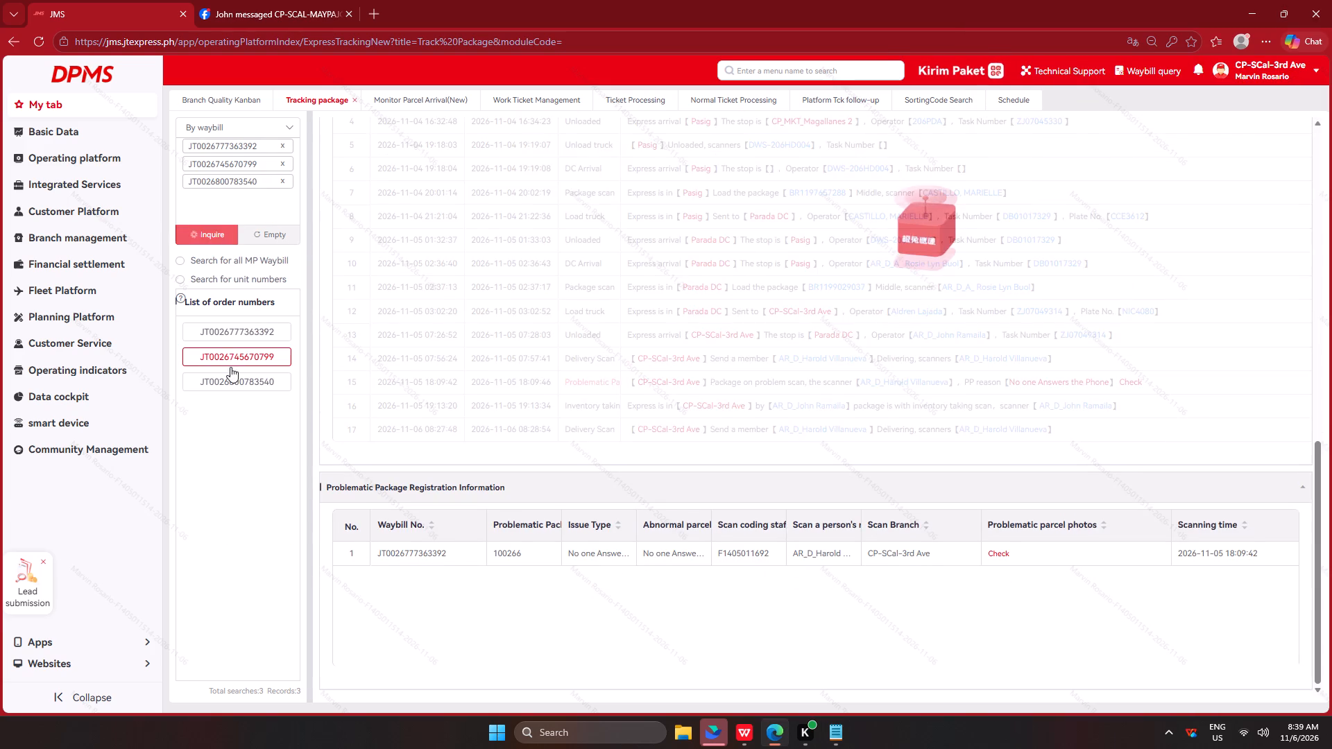
left_click(228, 376)
key("alt+Tab")
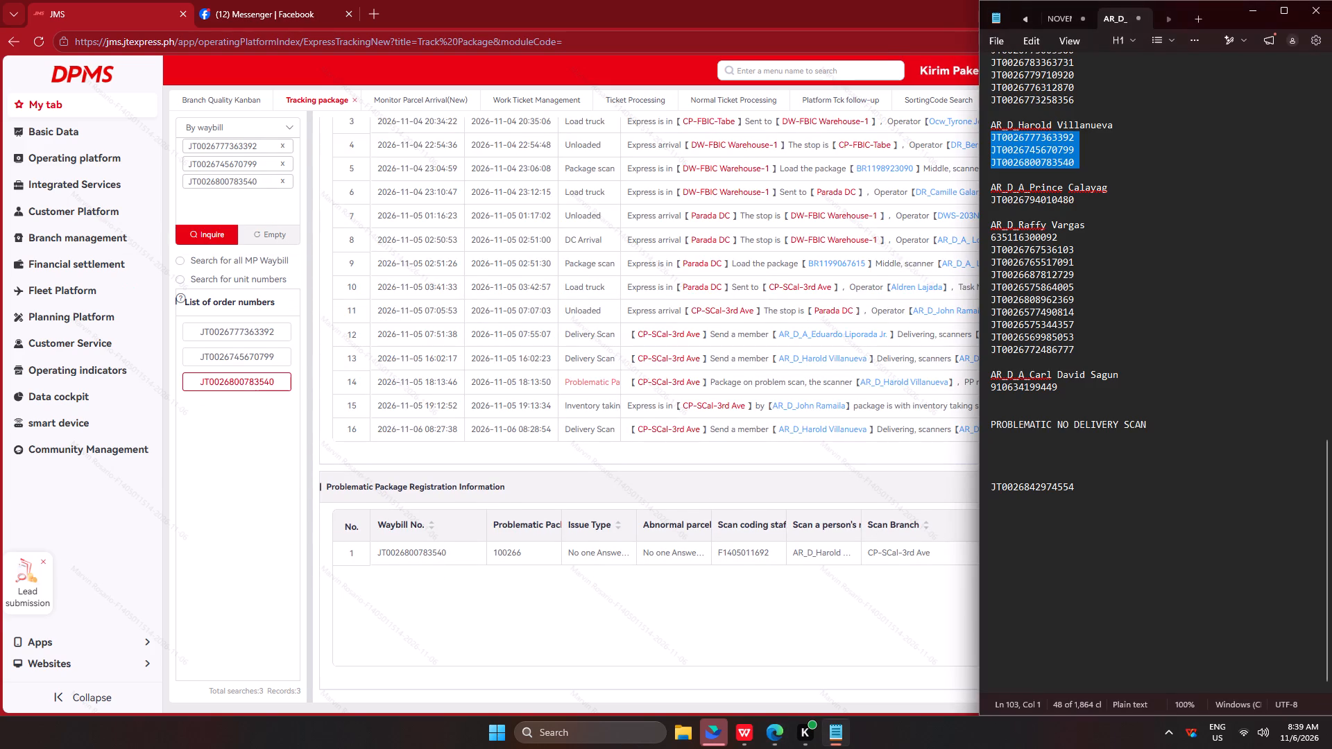
left_click_drag(1122, 139, 894, 135)
key("ctrl+x")
left_click_drag(1086, 162, 1038, 162)
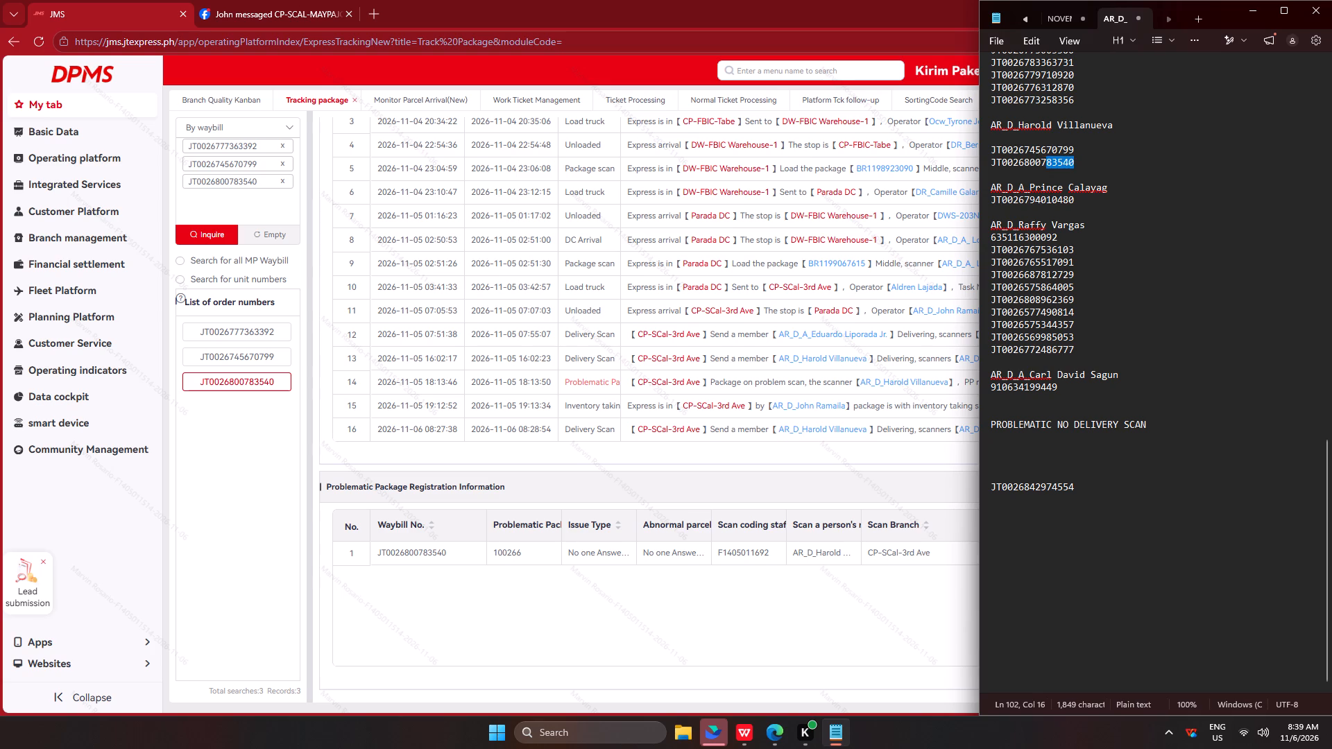
left_click_drag(1038, 162, 948, 160)
key("BackSpace")
left_click(1018, 135)
key("BackSpace")
left_click(1068, 164)
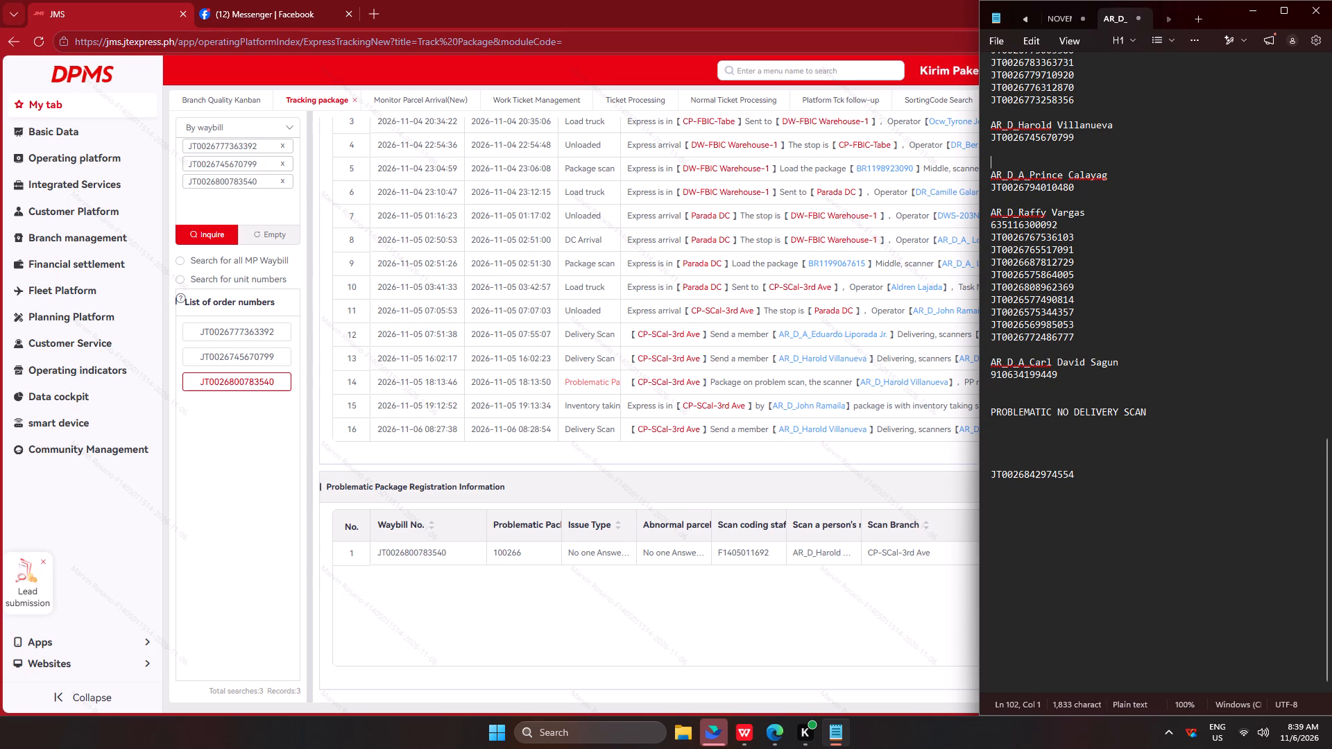
key("BackSpace")
left_click_drag(1084, 186, 893, 173)
key("ctrl+c")
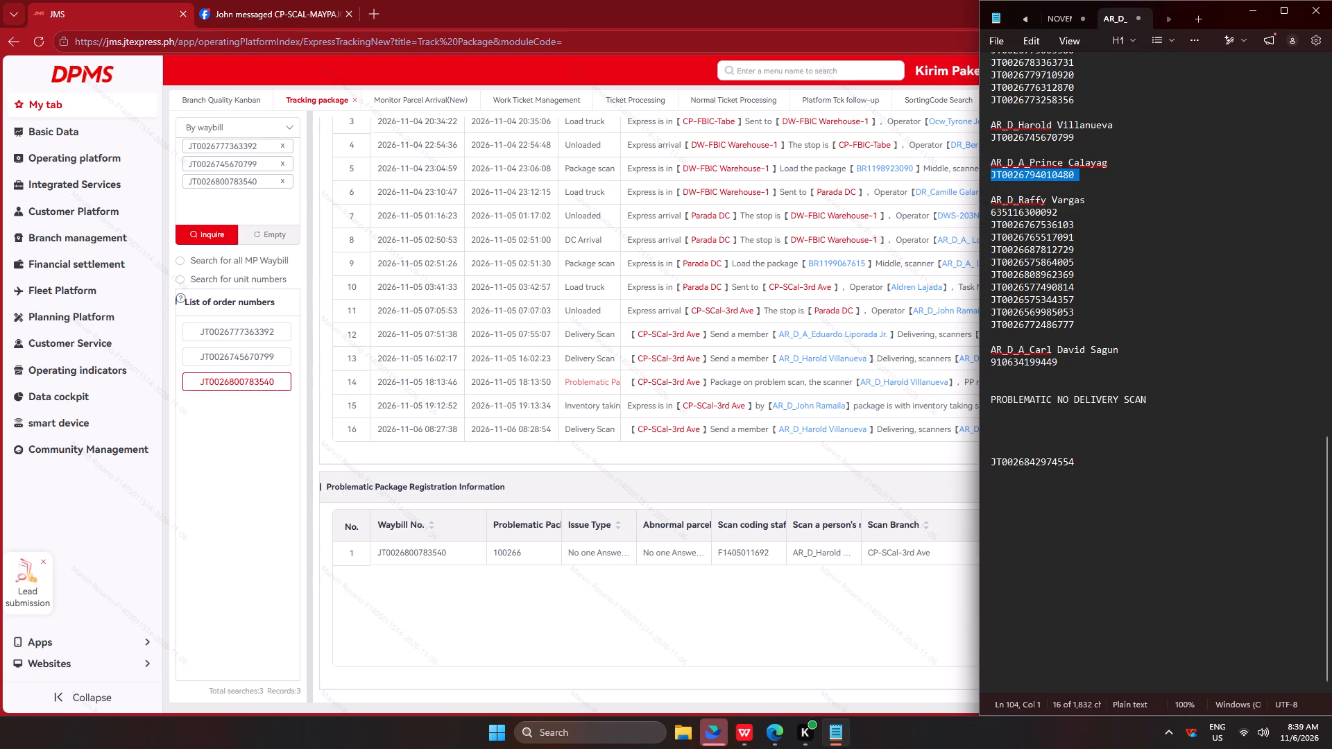
key("ctrl+c")
key("ctrl+c")
key("ctrl+c")
left_click(267, 236, "ctrl")
left_click(265, 212, "ctrl")
key("ctrl+v")
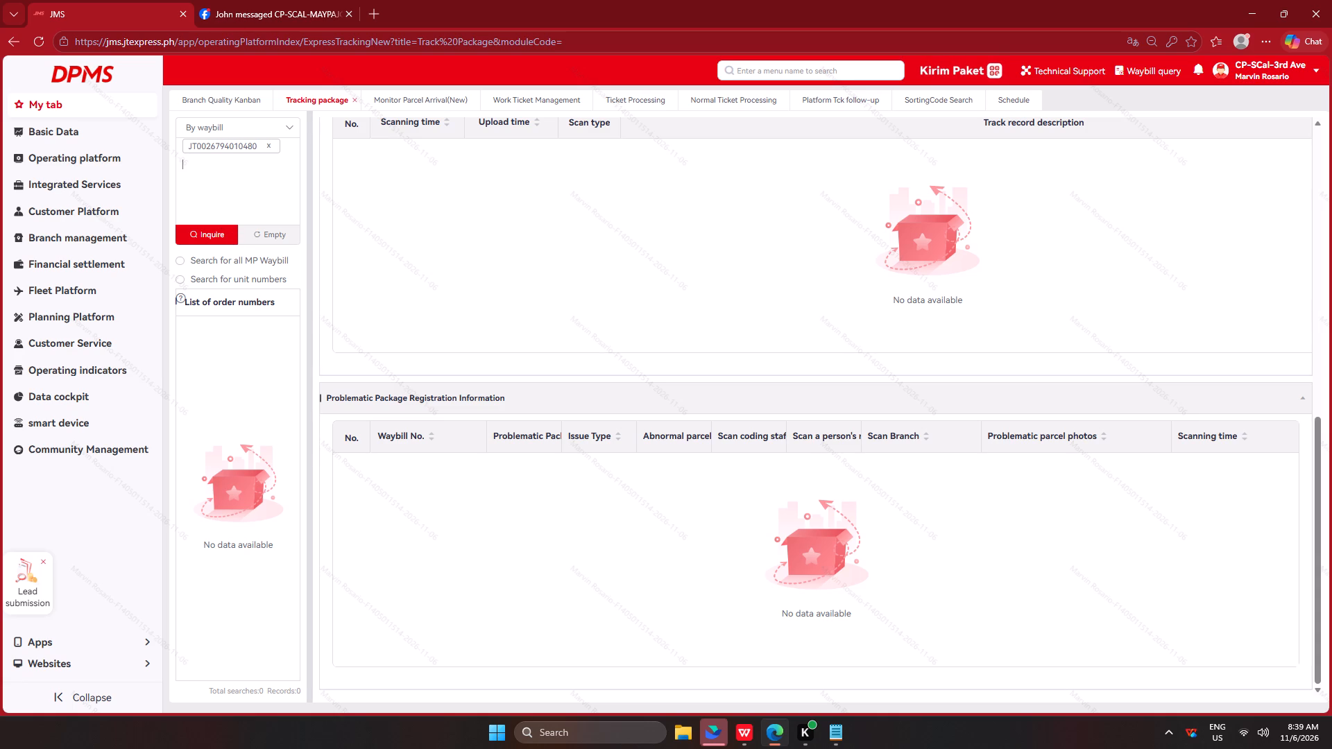
left_click(214, 230)
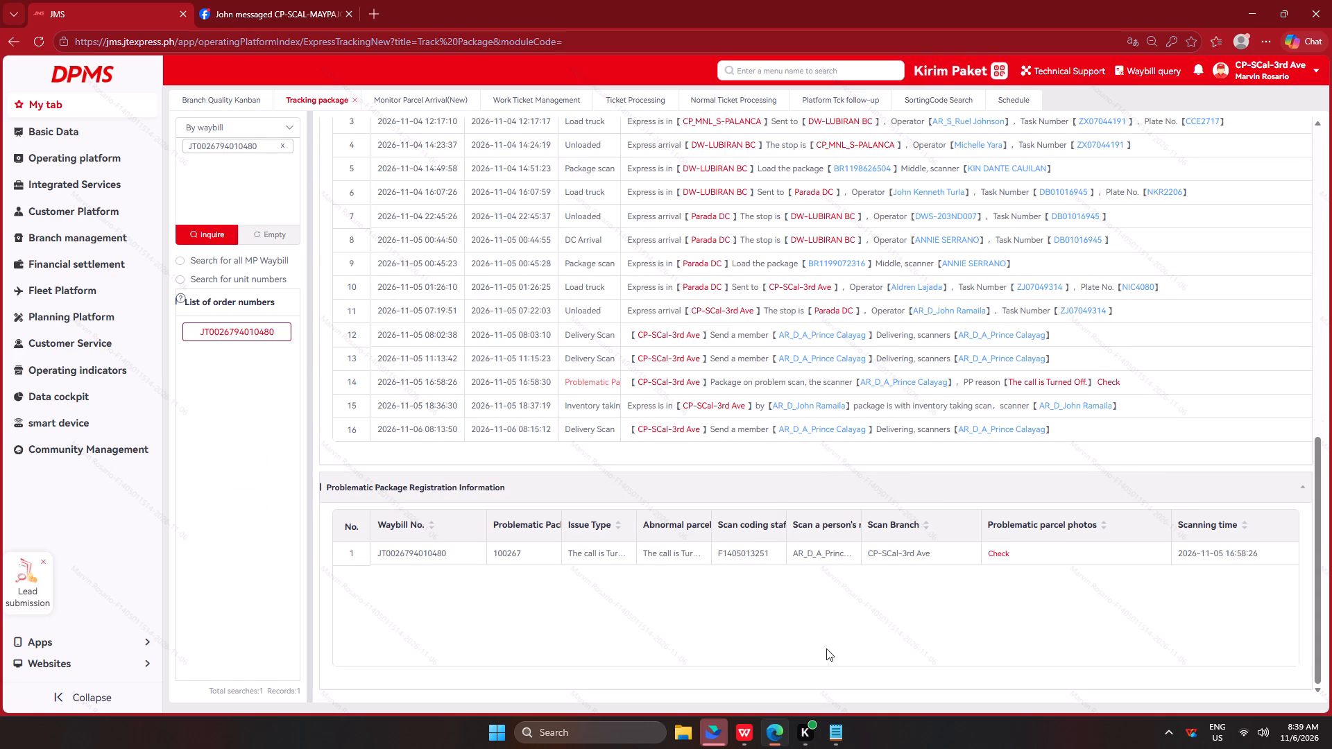
left_click(832, 726)
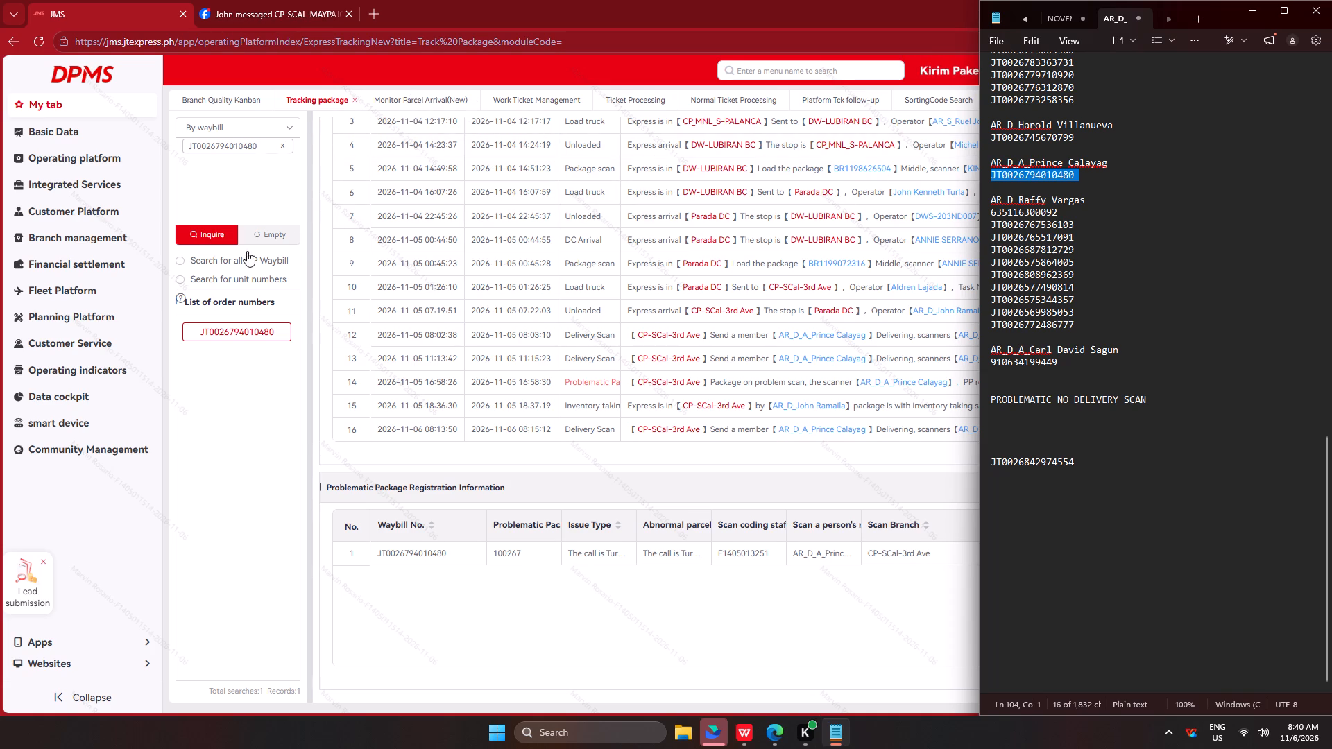
left_click(271, 236)
left_click(249, 203)
key("ctrl+v")
left_click(211, 238)
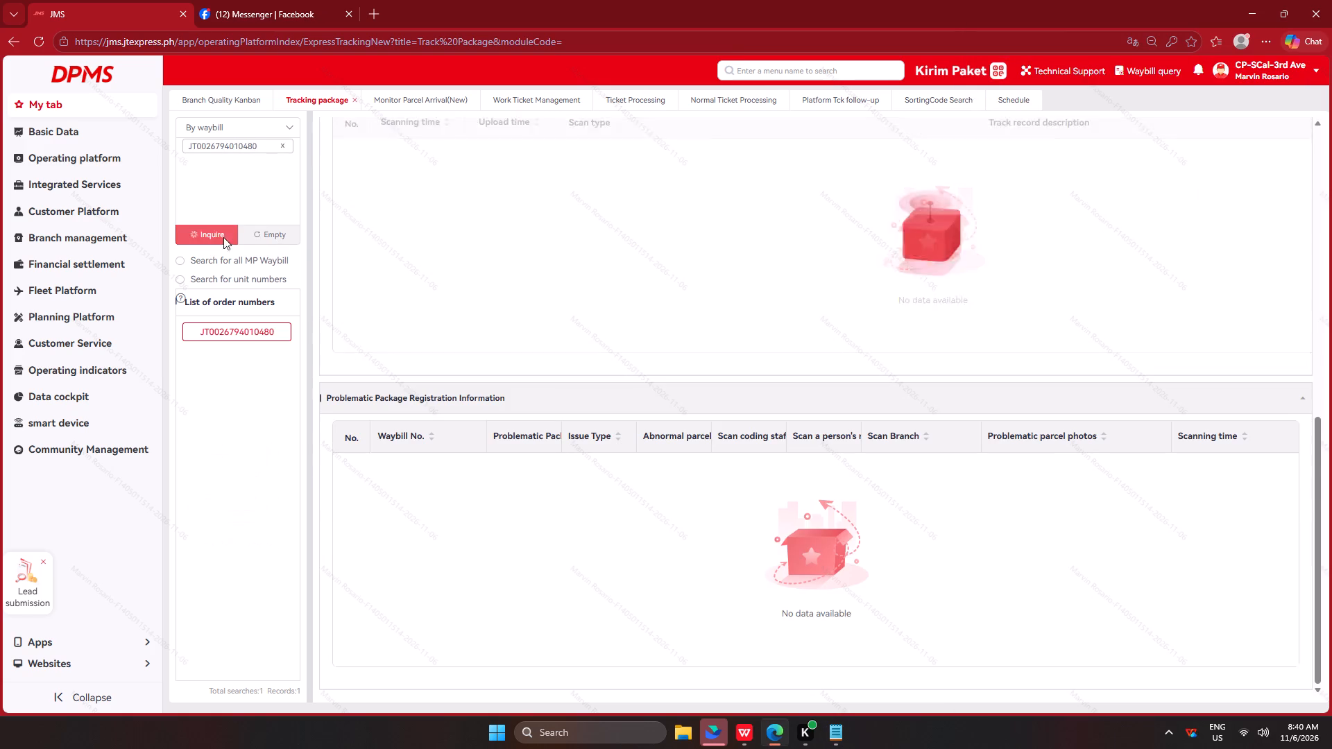
key("alt+Tab")
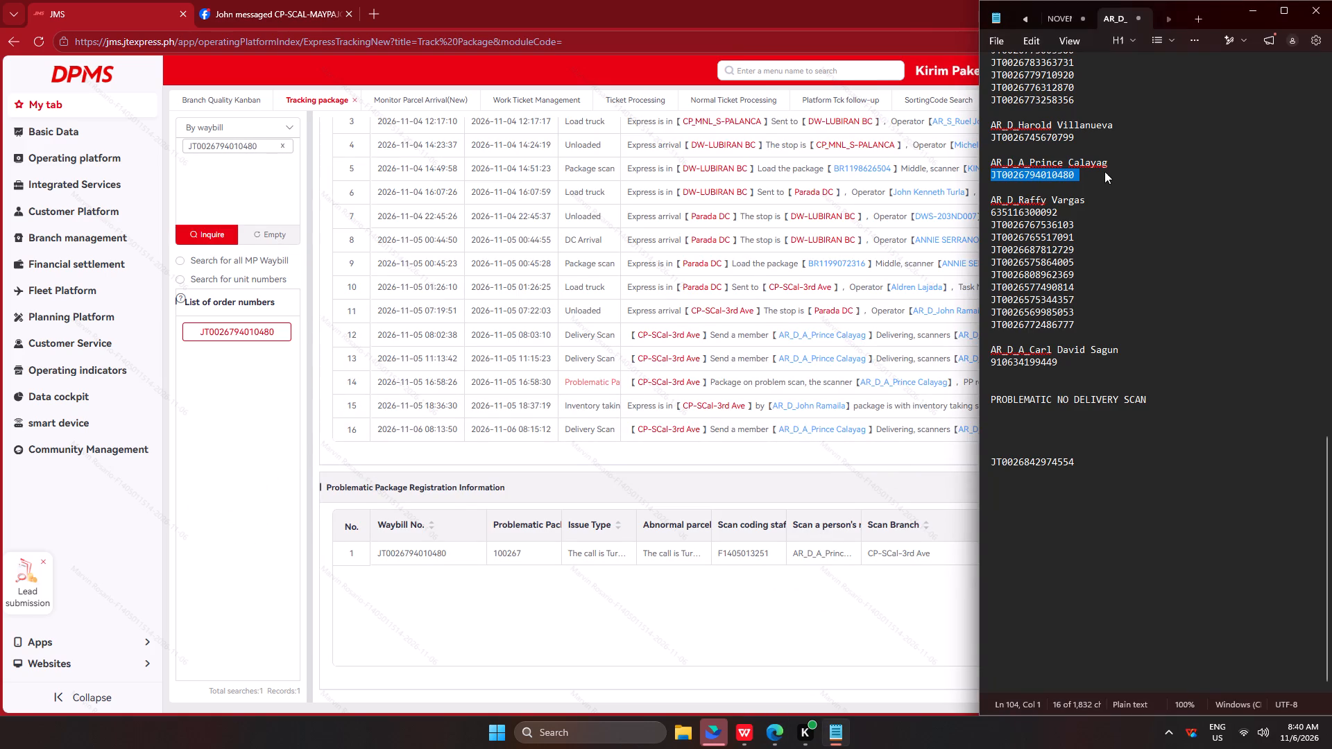
left_click(1100, 177)
left_click_drag(1095, 177, 976, 150)
key("ctrl+x")
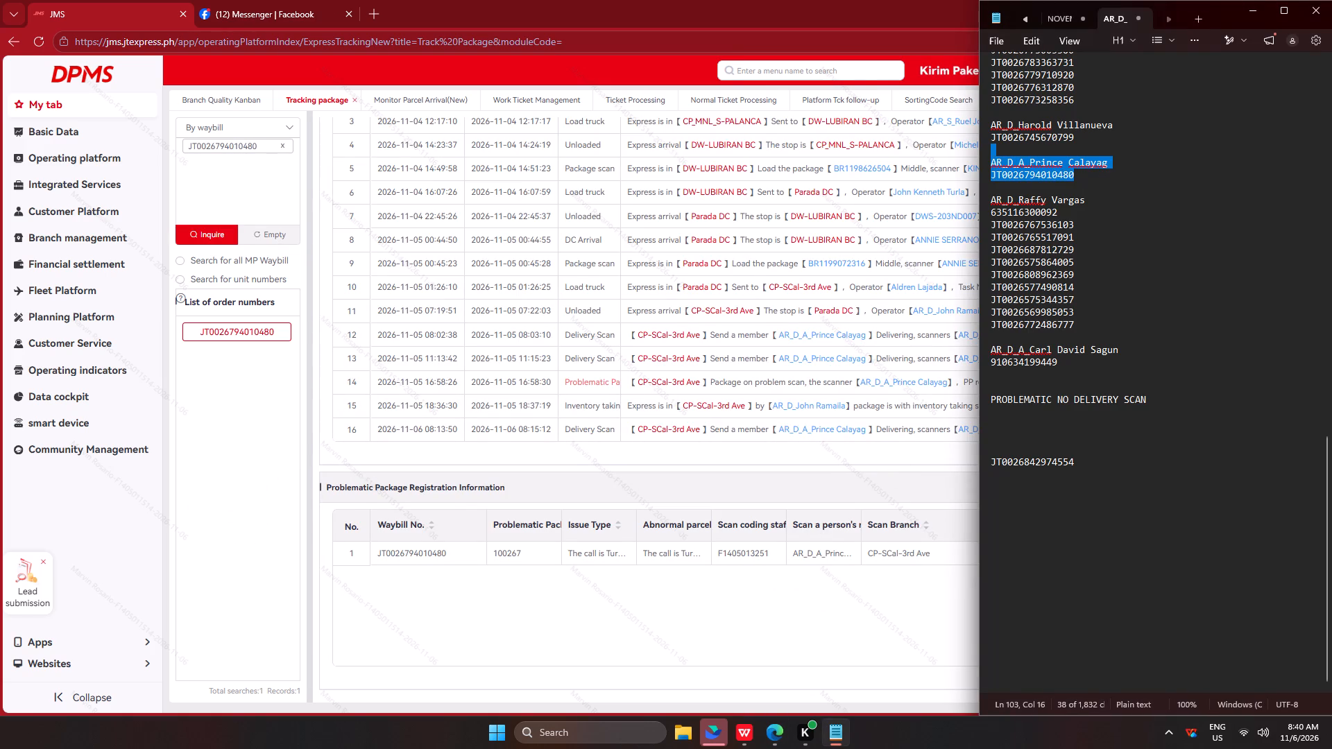
left_click(1002, 159)
key("BackSpace")
left_click_drag(1082, 291, 948, 179)
key("ctrl+c")
key("ctrl+c")
key("ctrl+c")
key("ctrl+c")
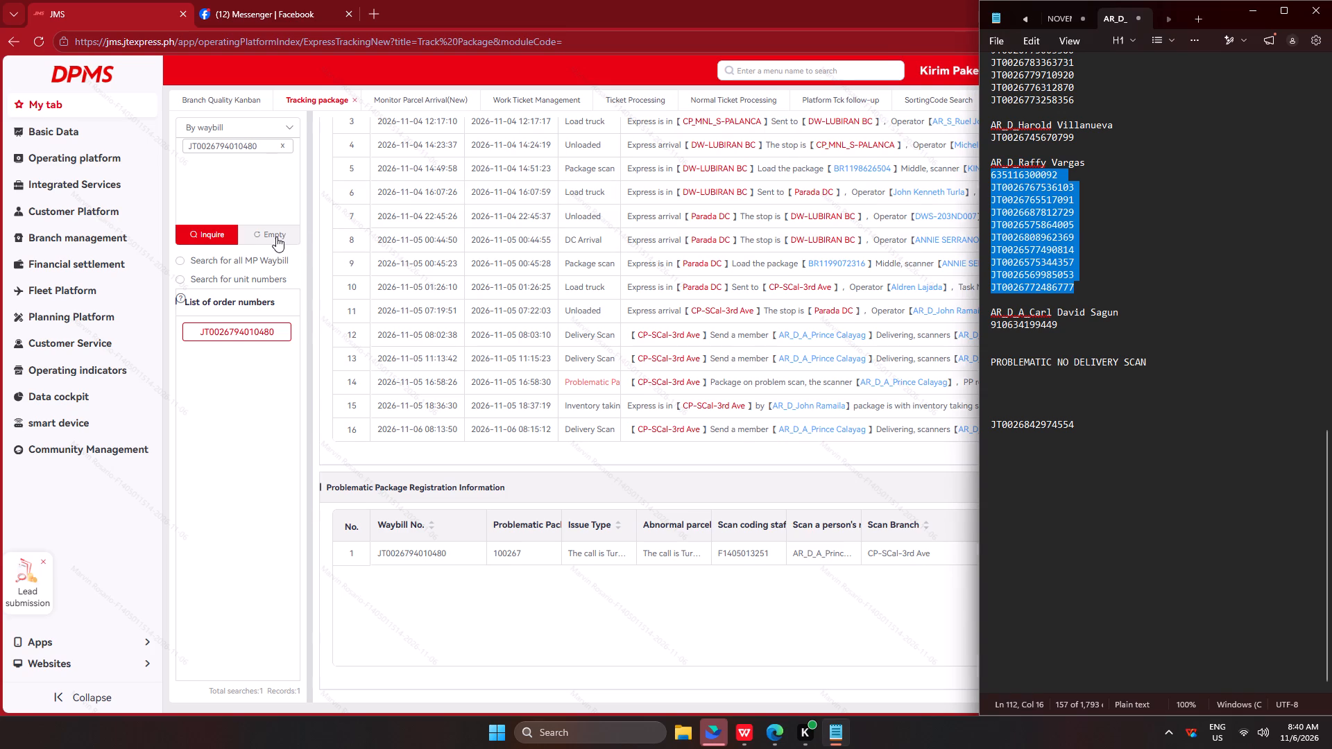
left_click(276, 236, "ctrl")
left_click(248, 198)
key("ctrl+v")
left_click(217, 232)
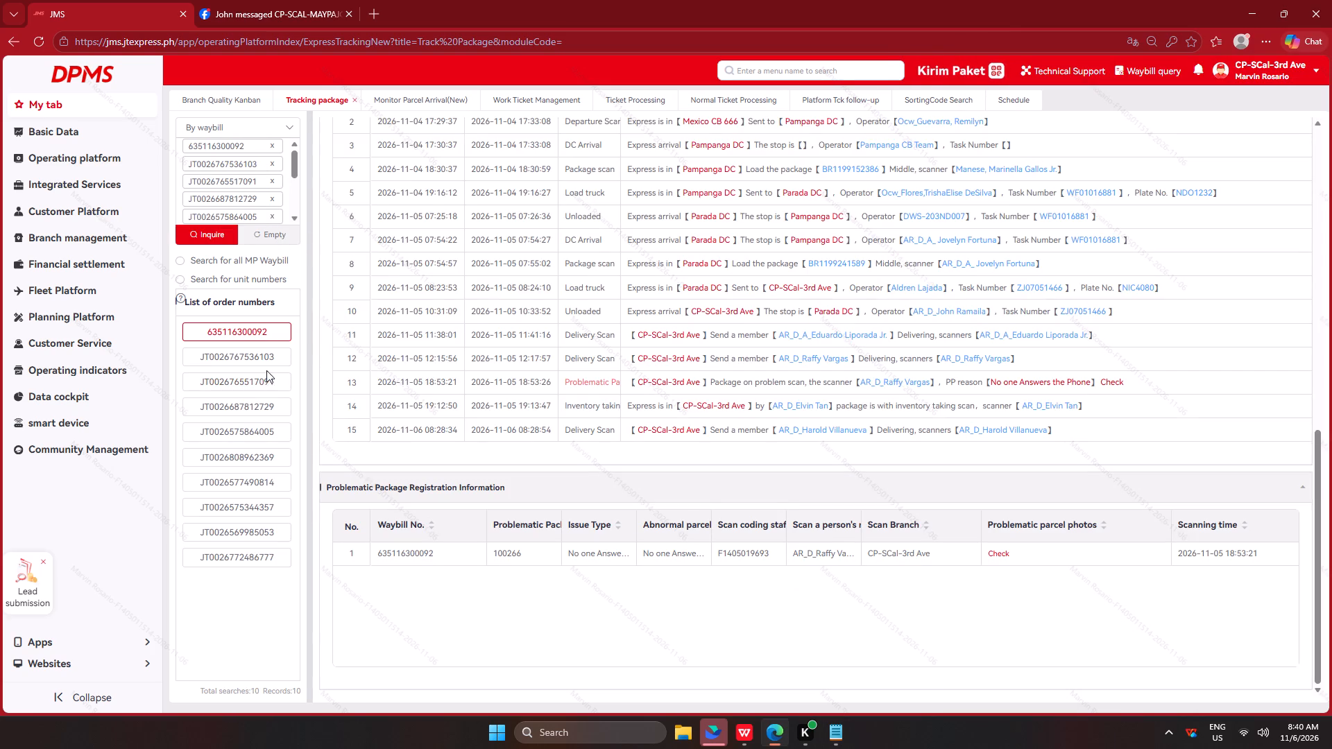
left_click(255, 360)
left_click(251, 384)
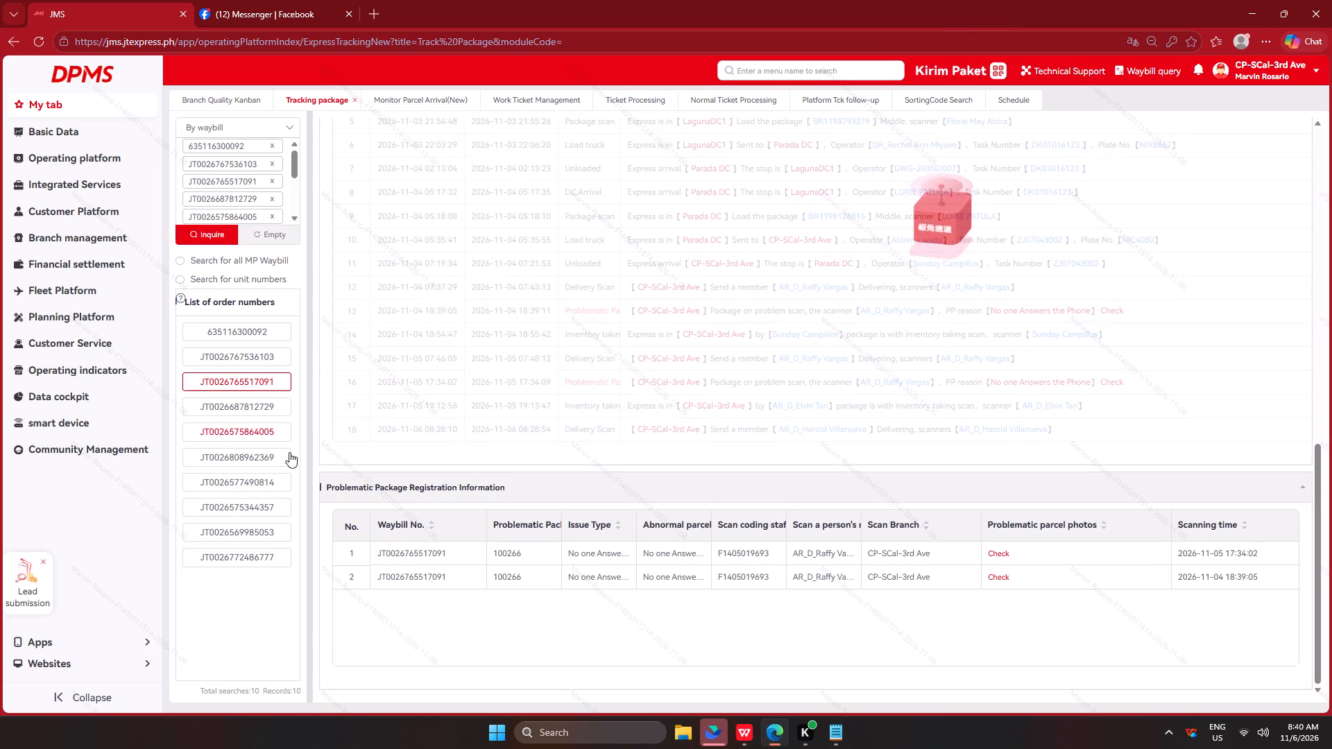
left_click(237, 413)
left_click(242, 432)
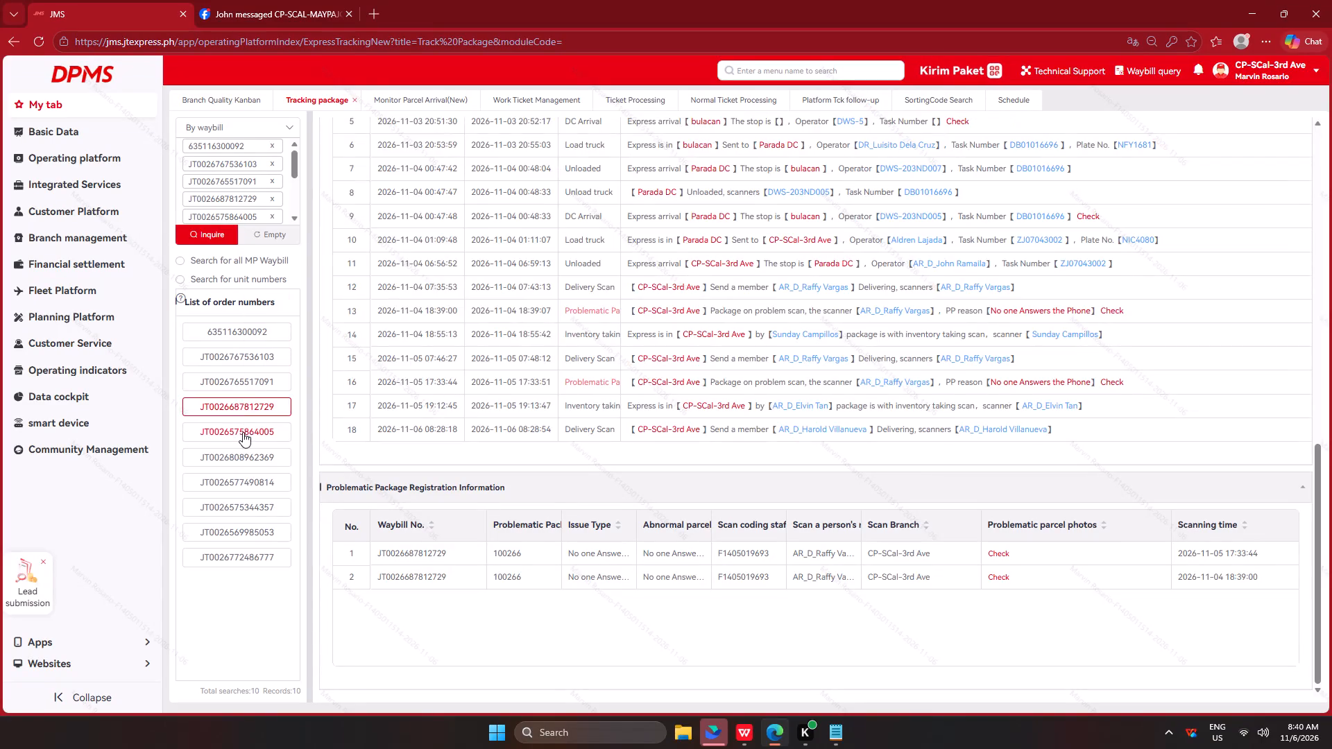
left_click(249, 467)
left_click(248, 462)
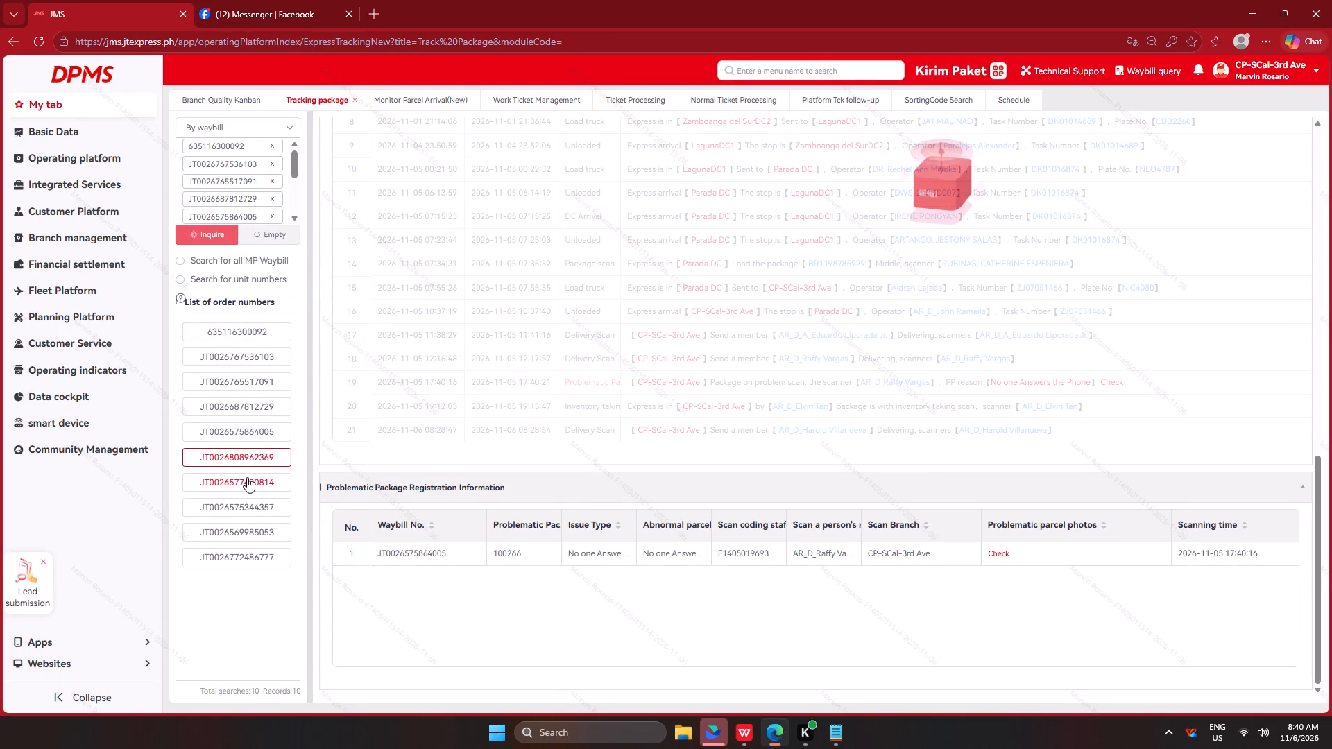
left_click(247, 477)
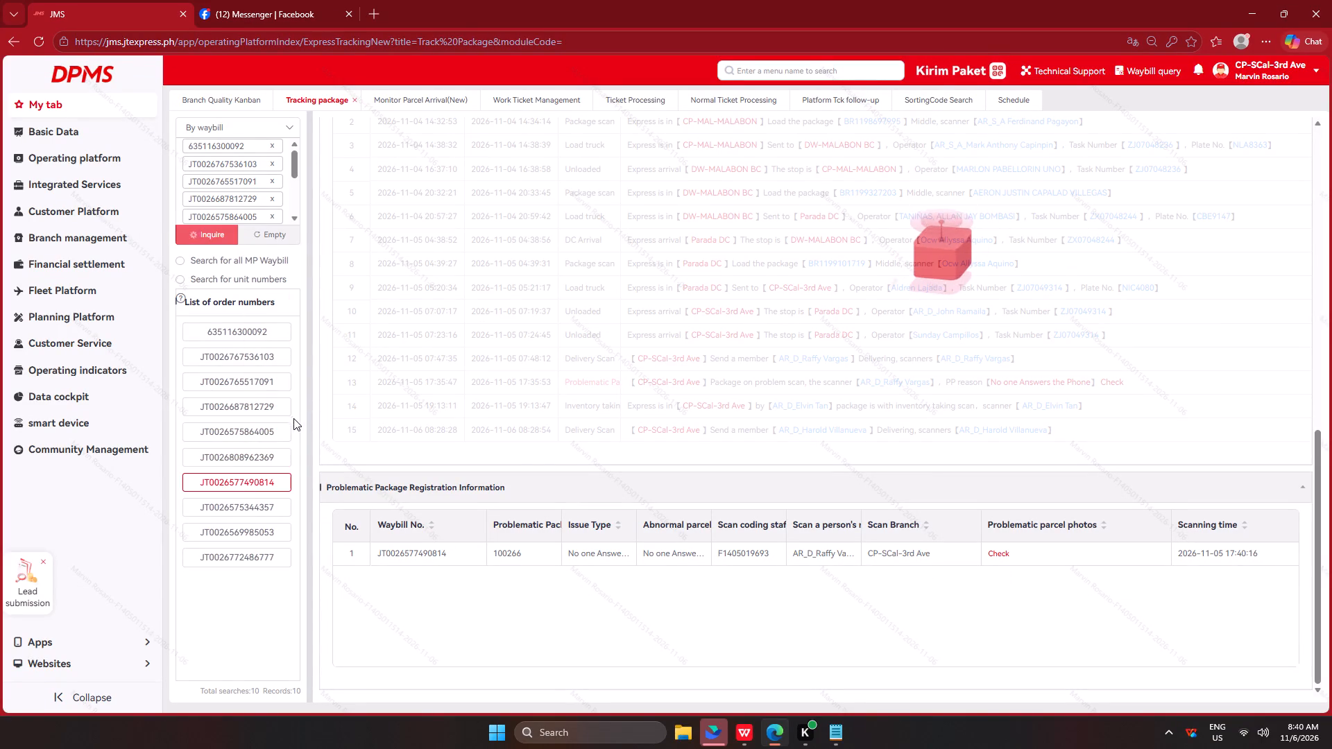
left_click(251, 458)
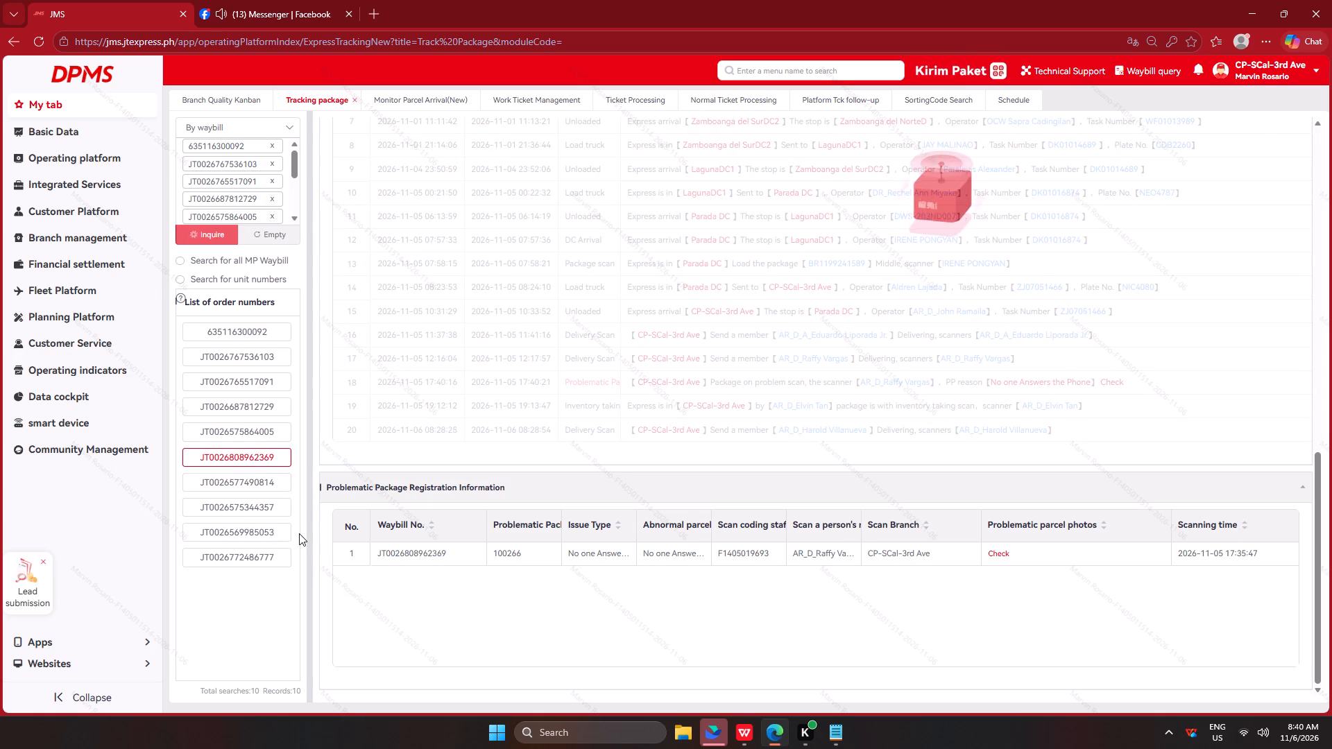
left_click(255, 530)
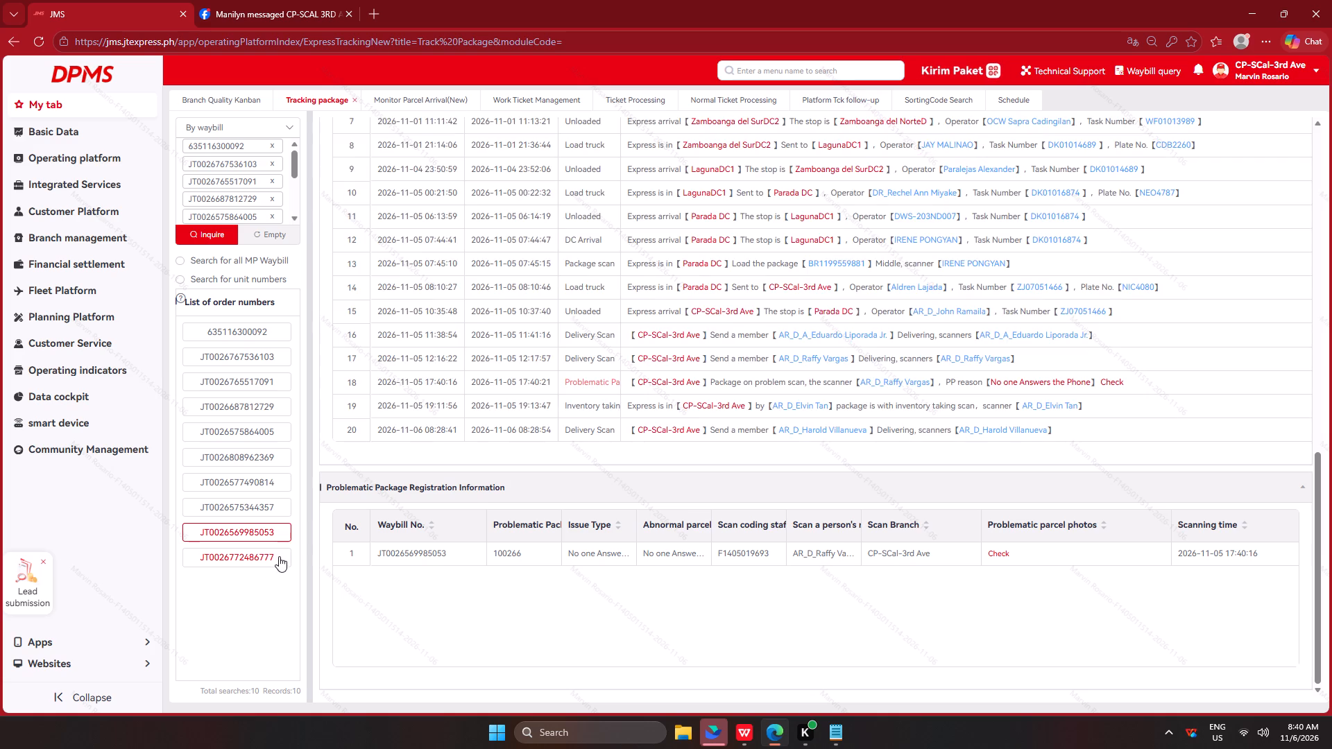
left_click(279, 556)
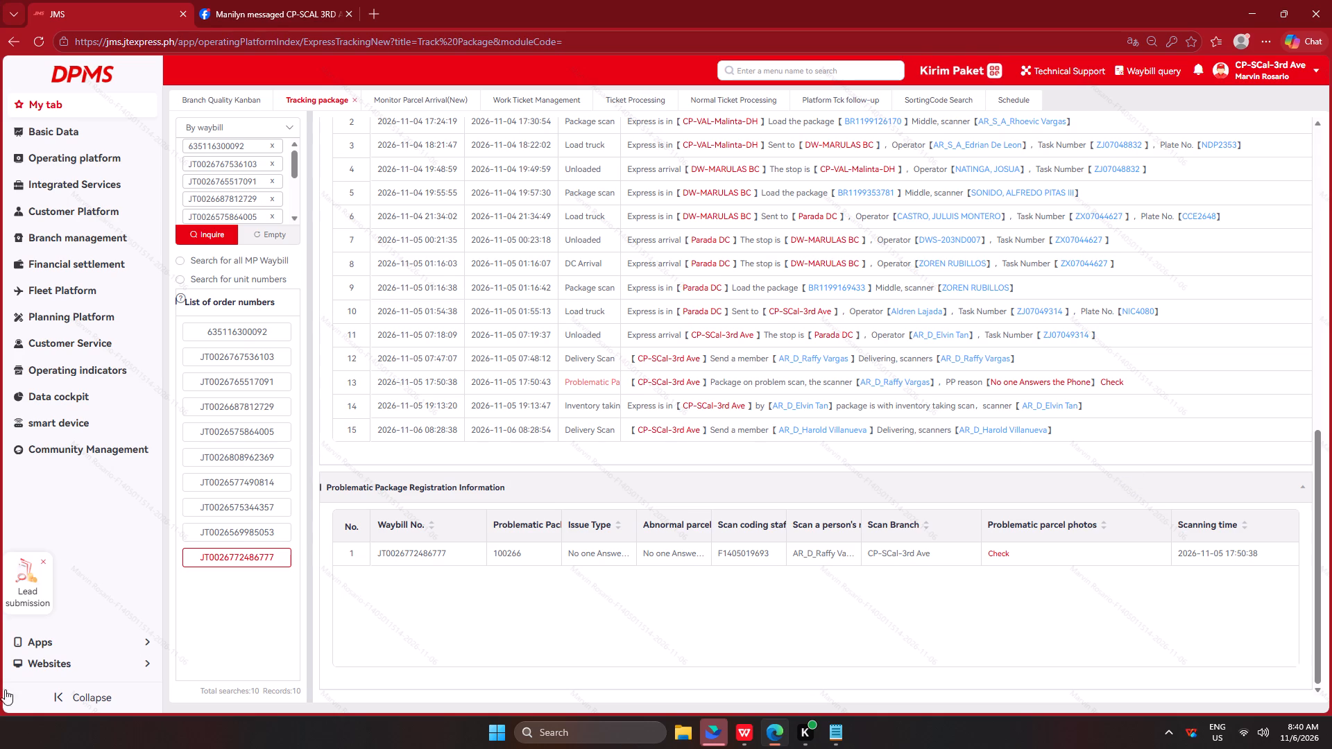
left_click(835, 738)
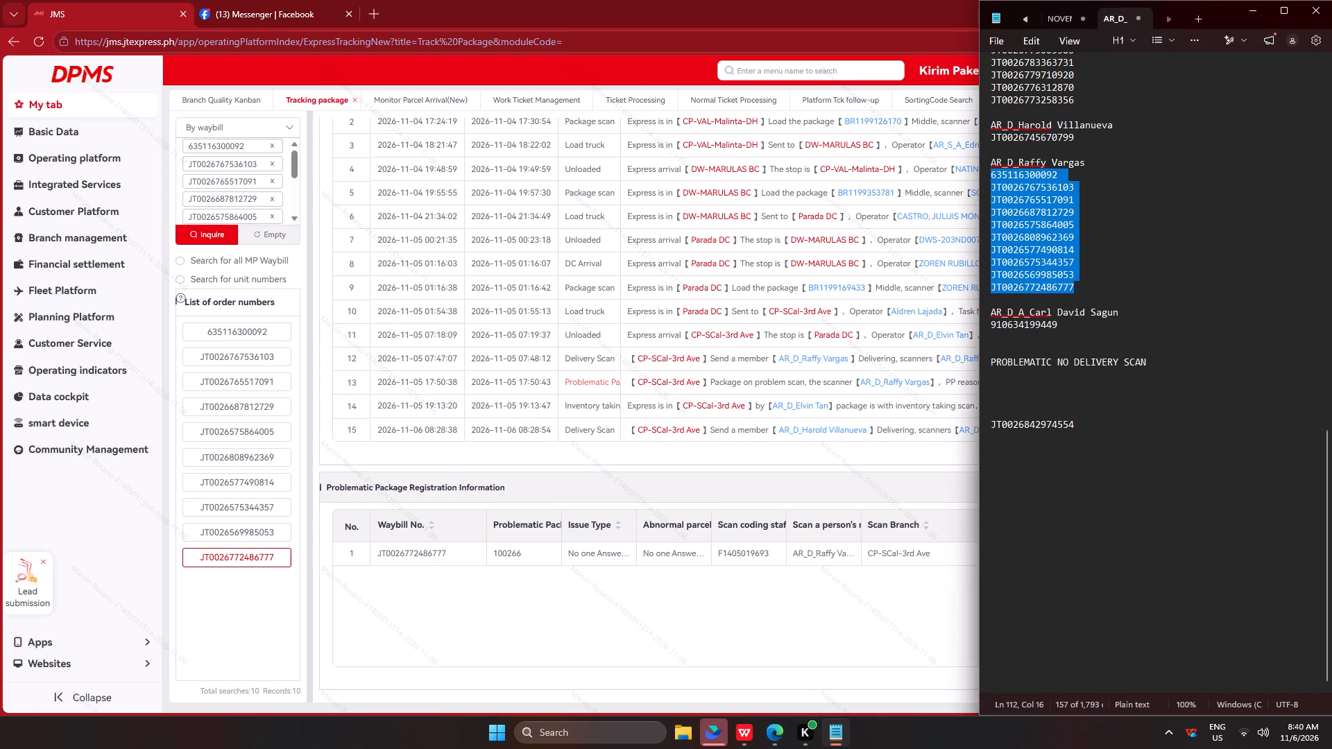
left_click_drag(1117, 285, 961, 155)
key("BackSpace")
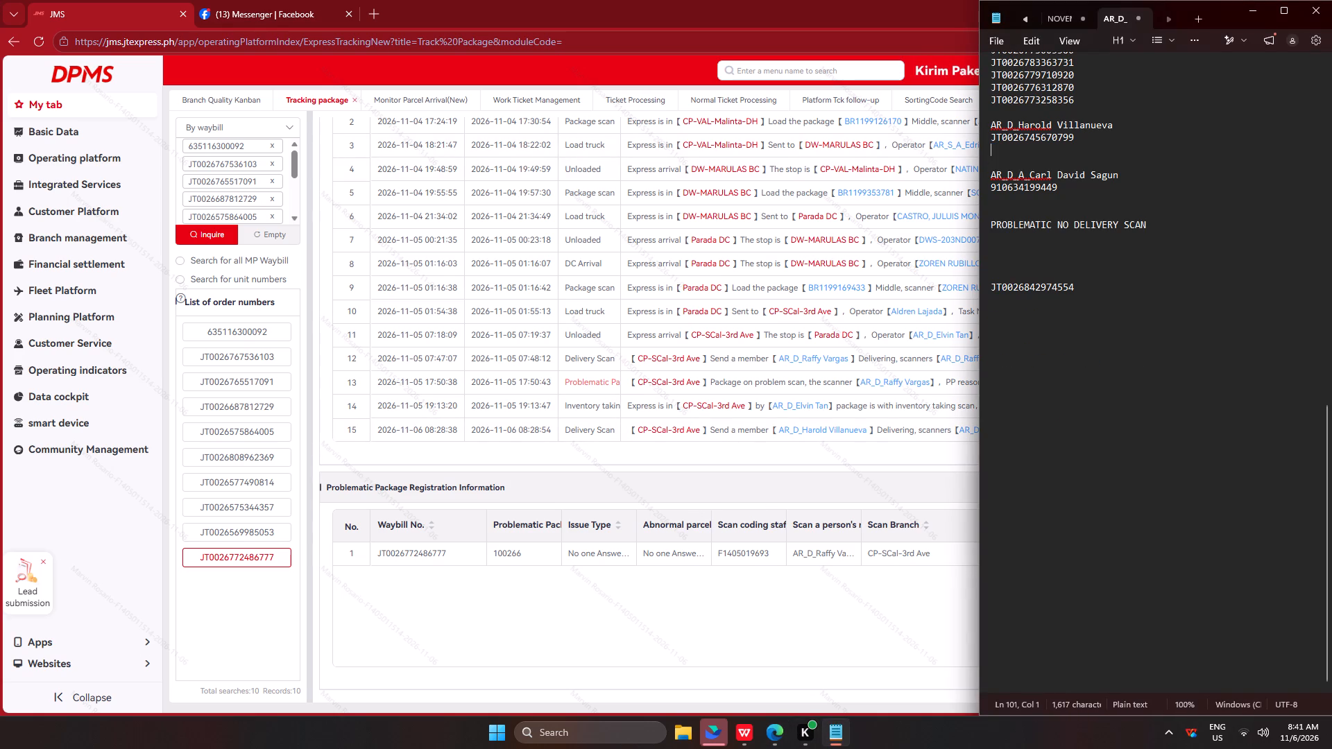
key("BackSpace")
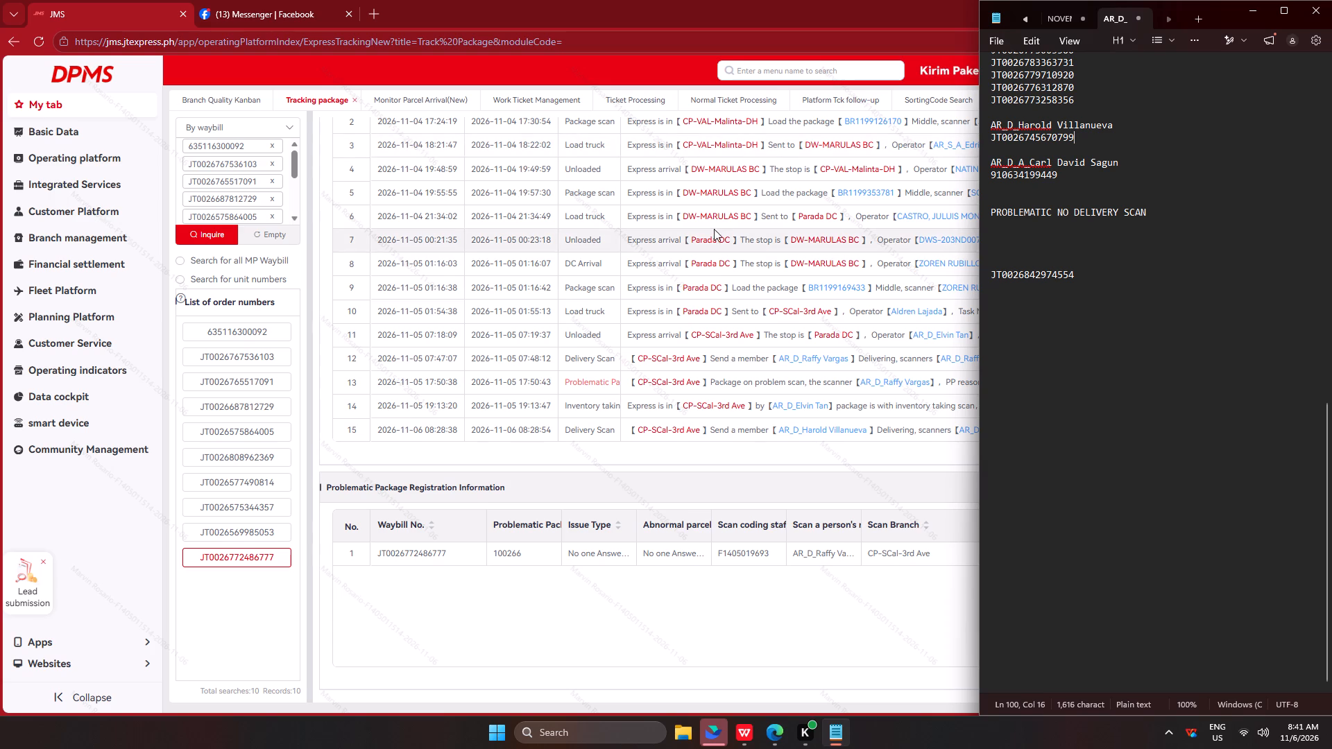
left_click(259, 228)
left_click(252, 212)
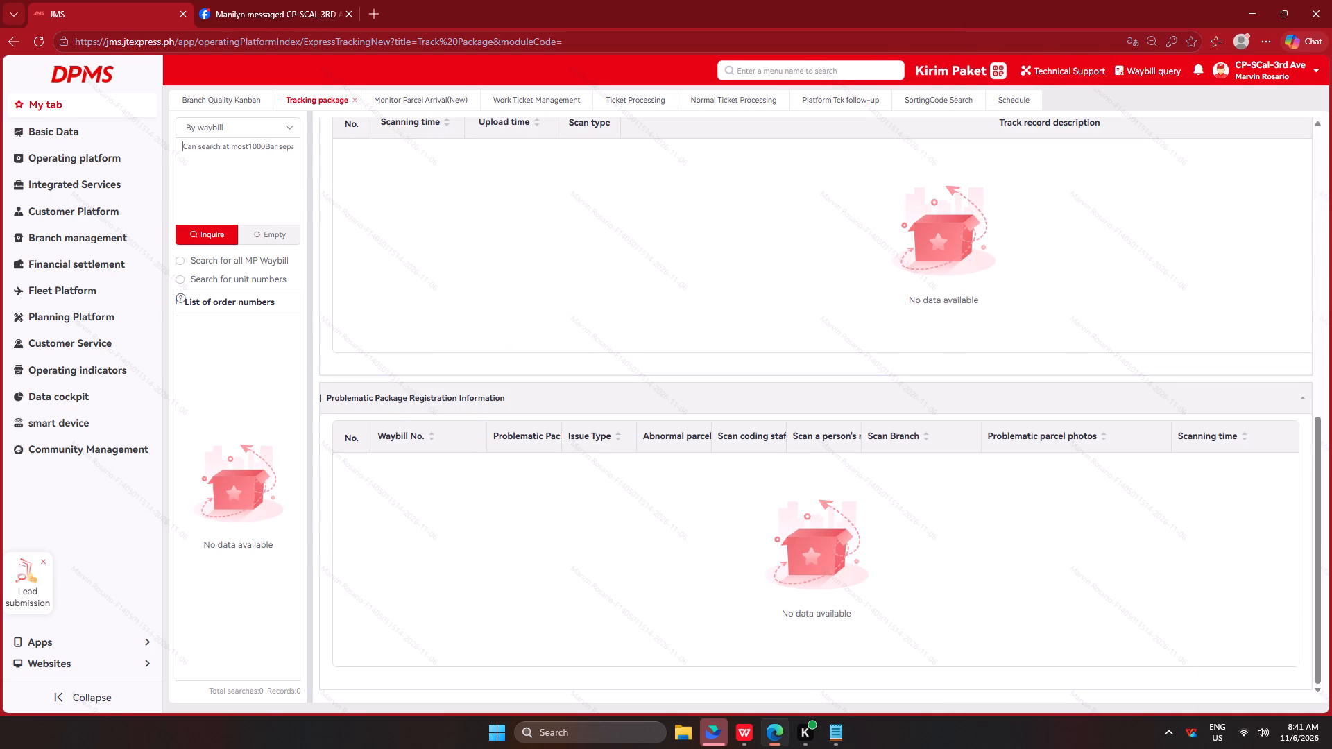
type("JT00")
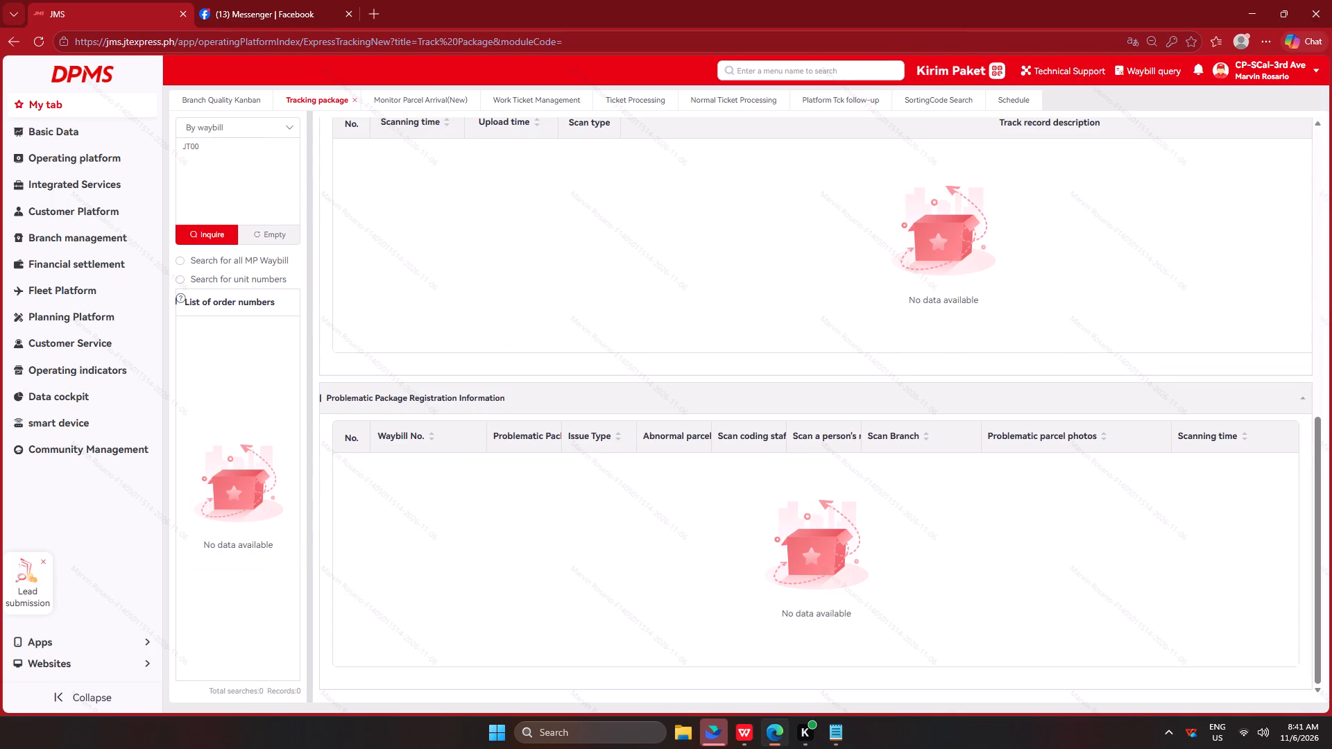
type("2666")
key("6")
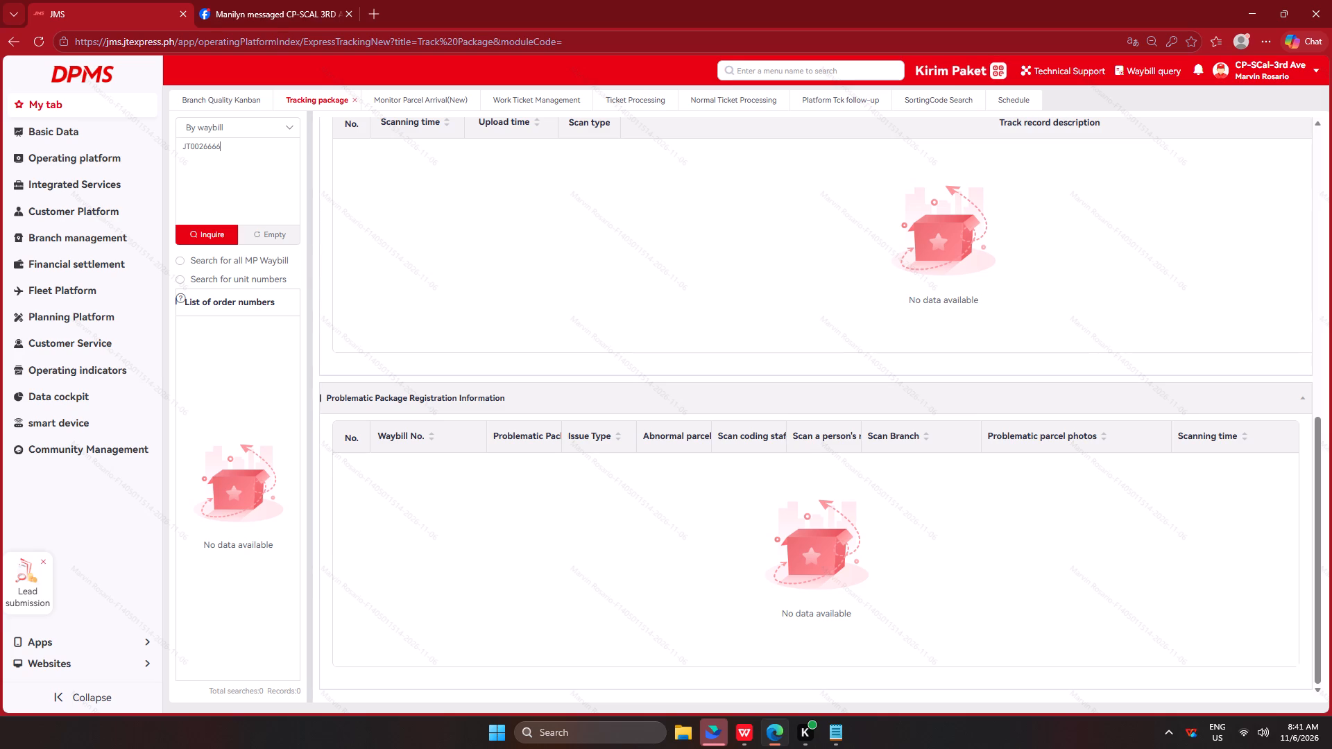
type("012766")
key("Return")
left_click(210, 239)
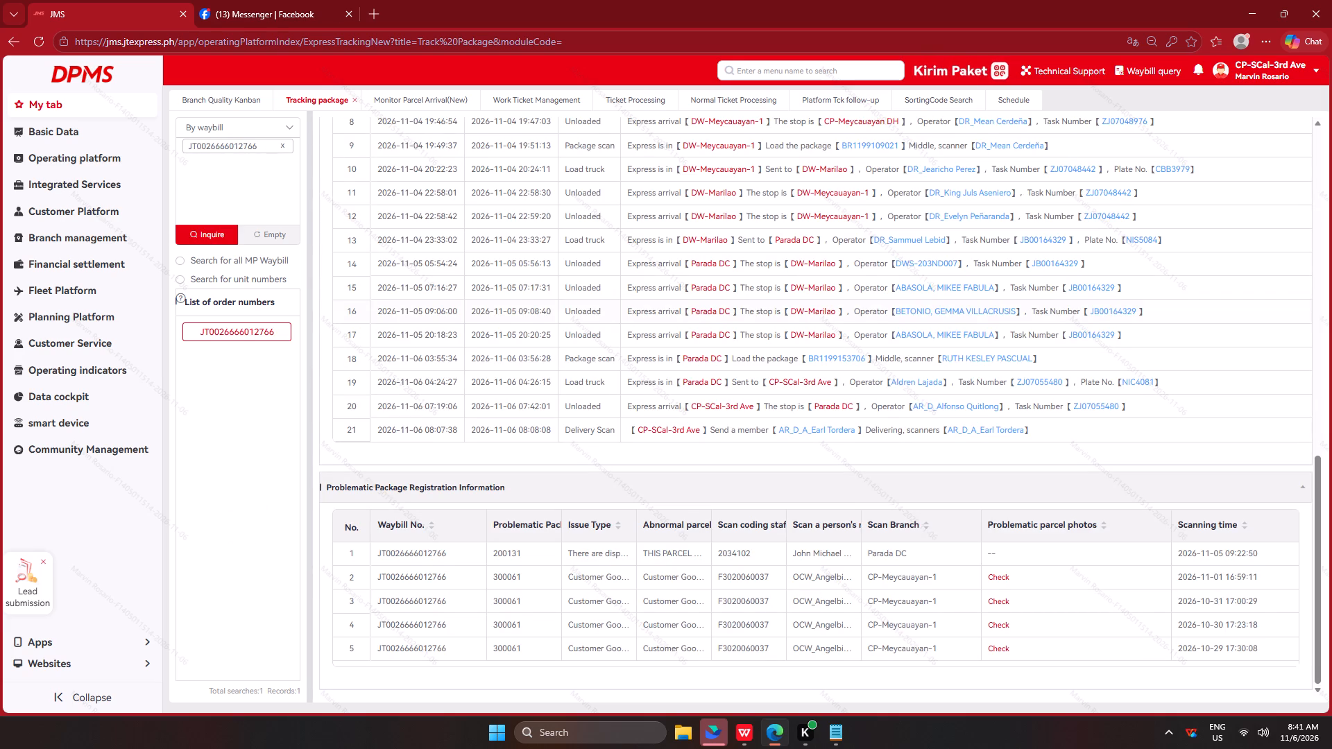
scroll(790, 433, "up", 14)
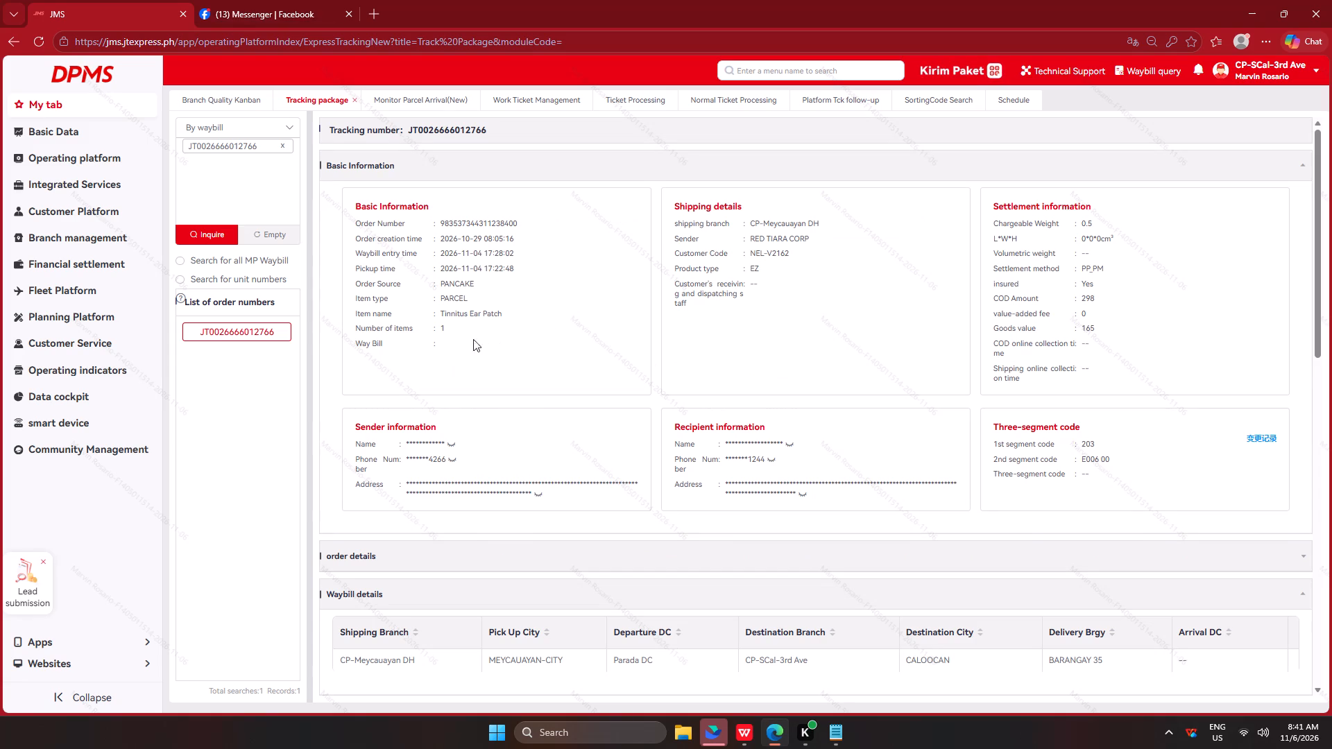
double_click(249, 327)
key("ctrl+c")
key("ctrl+c")
key("ctrl+c")
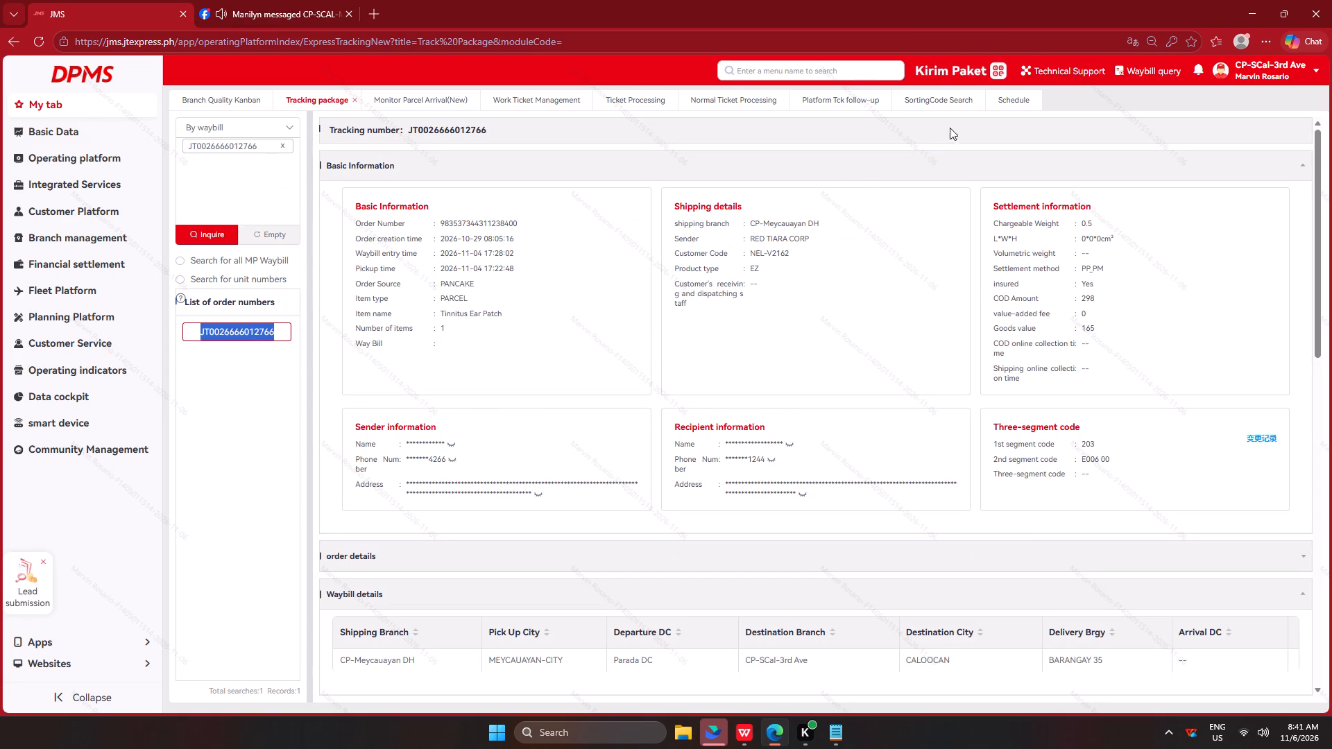
key("ctrl+c")
key("ctrl+c")
key("ctrl+c")
key("ctrl+c")
left_click(60, 154)
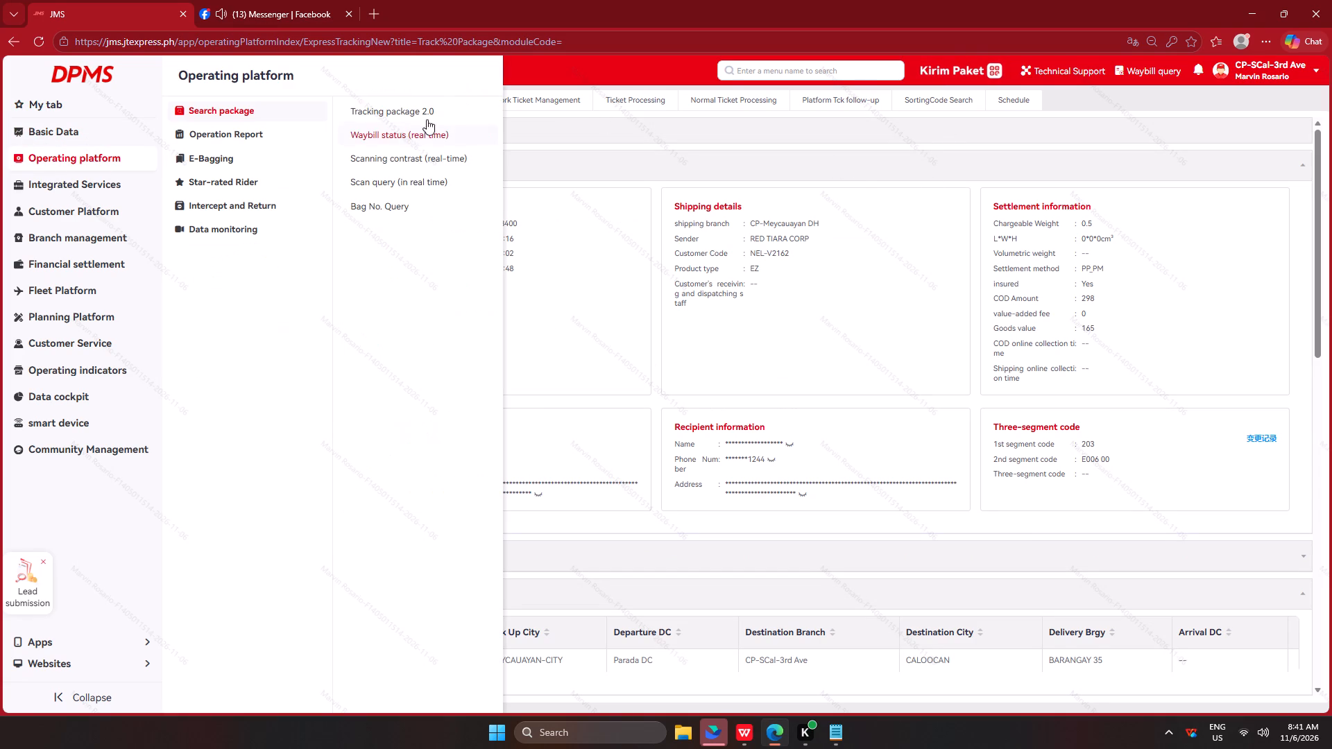
left_click(428, 113)
left_click(258, 241)
key("ctrl+v")
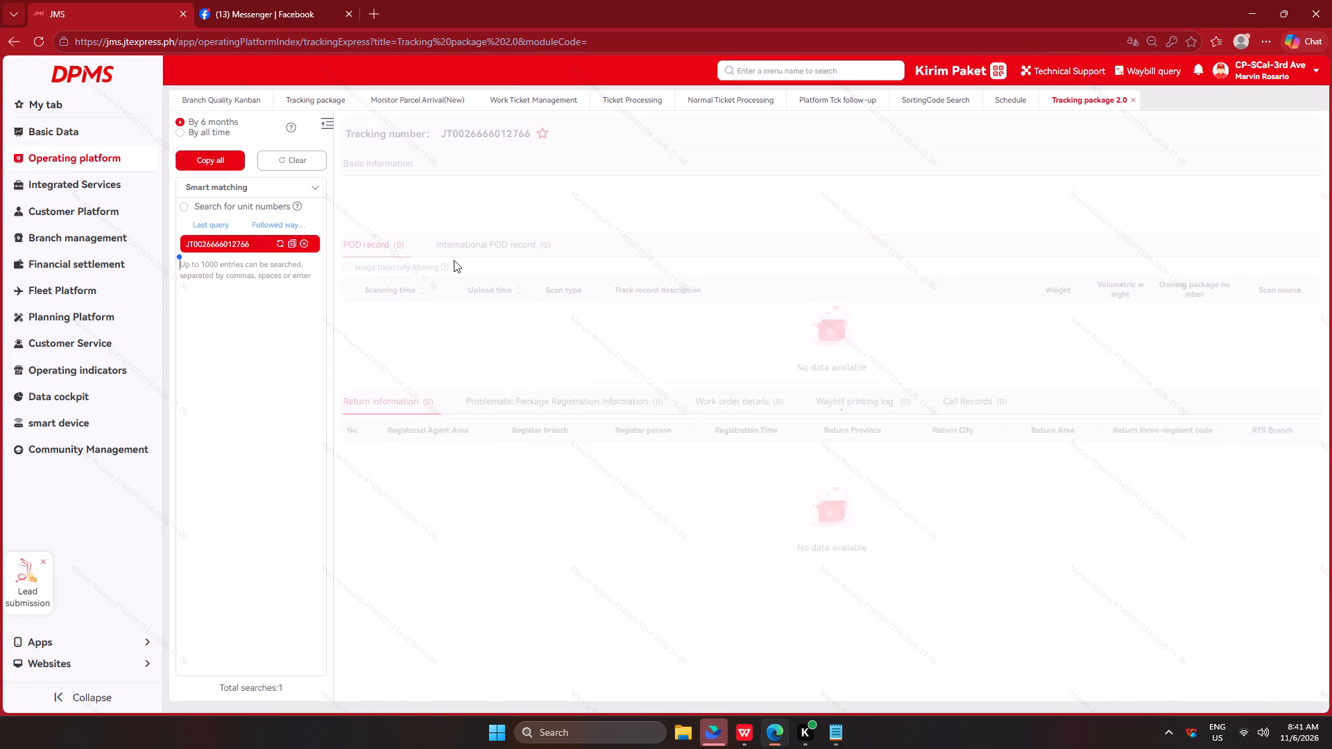
scroll(597, 299, "down", 6)
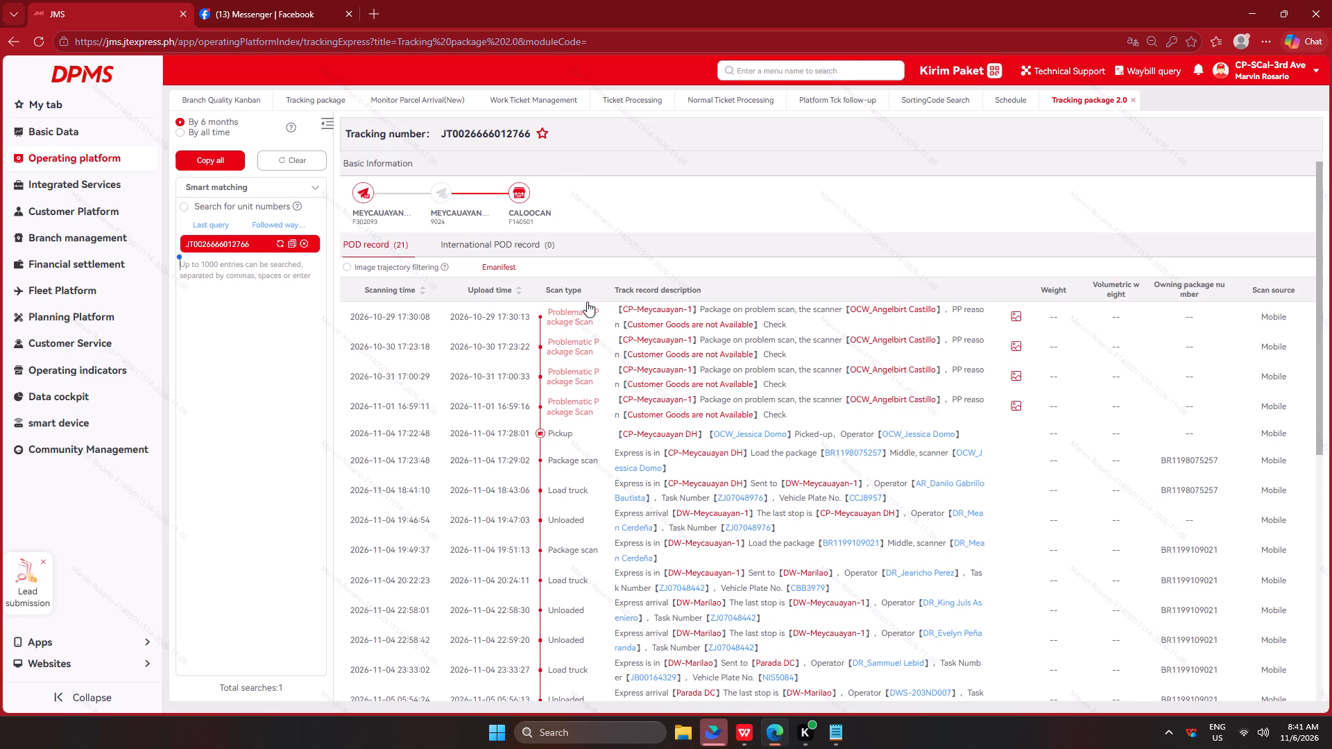
left_click(558, 163)
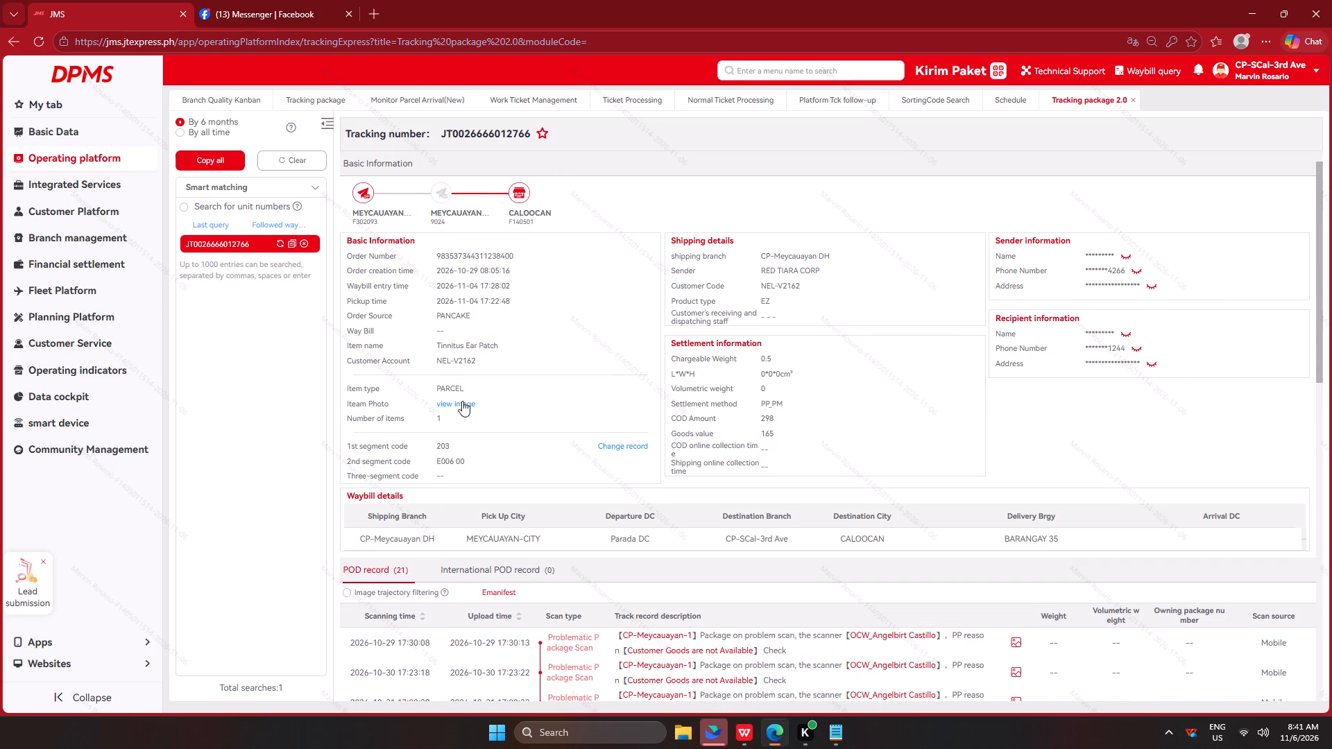
left_click(458, 402)
left_click(459, 404)
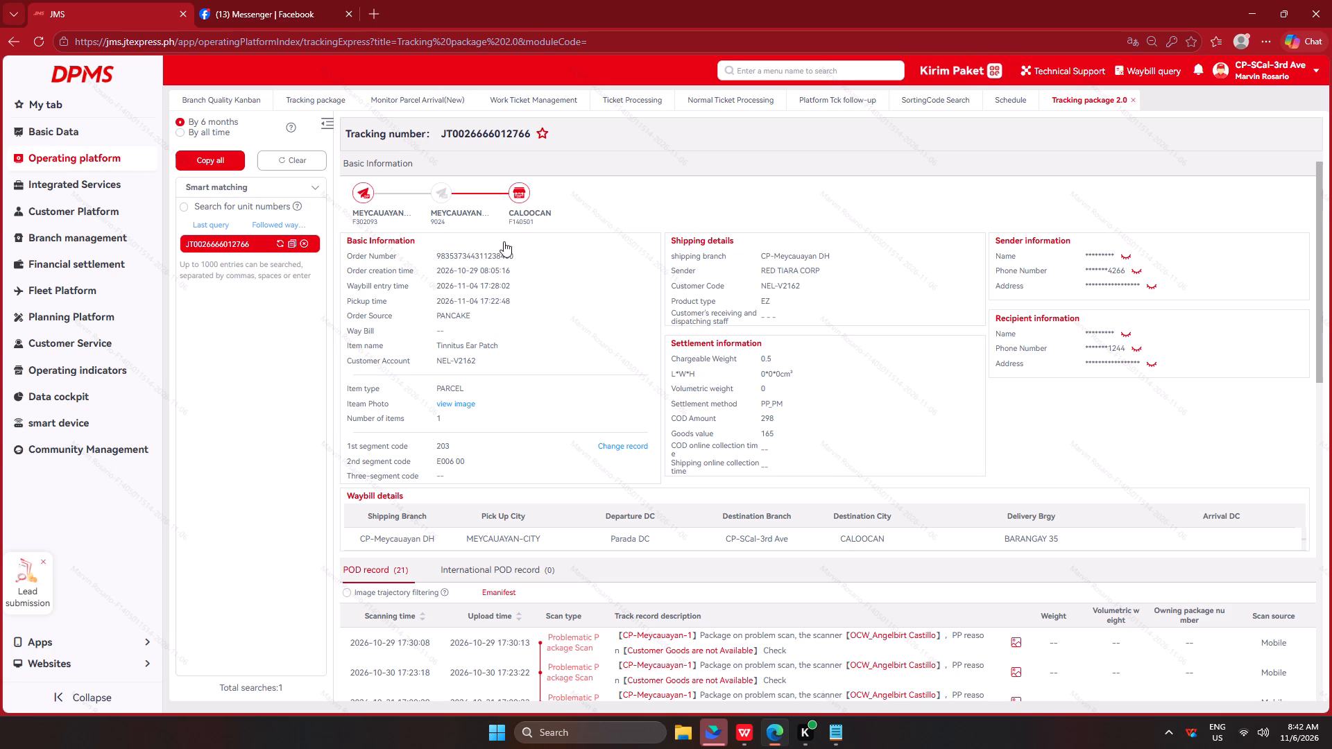
Switch to the rider waybill list in Notepad and copy the first rider's only waybill number for tracking.
left_click(190, 0)
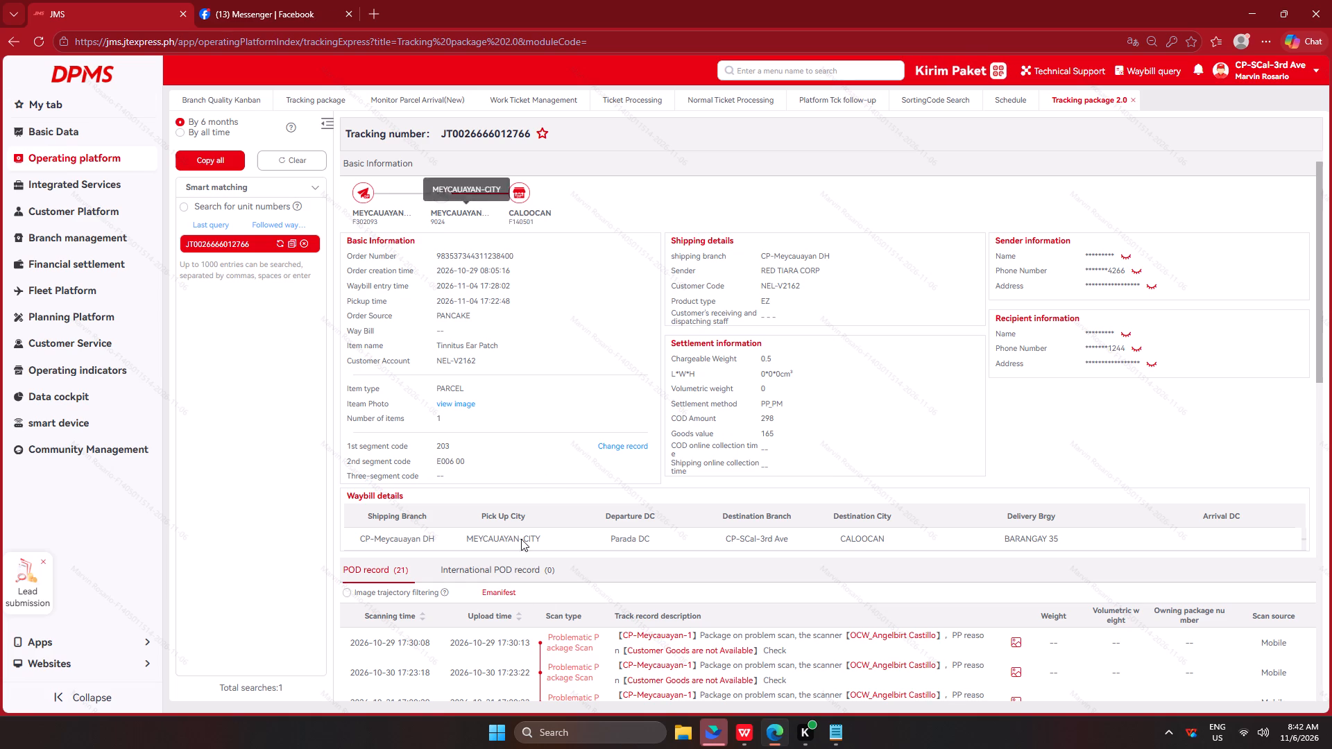
left_click(832, 745)
scroll(1324, 62, "up", 1)
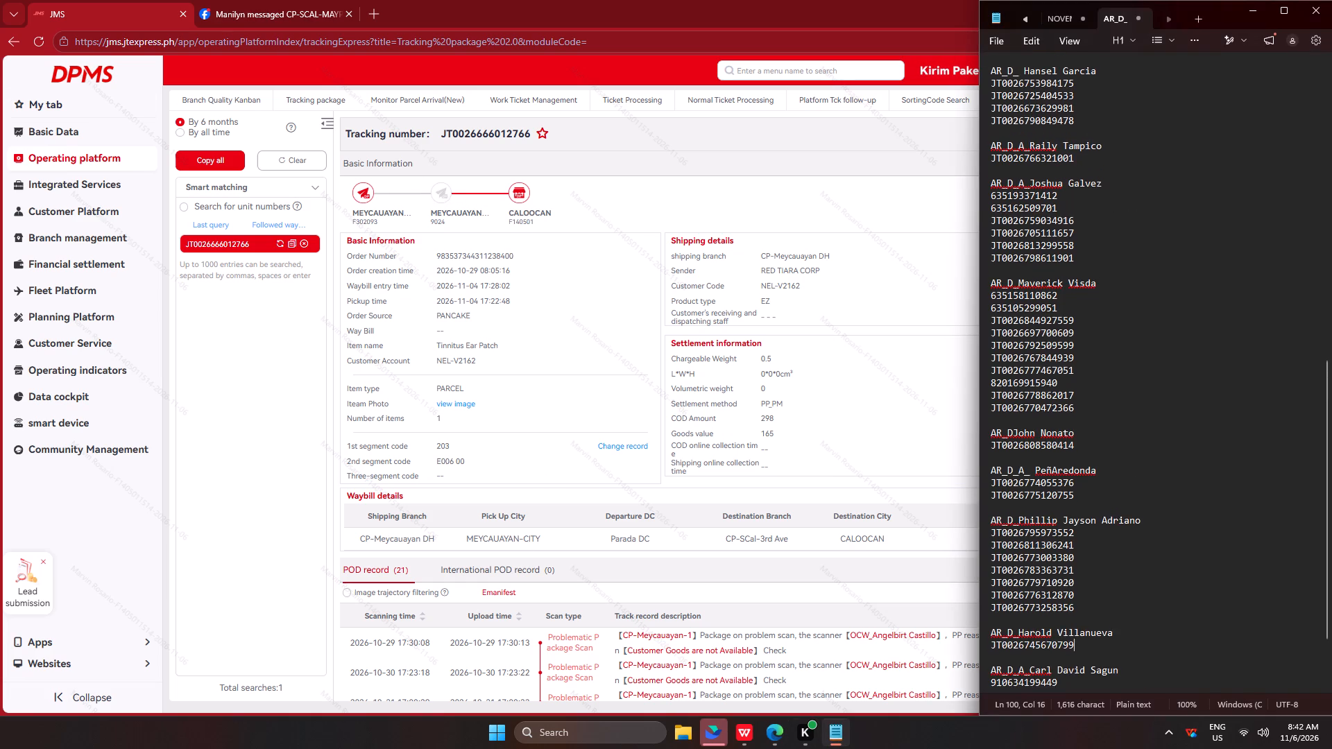
scroll(1132, 207, "up", 20)
scroll(1132, 207, "up", 8)
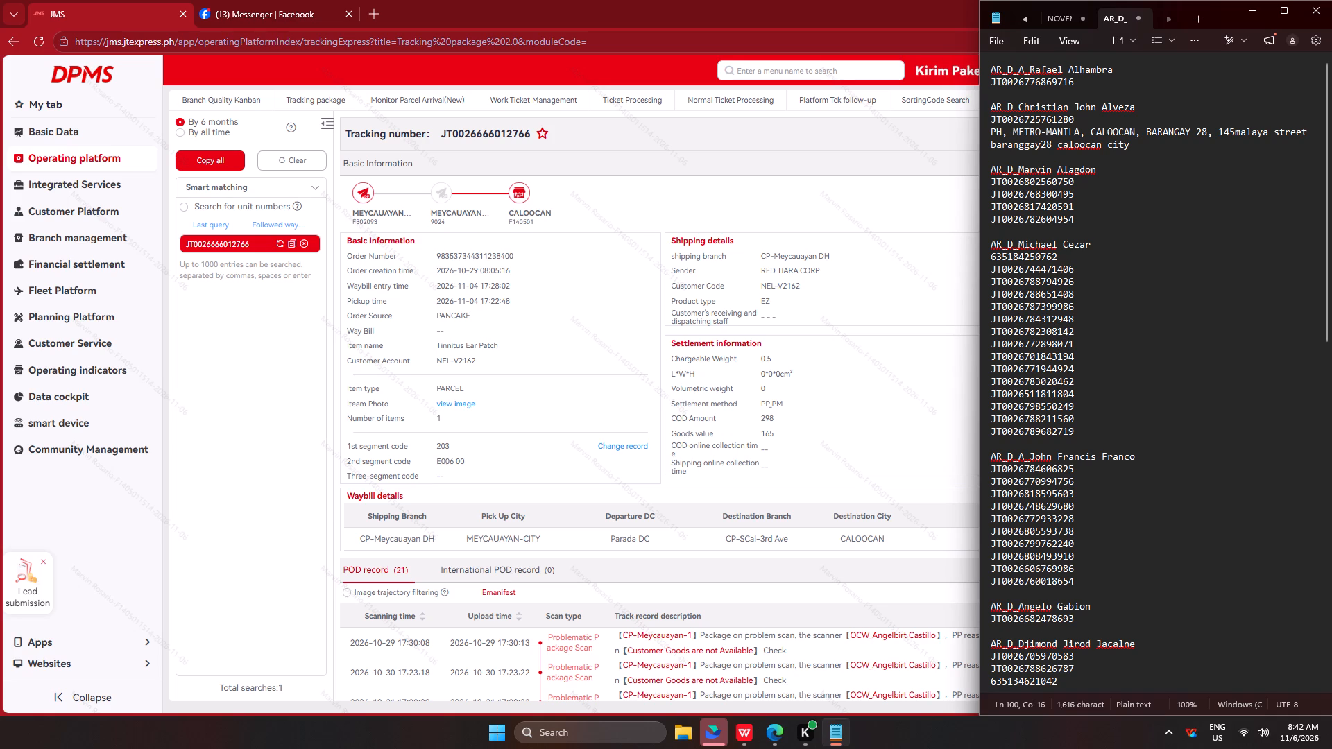
double_click(1049, 87)
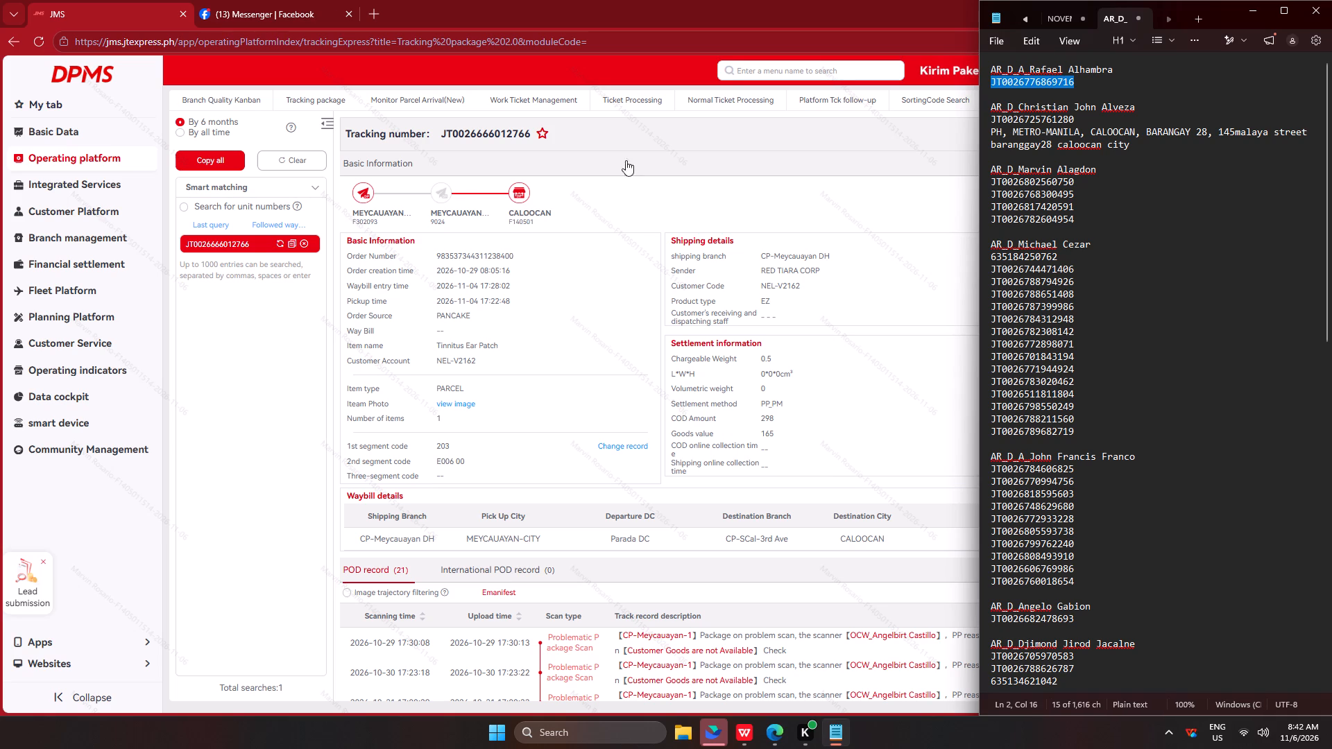
key("ctrl+c")
key("ctrl+c")
key("ctrl+c")
key("ctrl+c")
key("ctrl+c")
key("ctrl+c")
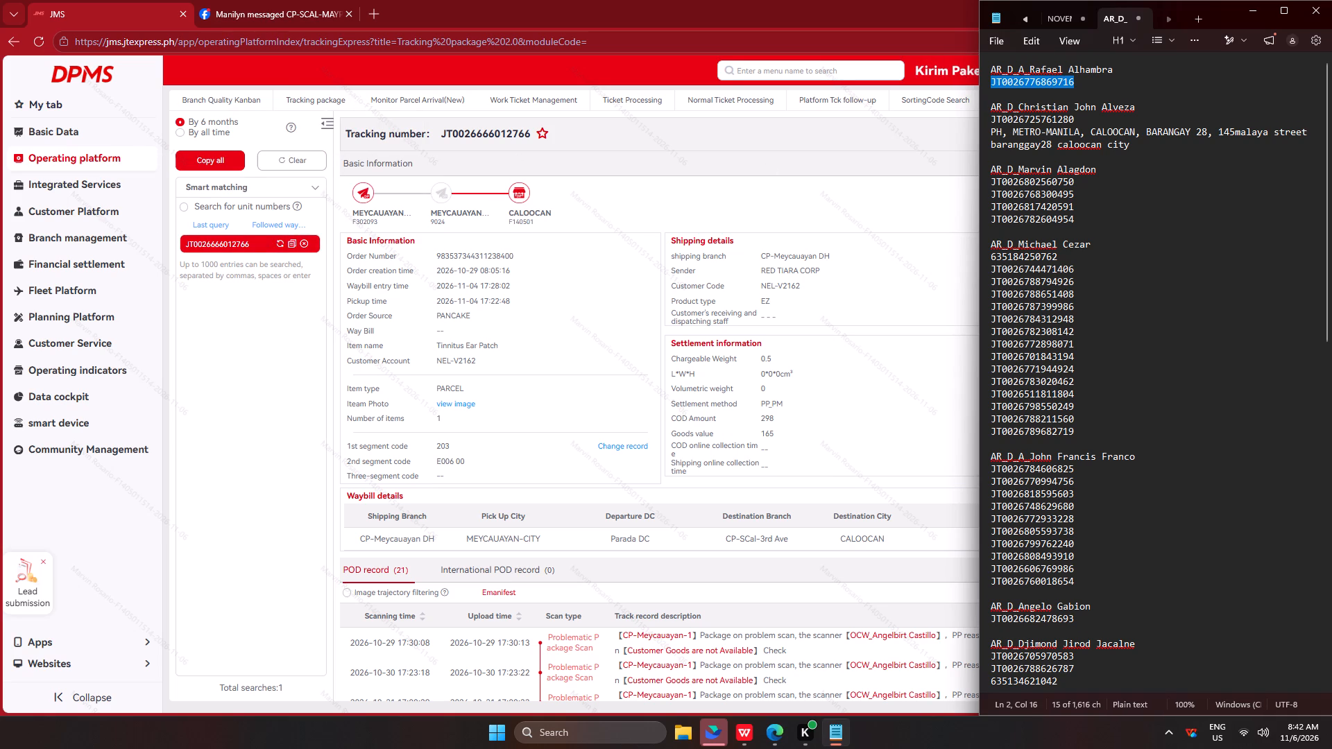
scroll(1090, 436, "down", 7)
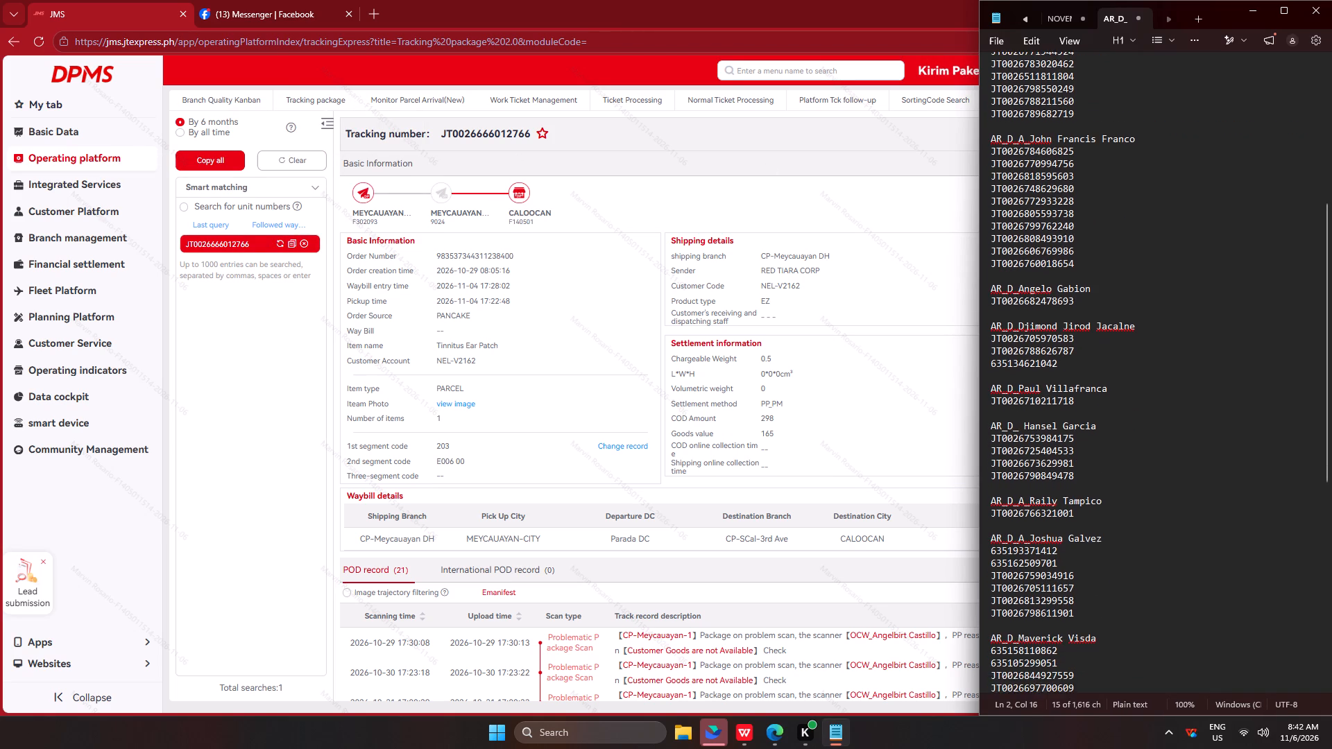
scroll(1102, 417, "down", 5)
left_click_drag(1091, 219, 976, 200)
key("ctrl+x")
scroll(1068, 451, "down", 3)
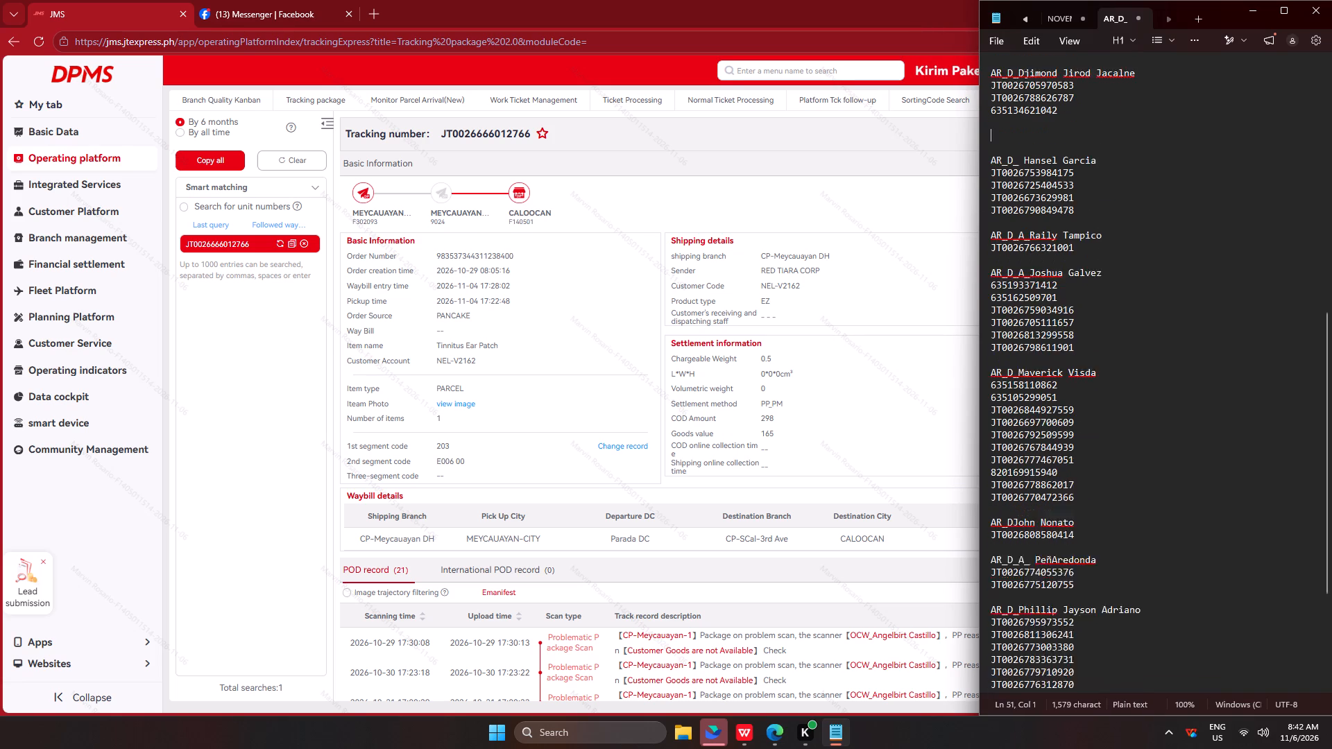
left_click(1085, 309)
key("Return")
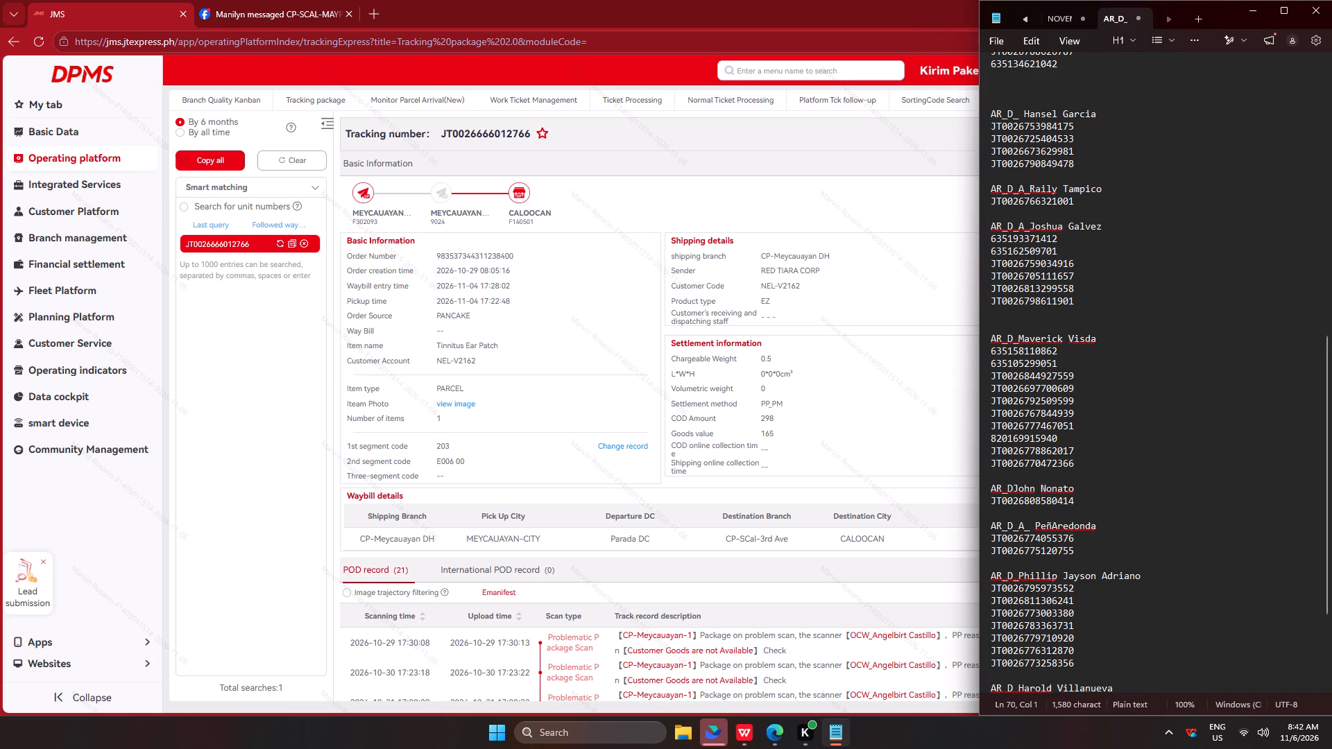
key("ctrl+v")
key("Return")
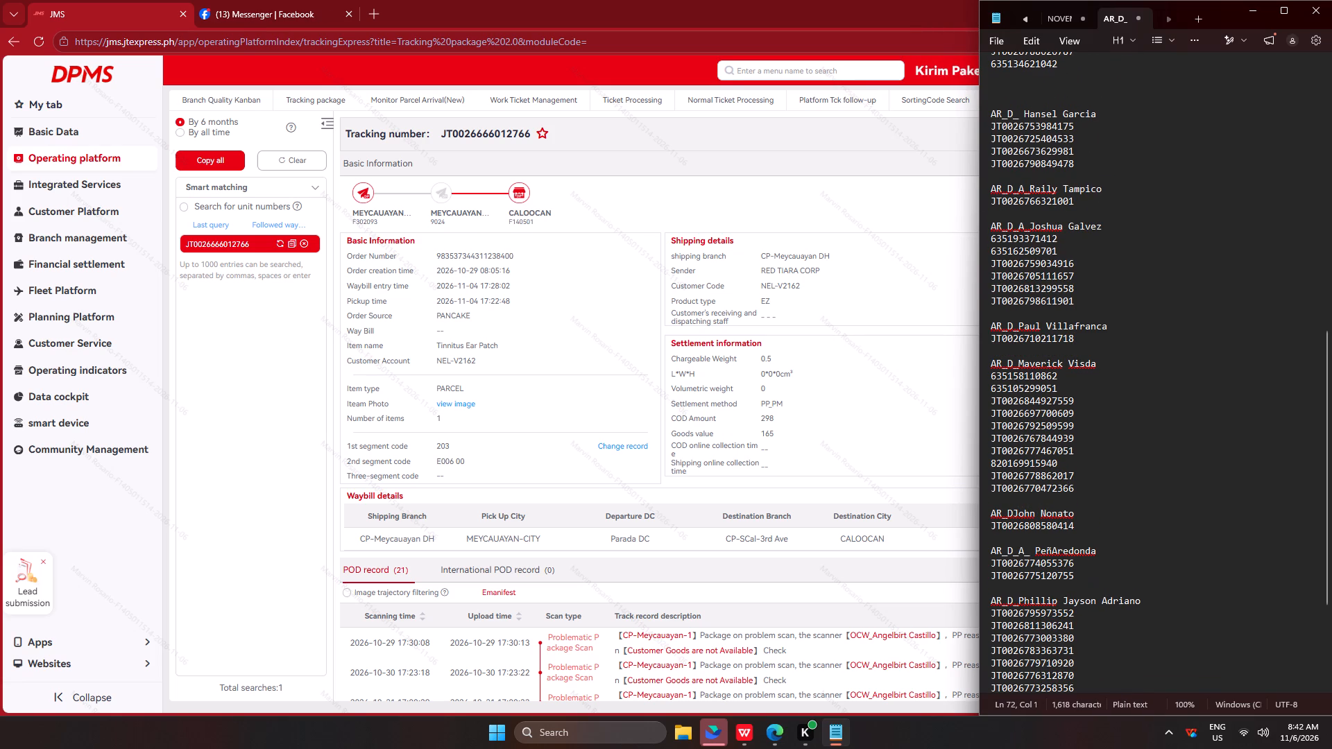
left_click_drag(1080, 485, 982, 321)
key("ctrl+x")
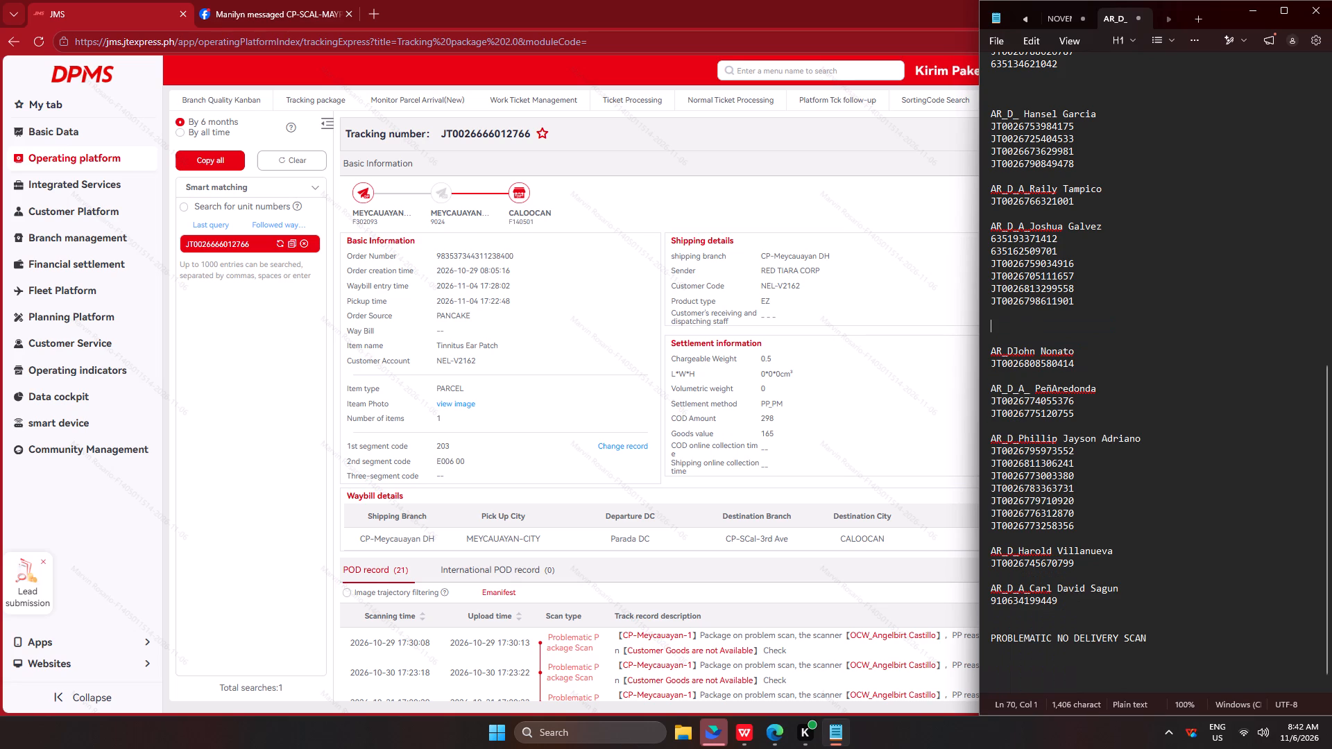
left_click(1027, 342)
key("BackSpace")
key("BackSpace")
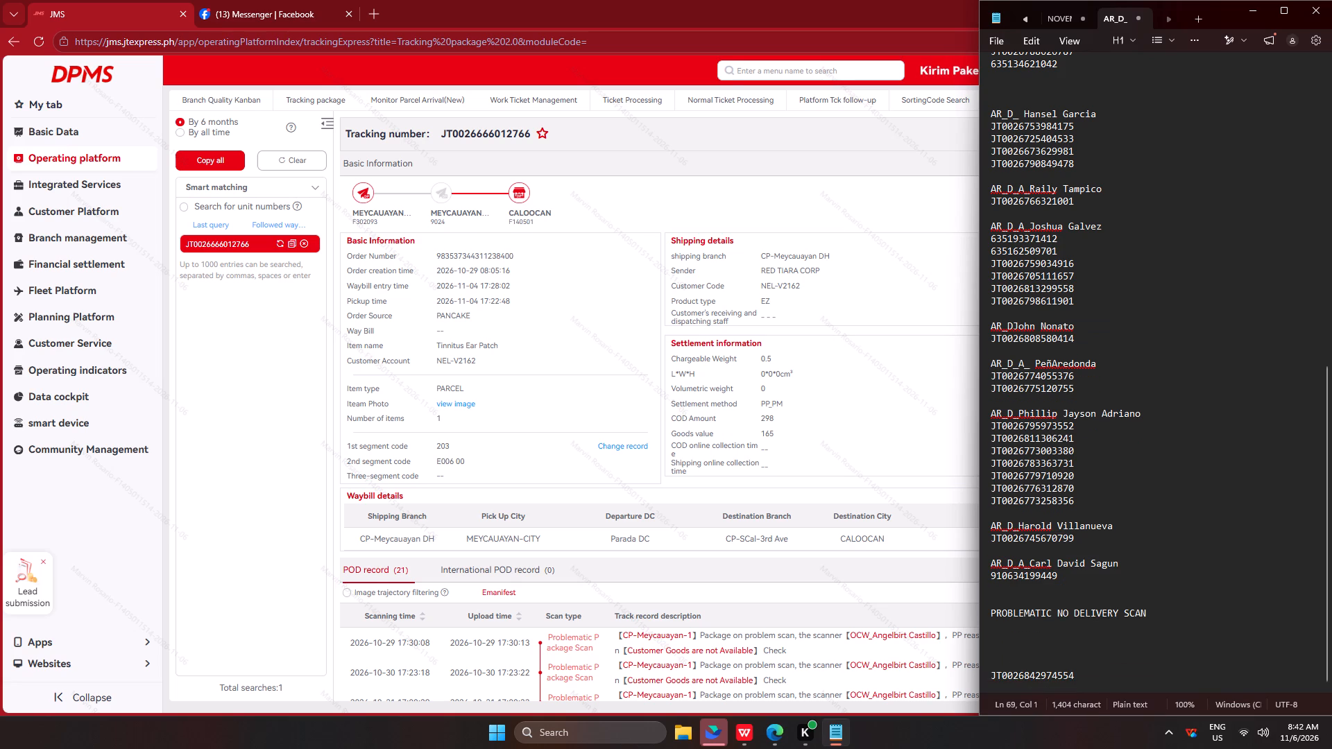
left_click(1098, 401)
key("Return")
key("ctrl+v")
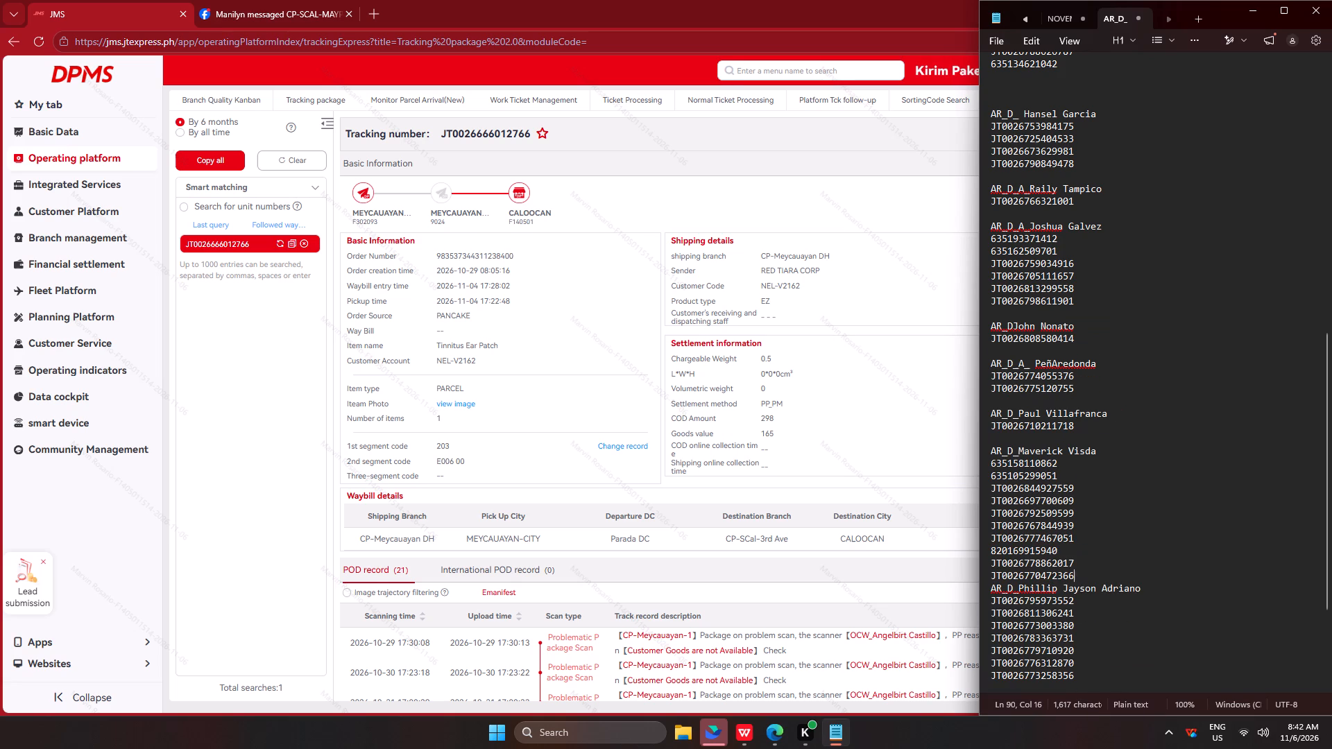
key("Return")
scroll(1095, 402, "down", 7)
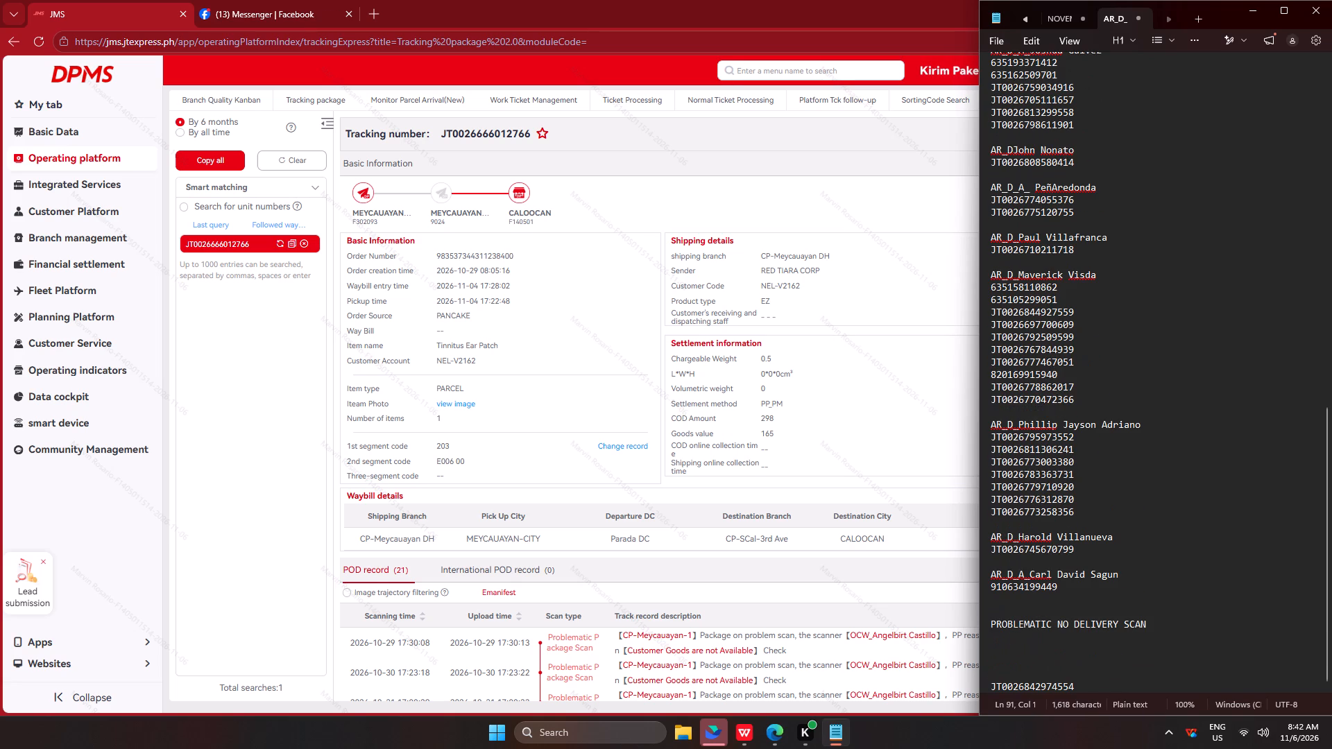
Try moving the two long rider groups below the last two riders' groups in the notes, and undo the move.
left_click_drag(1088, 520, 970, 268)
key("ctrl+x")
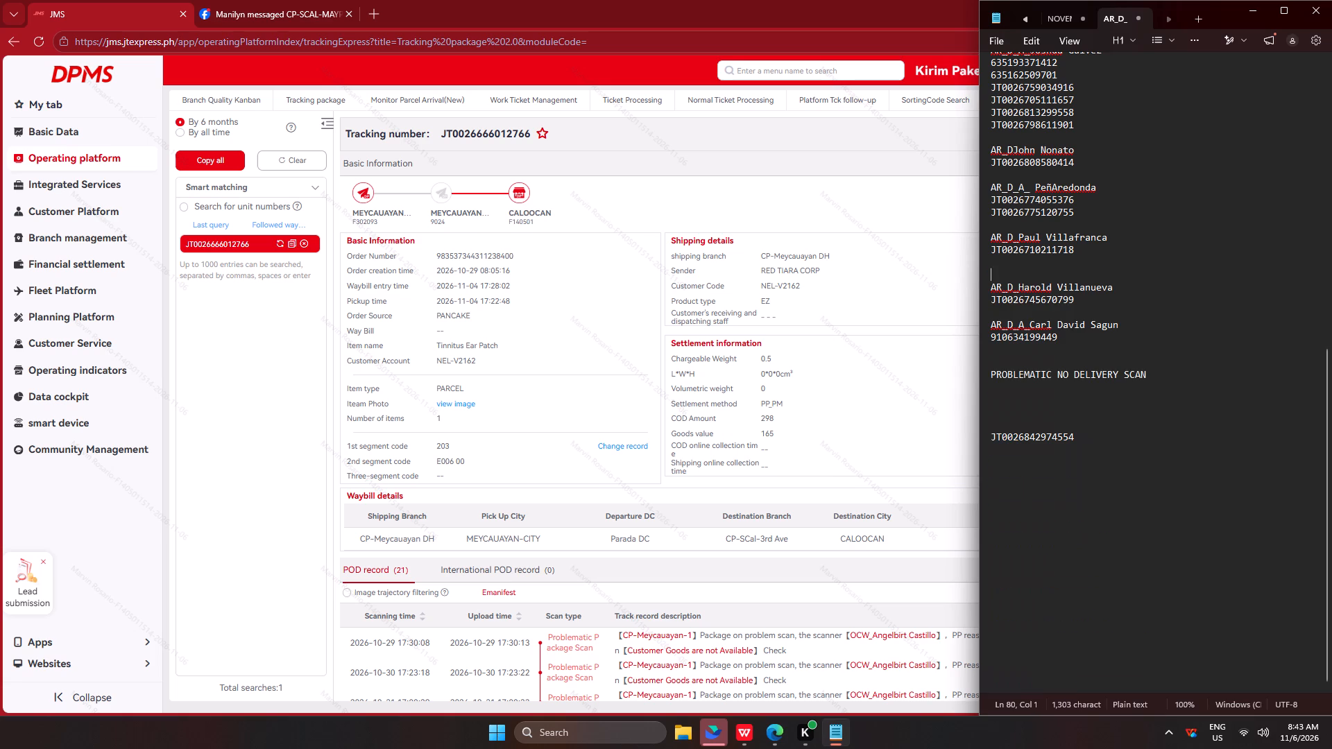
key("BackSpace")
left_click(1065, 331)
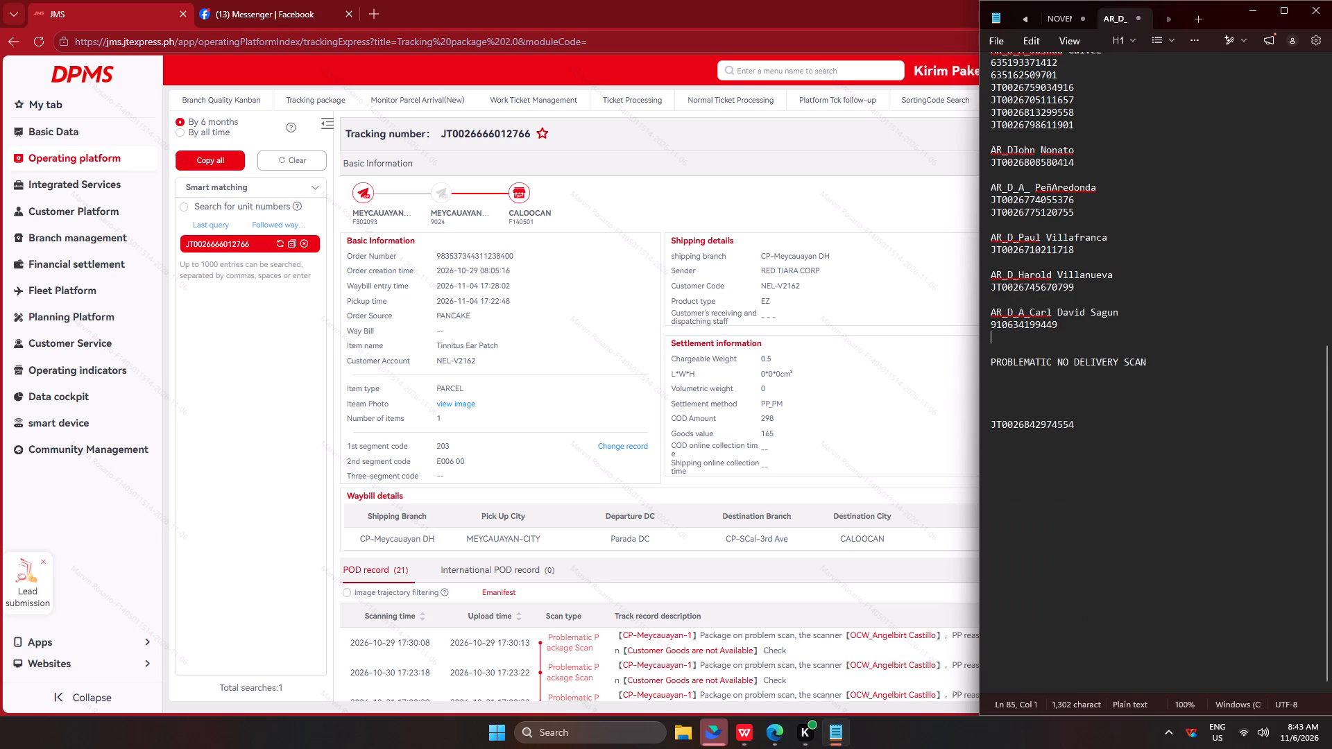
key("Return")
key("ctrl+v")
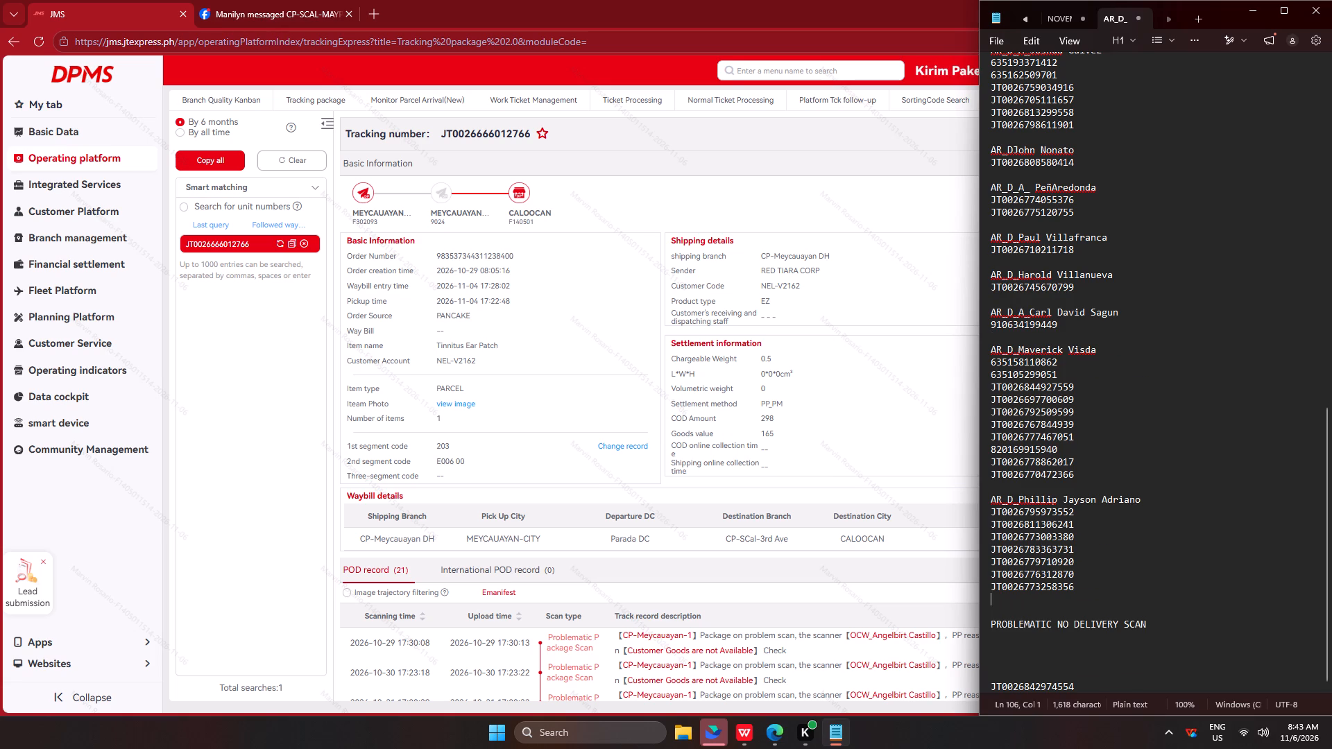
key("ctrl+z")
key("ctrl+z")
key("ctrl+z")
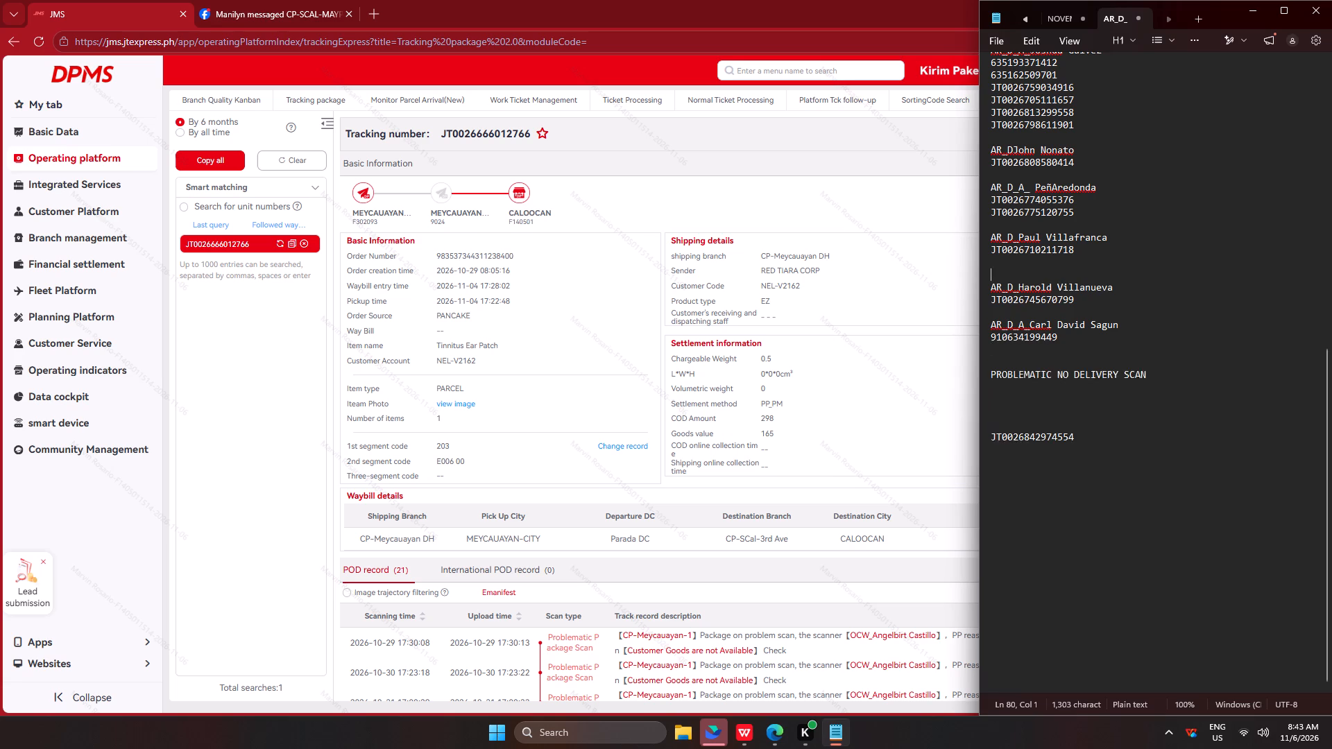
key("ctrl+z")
scroll(1138, 417, "up", 1)
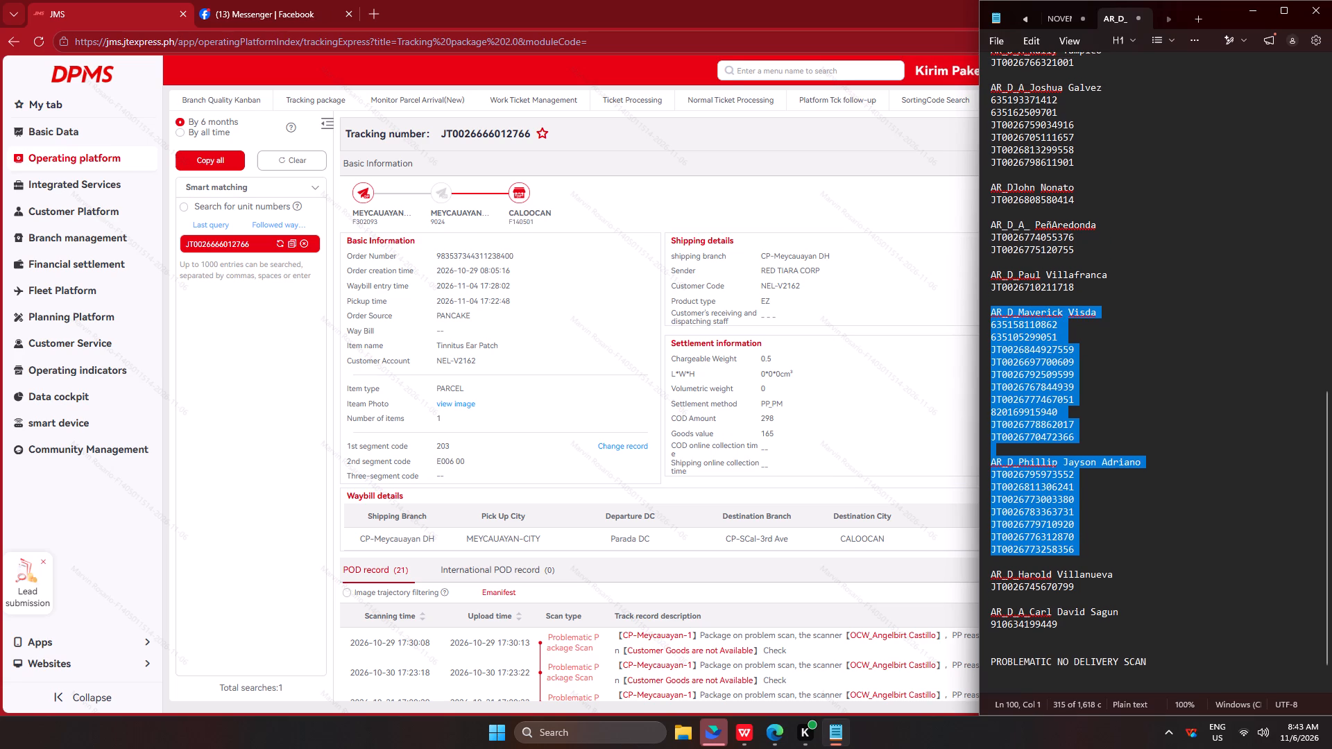
left_click(1159, 277)
left_click_drag(993, 270, 1113, 524)
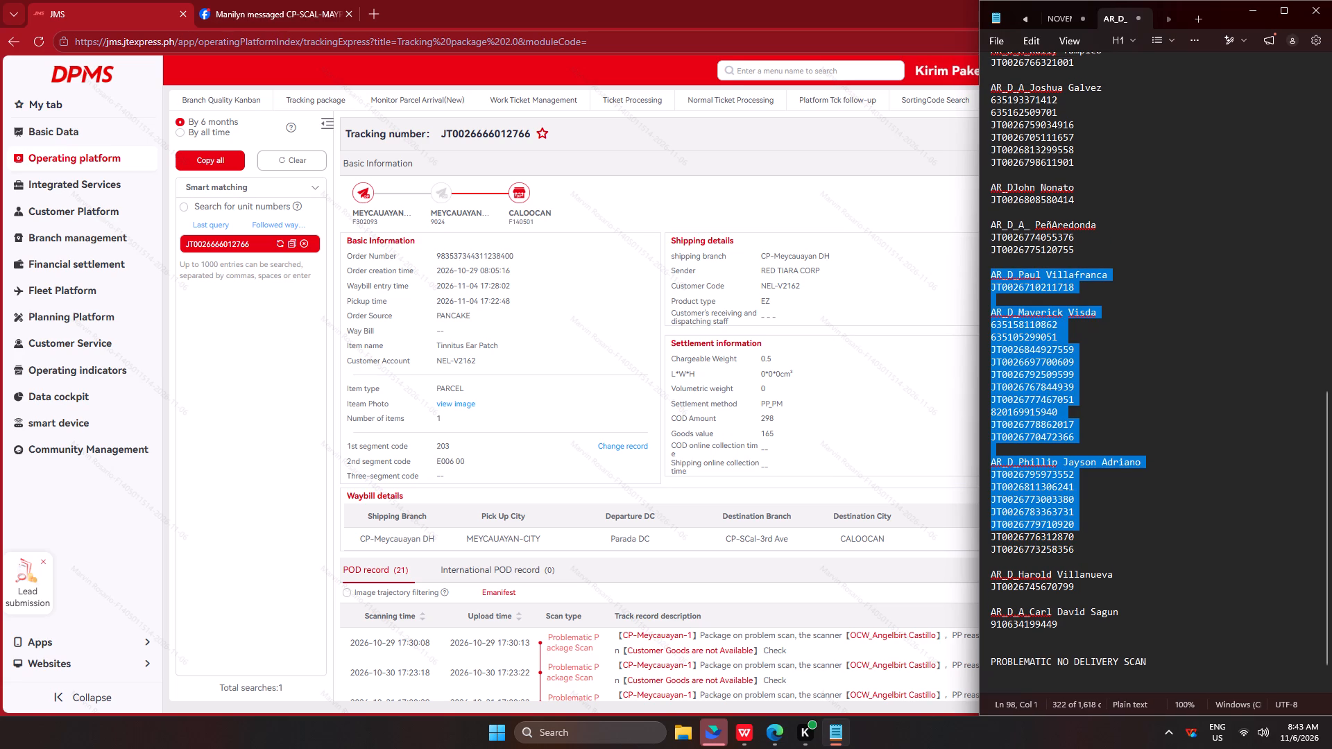
left_click_drag(1113, 524, 1110, 551)
key("ctrl+x")
key("BackSpace")
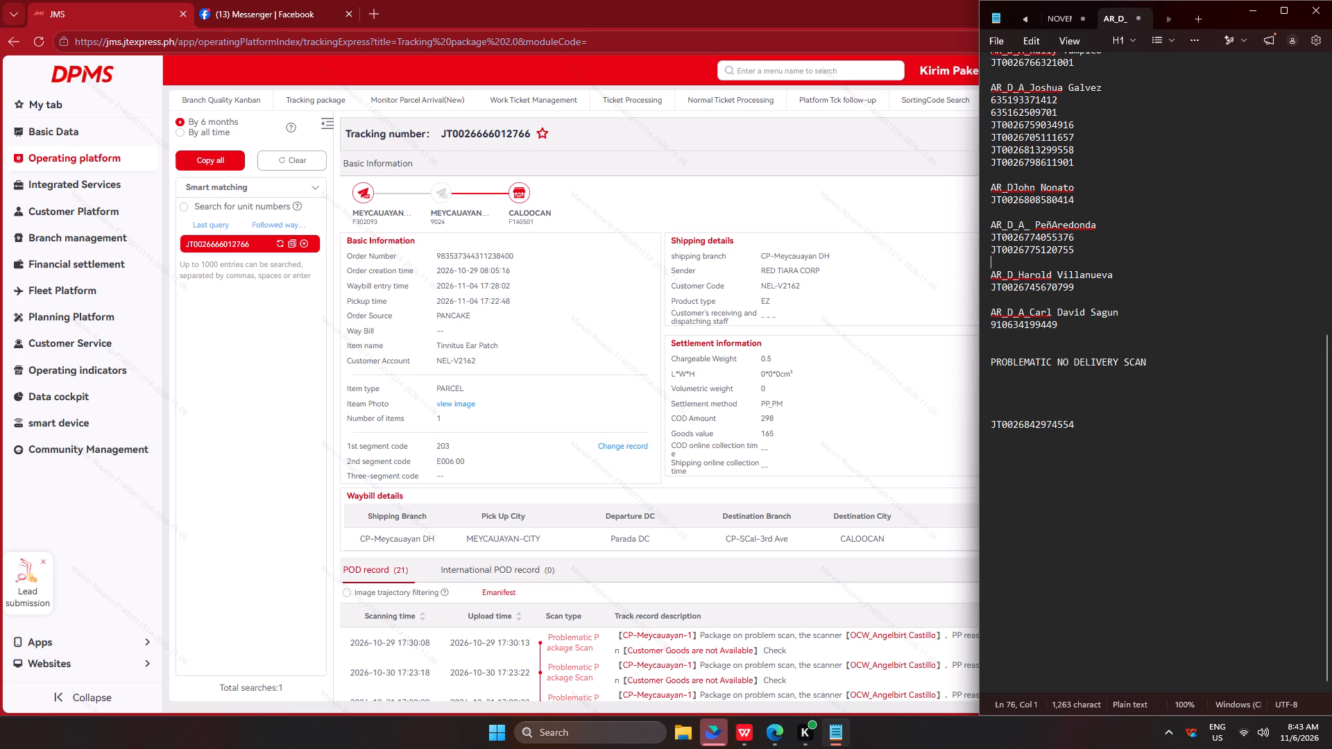
left_click(1073, 334)
key("Return")
key("ctrl+v")
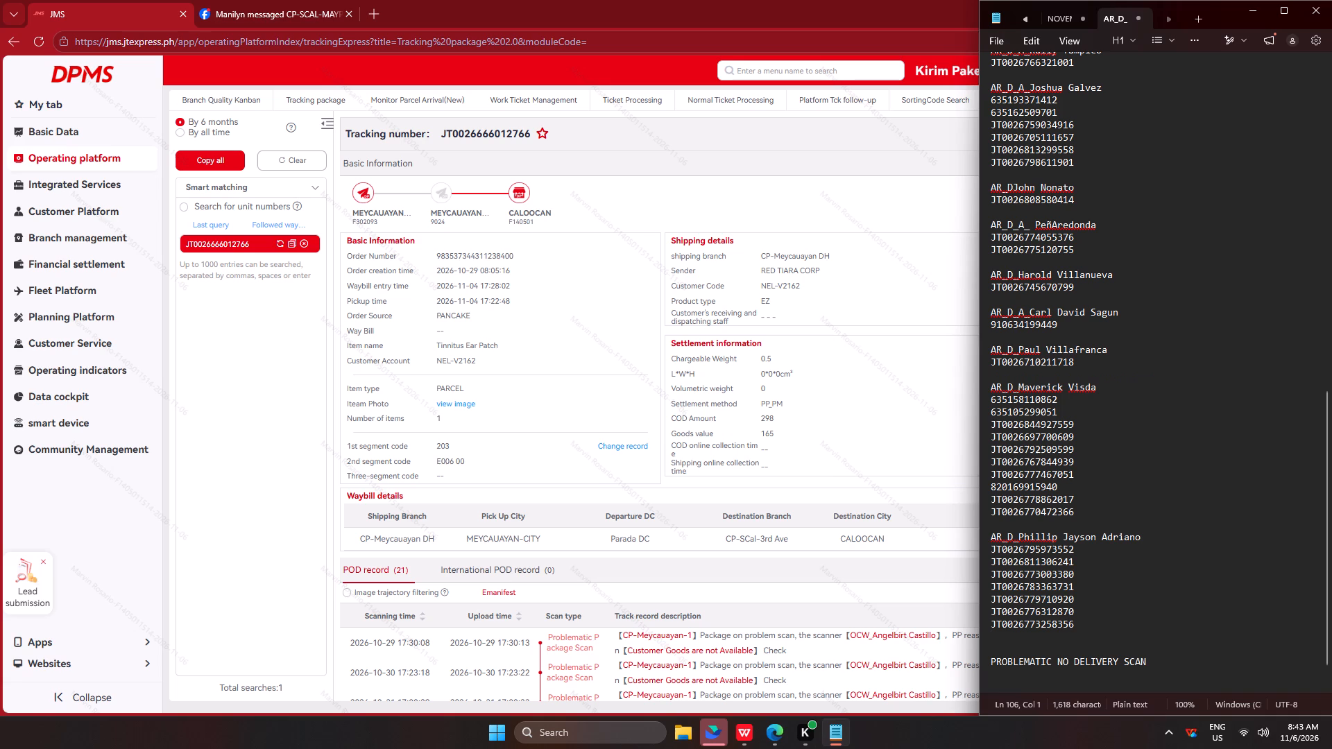
Copy the notes from the start of the rider list down through the "PROBLEMATIC NO DELIVERY SCAN" line.
left_click_drag(1159, 663, 751, 0)
key("ctrl+c")
key("ctrl+c")
scroll(1112, 476, "down", 15)
scroll(1113, 567, "down", 8)
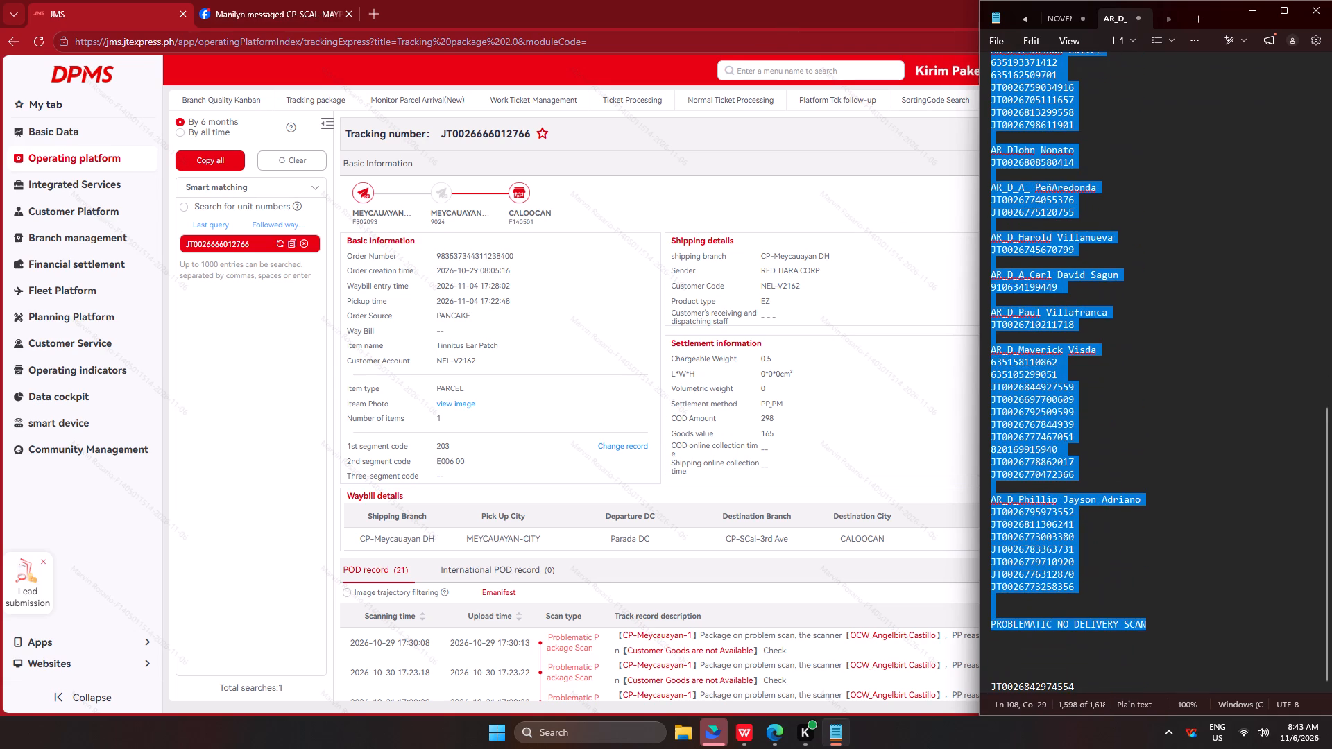
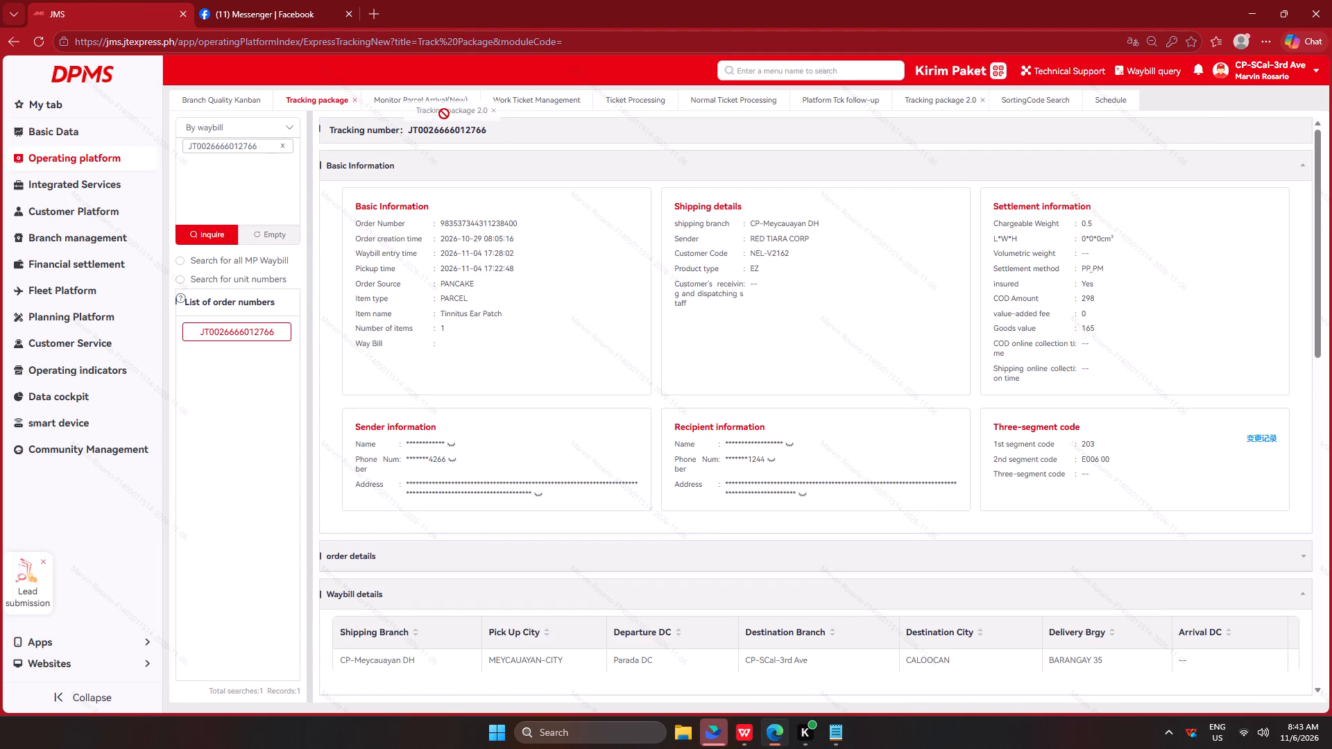
Reorder the open pages so that Tracking package 2.0 comes directly after Tracking package.
left_click_drag(444, 114, 418, 105)
Clear the previous waybill from the Tracking package search and make the empty waybill entry ready for input.
left_click(271, 243)
left_click(259, 214)
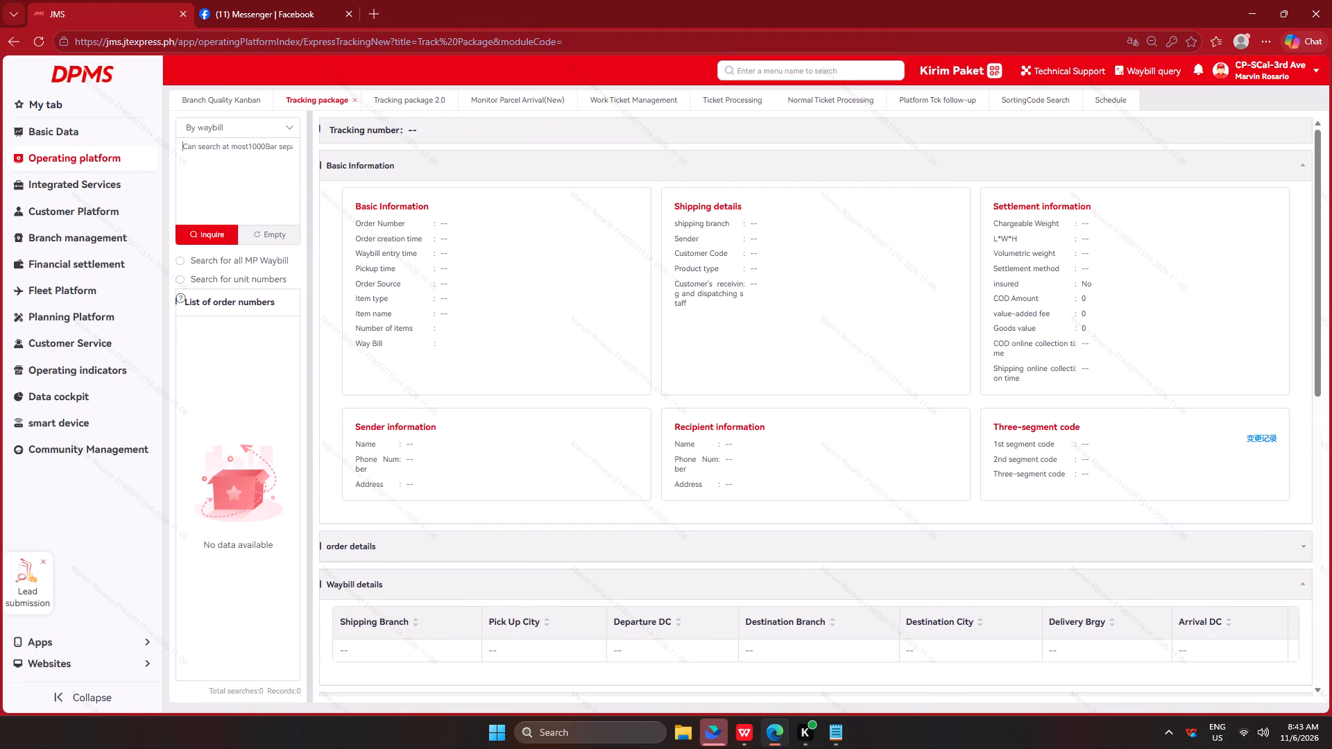
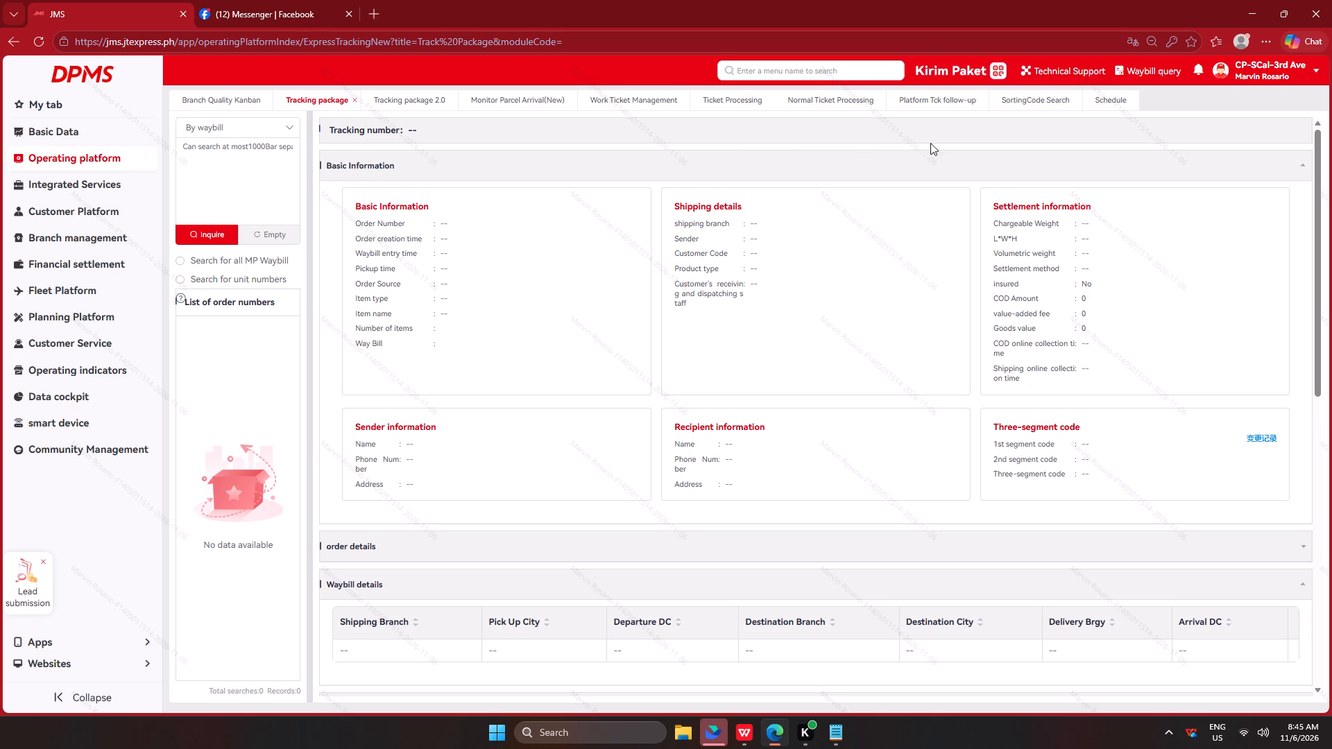
left_click(1043, 97)
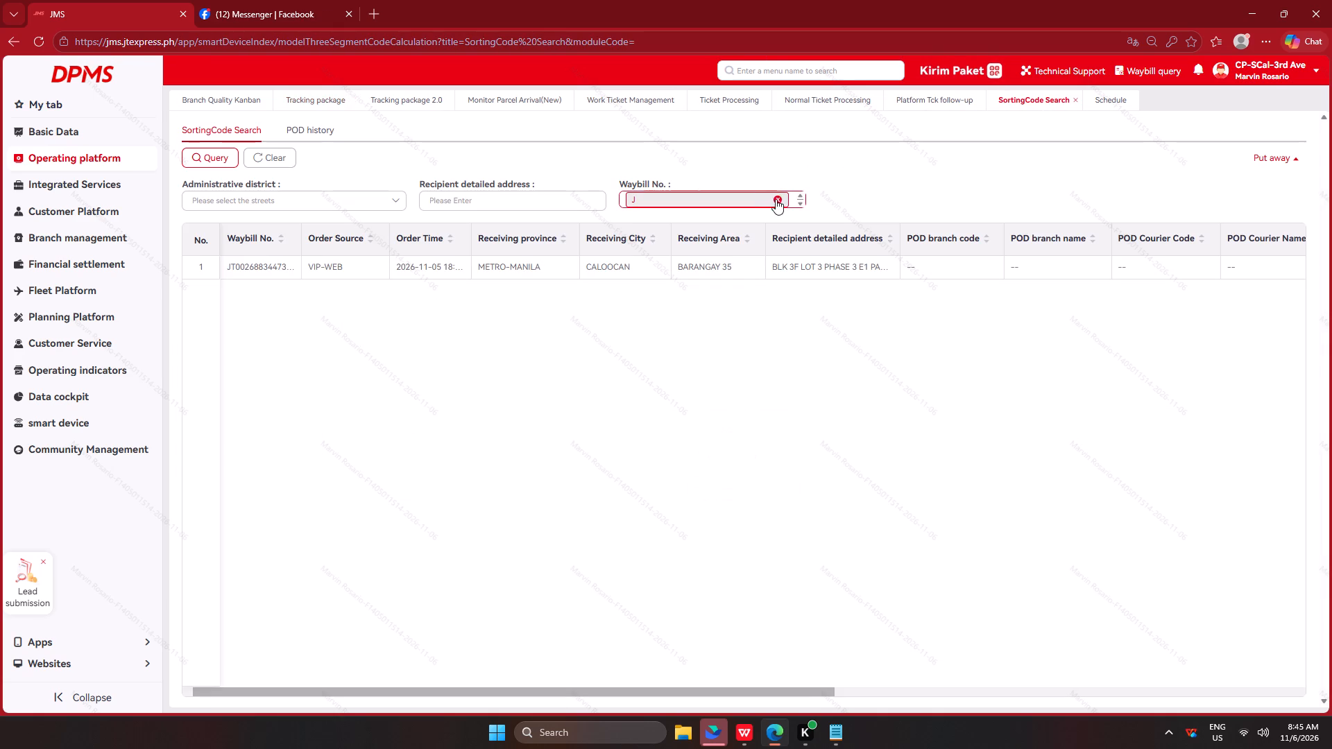
left_click(778, 200)
left_click(755, 200)
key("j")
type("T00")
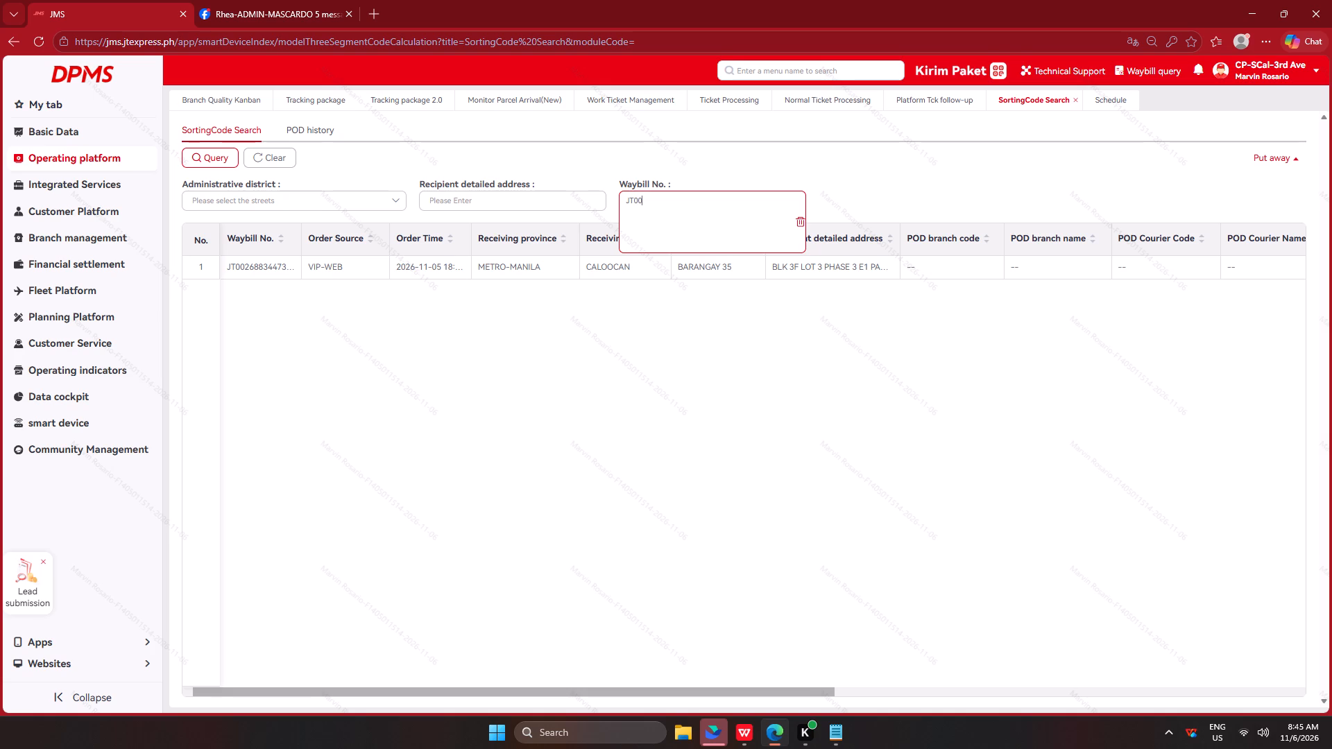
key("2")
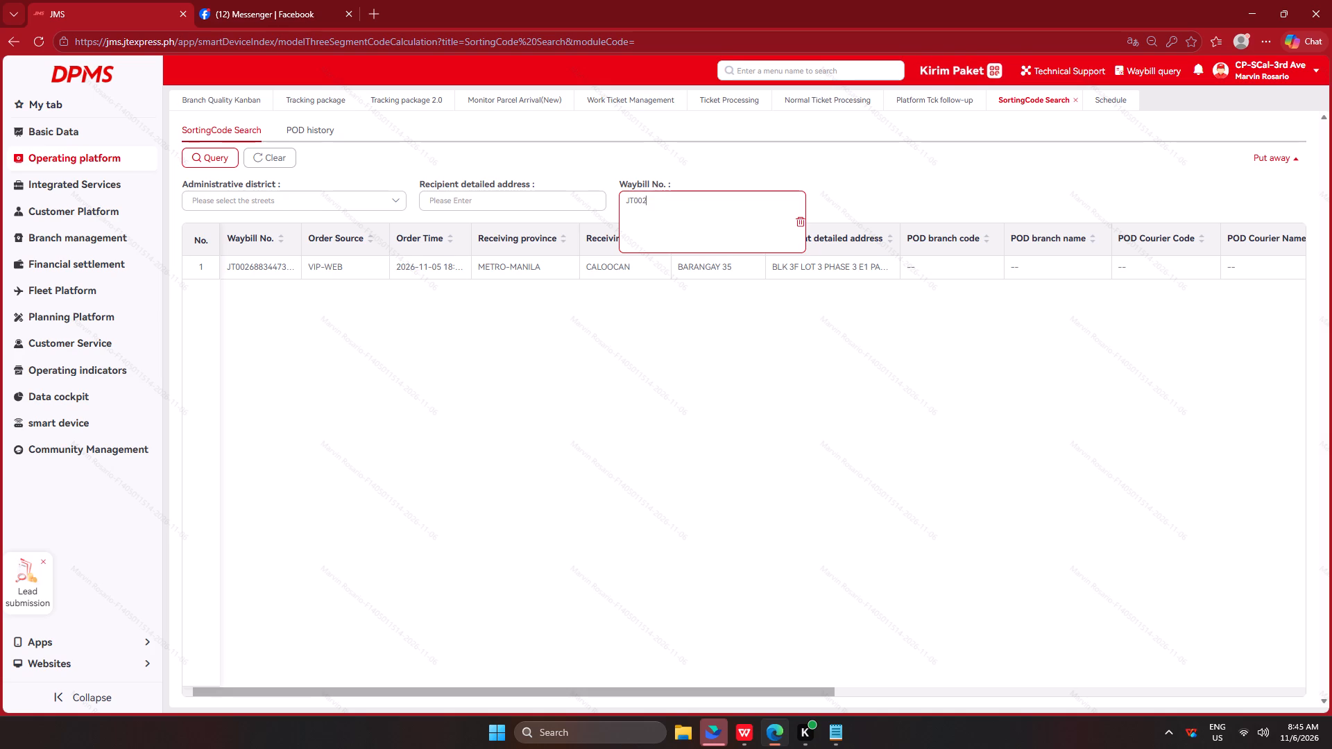
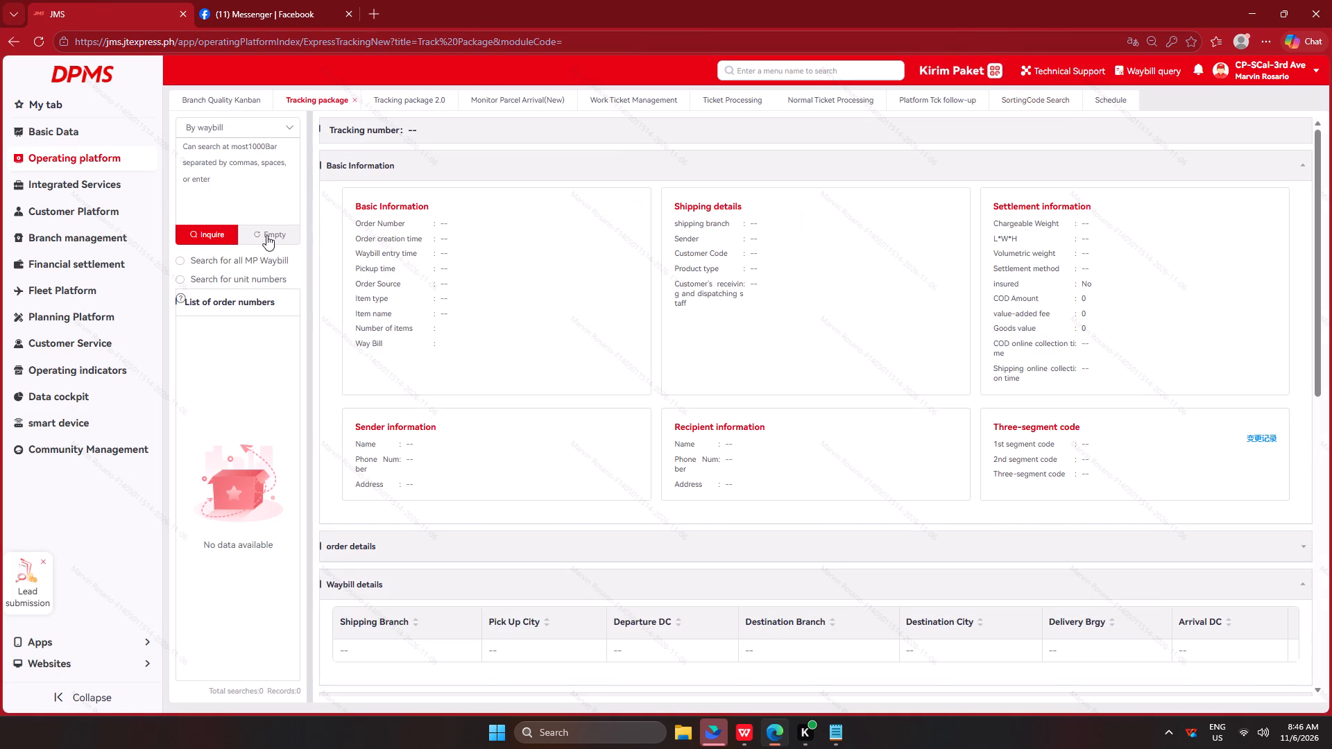
left_click(266, 235)
left_click(259, 212)
key("ctrl+v")
left_click(213, 233)
scroll(716, 412, "down", 8)
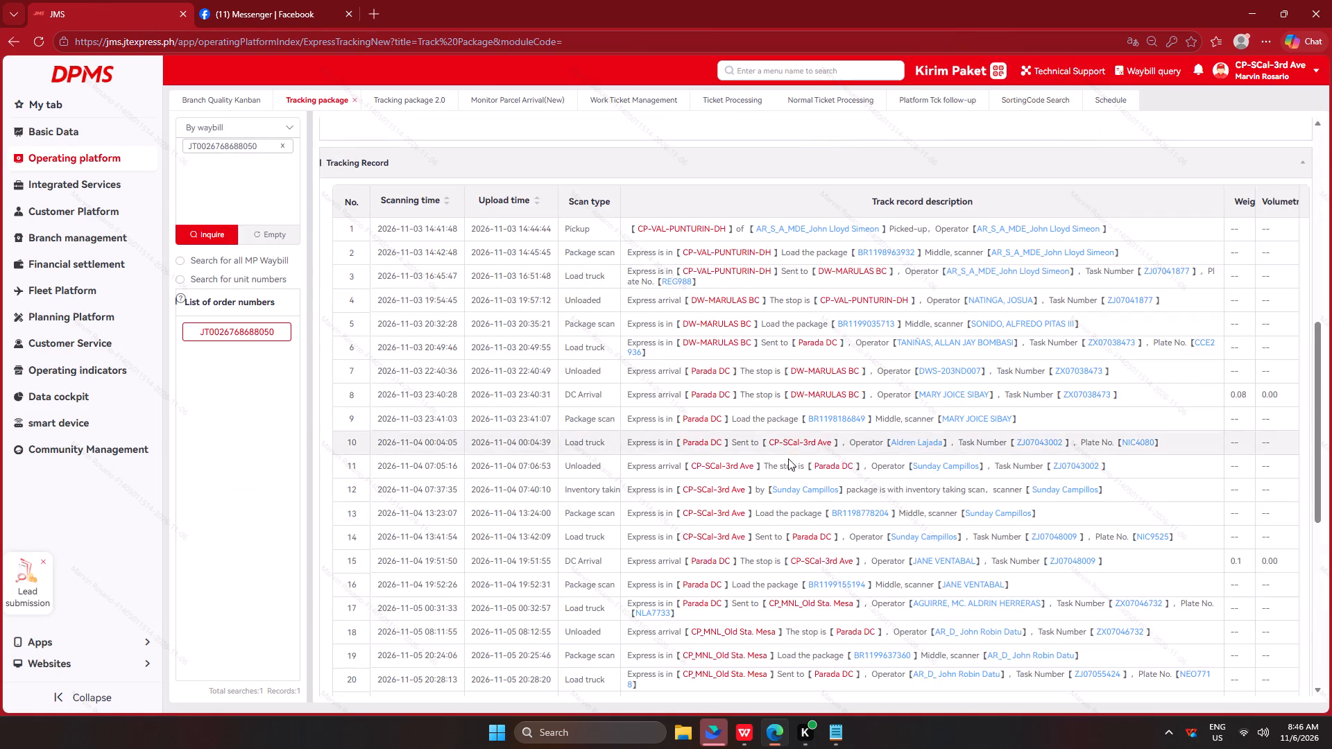
scroll(785, 483, "down", 6)
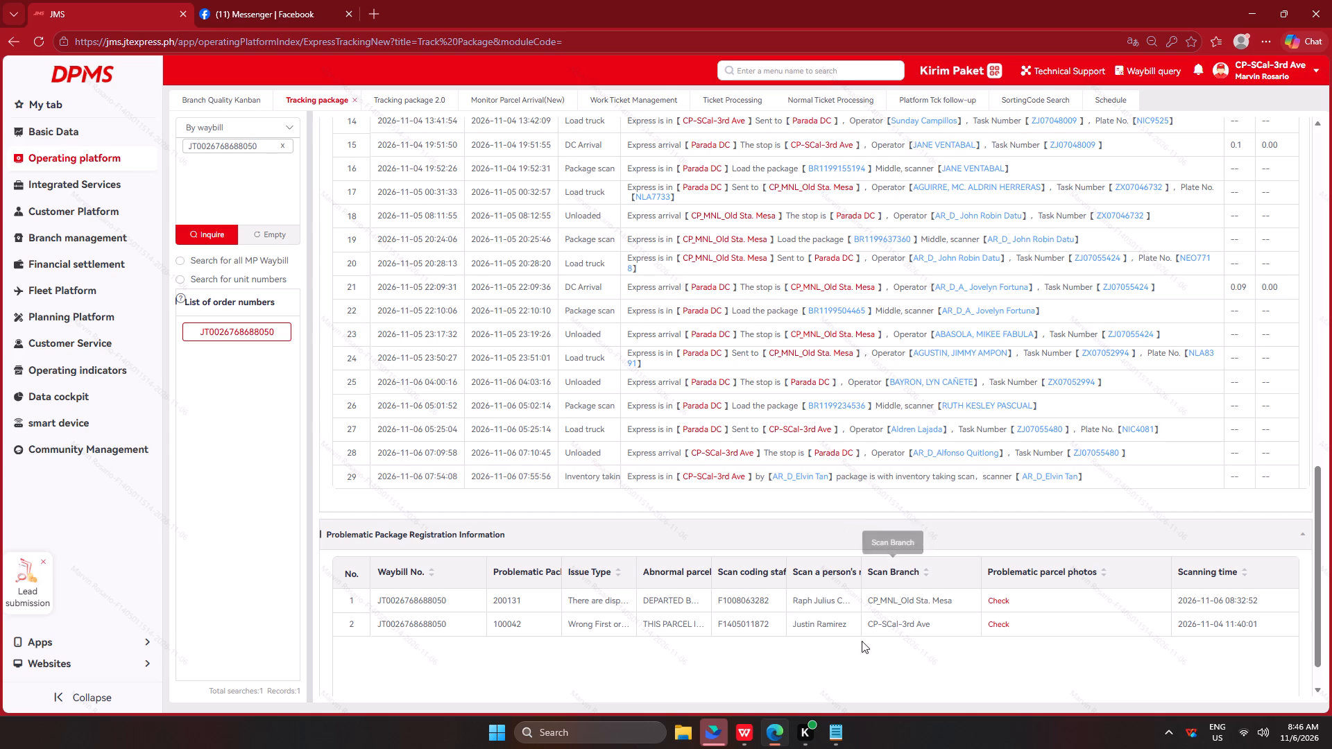
left_click(998, 626)
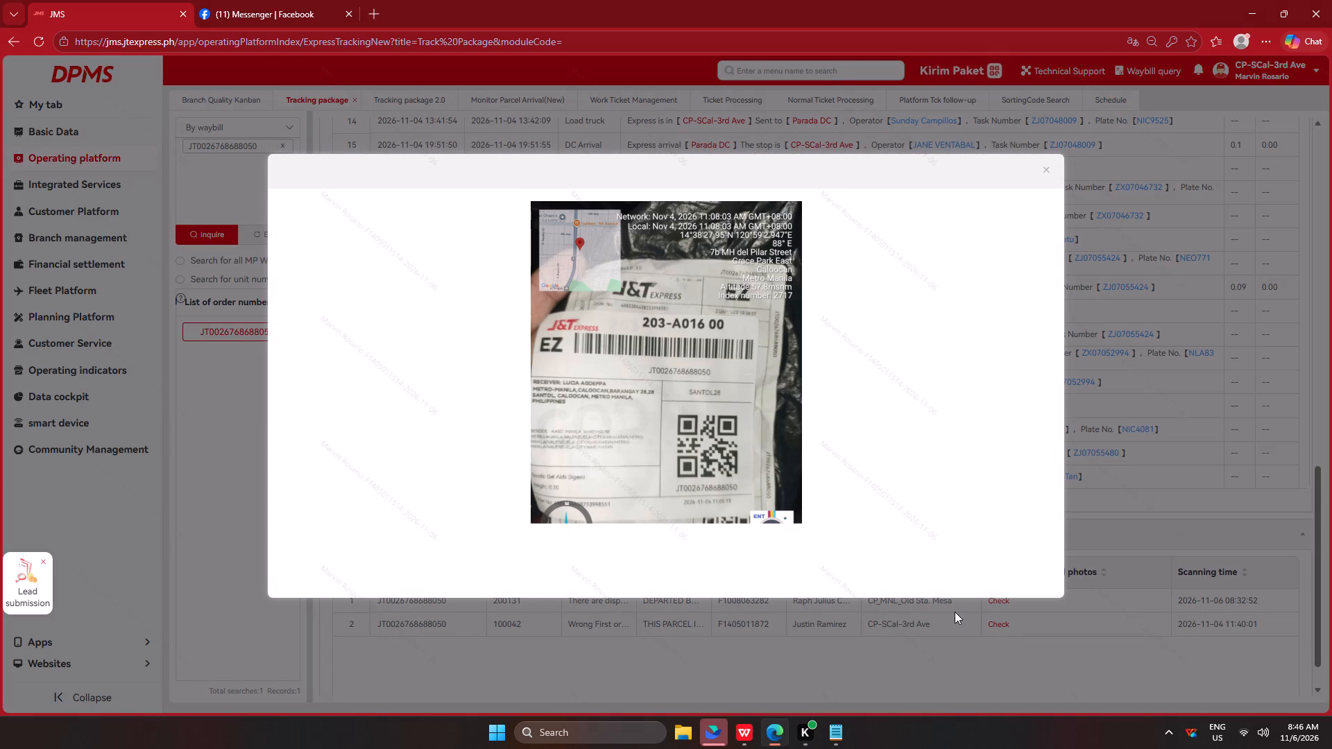
key("Escape")
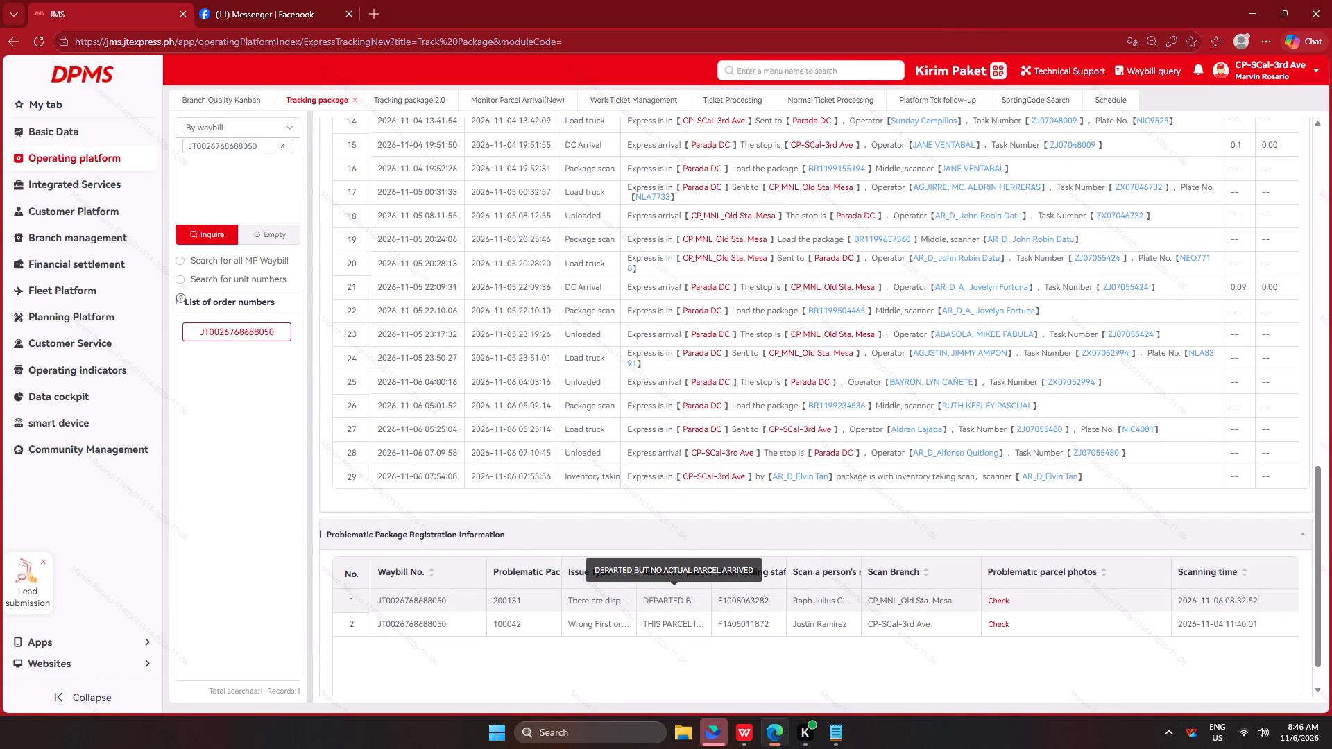
left_click(1000, 601)
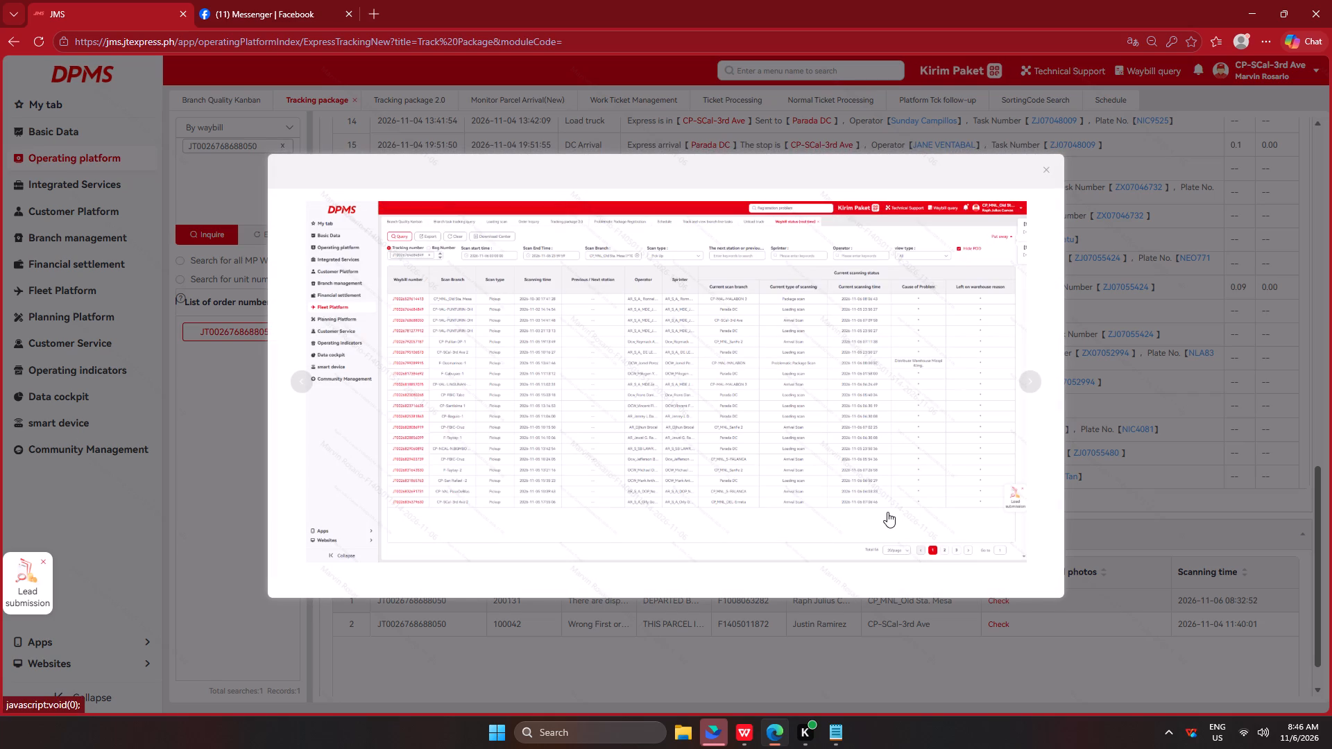
scroll(533, 466, "up", 2)
key("Escape")
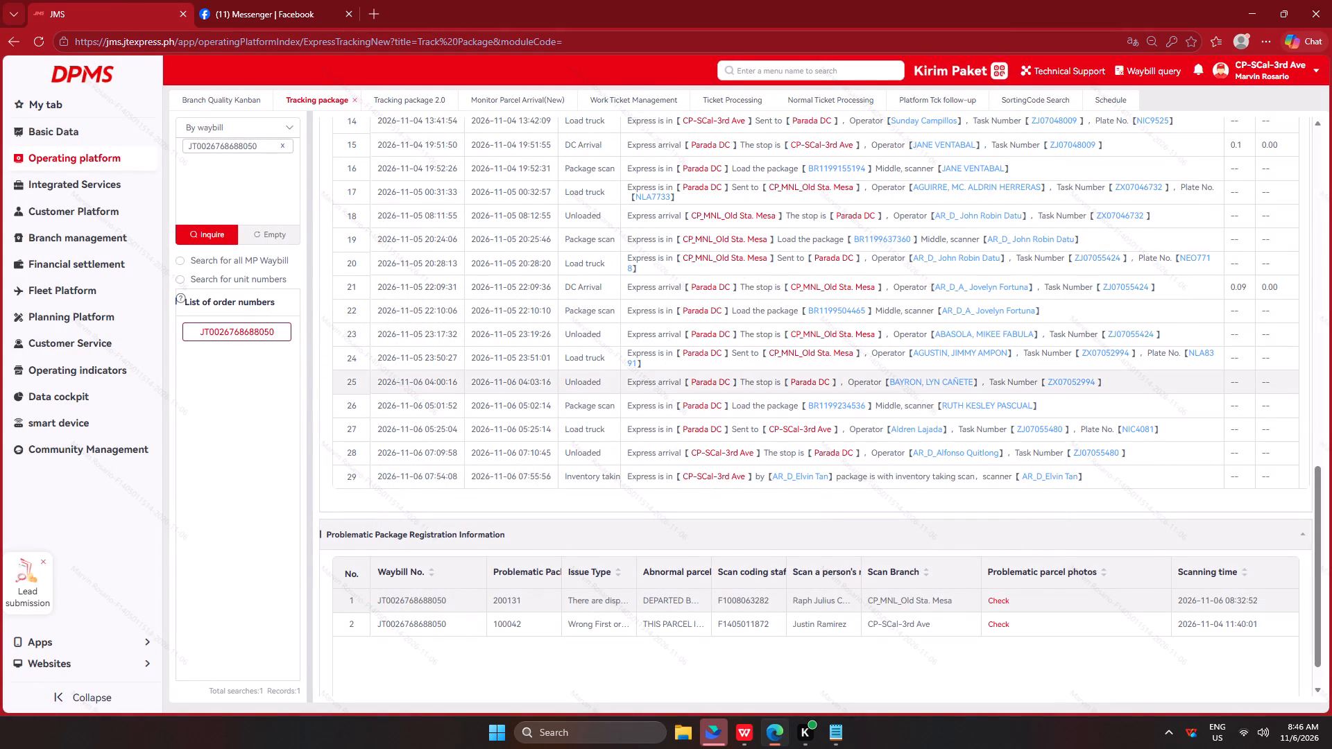
left_click_drag(577, 377, 760, 385)
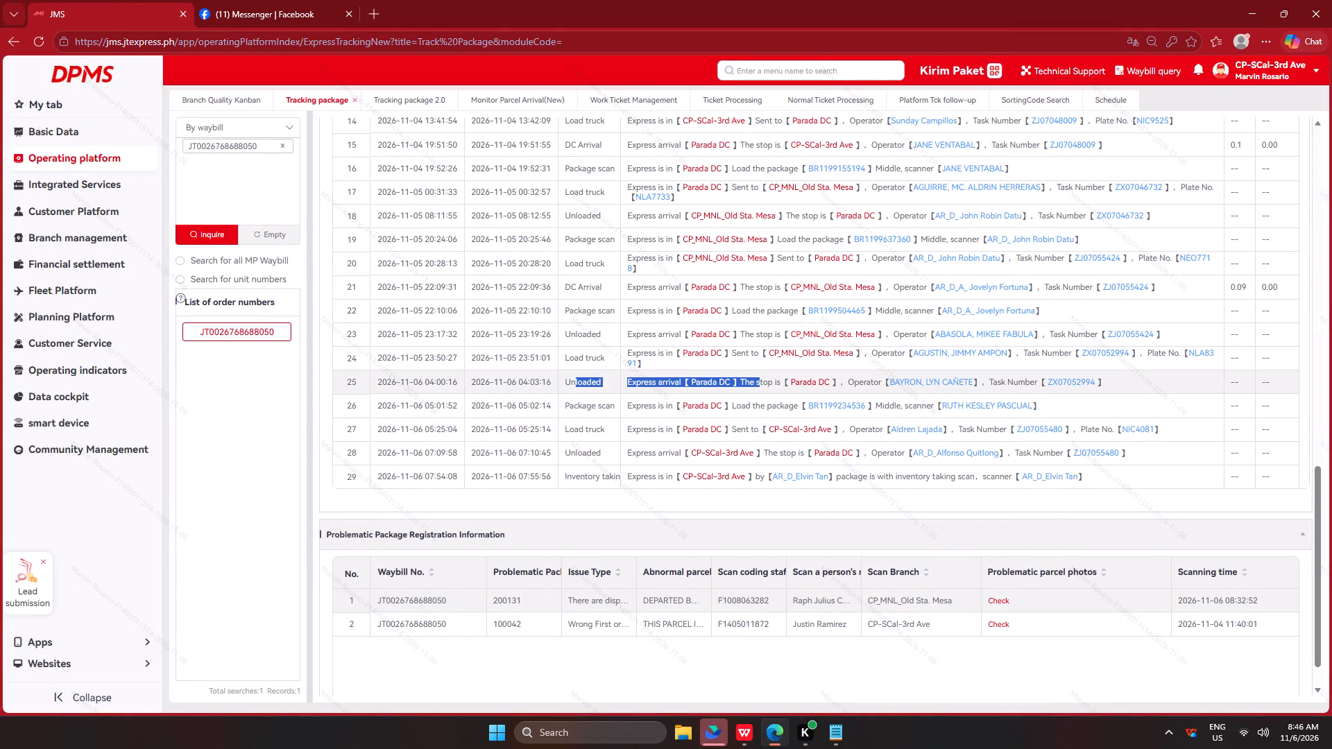
left_click_drag(760, 385, 782, 385)
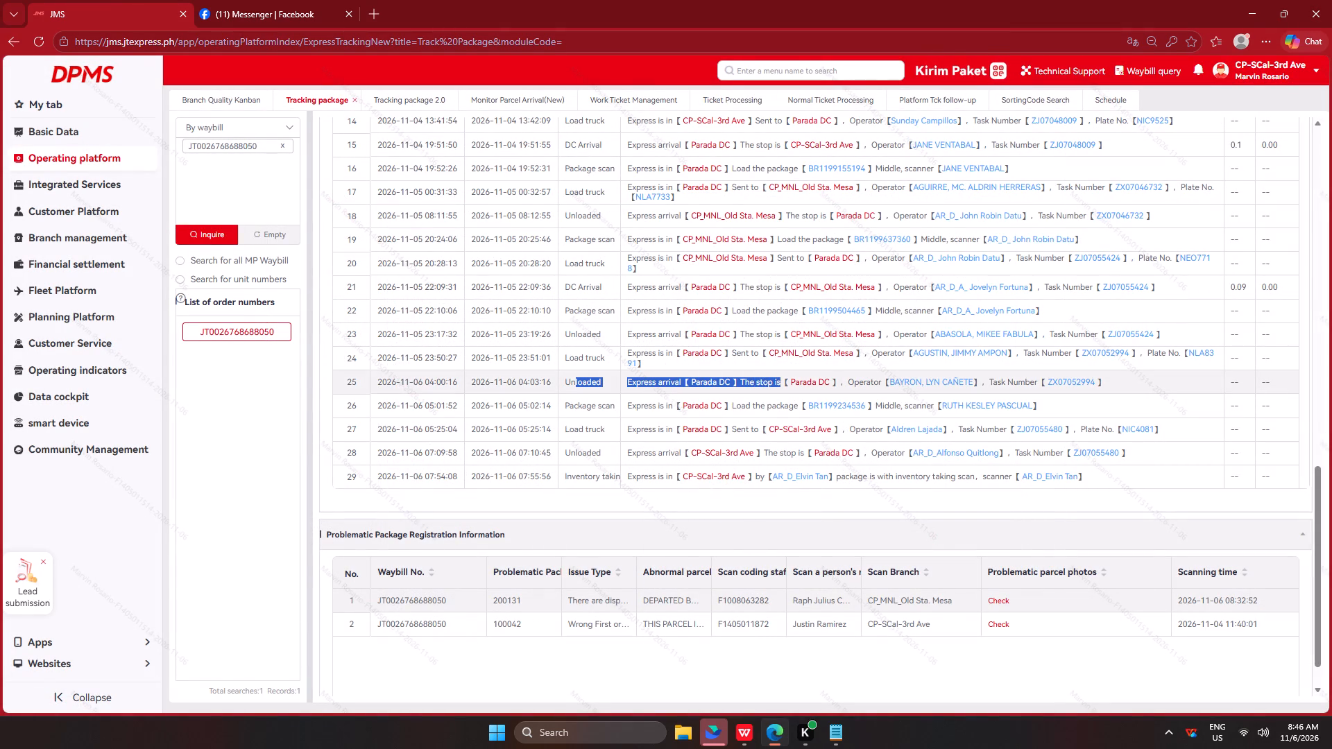
left_click_drag(782, 385, 783, 386)
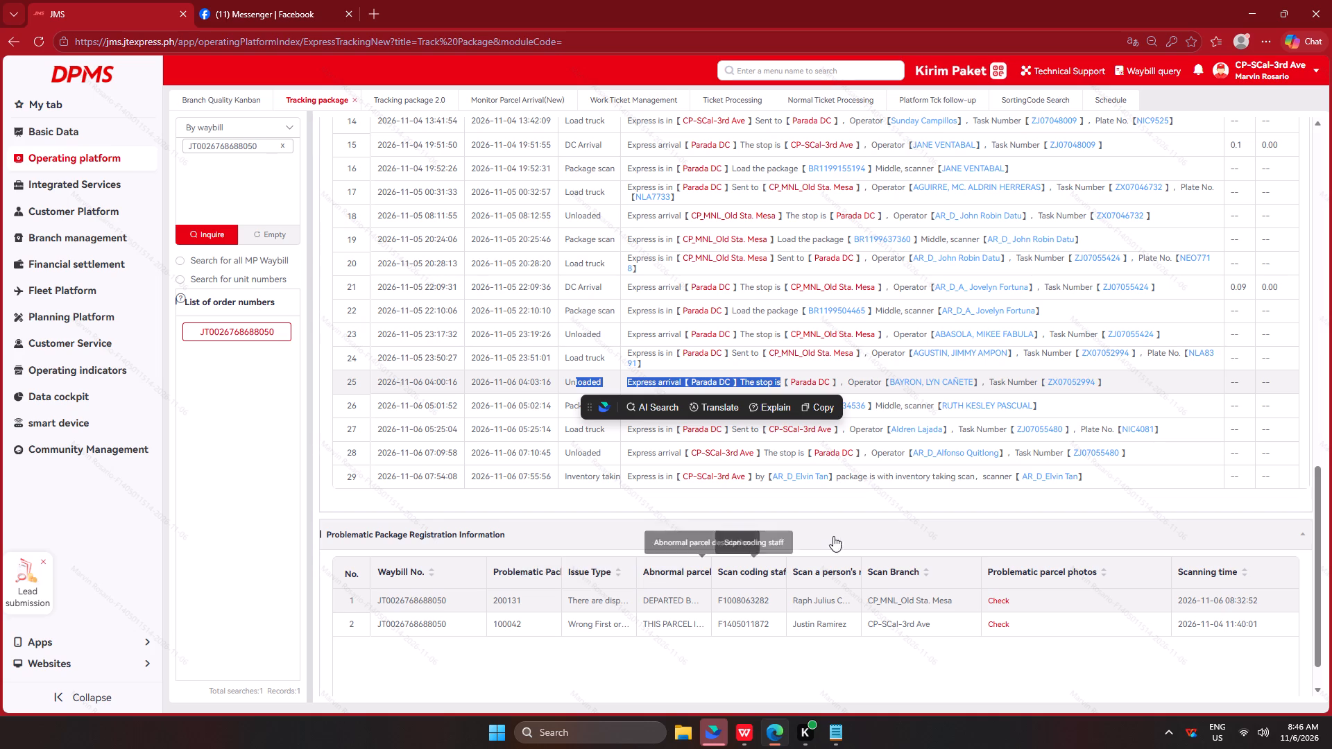
scroll(839, 536, "up", 7)
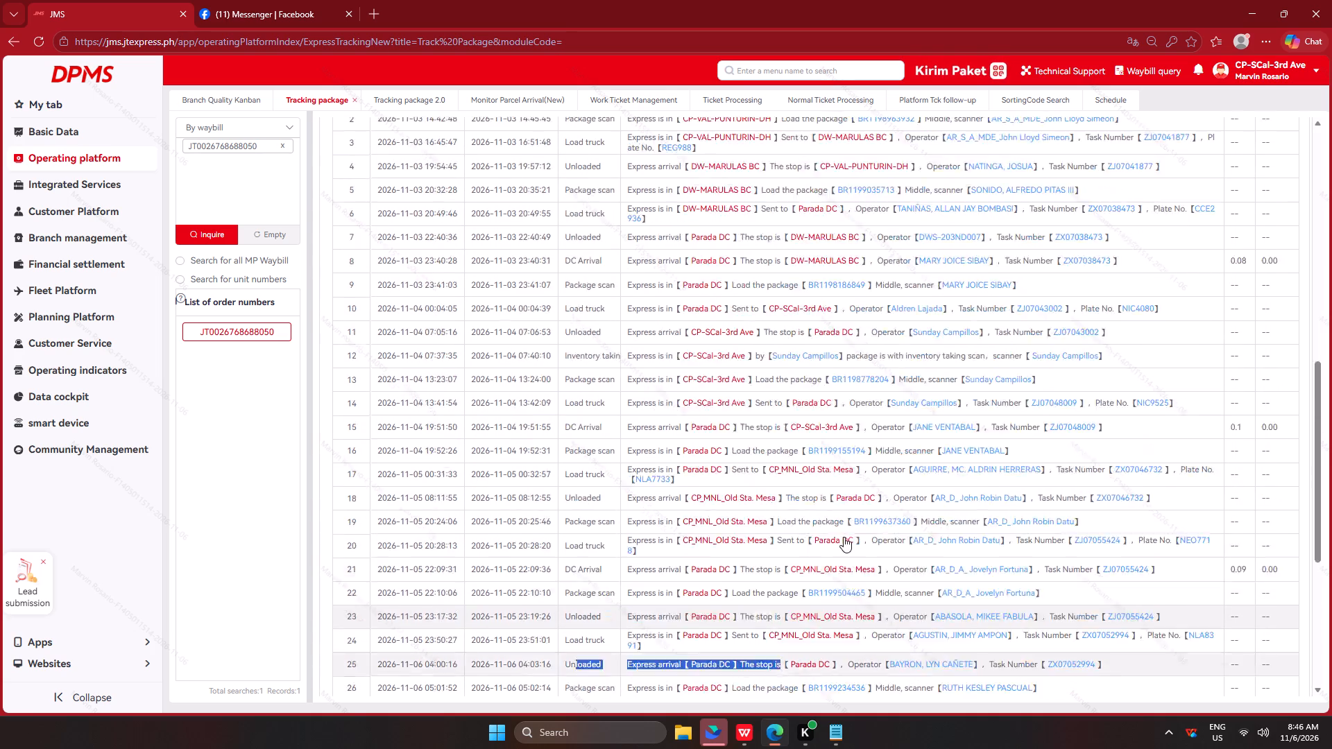
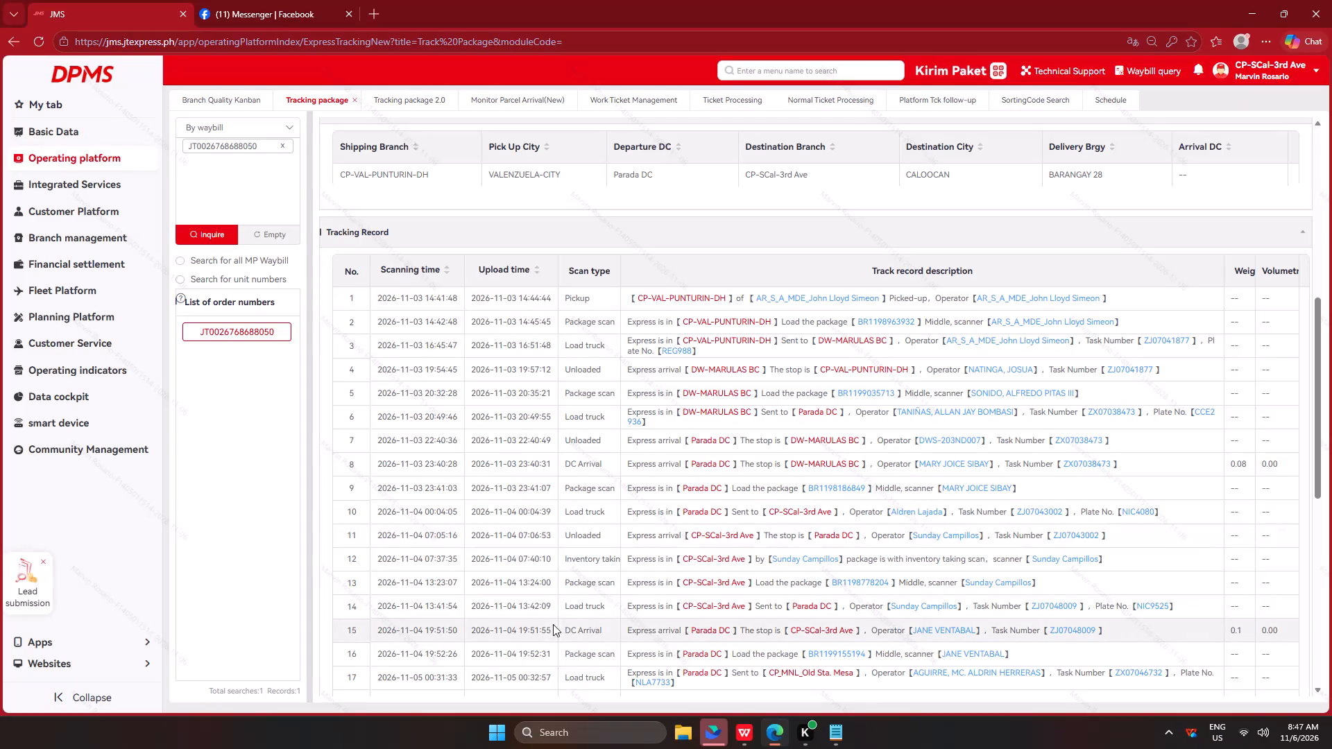
left_click(1041, 99)
left_click(772, 200)
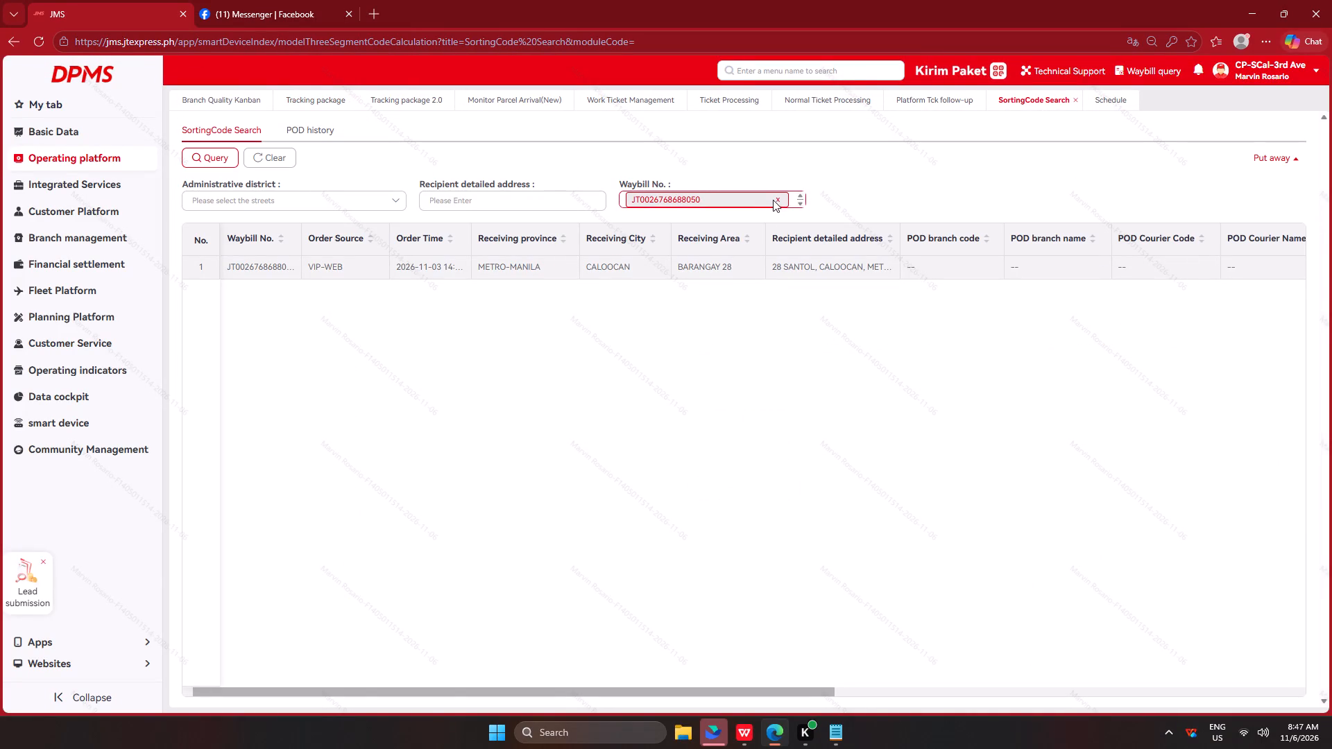
left_click(774, 199)
left_click(750, 198)
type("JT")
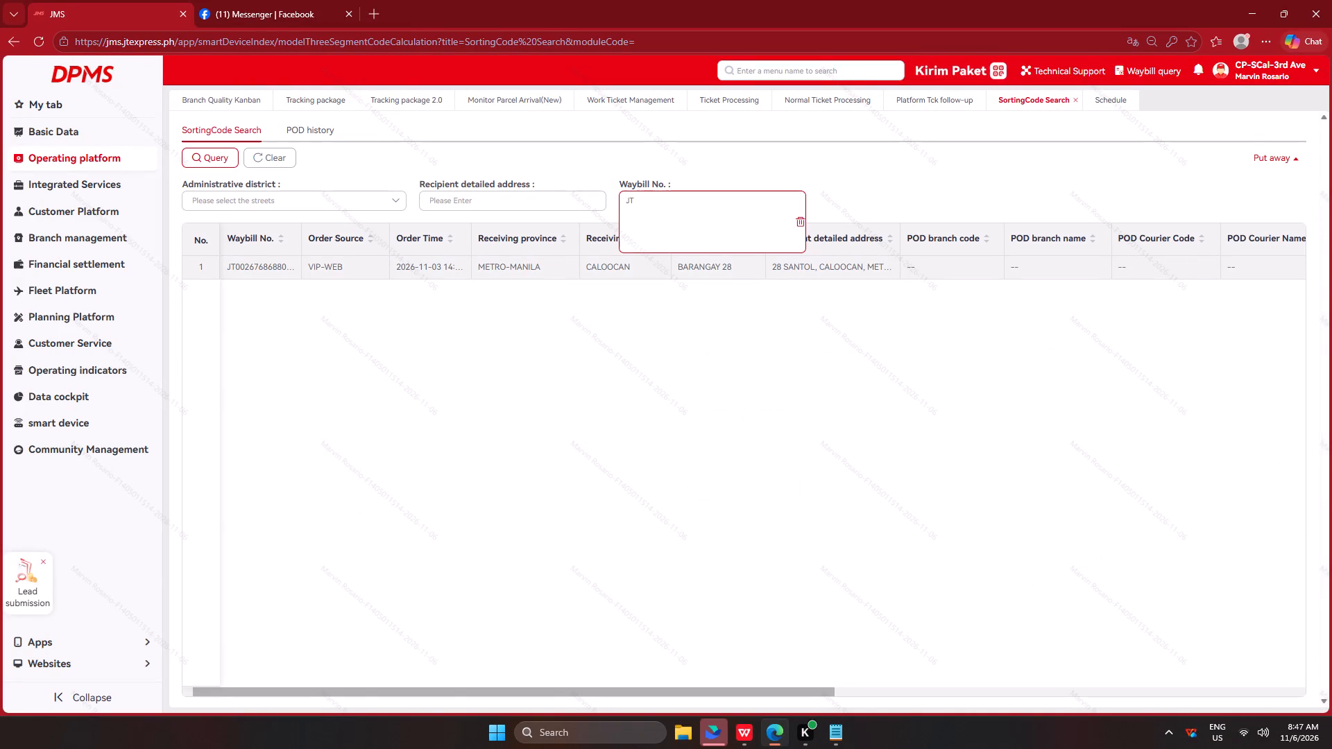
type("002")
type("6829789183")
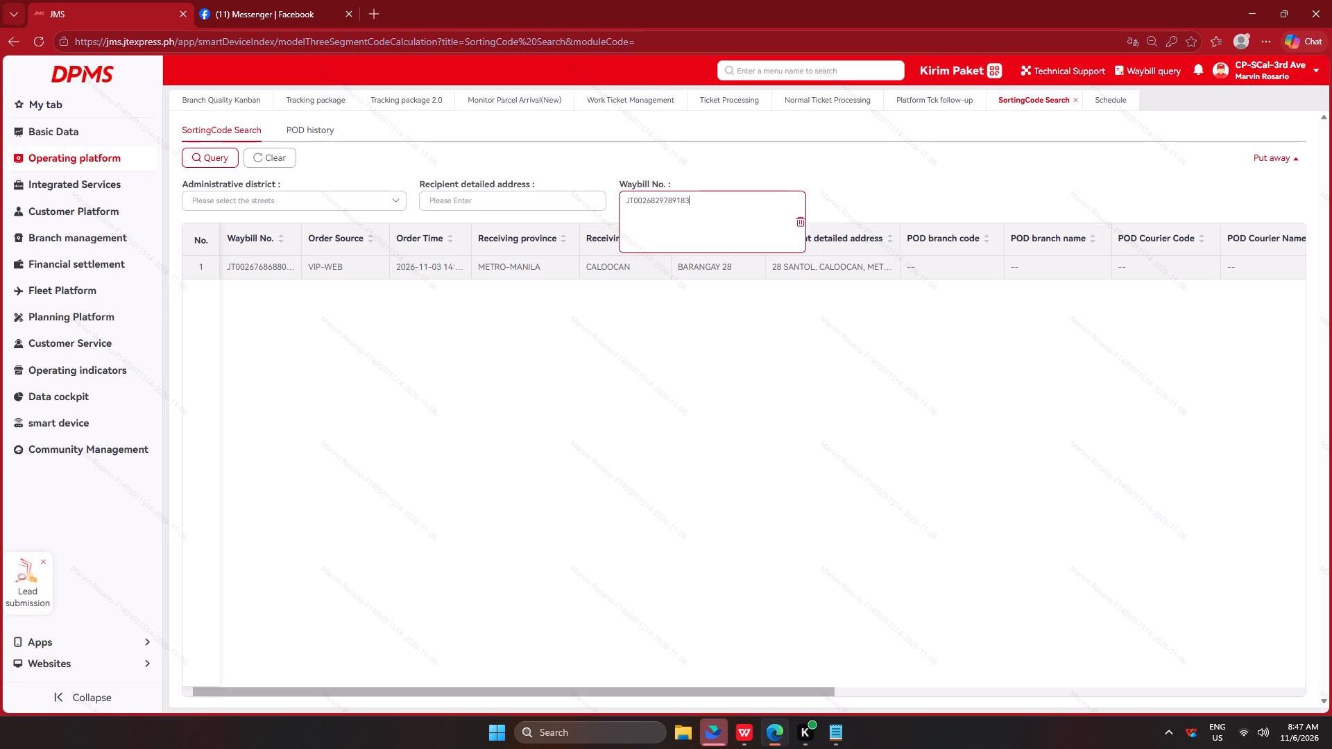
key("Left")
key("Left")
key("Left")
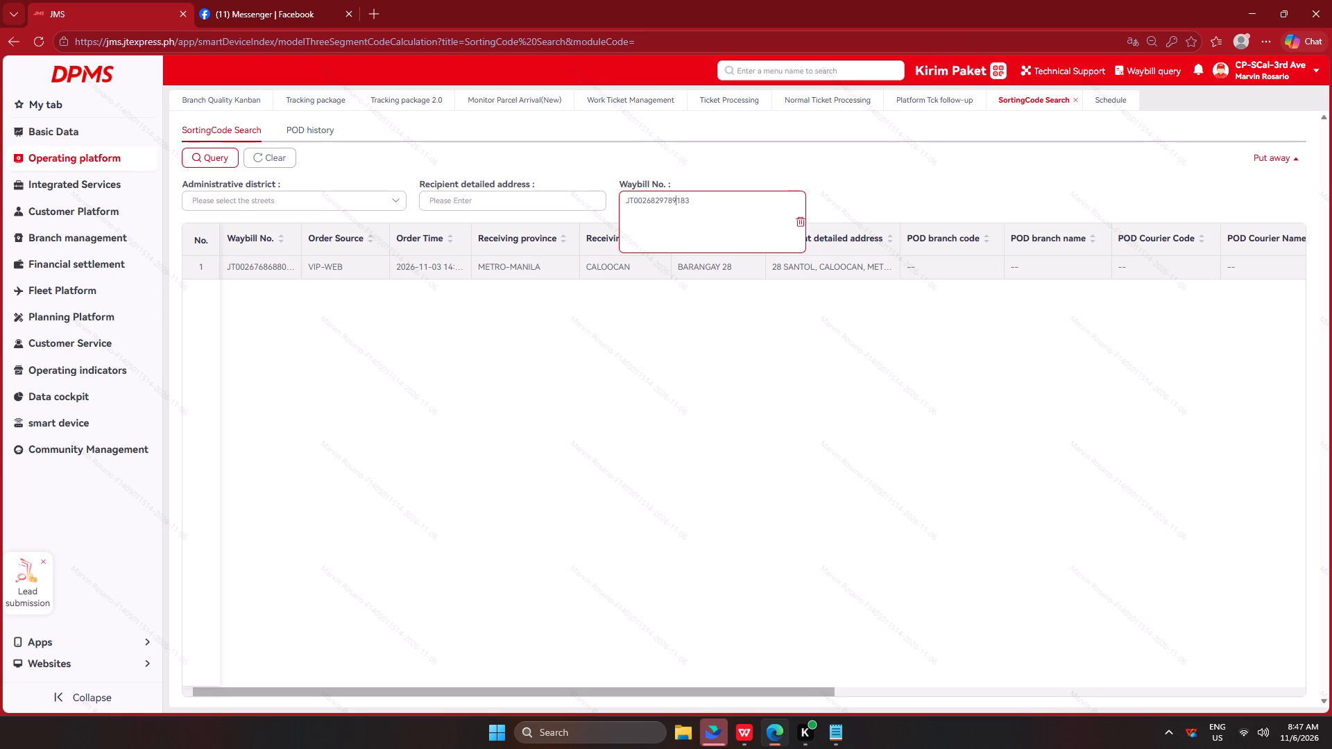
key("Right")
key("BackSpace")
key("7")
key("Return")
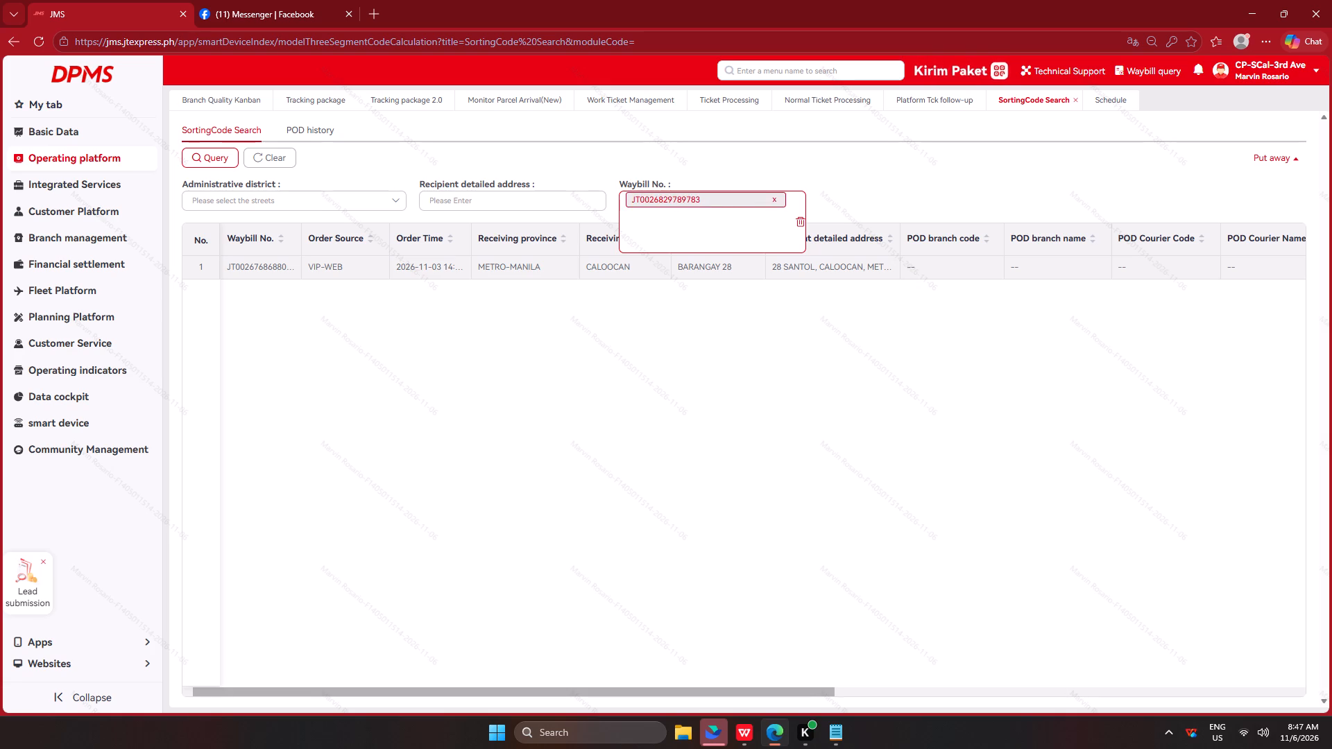
left_click(209, 155)
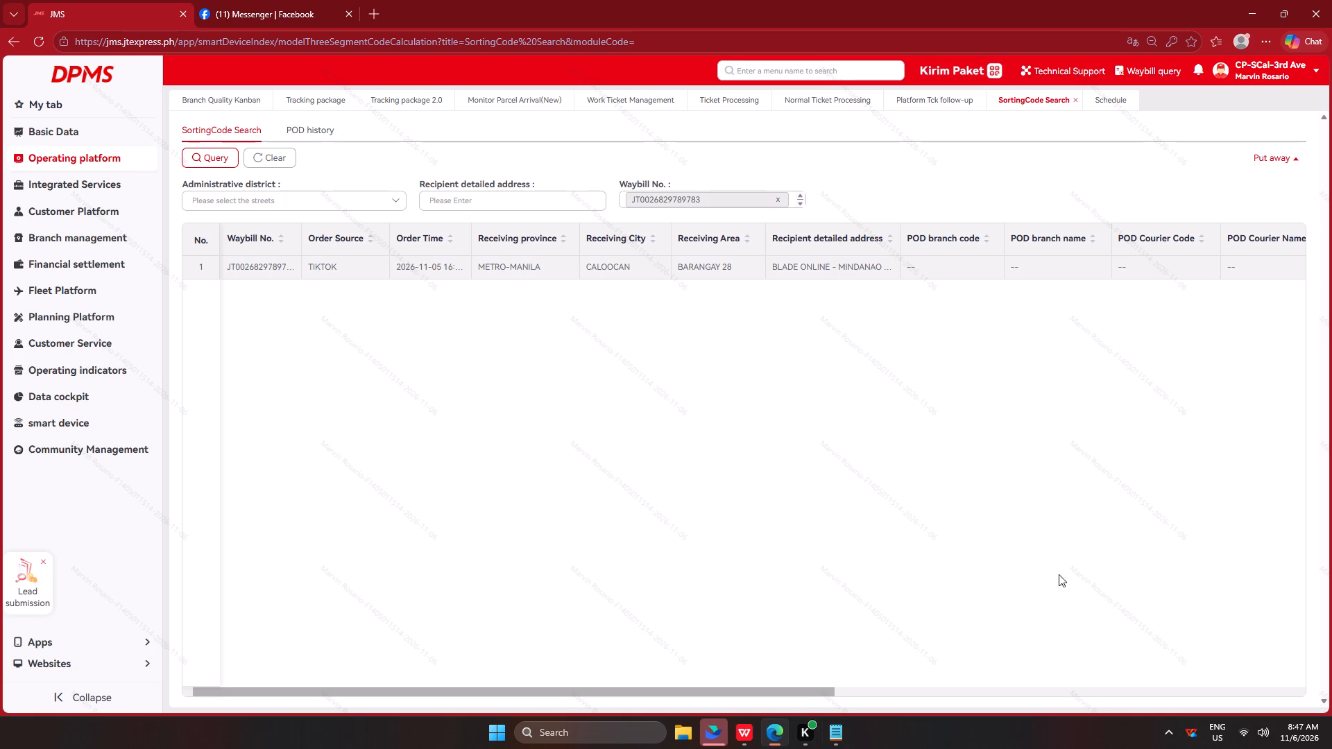
left_click_drag(806, 691, 1263, 673)
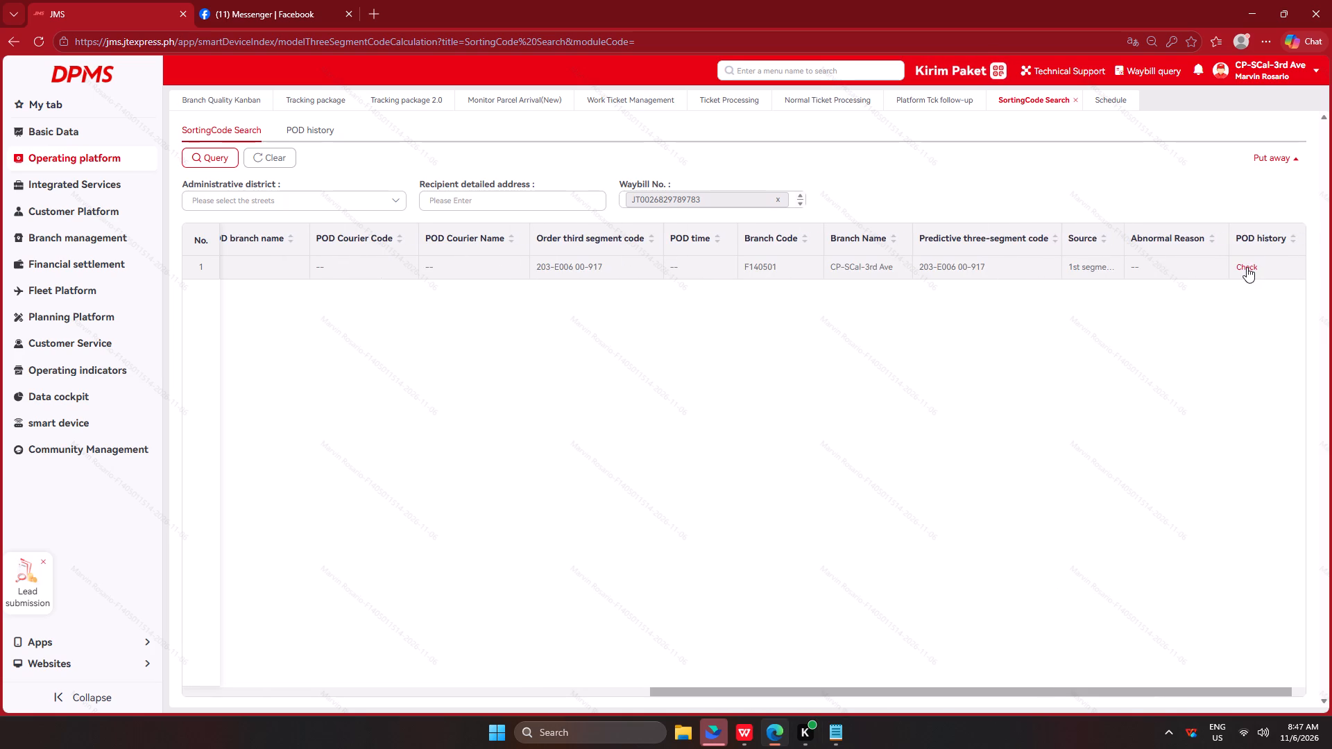
left_click(1247, 267)
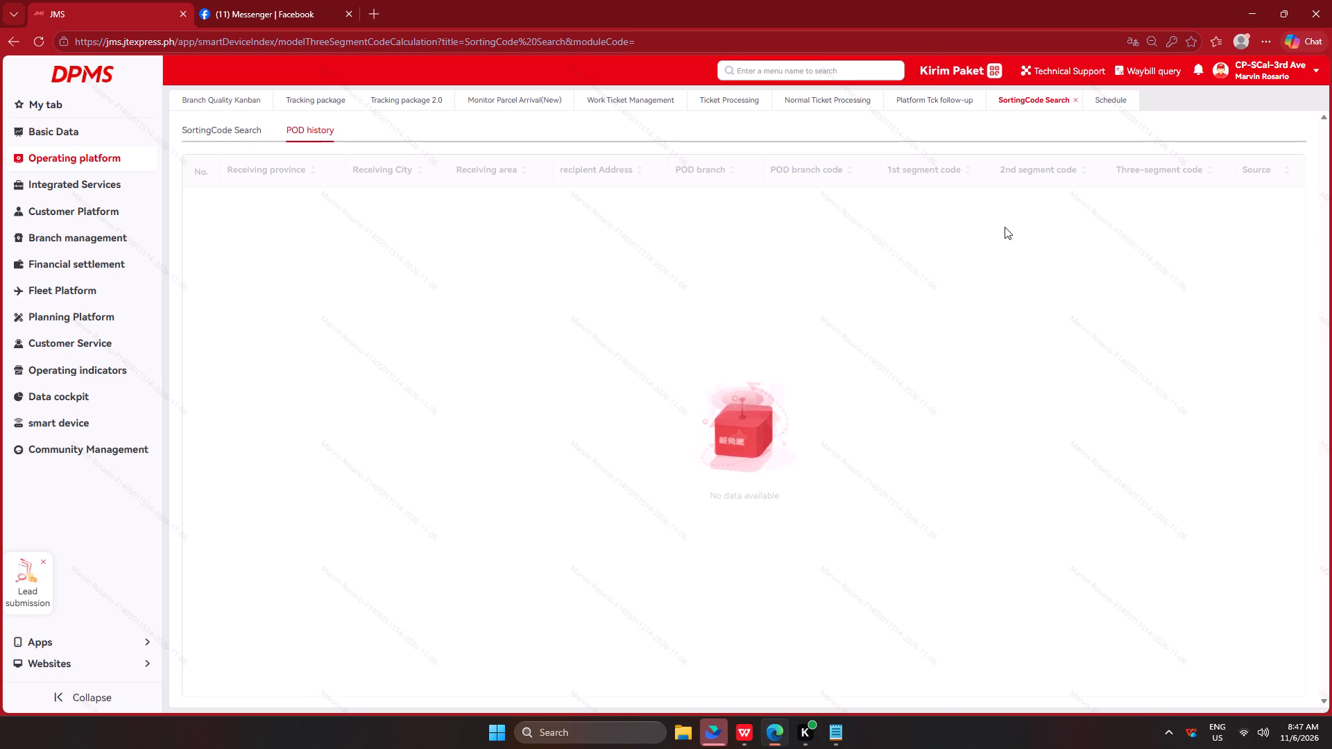
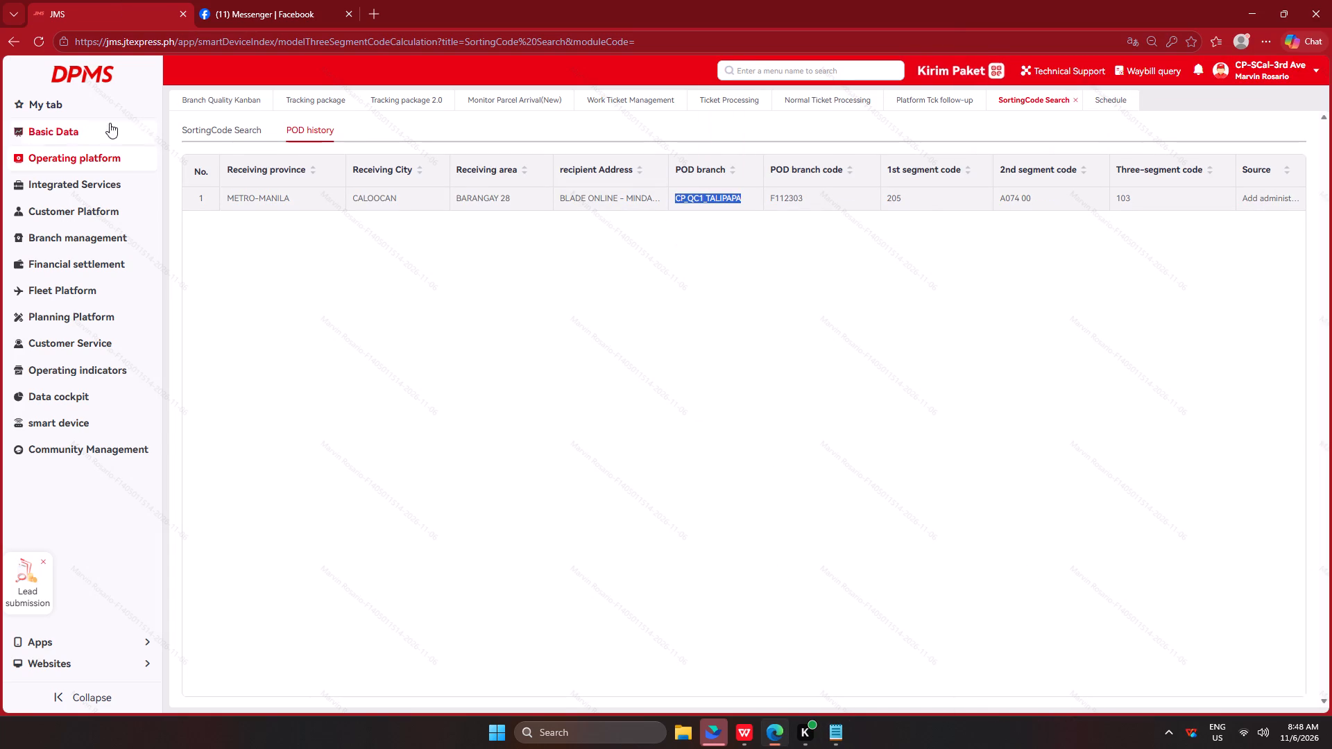
Copy the POD branch name from the sorting code history and enter CP_QC1_TALIPAPA as the correct branch in a new misroute report.
key("ctrl+c")
key("ctrl+c")
key("ctrl+c")
left_click(91, 101, "ctrl")
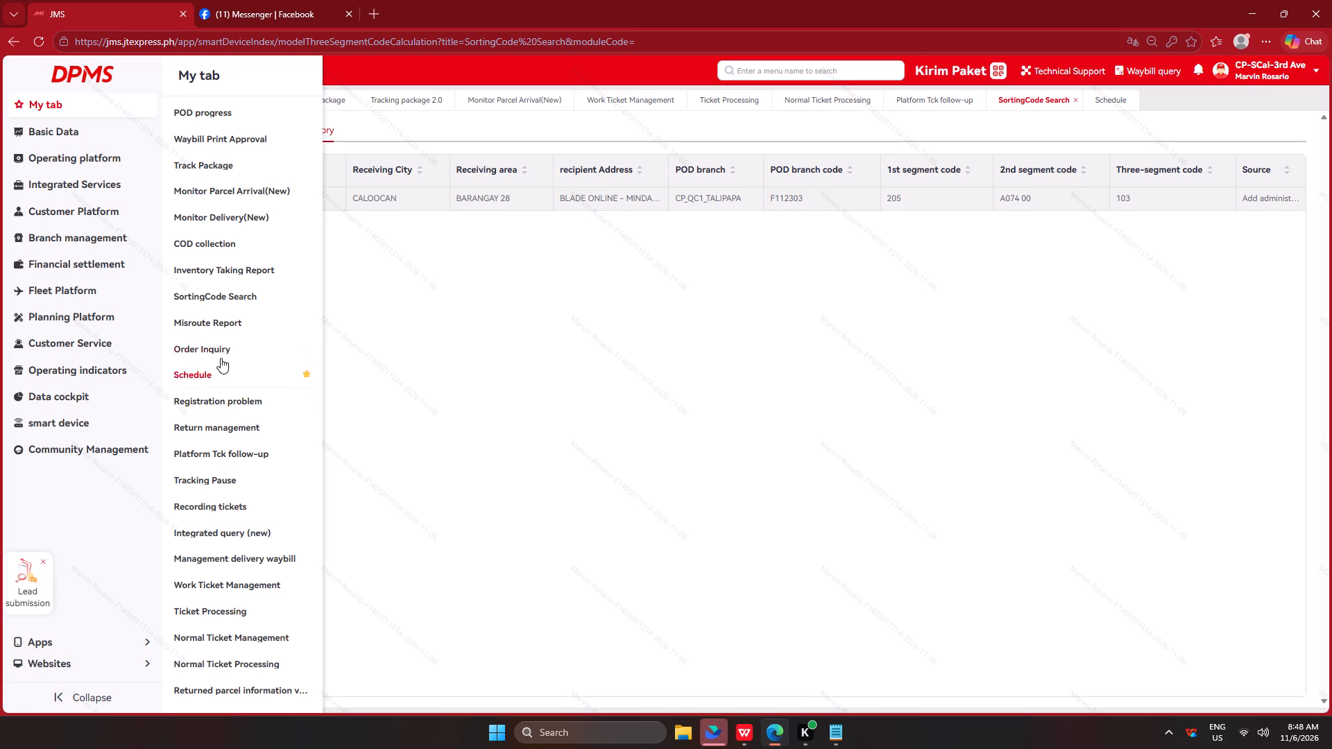
left_click(217, 331)
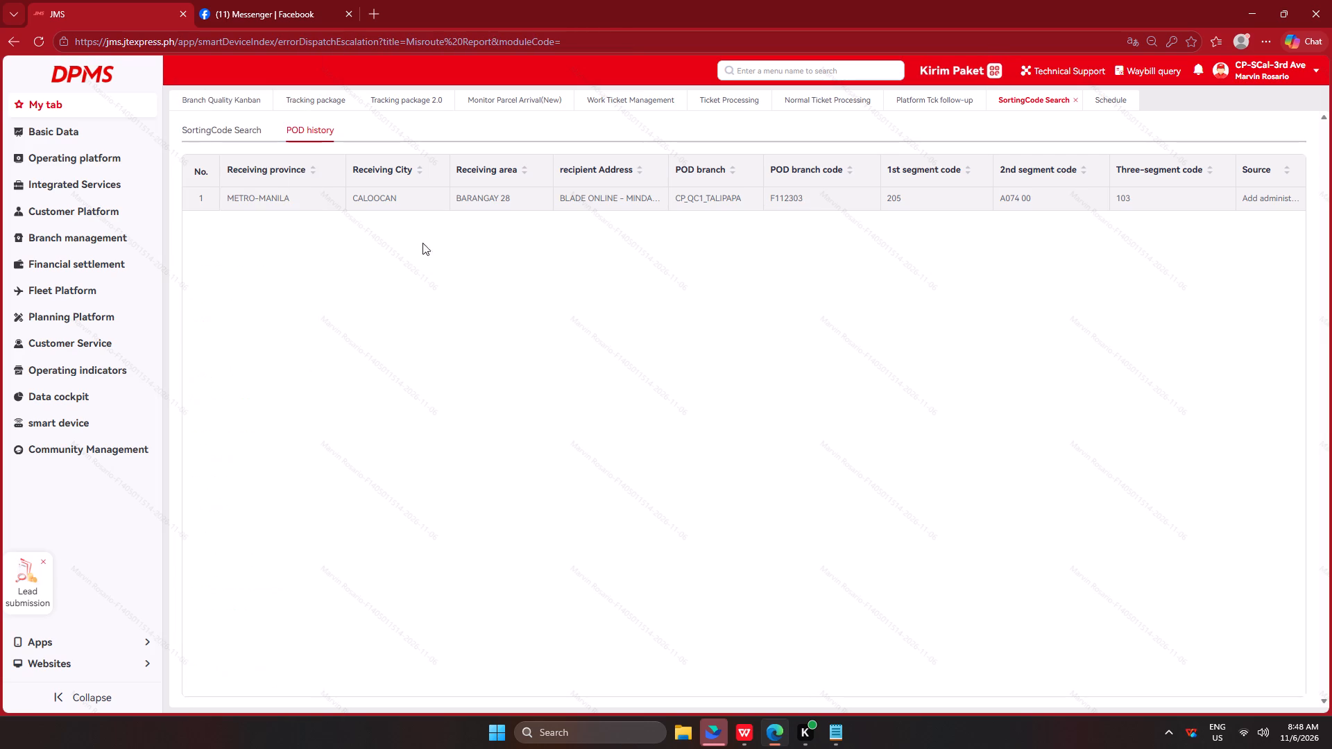
left_click(188, 136)
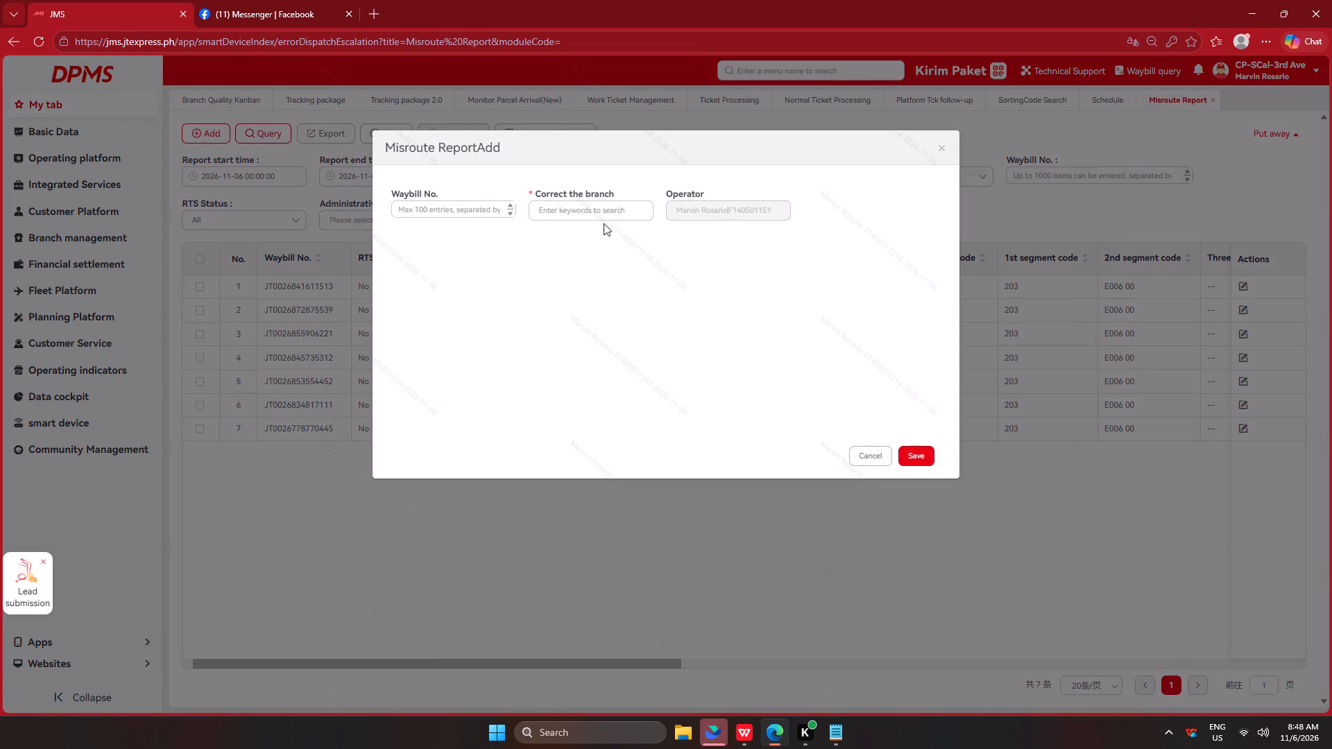
left_click(585, 214)
key("ctrl+v")
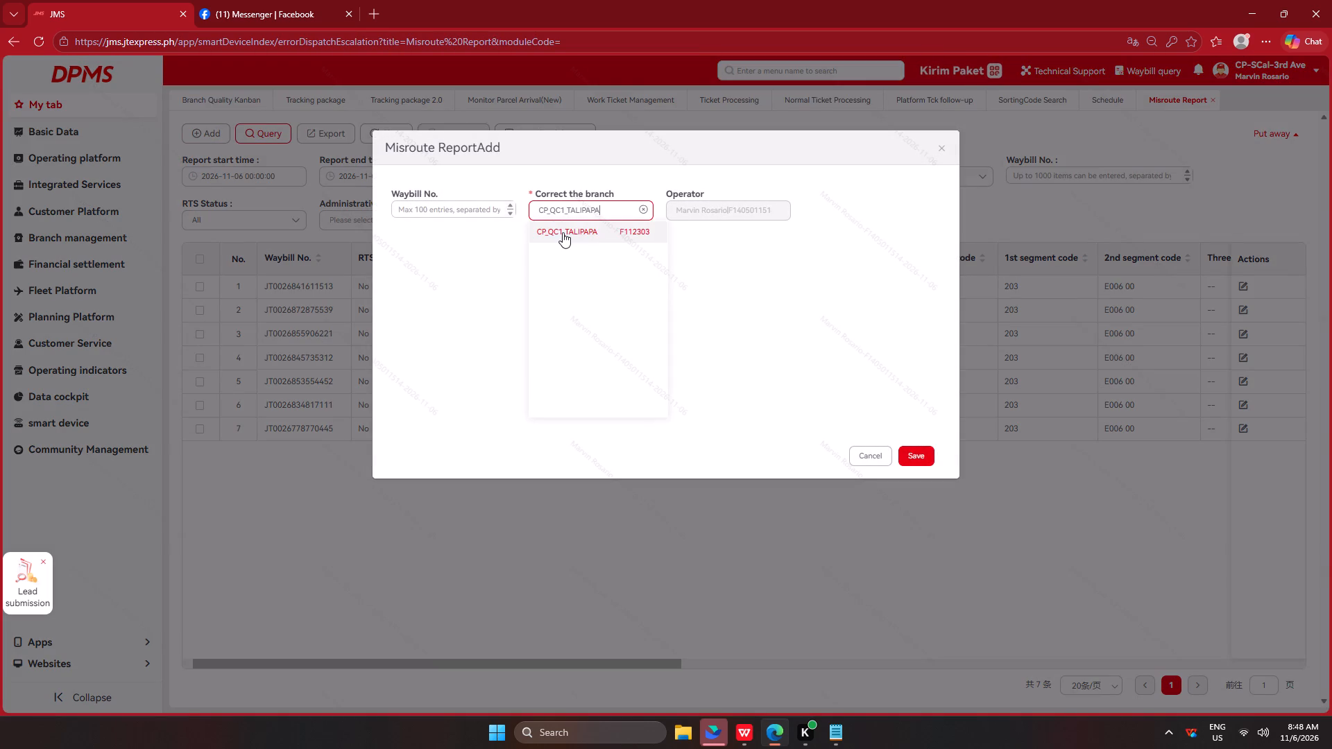
left_click(563, 232)
left_click(425, 209)
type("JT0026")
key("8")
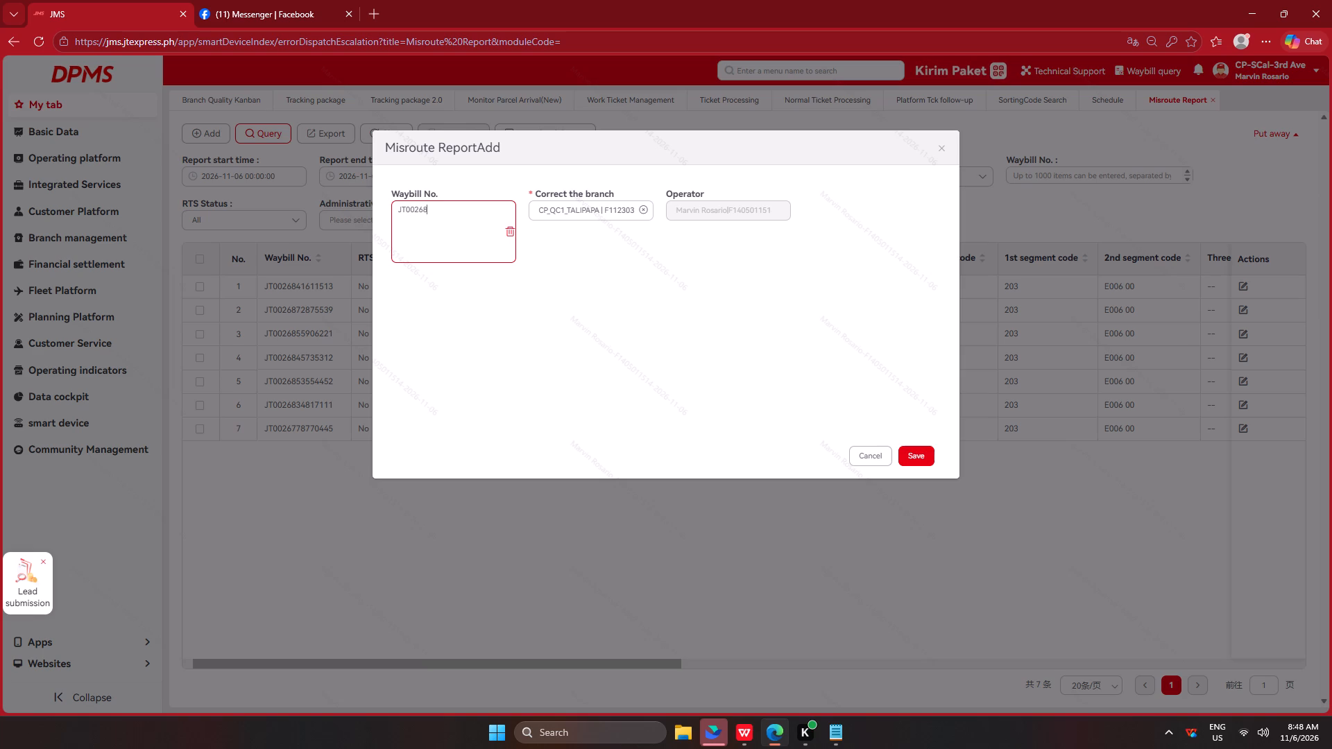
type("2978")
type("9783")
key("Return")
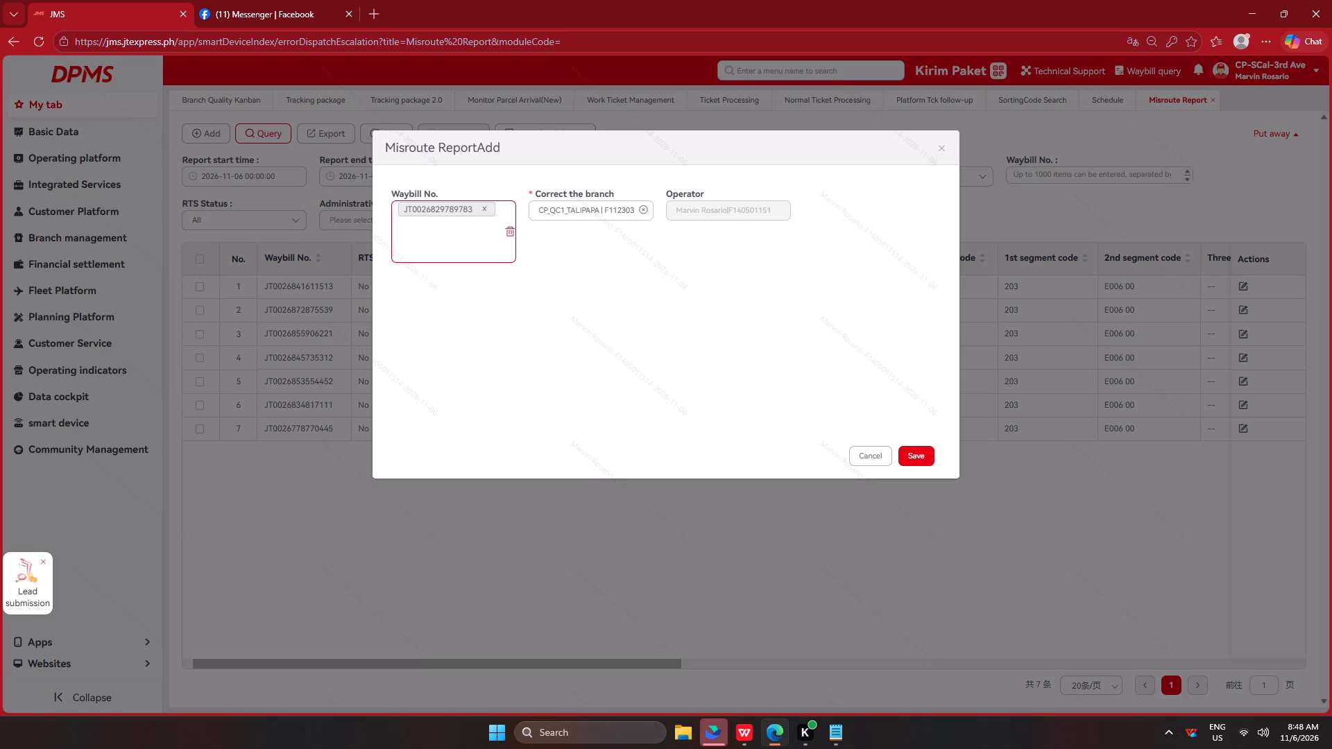
left_click(910, 447)
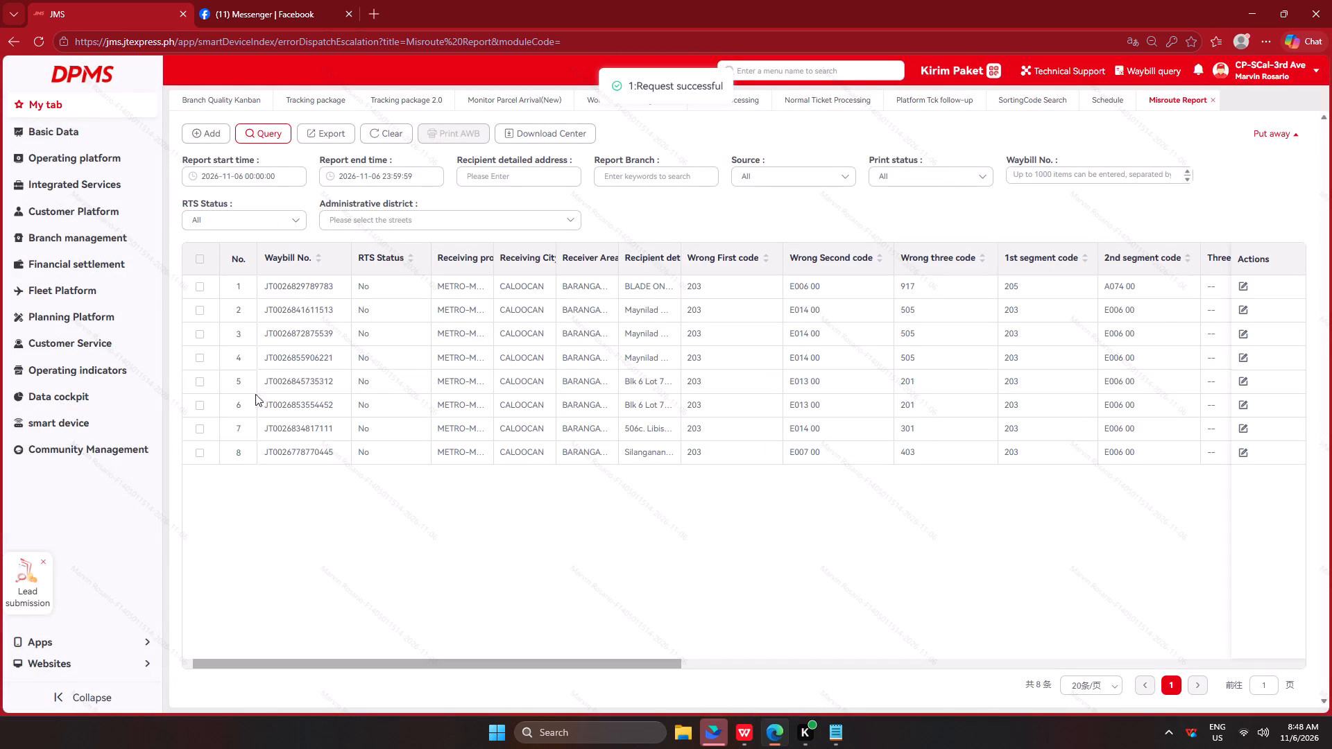
left_click(199, 289)
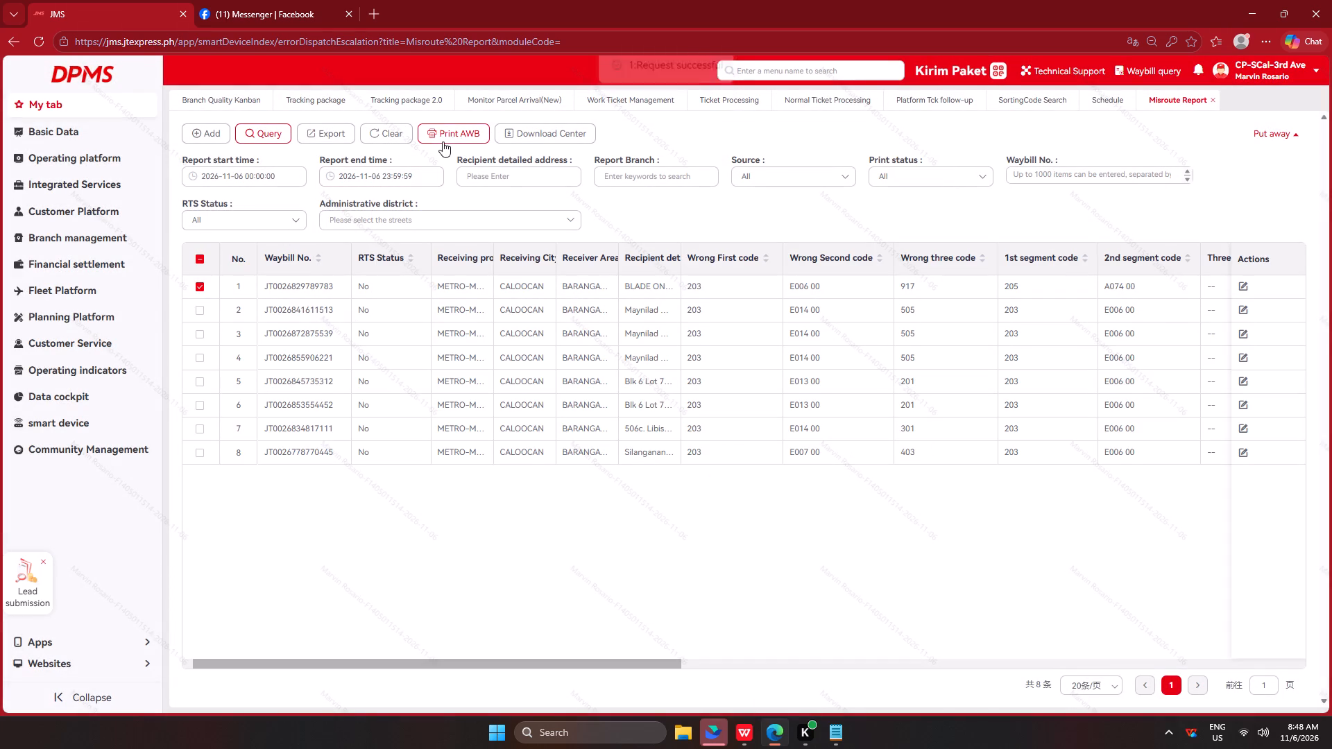
left_click(450, 137)
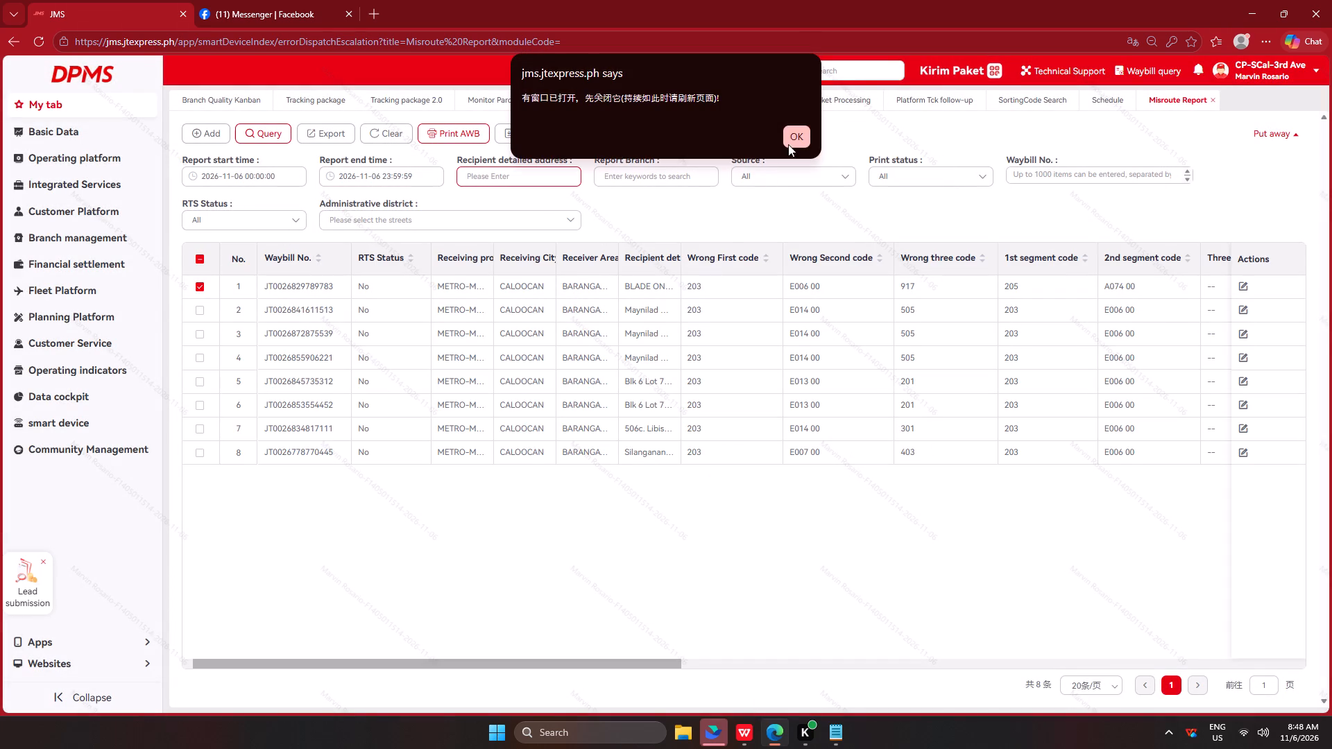
left_click(793, 135)
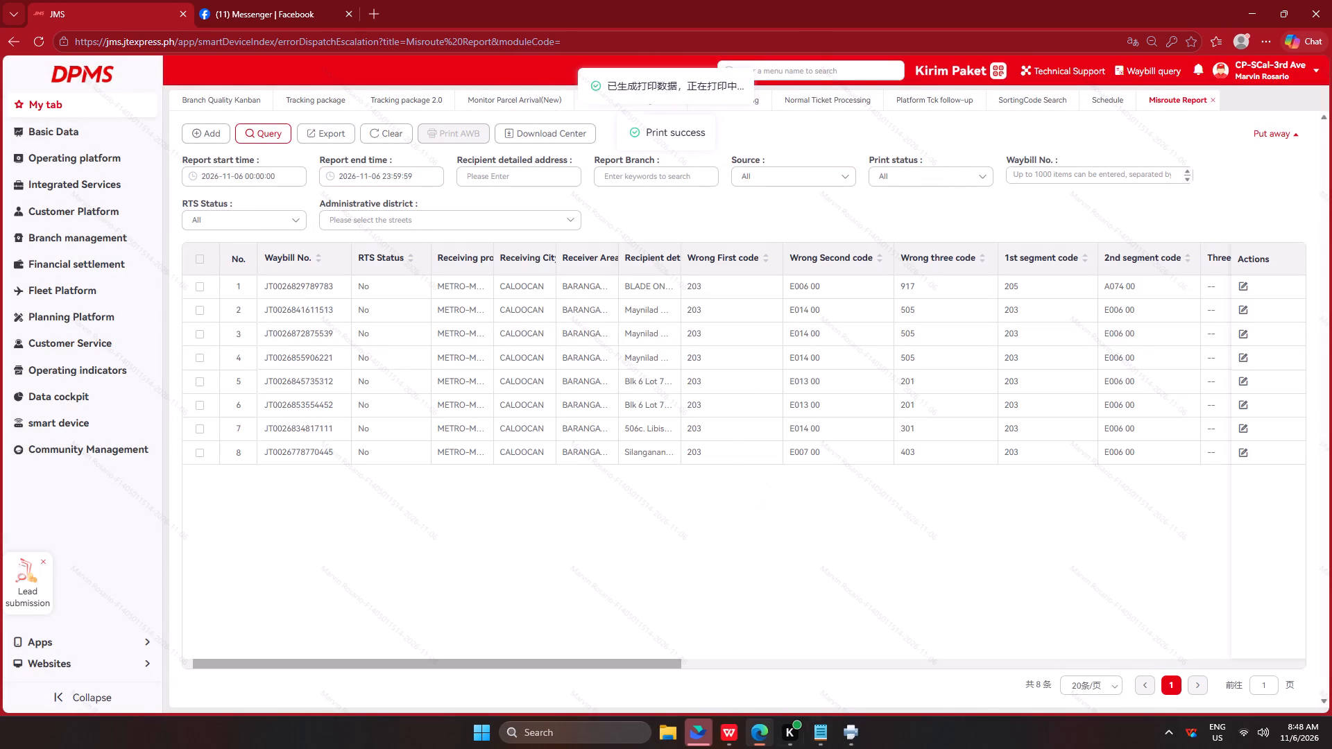
left_click(853, 727)
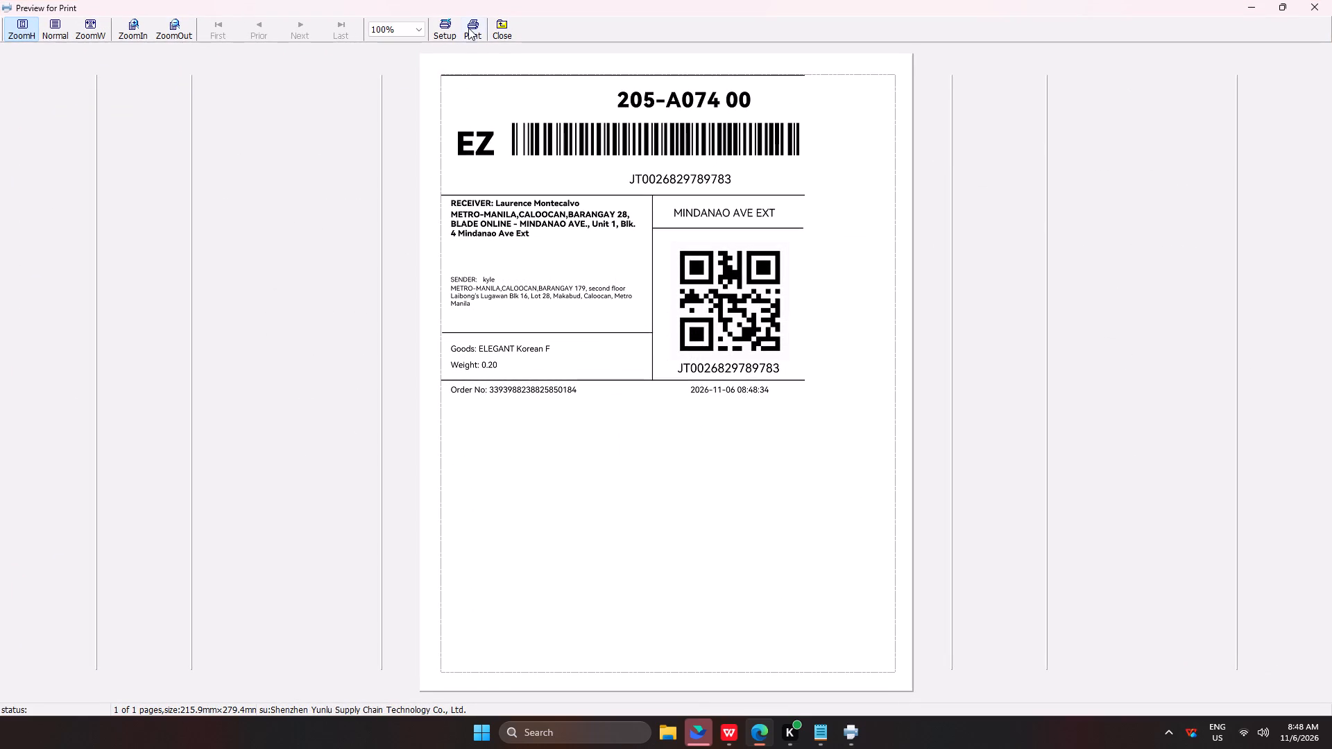
left_click(468, 28)
left_click(597, 218)
left_click(605, 242)
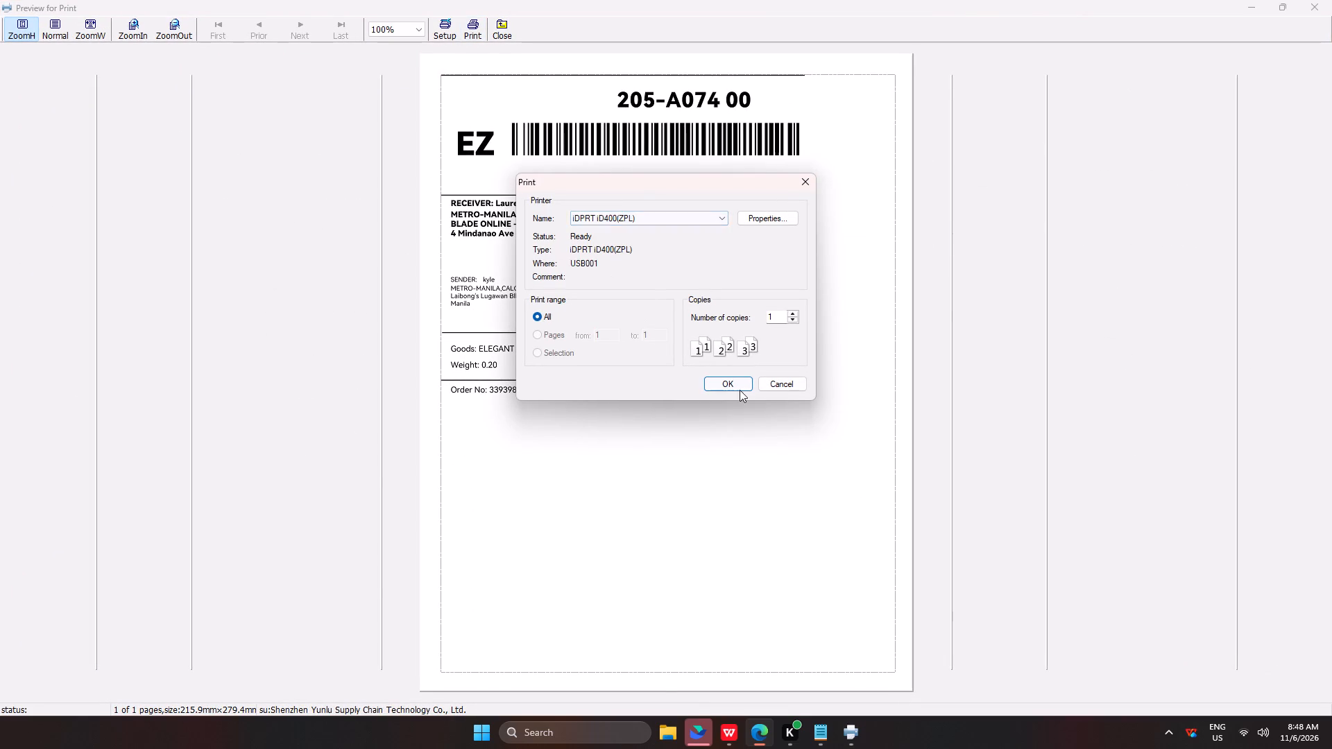
left_click(743, 380)
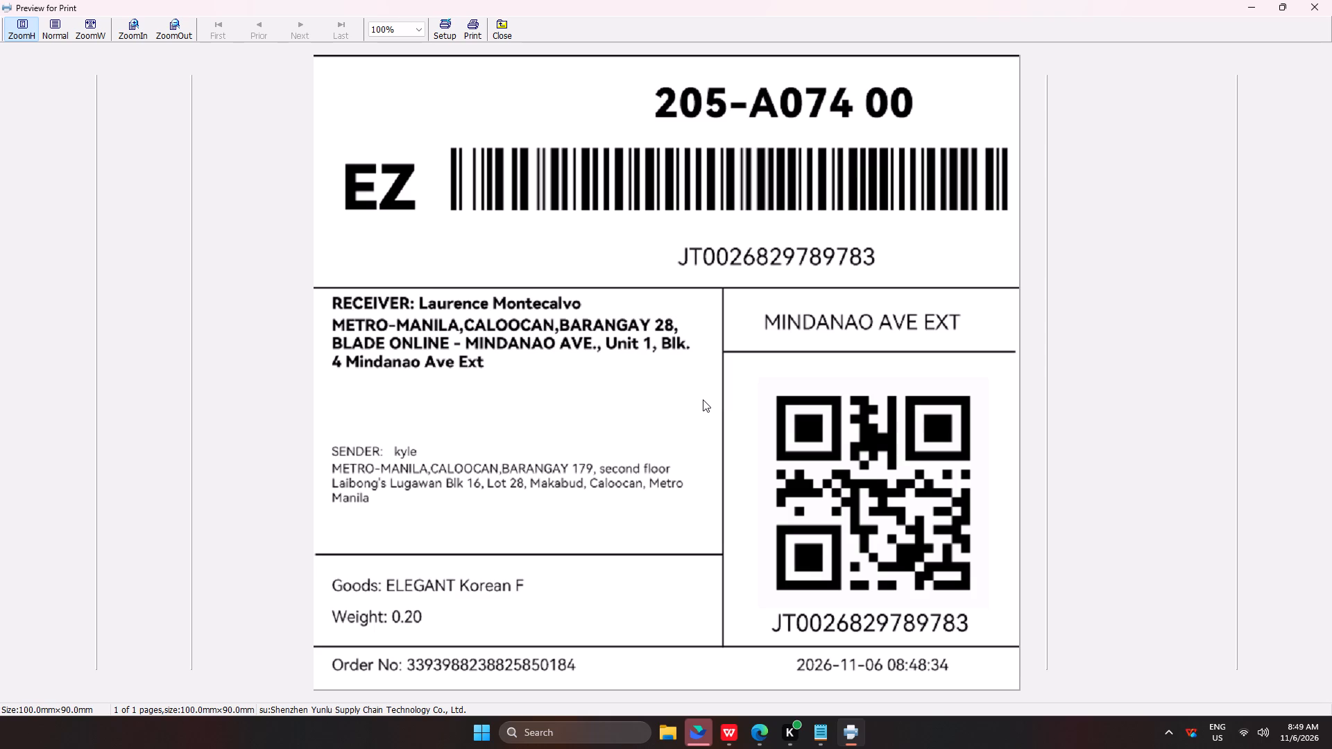
left_click(1331, 0)
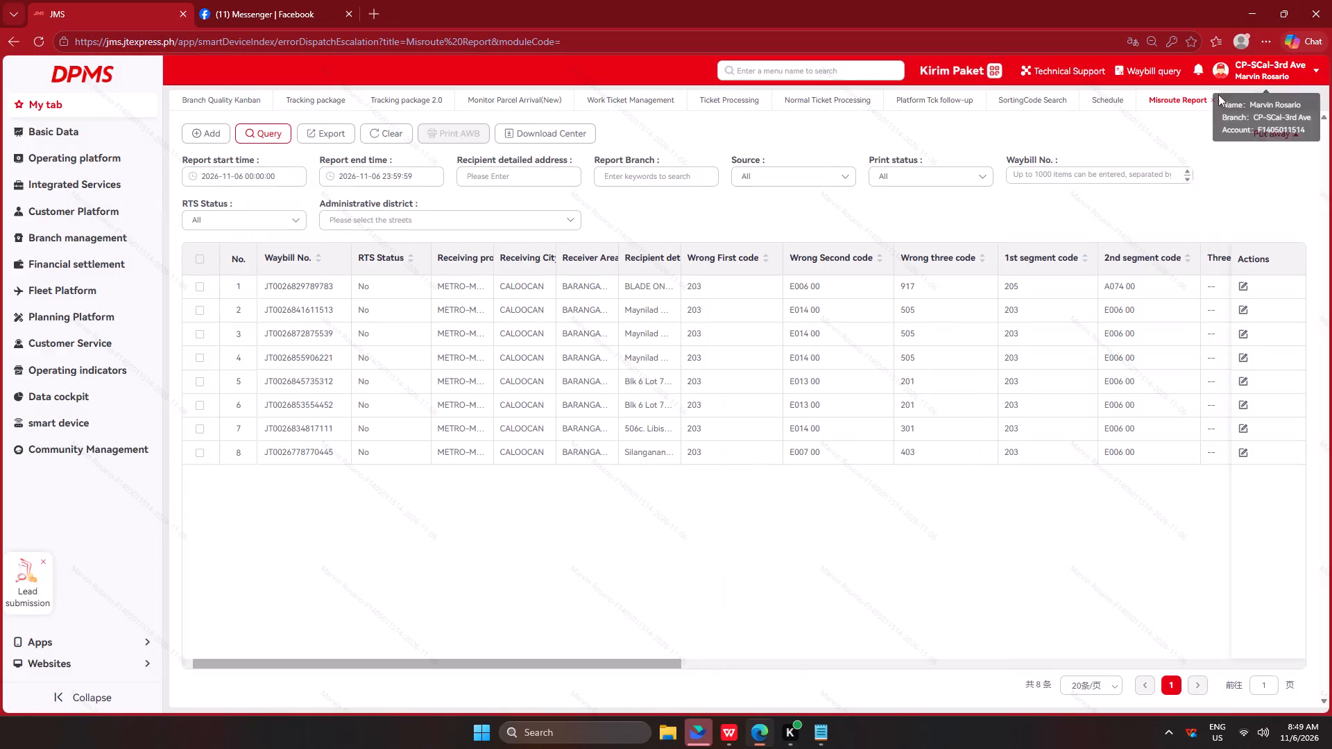
left_click(324, 103)
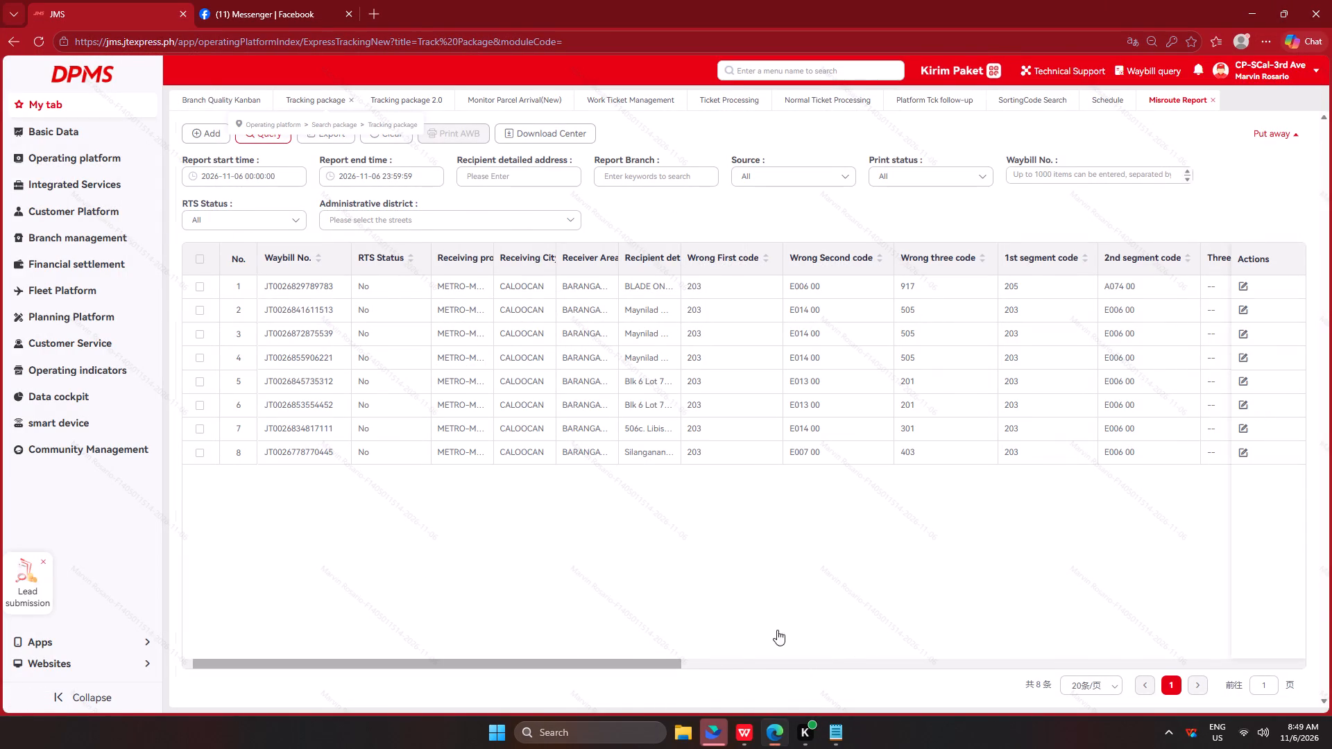
left_click(850, 734)
left_click(1086, 576)
left_click_drag(1087, 585, 1041, 569)
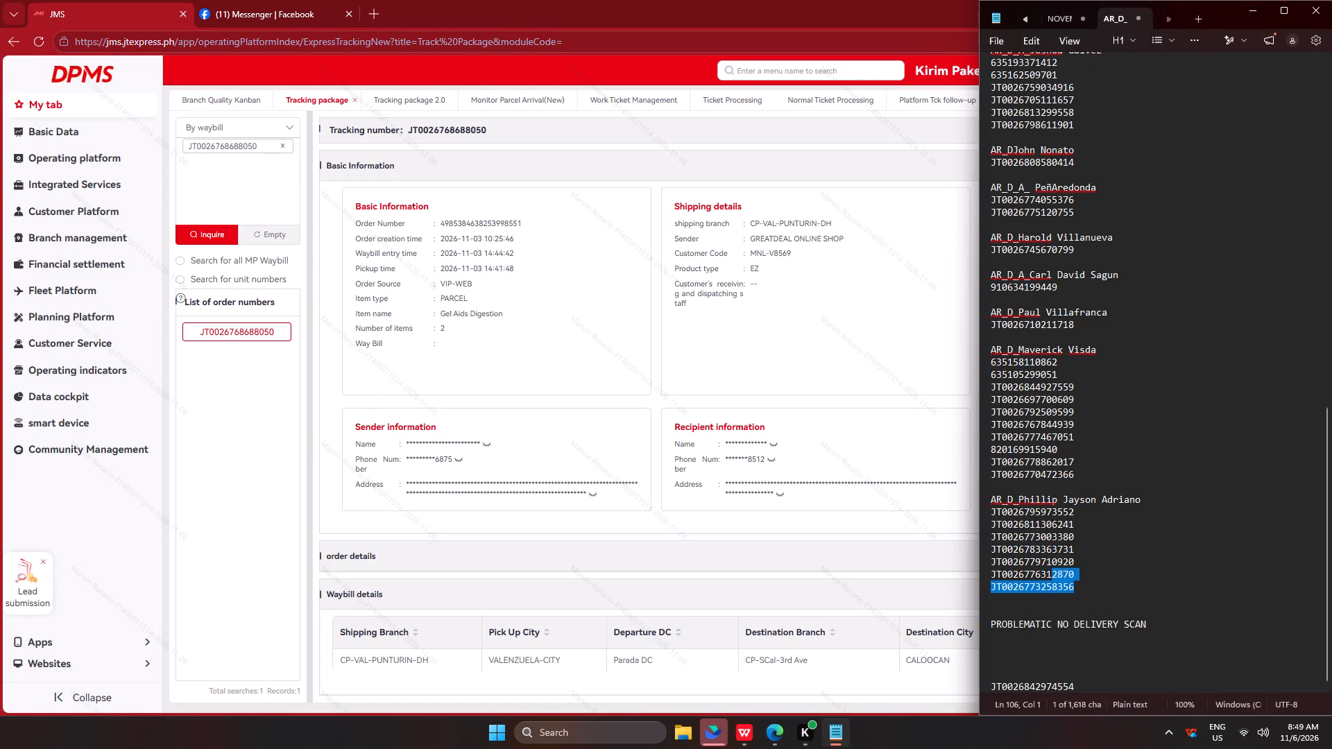
left_click_drag(1041, 569, 930, 507)
key("ctrl+c")
key("ctrl+c")
key("ctrl+c")
key("ctrl+c")
left_click(277, 235, "ctrl")
left_click(256, 202)
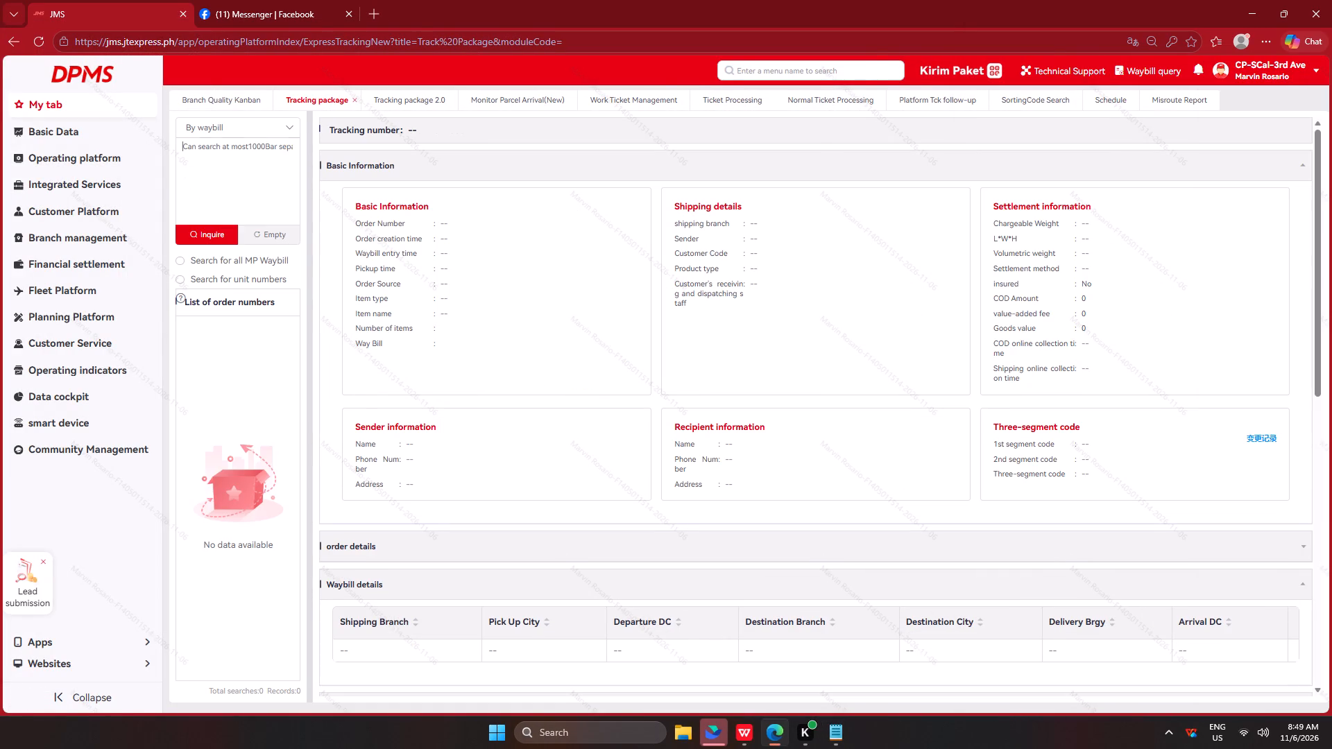
key("ctrl+v")
left_click(204, 231)
scroll(574, 422, "down", 15)
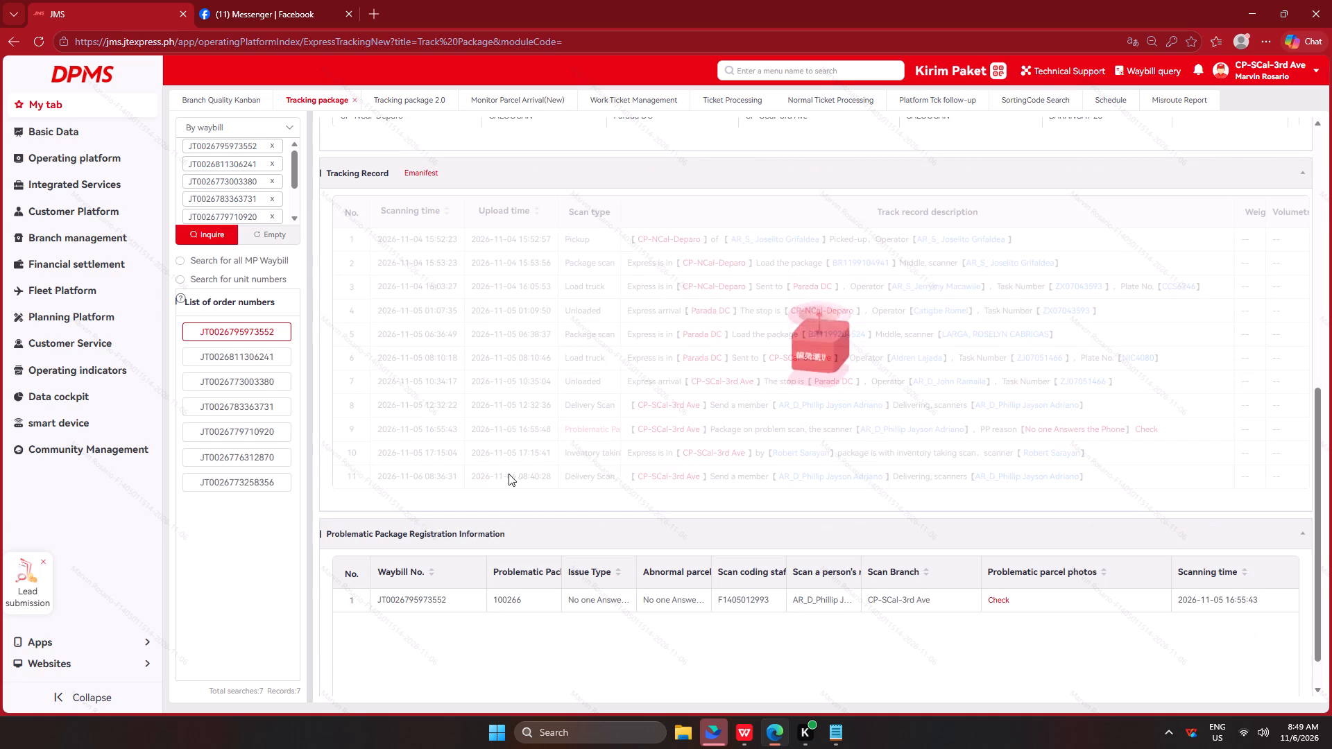
left_click(225, 352)
left_click(224, 384)
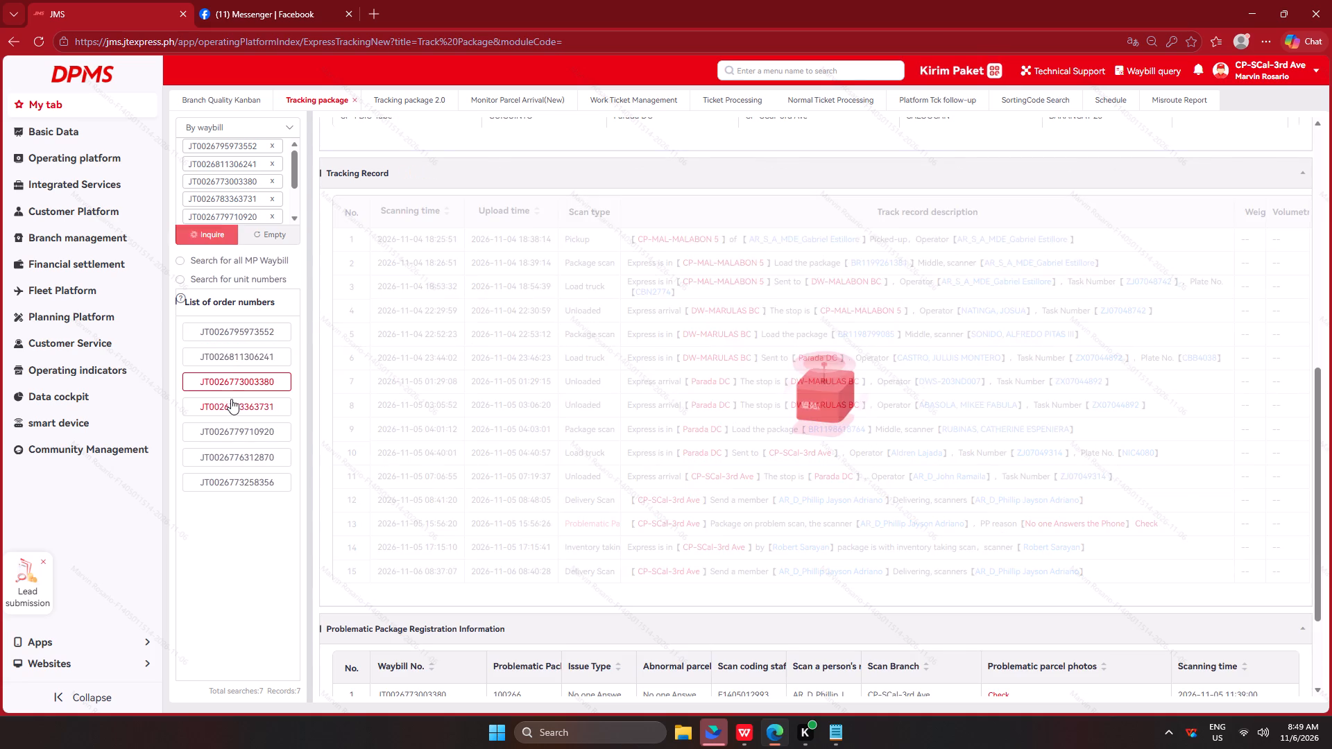
left_click(232, 405)
left_click(239, 433)
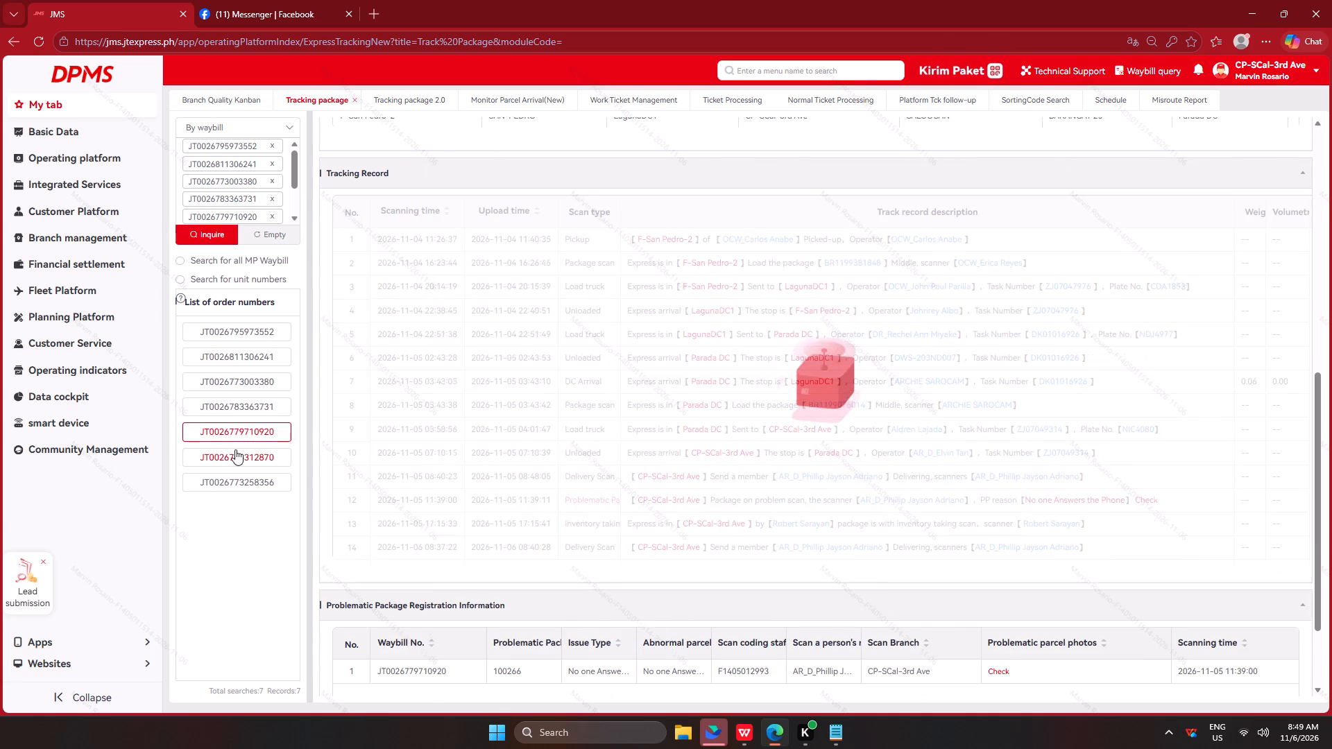
left_click(234, 458)
left_click(236, 483)
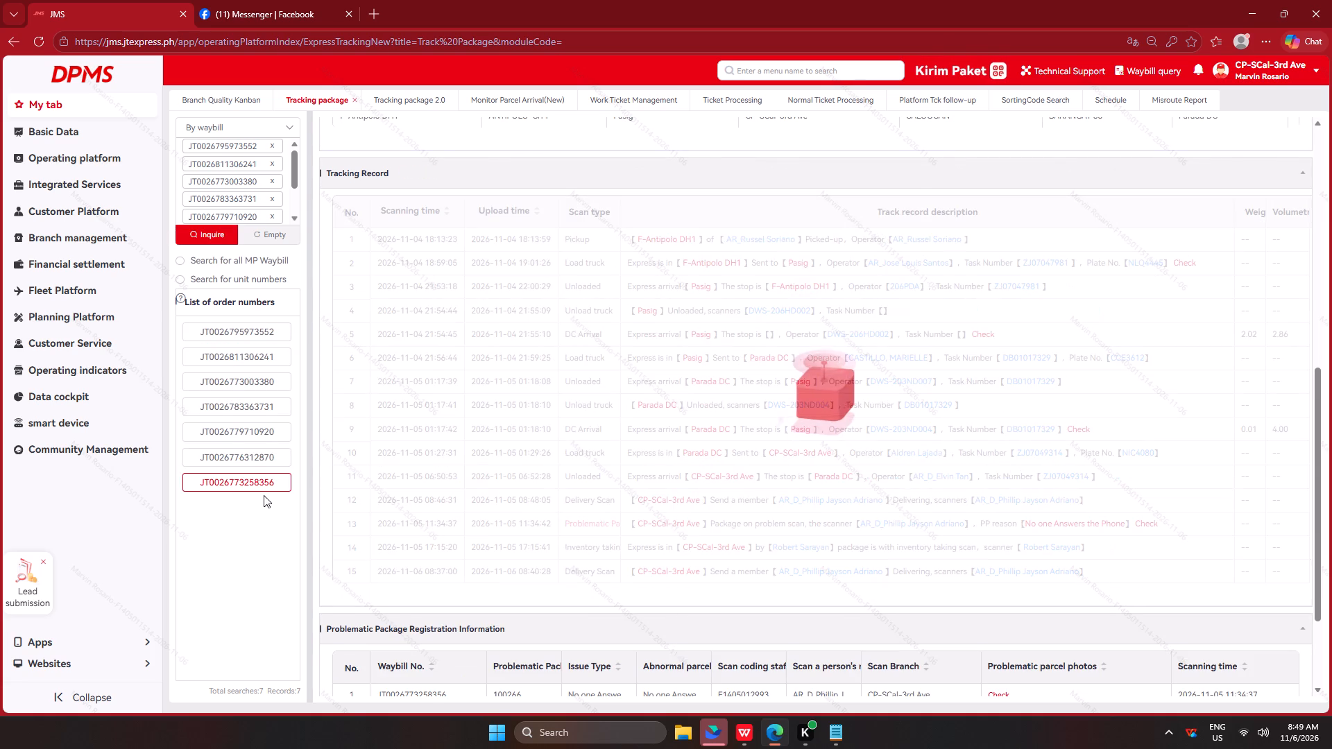
left_click(245, 449)
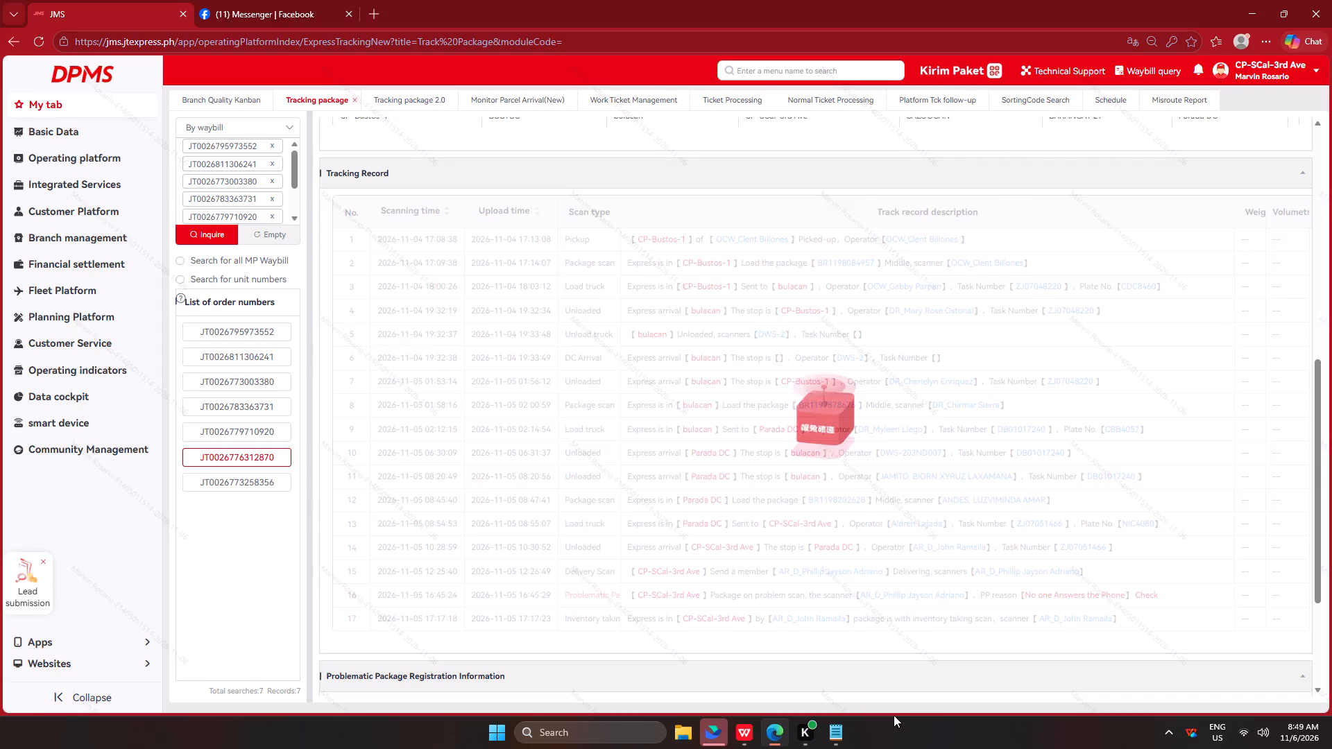
left_click(841, 737)
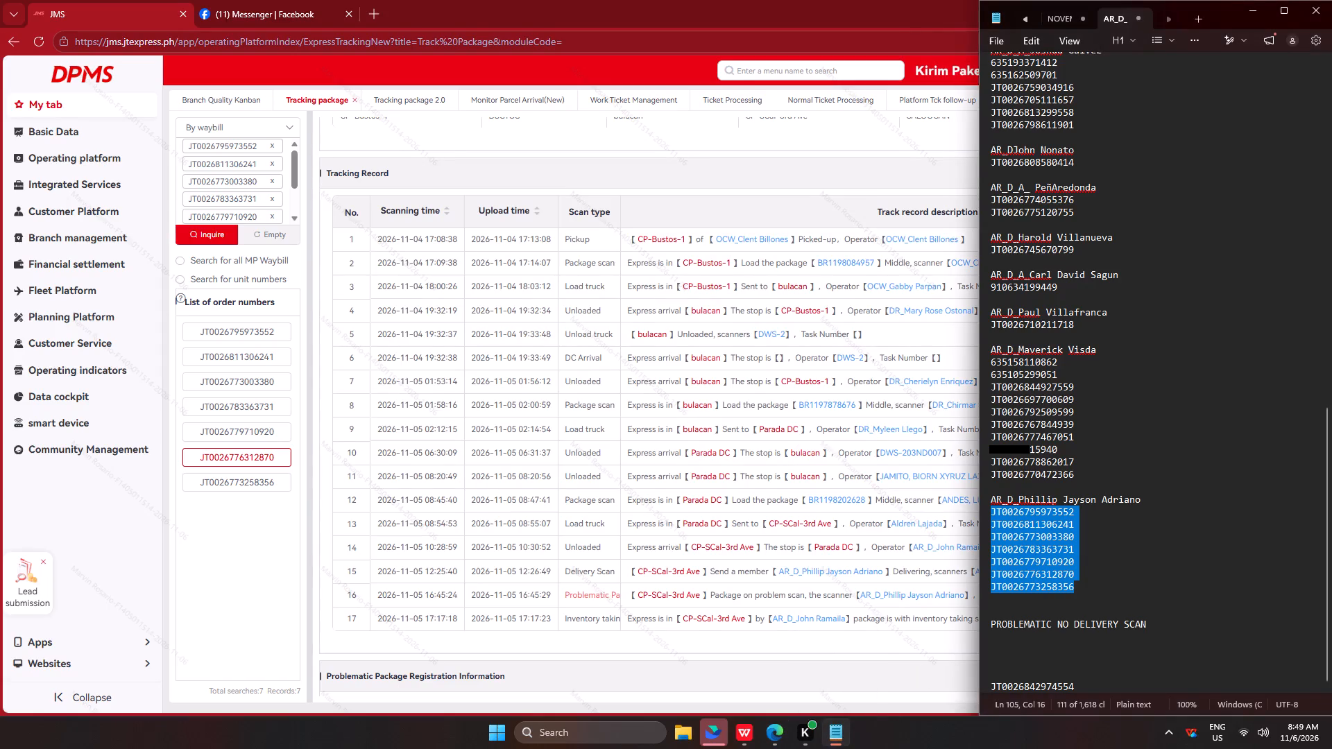
left_click_drag(1097, 562, 981, 514)
key("BackSpace")
left_click_drag(1083, 542, 1068, 540)
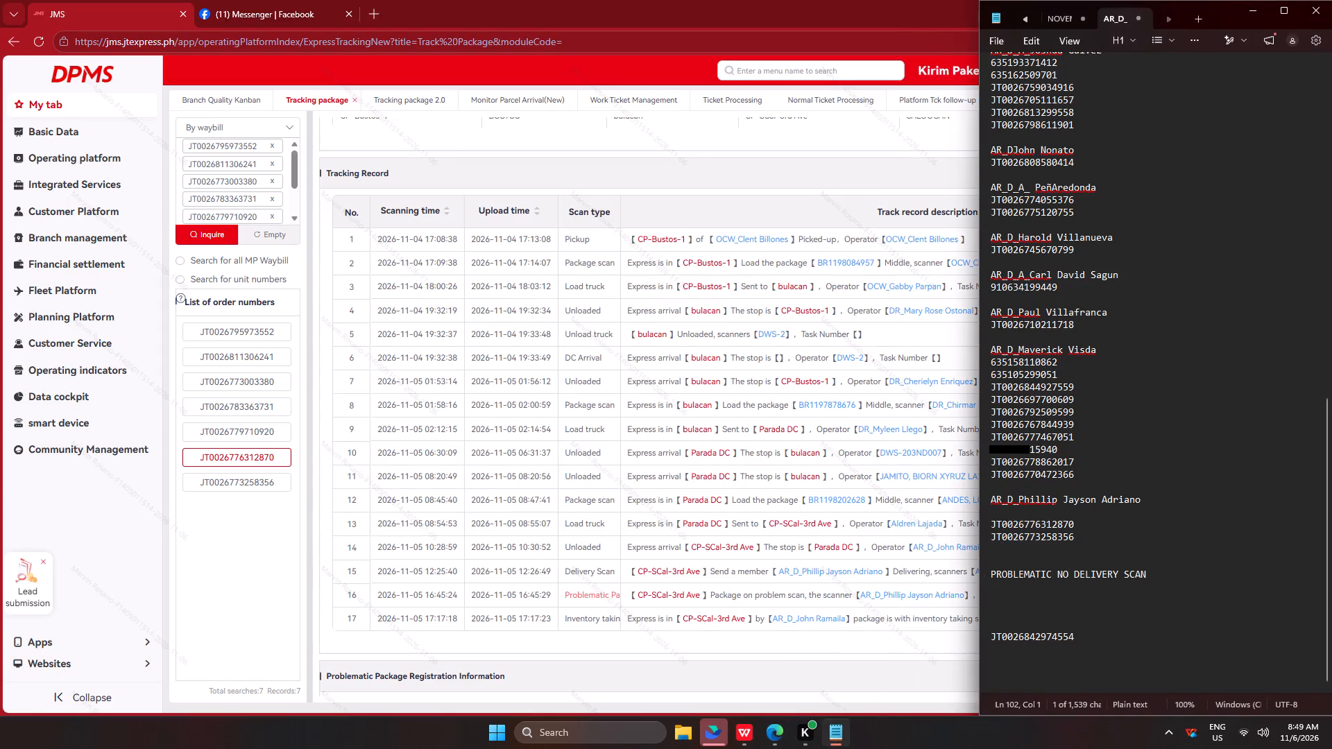
left_click_drag(1068, 540, 956, 535)
key("BackSpace")
left_click(1015, 514)
key("BackSpace")
scroll(760, 570, "up", 7)
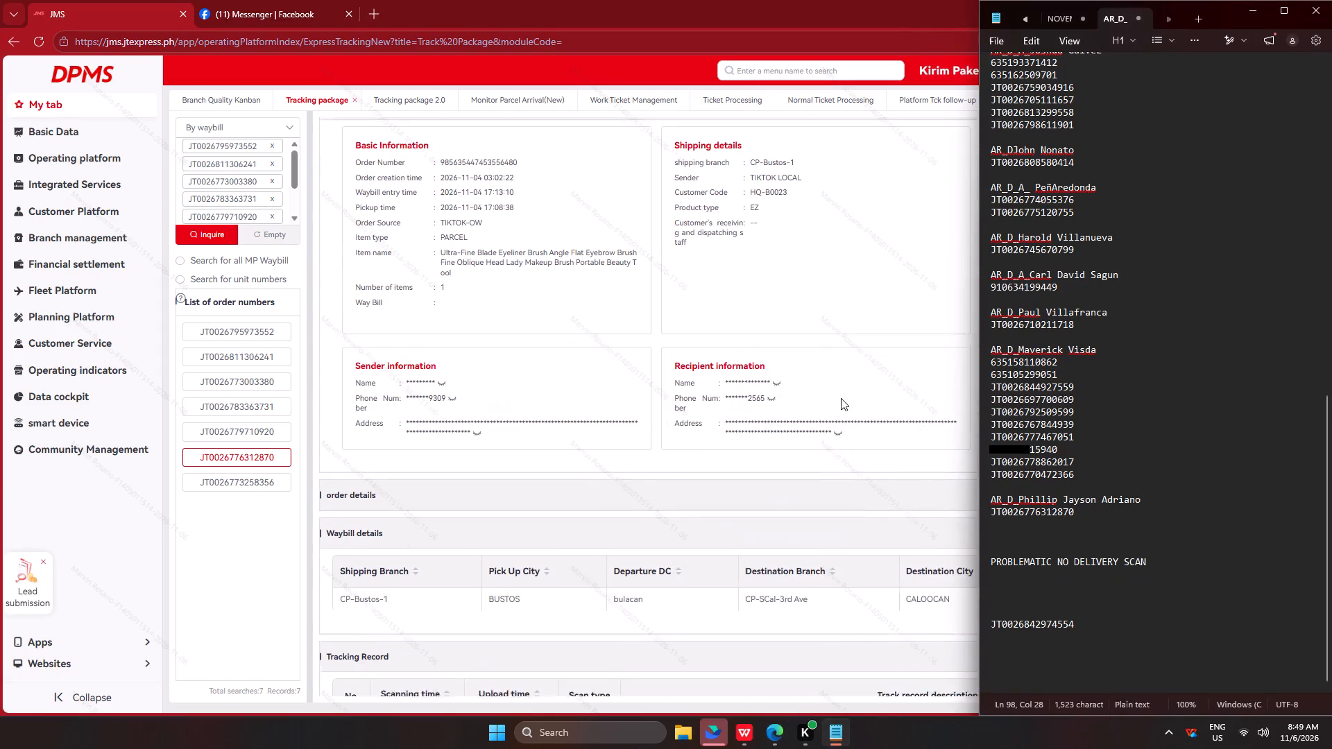
left_click(842, 437)
key("alt+Tab")
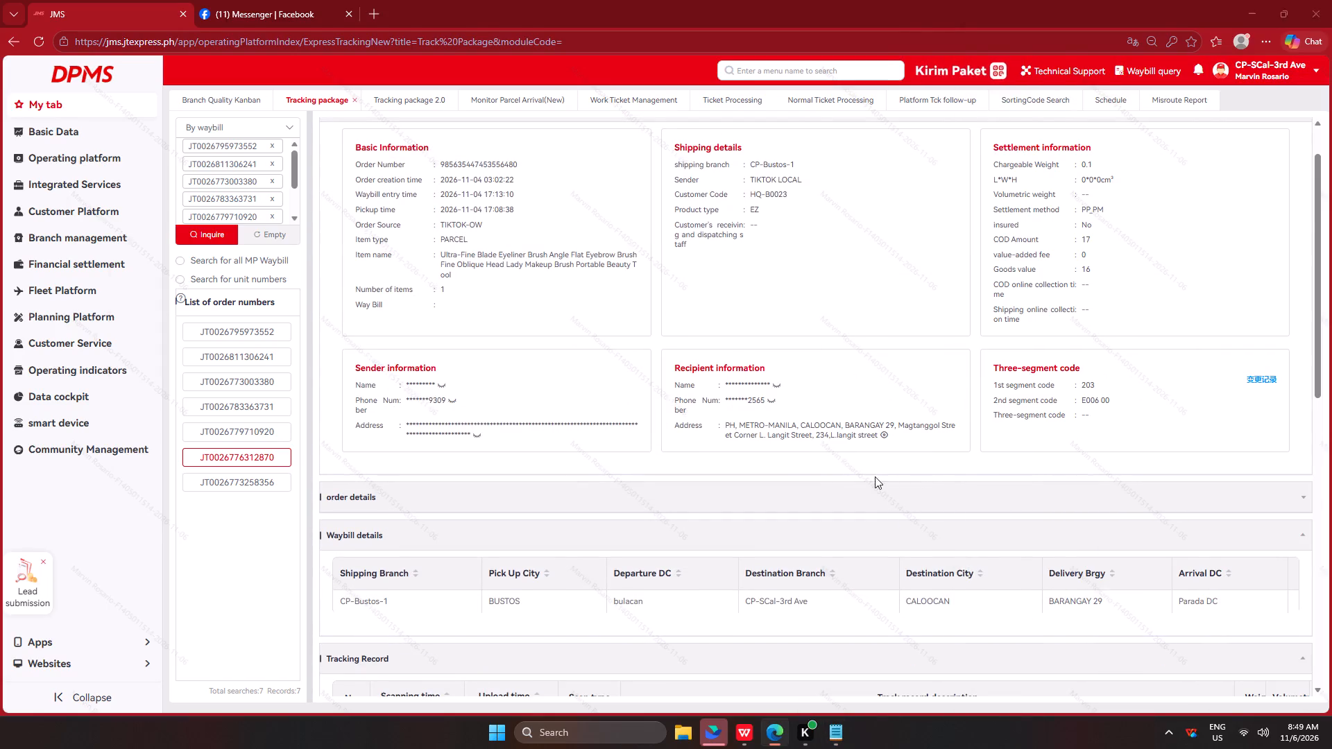
key("alt+Tab")
scroll(957, 488, "up", 2)
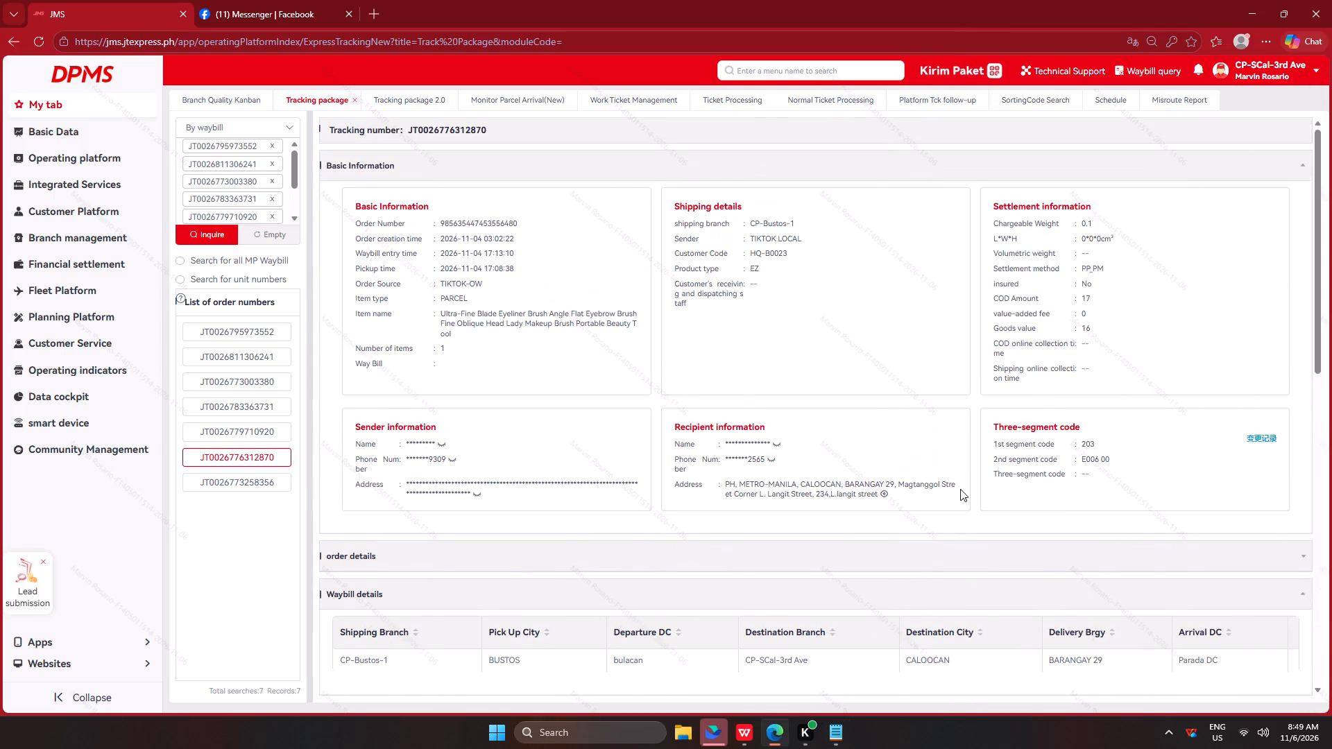
key("alt+Tab")
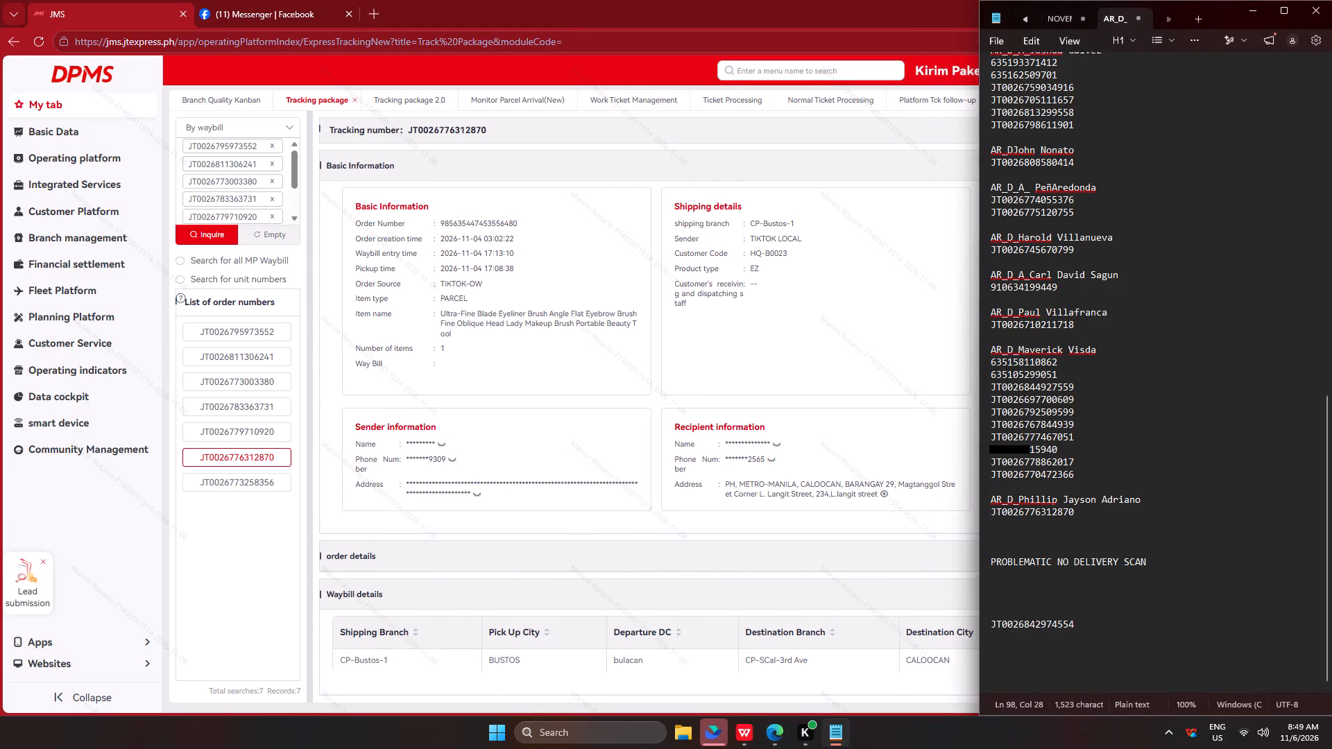
triple_click(857, 493)
left_click(857, 492)
key("ctrl+c")
key("ctrl+c")
key("ctrl+c")
key("alt+Tab")
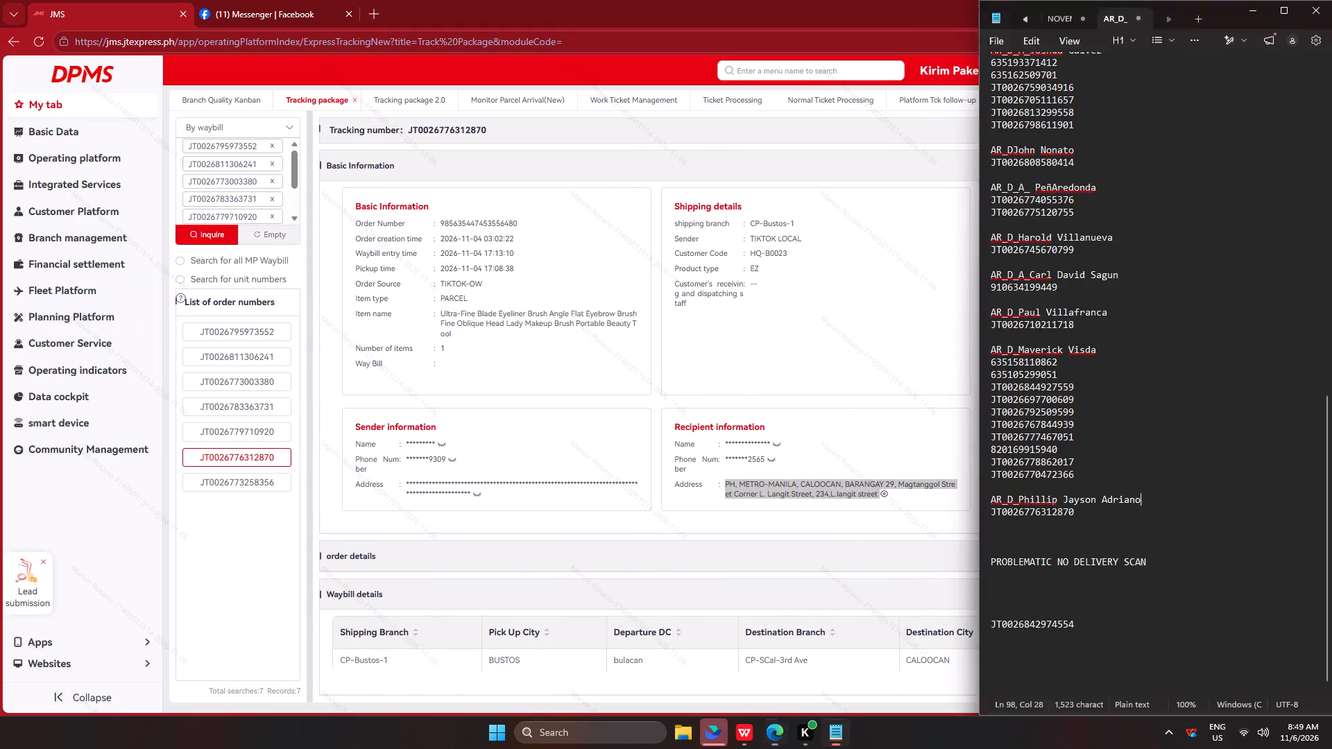
left_click(1100, 515)
key("Return")
key("ctrl+v")
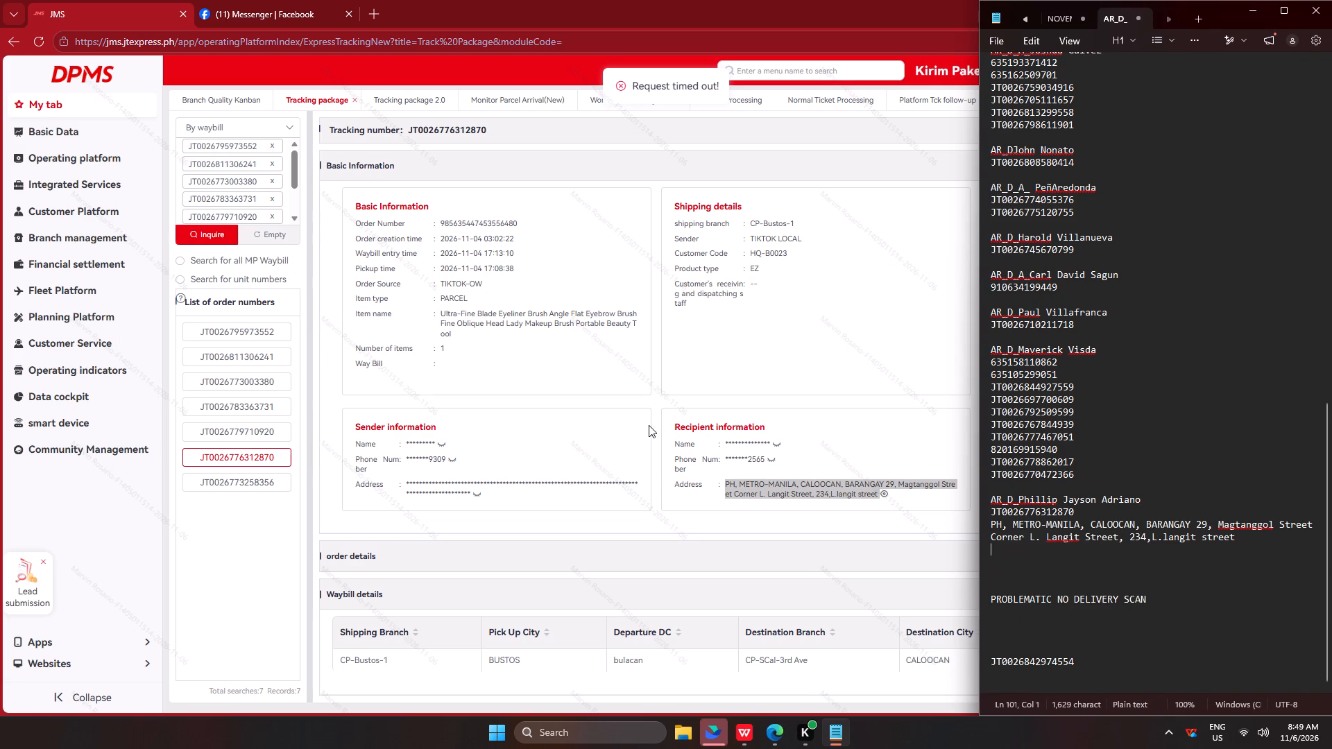
left_click(775, 440)
triple_click(737, 441)
key("ctrl+c")
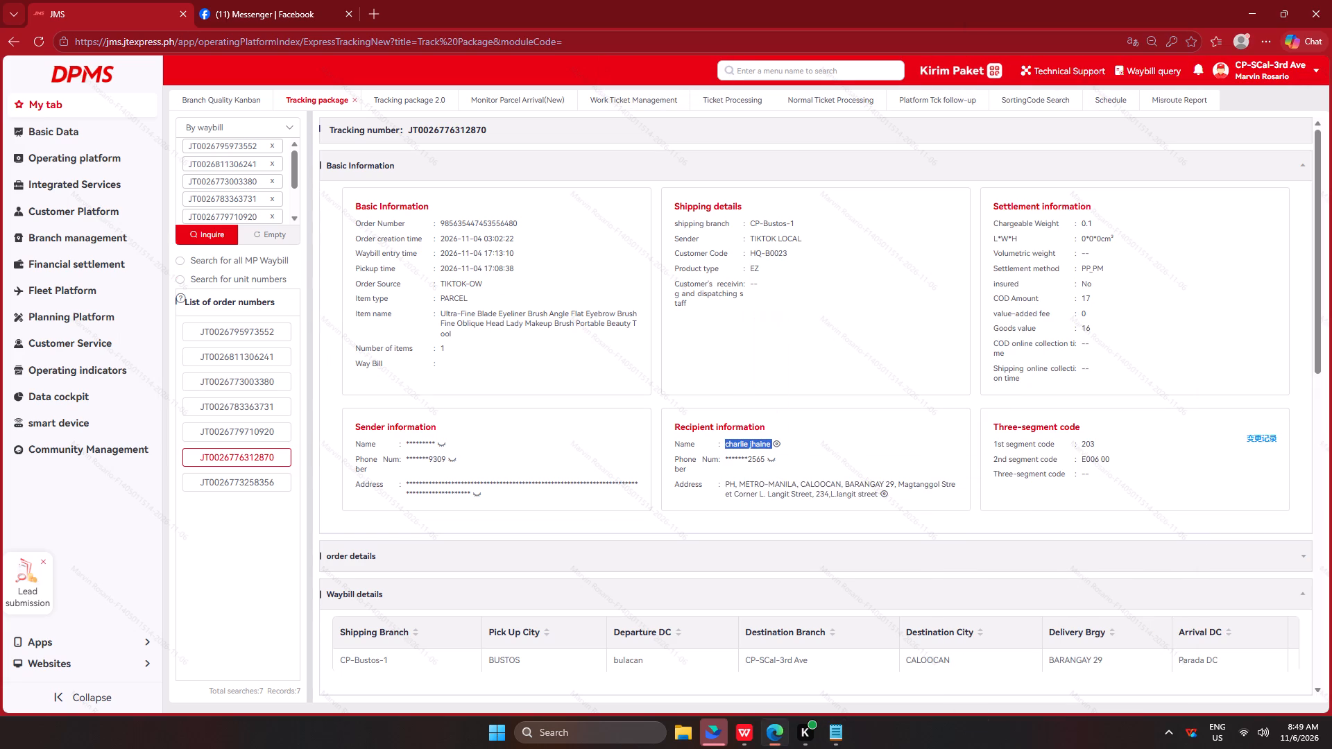
key("ctrl+c")
key("ctrl+c")
key("ctrl+c")
key("alt+Tab")
key("ctrl+v")
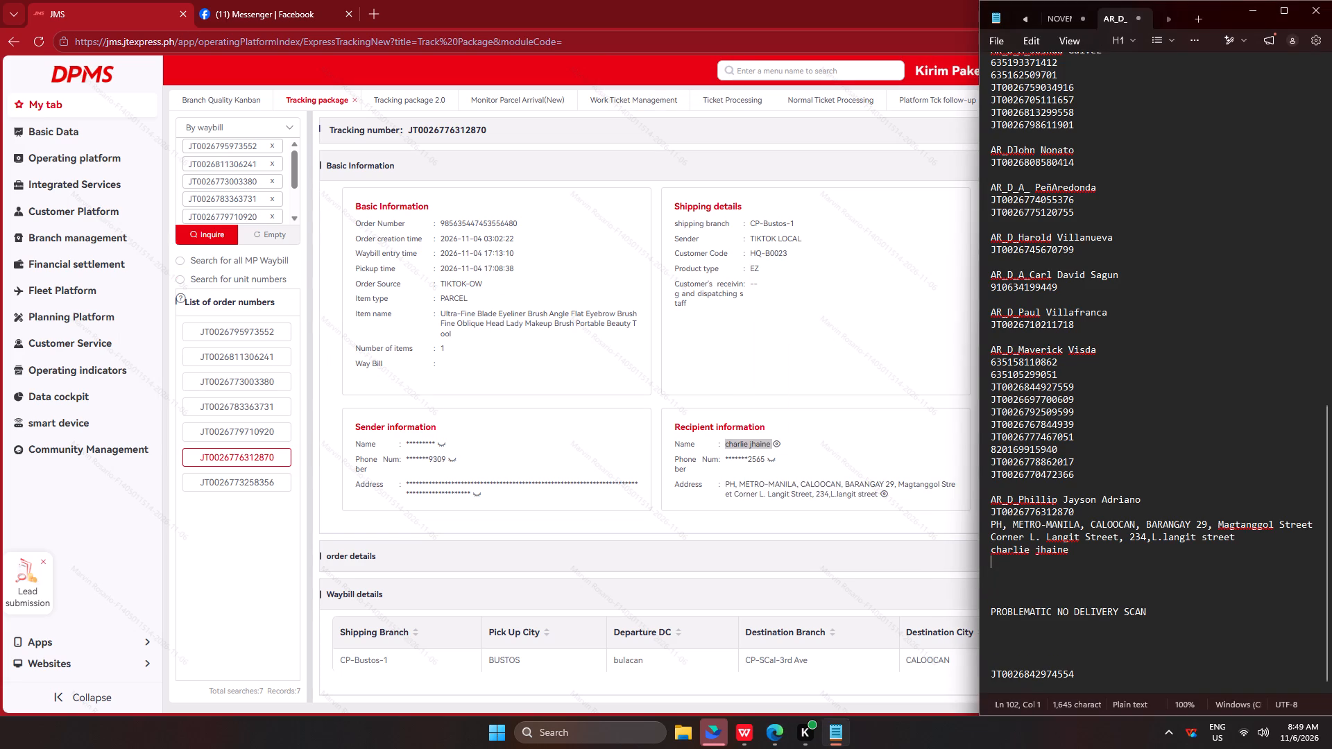
left_click_drag(1089, 472, 962, 366)
key("ctrl+c")
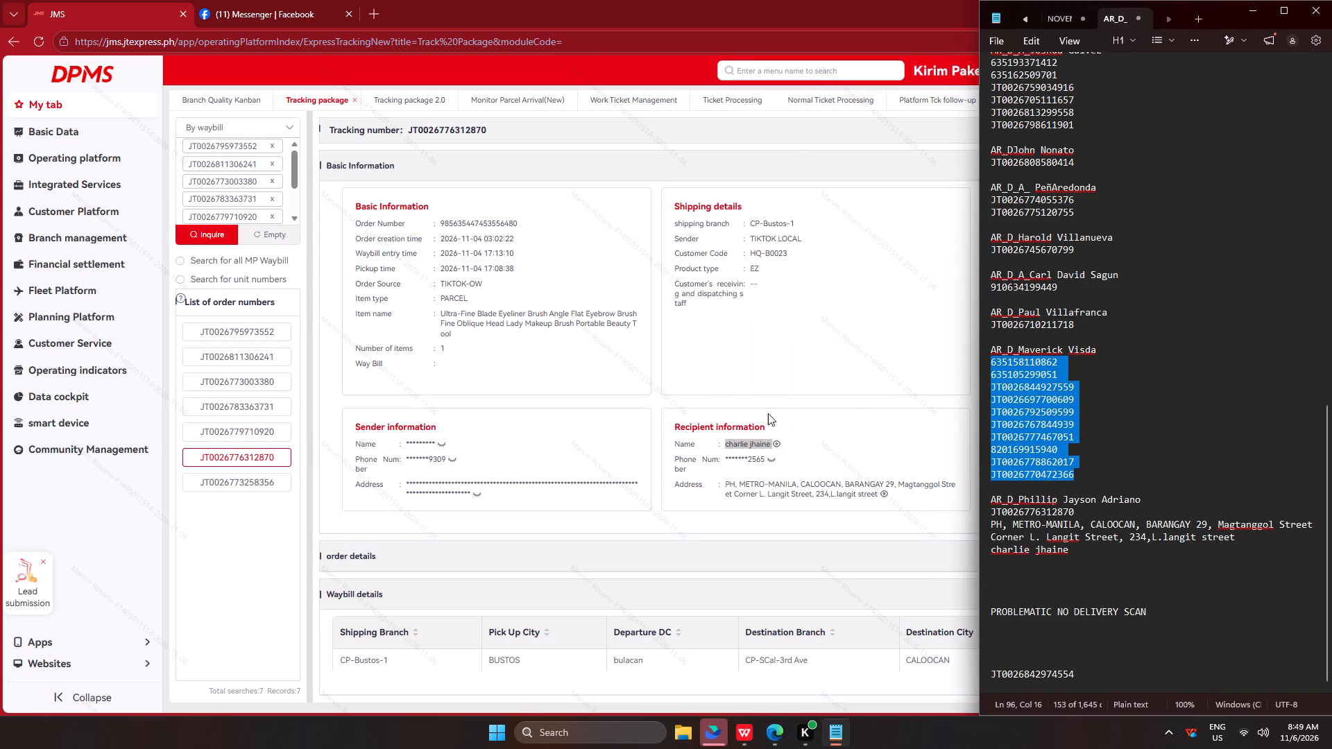
key("ctrl+c")
key("ctrl+c")
key("ctrl+c")
key("ctrl+c")
key("ctrl+c")
key("ctrl+c")
left_click(271, 236)
left_click(241, 196)
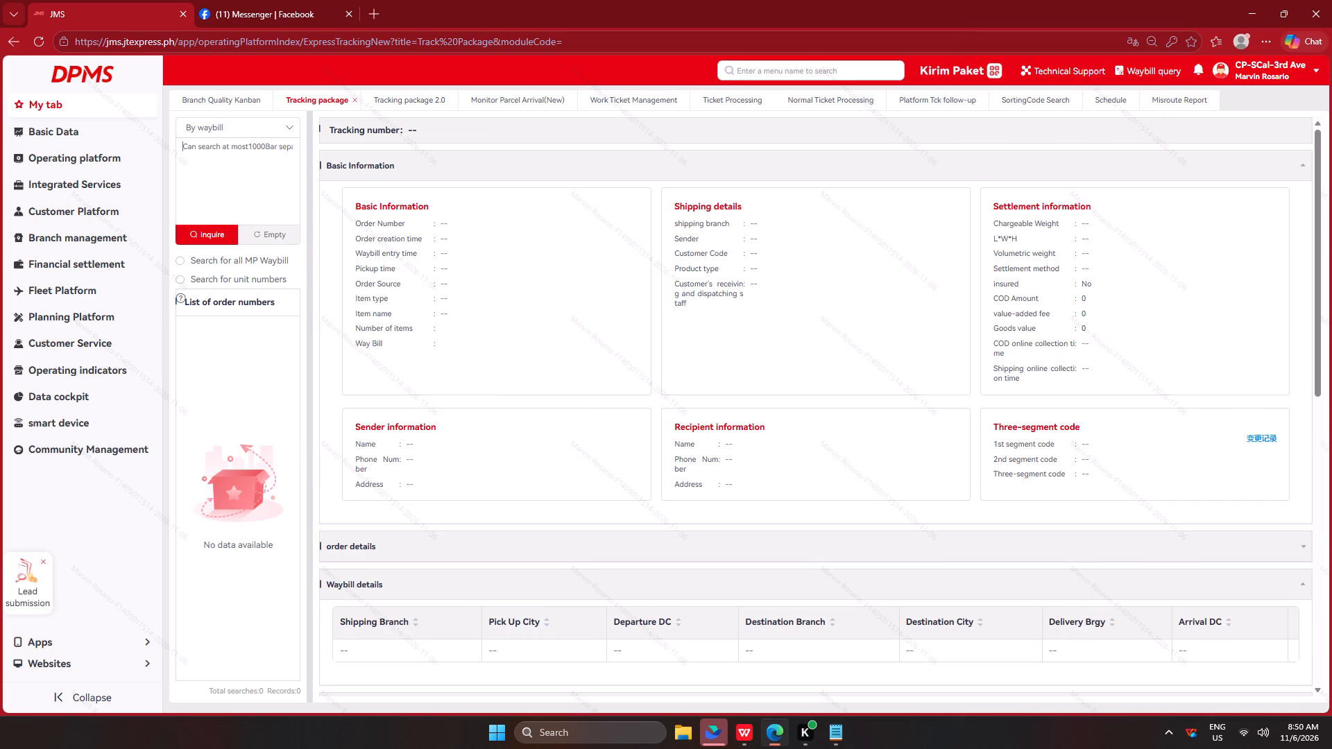
key("ctrl+v")
left_click(212, 232)
scroll(493, 406, "down", 8)
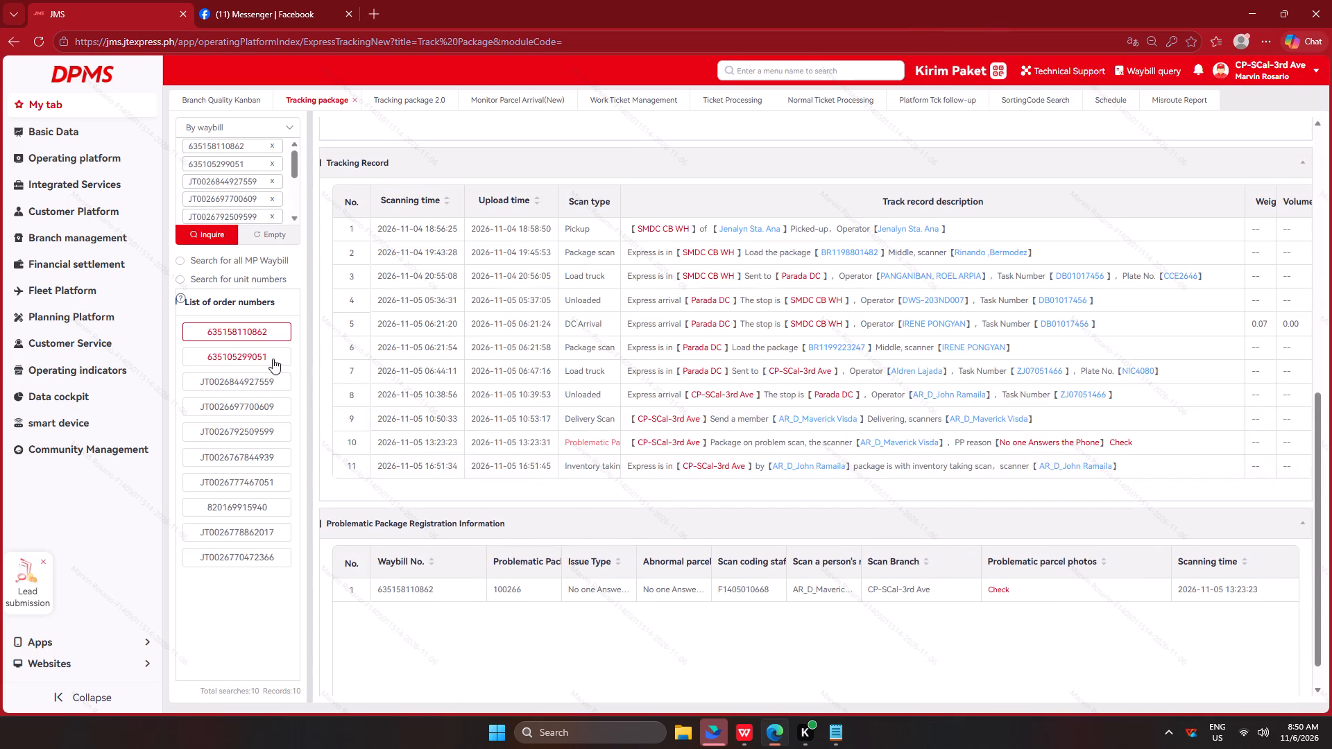
left_click(259, 357)
left_click(252, 379)
left_click(244, 402)
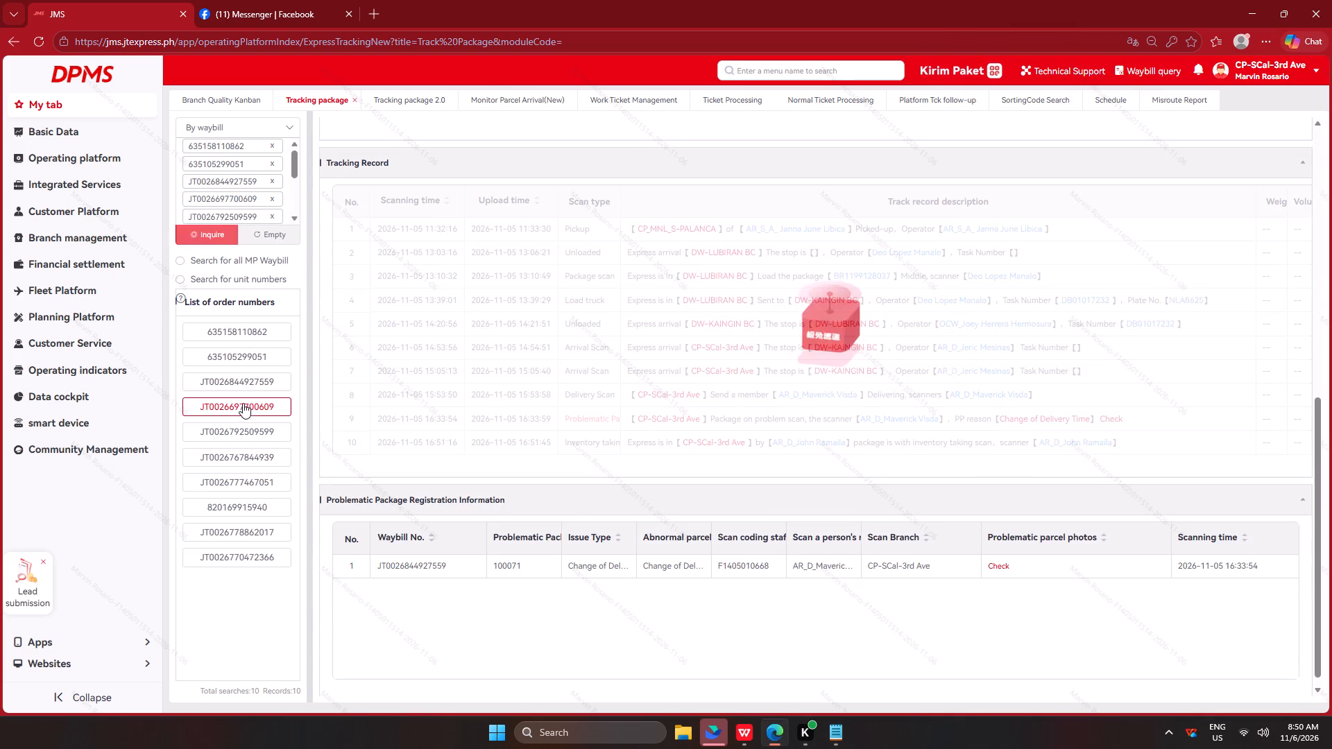
left_click(236, 427)
left_click(235, 456)
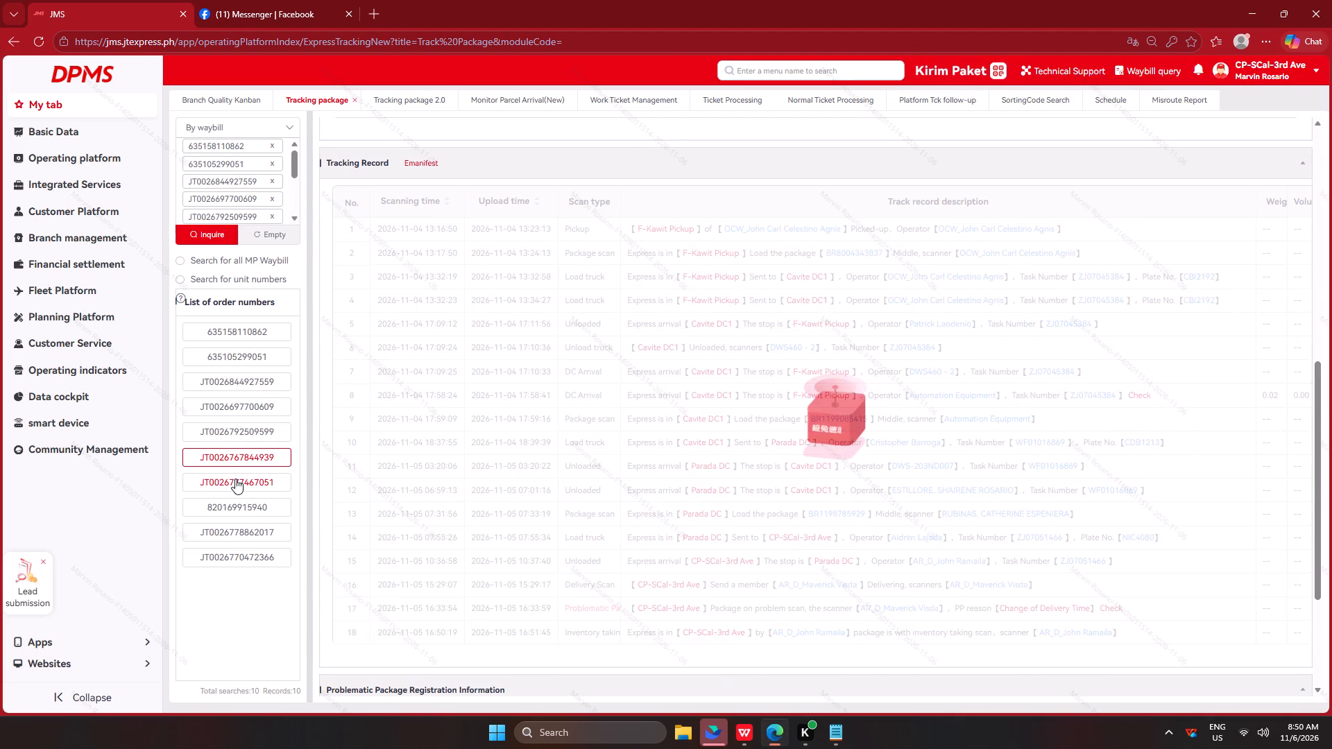
left_click(235, 480)
left_click(235, 495)
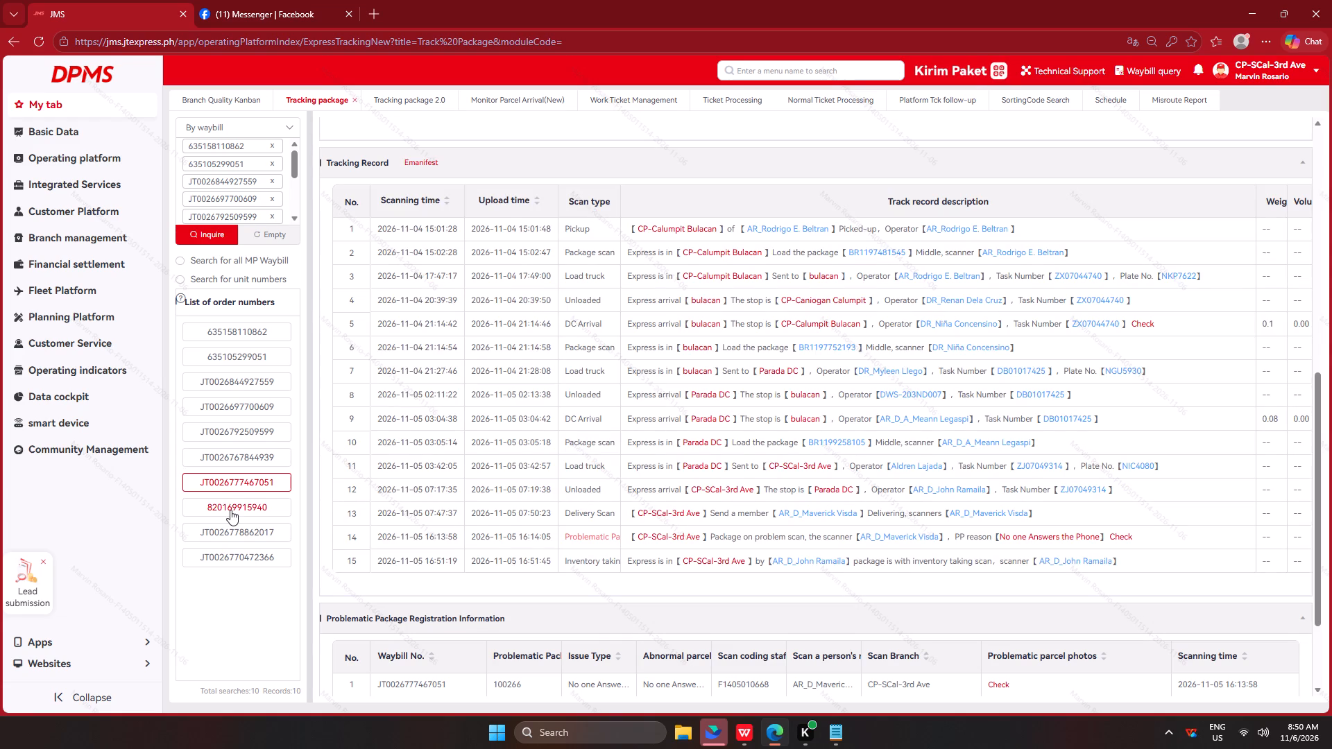
left_click(230, 510)
left_click(227, 528)
left_click(224, 553)
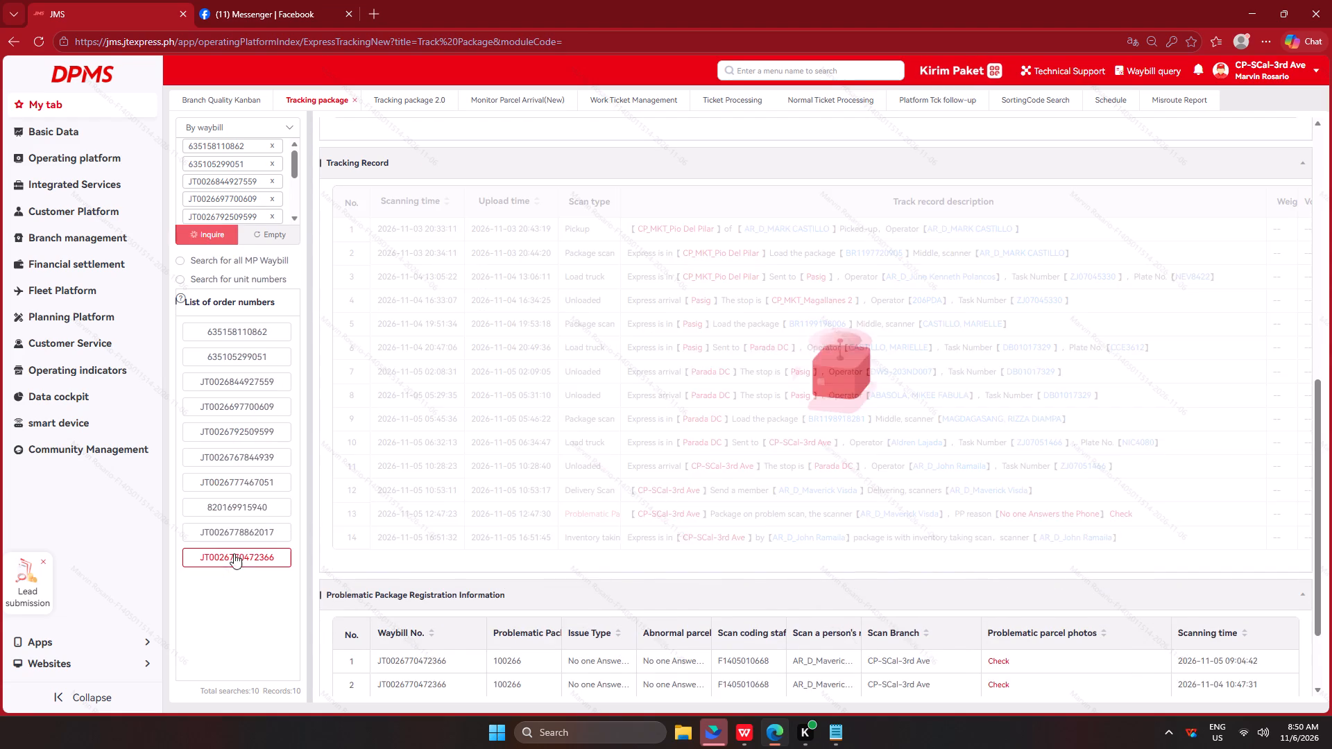
key("alt+Tab")
scroll(1126, 347, "up", 1)
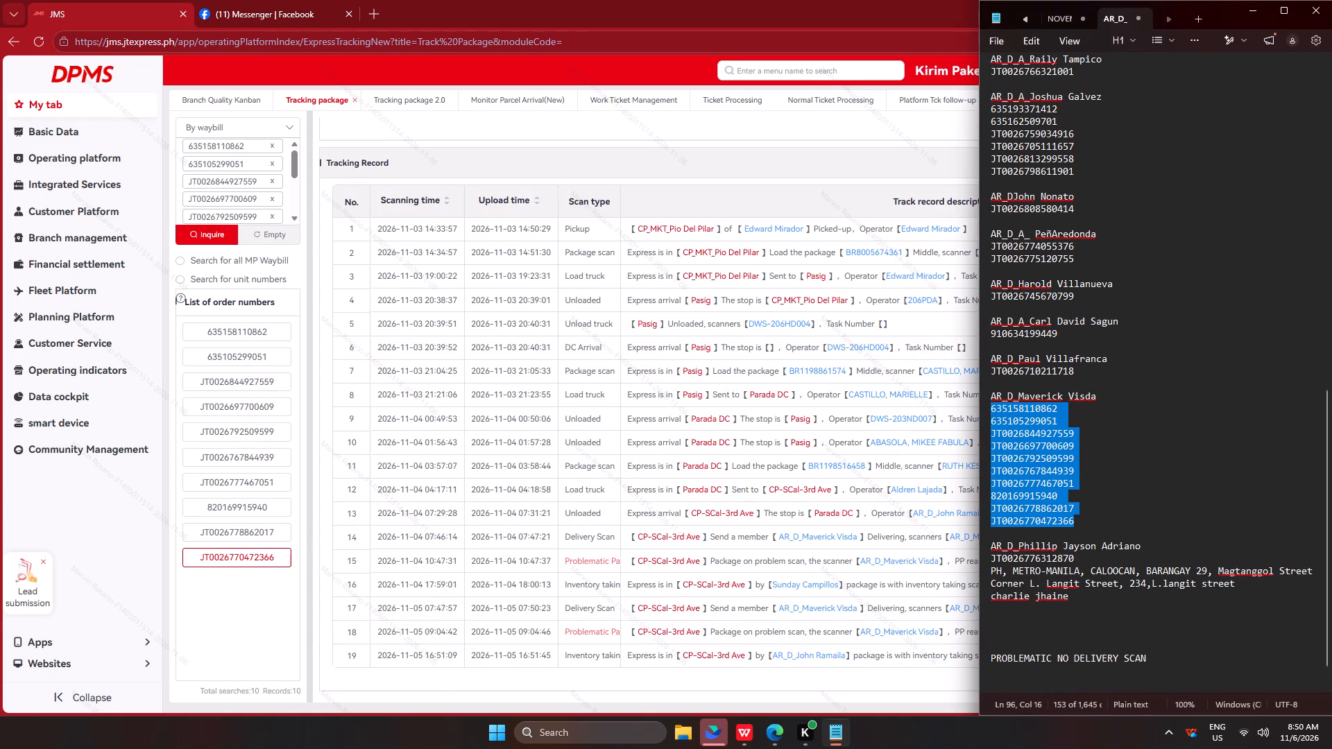
left_click_drag(1086, 368, 923, 363)
key("ctrl+c")
key("ctrl+c")
key("ctrl+c")
key("ctrl+c")
left_click(268, 239, "ctrl")
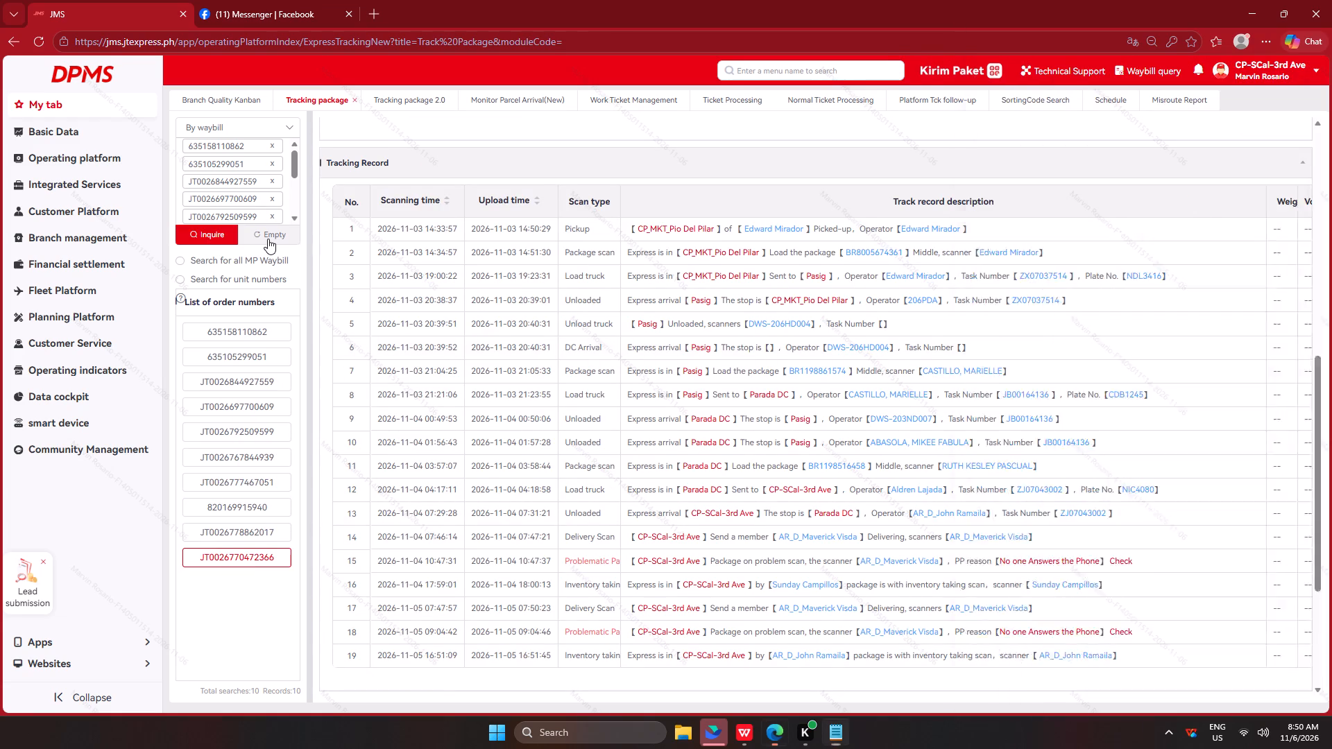
left_click(257, 214)
key("ctrl+v")
left_click(201, 234)
left_click(238, 372)
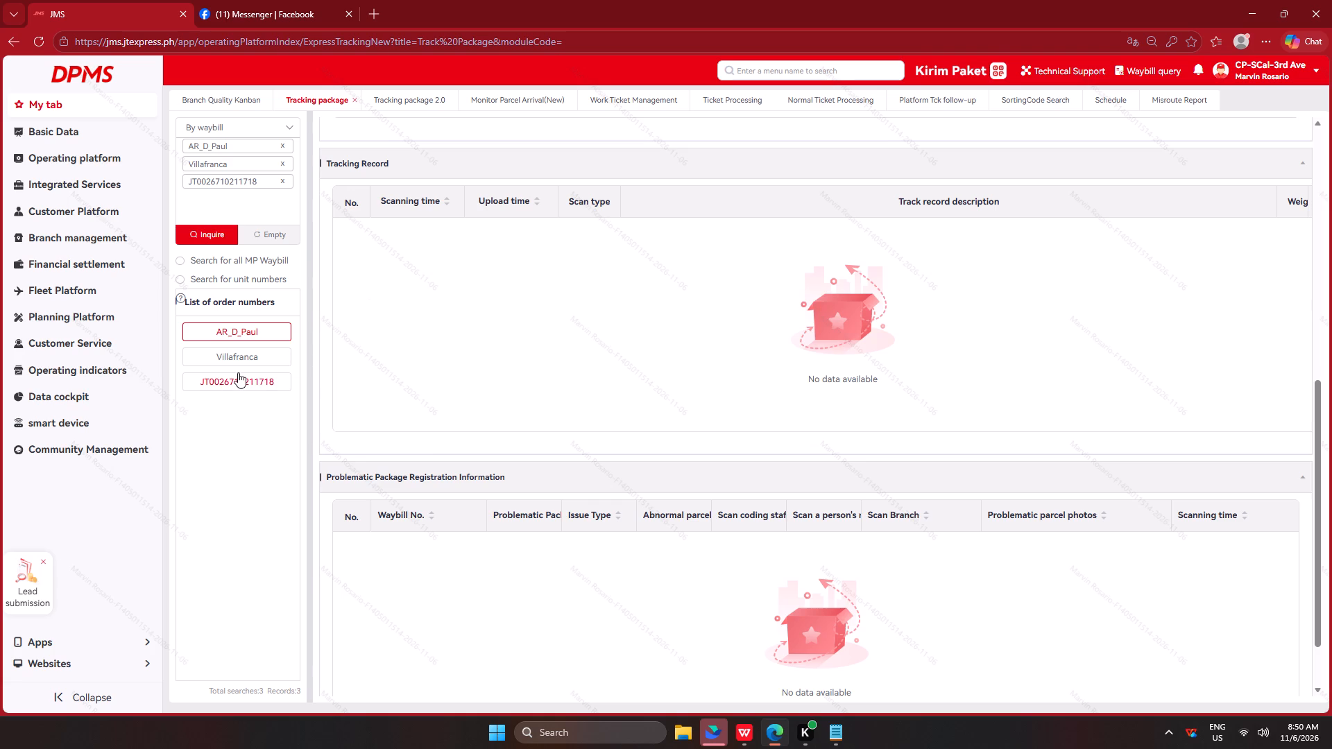
scroll(803, 423, "up", 6)
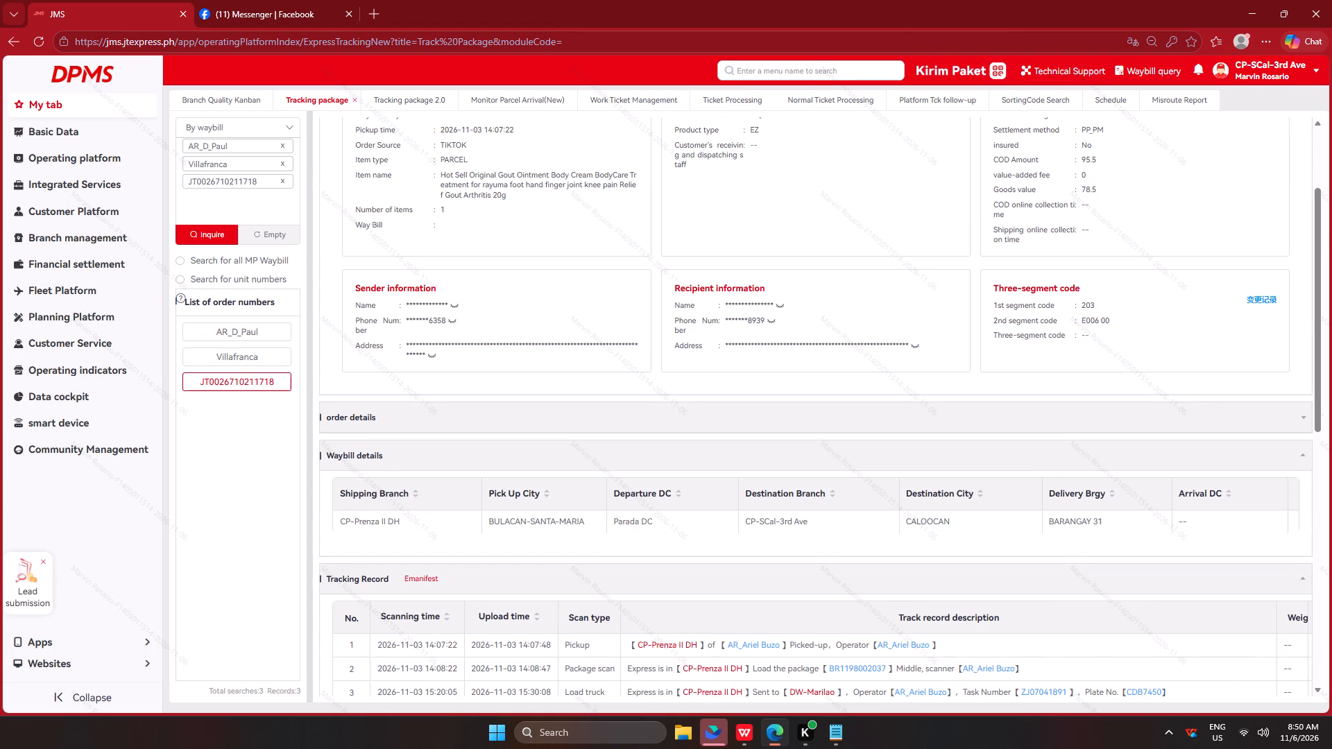
triple_click(914, 349)
key("ctrl+c")
key("ctrl+c")
key("ctrl+c")
key("alt+Tab")
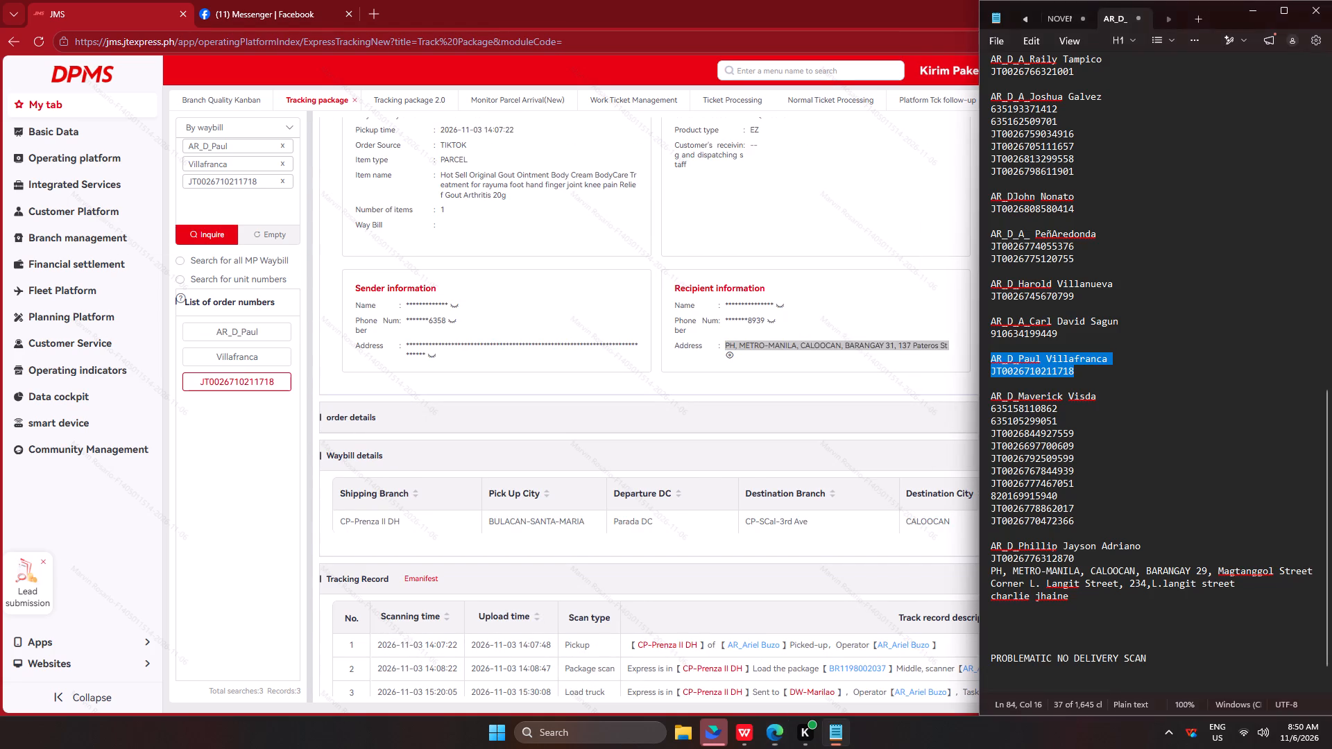
left_click(1088, 376)
key("Return")
key("ctrl+v")
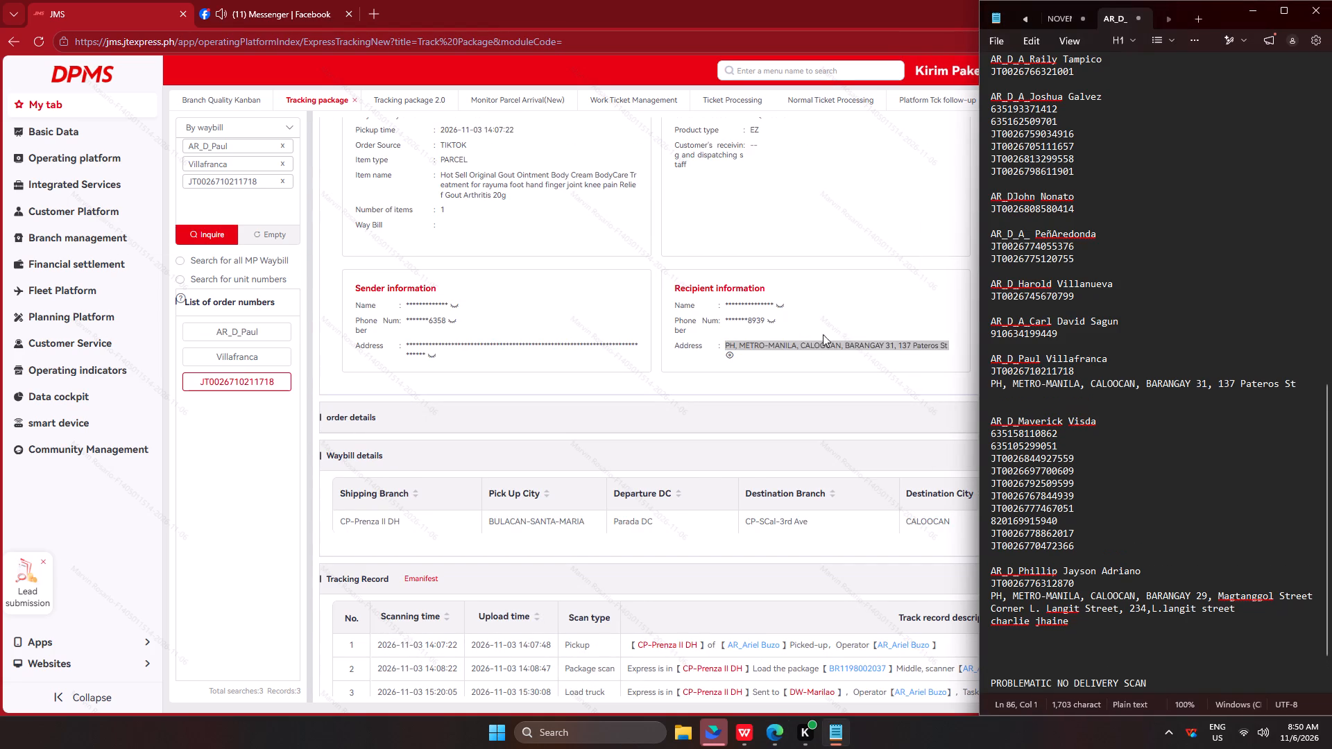
left_click(776, 307)
triple_click(765, 307)
key("ctrl+c")
key("ctrl+c")
key("ctrl+c")
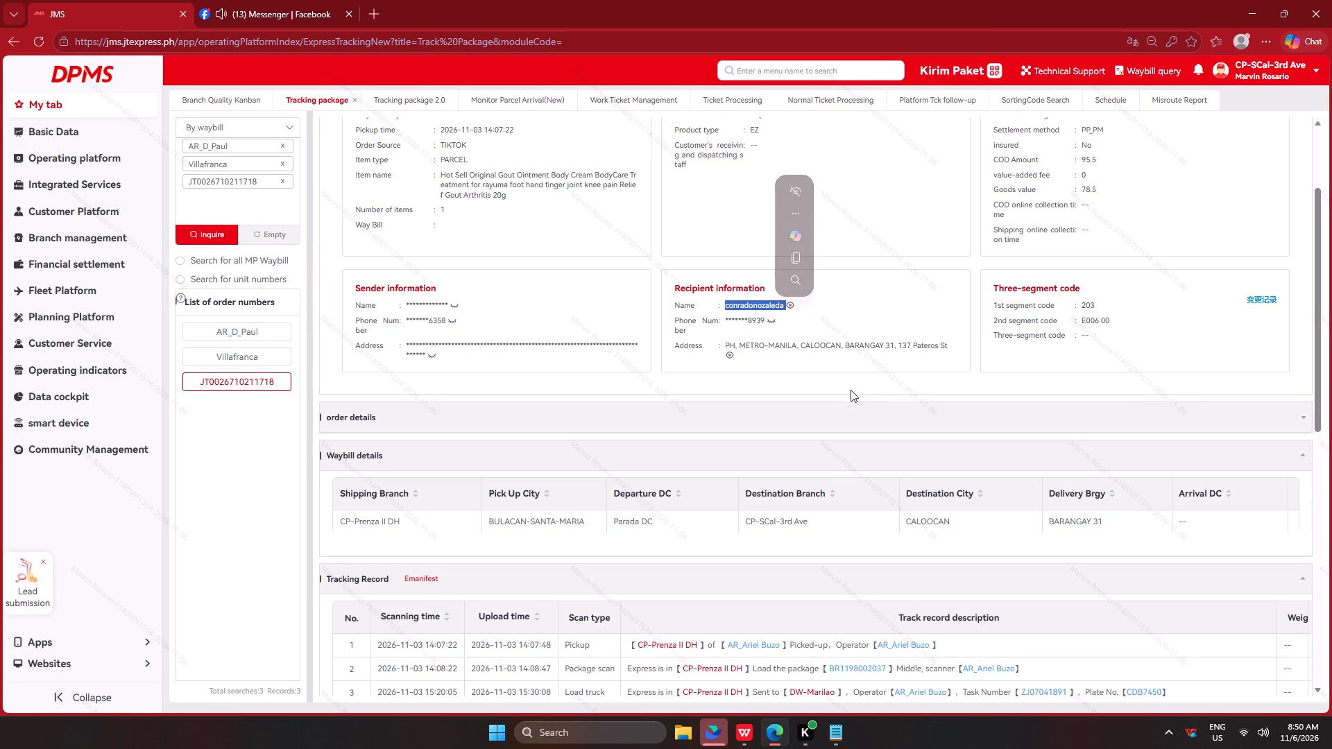
key("alt+Tab")
key("ctrl+v")
left_click(1018, 420)
key("BackSpace")
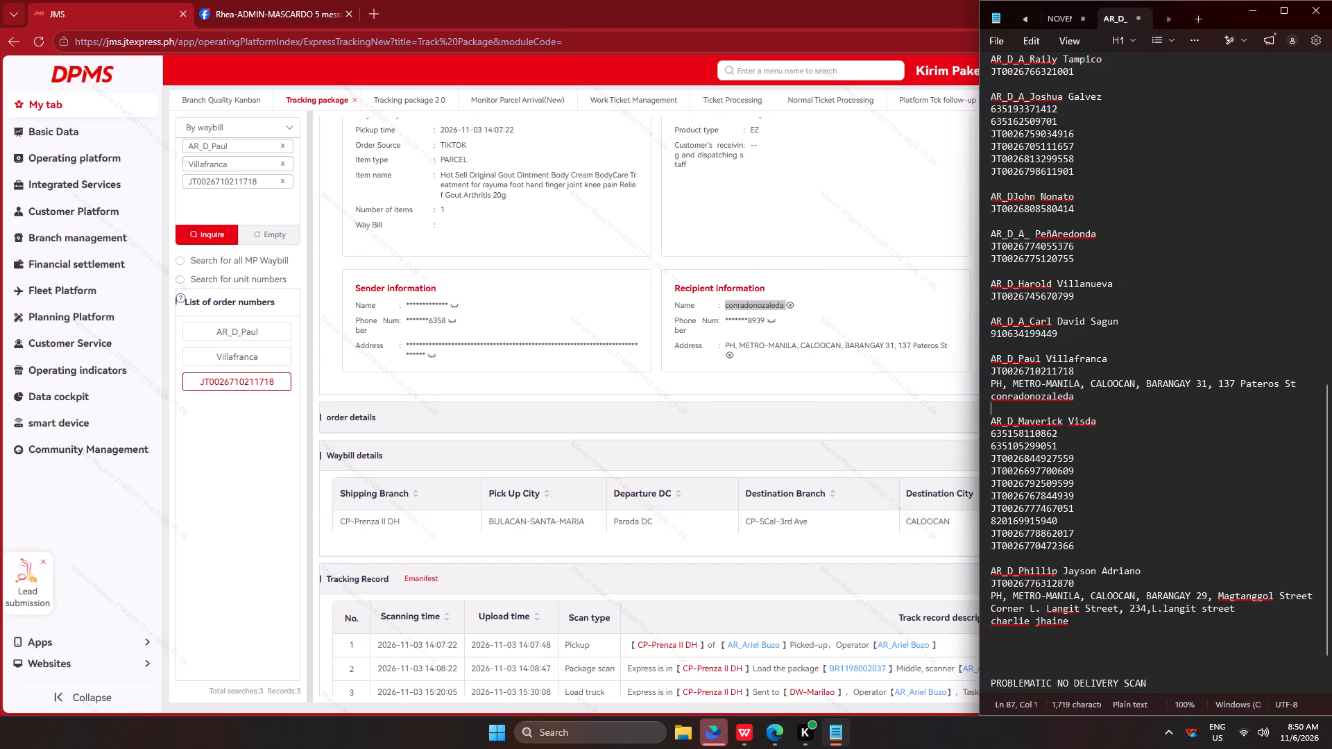
left_click_drag(1075, 337, 991, 334)
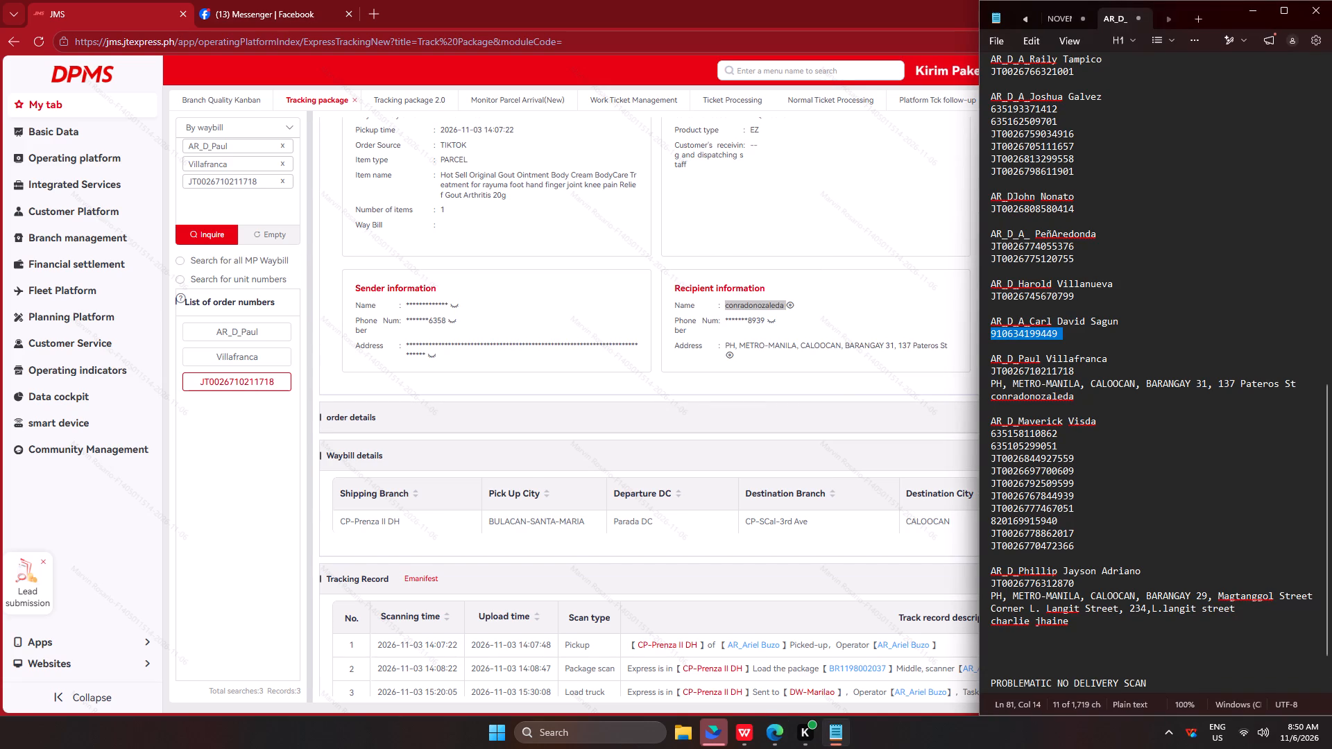
left_click_drag(991, 334, 959, 338)
key("ctrl+c")
key("ctrl+c")
key("ctrl+c")
key("ctrl+c")
key("ctrl+c")
left_click(268, 236, "ctrl")
left_click(259, 222)
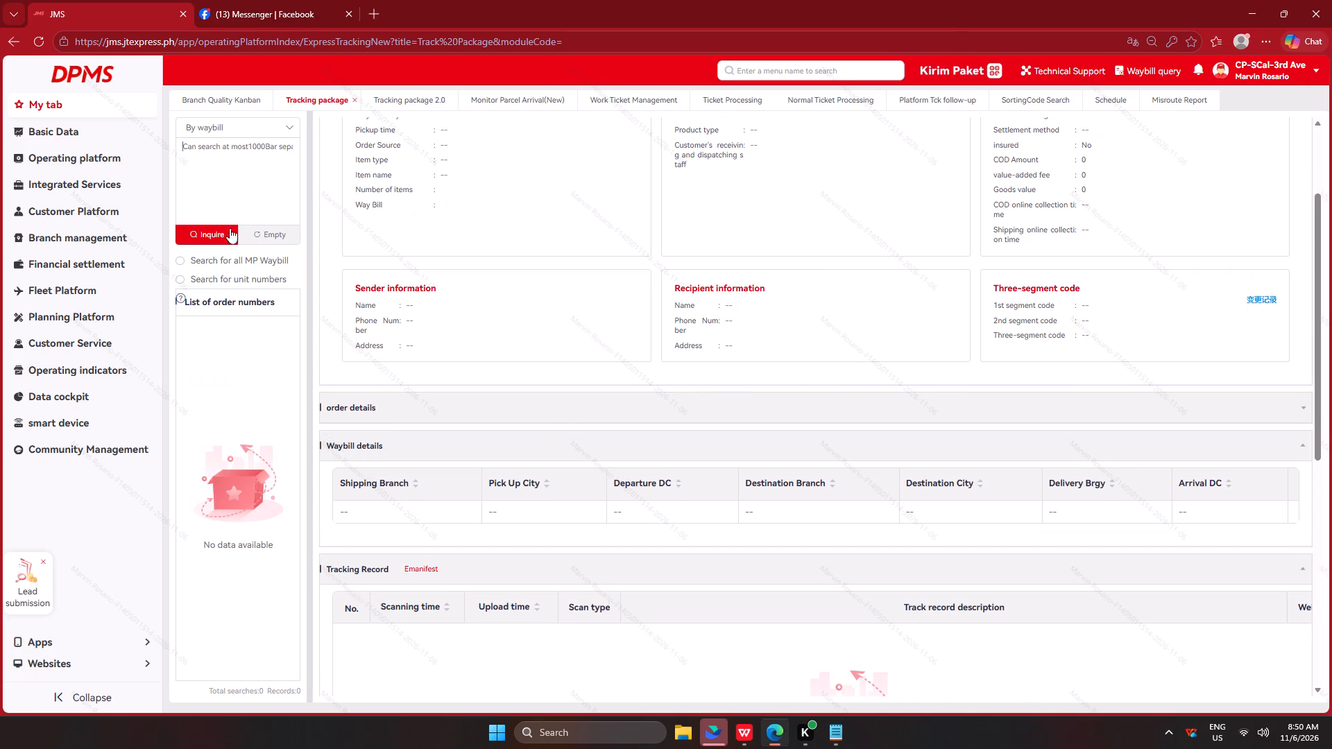
key("ctrl+v")
left_click(224, 231)
scroll(654, 460, "down", 14)
scroll(740, 496, "up", 2)
scroll(740, 494, "down", 1)
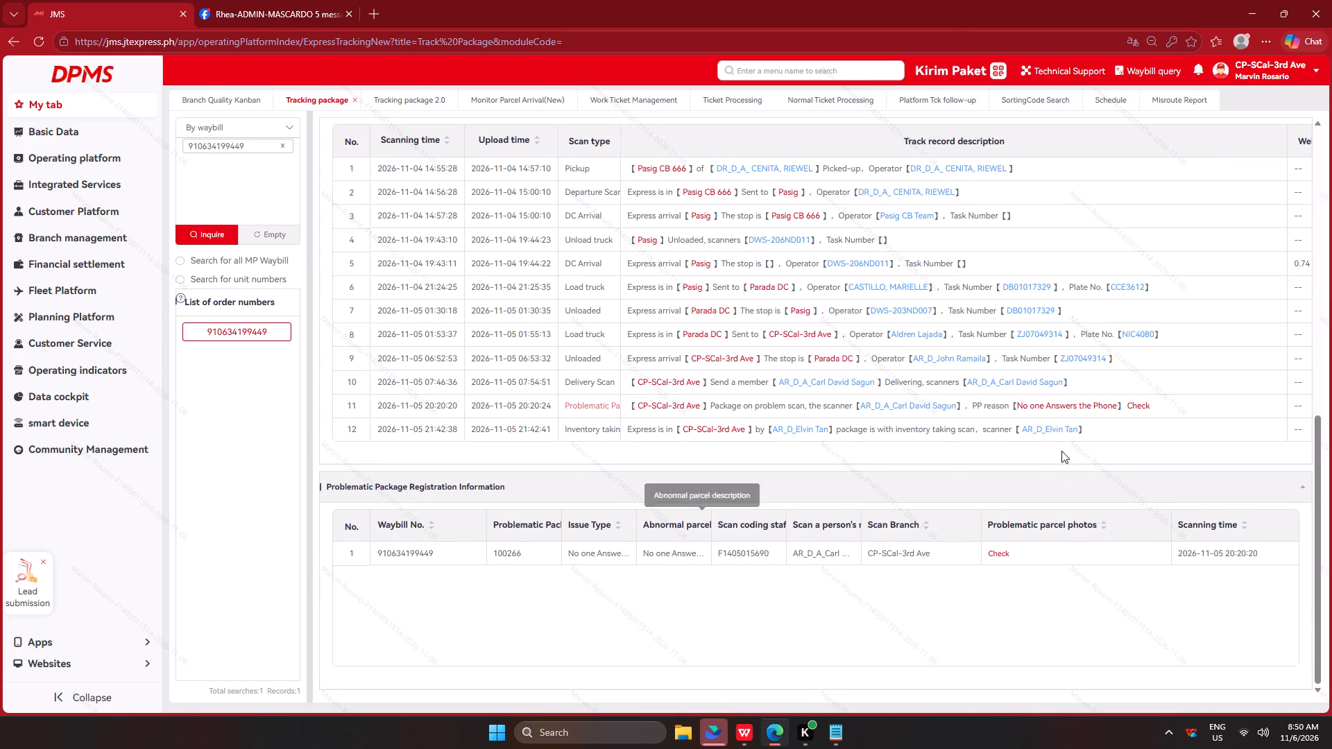
left_click(1129, 405)
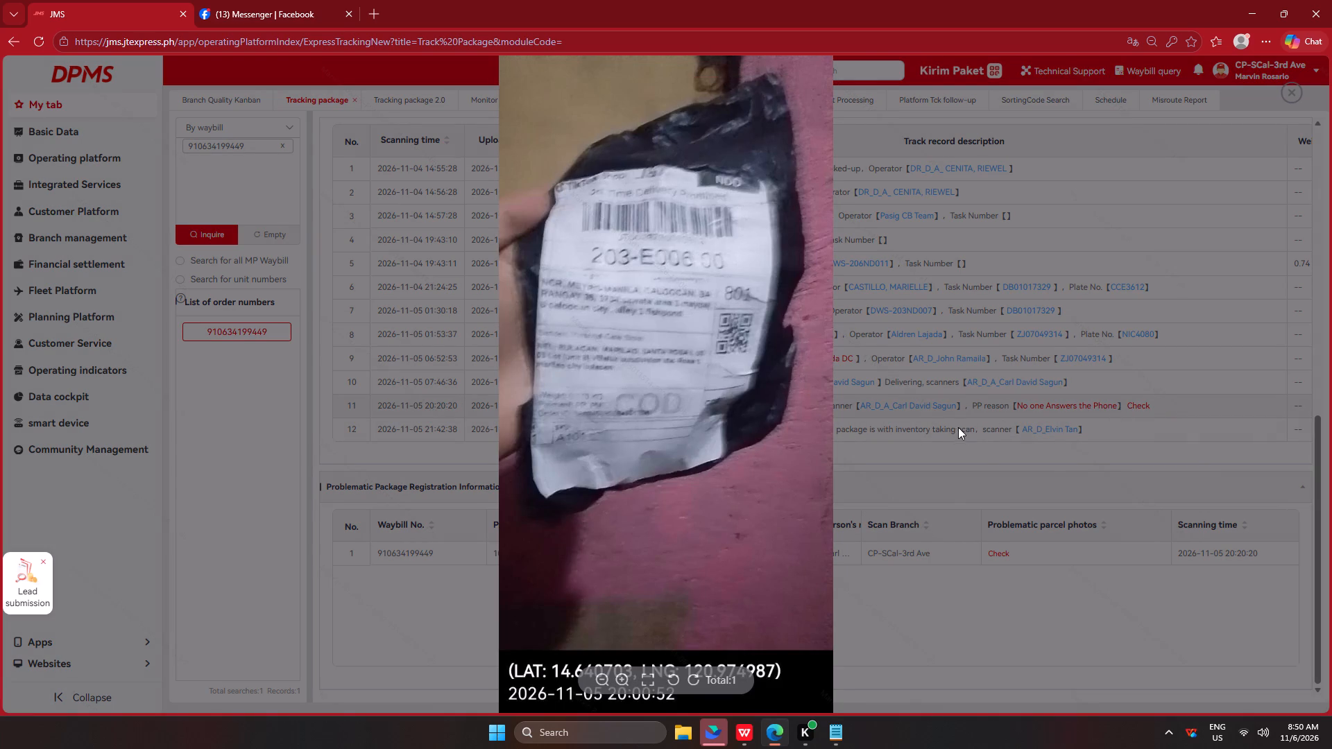
key("Escape")
scroll(828, 391, "up", 7)
left_click(893, 364)
triple_click(882, 364)
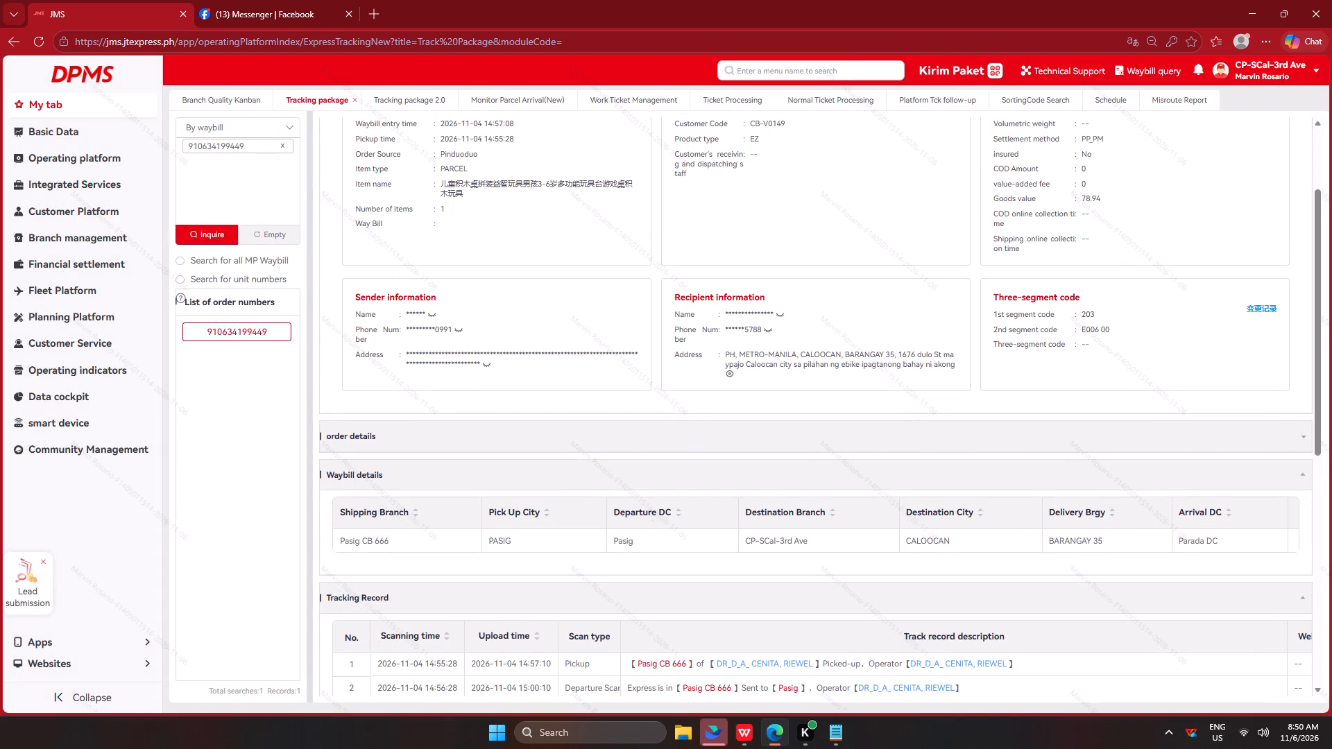
key("ctrl+c")
key("ctrl+c")
key("ctrl+c")
key("alt+Tab")
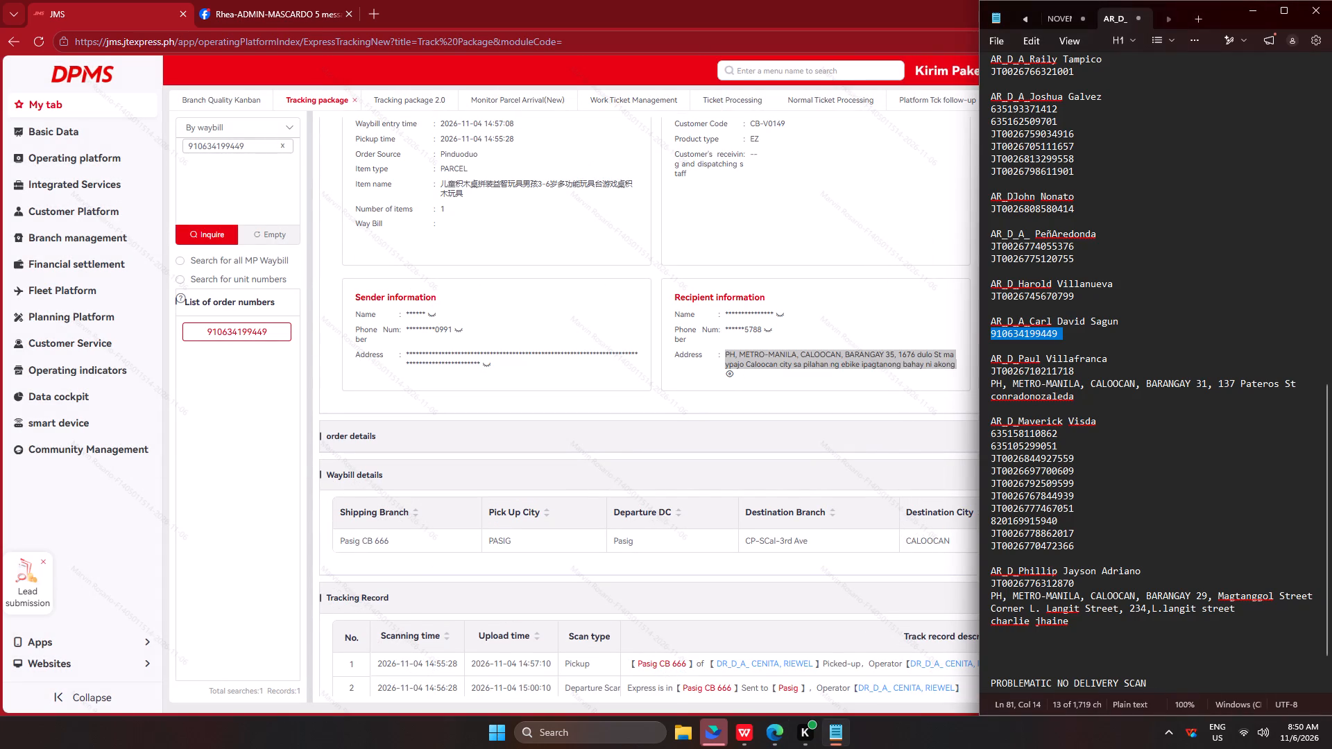
left_click(1076, 340)
key("Return")
left_click(1008, 346)
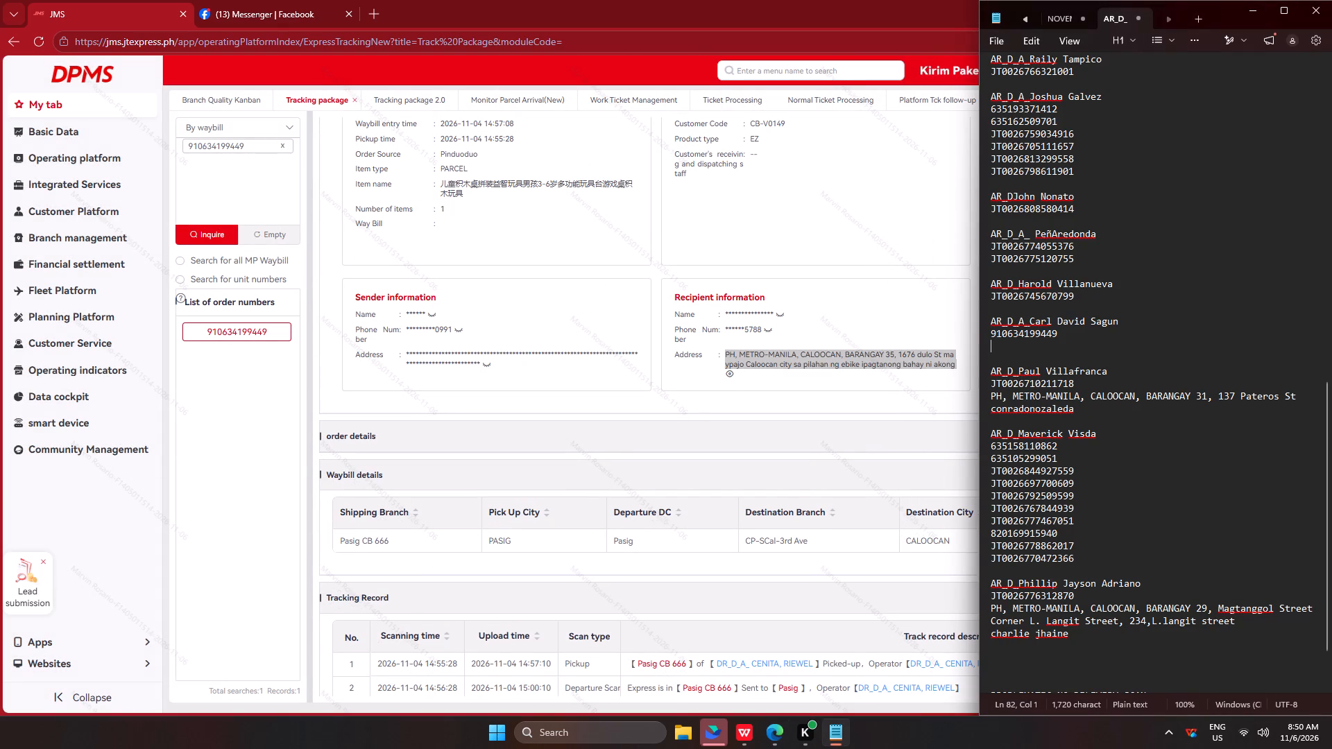
key("ctrl+v")
left_click(786, 316)
triple_click(752, 313)
key("ctrl+c")
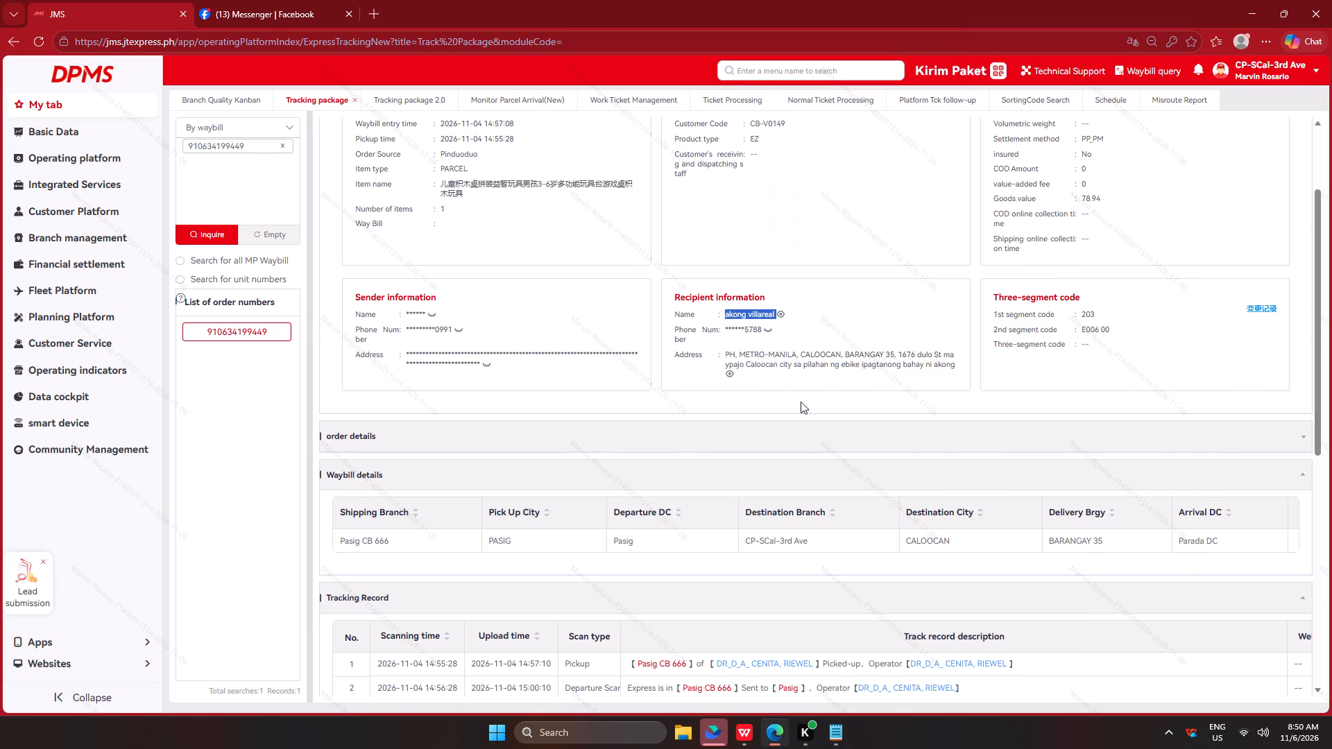
key("ctrl+c")
key("ctrl+c")
key("alt+Tab")
key("ctrl+v")
scroll(771, 505, "down", 6)
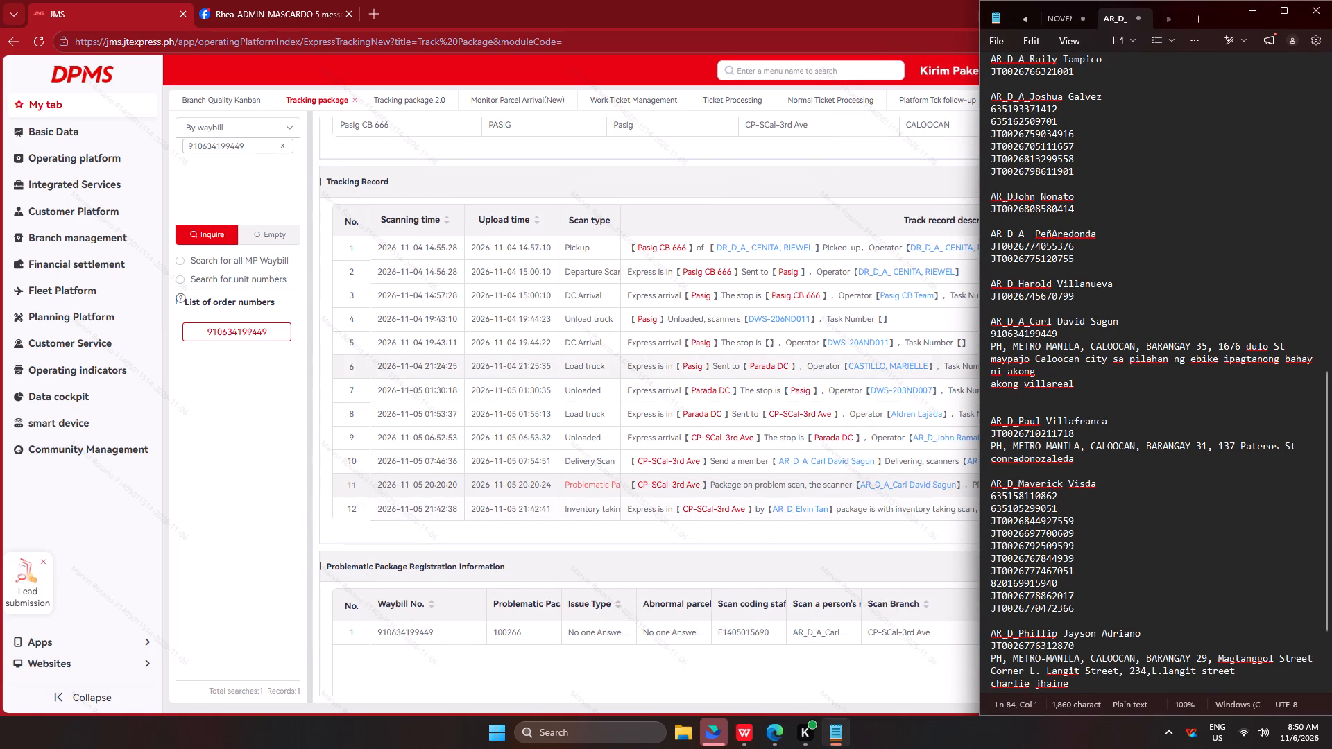
key("alt+Tab")
key("alt+Tab")
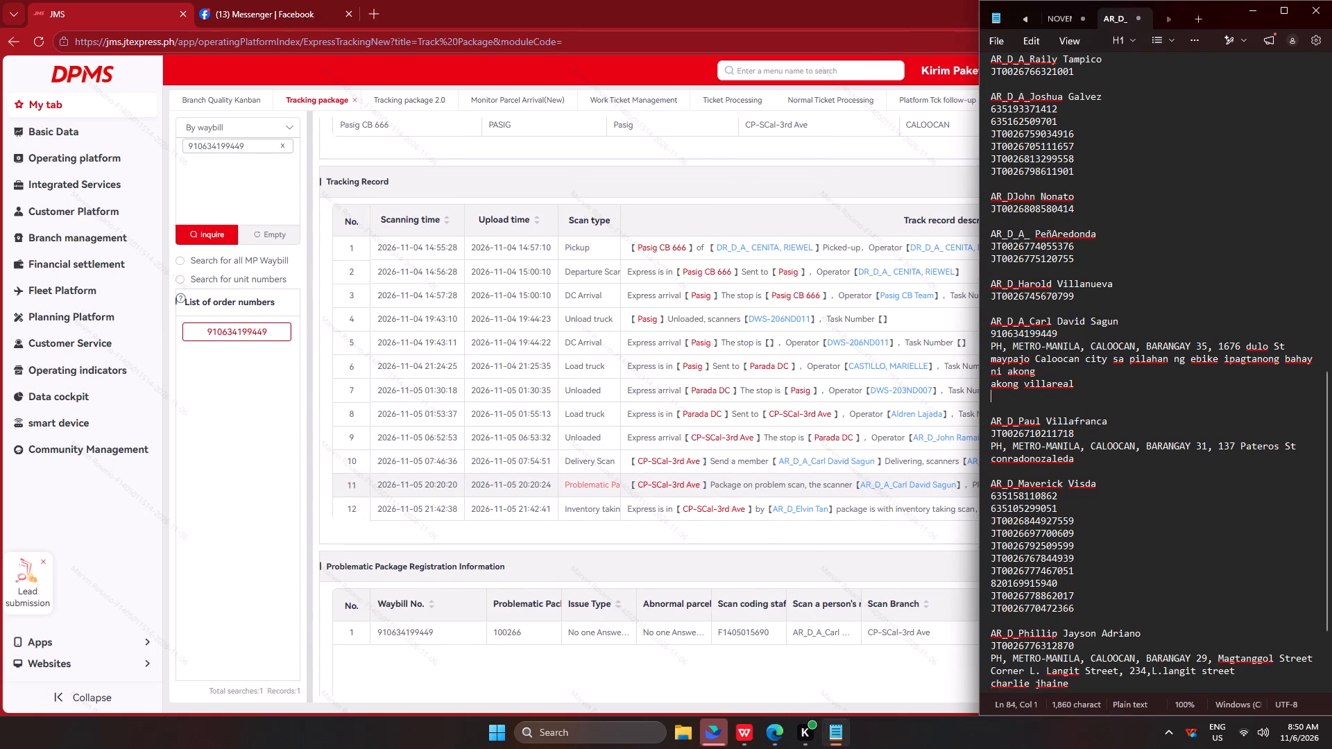
key("alt+Tab")
key("alt+Tab")
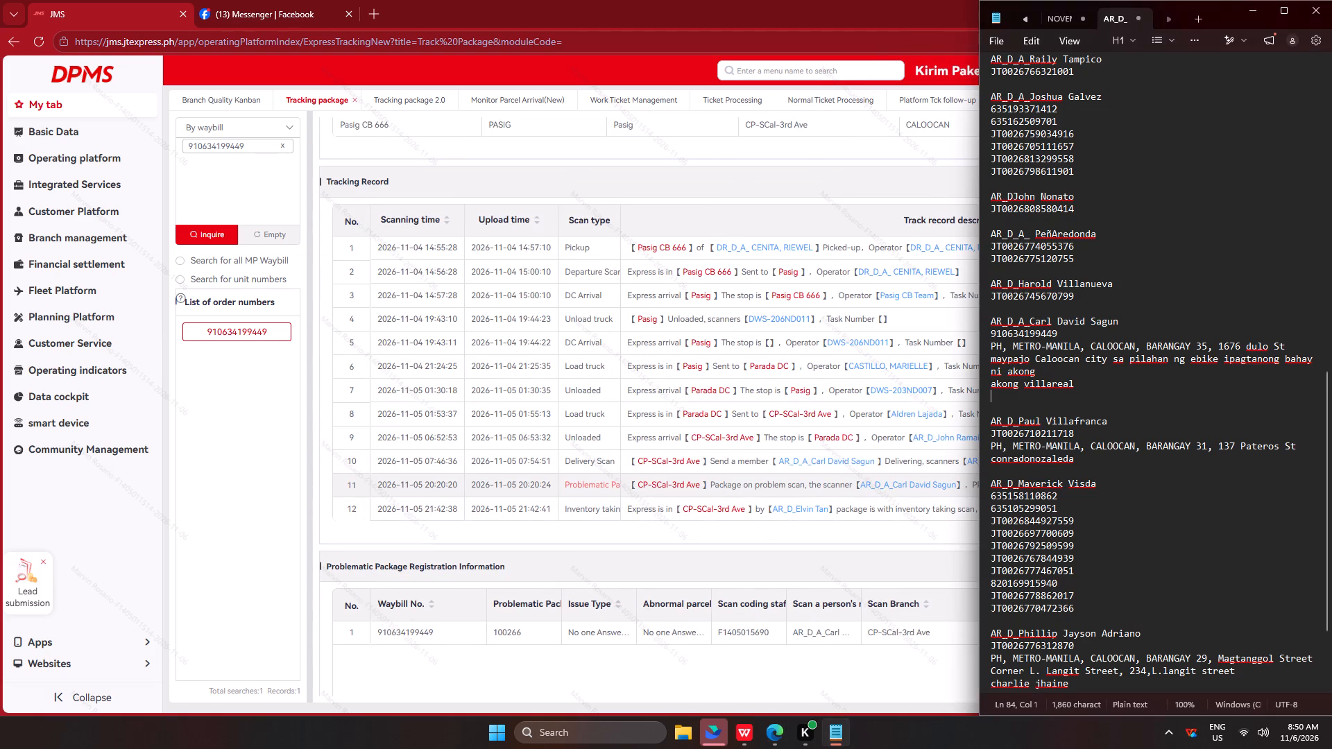
key("BackSpace")
scroll(880, 390, "up", 1)
left_click_drag(1084, 300, 1004, 300)
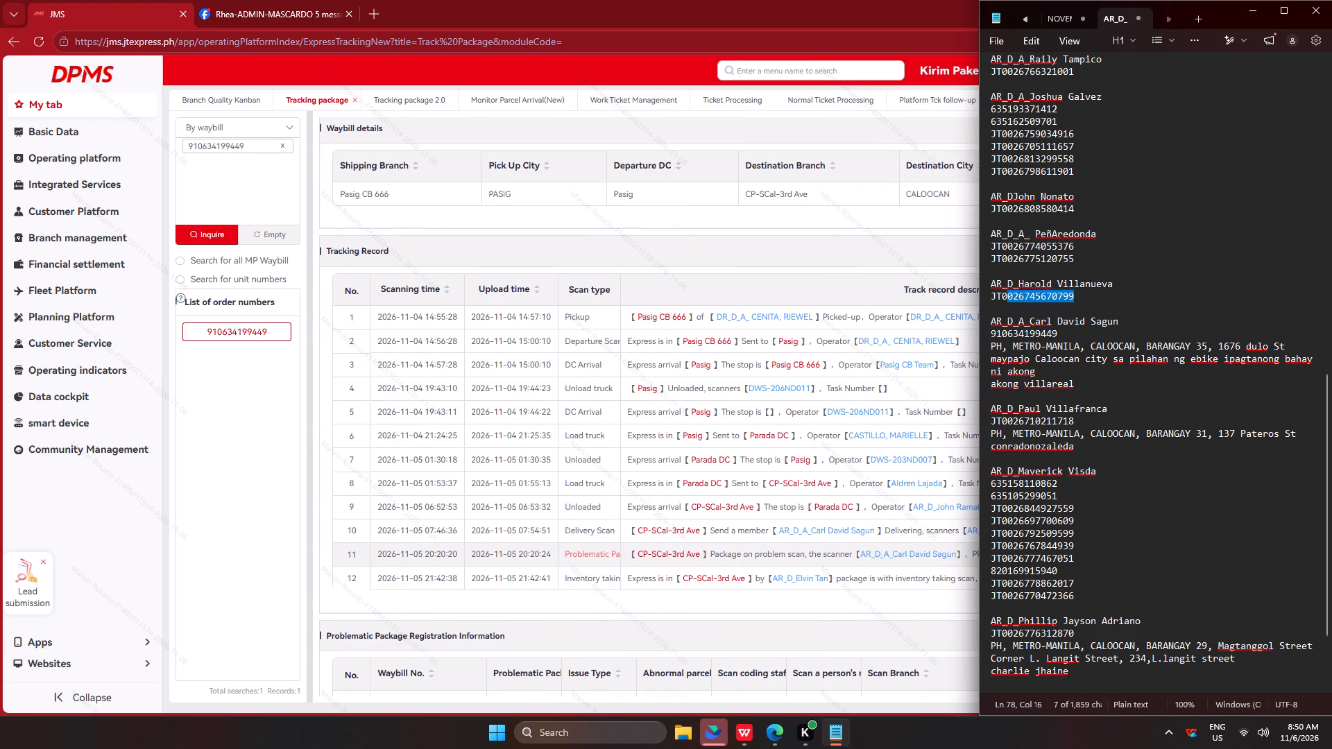
left_click_drag(1004, 300, 952, 300)
key("ctrl+c")
key("ctrl+c")
key("ctrl+c")
key("ctrl+c")
left_click(275, 235, "ctrl")
left_click(269, 219)
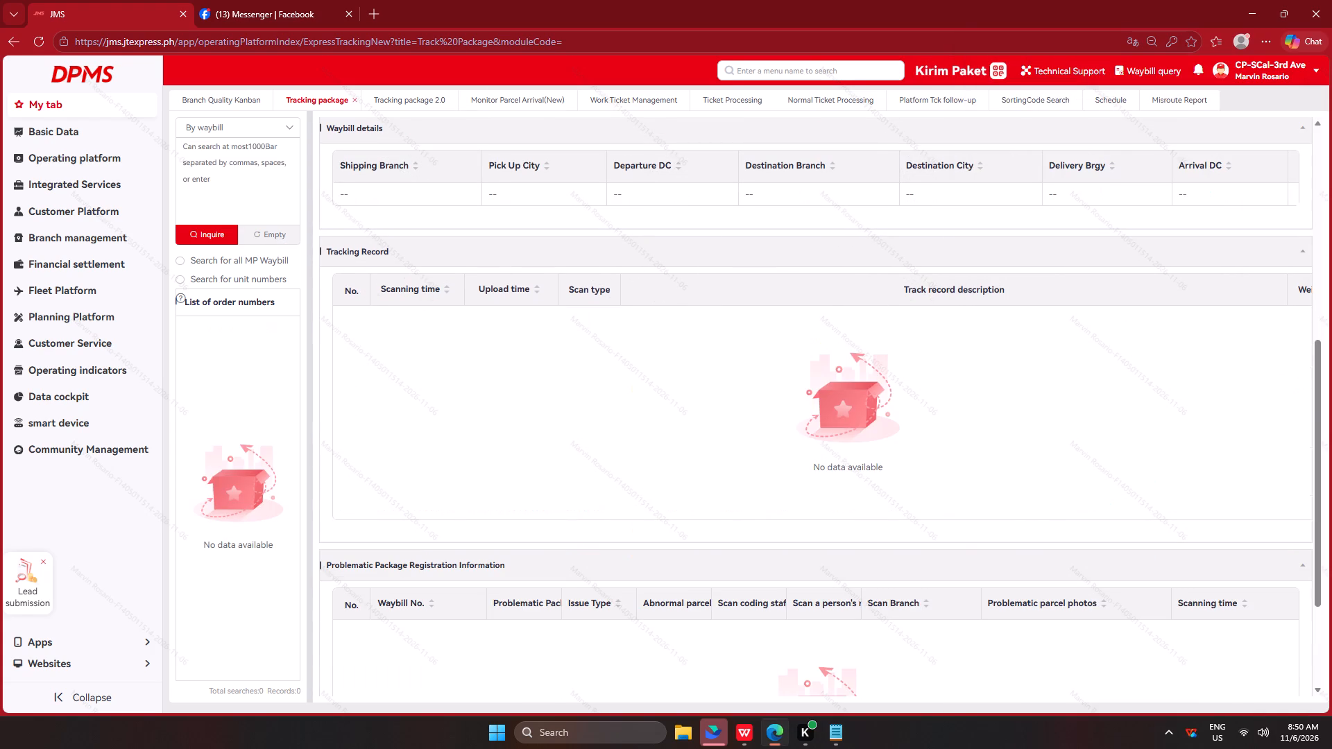
key("ctrl+v")
left_click(216, 232)
scroll(734, 449, "down", 5)
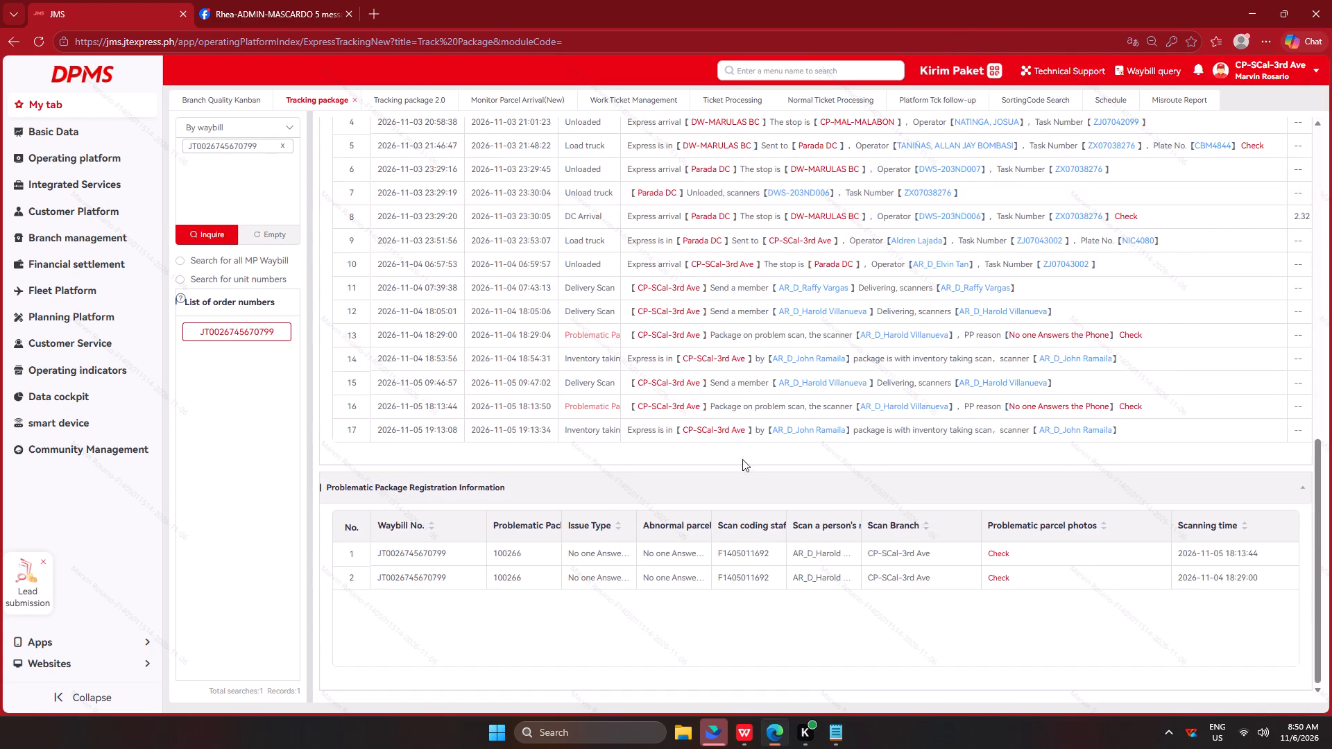
scroll(774, 456, "up", 7)
triple_click(823, 243)
key("ctrl+c")
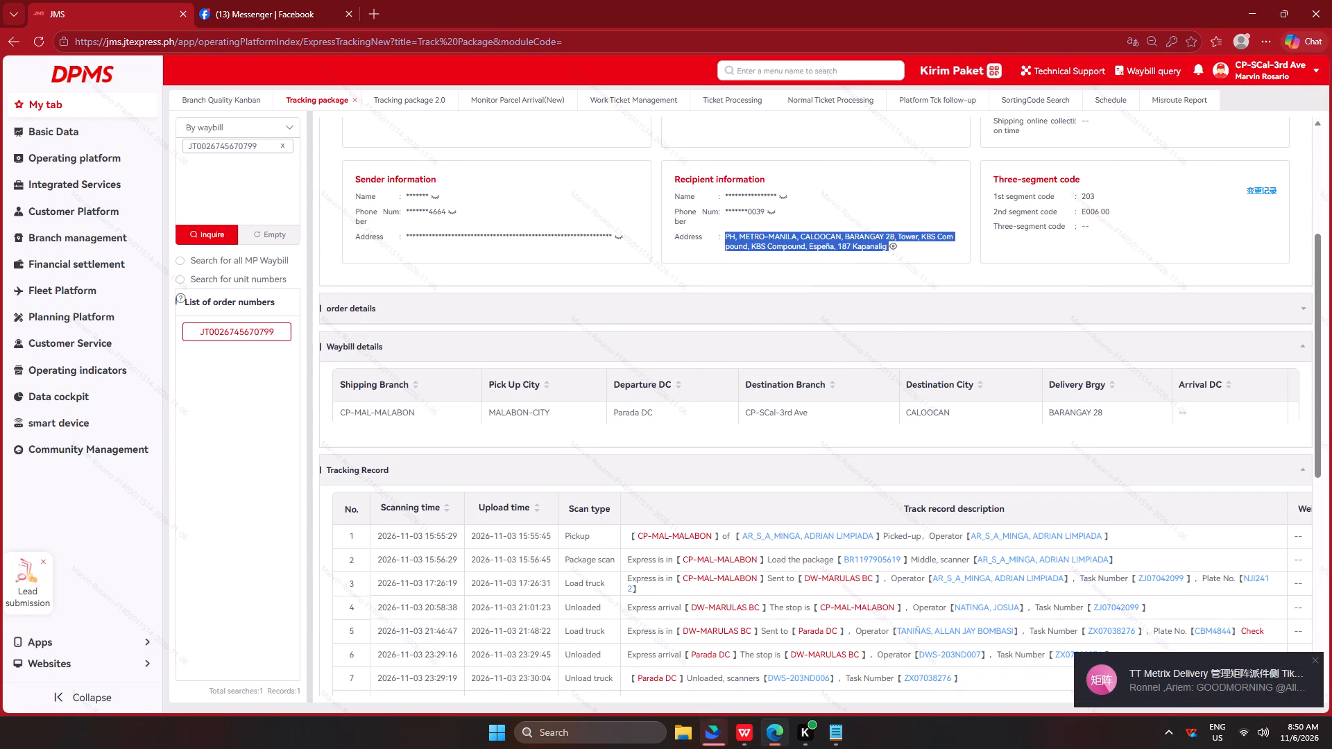
key("ctrl+c")
key("ctrl+c")
key("alt+Tab")
left_click(1089, 299)
key("Return")
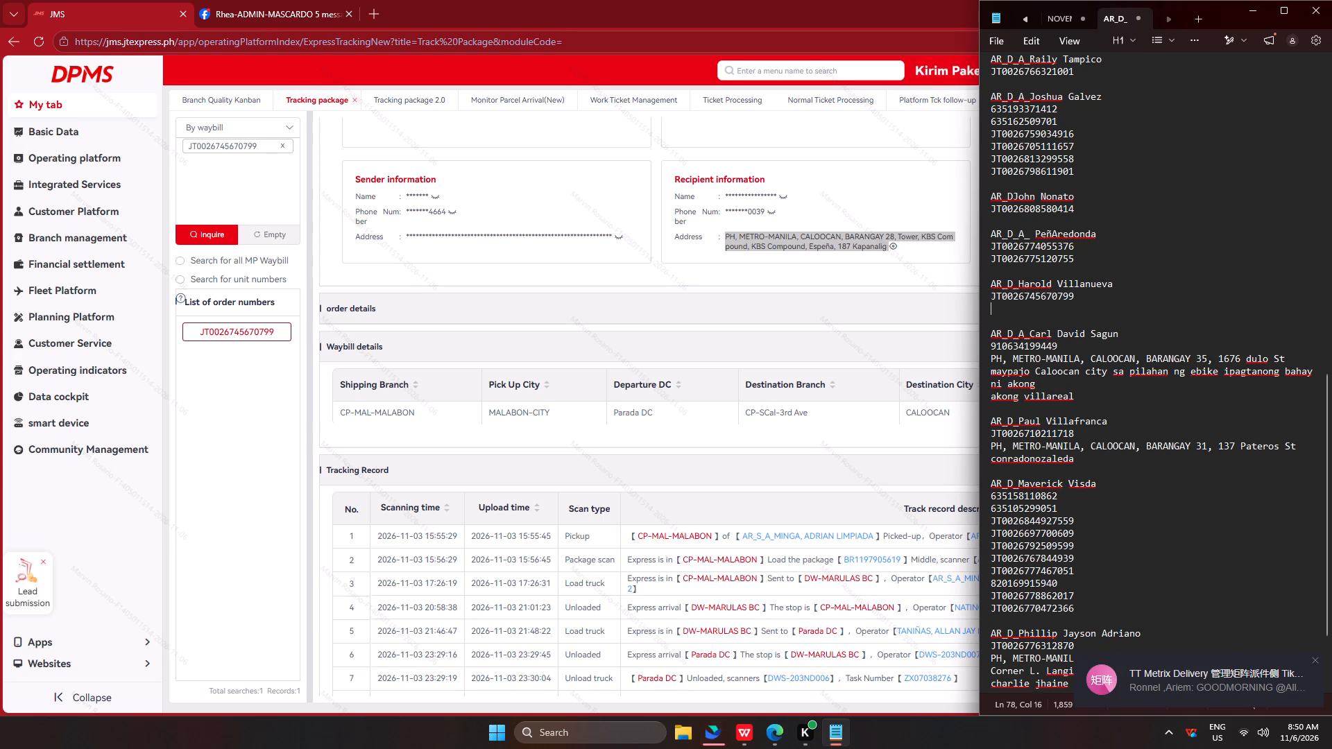
key("ctrl+v")
left_click(786, 194)
triple_click(755, 196)
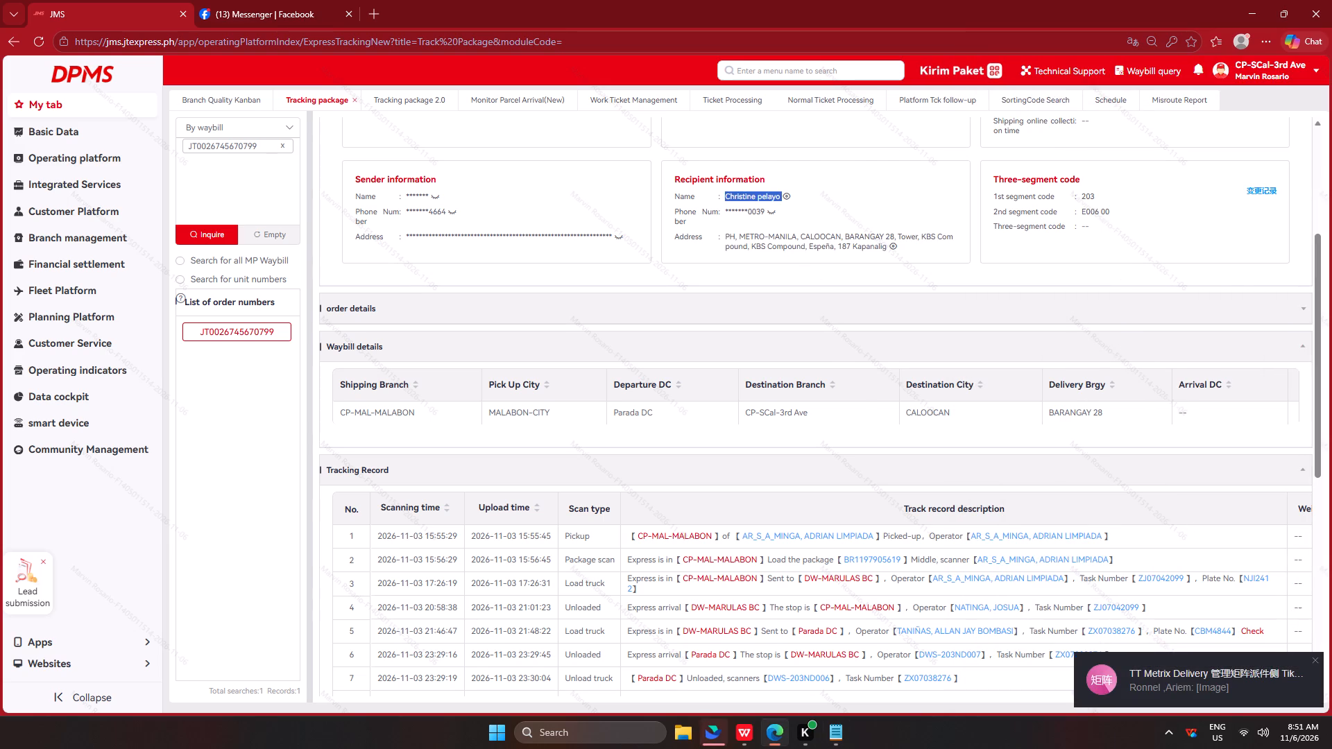
key("ctrl+c")
key("ctrl+c")
key("ctrl+c")
key("ctrl+c")
key("alt+Tab")
key("ctrl+v")
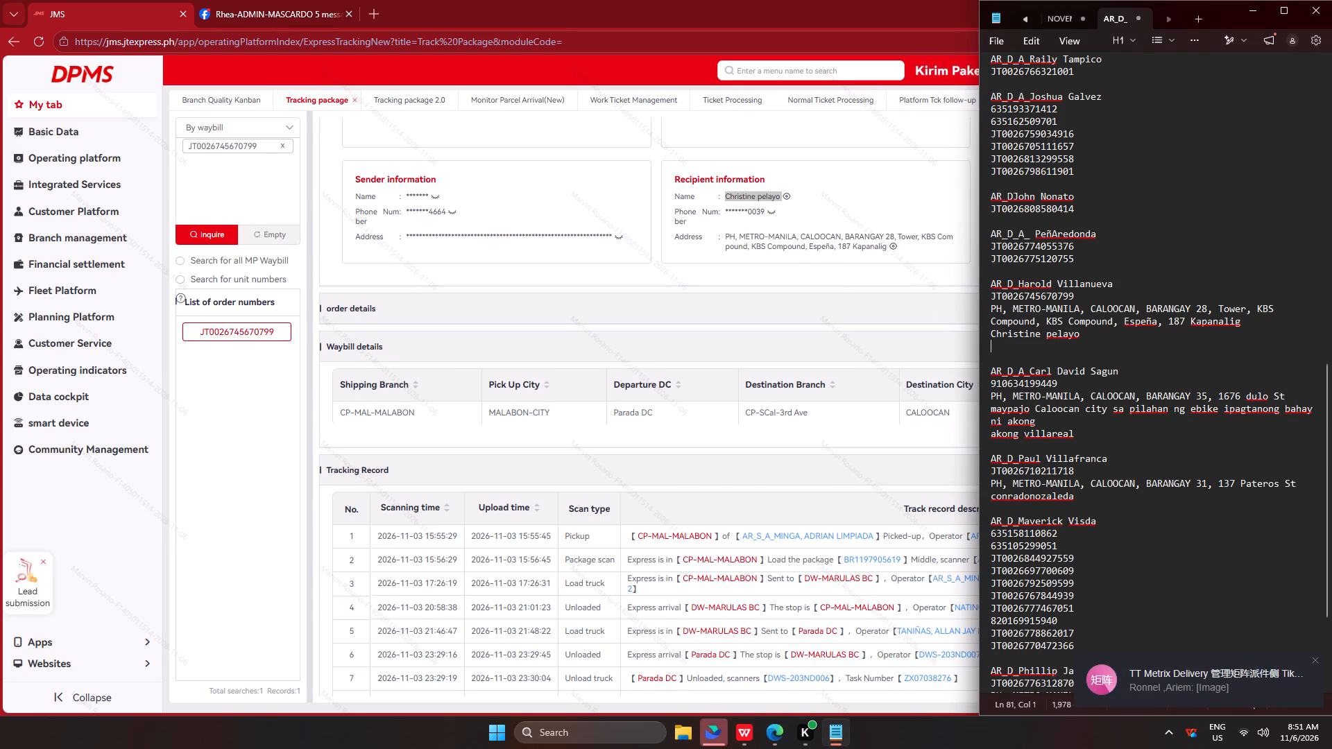
left_click(1016, 356)
key("BackSpace")
left_click_drag(1077, 264, 920, 242)
key("ctrl+c")
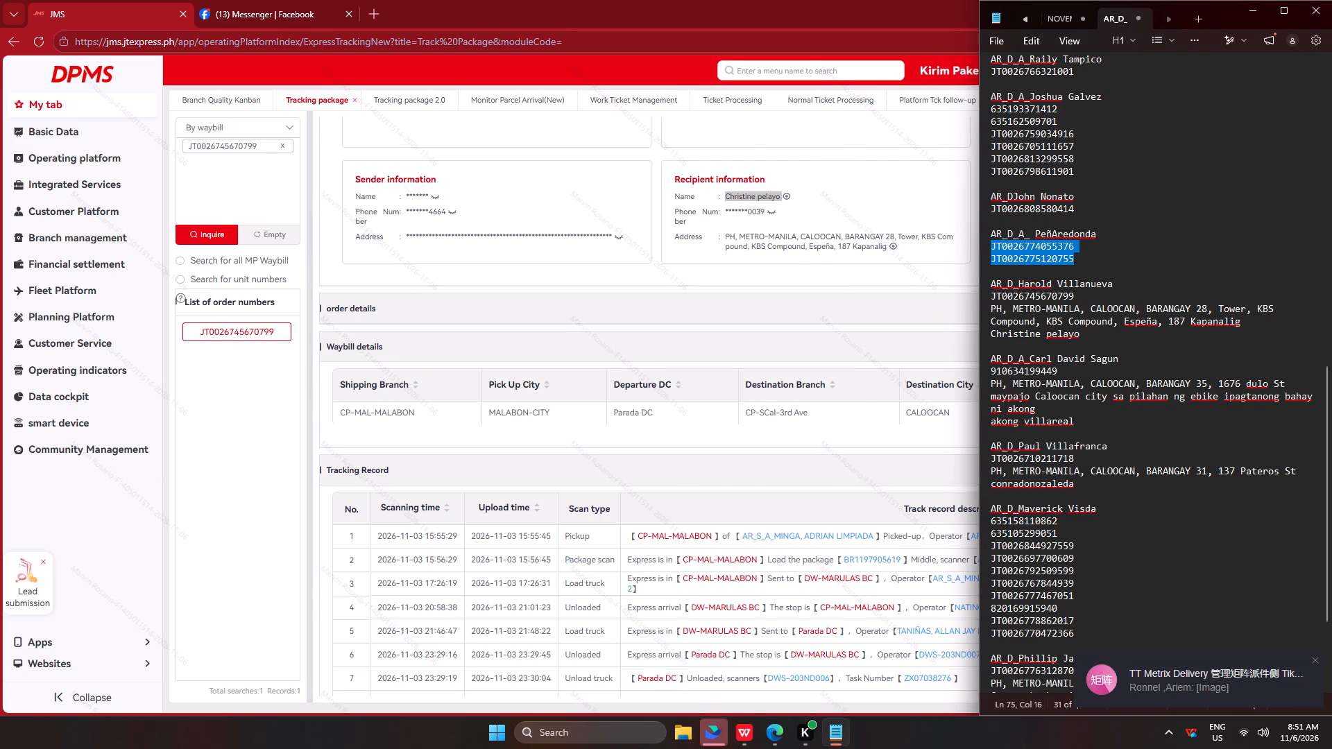
key("ctrl+c")
key("ctrl+c")
key("ctrl+c")
key("ctrl+c")
left_click(261, 233, "ctrl")
left_click(251, 207)
key("ctrl+v")
left_click(214, 234)
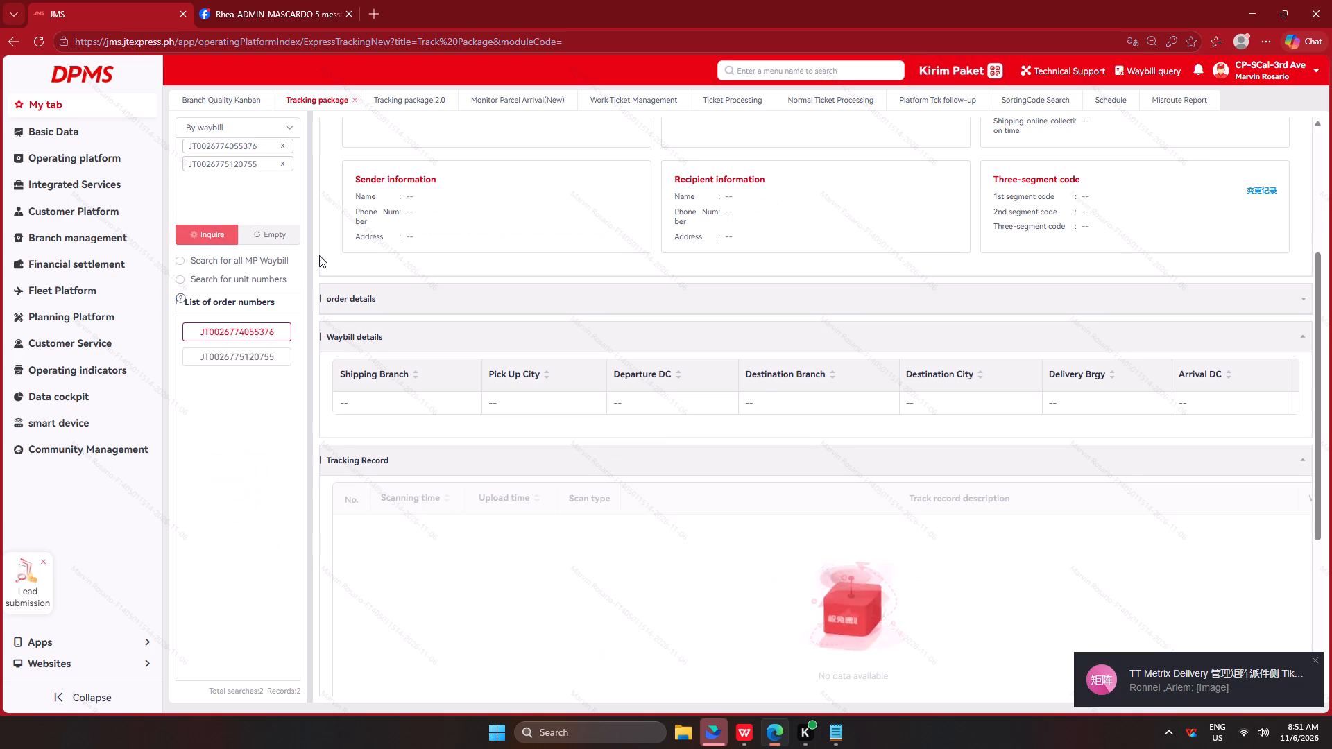
scroll(527, 293, "down", 8)
scroll(602, 328, "up", 6)
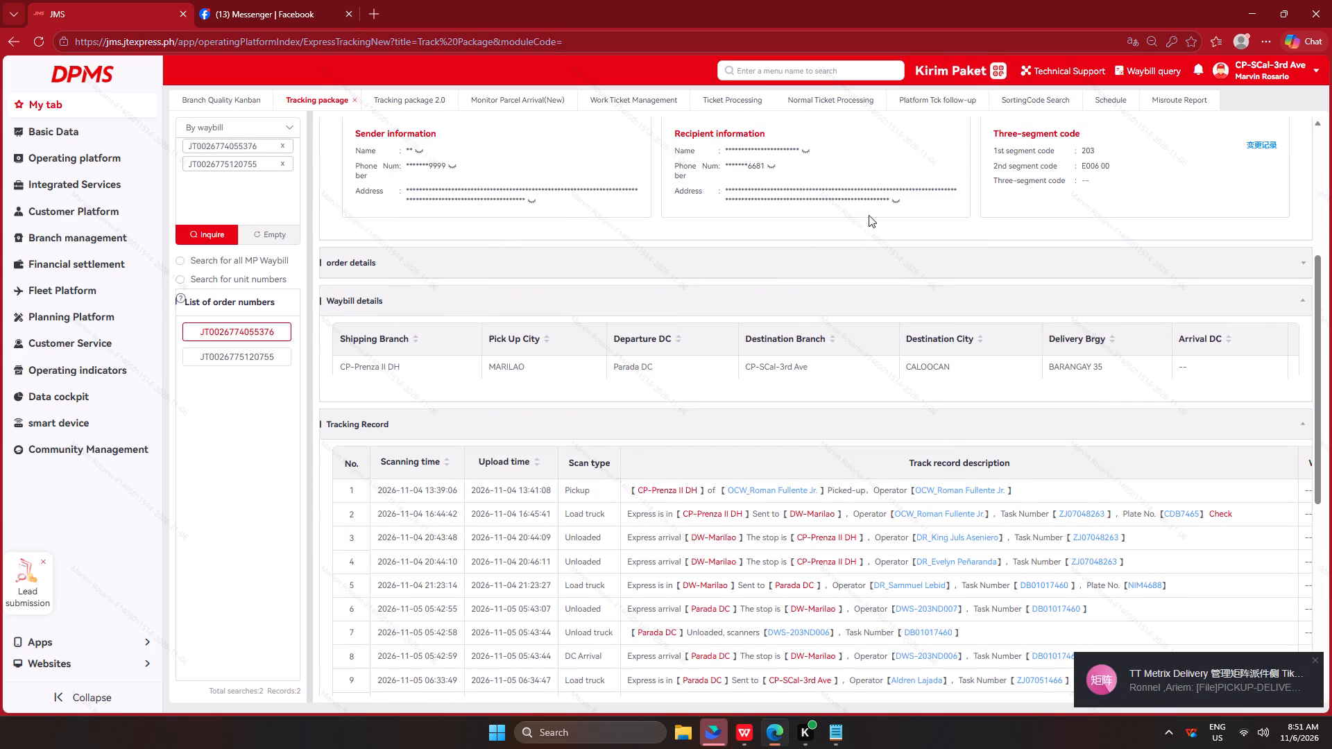
triple_click(900, 197)
left_click(899, 197)
key("ctrl+c")
key("ctrl+c")
key("ctrl+c")
key("ctrl+c")
scroll(973, 277, "up", 6, "ctrl")
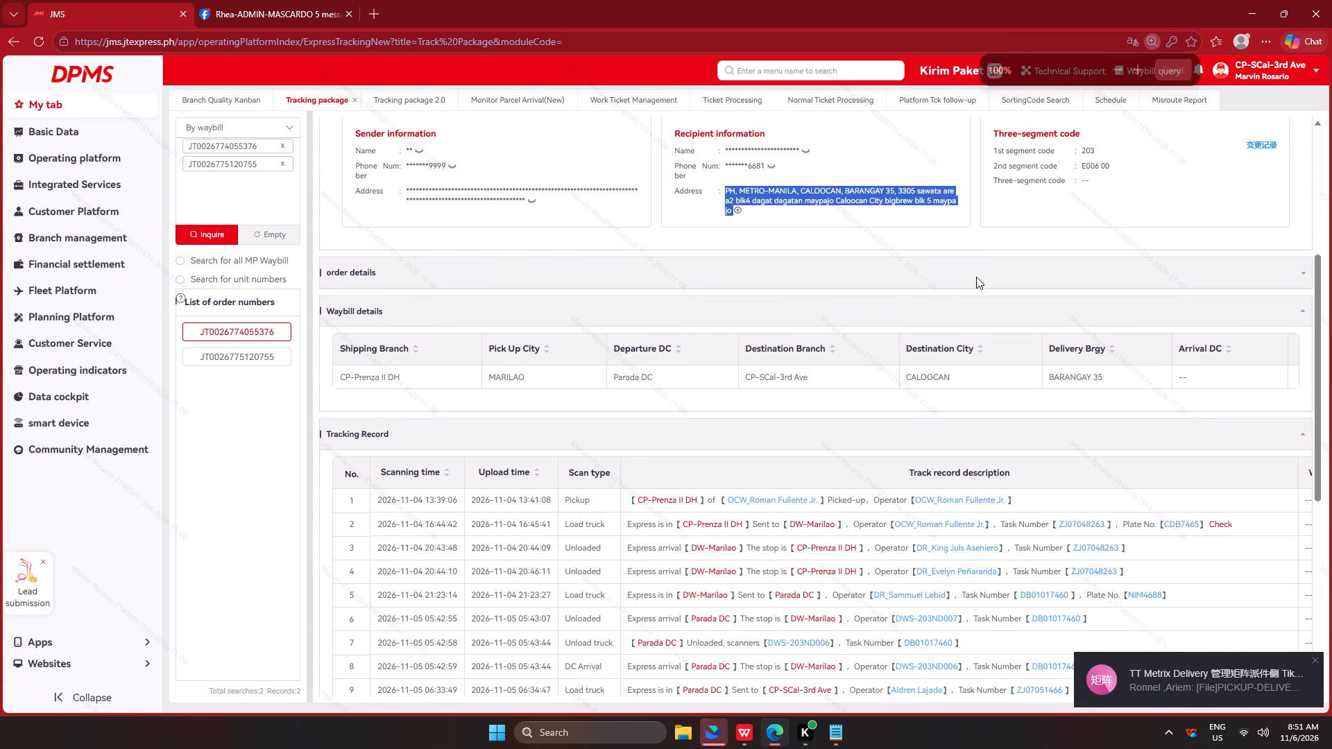
scroll(1087, 288, "up", 6)
scroll(1122, 202, "down", 1, "ctrl")
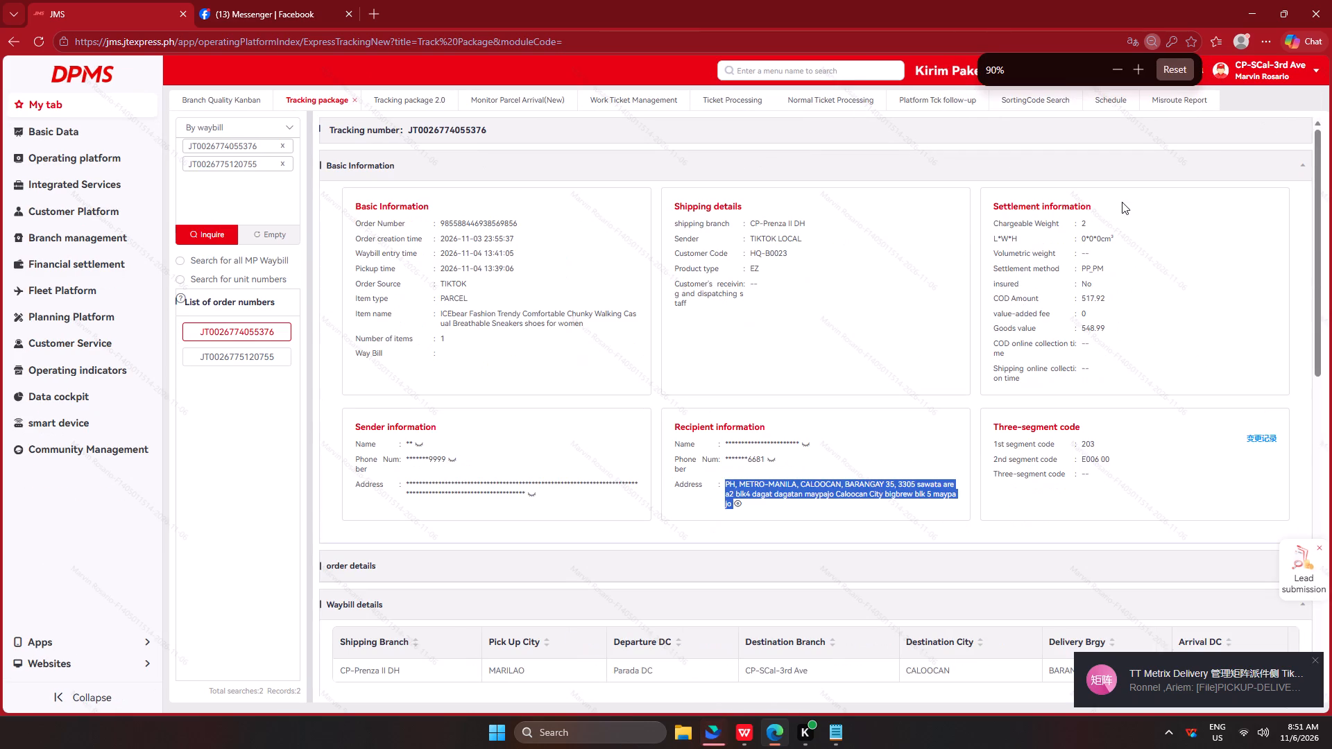
key("ctrl+c")
key("ctrl+c")
key("ctrl+c")
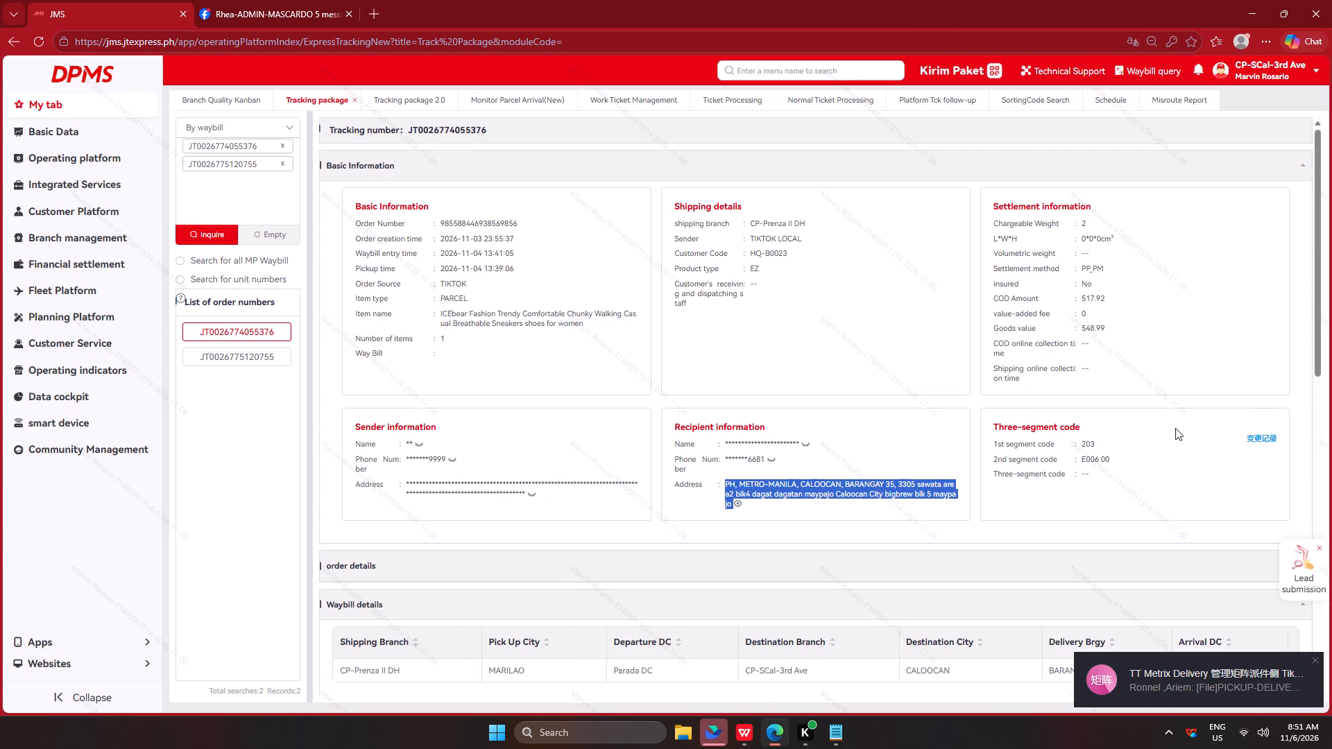
key("ctrl+c")
key("ctrl+c")
key("ctrl+c")
key("ctrl+c")
key("alt+Tab")
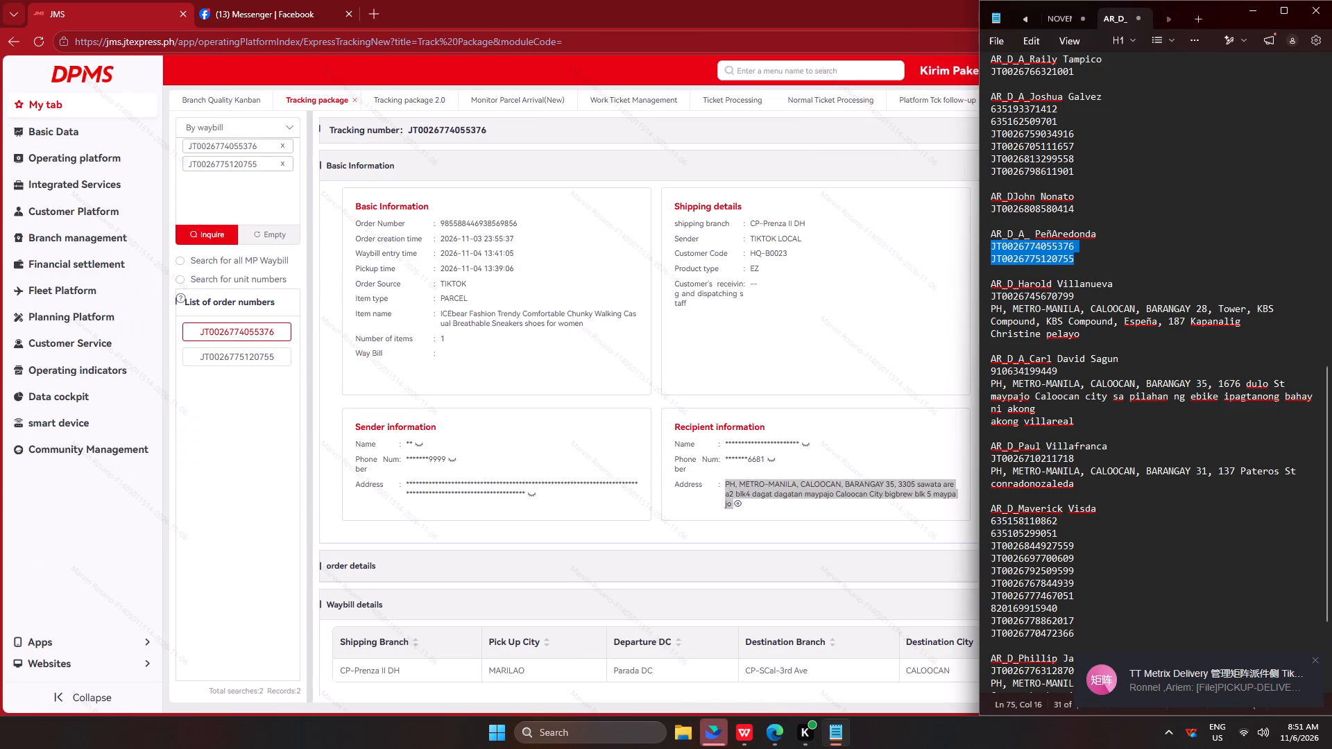
left_click(1092, 262)
key("Return")
left_click(1084, 251)
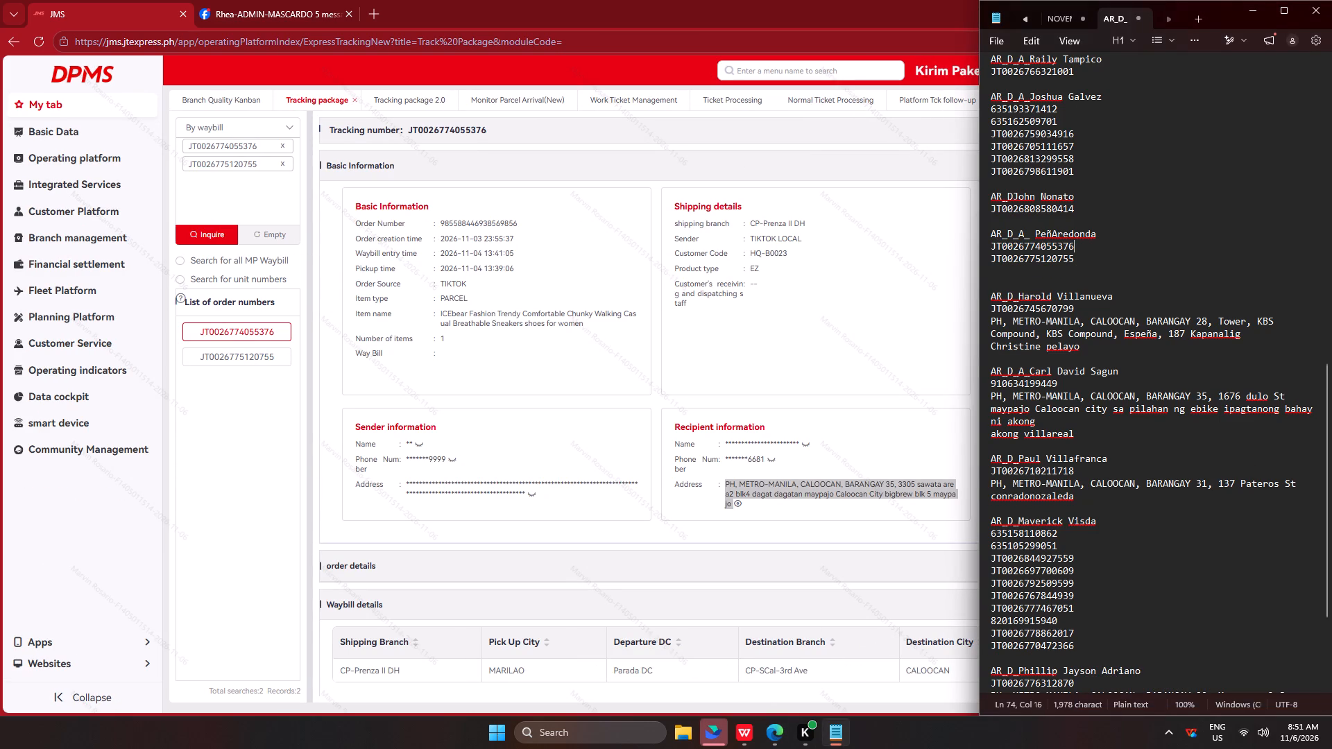
key("Return")
key("ctrl+v")
left_click(806, 449)
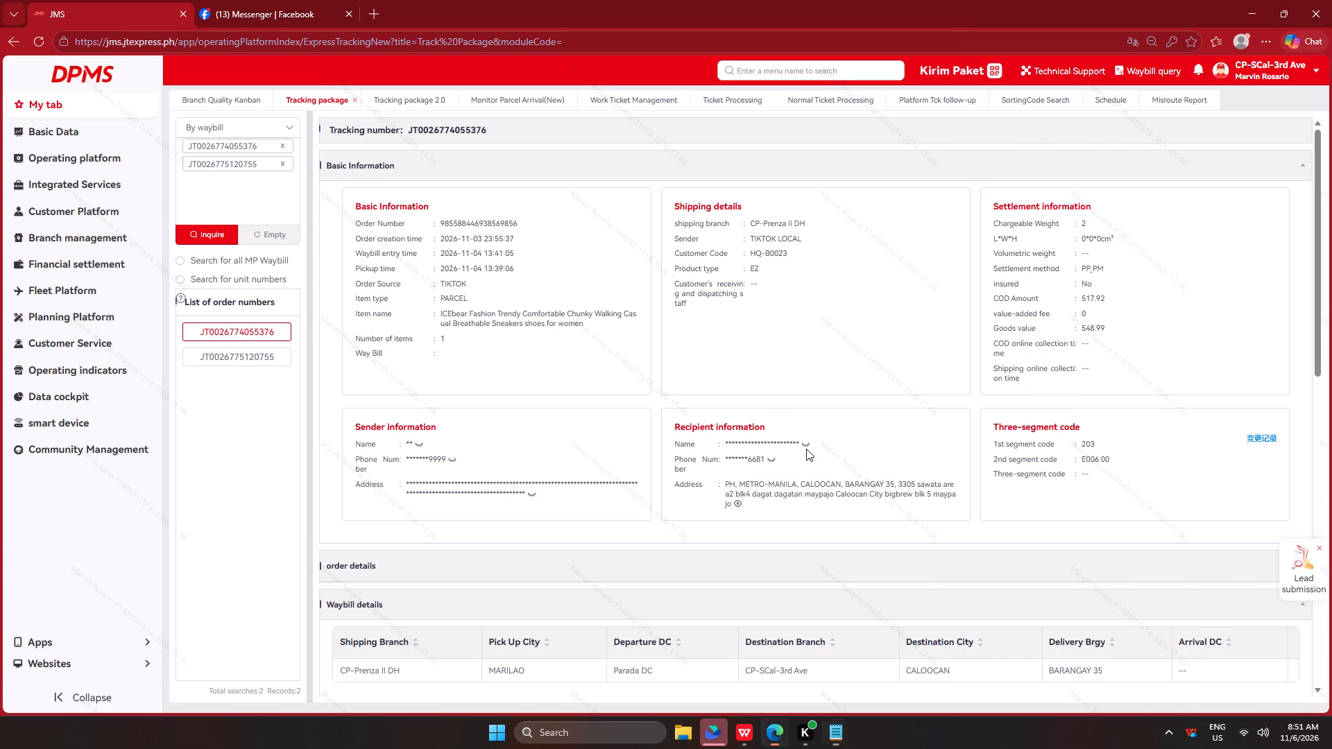
triple_click(804, 444)
left_click(803, 444)
key("ctrl+c")
key("ctrl+c")
key("alt+Tab")
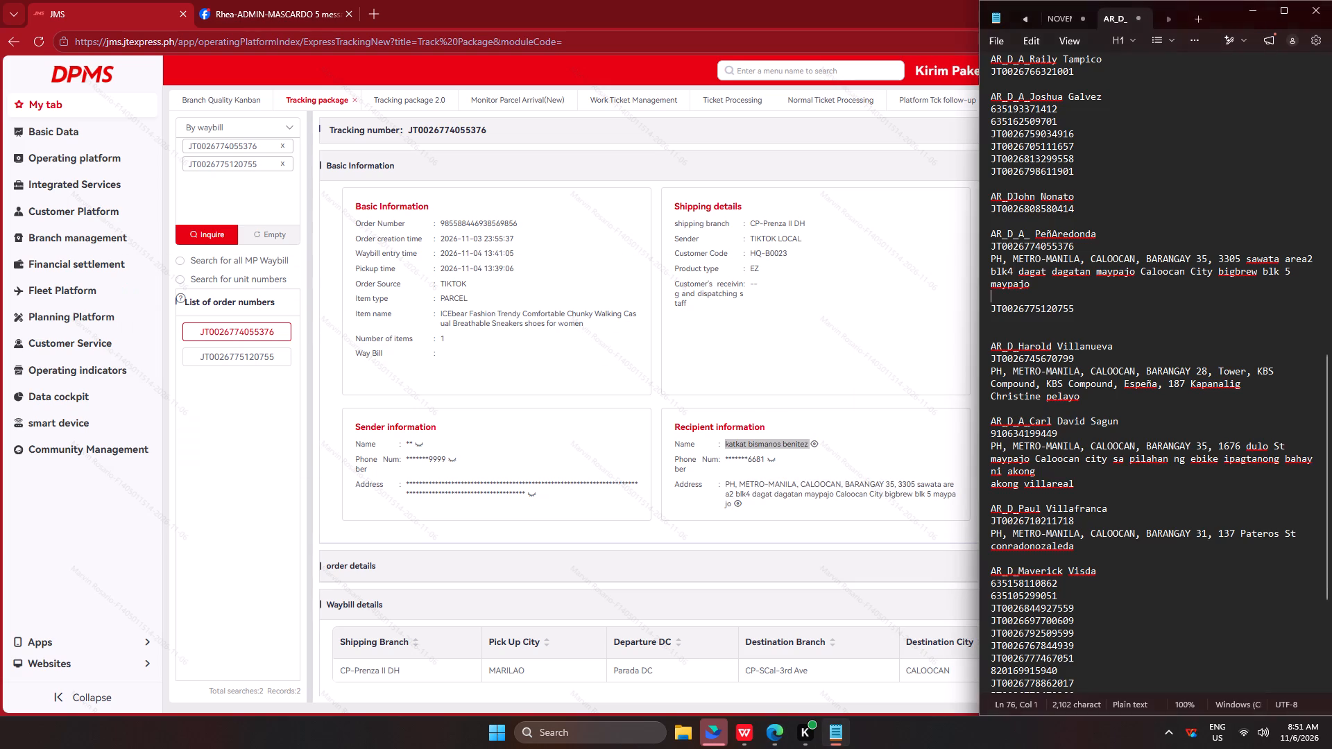
key("ctrl+v")
left_click(246, 361)
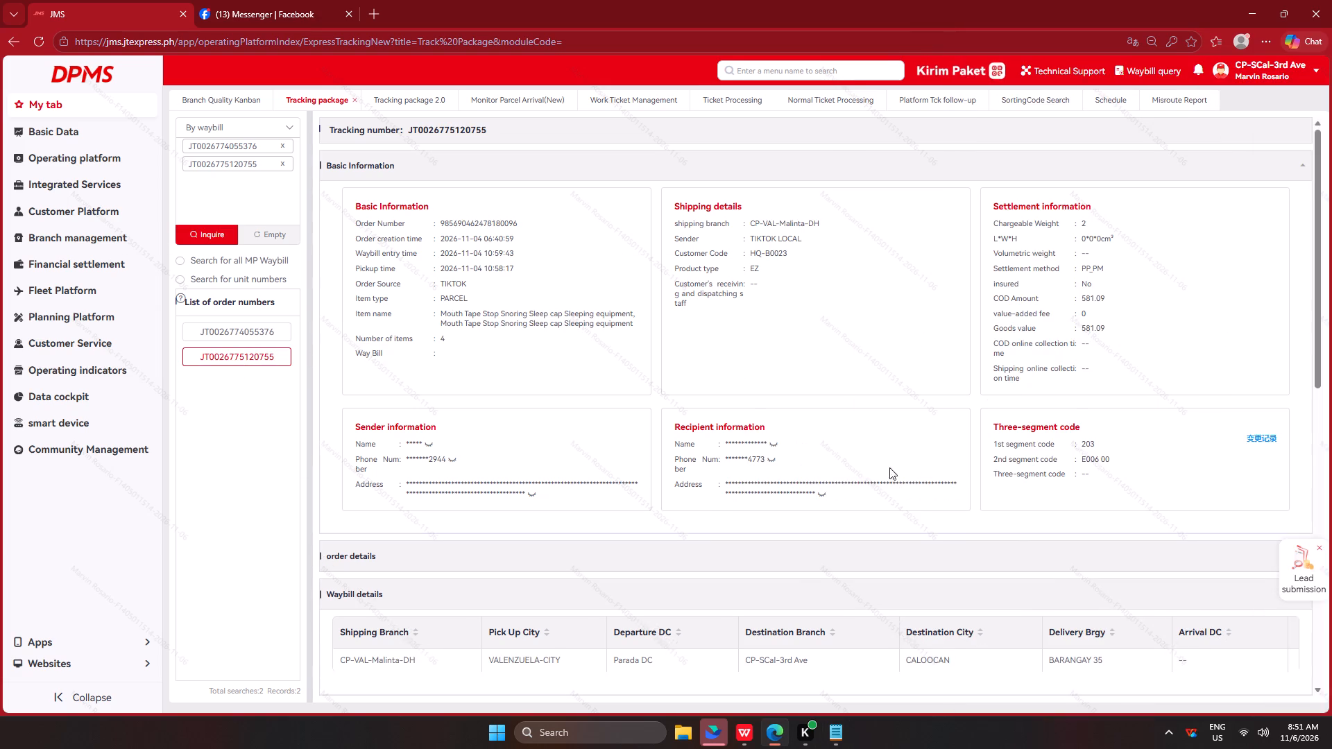
scroll(789, 506, "down", 8)
scroll(796, 511, "up", 6)
triple_click(823, 352)
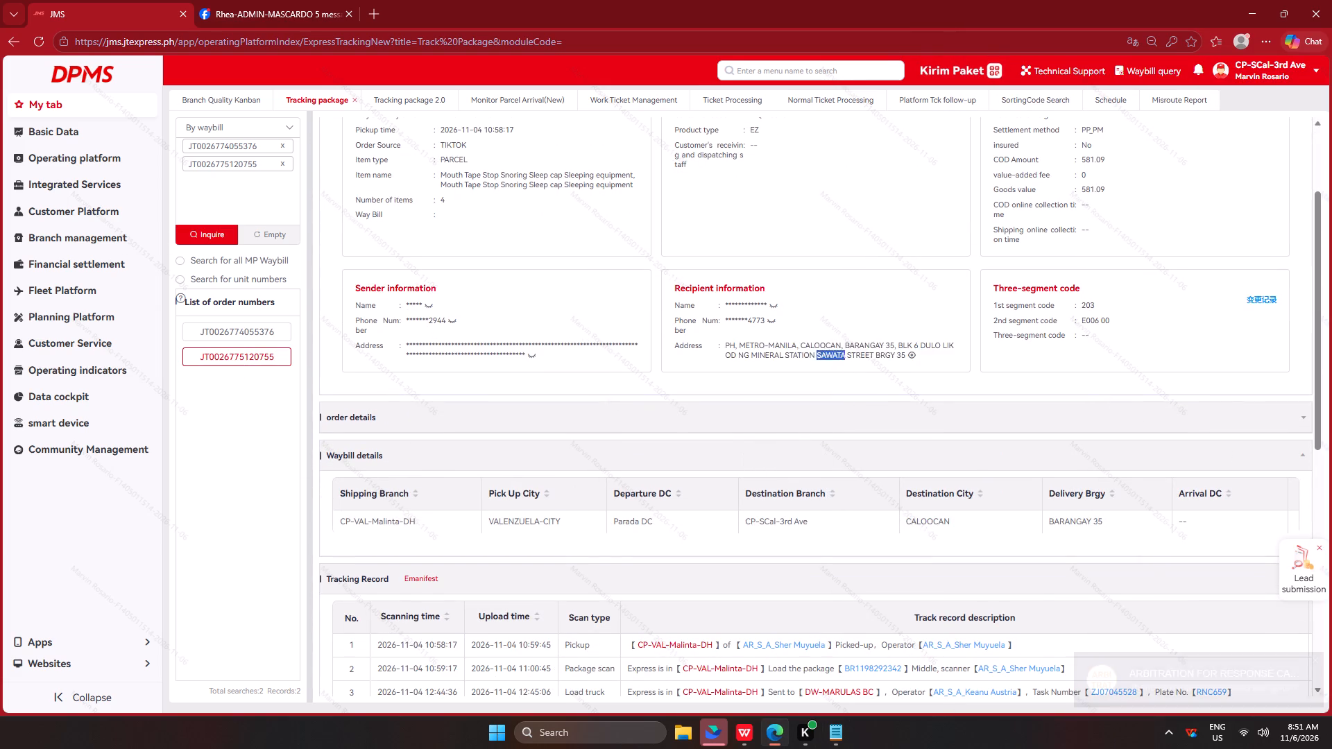
key("ctrl+c")
key("ctrl+c")
key("ctrl+c")
key("alt+Tab")
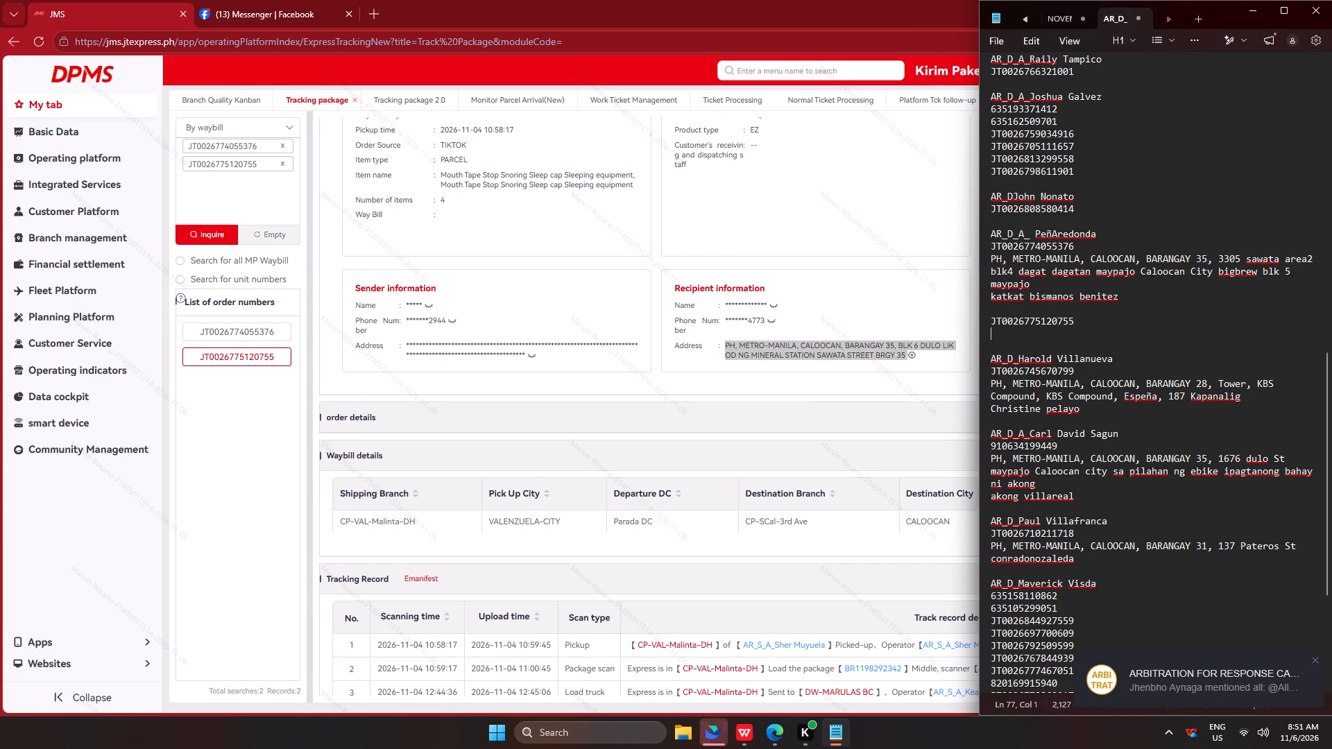
left_click(1038, 328)
key("ctrl+v")
left_click(776, 308)
triple_click(765, 308)
key("ctrl+c")
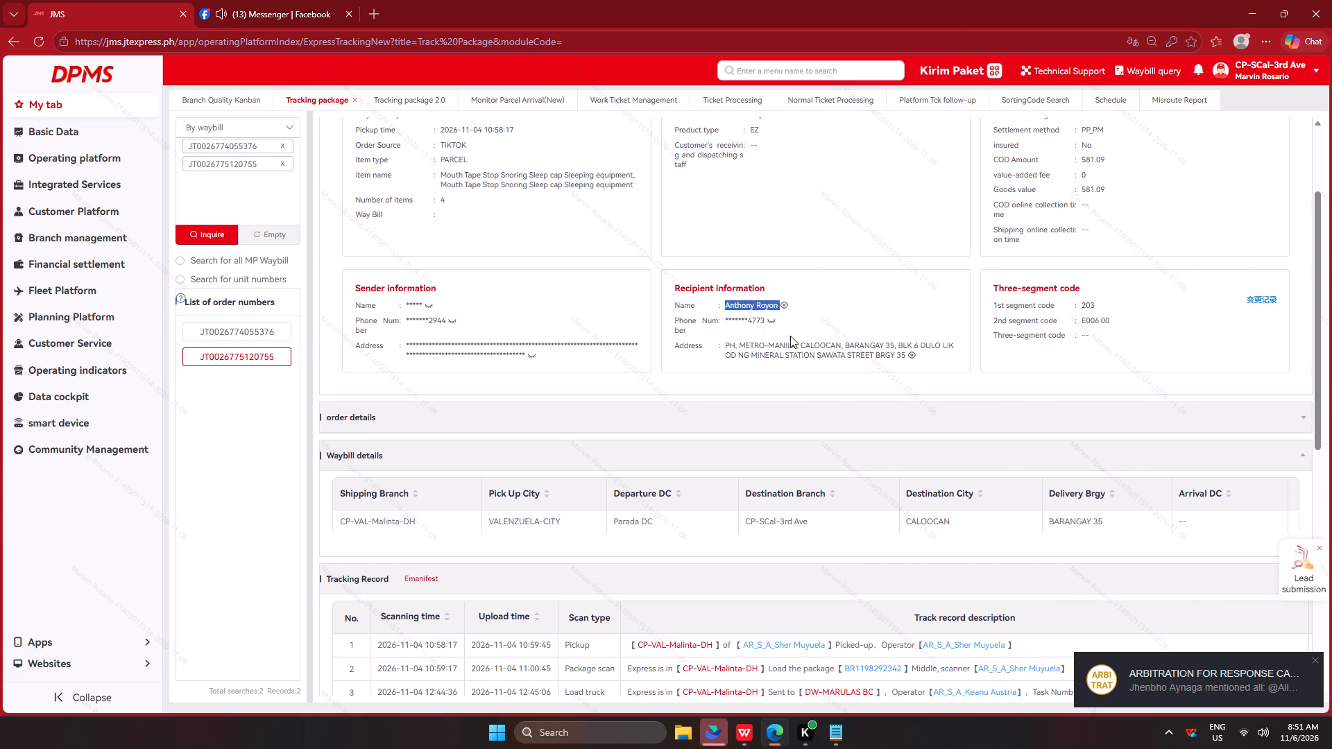
key("ctrl+c")
key("ctrl+c")
key("alt+Tab")
key("ctrl+v")
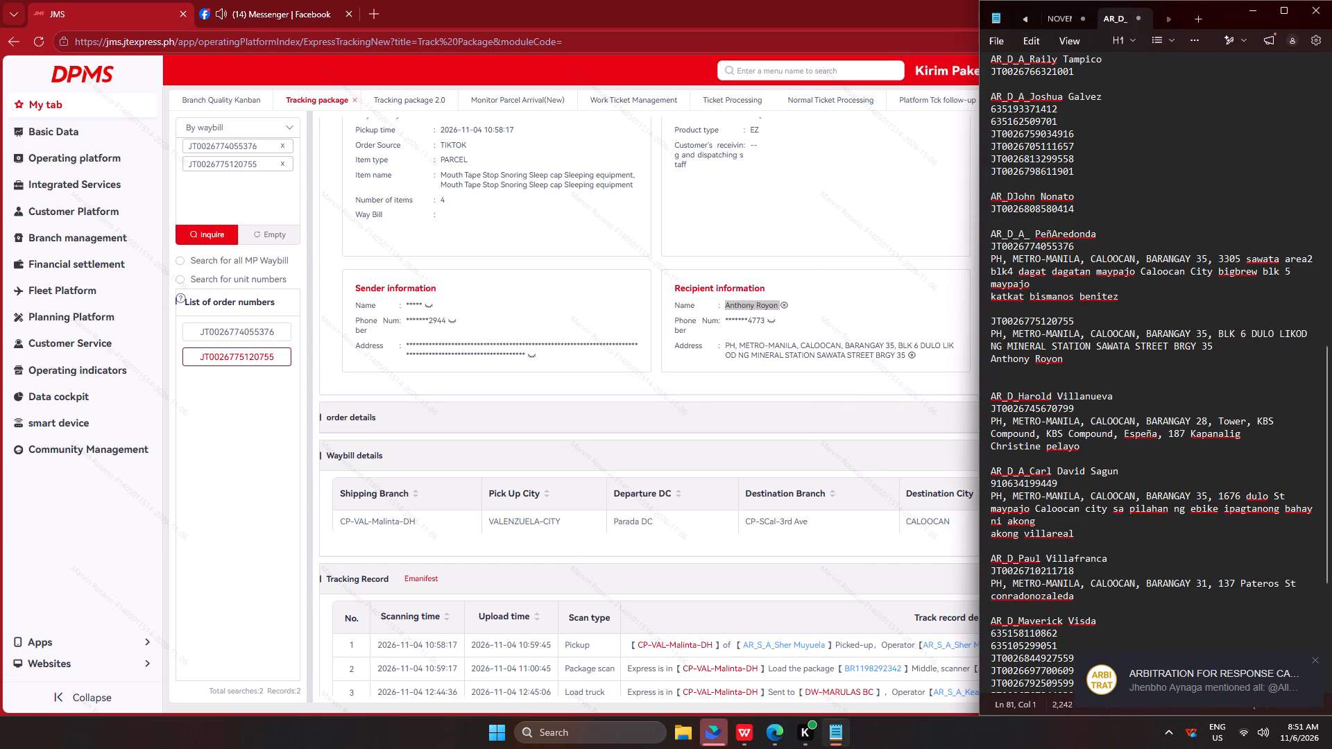
left_click(1021, 379)
key("BackSpace")
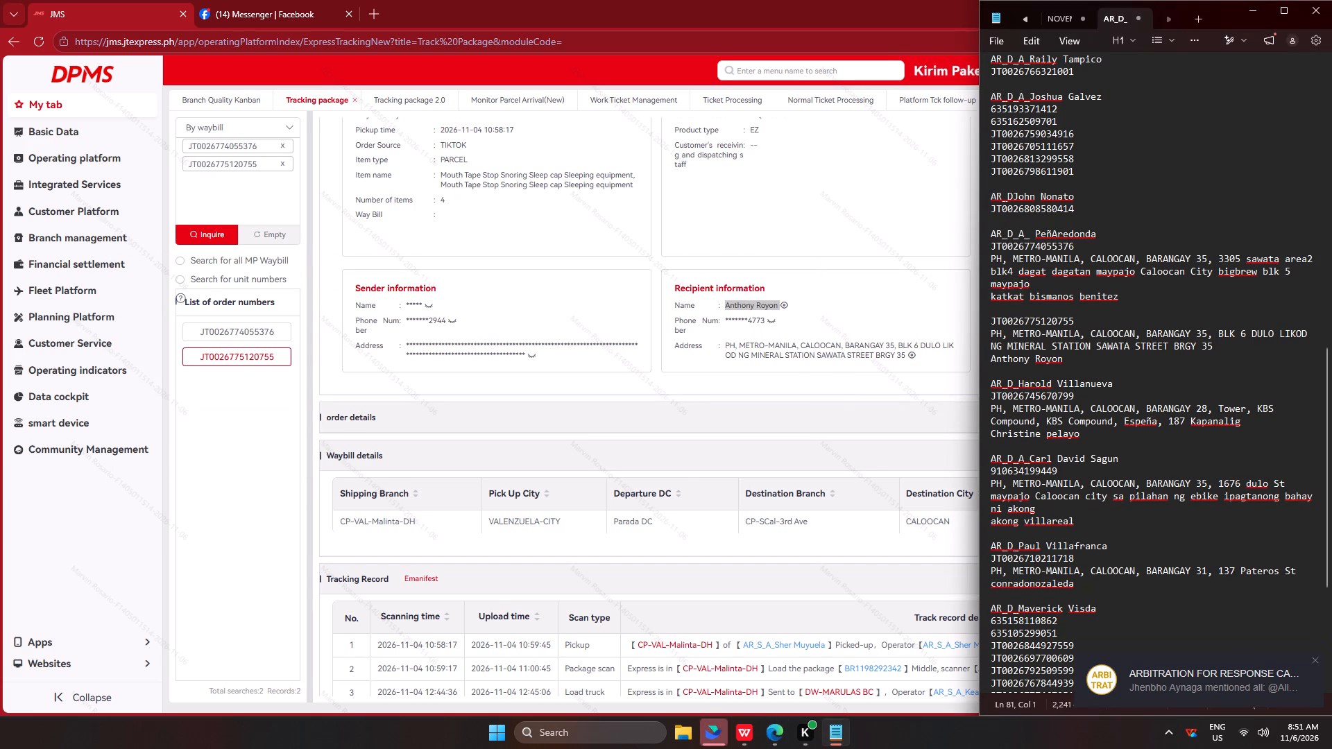
left_click_drag(1077, 215, 957, 207)
key("ctrl+c")
key("ctrl+c")
key("ctrl+c")
key("ctrl+c")
key("ctrl+c")
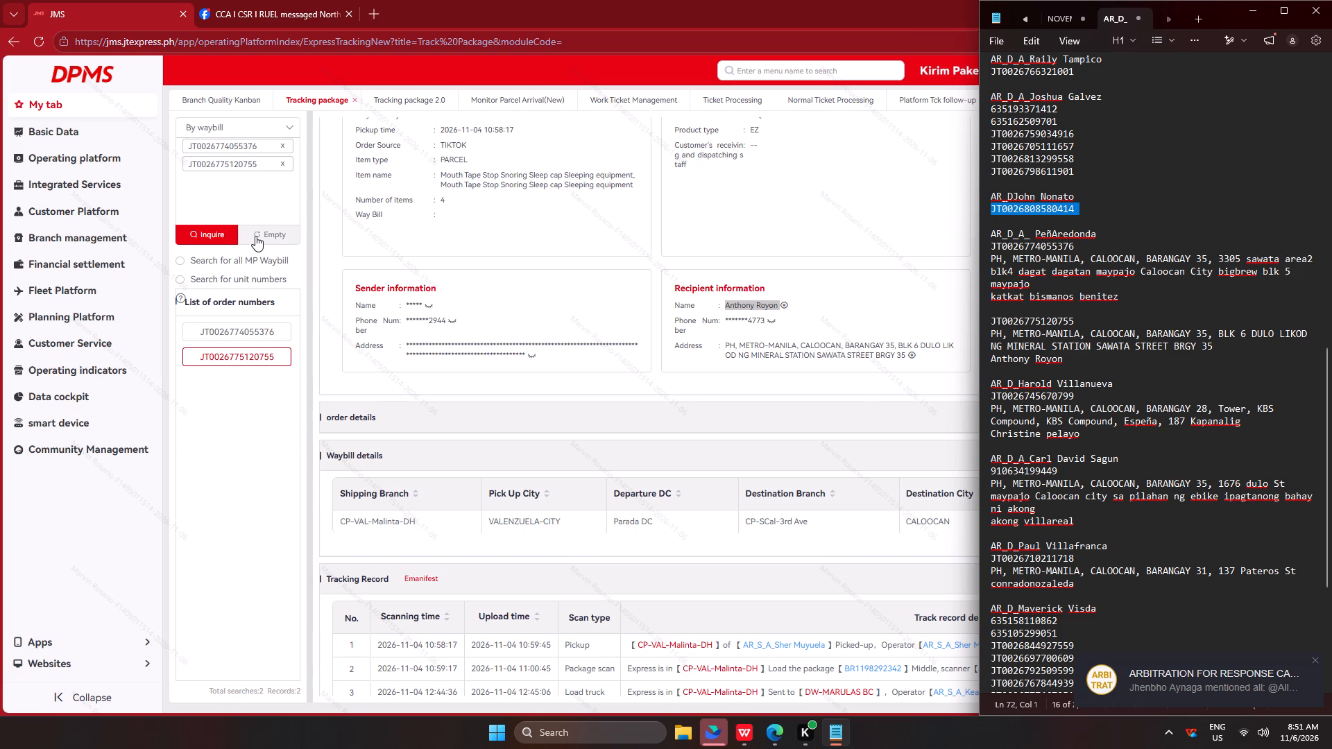
key("ctrl+c")
left_click(255, 236, "ctrl")
left_click(255, 203)
key("ctrl+v")
left_click(214, 236)
scroll(563, 379, "down", 12)
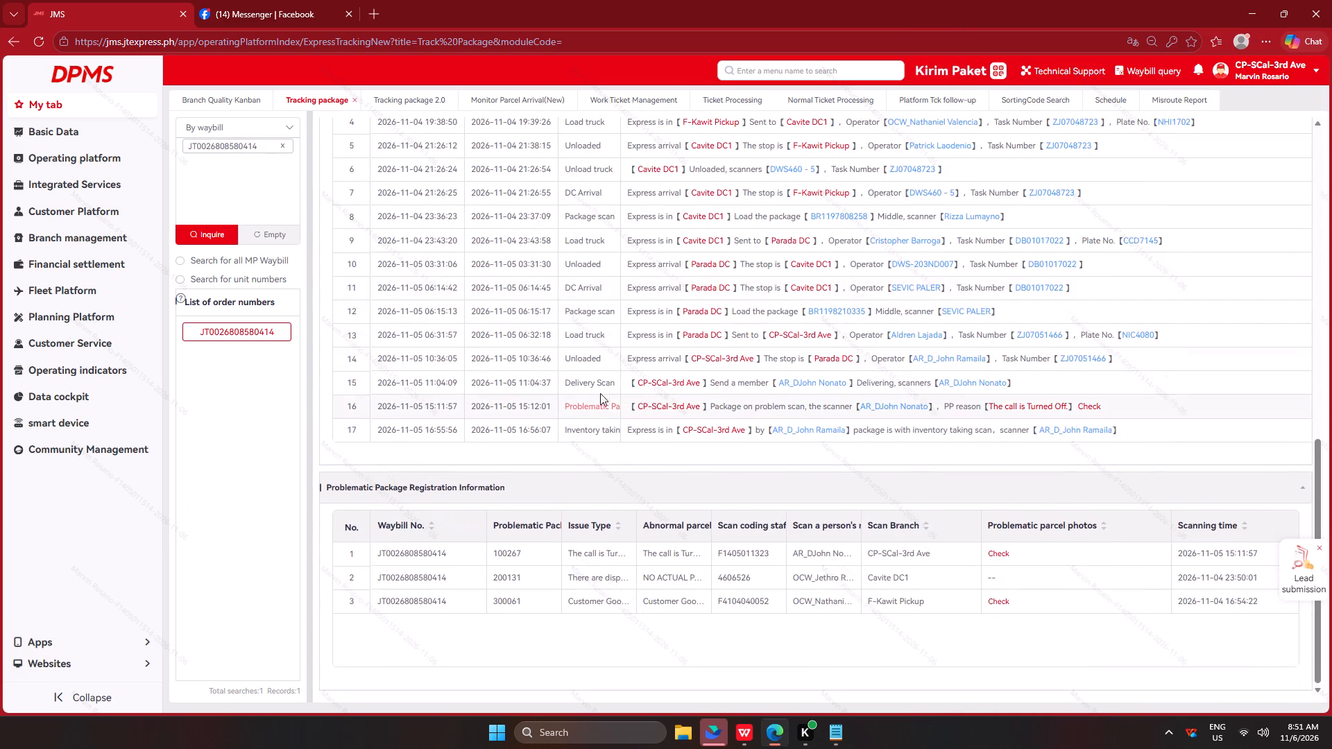
scroll(861, 363, "up", 6)
key("alt+Tab")
scroll(836, 316, "up", 5)
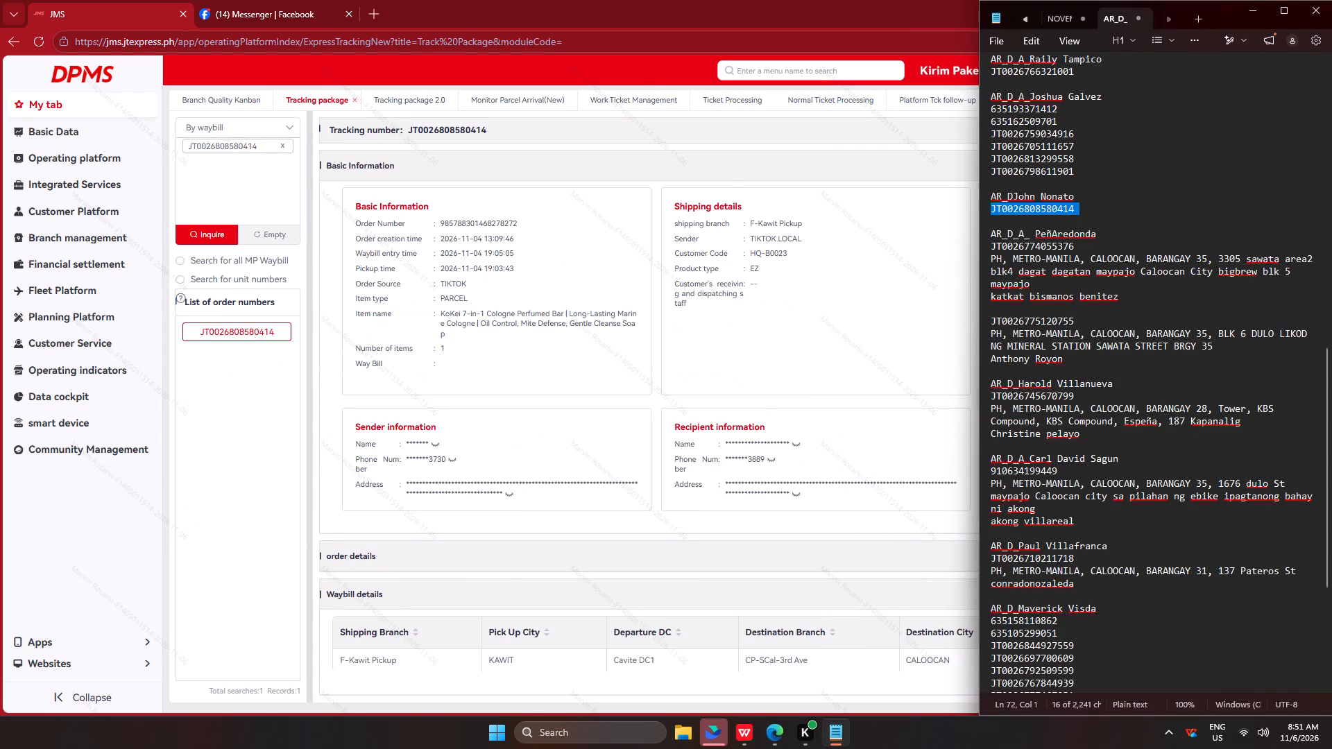
triple_click(796, 494)
left_click(798, 491)
key("ctrl+c")
key("ctrl+c")
key("ctrl+c")
key("ctrl+c")
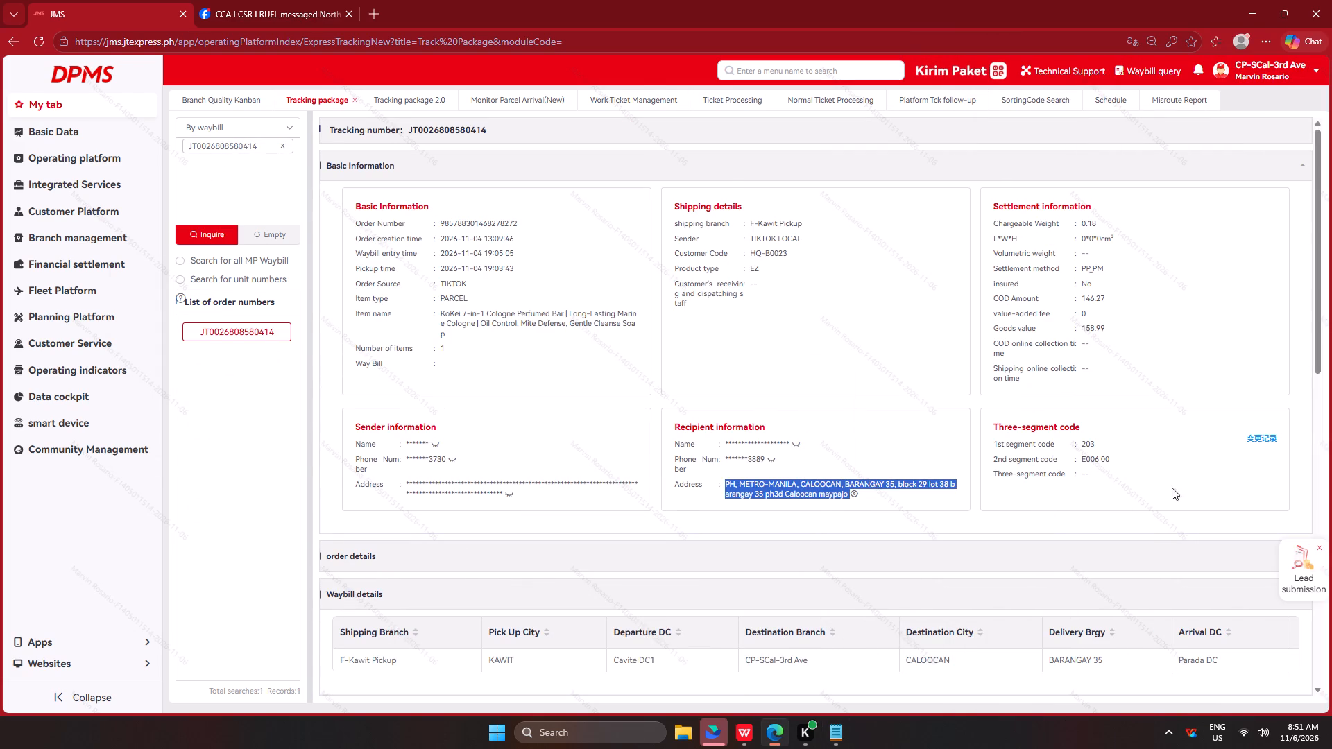
key("alt+Tab")
left_click(1086, 204)
key("Return")
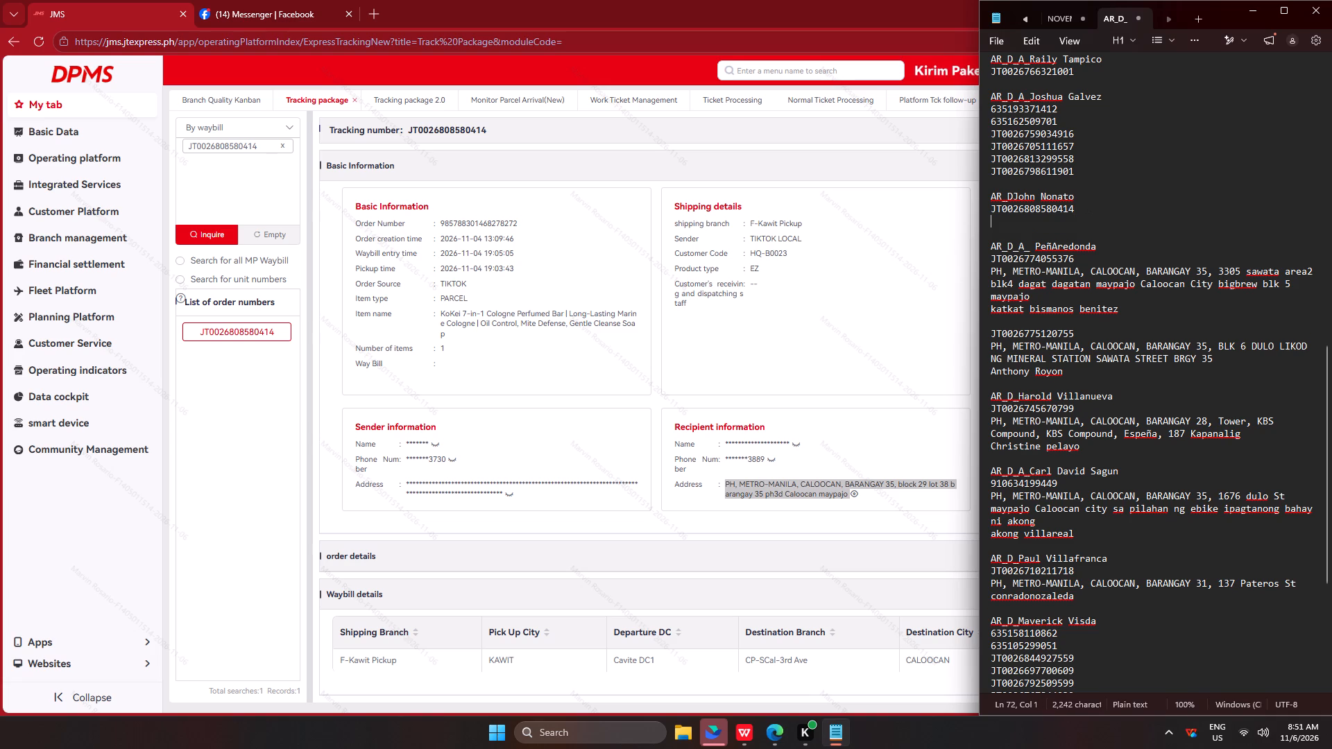
key("ctrl+v")
left_click(797, 440)
triple_click(783, 445)
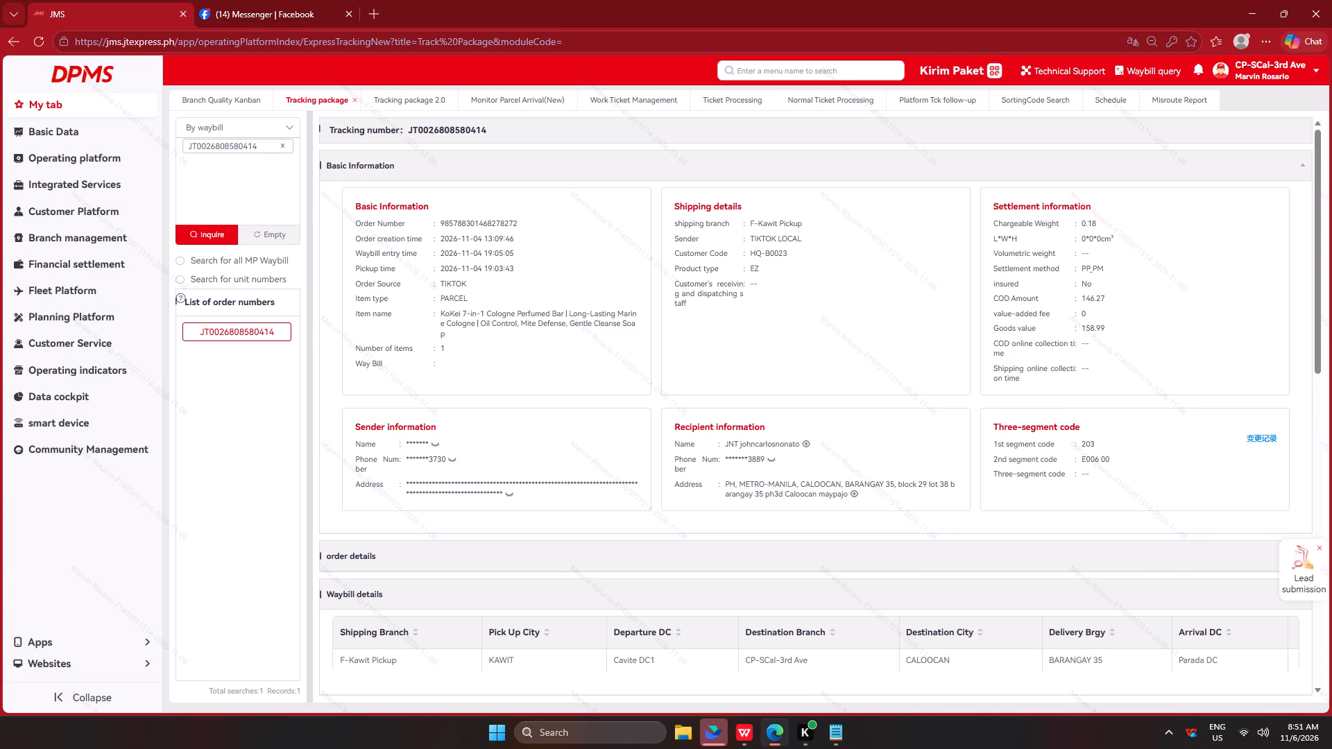
key("ctrl+c")
key("ctrl+c")
key("ctrl+c")
key("ctrl+c")
key("ctrl+c")
key("alt+Tab")
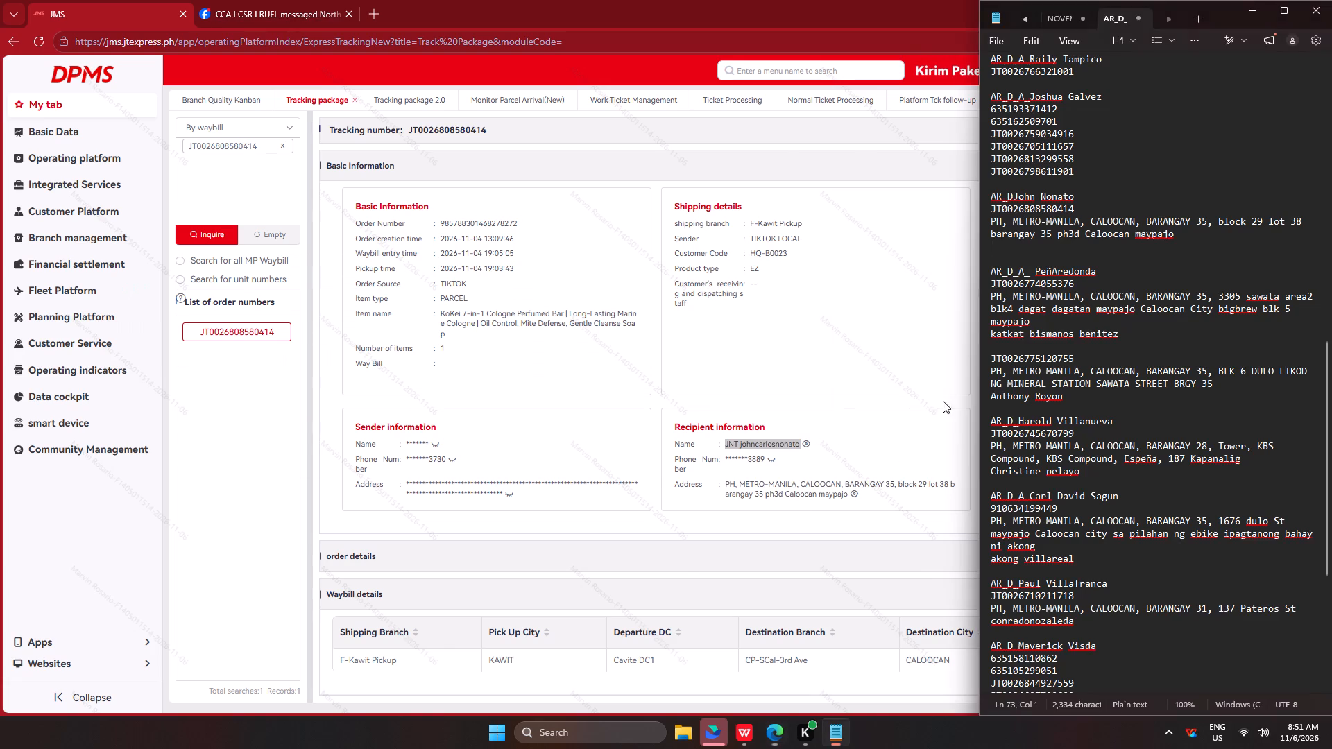
key("ctrl+v")
left_click(1030, 263)
left_click(1024, 275)
key("BackSpace")
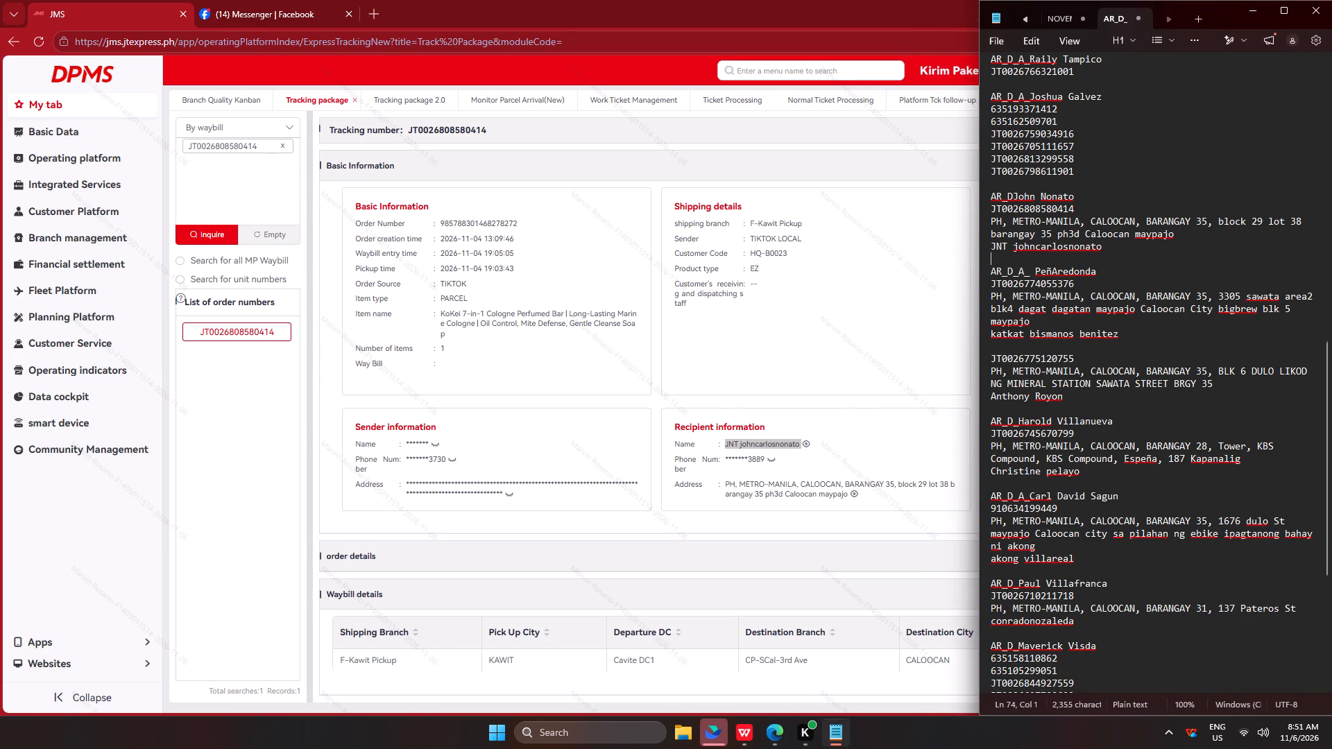
scroll(1100, 221, "up", 4)
left_click_drag(1084, 328, 957, 260)
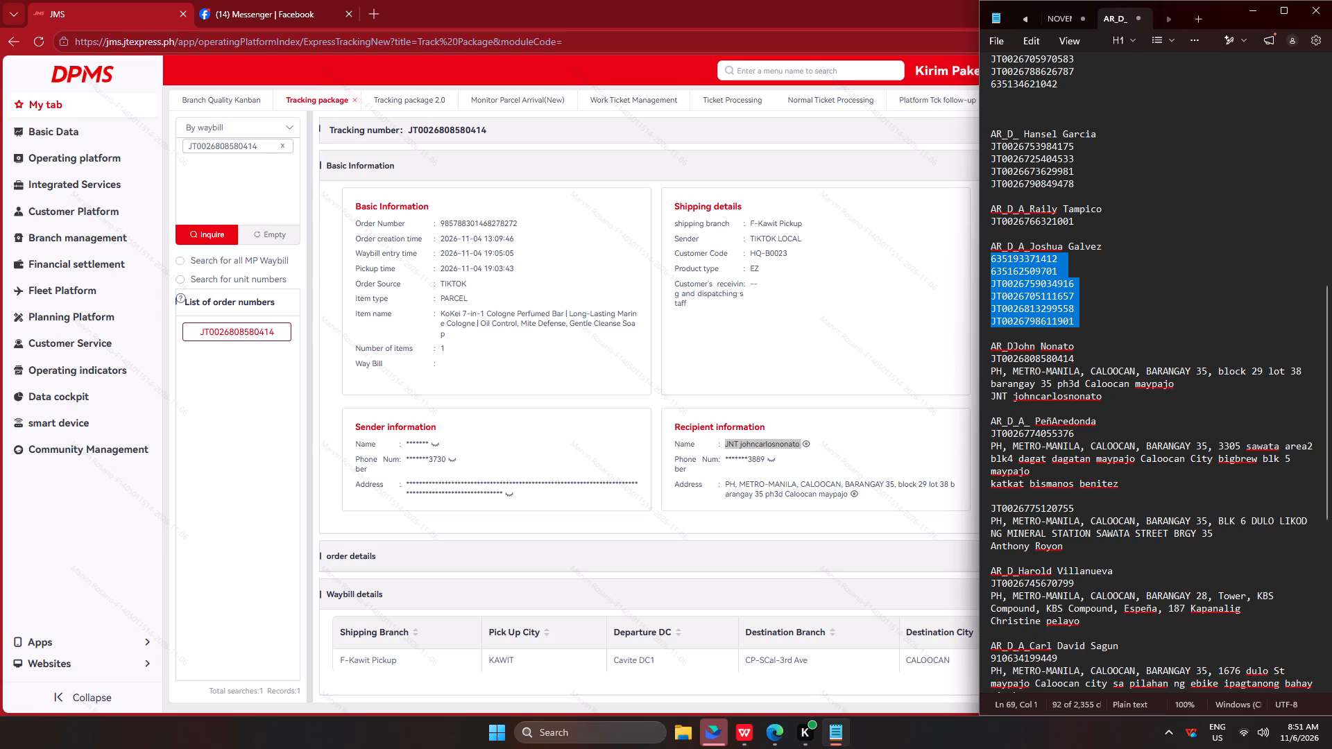
left_click_drag(957, 260, 957, 259)
key("ctrl+c")
key("ctrl+c")
key("ctrl+c")
key("ctrl+c")
key("ctrl+c")
left_click(265, 236, "ctrl")
left_click(260, 209)
key("ctrl+v")
left_click(212, 233)
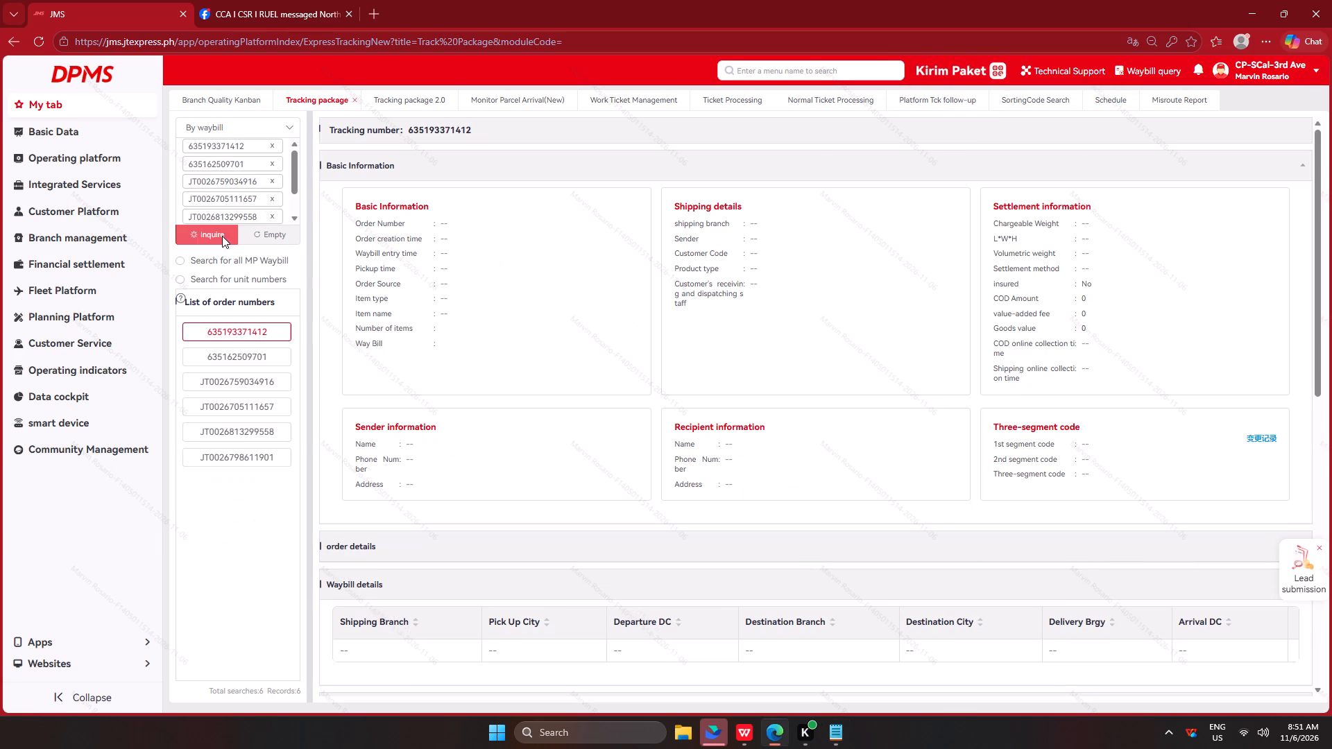
scroll(649, 431, "down", 16)
left_click(240, 365)
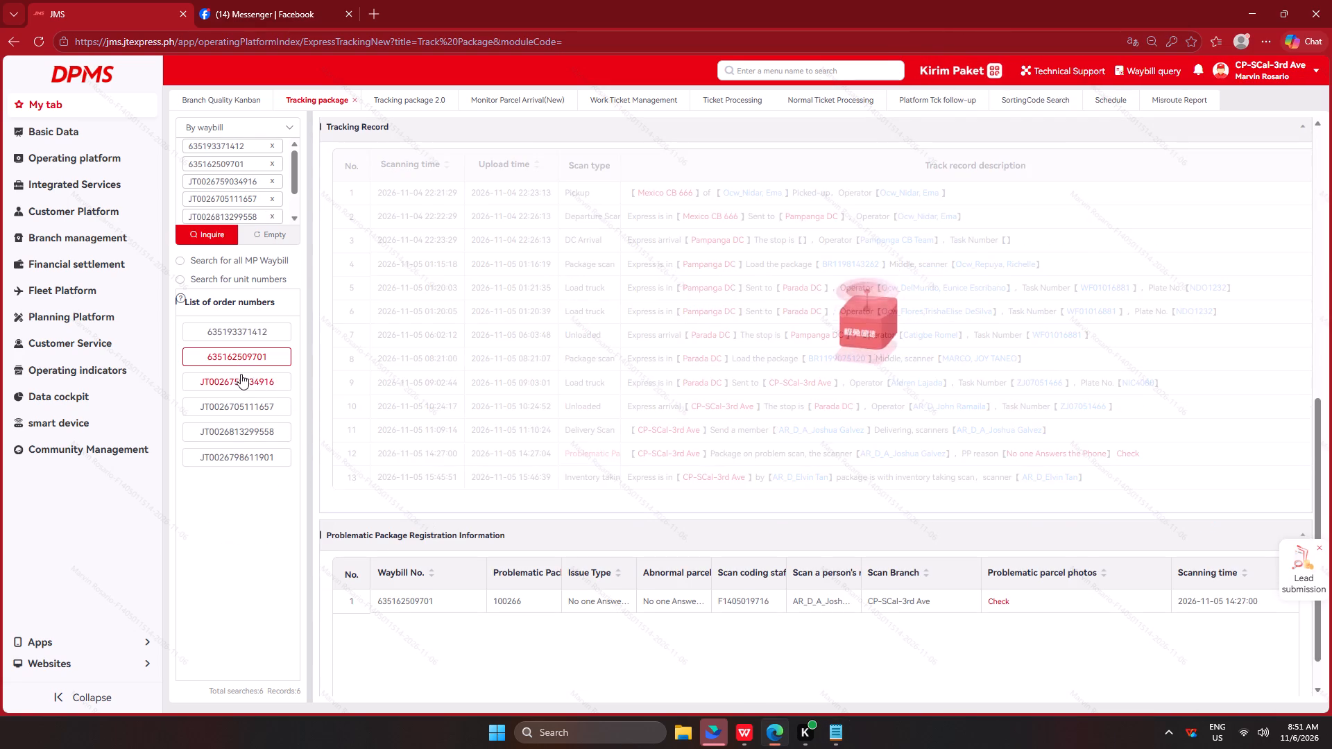
left_click(241, 374)
left_click(236, 397)
left_click(230, 429)
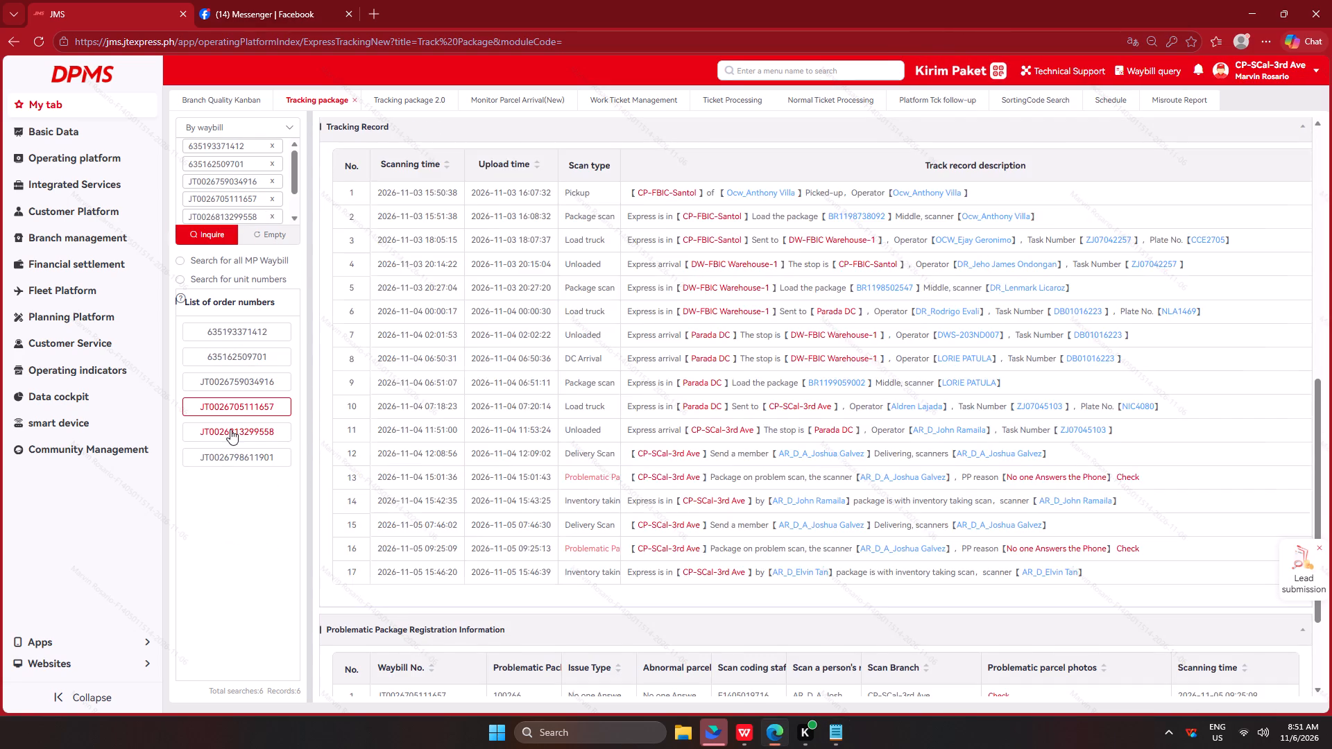
left_click(228, 455)
key("alt+Tab")
scroll(1111, 402, "up", 6)
left_click_drag(1086, 452, 966, 447)
key("ctrl+c")
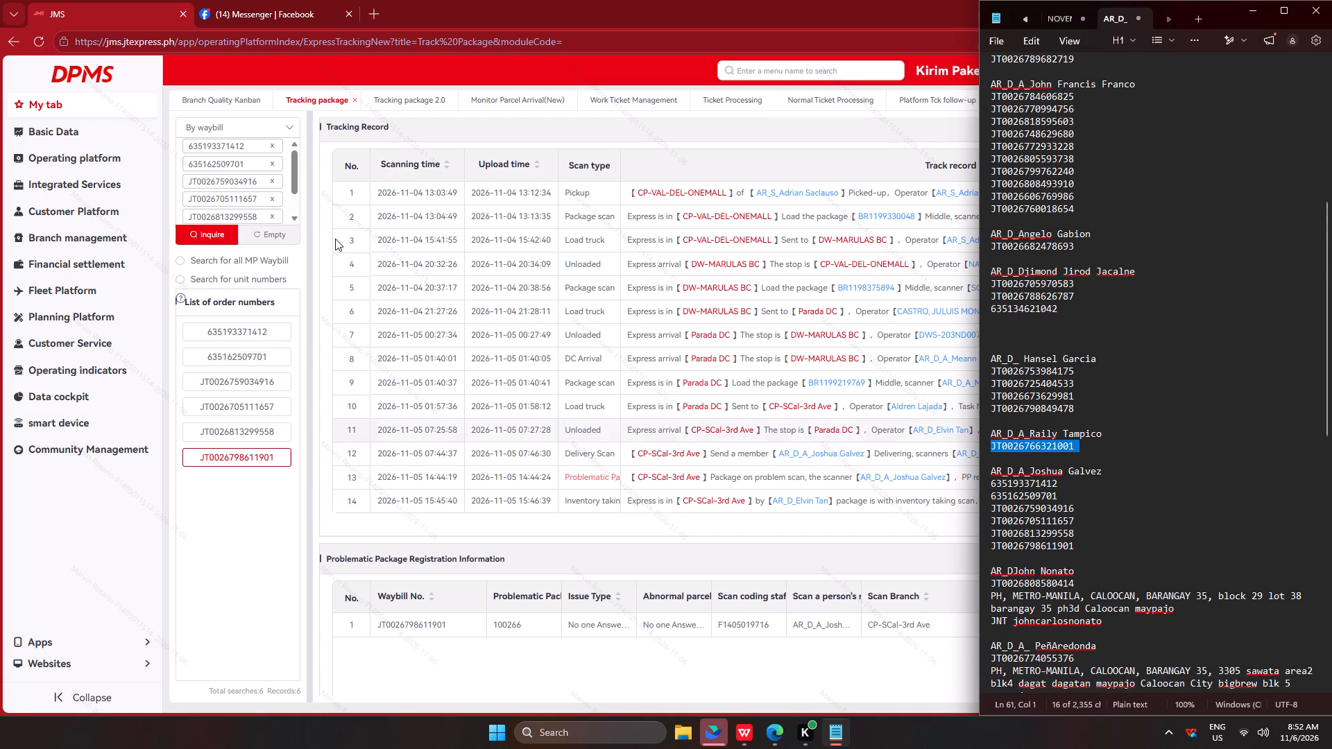
key("ctrl+c")
key("ctrl+c")
key("ctrl+c")
key("ctrl+c")
left_click(277, 235, "ctrl")
left_click(245, 204)
key("ctrl+v")
left_click(202, 232)
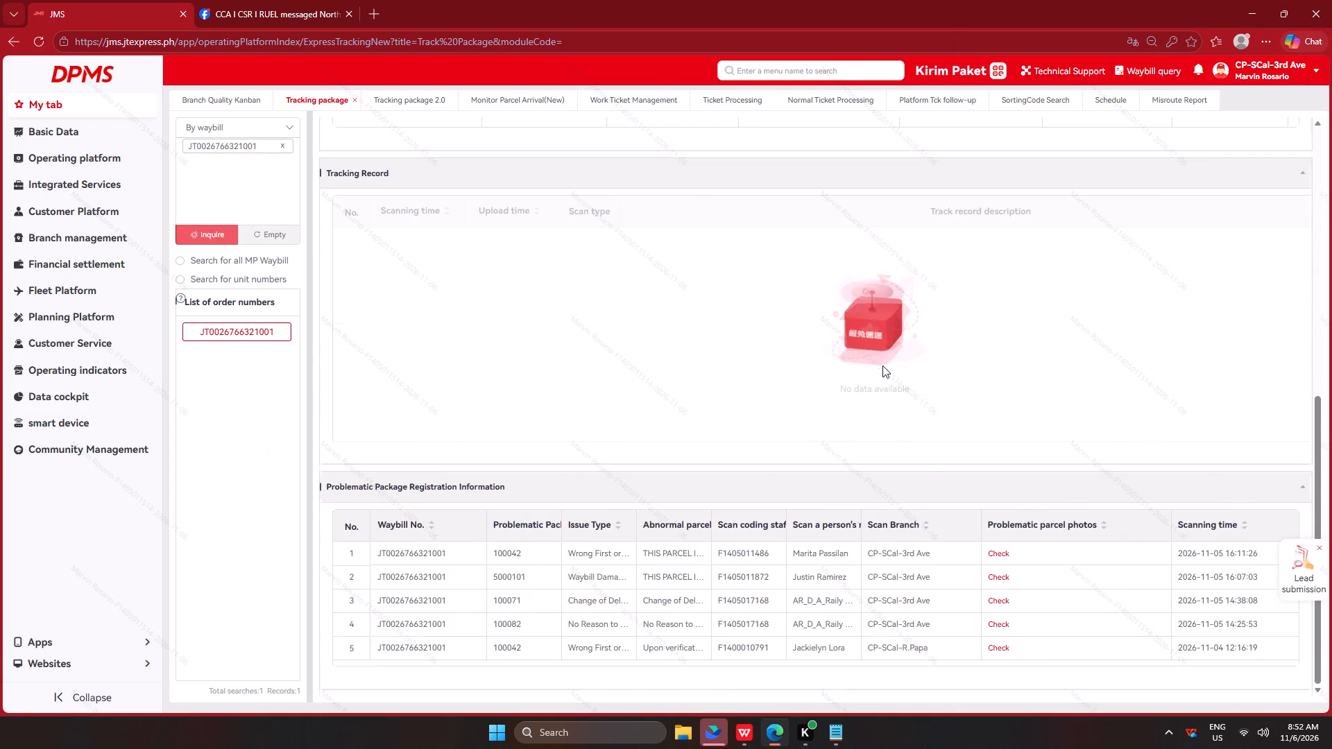
scroll(879, 439, "down", 7)
key("alt+Tab")
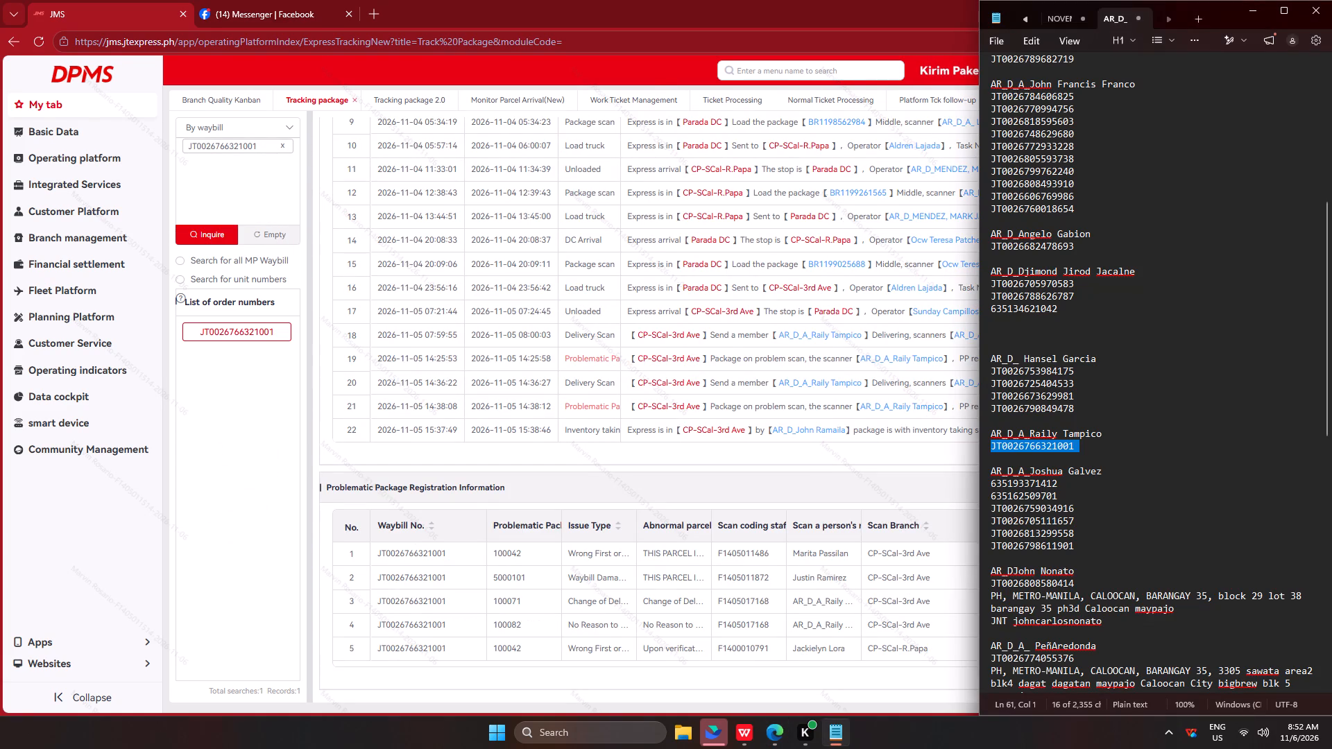
left_click_drag(1093, 410, 945, 365)
key("ctrl+c")
key("ctrl+c")
key("ctrl+c")
key("ctrl+c")
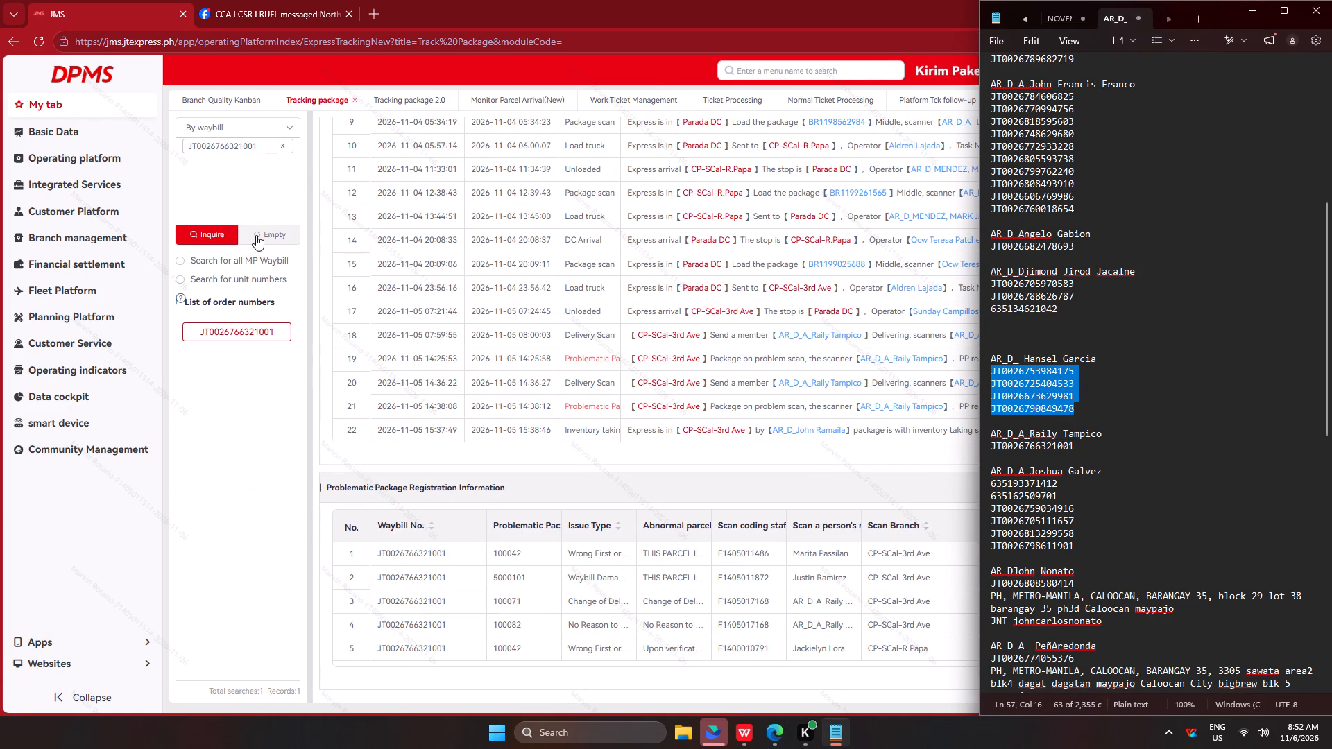
key("ctrl+c")
left_click(256, 235, "ctrl")
left_click(248, 209)
key("ctrl+v")
left_click(218, 235)
key("alt+Tab")
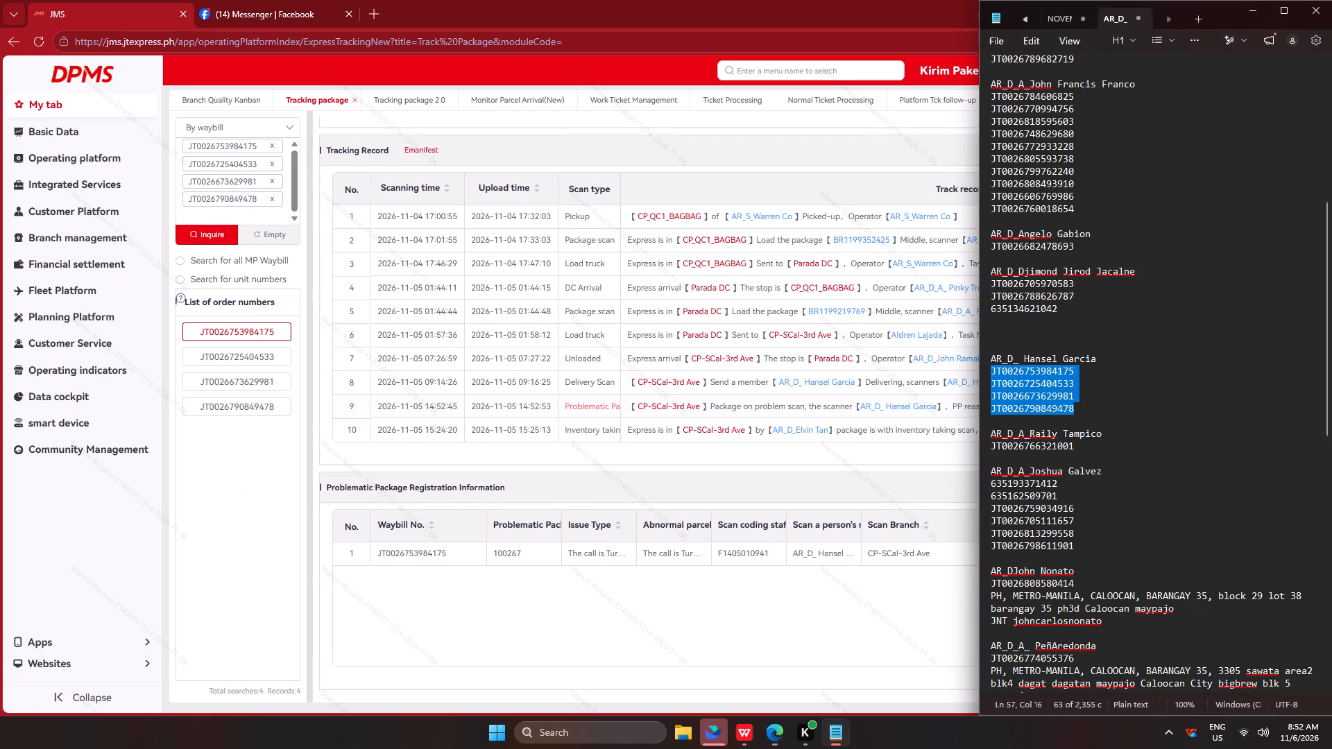
left_click(1035, 348)
key("BackSpace")
key("BackSpace")
left_click_drag(1071, 307, 1008, 300)
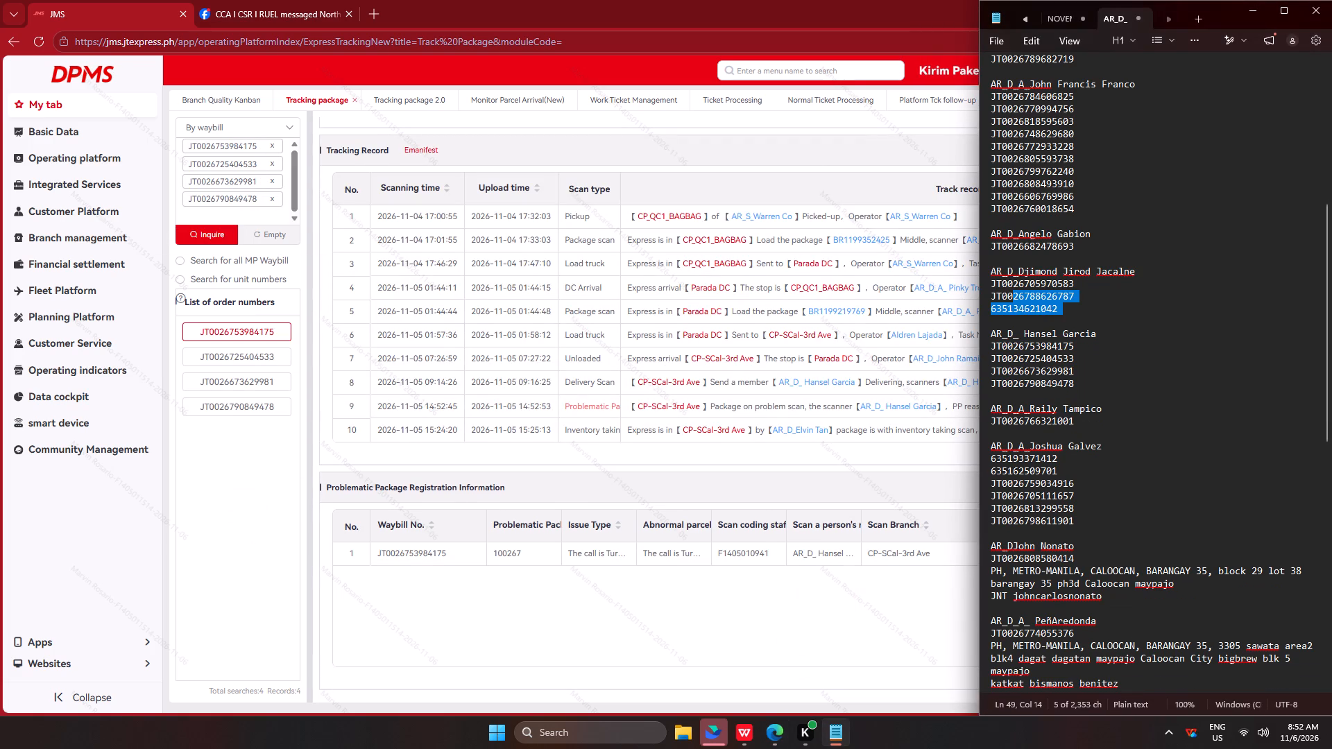
left_click_drag(1008, 300, 911, 282)
key("ctrl+c")
key("ctrl+c")
key("ctrl+c")
key("ctrl+c")
key("ctrl+c")
left_click(262, 236, "ctrl")
left_click(258, 209)
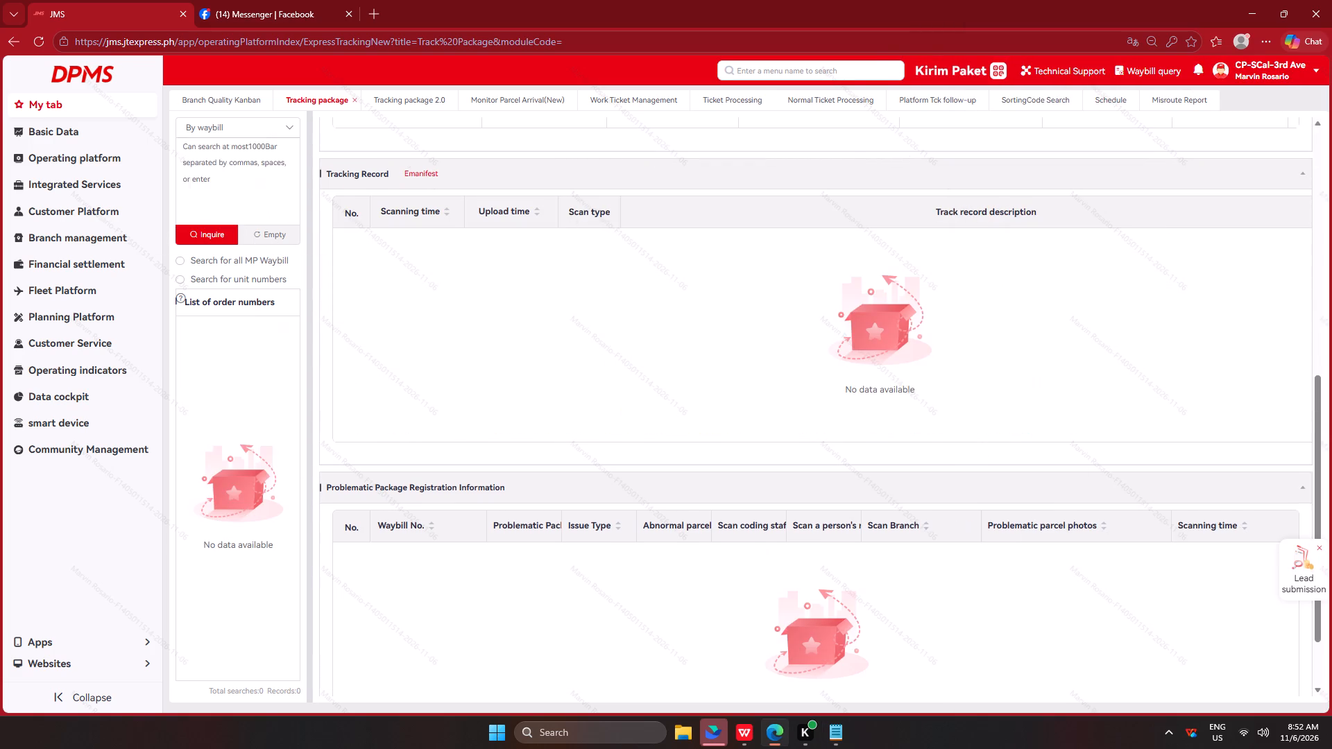
key("ctrl+v")
left_click(210, 243)
left_click(268, 352)
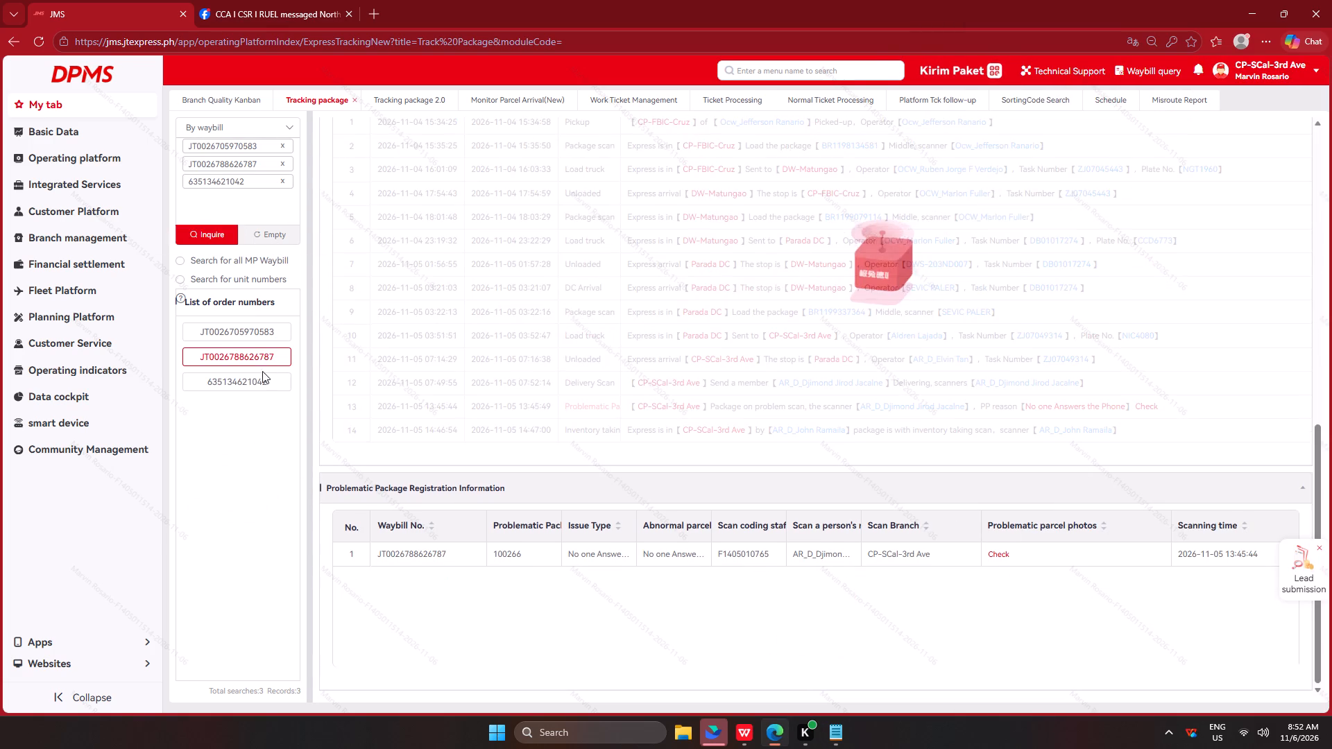
left_click(257, 379)
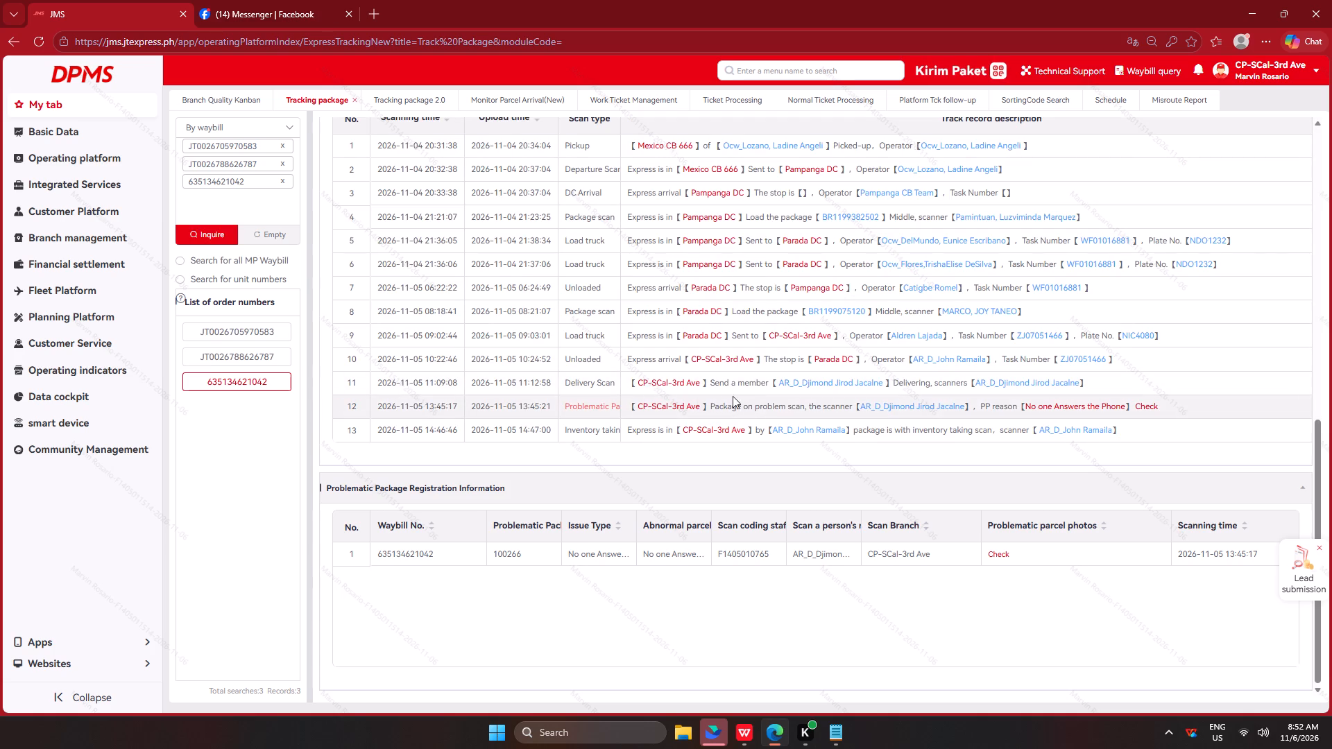
key("alt+Tab")
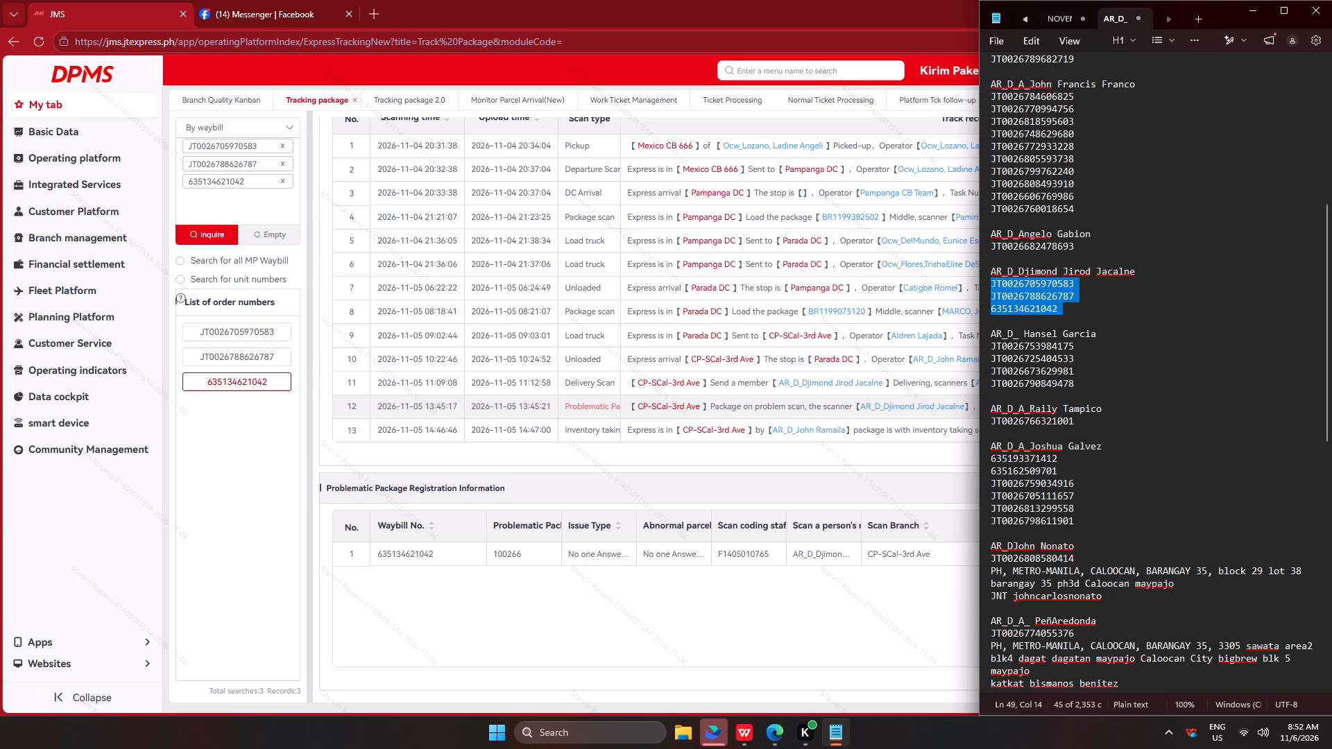
key("ctrl+c")
key("ctrl+c")
key("ctrl+c")
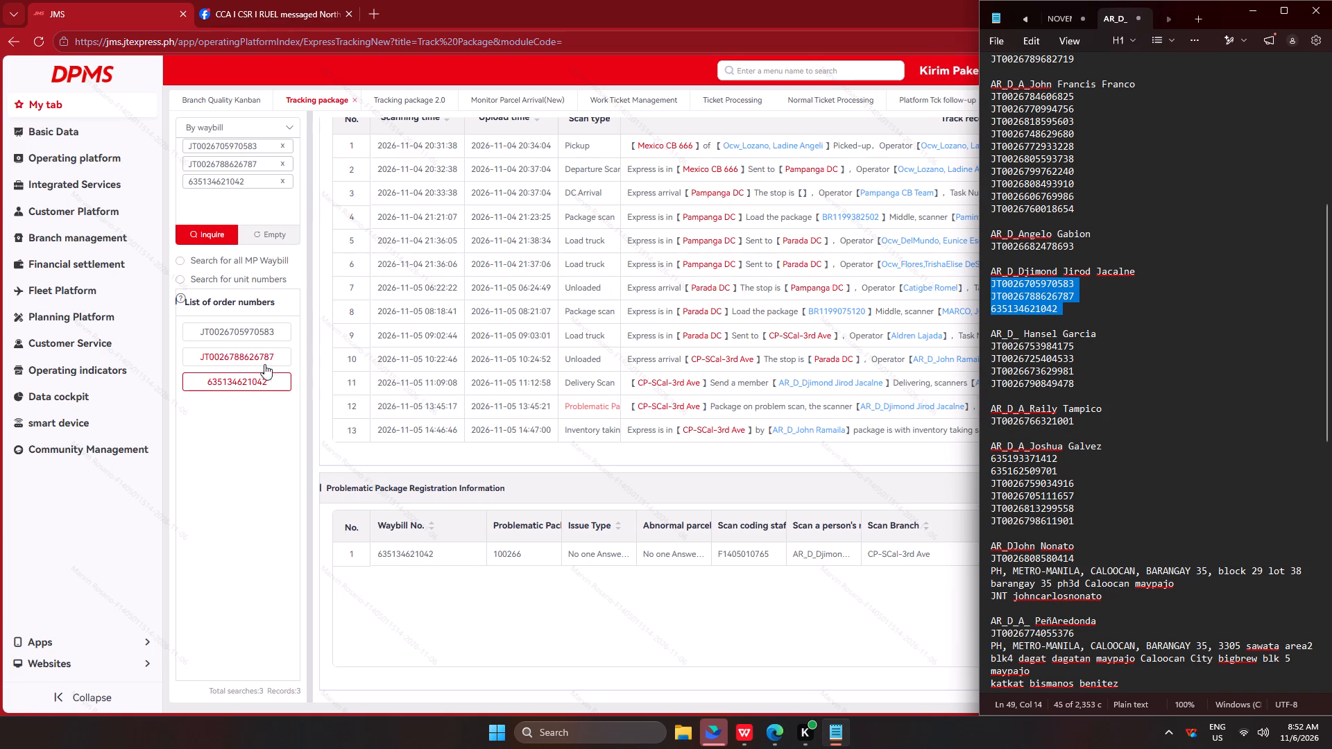
left_click_drag(1079, 250, 941, 244)
key("ctrl+c")
key("ctrl+c")
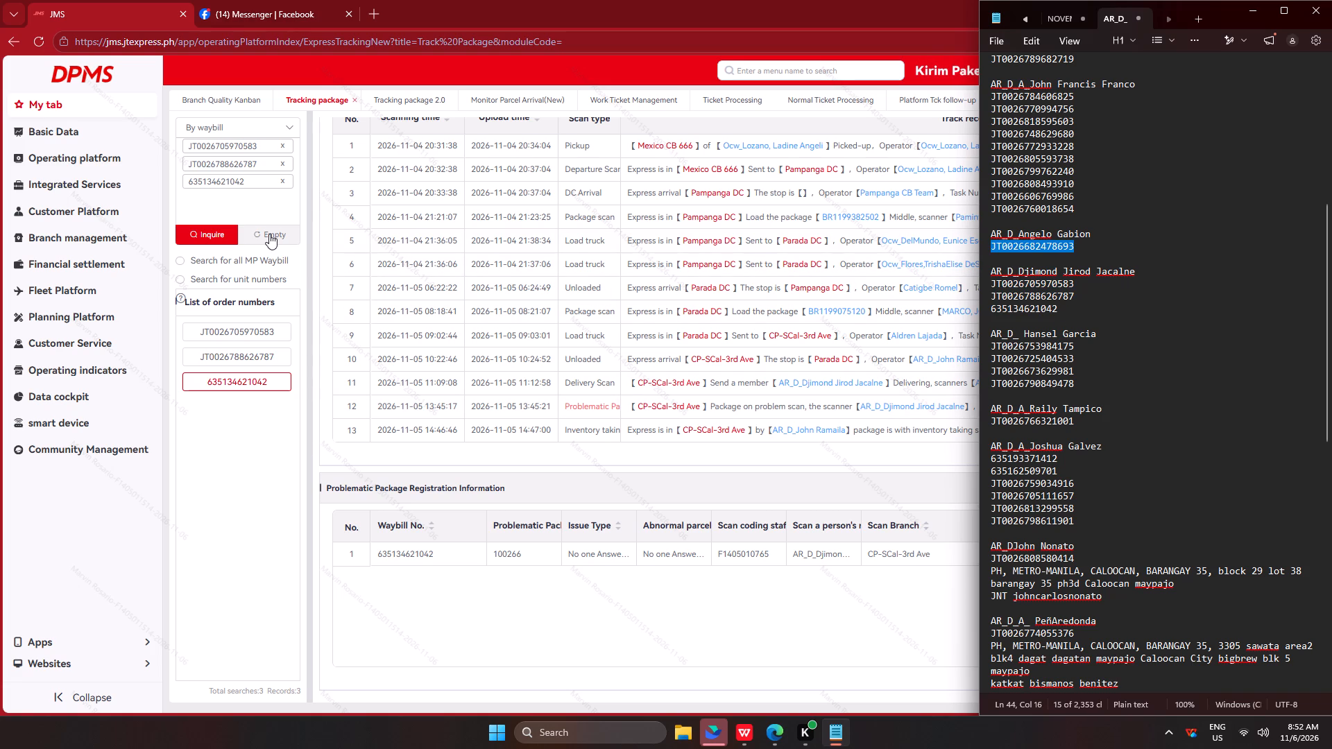
key("ctrl+c")
key("ctrl+c")
key("ctrl+c")
left_click(271, 235, "ctrl")
left_click(264, 208)
key("ctrl+v")
left_click(207, 232)
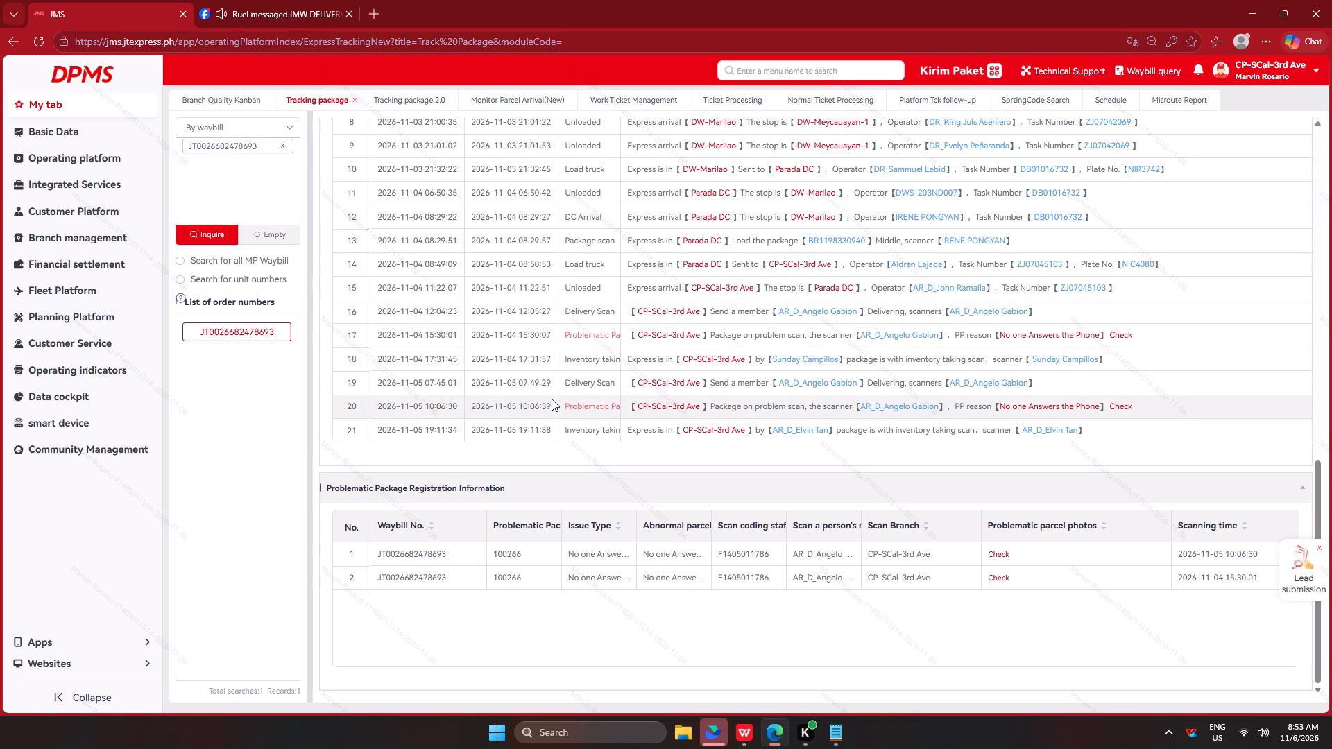
key("alt+Tab")
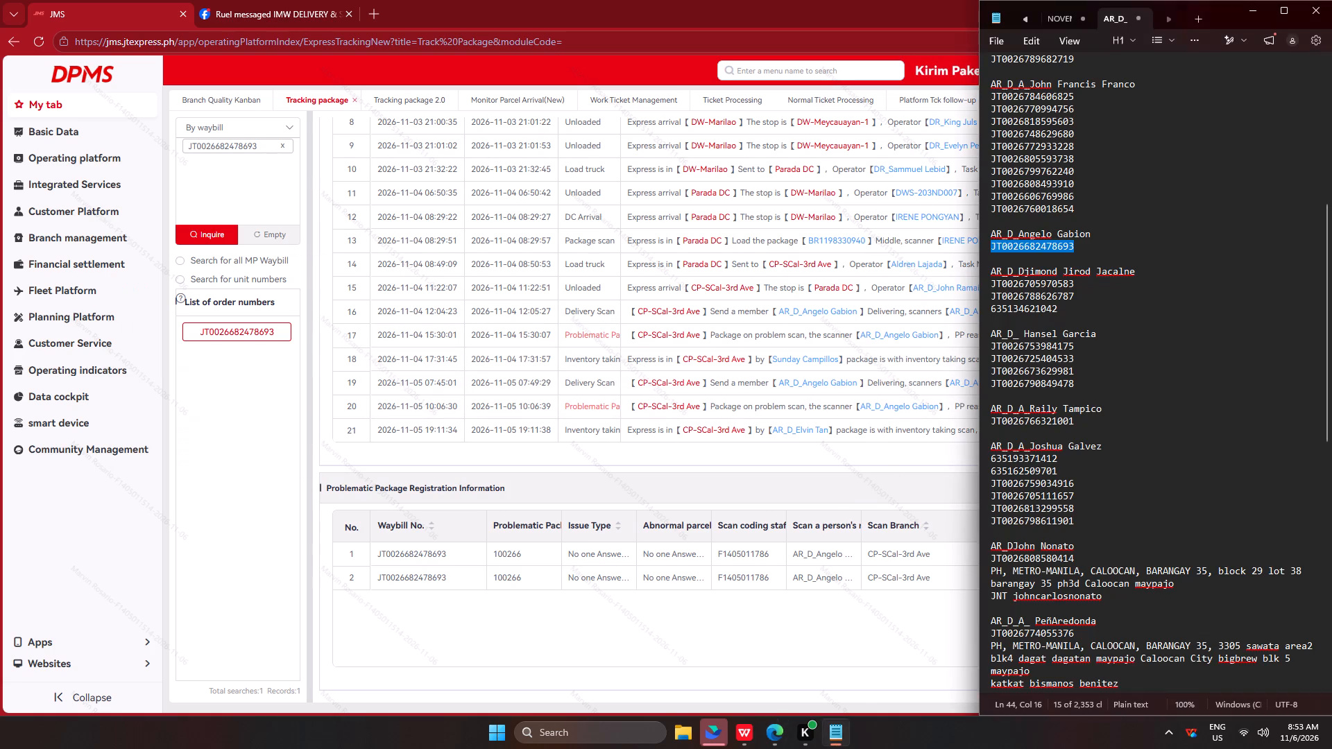
scroll(1067, 256, "up", 4)
left_click_drag(1078, 357, 971, 268)
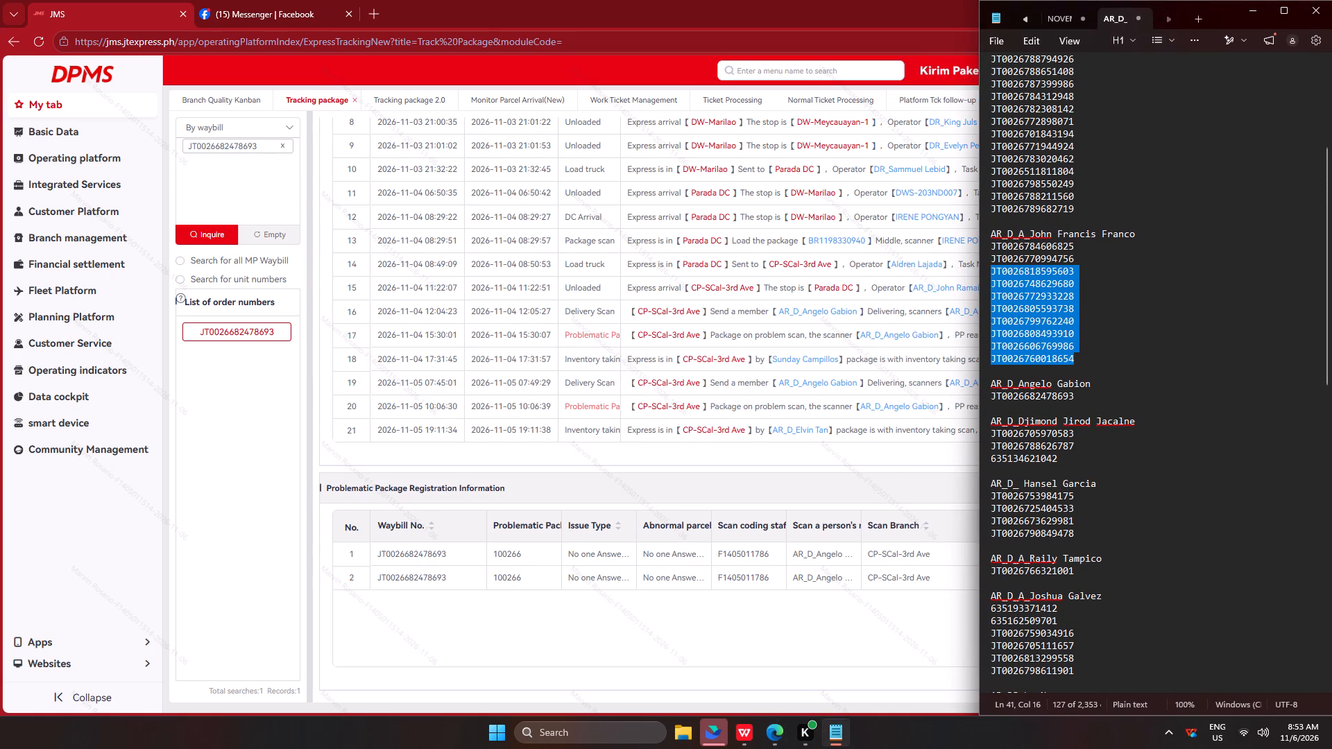
left_click_drag(971, 268, 953, 246)
key("ctrl+c")
key("ctrl+c")
key("ctrl+c")
key("ctrl+c")
key("ctrl+c")
left_click(277, 232, "ctrl")
left_click(269, 196)
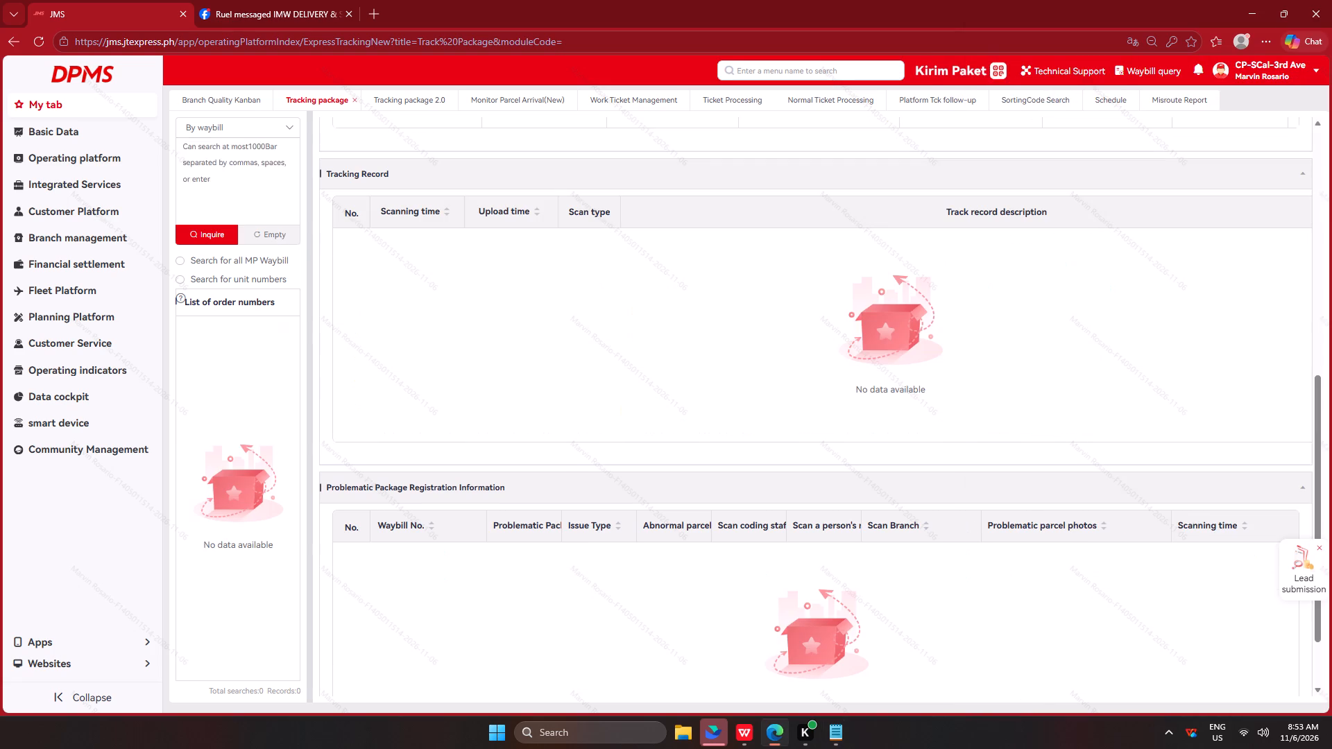
key("ctrl+v")
left_click(208, 236)
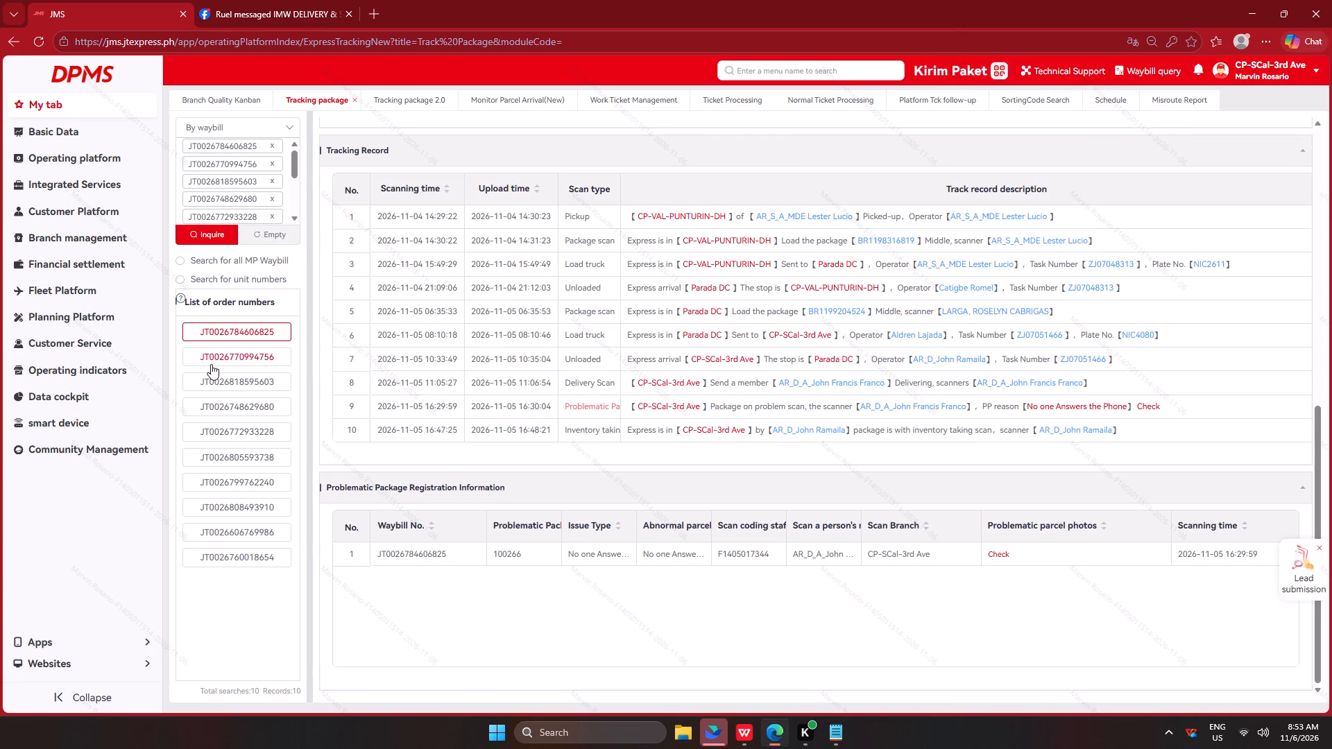
left_click(214, 362)
left_click(220, 374)
left_click(228, 411)
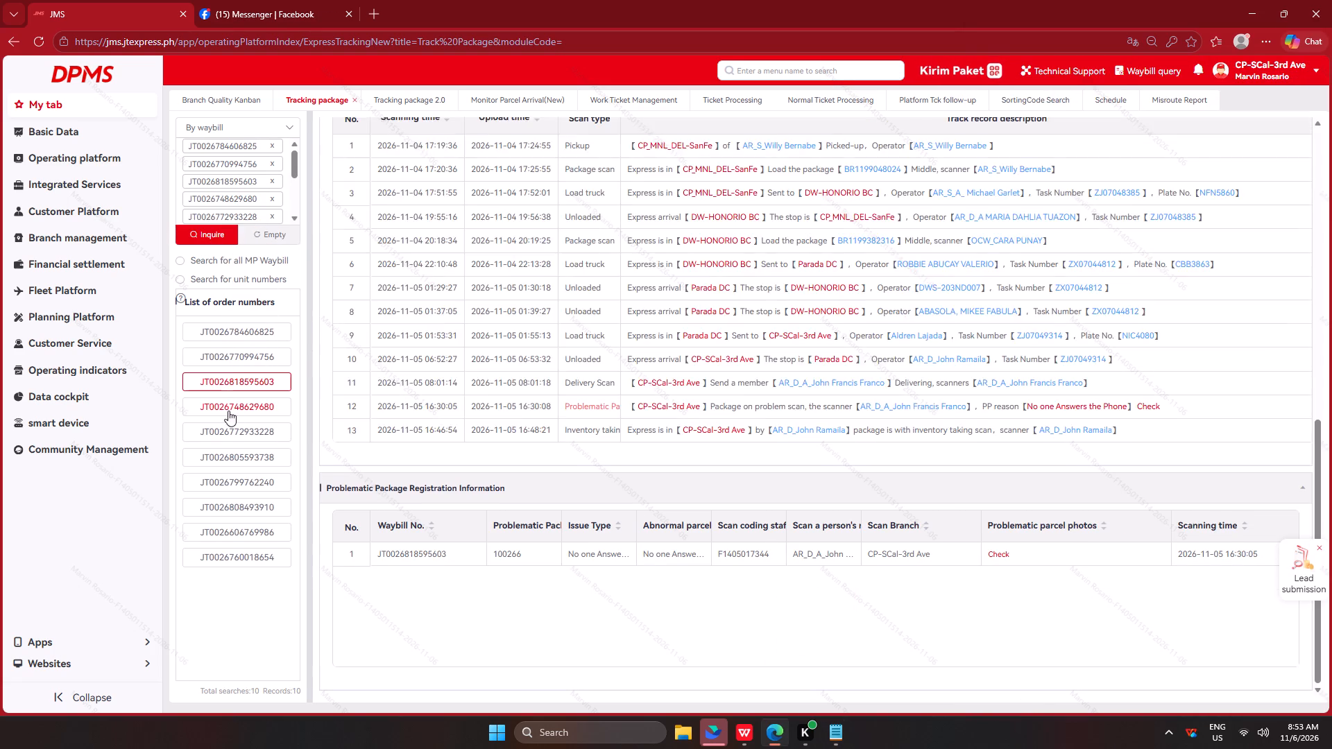
left_click(243, 434)
left_click(246, 463)
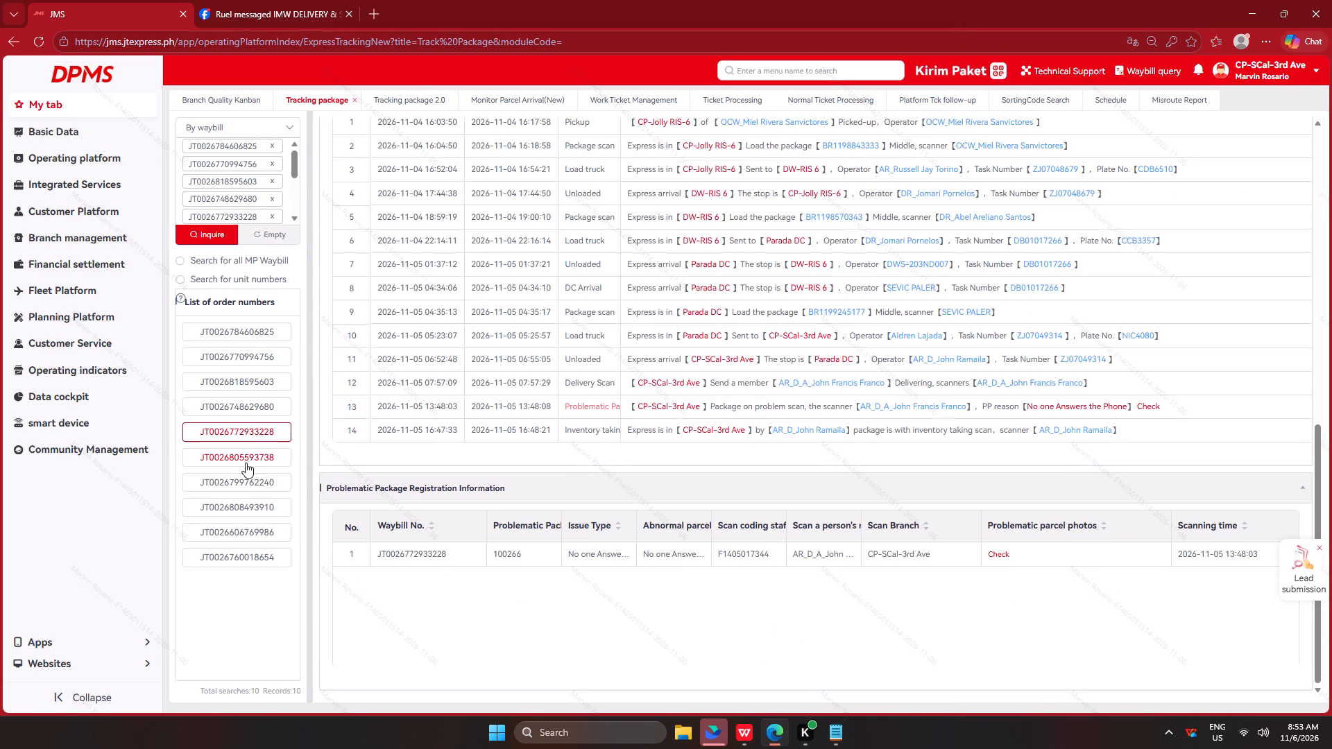
left_click(244, 483)
left_click(245, 510)
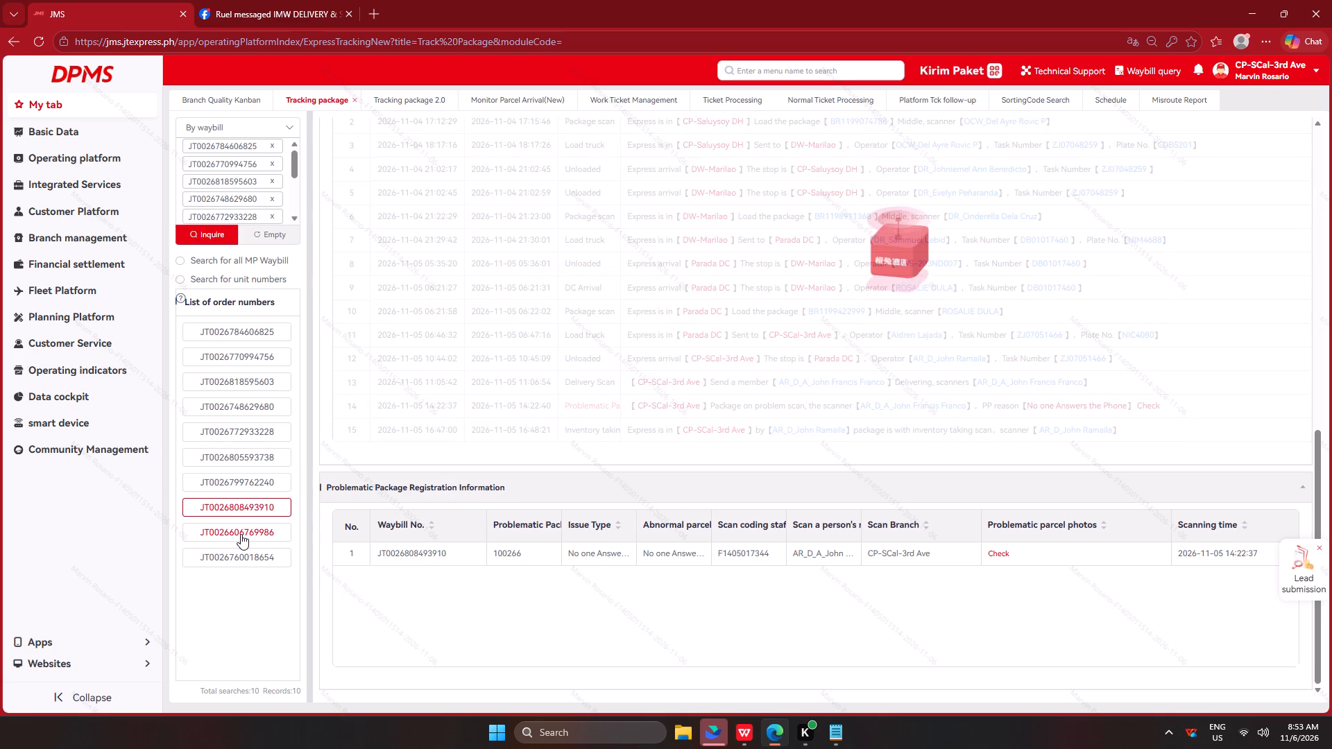
left_click(241, 534)
left_click(237, 554)
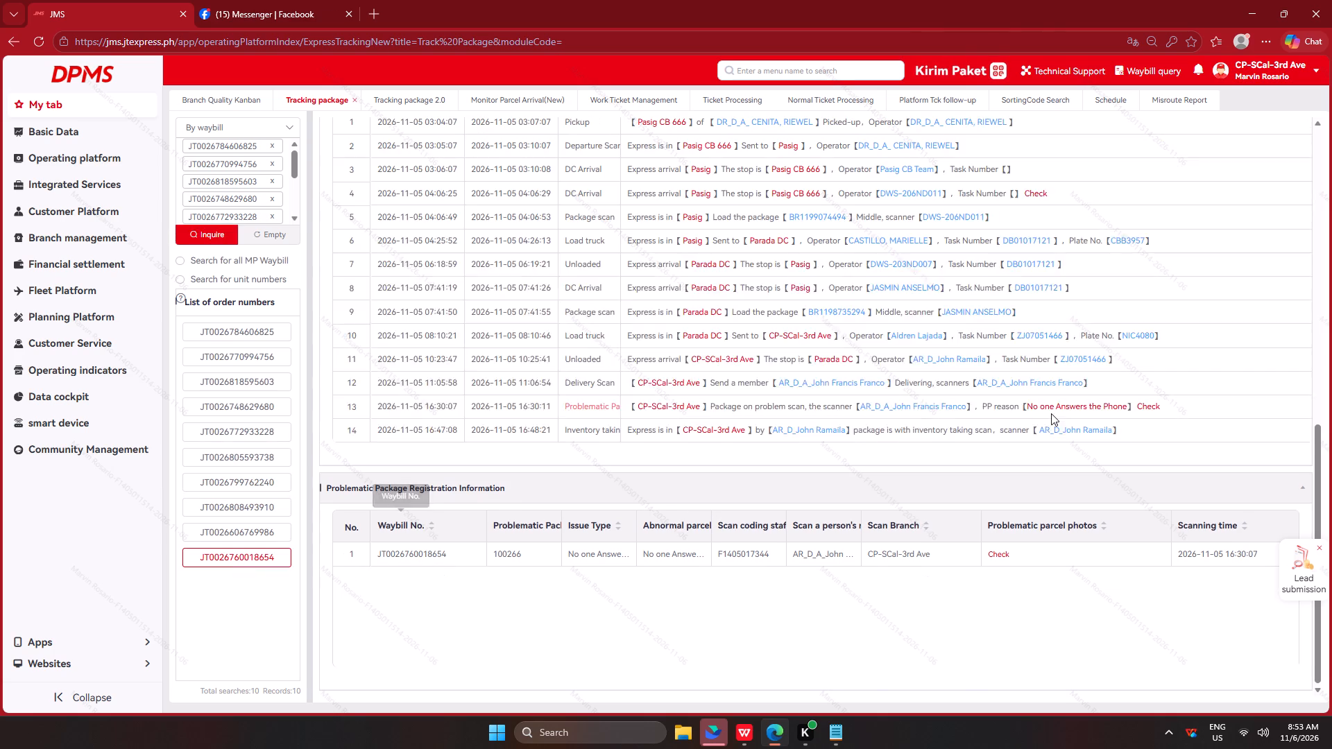
key("alt+Tab")
scroll(1113, 395, "up", 7)
left_click_drag(1074, 434, 963, 277)
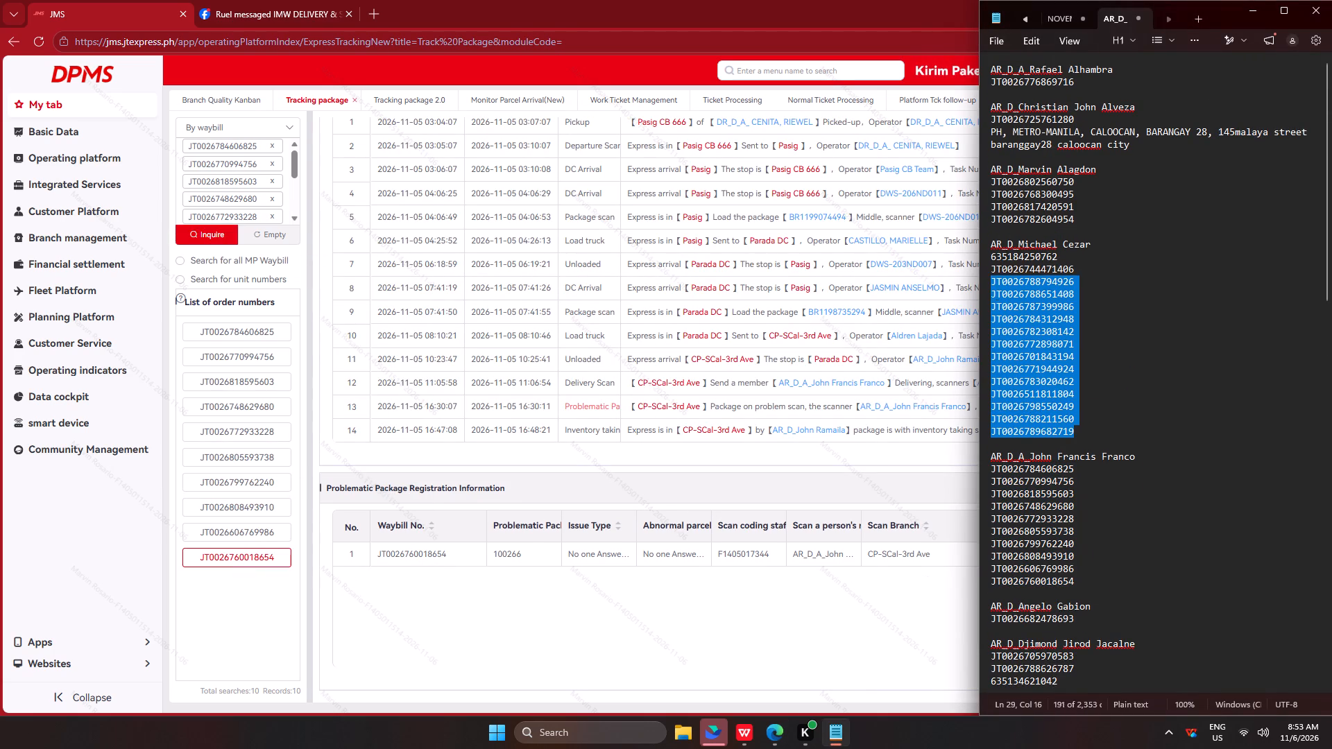
left_click_drag(963, 277, 963, 259)
key("ctrl+c")
key("ctrl+c")
key("ctrl+c")
key("ctrl+c")
key("ctrl+c")
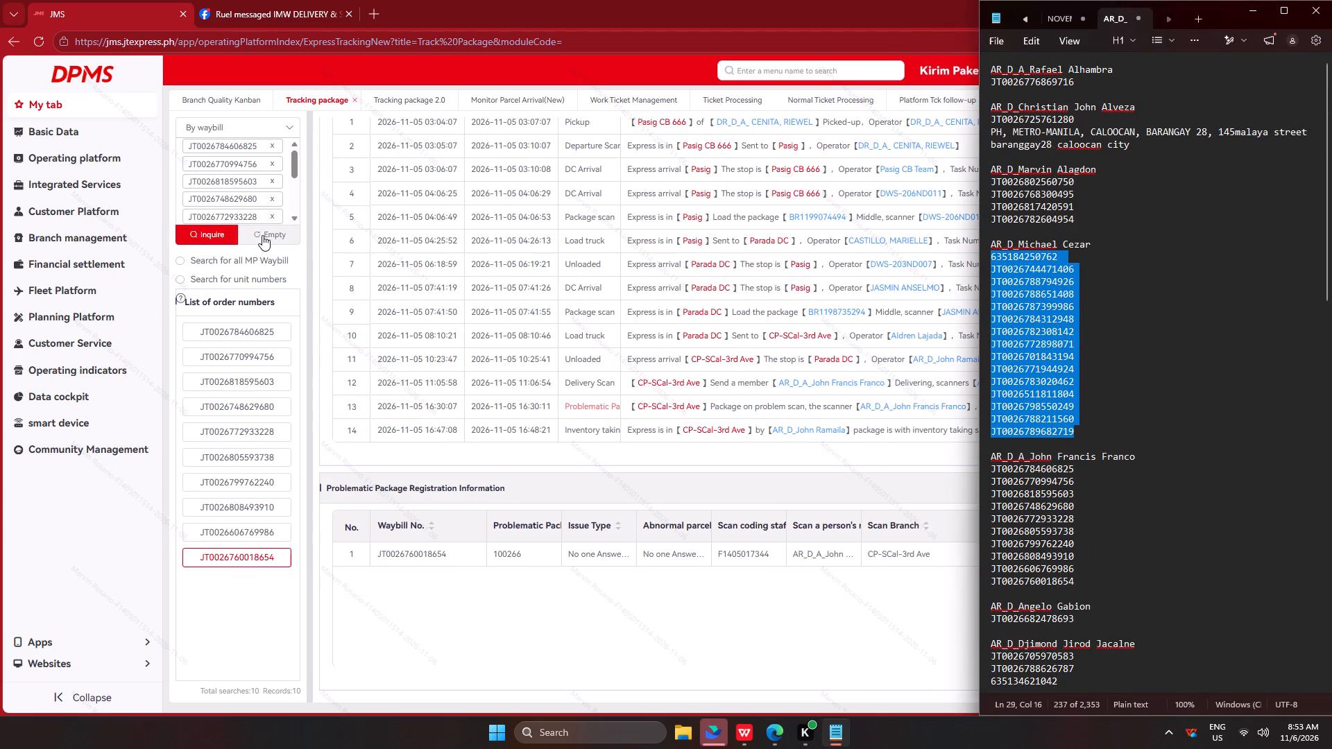
key("ctrl+c")
left_click(262, 235, "ctrl")
left_click(253, 201)
key("ctrl+v")
left_click(207, 231)
scroll(647, 440, "down", 7)
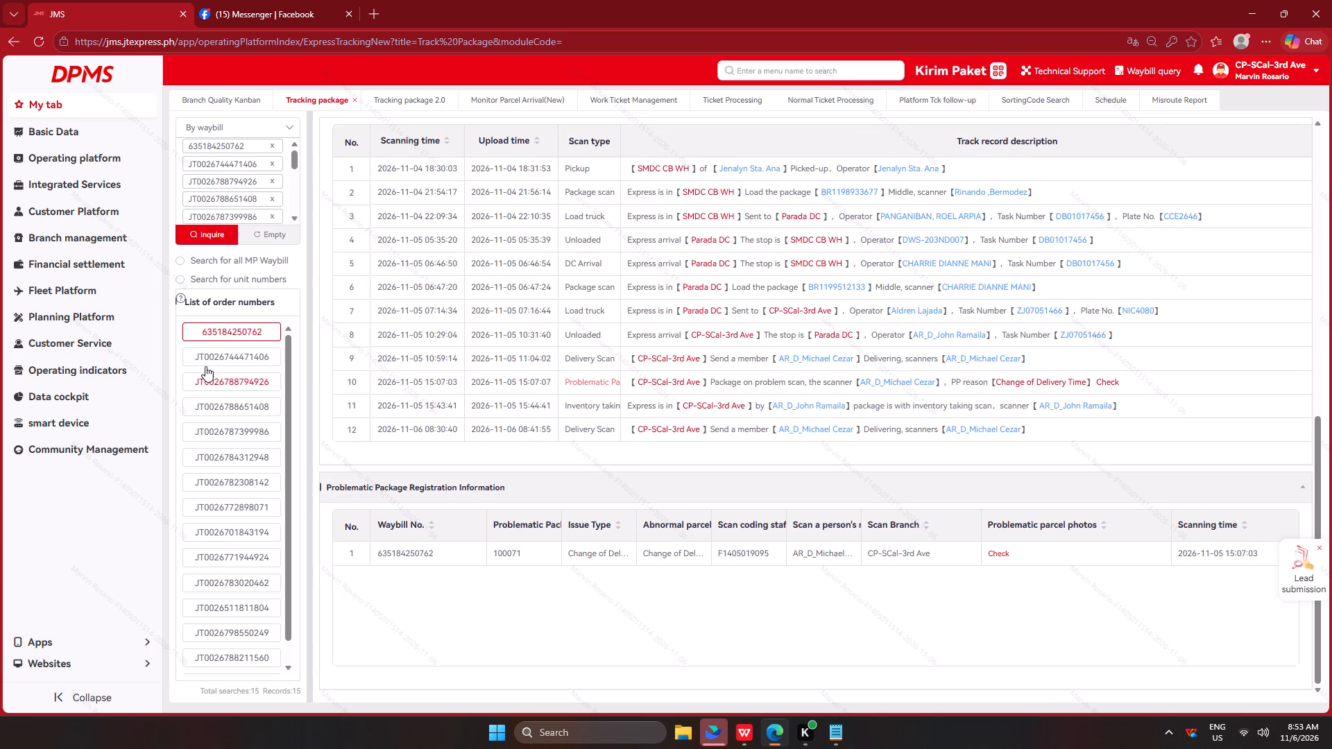
left_click(214, 356)
scroll(681, 469, "down", 7)
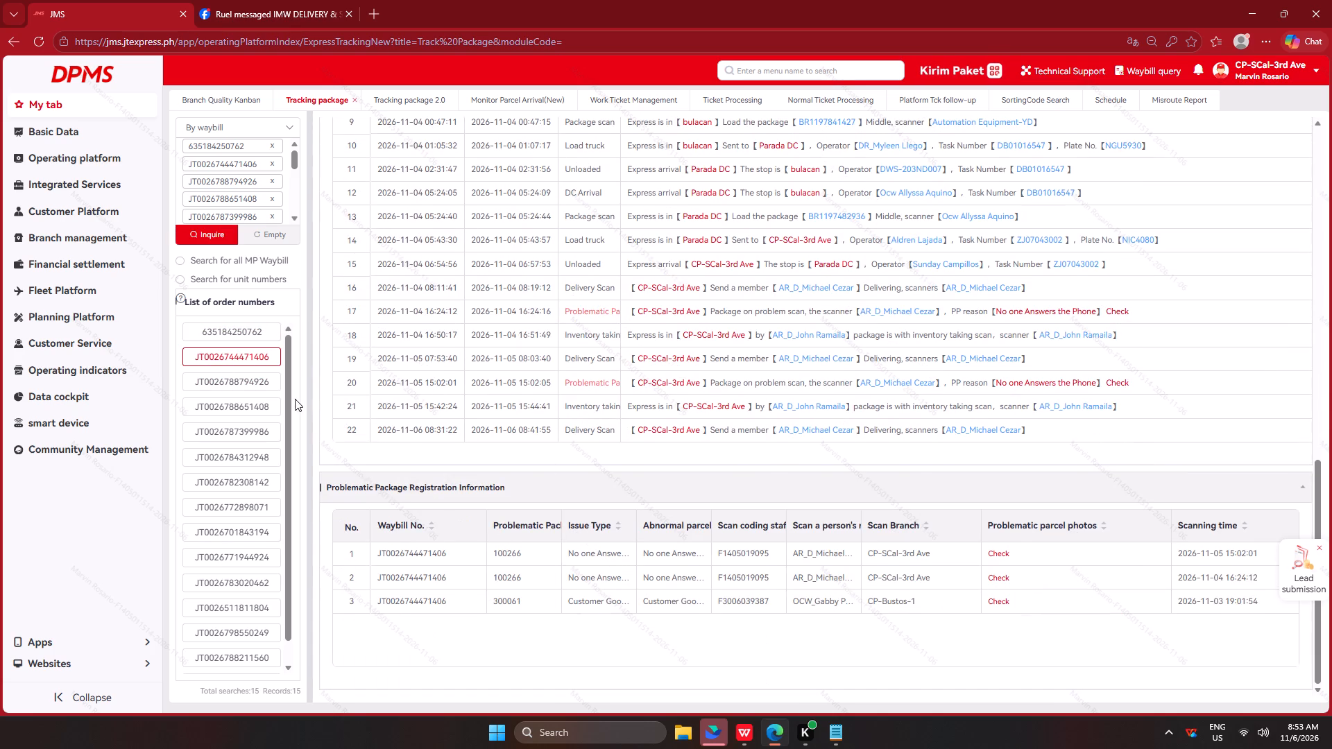
left_click(253, 385)
left_click(244, 402)
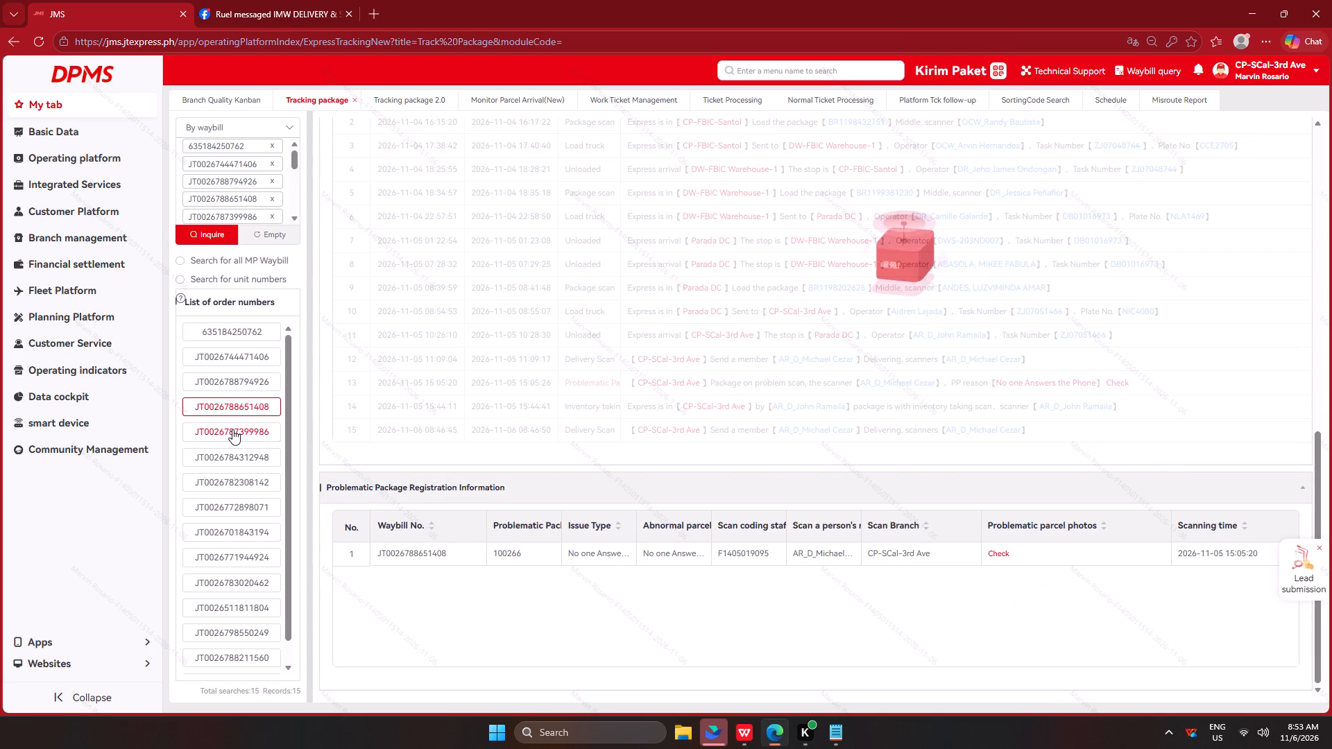
left_click(232, 429)
left_click(233, 456)
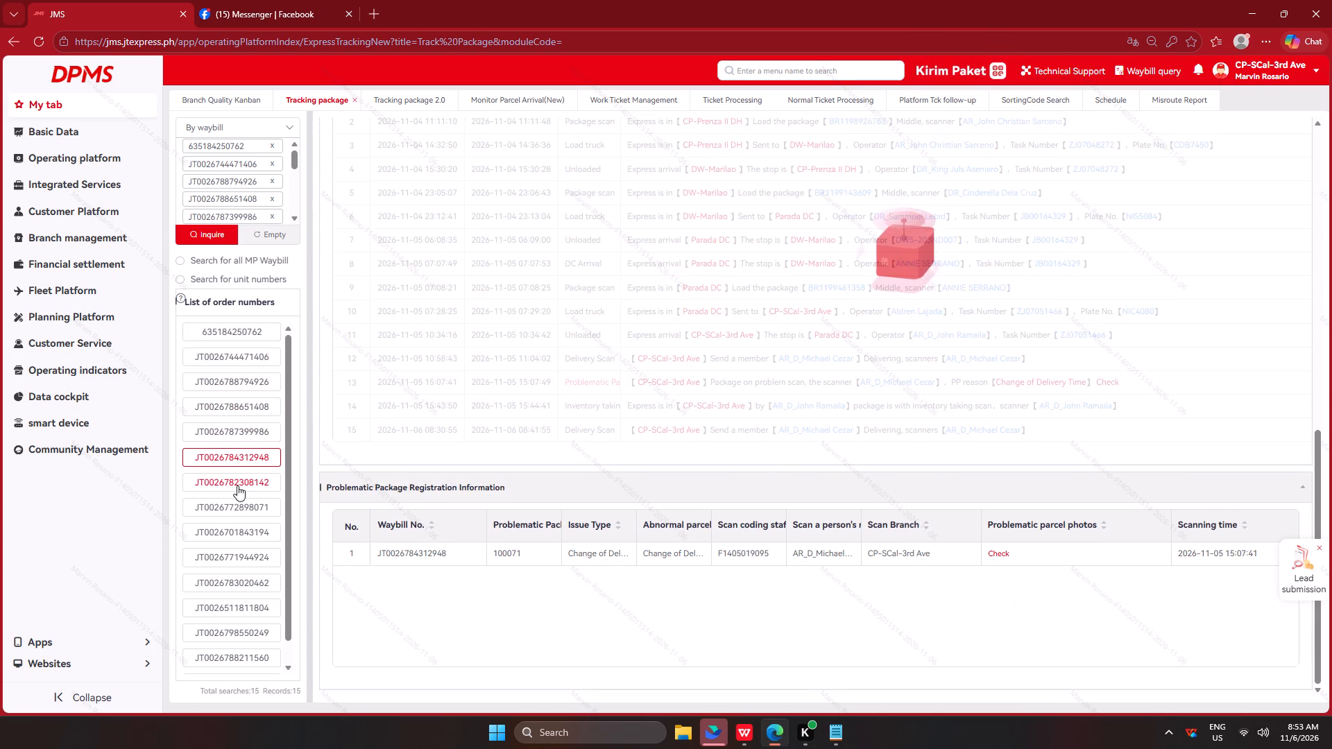
left_click(237, 485)
left_click(241, 504)
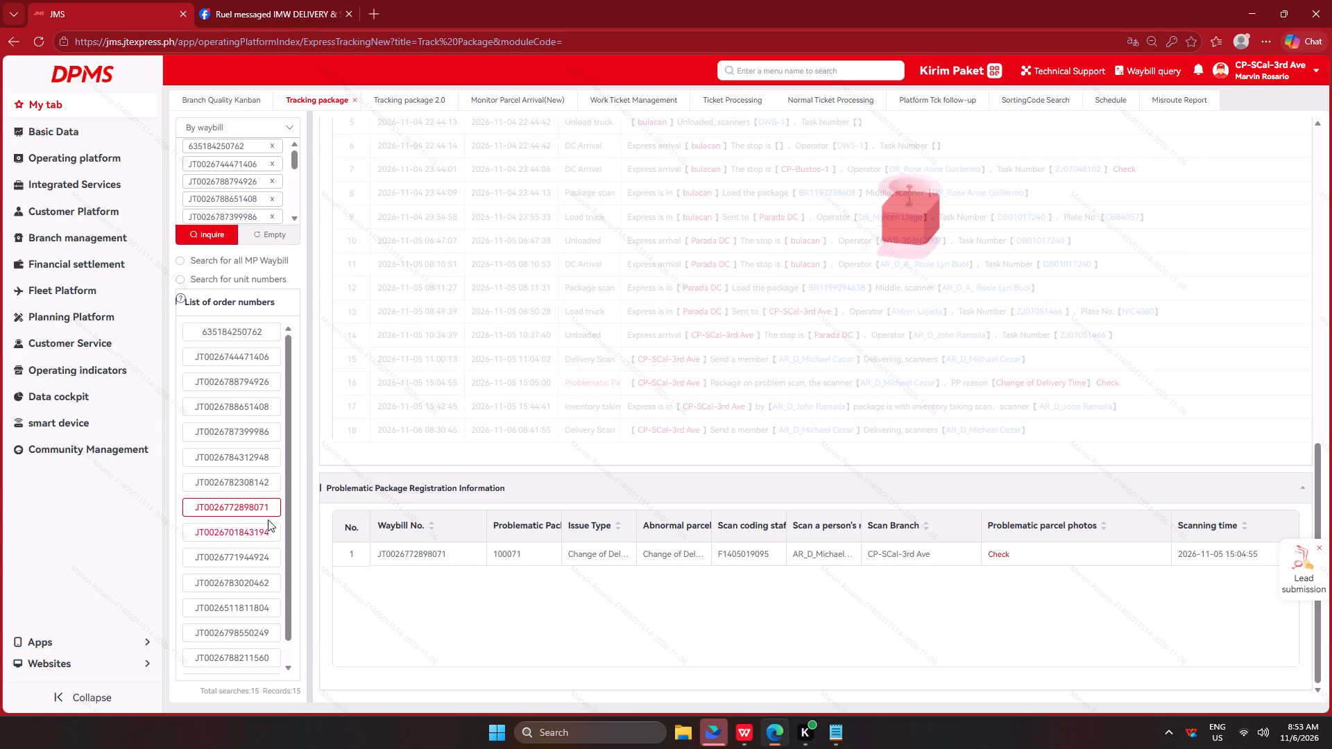
left_click(246, 534)
scroll(246, 538, "down", 6)
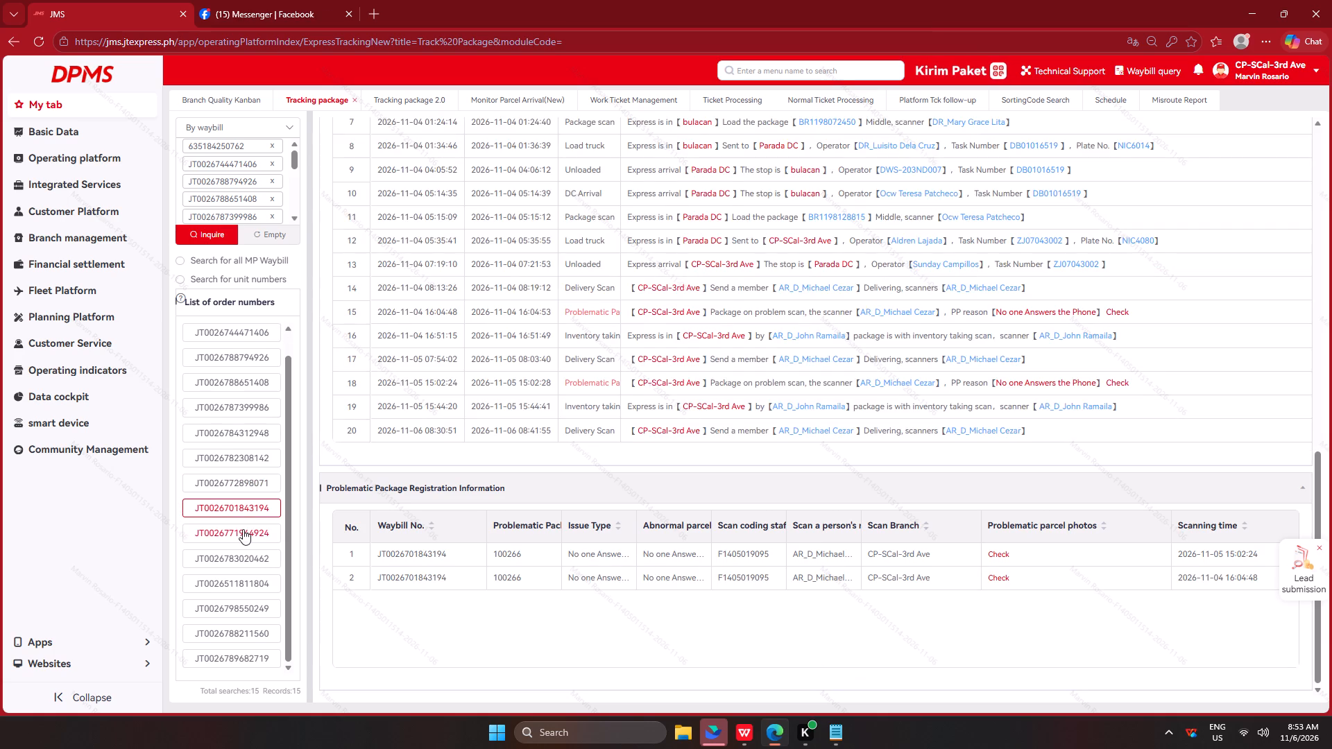
left_click(240, 529)
left_click(236, 548)
left_click(231, 557)
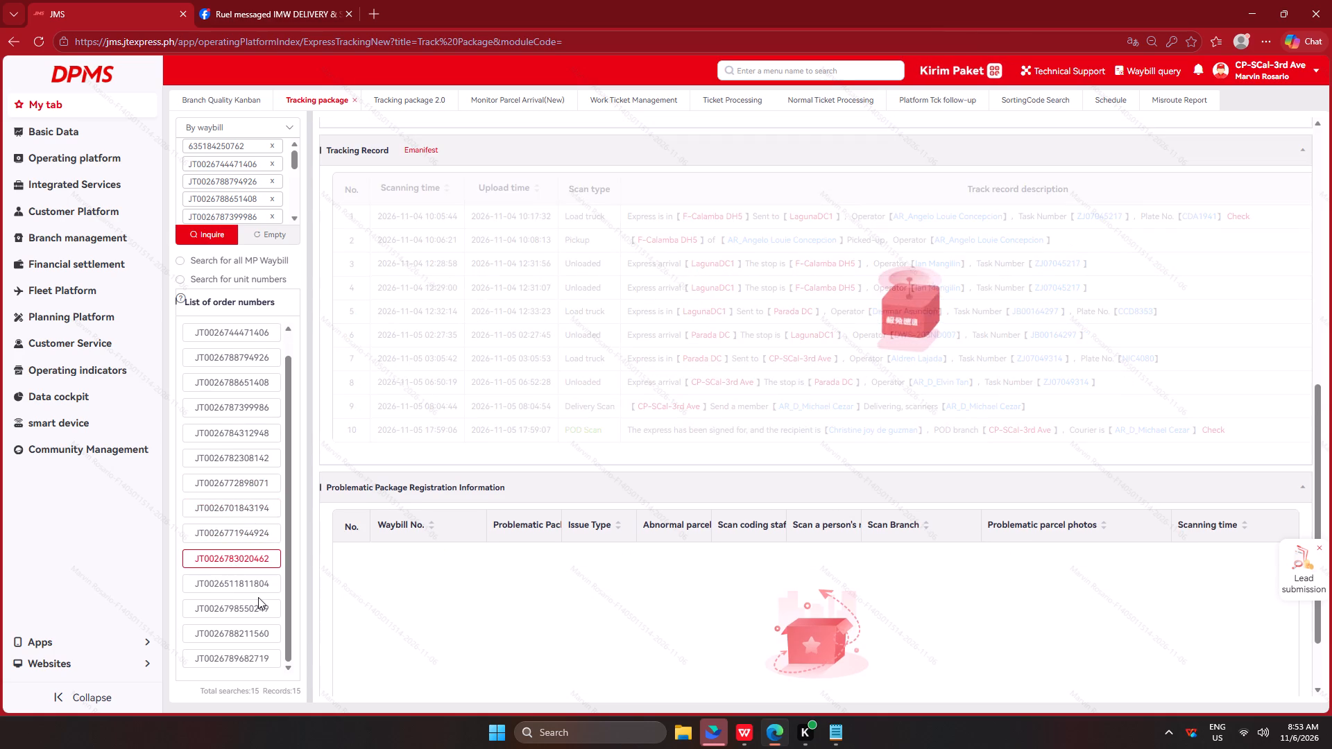
left_click(262, 594)
left_click(260, 580)
left_click(248, 603)
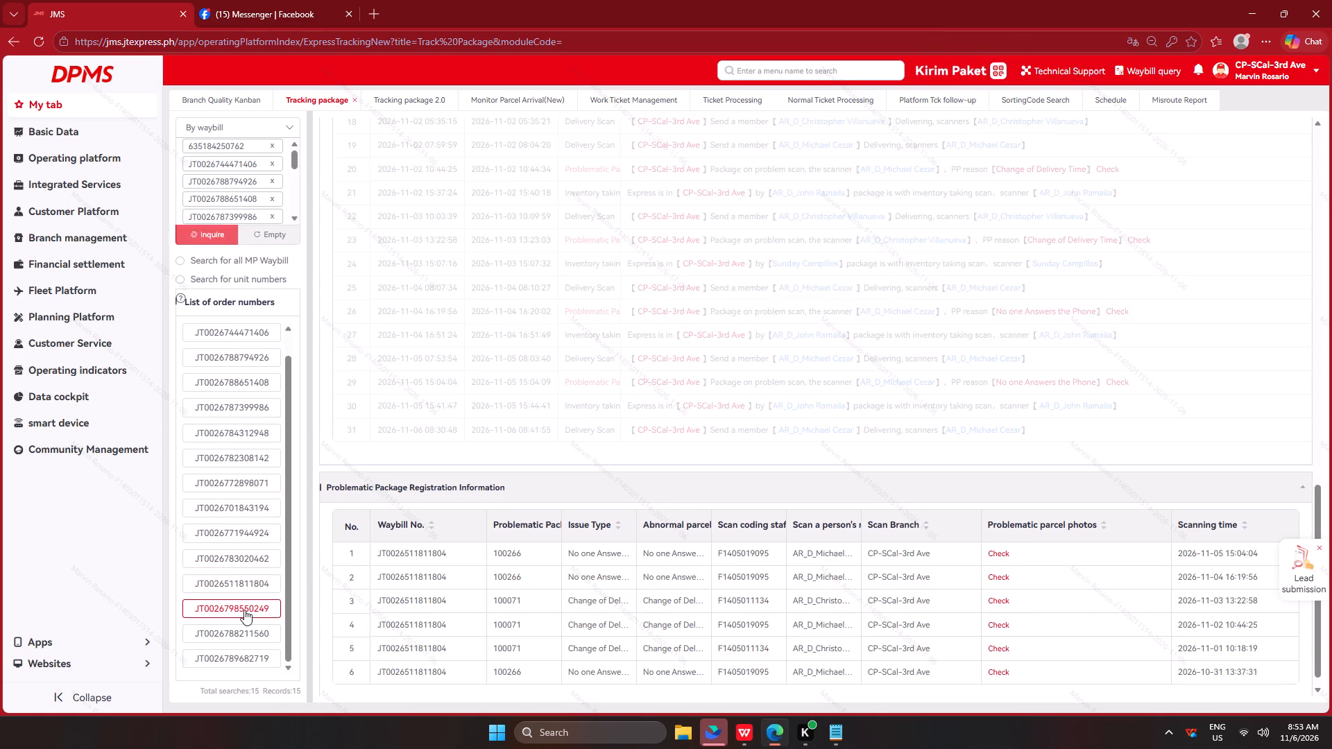
left_click(237, 632)
left_click(239, 653)
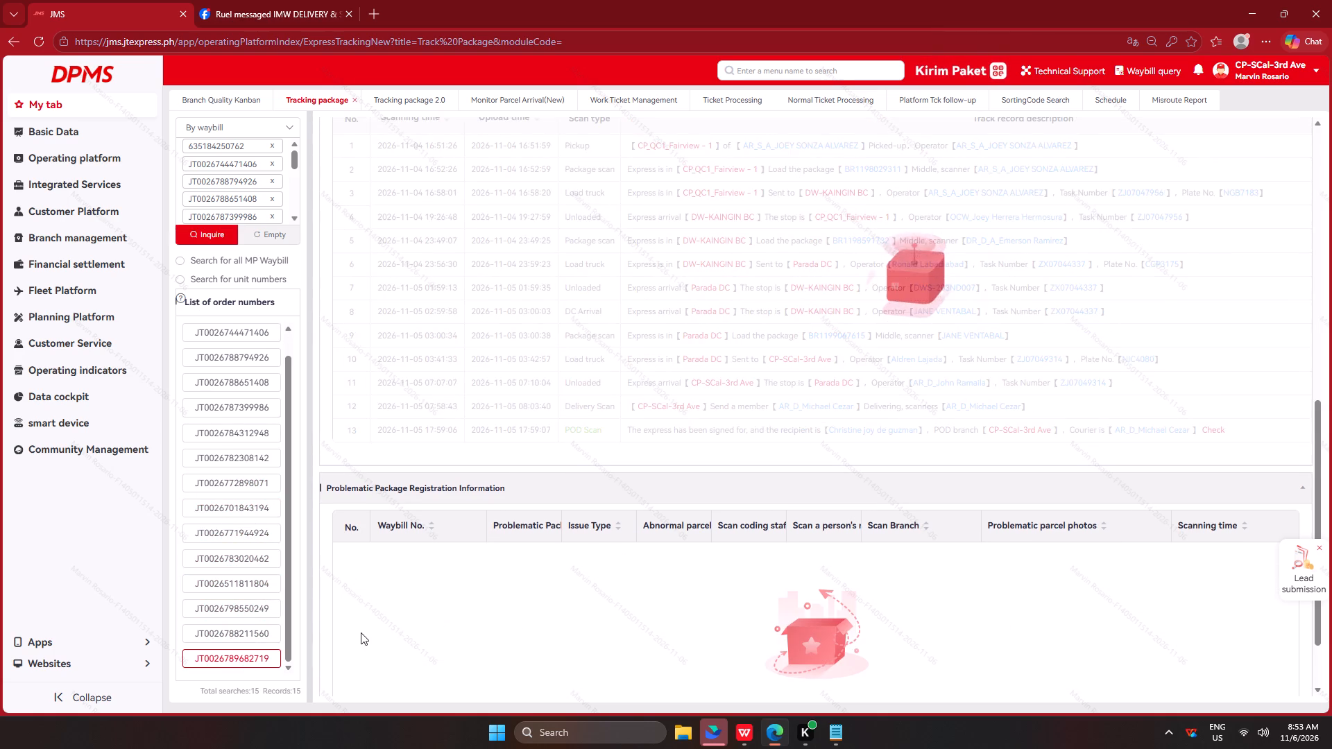
key("alt+Tab")
left_click(1080, 432)
left_click_drag(1082, 434, 968, 317)
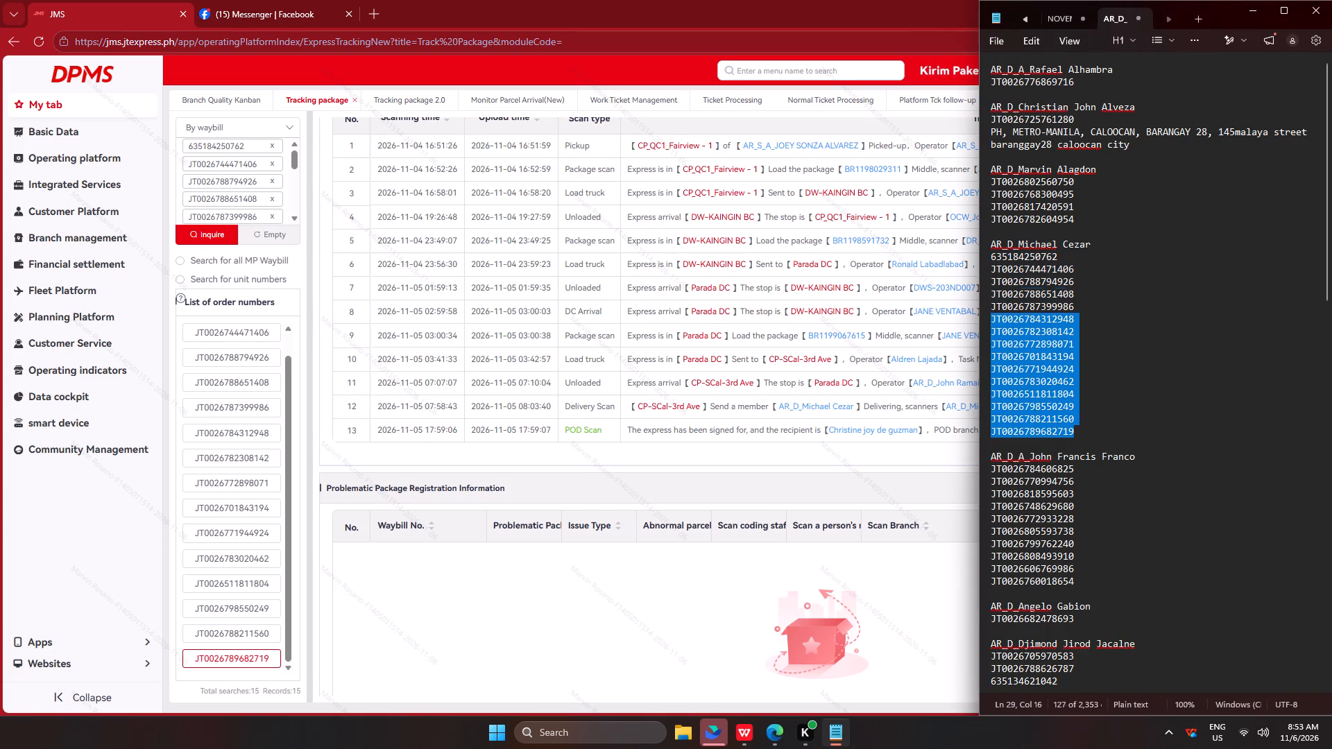
left_click_drag(968, 317, 962, 236)
key("ctrl+x")
left_click_drag(1091, 221, 964, 179)
key("ctrl+c")
key("ctrl+c")
key("ctrl+c")
key("ctrl+c")
key("ctrl+c")
left_click(259, 236, "ctrl")
left_click(256, 209)
key("ctrl+v")
left_click(211, 233)
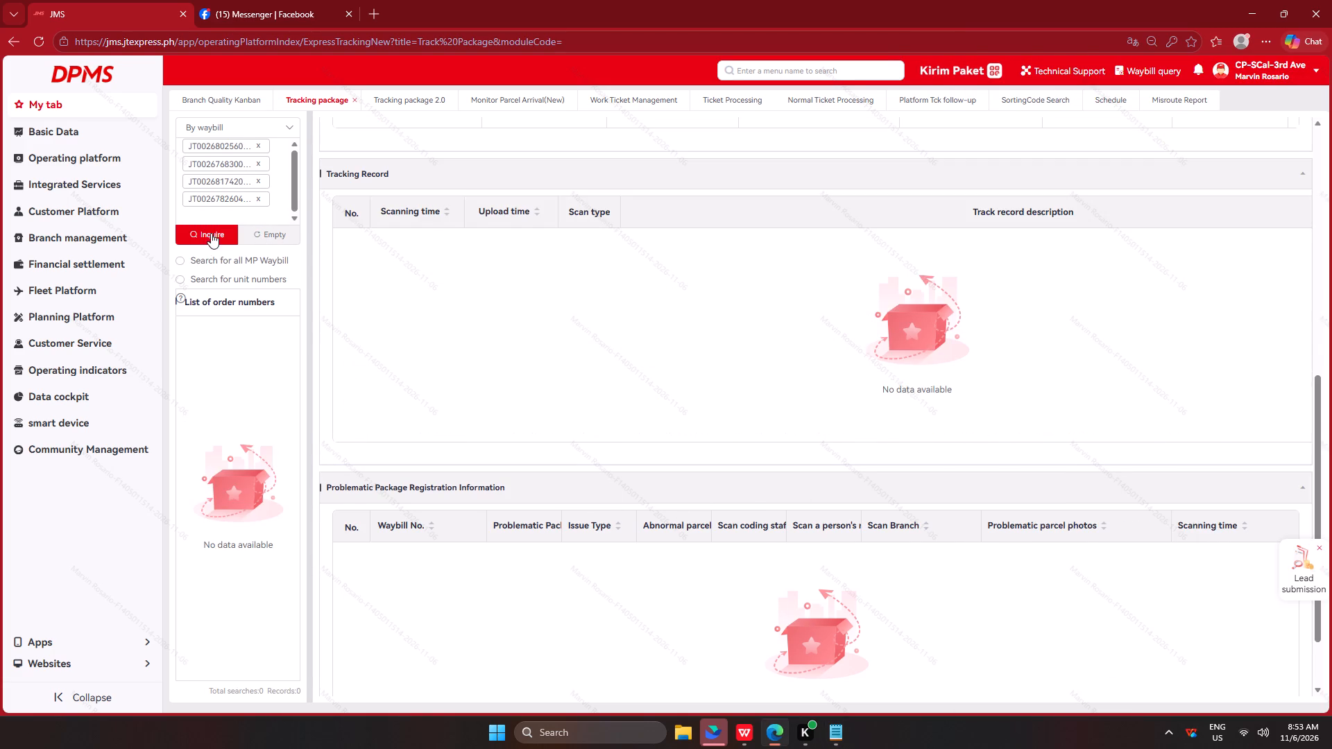
left_click(227, 357)
left_click(230, 384)
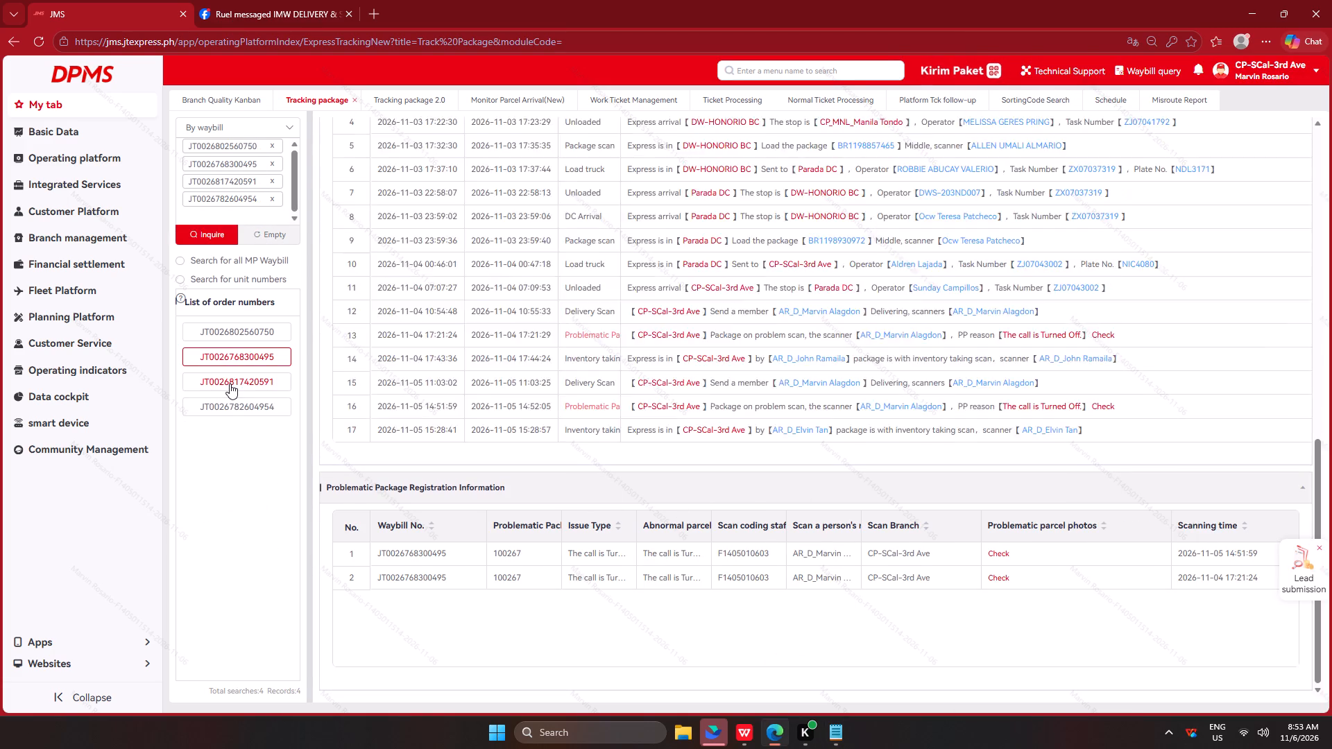
left_click(231, 411)
key("alt+Tab")
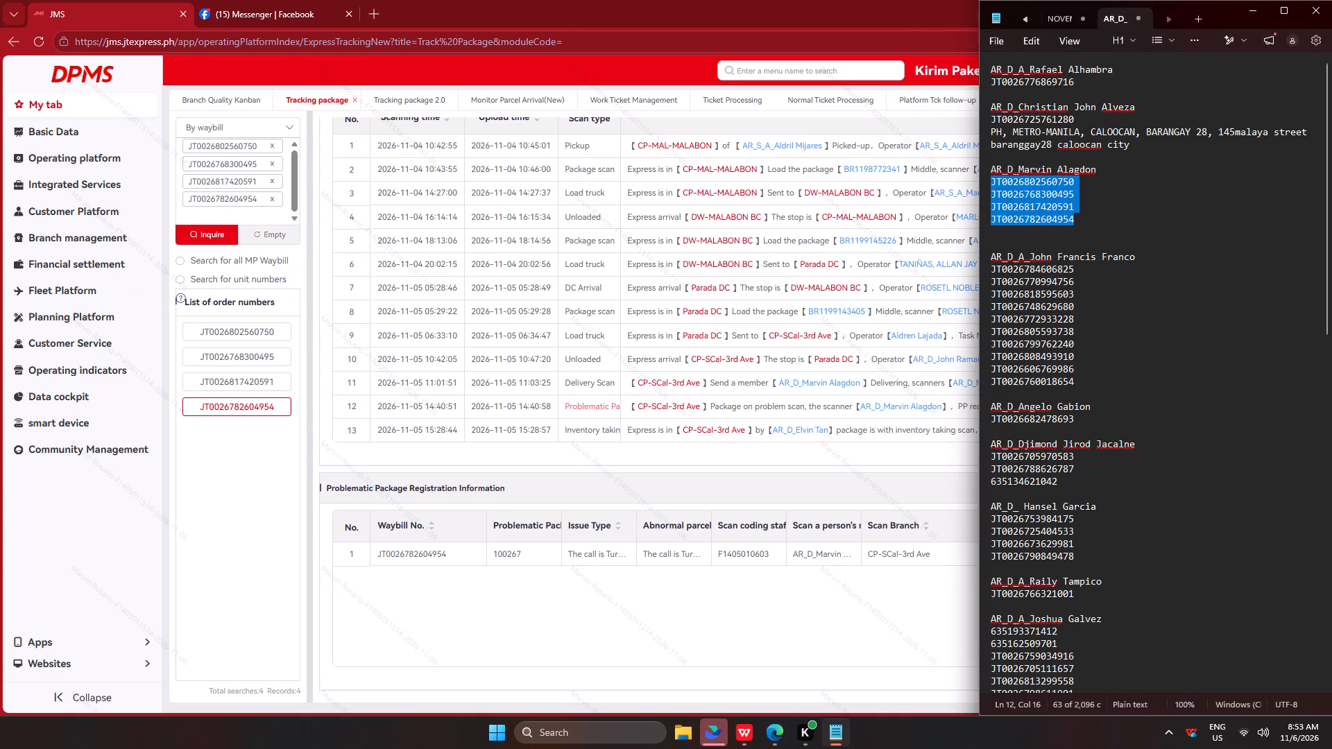
left_click(1032, 240)
key("BackSpace")
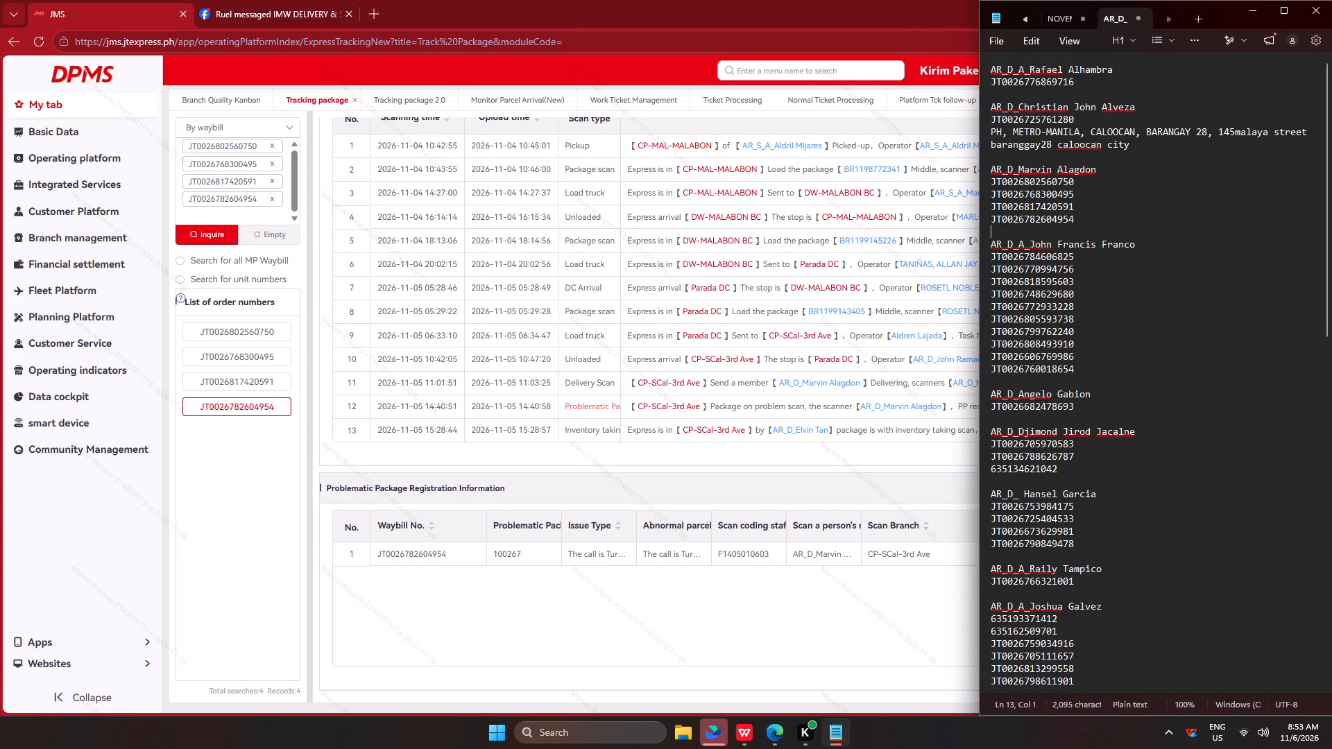
left_click_drag(1086, 119, 953, 119)
key("ctrl+c")
key("ctrl+c")
key("ctrl+c")
key("ctrl+c")
left_click(275, 230, "ctrl")
left_click(257, 205)
key("ctrl+v")
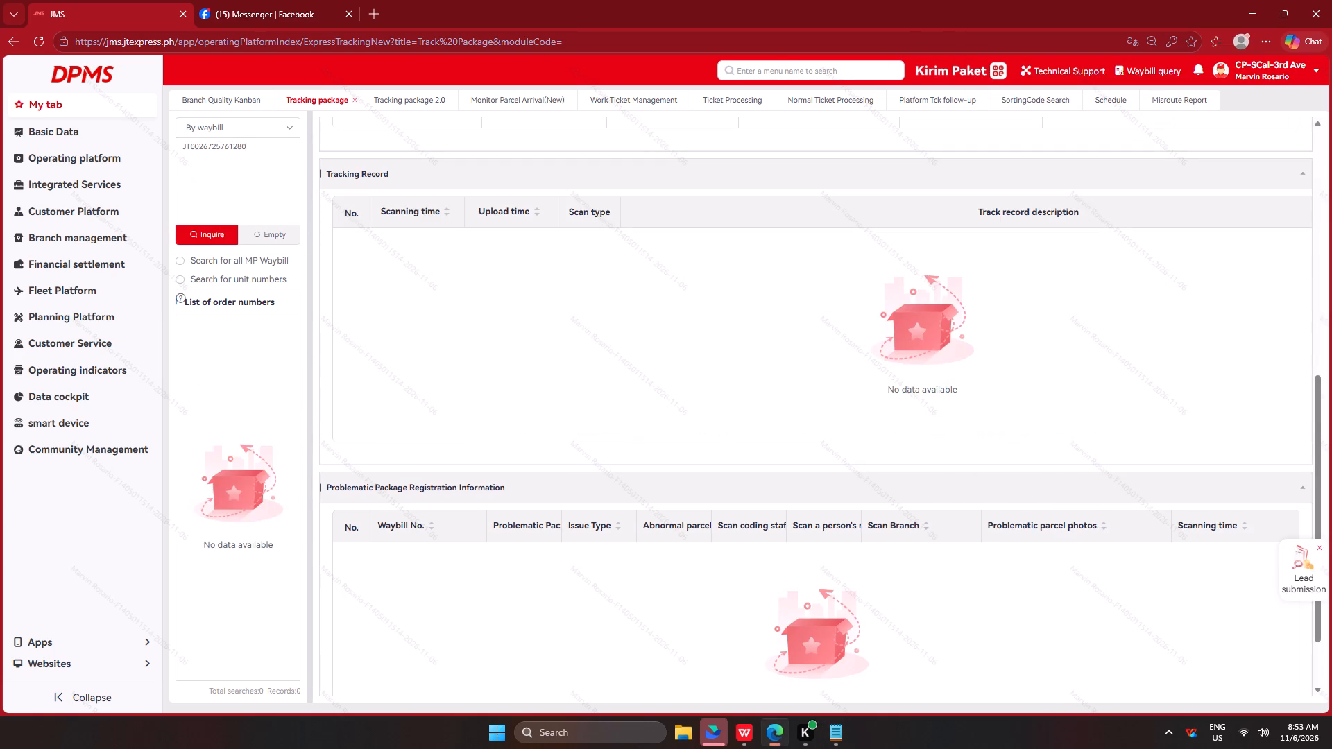
left_click(207, 232)
key("alt+Tab")
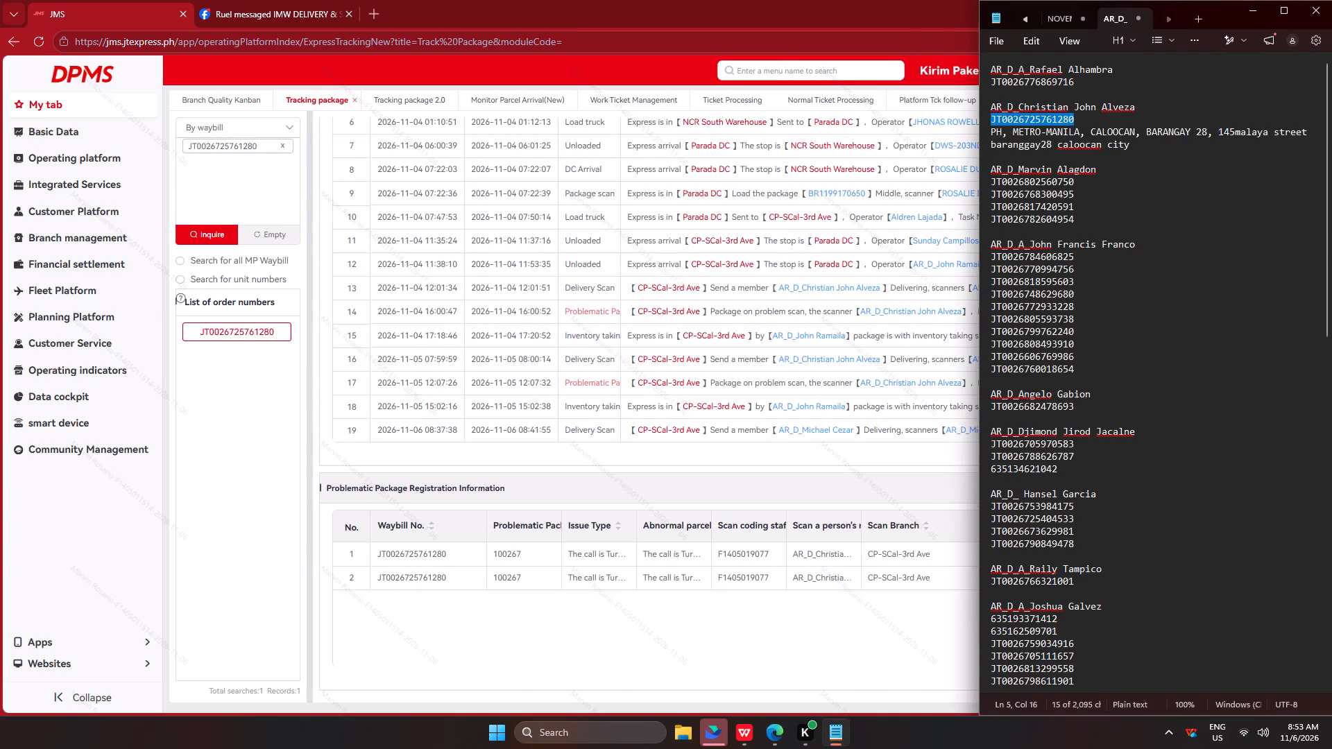
left_click_drag(1143, 153, 957, 111)
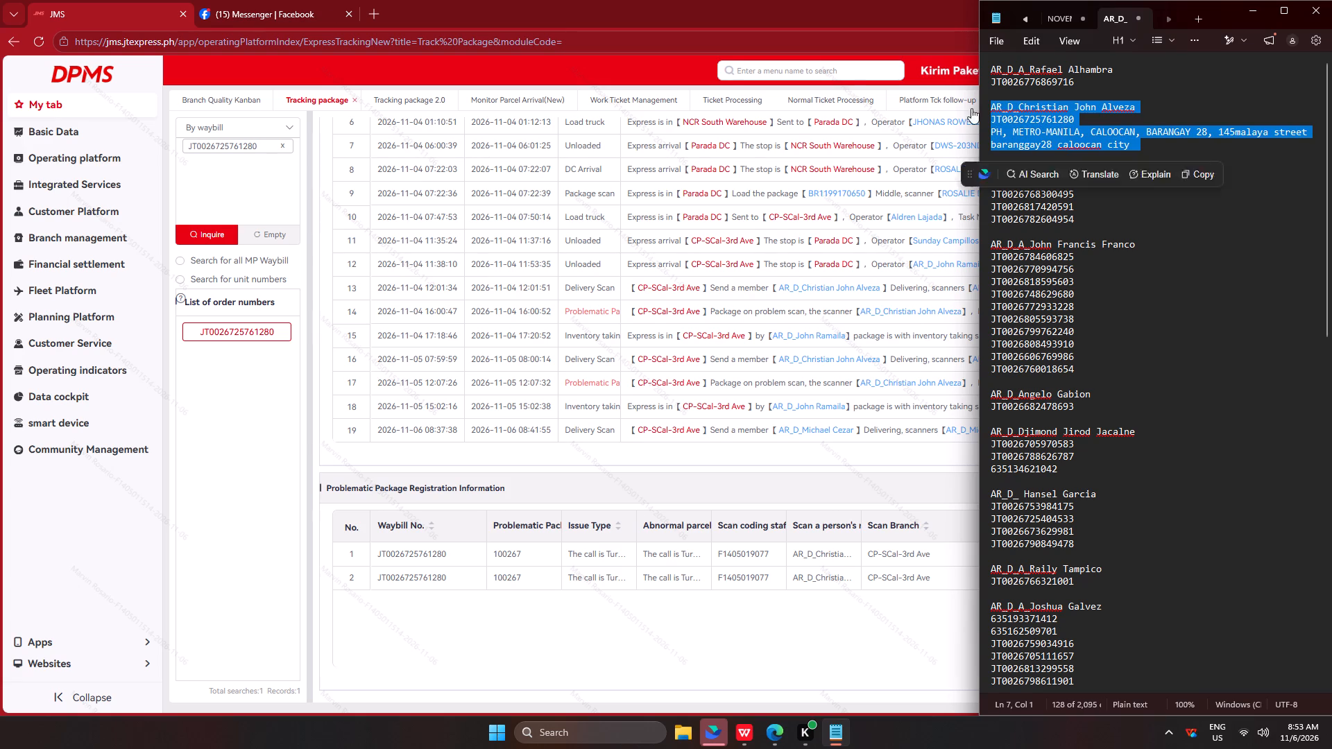
key("ctrl+x")
key("BackSpace")
left_click_drag(1088, 85, 914, 87)
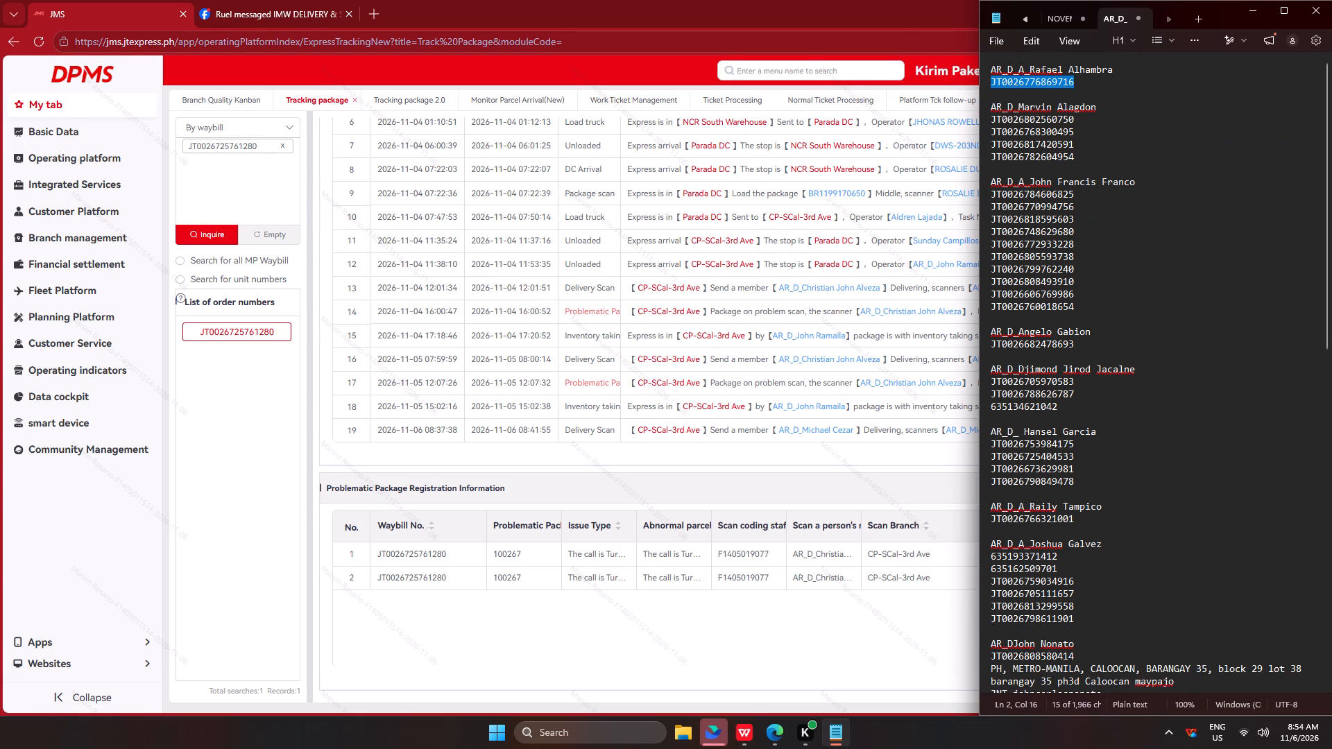
key("ctrl+c")
key("ctrl+c")
key("ctrl+c")
key("ctrl+c")
left_click(273, 233, "ctrl")
left_click(272, 210)
key("ctrl+v")
left_click(205, 234)
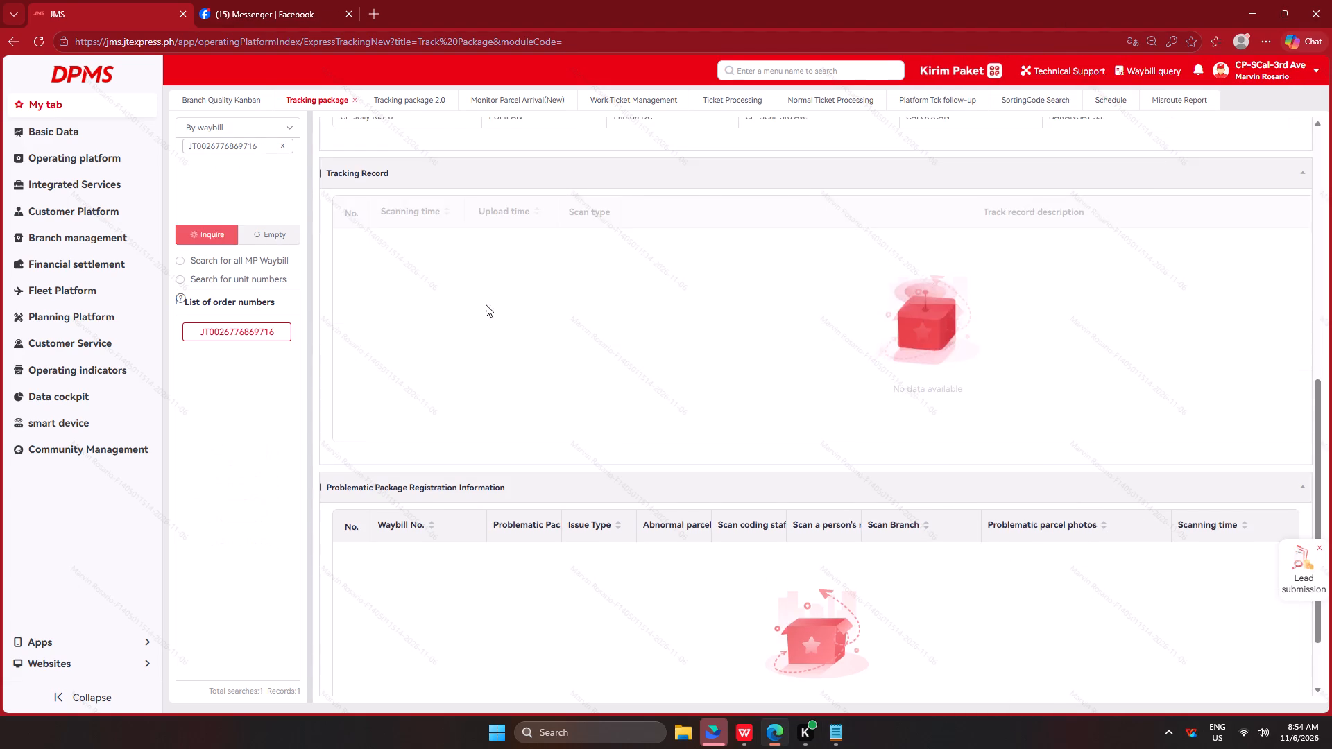
Return to Notepad and look over the waybill groups just above the PROBLEMATIC NO DELIVERY SCAN heading.
key("alt+Tab")
scroll(1186, 461, "down", 20)
scroll(1186, 461, "down", 1)
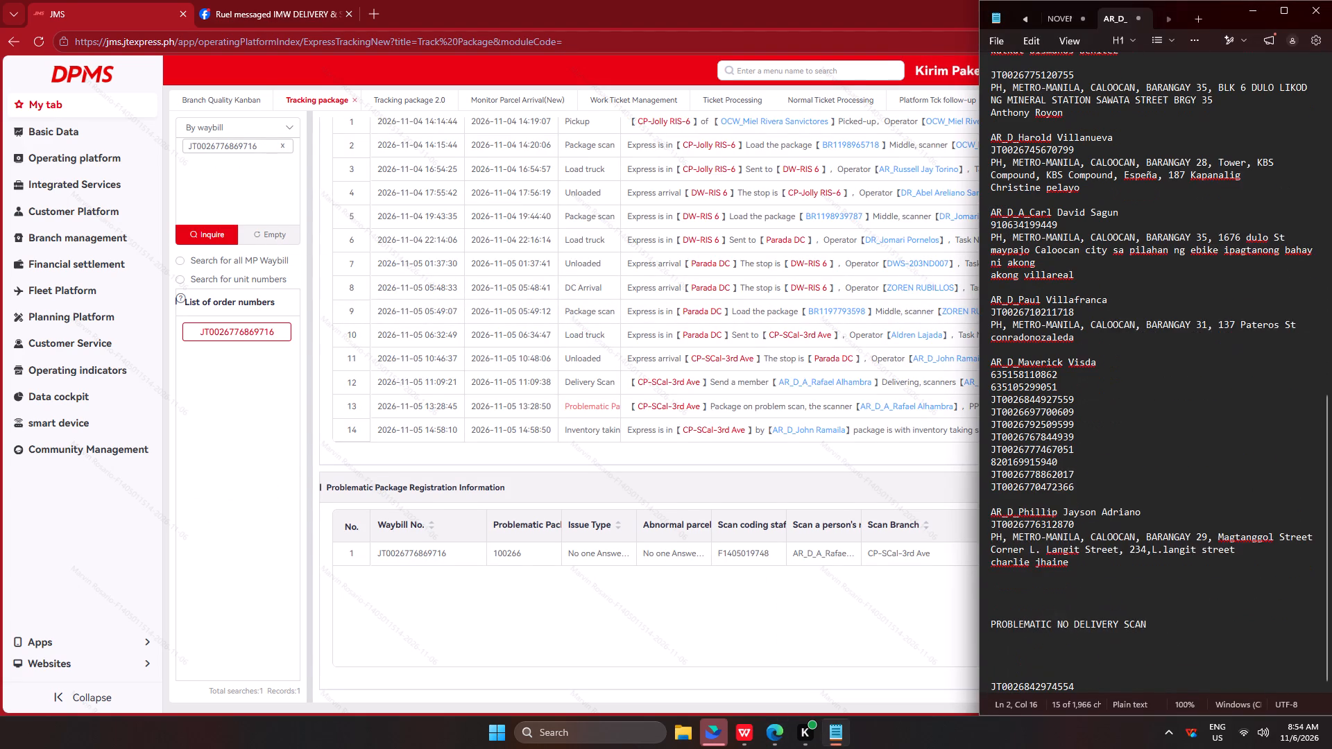
scroll(1188, 511, "down", 5)
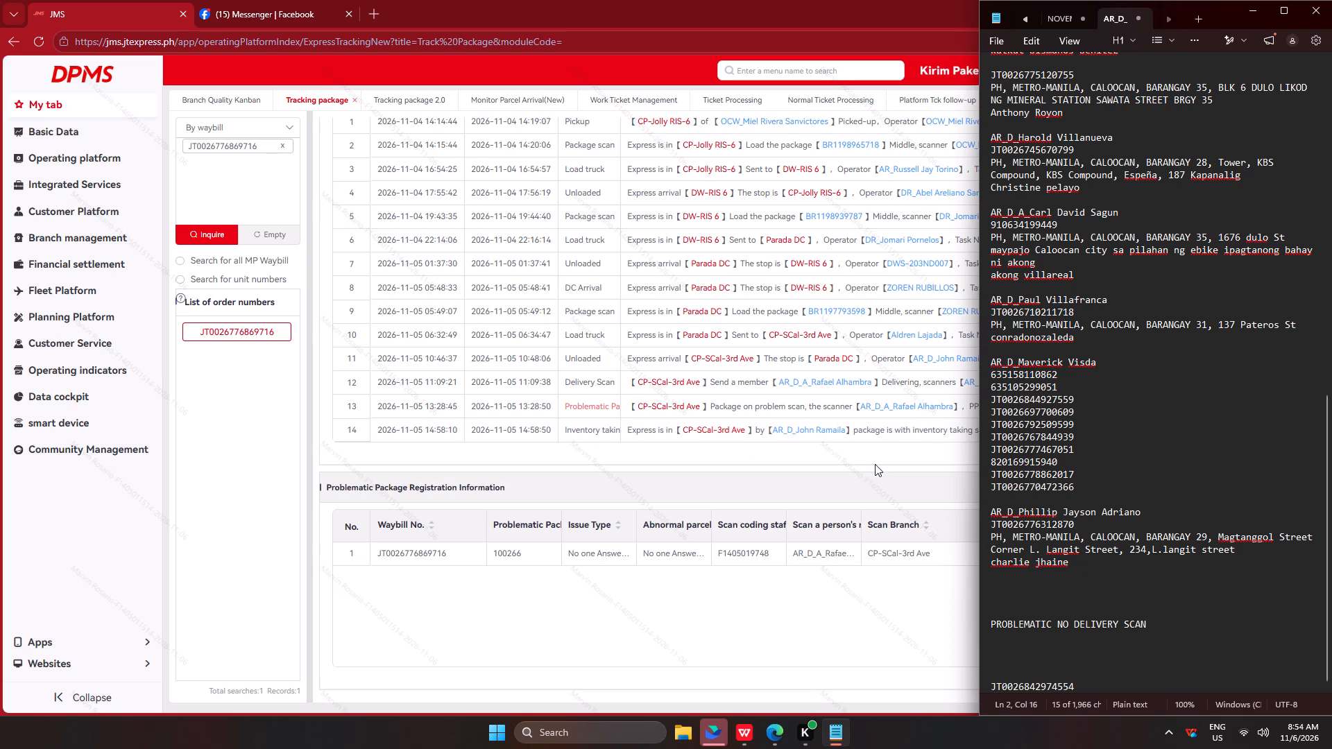
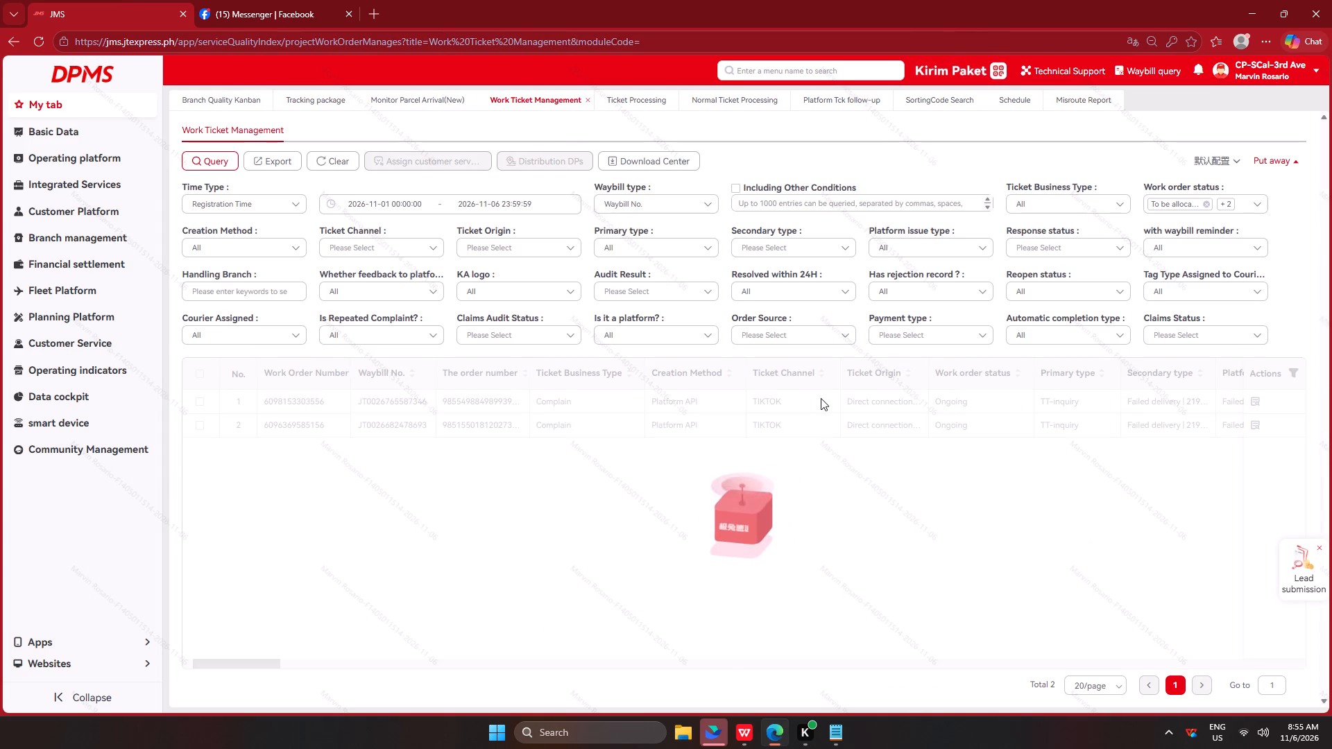
View the ongoing tickets in Ticket Processing and query the To be Processed list in Normal Ticket Processing.
left_click(640, 101)
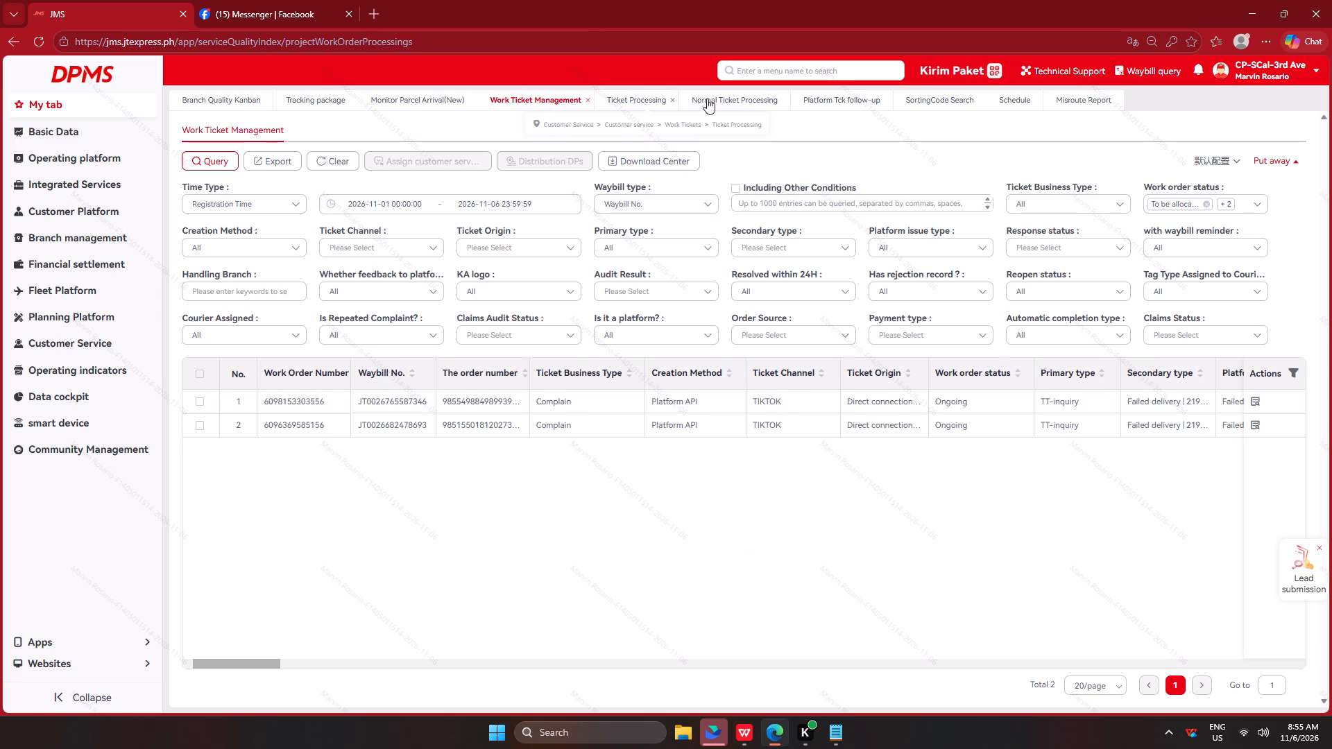
left_click(747, 95)
left_click(226, 163)
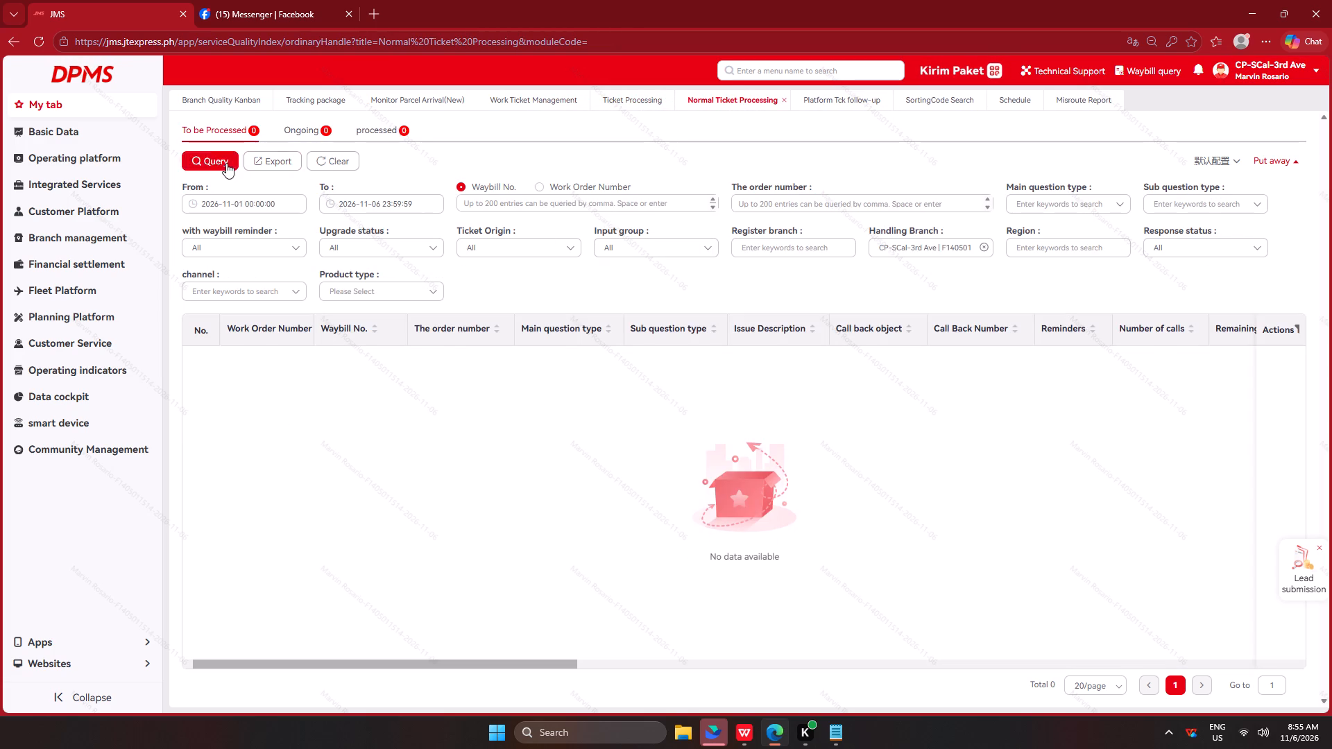
Open the Platform Tck follow-up page and close it, removing it from the open pages.
left_click(862, 102)
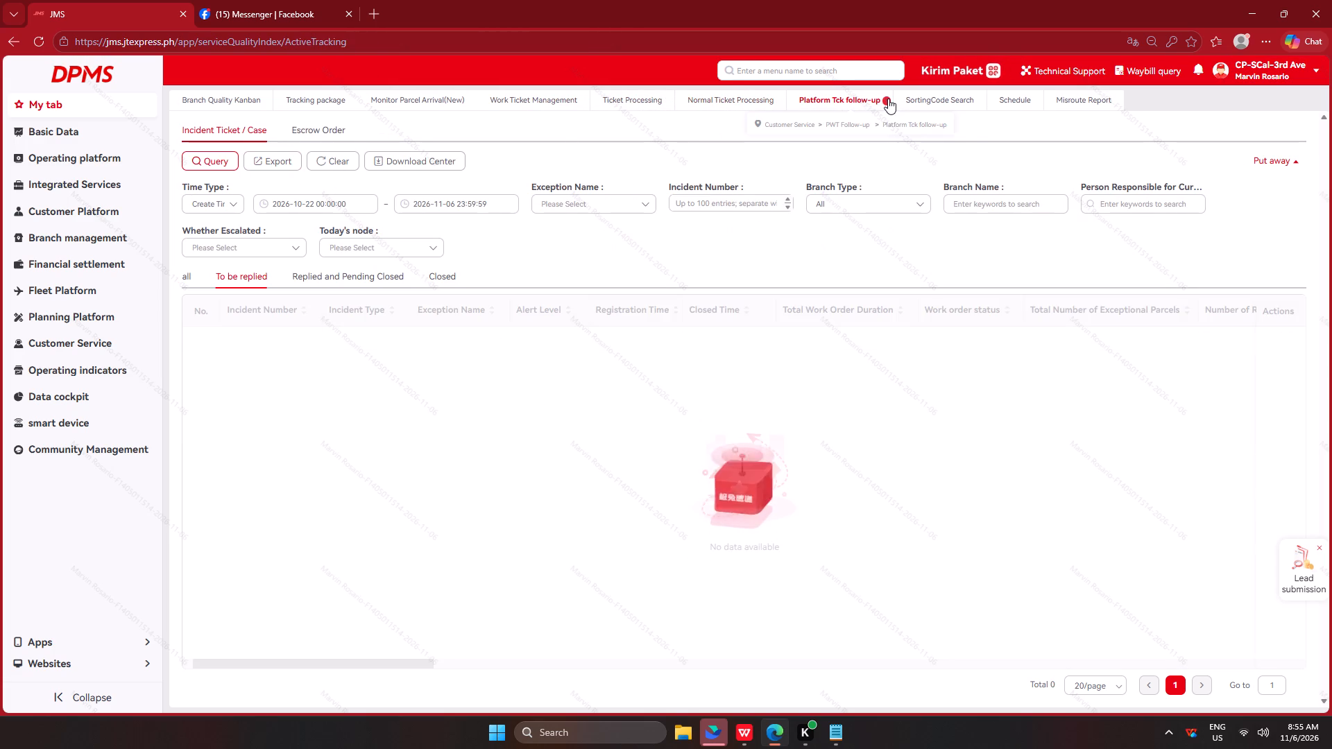
left_click(888, 98)
Move the floating Lead submission widget away from the page content to the outer edge of the navigation sidebar.
left_click_drag(1316, 567, 28, 505)
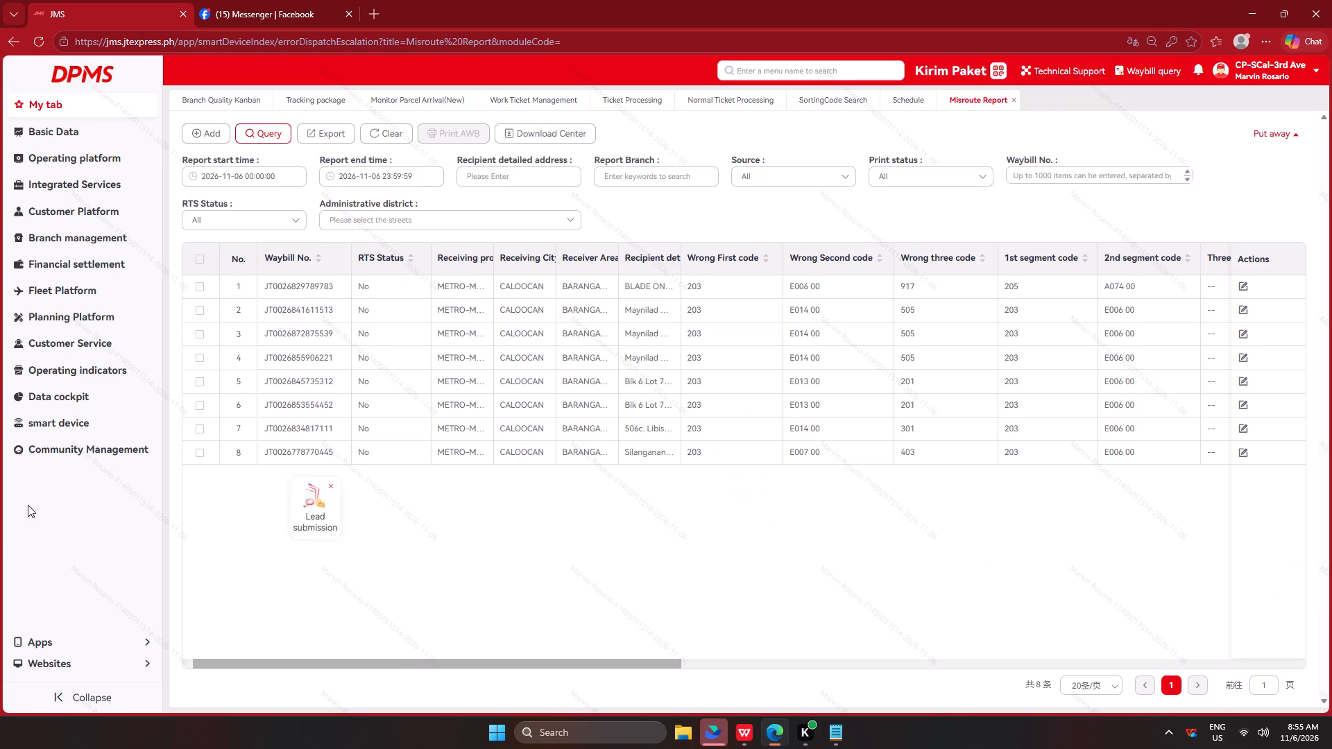
left_click_drag(28, 505, 0, 526)
Return to Normal Ticket Processing and reorder the open pages so SortingCode Search sits between Schedule and Misroute Report.
left_click(824, 99)
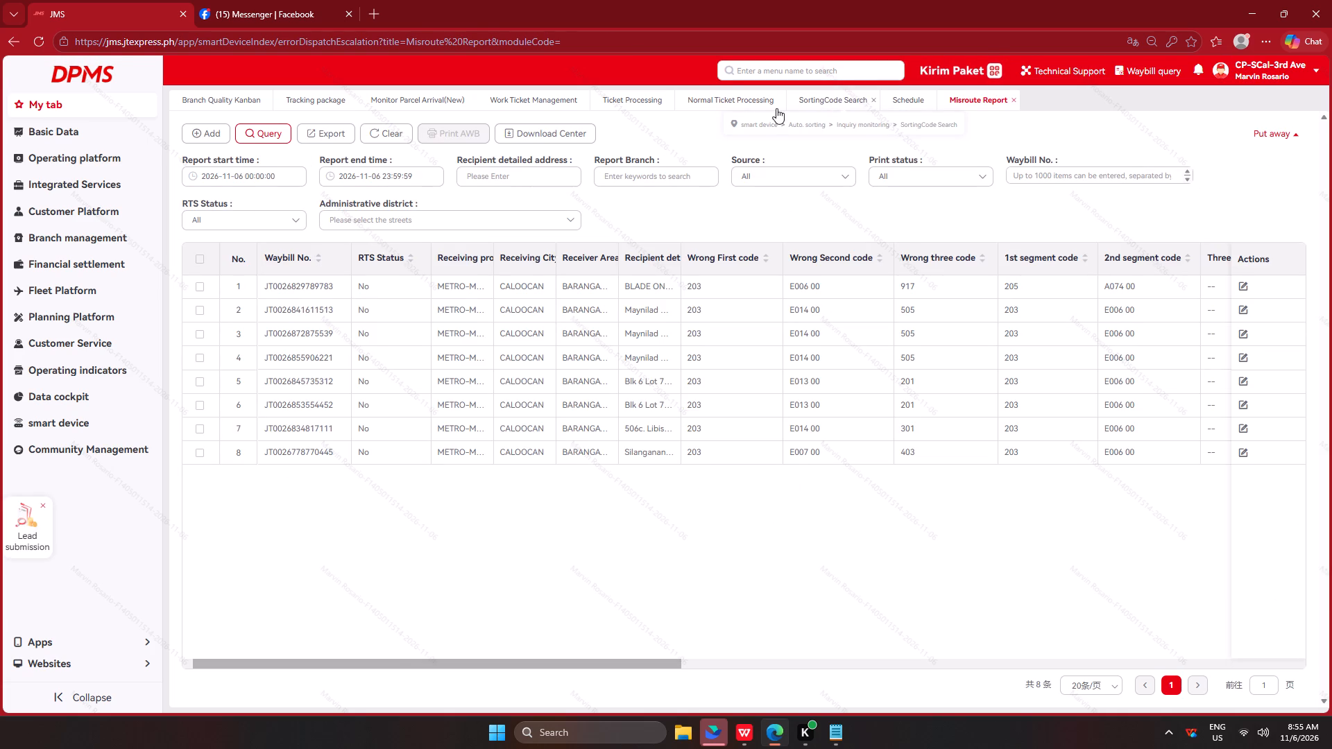
left_click(751, 99)
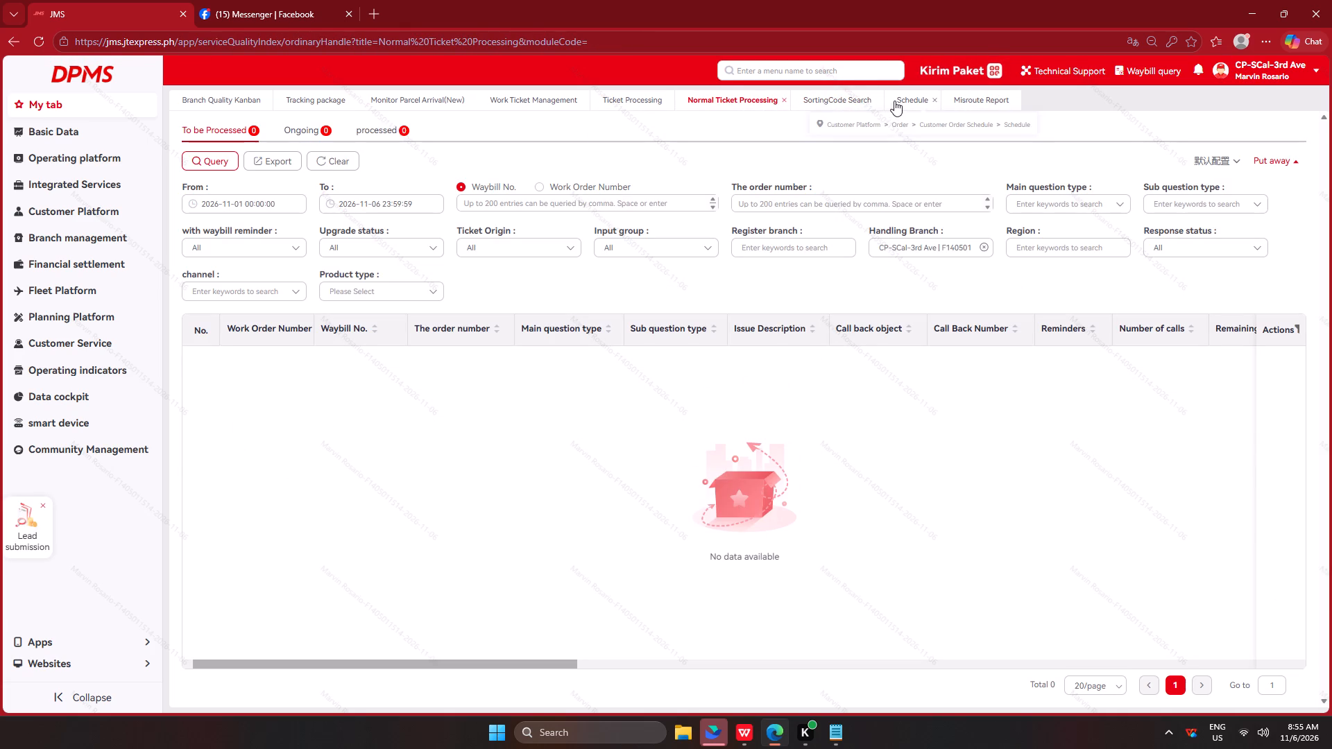
left_click_drag(851, 102, 927, 107)
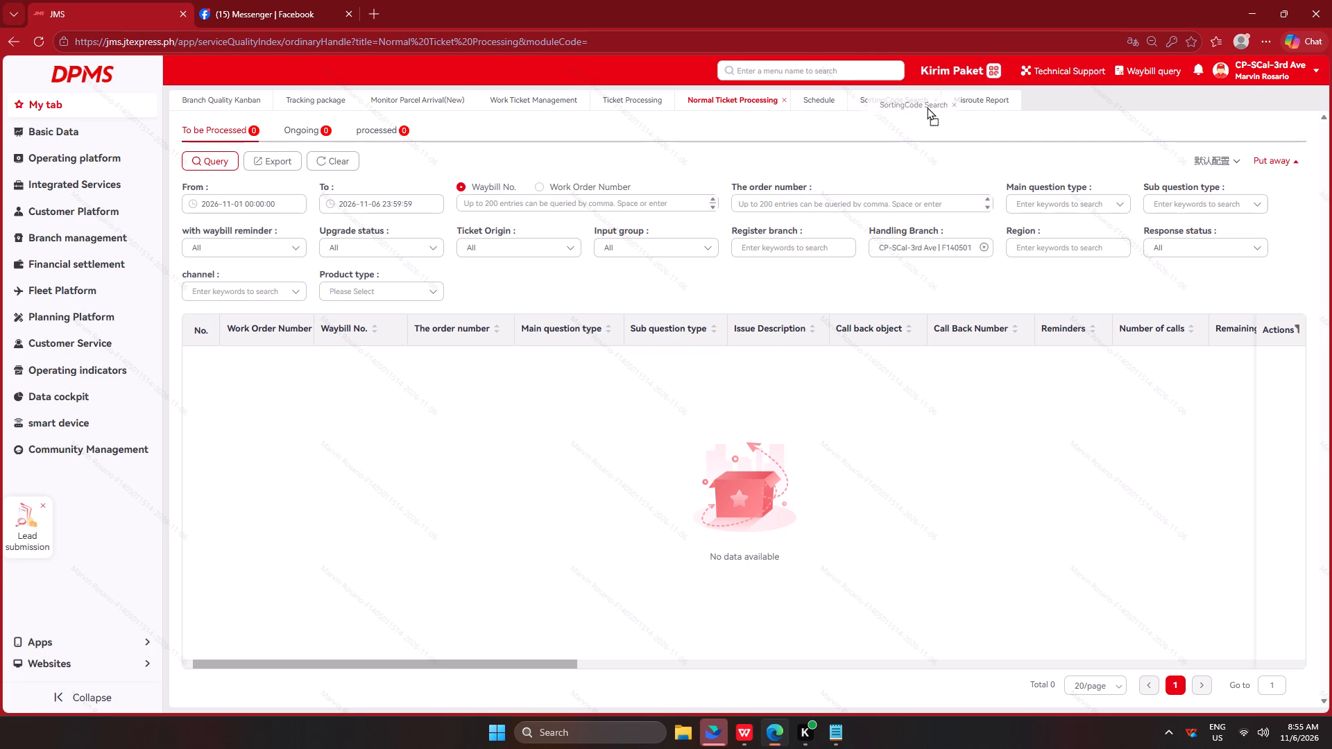
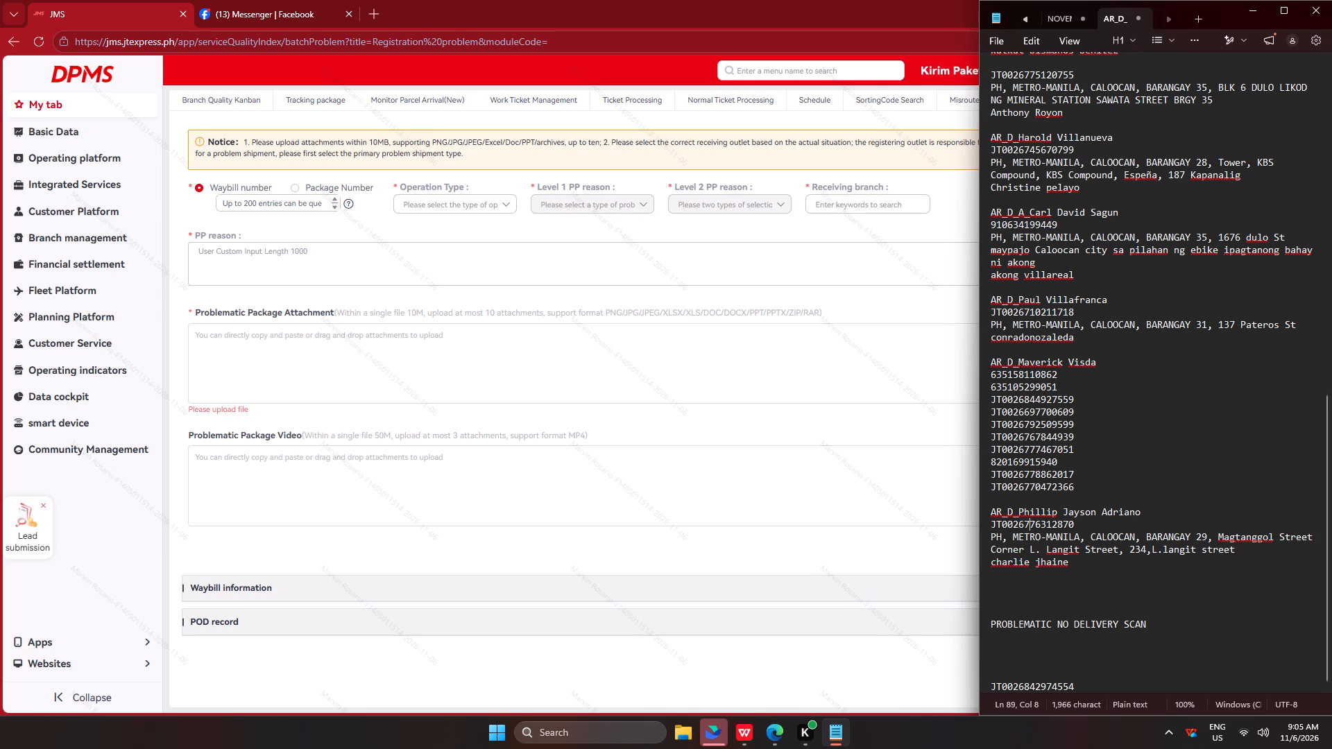
key("ctrl+c")
key("ctrl+c")
key("ctrl+c")
key("ctrl+c")
left_click(305, 97, "ctrl")
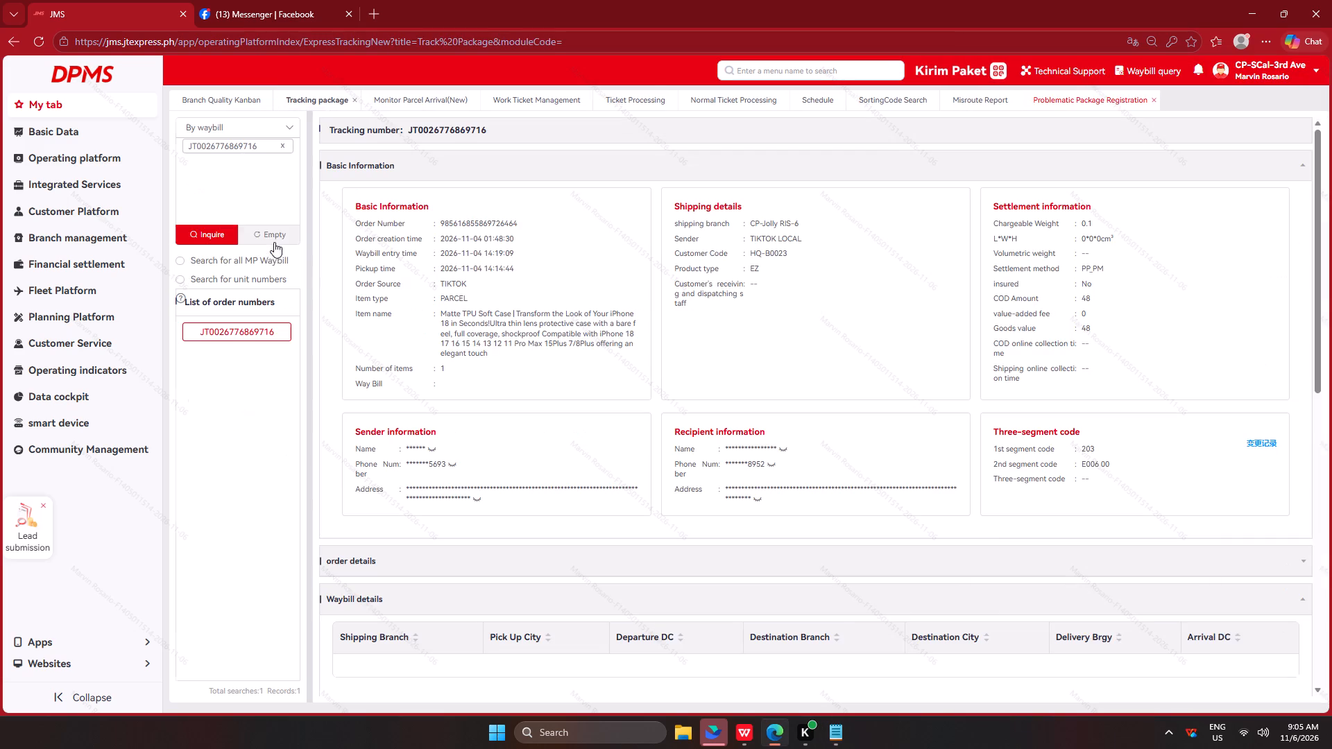
left_click(266, 239)
left_click_drag(263, 220, 260, 207)
key("ctrl+v")
left_click(208, 230)
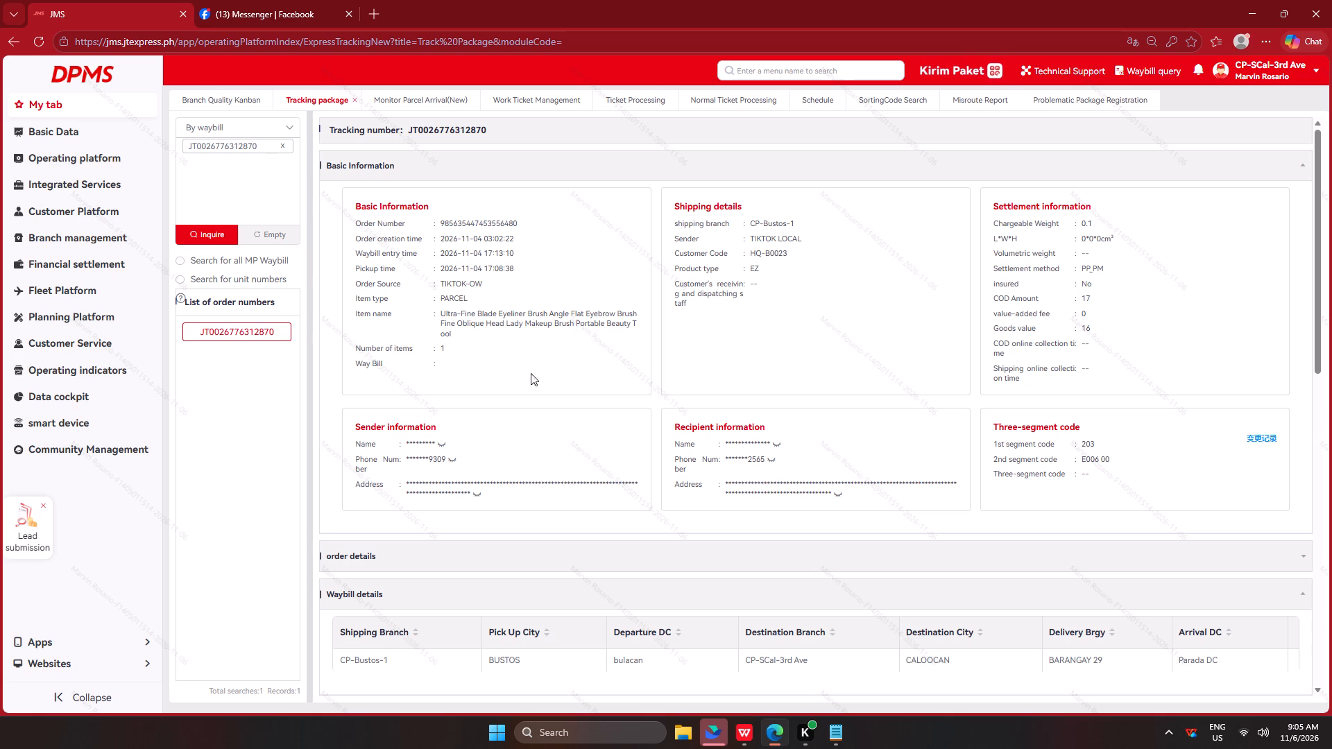
left_click(215, 229)
left_click(832, 730)
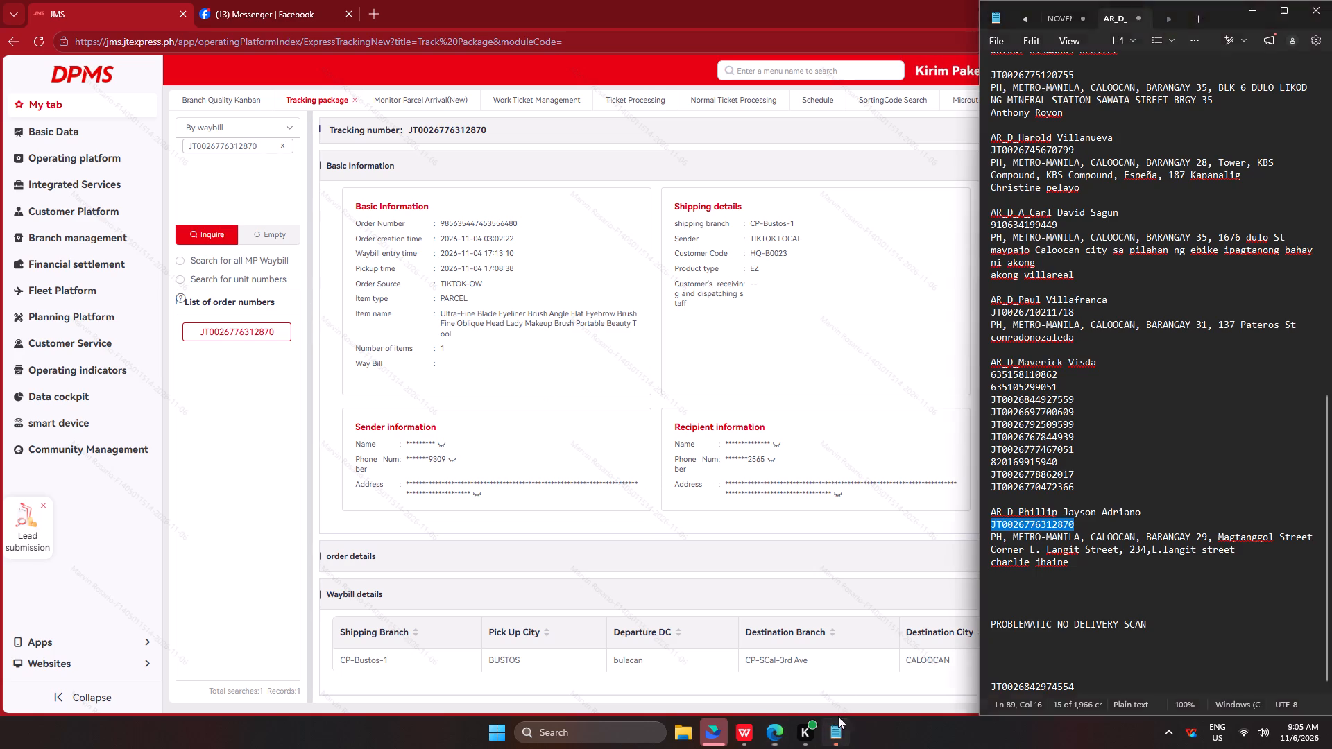
scroll(1000, 520, "down", 7)
scroll(734, 571, "down", 12)
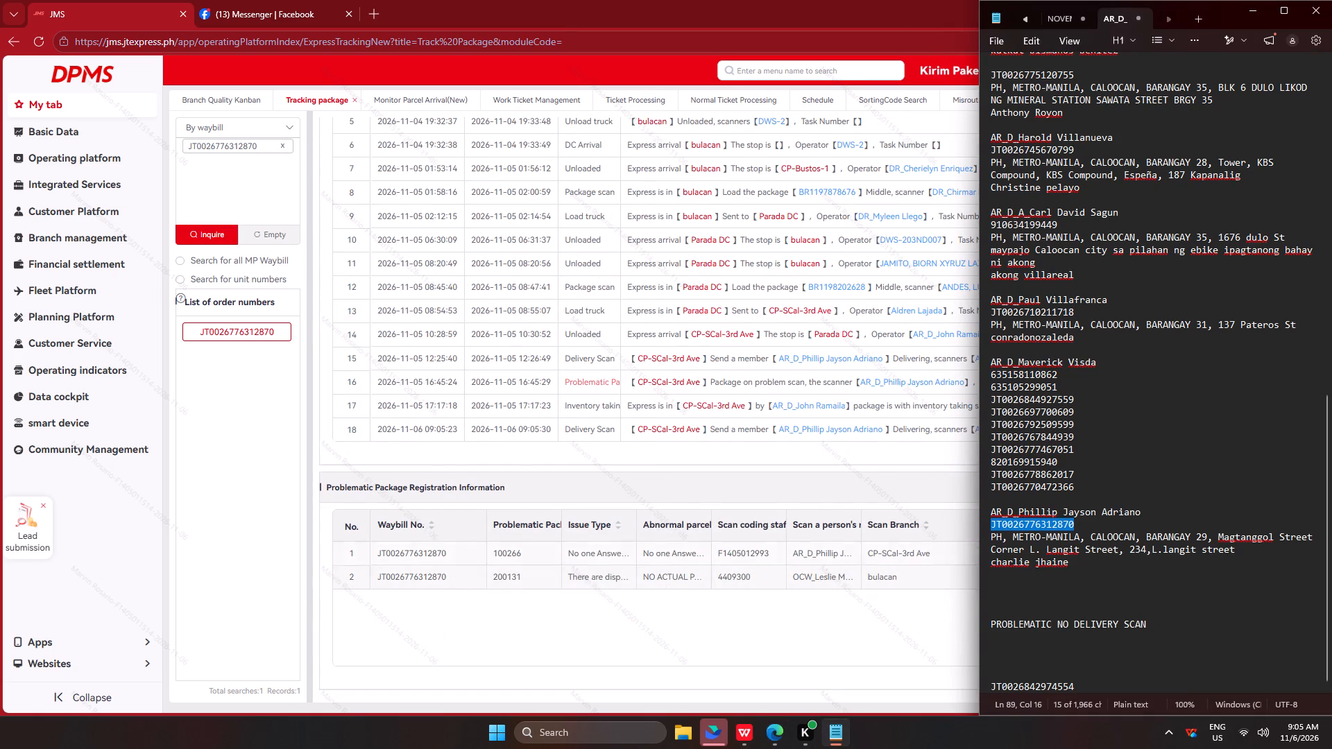
left_click_drag(1111, 578, 975, 501)
key("ctrl+x")
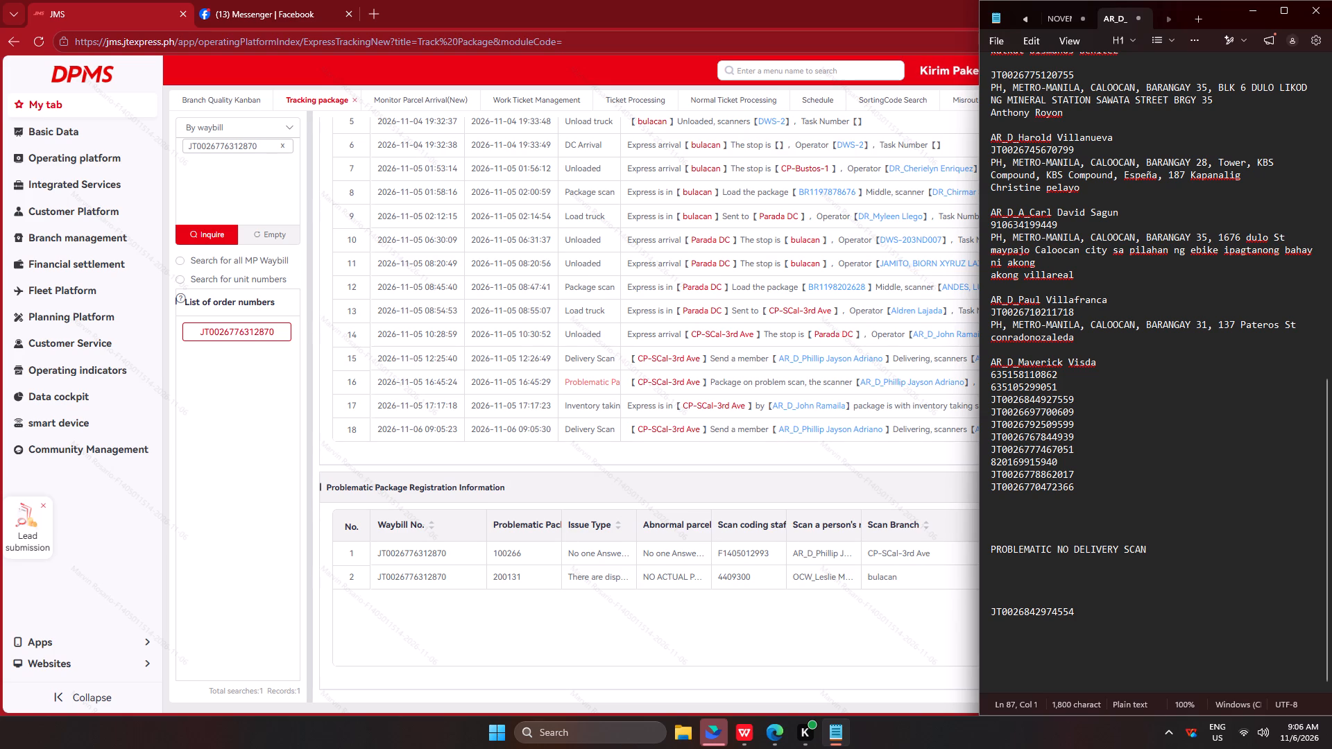
Look back over the rider waybill groups up to the start of the Notepad list.
scroll(1207, 513, "up", 5)
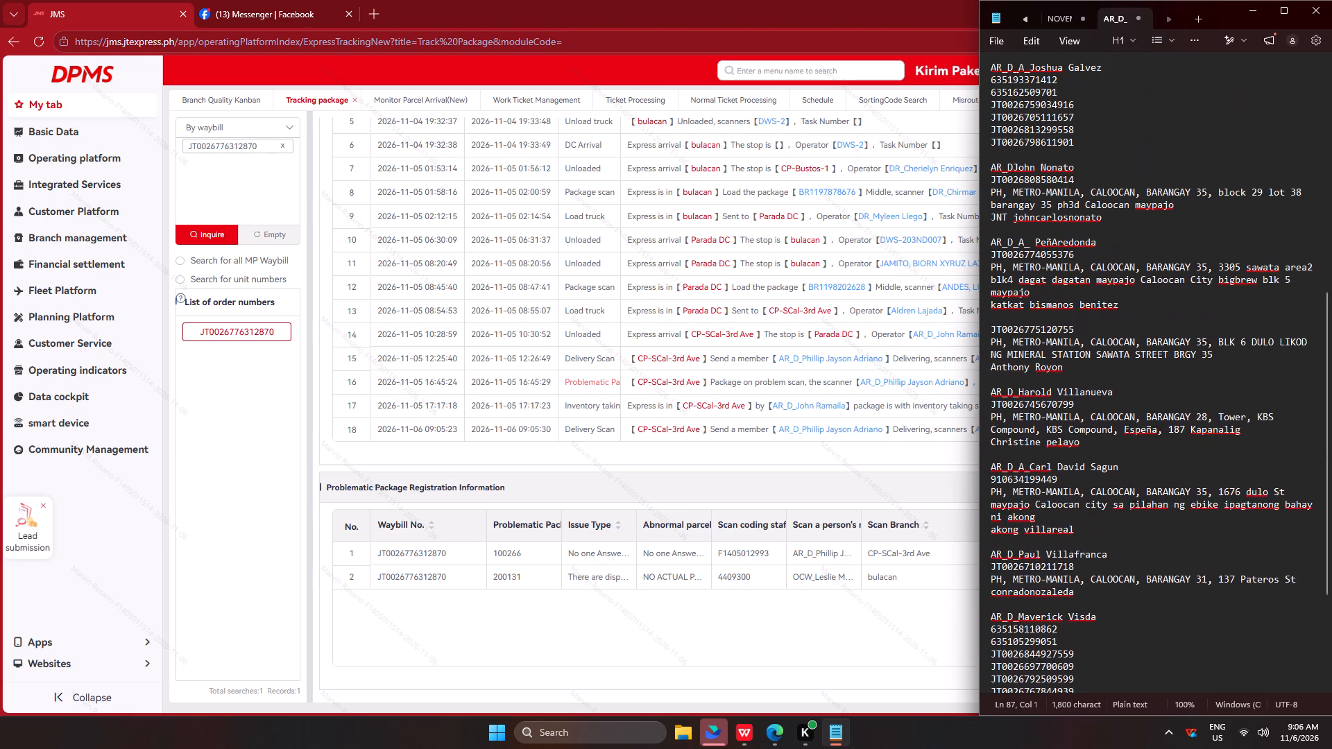
scroll(1155, 501, "up", 12)
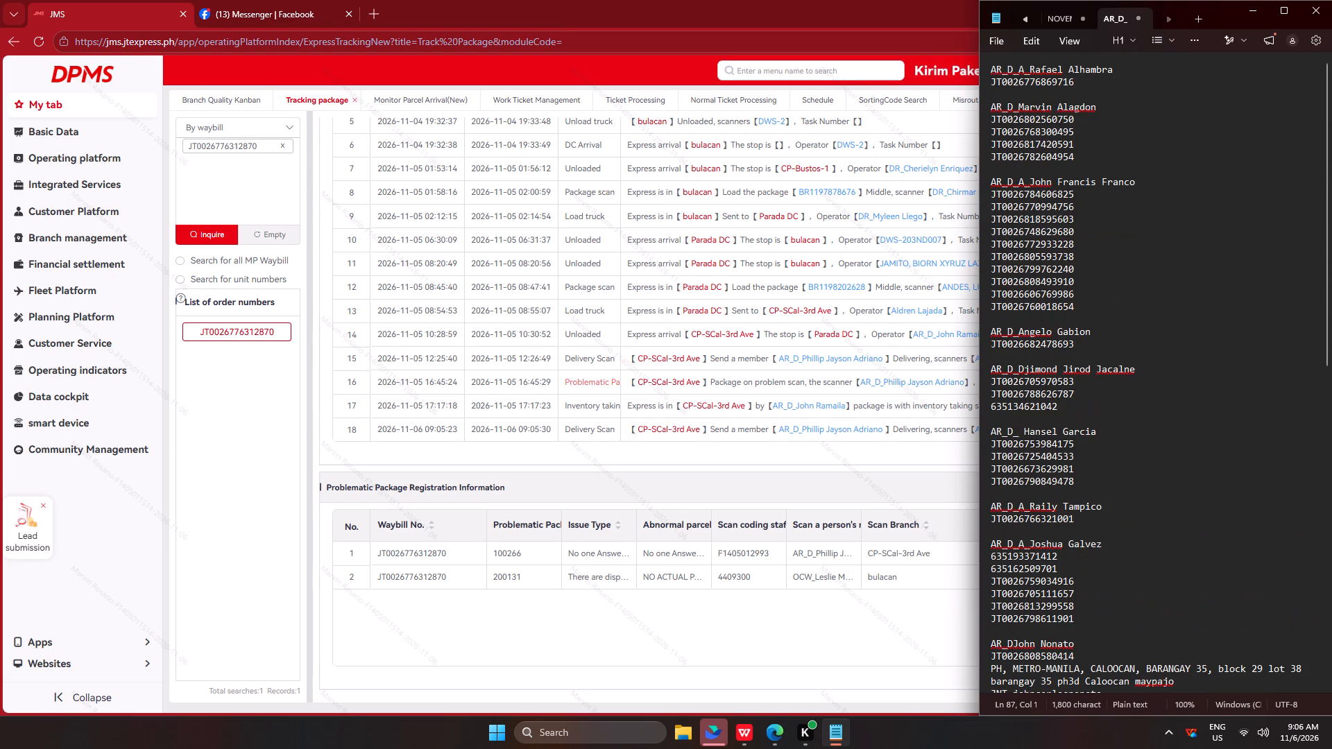
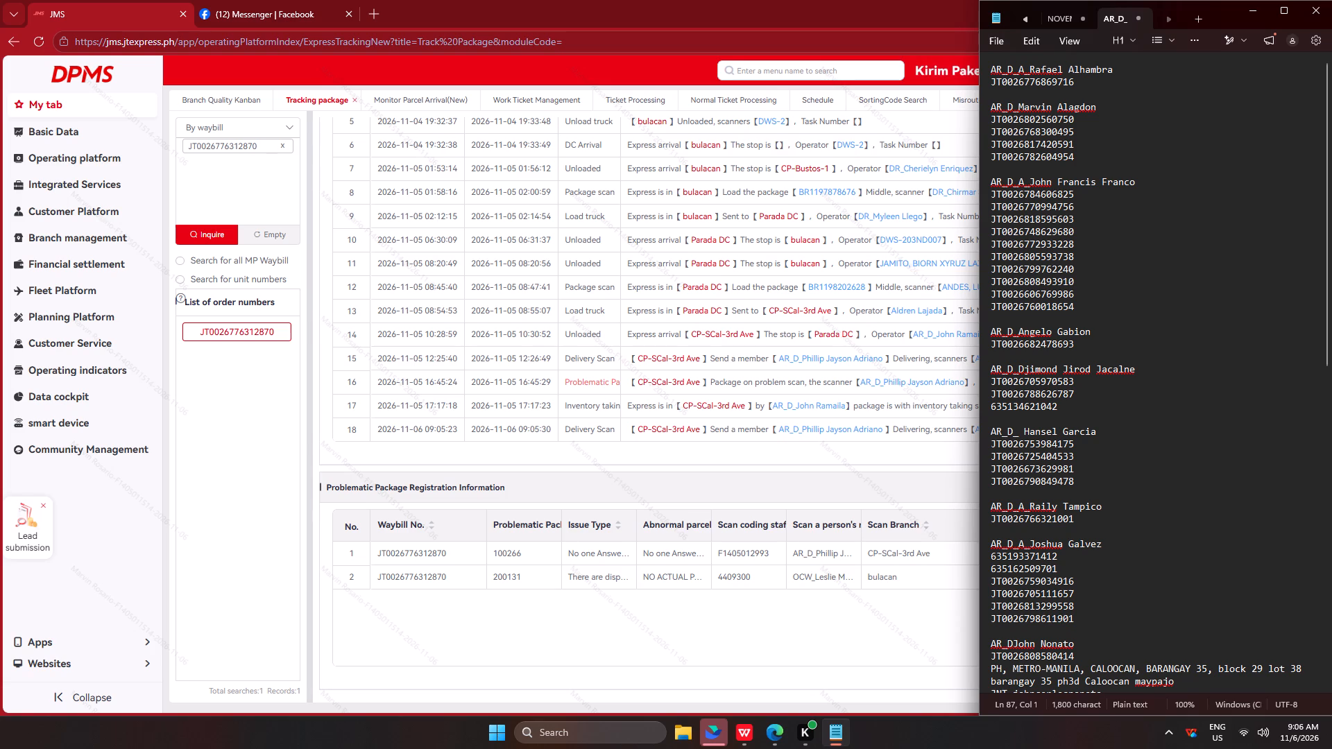
scroll(1220, 360, "down", 2)
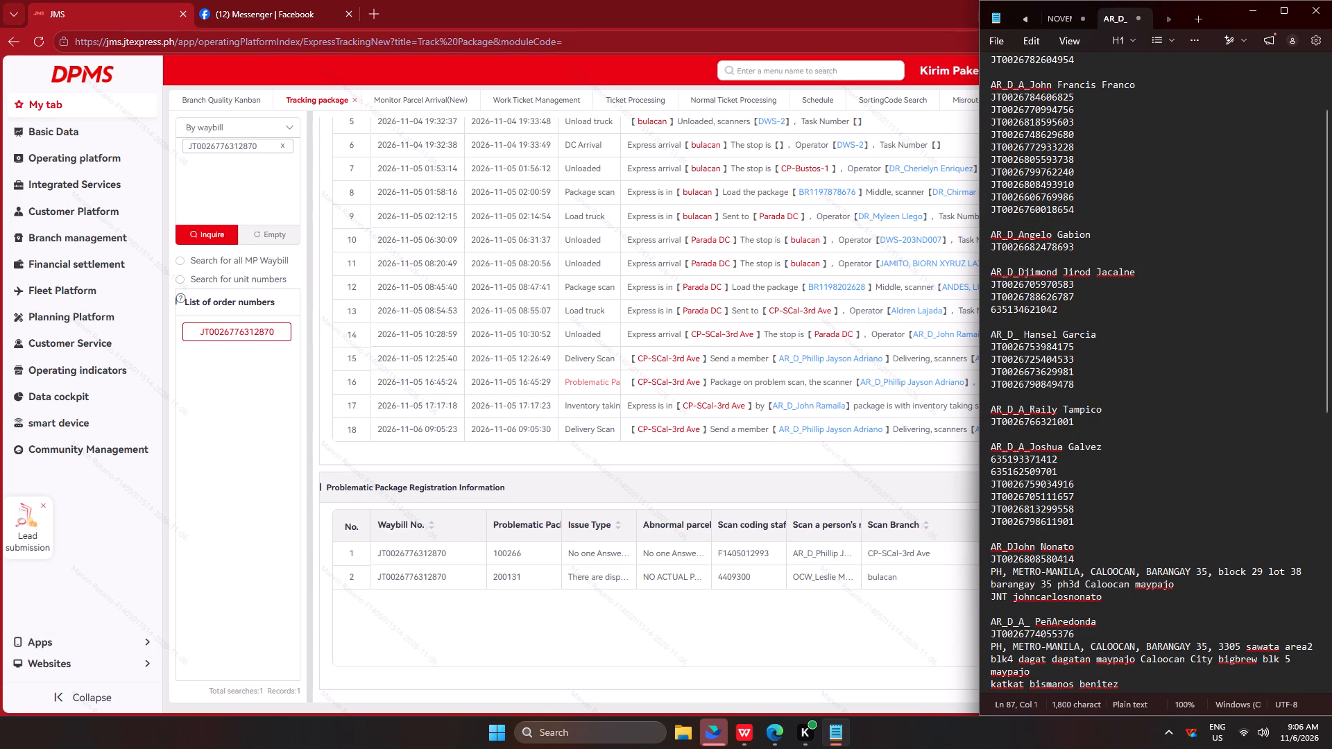
left_click_drag(1098, 528, 925, 457)
key("ctrl+c")
key("ctrl+c")
key("ctrl+c")
key("ctrl+c")
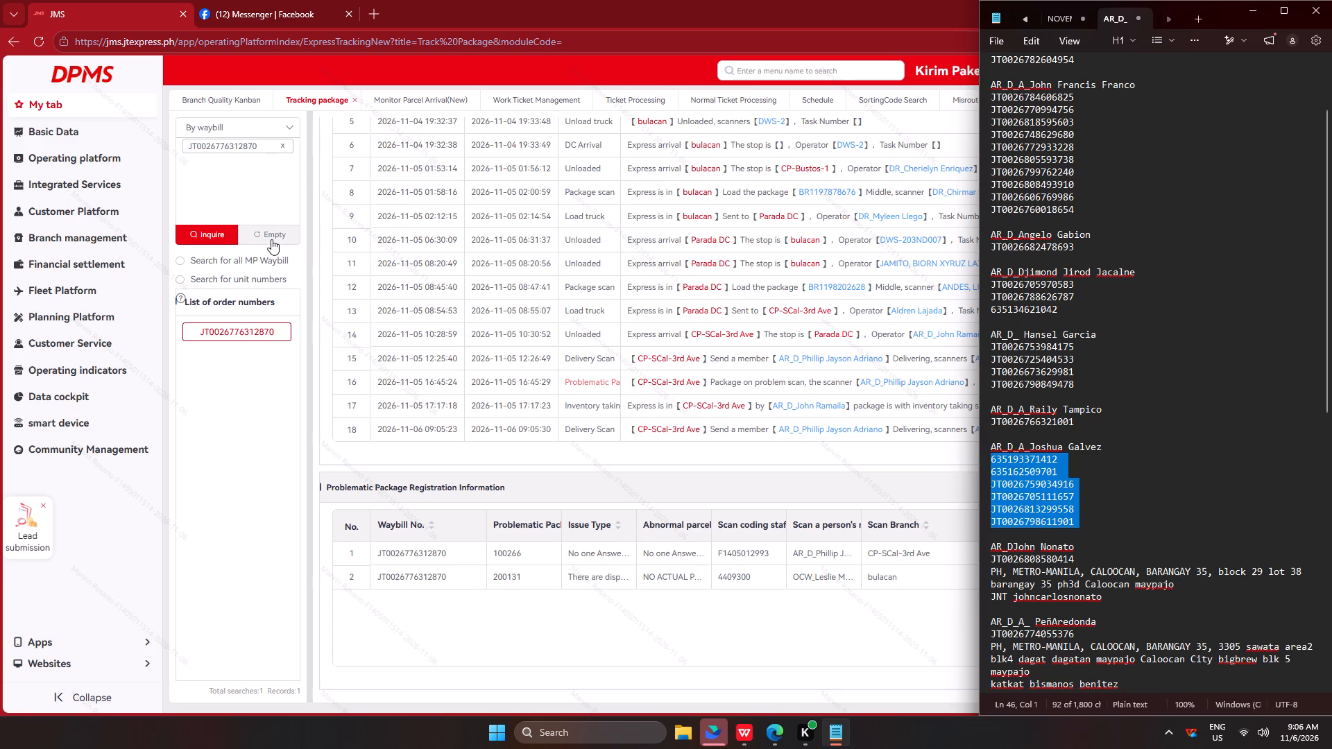
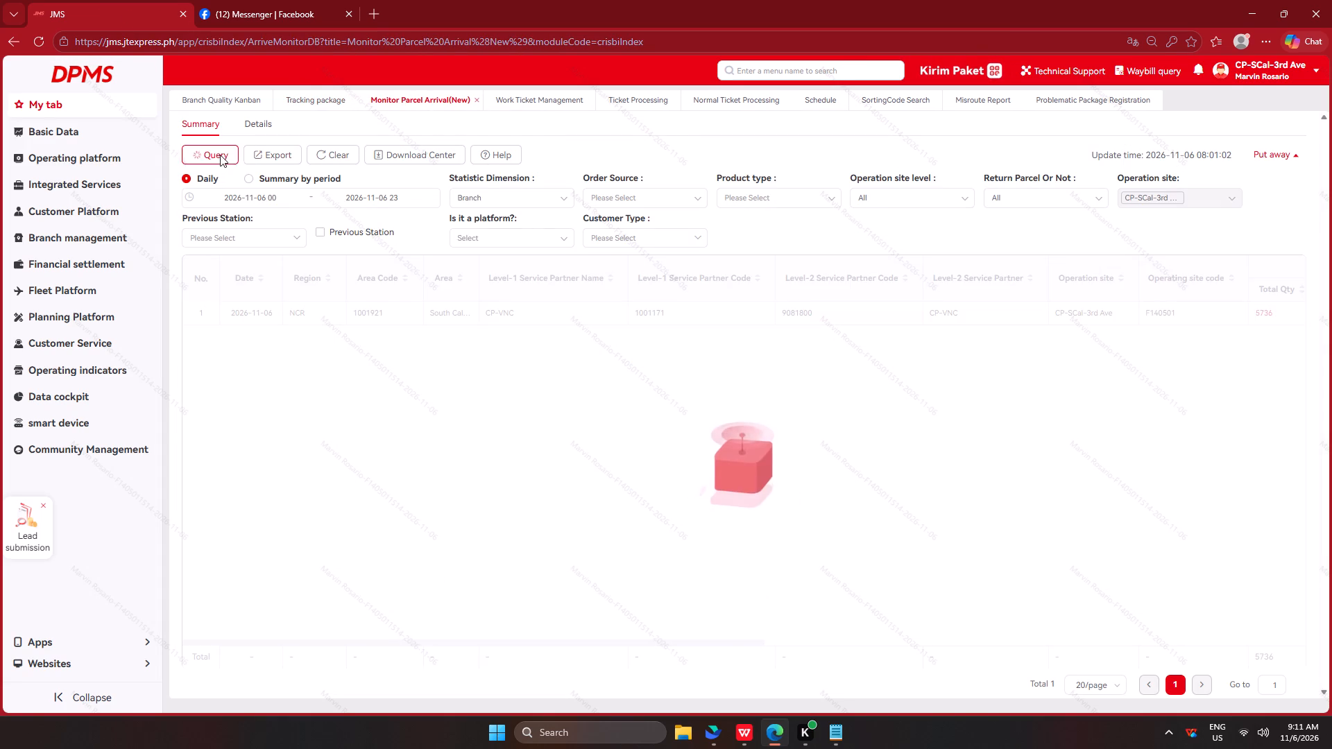
Re-run the 2026-11-06 daily arrival summary query for the CP-SCal-3rd Ave branch in Monitor Parcel Arrival(New).
left_click(325, 99)
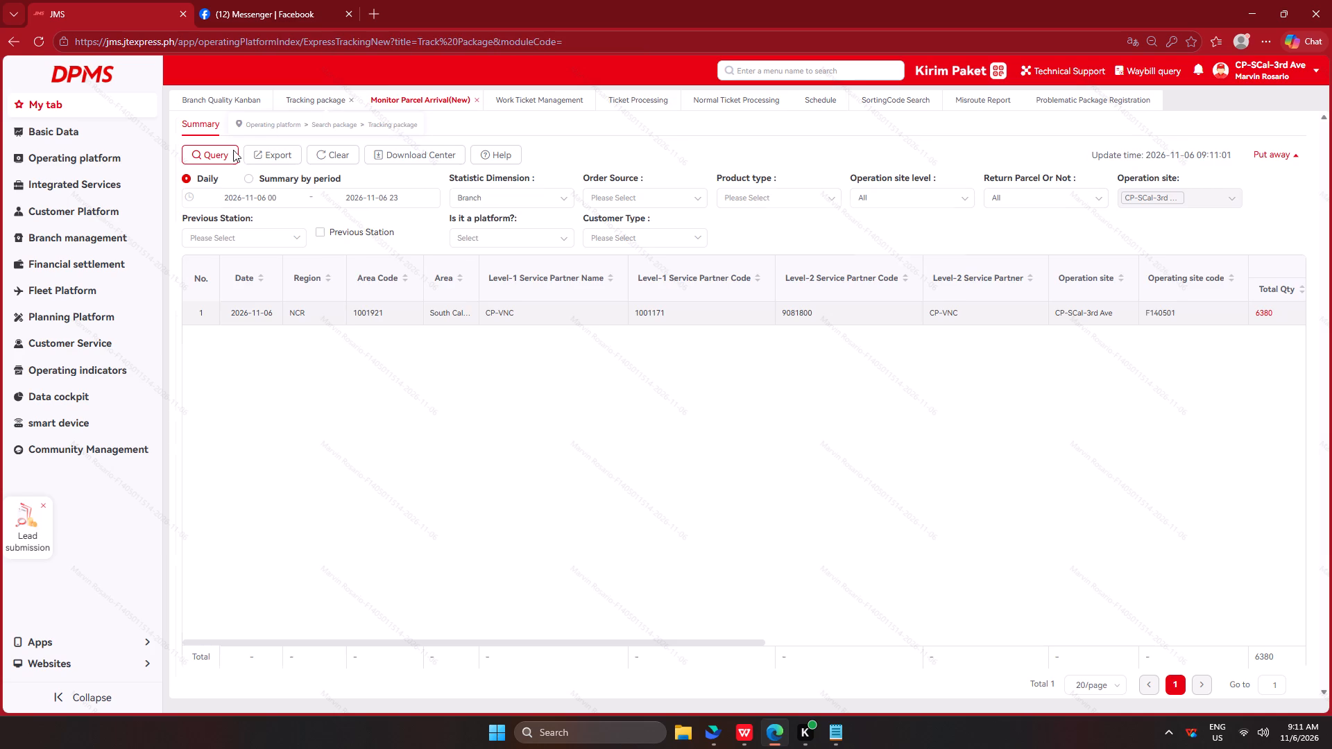
left_click(404, 101)
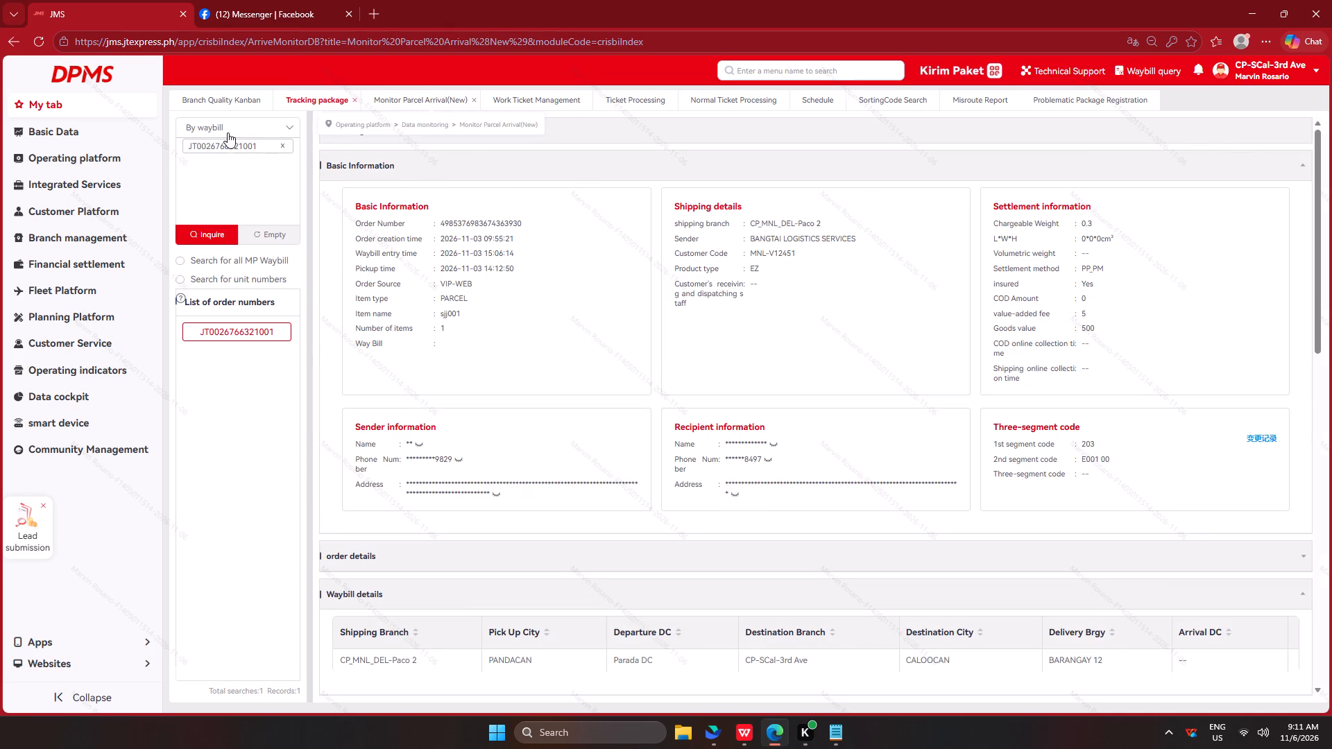
left_click(216, 150)
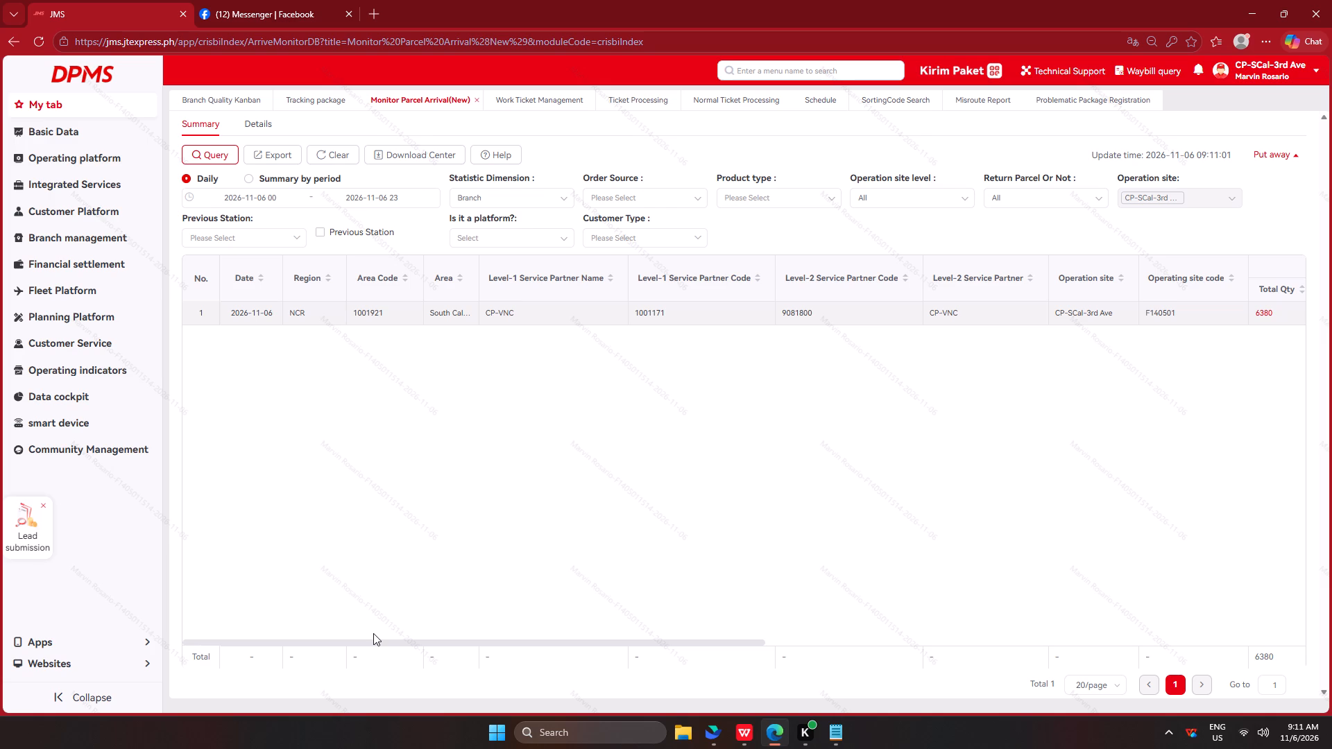
left_click(207, 157)
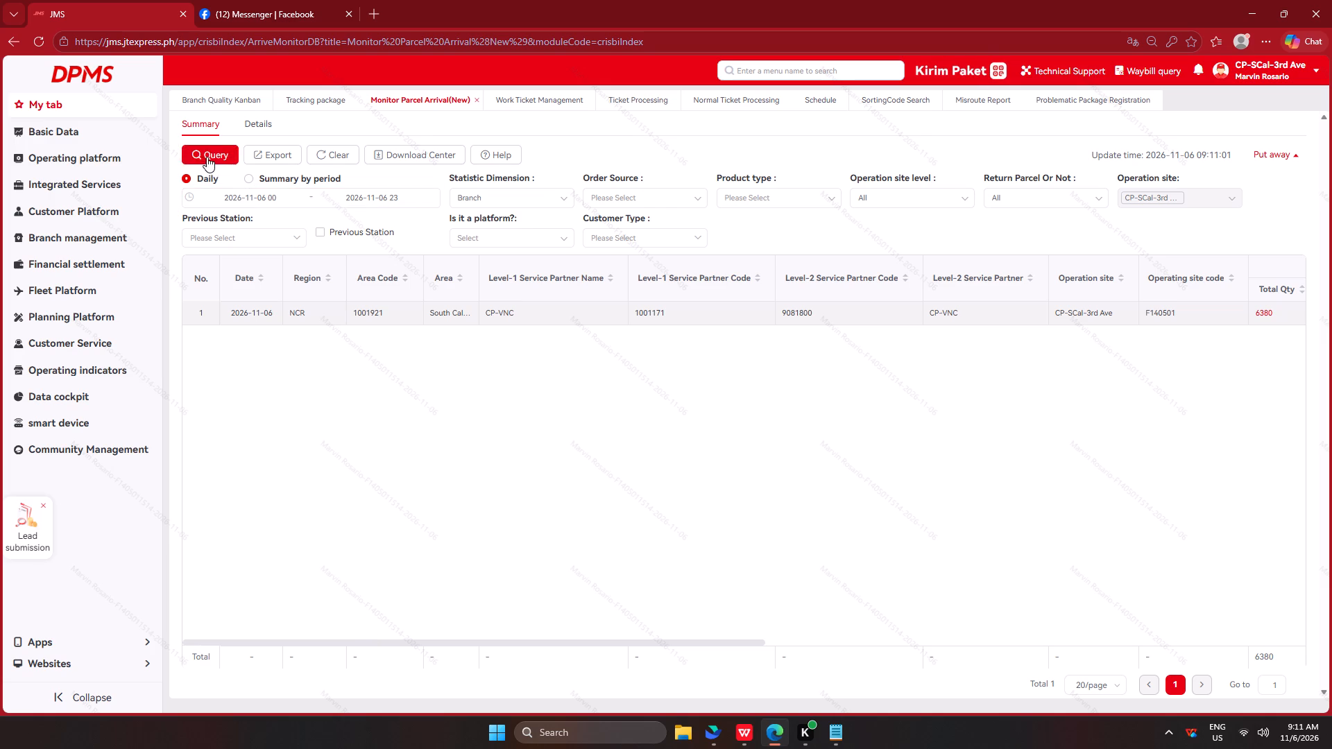
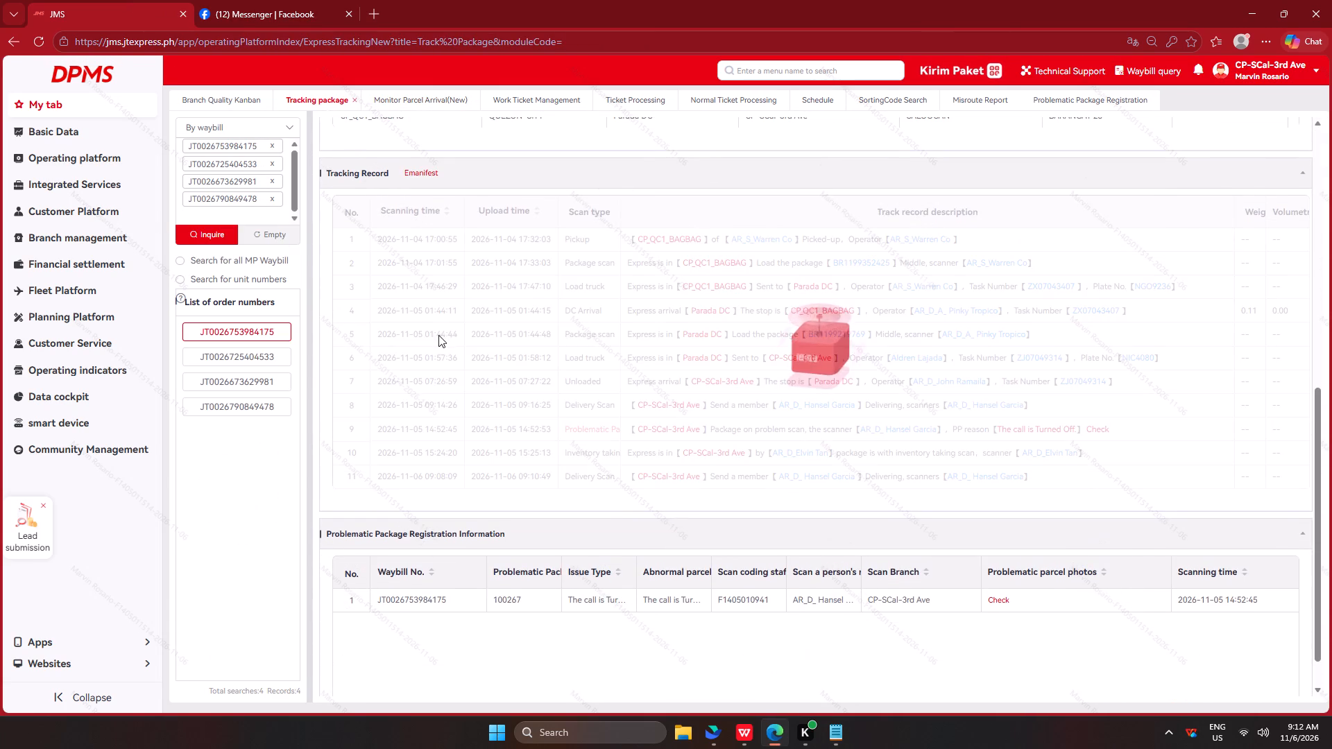
left_click(286, 354)
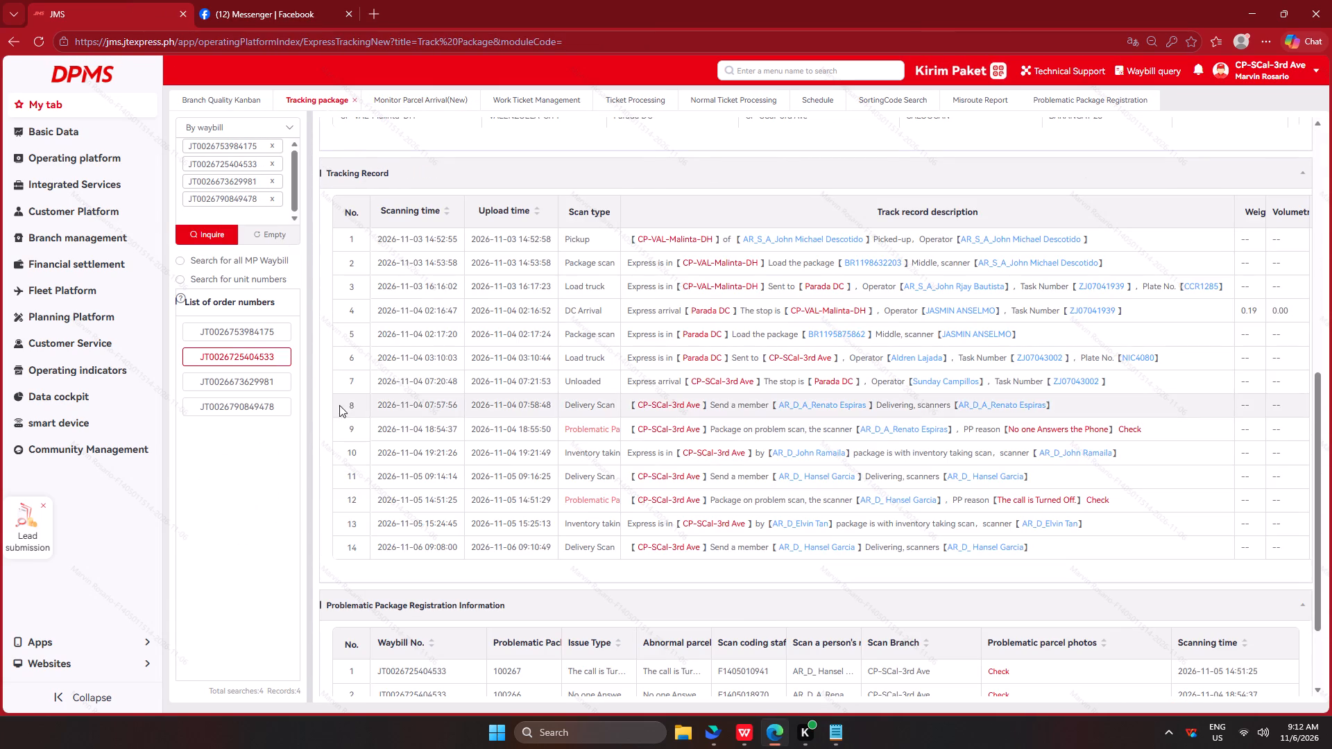
left_click(228, 386)
left_click(232, 404)
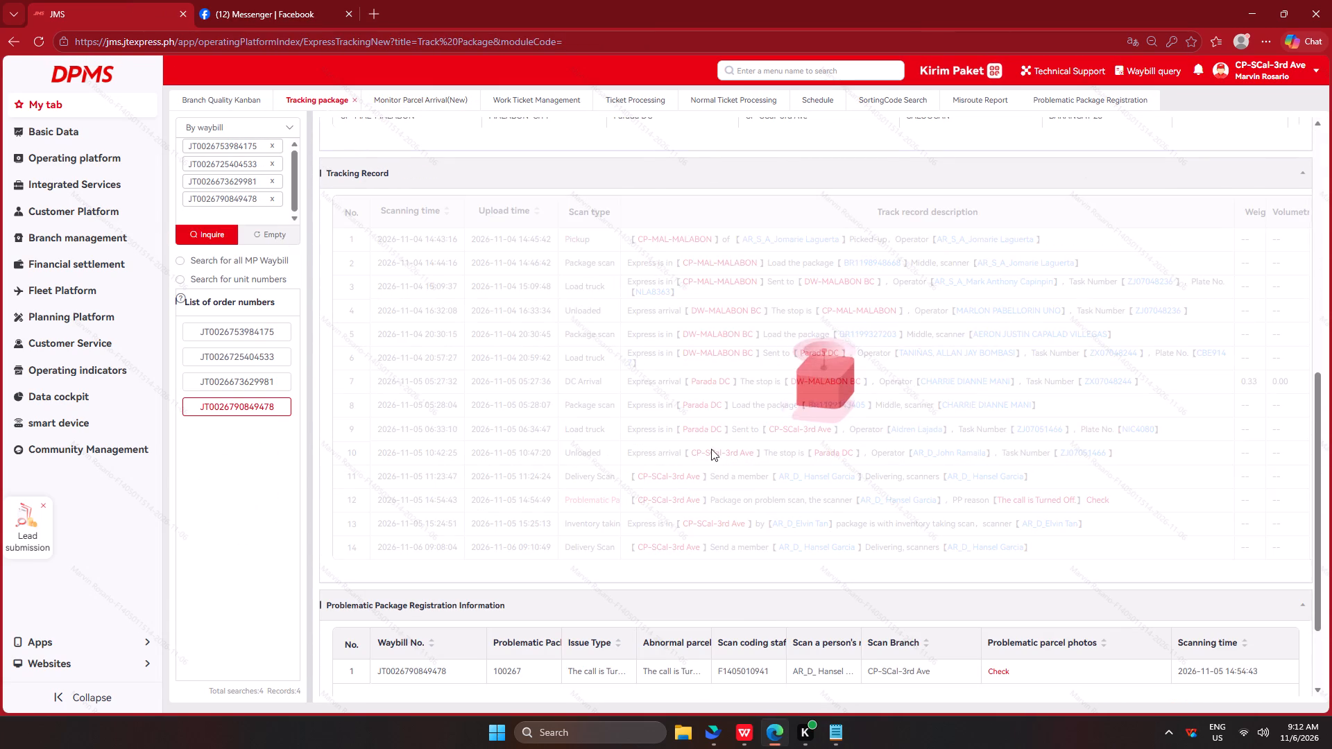
key("alt+Tab")
left_click_drag(1098, 276, 957, 226)
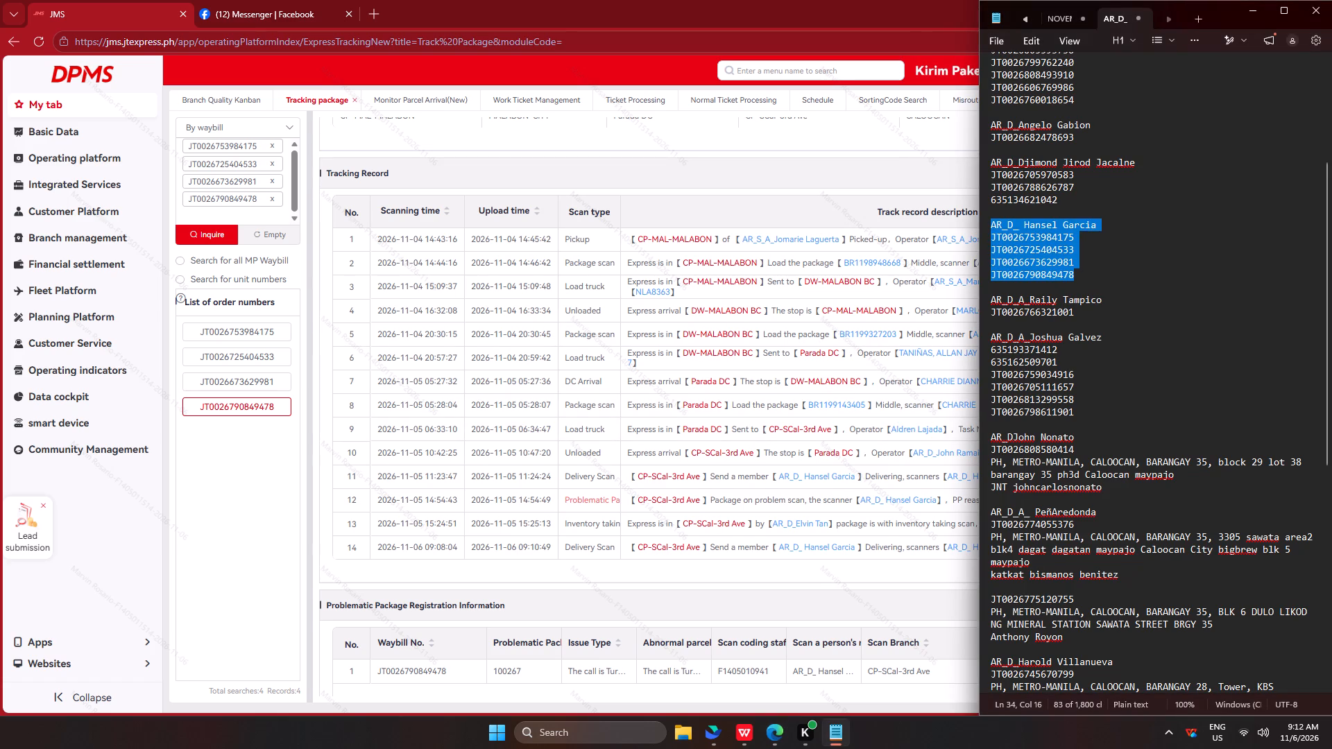
left_click_drag(957, 226, 957, 222)
key("ctrl+x")
left_click(1018, 230)
left_click(1013, 239)
key("BackSpace")
key("BackSpace")
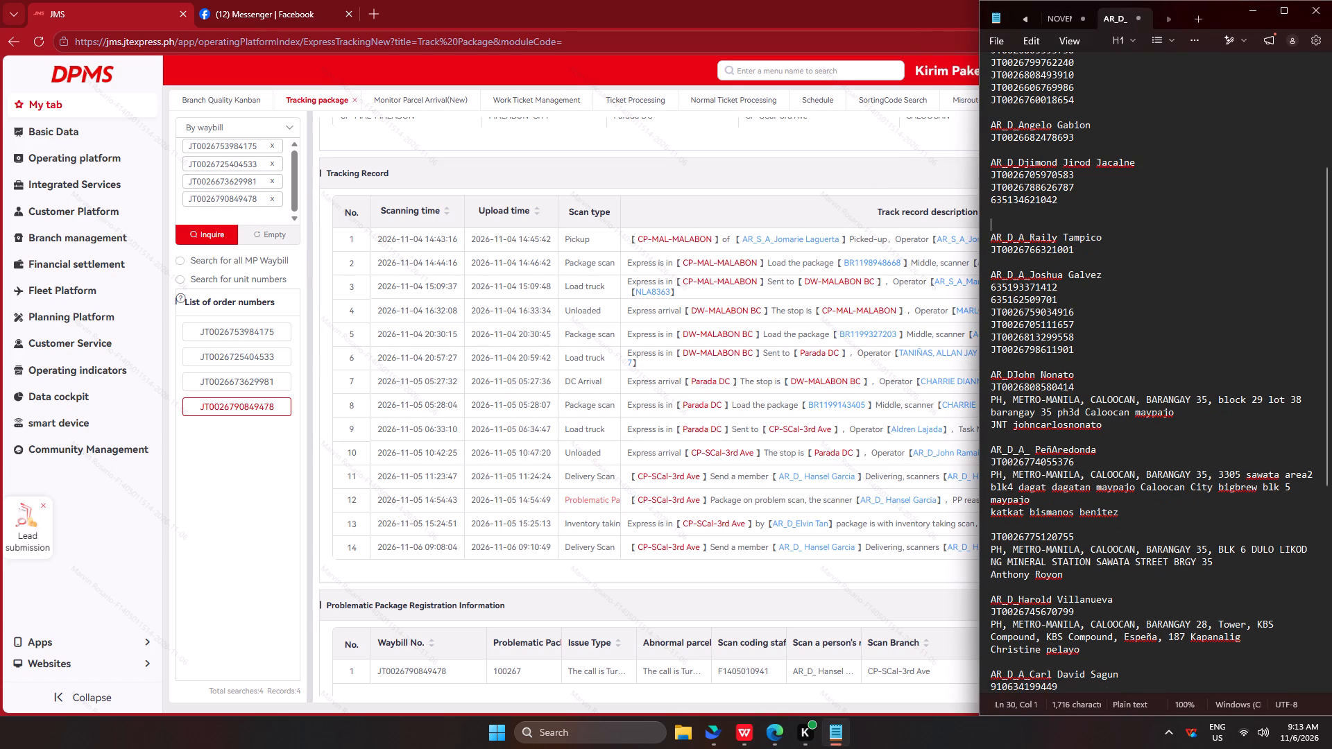
scroll(1113, 286, "up", 9)
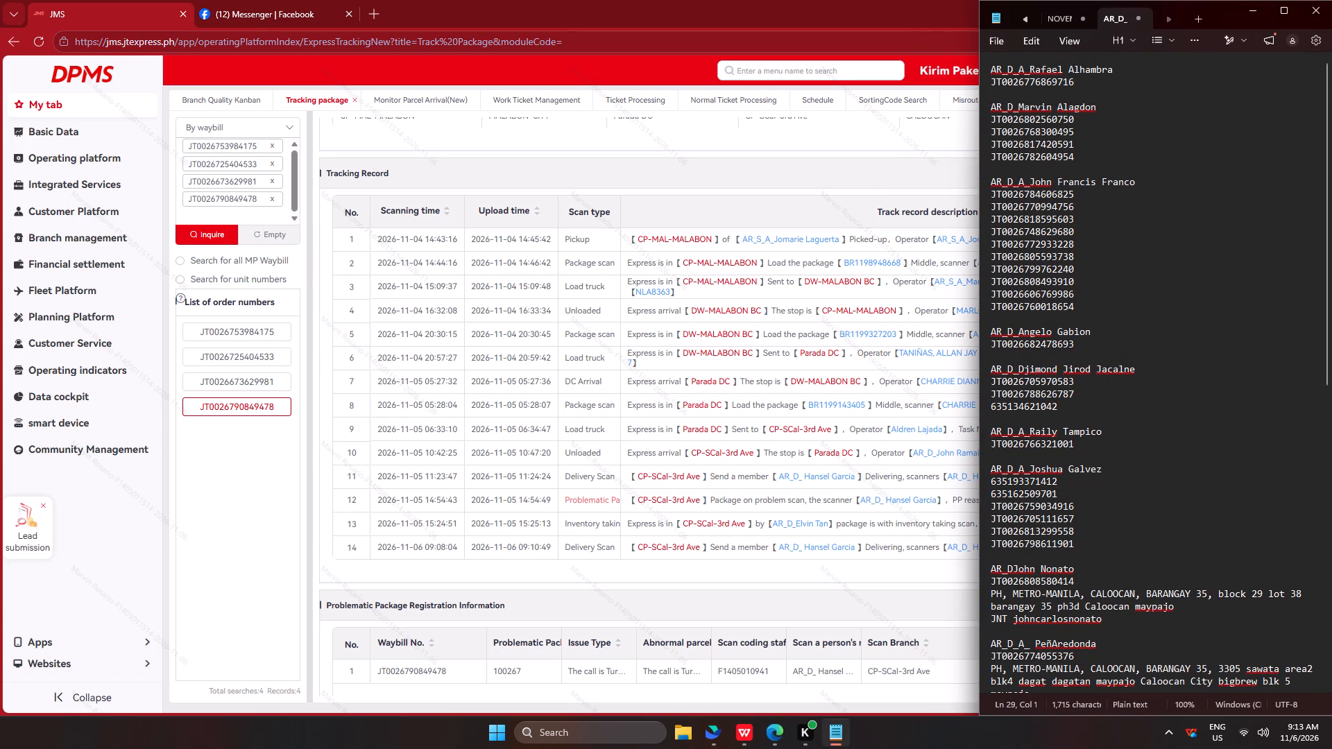
scroll(1088, 325, "down", 2)
left_click_drag(1084, 248, 1081, 248)
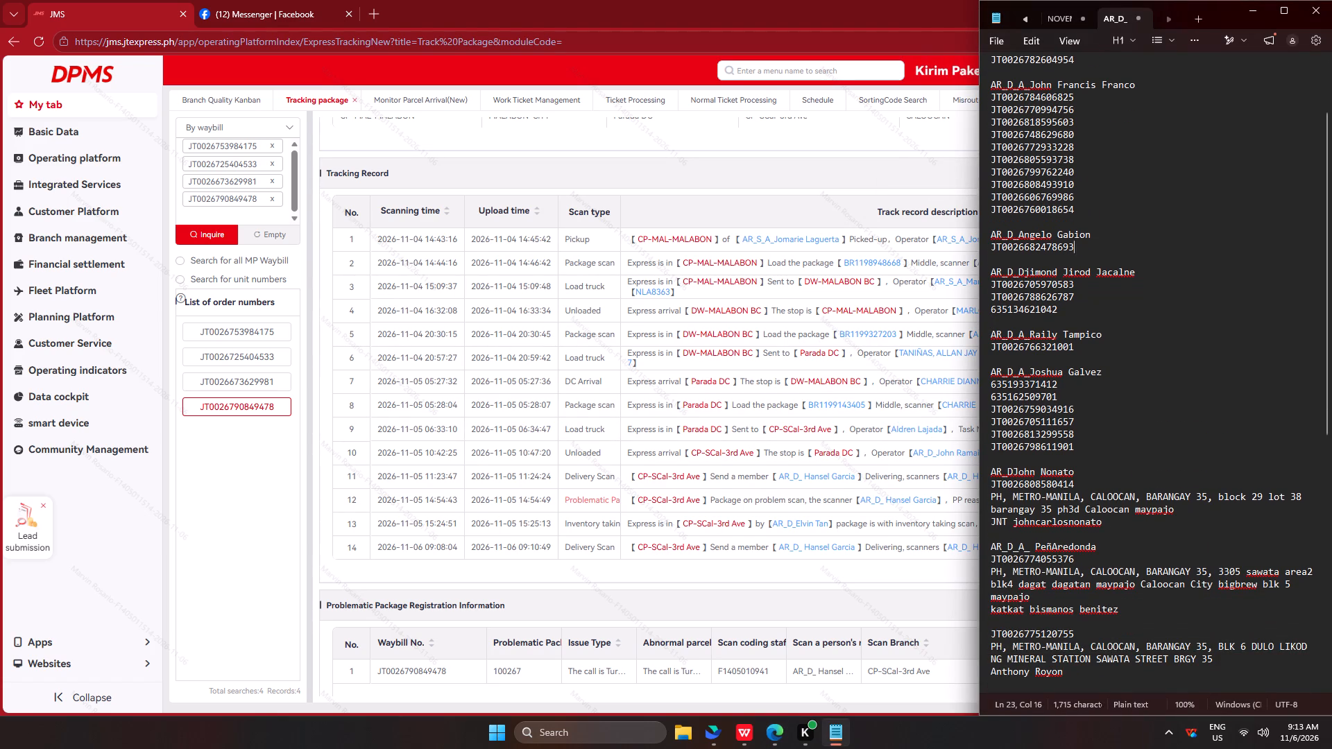
left_click_drag(1081, 248, 939, 252)
key("ctrl+c")
key("ctrl+c")
key("ctrl+c")
key("ctrl+c")
key("ctrl+c")
key("ctrl+c")
left_click(268, 233, "ctrl")
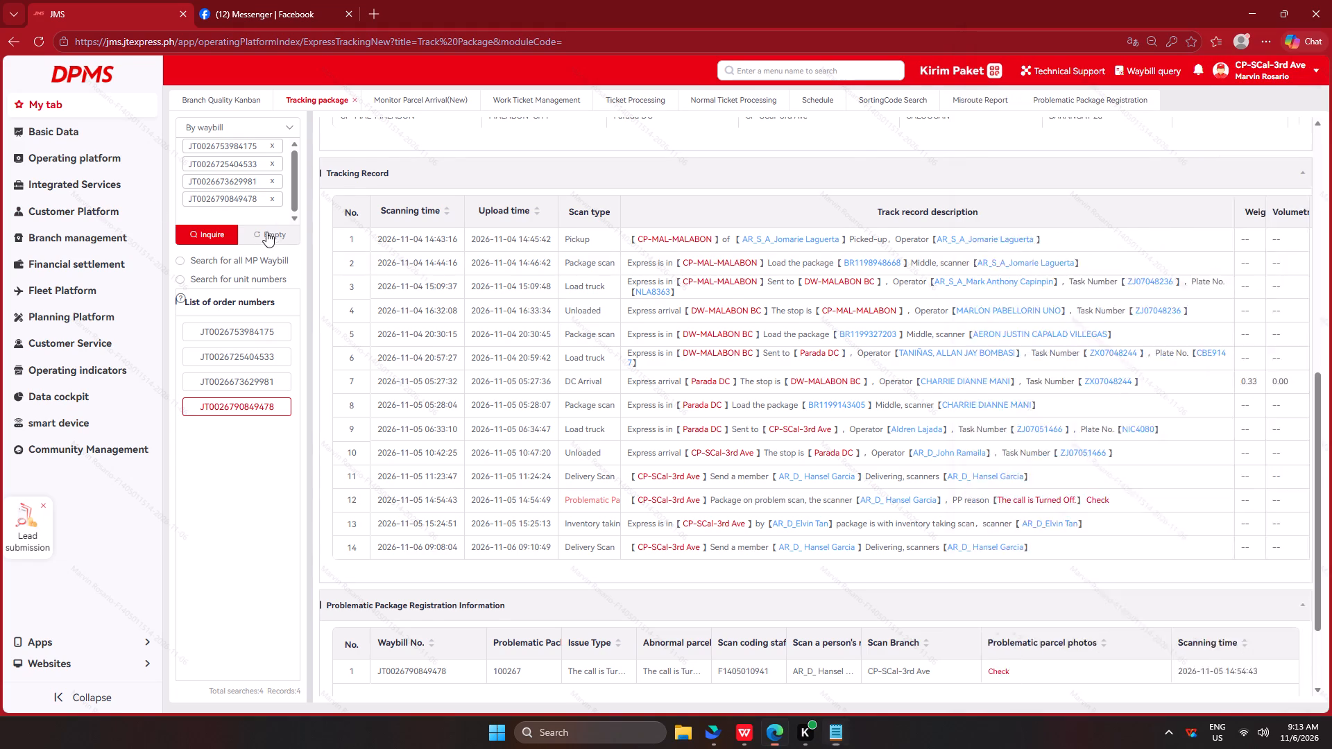
left_click(264, 206)
key("ctrl+v")
left_click(216, 233)
scroll(617, 440, "down", 7)
left_click(1121, 408)
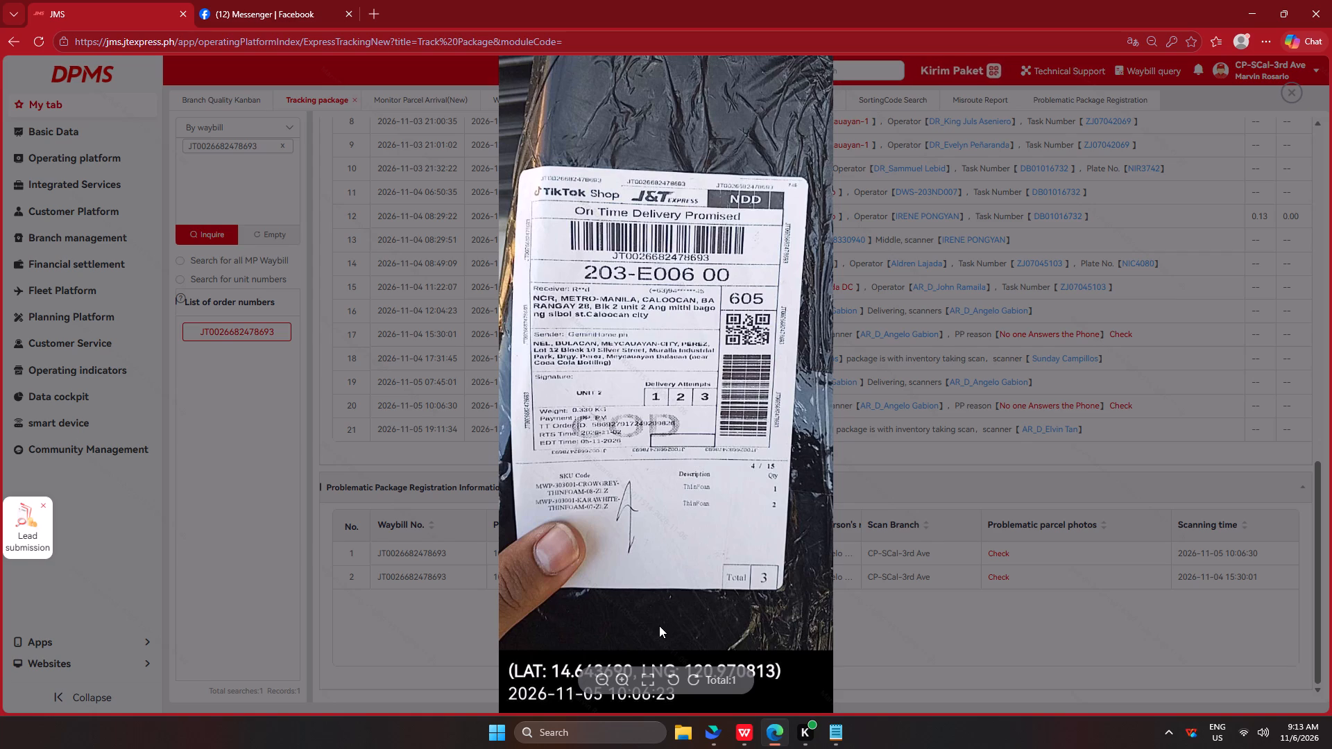
key("Escape")
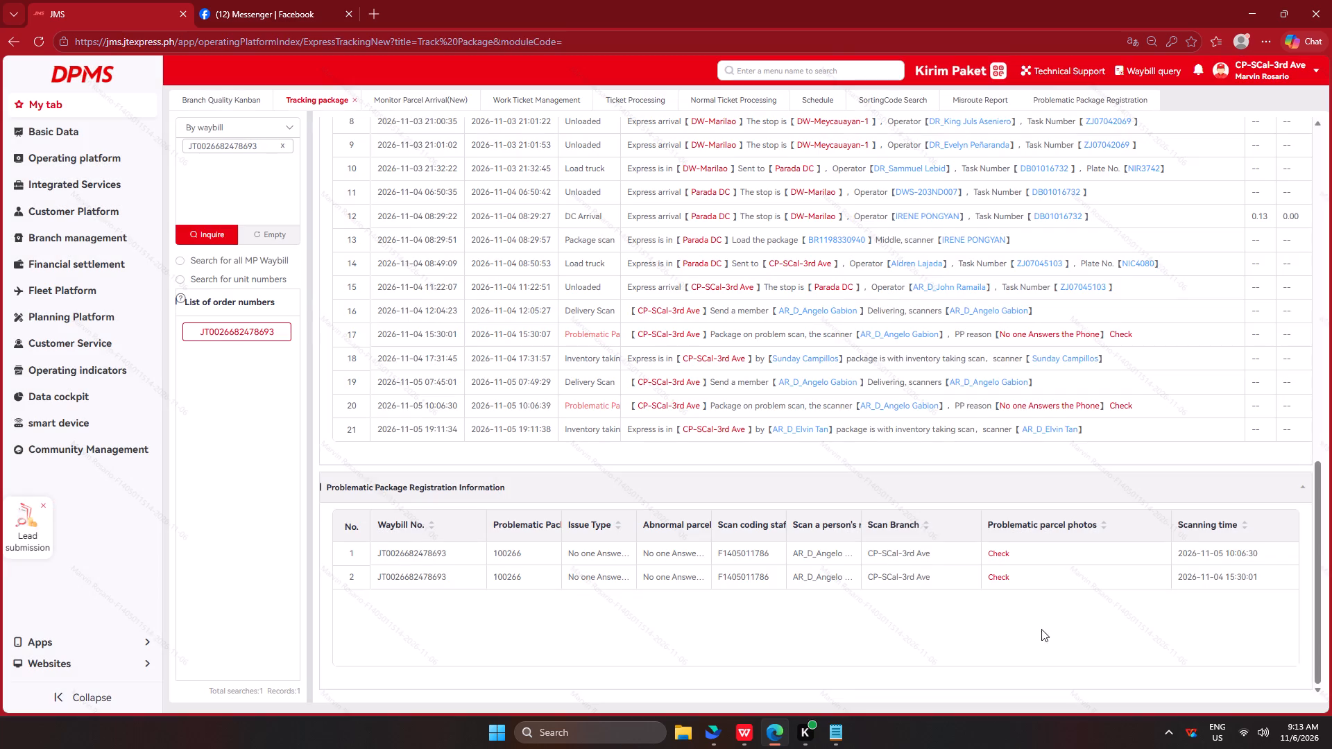
scroll(601, 447, "up", 1)
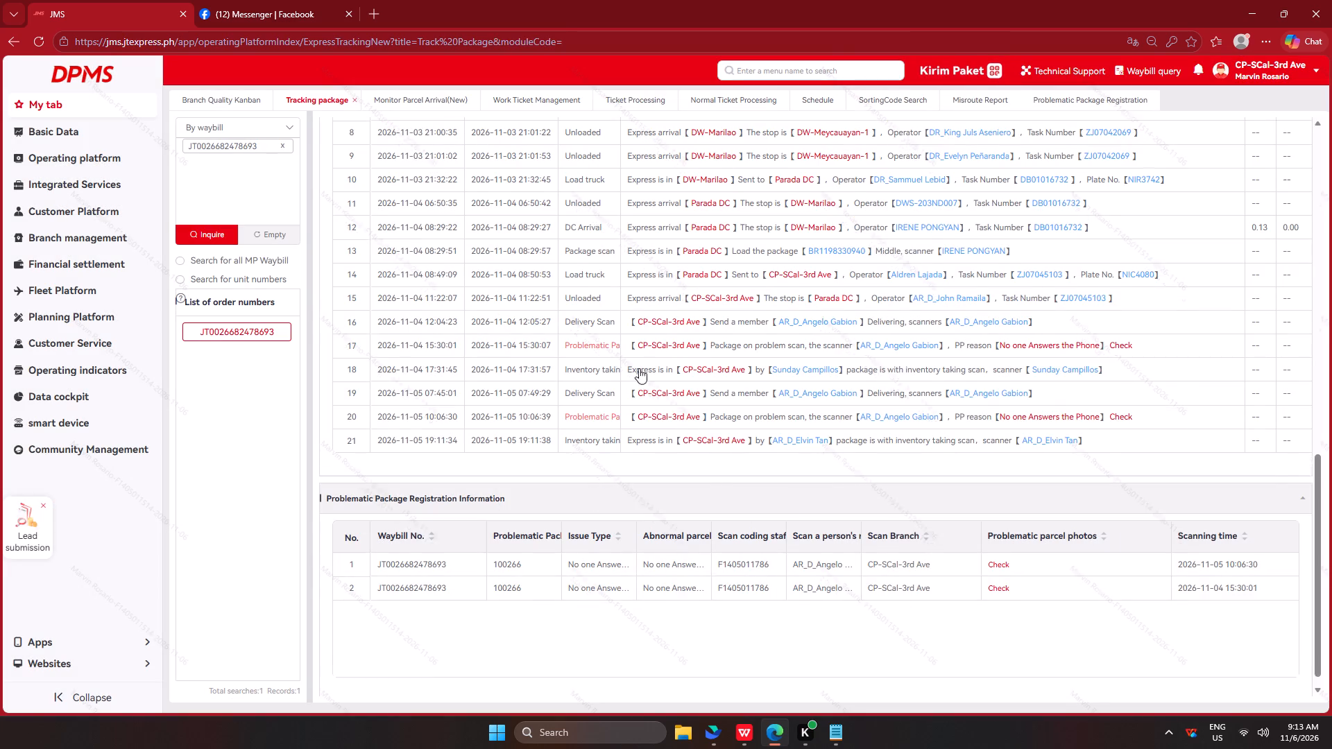
scroll(639, 368, "up", 1)
scroll(805, 274, "up", 9)
left_click(813, 415)
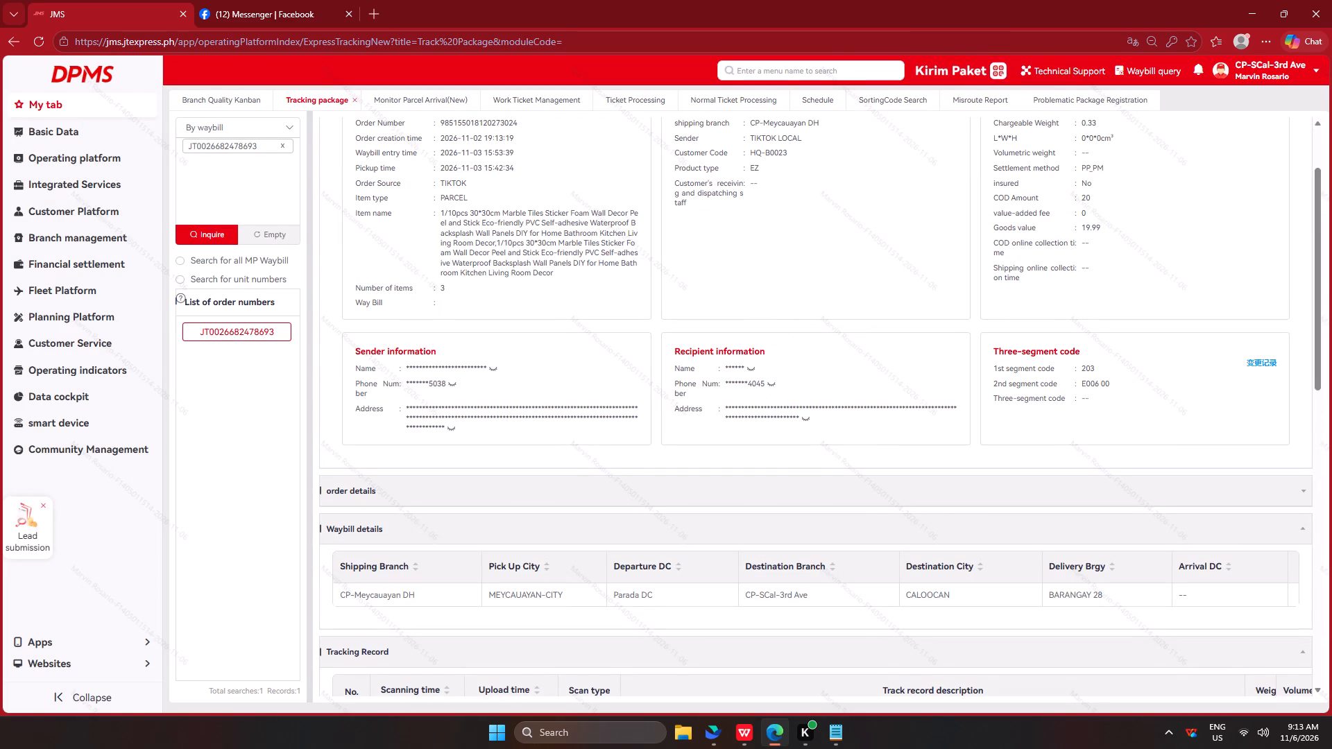
left_click(846, 739)
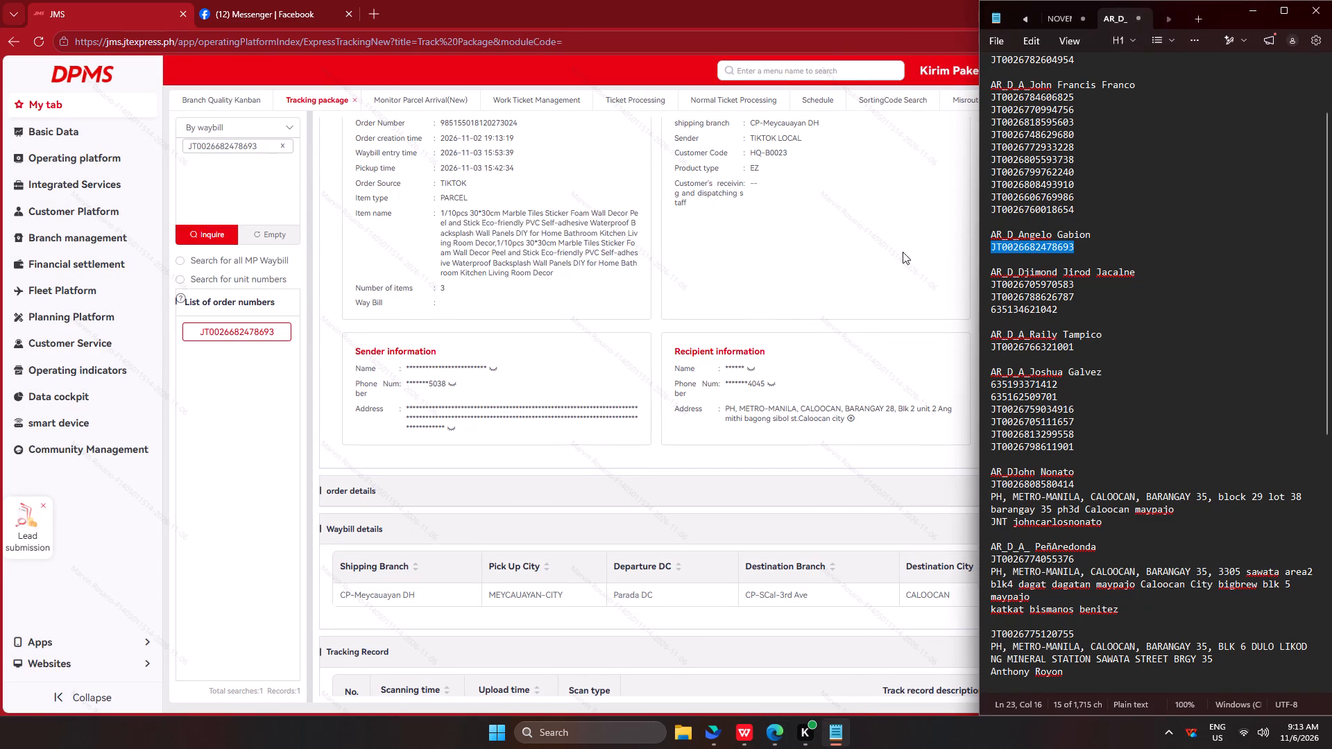
Return to Work Ticket Management in JMS and refresh the ticket query with the existing filters.
left_click(527, 97)
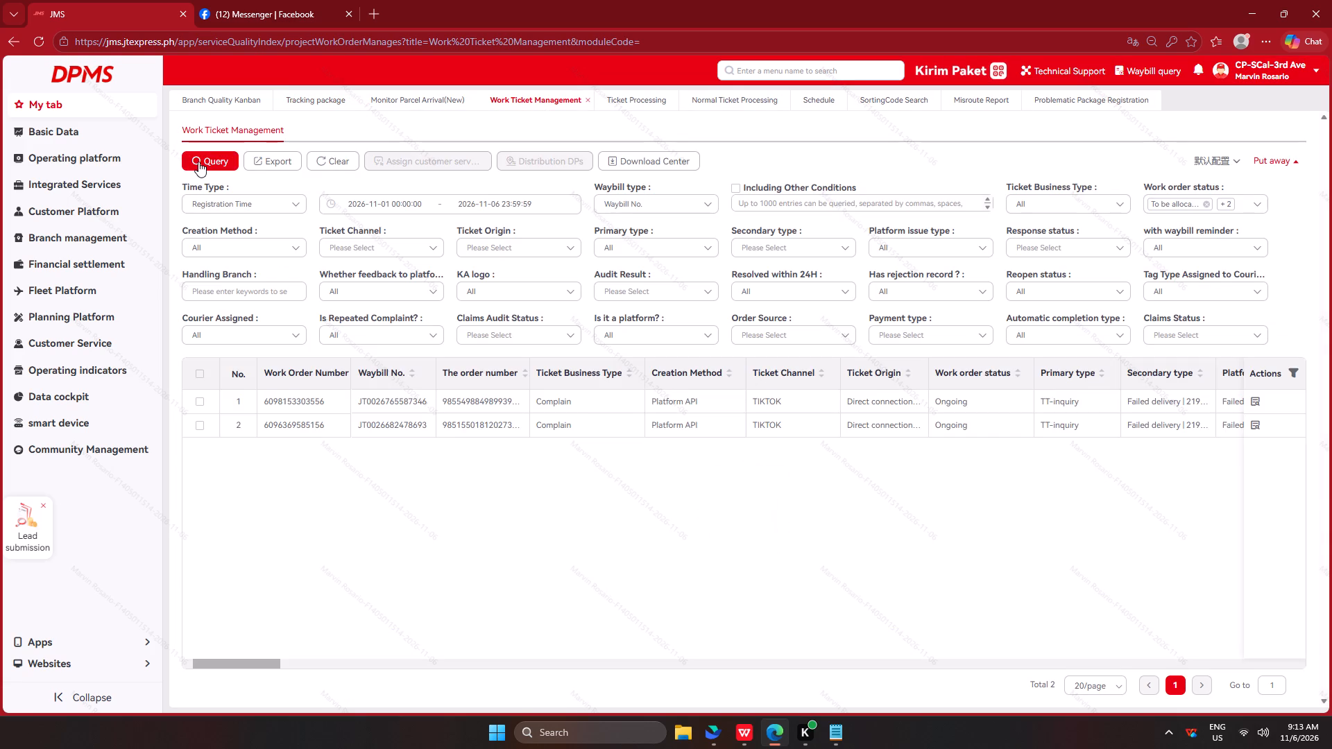
left_click(198, 162)
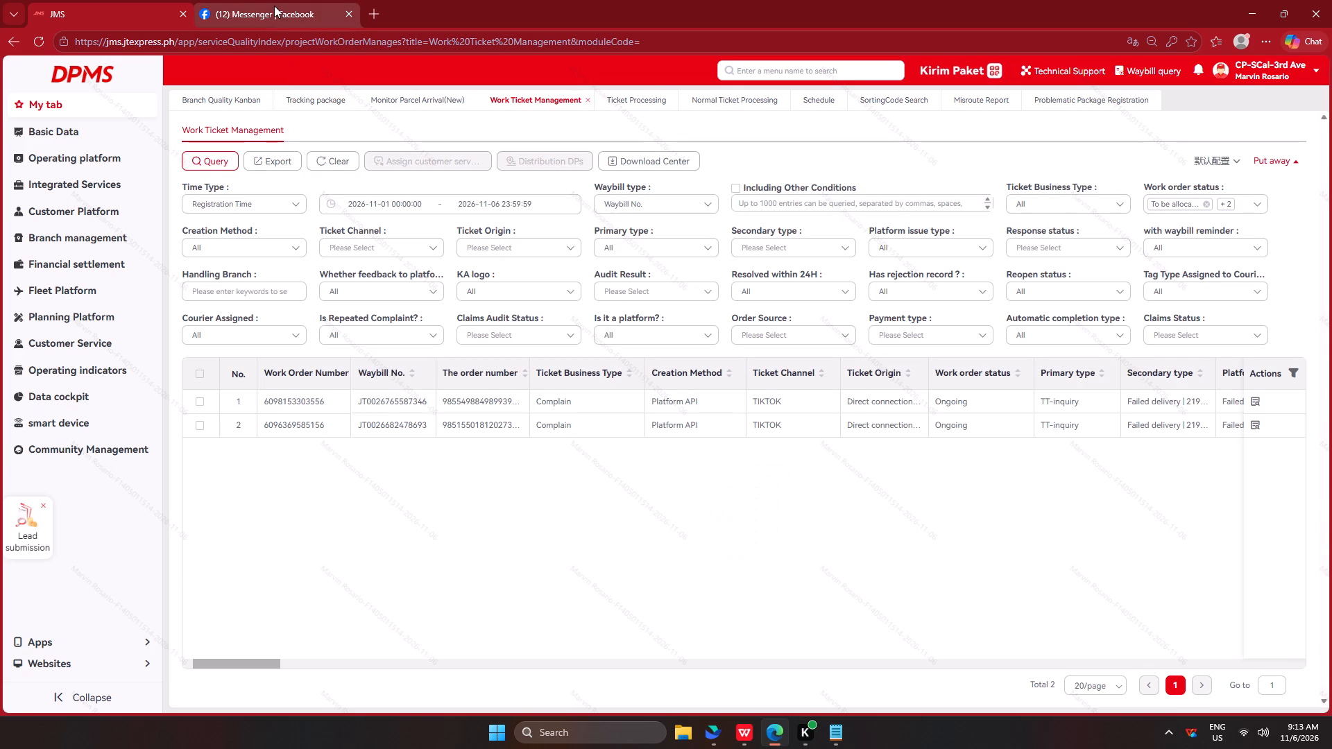
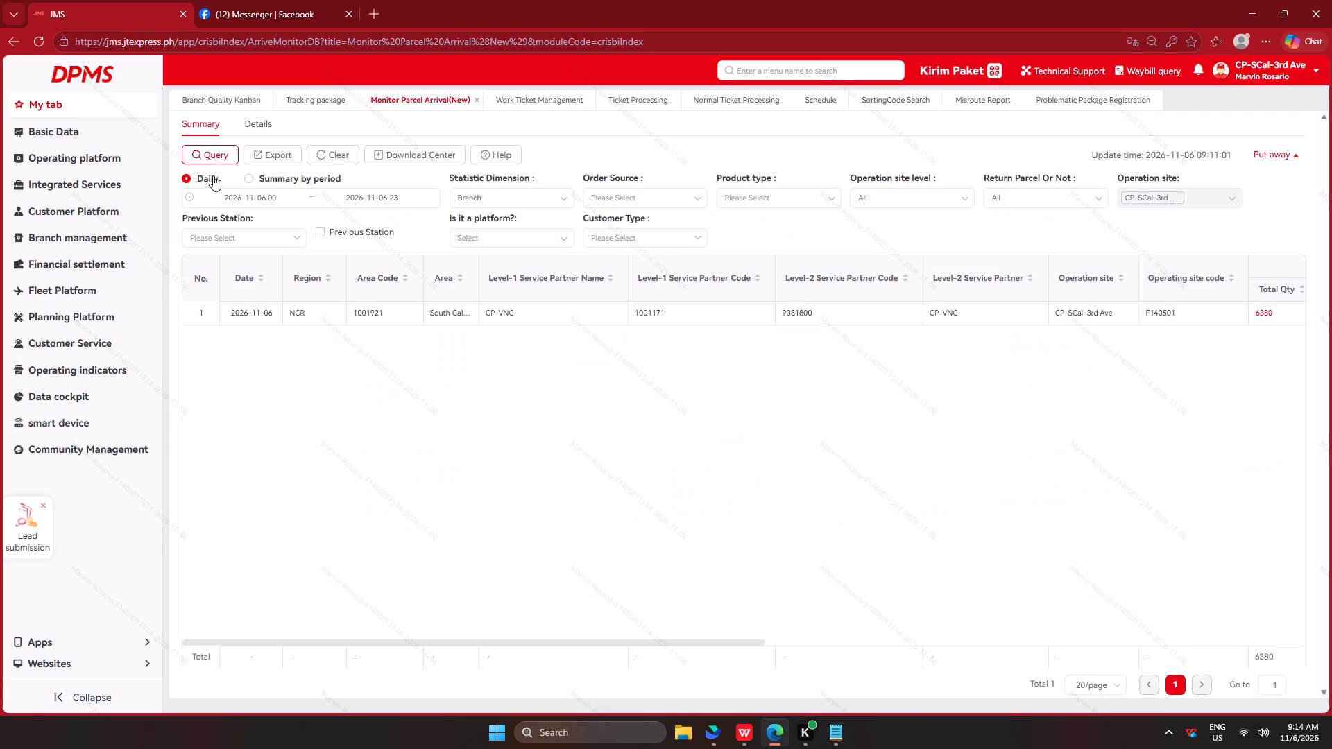
Query the daily parcel arrival summary for CP-SCal-3rd Ave and examine its should-arrive and arrived quantities.
left_click(189, 145)
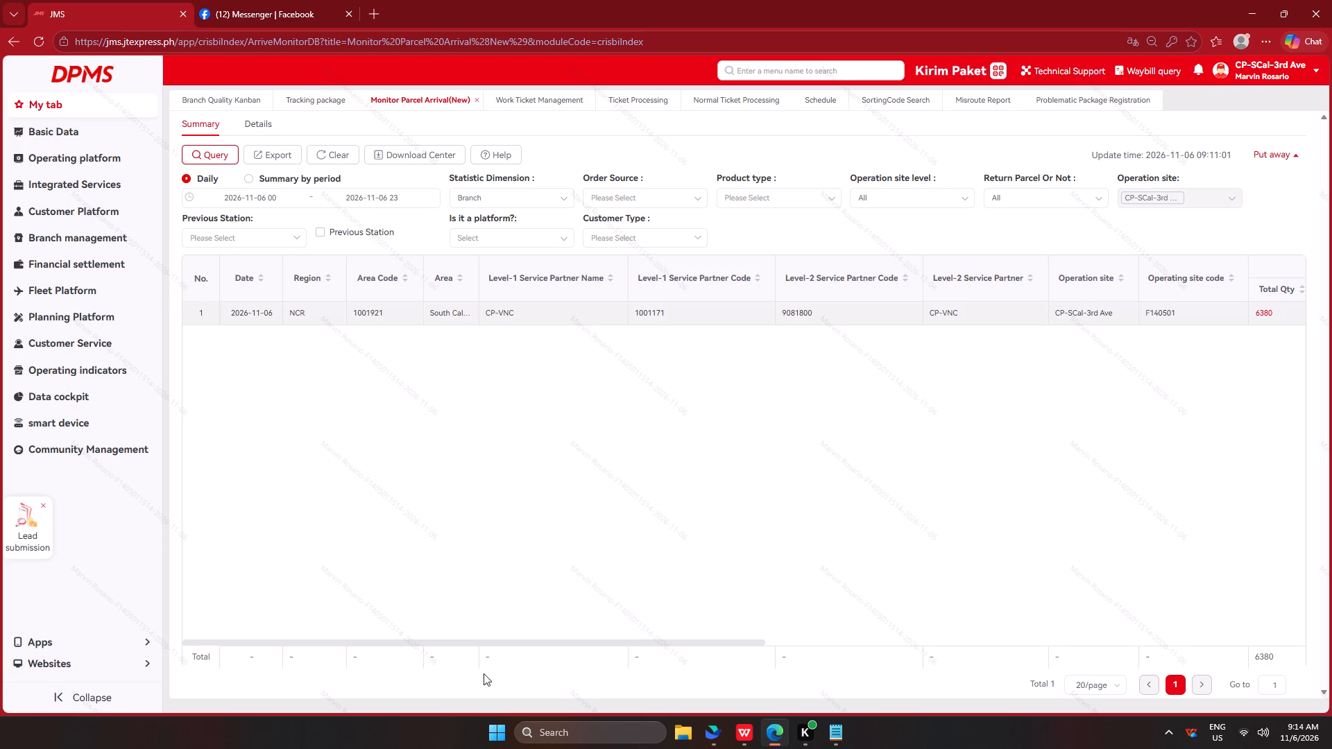
left_click_drag(361, 643, 896, 651)
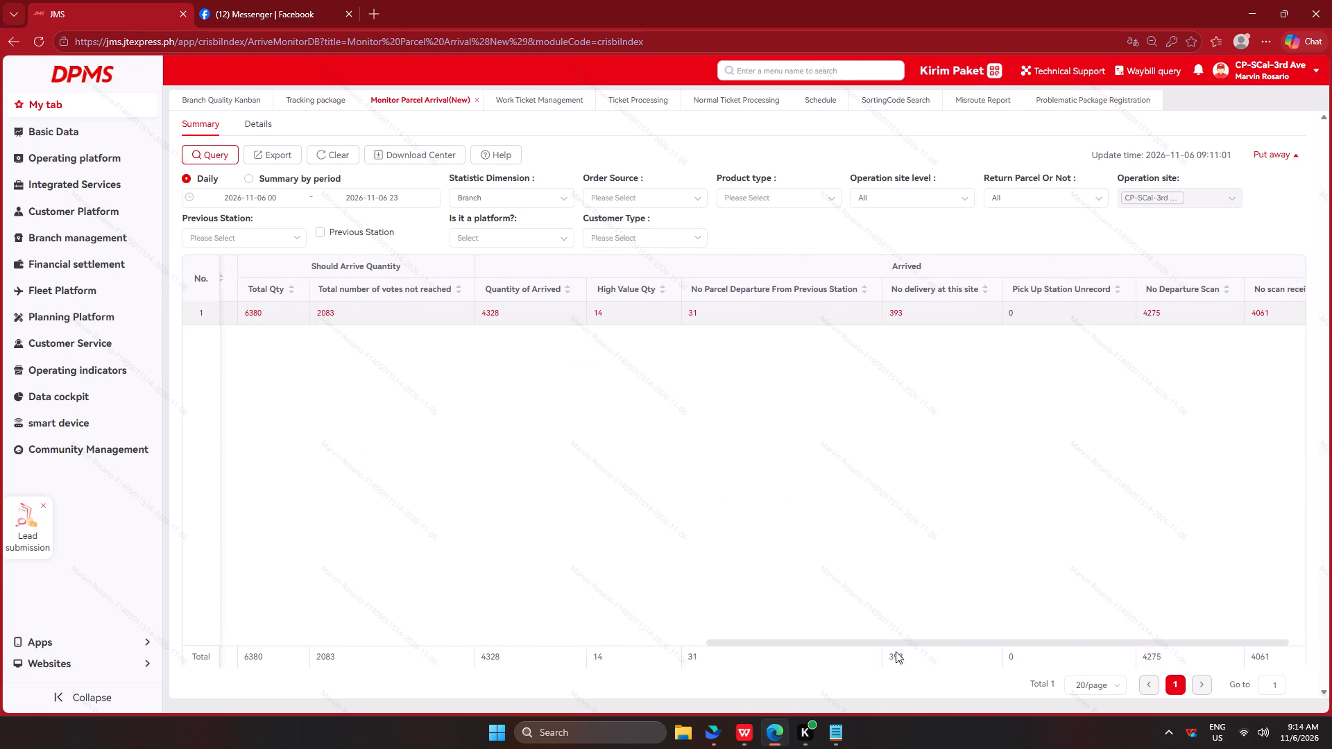
left_click_drag(896, 651, 0, 591)
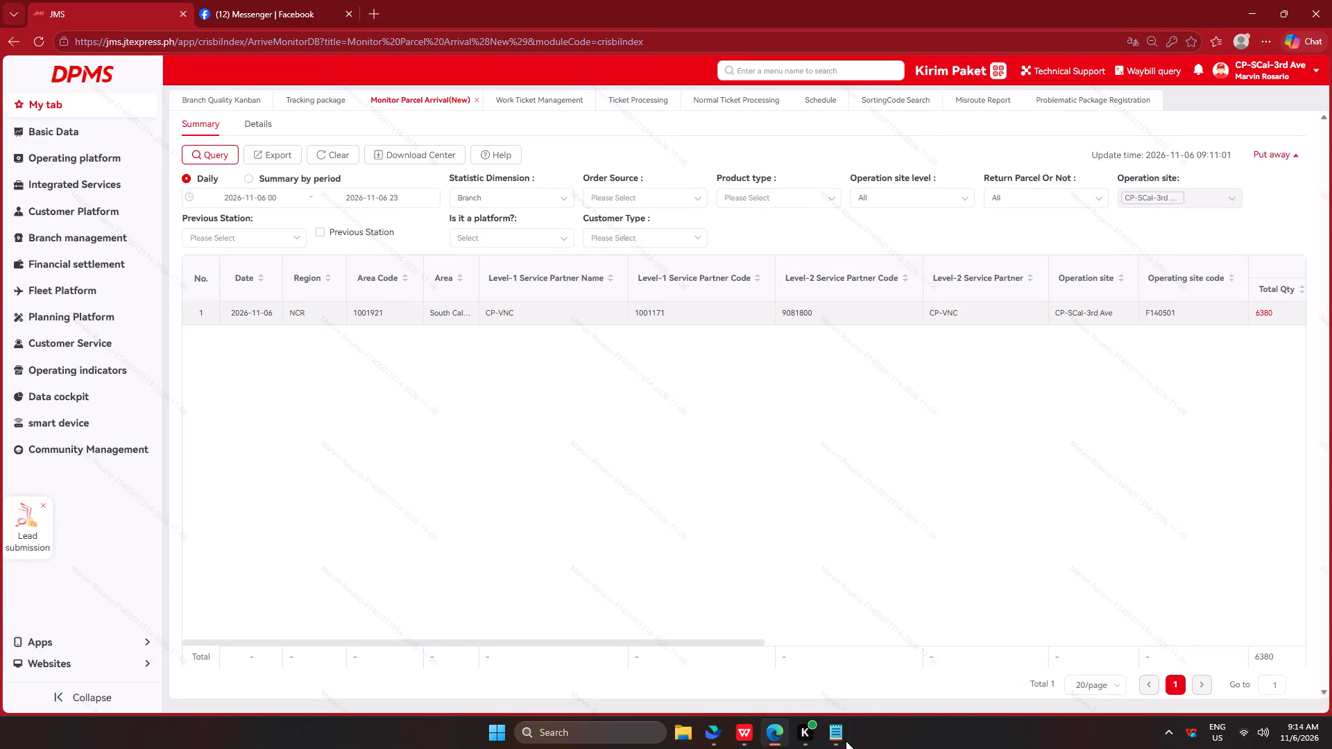
left_click(846, 741)
scroll(1118, 447, "up", 2)
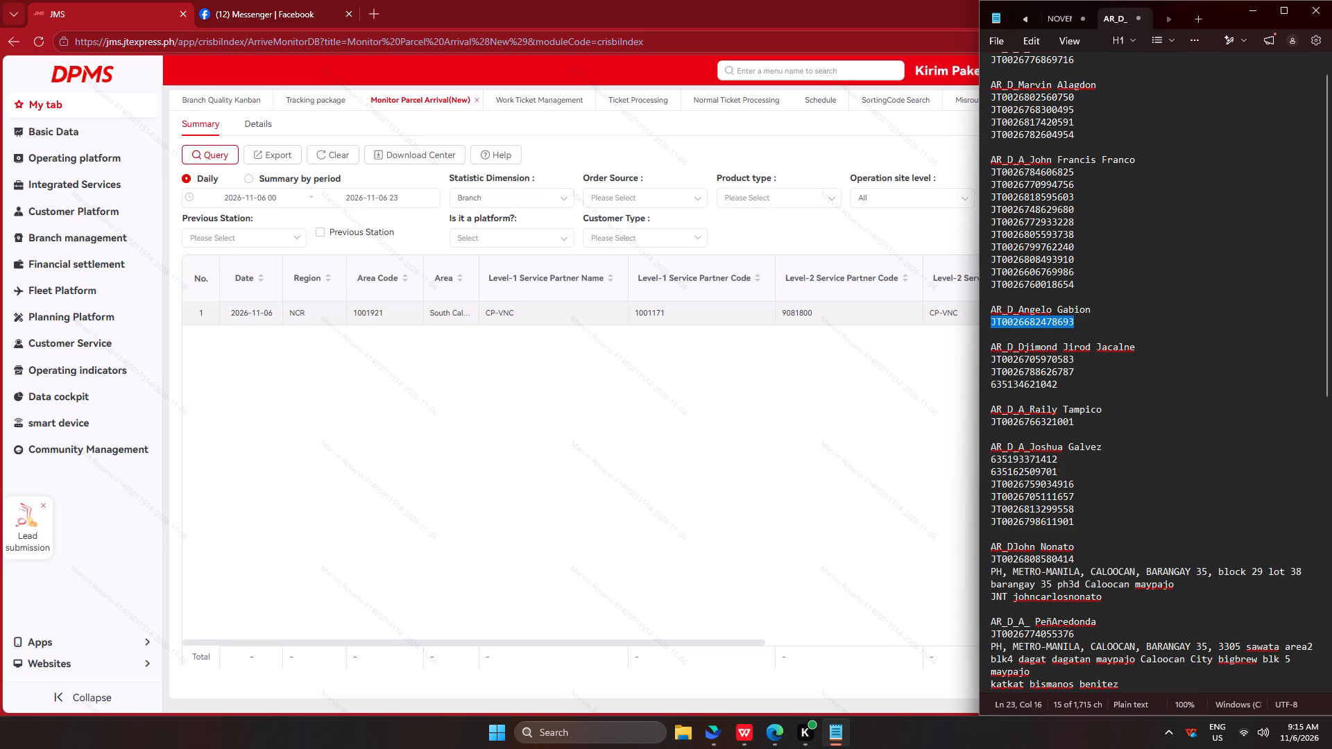
left_click(1062, 12)
left_click(1032, 19)
left_click(1068, 15)
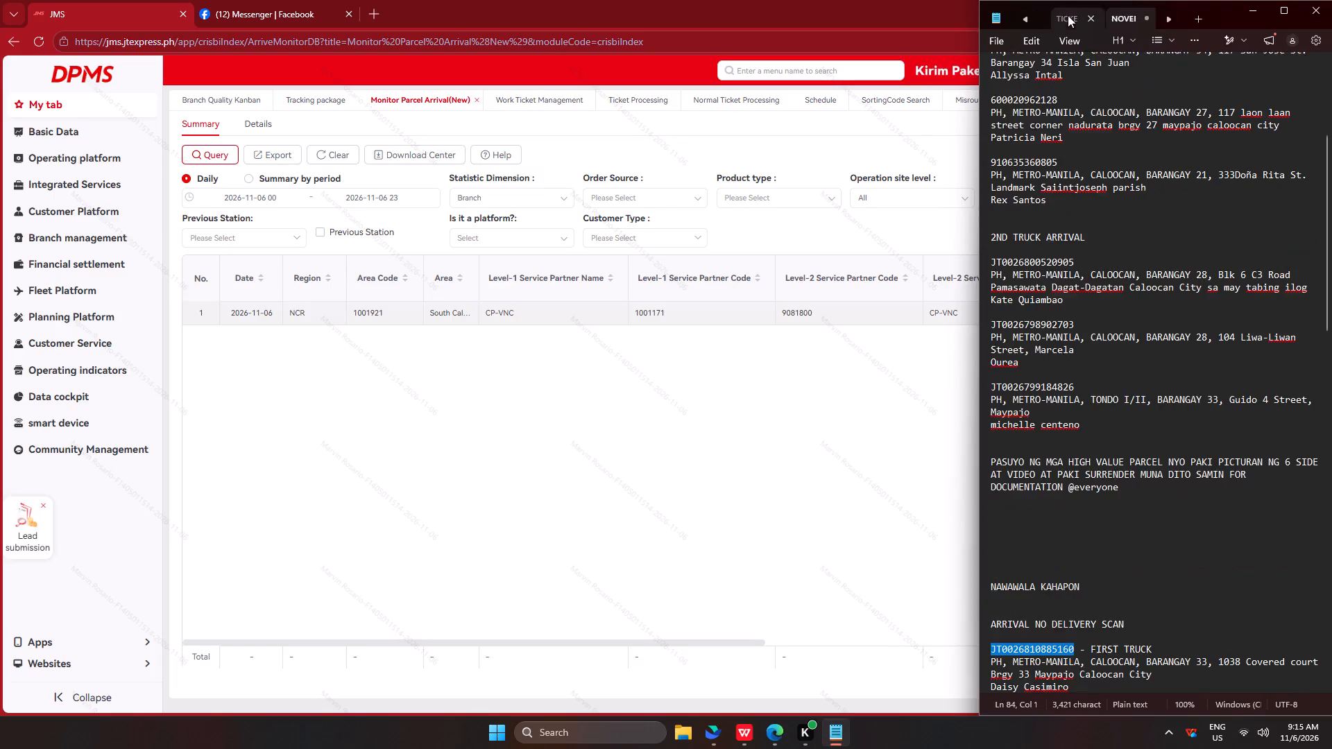
scroll(1156, 418, "down", 8)
key("ctrl+c")
key("ctrl+c")
key("ctrl+c")
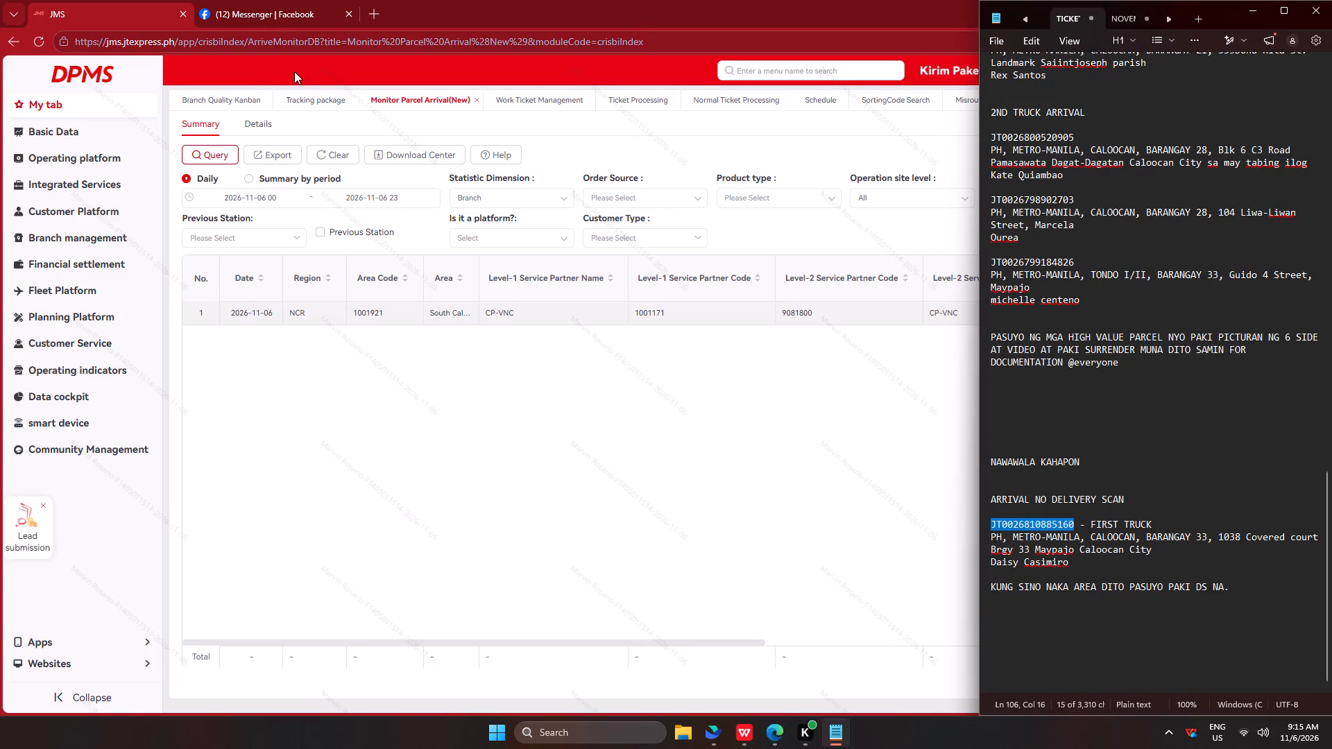
key("ctrl+c")
key("ctrl+c")
key("ctrl+c")
key("ctrl+c")
key("ctrl+c")
left_click(322, 101, "ctrl")
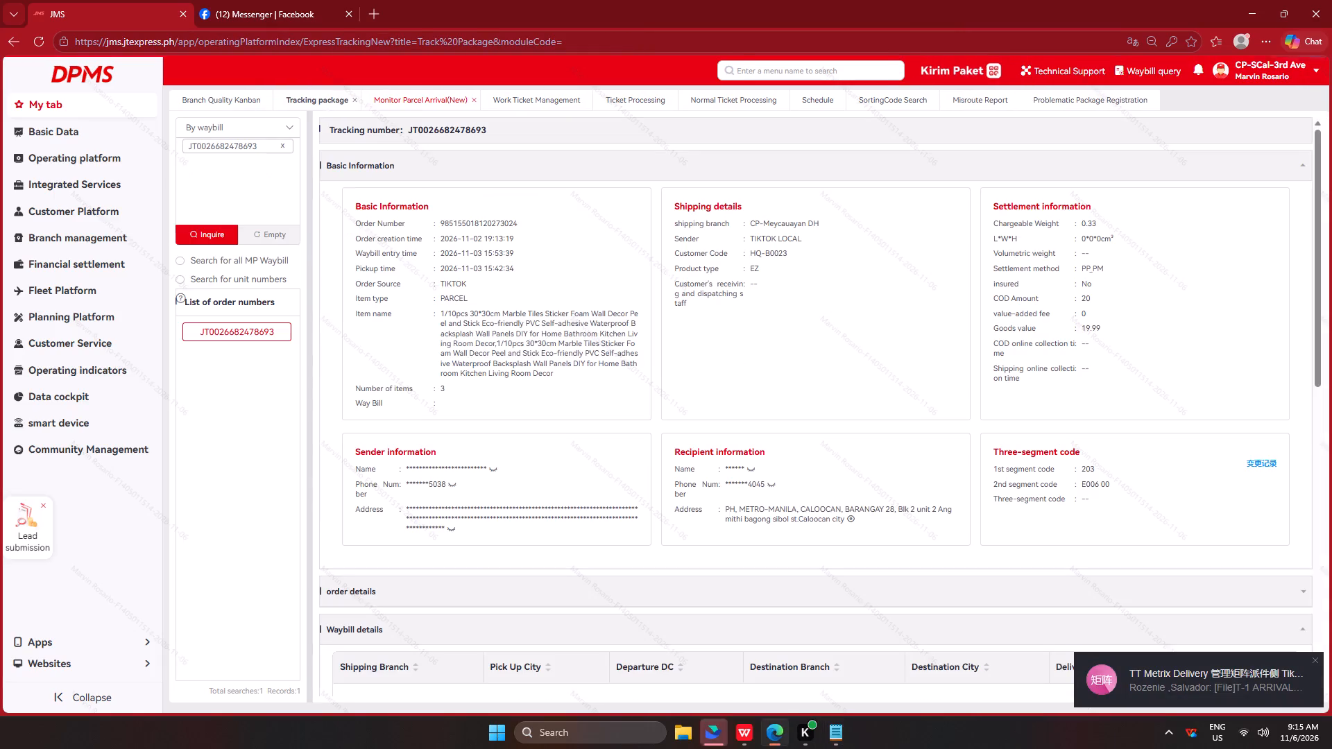
left_click(269, 243)
left_click(260, 220)
key("ctrl+v")
left_click(230, 236)
scroll(474, 319, "down", 9)
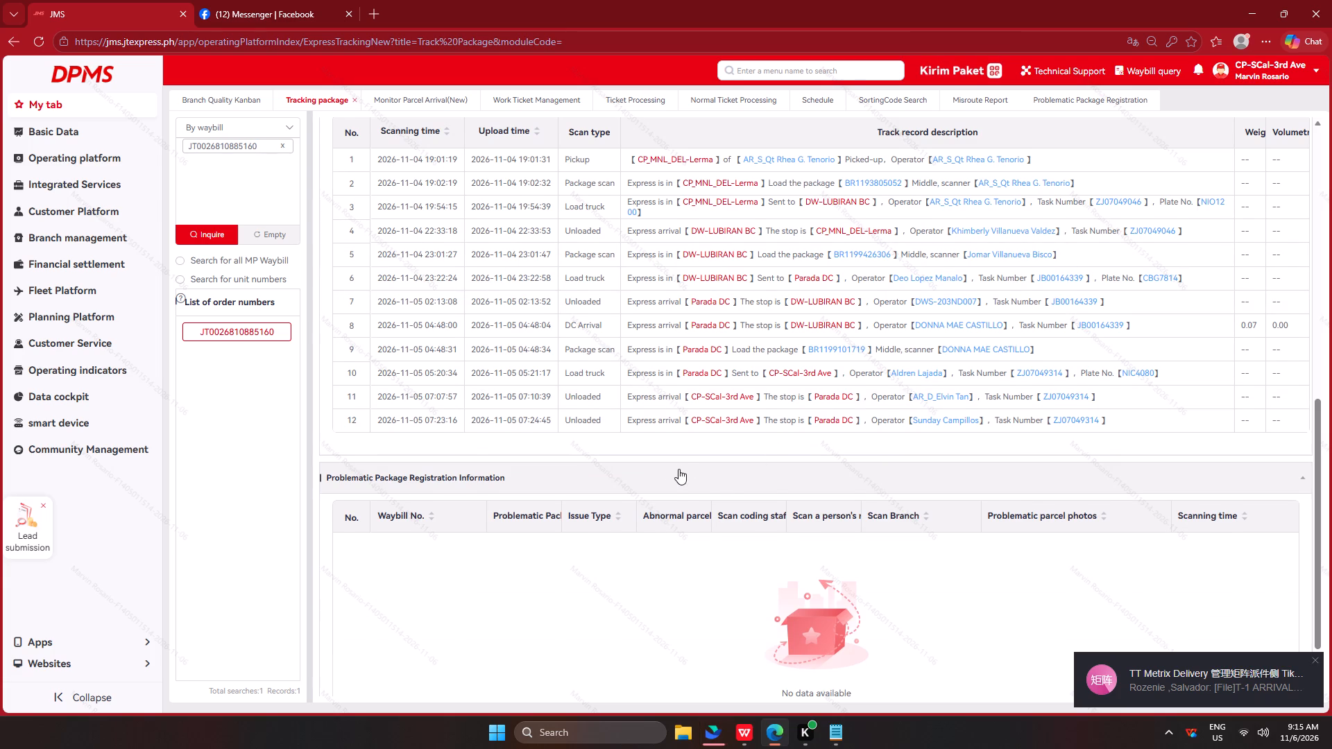
scroll(673, 465, "up", 7)
scroll(789, 419, "up", 2)
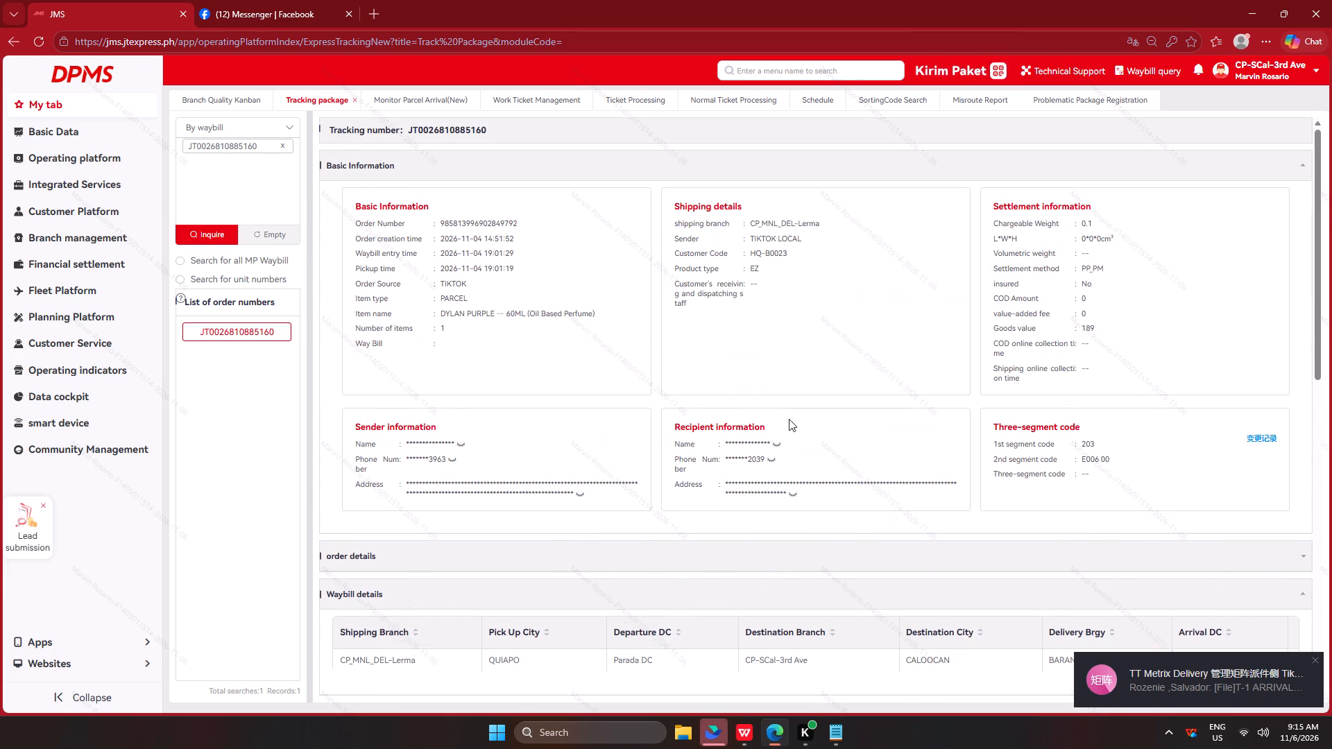
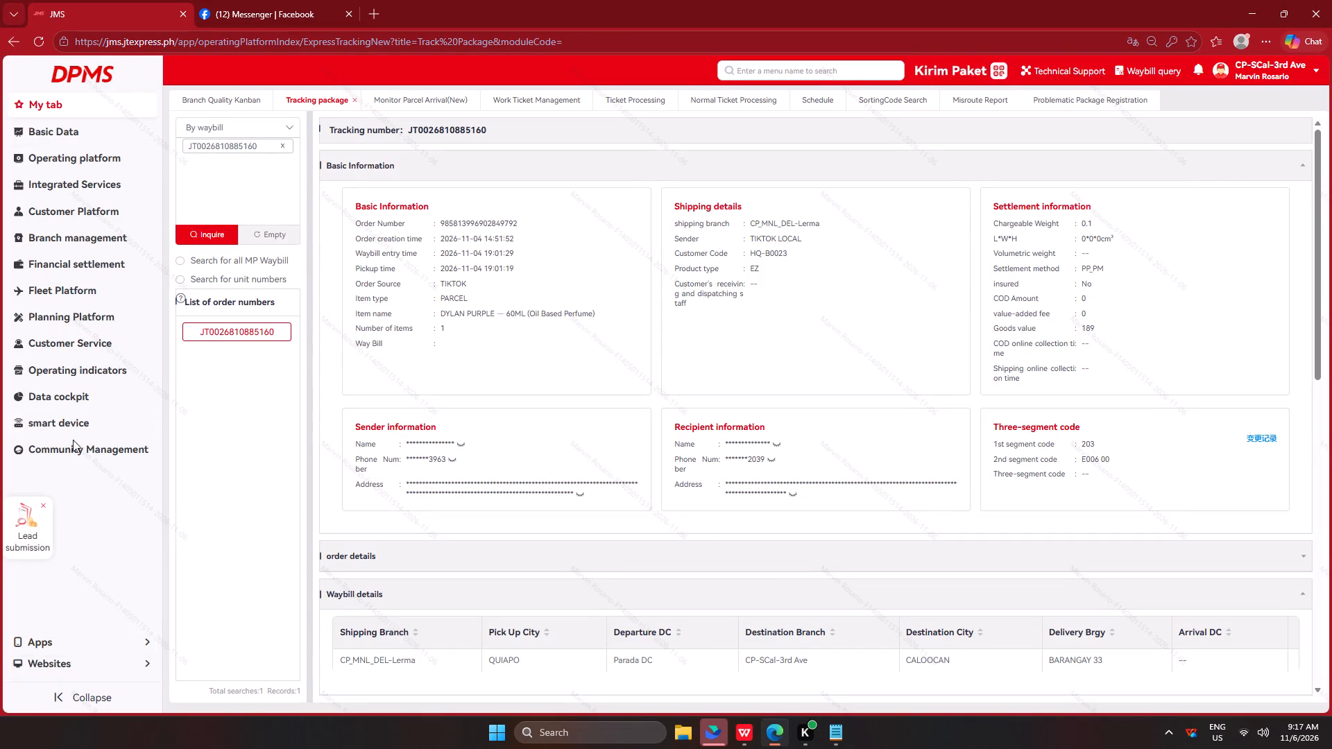
left_click(281, 239)
left_click_drag(275, 225, 275, 209)
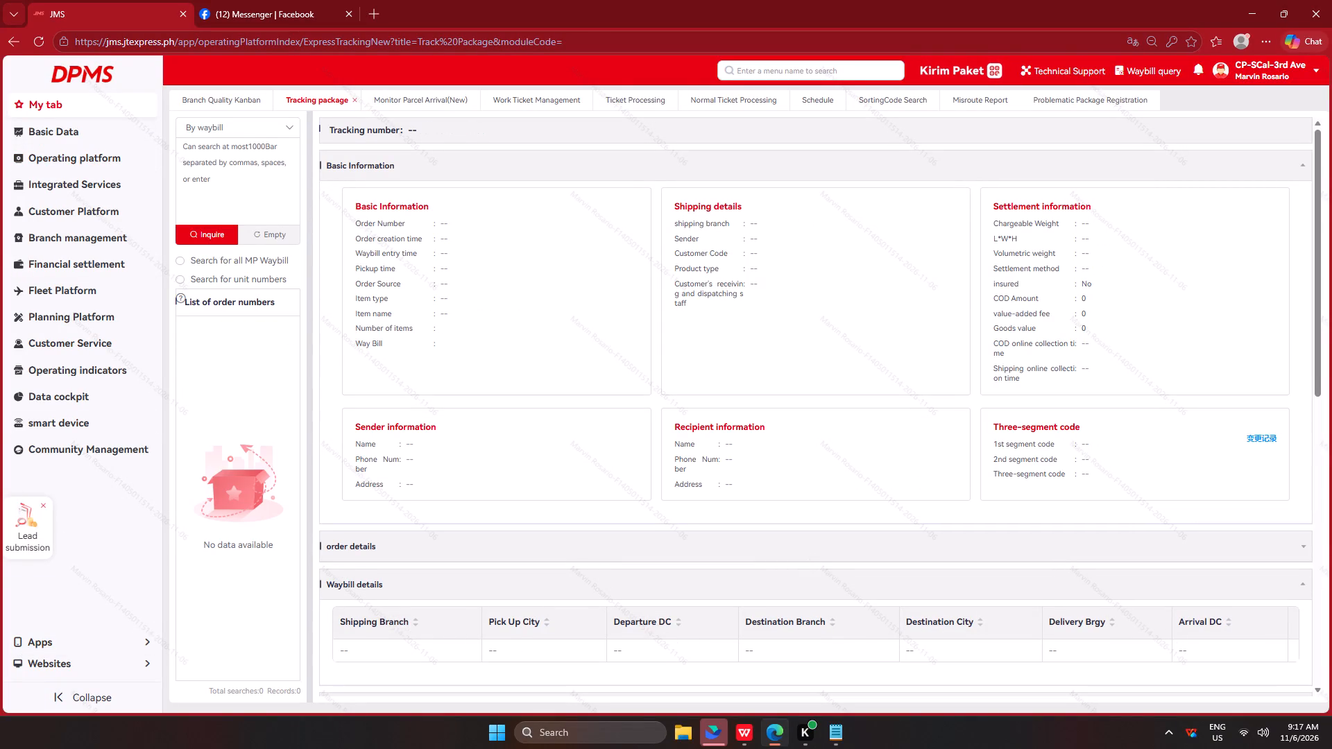
left_click(271, 198)
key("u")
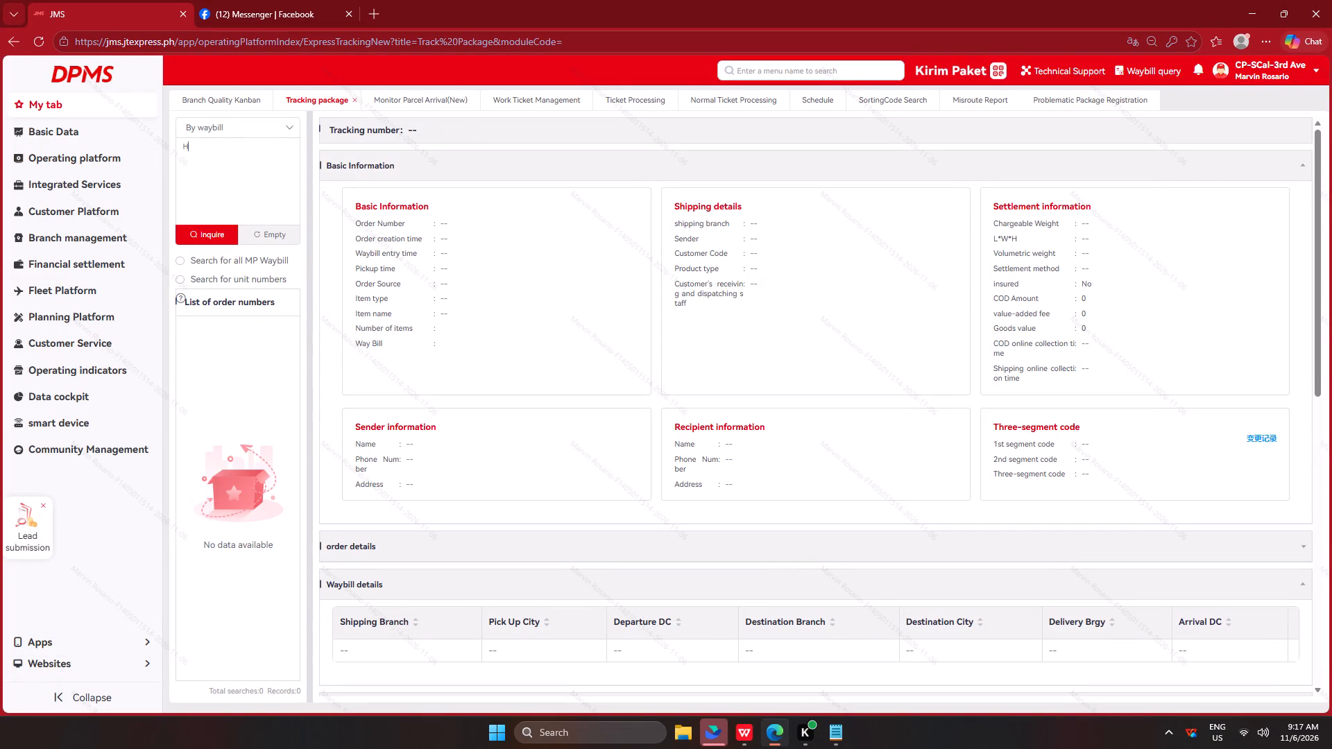
key("BackSpace")
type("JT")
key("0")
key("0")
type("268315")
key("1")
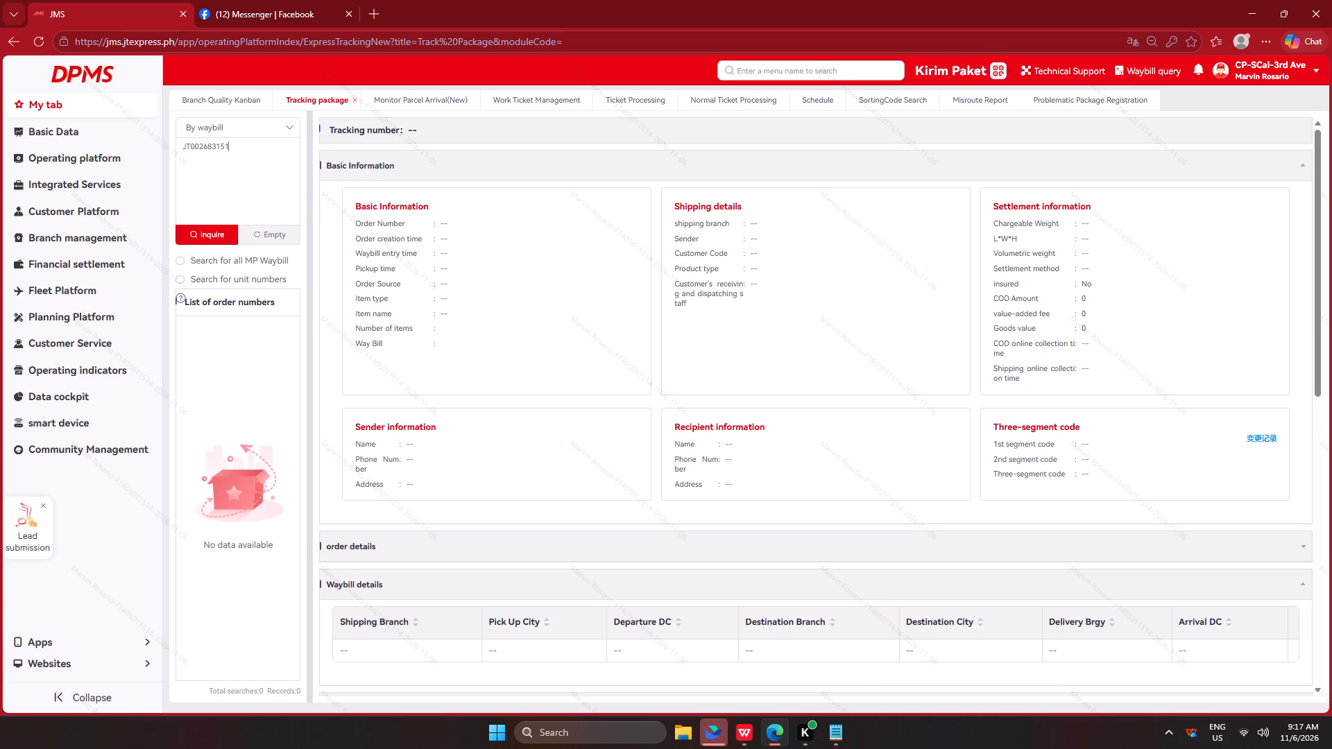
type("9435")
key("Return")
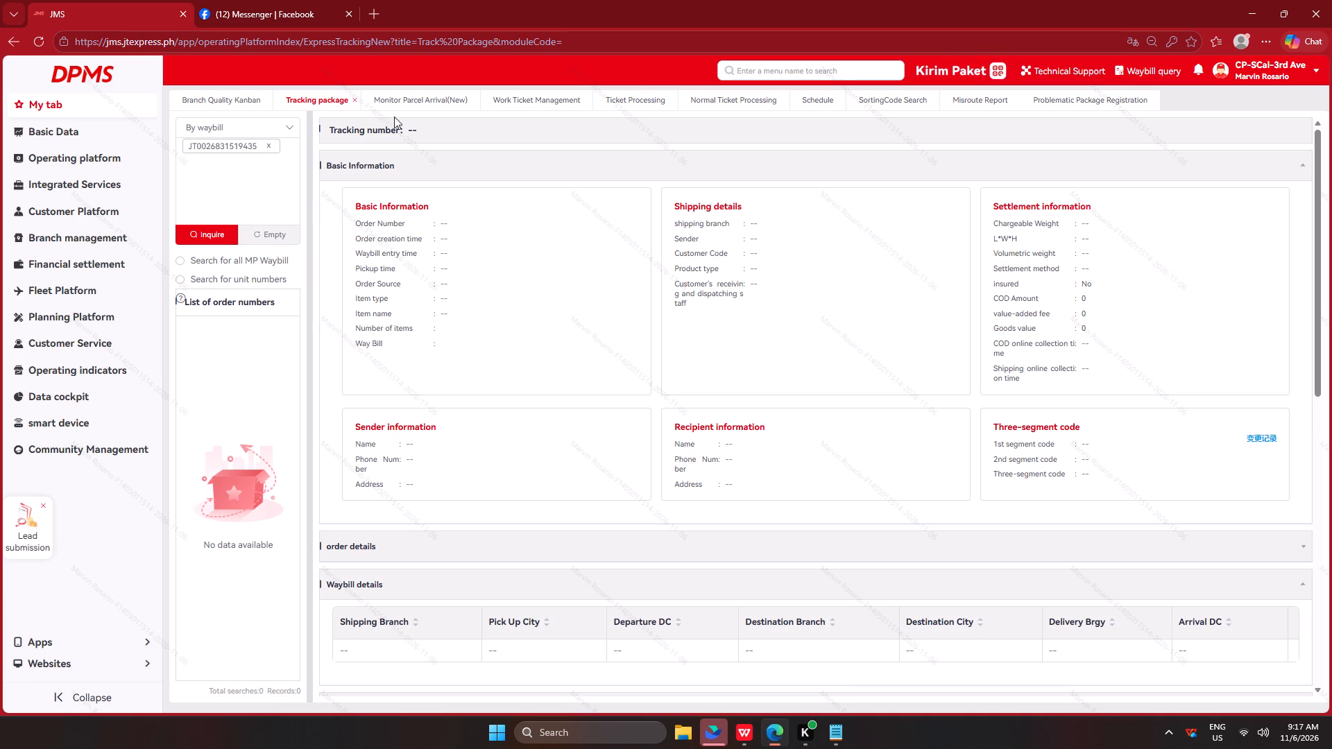
left_click(216, 230)
scroll(623, 378, "down", 6)
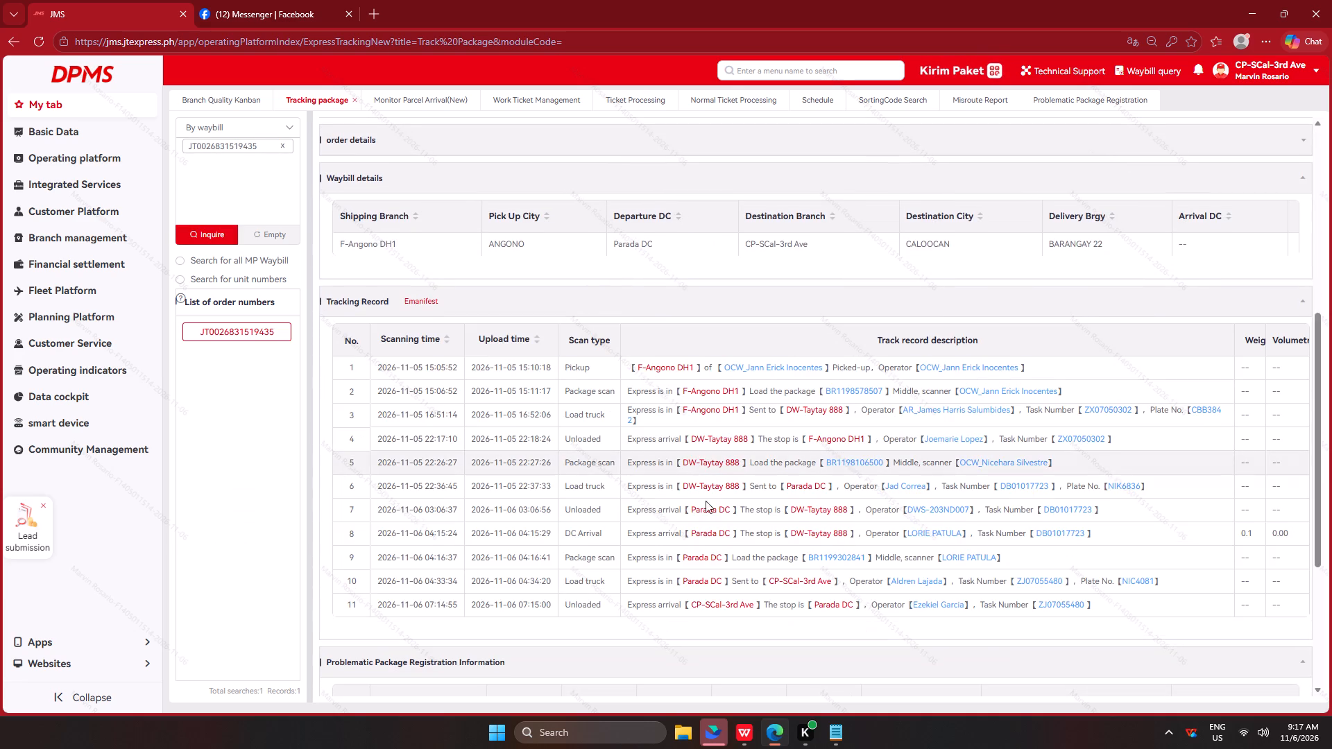
scroll(710, 511, "up", 9)
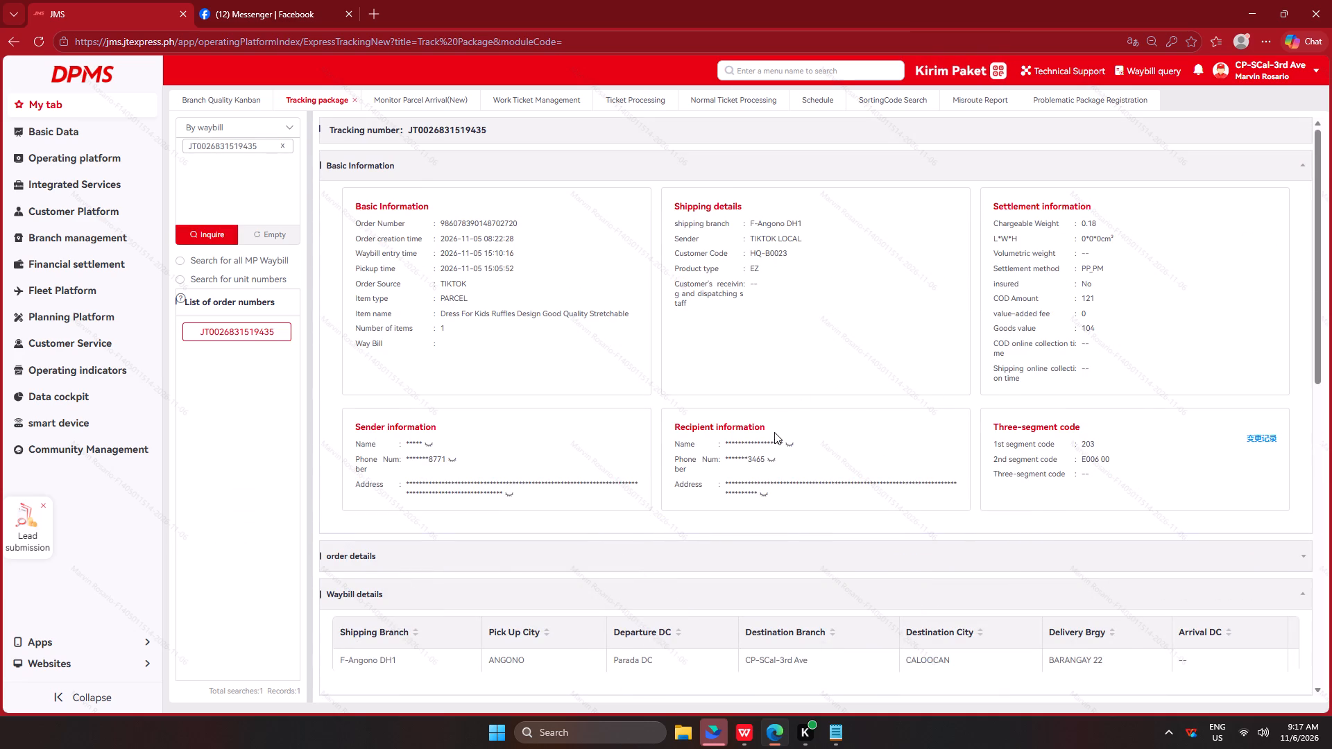
scroll(782, 450, "down", 6)
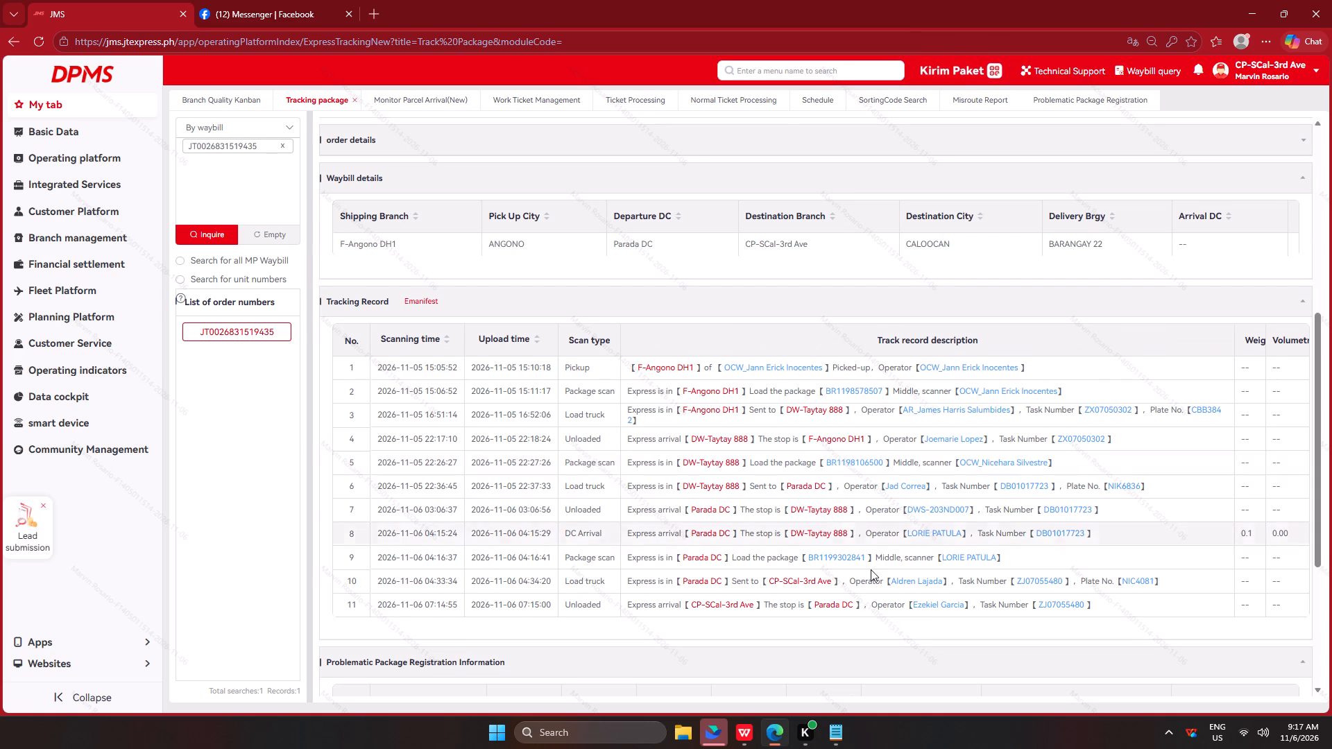
Reveal the masked recipient address of the tracked waybill to check its delivery location.
scroll(900, 667, "up", 5)
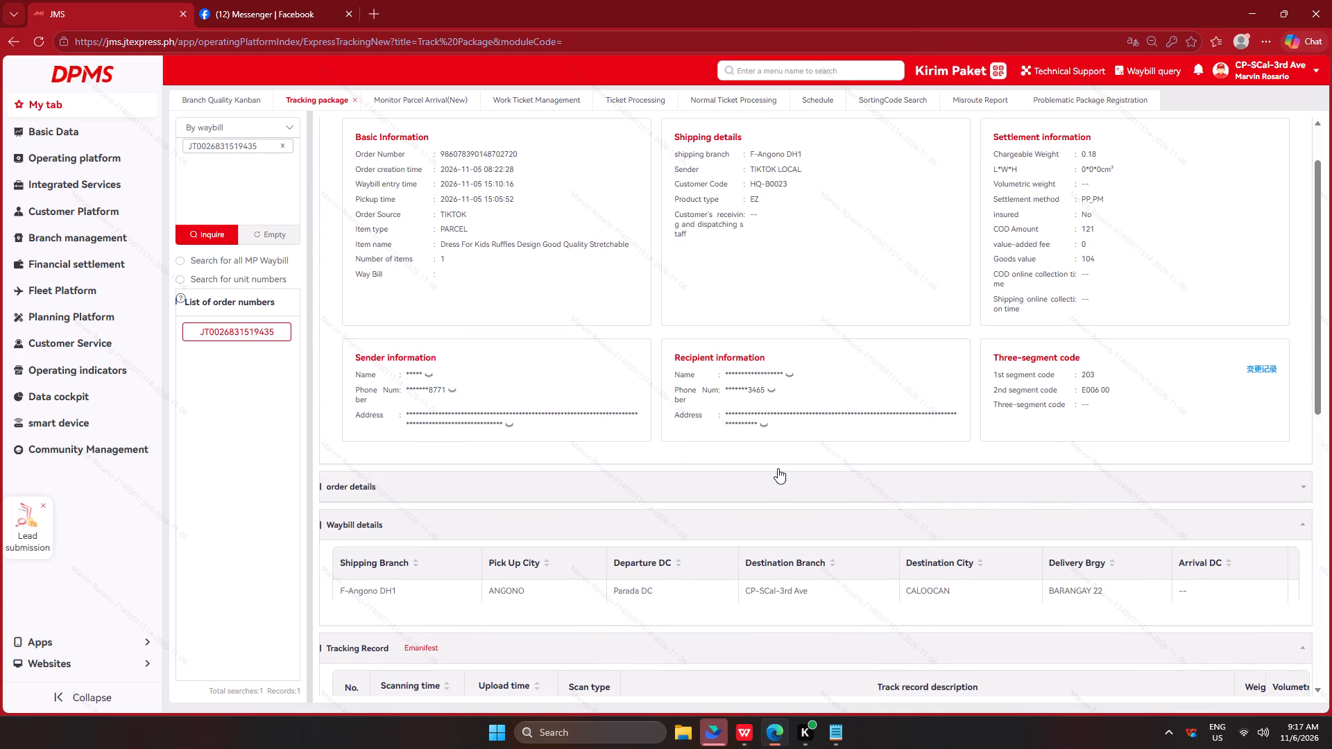
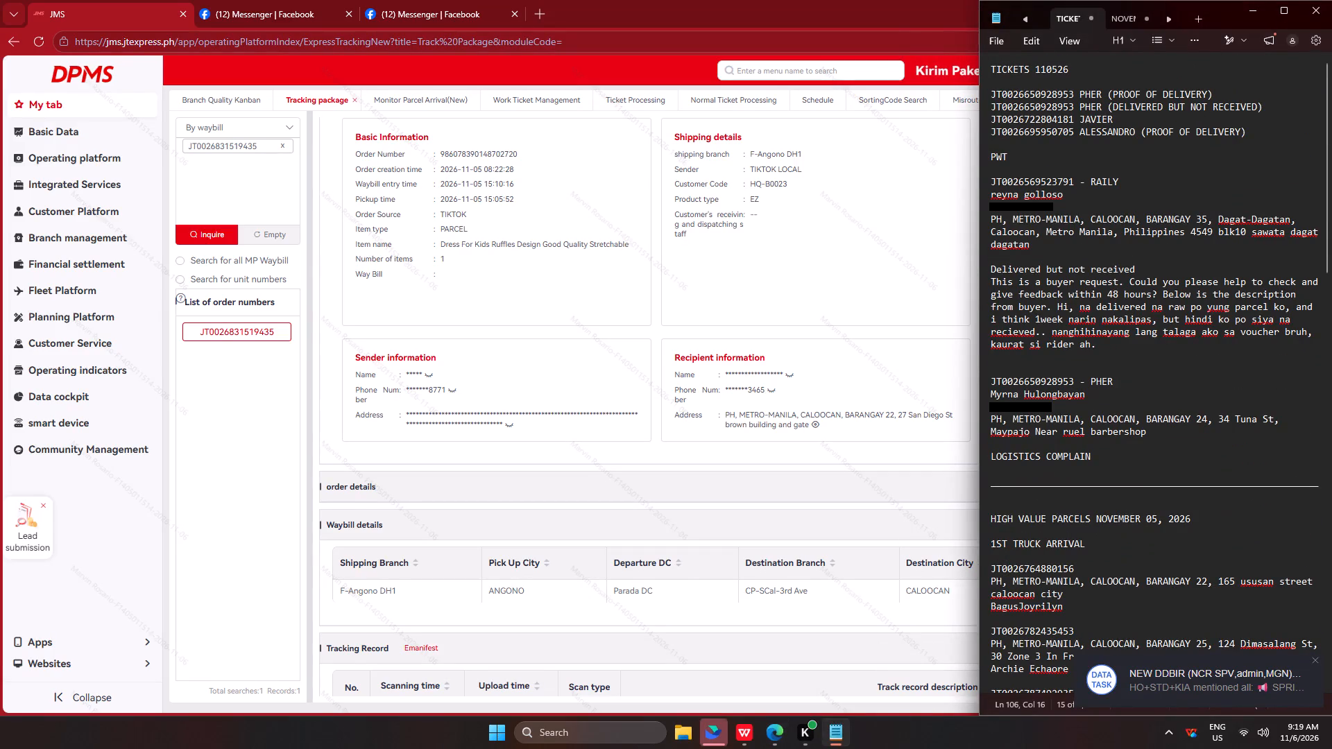
Open the NOVEMBER 06, 2026 notes in Notepad and look over the TICKETS and PWT entries at the beginning.
left_click(1122, 16)
scroll(1123, 308, "up", 7)
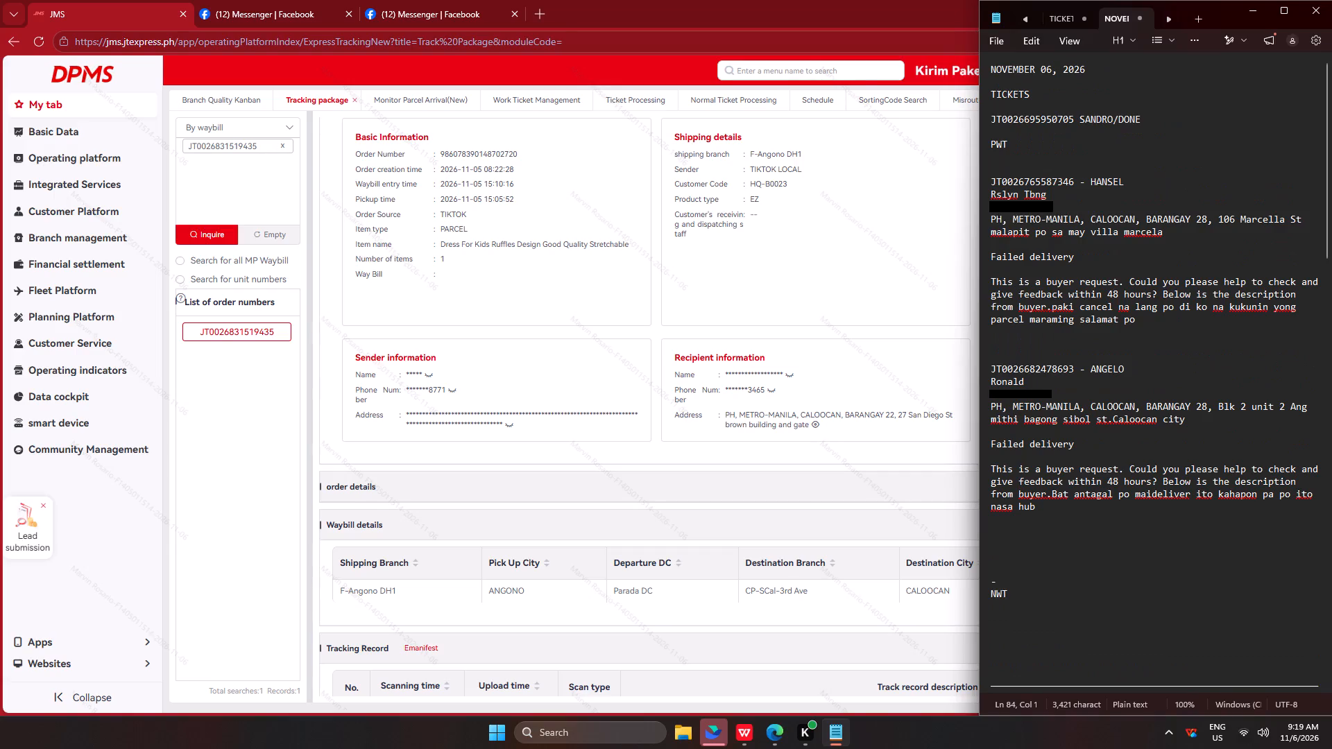
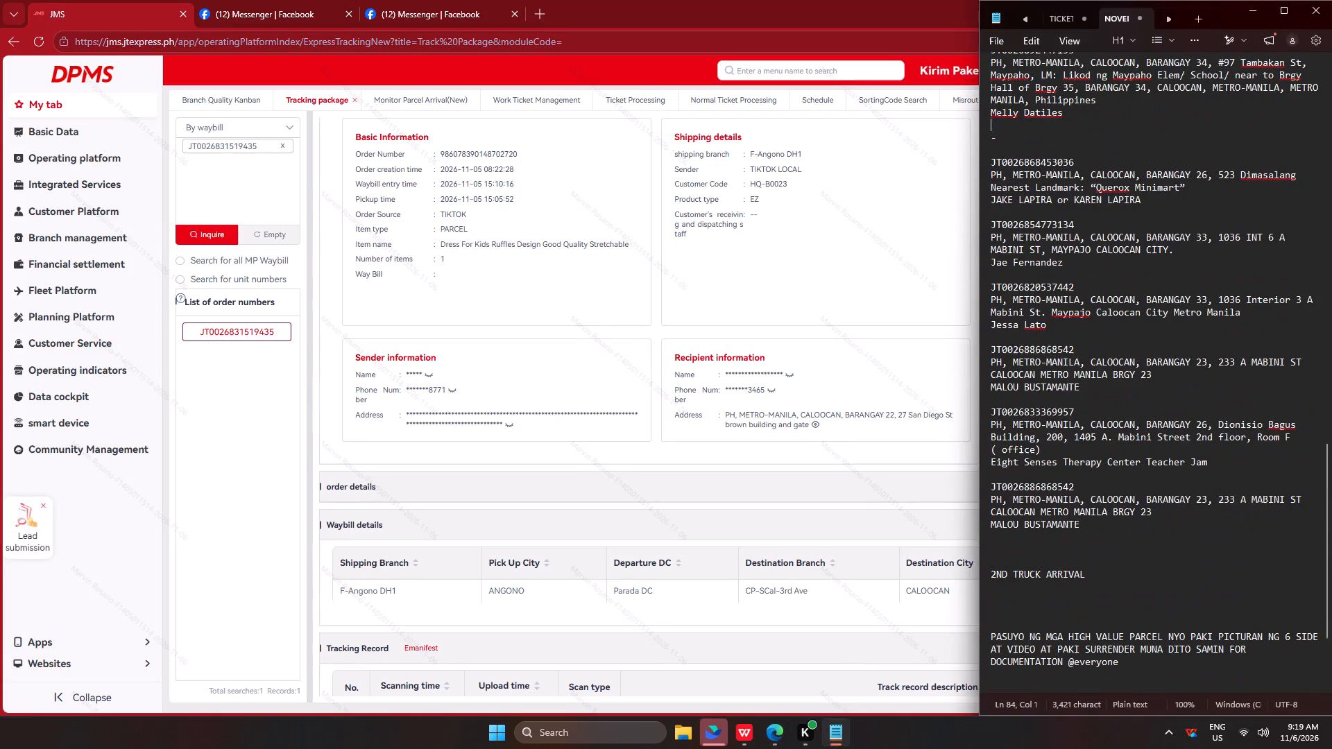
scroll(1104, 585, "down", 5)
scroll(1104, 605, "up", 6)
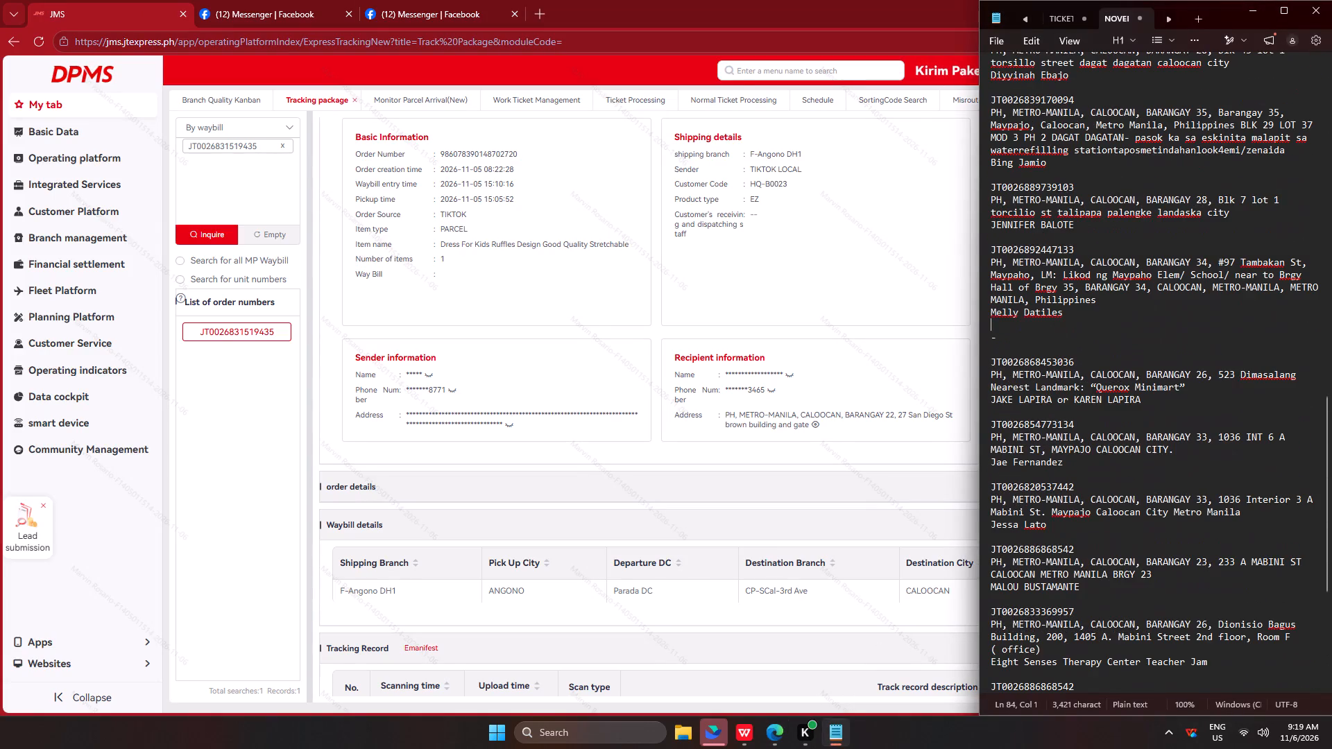
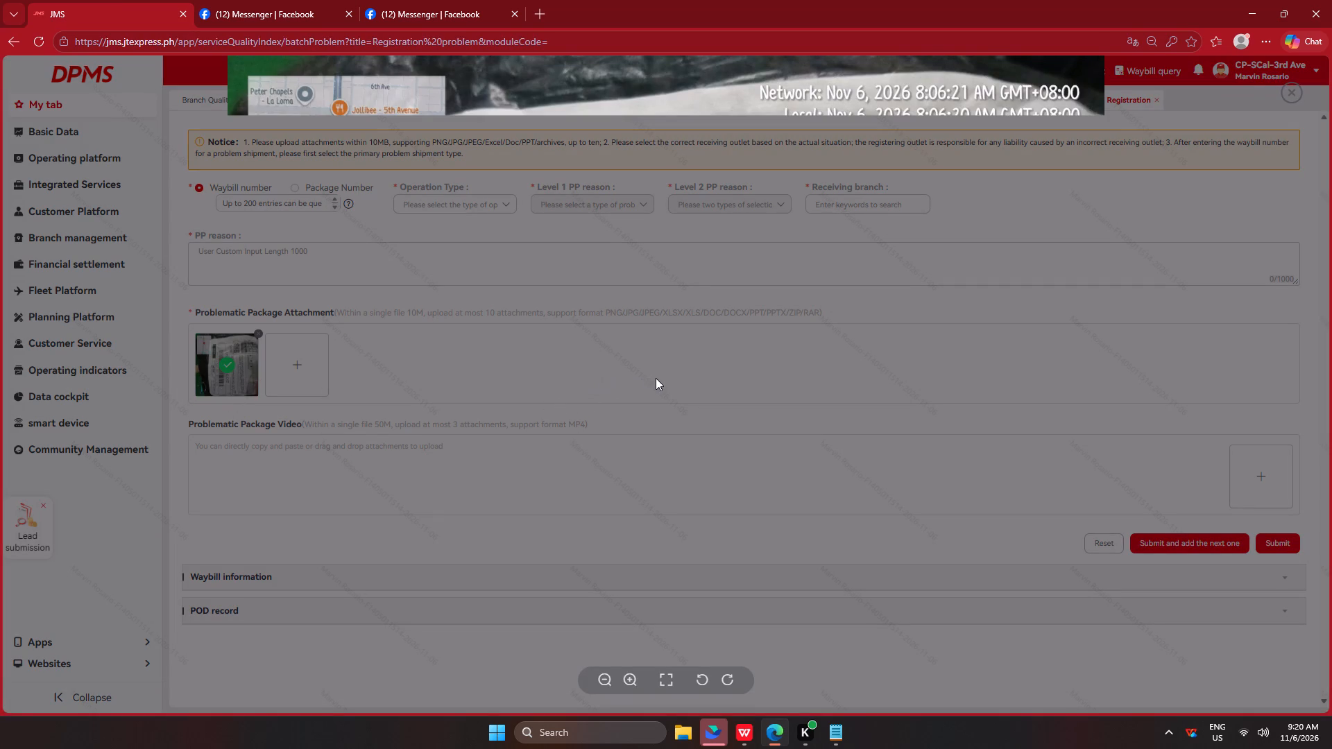
Rotate the enlarged parcel photo and select the printed waybill number beside the label in a screen capture.
left_click(730, 686)
key("ctrl+shift+a")
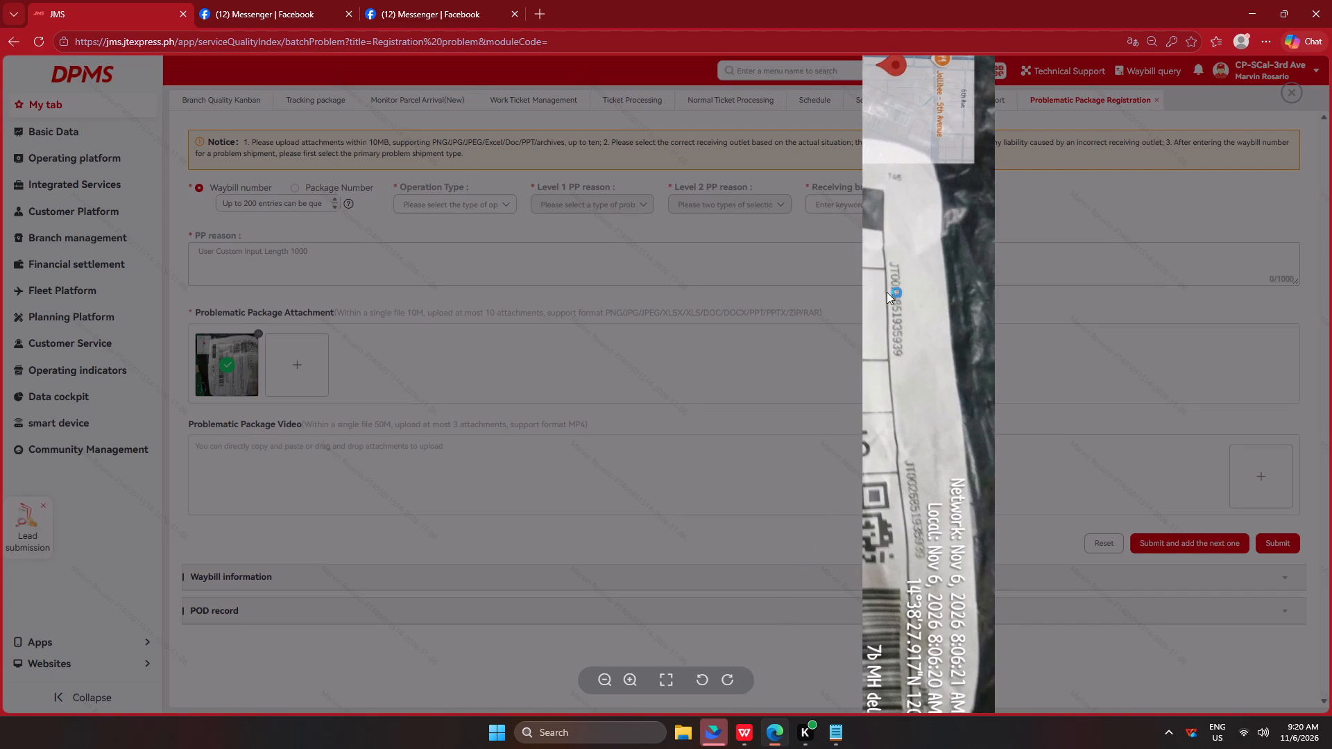
left_click_drag(887, 257, 940, 380)
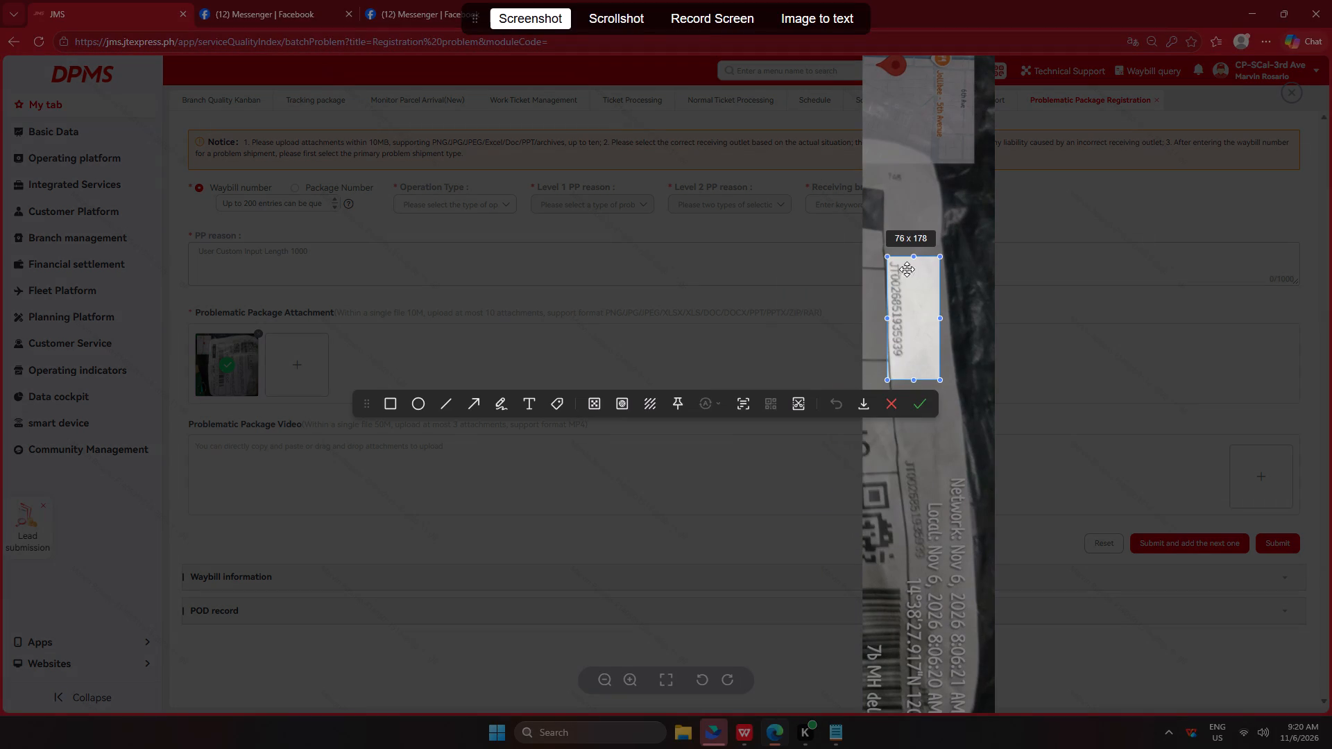
Extract the waybill number as text from the captured area of the parcel label photo.
left_click(830, 17)
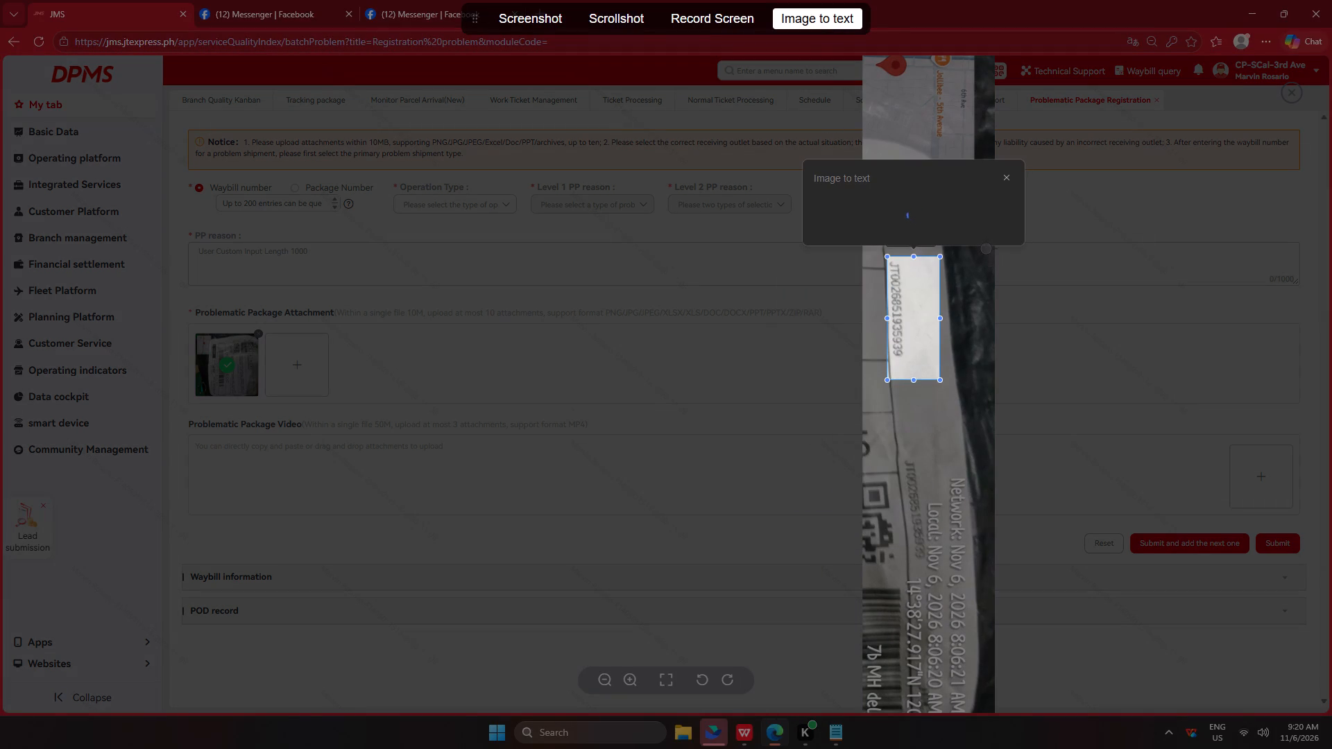
left_click(994, 224)
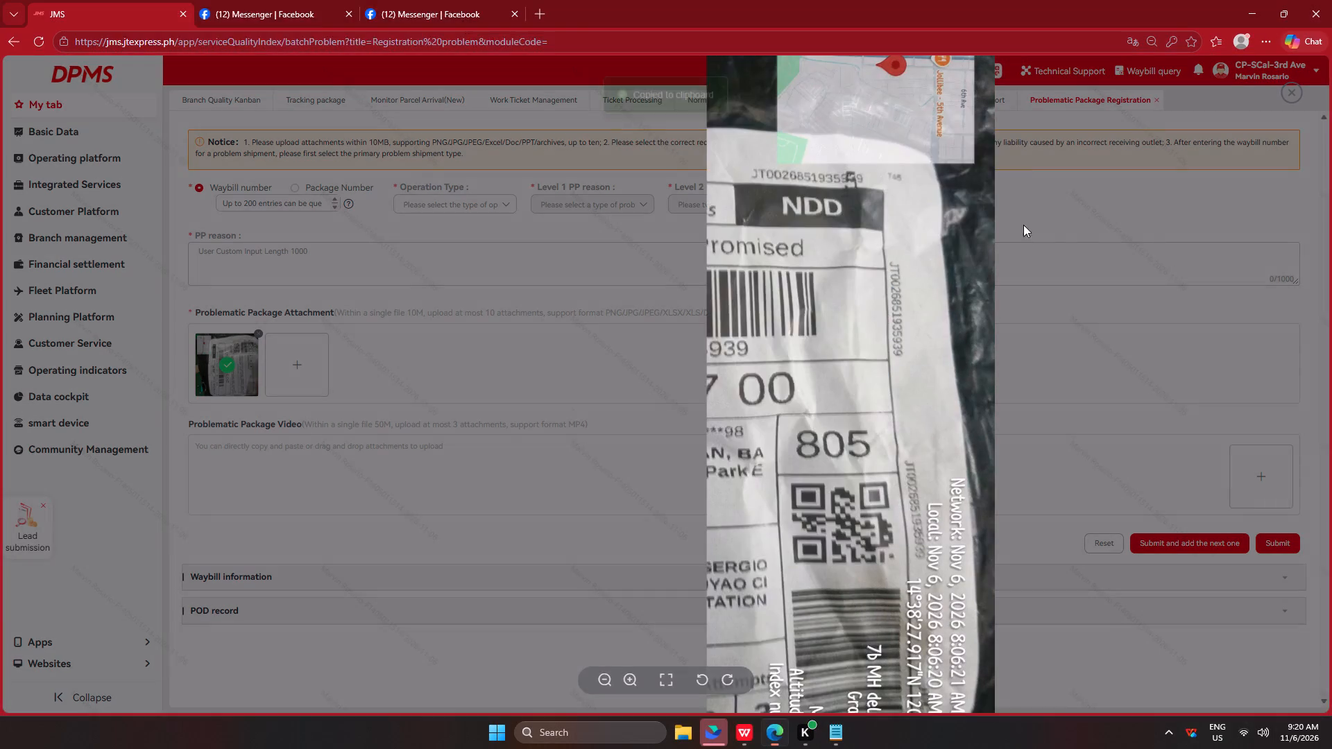
left_click(1075, 222)
left_click(273, 198)
key("ctrl+v")
left_click(706, 228)
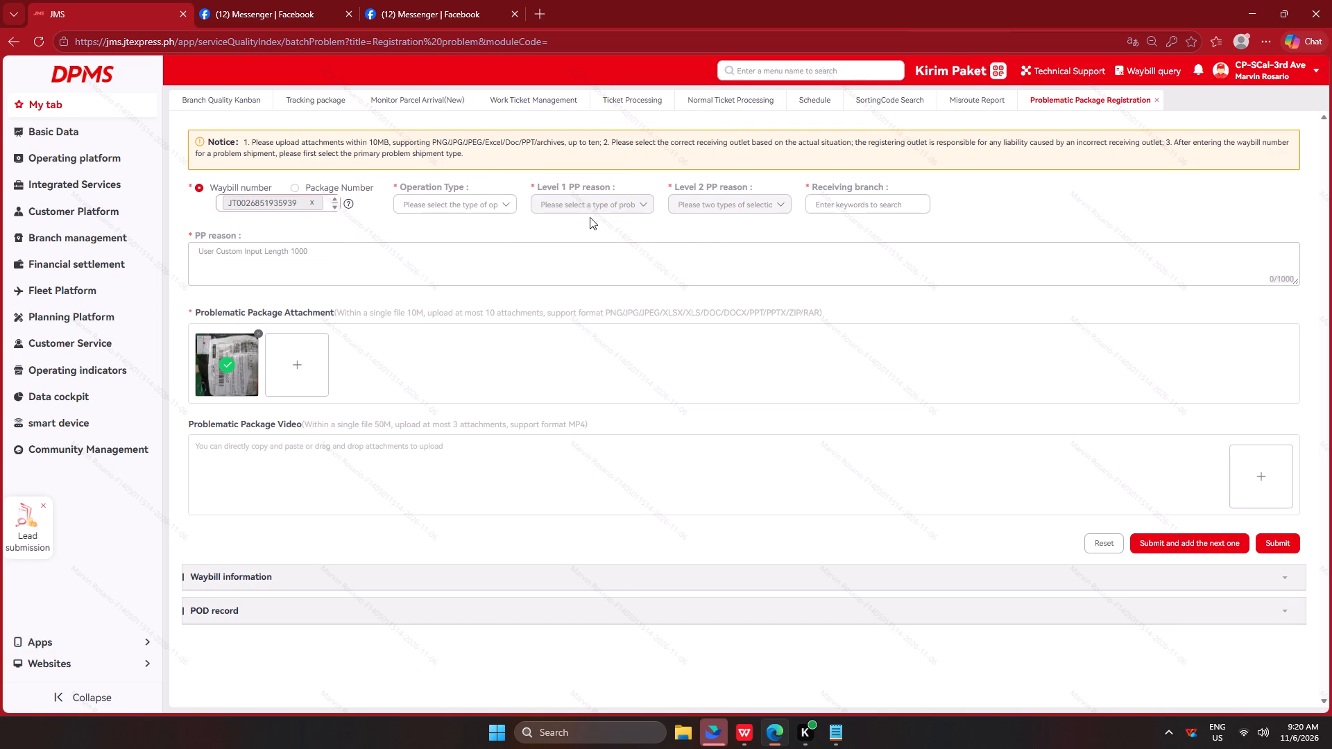
Classify the problem parcel with operation type Delivery, Level 1 reason Wrongly sorted, and the Level 2 reason beginning Distribute Warehouse Mis.
left_click(453, 201)
left_click(432, 296)
left_click(596, 198)
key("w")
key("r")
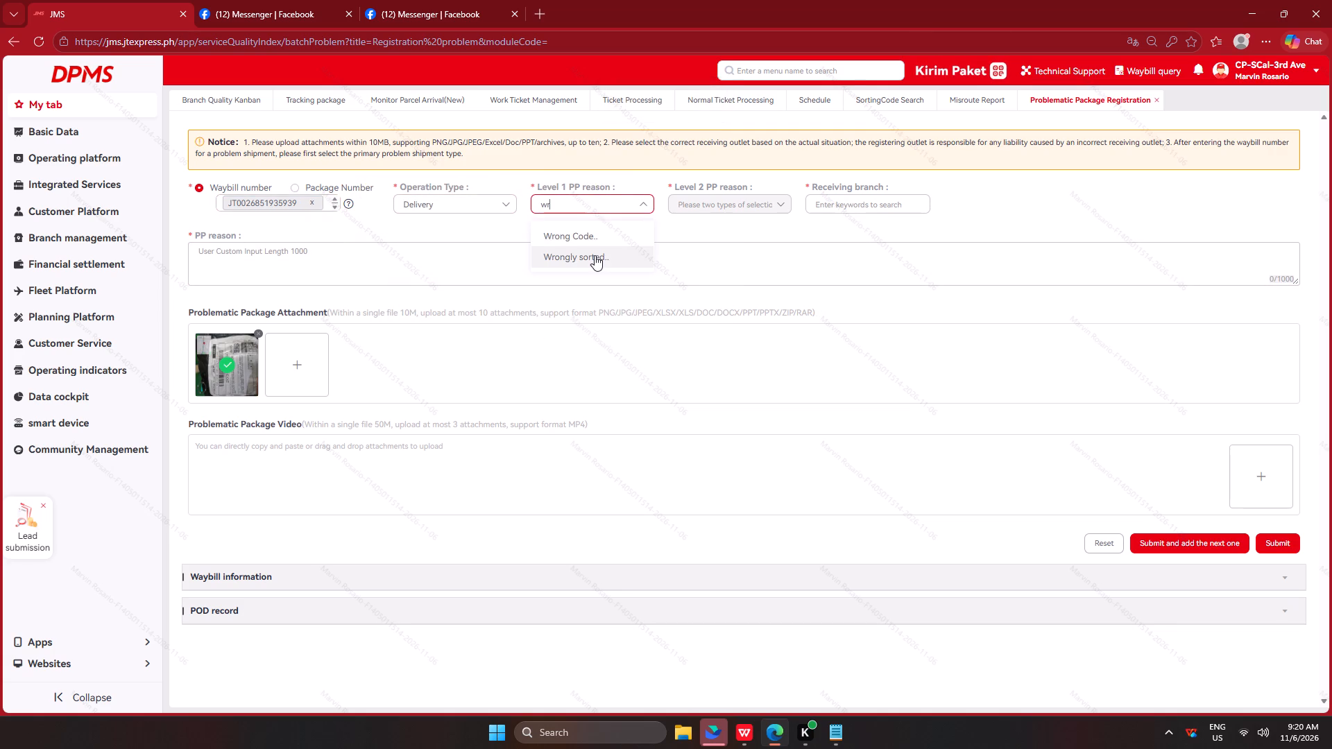
left_click(594, 256)
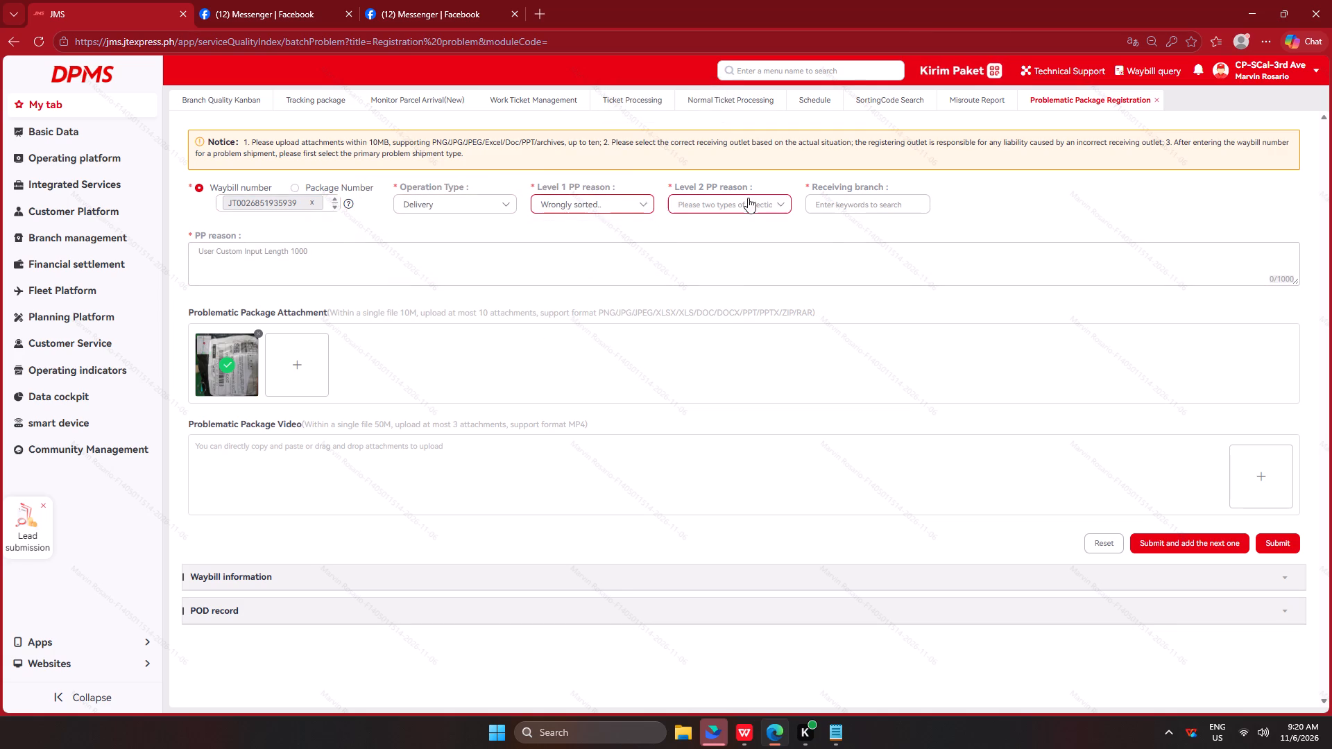
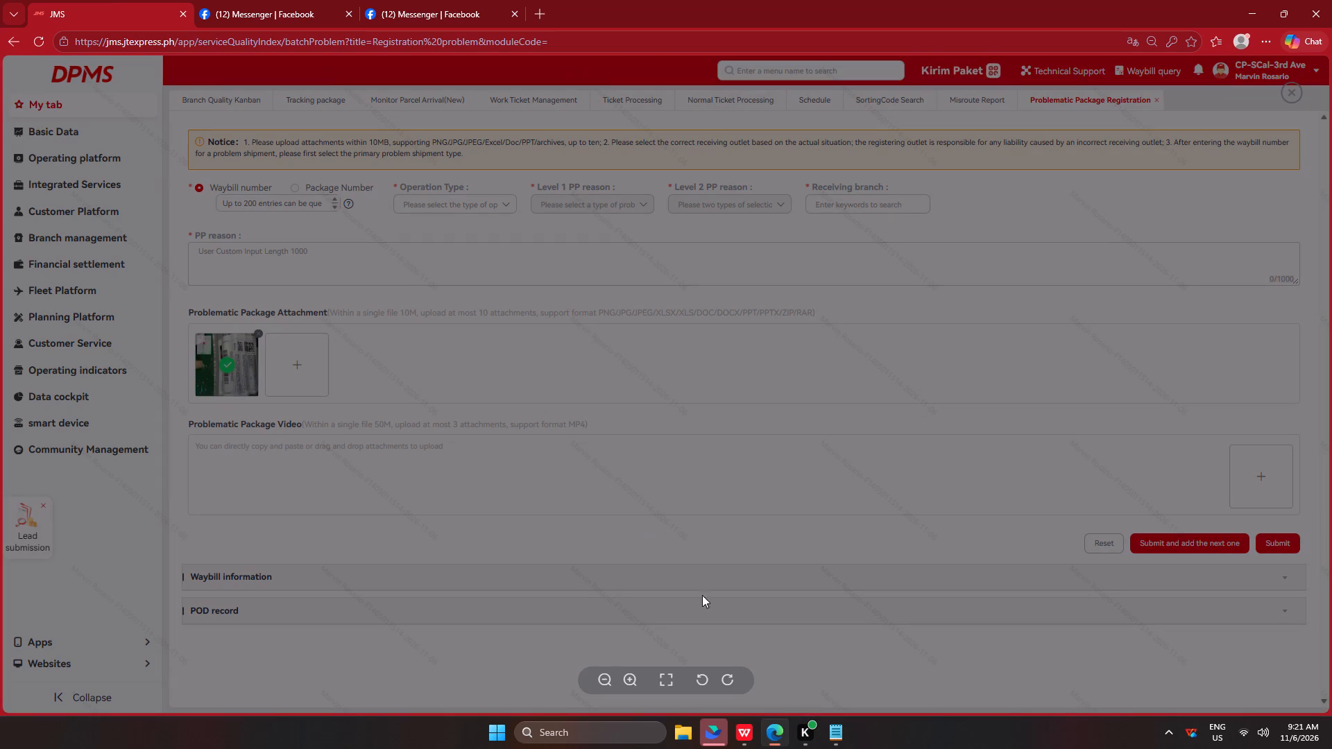
Rotate the previewed parcel label photo clockwise to read its waybill label upright.
left_click(729, 680)
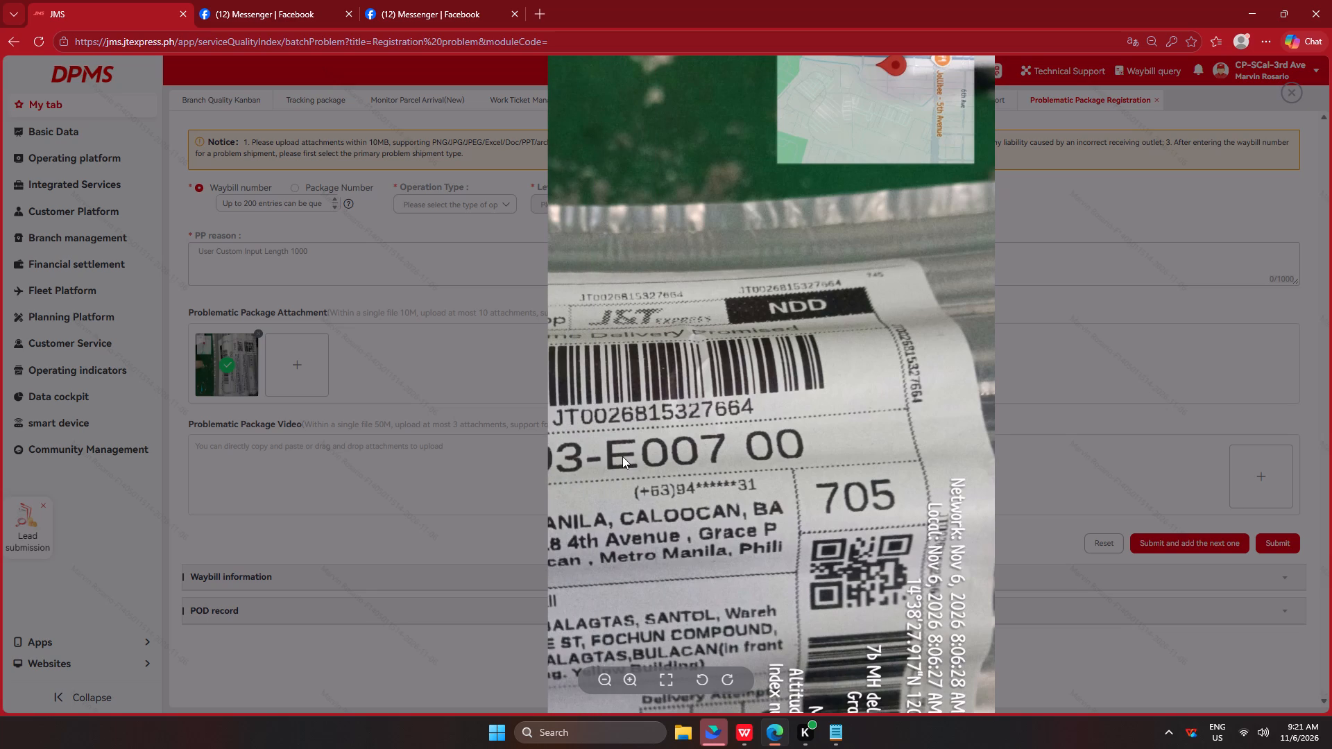
key("ctrl+shift+a")
left_click_drag(542, 400, 727, 434)
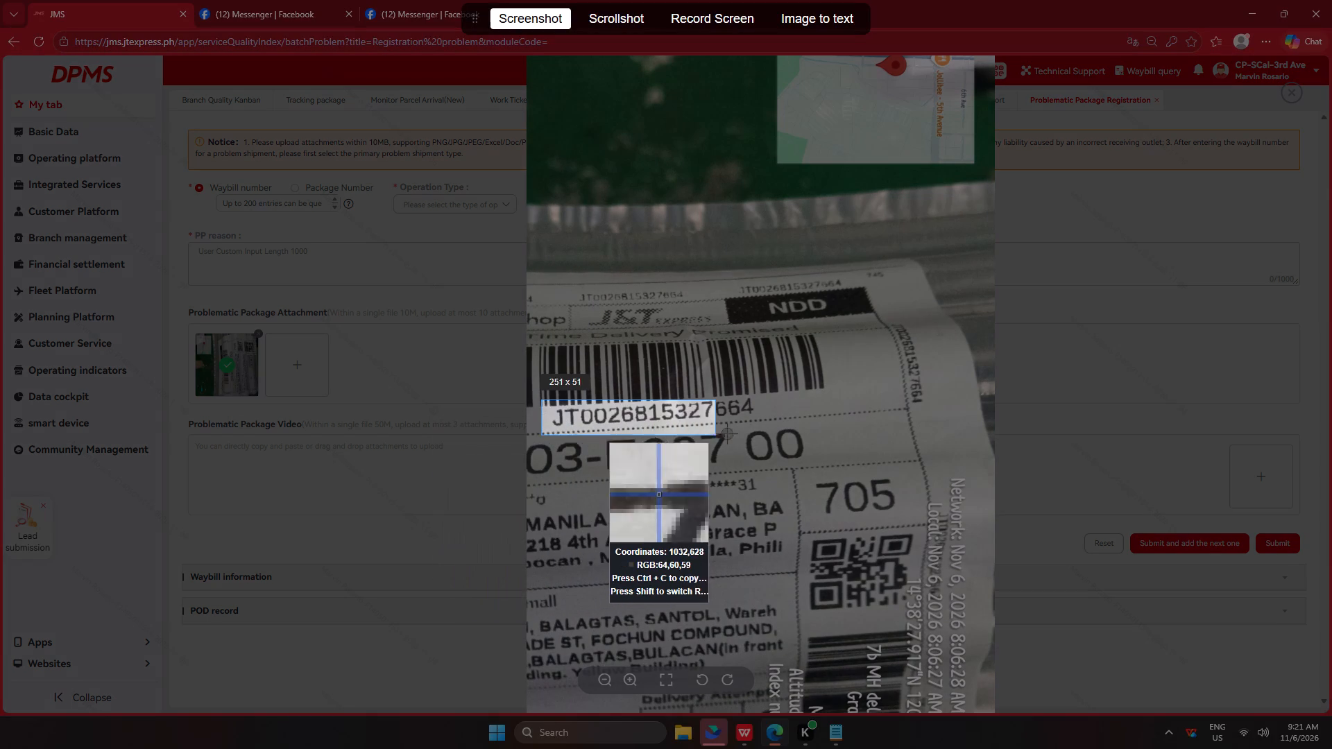
left_click_drag(727, 434, 767, 435)
left_click(747, 431)
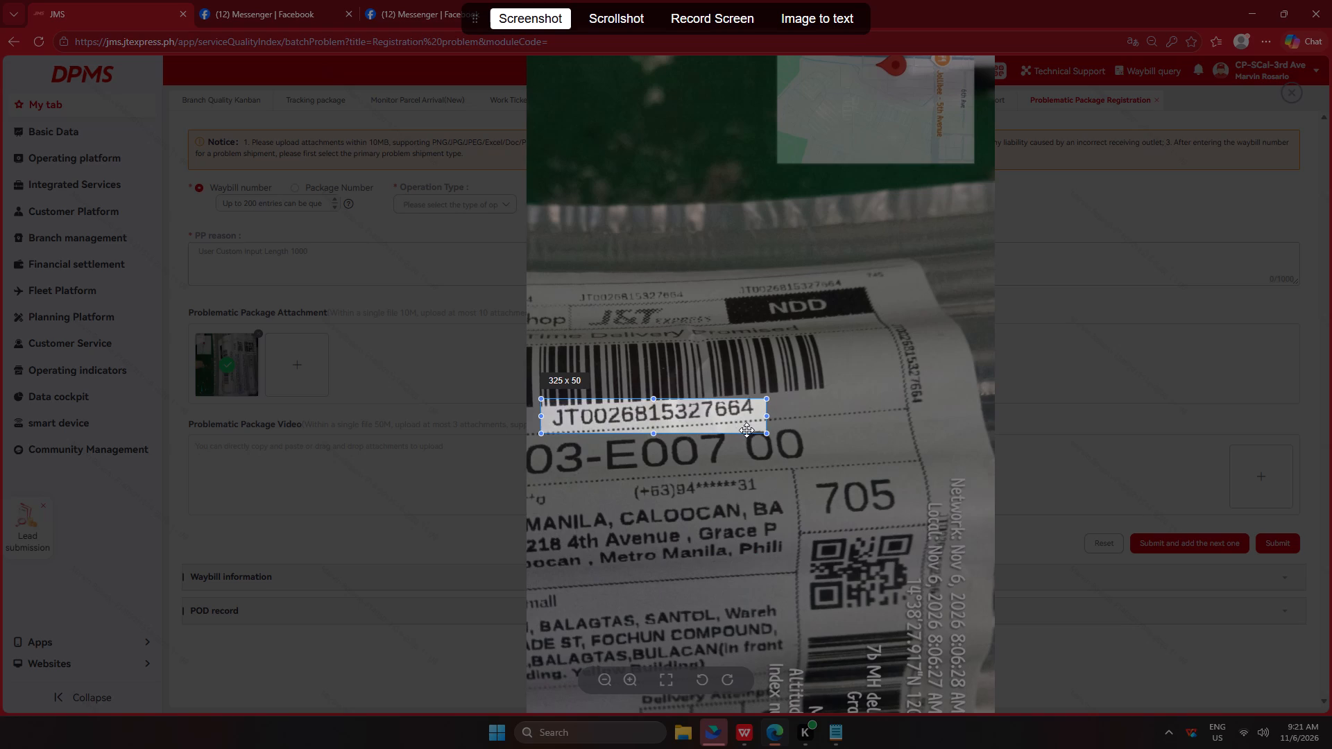
left_click(834, 3)
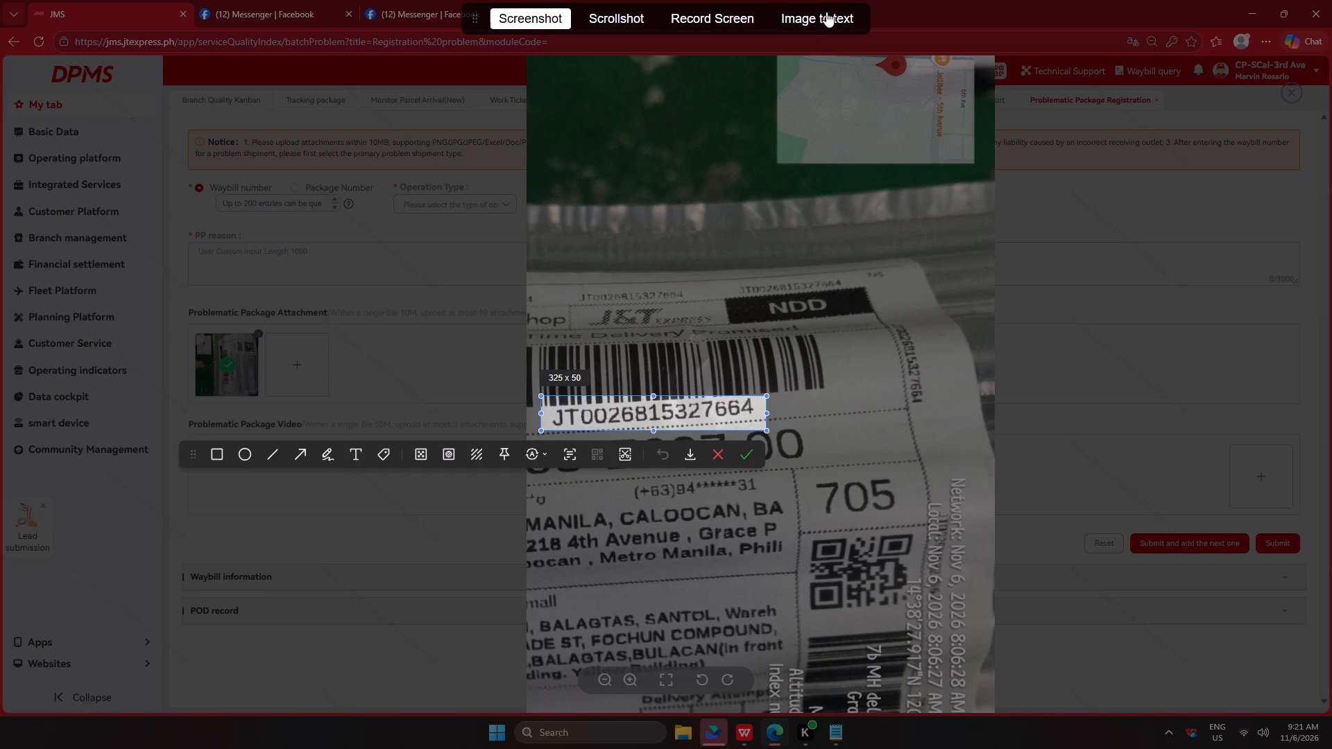
left_click(826, 12)
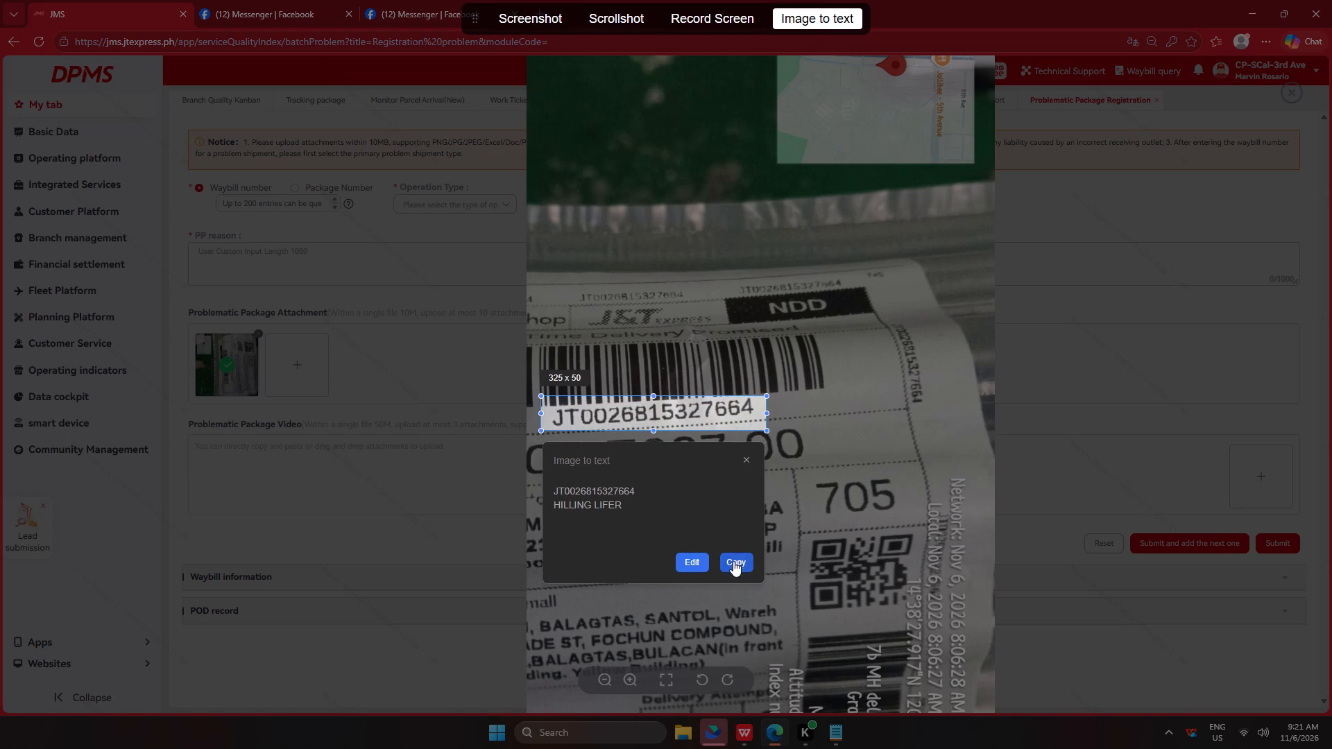
Edit the extracted text to remove the stray second line HILLING LIFER, keeping only the waybill number.
left_click(698, 560)
left_click_drag(641, 513, 507, 524)
key("BackSpace")
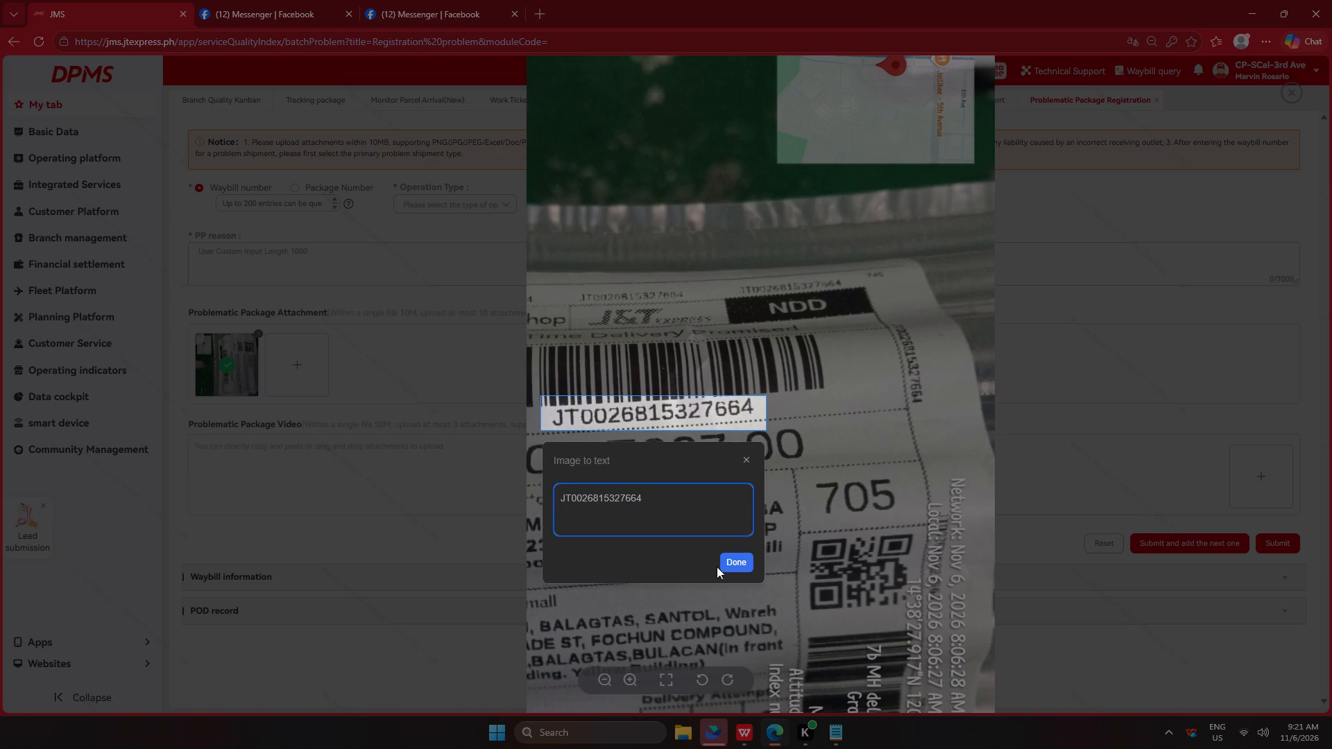
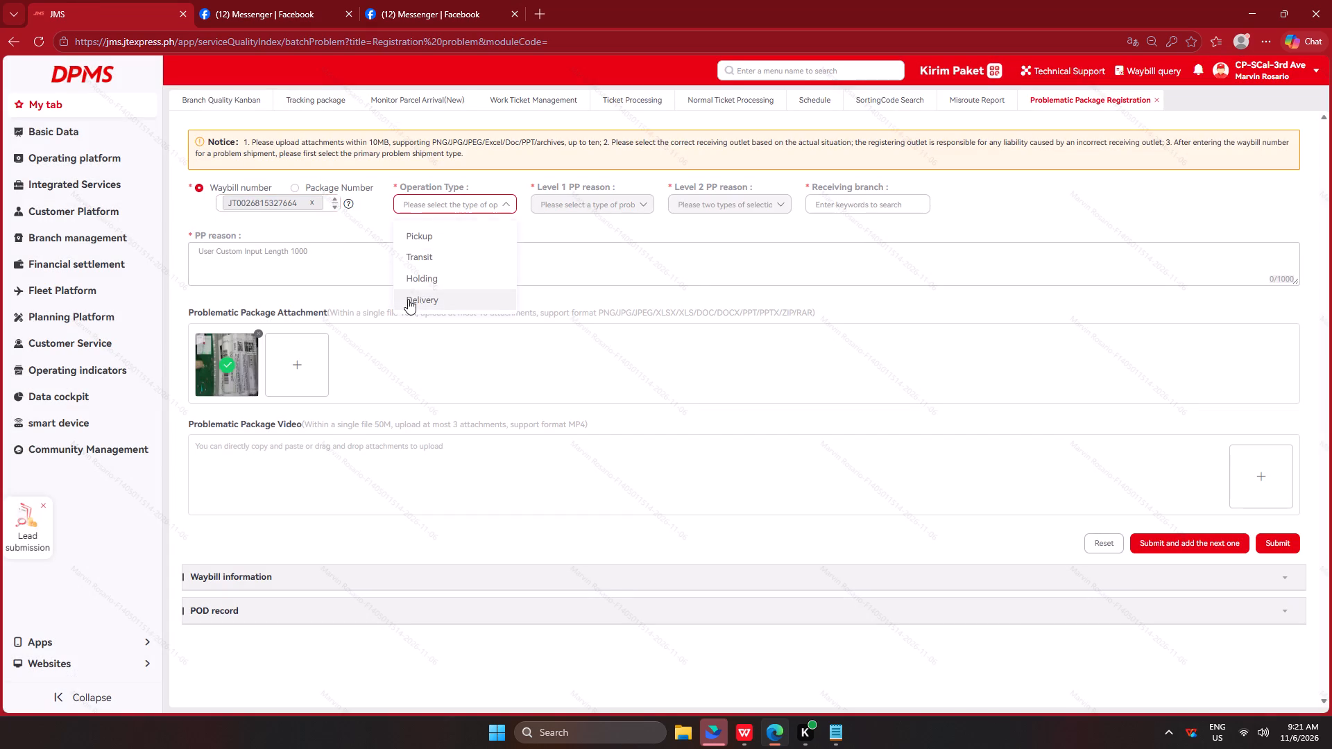
Classify the problem parcel as operation type Delivery, level 1 reason Wrongly sorted, and the level 2 reason starting with Distribute Warehouse Mis.
left_click(408, 299)
left_click(569, 205)
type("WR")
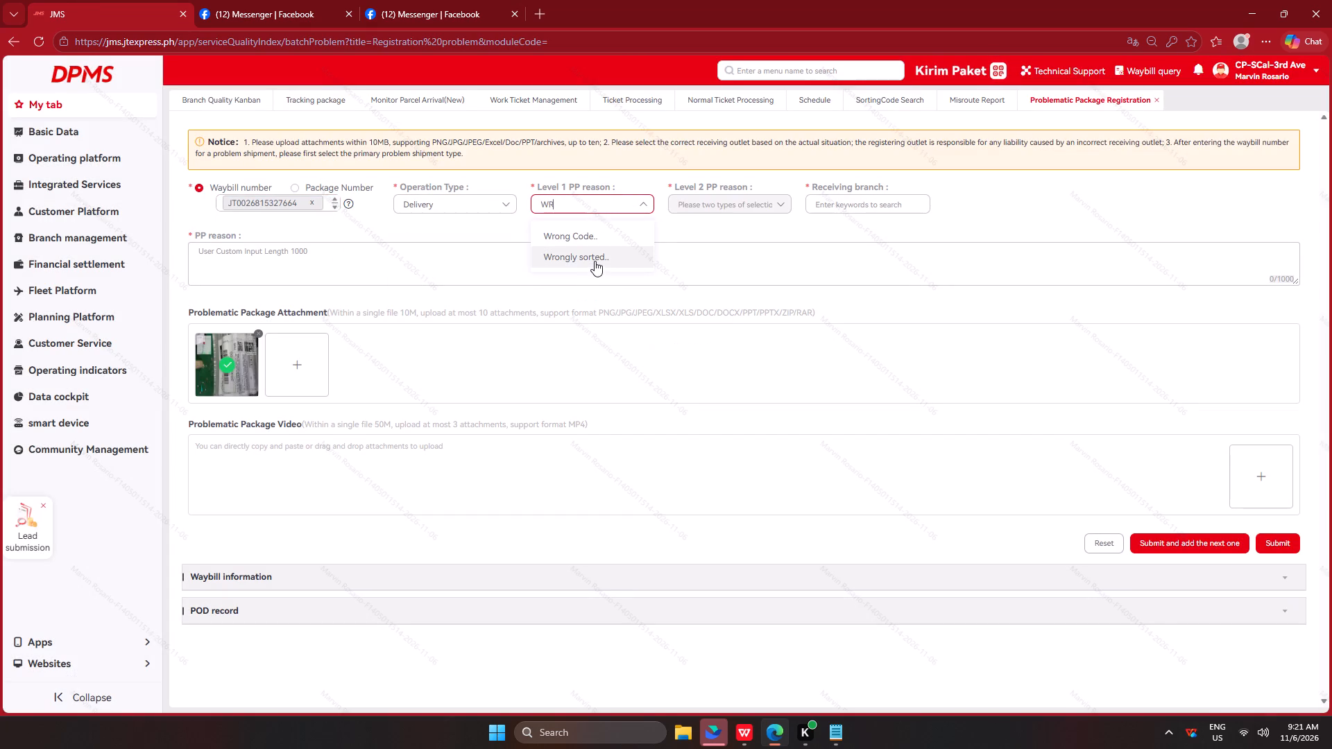
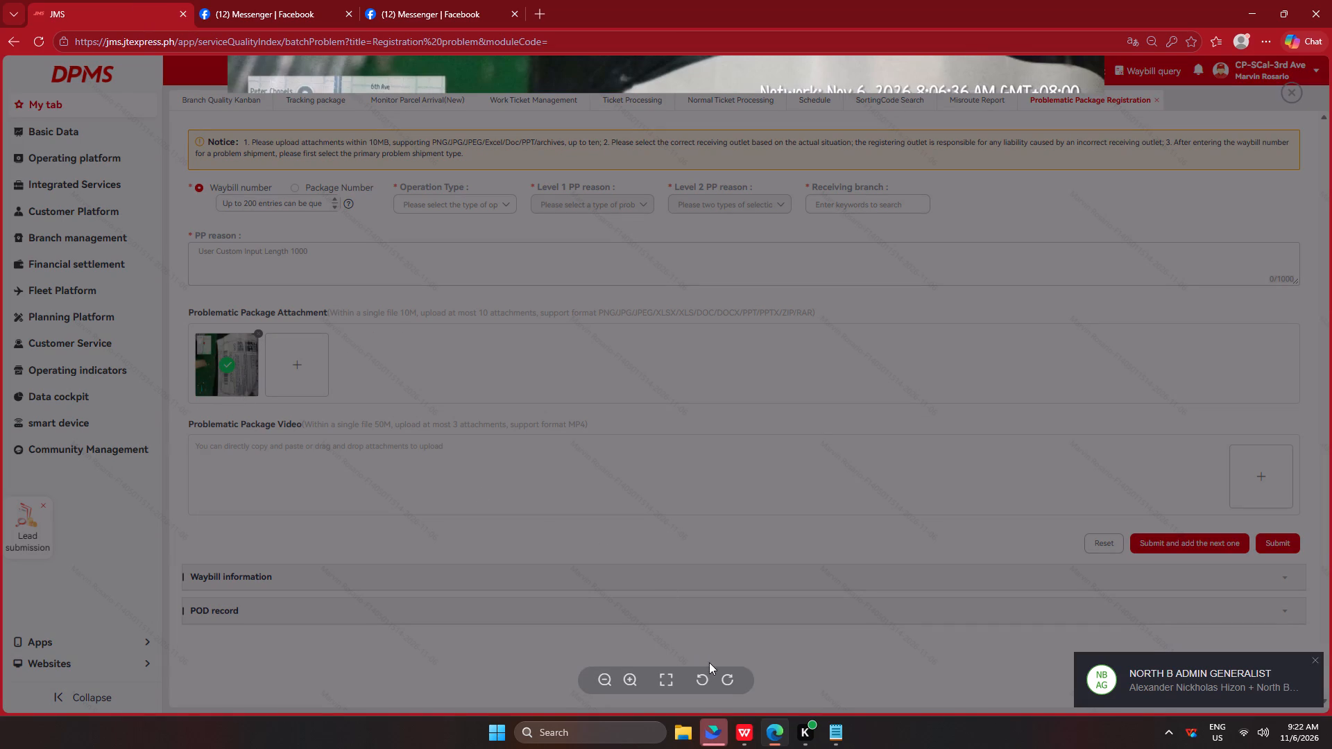
Rotate the enlarged parcel photo clockwise in the attachment preview to read the waybill label upright.
left_click(728, 679)
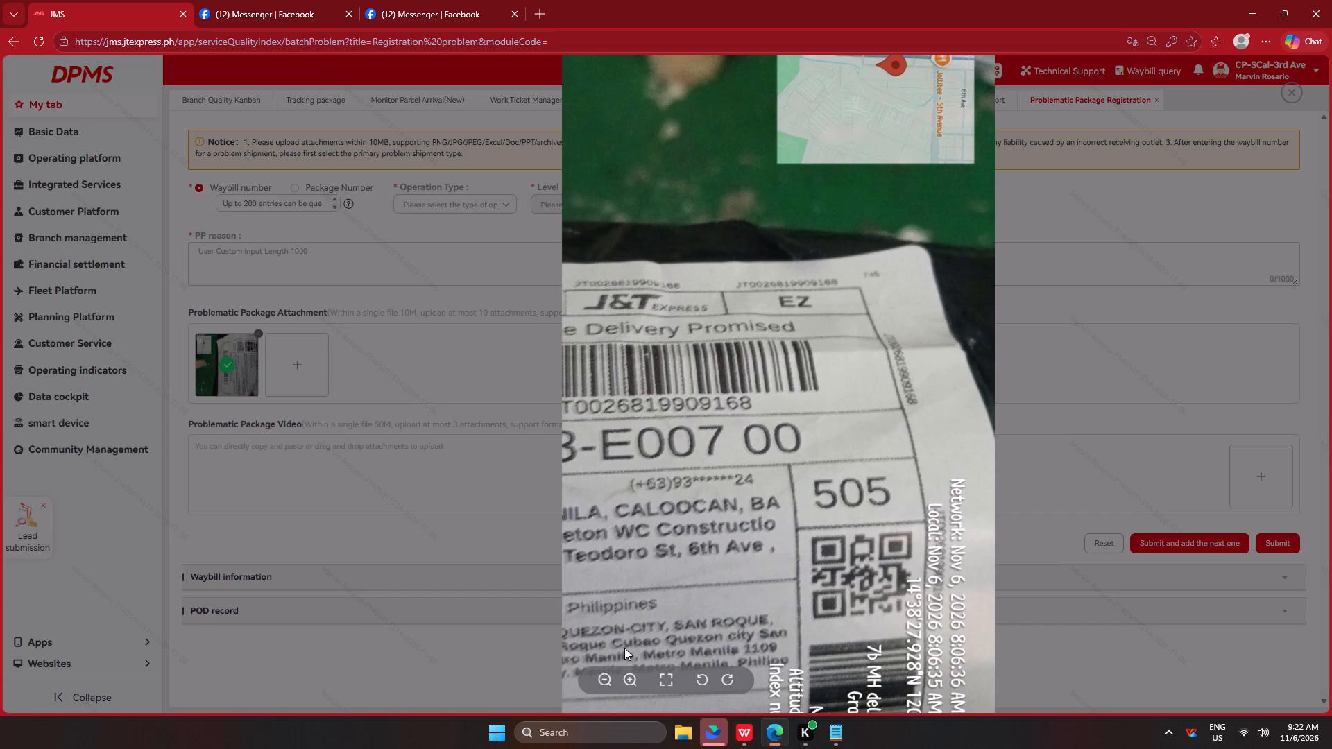
key("ctrl+shift+a")
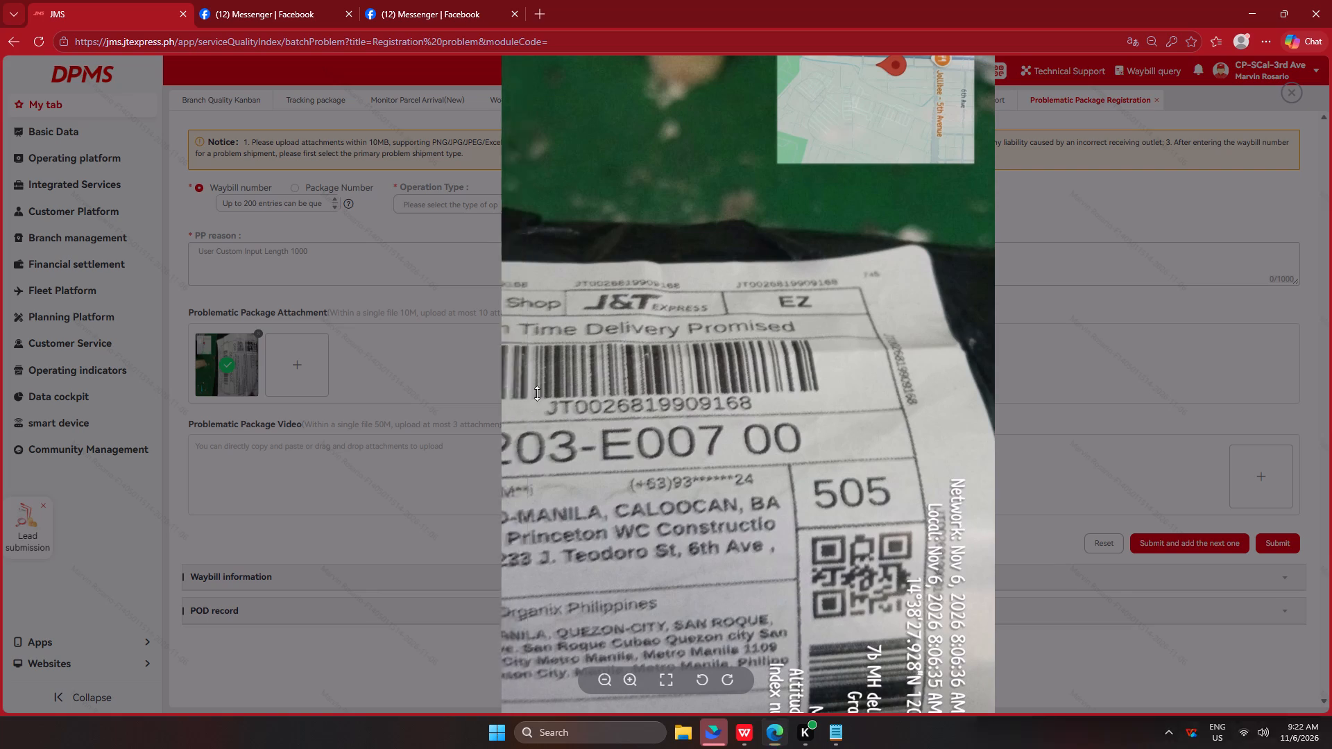
left_click_drag(533, 390, 769, 422)
left_click(834, 16)
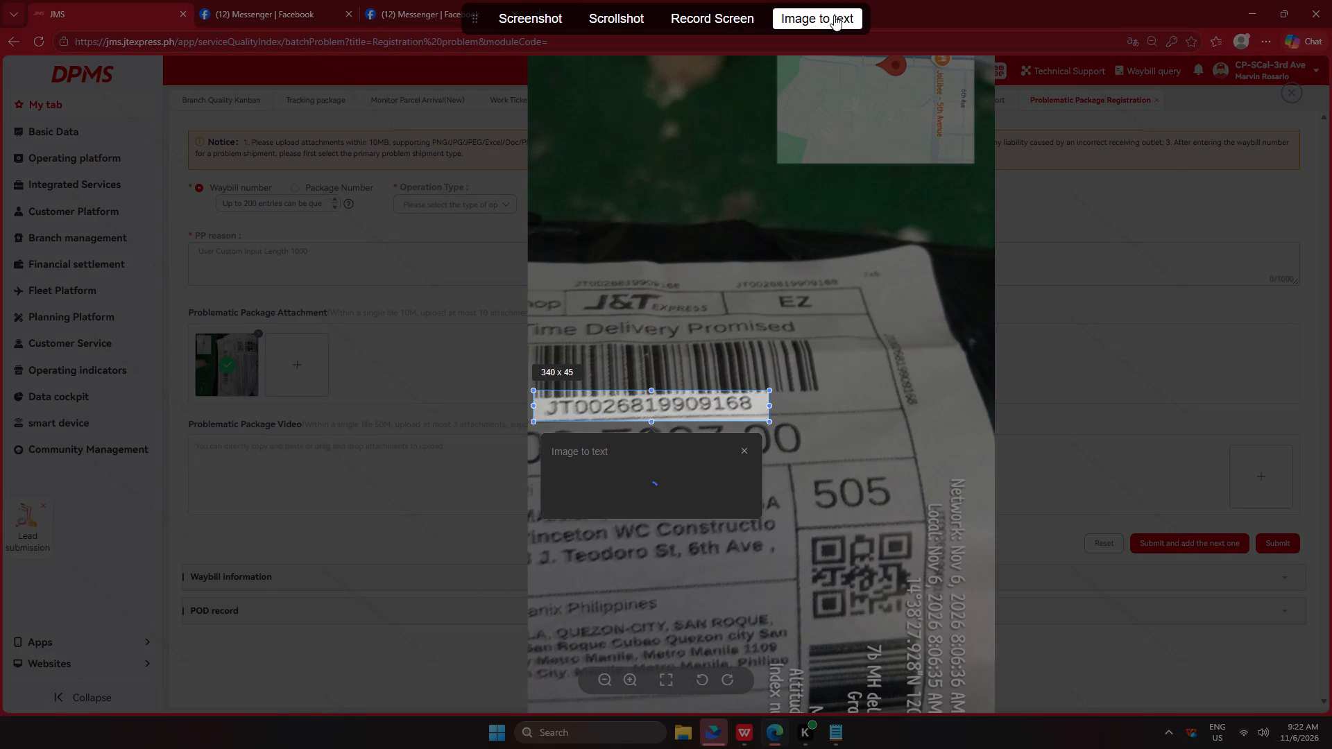
left_click(685, 553)
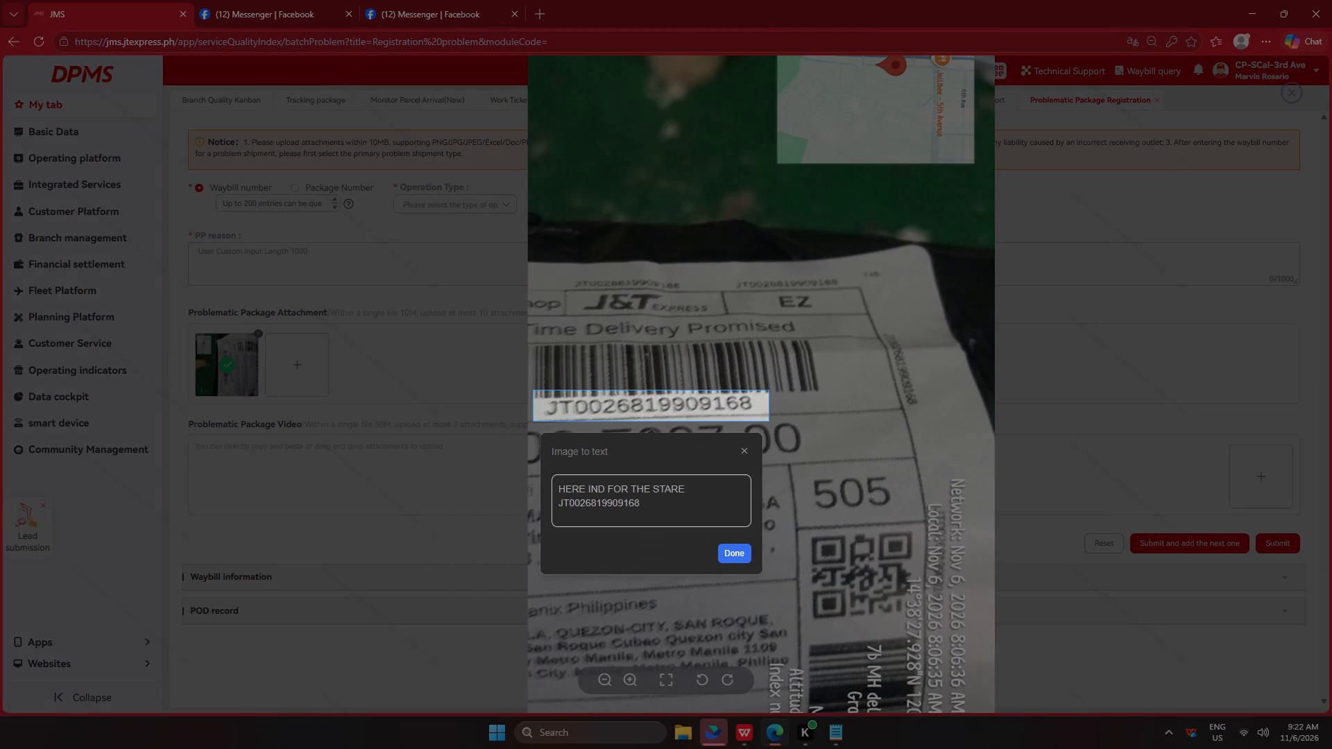
left_click_drag(694, 485, 493, 478)
key("BackSpace")
left_click(743, 556)
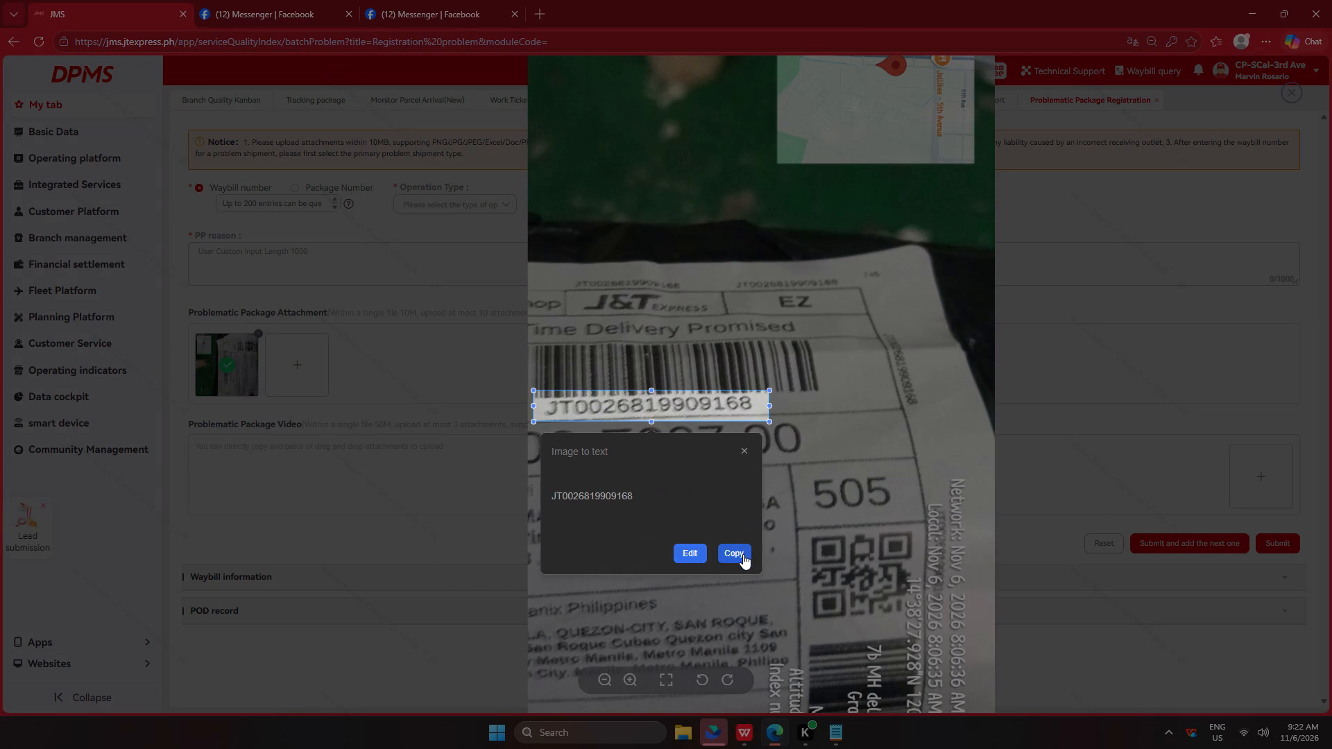
left_click(743, 554)
left_click(1331, 309)
left_click(148, 246)
left_click(275, 205)
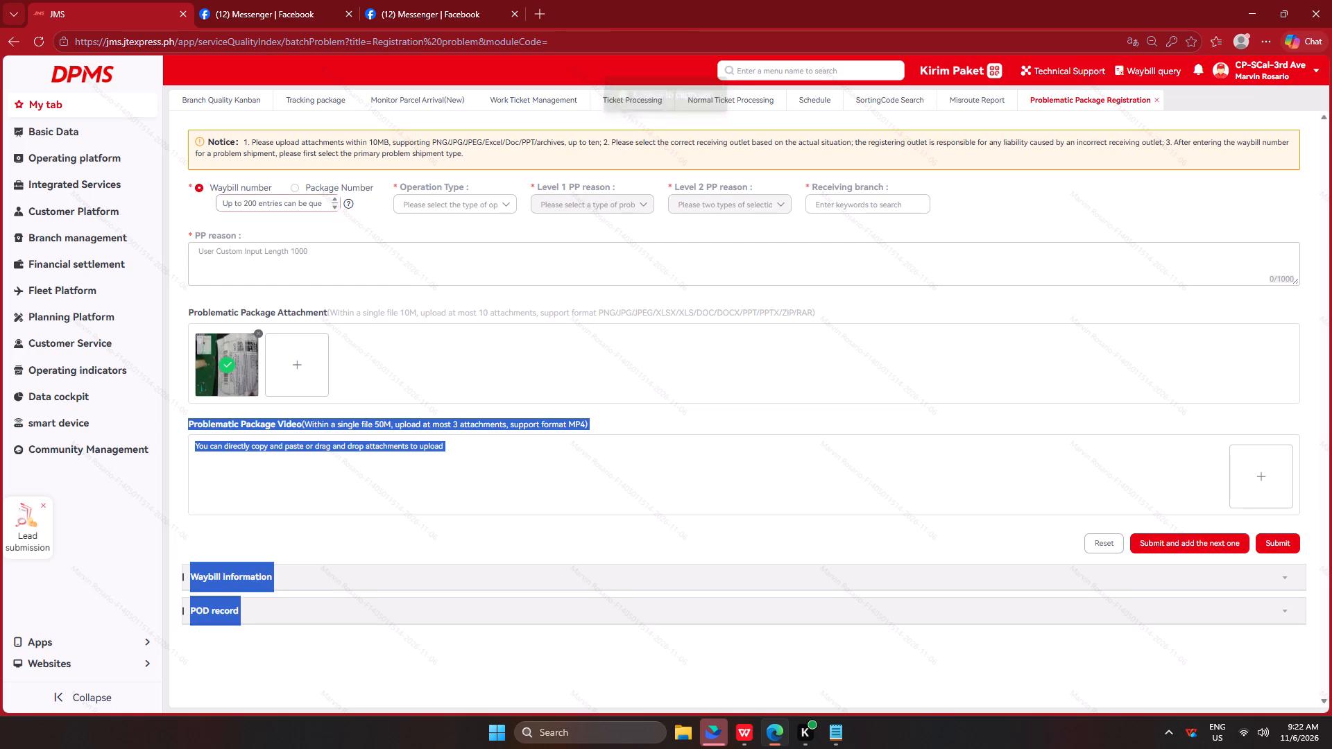
key("ctrl+v")
left_click(526, 234)
Classify the problem parcel with operation type Delivery, level 1 reason Wrongly sorted, and the level 2 reason beginning Distribute Warehouse Mis.
left_click(470, 201)
left_click(441, 299)
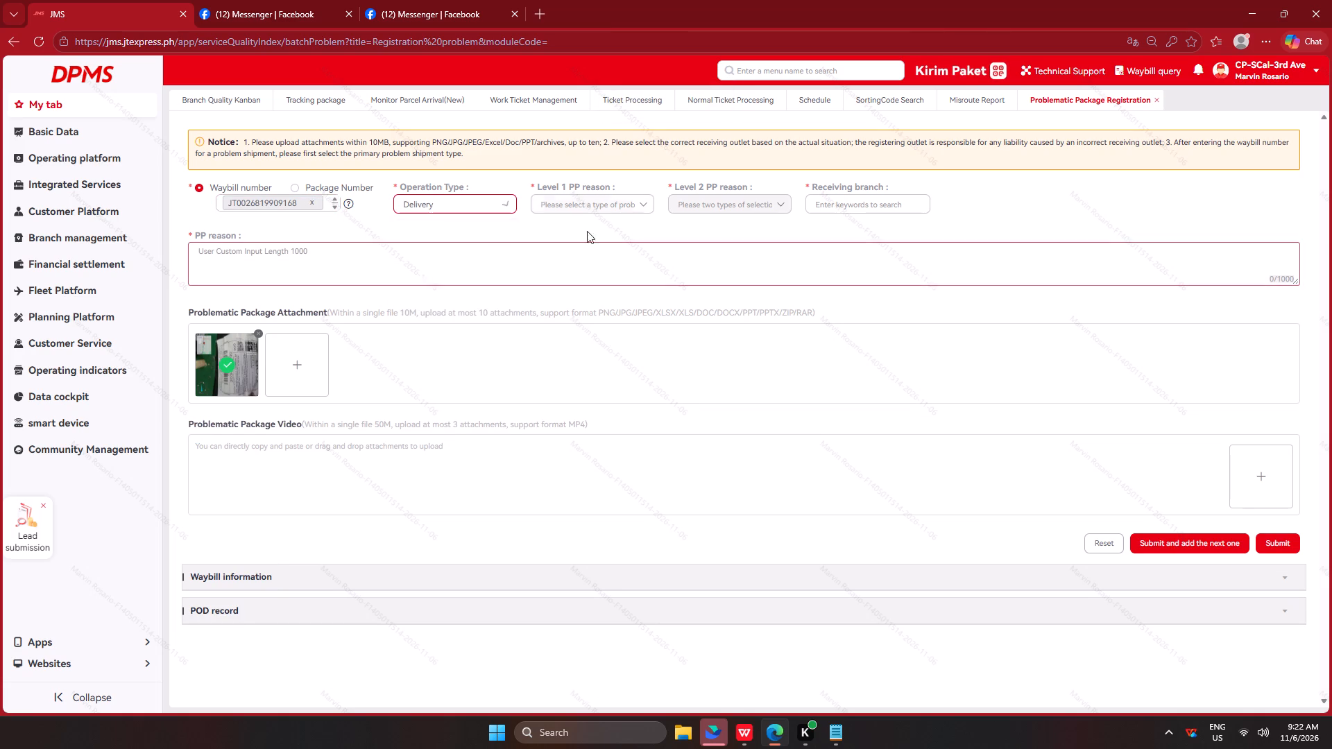
left_click(602, 215)
left_click(610, 205)
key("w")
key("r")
left_click(595, 259)
left_click_drag(729, 210, 732, 205)
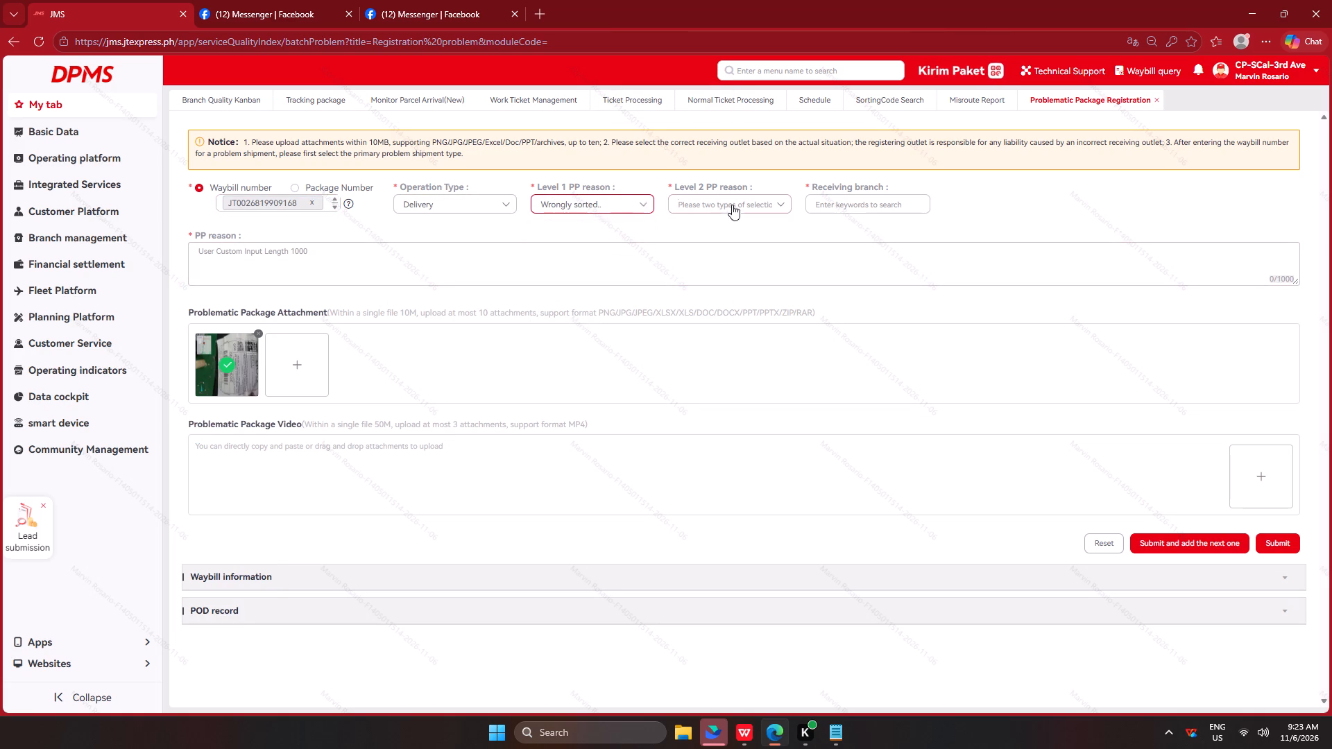
left_click_drag(732, 205, 733, 203)
left_click(732, 257)
Enter the PP reason "THIS PARCEL IS FOR 3RD AVE 2".
left_click(669, 257)
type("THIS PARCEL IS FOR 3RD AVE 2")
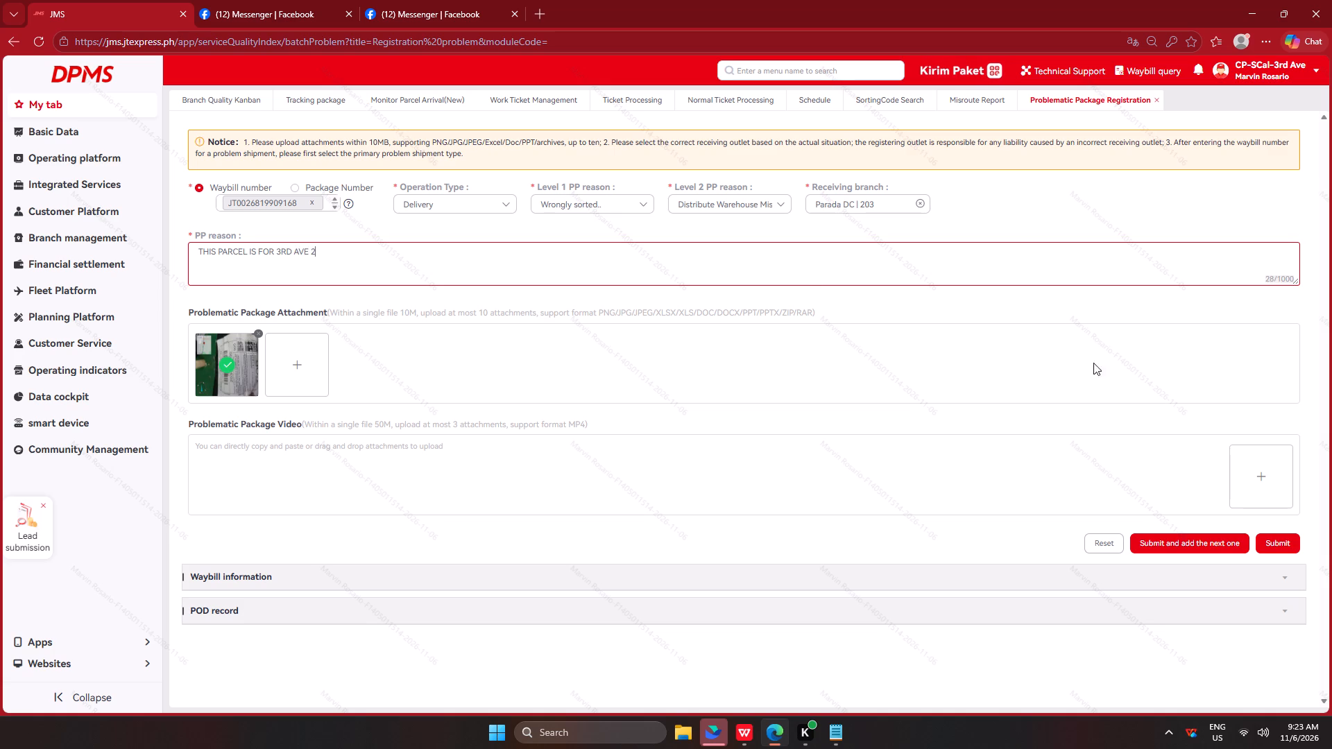
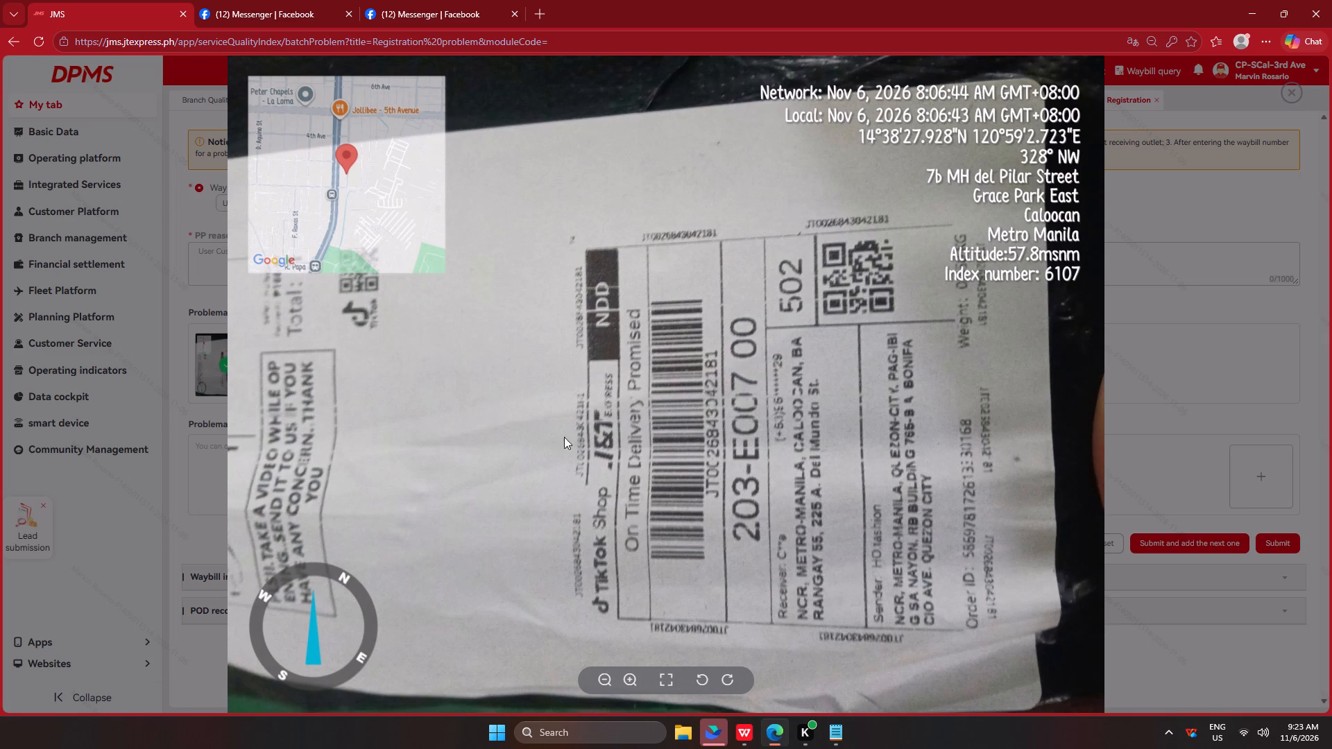
Capture the vertical waybill number beside the label's barcode again, including its full JT prefix, and extract it as text.
key("ctrl+shift+a")
left_click_drag(703, 337, 729, 488)
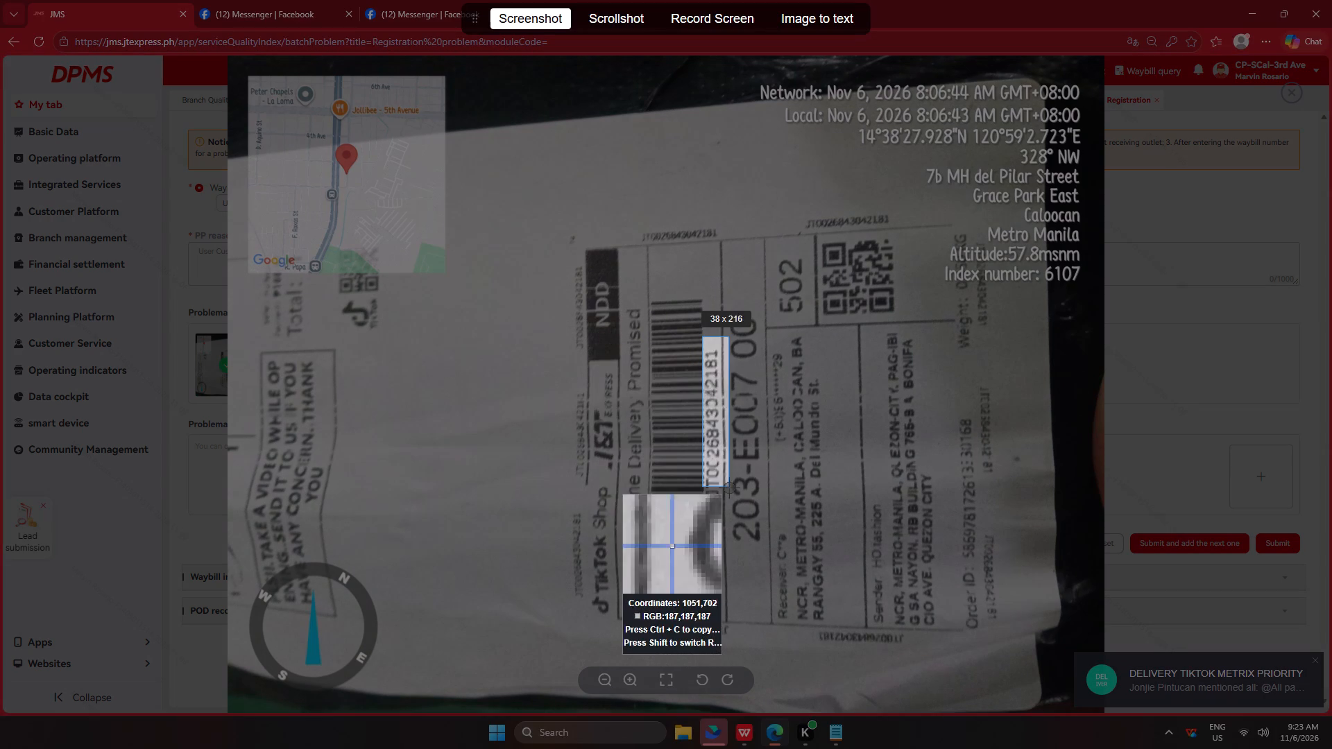
left_click_drag(729, 488, 734, 513)
left_click(818, 40)
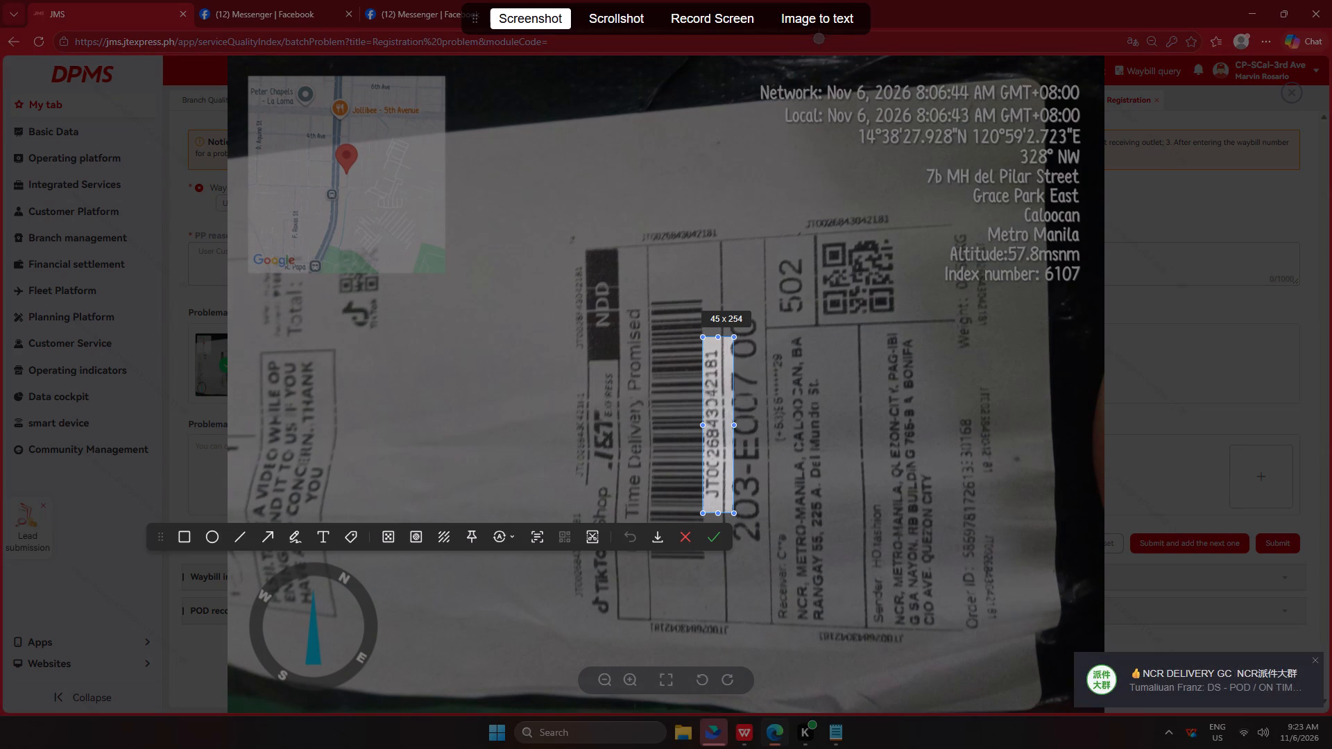
left_click(803, 19)
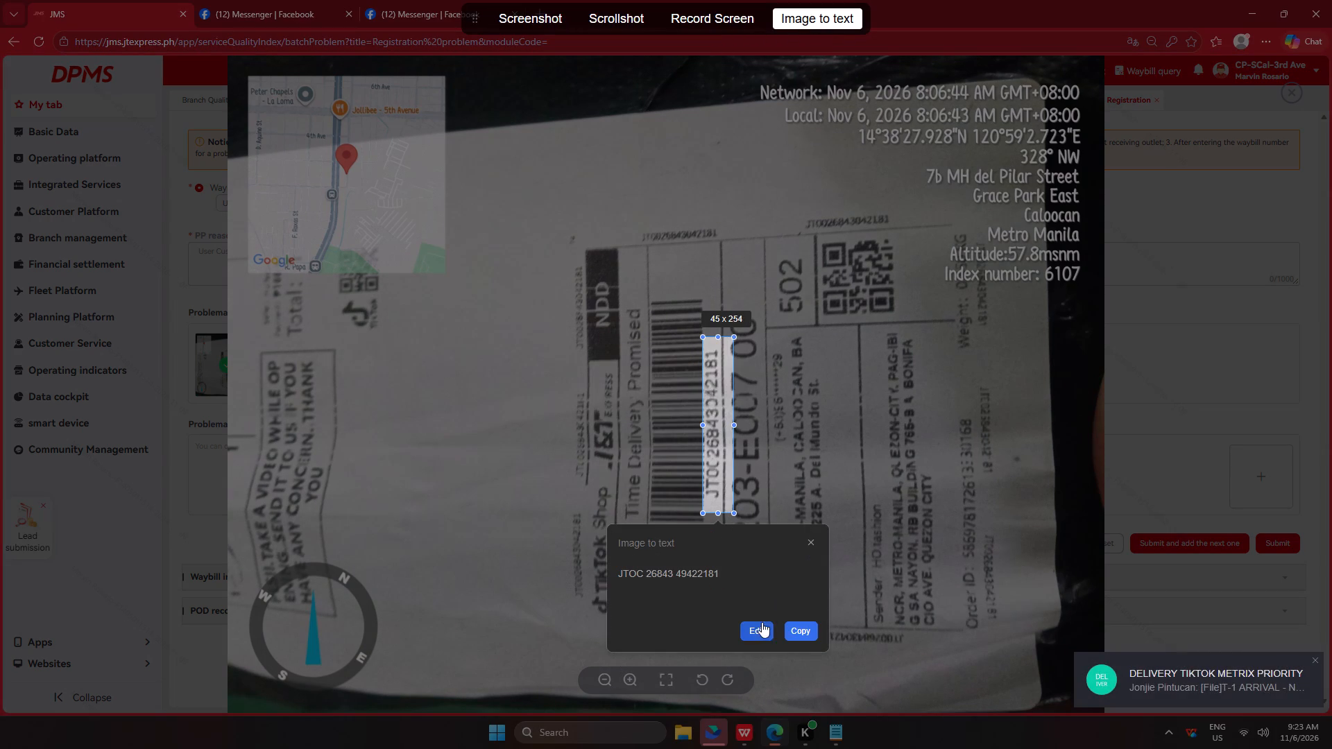
Edit the extracted waybill text, deleting the misread C and the gap after JTO.
left_click(760, 630)
left_click(651, 578)
key("BackSpace")
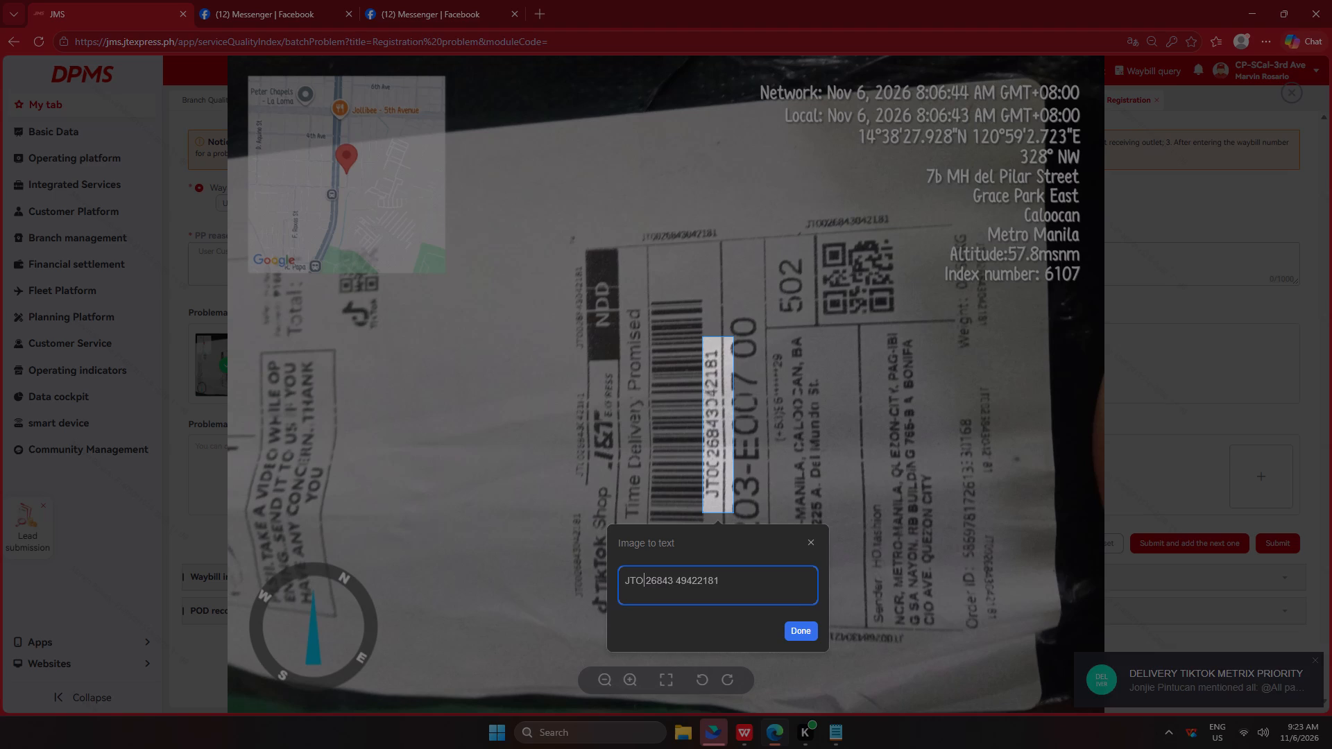
key("BackSpace")
key("BackSpace")
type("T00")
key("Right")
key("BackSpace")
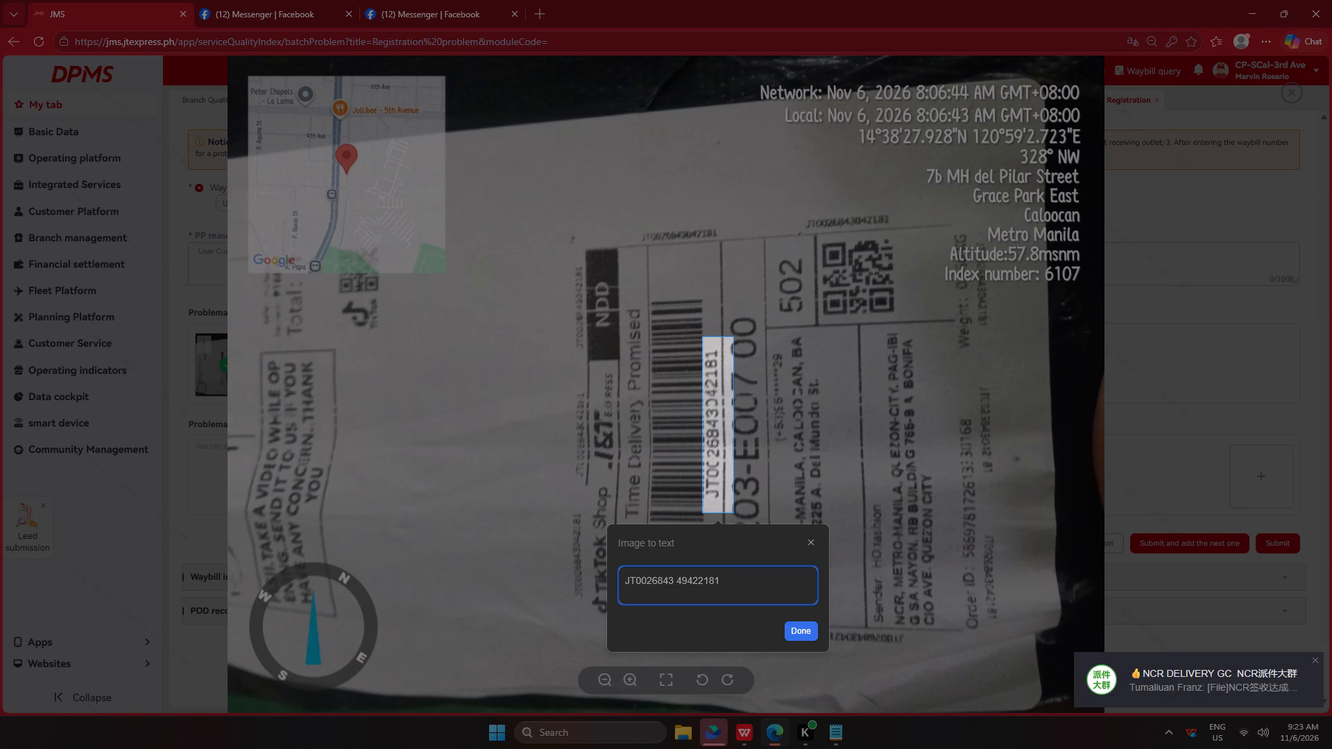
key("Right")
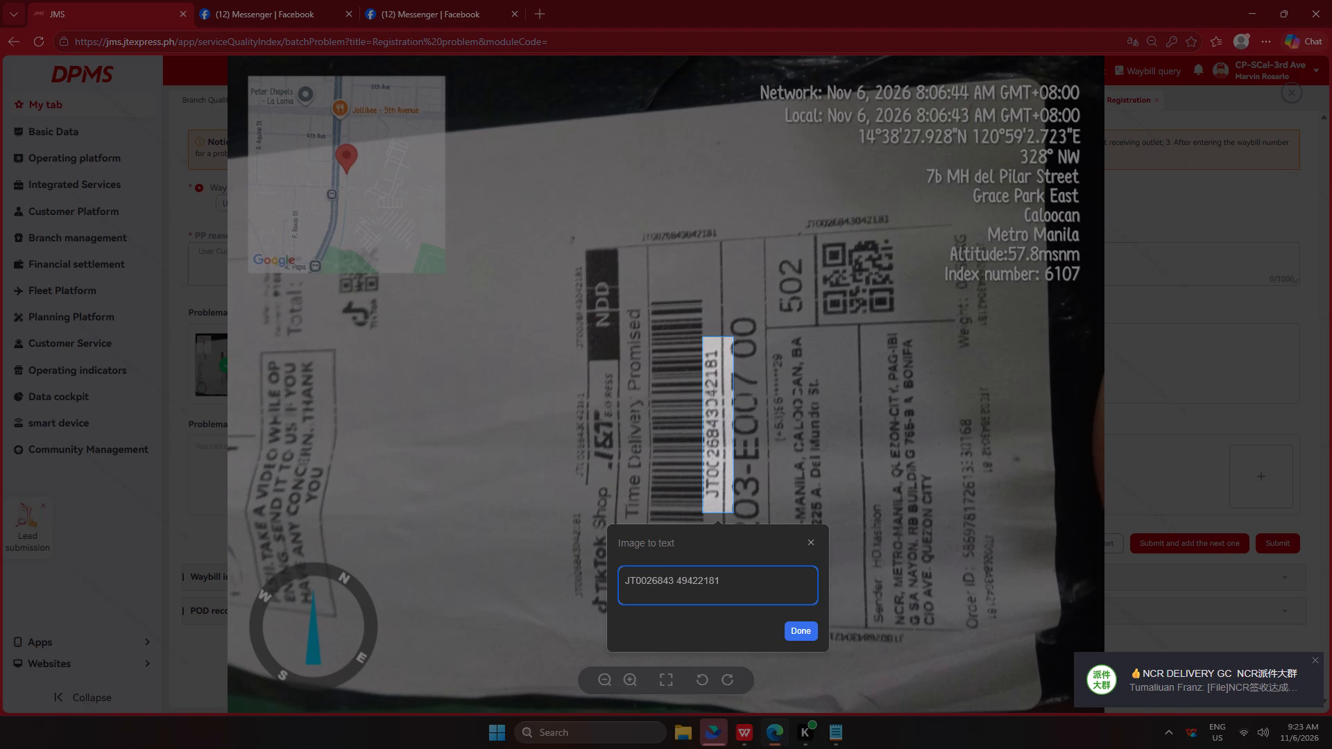
left_click(678, 580)
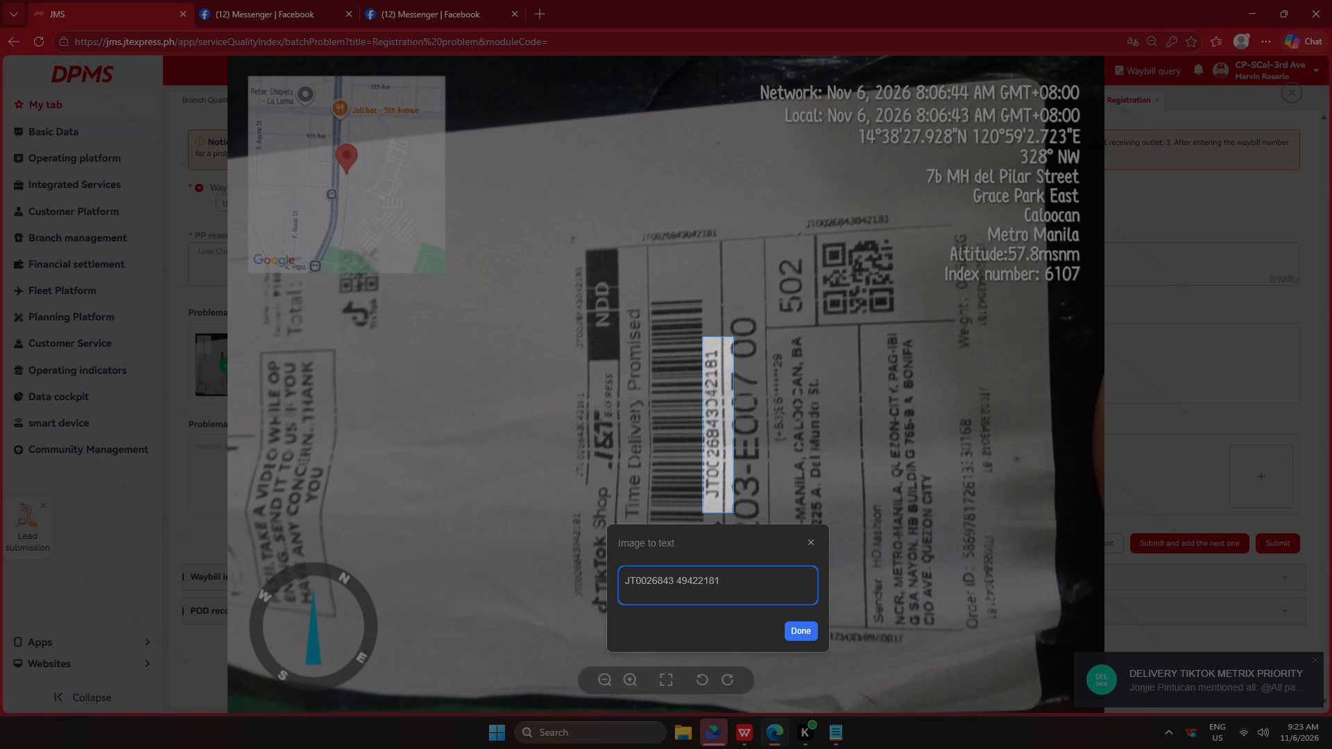
key("BackSpace")
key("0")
left_click(702, 582)
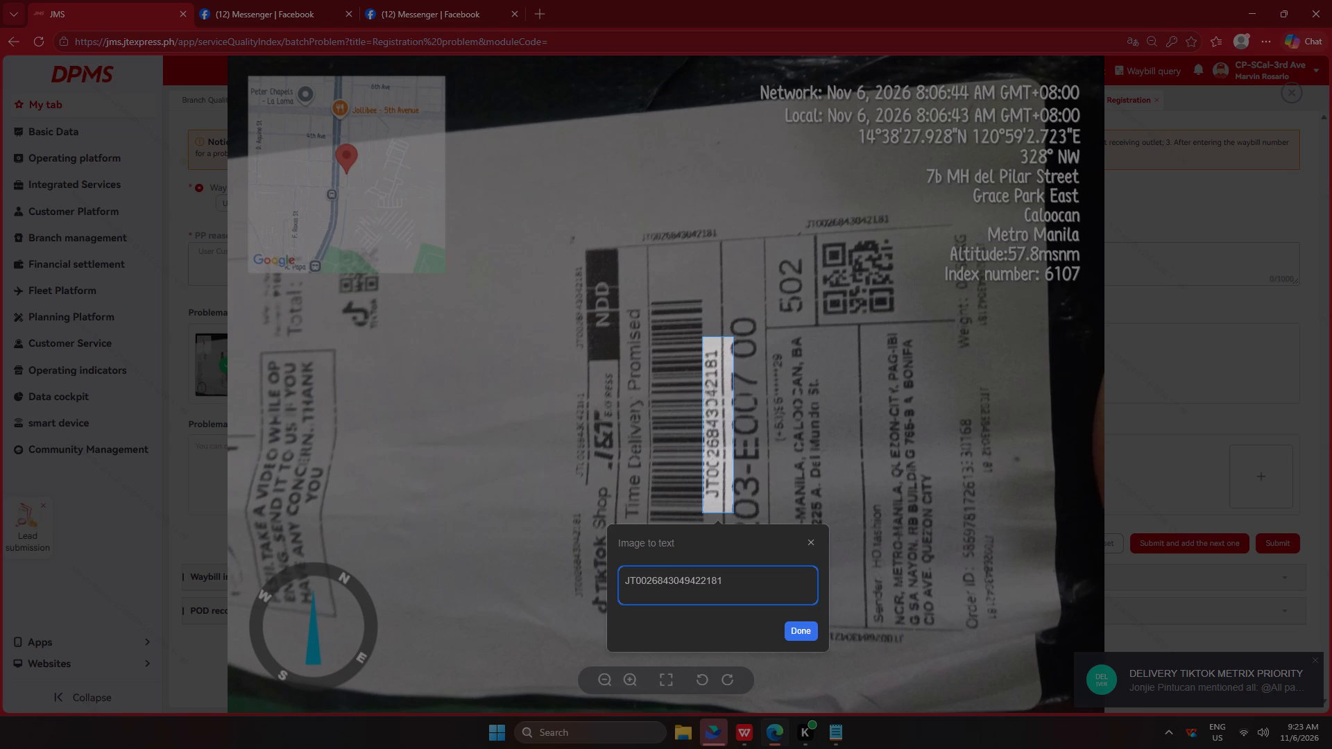
key("BackSpace")
key("BackSpace")
key("BackSpace")
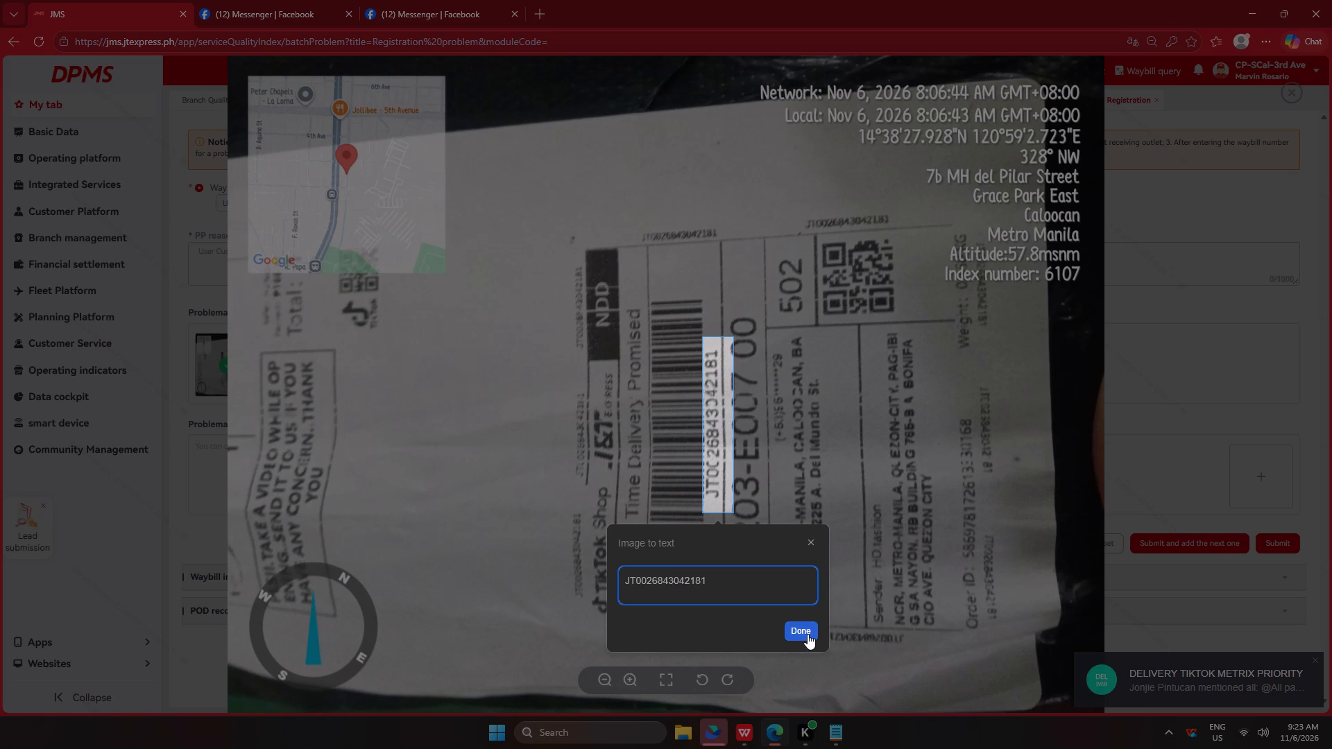
left_click(808, 635)
left_click(796, 634)
left_click(1283, 341)
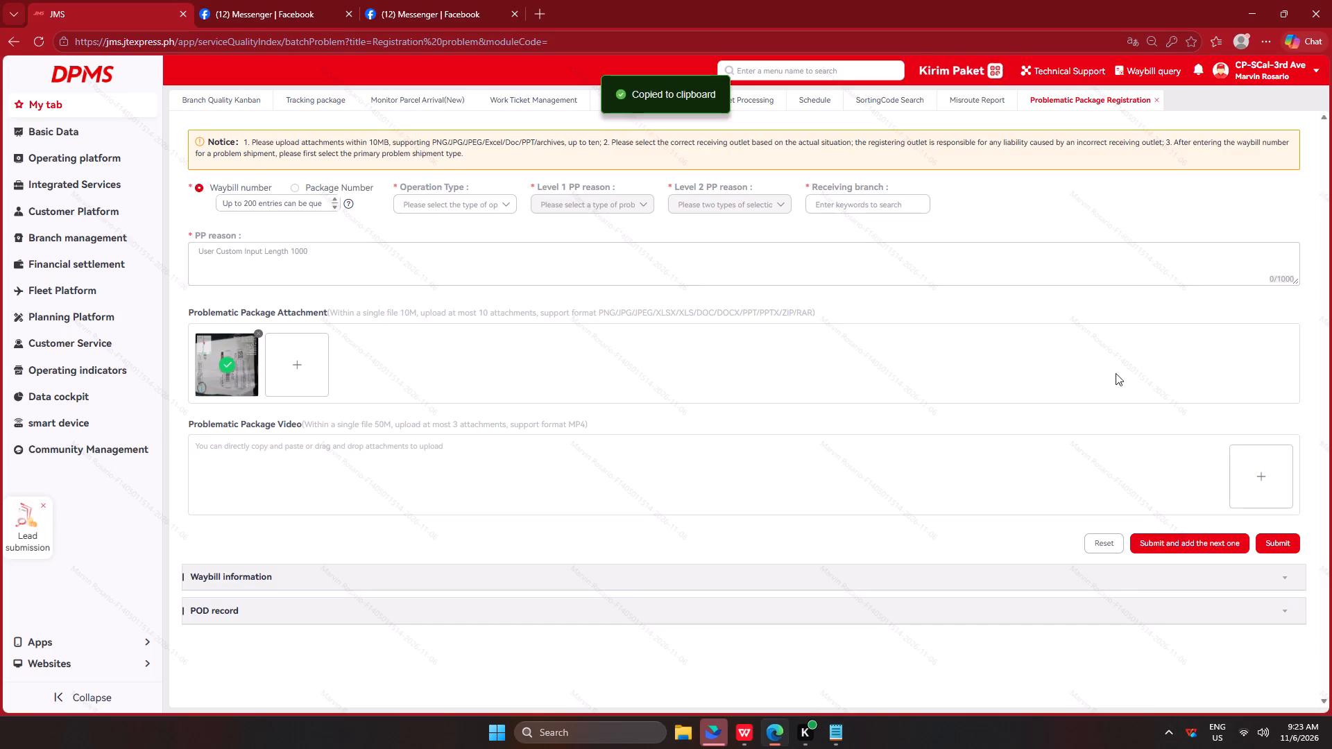
left_click(289, 203)
key("ctrl+v")
left_click(486, 206)
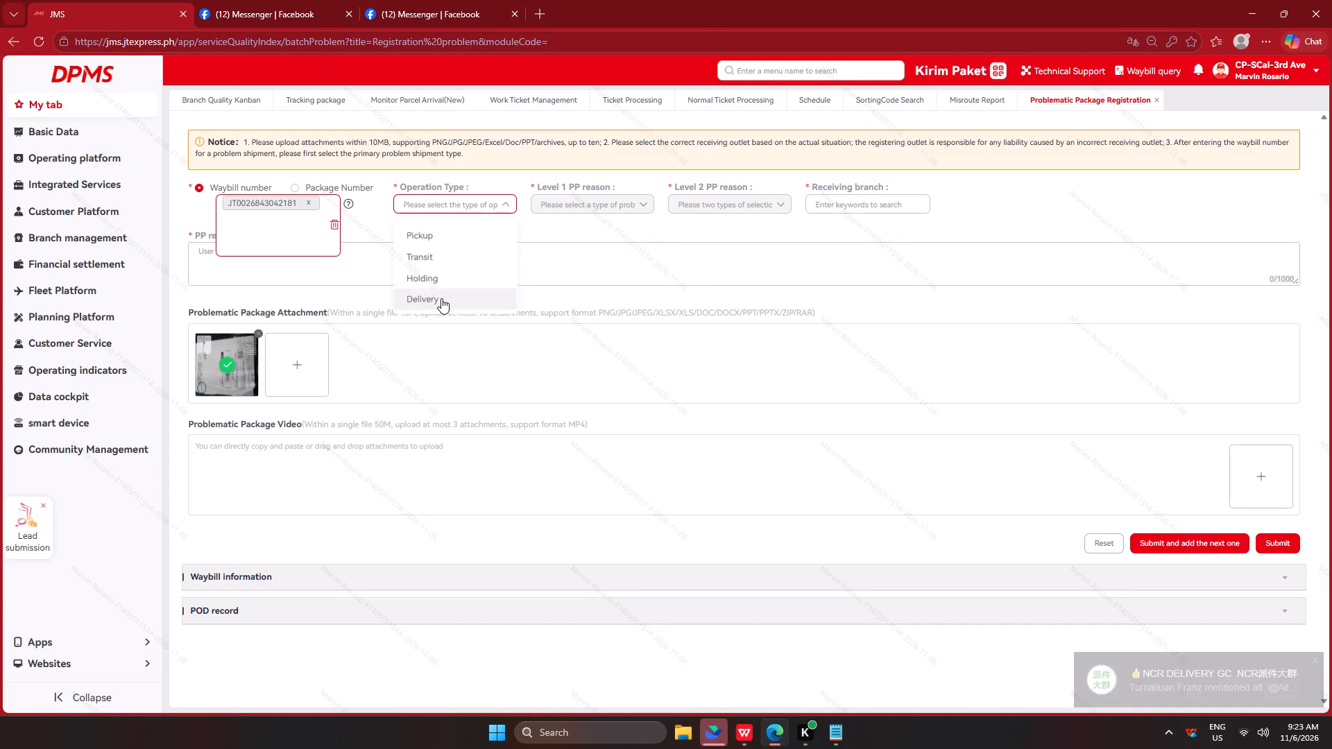
left_click(438, 298)
Set the Level 1 PP reason to Wrongly sorted and the Level 2 PP reason to Distribute Warehouse Missplitting.
left_click(613, 202)
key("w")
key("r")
left_click(561, 201)
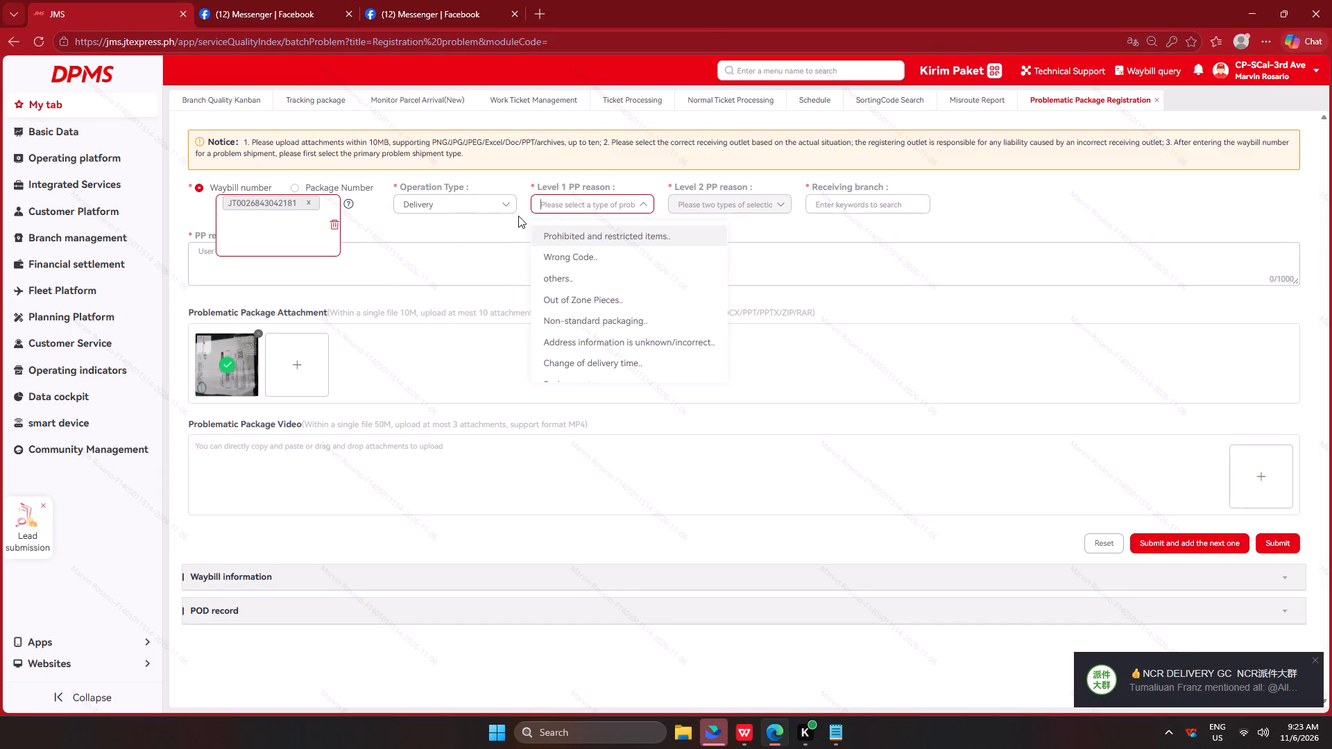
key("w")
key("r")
left_click(499, 231)
left_click(558, 196)
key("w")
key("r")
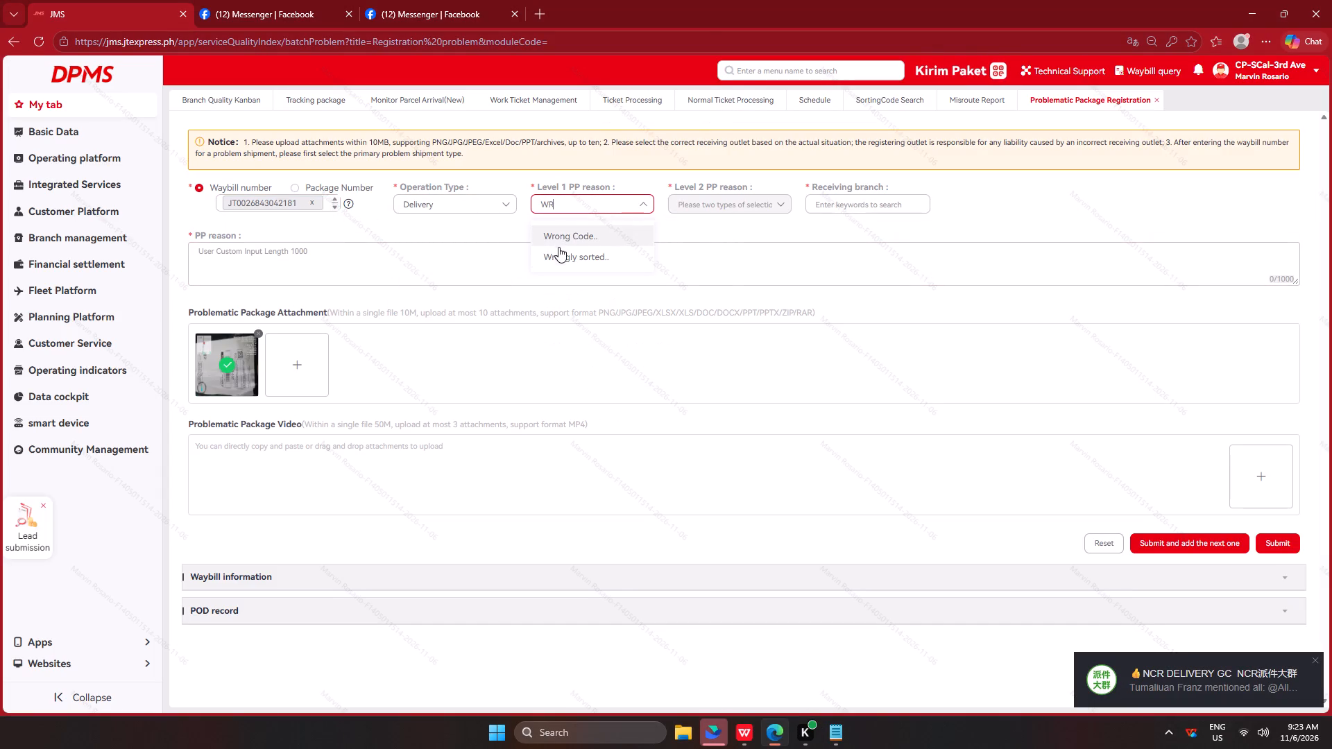
left_click(560, 250)
left_click(723, 214)
left_click(719, 201)
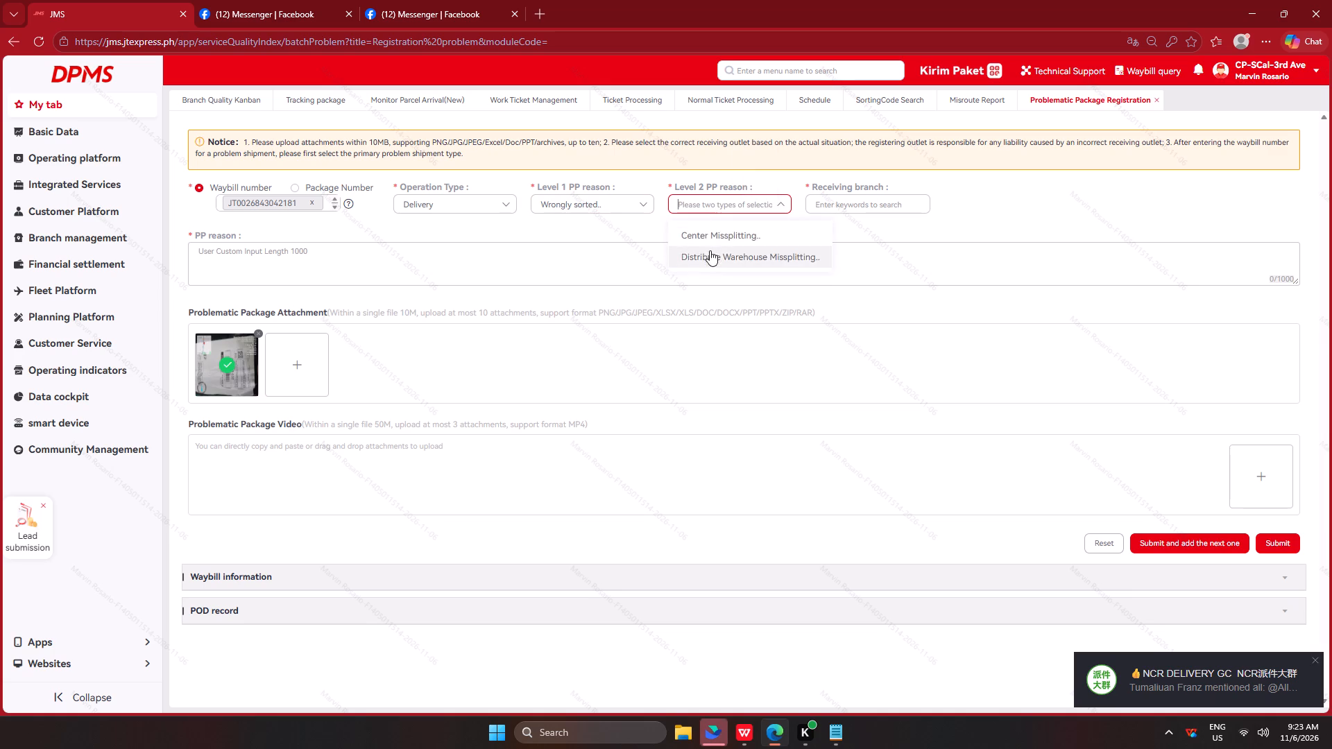
left_click(710, 251)
Enter the PP reason "THIS PARCEL IS FOR 3RD AVE 2".
left_click(617, 265)
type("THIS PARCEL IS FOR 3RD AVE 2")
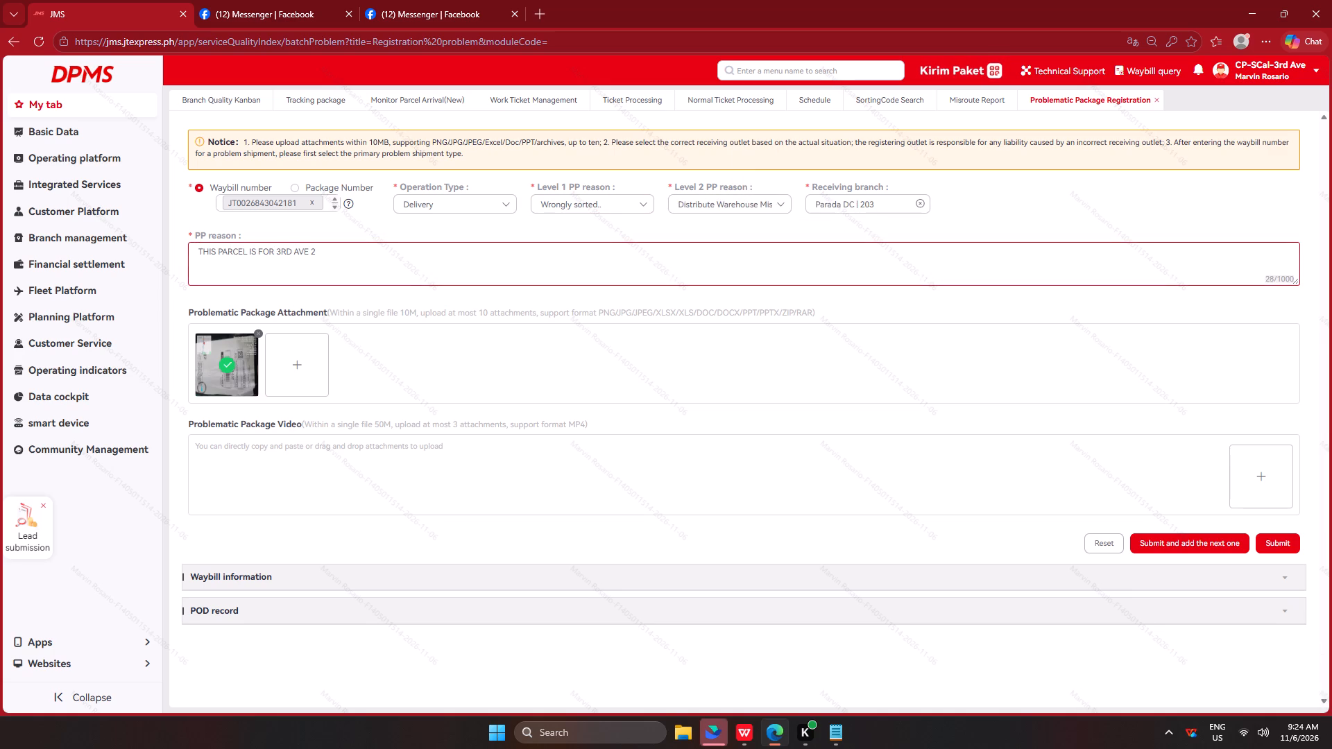
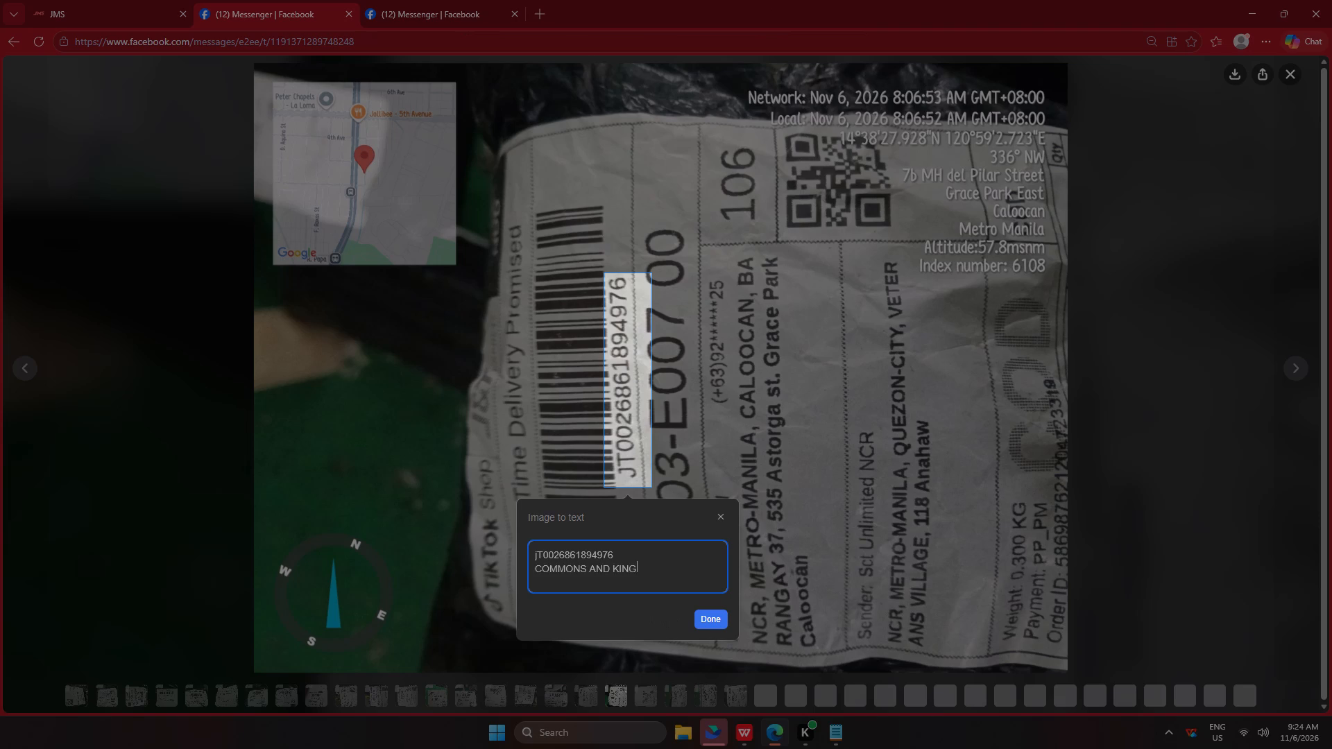
left_click_drag(656, 570, 507, 575)
key("BackSpace")
left_click(536, 554)
key("Right")
key("BackSpace")
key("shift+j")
key("BackSpace")
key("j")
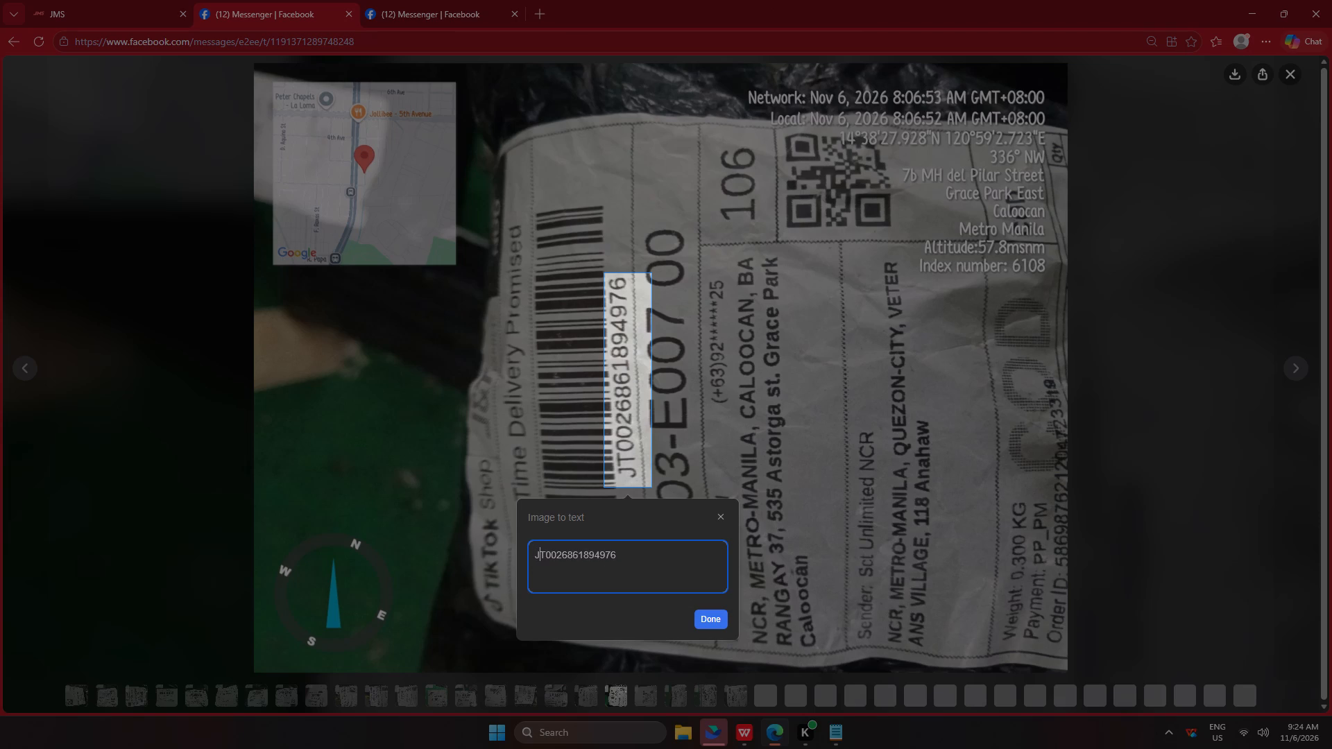
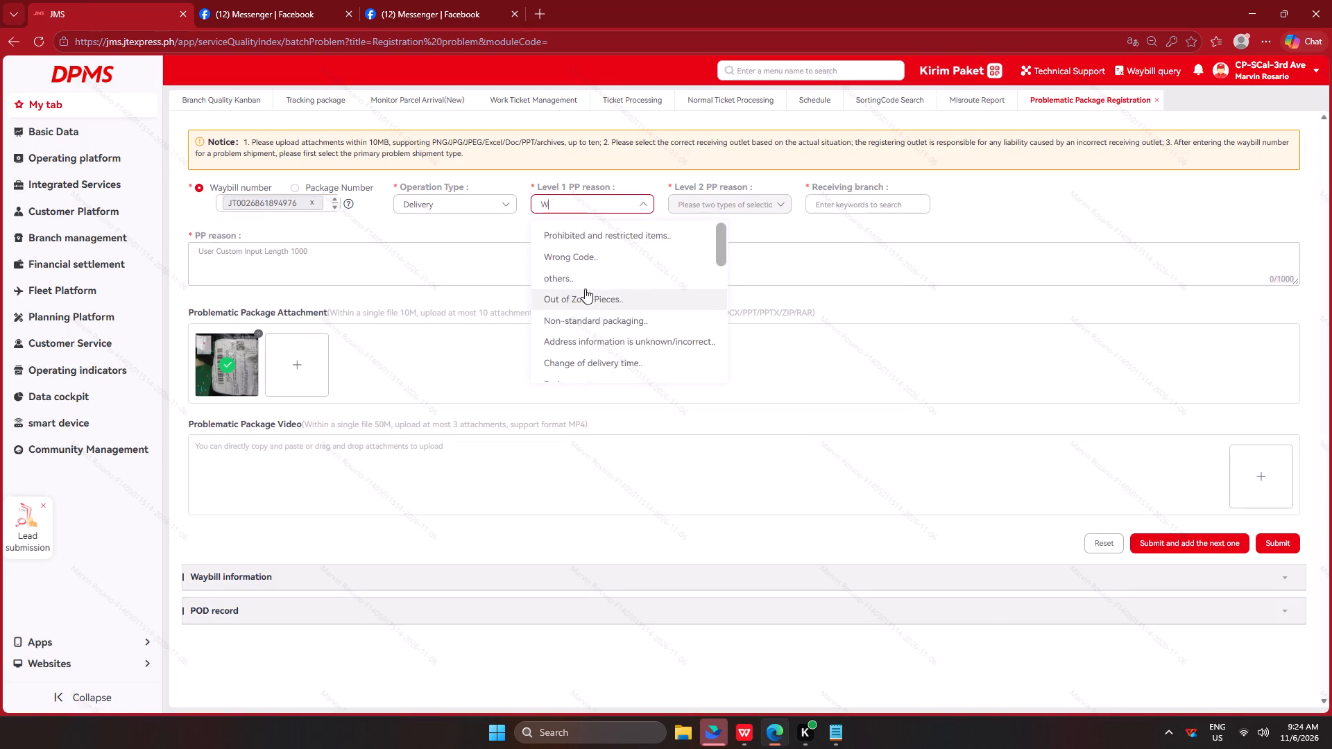
Classify the parcel with Level 1 PP reason Wrongly sorted and the Distribute Warehouse option as Level 2 PP reason.
left_click(600, 258)
left_click(742, 200)
left_click(728, 254)
Enter the PP reason "THIS PARCEL IS FOR 3RD AVE 2" for the wrongly sorted parcel.
left_click(546, 268)
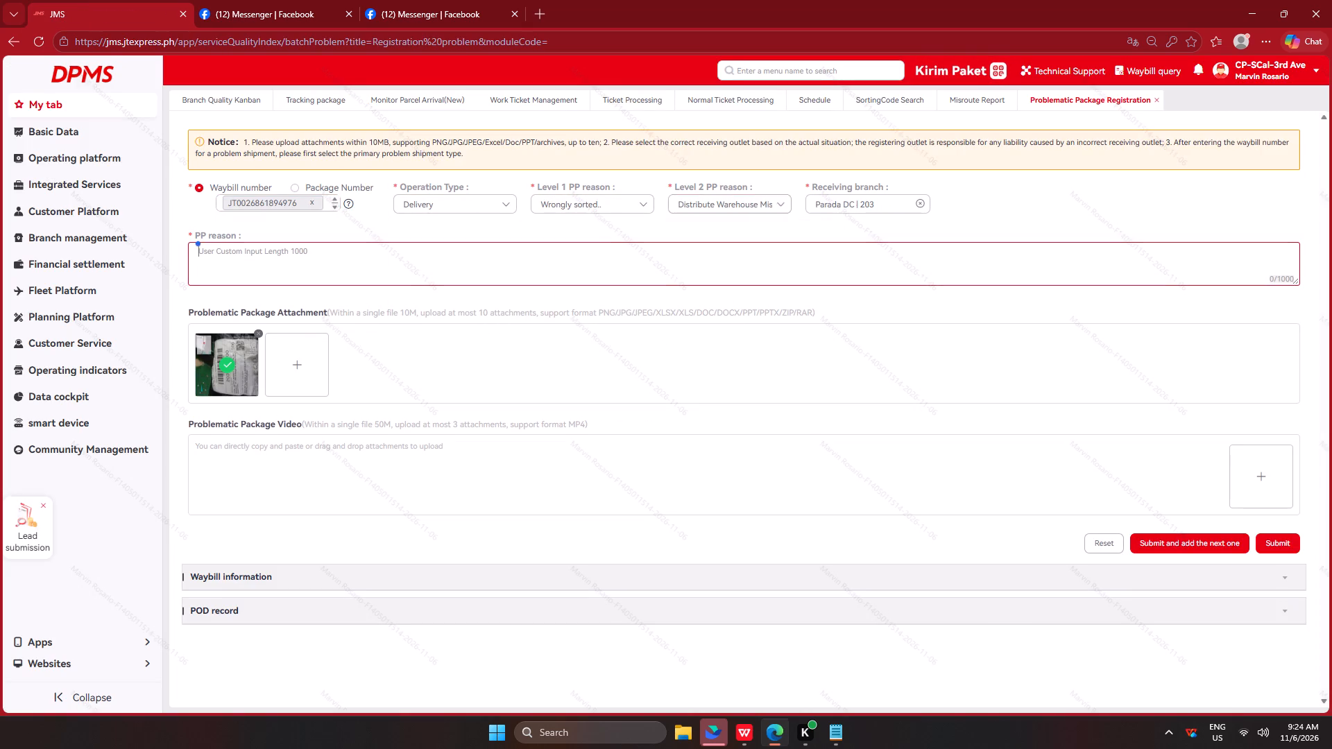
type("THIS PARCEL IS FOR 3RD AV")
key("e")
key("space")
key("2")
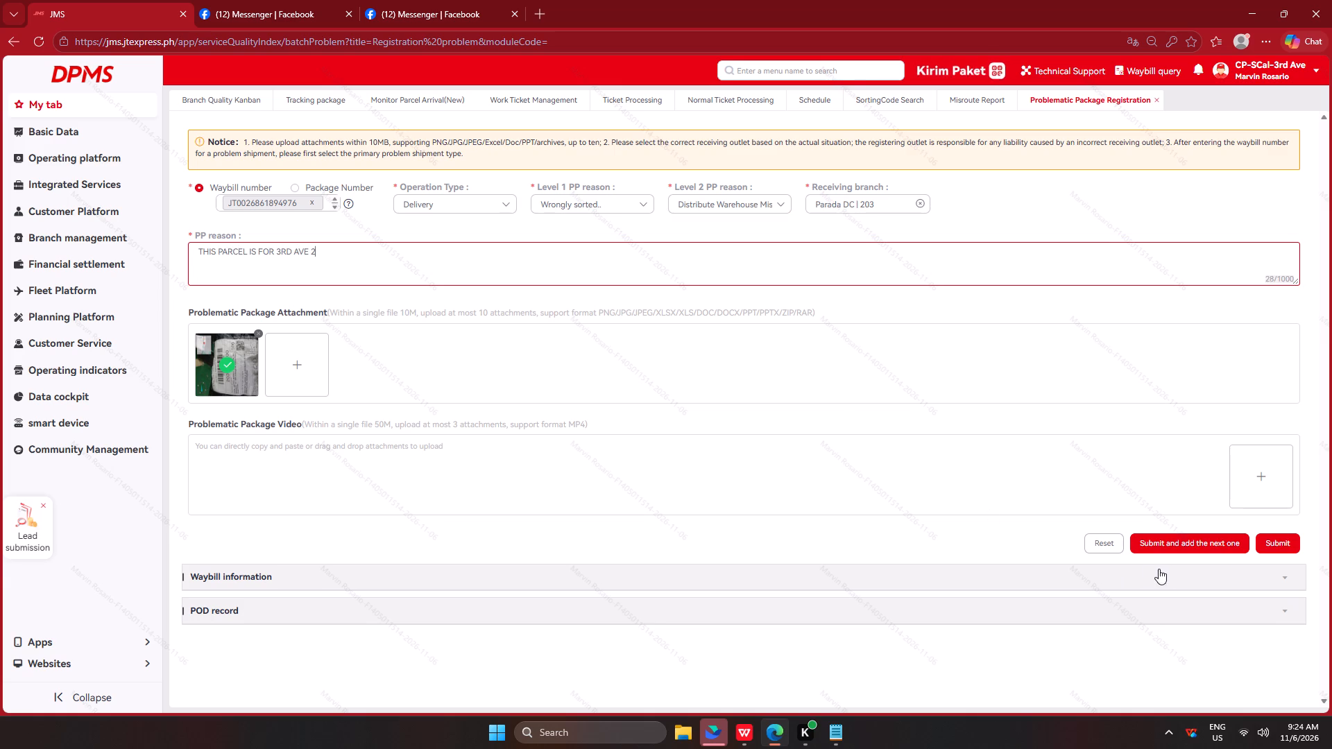
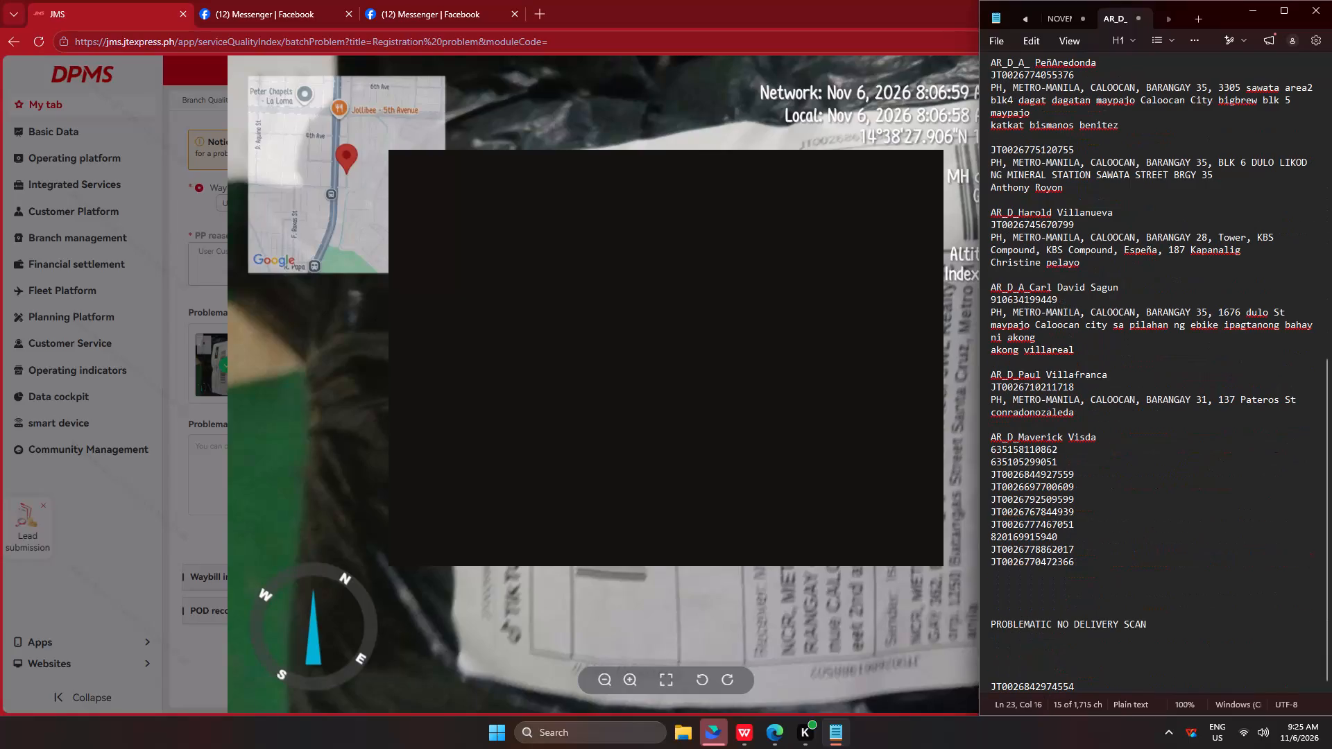
left_click(1031, 655)
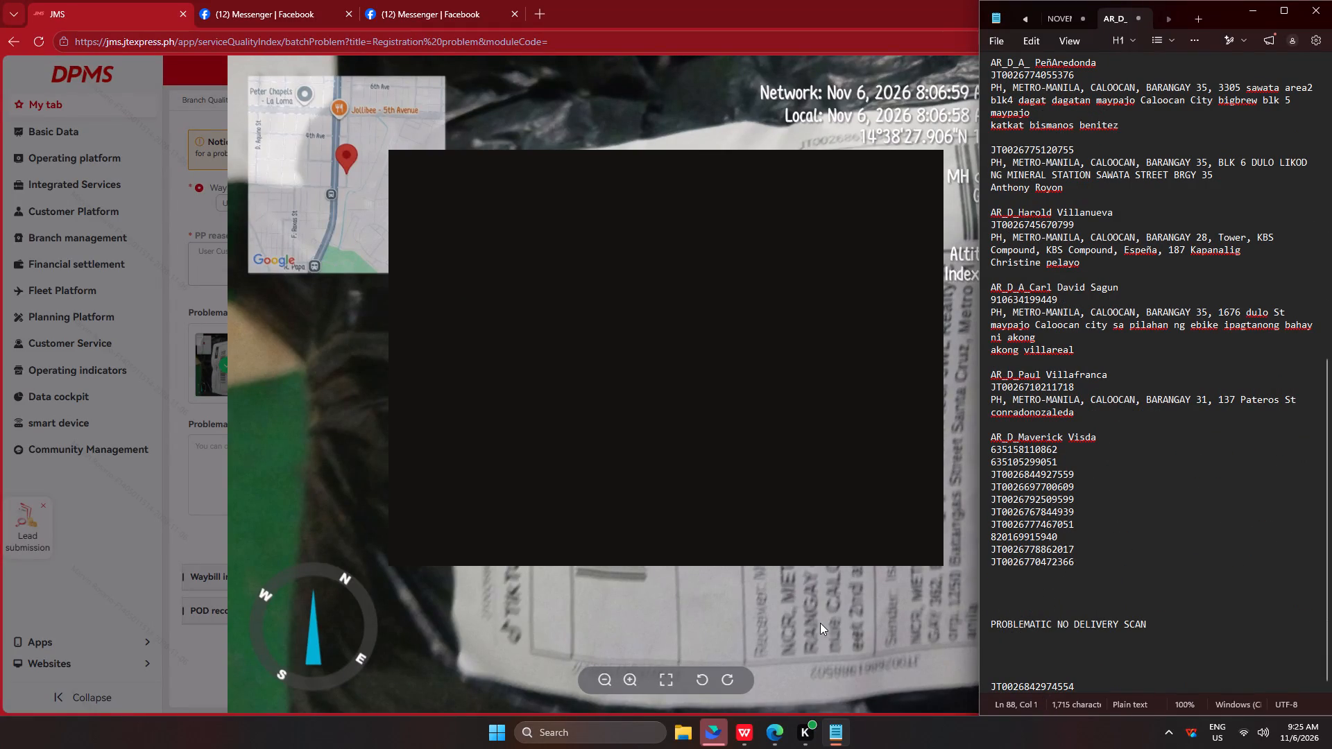
left_click(797, 617)
key("alt+Tab")
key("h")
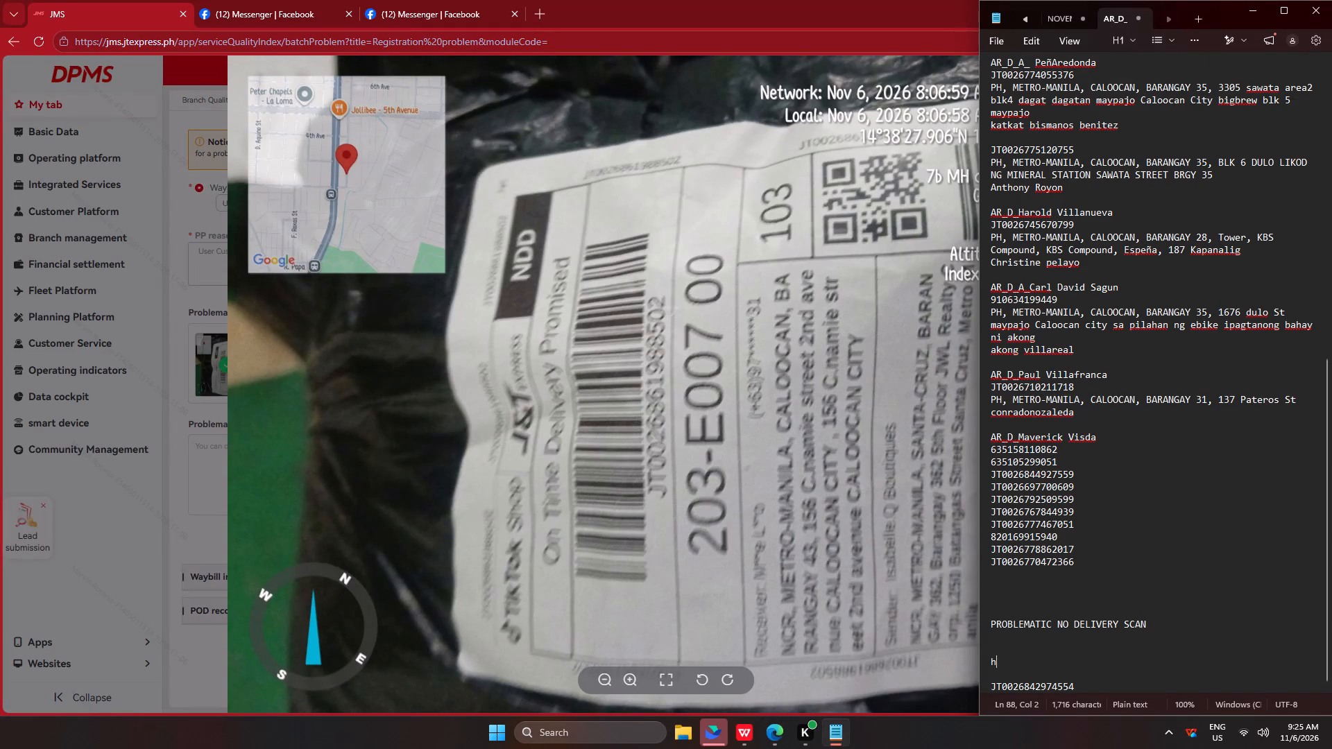
key("BackSpace")
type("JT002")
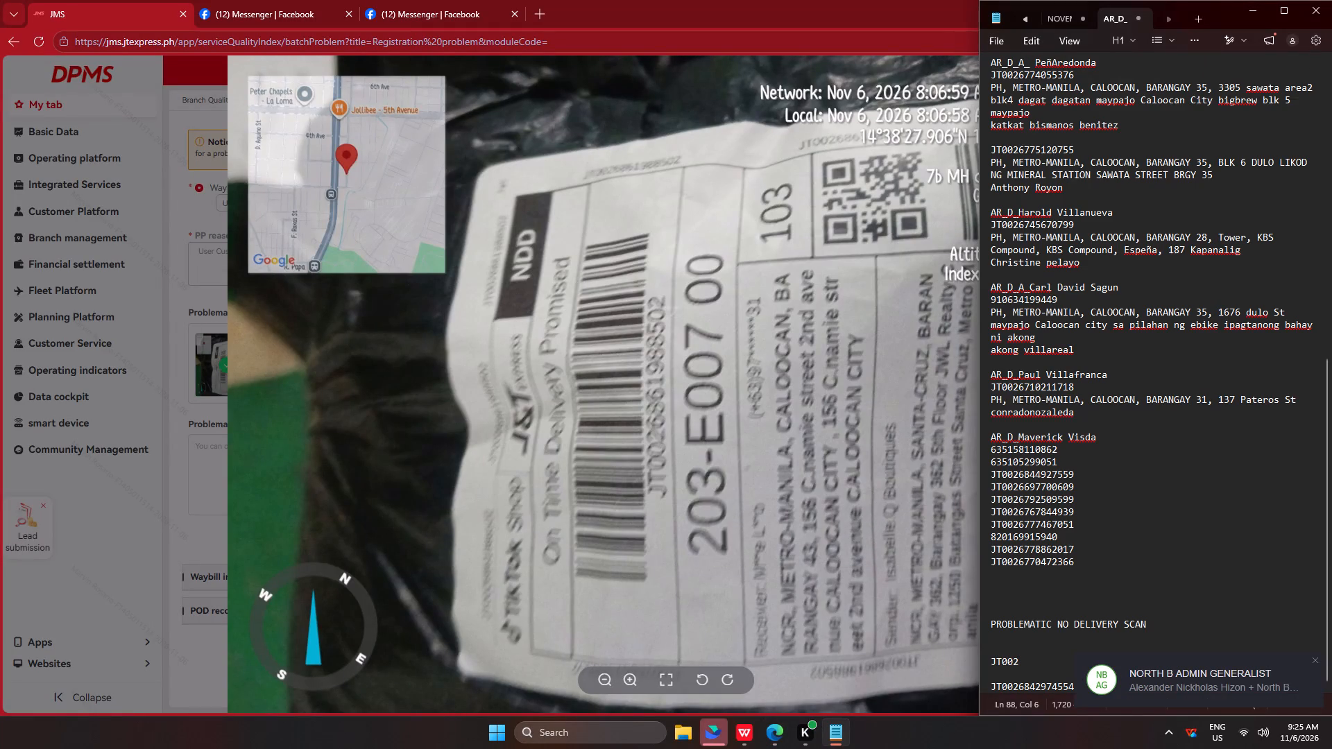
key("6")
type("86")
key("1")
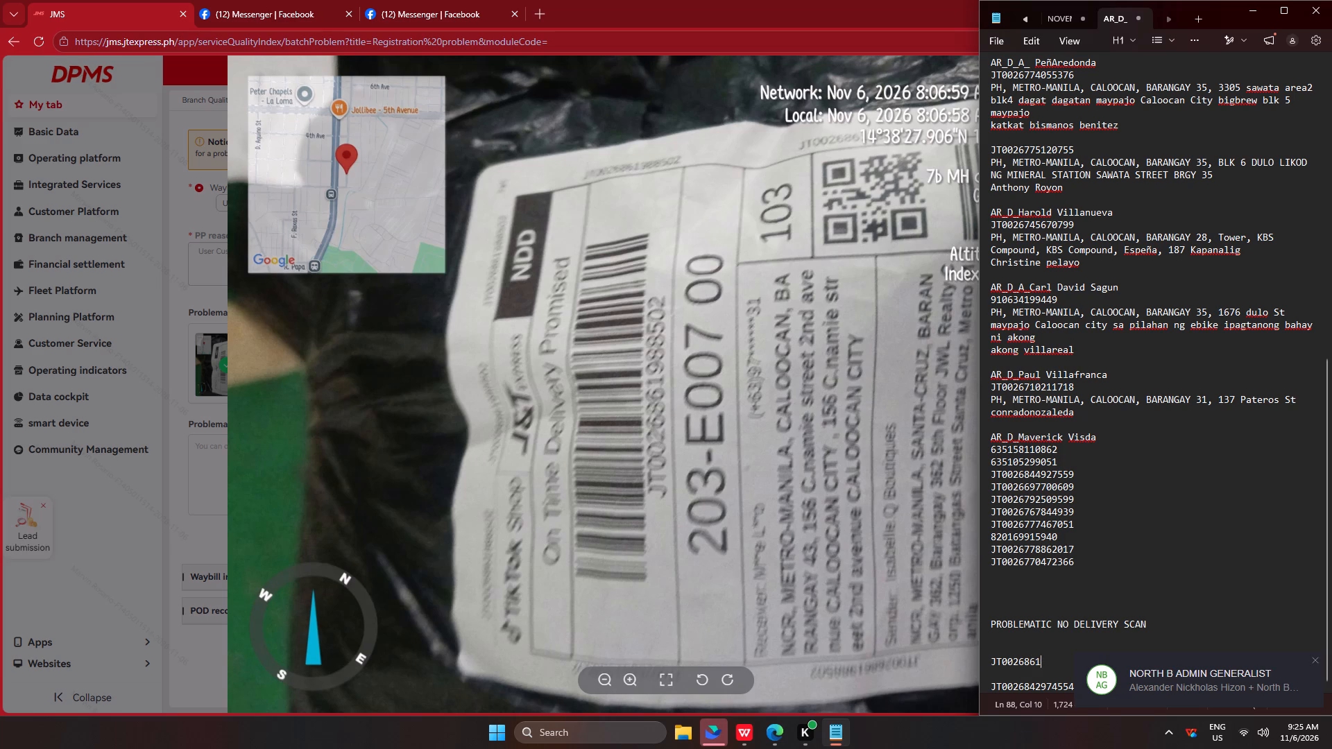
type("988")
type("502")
left_click(1326, 660)
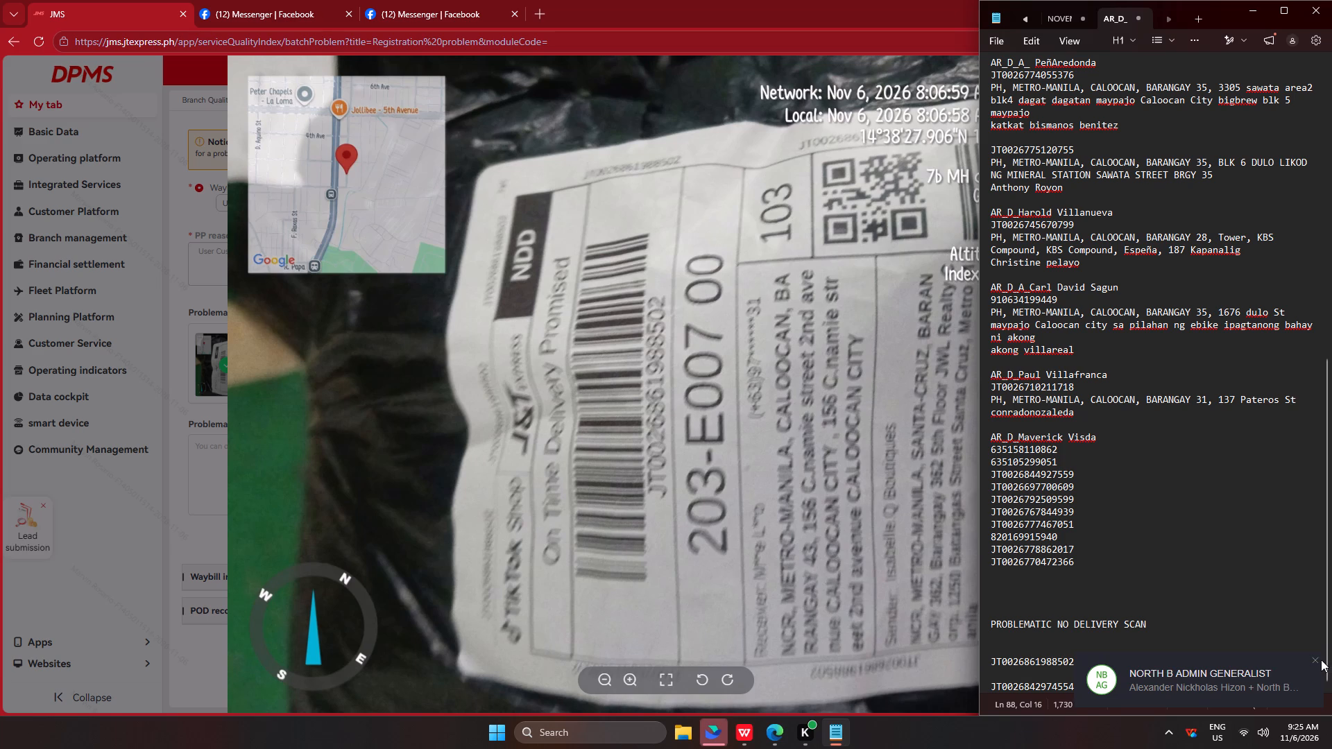
left_click(1321, 660)
left_click_drag(1105, 665, 950, 660)
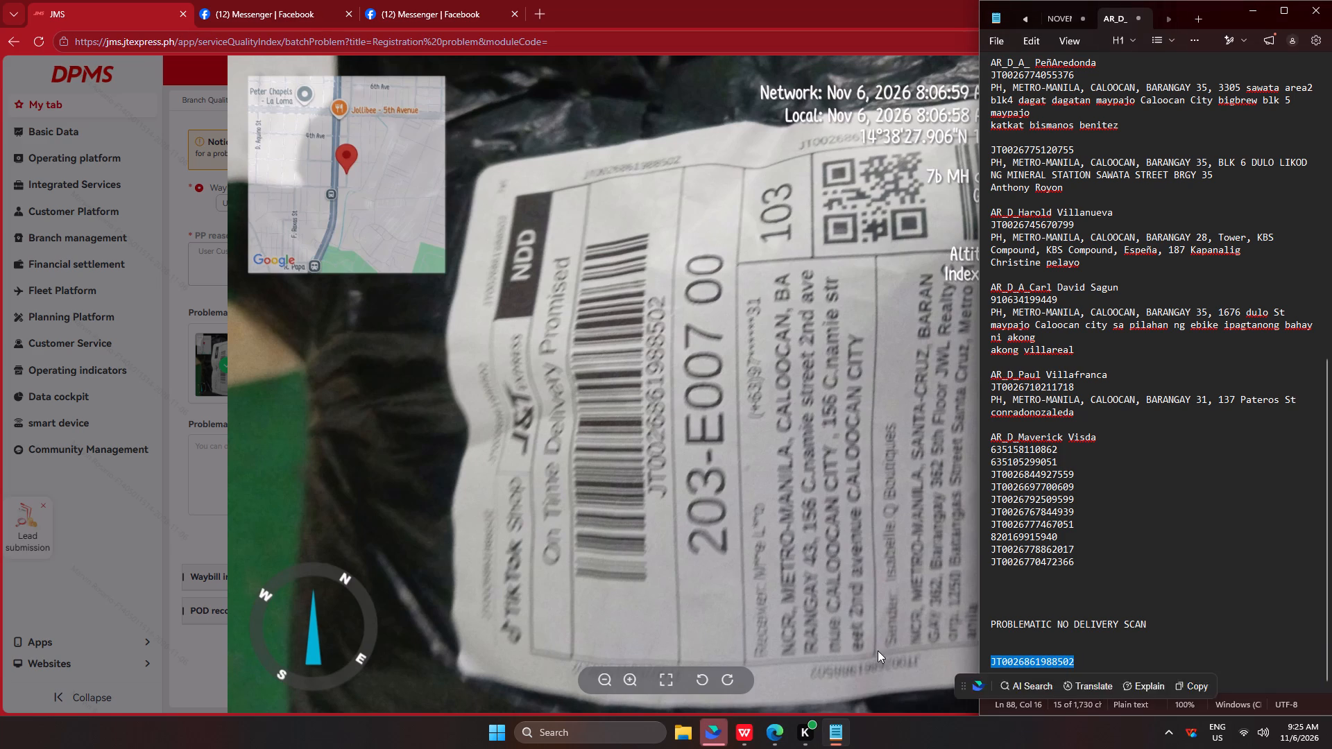
key("ctrl+c")
key("ctrl+c")
key("ctrl+c")
key("ctrl+c")
left_click(192, 524, "ctrl")
left_click(241, 198)
key("ctrl+v")
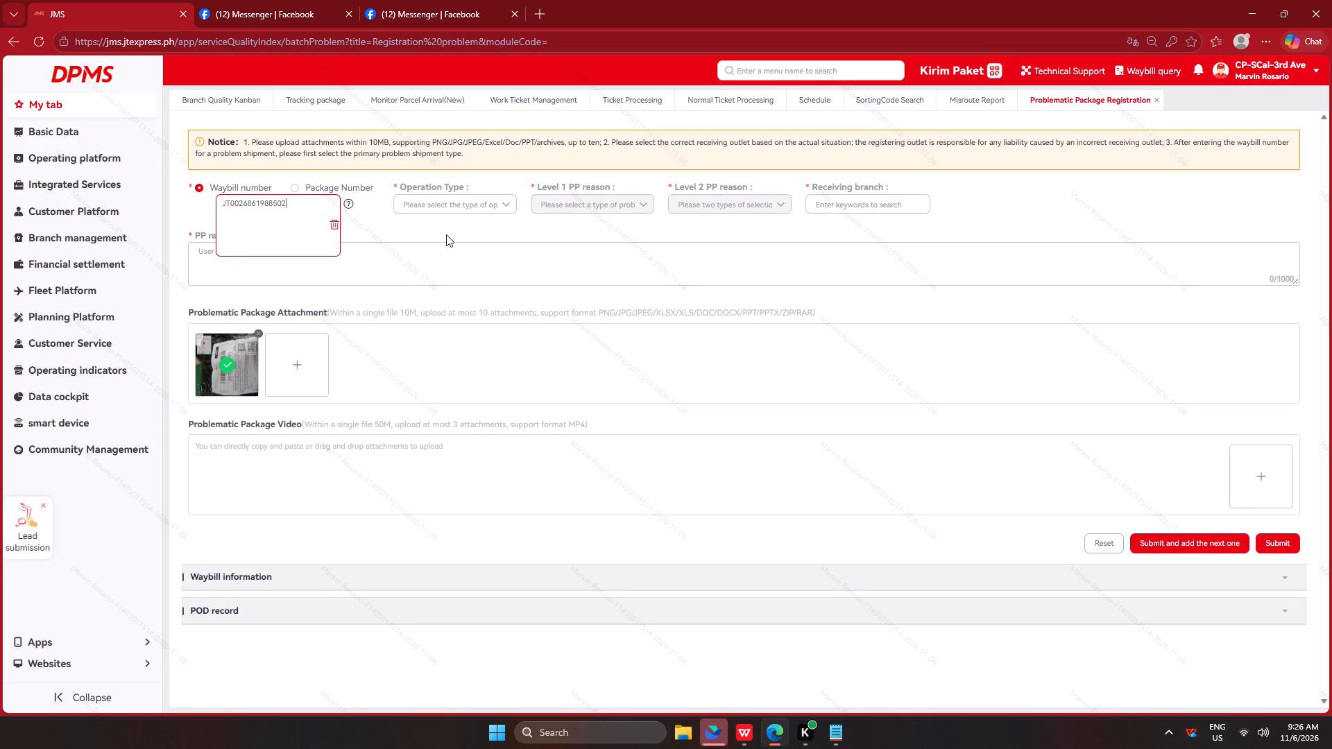
Set the operation type to Delivery, Level 1 PP reason to Wrongly sorted and Level 2 to Distribute Warehouse Missplitting.
left_click(464, 227)
left_click(479, 205)
left_click(419, 292)
left_click(559, 197)
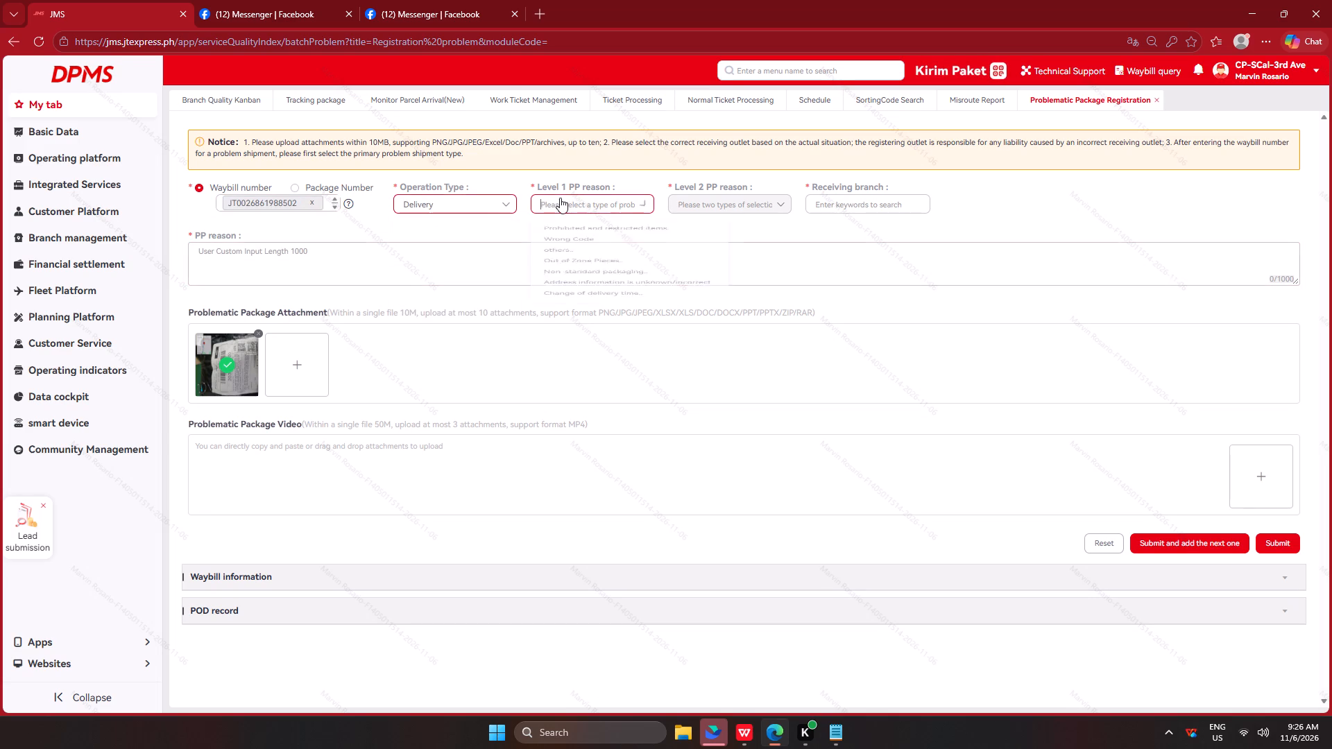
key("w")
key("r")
left_click(574, 259)
left_click(739, 203)
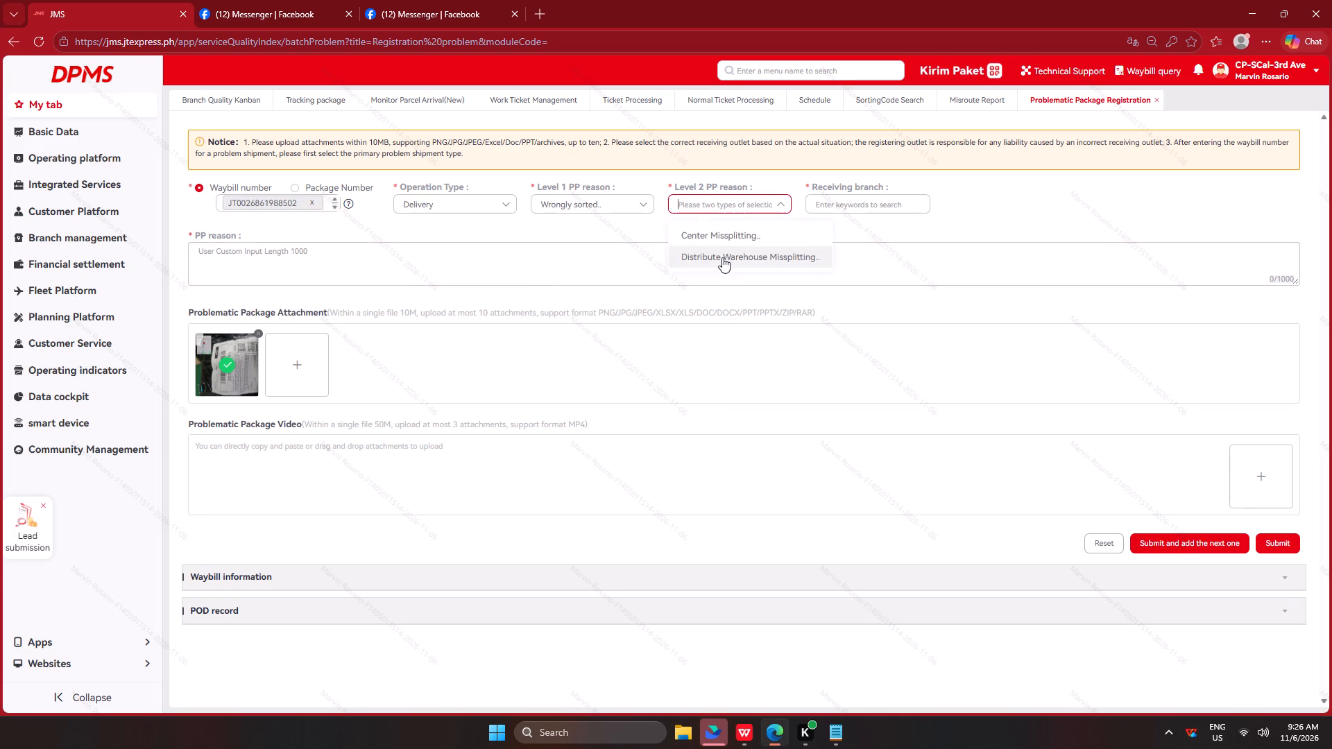
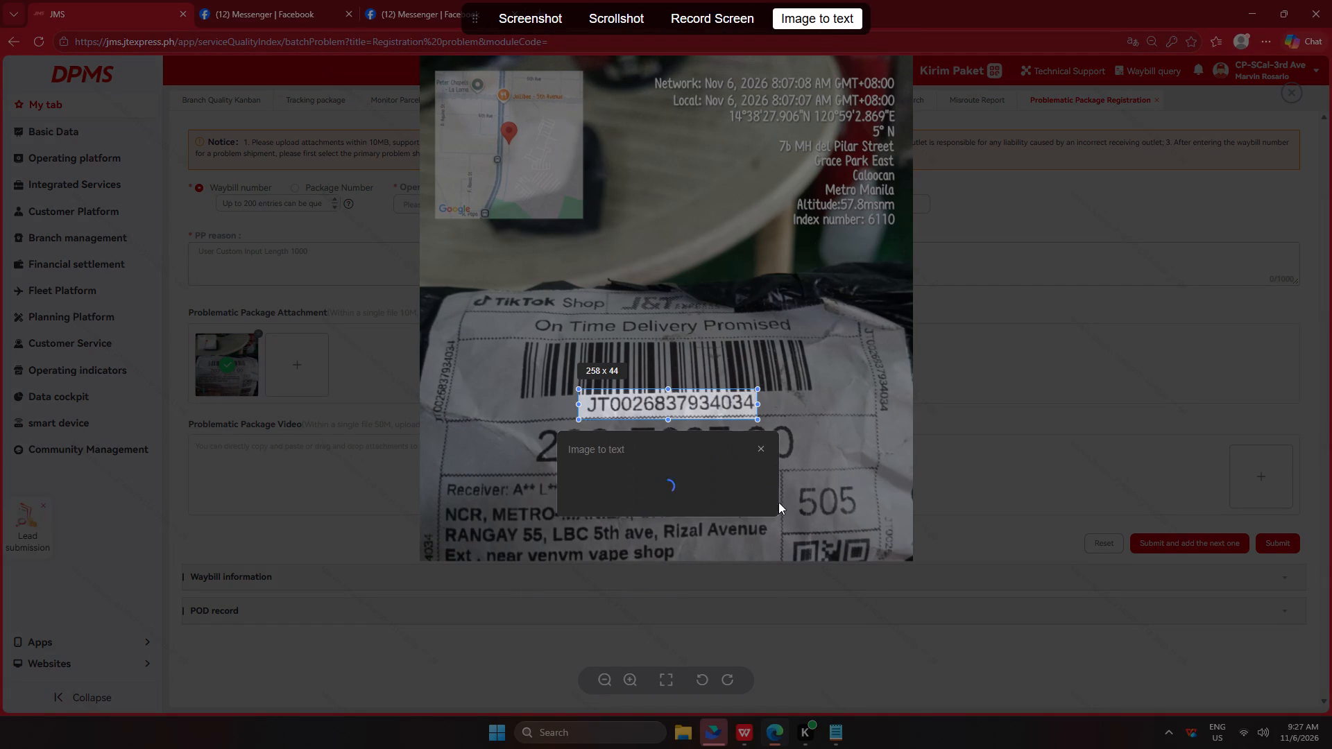
left_click_drag(672, 484, 550, 480)
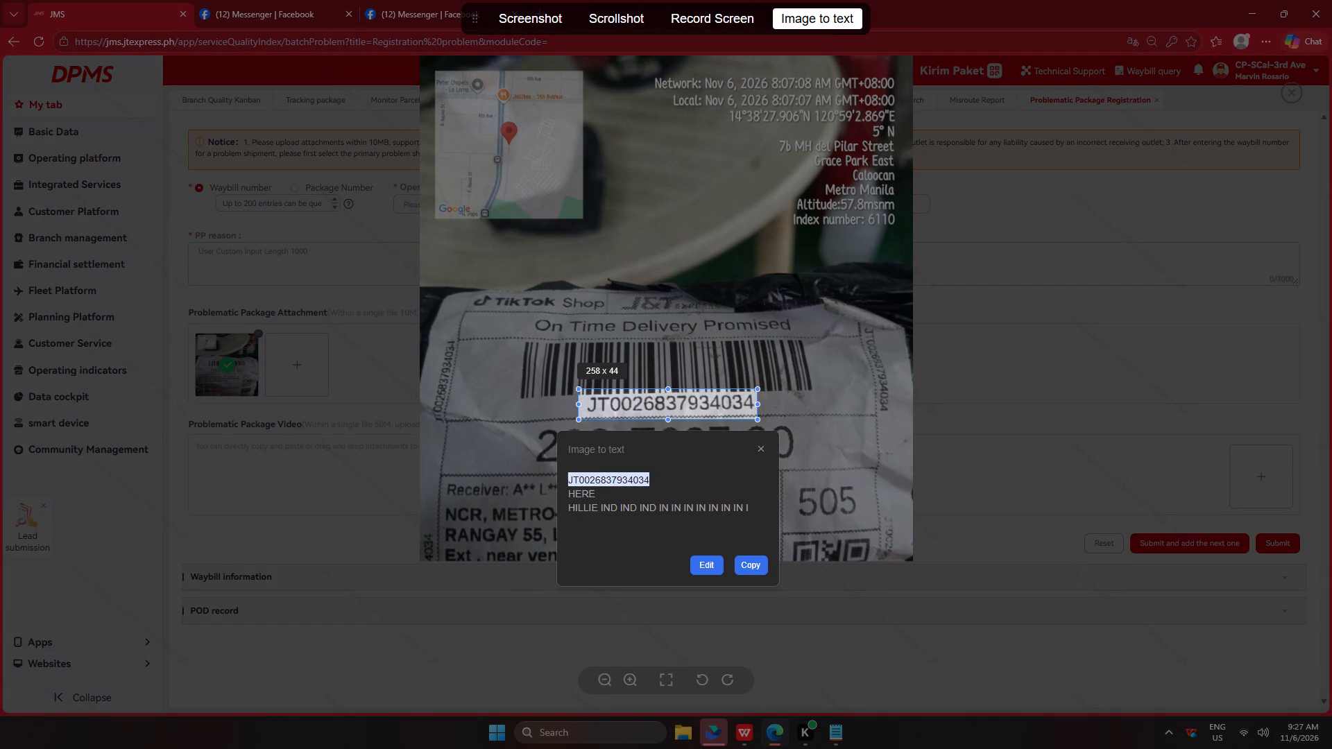
left_click_drag(550, 480, 545, 480)
key("ctrl+c")
key("ctrl+c")
key("ctrl+c")
key("ctrl+c")
key("ctrl+c")
key("Escape")
left_click(1041, 318)
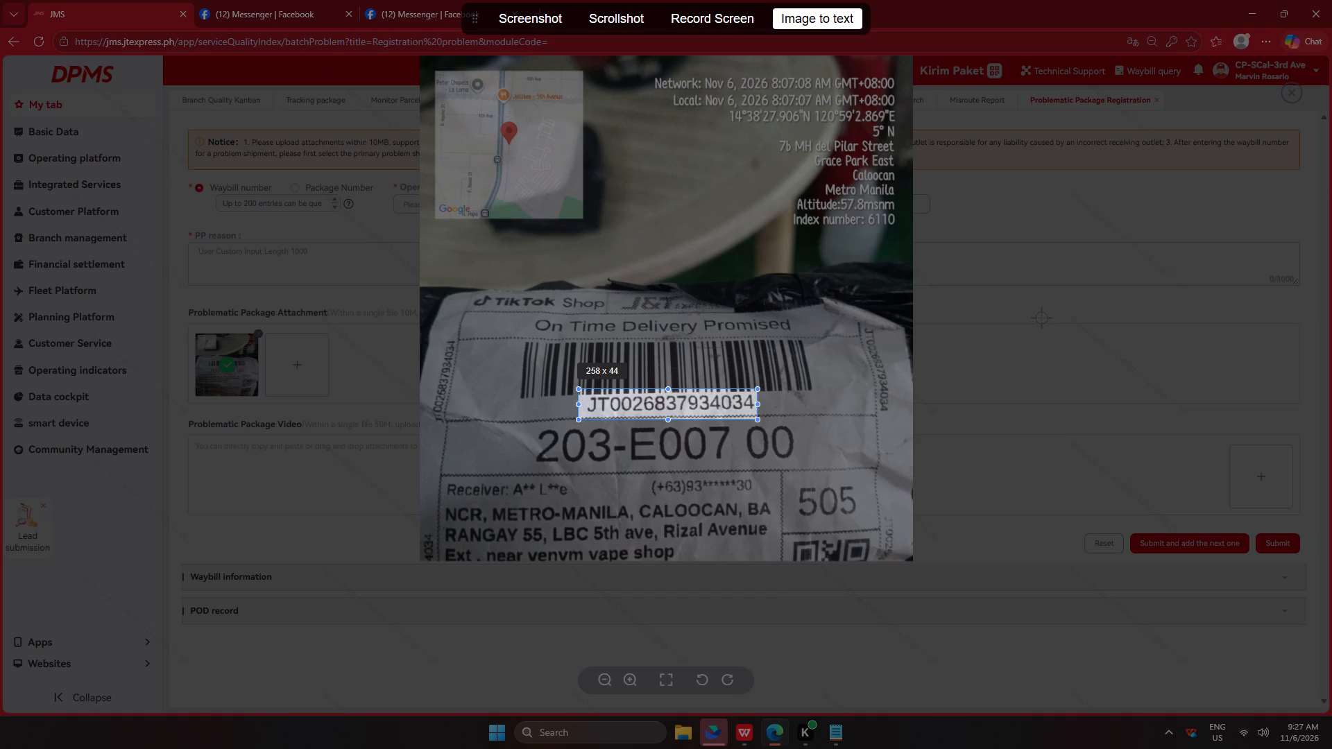
key("Escape")
left_click(976, 261)
left_click(256, 203)
key("ctrl+v")
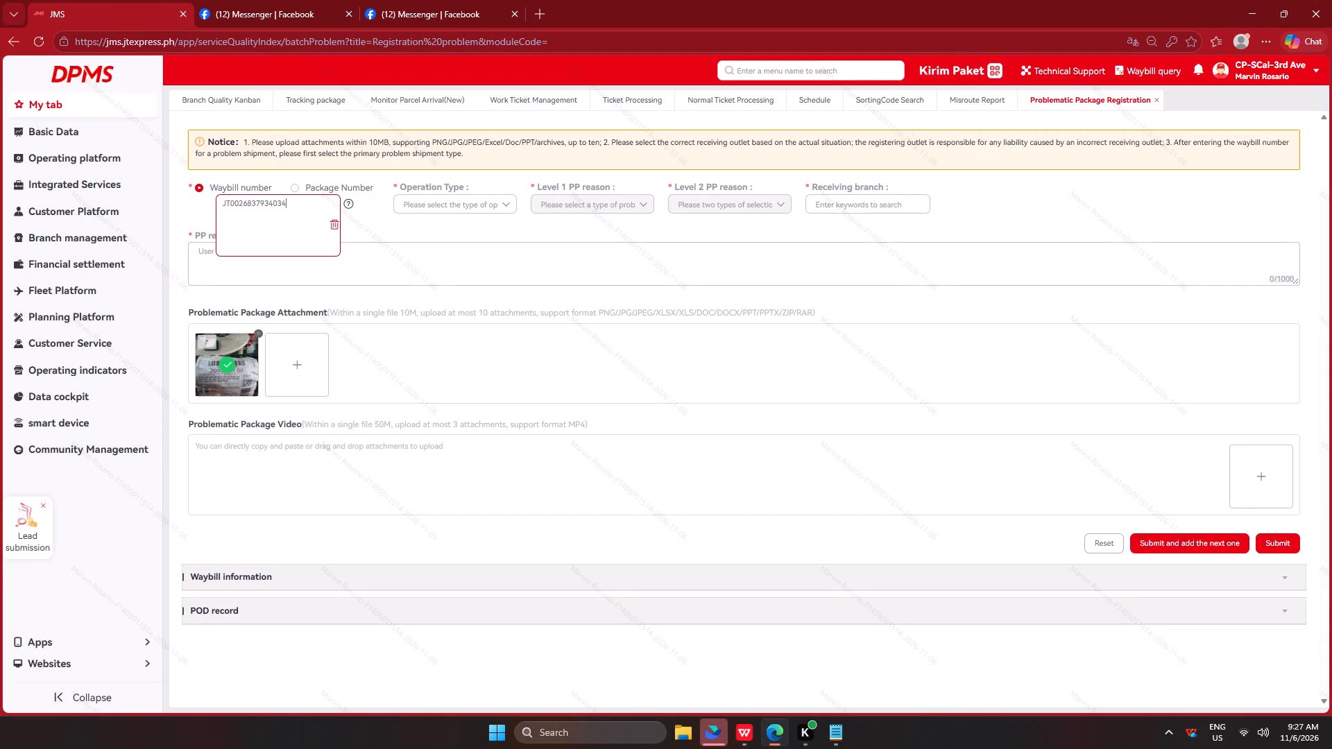
Set the operation type to Delivery, level 1 reason to Wrongly sorted and level 2 reason to Distribute Warehouse Missplitting.
left_click(470, 220)
left_click(481, 203)
left_click(430, 294)
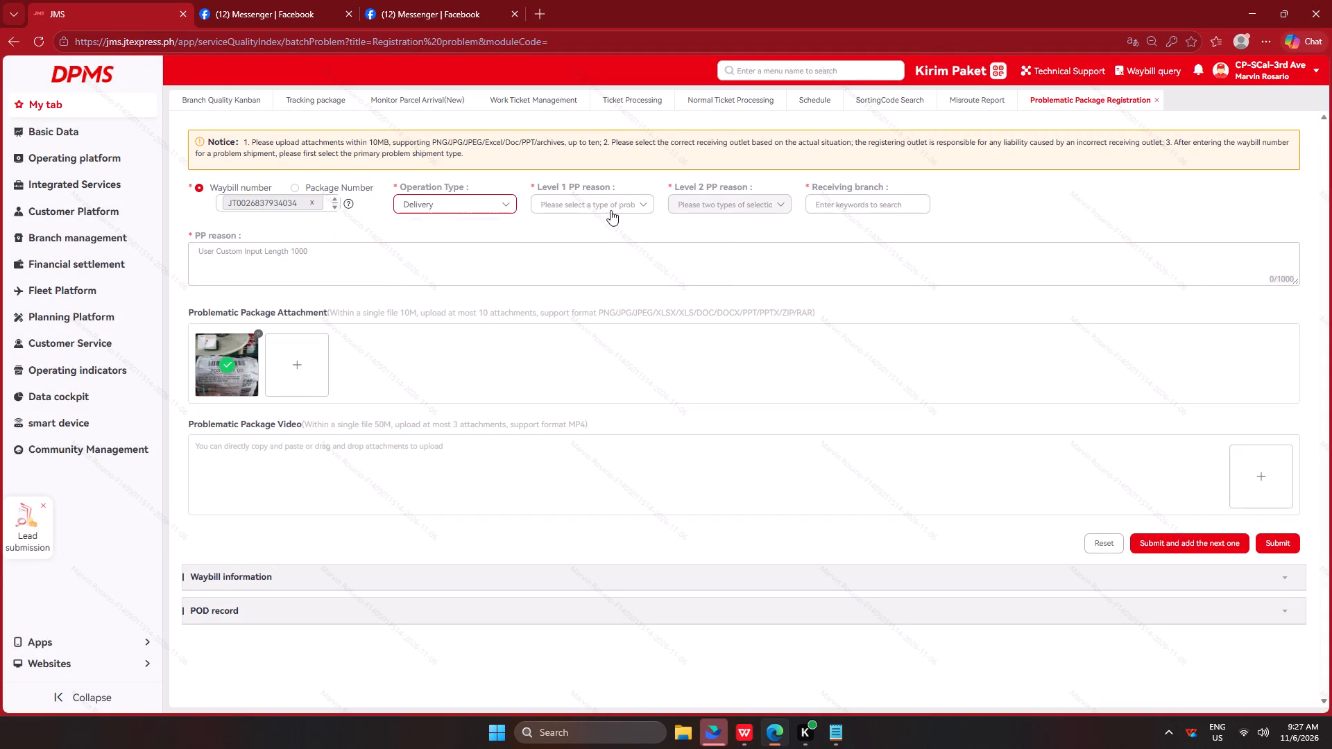
left_click(613, 207)
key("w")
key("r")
left_click(593, 258)
left_click(733, 196)
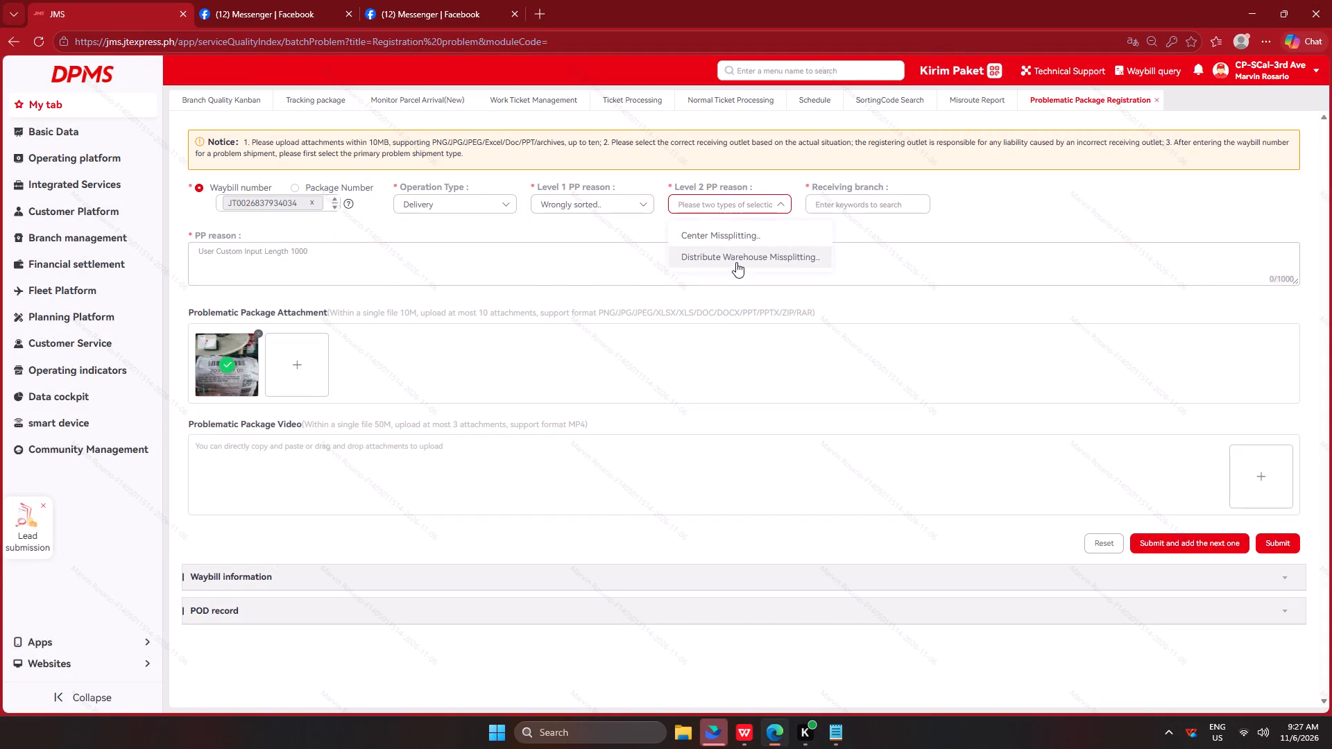
left_click(737, 258)
Enter the PP reason THIS PARCEL IS FOR 3RD AVE 2 and submit the registration, continuing to the next one.
left_click(501, 265)
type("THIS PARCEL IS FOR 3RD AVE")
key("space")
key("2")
left_click(1231, 541)
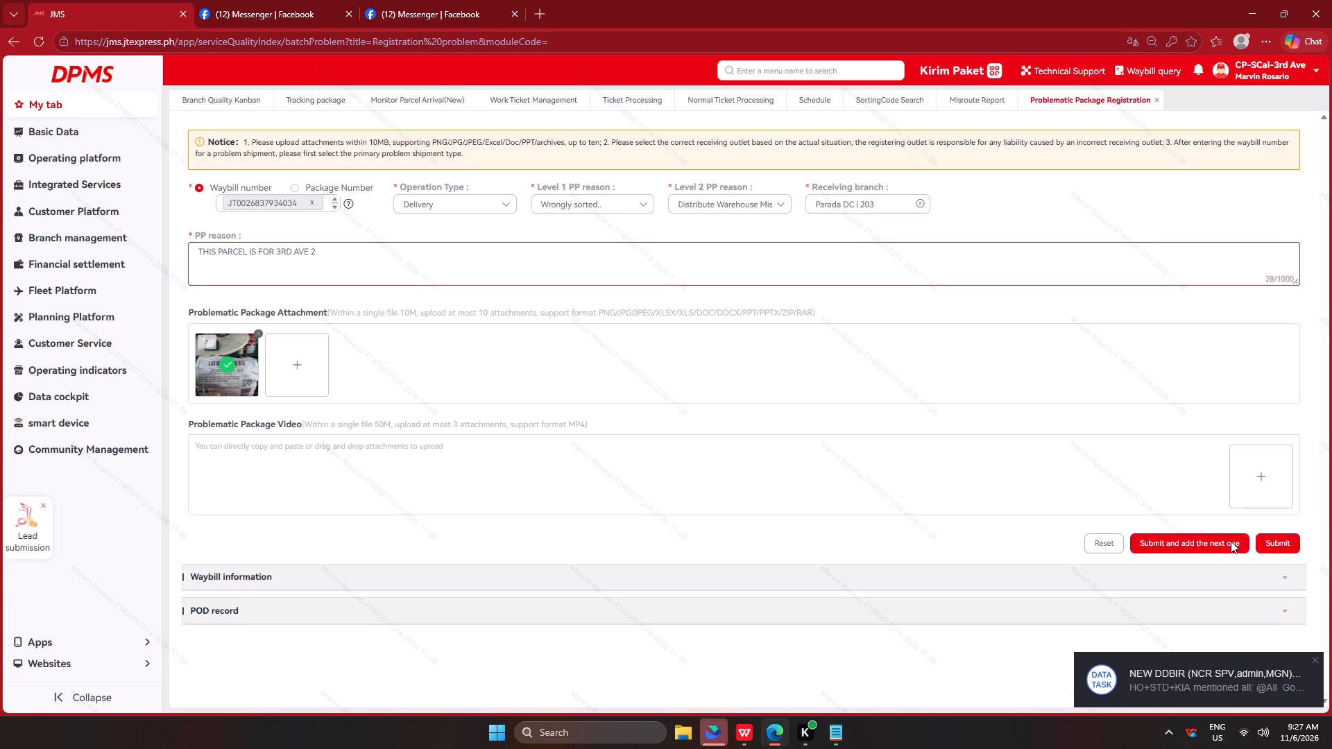
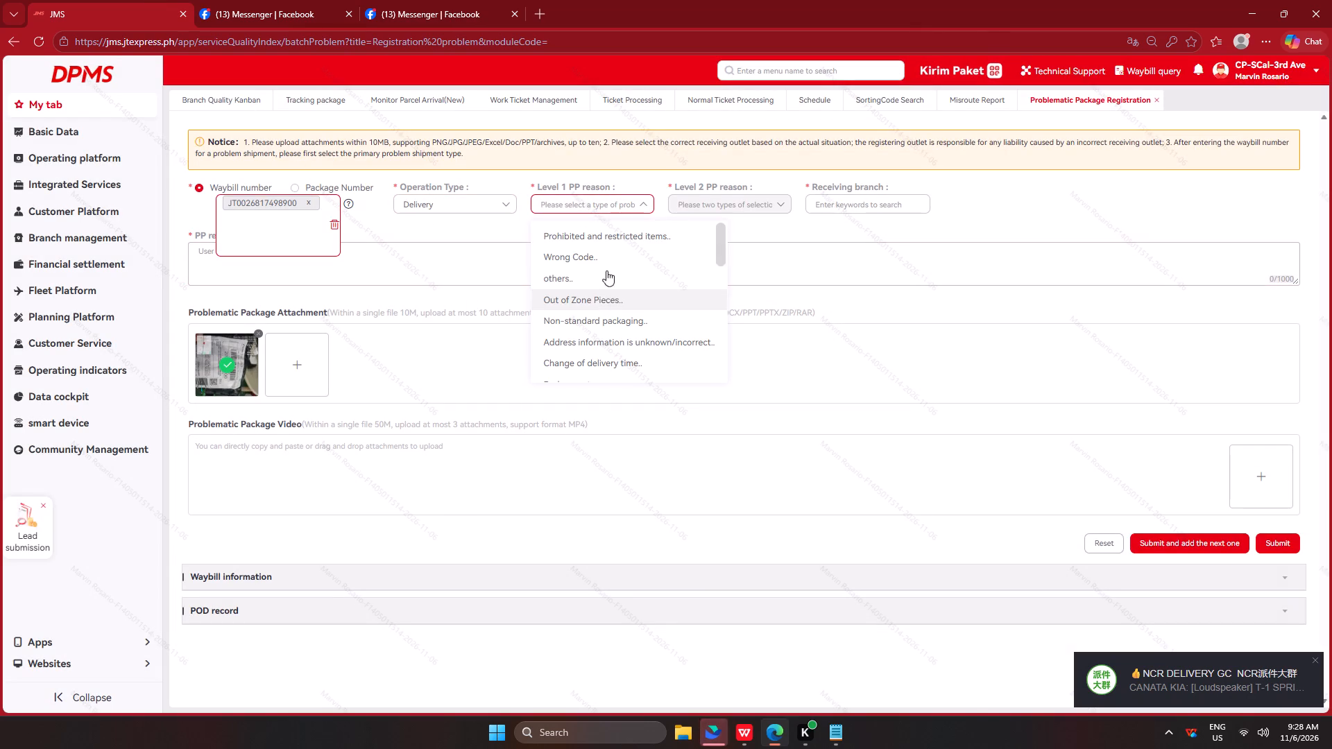
Classify the problematic parcel with Level 1 reason Wrongly sorted and Level 2 reason Distribute Warehouse Missplitting.
left_click(519, 227)
left_click(568, 198)
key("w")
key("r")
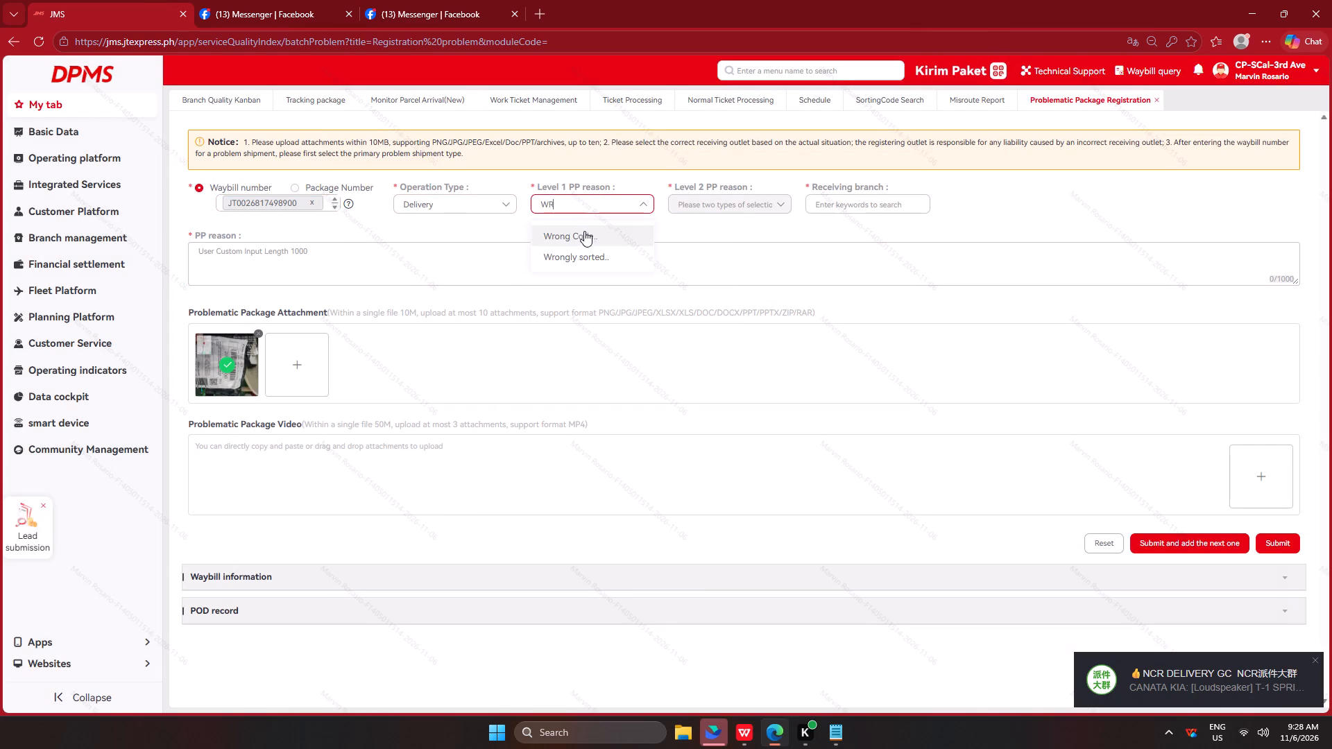
left_click(585, 257)
left_click(677, 219)
left_click(708, 204)
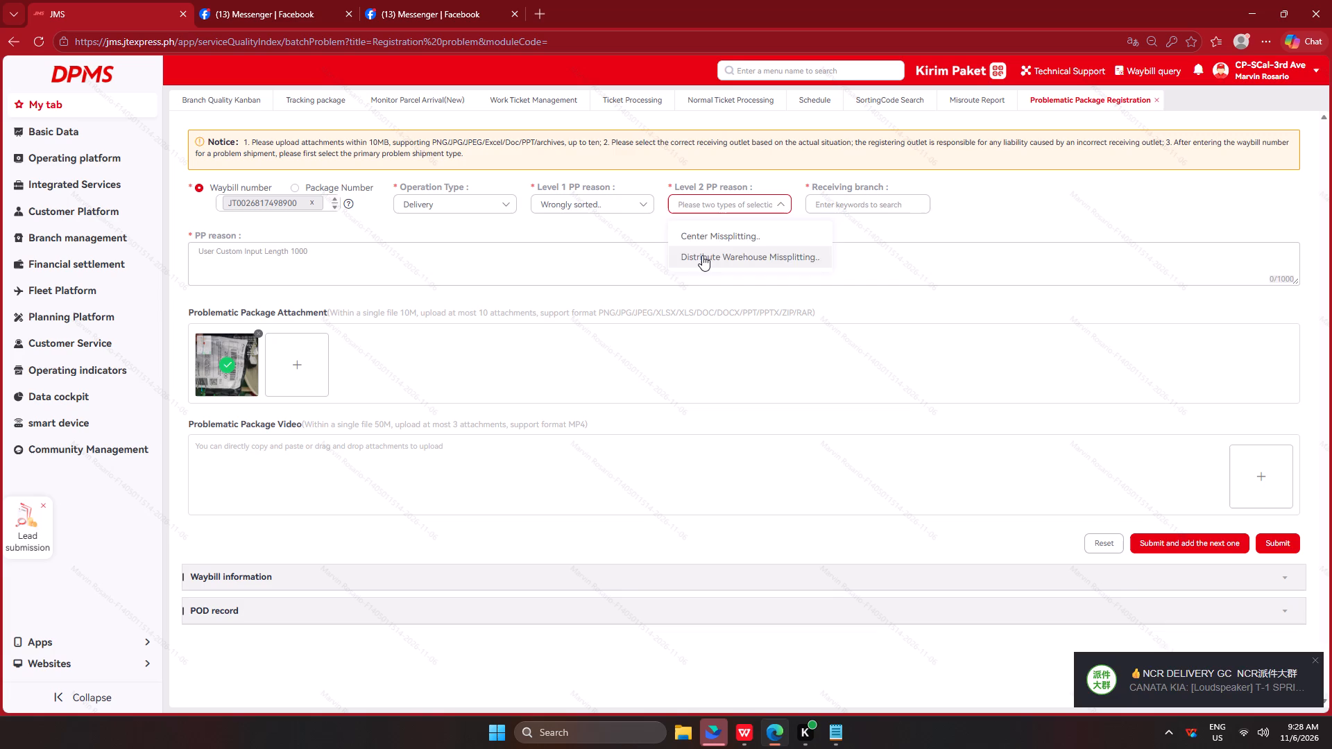
left_click(702, 255)
Enter "THIS PARCEL IS FOR 3RD AVE 2" as the PP reason description.
left_click(569, 260)
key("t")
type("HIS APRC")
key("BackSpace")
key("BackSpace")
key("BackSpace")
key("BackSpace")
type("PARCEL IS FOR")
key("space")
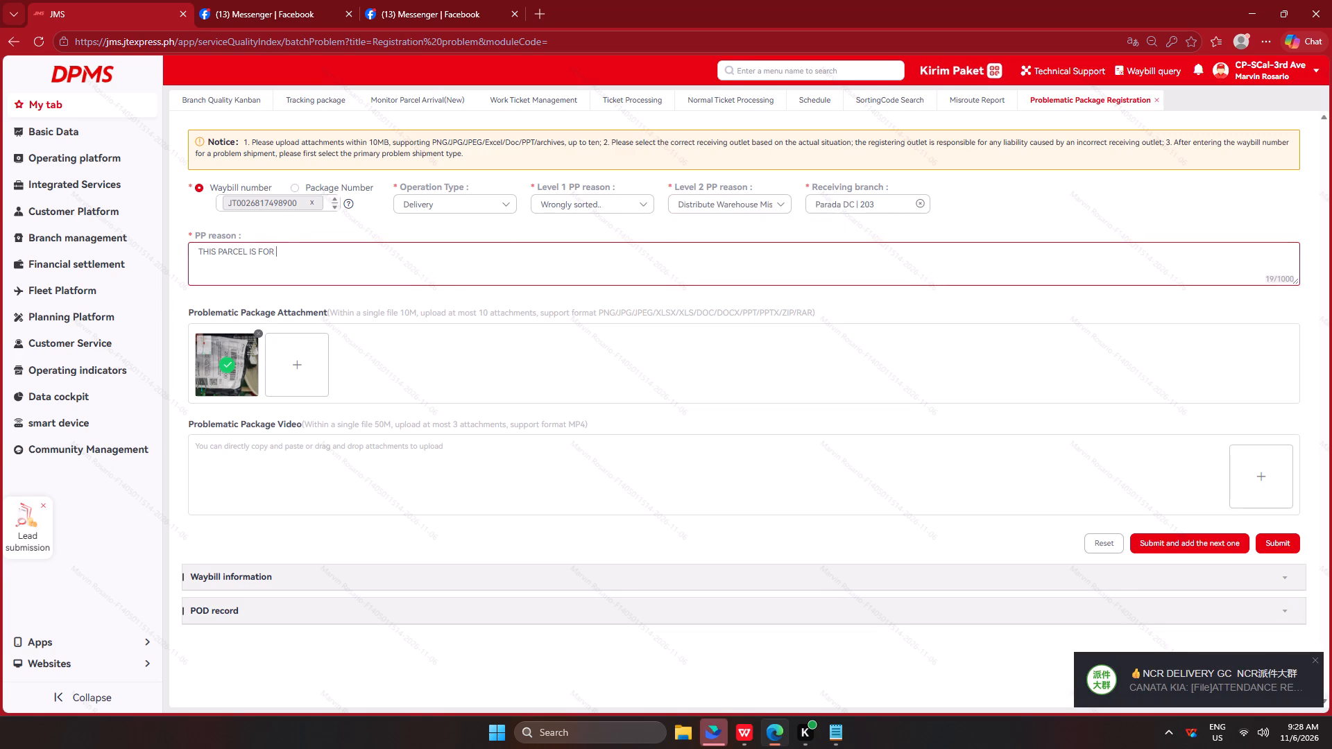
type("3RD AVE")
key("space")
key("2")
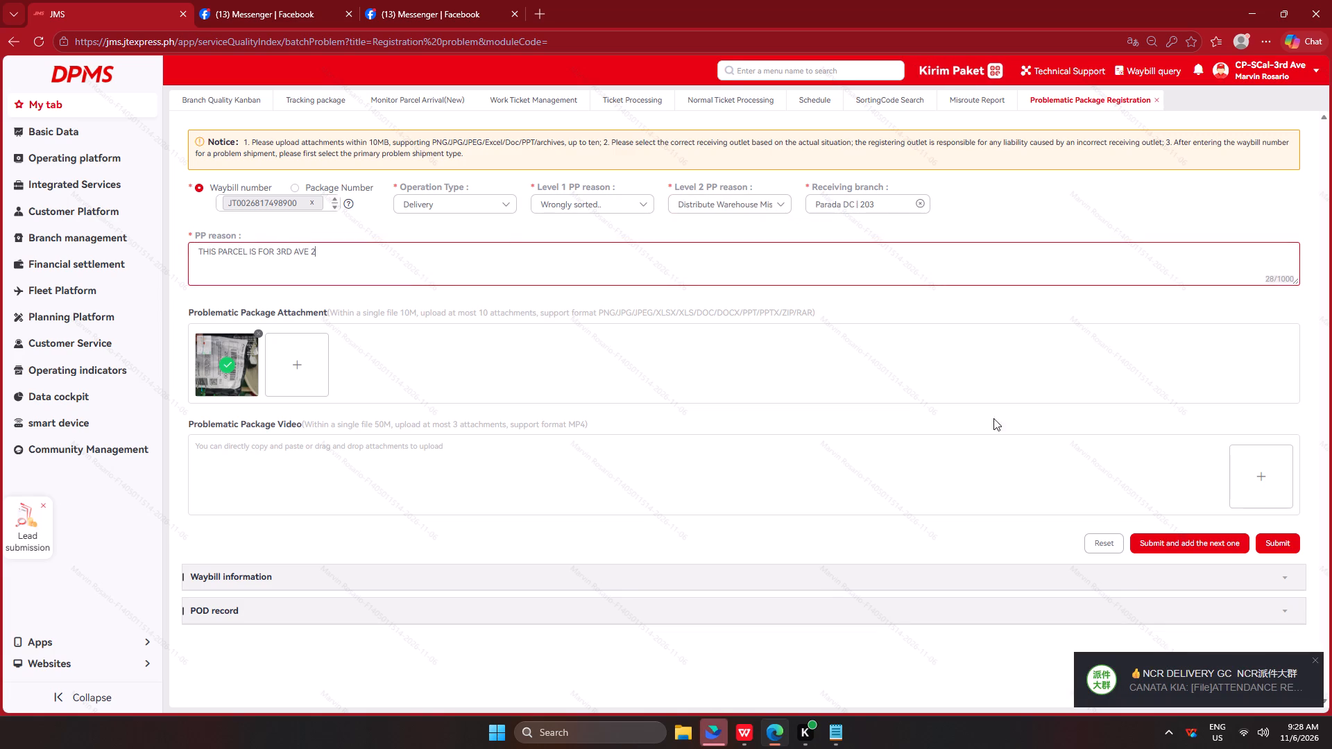
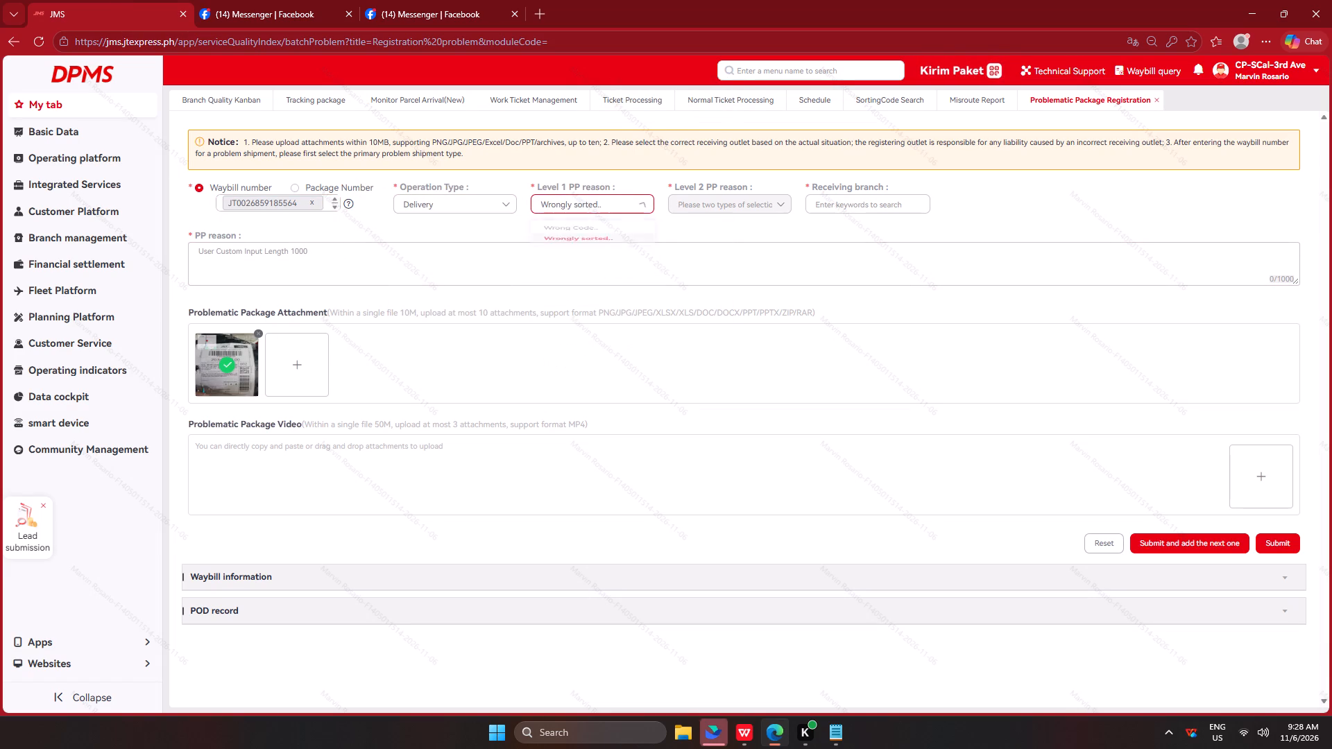
Set the Level 2 PP reason to the "Distribute Warehouse Mis…" option and enter the PP reason "THIS PARCEL IS FOR 3RD AVE 2".
left_click(744, 205)
left_click(737, 257)
left_click(642, 265)
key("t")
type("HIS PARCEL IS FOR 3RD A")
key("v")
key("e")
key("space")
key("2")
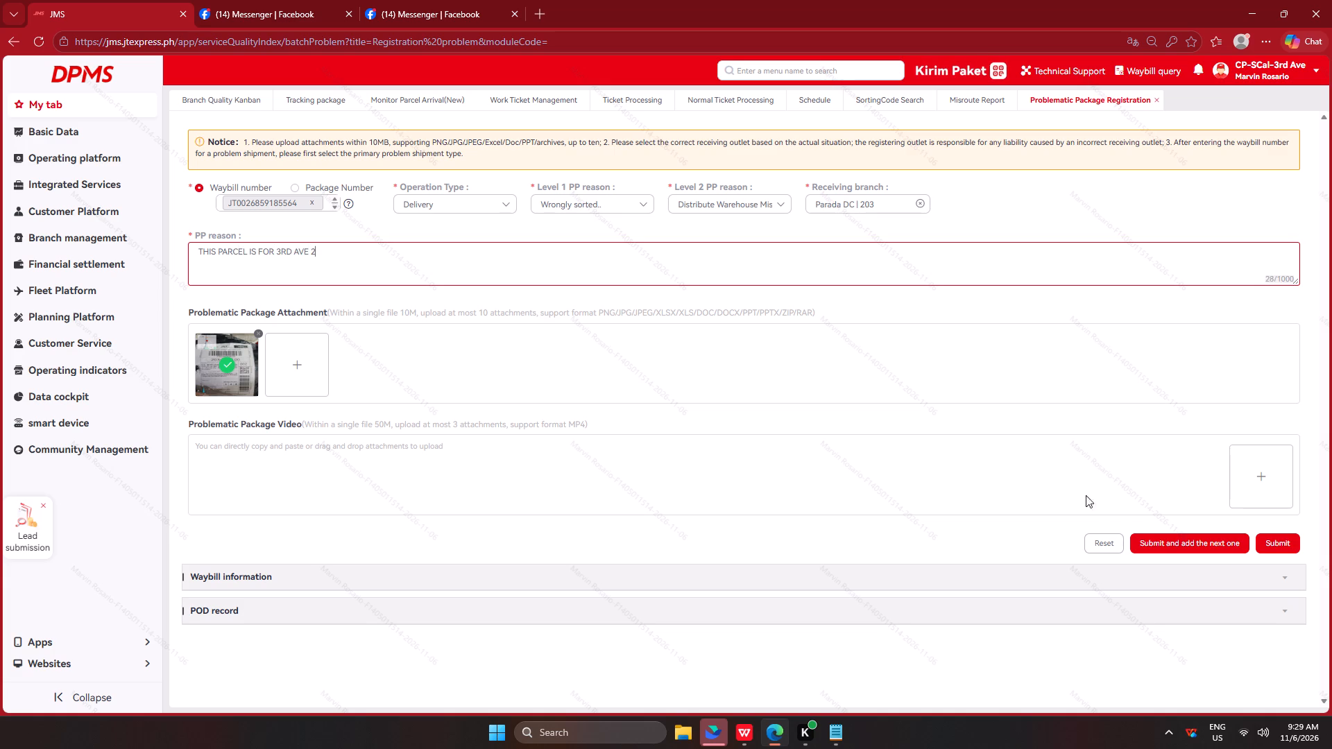
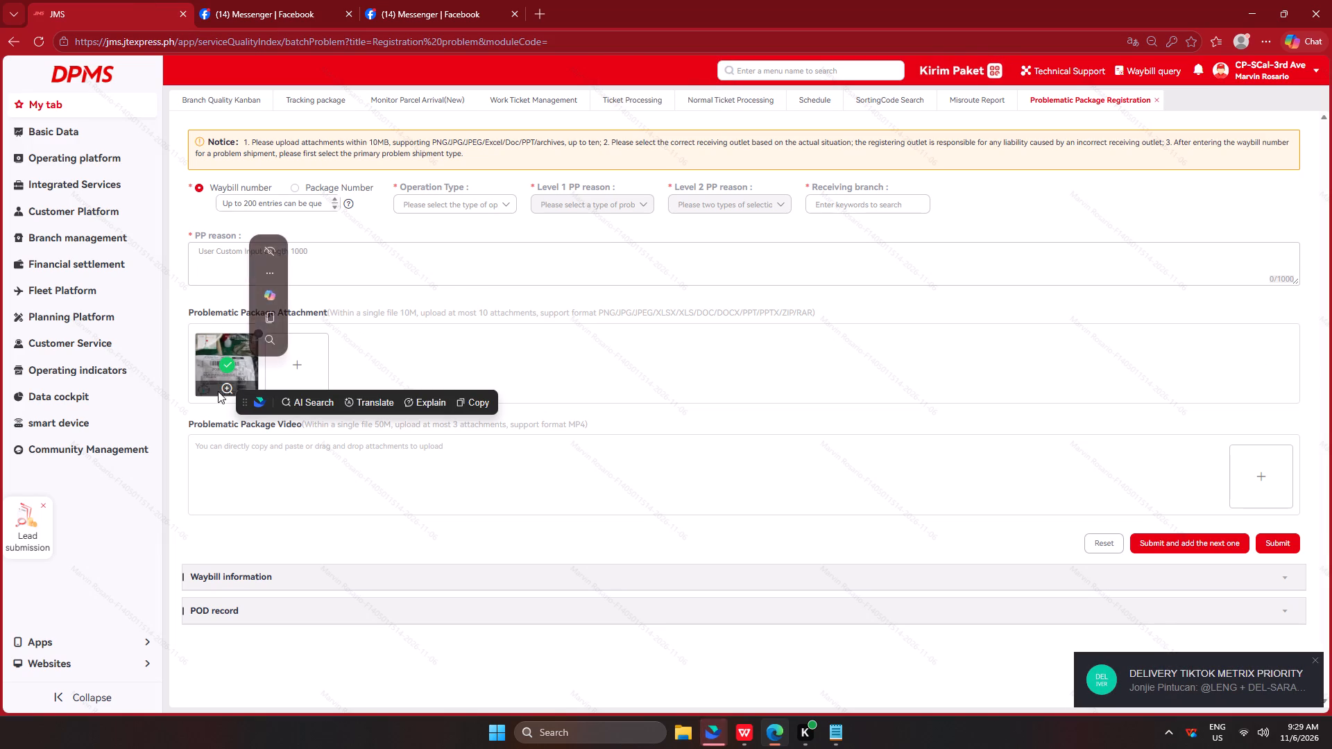
Dismiss the floating text-selection tools and open the enlarged preview of the attached parcel photo under Problematic Package Attachment.
left_click(224, 387)
left_click(180, 403)
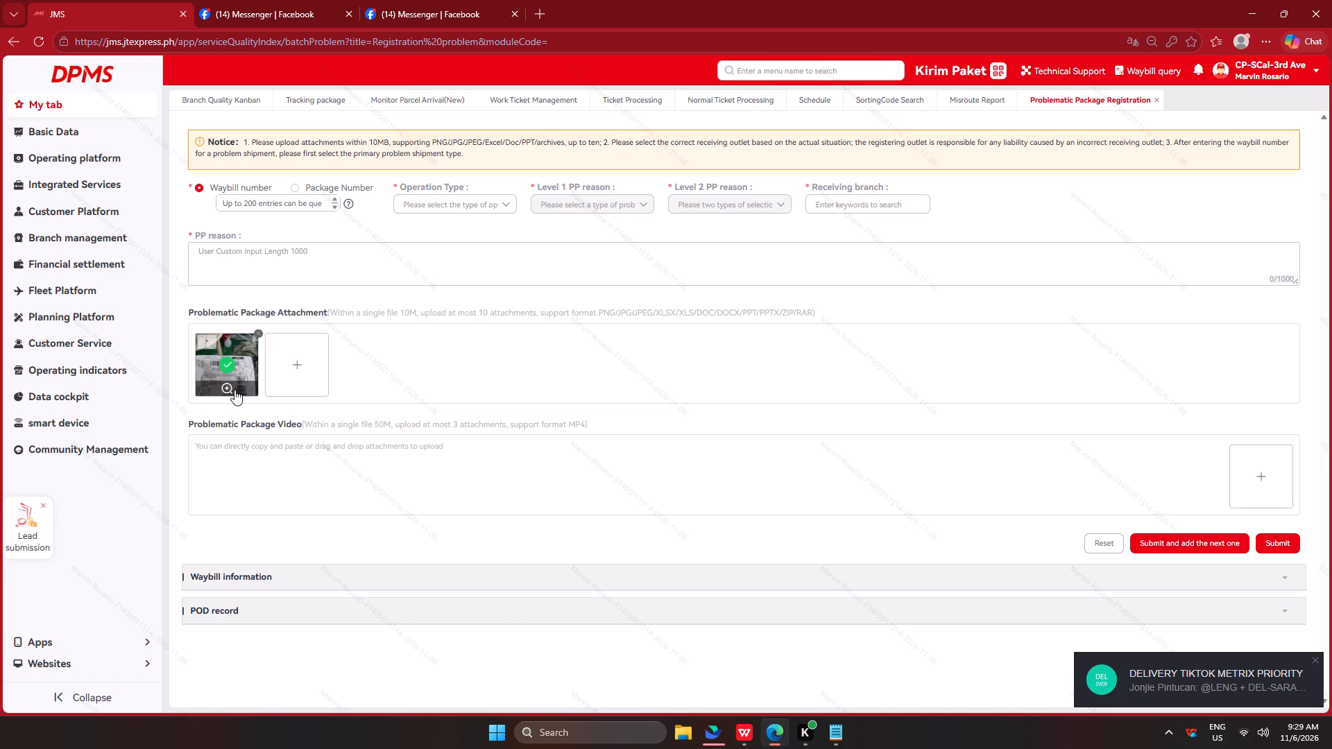
left_click(226, 390)
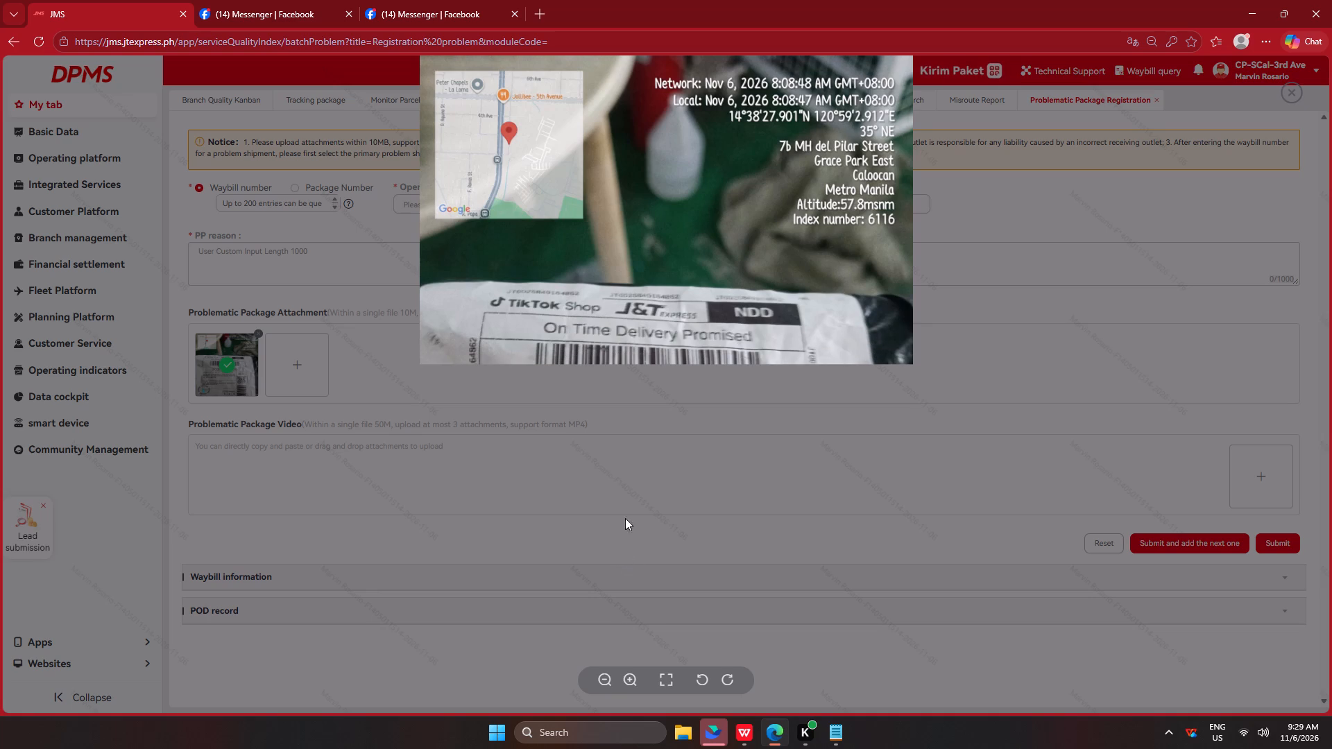
triple_click(633, 683)
left_click(632, 679)
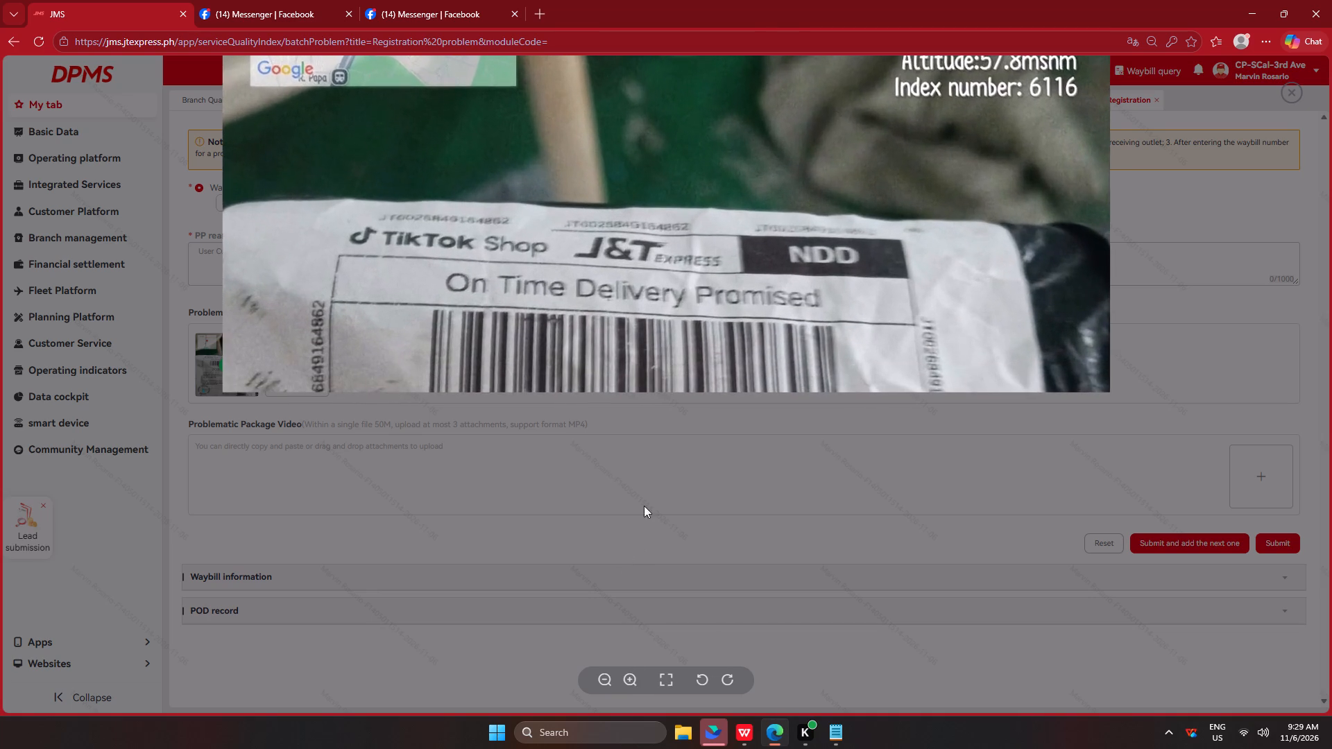
left_click_drag(654, 445, 658, 381)
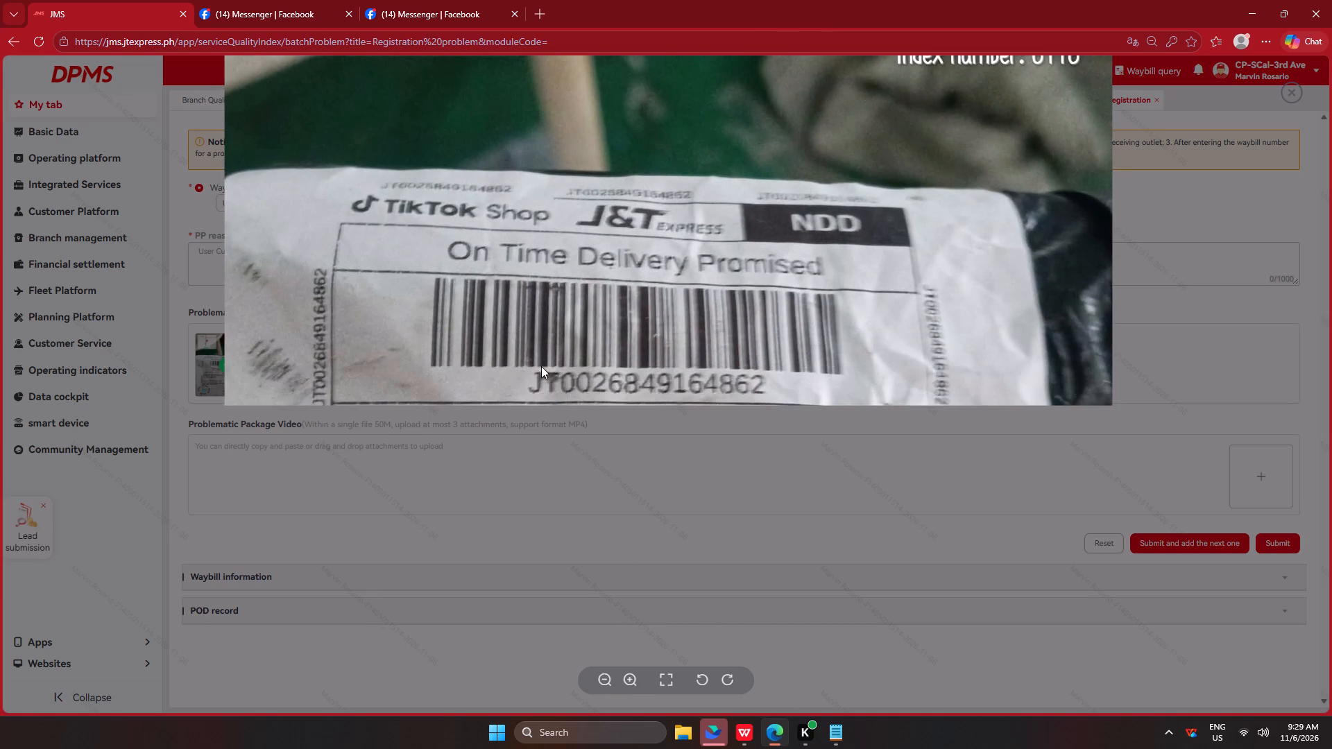
key("ctrl+shift+a")
left_click_drag(524, 363, 783, 408)
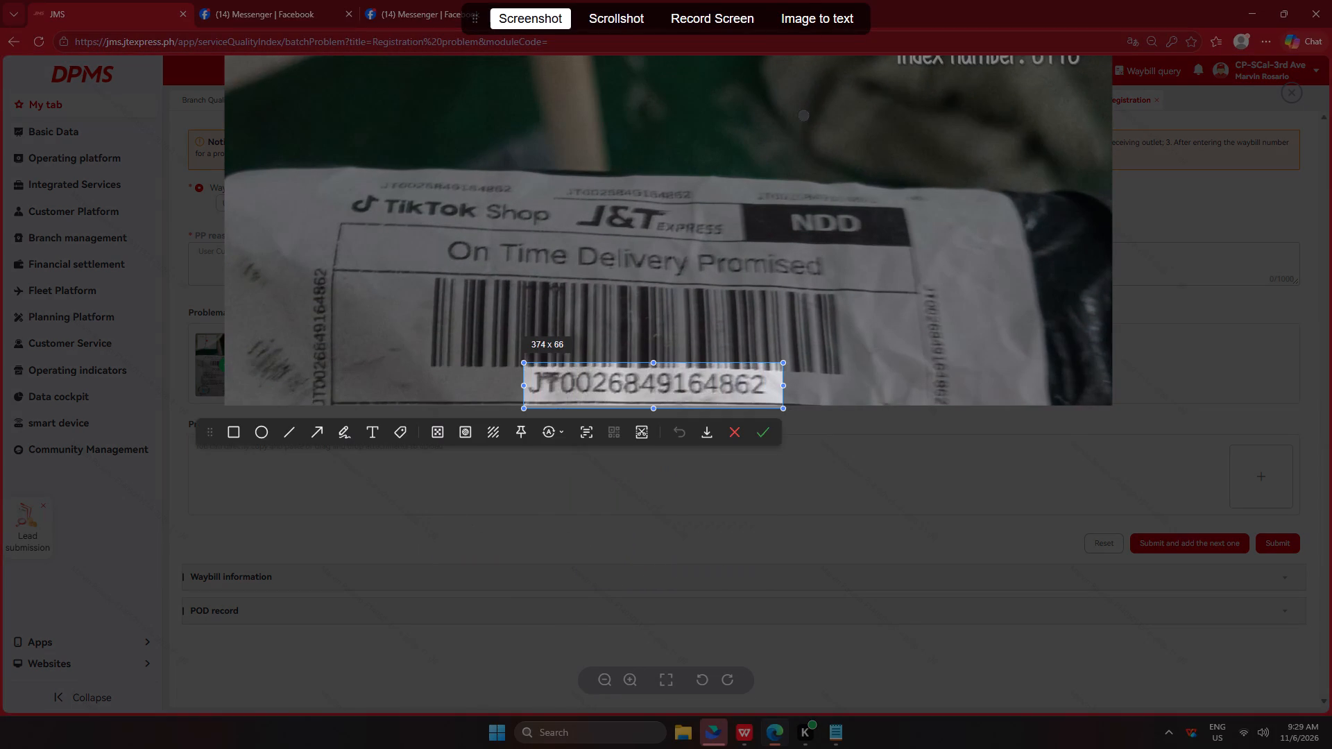
left_click(813, 13)
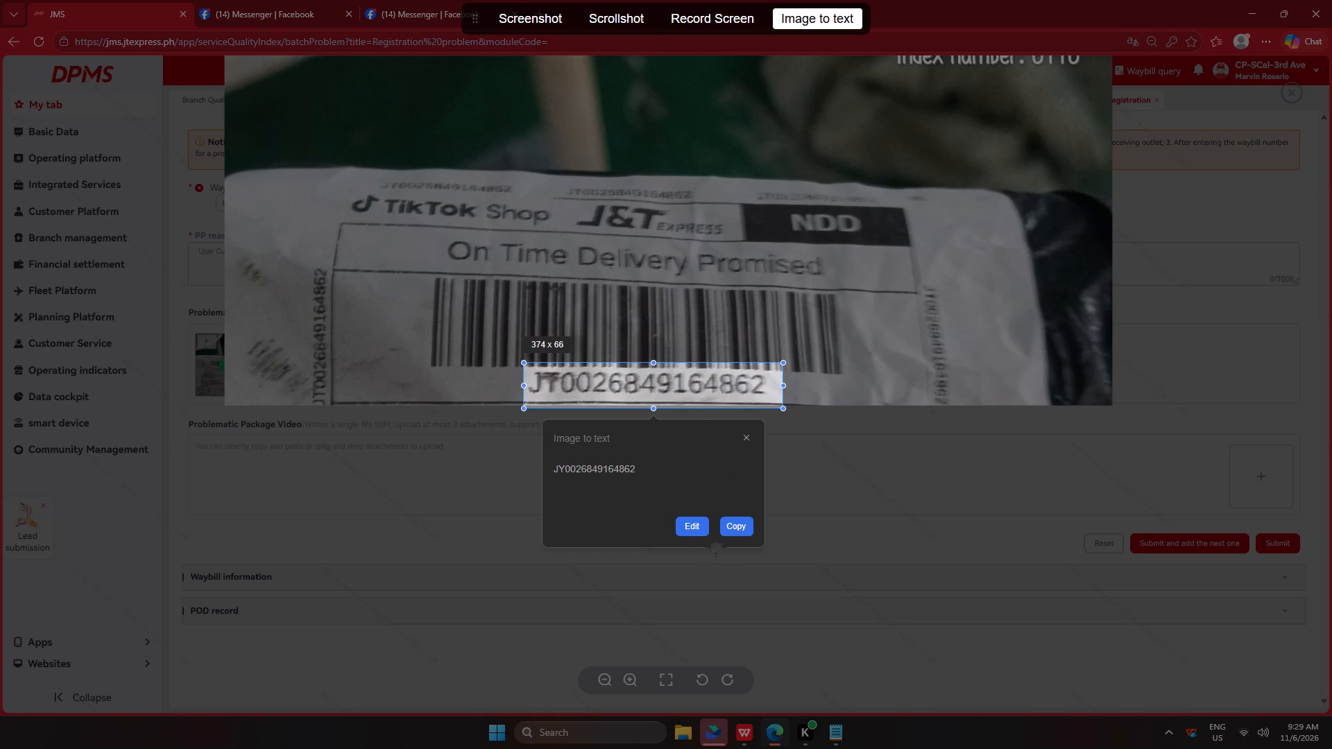
left_click(738, 528)
left_click(1233, 344)
left_click(280, 197)
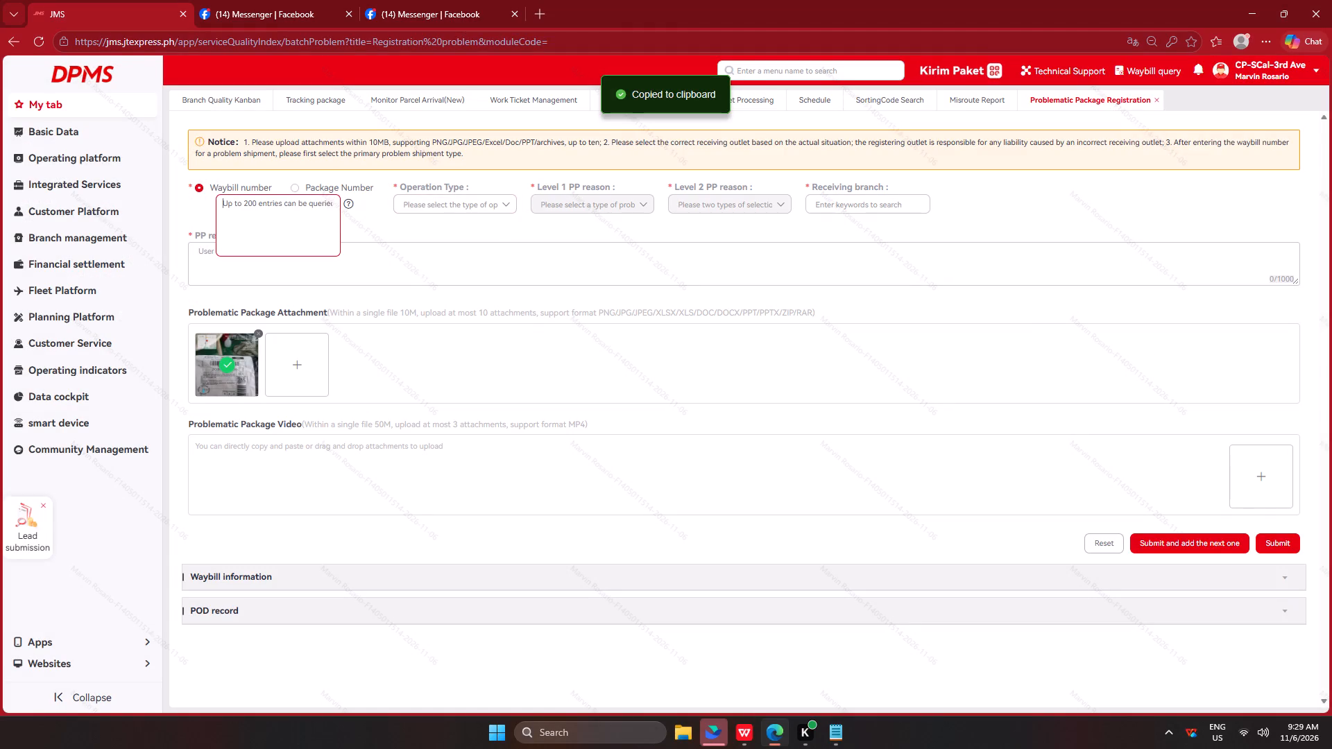
key("ctrl+v")
left_click(486, 263)
Set the operation type to Delivery, the Level 1 PP reason to Wrongly sorted and the Level 2 reason to Distribute Warehouse Missplitting.
left_click(481, 196)
left_click(443, 296)
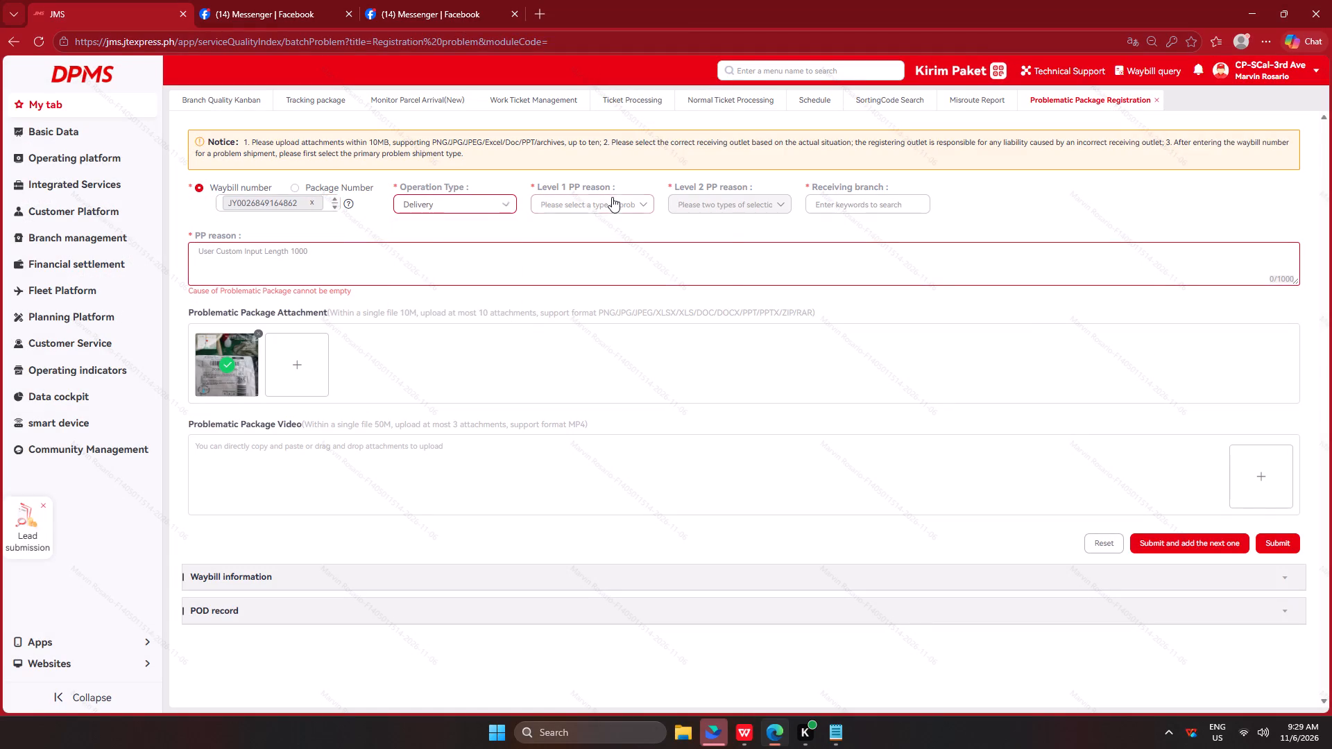
left_click(613, 196)
key("w")
key("r")
left_click(595, 255)
left_click(744, 209)
left_click(726, 252)
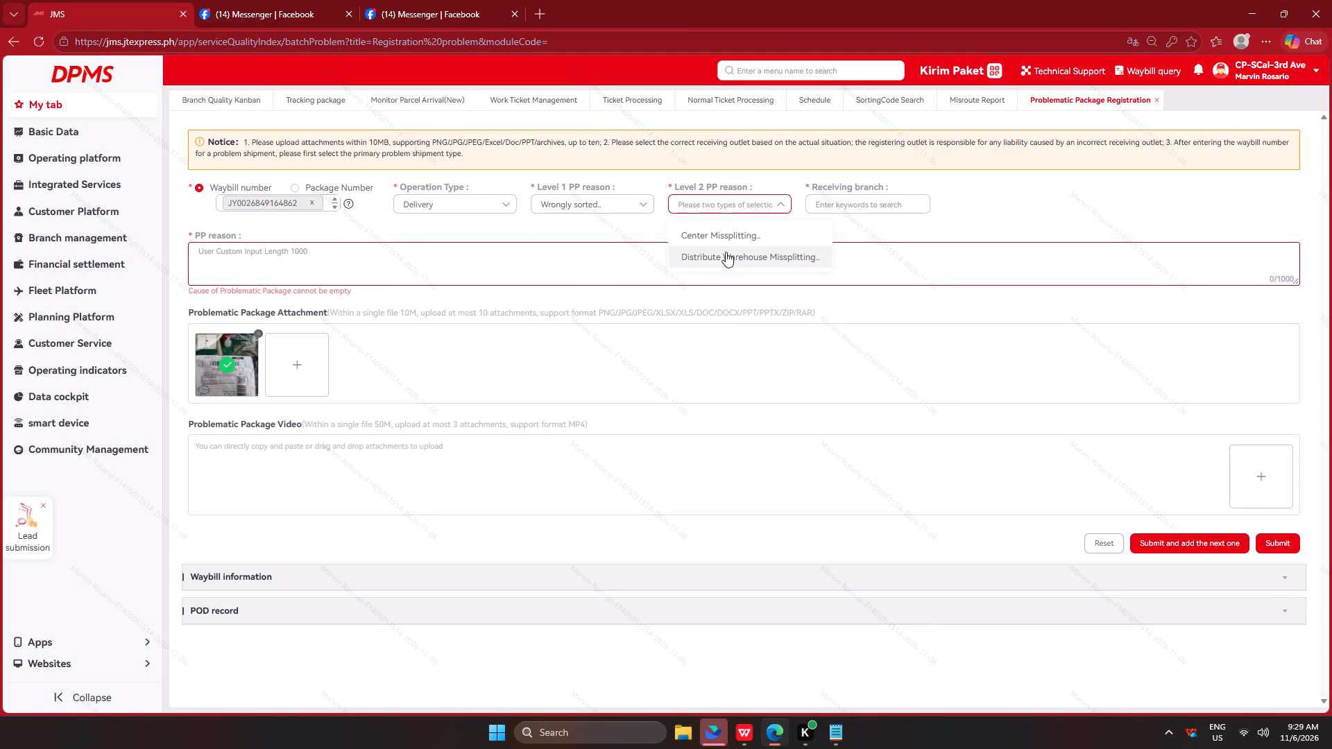
Enter the PP reason "THIS PARCEL IS FOR 3RD AVE 2" and try to submit the registration and add the next one.
left_click(599, 264)
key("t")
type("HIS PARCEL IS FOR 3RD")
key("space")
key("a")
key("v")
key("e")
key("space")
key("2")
left_click(1177, 543)
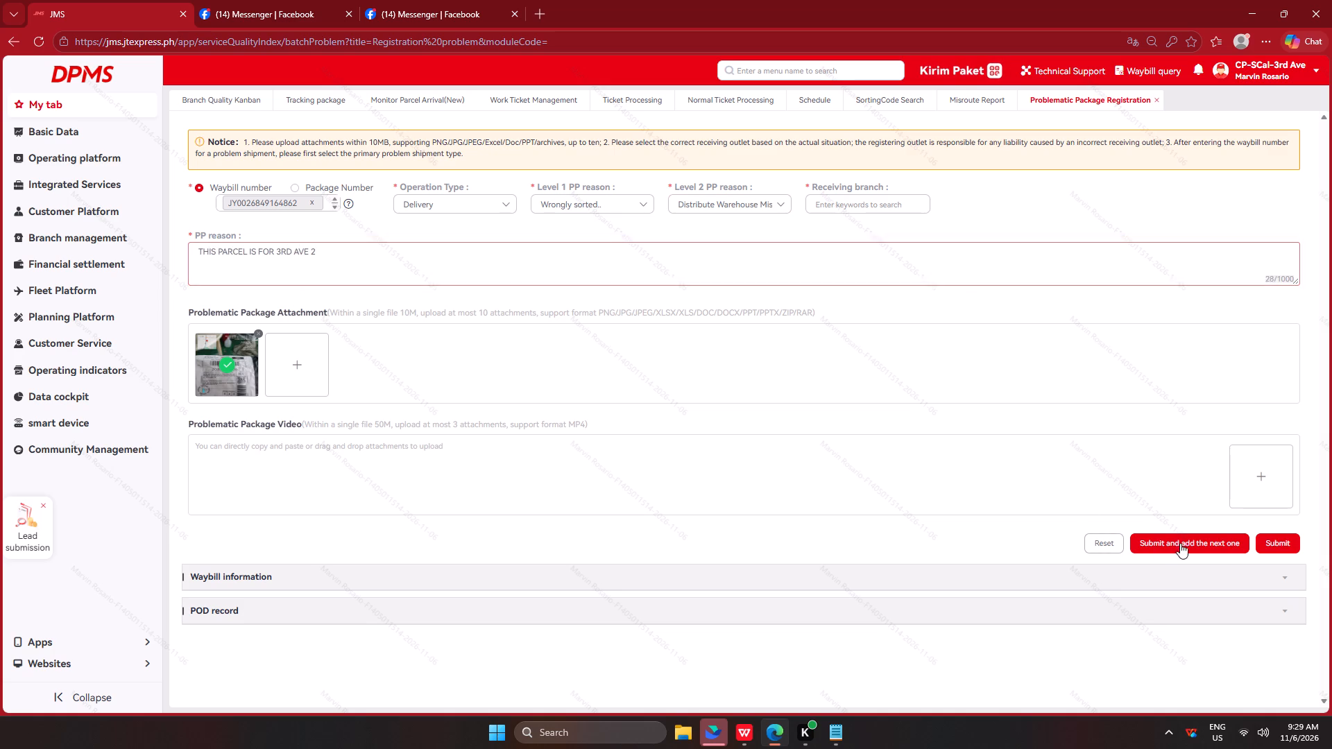
left_click(241, 200)
left_click(234, 200)
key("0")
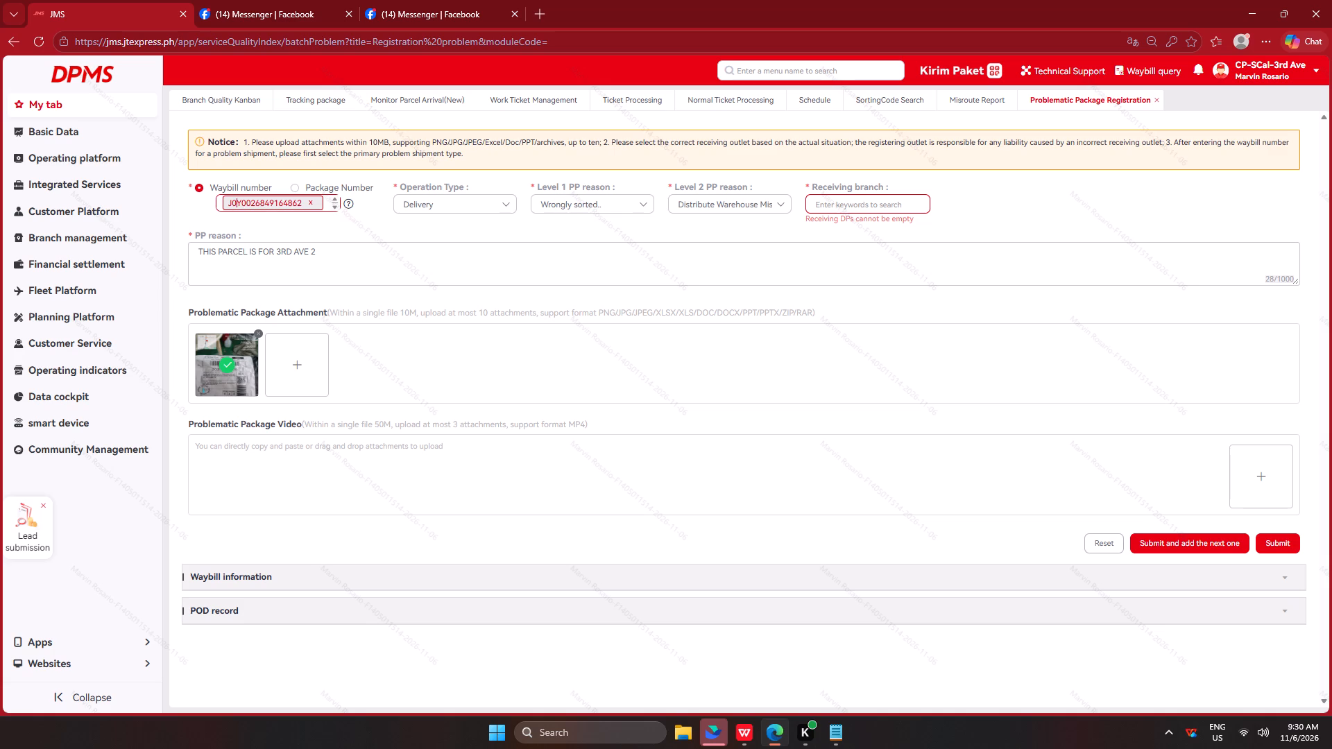
key("BackSpace")
key("Right")
key("BackSpace")
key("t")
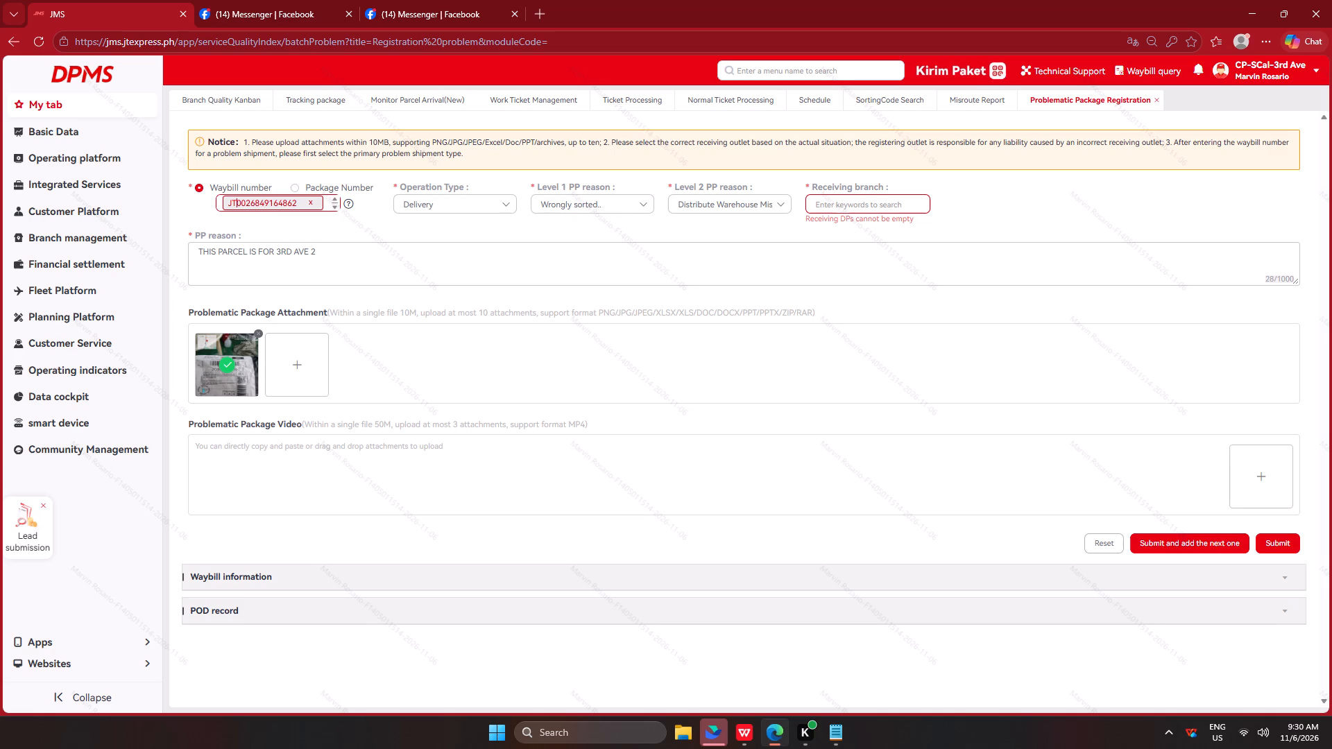
Reselect Delivery as the operation type and Wrongly sorted as the Level 1 PP reason, and open the Level 2 PP reason choices.
left_click(460, 187)
left_click(458, 198)
left_click(441, 235)
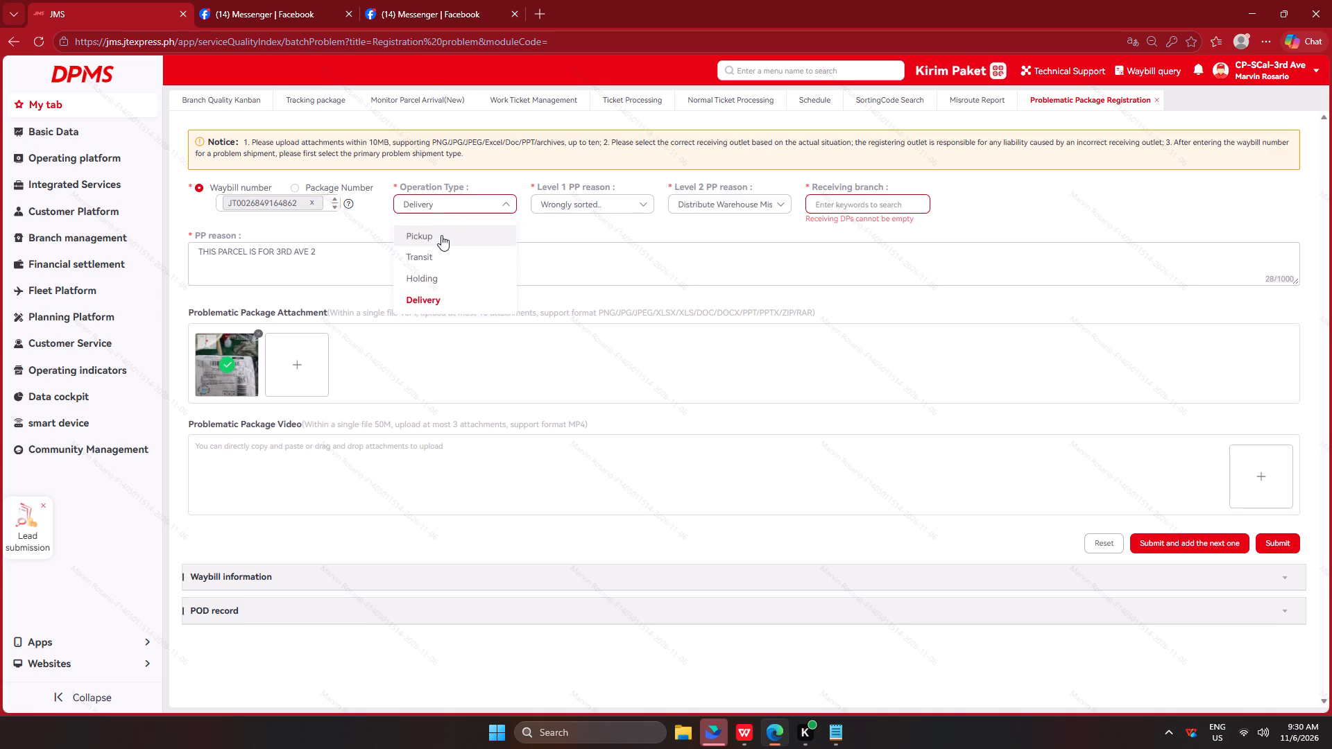
left_click(465, 212)
left_click(434, 296)
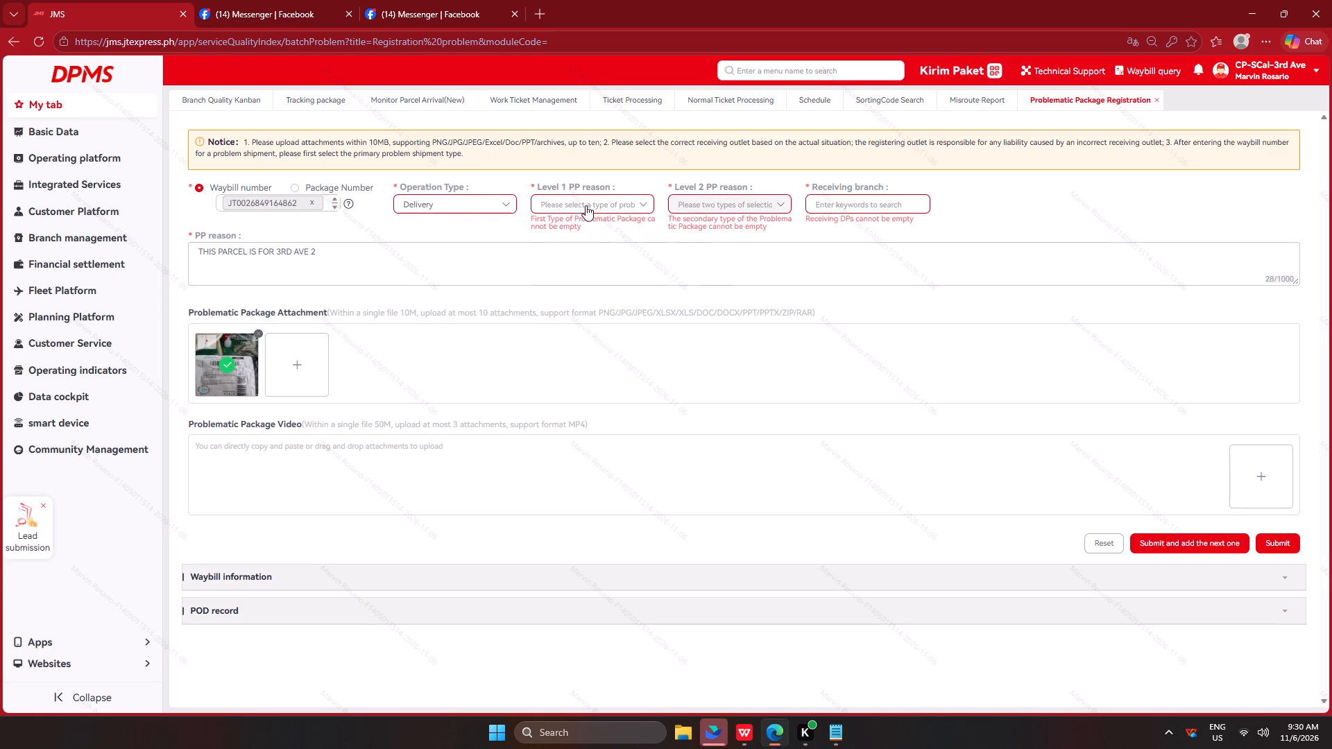
left_click(586, 205)
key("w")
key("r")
left_click(580, 255)
left_click(745, 206)
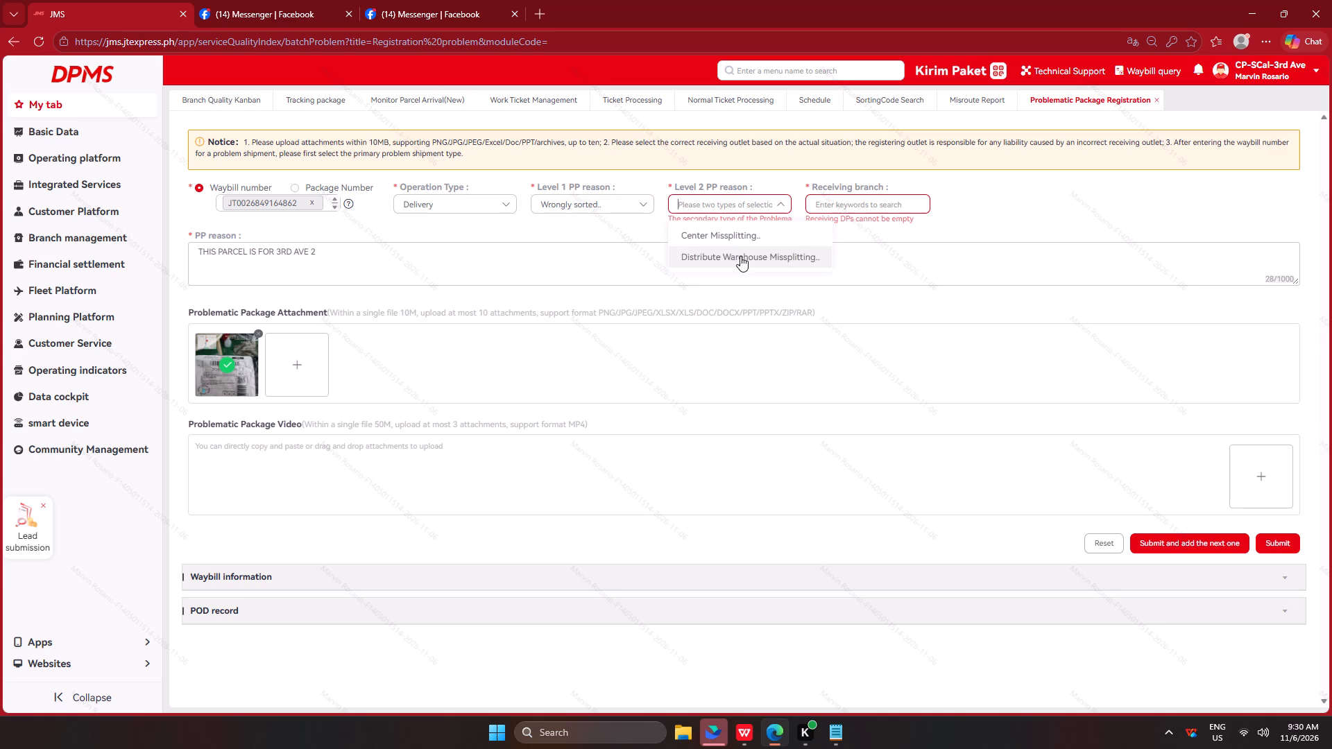
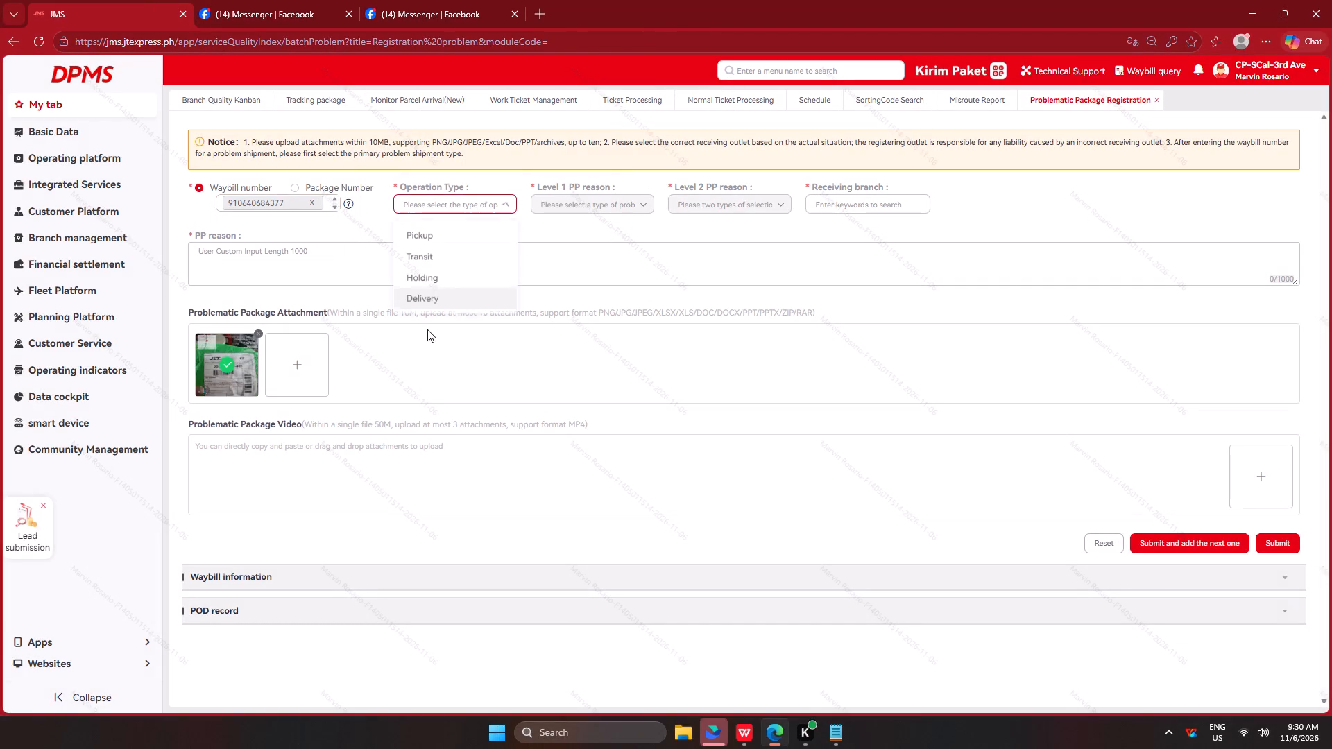
Set the operation type to Delivery, the Level 1 PP reason to Wrongly sorted and the Level 2 reason to Distribute Warehouse Missplitting.
left_click(431, 298)
left_click(594, 203)
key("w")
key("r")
left_click(588, 253)
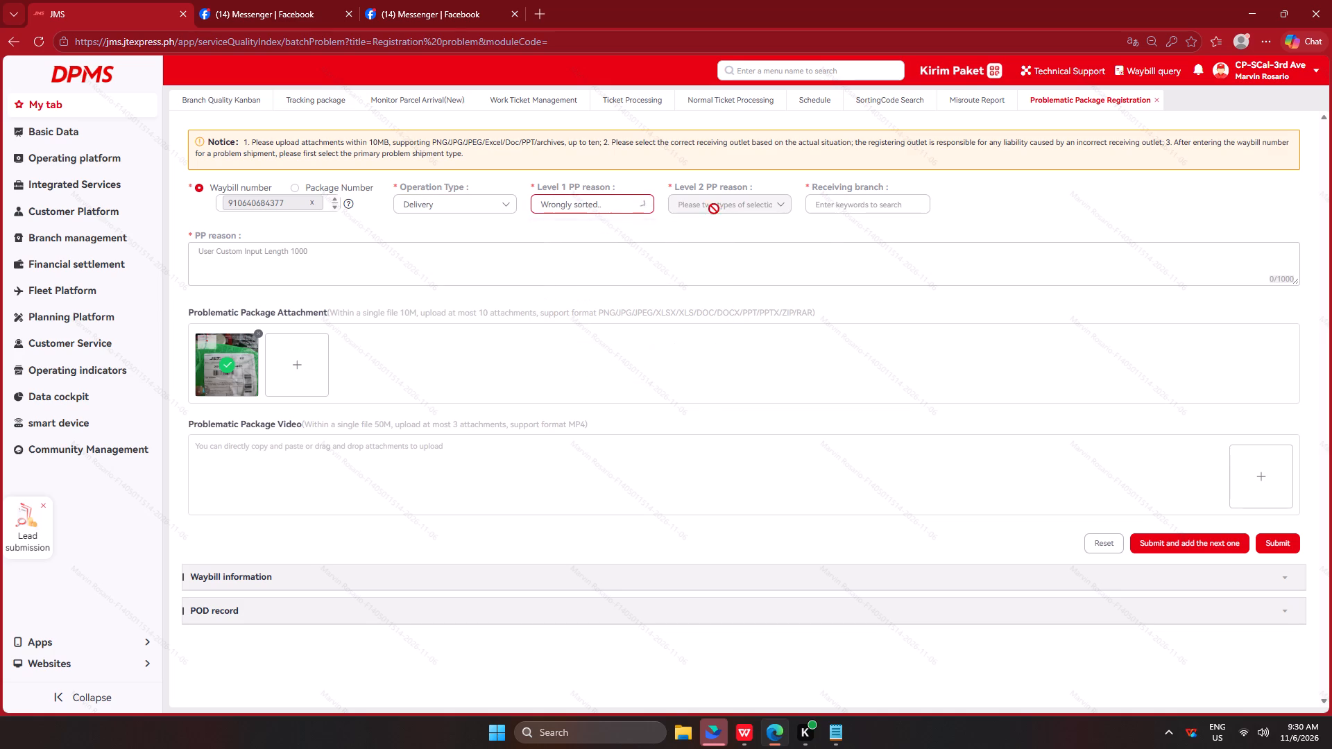
left_click(726, 198)
left_click(702, 260)
Enter the PP reason for the missorted parcel, starting with "THIS PARCEL IS F".
left_click(671, 258)
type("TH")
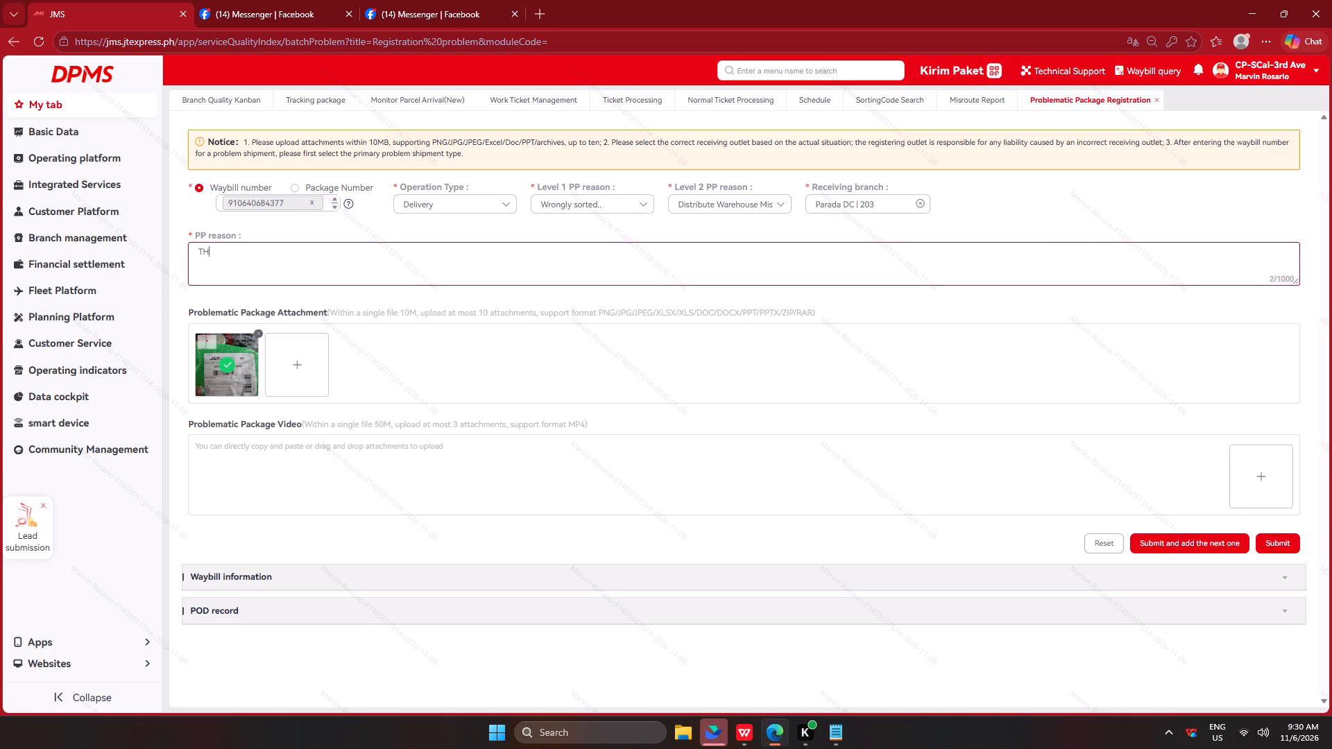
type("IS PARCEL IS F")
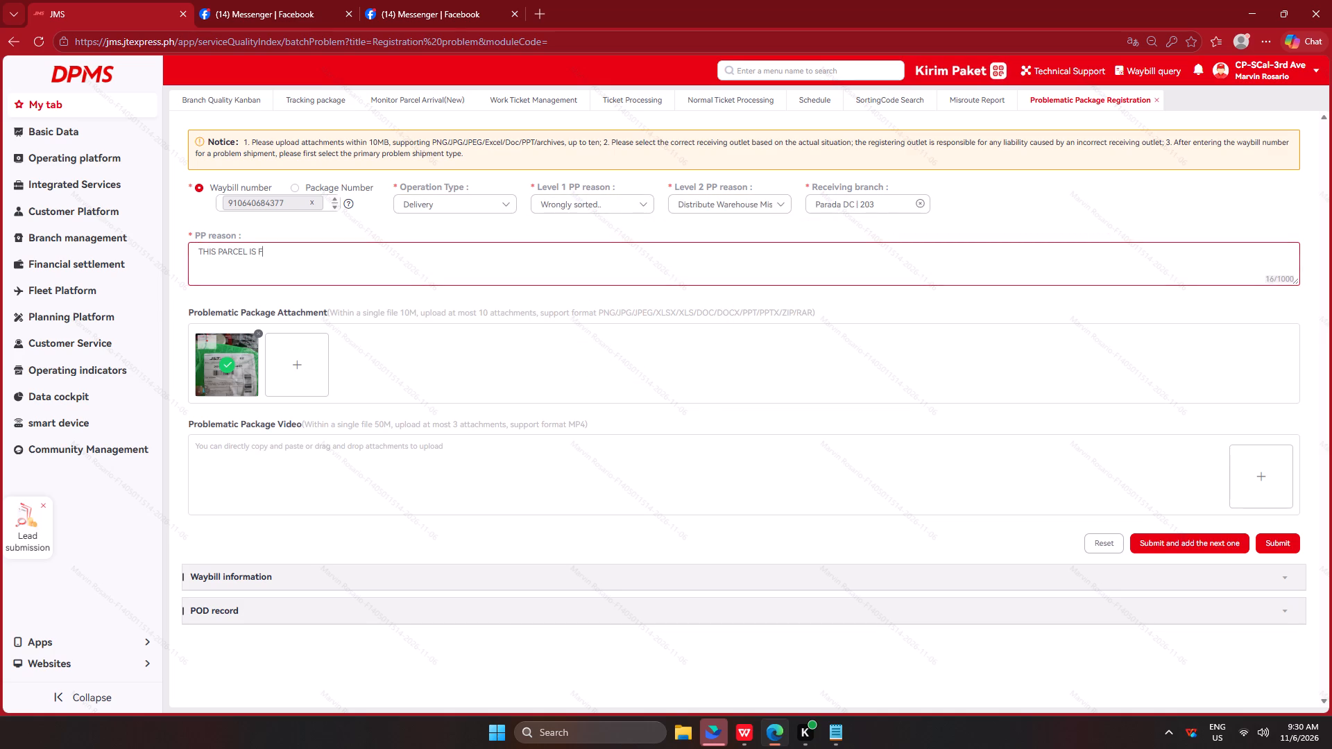
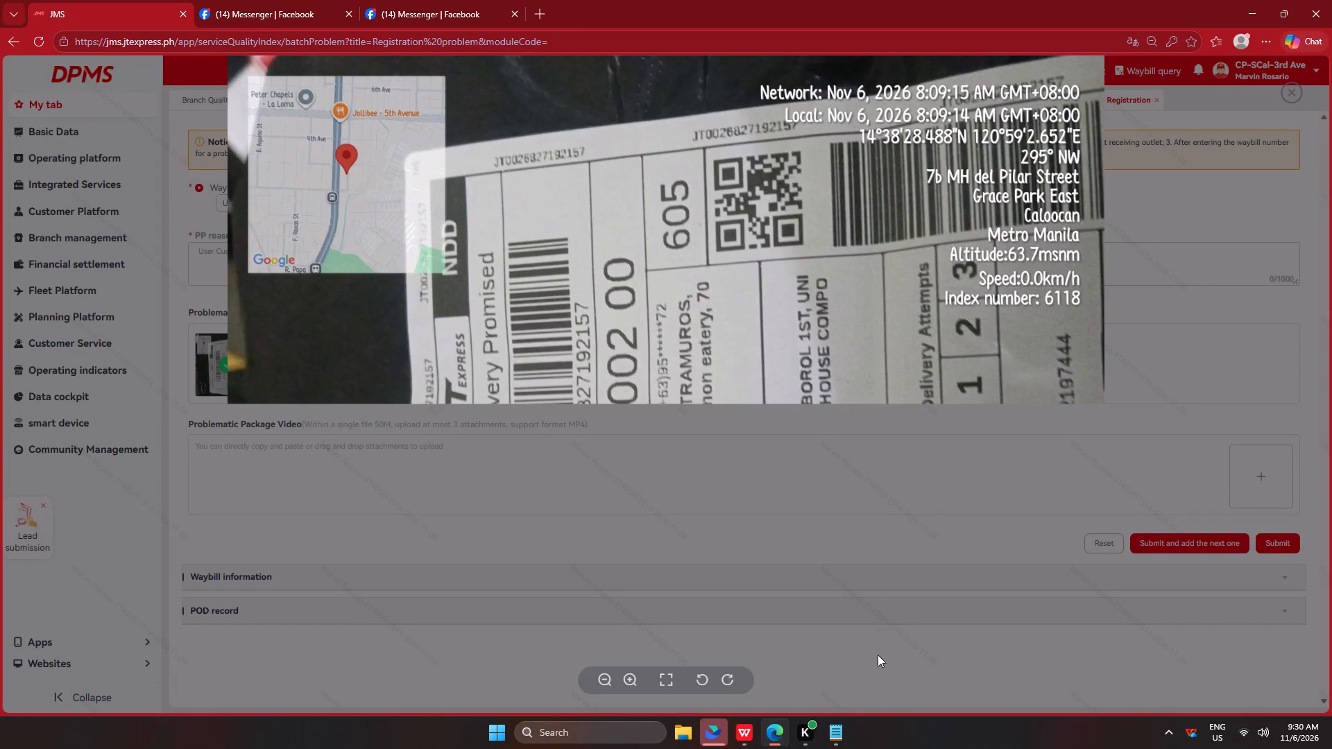
Rotate the attached parcel label photo upright and start a screen capture of its waybill number.
left_click(731, 678)
key("ctrl+shift+a")
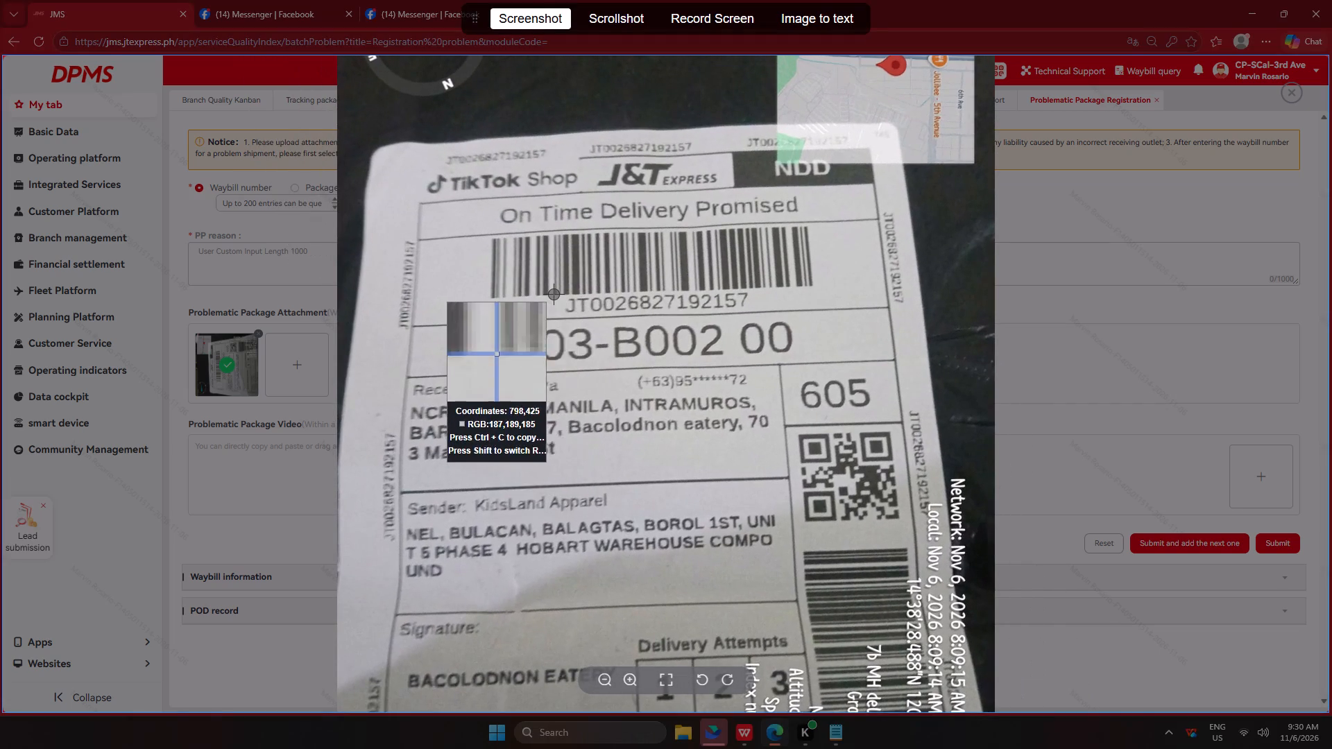
left_click_drag(554, 295, 764, 325)
left_click(805, 19)
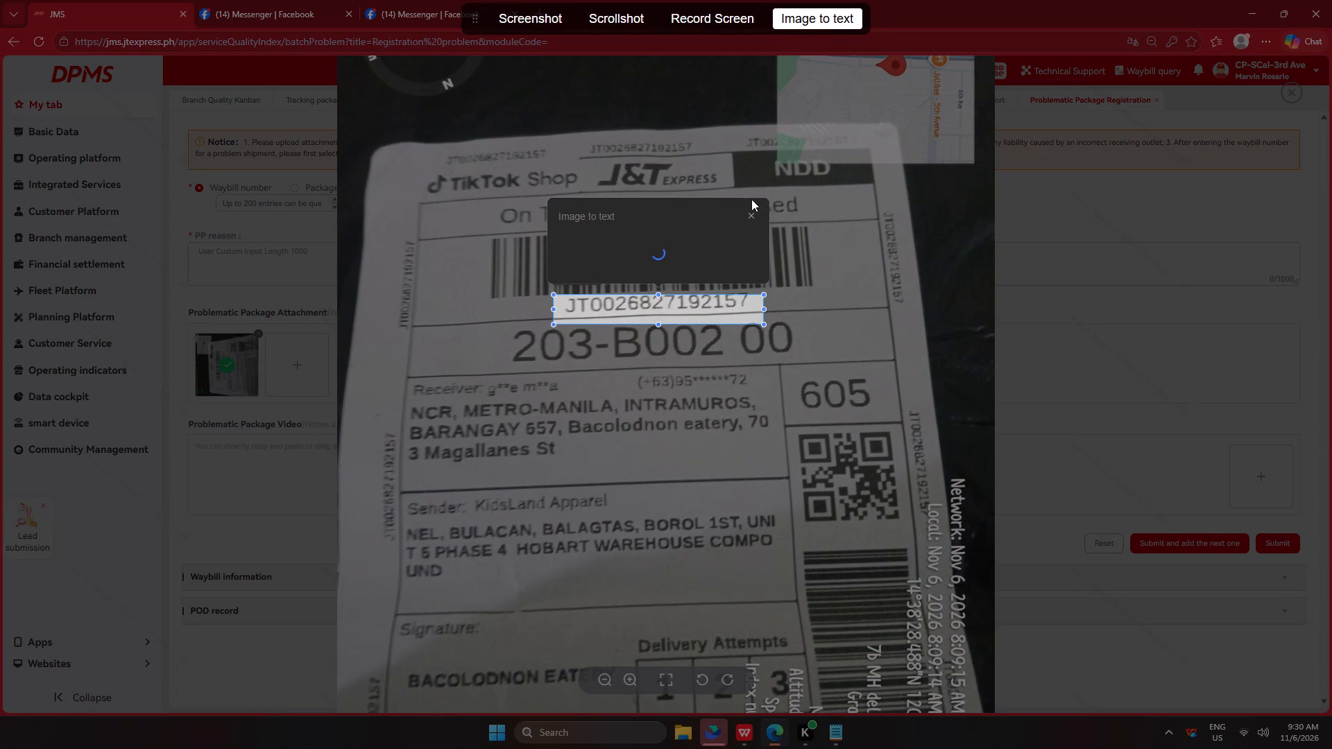
left_click(729, 256)
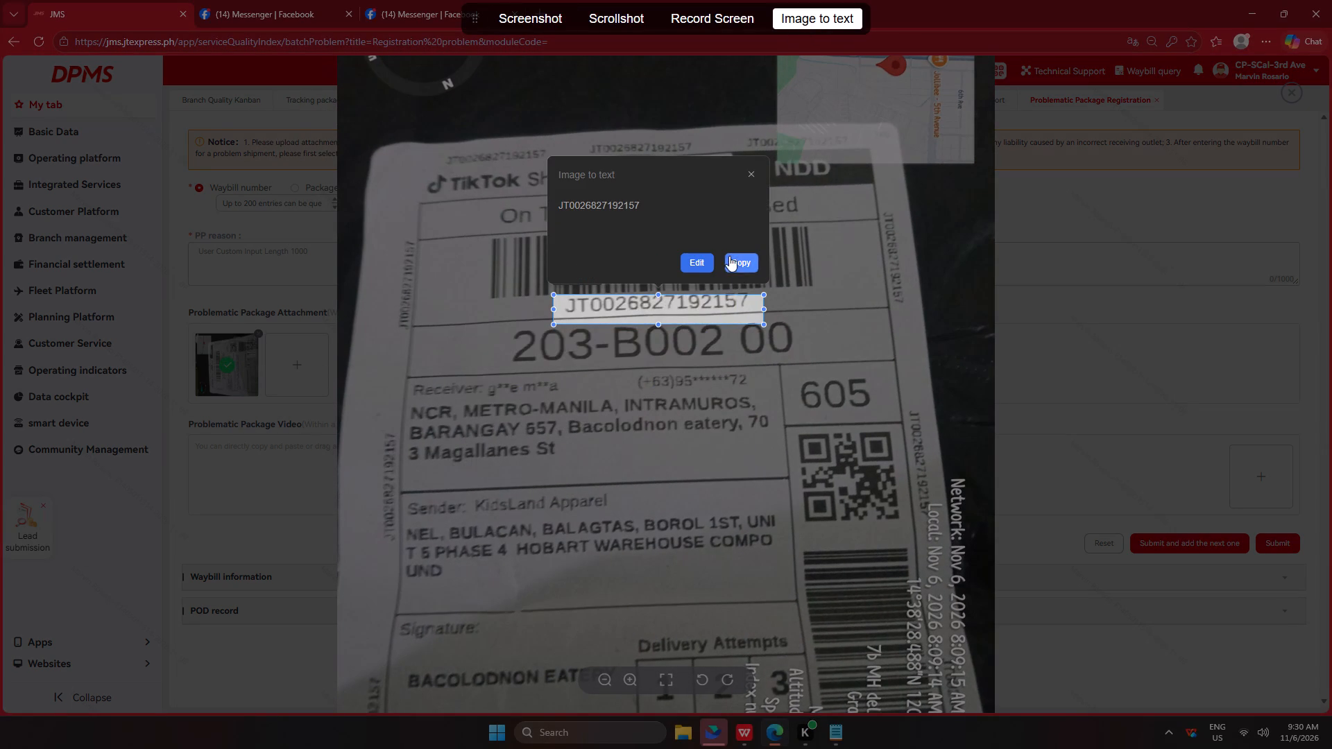
left_click(1034, 249)
left_click(242, 211)
key("ctrl+v")
left_click(502, 245)
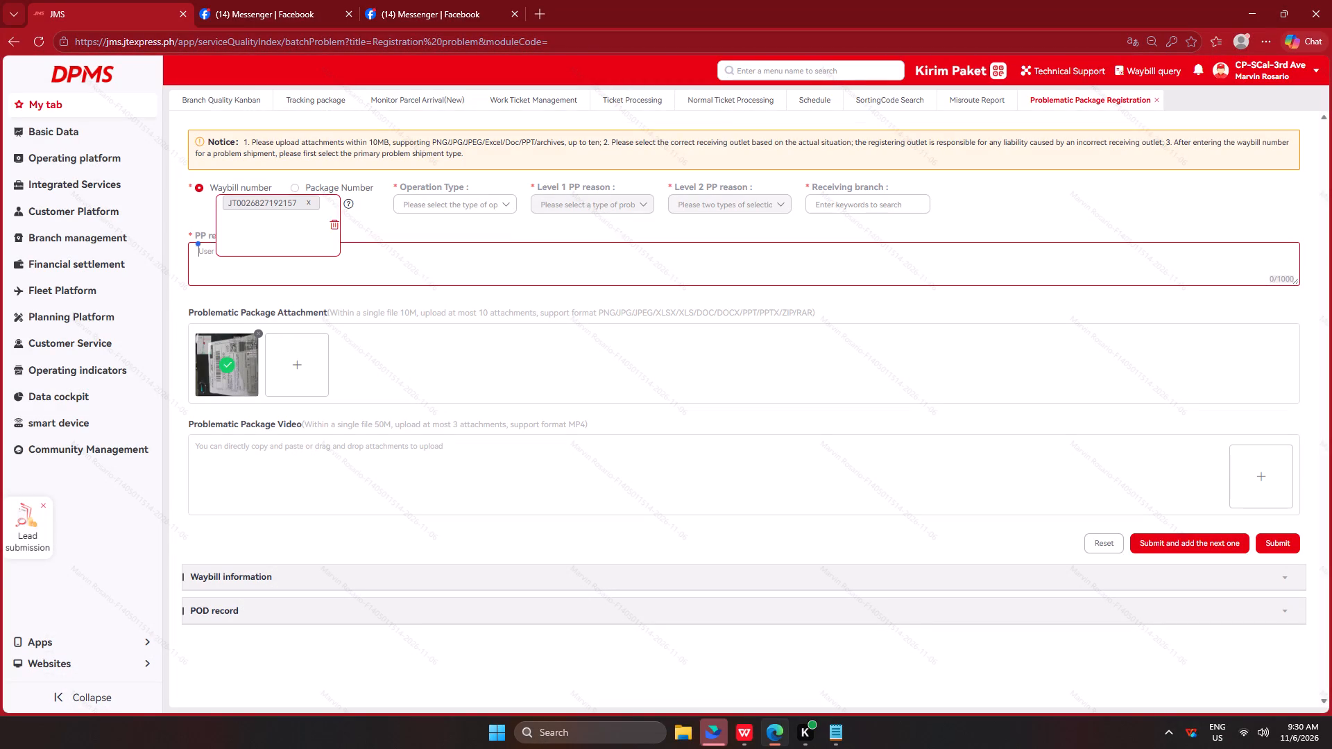
Set the operation type to Delivery, the Level 1 PP reason to Wrongly sorted and the Level 2 reason to Distribute Warehouse Missplitting.
left_click(484, 196)
left_click(429, 302)
left_click(597, 198)
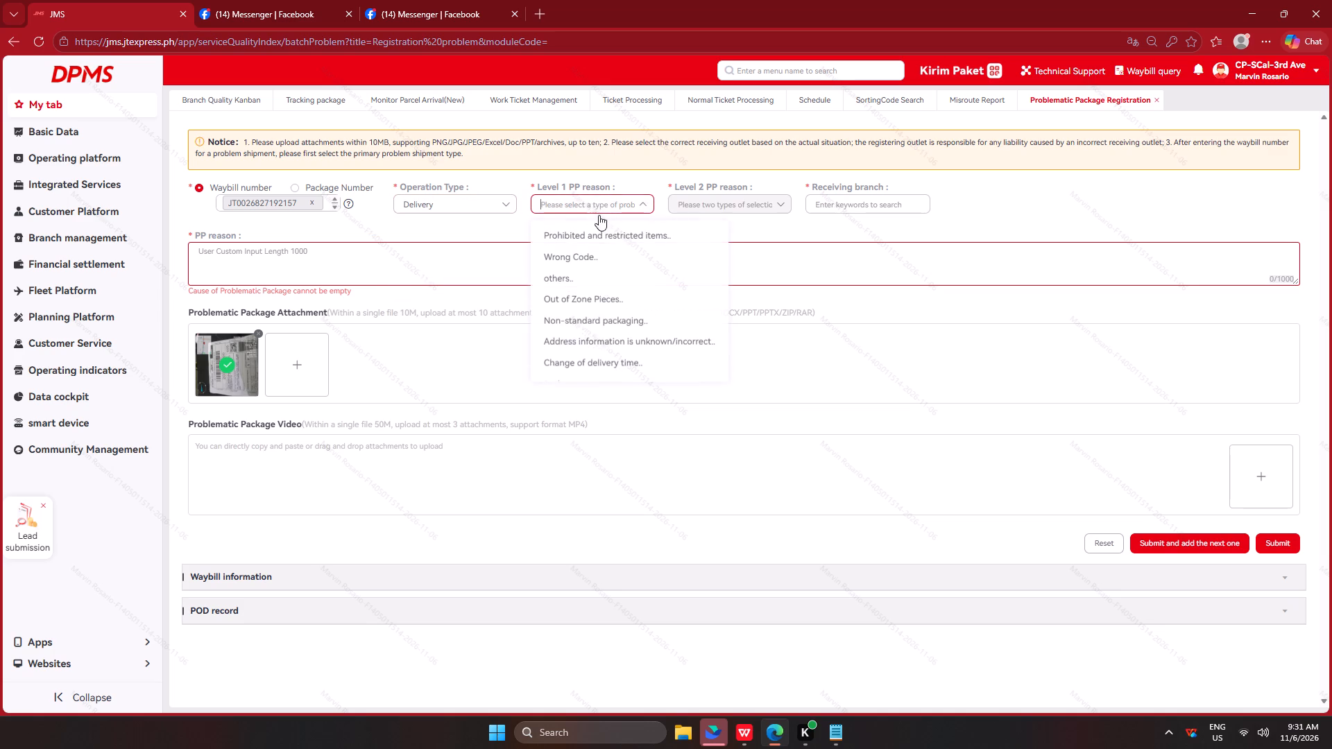
key("w")
key("r")
left_click(590, 256)
left_click(699, 208)
left_click(705, 251)
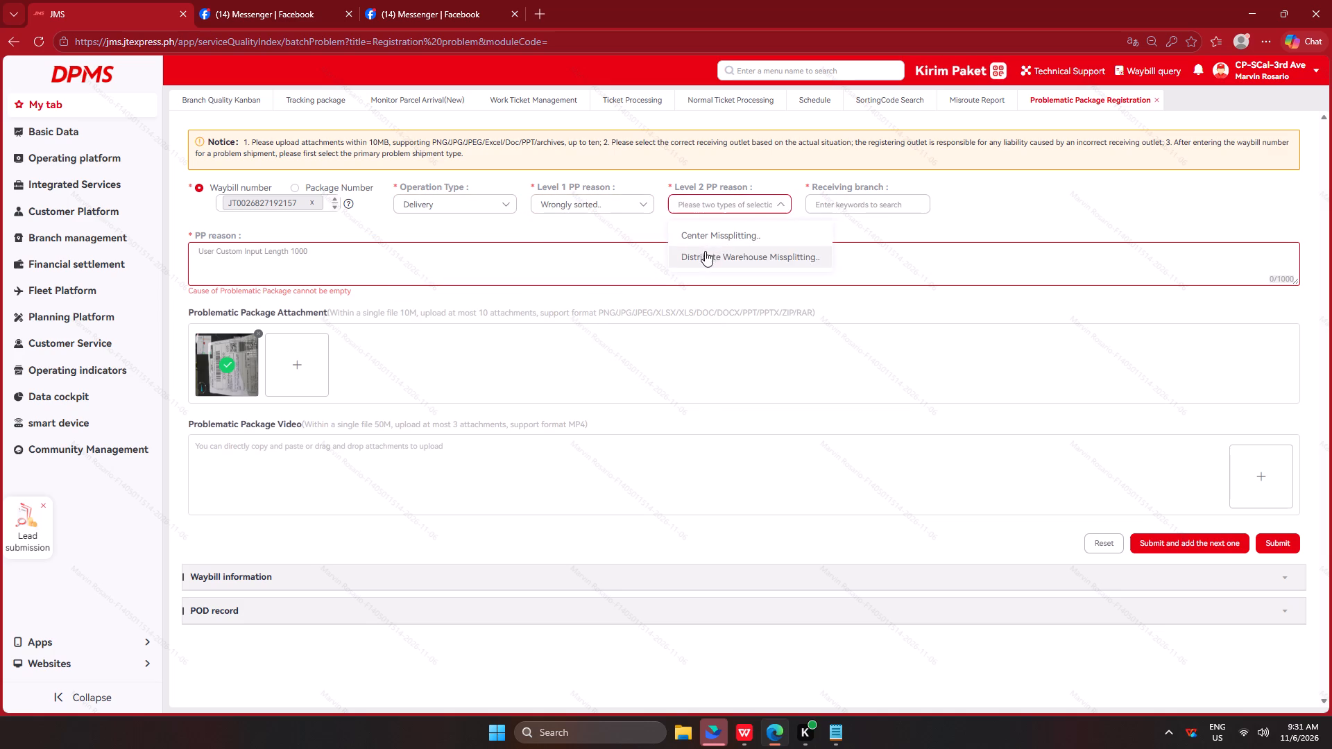
Enter the PP reason text for the package, beginning with "THIS PARCEL IS F".
left_click(600, 257)
key("t")
type("HIS A")
key("BackSpace")
type("PARCEL IS F")
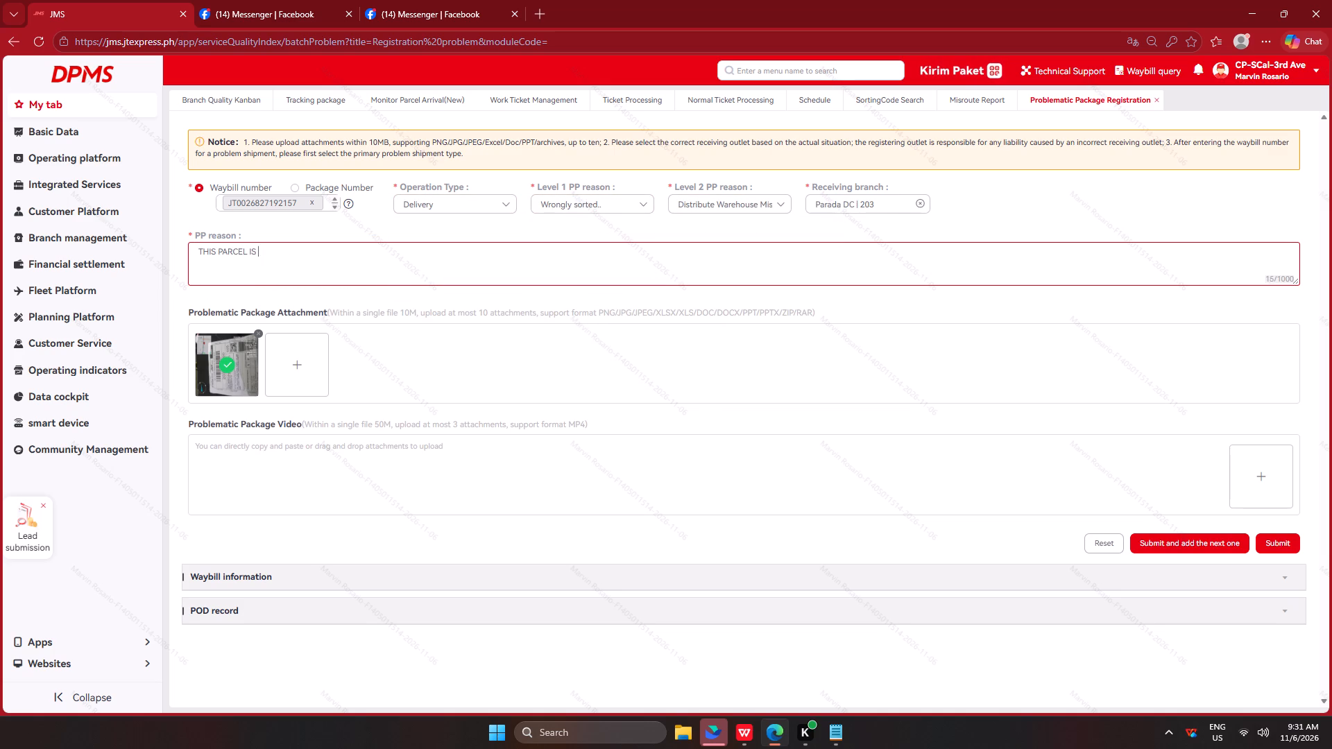
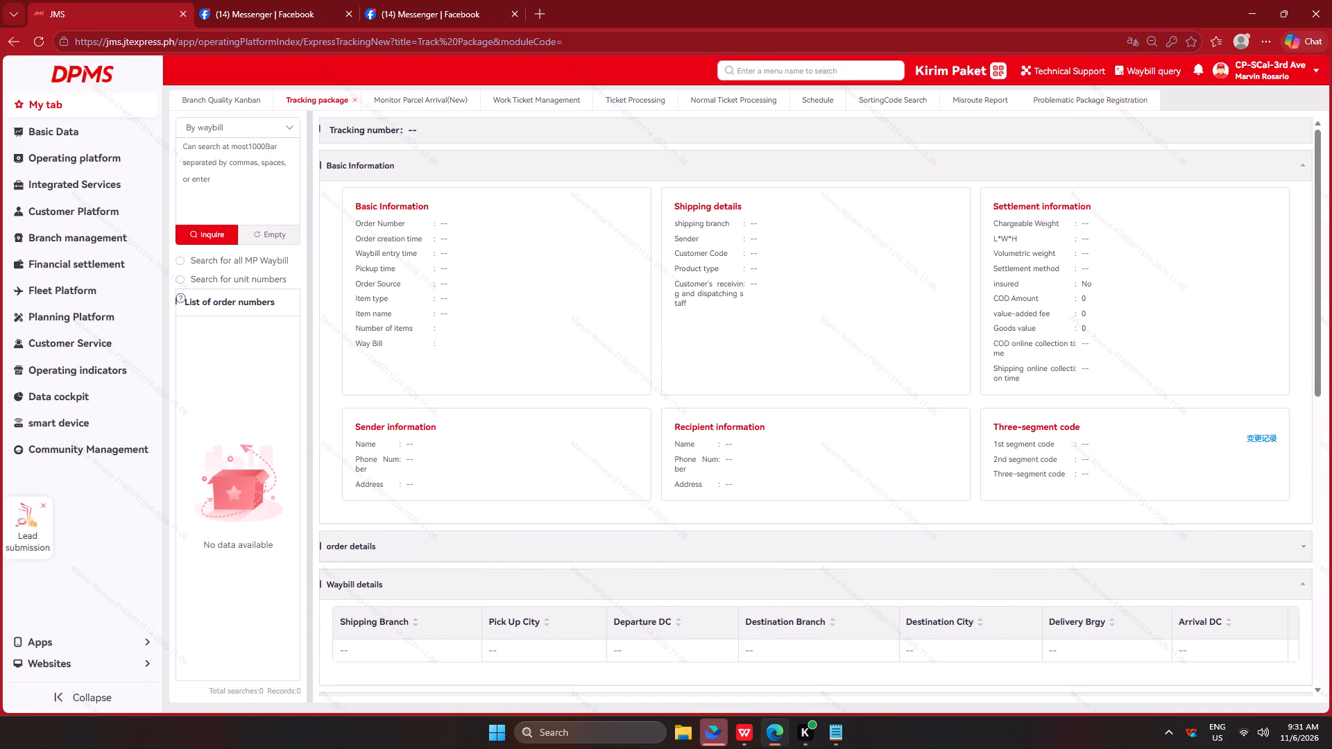
key("ctrl+v")
left_click(208, 241)
Copy the destination branch CP_MNL_DEL-SanFe from the waybill details into the PP reason of the problematic package registration.
scroll(713, 492, "down", 5)
triple_click(787, 315)
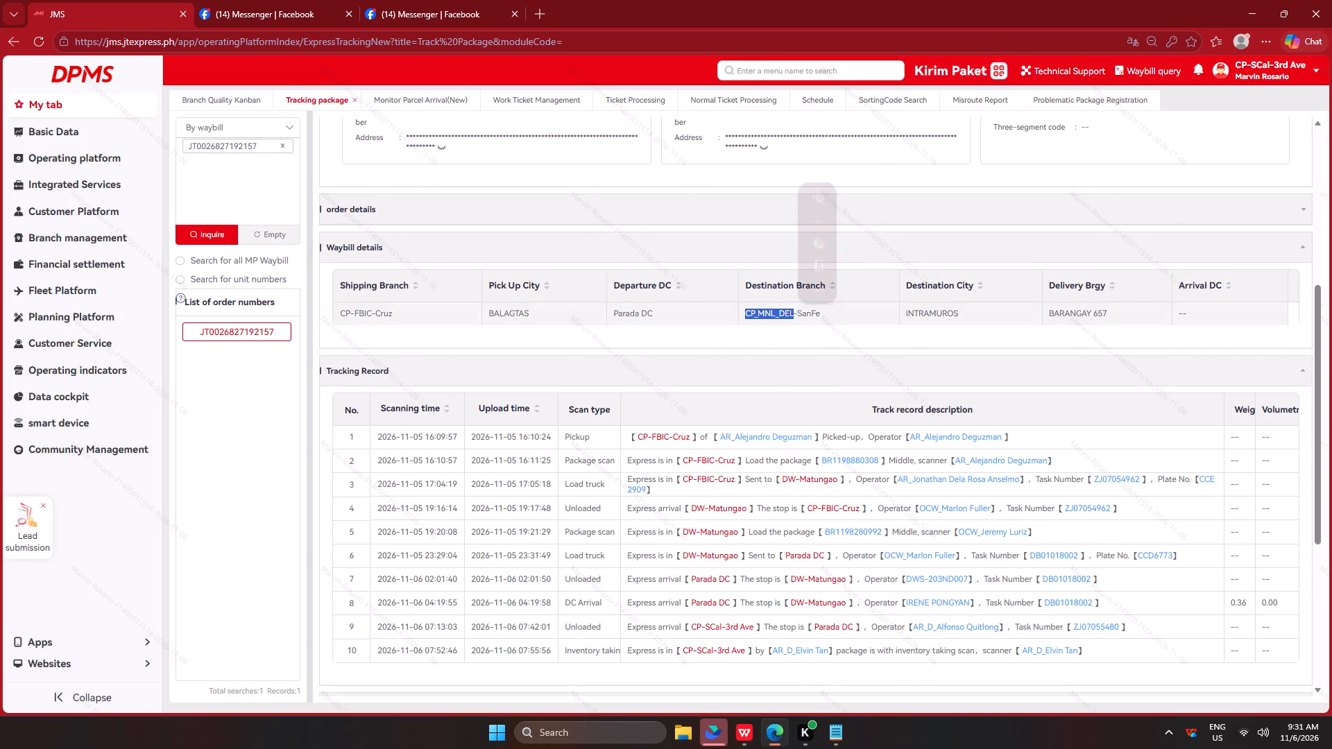
key("ctrl+c")
key("ctrl+c")
key("ctrl+c")
key("ctrl+c")
left_click(1084, 99)
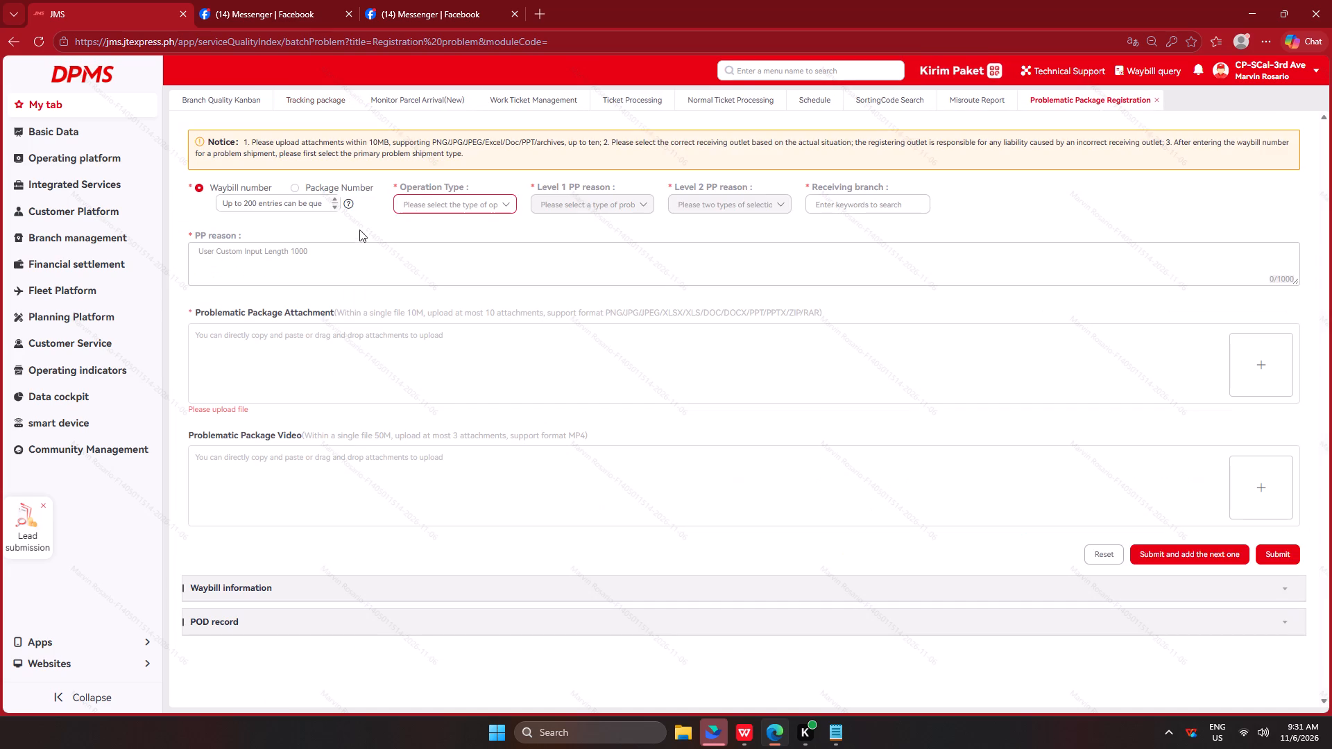
left_click(297, 256)
key("ctrl+v")
left_click(302, 94)
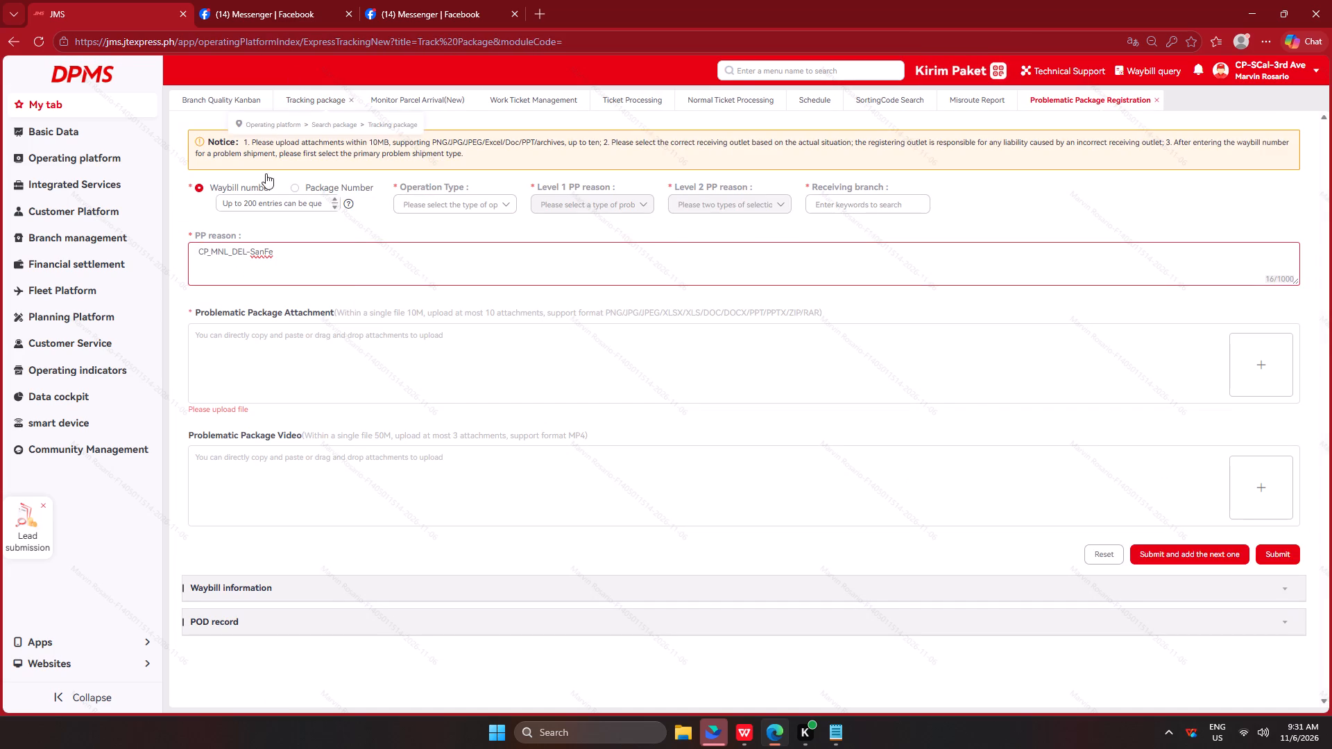
double_click(228, 333)
key("ctrl+c")
key("ctrl+c")
key("ctrl+c")
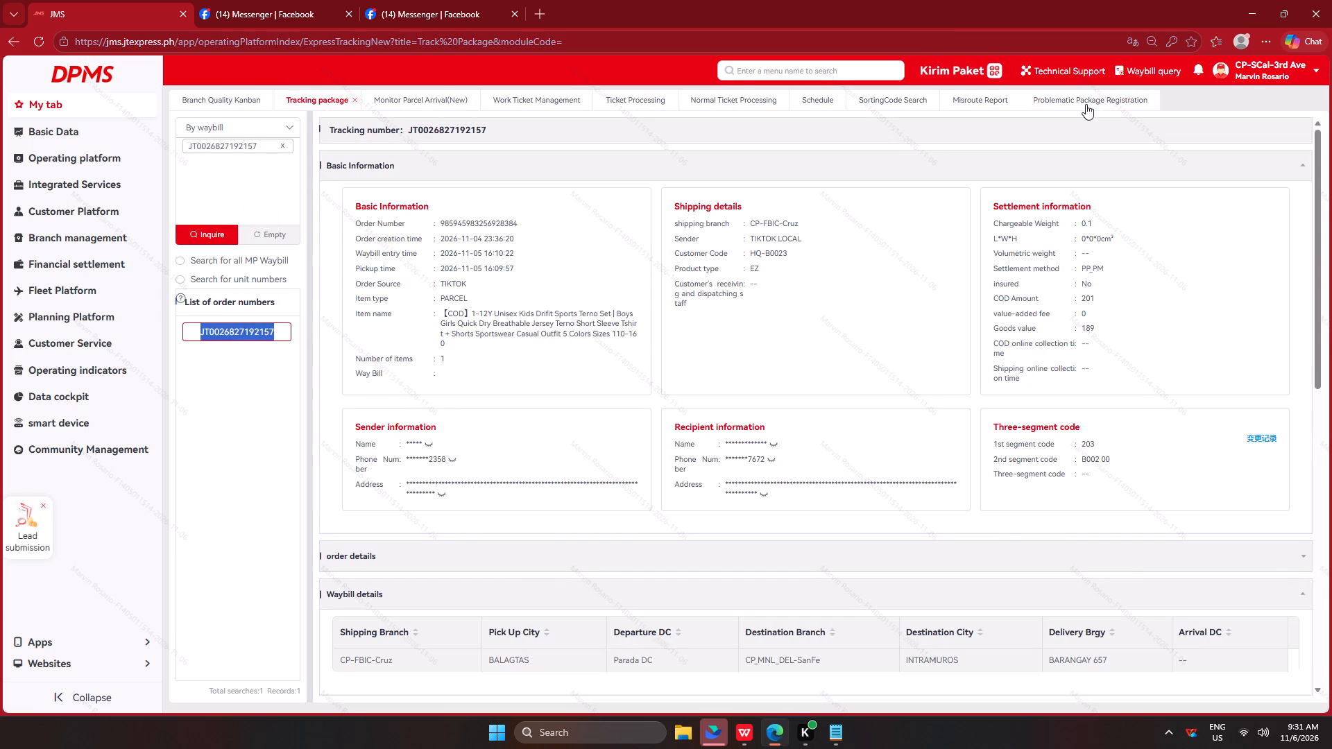
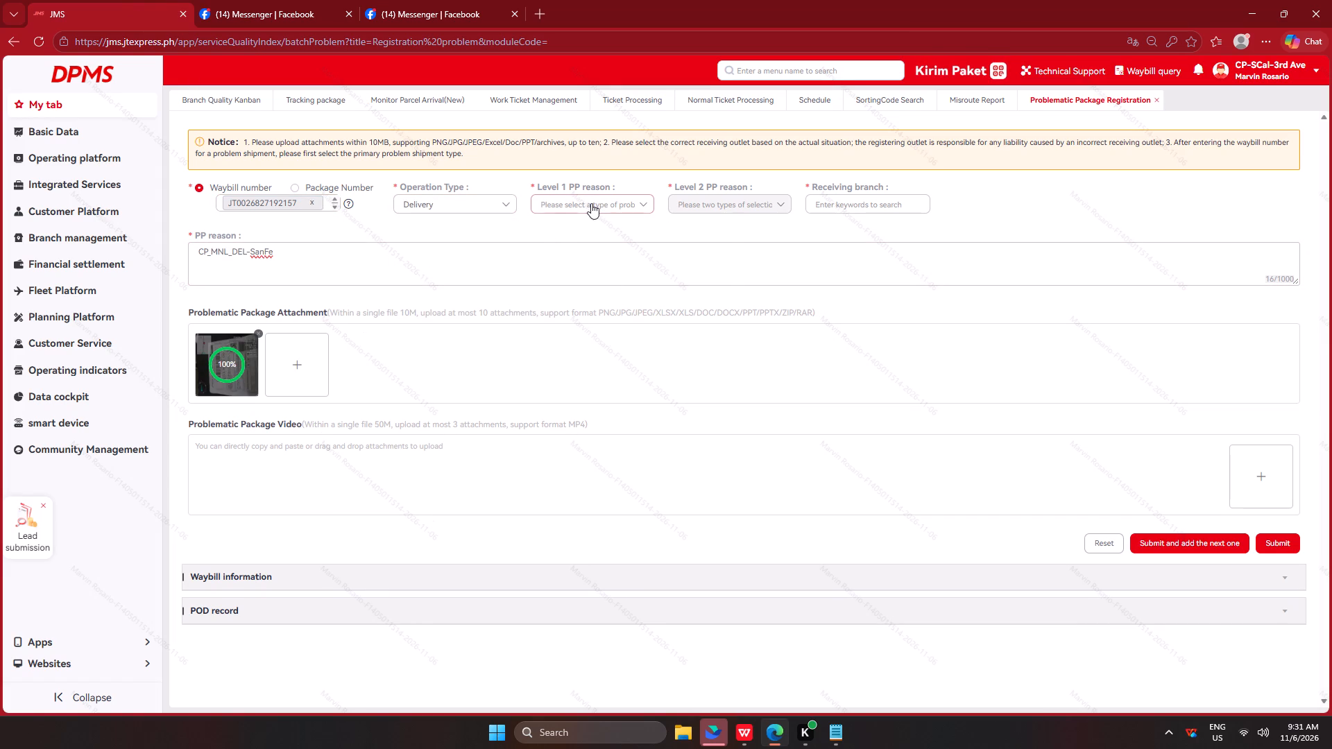
Set the Level 1 PP reason to Wrongly sorted and the Level 2 PP reason to the Distribute Warehouse missplitting option.
left_click(591, 203)
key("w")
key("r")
left_click(583, 254)
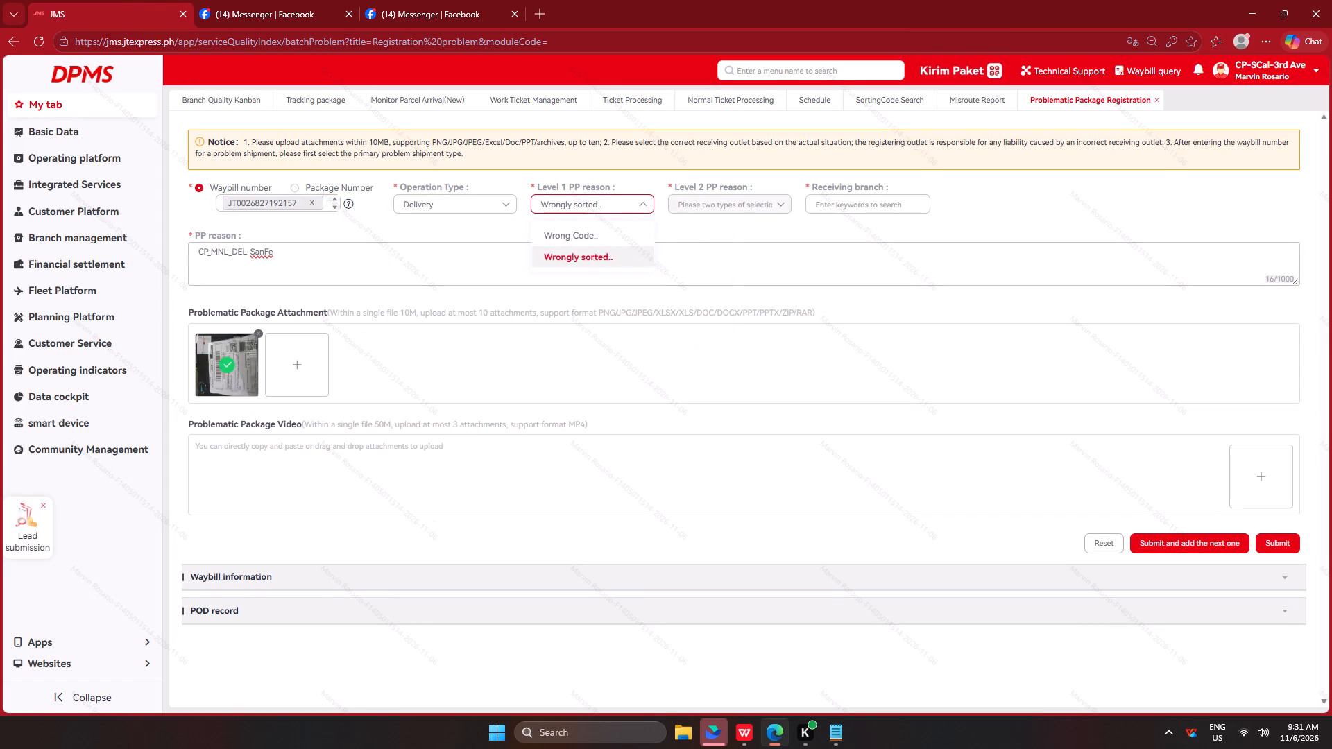
left_click(728, 210)
left_click(718, 256)
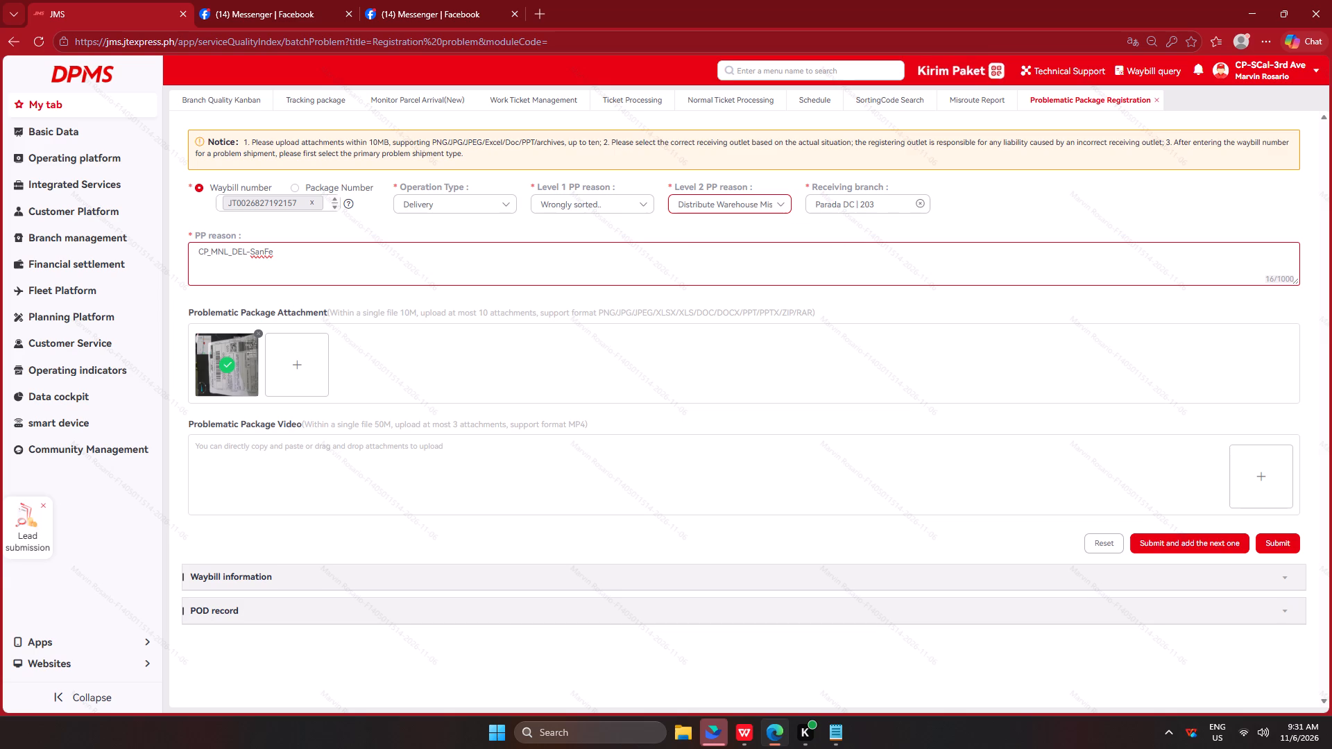
Prefix the branch name in the PP reason so it reads "THIS PARCEL IS FOR CP_MNL_DEL-SanFe".
left_click(194, 250)
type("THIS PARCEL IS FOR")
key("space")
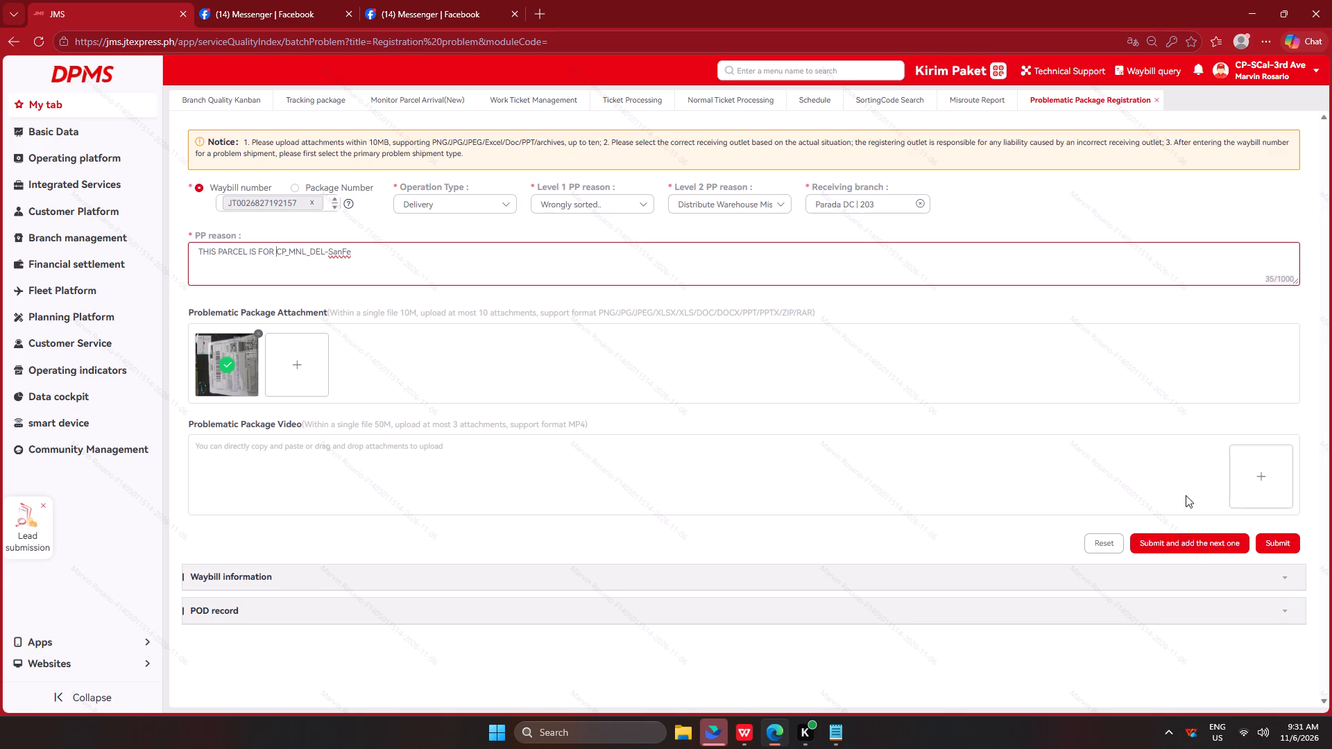
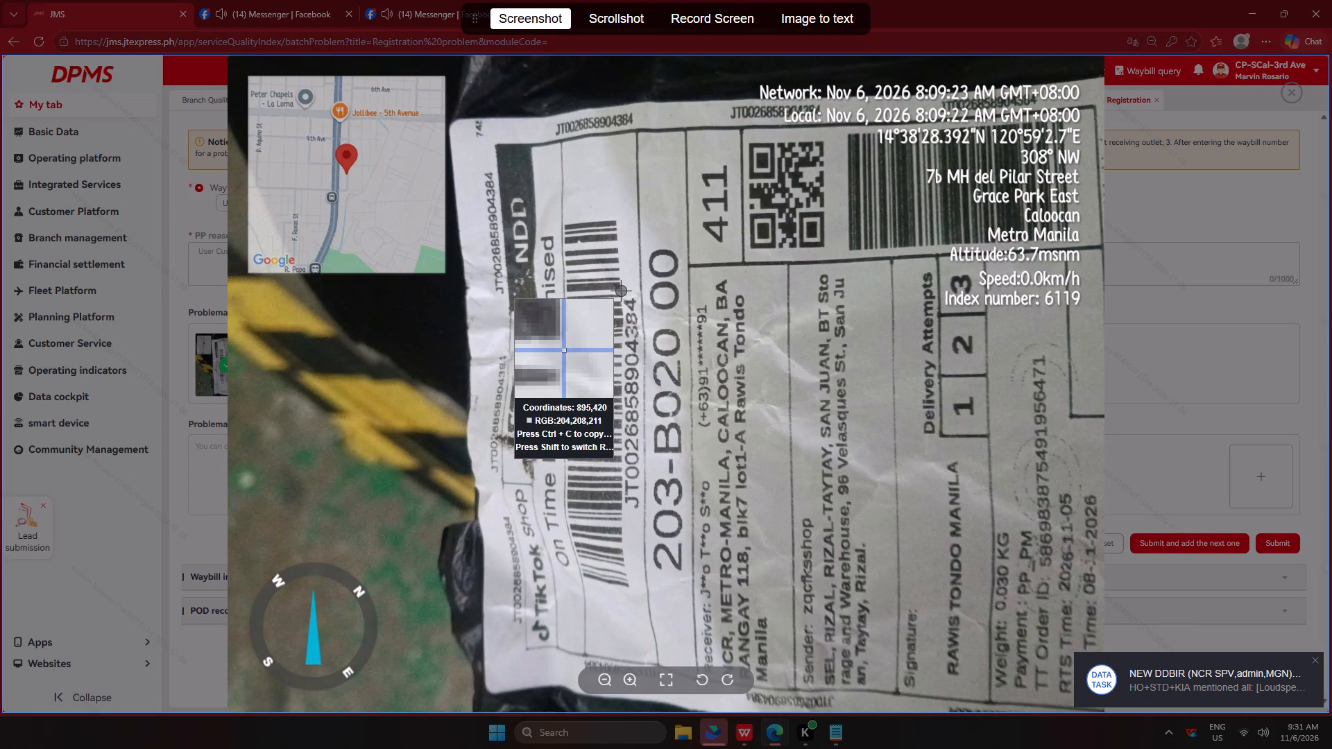
left_click_drag(621, 291, 657, 516)
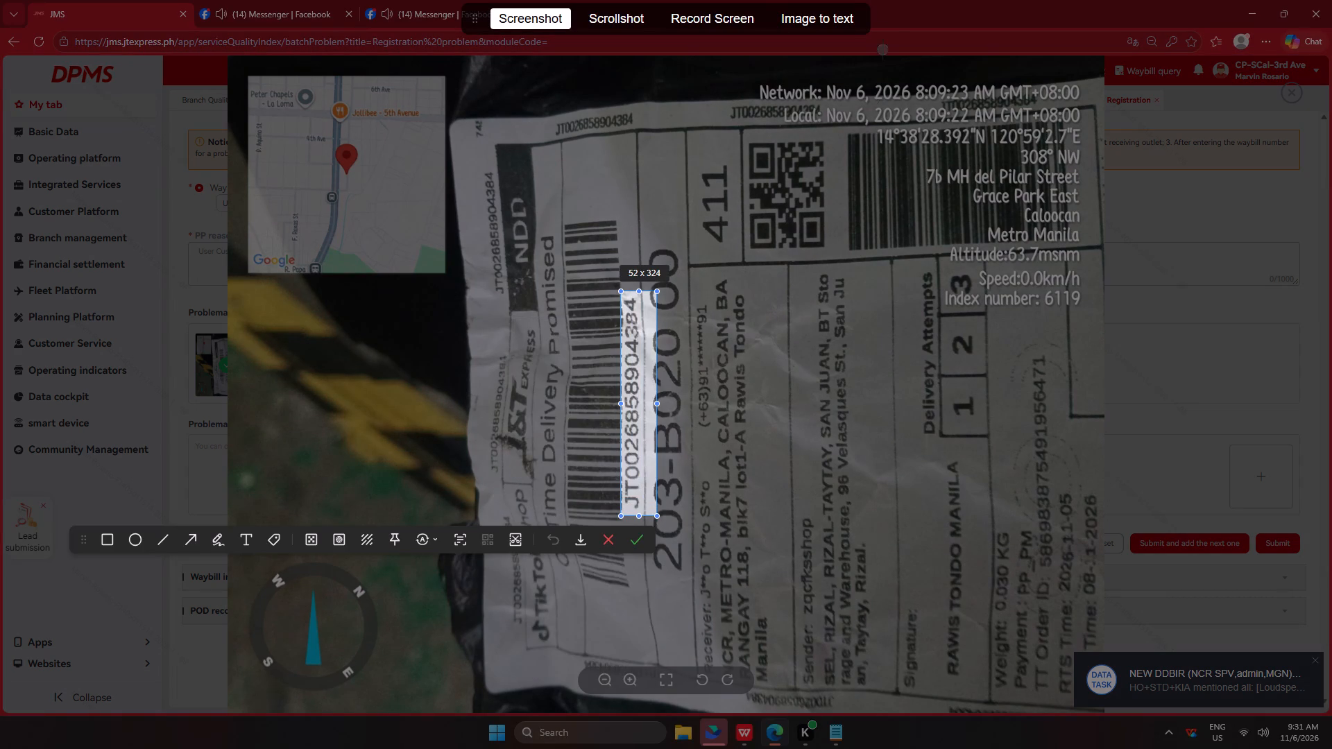
left_click(832, 15)
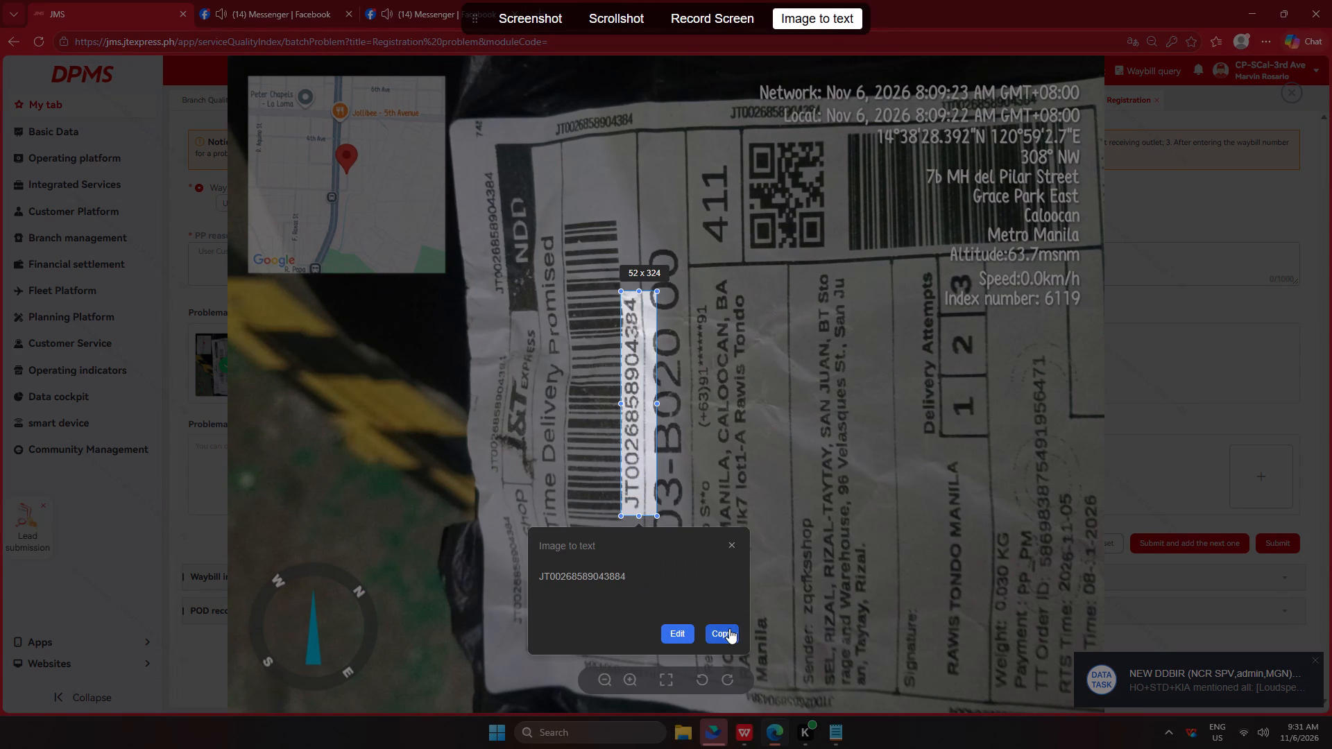
left_click(729, 628)
left_click(1323, 350)
left_click(285, 205)
key("ctrl+v")
Open the operation type choices for the problematic package registration.
left_click(507, 205)
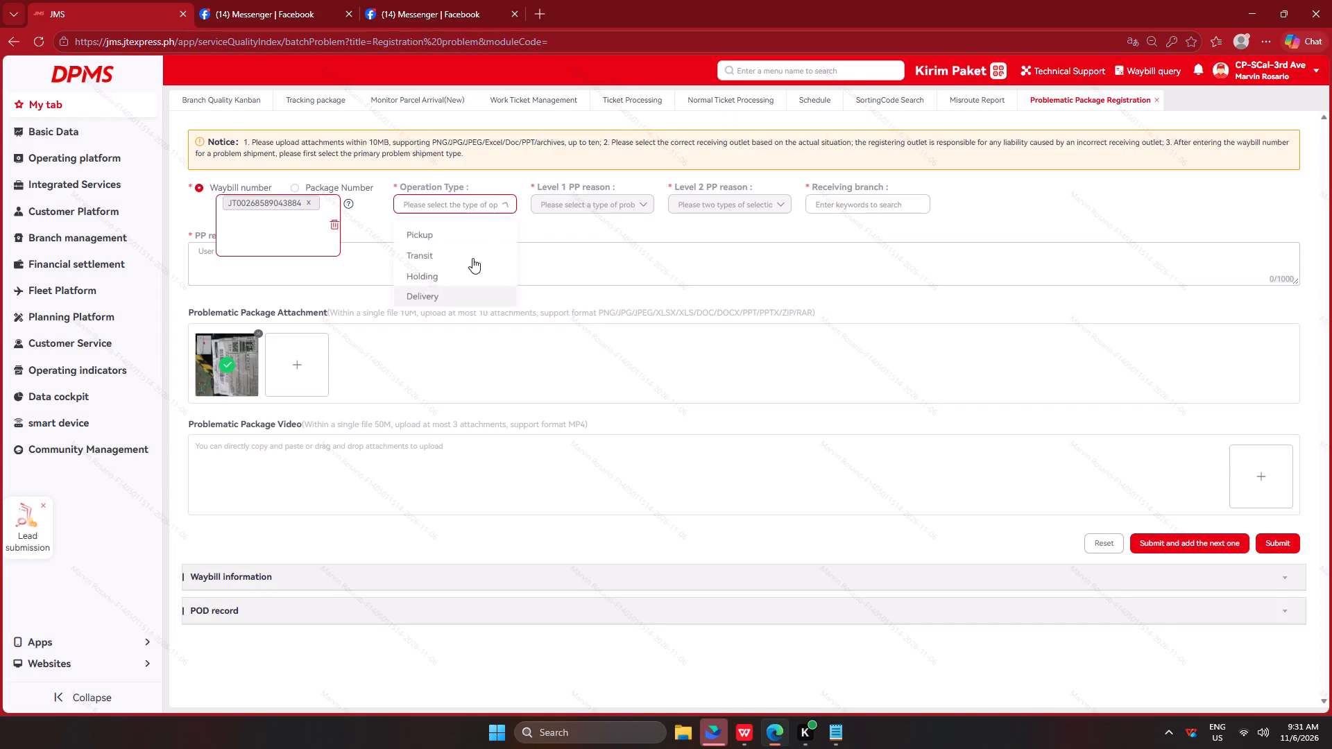
Set the operation type to Delivery, the Level 1 PP reason to Wrongly sorted and the Level 2 reason to Distribute Warehouse Missplitting.
left_click(443, 302)
left_click(588, 193)
key("w")
key("r")
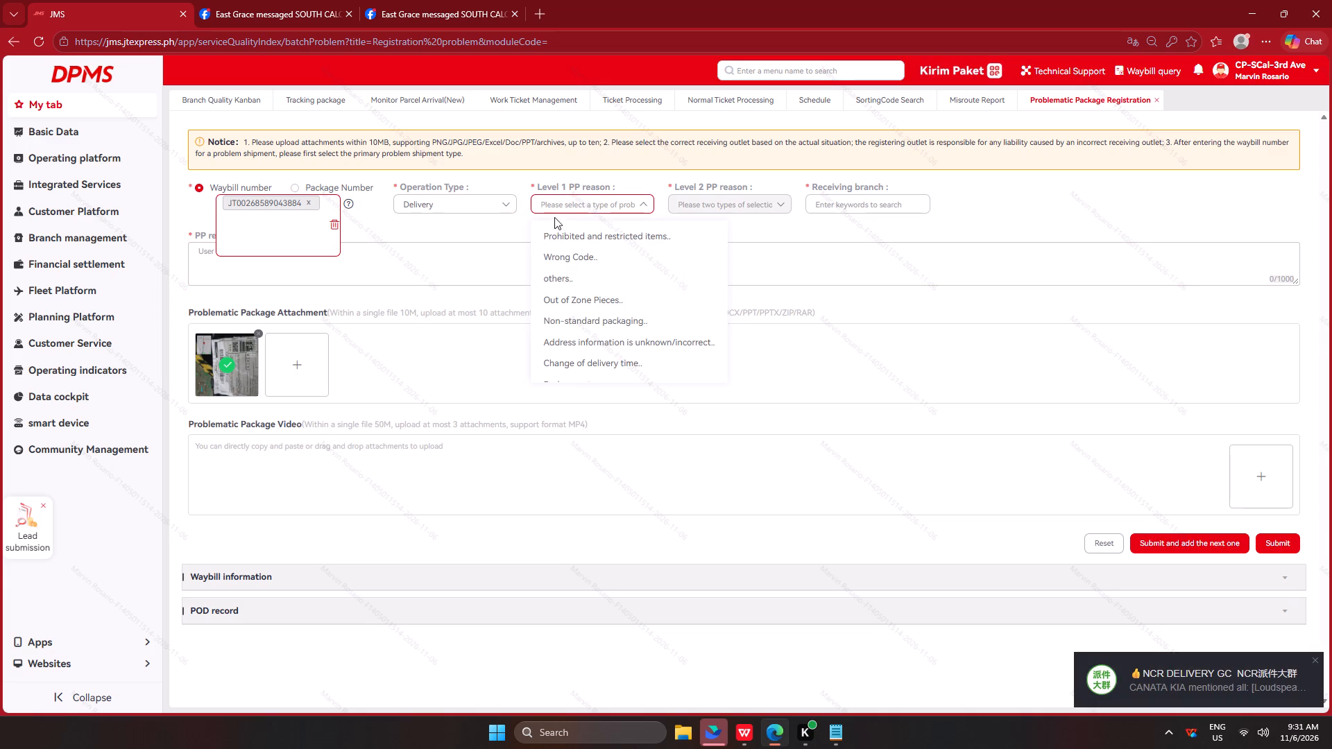
left_click(570, 205)
type("WR")
left_click(486, 234)
left_click(570, 208)
key("w")
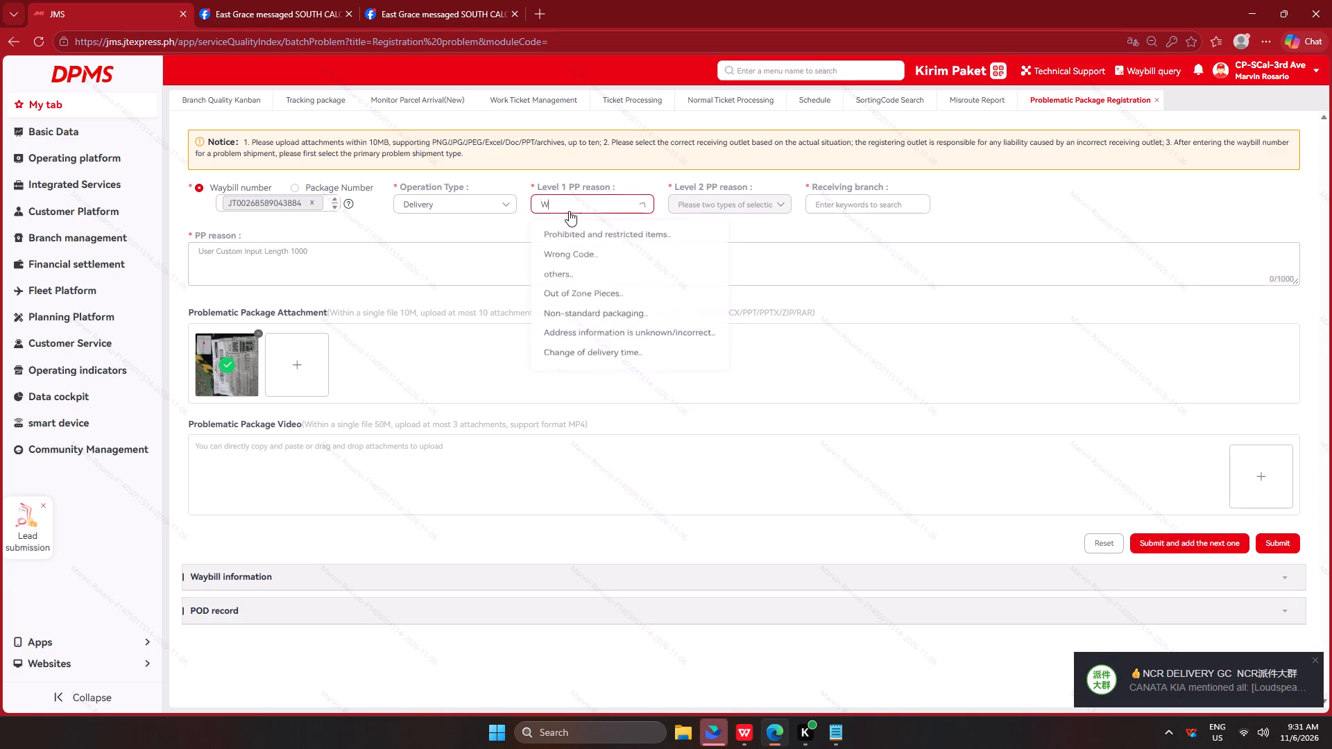
key("r")
left_click(569, 255)
left_click(710, 200)
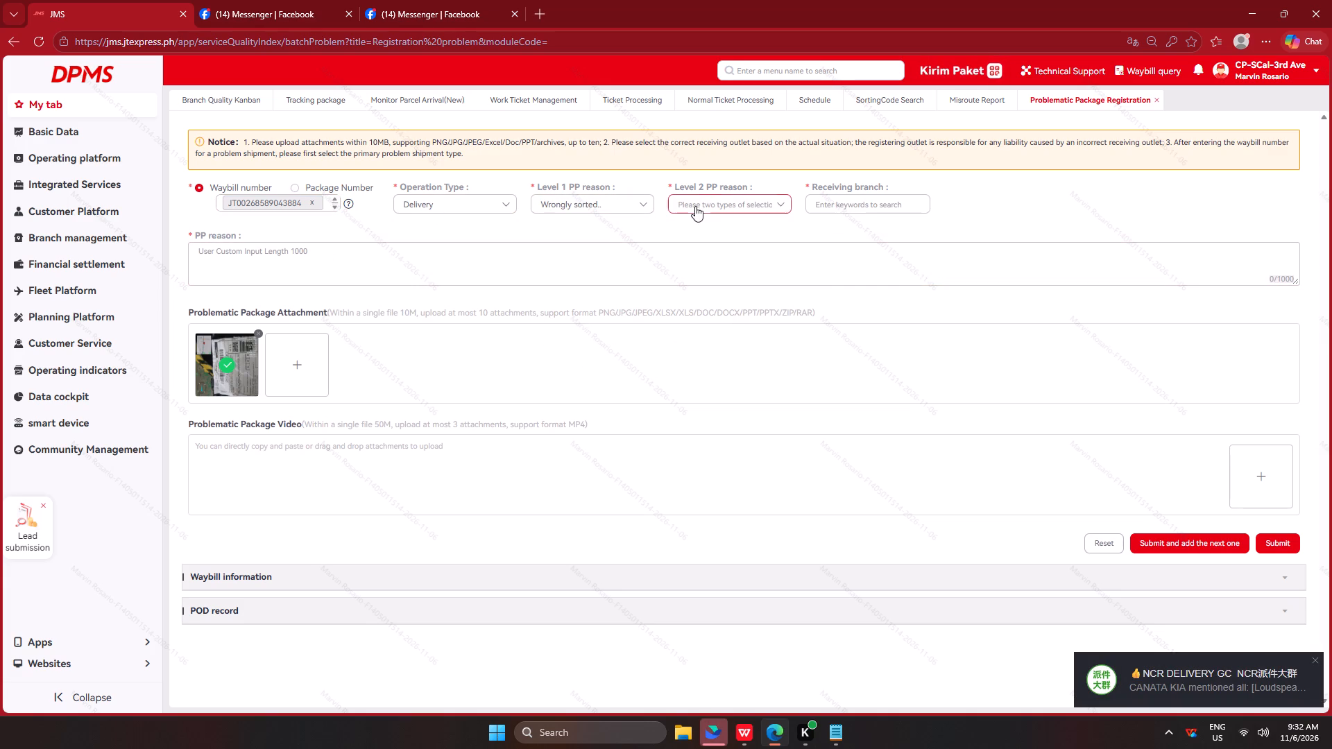
left_click(695, 206)
left_click(705, 257)
left_click(633, 258)
key("t")
type("HIS PARCEL IS FOR")
key("space")
key("ctrl+v")
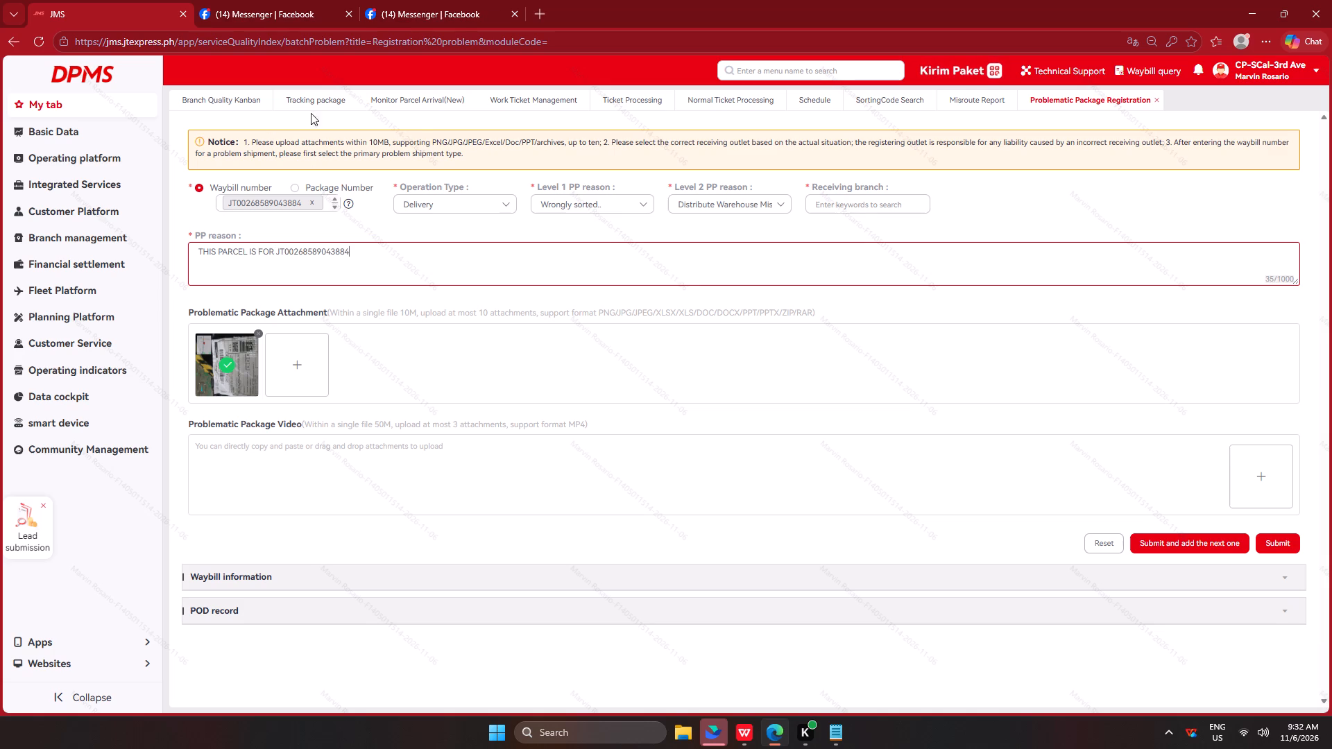
left_click(319, 103)
left_click(287, 238)
left_click(277, 210)
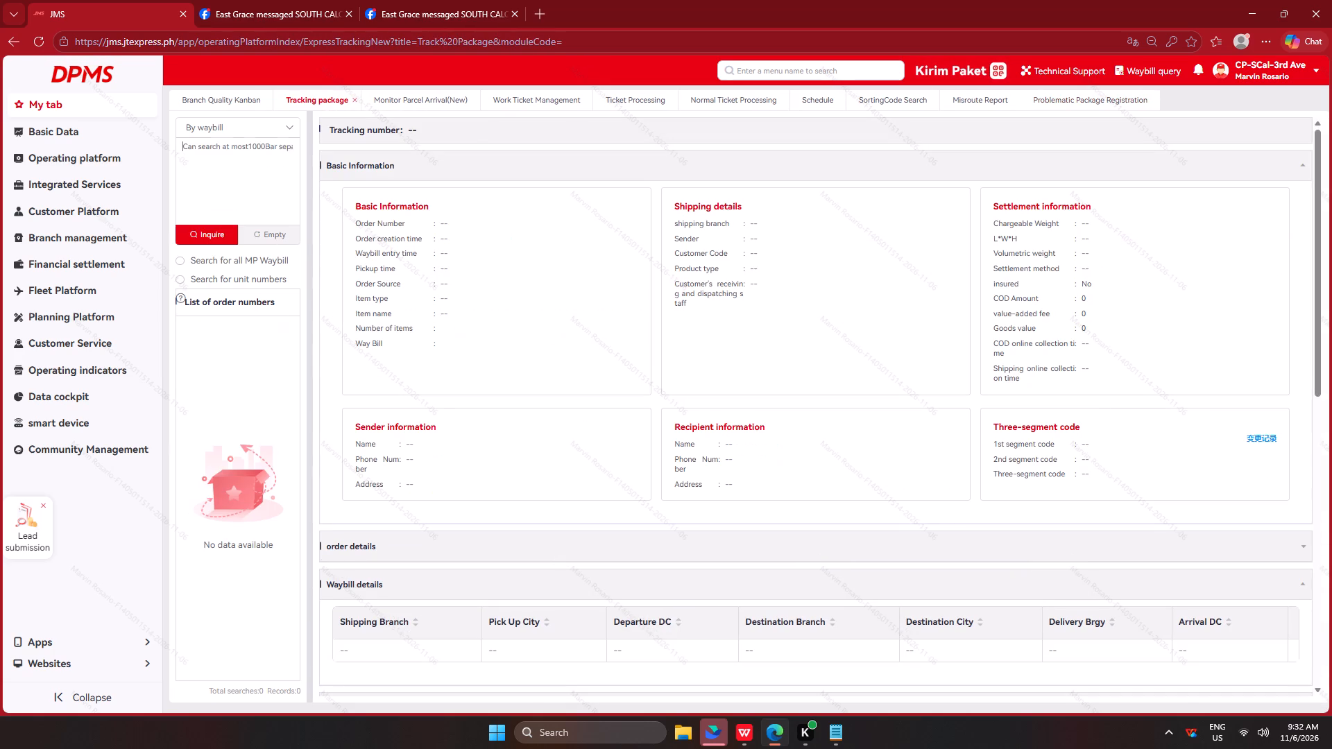
key("ctrl+v")
left_click(216, 238)
scroll(573, 307, "down", 5)
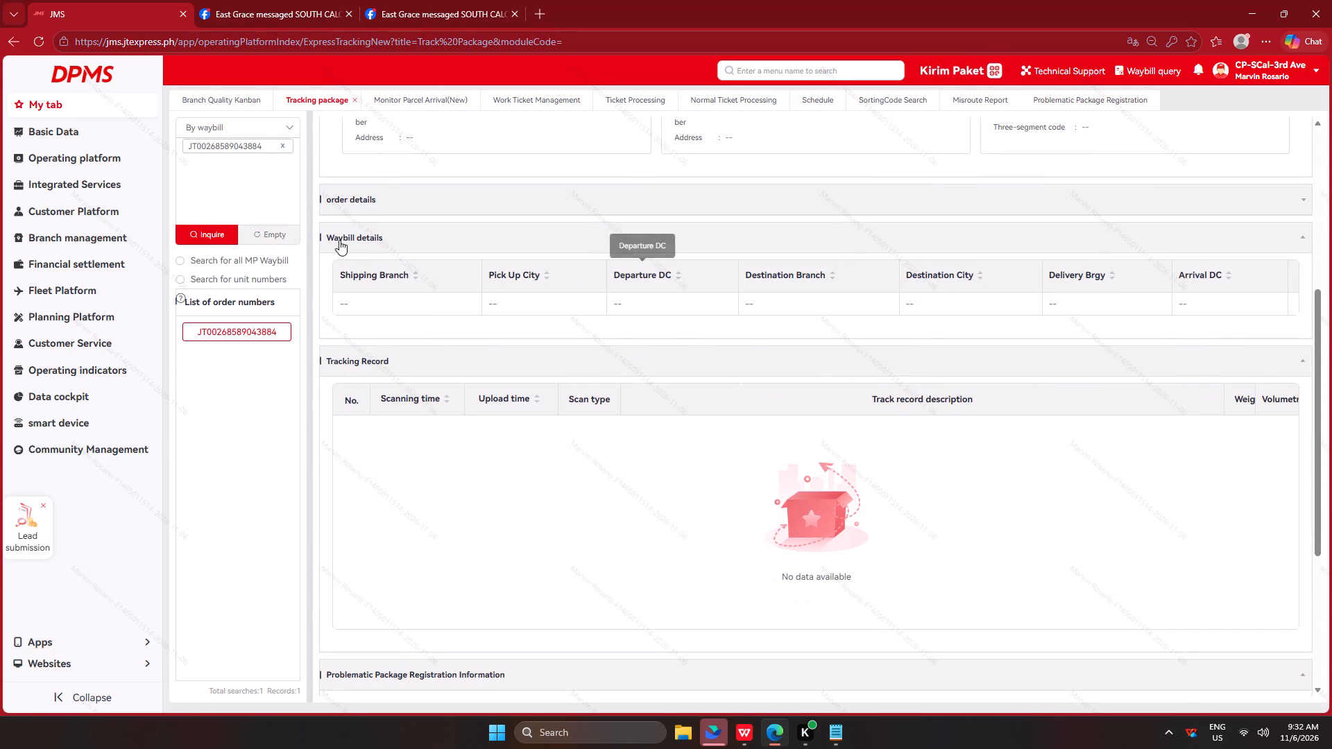
left_click(209, 226)
left_click(209, 235)
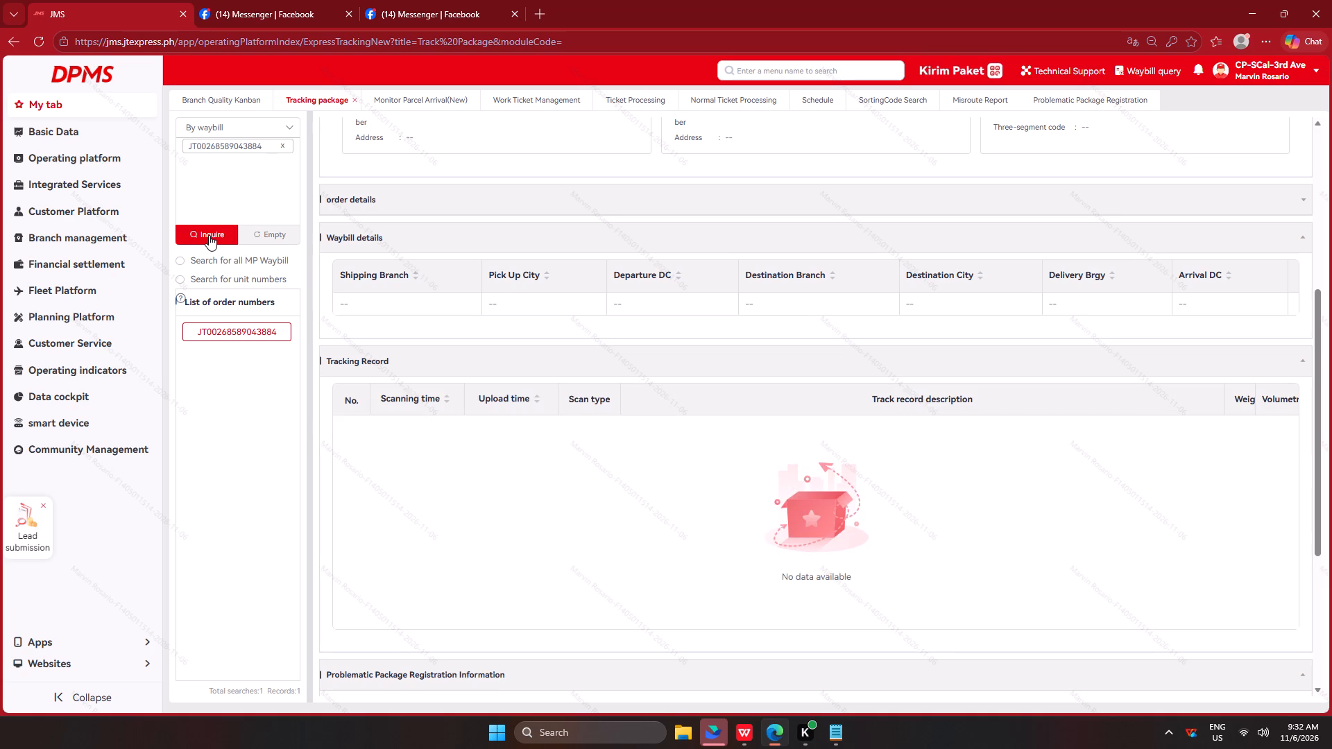
left_click(208, 236)
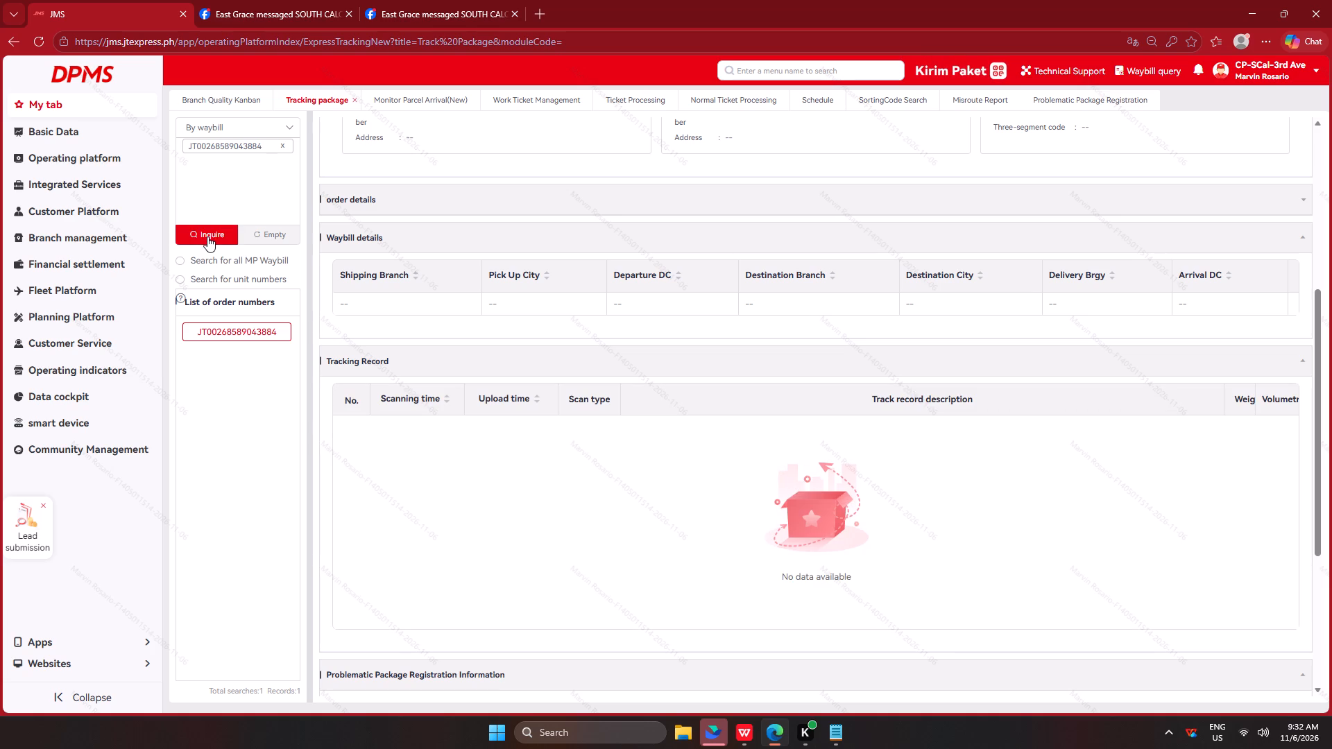
left_click(1067, 97)
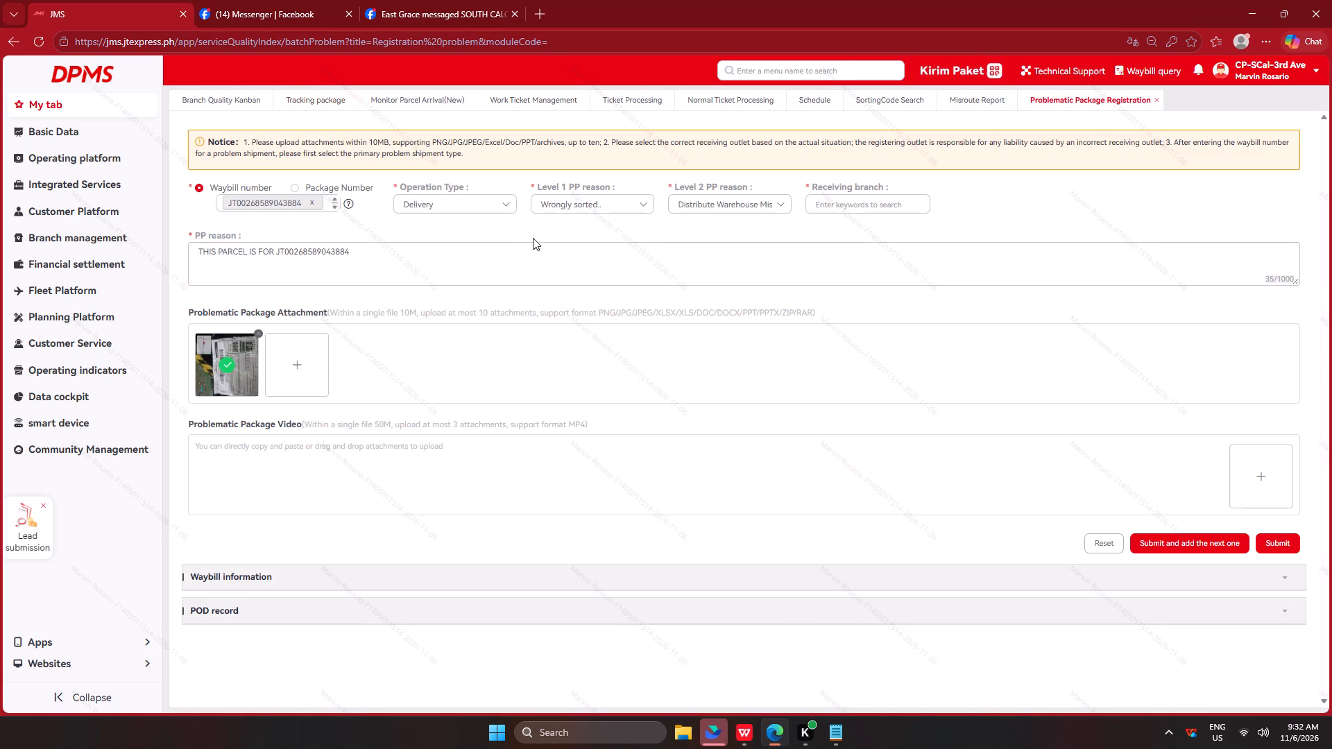
left_click(230, 388)
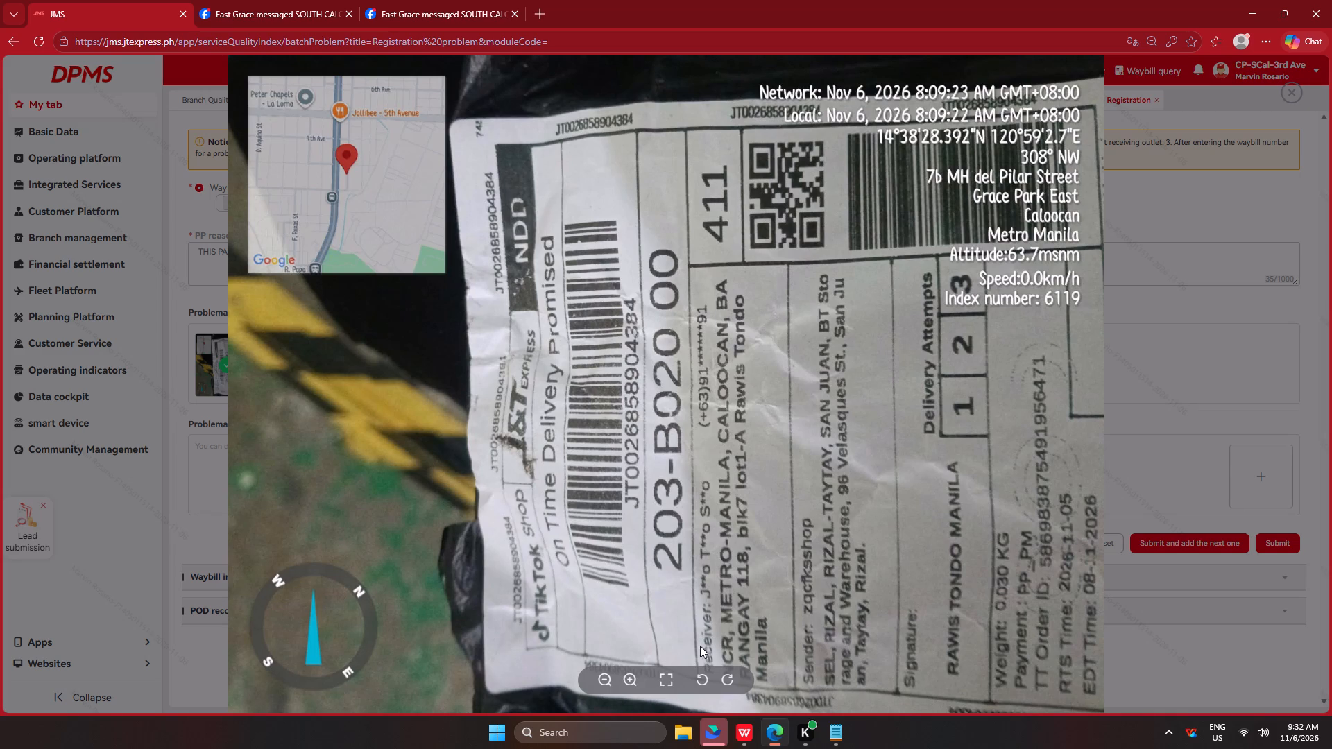
left_click(728, 680)
key("ctrl+shift+a")
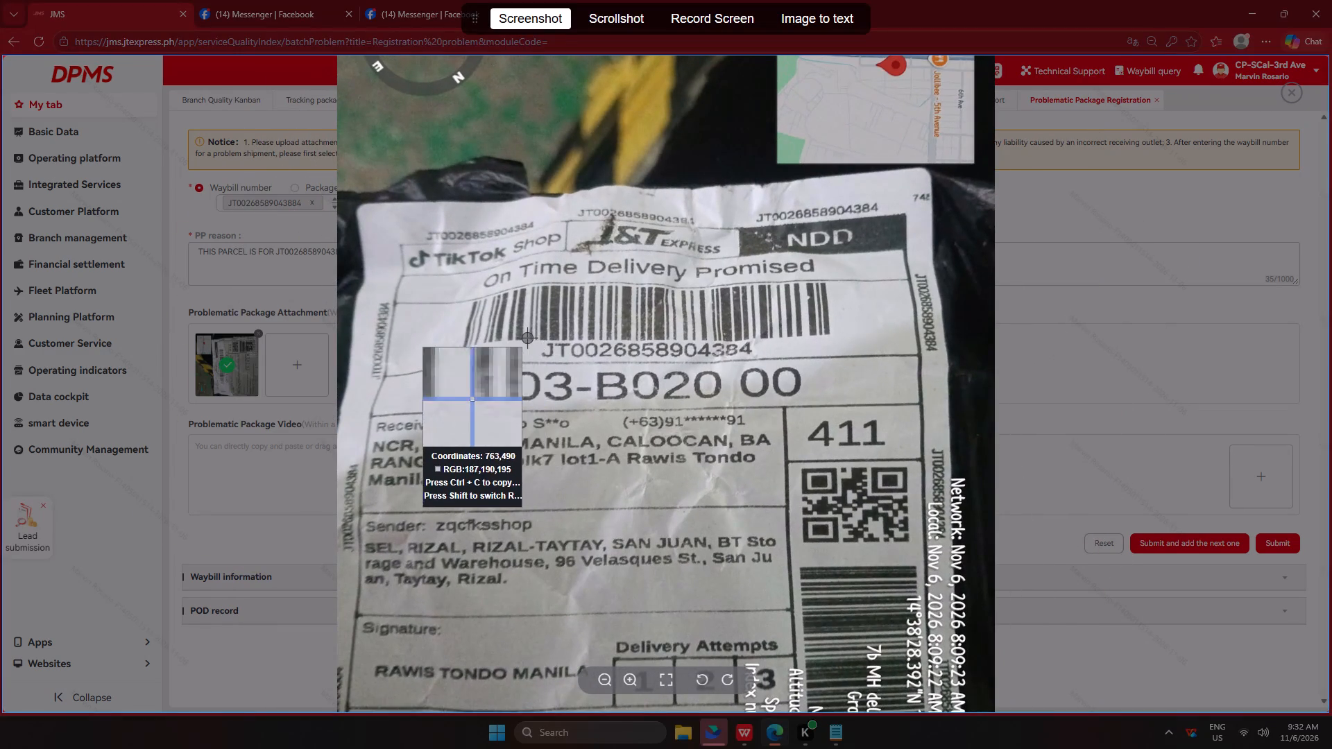
left_click_drag(527, 337, 780, 373)
left_click(812, 10)
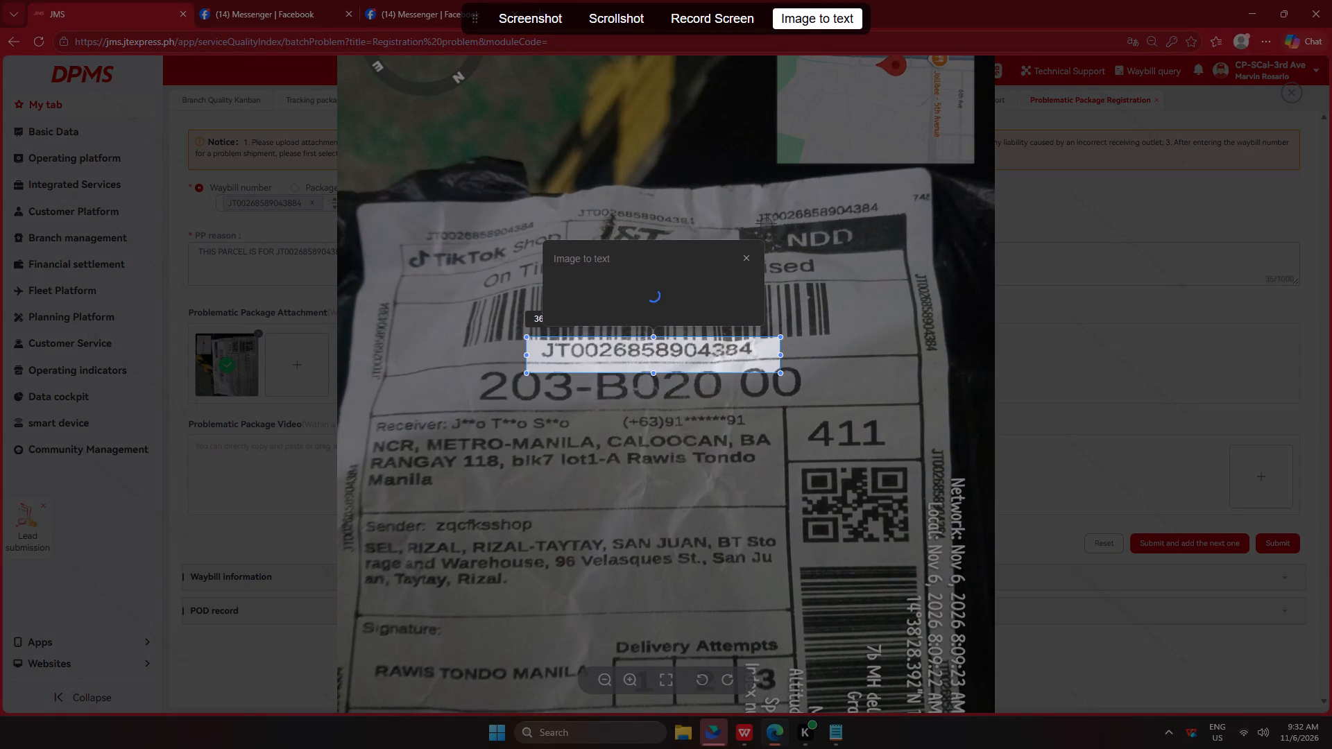
left_click(744, 302)
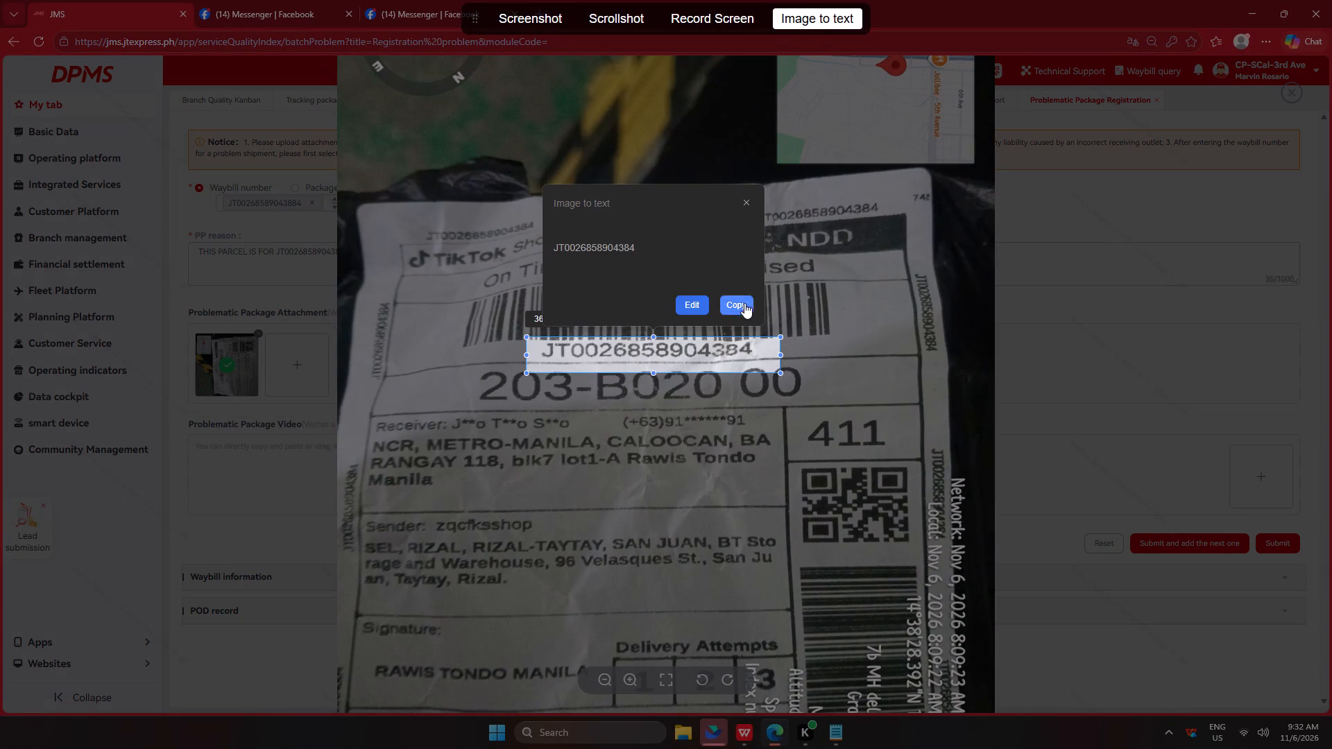
left_click(1098, 286)
left_click(336, 99)
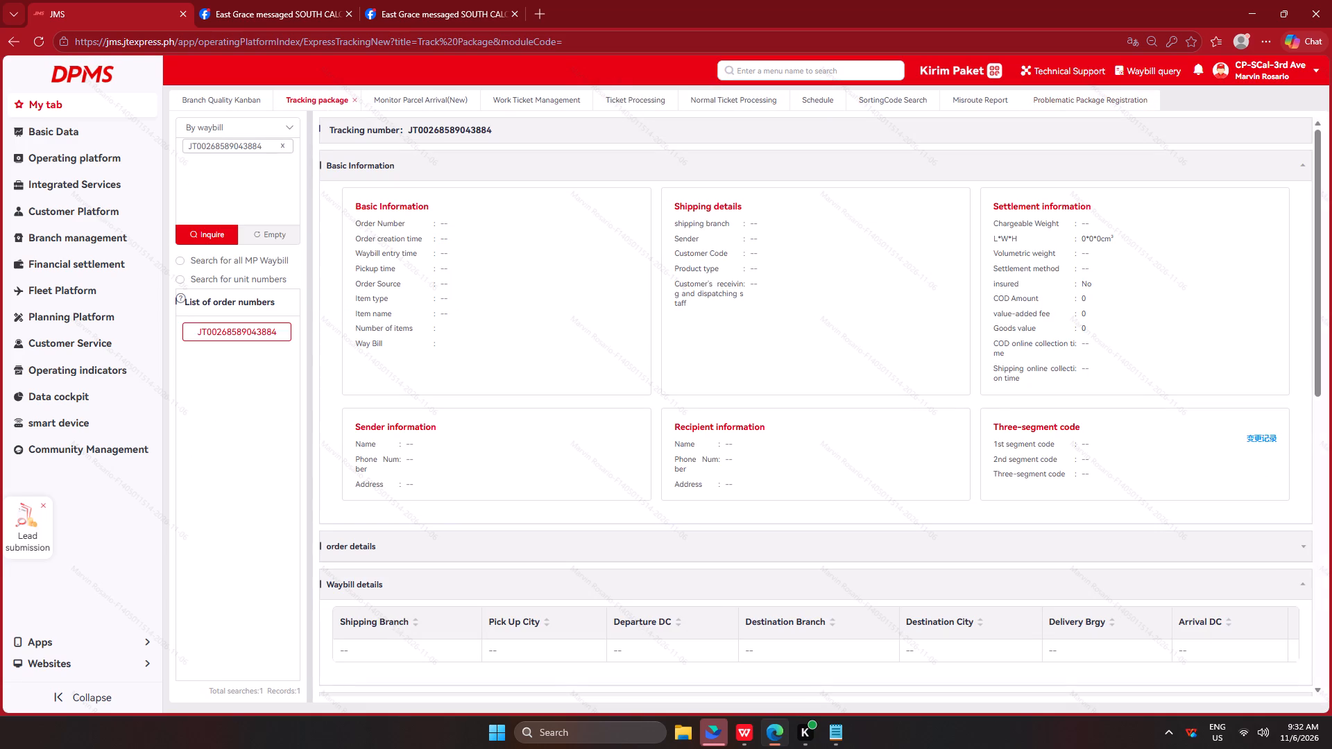
left_click(273, 233)
left_click(262, 200)
key("ctrl+v")
left_click(212, 232)
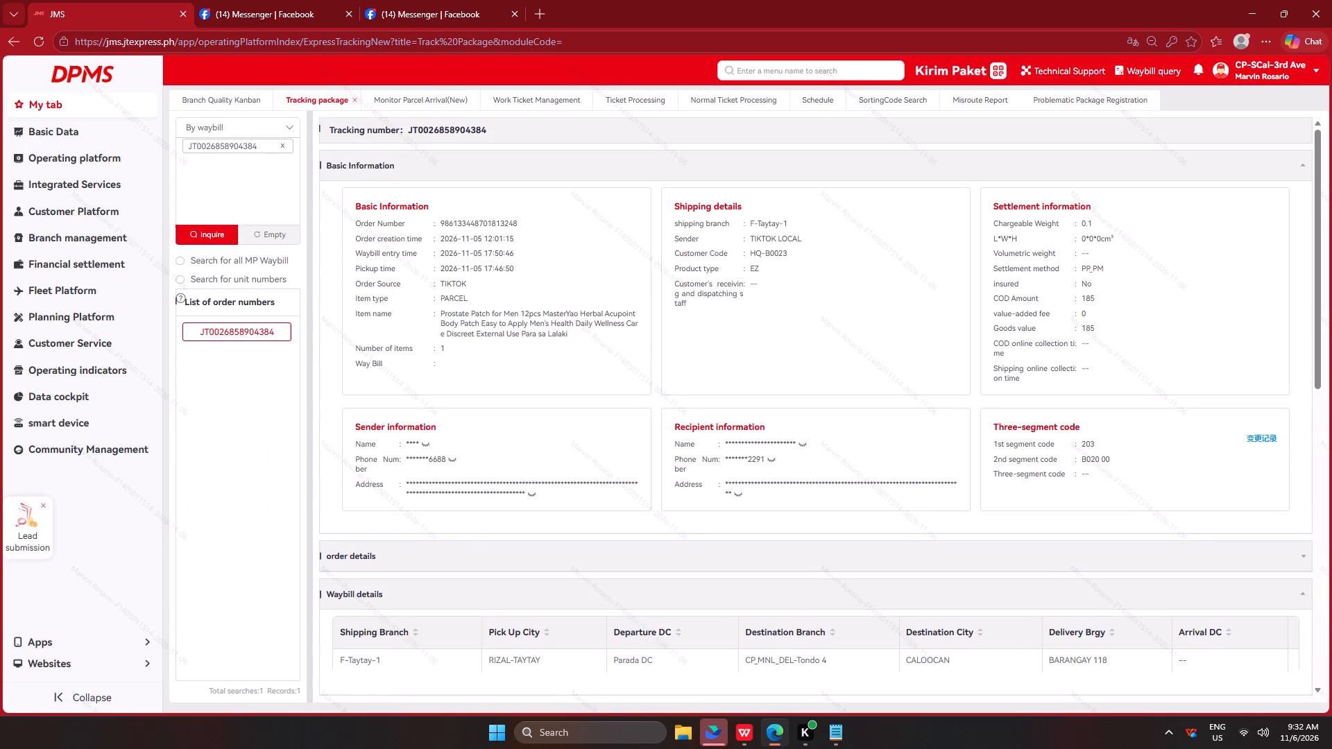
scroll(743, 479, "down", 4)
double_click(796, 391)
triple_click(796, 387)
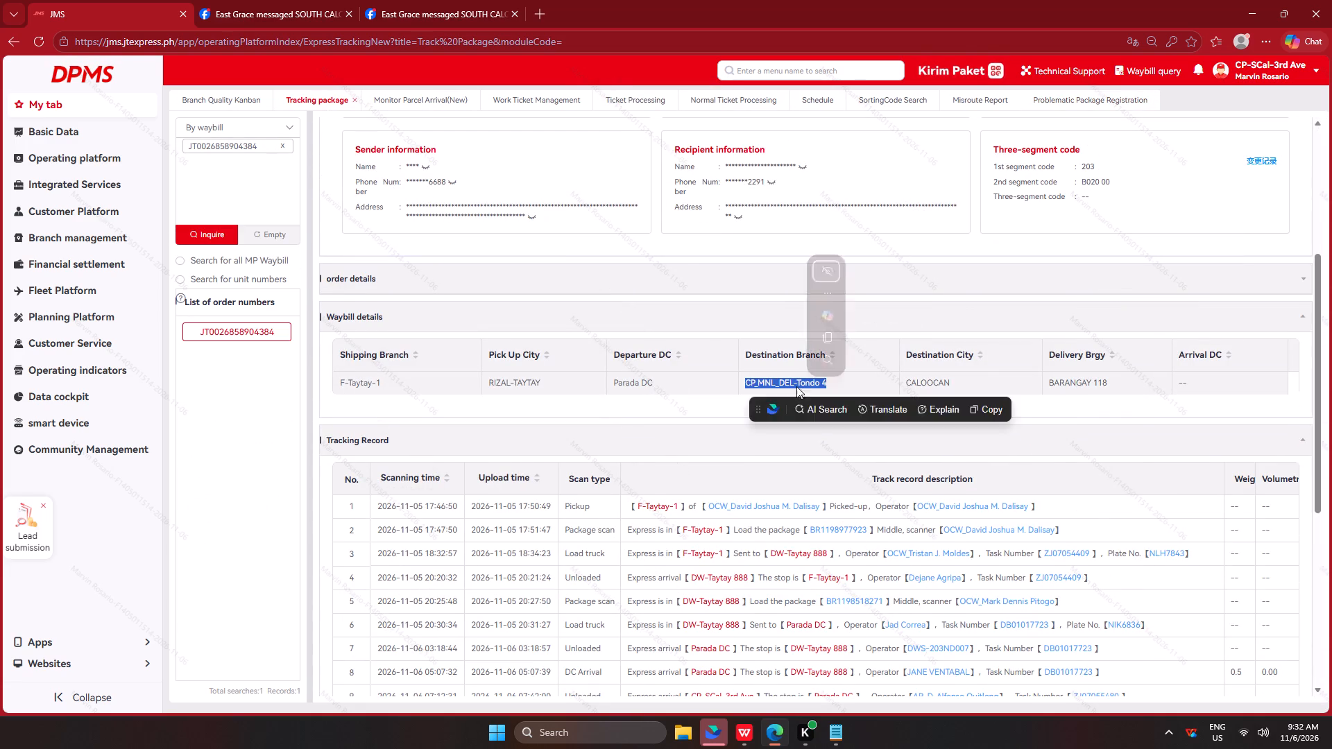
key("ctrl+c")
key("ctrl+c")
key("ctrl+c")
key("ctrl+c")
key("ctrl+c")
left_click(1051, 100)
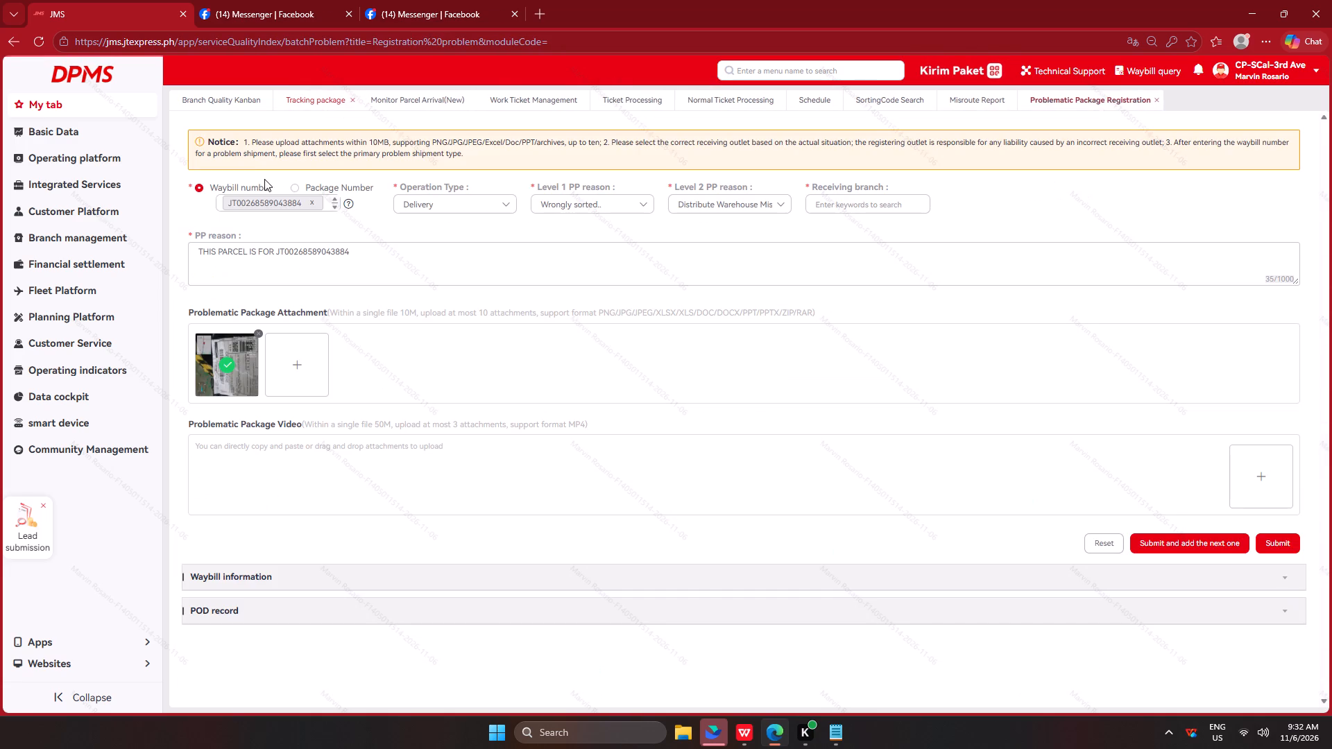
Replace the waybill number in the PP reason text so it reads "THIS PARCEL IS FOR CP_MNL_DEL-Tondo 4".
left_click_drag(366, 255, 288, 254)
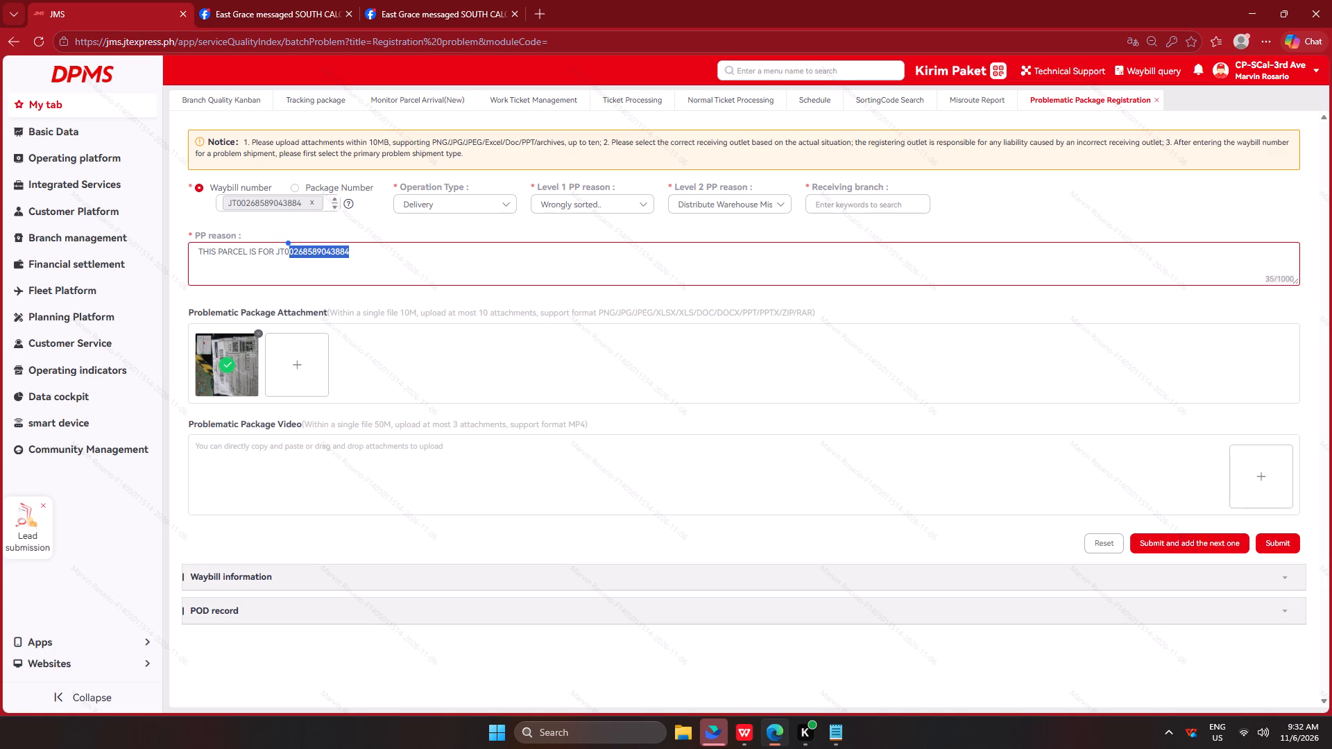
left_click_drag(288, 254, 277, 257)
key("ctrl+v")
left_click(296, 102)
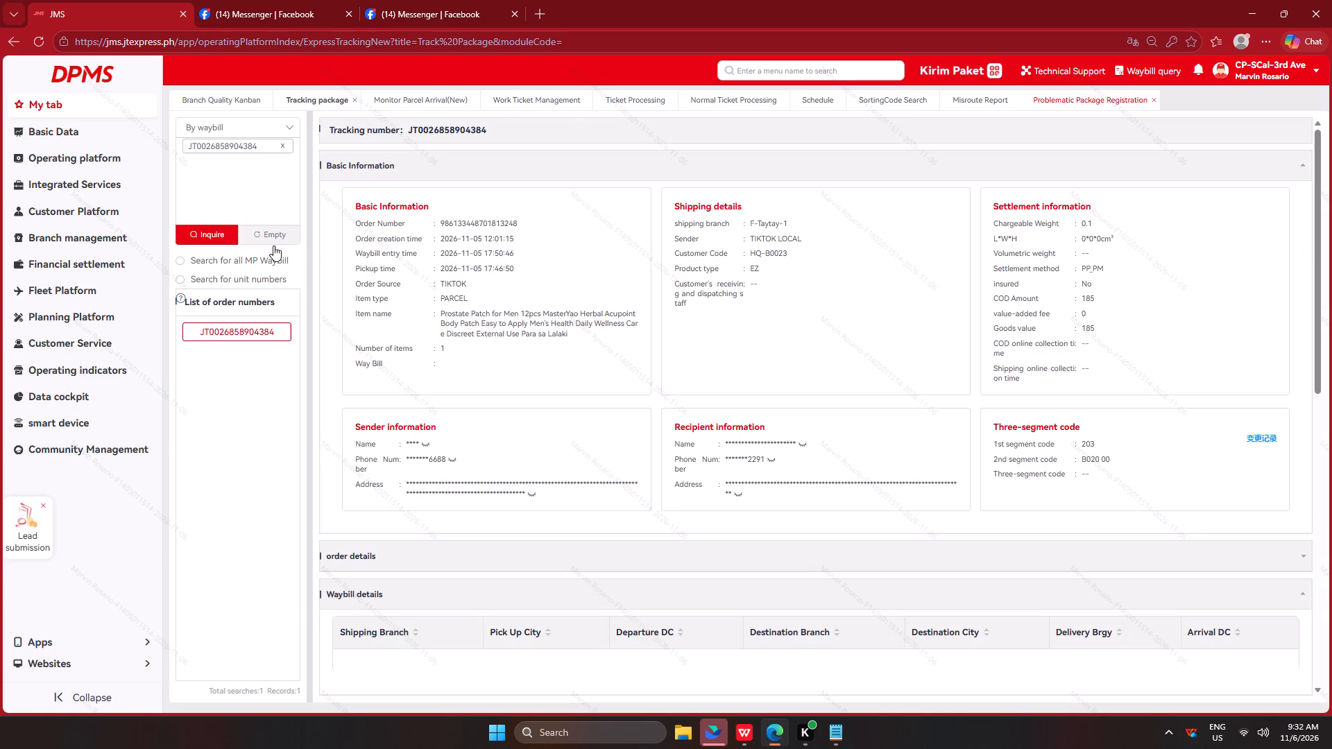
triple_click(246, 337)
key("ctrl+c")
key("ctrl+c")
key("ctrl+c")
key("ctrl+c")
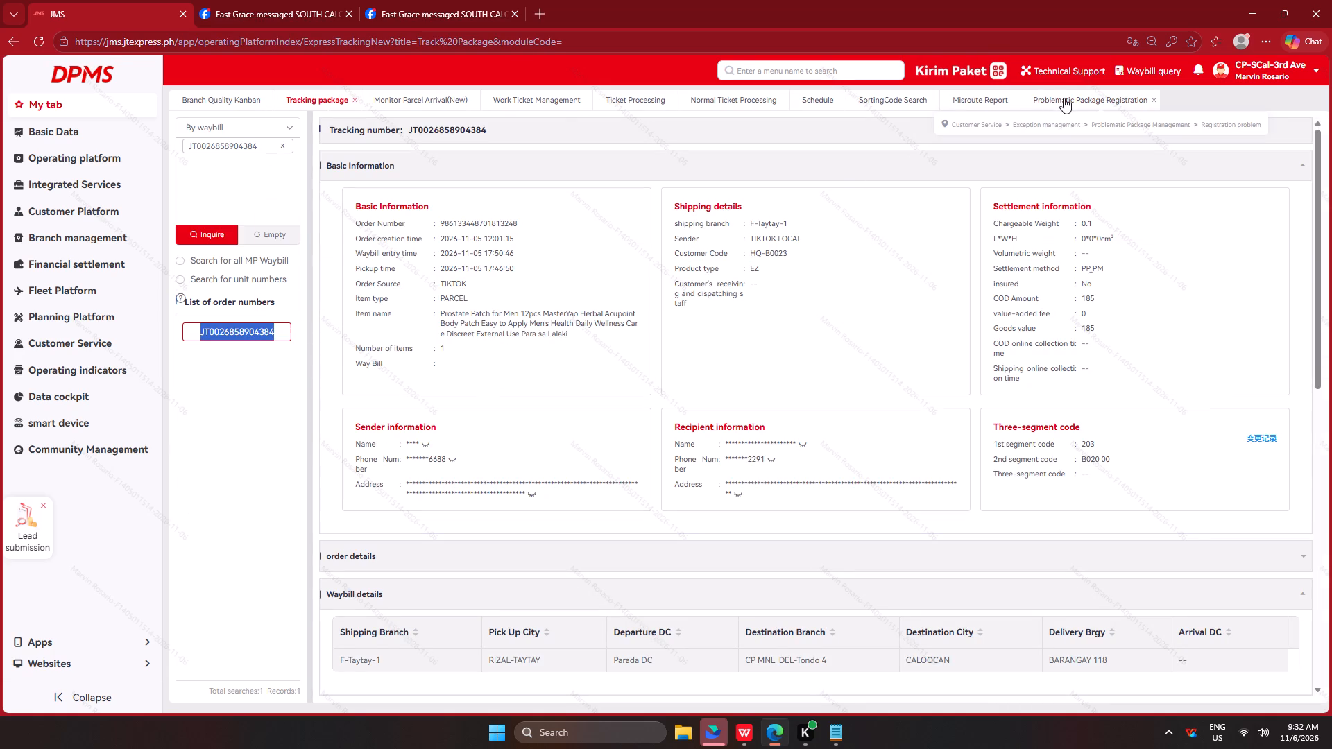
key("ctrl+c")
left_click(1064, 98)
left_click(325, 203)
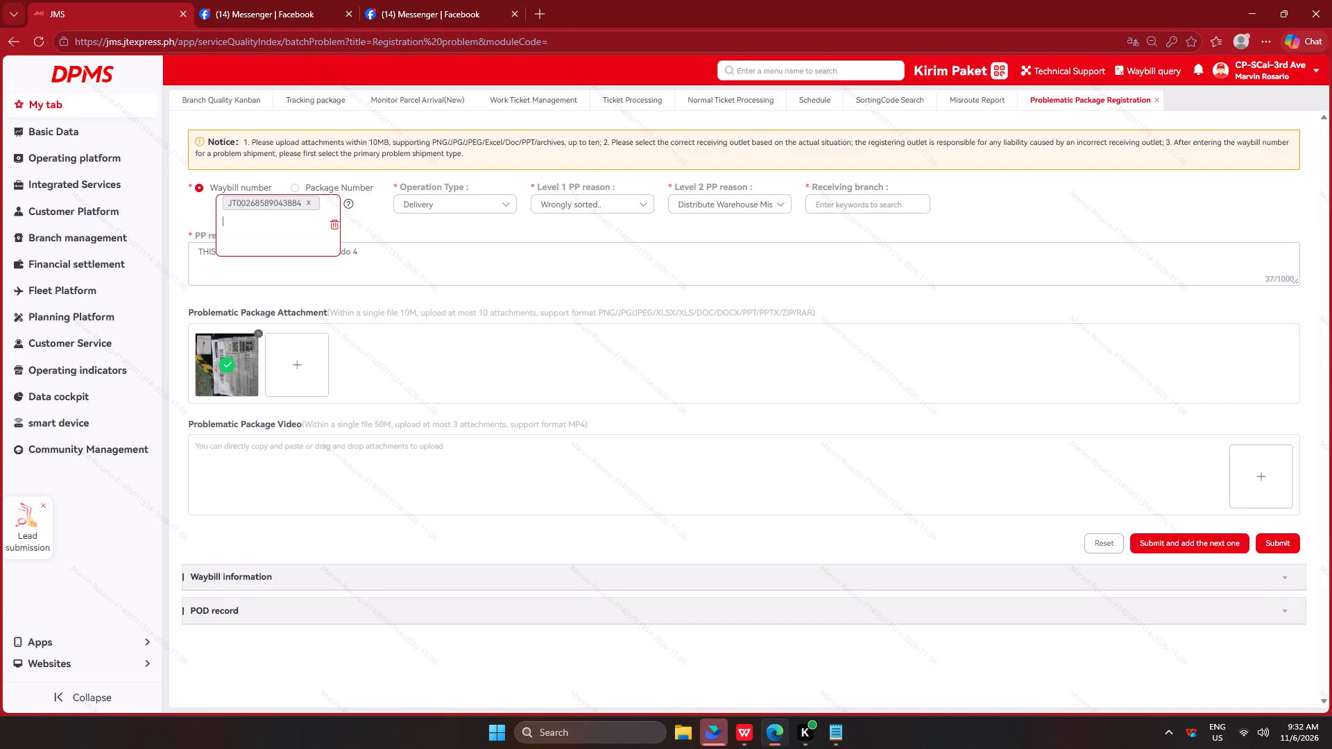
left_click(332, 222)
key("ctrl+v")
left_click(690, 230)
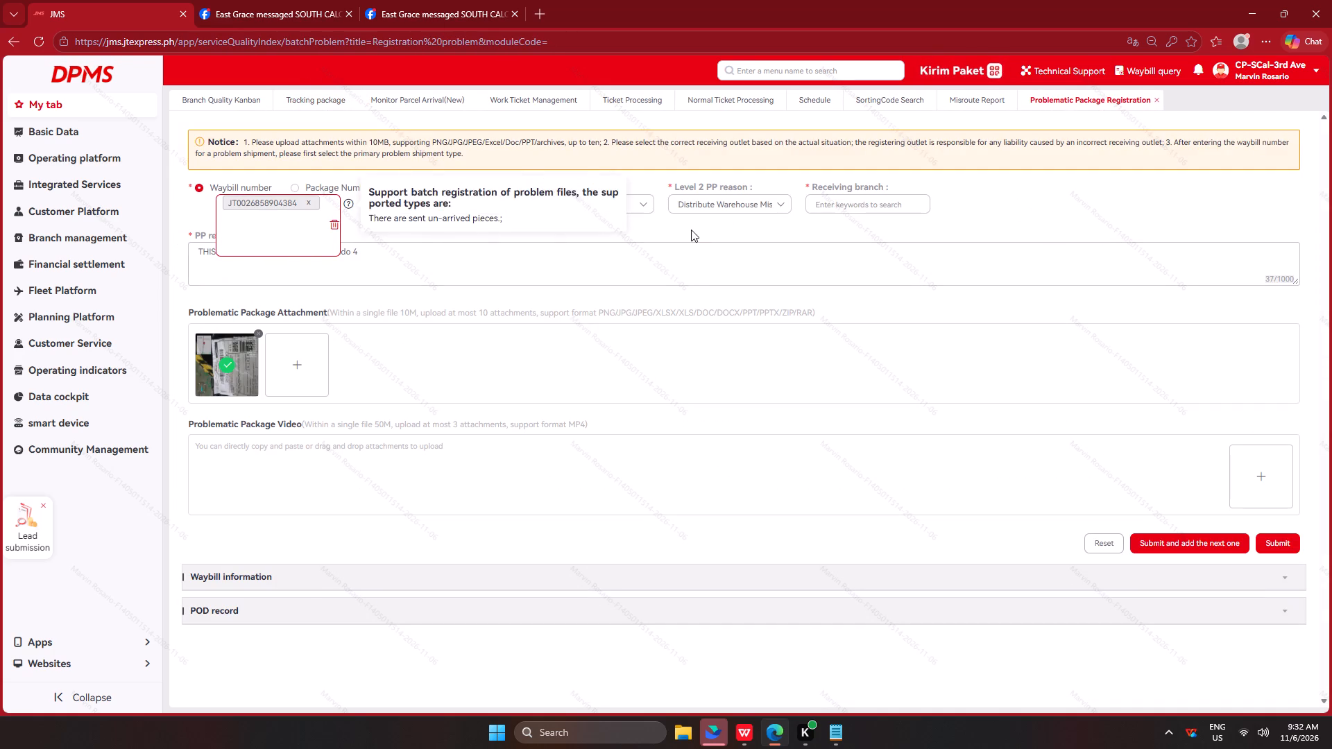
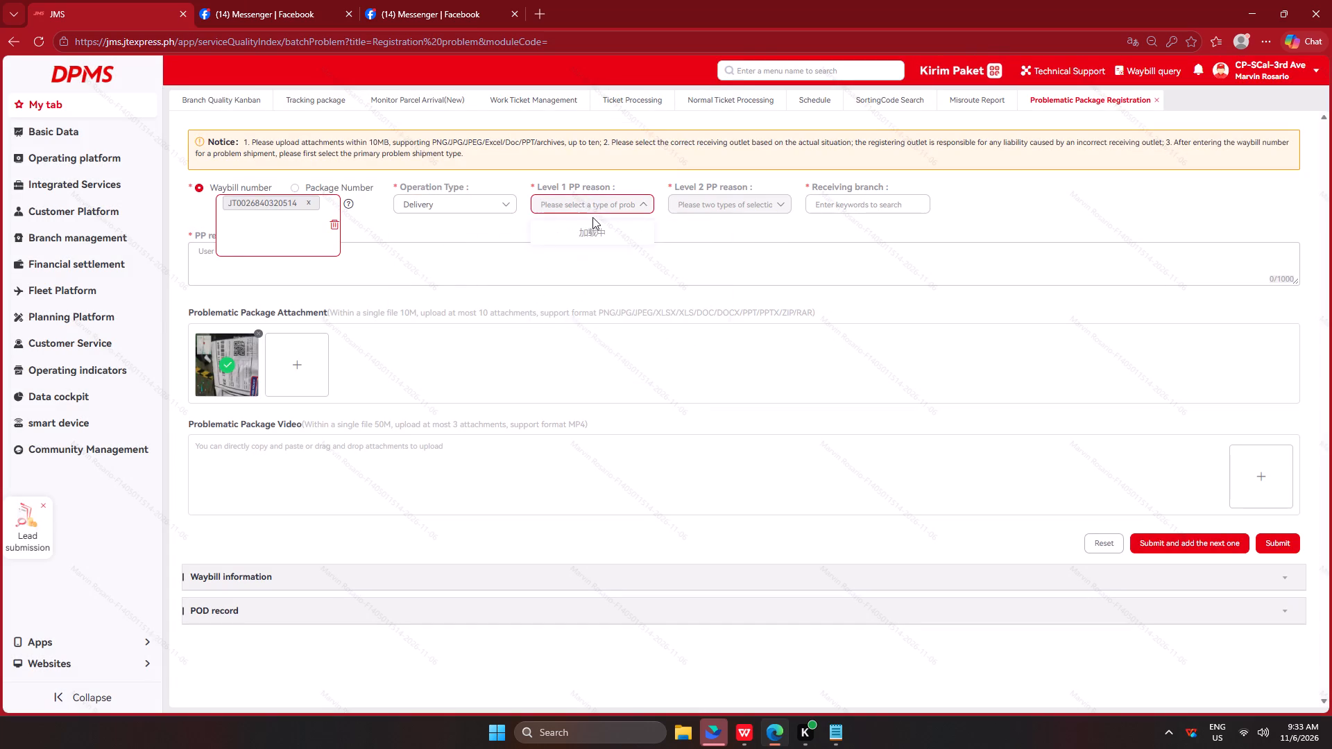
left_click(563, 199)
left_click(485, 230)
left_click(579, 191)
left_click(575, 205)
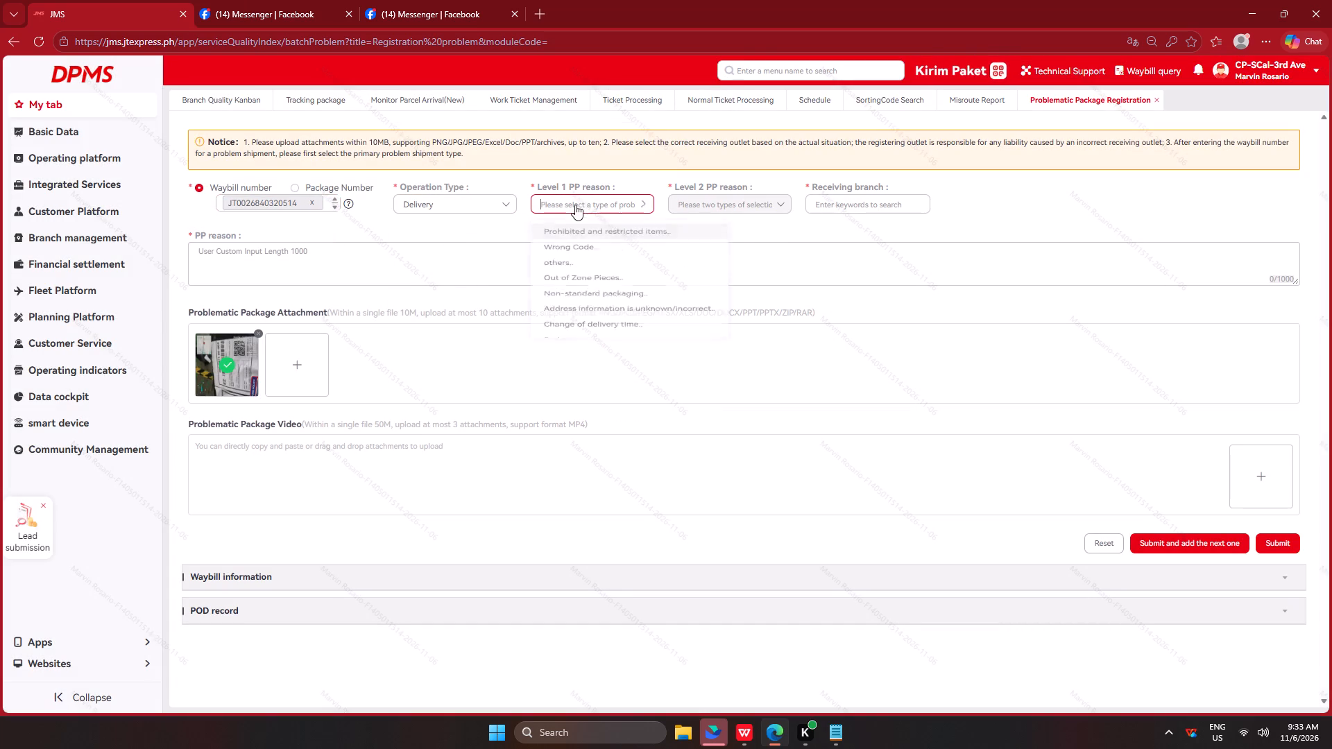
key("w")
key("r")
left_click(579, 252)
left_click(704, 216)
left_click(692, 208)
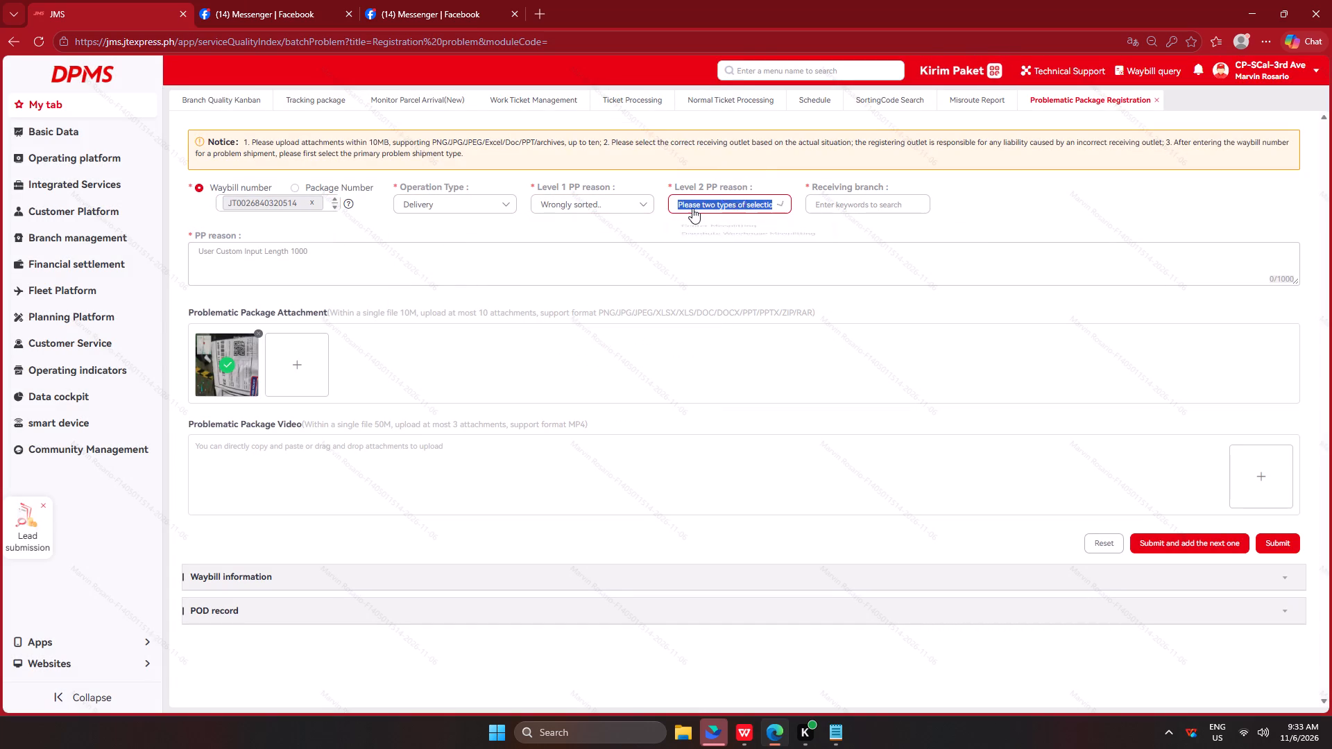
Choose the Distribute Warehouse Mis… Level 2 PP reason and begin the PP reason text with "THIS PARCEL IS FOR".
left_click(687, 254)
left_click(617, 255)
key("t")
type("HIS PARCEL IS FOR")
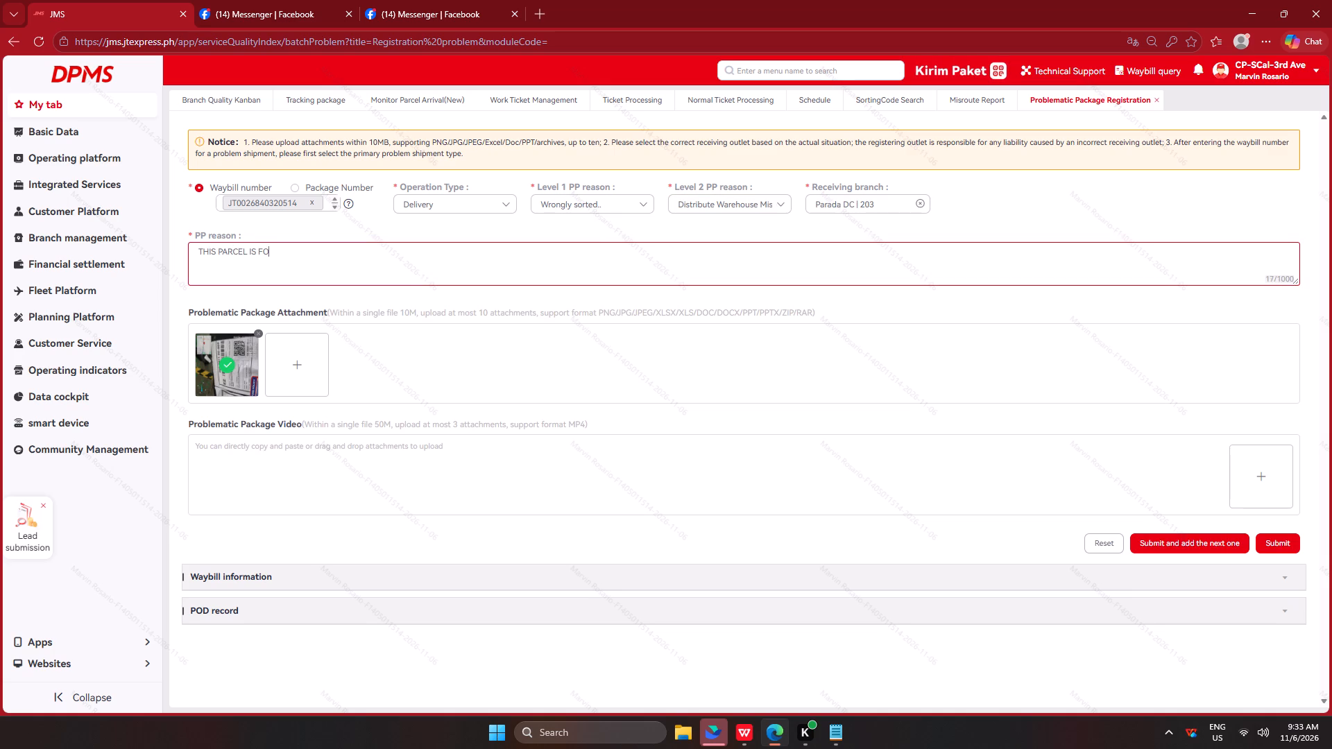
key("space")
left_click(306, 99)
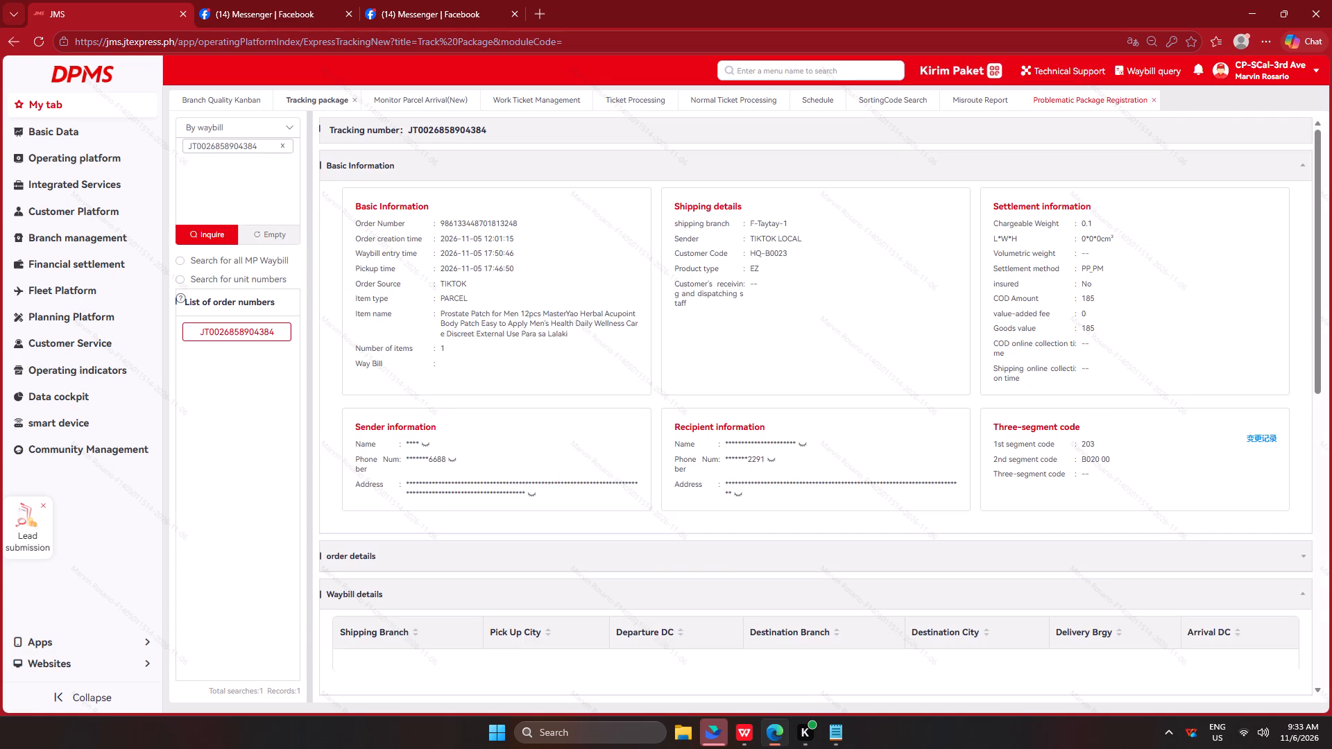
left_click(268, 230)
left_click(268, 225)
key("ctrl+v")
left_click(238, 205)
key("ctrl+v")
left_click(218, 242)
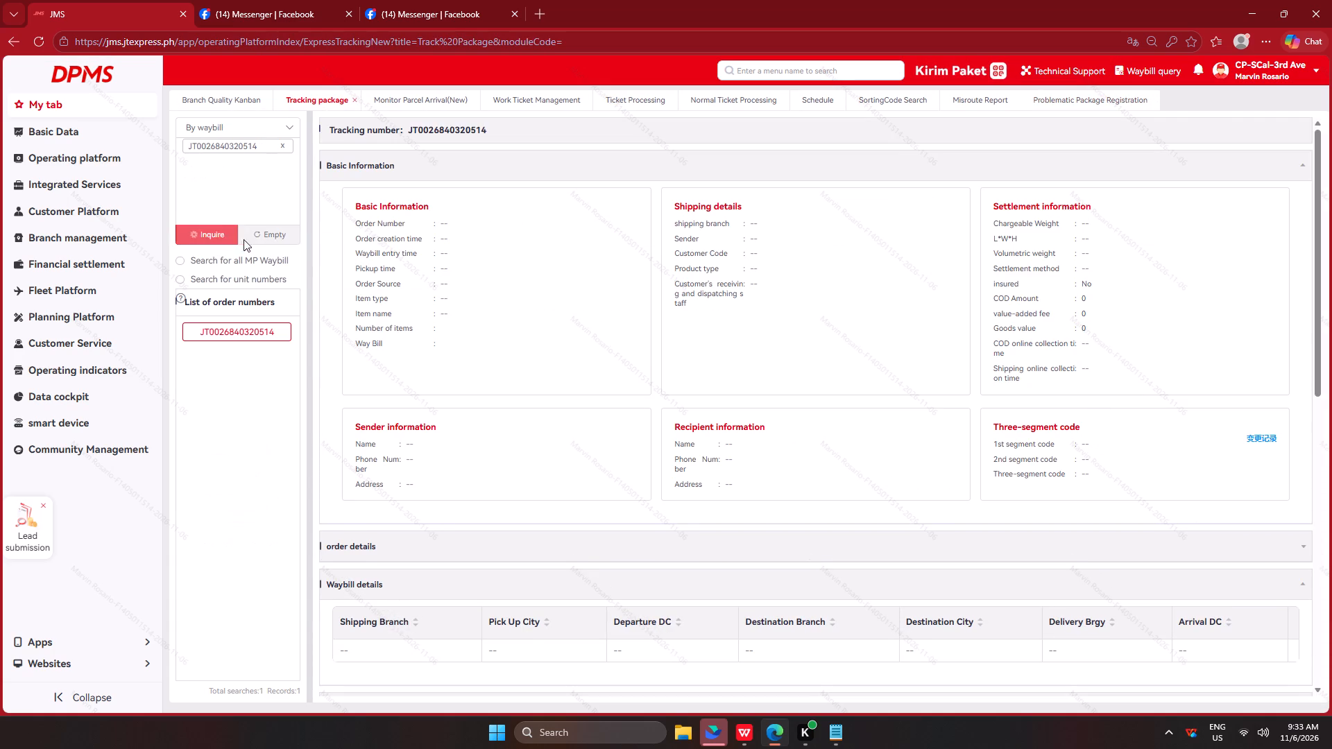
scroll(568, 323, "down", 7)
triple_click(805, 176)
key("ctrl+c")
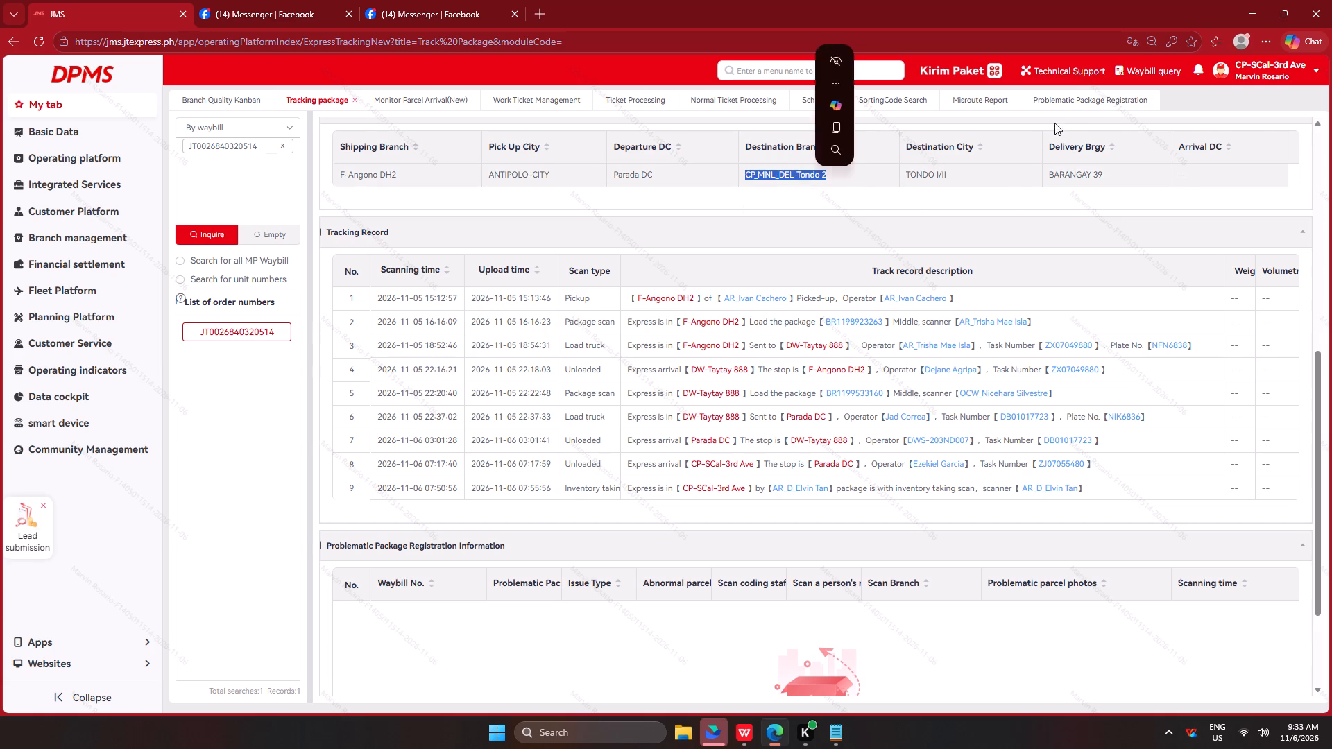
key("ctrl+c")
key("ctrl+c")
key("ctrl+c")
Return to the problematic package registration and complete the PP reason with the copied destination branch.
left_click(1078, 104, "ctrl")
left_click(340, 256)
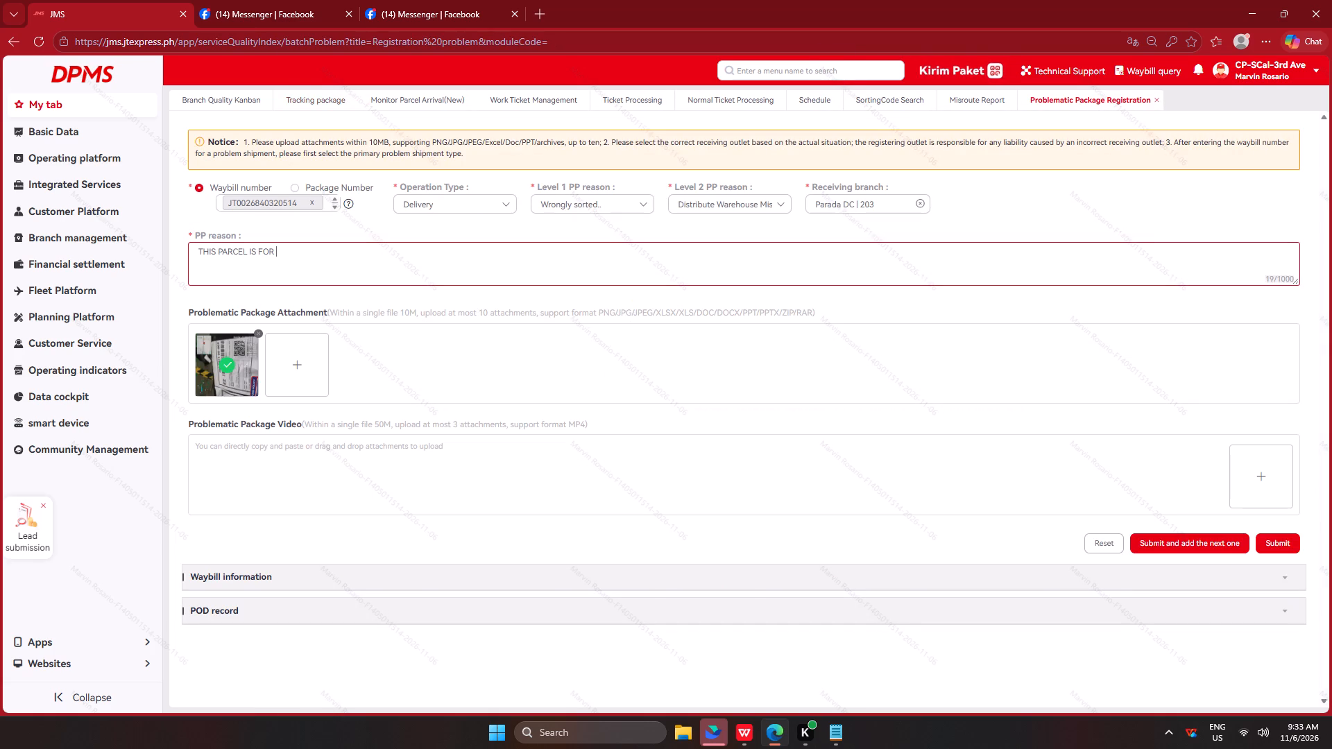
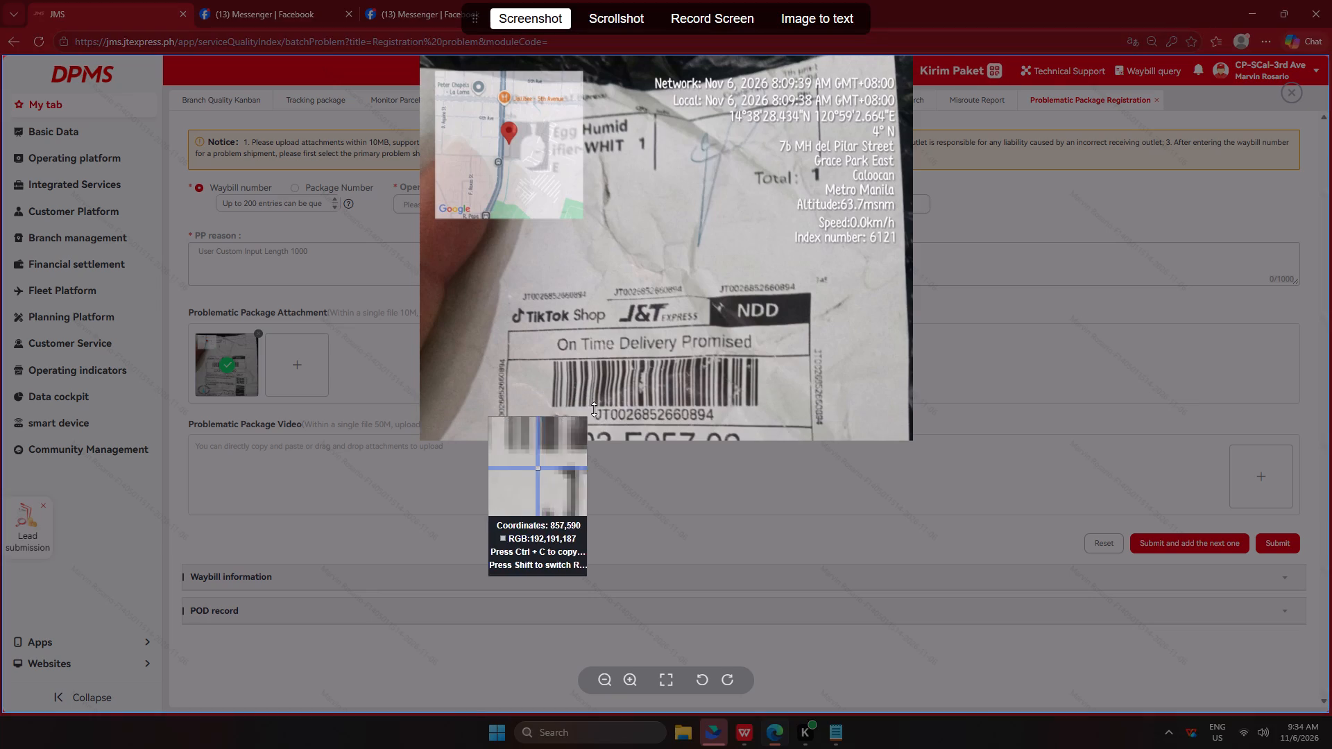
left_click_drag(587, 404, 728, 429)
left_click(857, 4)
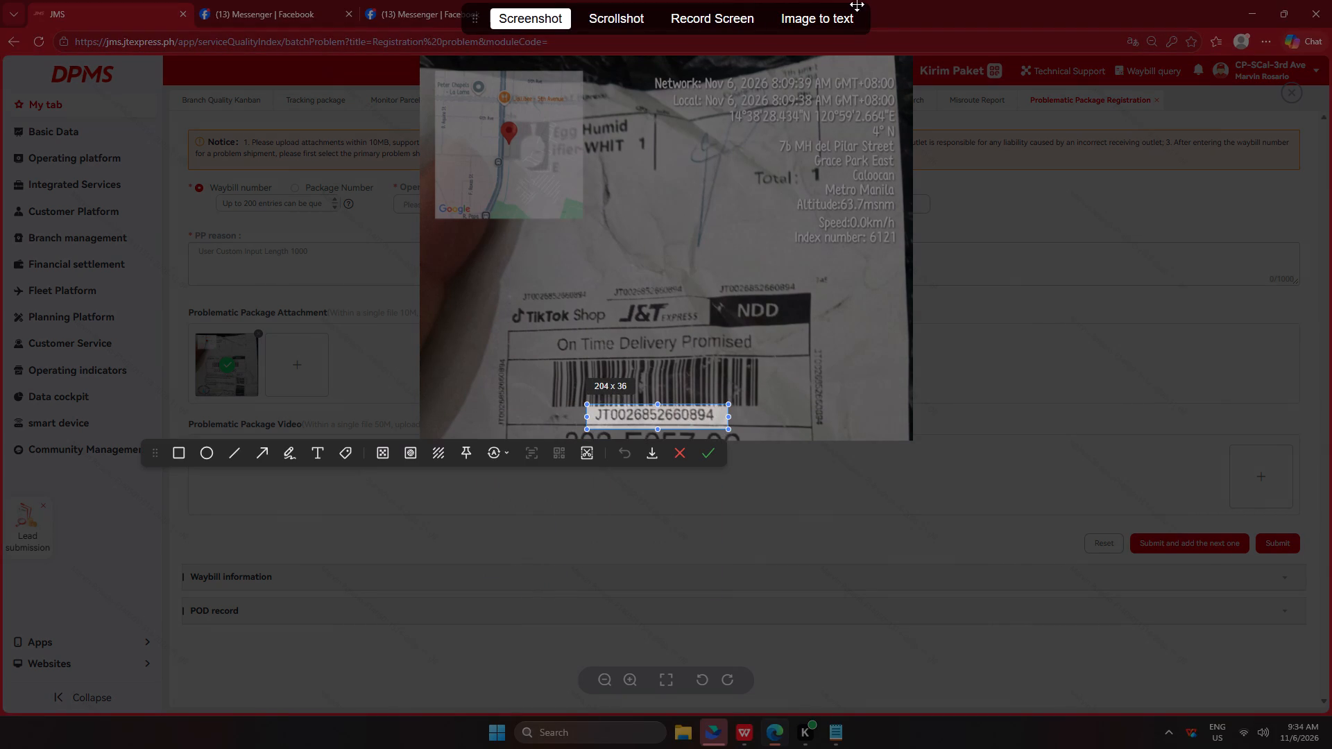
left_click(844, 10)
left_click(753, 542)
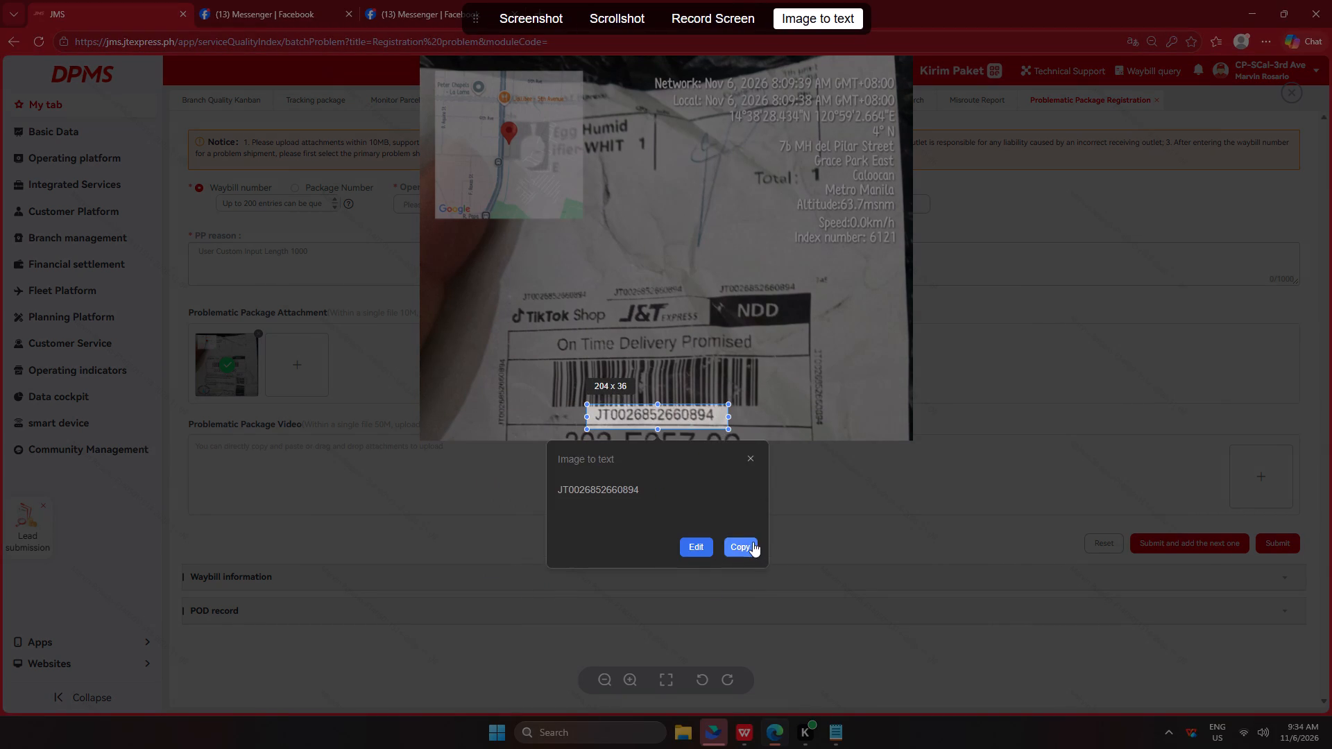
left_click(1039, 349)
left_click(273, 196)
key("ctrl+v")
Begin the PP reason text with "THIS PARCEL IS FOR".
left_click(353, 275)
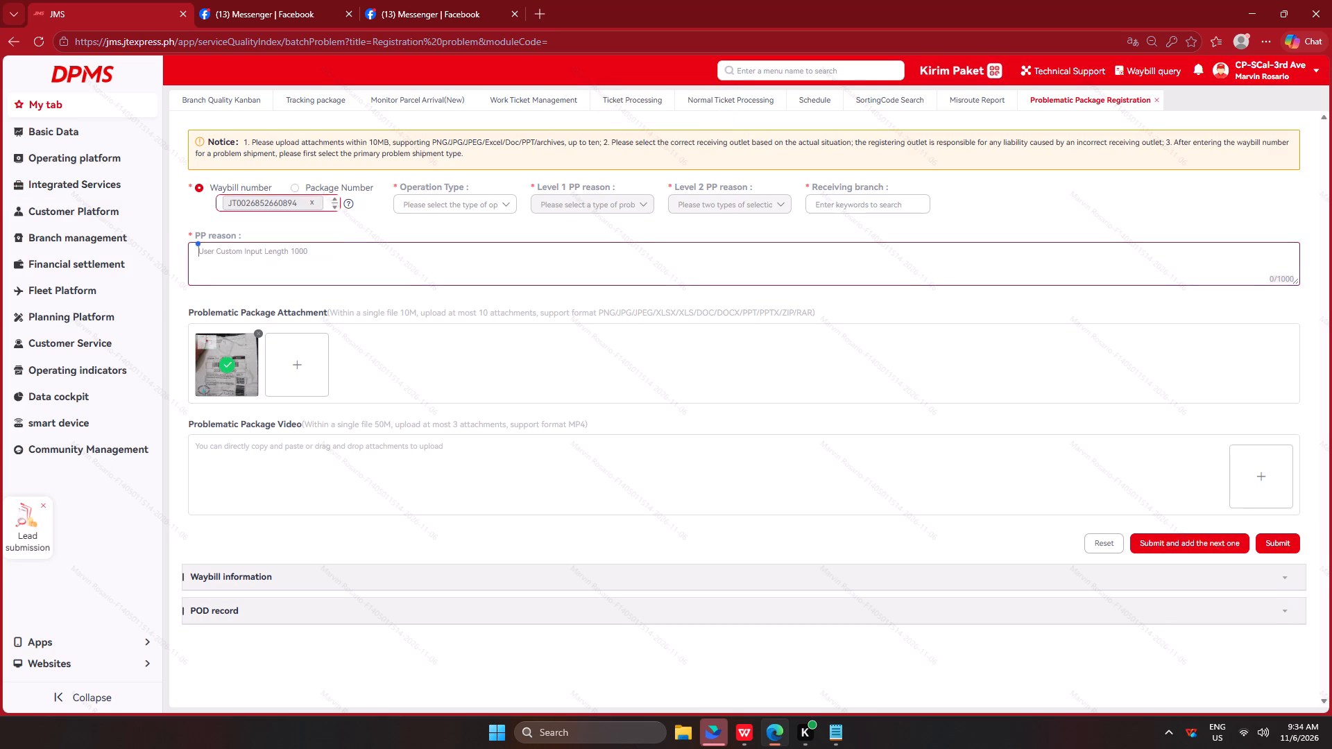
type("THIS PARCEL IS FOR")
key("space")
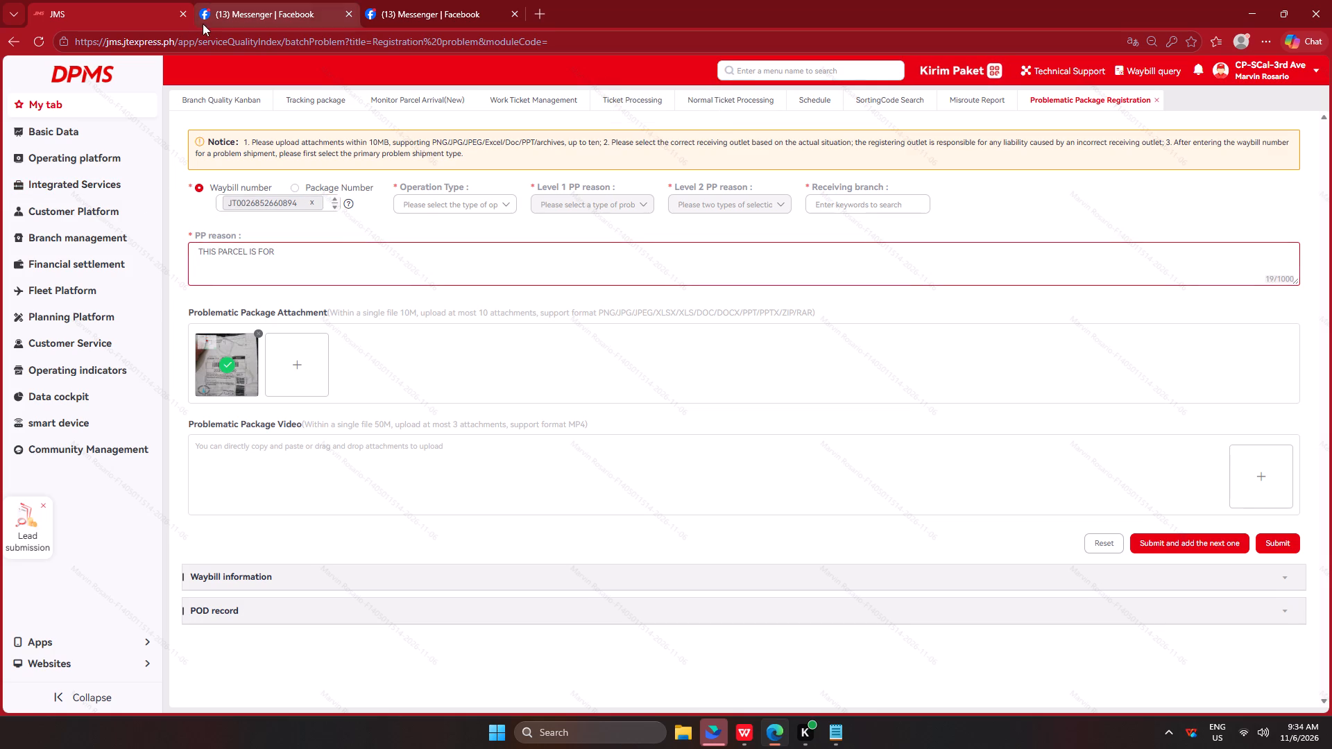
Switch to package tracking to look up the parcel's destination branch.
left_click(316, 88)
left_click(322, 98)
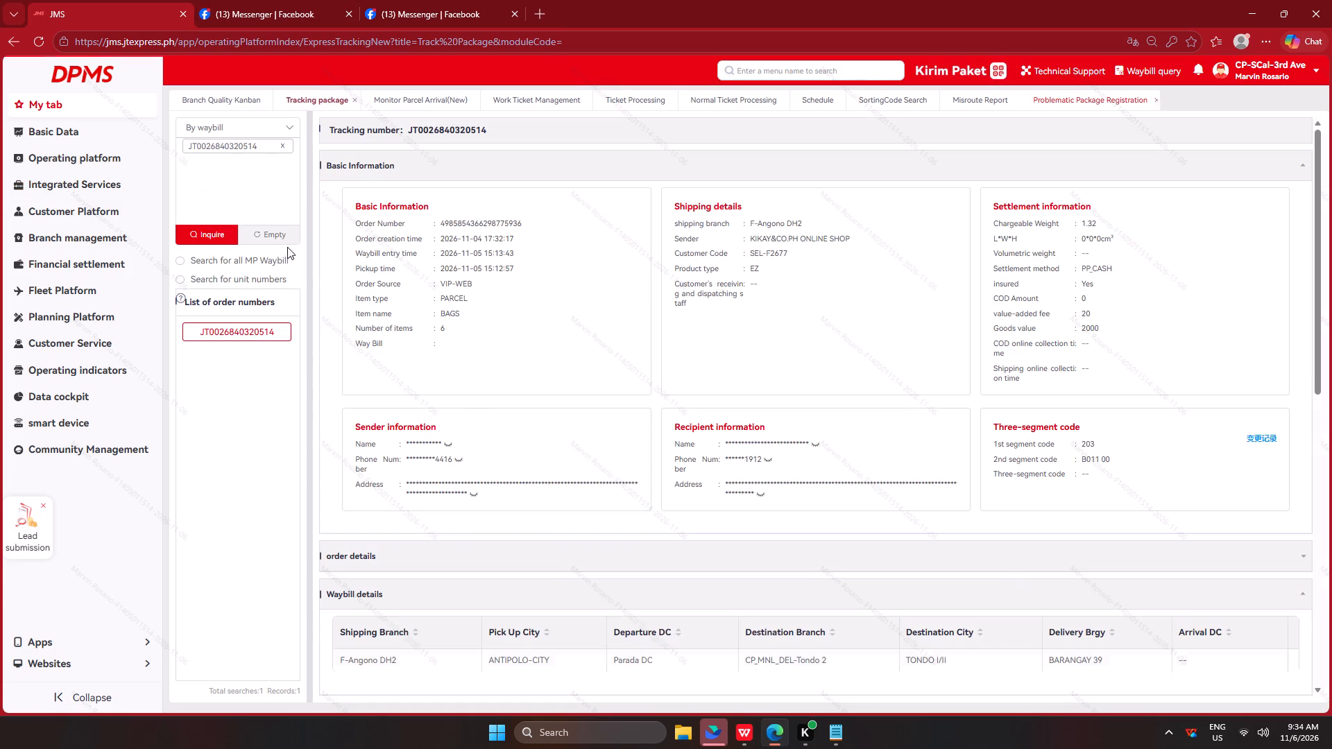
left_click(277, 232)
left_click(275, 209)
key("ctrl+v")
left_click(216, 241)
scroll(594, 341, "down", 8)
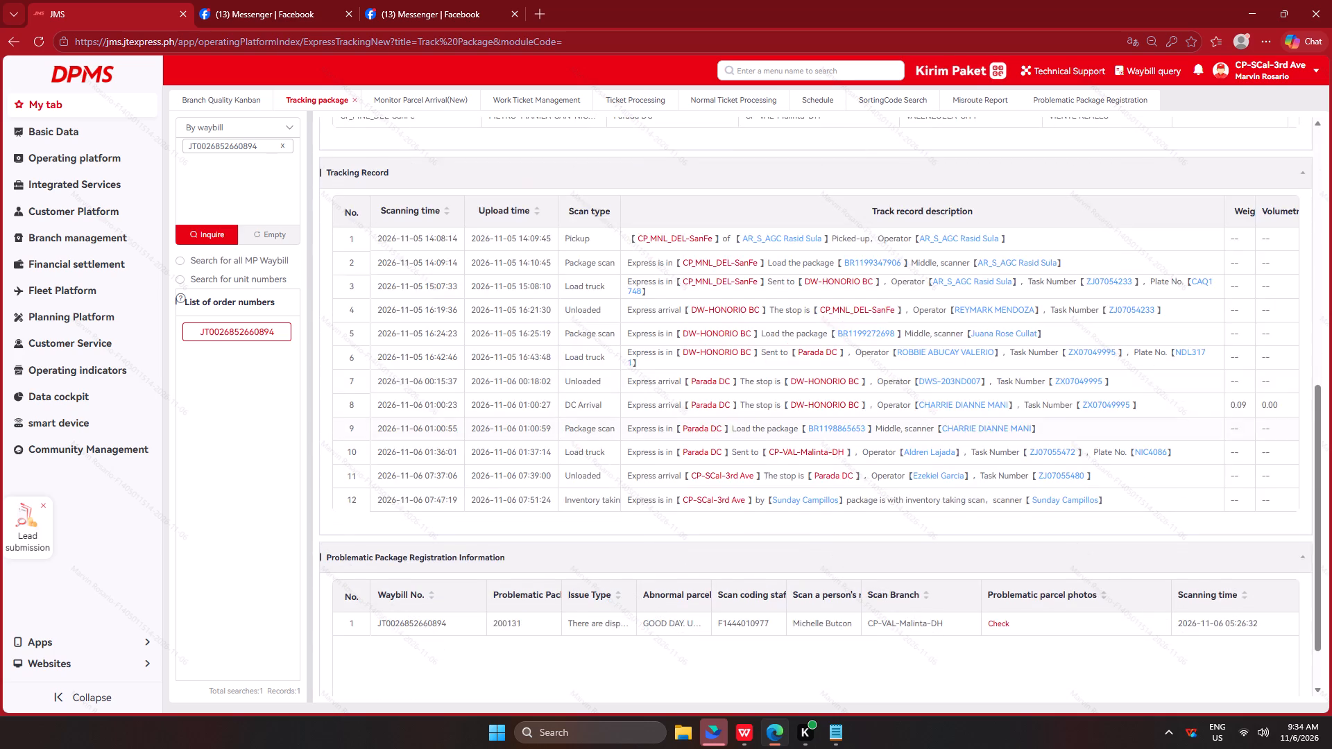
scroll(796, 383, "up", 6)
triple_click(800, 531)
key("ctrl+c")
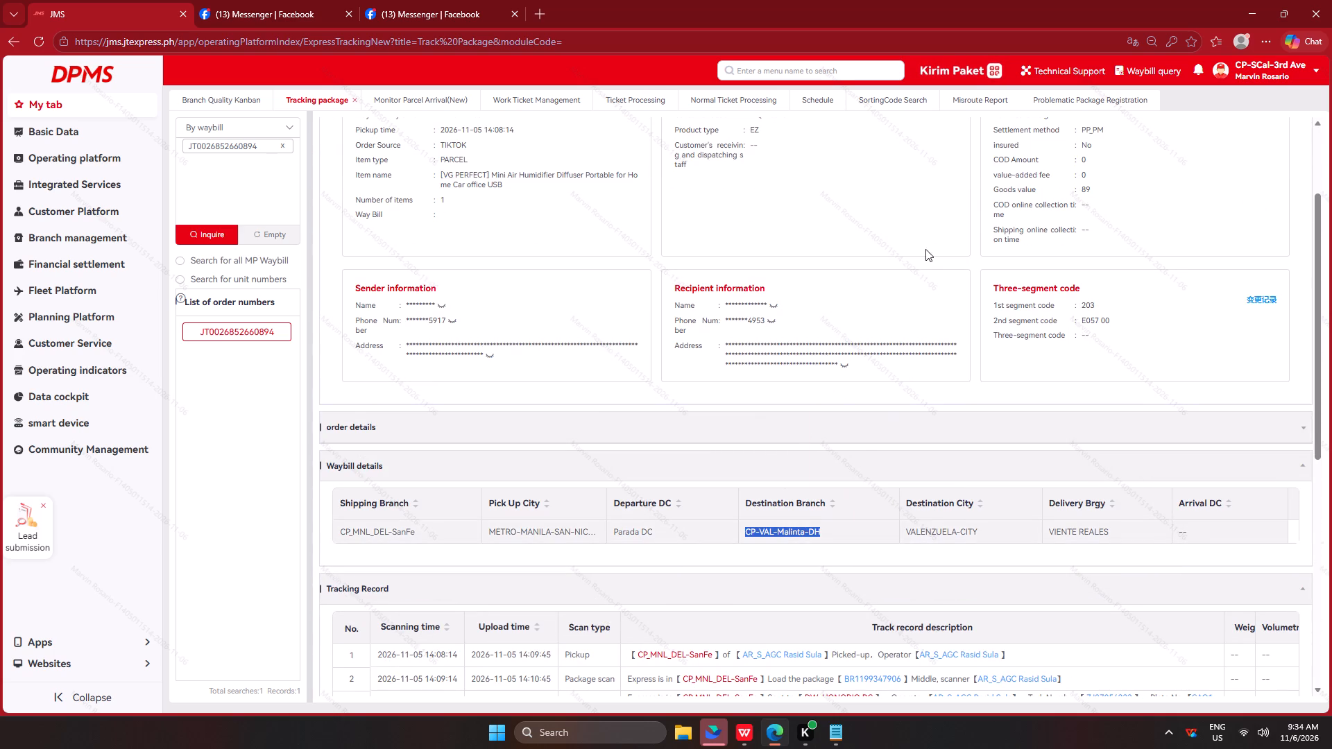
key("ctrl+c")
key("ctrl+c")
key("ctrl+c")
Return to the problematic package registration and complete the PP reason with the copied branch CP-VAL-Malinta-DH.
left_click(1082, 102)
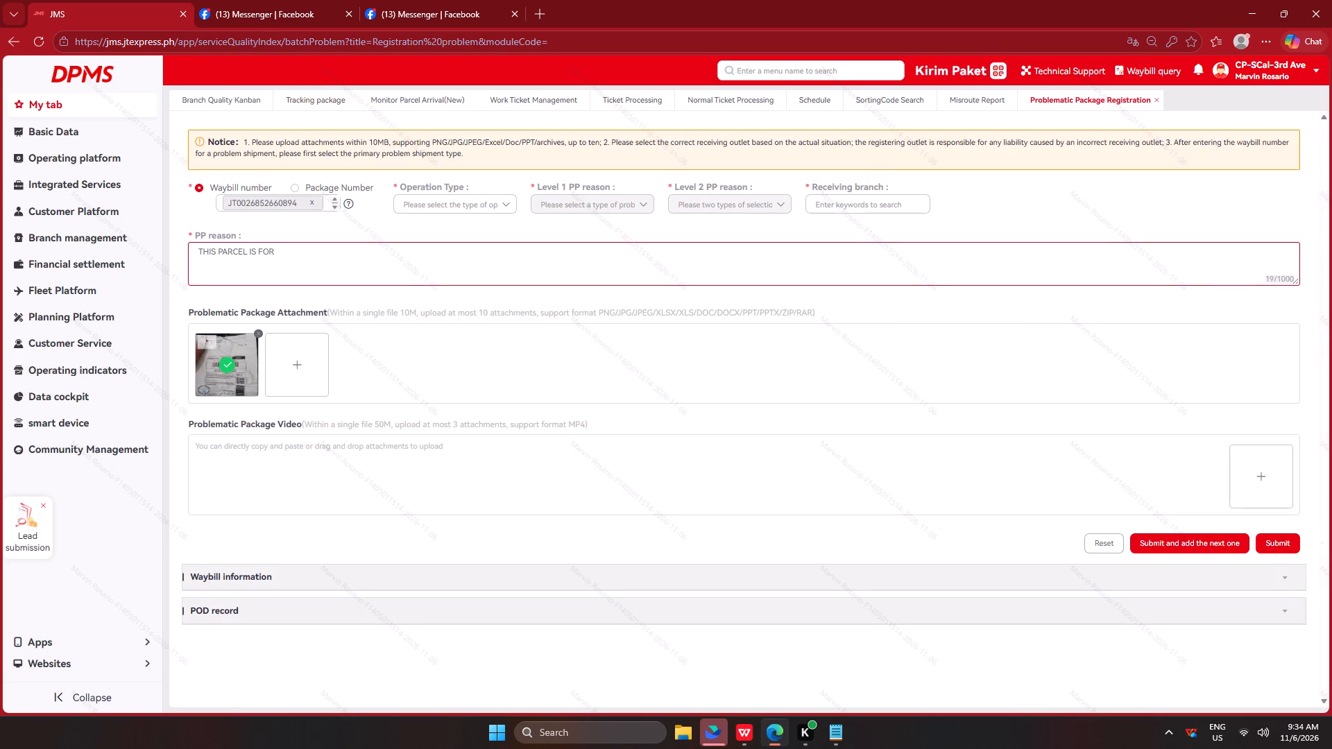
left_click(314, 255)
key("ctrl+v")
Set the operation type to Delivery and the Level 1 PP reason to Wrongly sorted, and open the Level 2 PP reason choices.
left_click(466, 207)
left_click(453, 301)
left_click(597, 198)
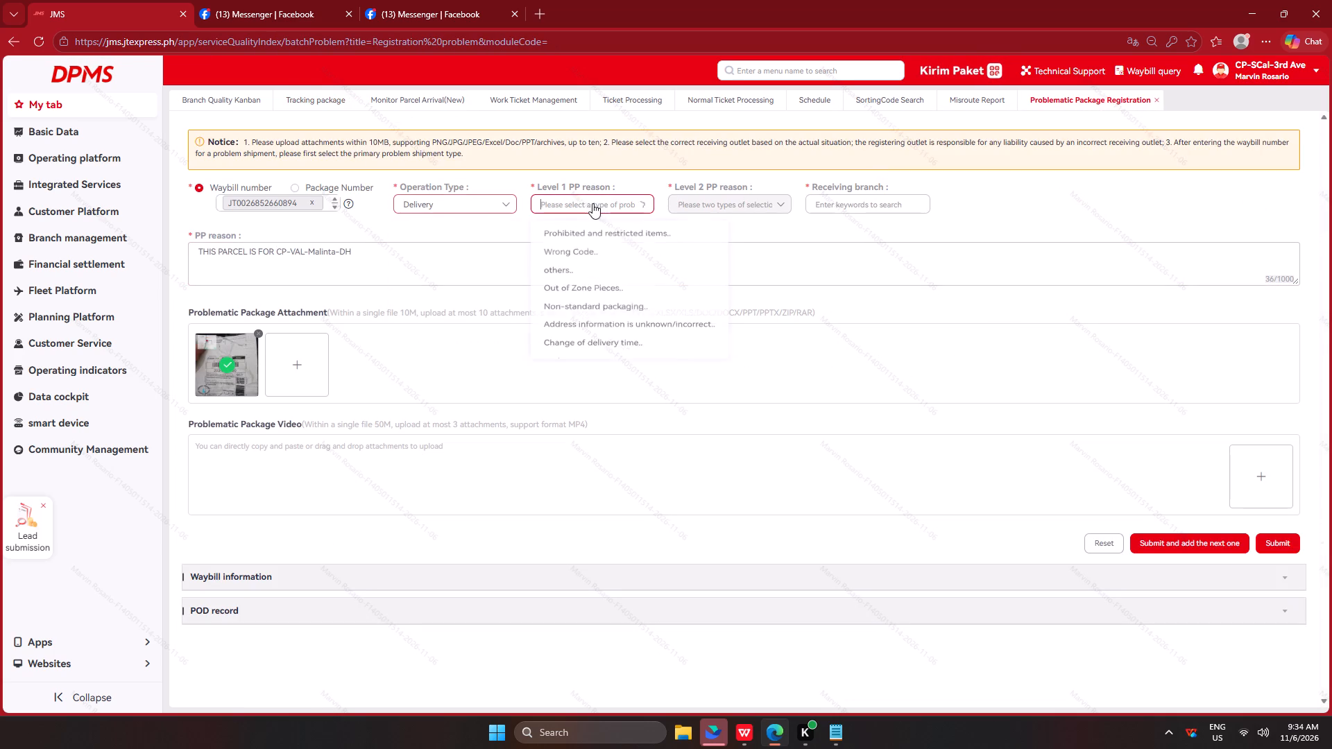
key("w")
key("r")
left_click(595, 257)
left_click(722, 203)
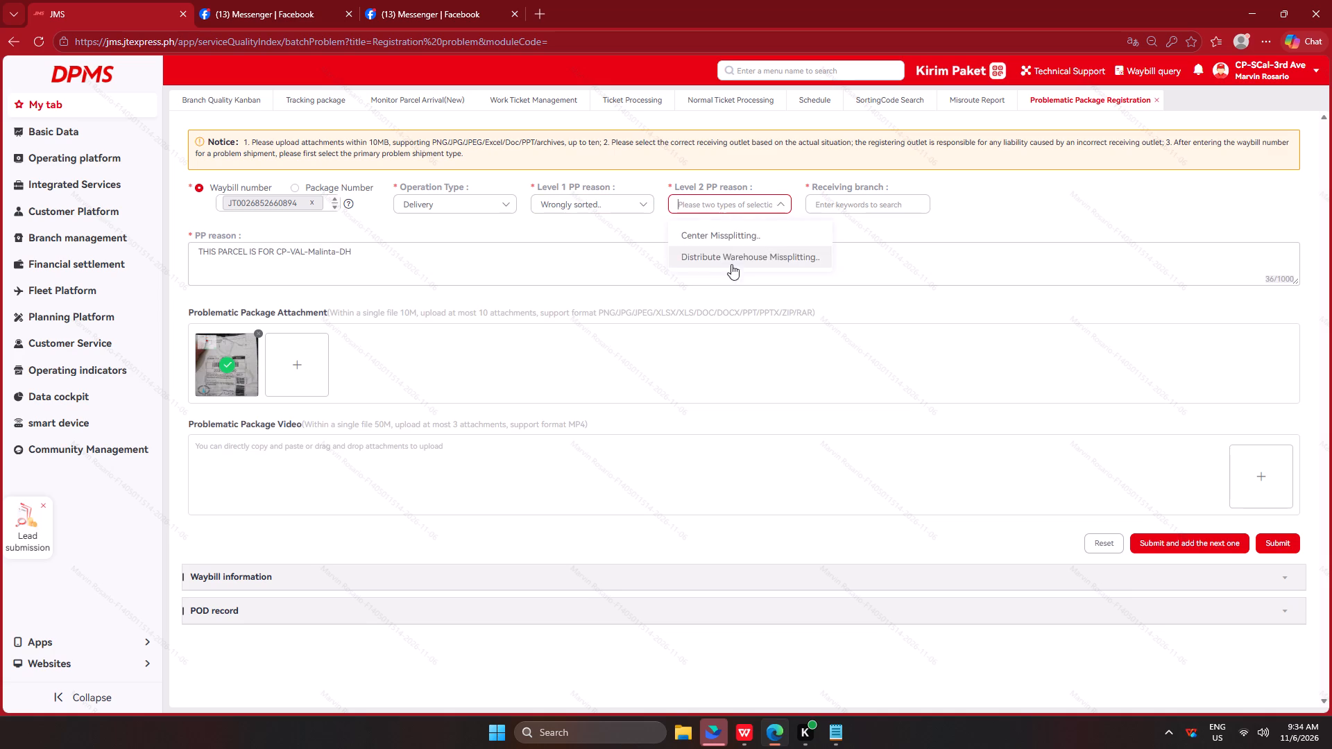
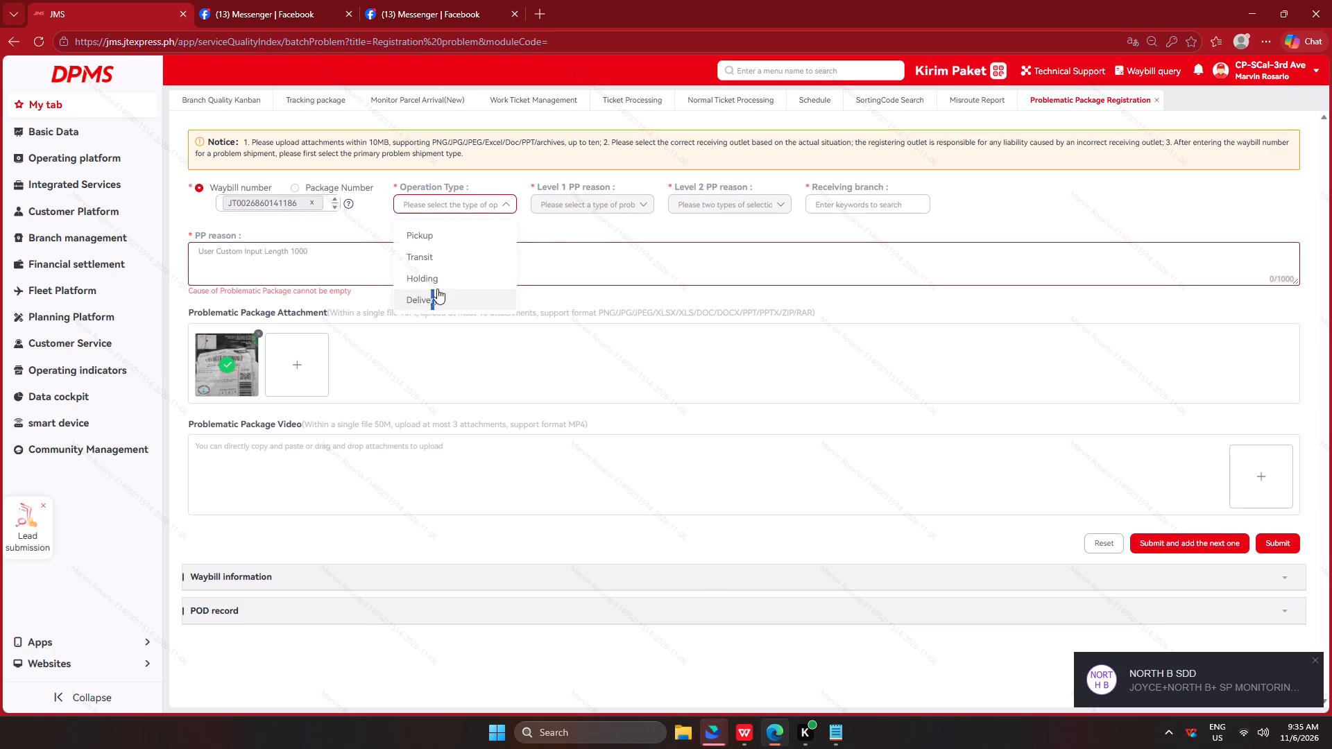
Set the Level 1 PP reason to Wrongly sorted and the Level 2 PP reason to Distribute Warehouse Mis….
left_click(604, 204)
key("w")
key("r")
left_click(599, 258)
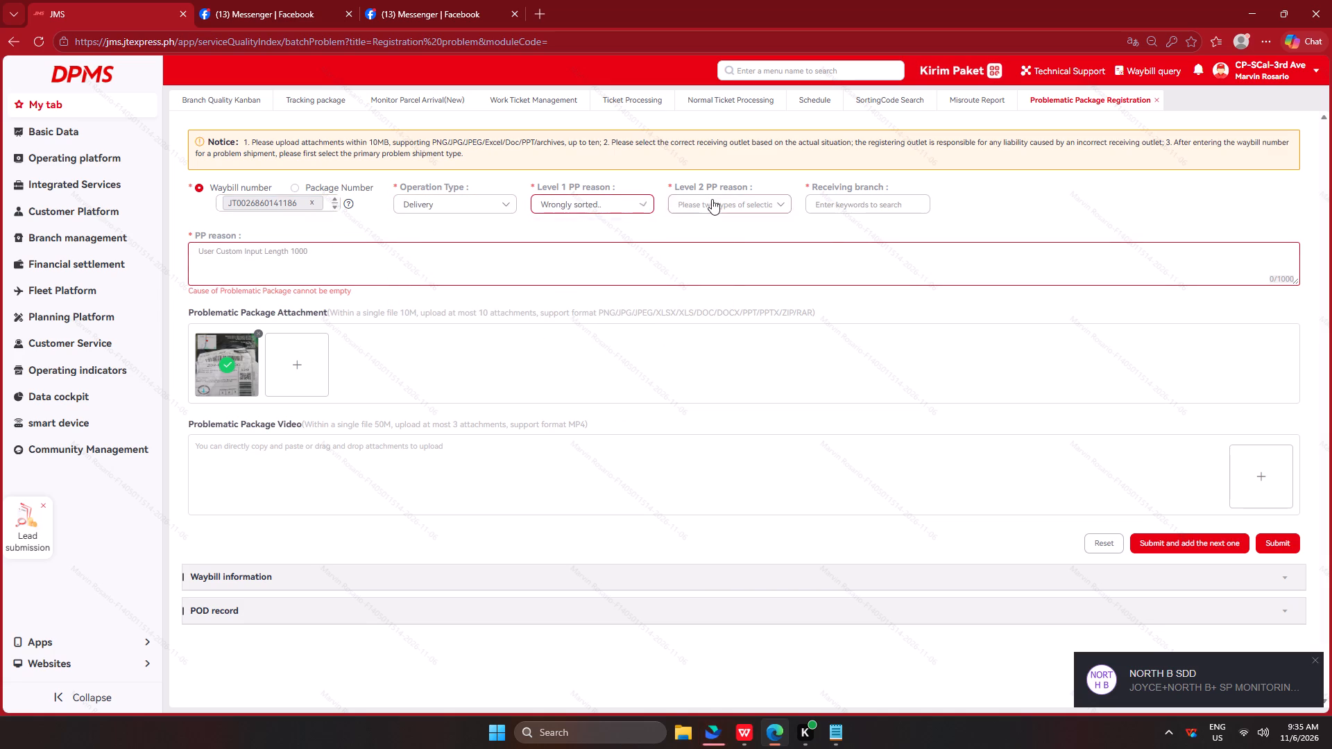
left_click(712, 199)
left_click(703, 259)
Begin the PP reason text with "THIS PARCEL IS FOR".
left_click(632, 258)
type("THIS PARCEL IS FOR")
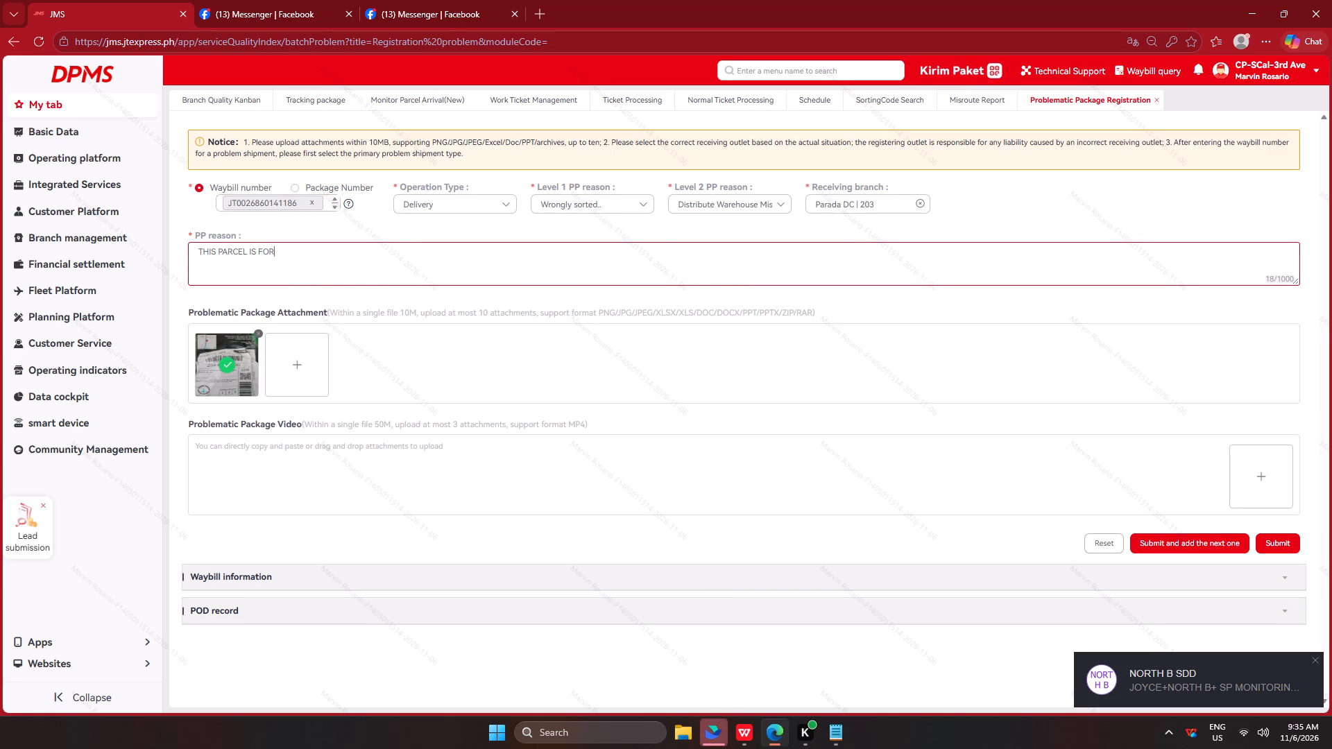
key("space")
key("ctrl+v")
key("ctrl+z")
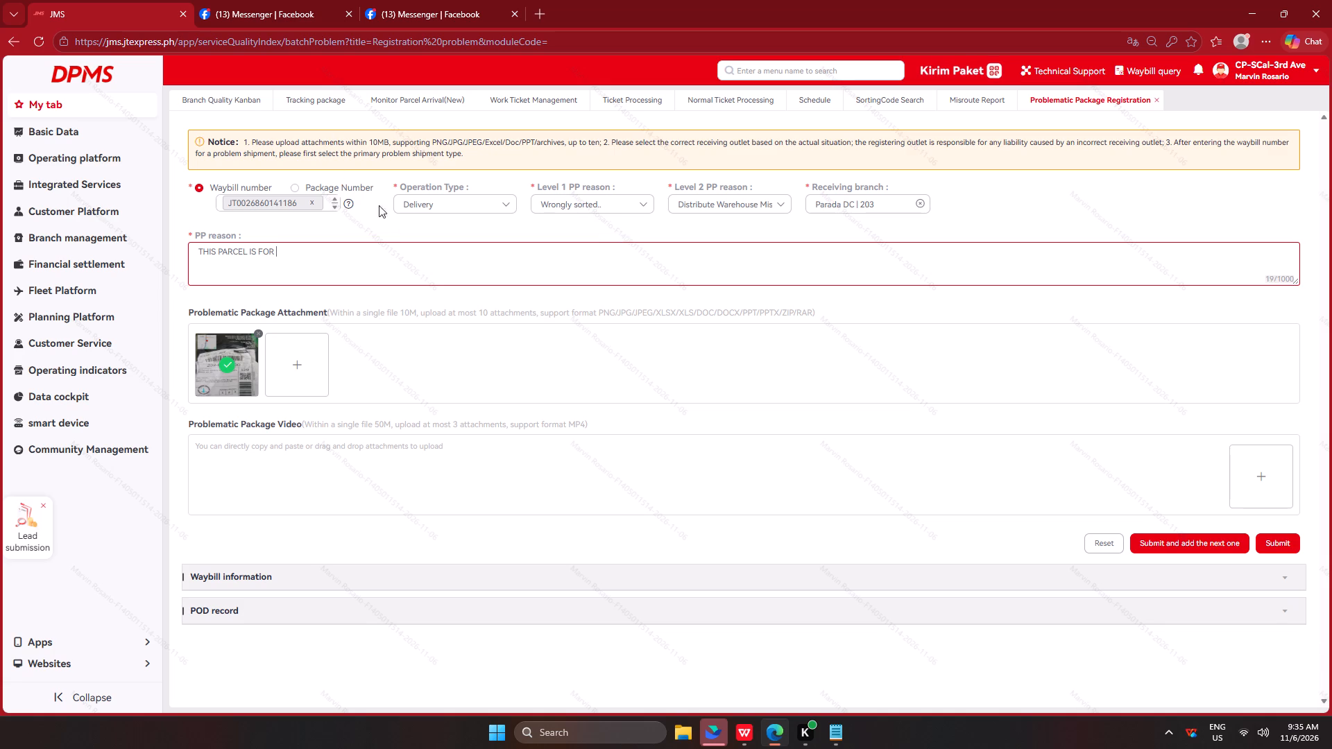
left_click(314, 105)
left_click(275, 222)
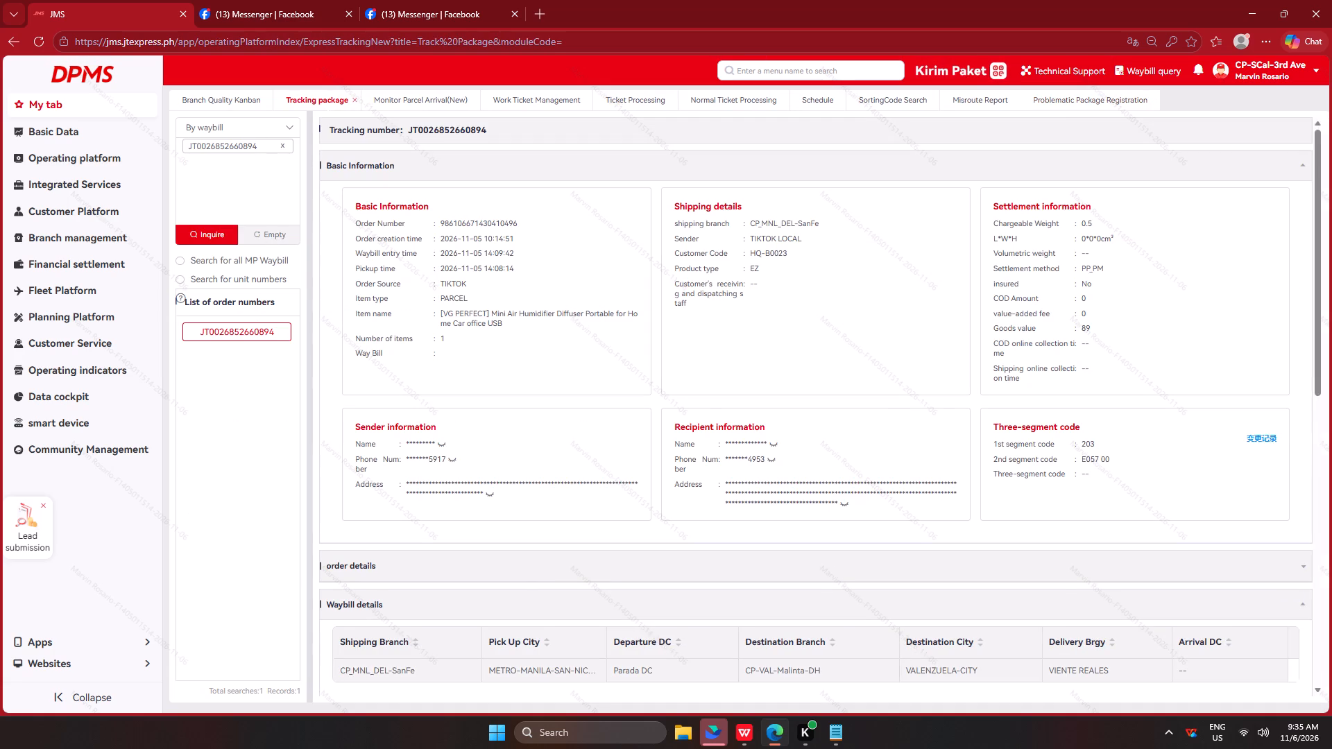
left_click(271, 229)
left_click(266, 207)
key("ctrl+v")
left_click(223, 237)
scroll(819, 394, "down", 4)
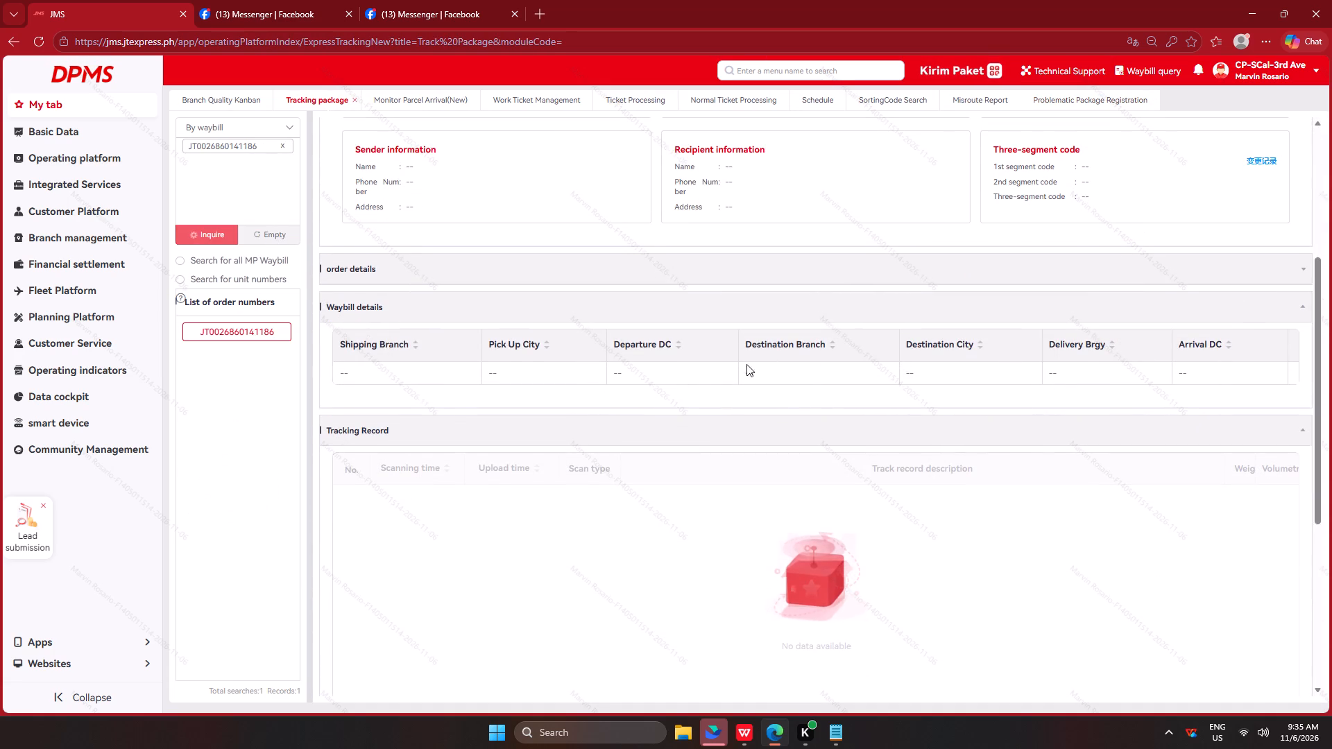
triple_click(783, 380)
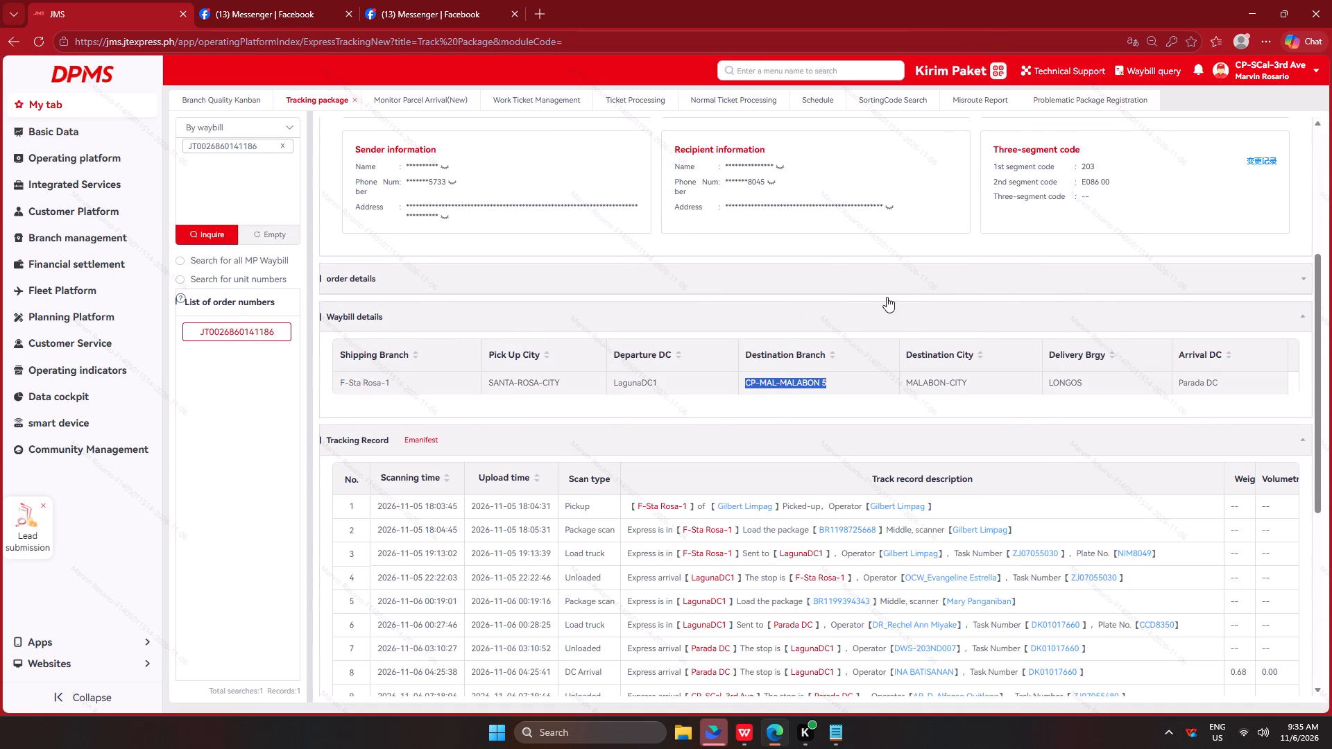
key("ctrl+c")
key("ctrl+c")
key("ctrl+c")
key("ctrl+c")
Return to the problematic package registration to complete the PP reason with the copied destination branch.
left_click(1048, 99, "ctrl")
left_click(352, 263)
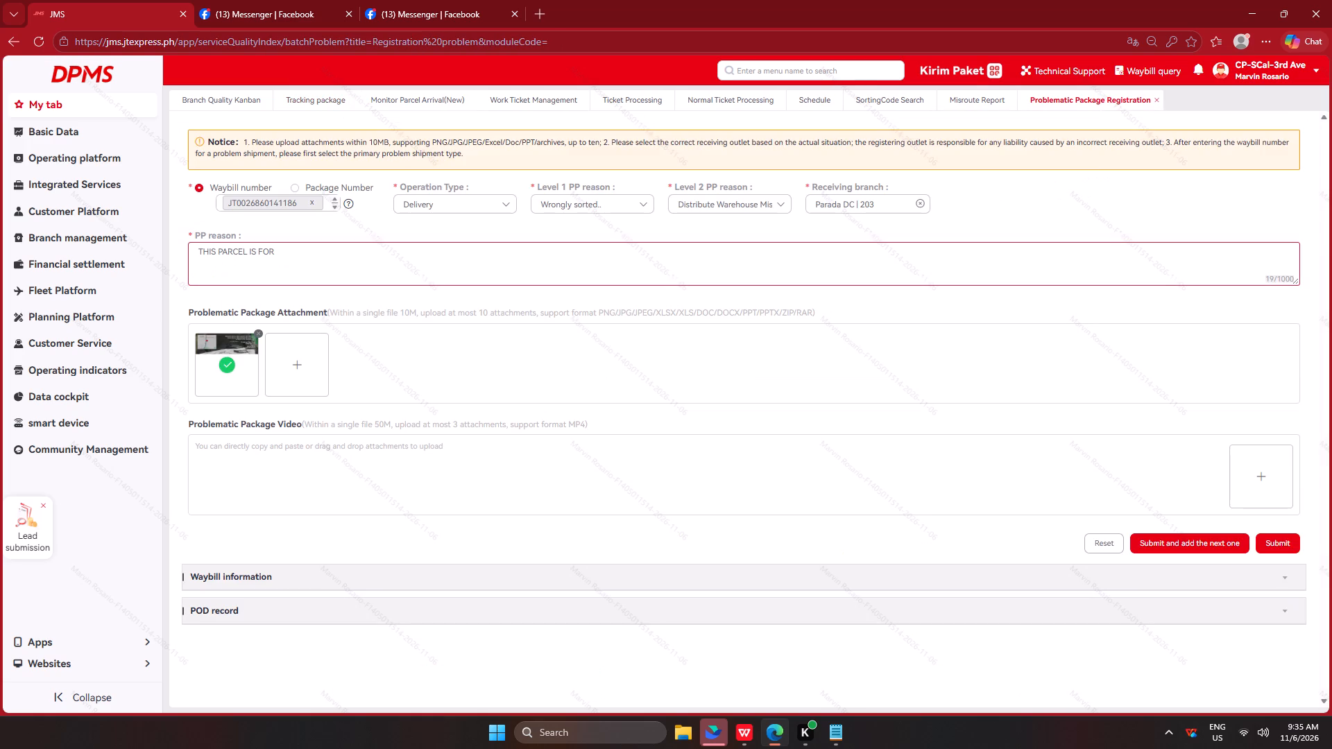
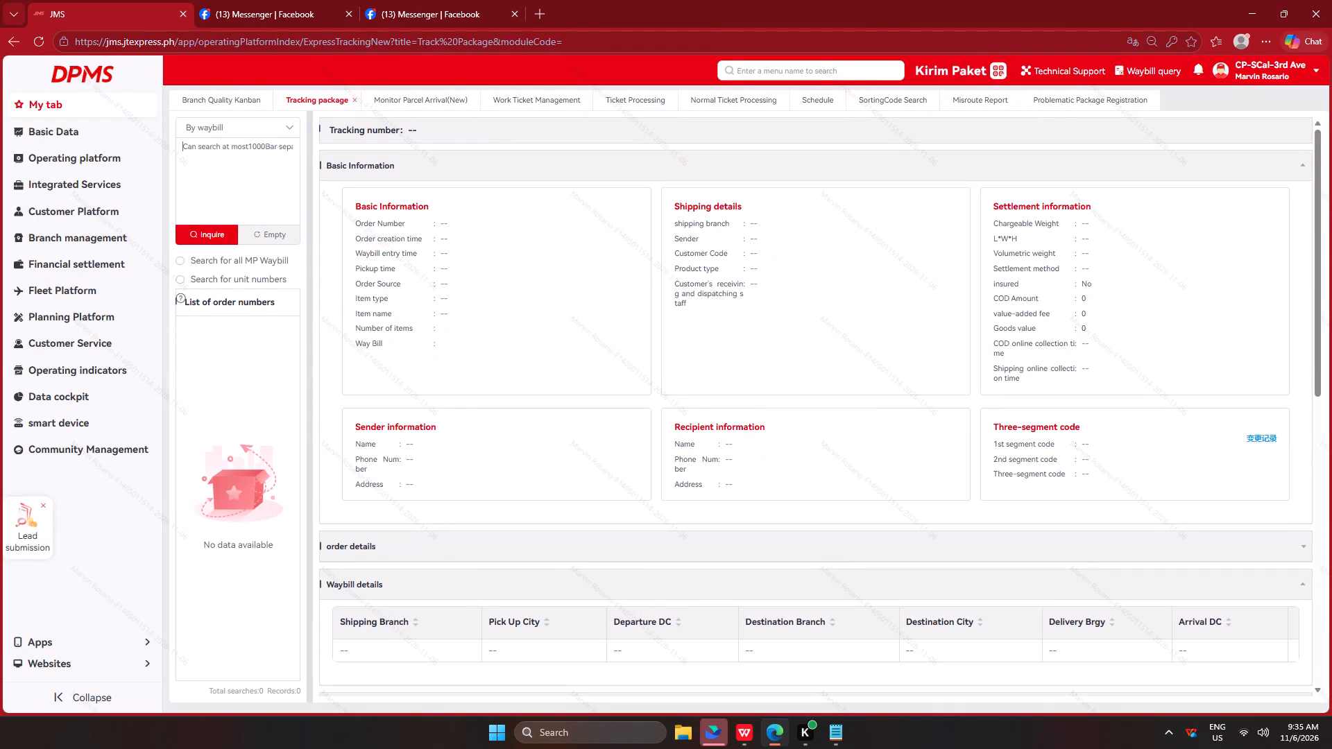
left_click(205, 233)
scroll(754, 323, "down", 6)
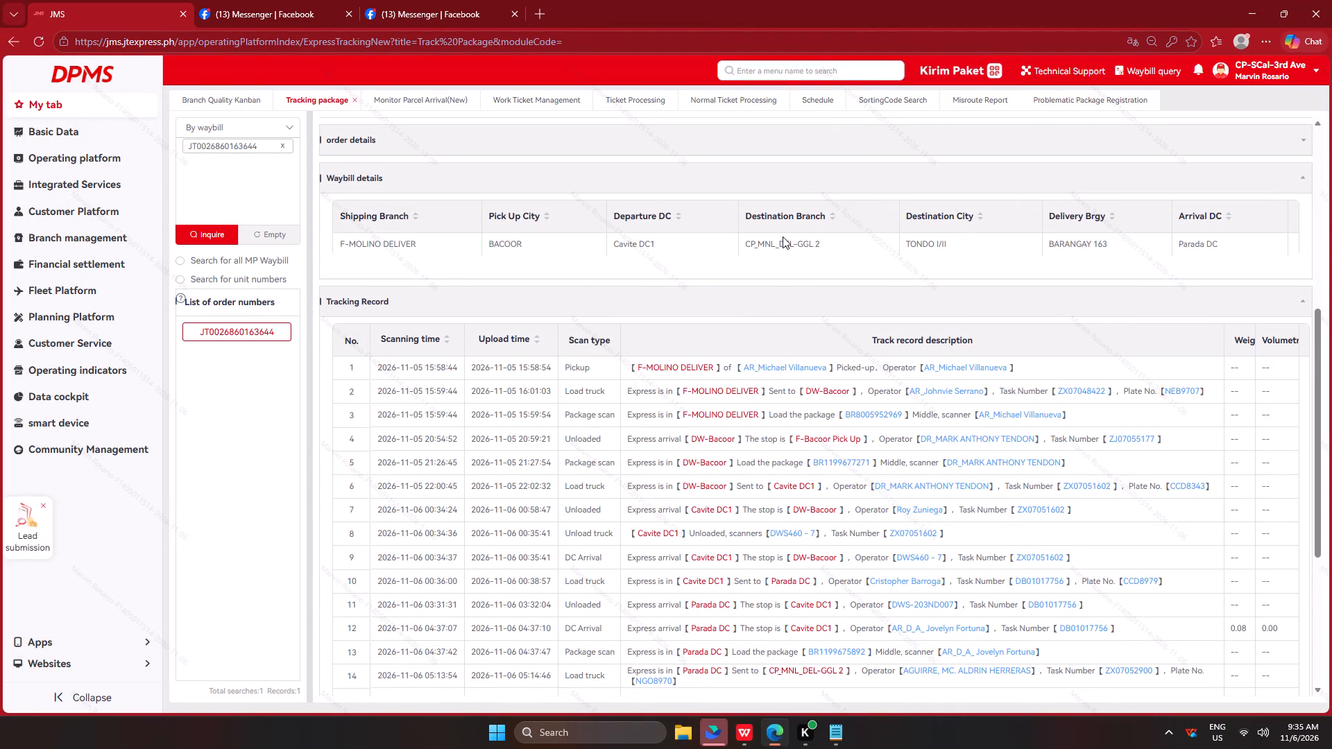
left_click(783, 236)
triple_click(782, 241)
key("ctrl+c")
key("ctrl+c")
key("ctrl+c")
key("ctrl+c")
Return to the problematic package registration and enter the copied branch CP_MNL_DEL-GGL 2 as the PP reason text.
left_click(1093, 94)
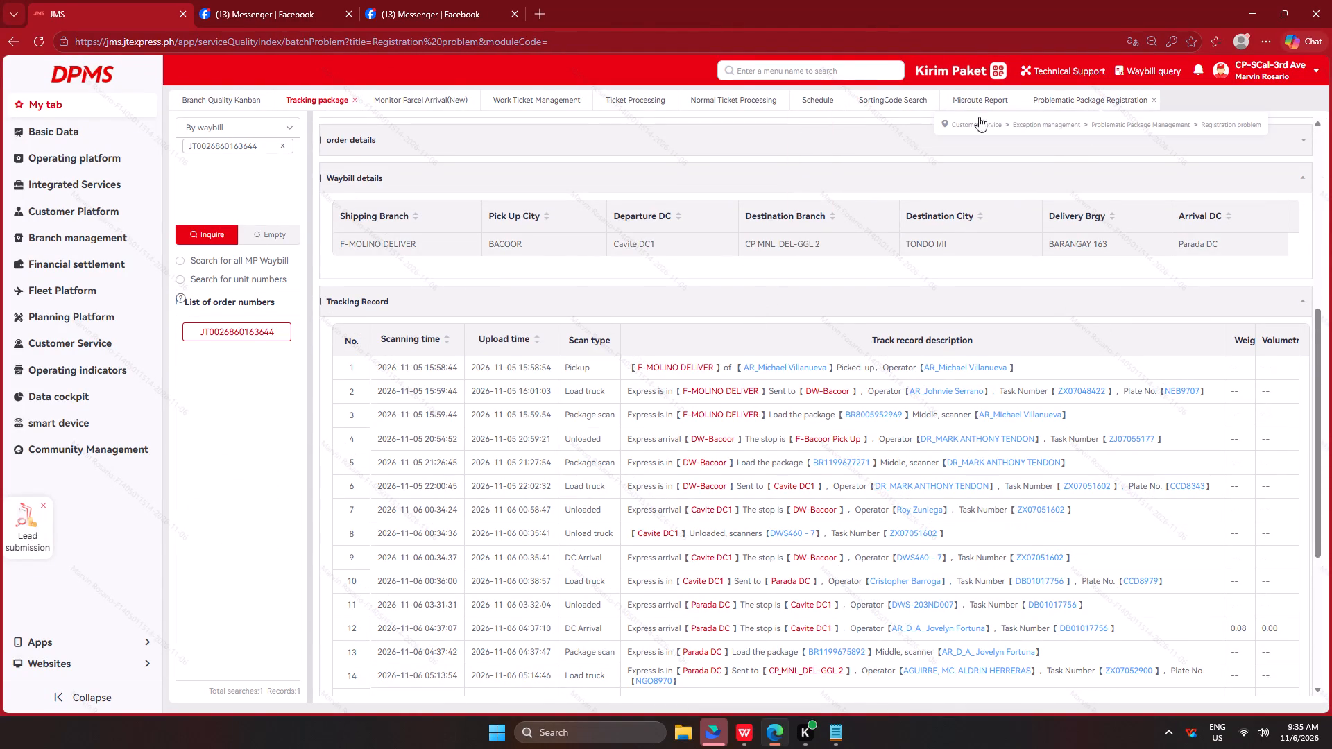
left_click(287, 206)
key("ctrl+v")
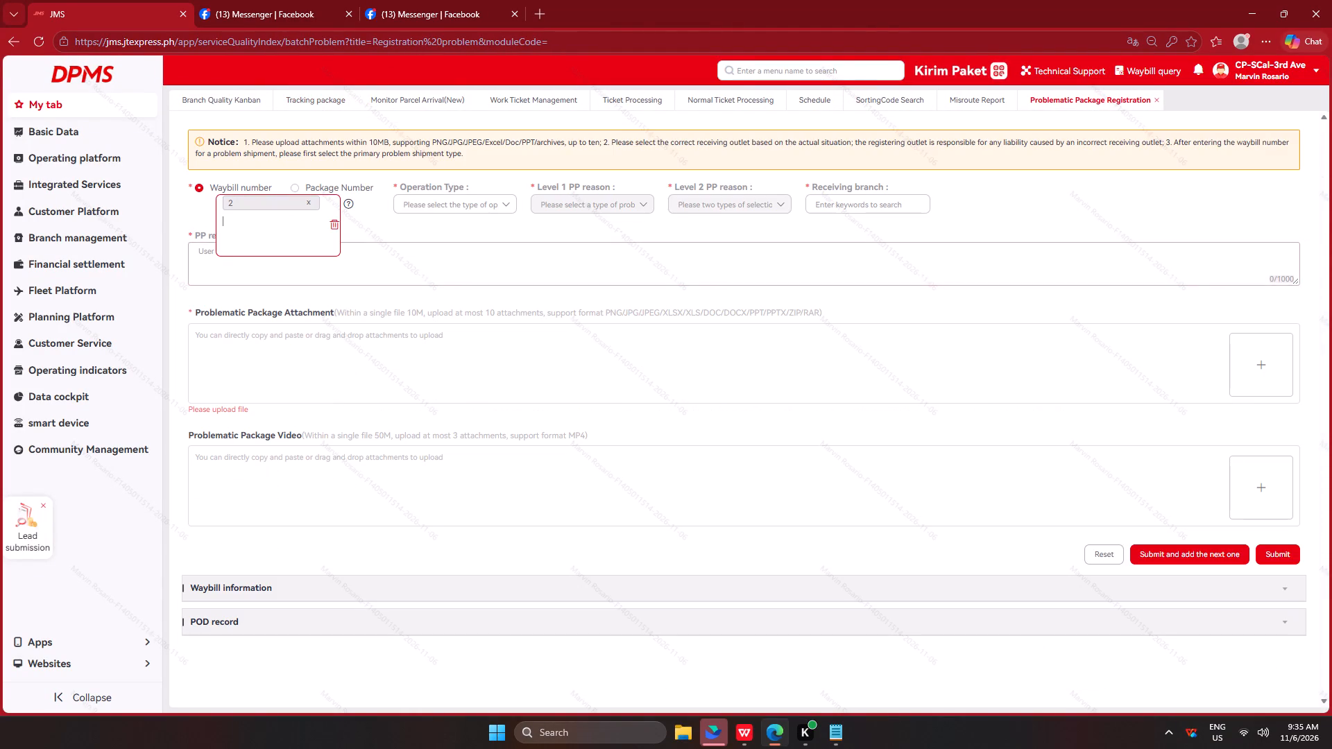
left_click(430, 282)
key("ctrl+v")
Open the operation type choices for the problematic package registration.
left_click(478, 207)
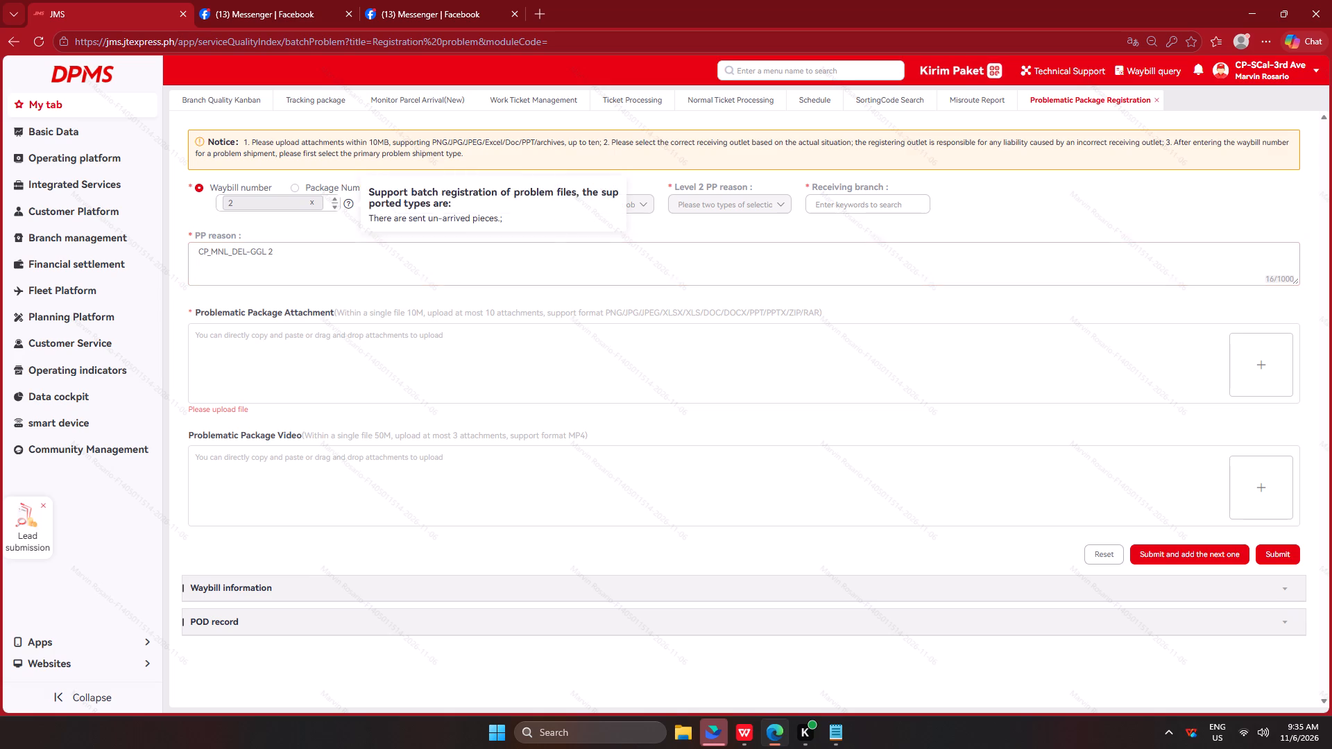
left_click(814, 214)
left_click(339, 96)
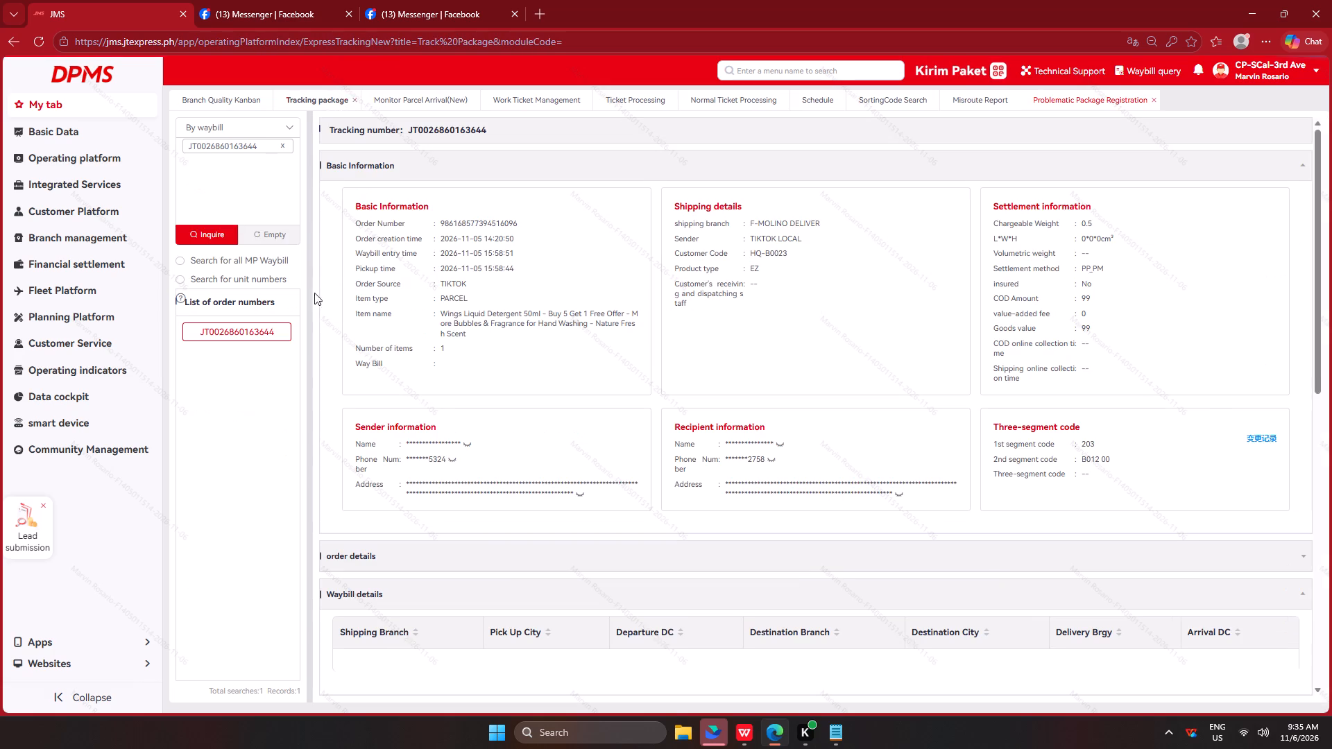
double_click(254, 333)
key("ctrl+c")
key("ctrl+c")
key("ctrl+c")
key("ctrl+c")
left_click(1089, 98)
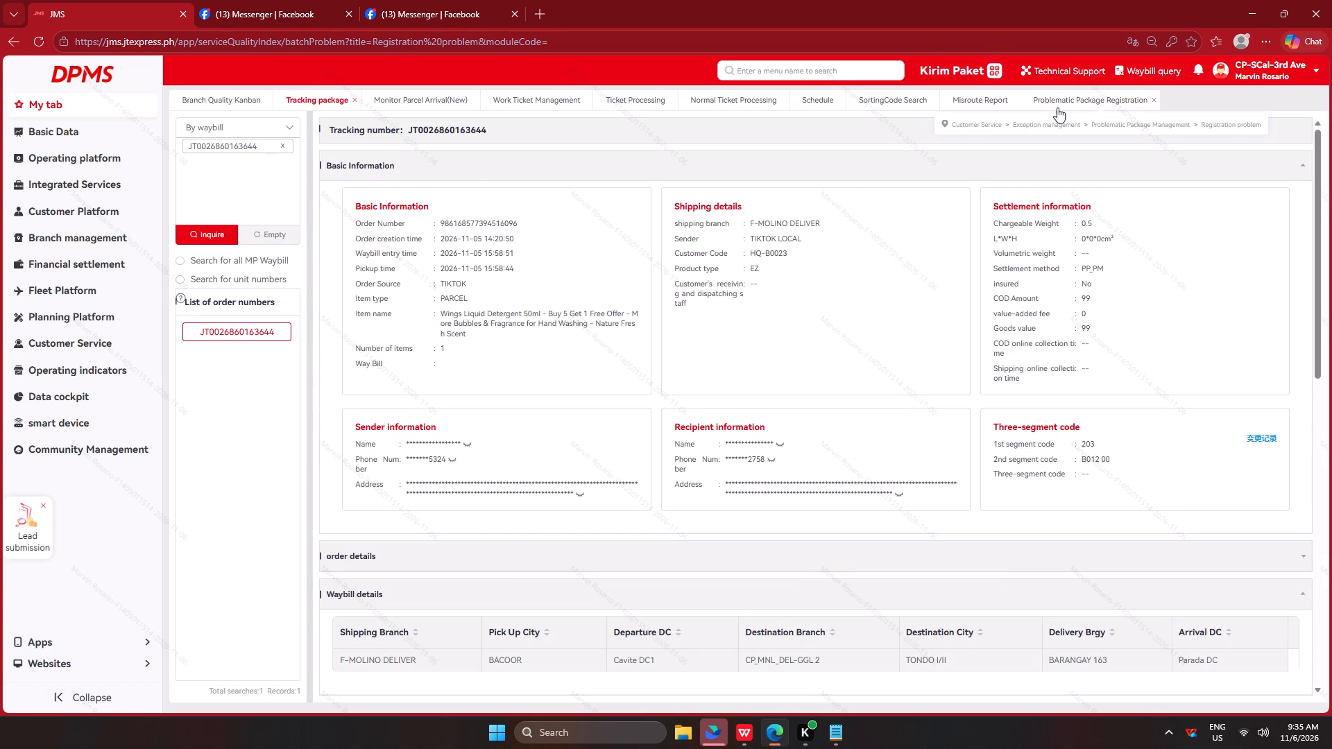
left_click(327, 205)
left_click(332, 225)
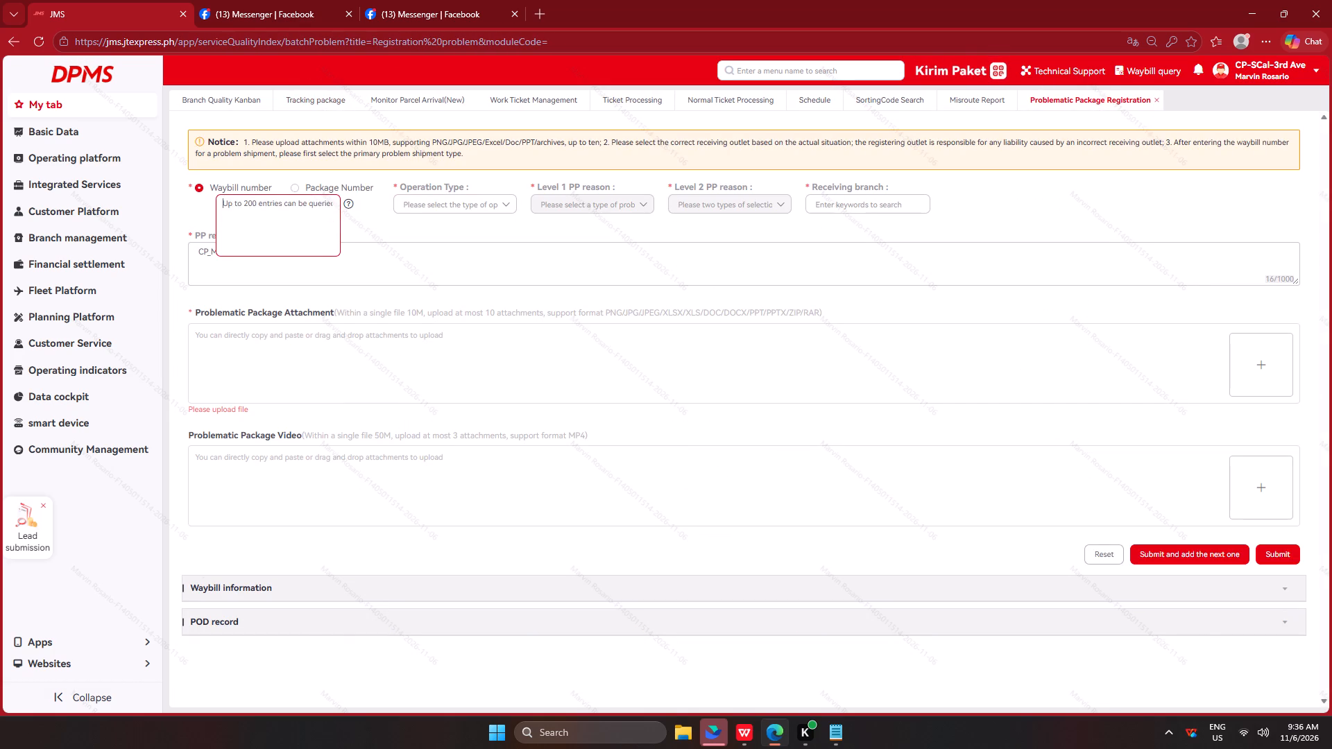
key("ctrl+v")
Set the operation type of the problematic package registration to Delivery.
left_click(507, 200)
left_click(448, 291)
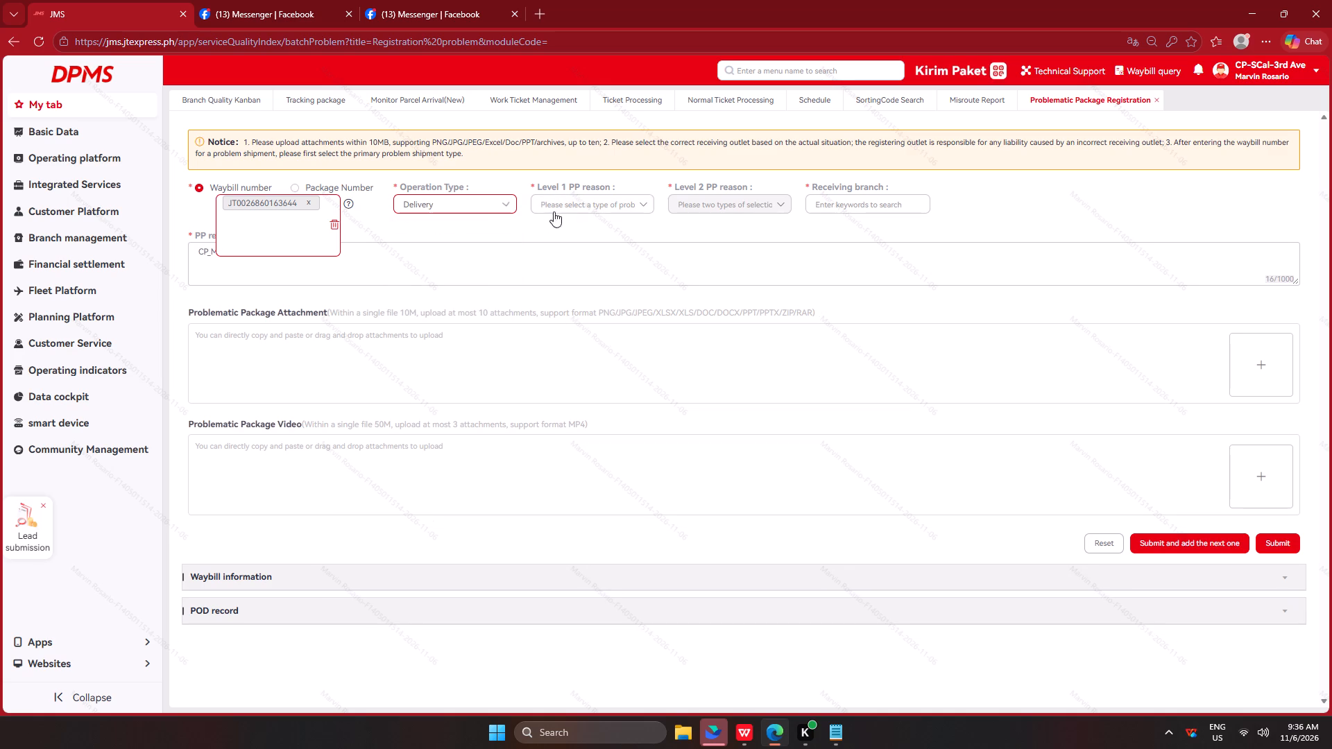
left_click_drag(570, 208, 581, 203)
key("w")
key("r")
left_click(570, 204)
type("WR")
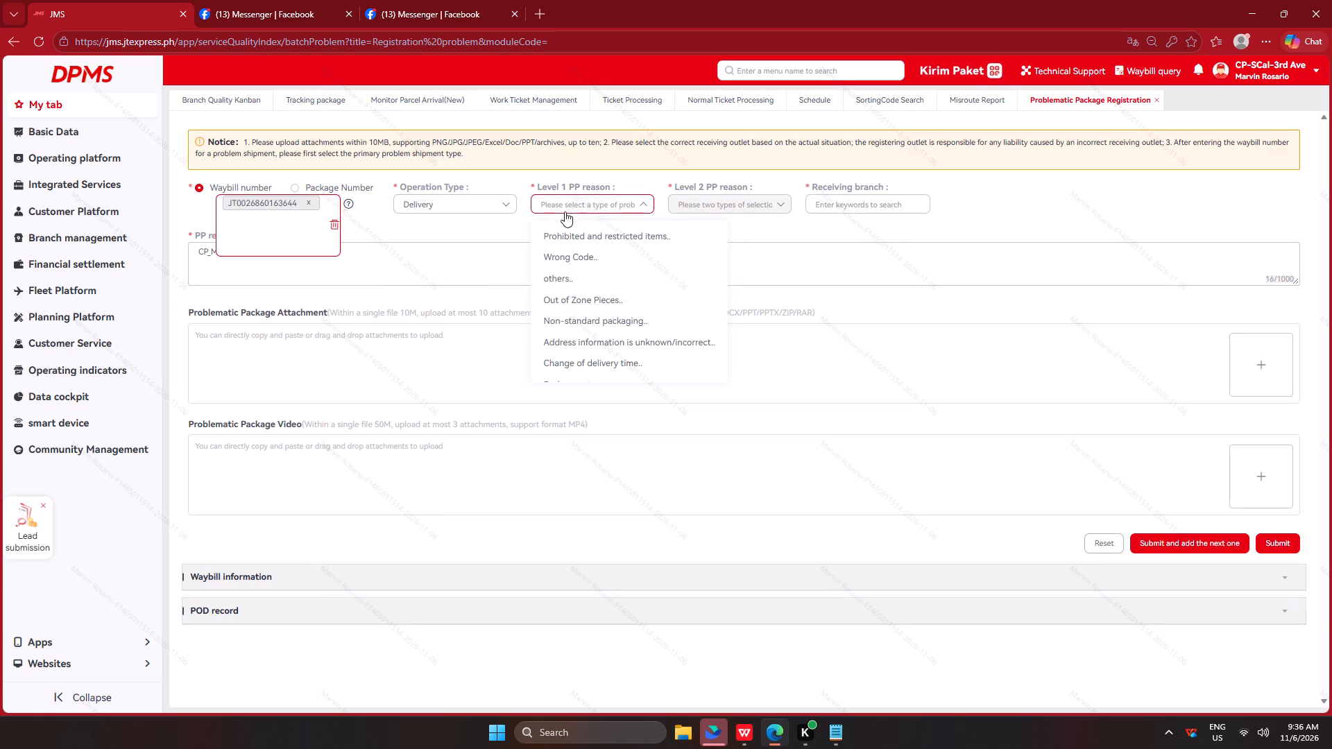
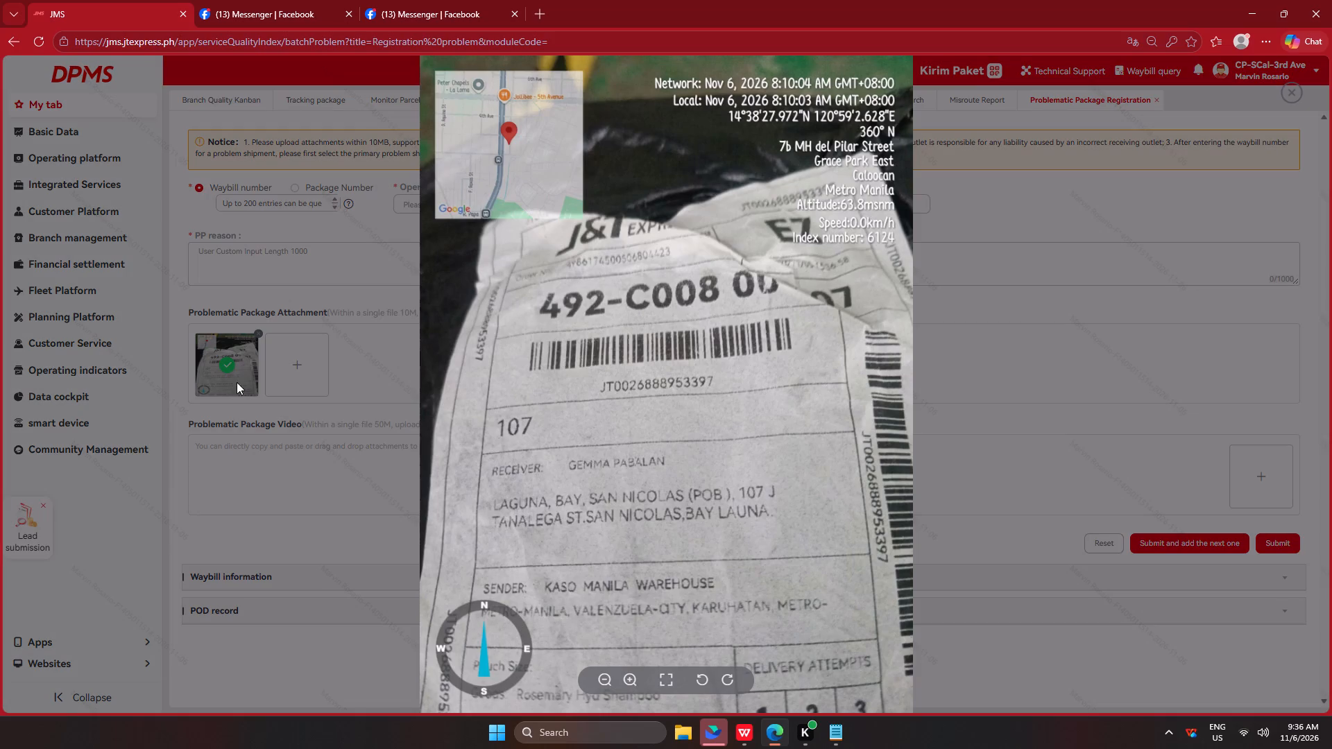
key("ctrl+shift+a")
left_click_drag(590, 370, 594, 377)
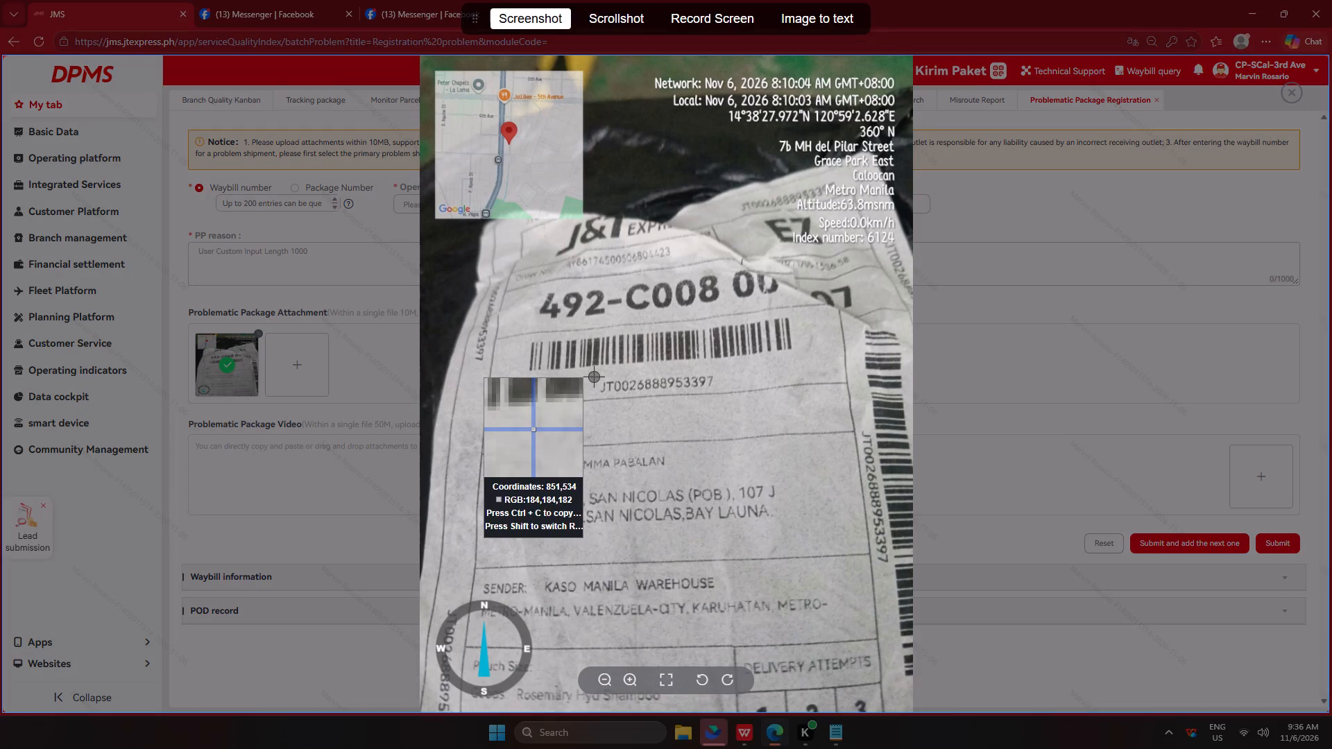
left_click_drag(594, 377, 734, 404)
left_click(840, 19)
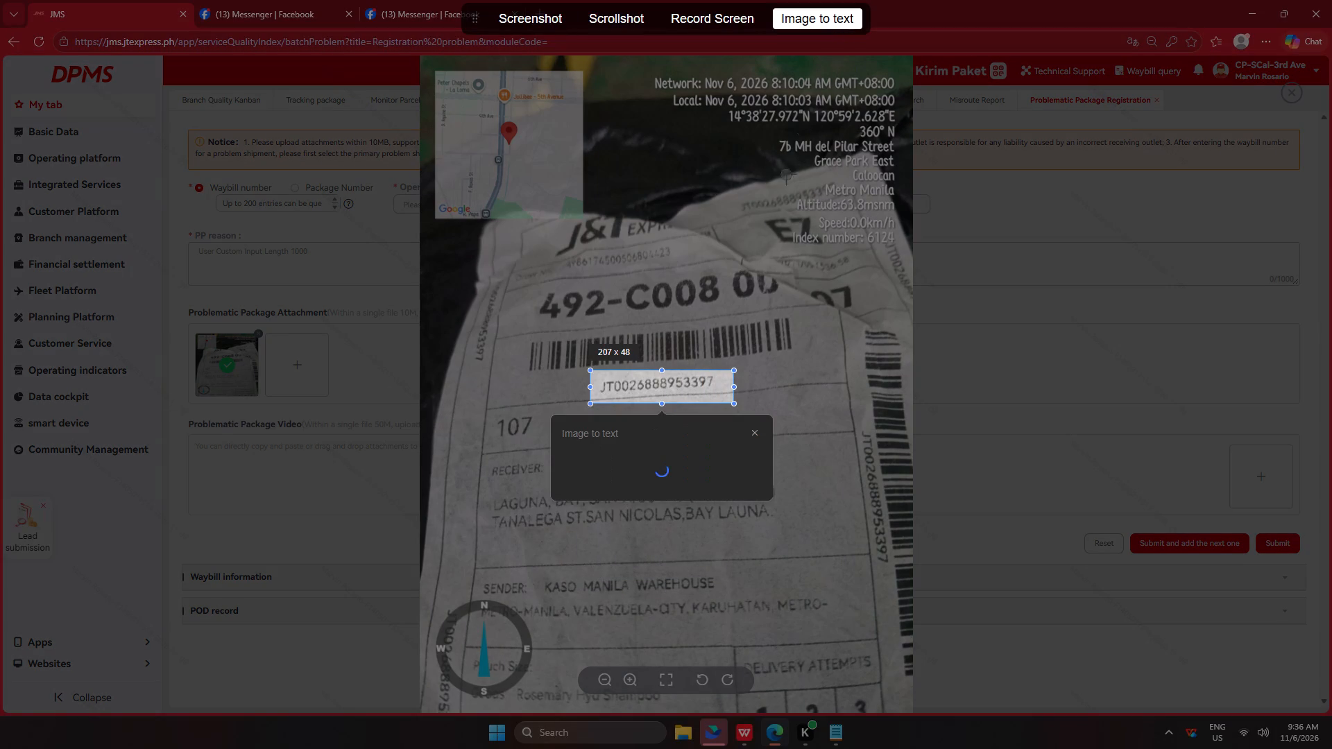
left_click(737, 522)
left_click(1076, 379)
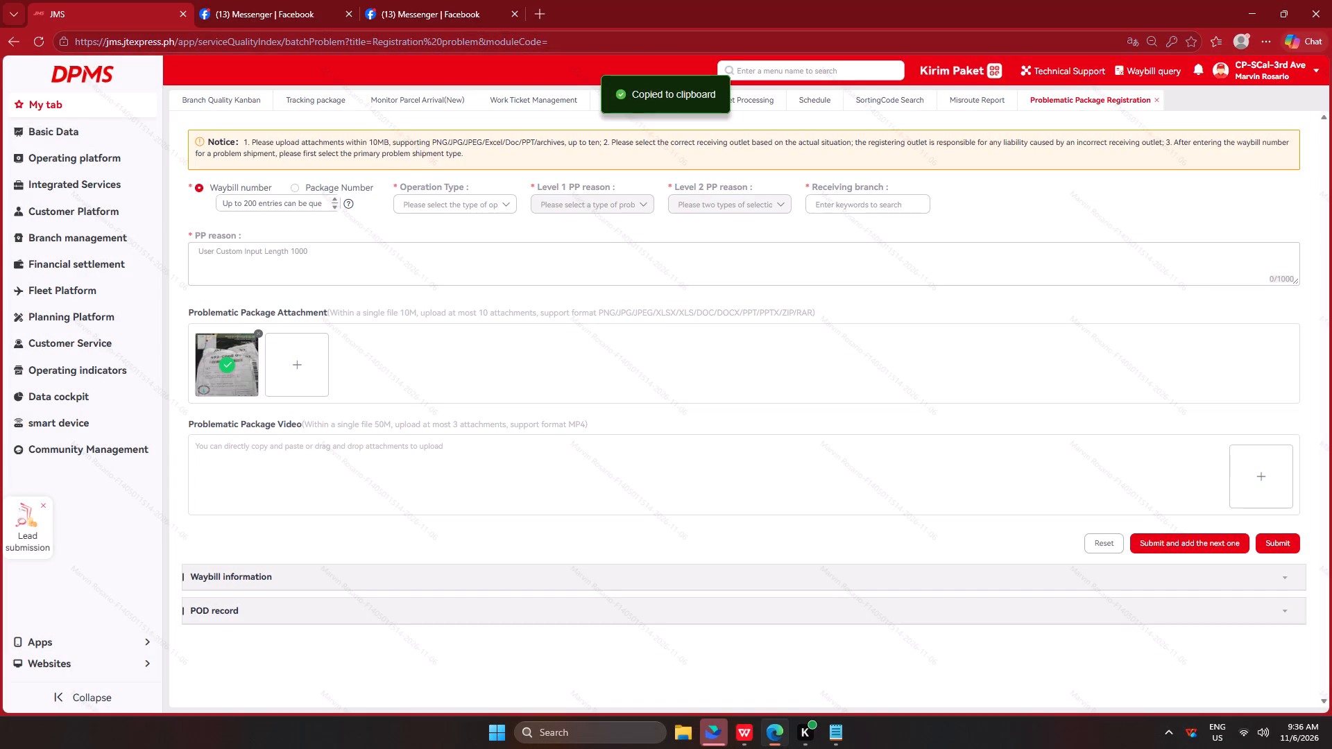
left_click(280, 210)
key("ctrl+v")
Classify the problem package as operation type Delivery, level 1 reason Wrongly sorted, and level 2 reason starting with Distribute Warehouse Mis.
left_click(481, 223)
left_click(495, 205)
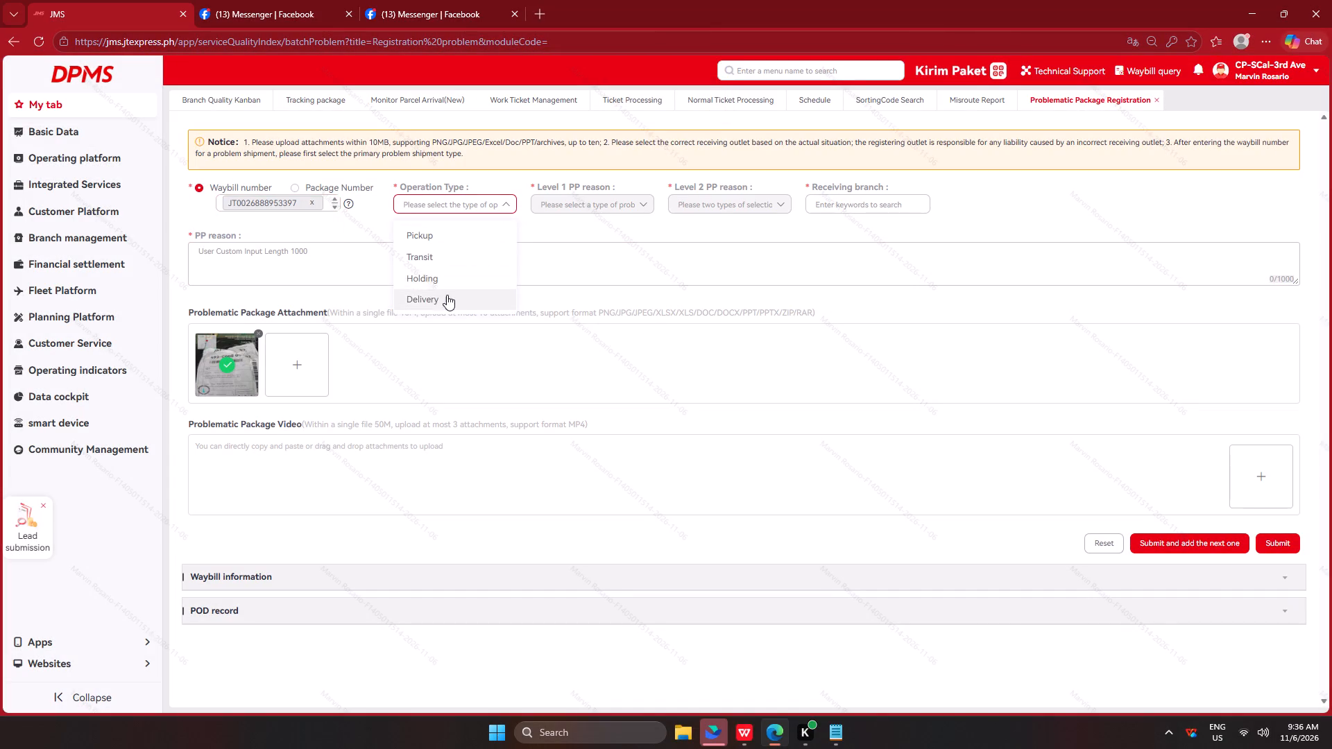
left_click(445, 298)
left_click(601, 202)
key("w")
key("r")
left_click(598, 256)
left_click(733, 192)
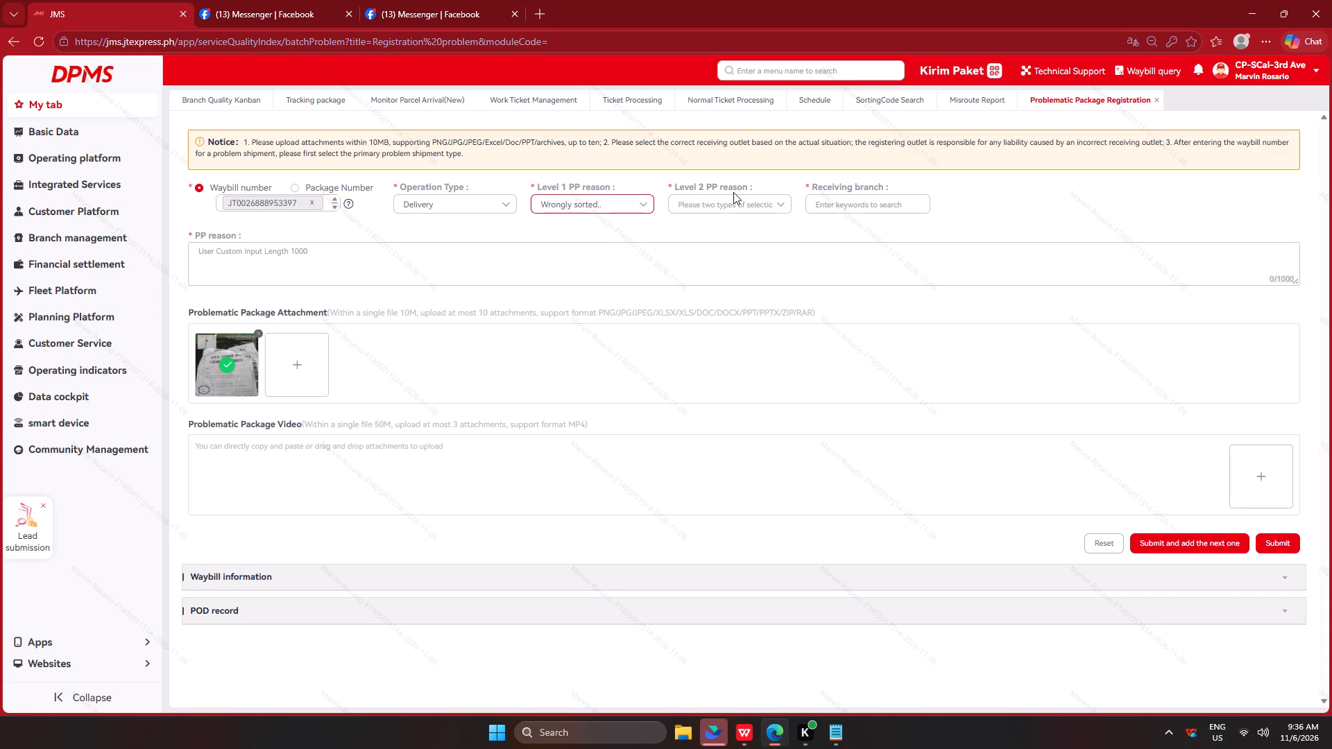
left_click(739, 204)
left_click(737, 257)
Begin the PP reason text with "THIS PARCEL IS FOR".
left_click(592, 260)
type("THIS PARCEL IS FOR")
key("space")
left_click(317, 101)
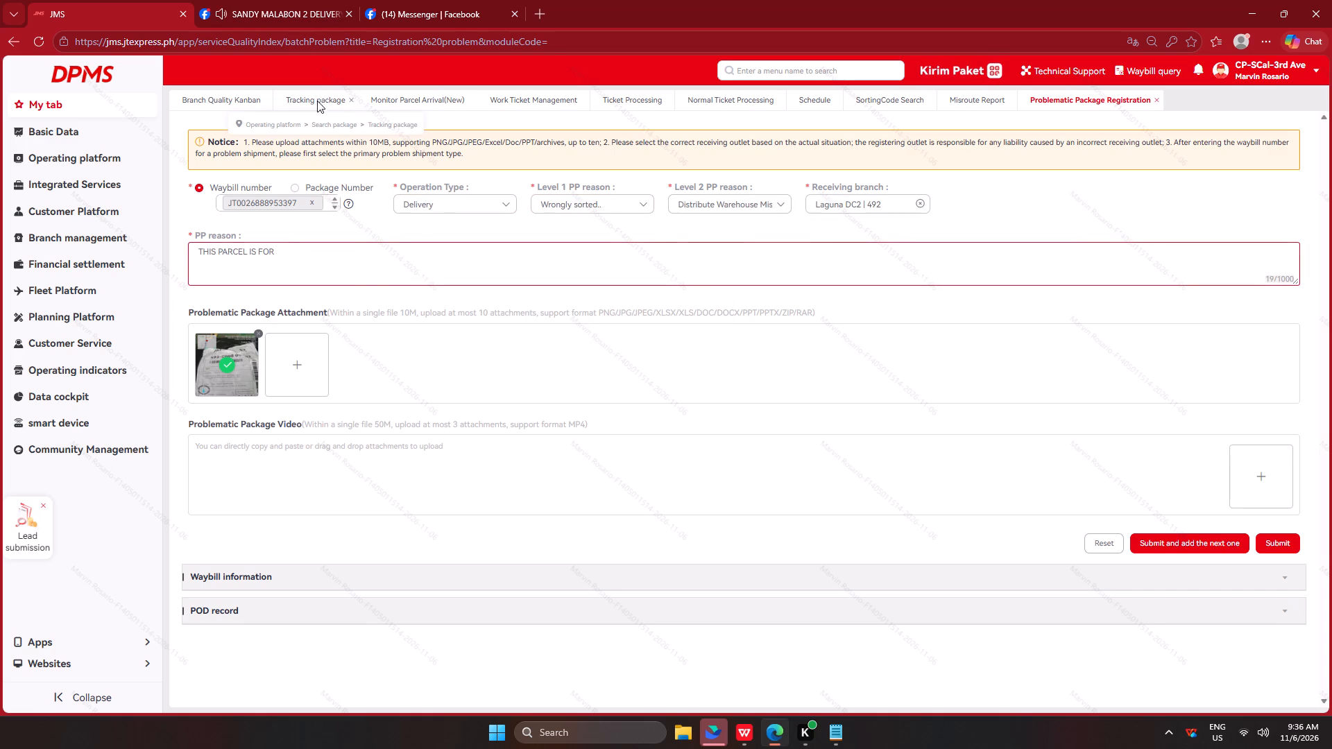
left_click(284, 226)
left_click(279, 208)
key("ctrl+v")
left_click(212, 236)
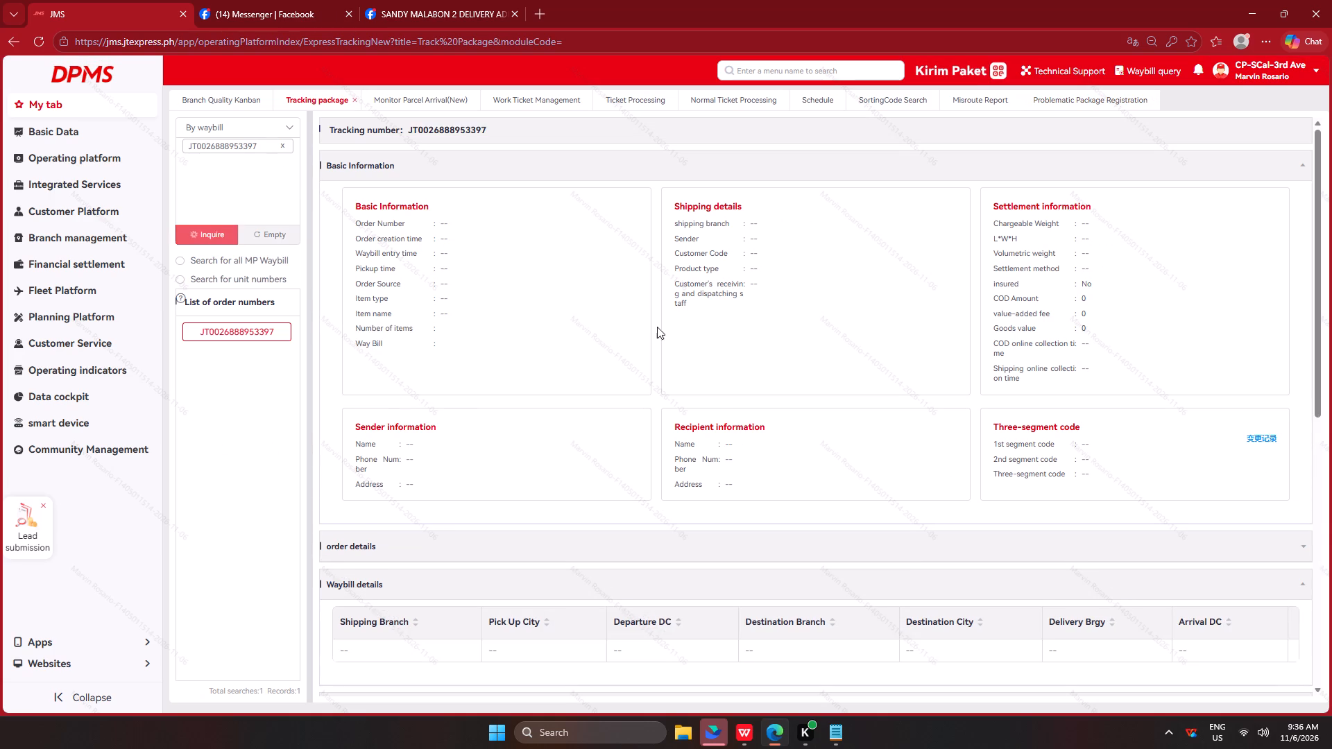
scroll(764, 365, "down", 4)
triple_click(760, 385)
key("ctrl+c")
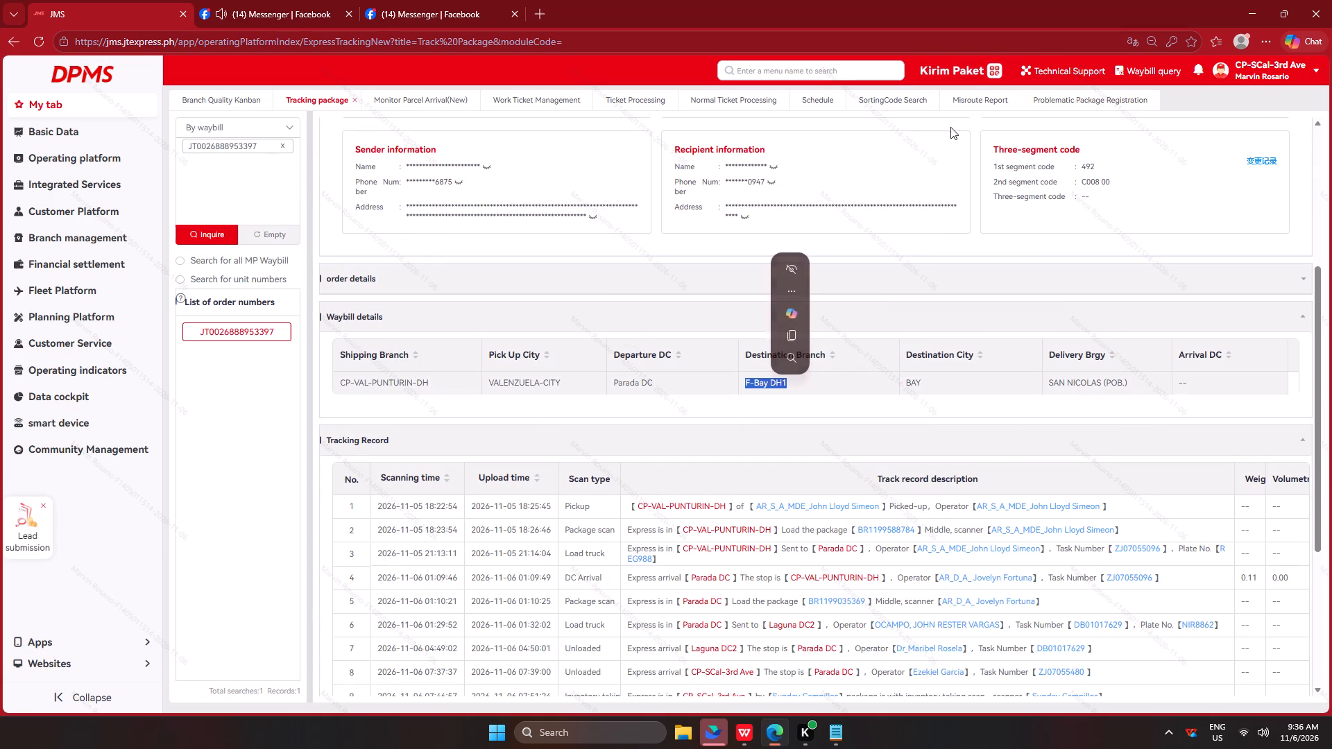
Complete the PP reason with the tracked waybill's destination branch F-Bay DH1, and submit the registration so another one can be added.
key("ctrl+c")
key("ctrl+c")
key("ctrl+c")
left_click(1098, 101, "ctrl")
left_click(365, 242)
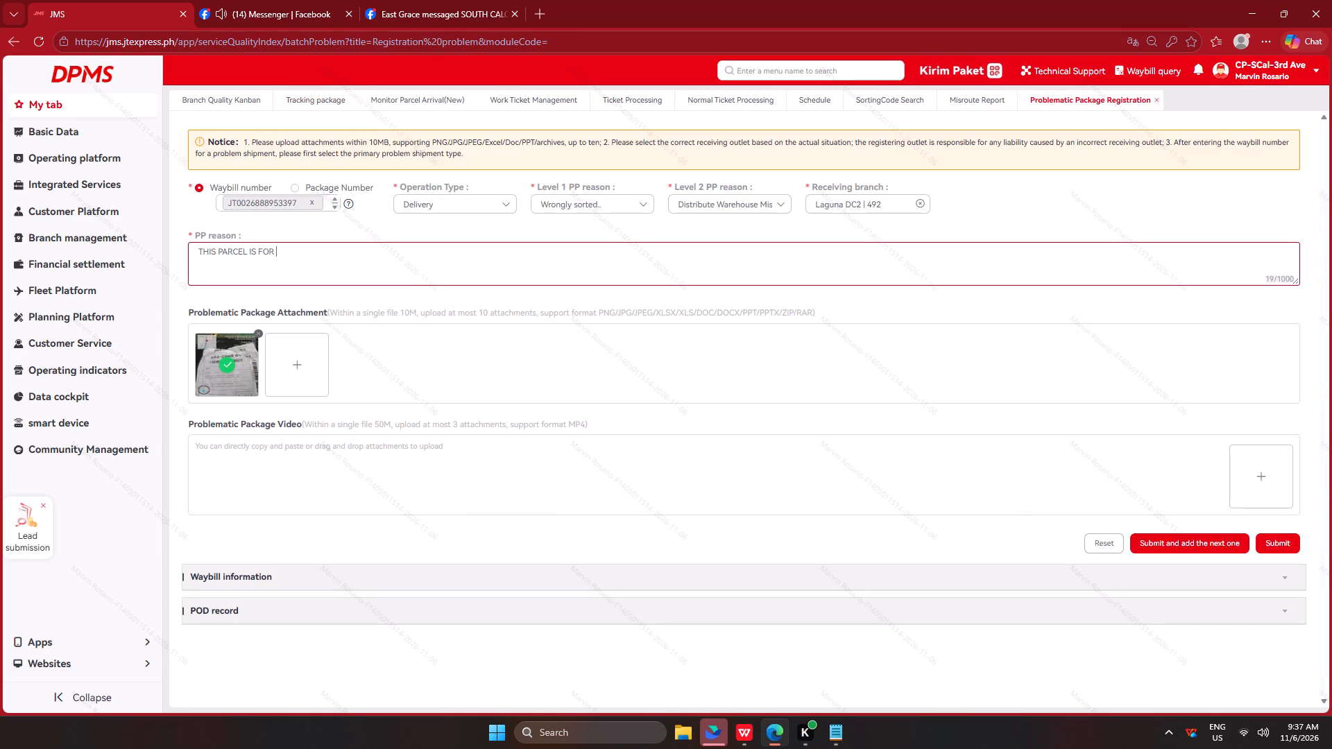
key("ctrl+v")
left_click(1168, 547)
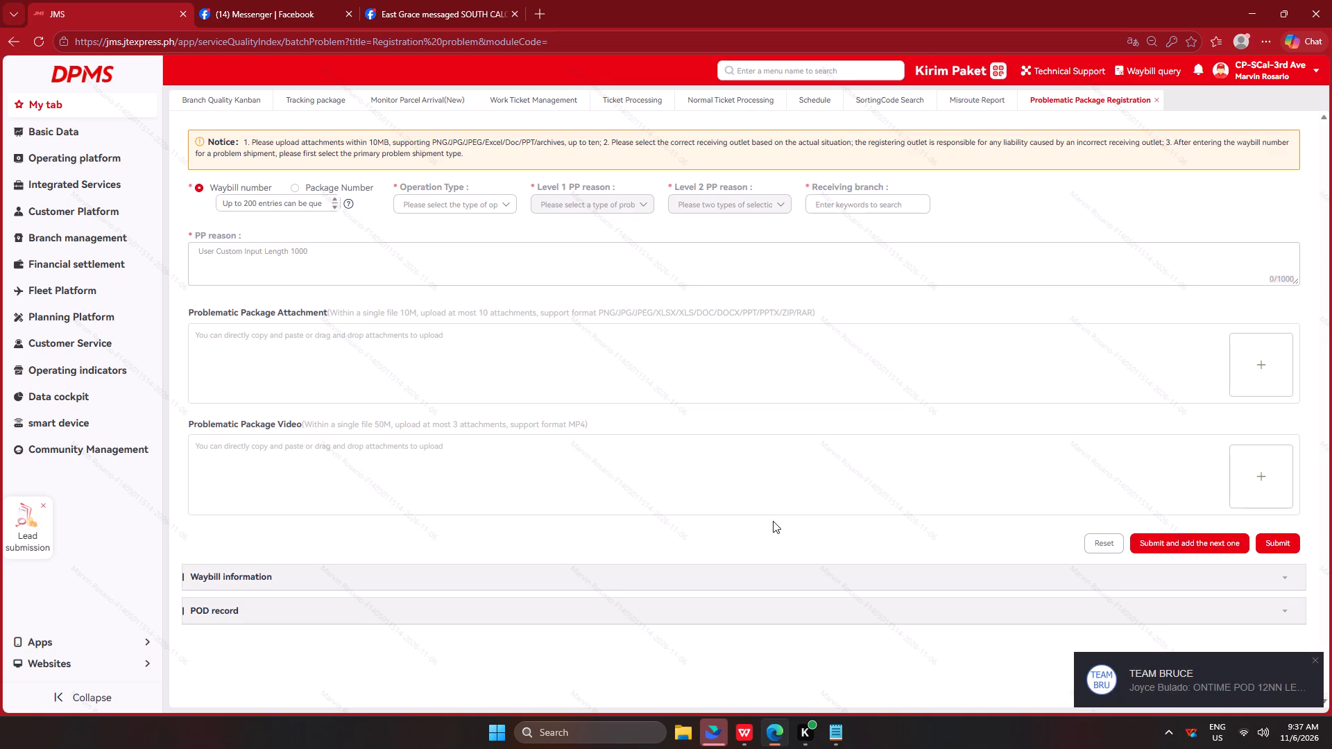
Switch to the waybill list in Notepad.
left_click(826, 738)
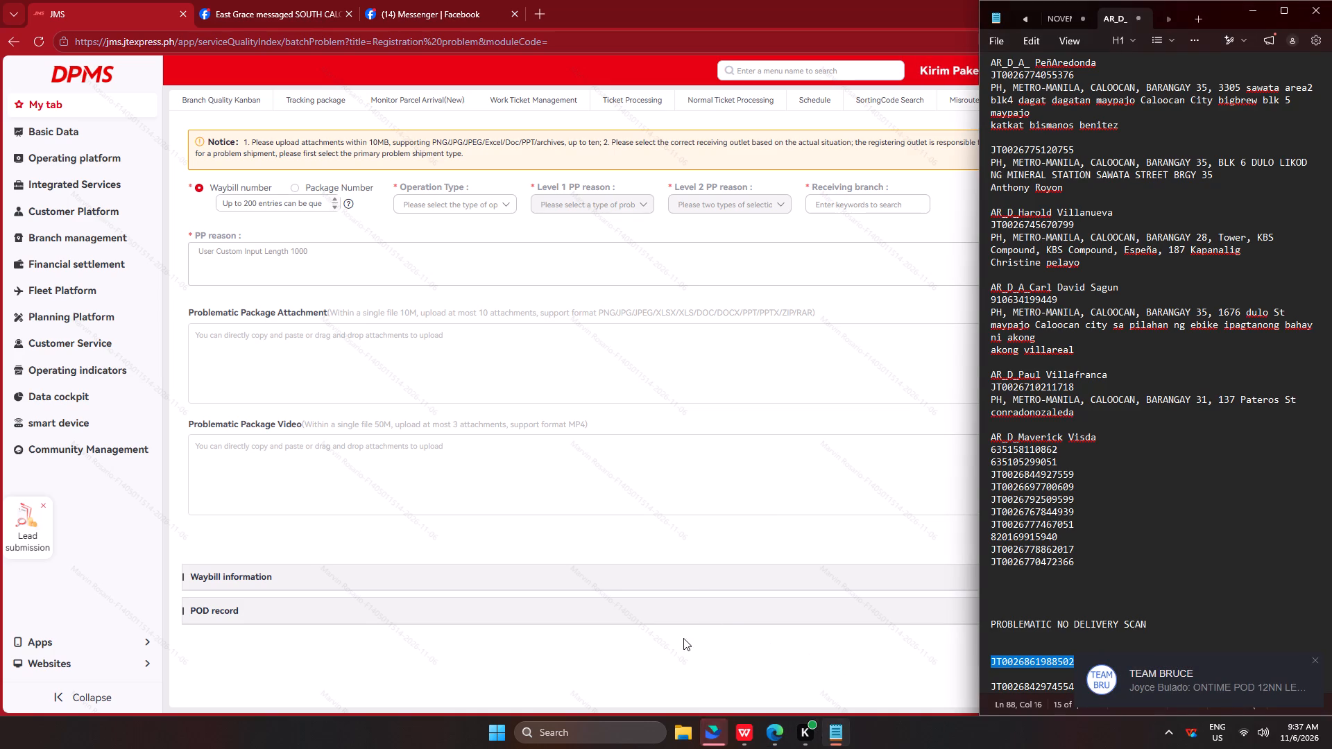
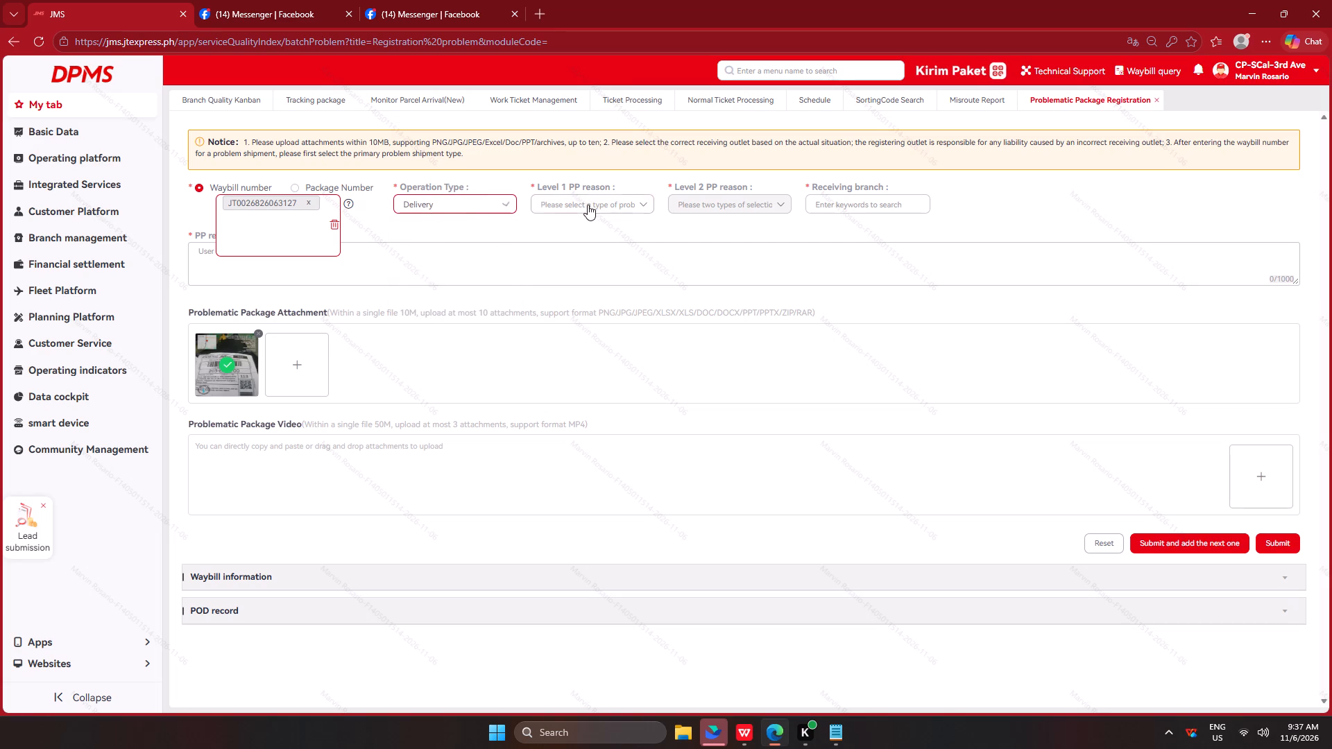
Classify the problem package with level 1 reason Wrongly sorted and the level 2 reason starting with Distribute Warehouse Mis.
left_click(592, 203)
key("w")
key("r")
left_click(555, 204)
type("WR")
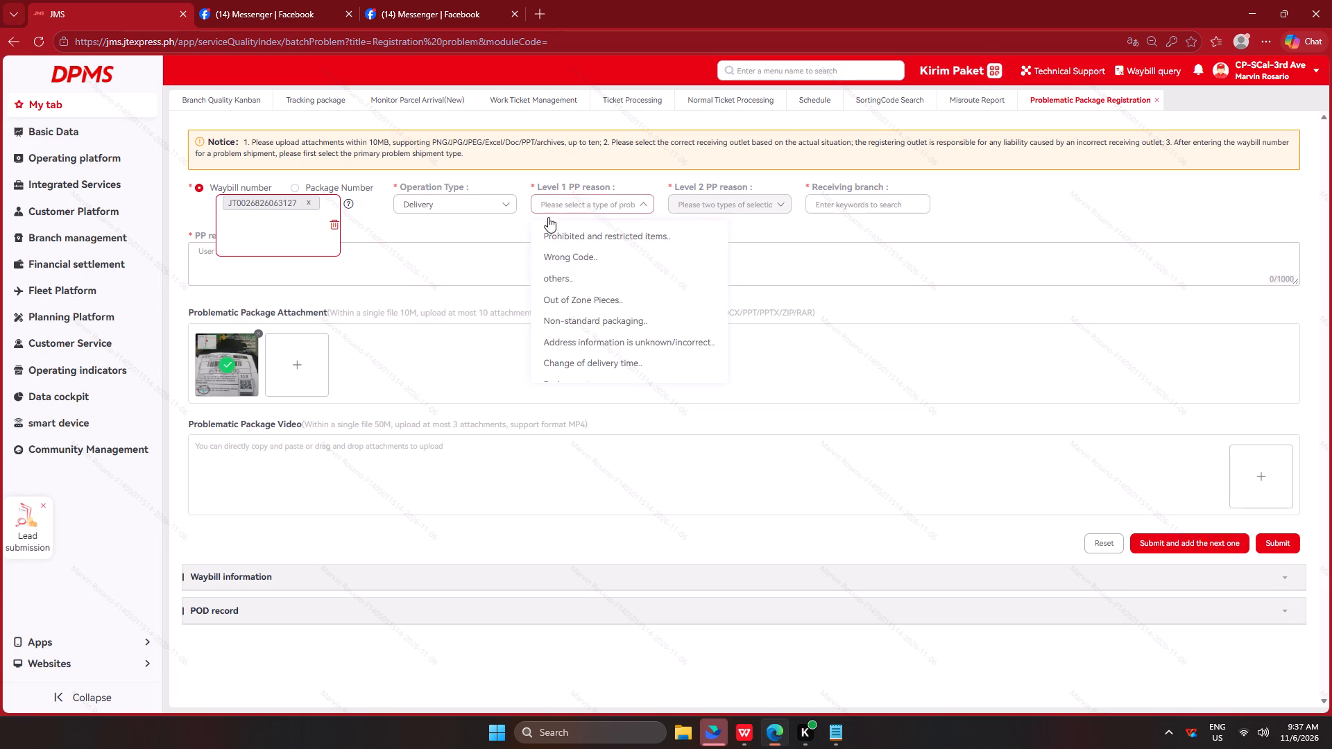
left_click(509, 244)
left_click(576, 196)
key("w")
key("r")
left_click(560, 255)
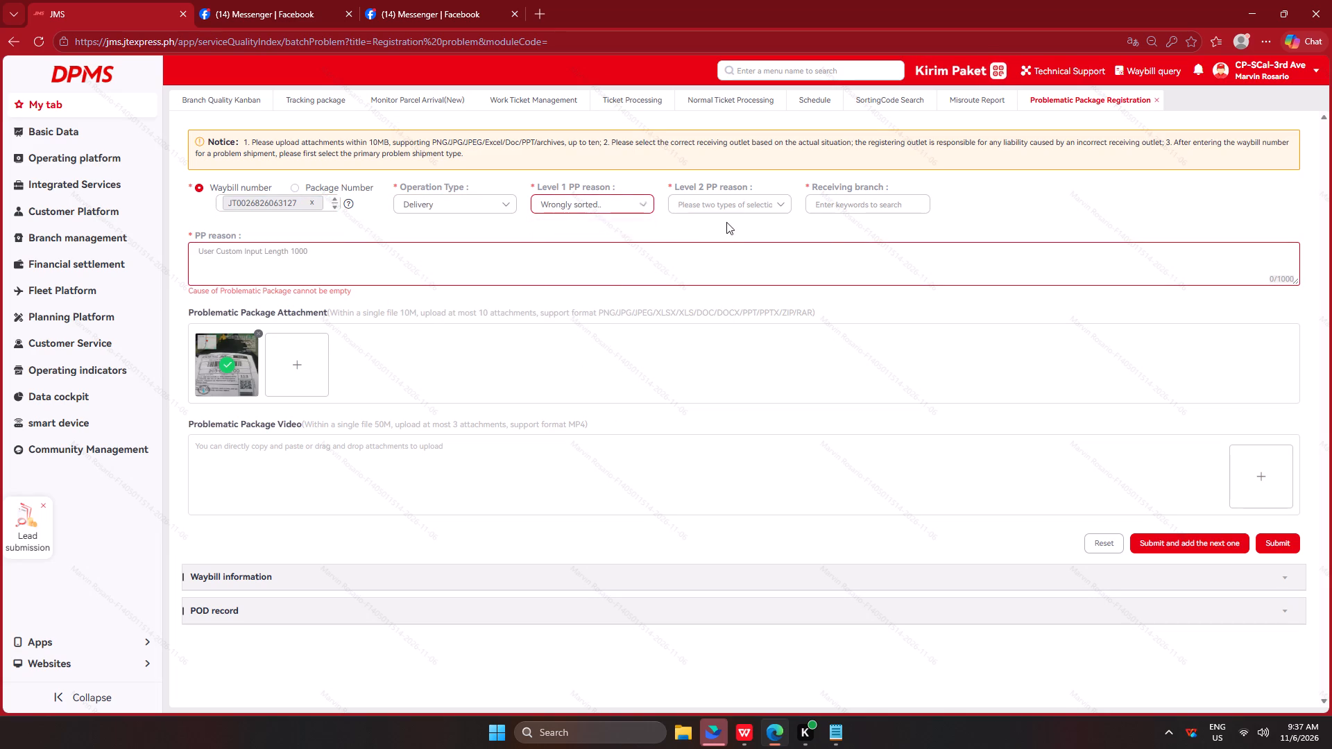
left_click(739, 202)
left_click(724, 255)
Begin the PP reason text with "THIS PARCEL IS FOR".
left_click(587, 260)
type("THIS PARCEL IS FOR")
key("space")
key("ctrl+v")
key("ctrl+z")
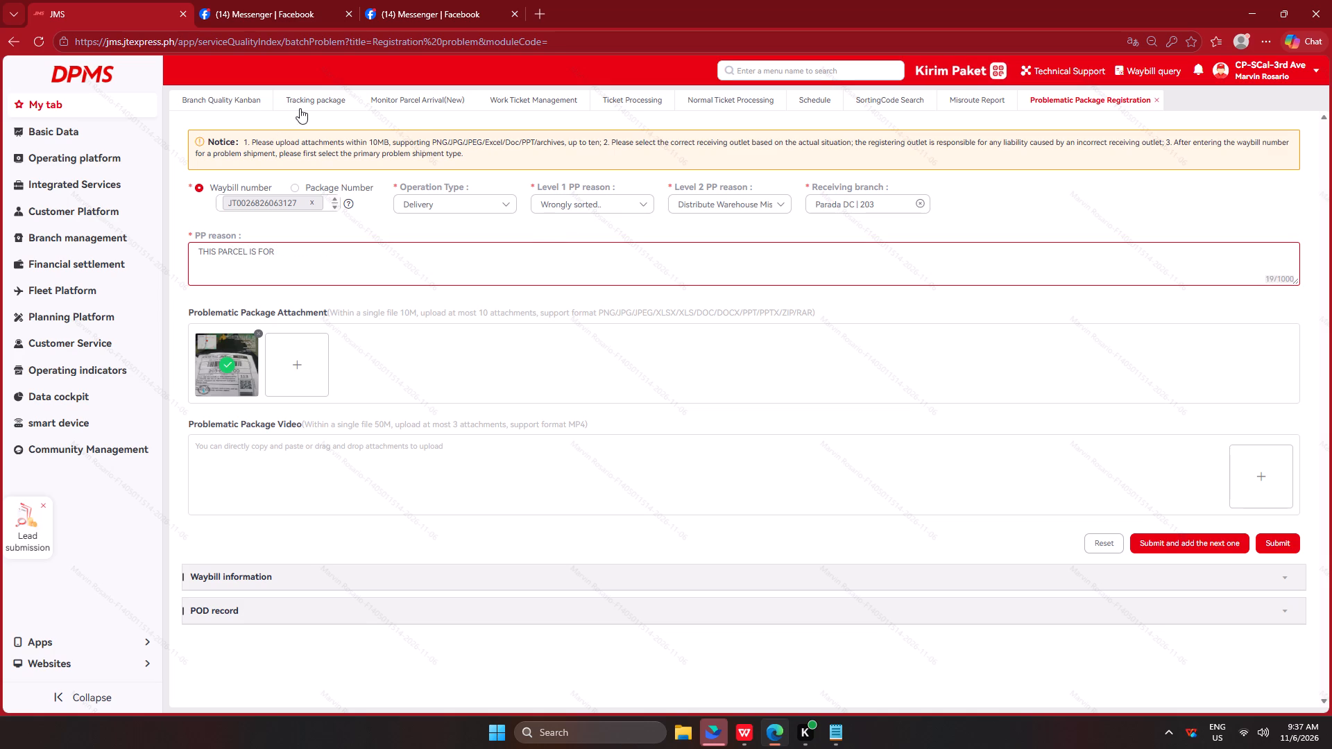
left_click(311, 98)
scroll(388, 276, "down", 8)
left_click(199, 235)
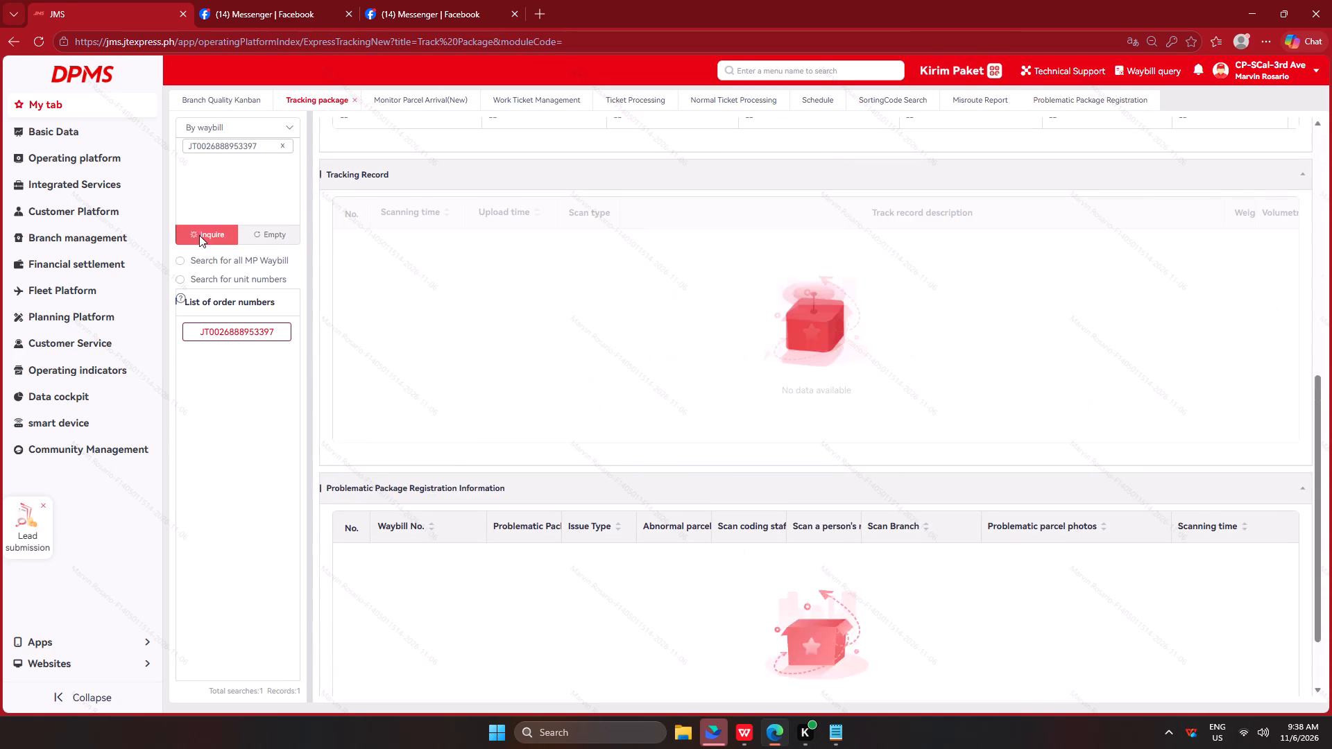
left_click(239, 205)
key("ctrl+v")
left_click(201, 230)
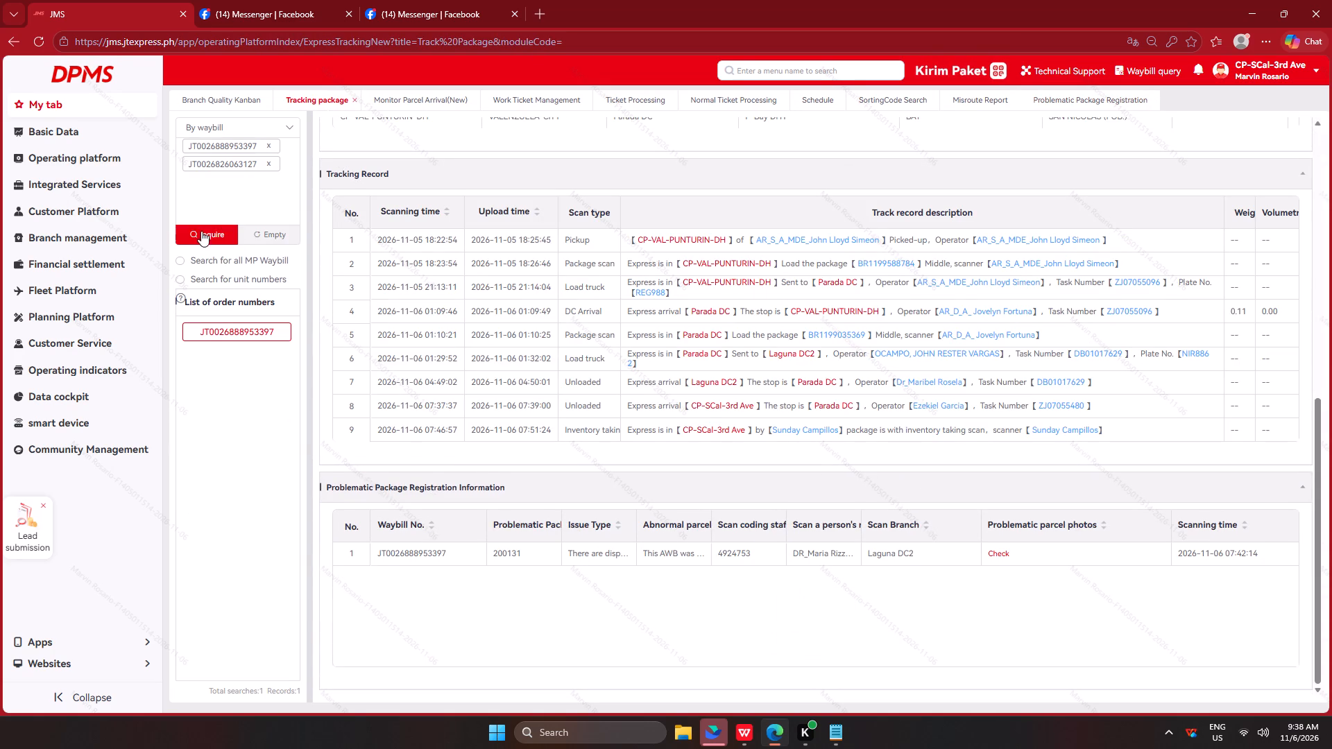
left_click(228, 354)
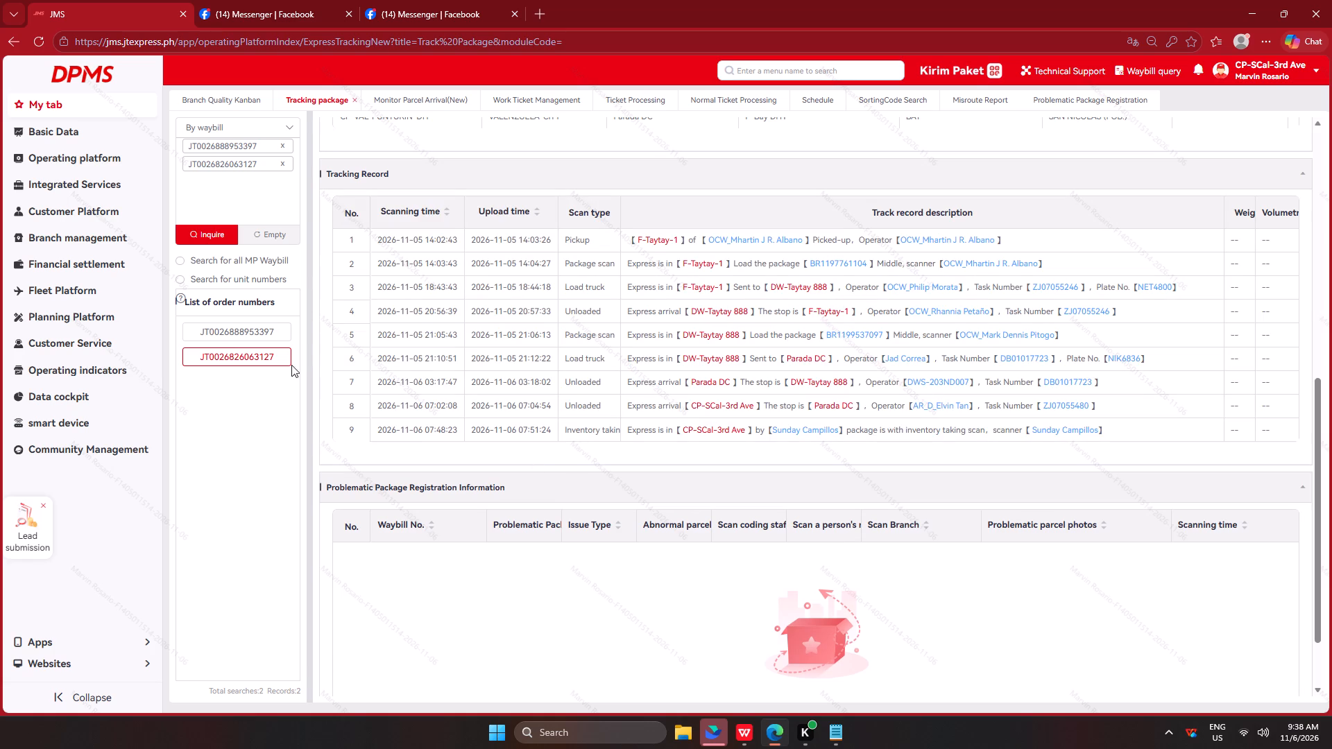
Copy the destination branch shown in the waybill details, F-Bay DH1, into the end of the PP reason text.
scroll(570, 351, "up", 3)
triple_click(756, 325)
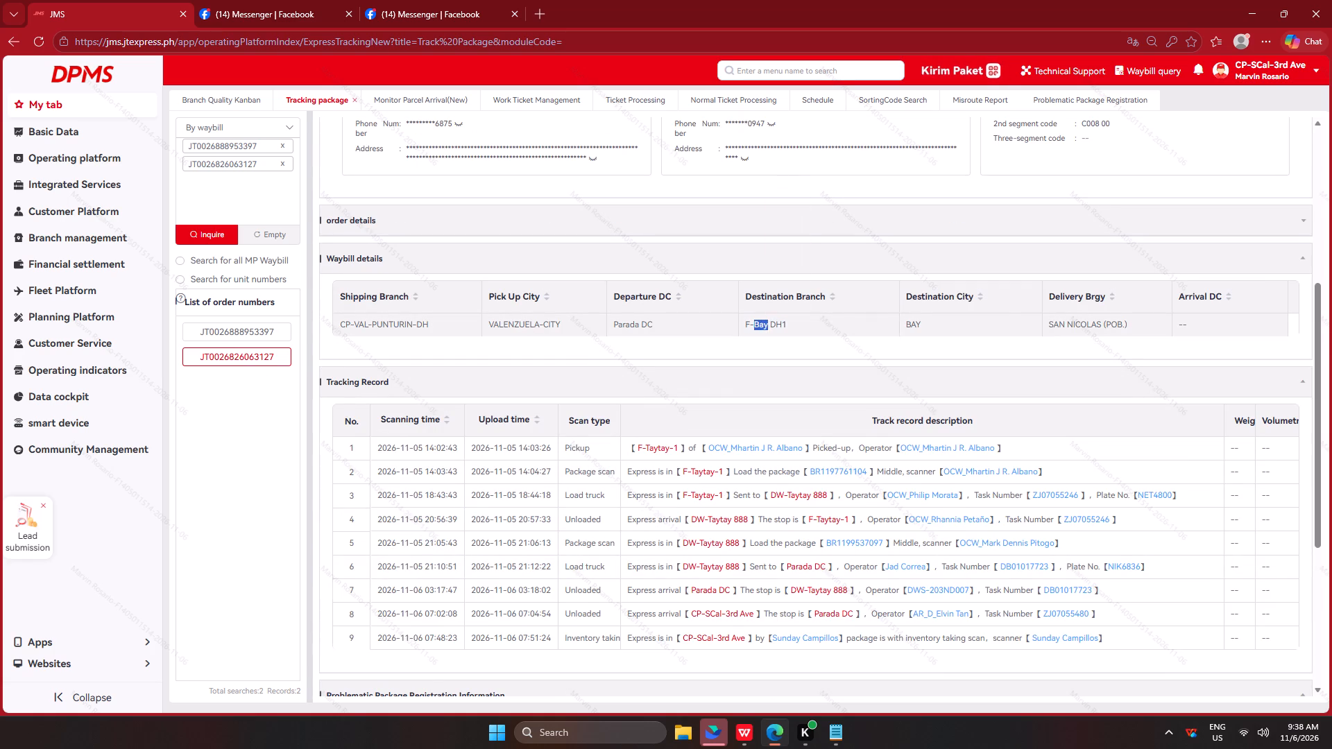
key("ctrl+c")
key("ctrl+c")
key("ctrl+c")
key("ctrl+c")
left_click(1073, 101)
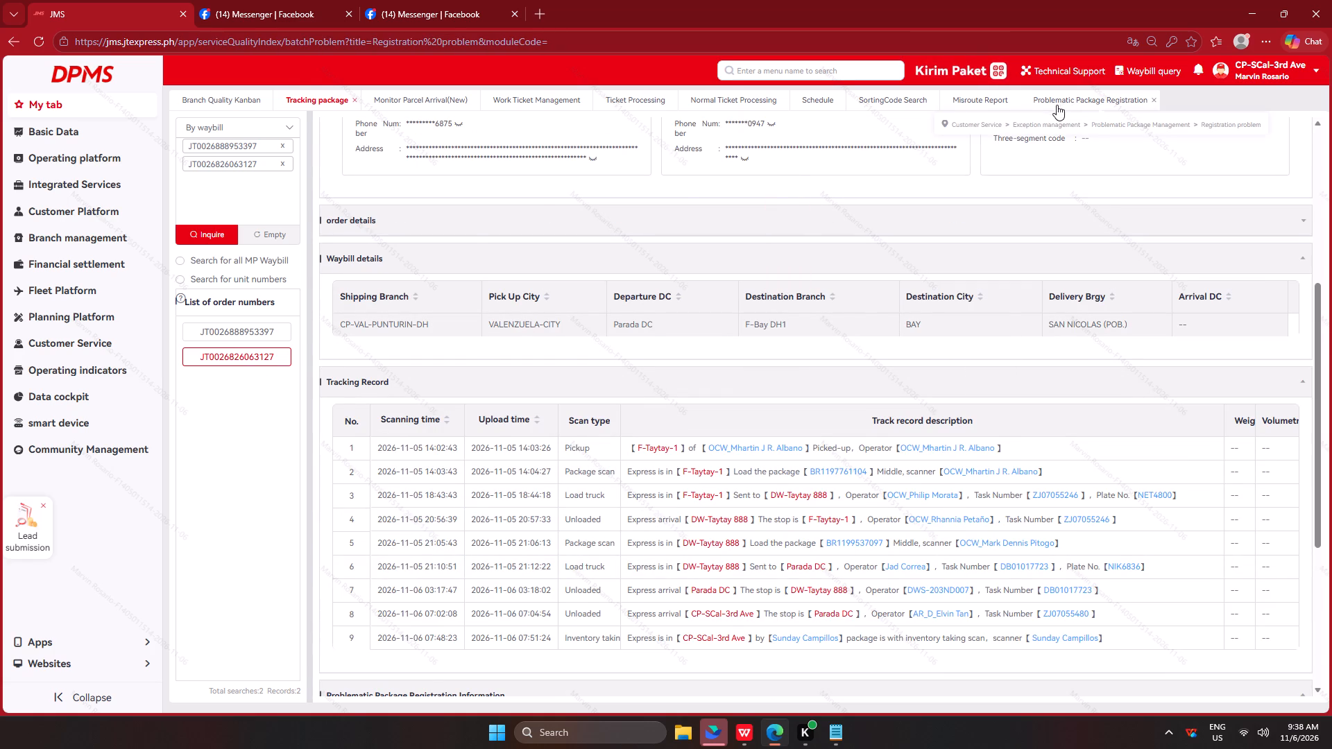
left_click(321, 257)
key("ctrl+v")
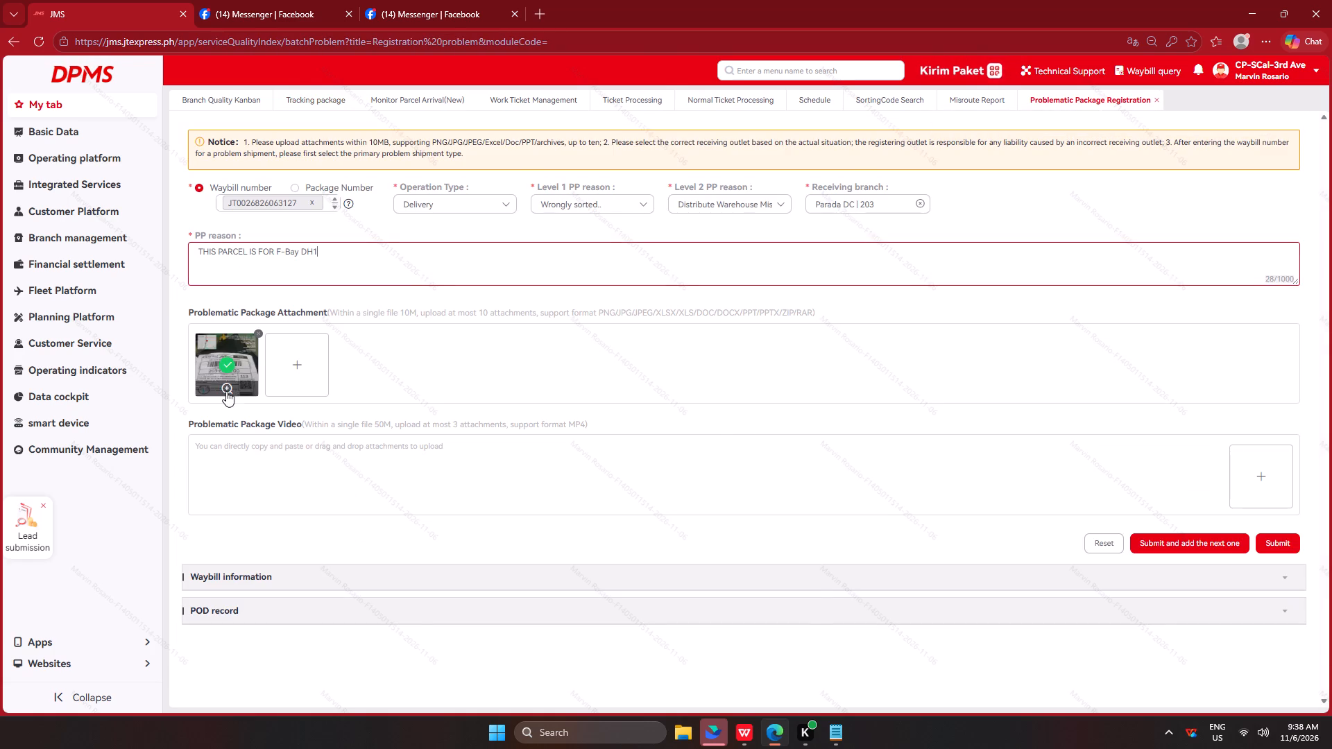
Preview the attached label photo in the problematic package registration.
left_click(225, 393)
left_click(302, 359)
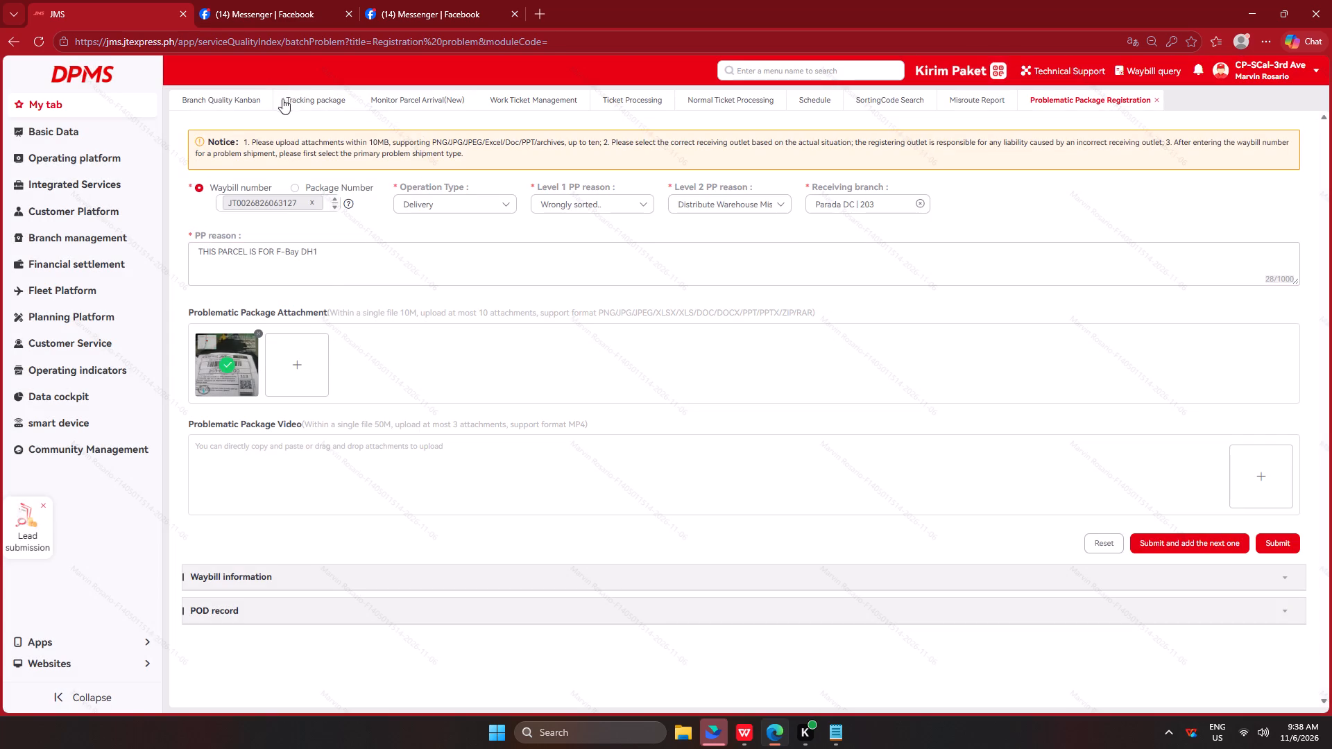
left_click(299, 94)
scroll(494, 269, "down", 15)
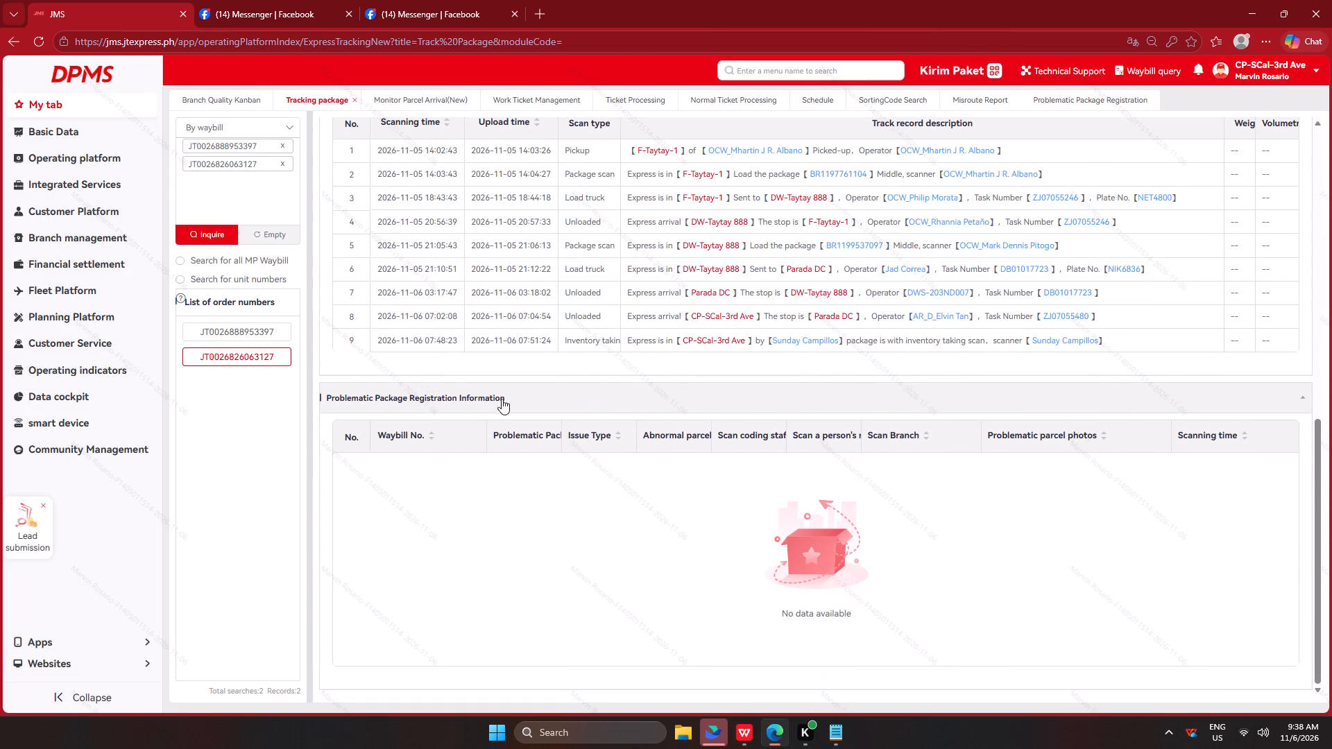
scroll(625, 389, "up", 6)
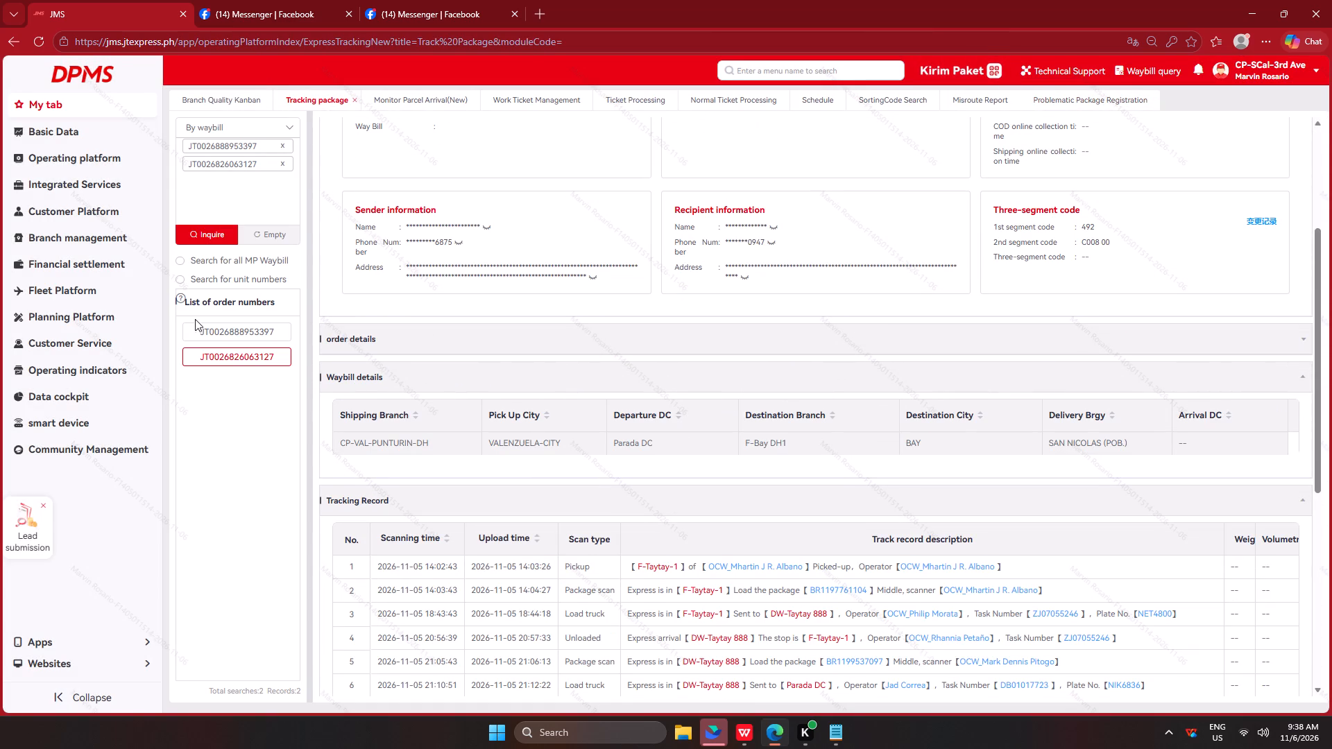
left_click(748, 277)
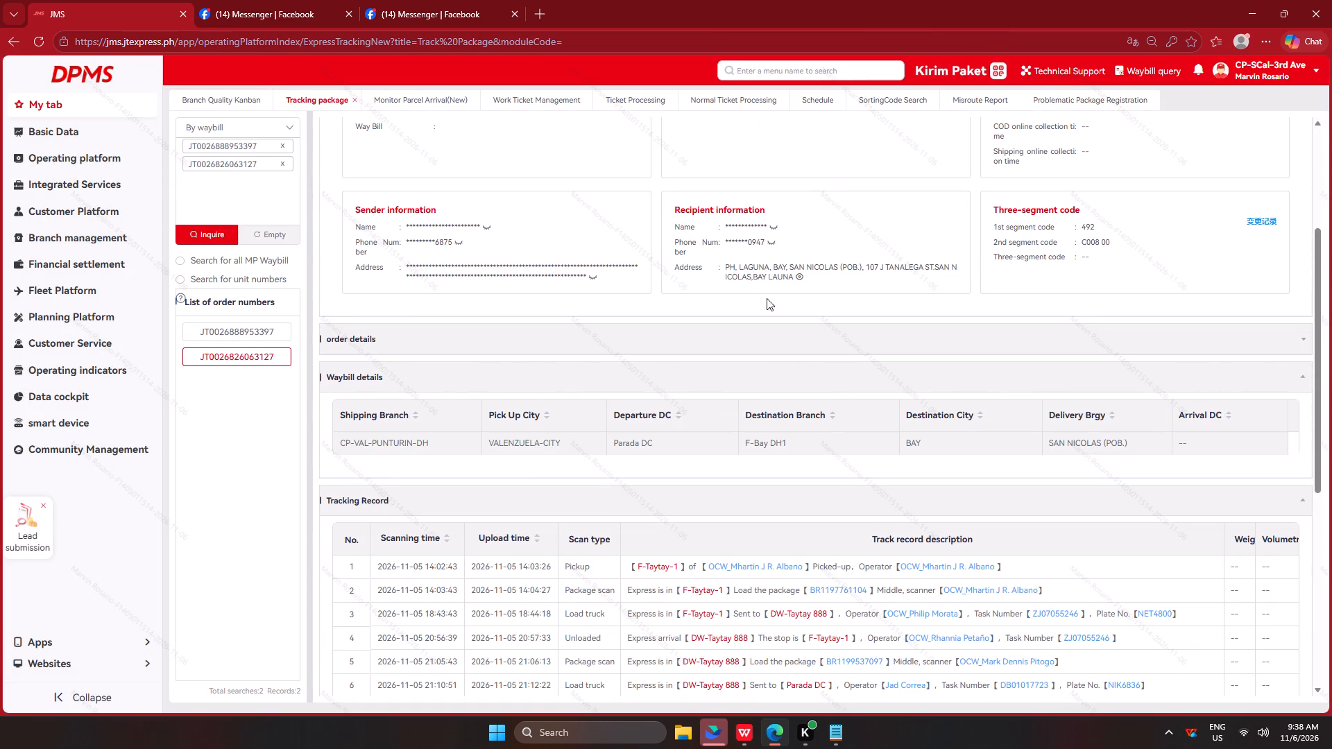
left_click(242, 333)
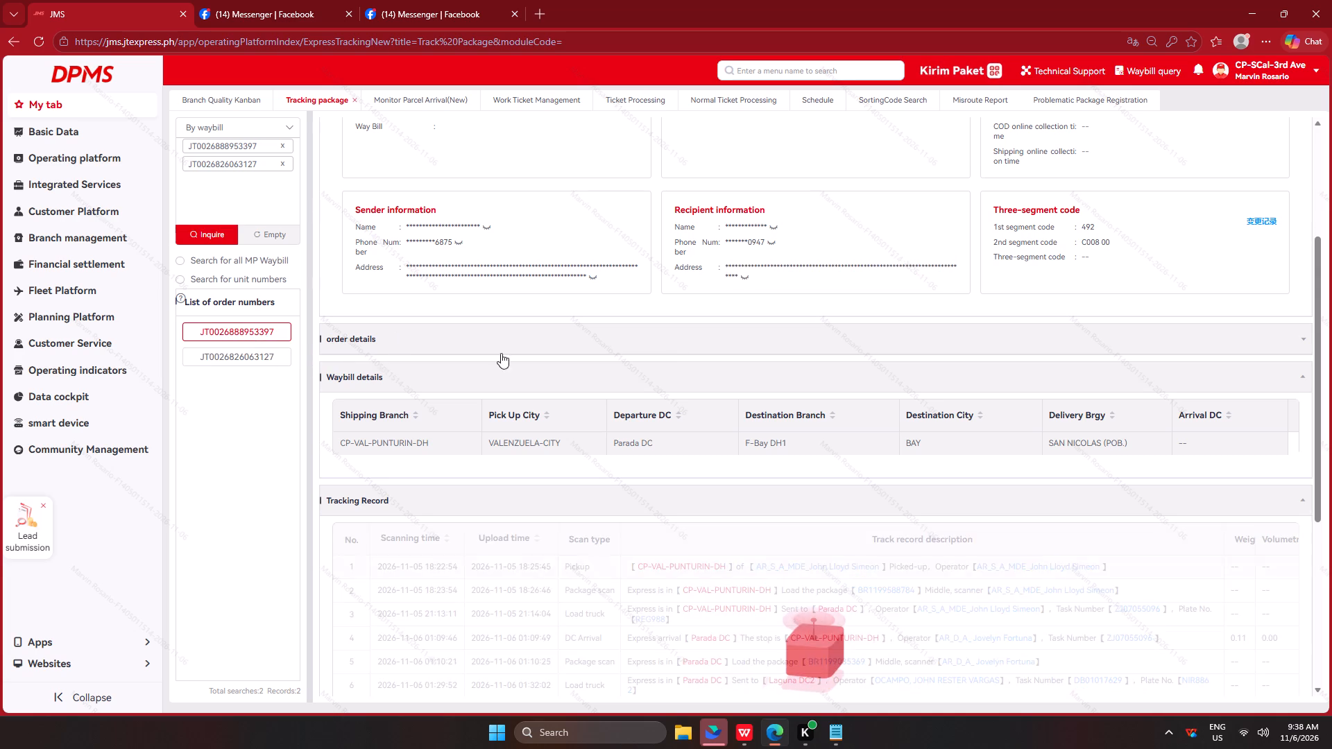
scroll(691, 415, "down", 8)
scroll(866, 524, "up", 7)
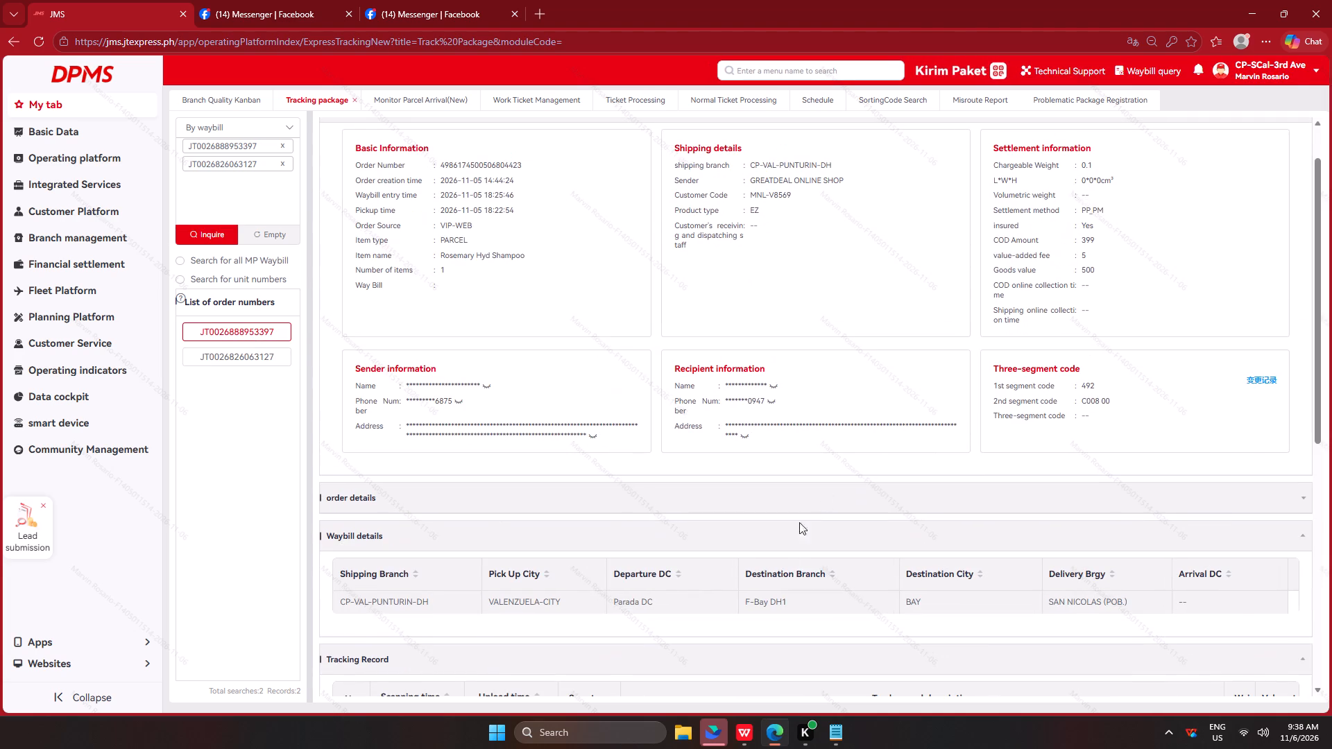
left_click(255, 365)
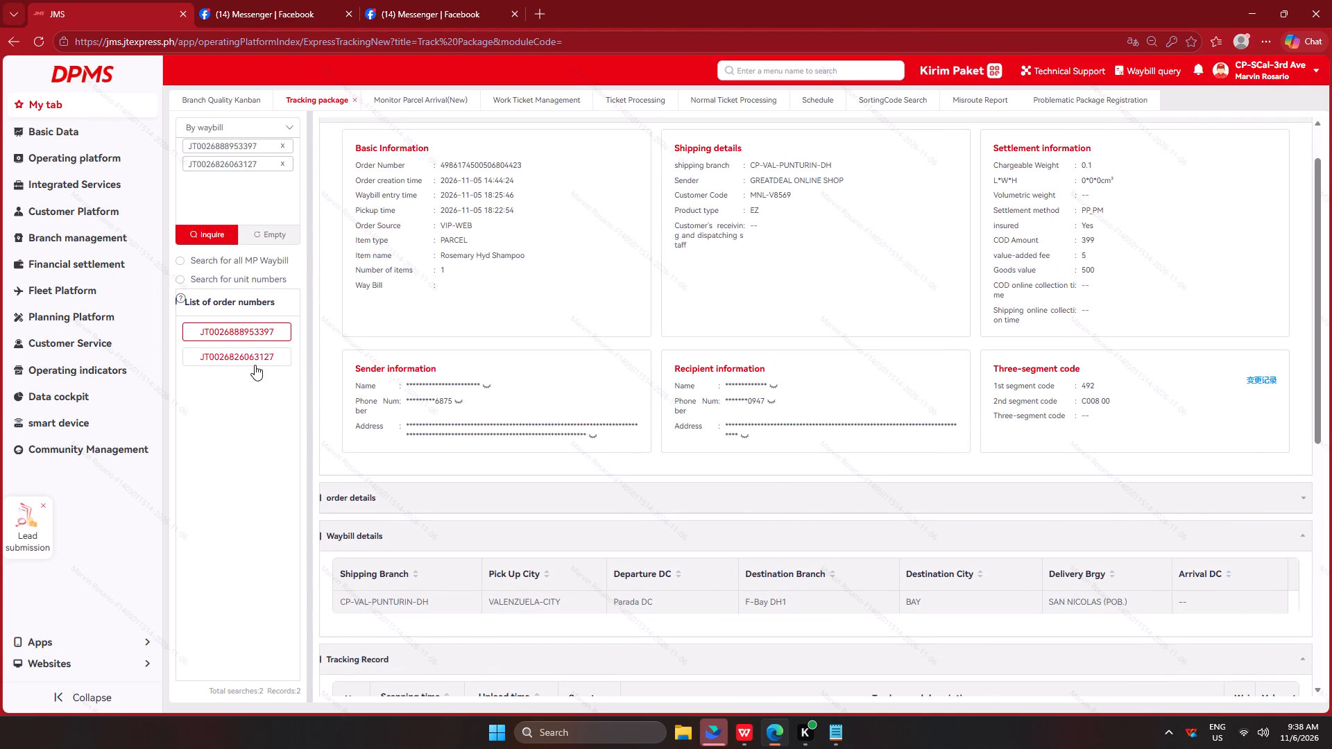
scroll(886, 438, "down", 7)
scroll(862, 327, "up", 2)
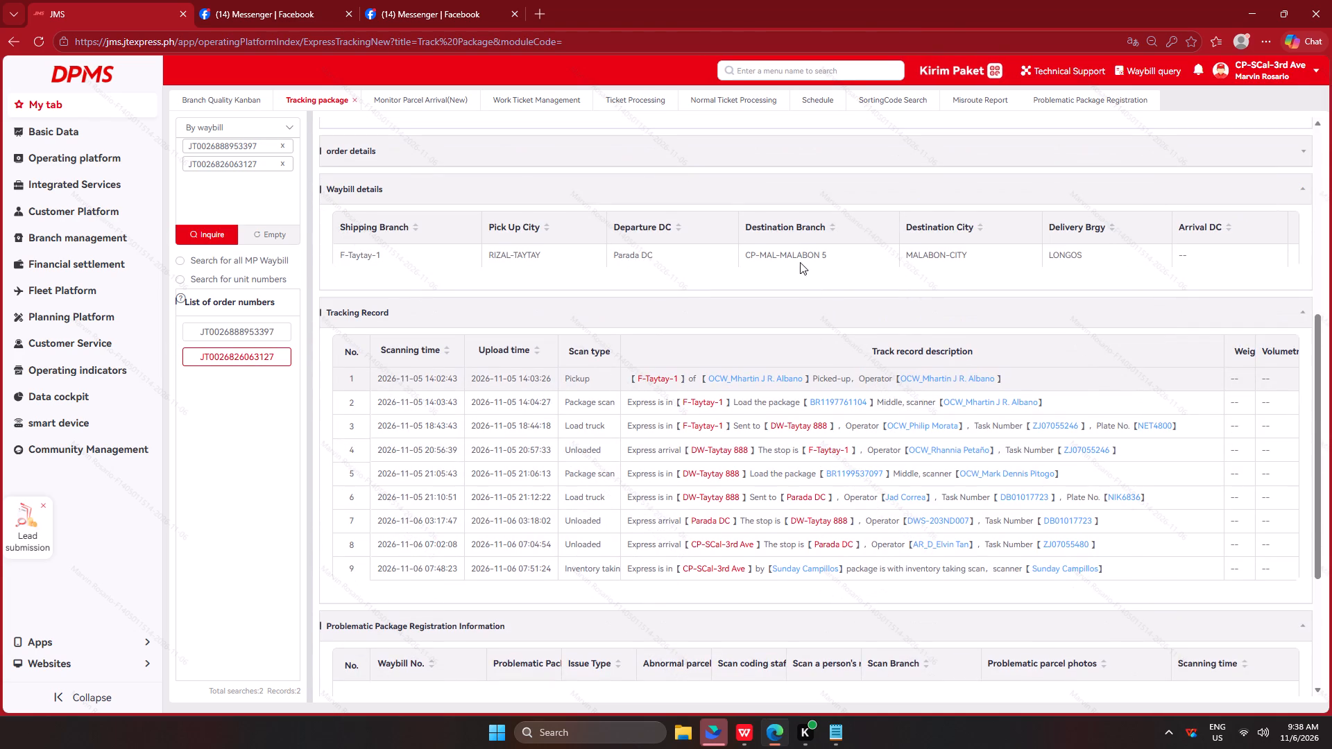
triple_click(801, 255)
key("ctrl+c")
key("ctrl+c")
key("ctrl+c")
key("ctrl+c")
key("ctrl+c")
left_click(1079, 98, "ctrl")
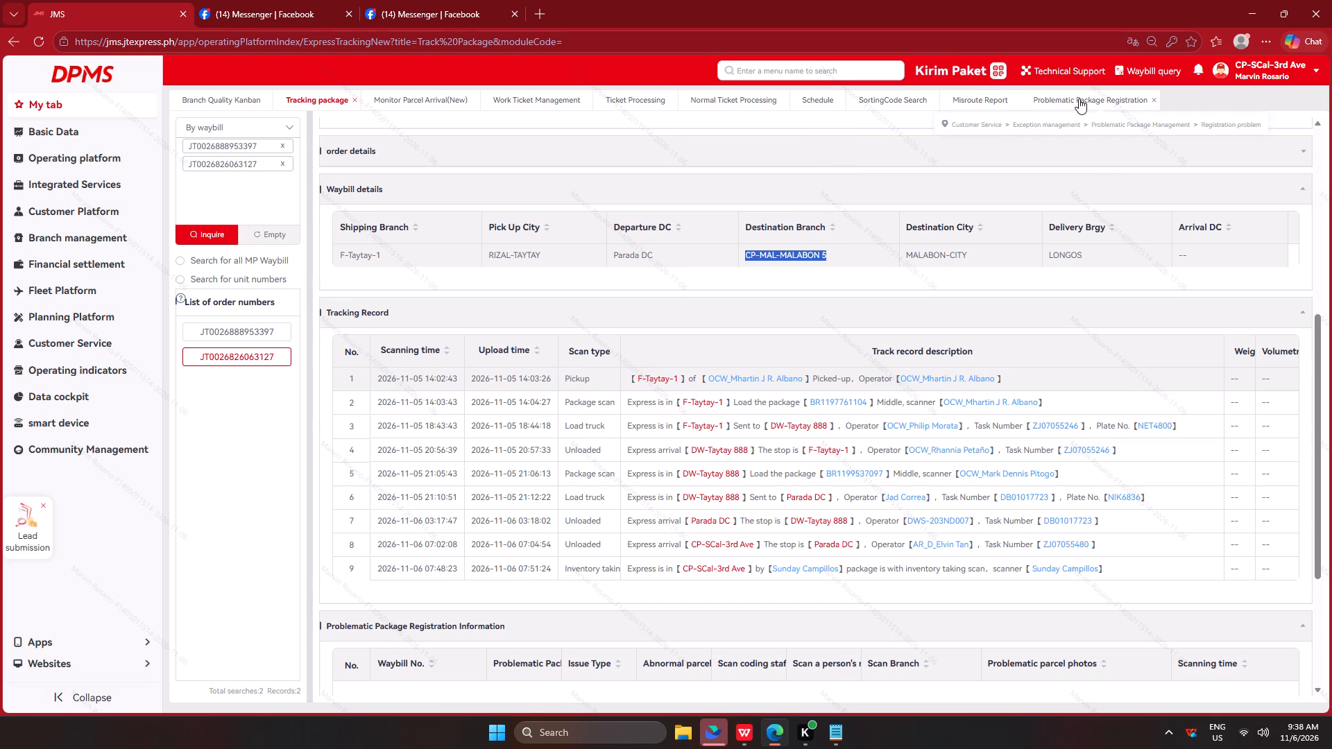
left_click_drag(356, 255, 283, 255)
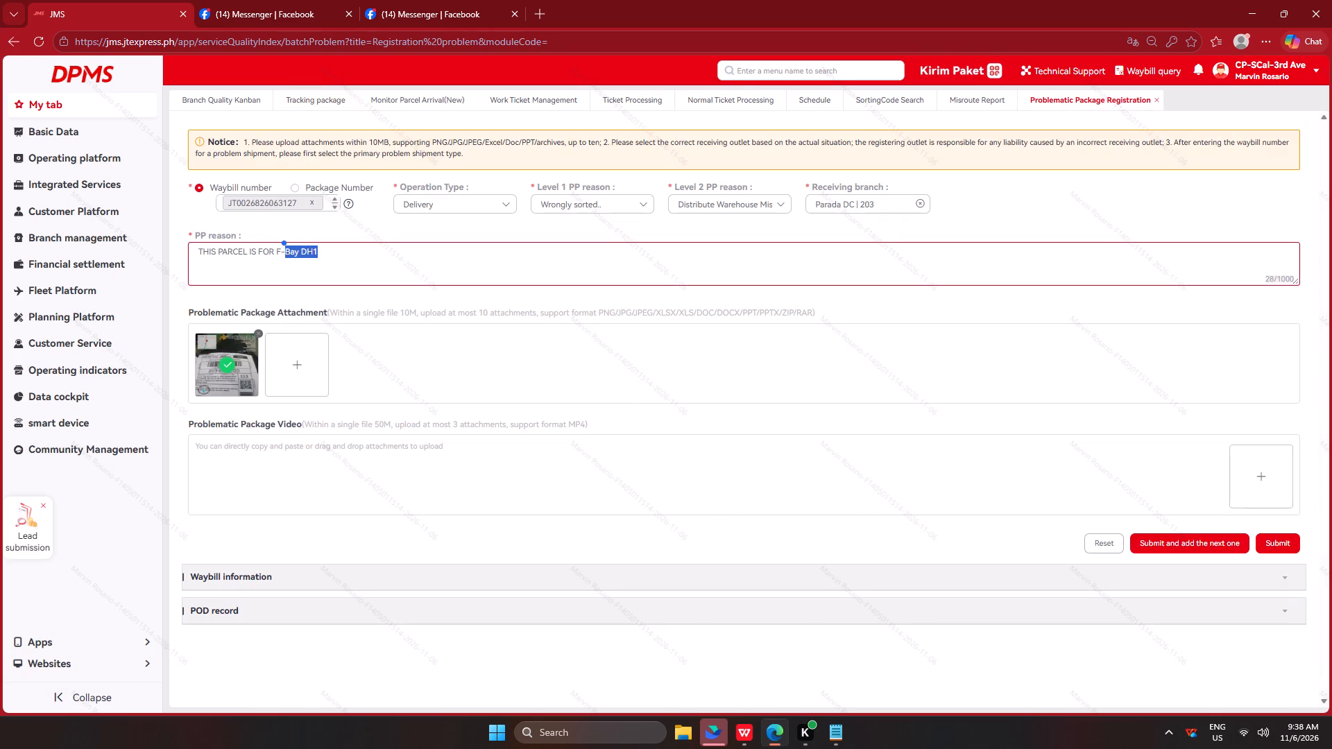
left_click_drag(283, 255, 275, 256)
key("ctrl+v")
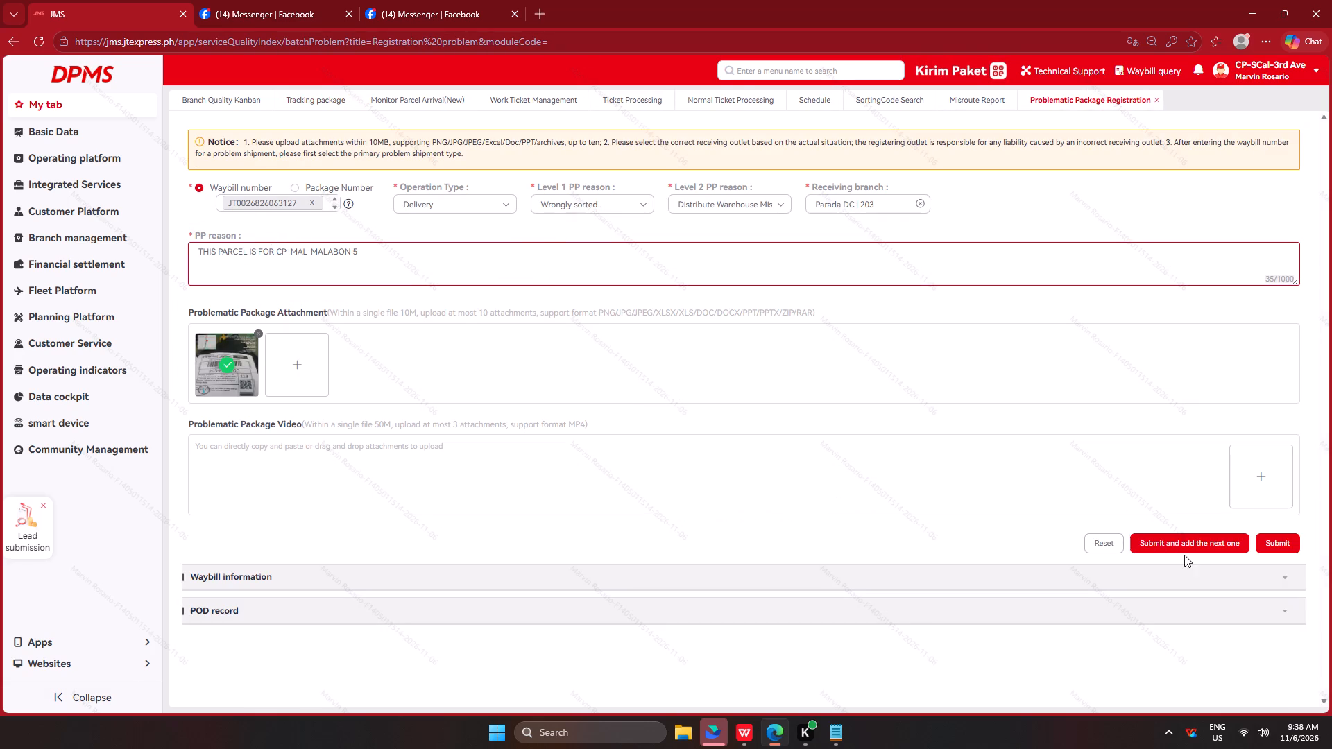
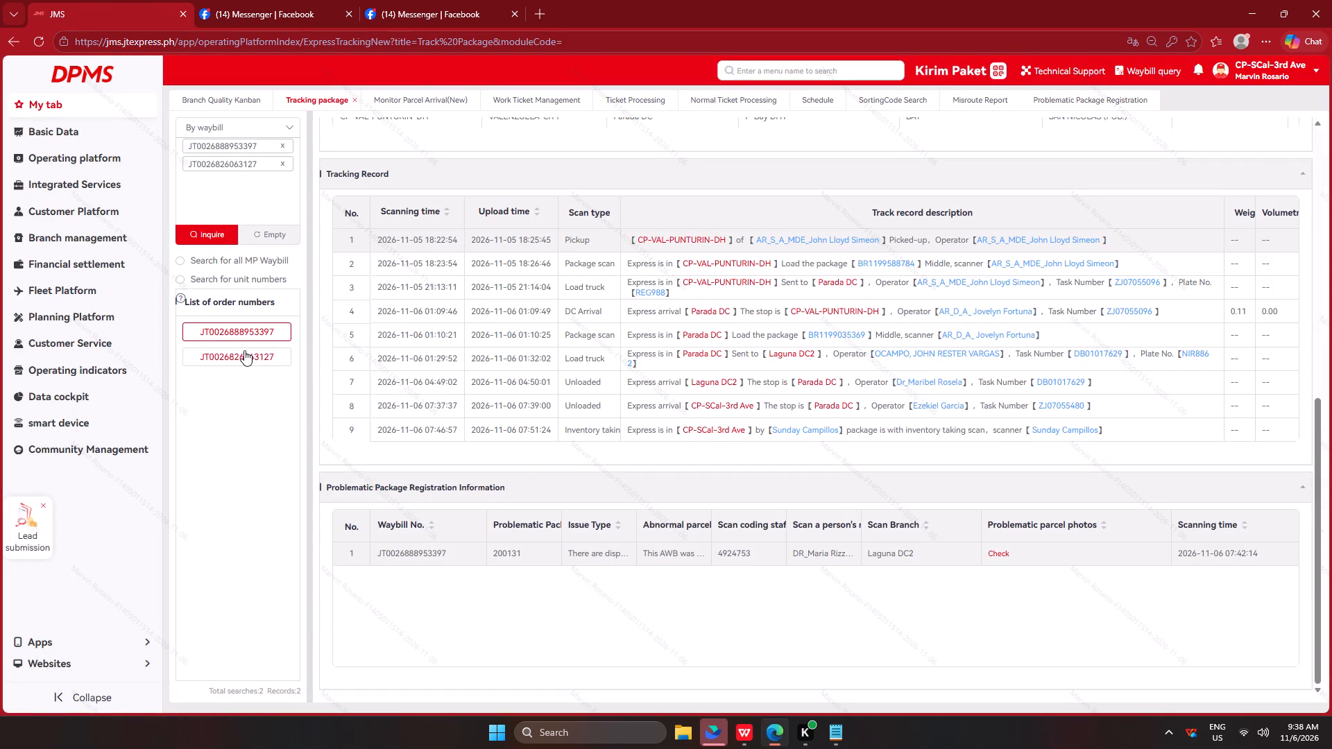
left_click(215, 230)
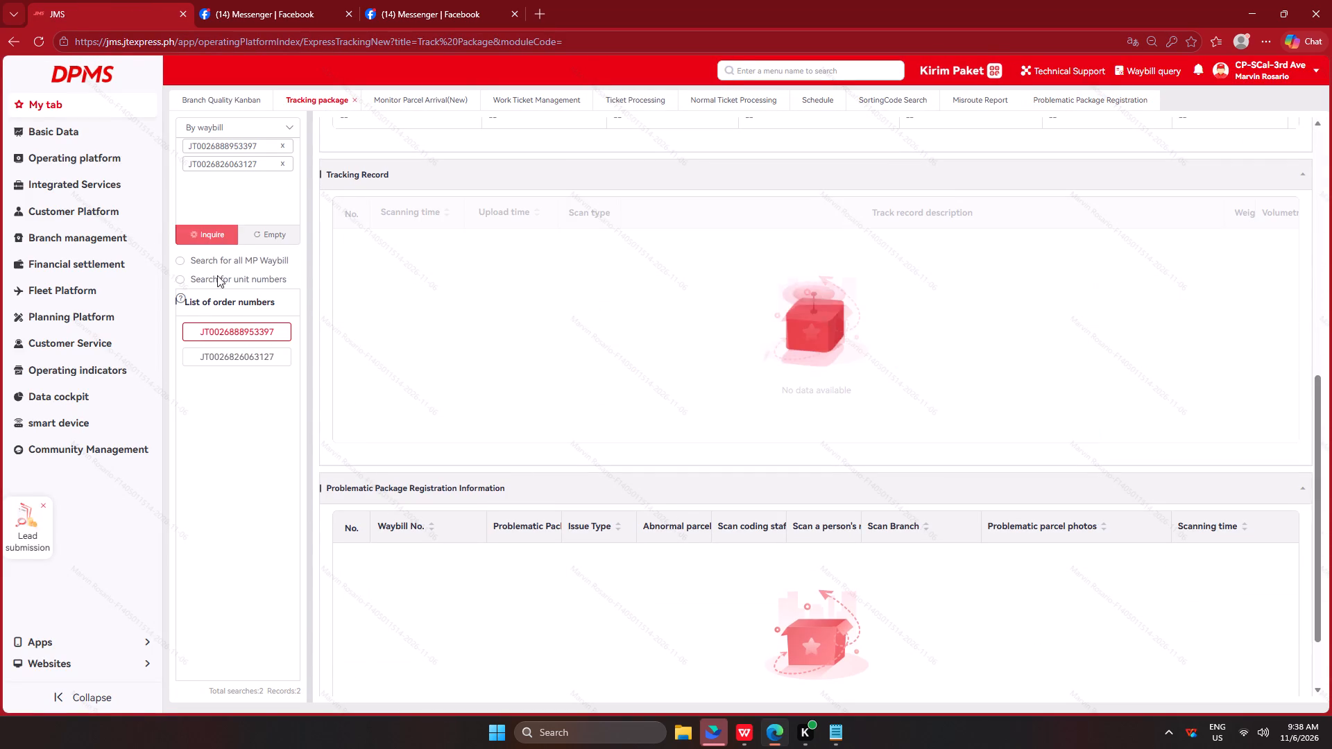
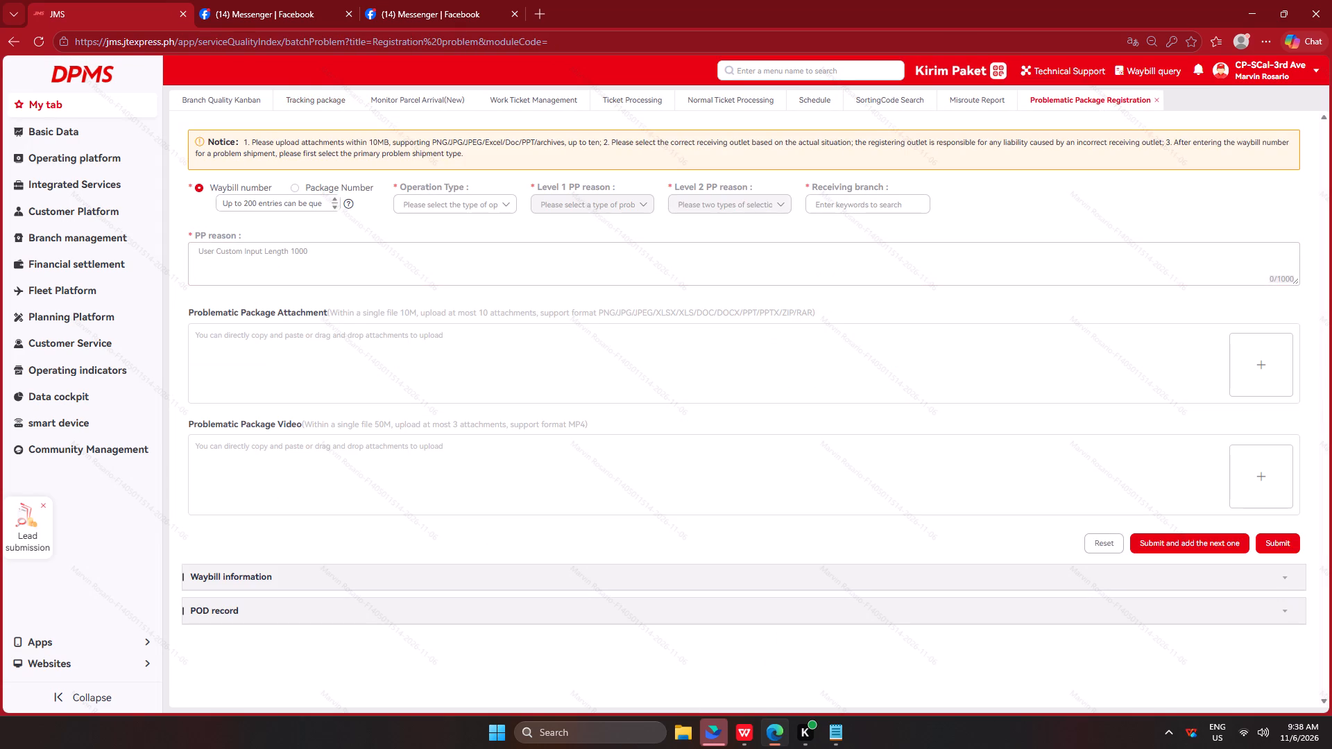
Attach the copied label photo as a problematic package attachment and open its enlarged preview.
key("ctrl+v")
left_click(224, 399)
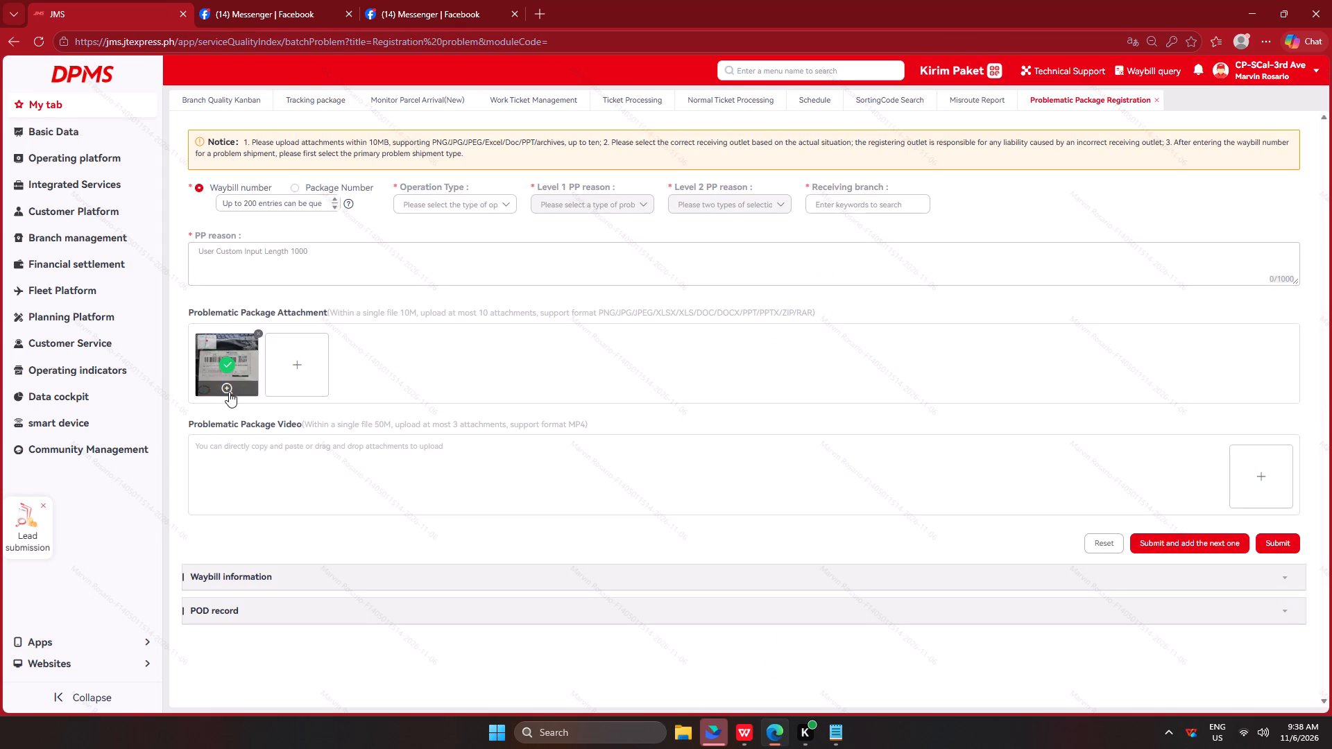
left_click(229, 392)
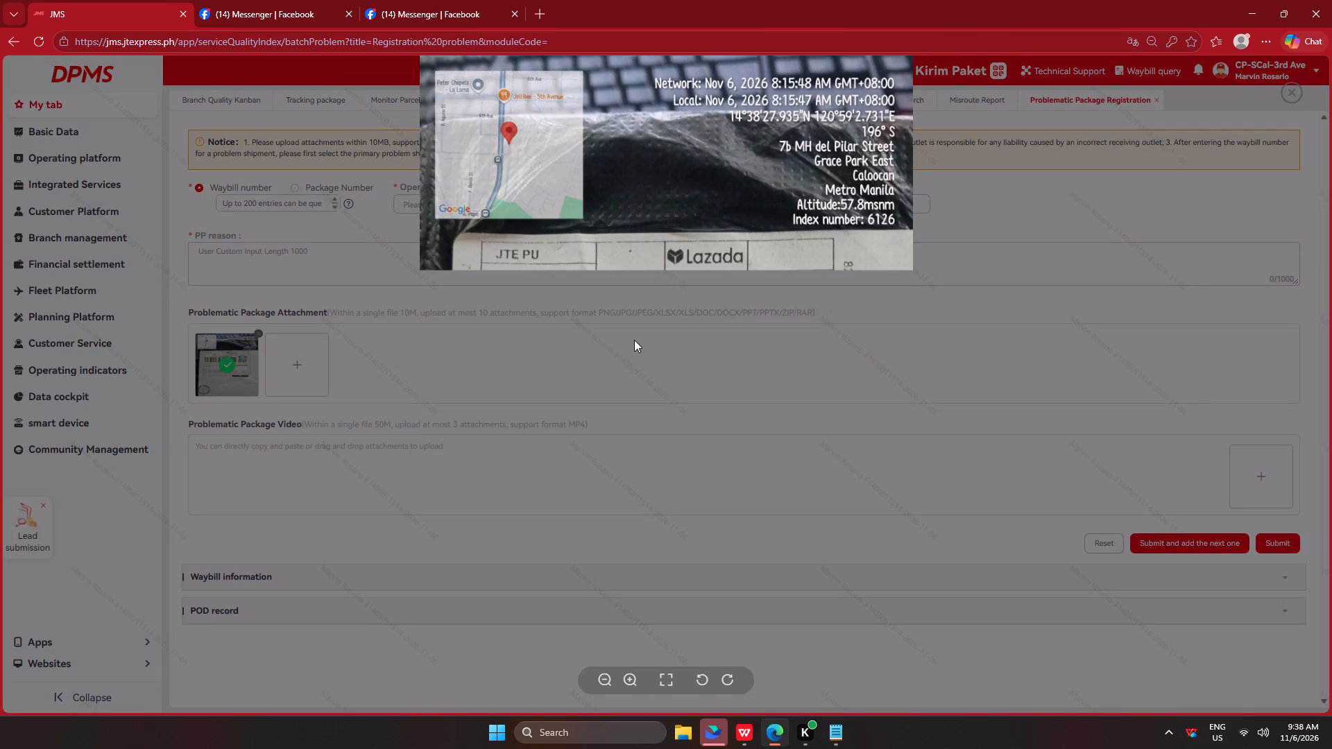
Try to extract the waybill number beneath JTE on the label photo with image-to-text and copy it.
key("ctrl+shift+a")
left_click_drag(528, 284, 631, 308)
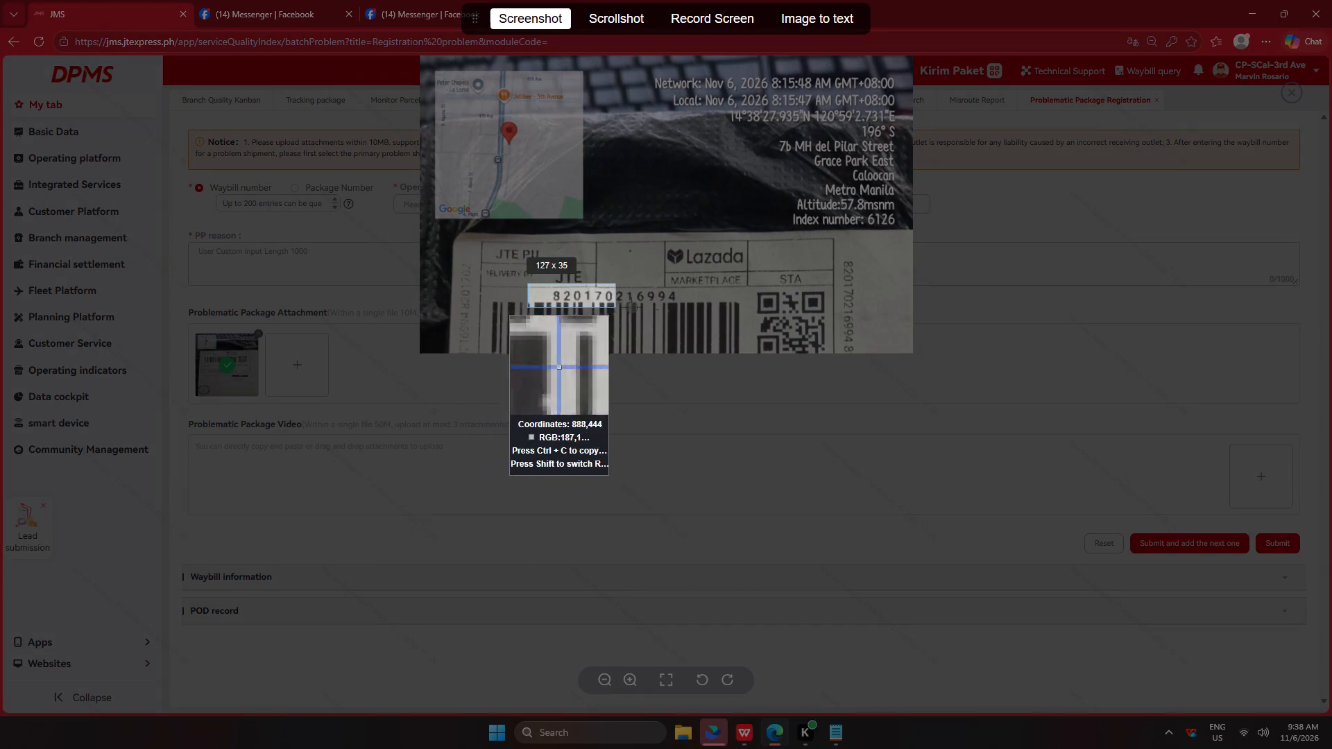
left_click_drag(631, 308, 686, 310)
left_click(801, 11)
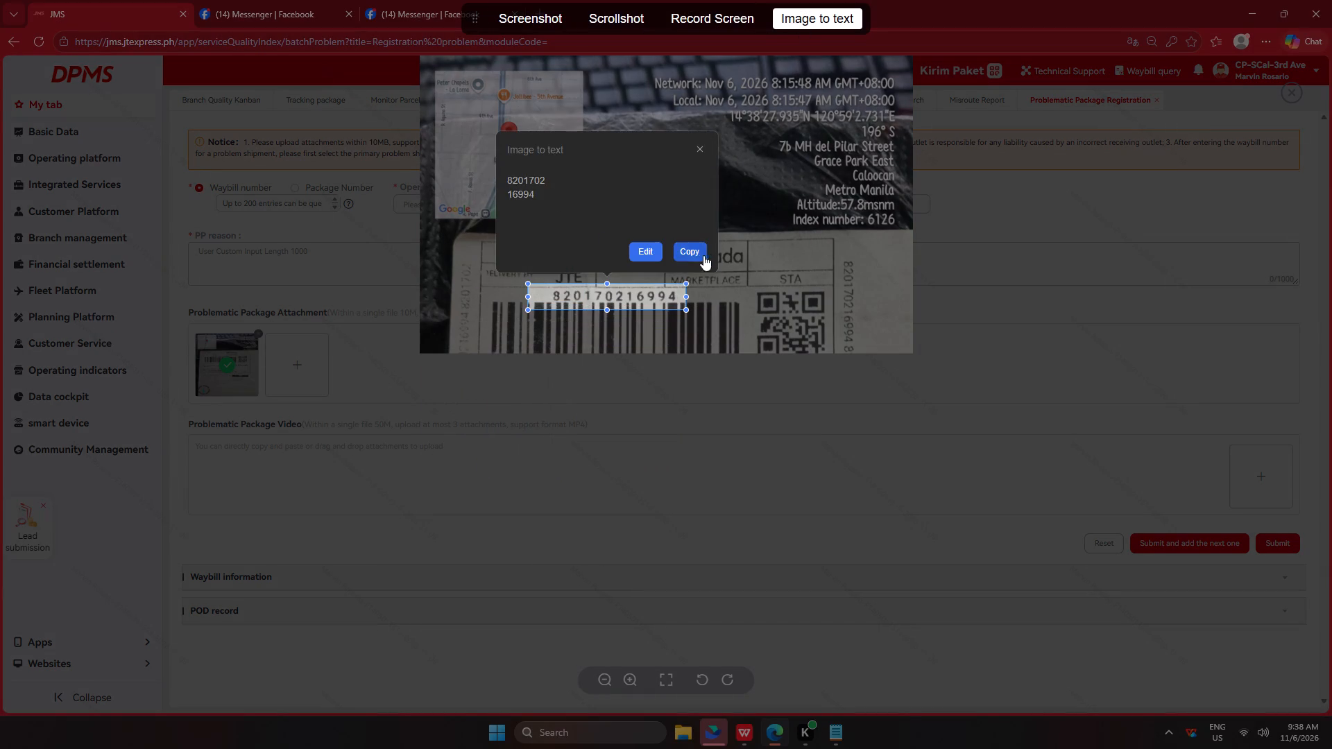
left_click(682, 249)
key("ctrl+shift+a")
left_click_drag(544, 284, 577, 302)
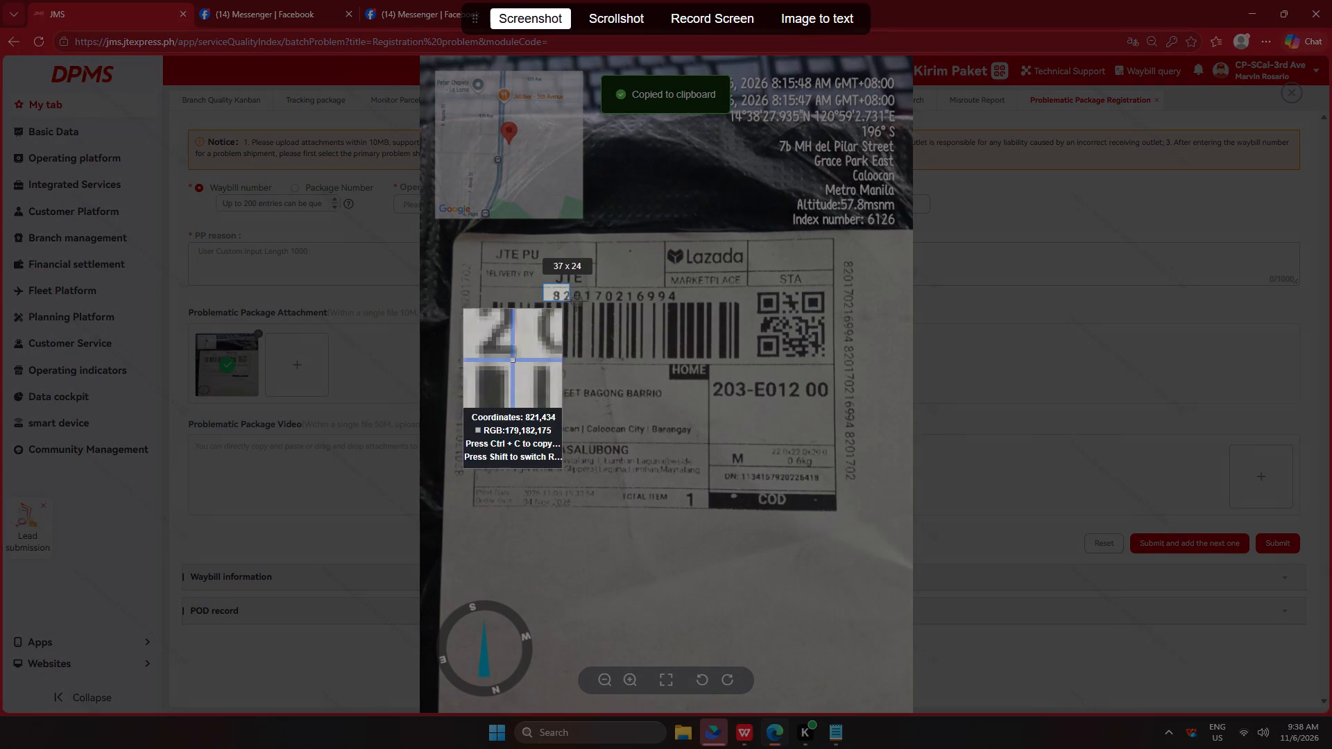
left_click_drag(577, 302, 691, 303)
left_click(851, 21)
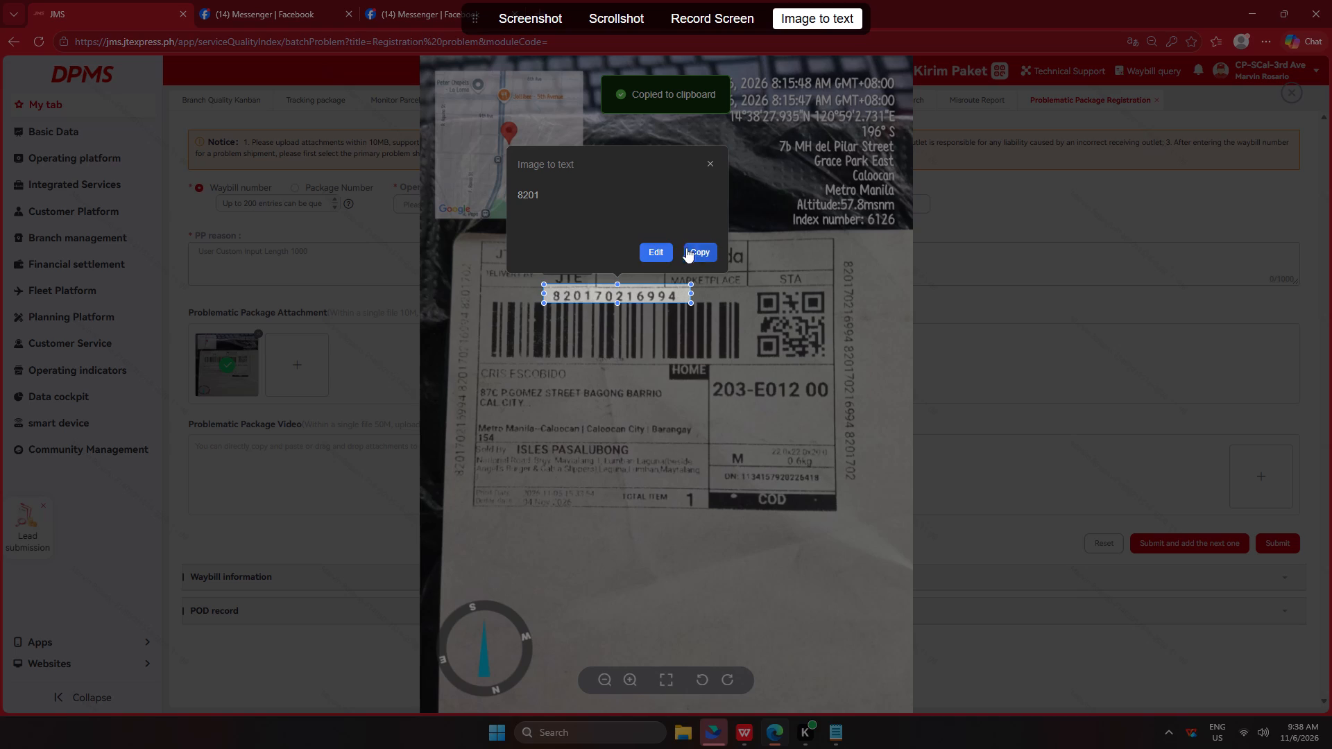
left_click(667, 248)
left_click(561, 196)
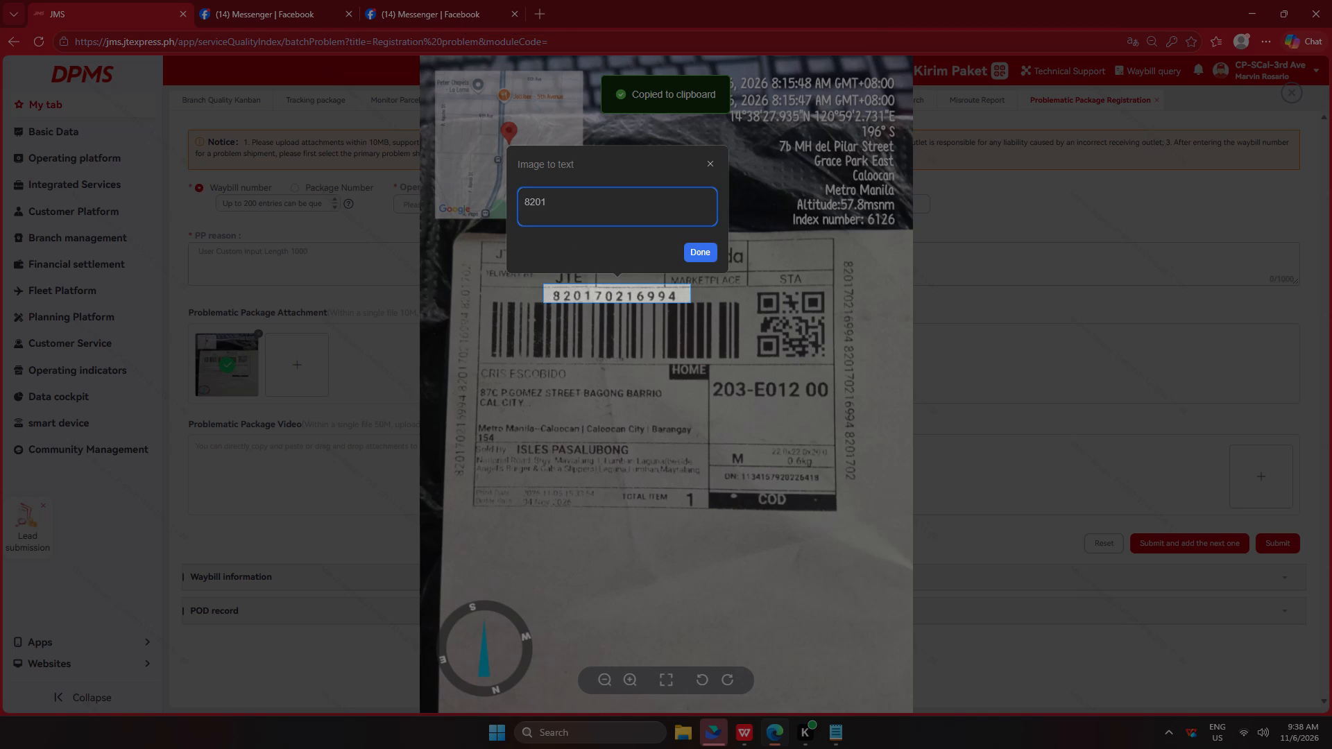
key("7")
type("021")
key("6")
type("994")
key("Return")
left_click(700, 250)
left_click(701, 252)
left_click(1022, 243)
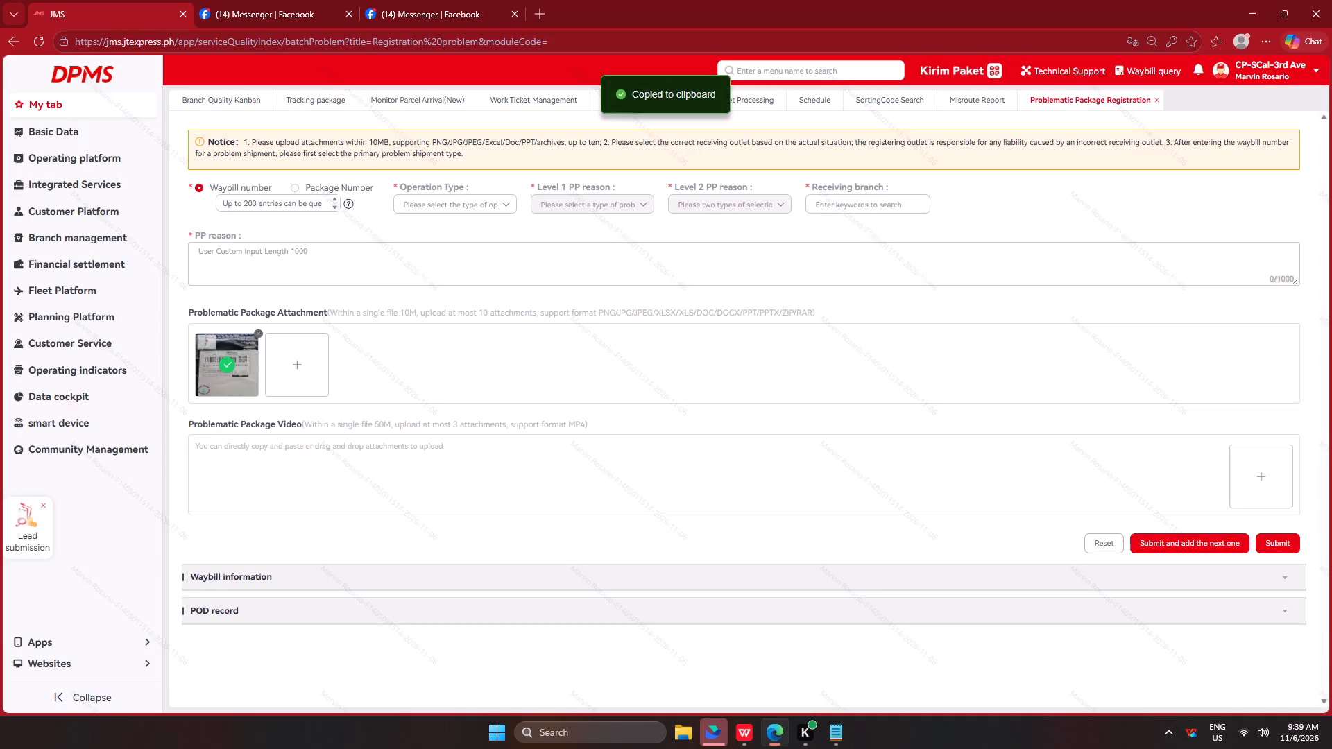
left_click(252, 205)
key("ctrl+v")
Set the operation type to Delivery, the level 1 reason to Wrongly sorted, and the level 2 reason to the Distribute Warehouse Mis… option.
left_click(494, 216)
left_click(492, 196)
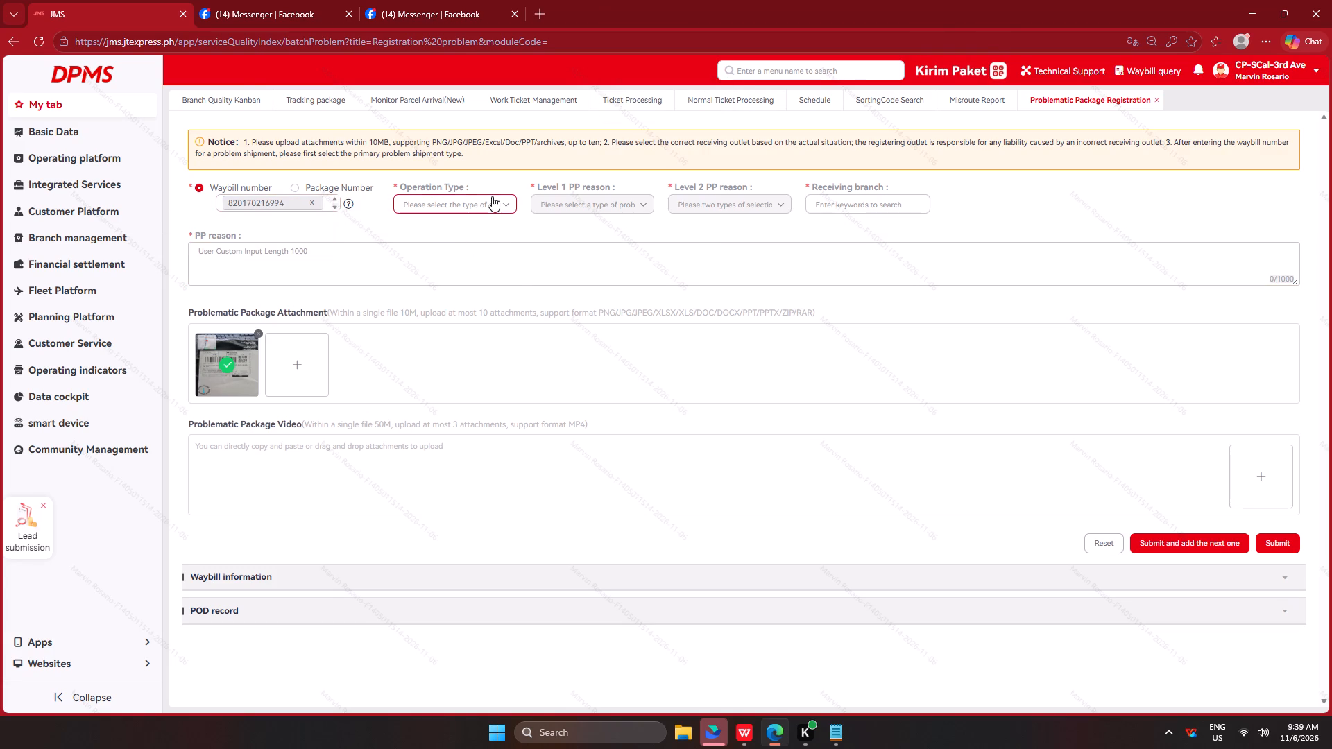
left_click(429, 293)
left_click(596, 205)
key("w")
key("r")
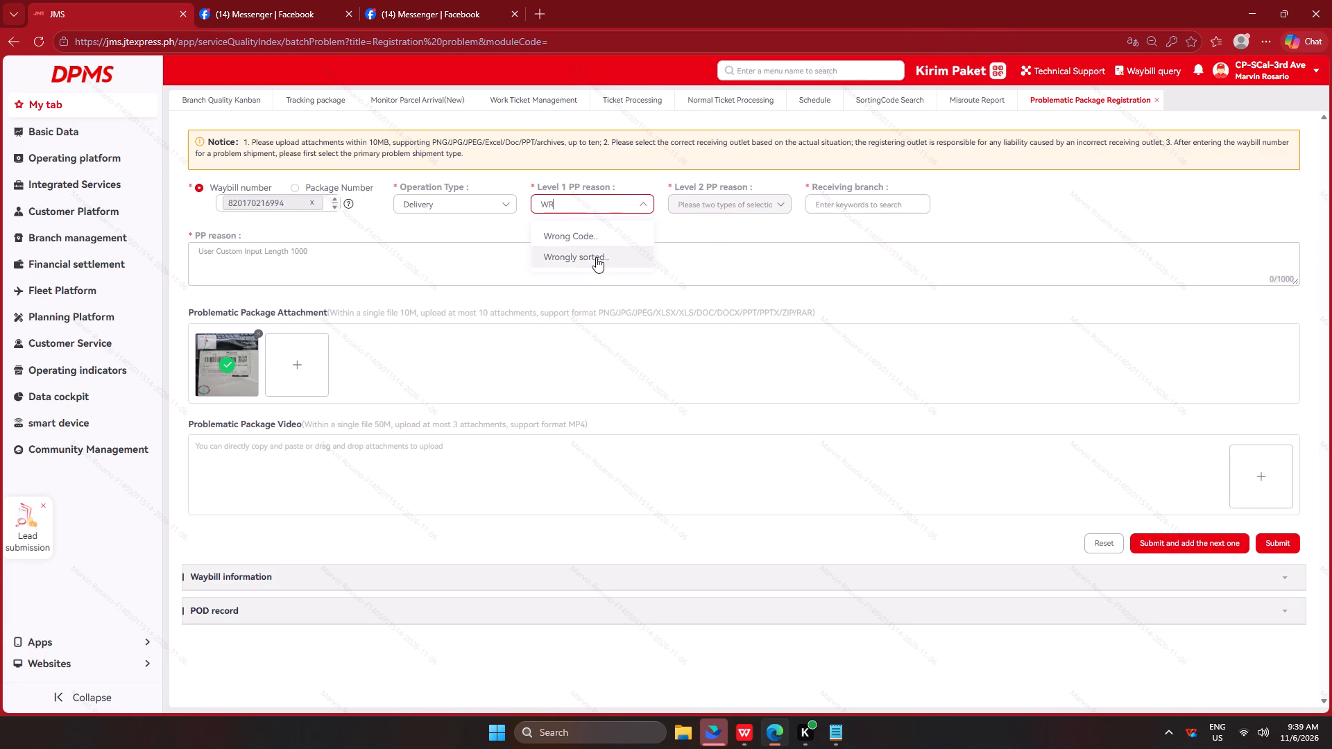
left_click(598, 255)
left_click(717, 201)
left_click(711, 257)
Open the PP reason for text entry.
left_click(588, 270)
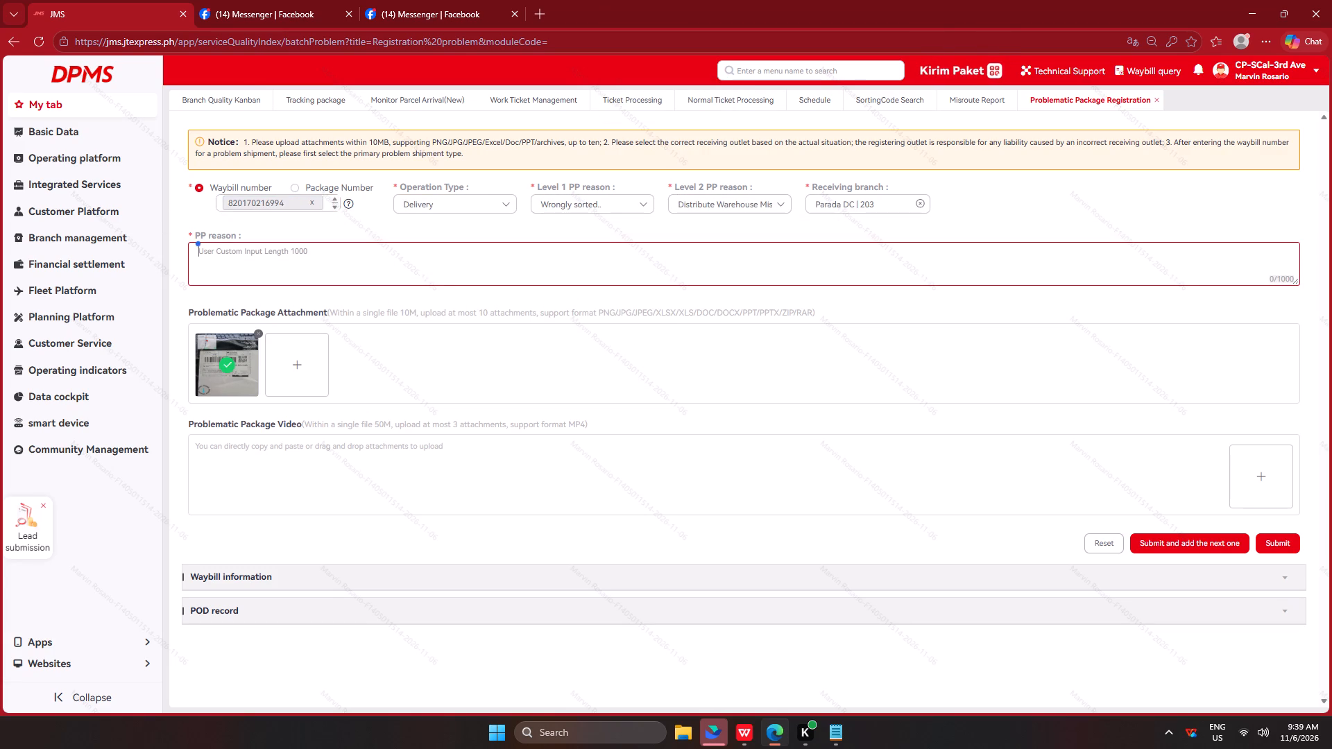
Begin the PP reason with the text "THIS PARCEL IS FOR", leaving a trailing space for the branch name.
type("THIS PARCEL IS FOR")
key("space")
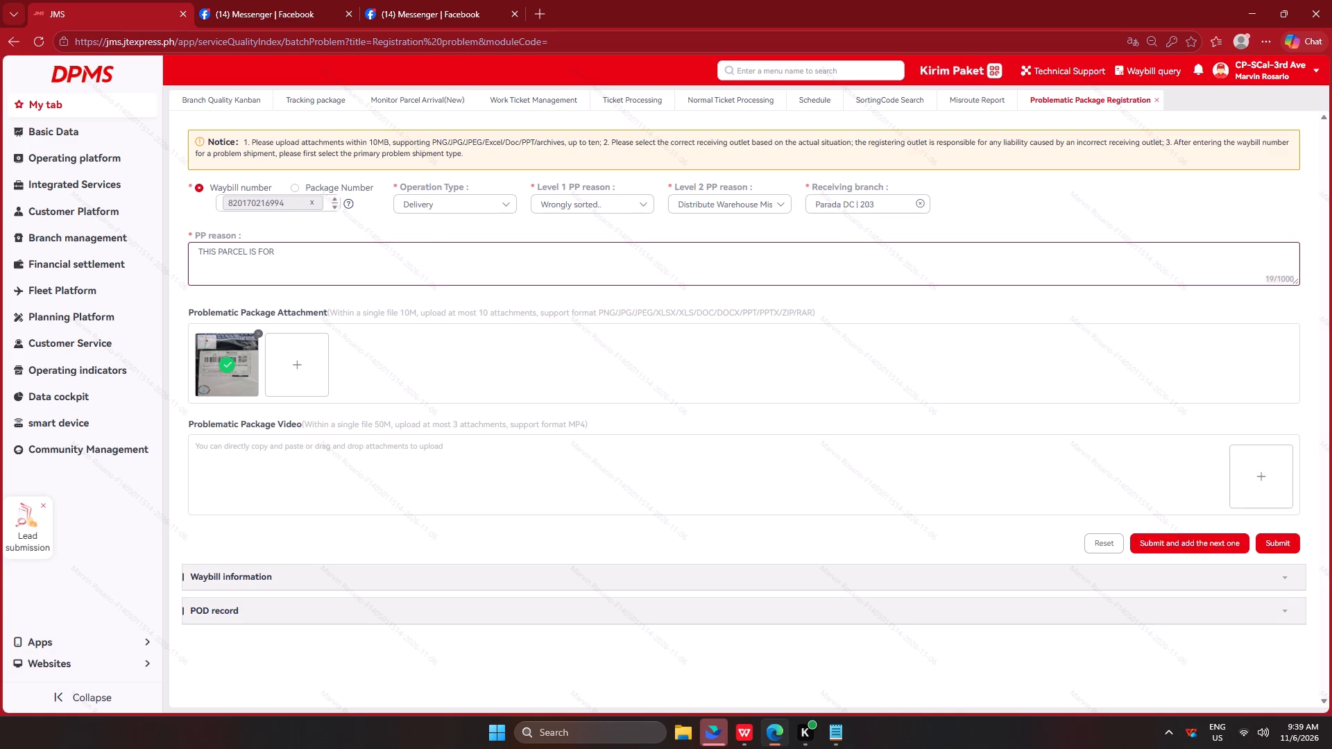
left_click(320, 95)
left_click(271, 236)
left_click(269, 207)
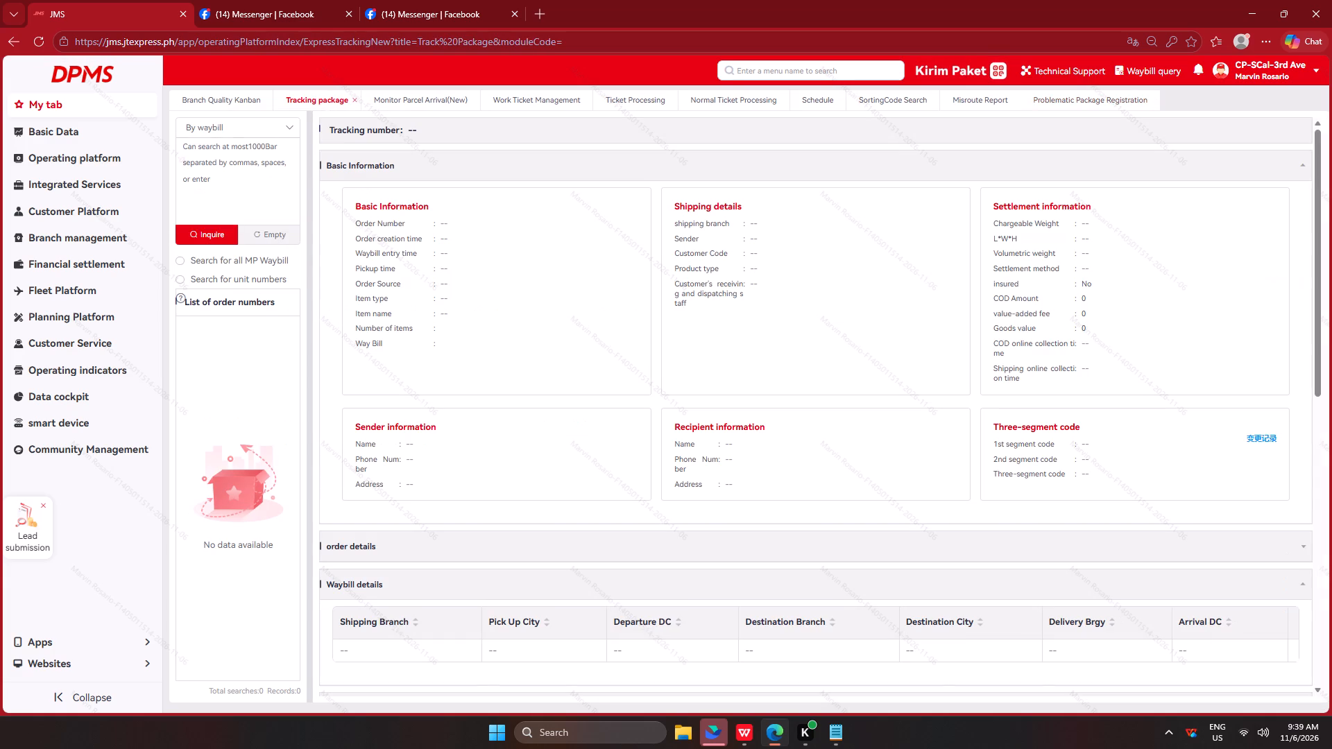
key("ctrl+v")
left_click(219, 234)
Copy the destination branch name from the tracked parcel's waybill details.
scroll(592, 322, "down", 8)
scroll(715, 293, "up", 3)
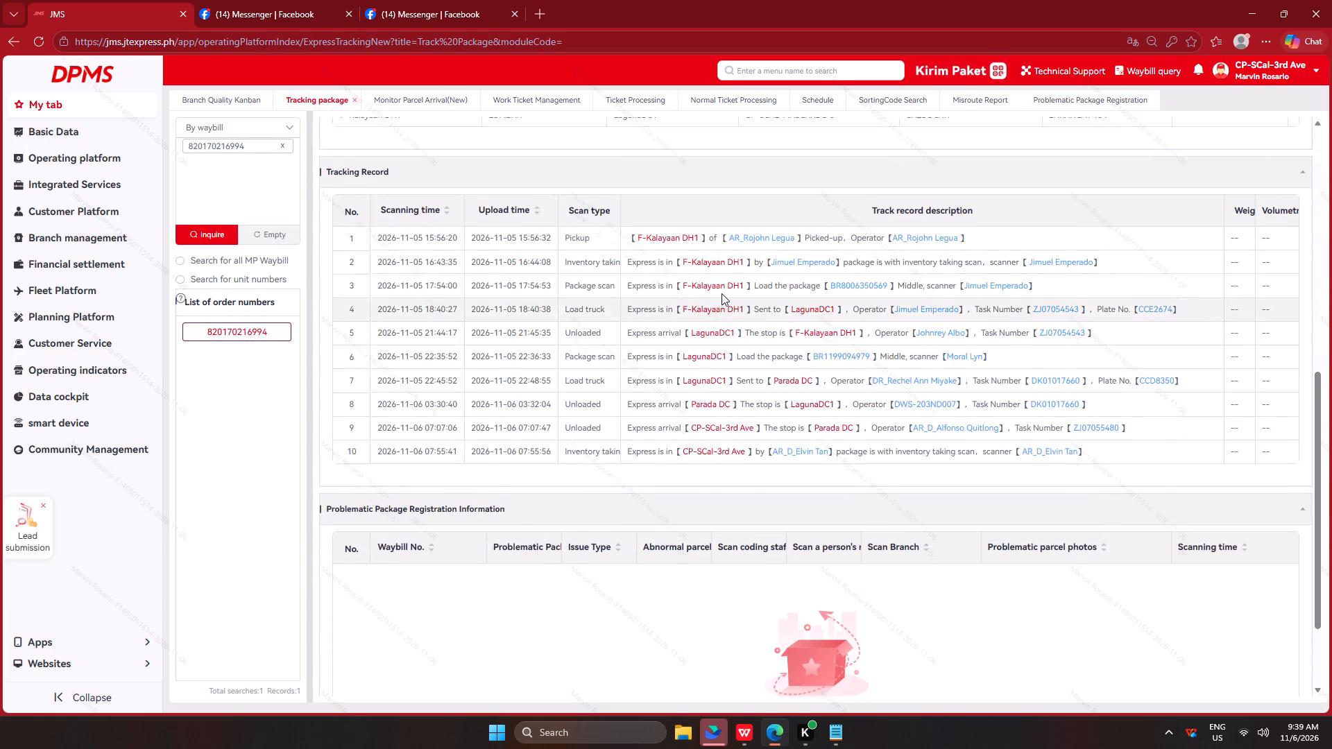
triple_click(780, 301)
key("ctrl+c")
key("ctrl+c")
key("ctrl+c")
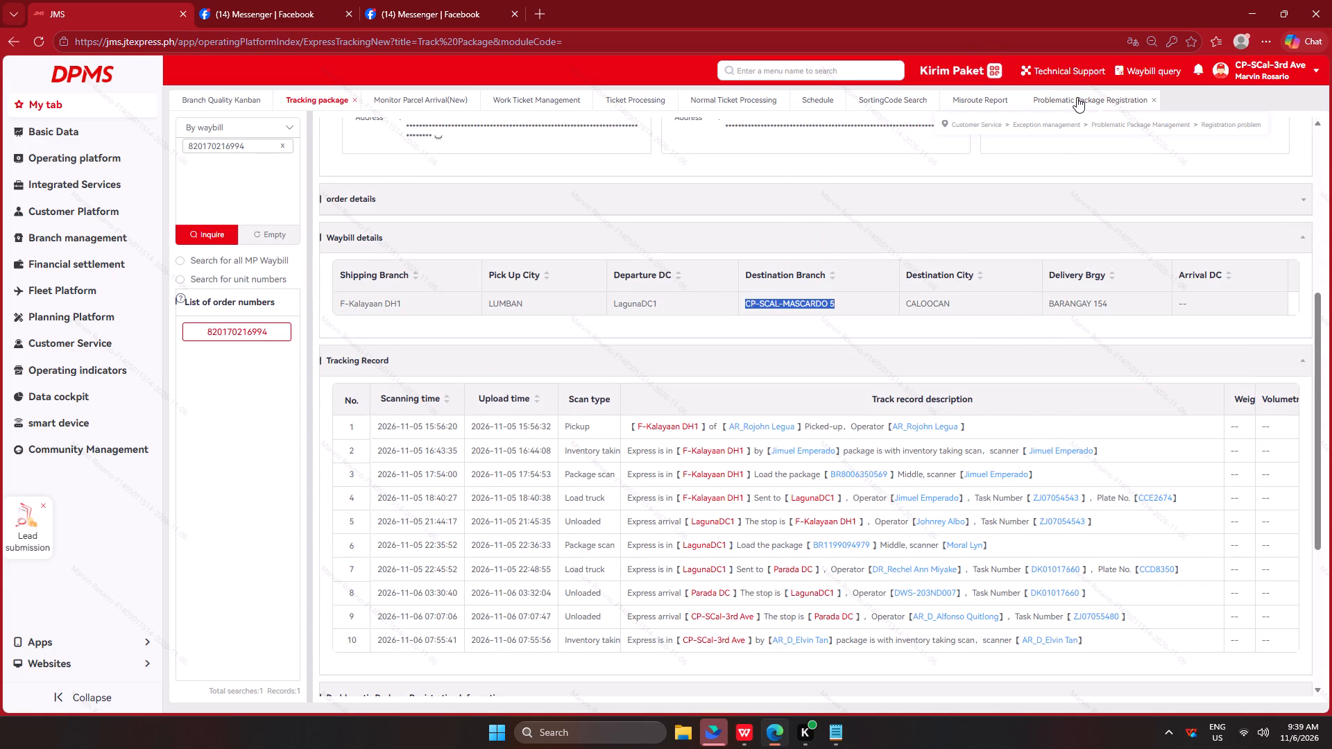
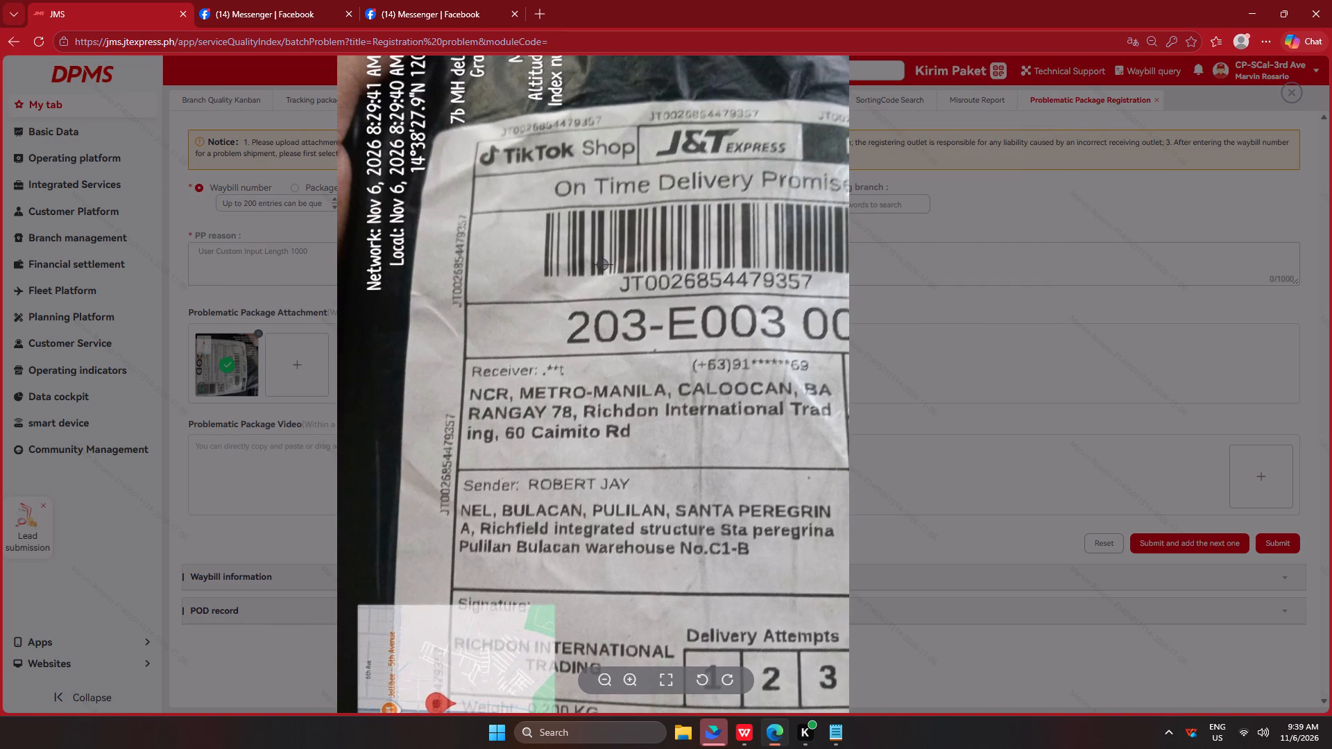
left_click_drag(612, 272, 820, 302)
left_click(823, 16)
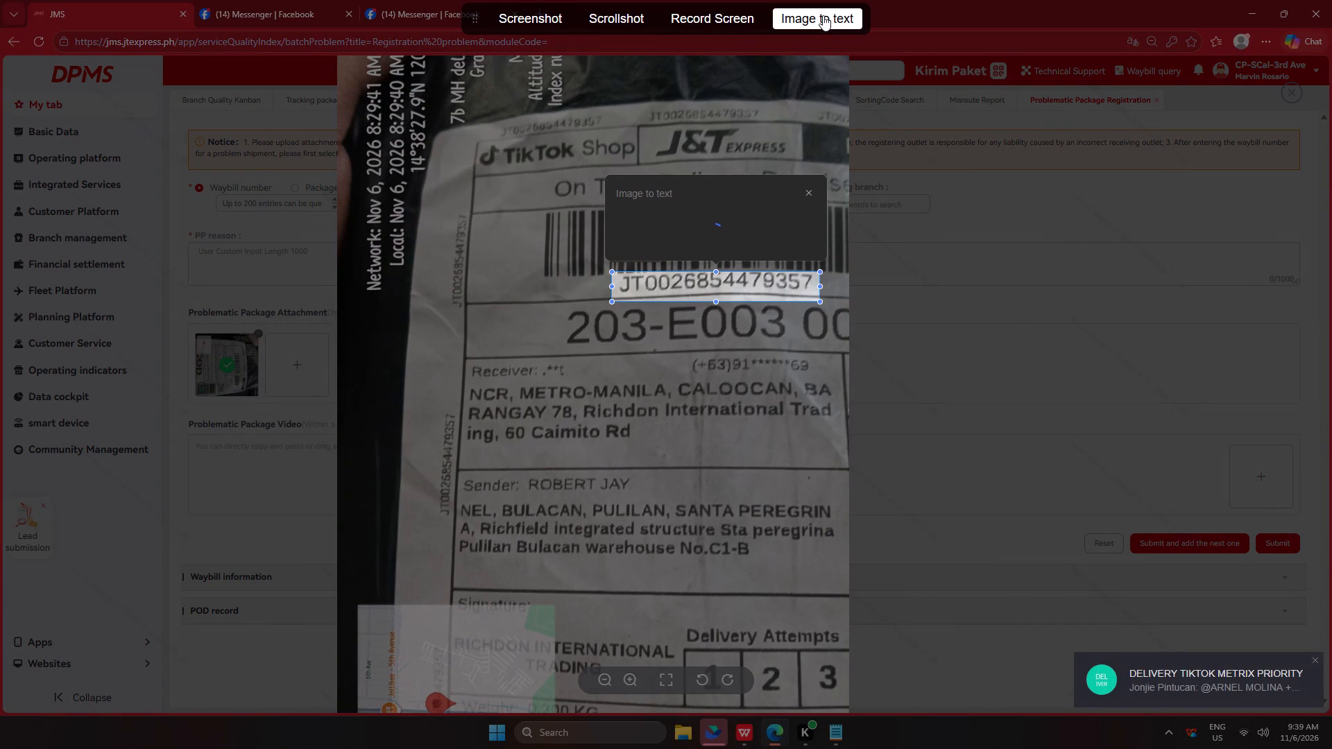
left_click(791, 238)
left_click(1009, 257)
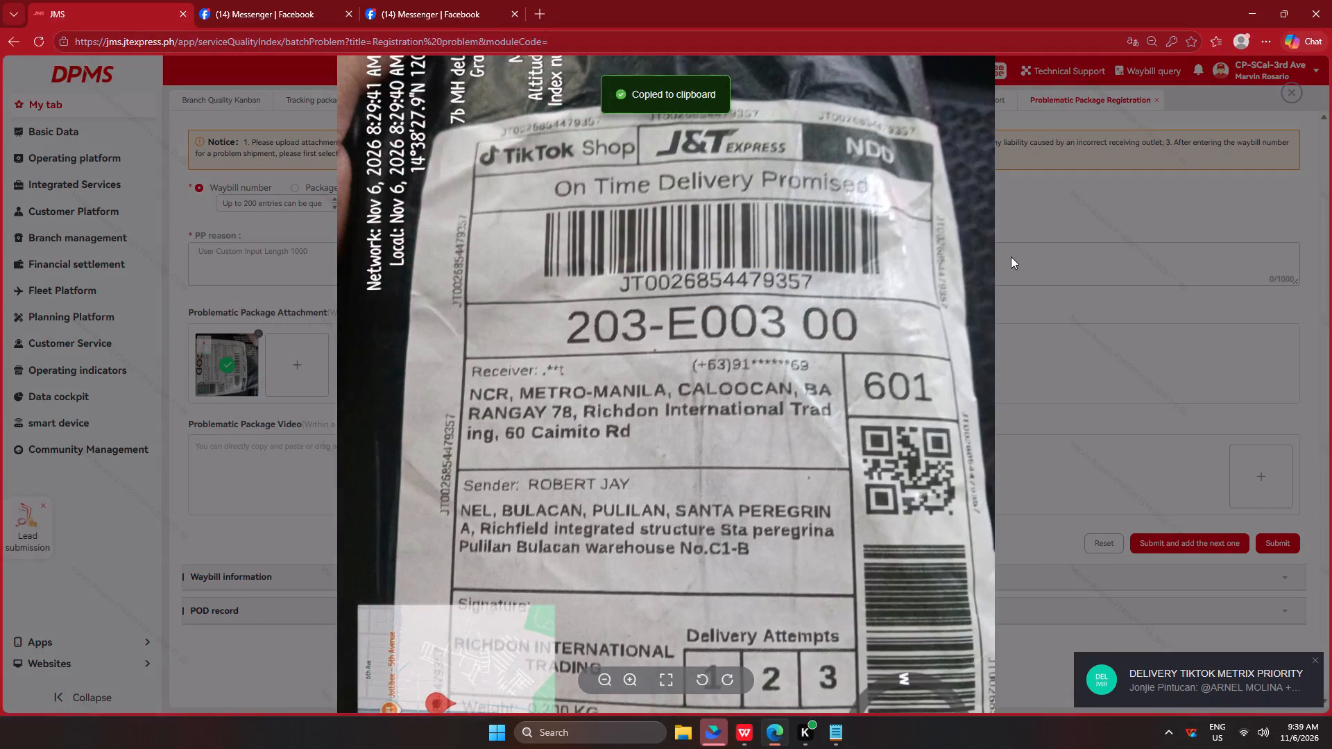
left_click(284, 206)
key("ctrl+v")
left_click(692, 233)
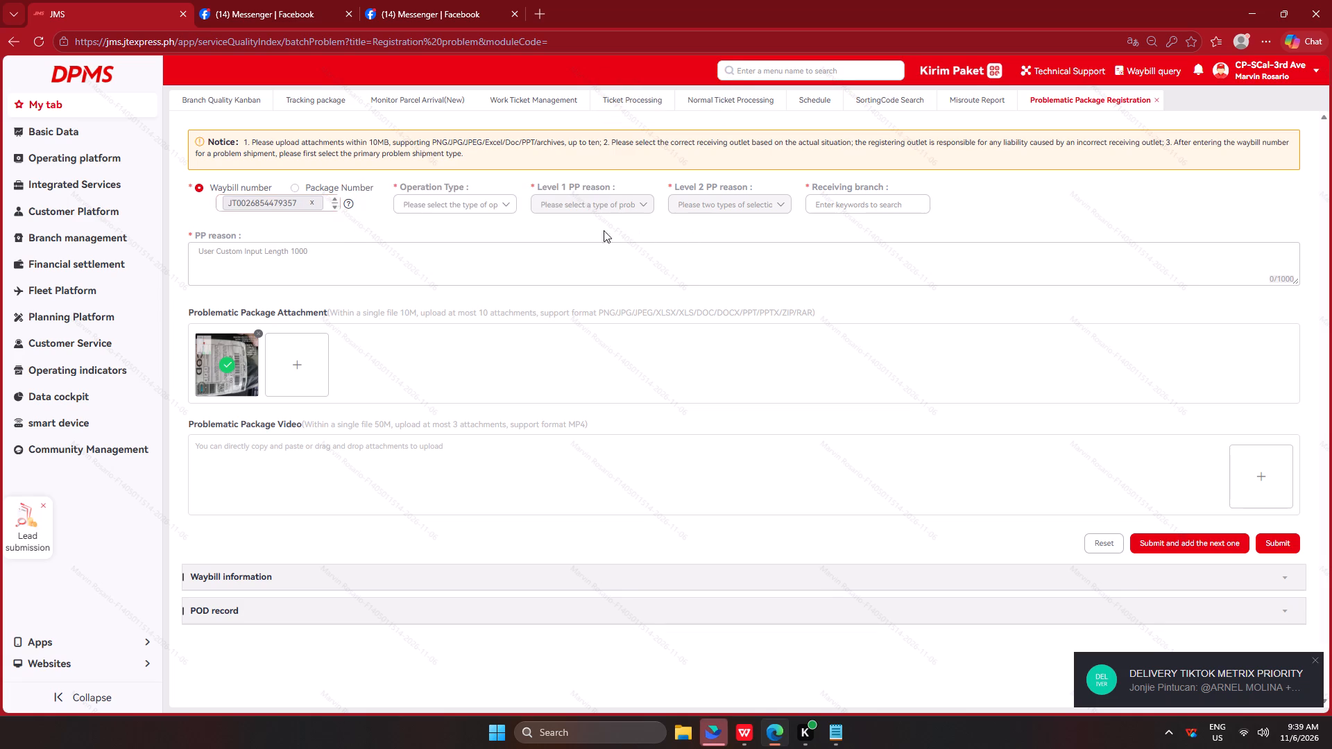
Set the operation type to Delivery, the level 1 reason to Wrongly sorted, and the level 2 reason to the Distribute Warehouse Mis… option.
left_click(459, 208)
left_click(432, 298)
left_click(586, 200)
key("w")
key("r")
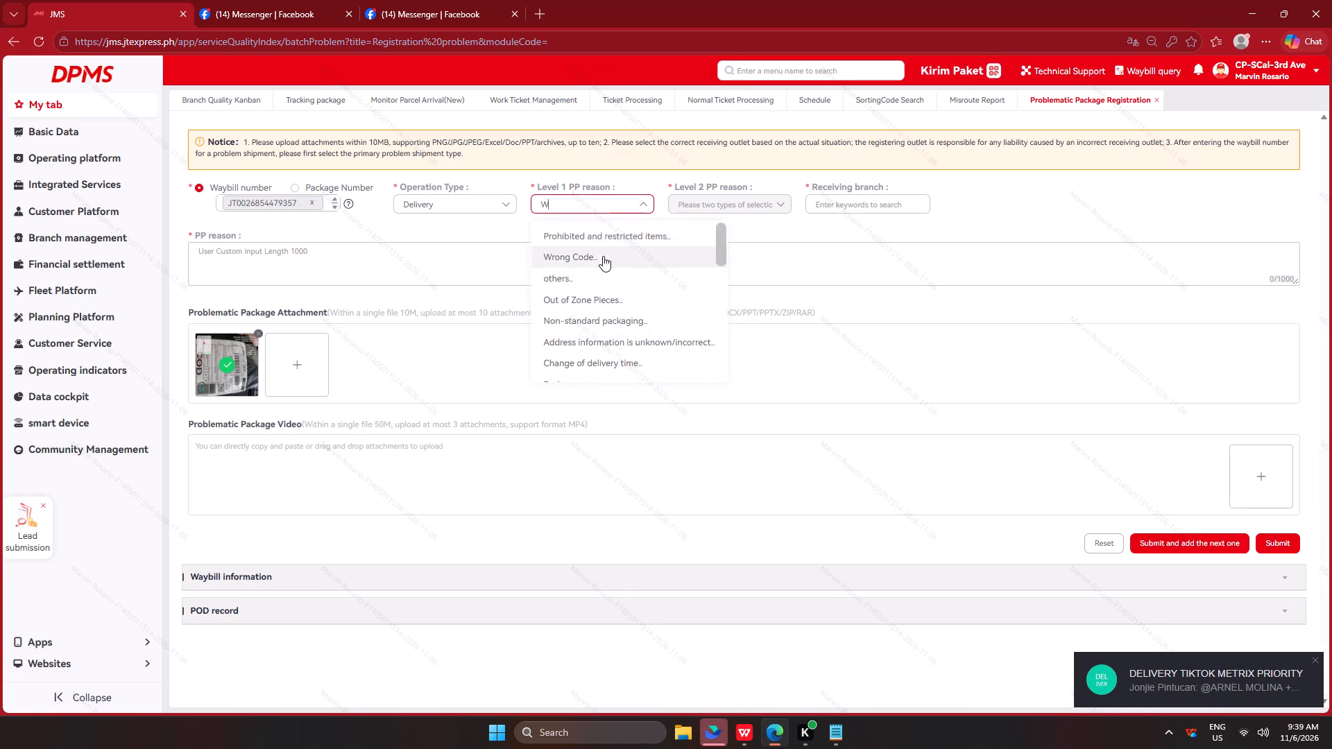
left_click(599, 256)
left_click(751, 201)
left_click(737, 252)
Begin the PP reason with the text "THIS PARCEL IS FOR".
left_click(648, 259)
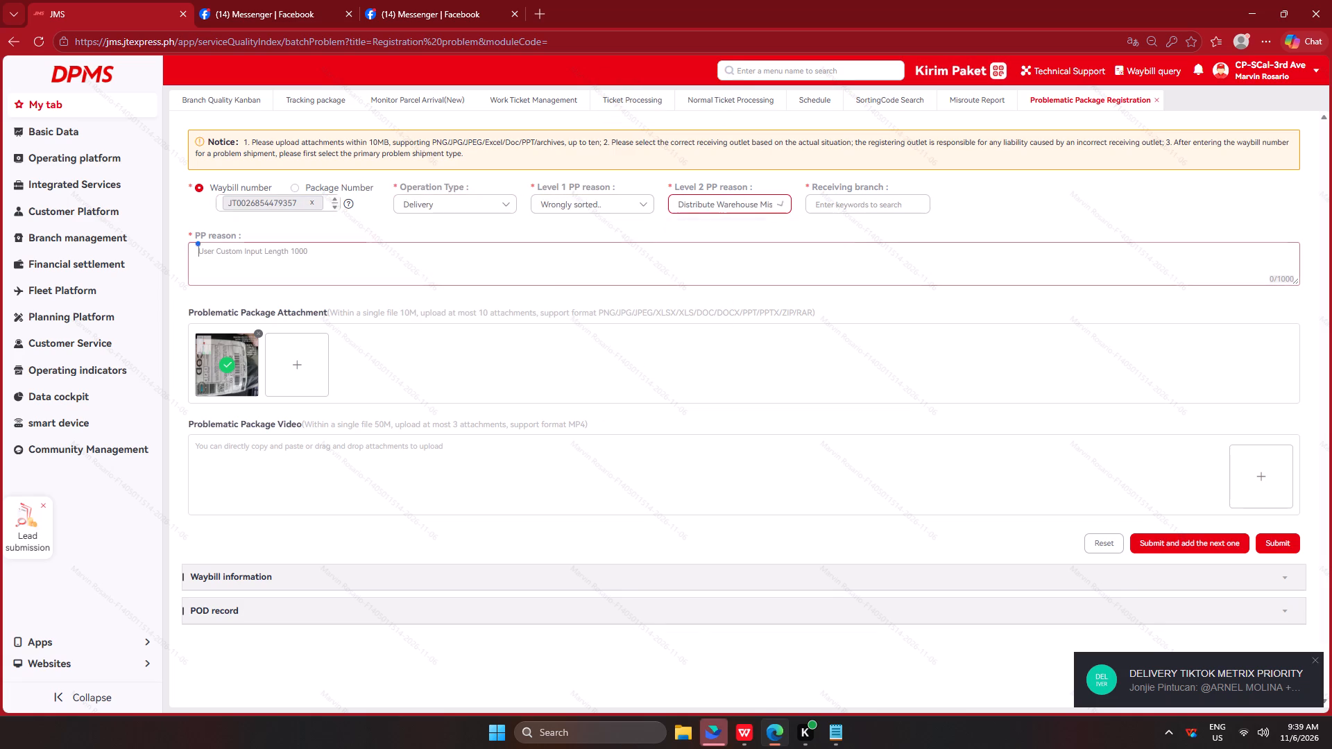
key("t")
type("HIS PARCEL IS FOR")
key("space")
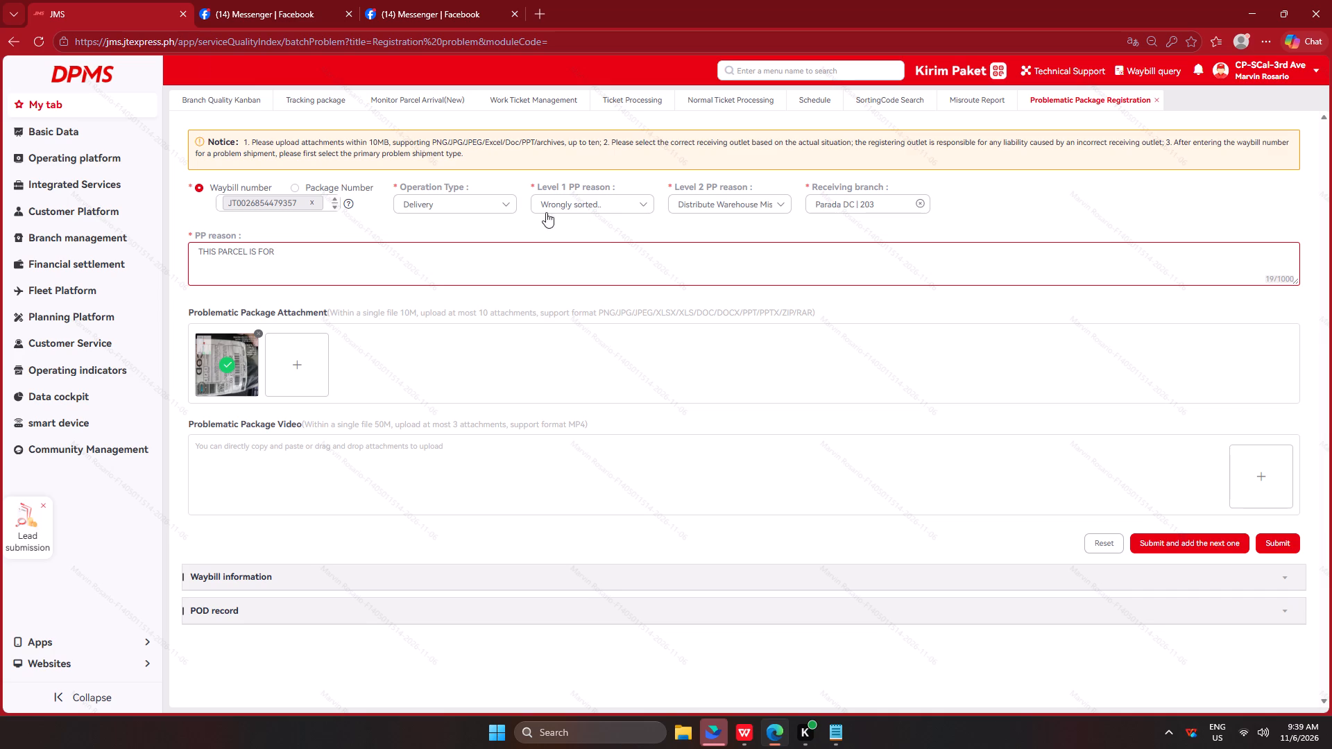
left_click(330, 96)
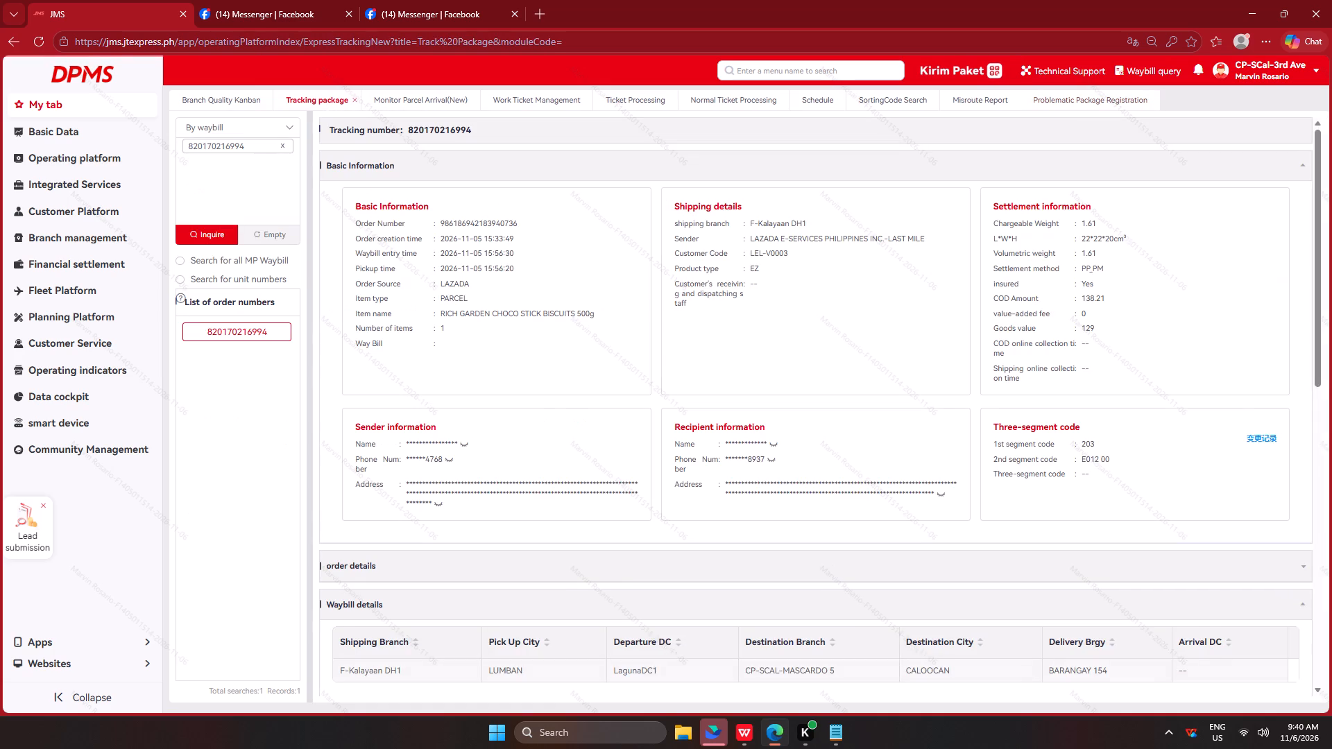
left_click(269, 232)
left_click(271, 212)
key("ctrl+v")
left_click(206, 238)
scroll(490, 311, "down", 7)
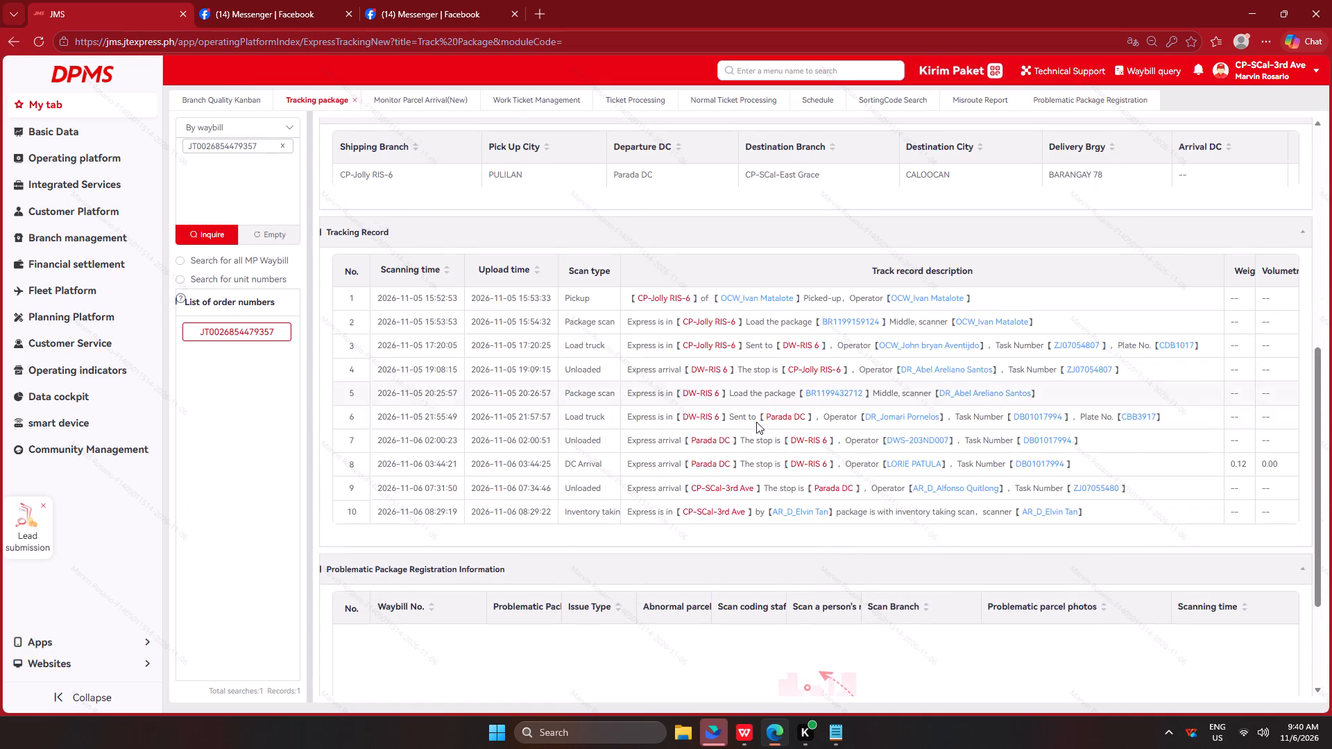
scroll(764, 418, "up", 5)
triple_click(779, 515)
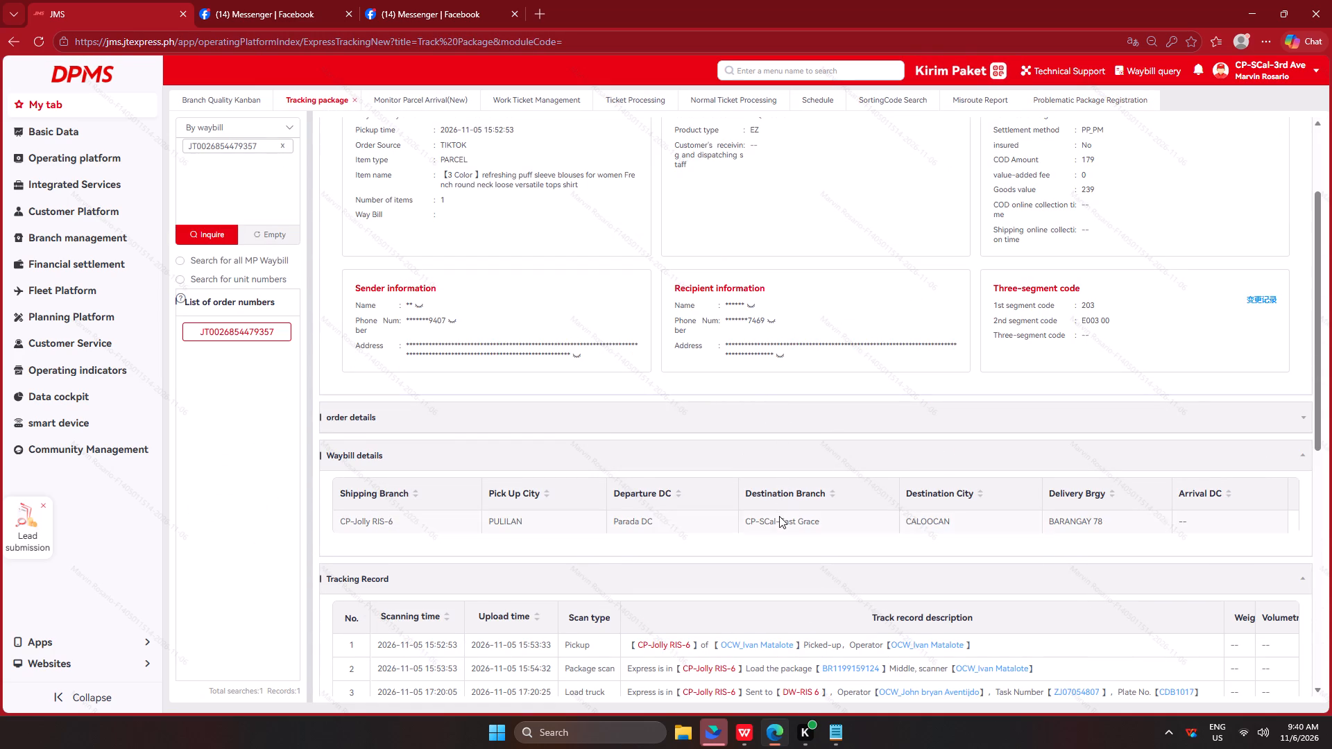
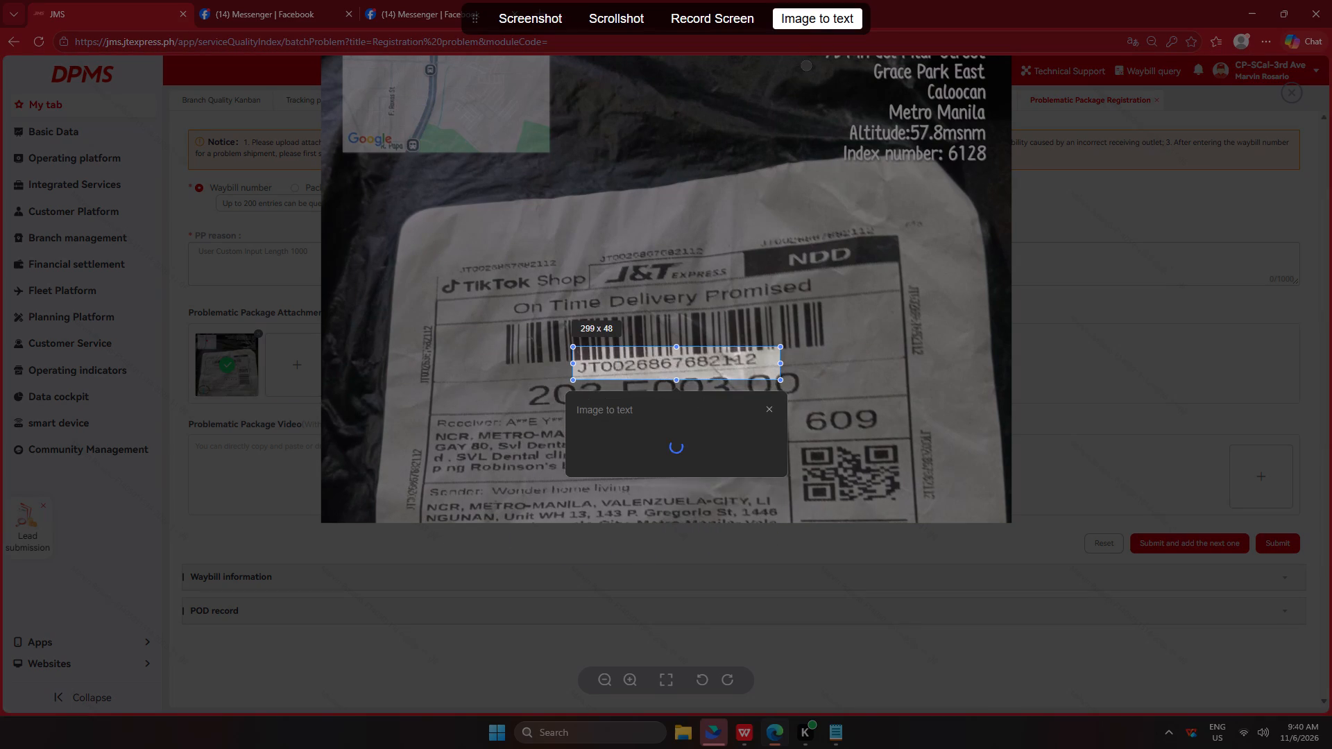
left_click(756, 493)
left_click(1117, 353)
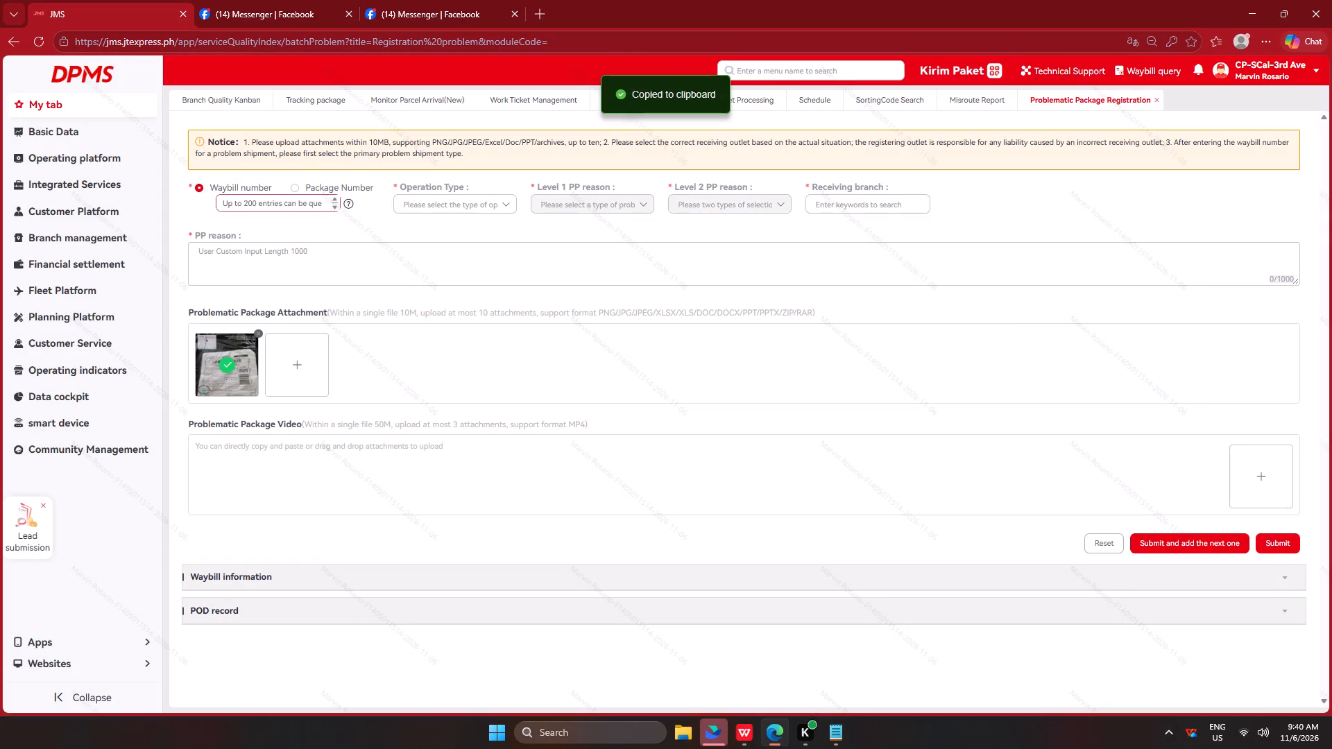
left_click(293, 206)
key("ctrl+v")
left_click(503, 230)
Set the operation type to Delivery, the level 1 reason to Wrongly sorted, and the level 2 reason to the Distribute Warehouse Mis… option.
left_click(481, 209)
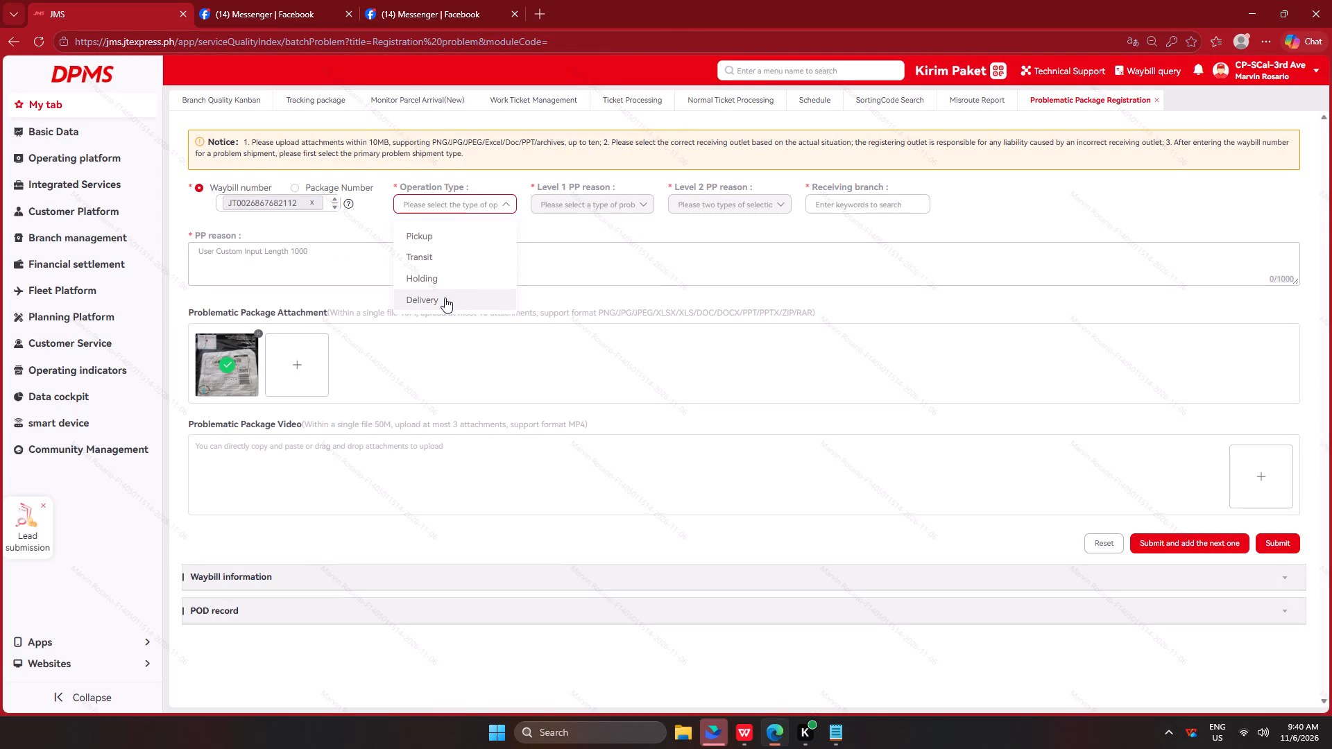
left_click(445, 298)
left_click(582, 203)
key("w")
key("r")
left_click(600, 260)
left_click(734, 214)
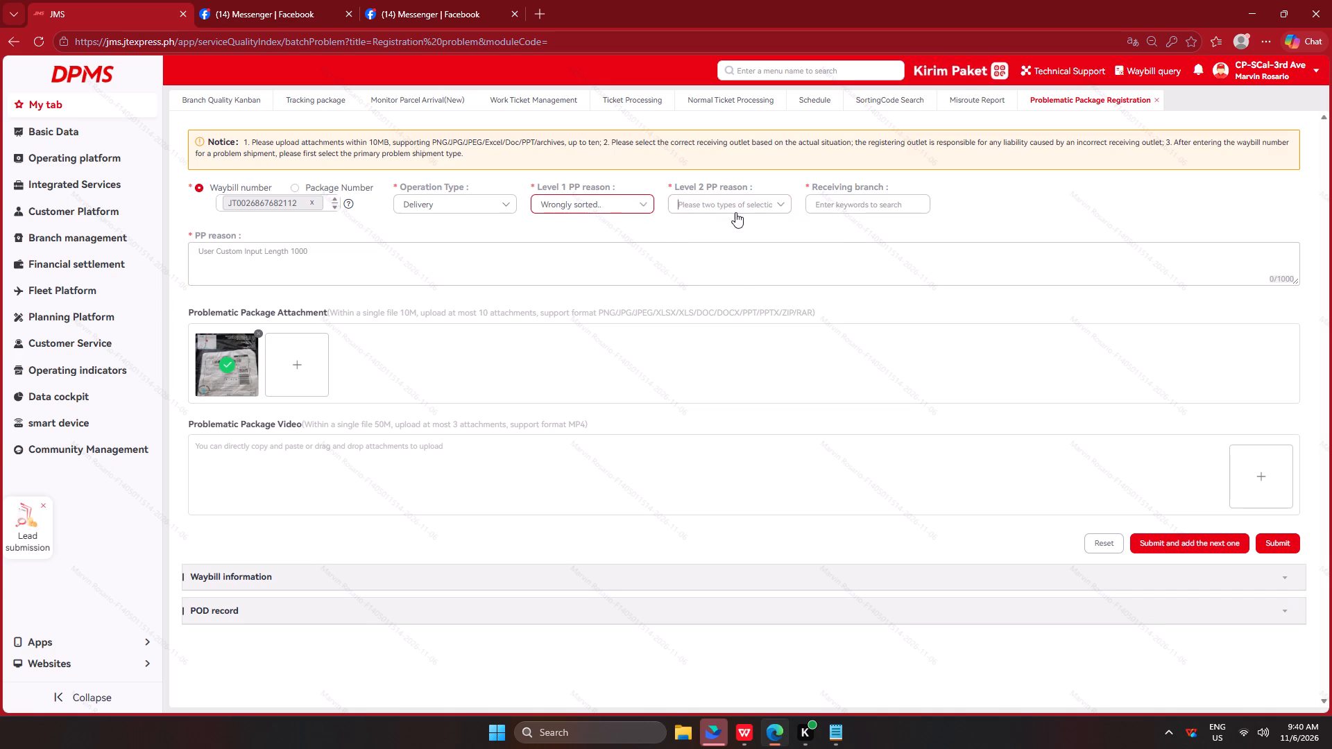
left_click(738, 262)
Enter the PP reason beginning "THIS PARCEL IS FOR EASTGRAC".
left_click(622, 268)
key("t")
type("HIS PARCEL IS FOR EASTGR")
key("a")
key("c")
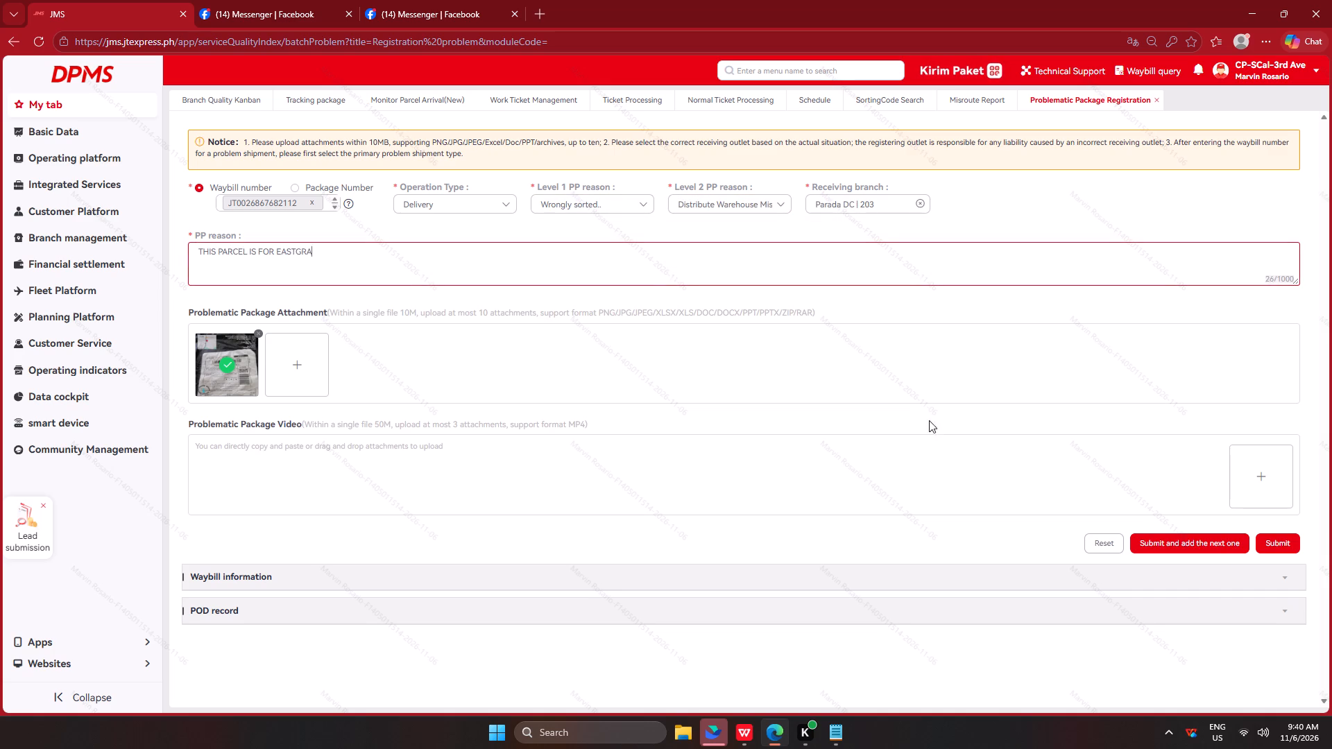
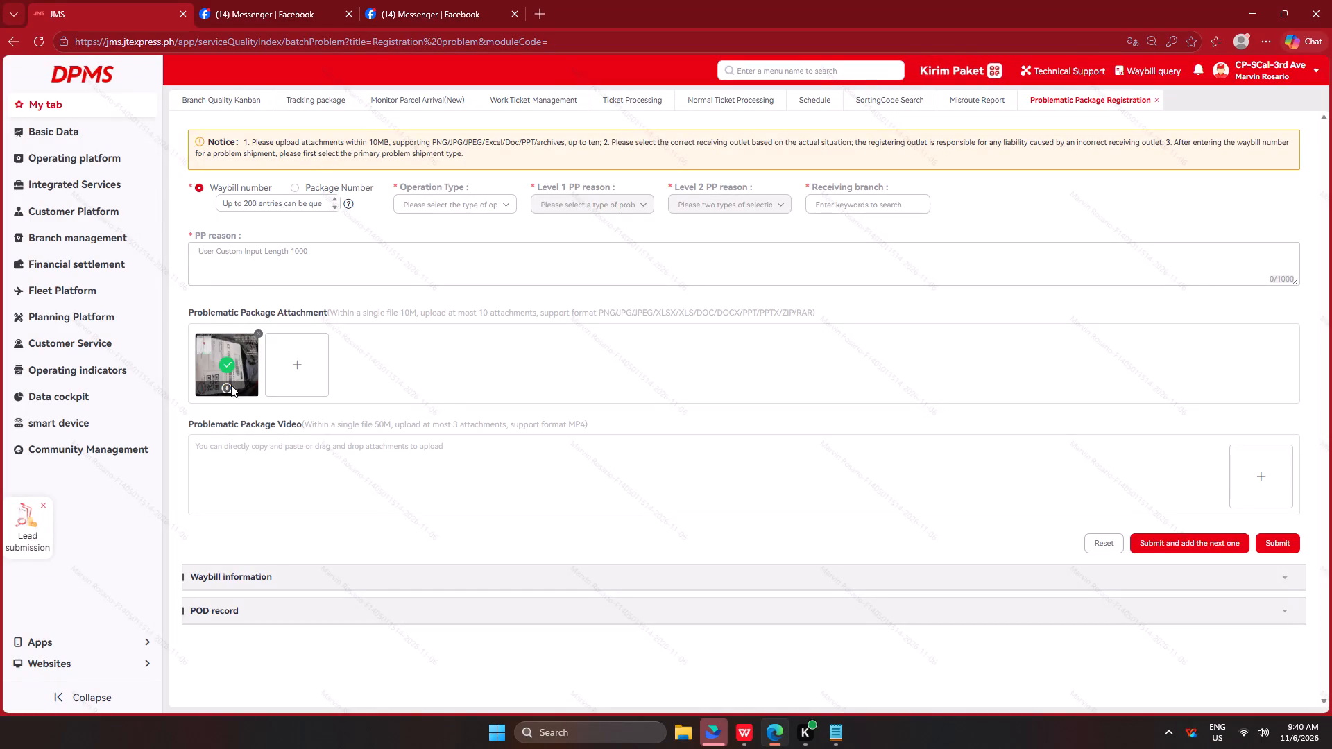
Rotate the enlarged label photo counterclockwise so the label reads upright, and start a screen capture for extracting its waybill number.
left_click(702, 683)
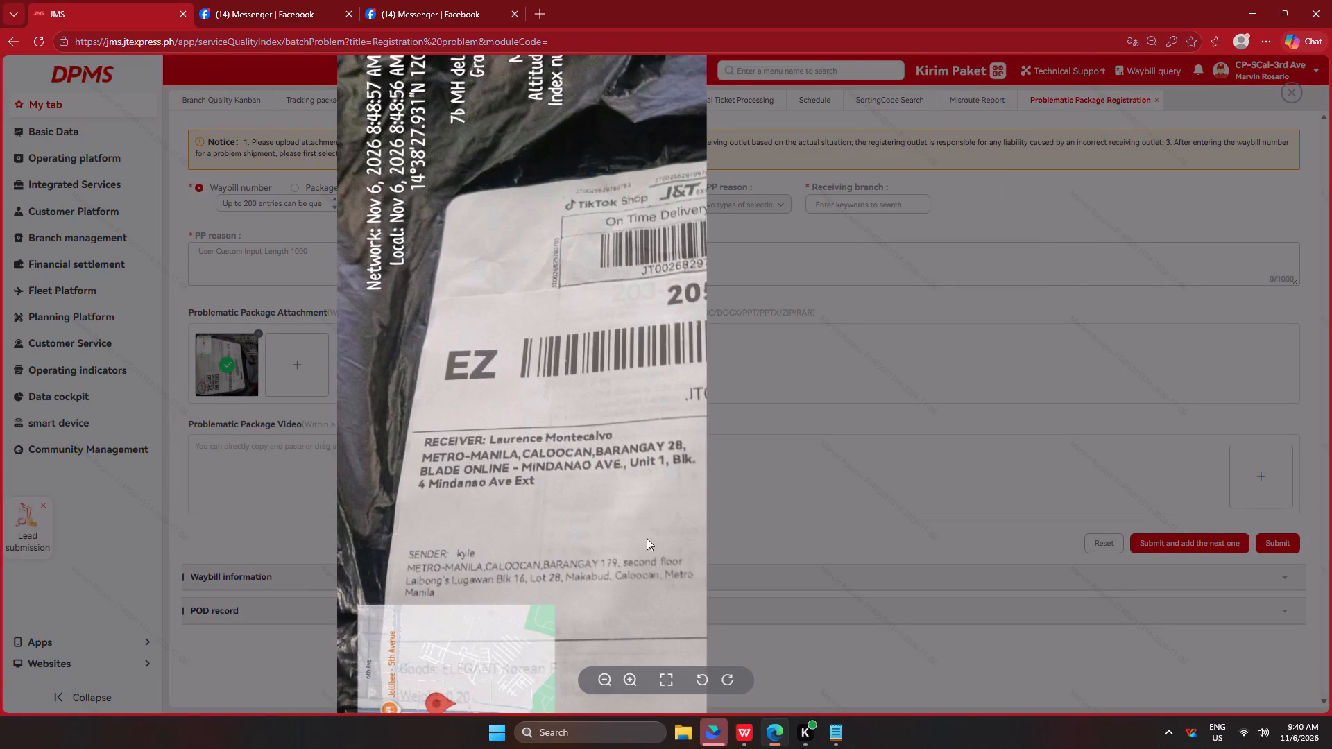
key("ctrl+shift+a")
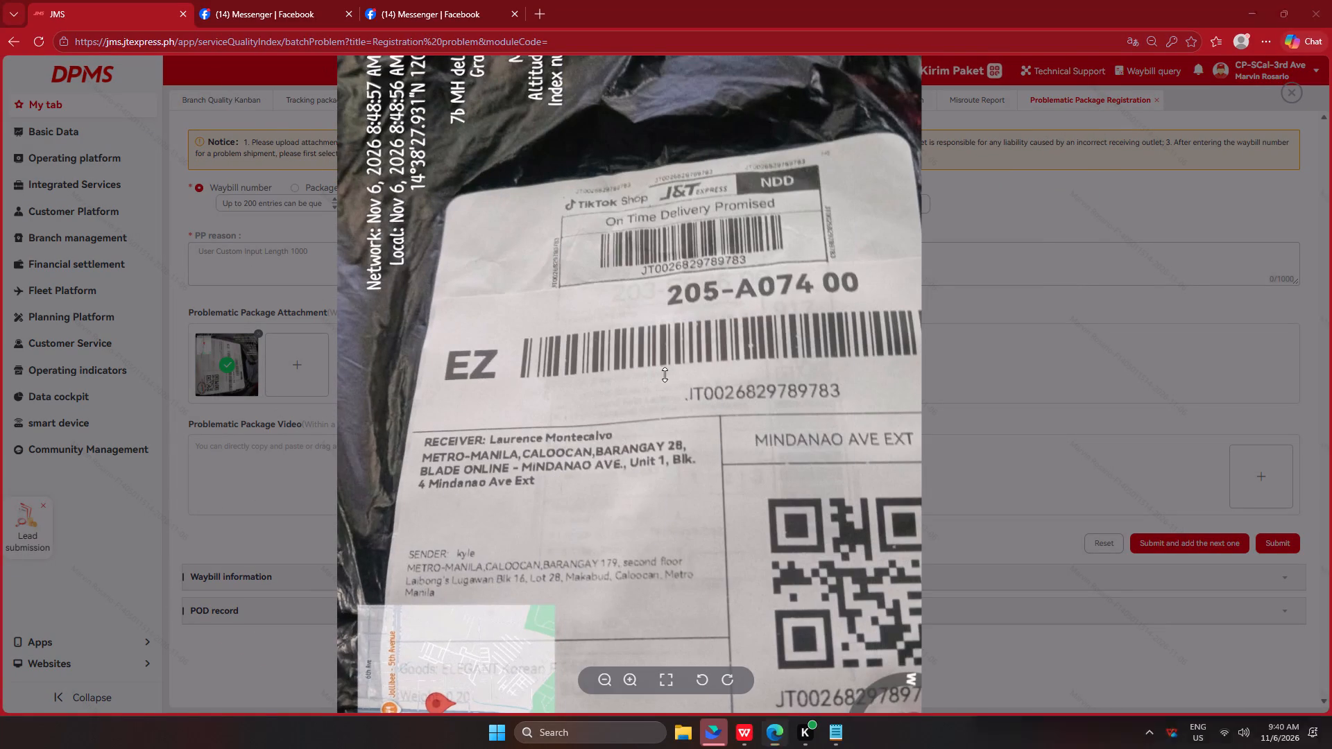
Copy the waybill number from the label photo with image-to-text, close the preview and enter it as the registration's waybill number.
left_click_drag(664, 374, 876, 418)
left_click(811, 17)
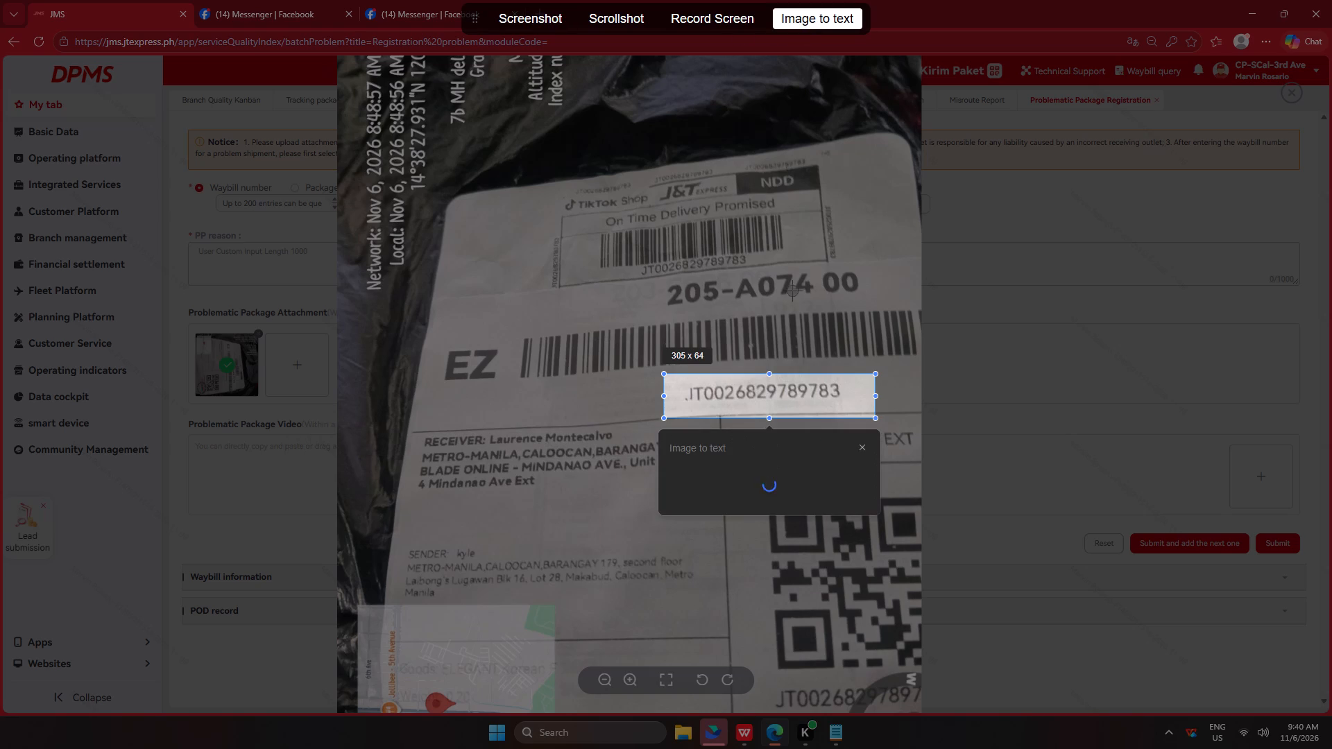
left_click(855, 538)
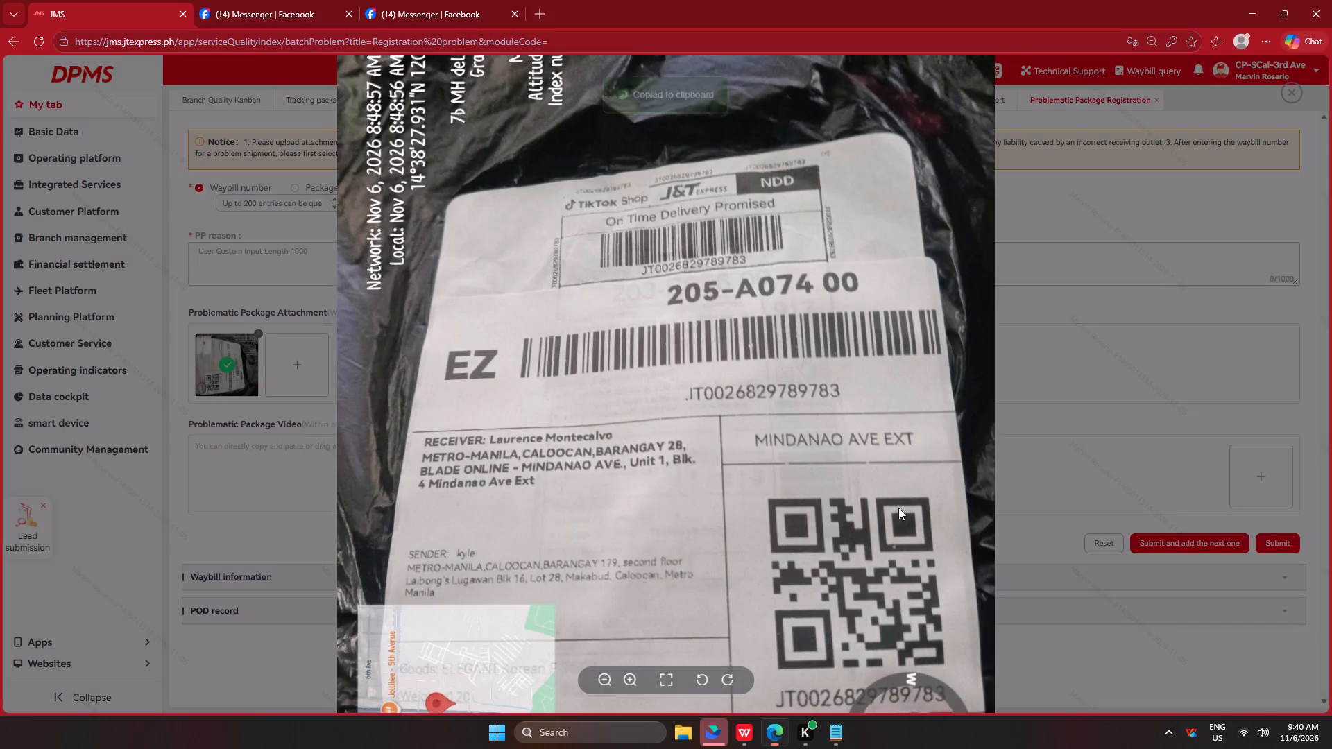
left_click(1099, 354)
left_click(279, 198)
key("ctrl+v")
left_click(478, 232)
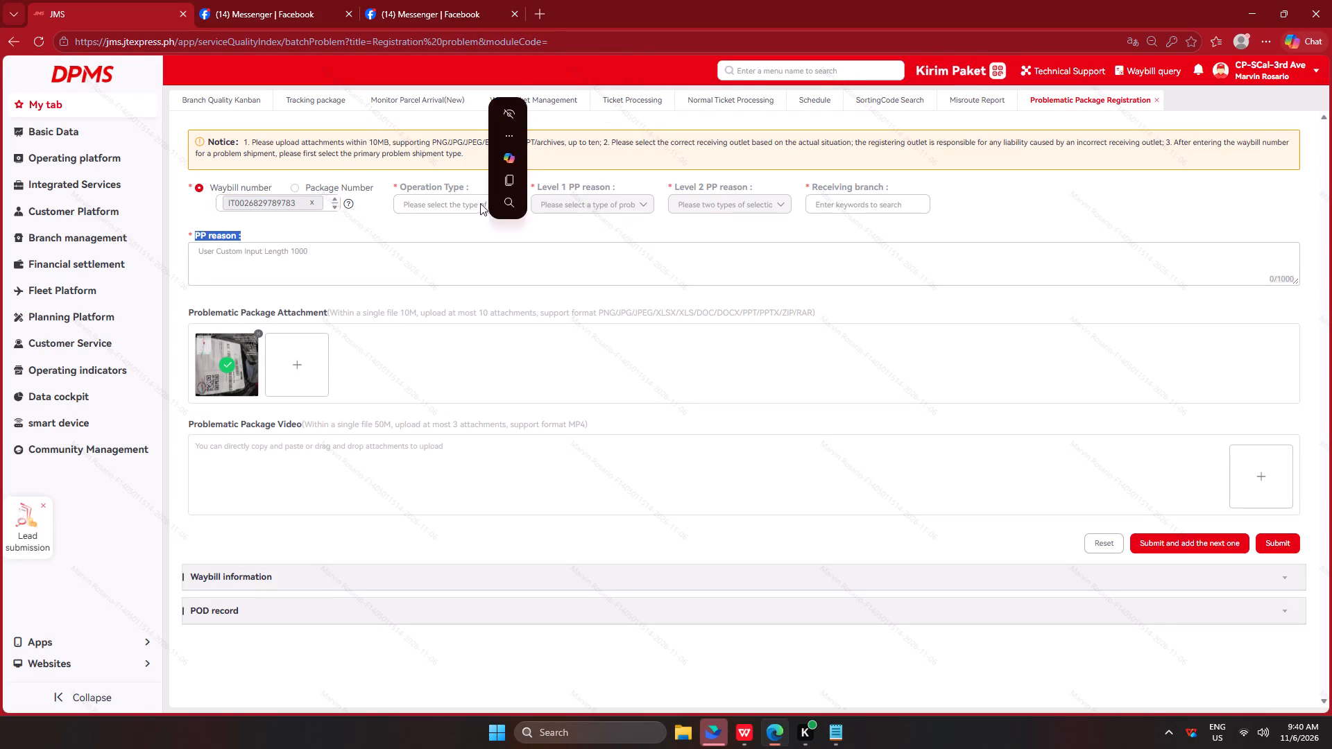
Set the operation type to Delivery.
left_click(459, 206)
left_click(433, 300)
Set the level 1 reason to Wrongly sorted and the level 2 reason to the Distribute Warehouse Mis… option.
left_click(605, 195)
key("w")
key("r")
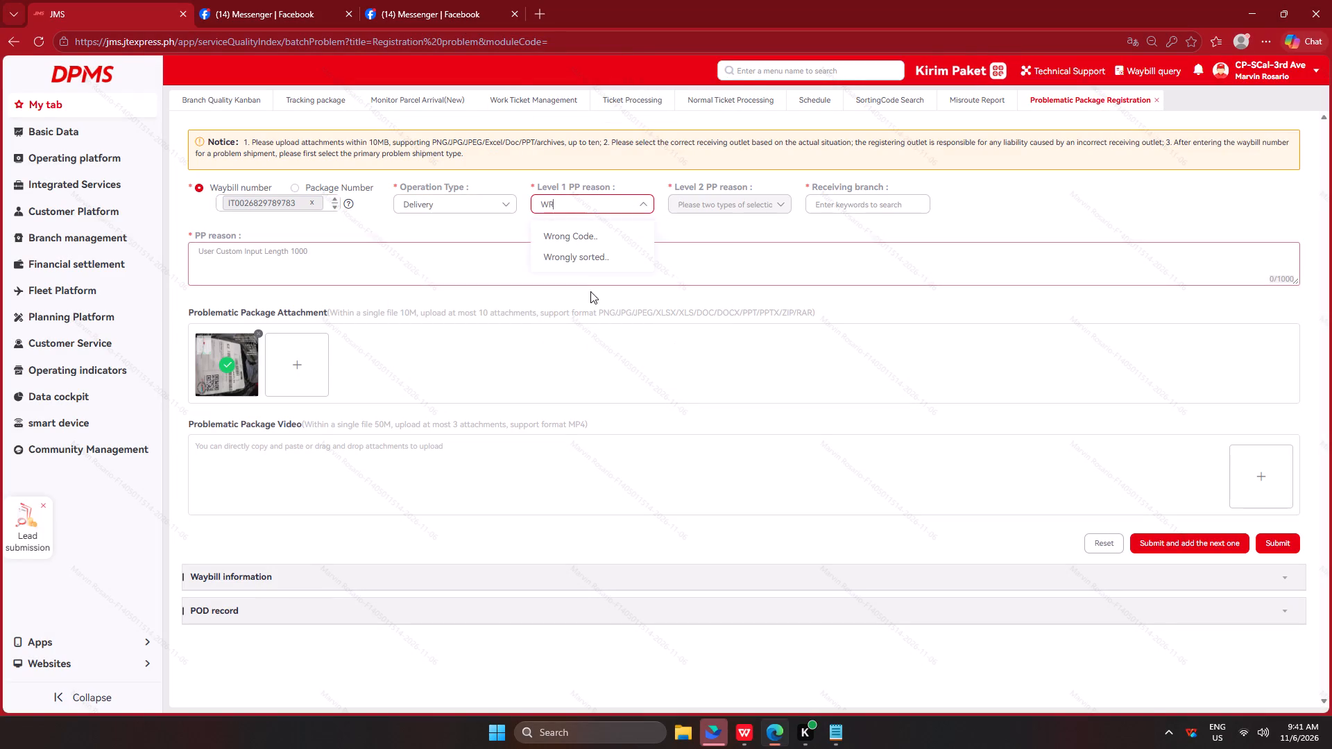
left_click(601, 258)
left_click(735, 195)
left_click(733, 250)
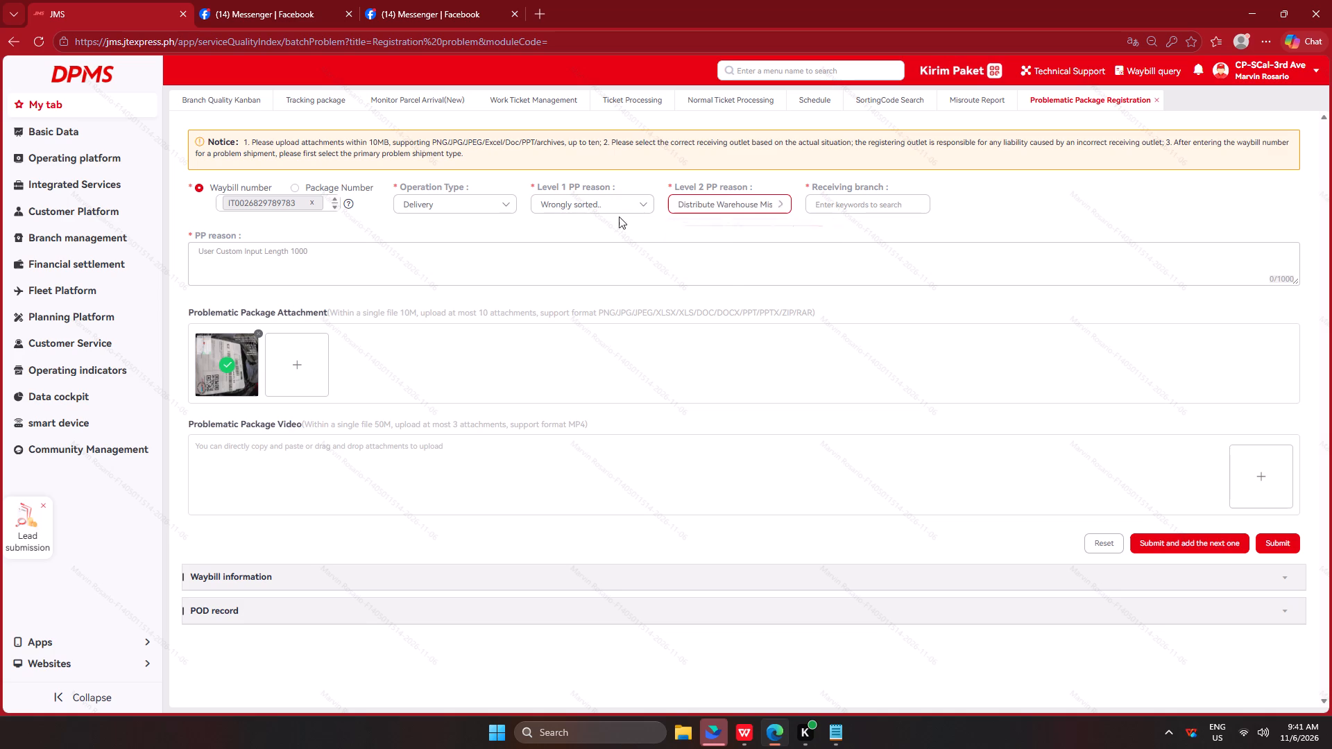
Set the level 1 reason to Wrong Code and the level 2 reason to the Wrong First or Second Se… option.
left_click(610, 209)
type("WR")
left_click(595, 231)
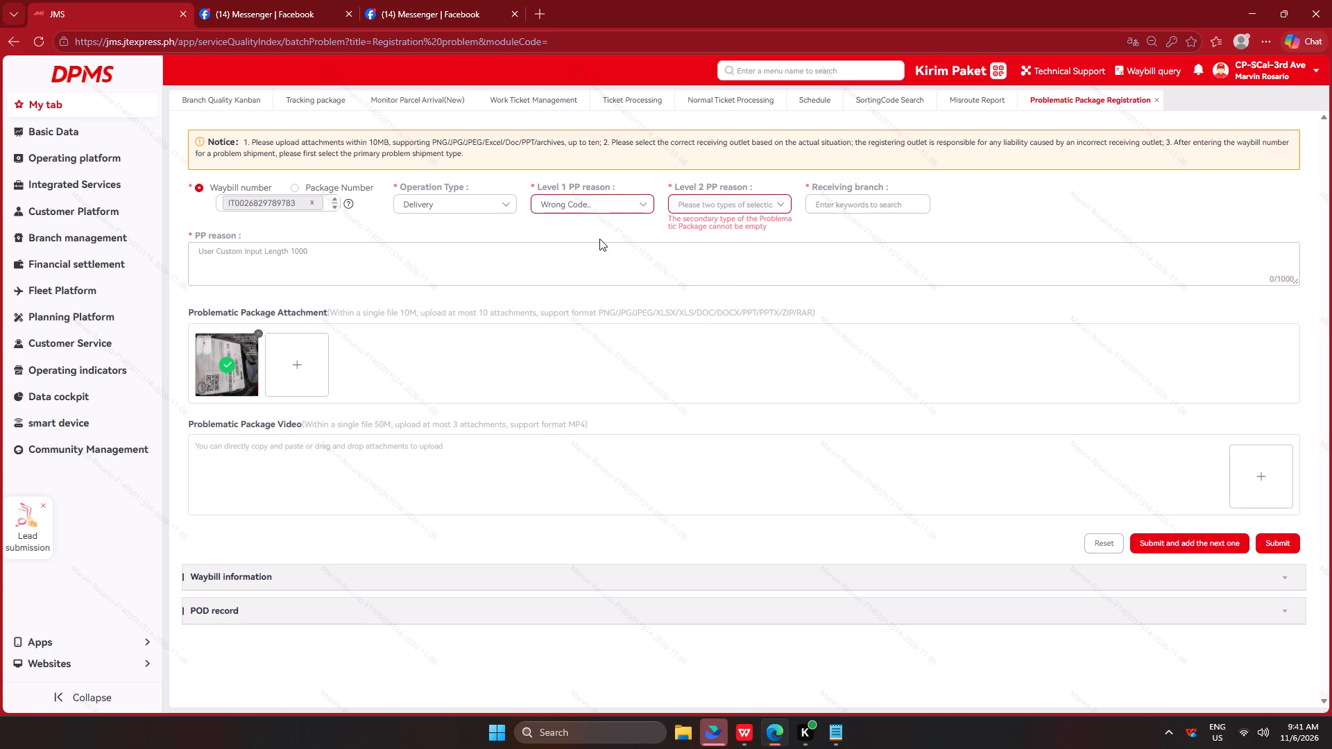
left_click_drag(707, 185, 711, 191)
left_click(719, 200)
left_click(674, 209)
left_click(686, 237)
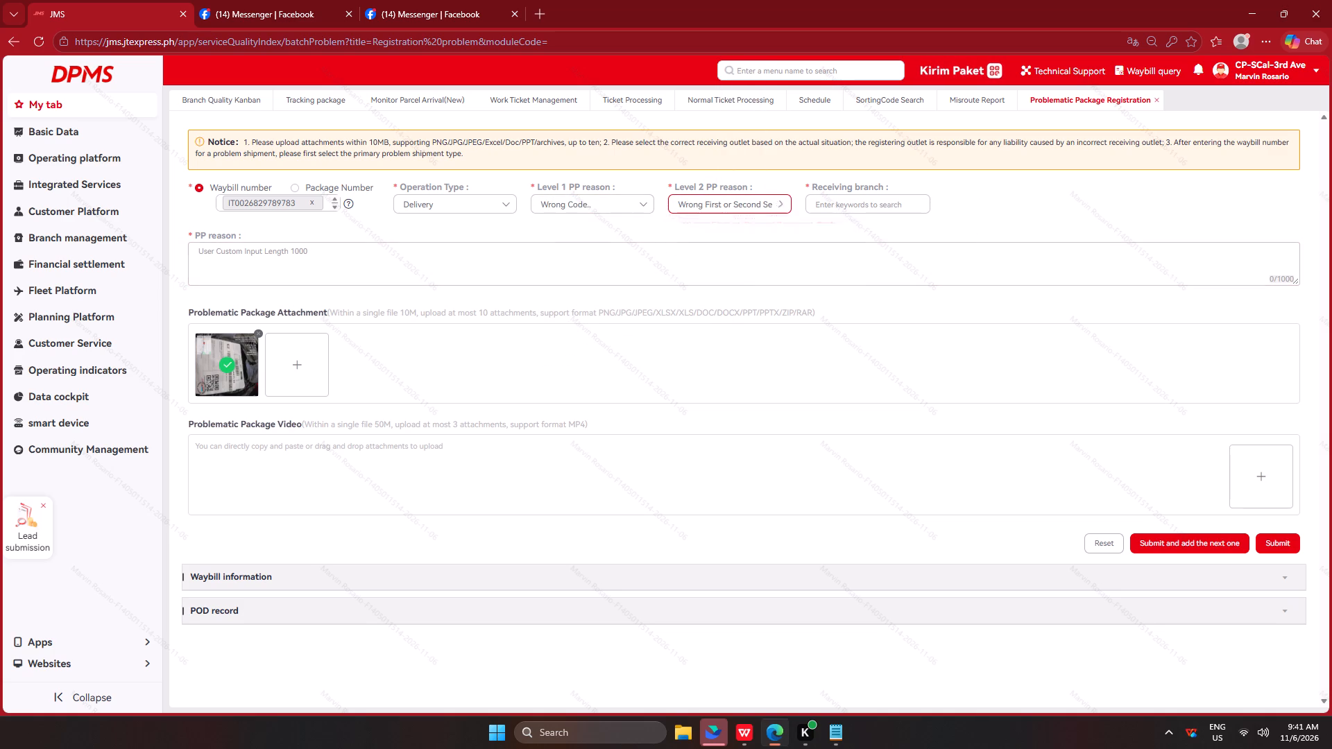
Enter the text "THIS PARCEL IS FOR" as the beginning of the PP reason.
left_click(518, 258)
key("t")
type("HIS PARCEL IS FOR")
key("space")
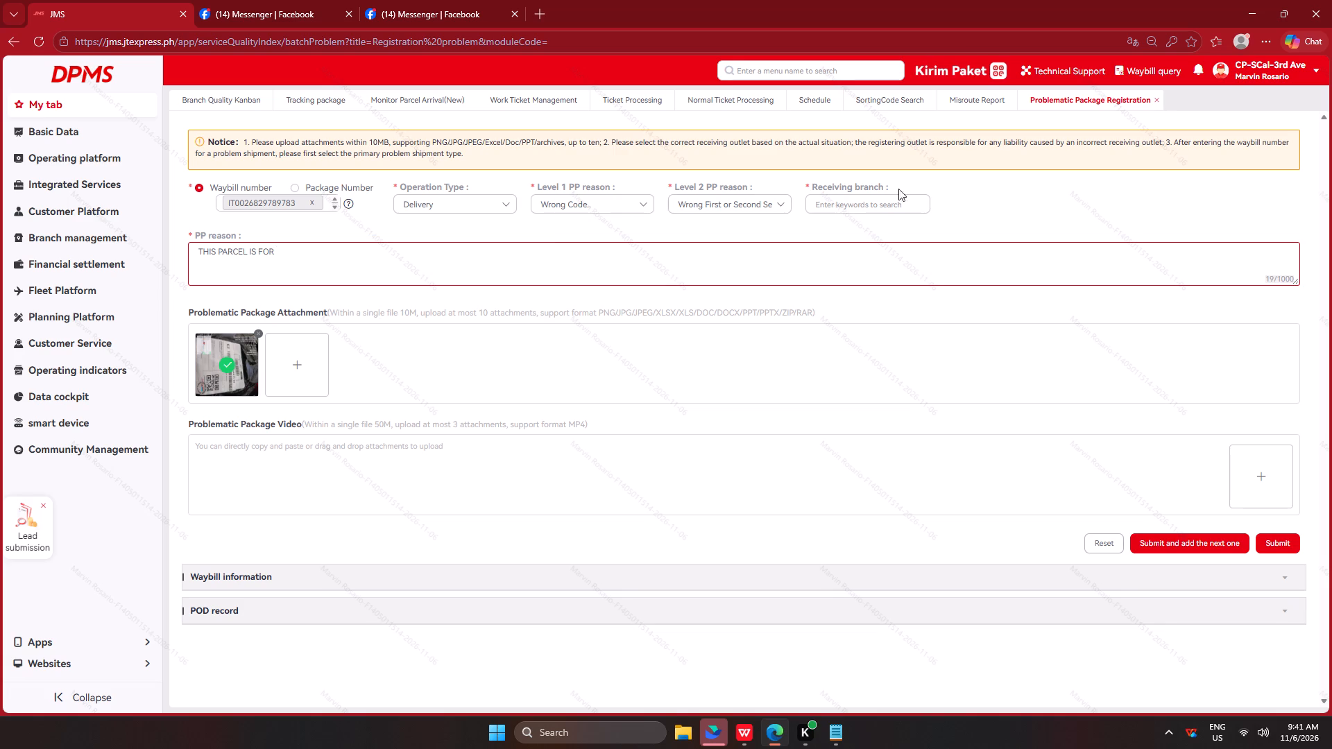
left_click(968, 98)
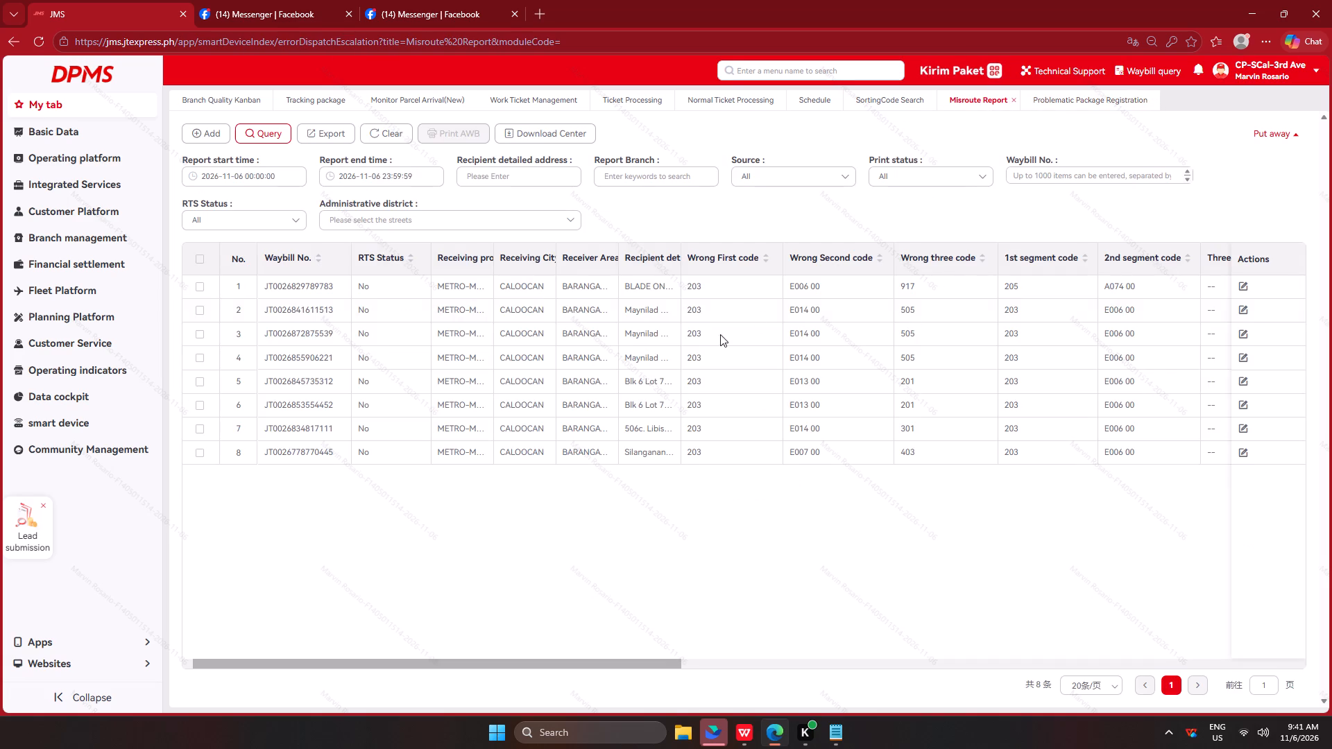
left_click_drag(445, 665, 581, 664)
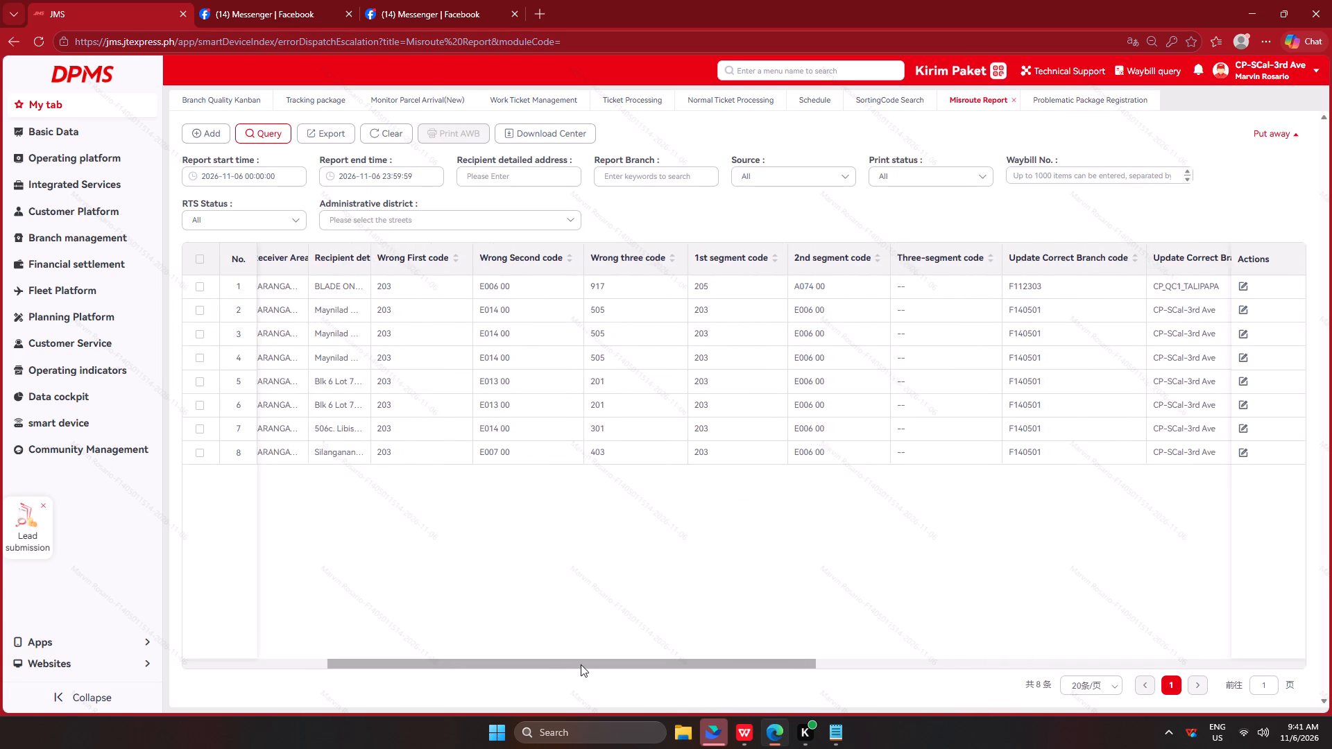
left_click_drag(581, 664, 690, 665)
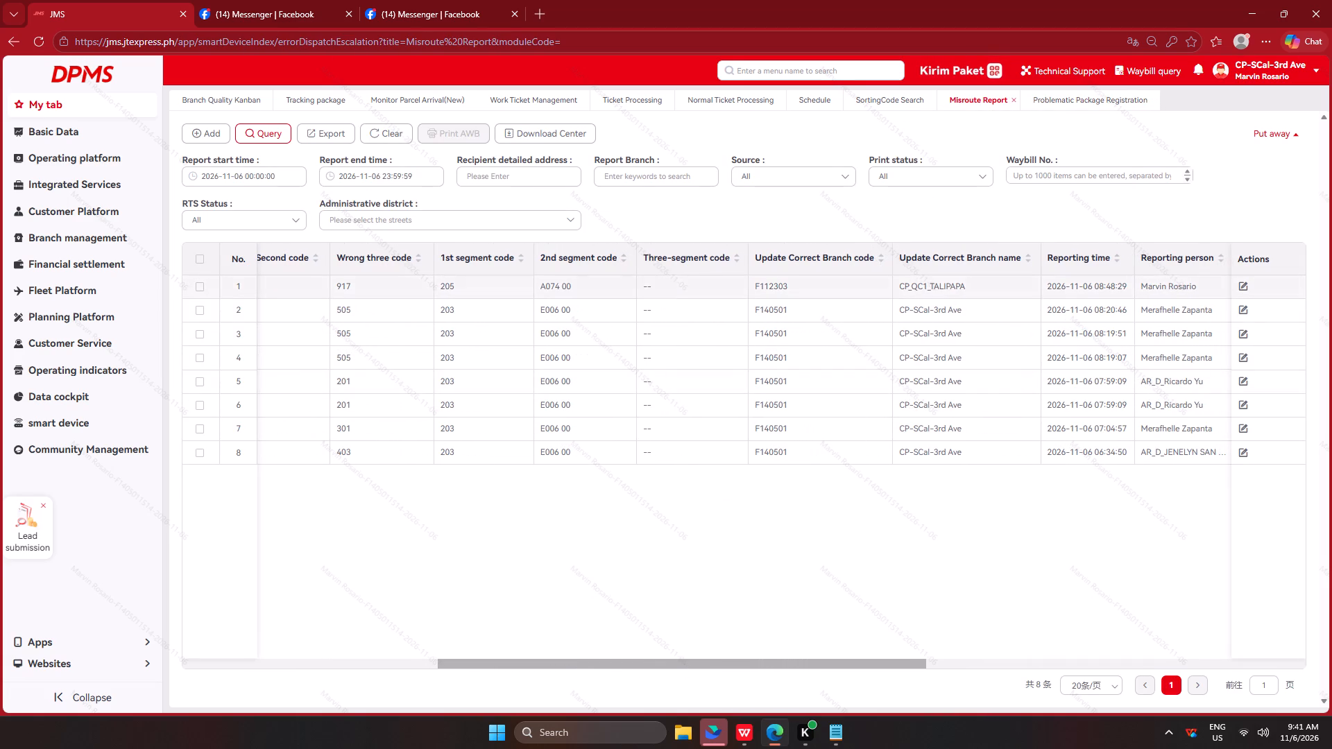
triple_click(948, 284)
key("ctrl+c")
key("ctrl+c")
key("ctrl+c")
key("ctrl+c")
Append the copied branch name CP_QC1_TALIPAPA to the PP reason and try to submit the registration and add the next one.
left_click(1073, 99, "ctrl")
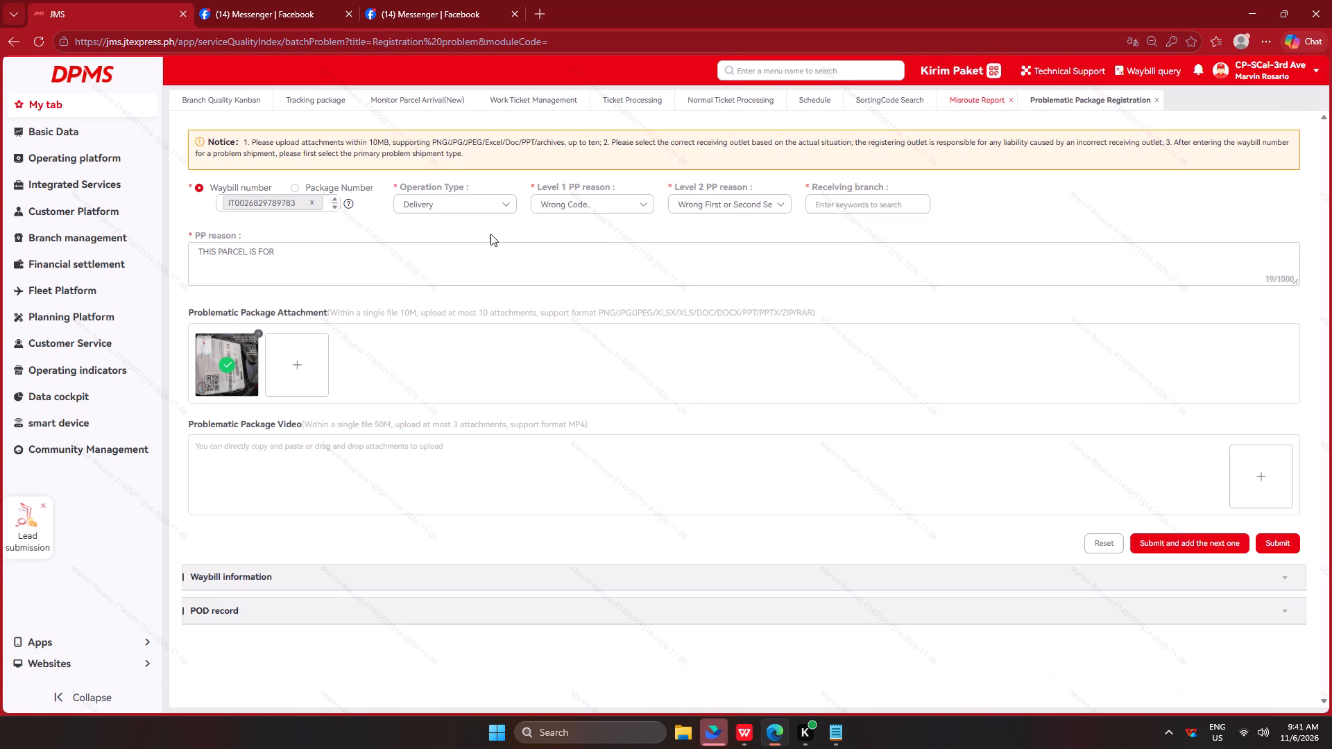
left_click(391, 257)
key("ctrl+v")
left_click(1180, 540)
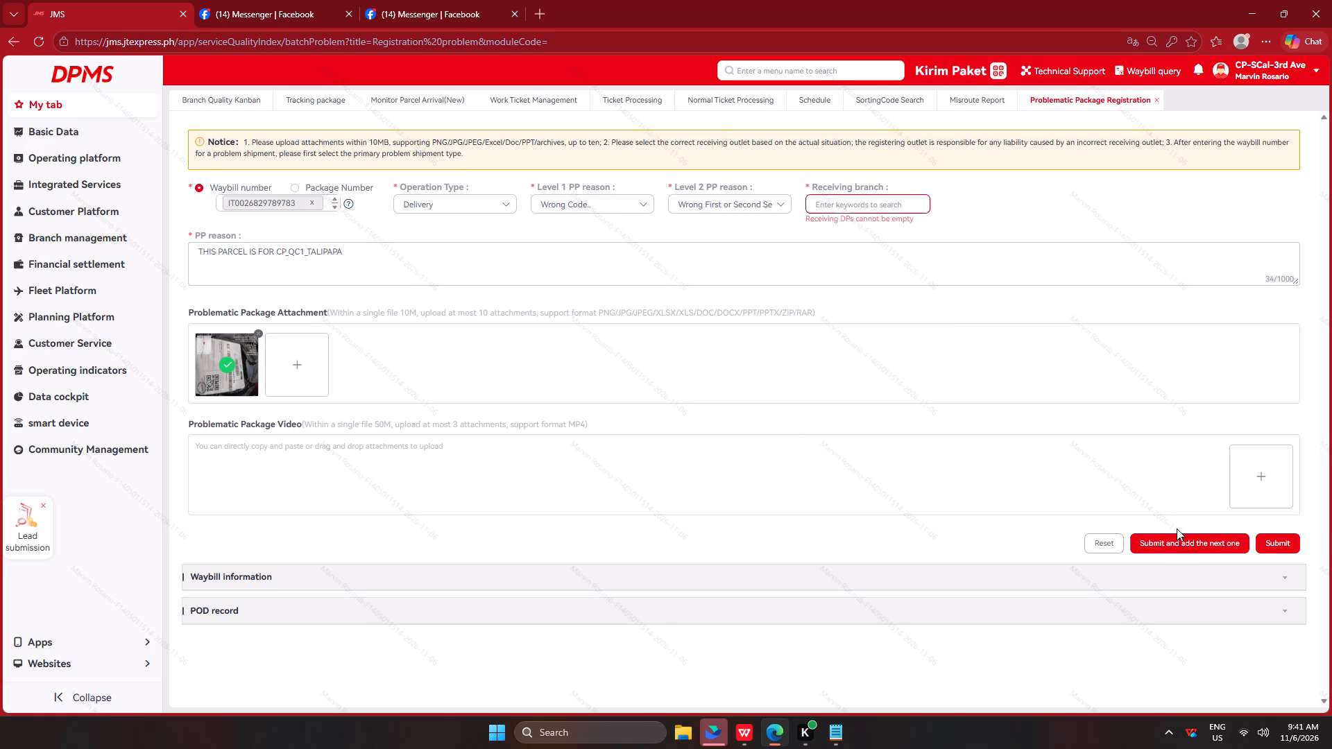
left_click(228, 203)
left_click(232, 203)
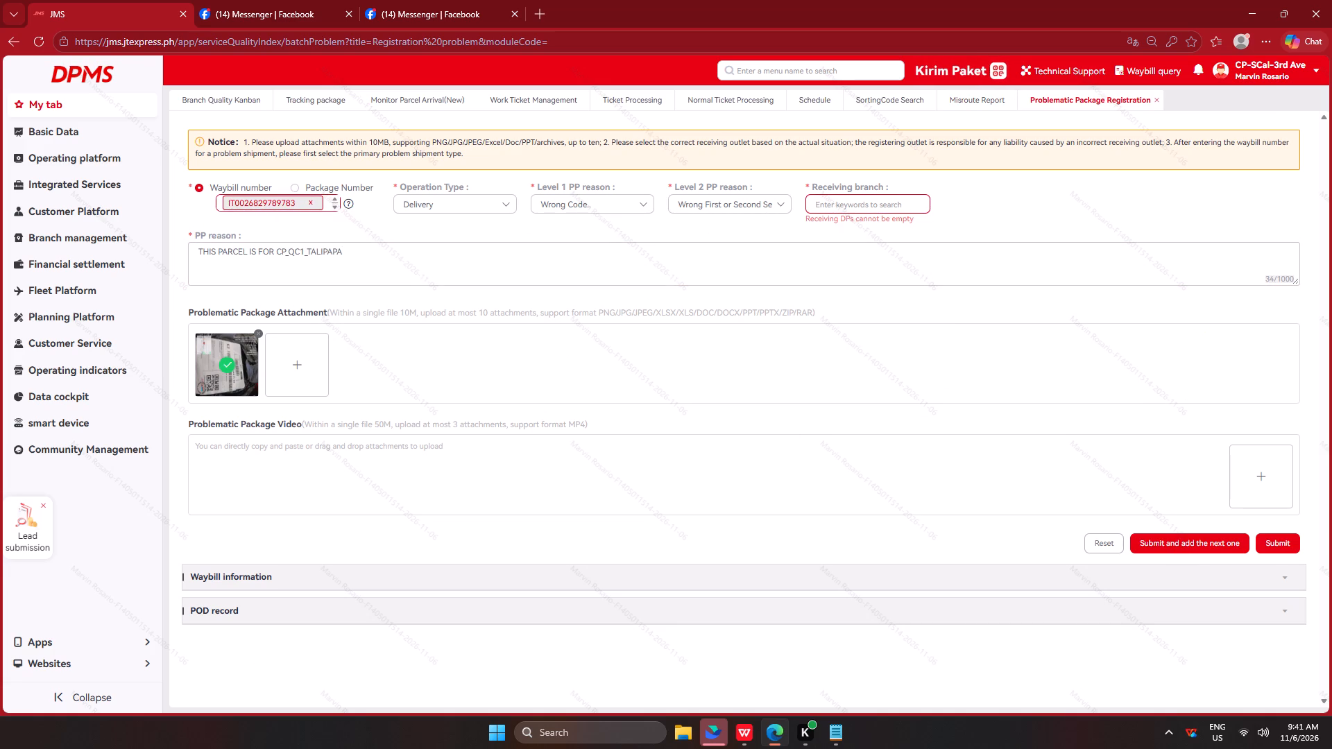
key("BackSpace")
key("j")
Switch the operation type to Pickup and back to Delivery.
left_click(440, 209)
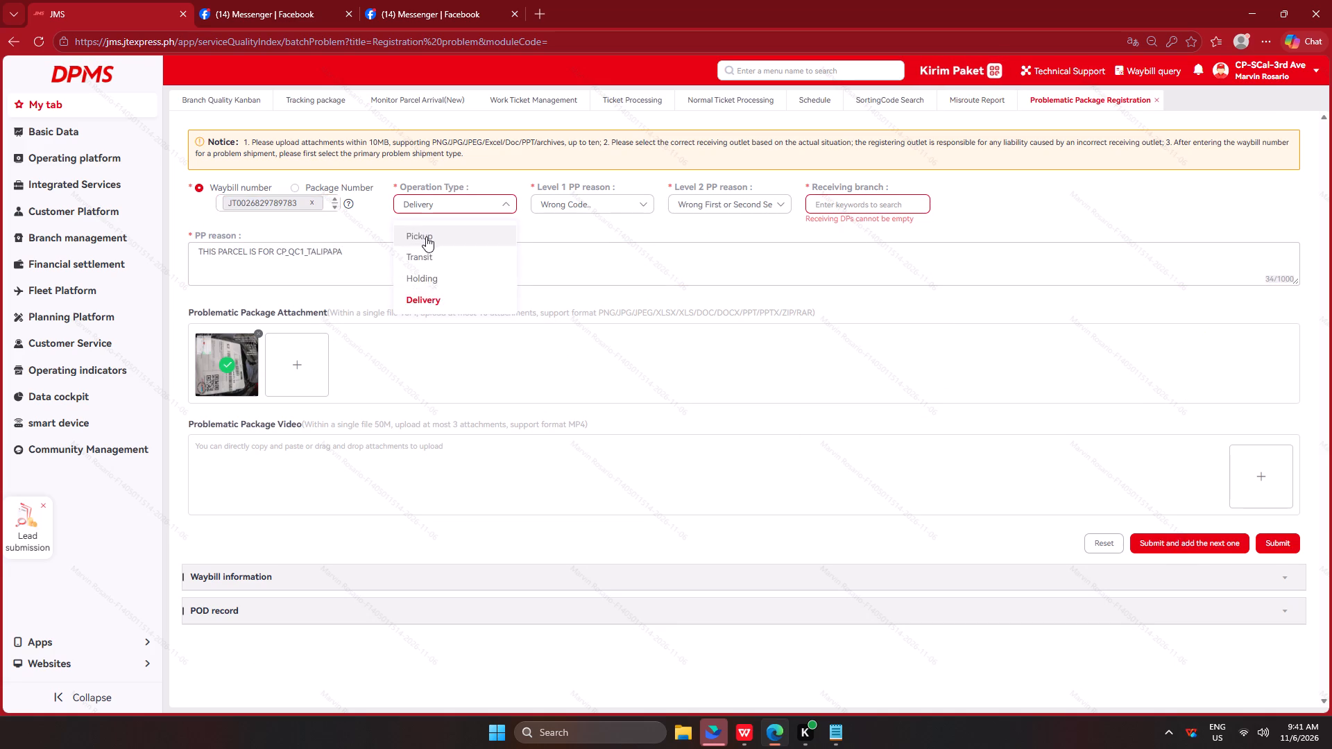
left_click(425, 239)
left_click(450, 205)
left_click(432, 300)
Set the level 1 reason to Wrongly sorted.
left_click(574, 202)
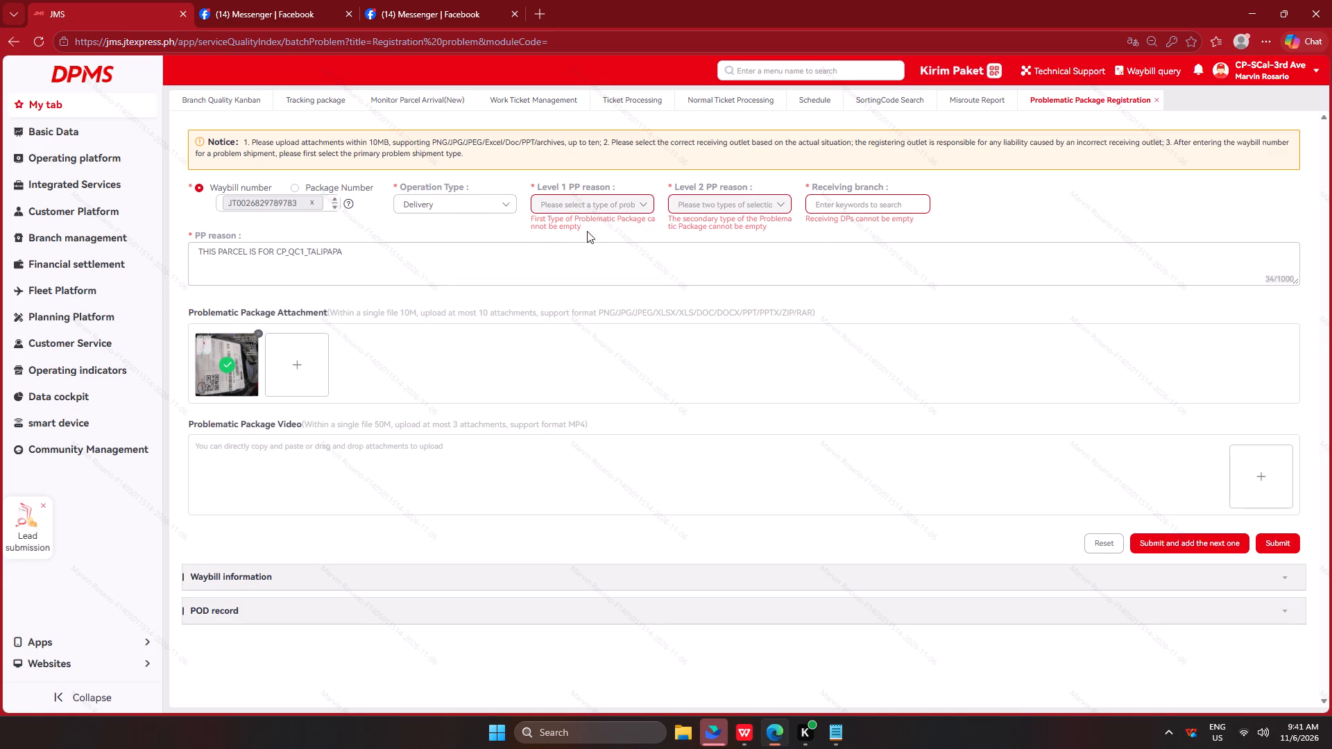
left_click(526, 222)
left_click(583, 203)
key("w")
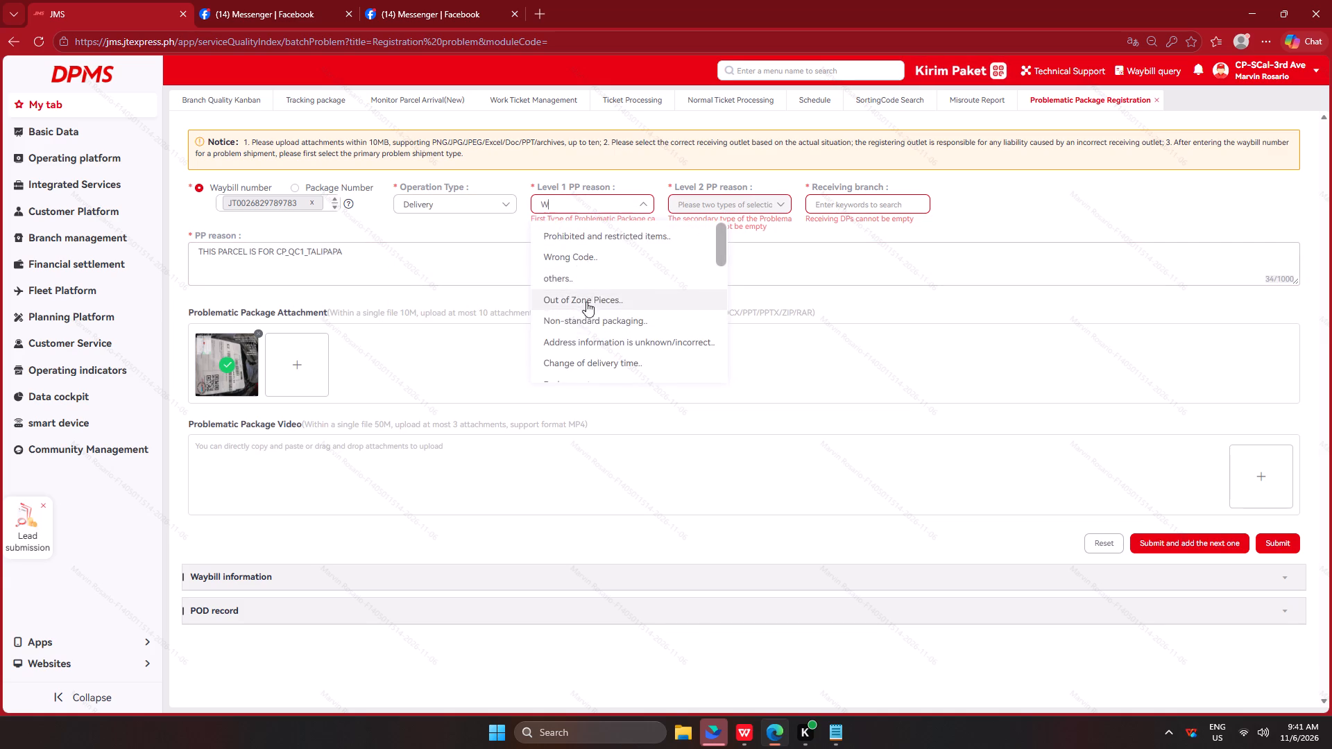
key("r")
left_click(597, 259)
Set the level 1 reason to Wrong Code and open the level 2 reason options.
left_click(587, 210)
key("w")
key("r")
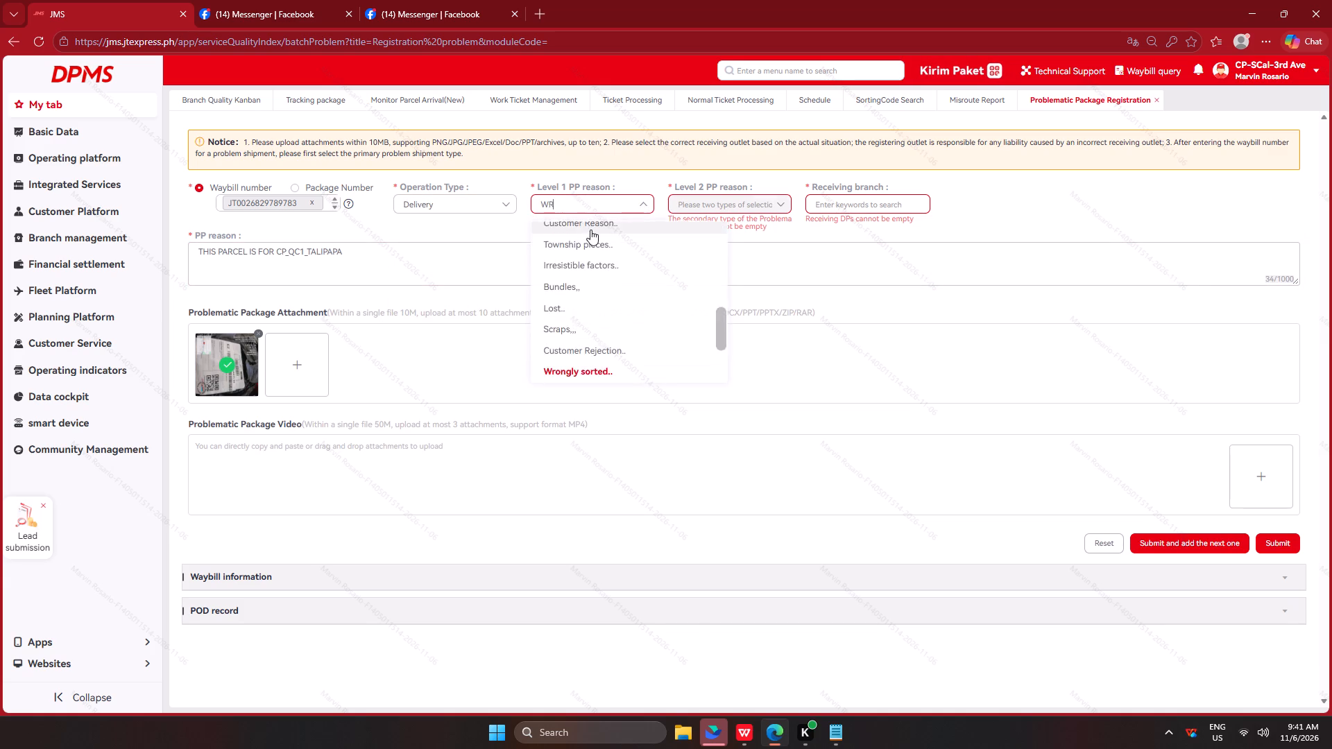
left_click(590, 230)
left_click(728, 202)
left_click(692, 211)
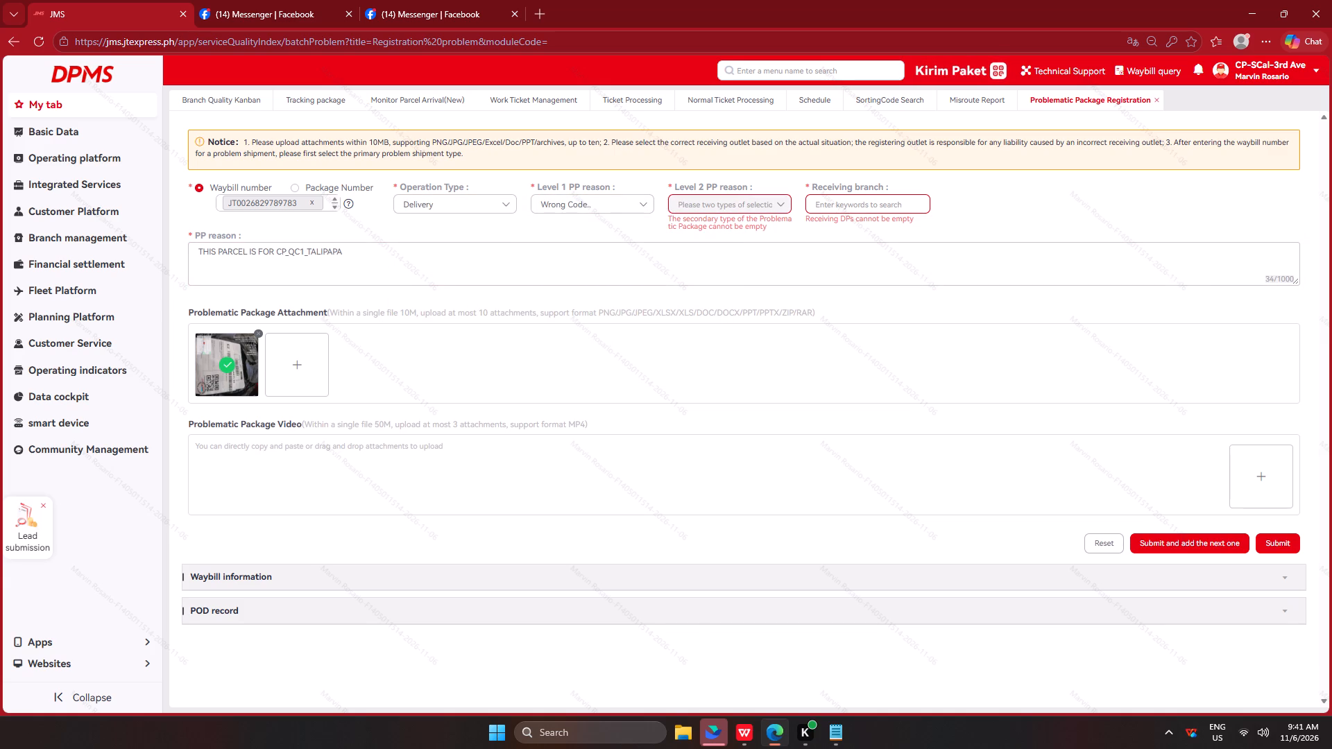
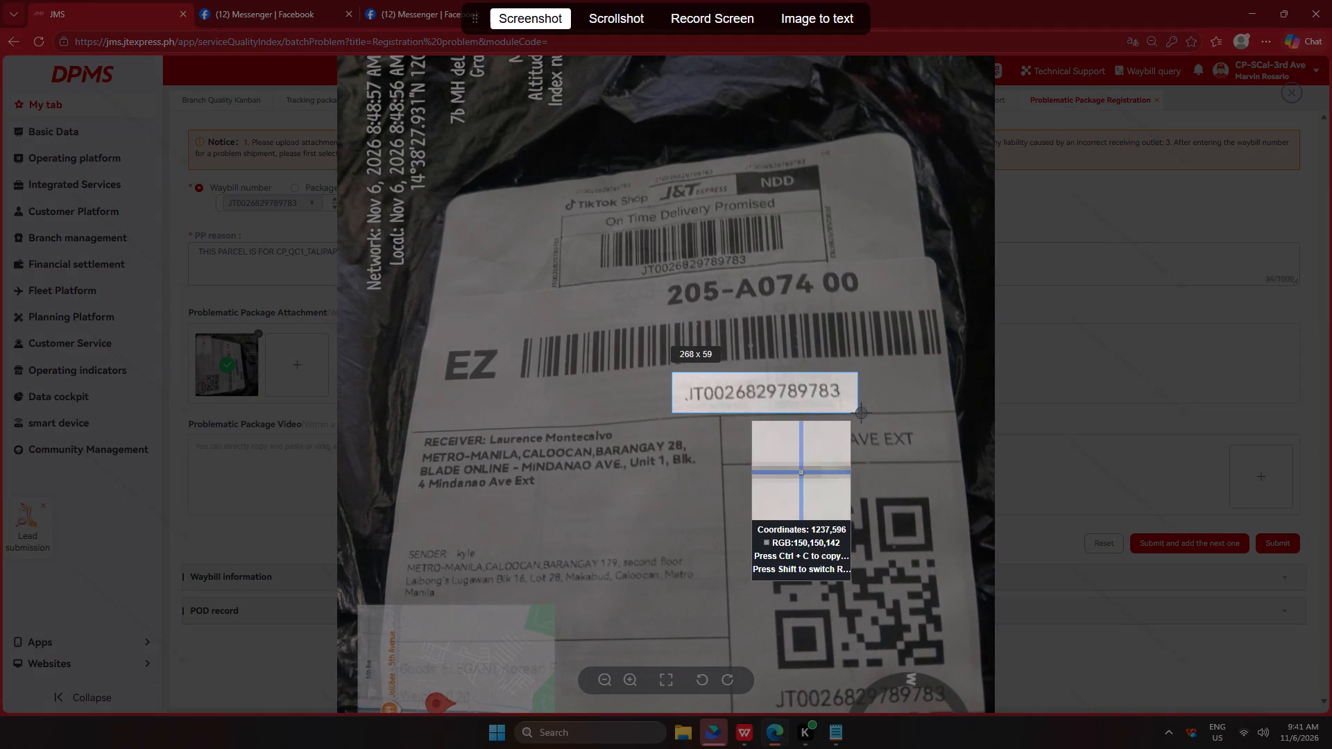
Capture the waybill number printed below the large barcode in the label photo and extract it as text.
left_click_drag(861, 413, 871, 419)
left_click(823, 22)
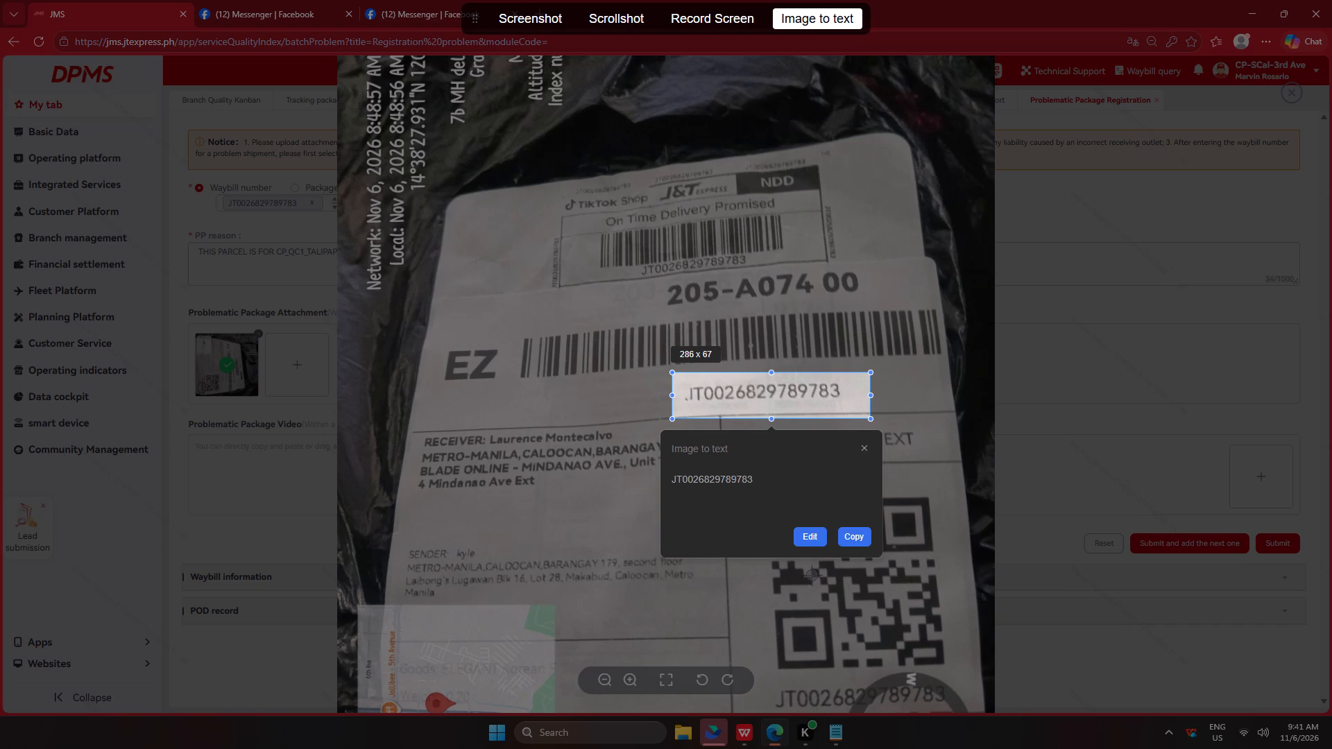
left_click(857, 538)
left_click(1188, 359)
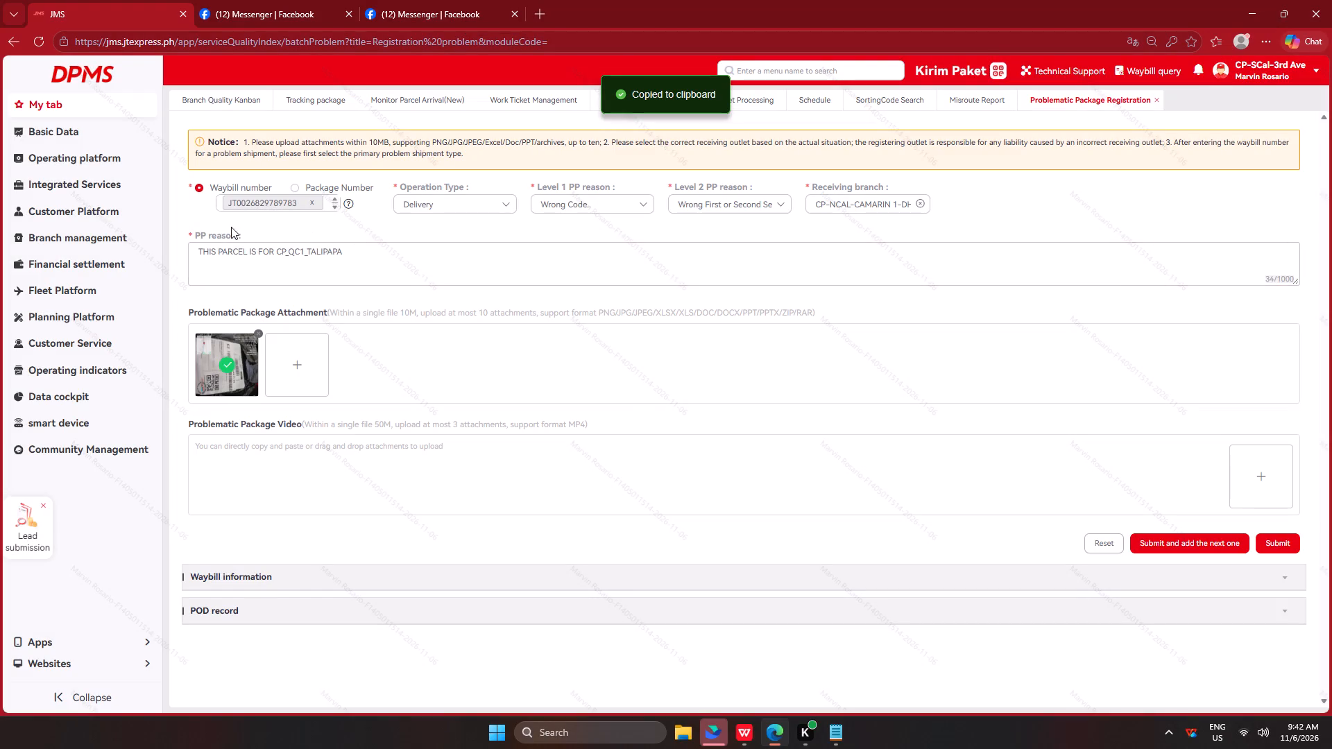
double_click(315, 200)
key("ctrl+v")
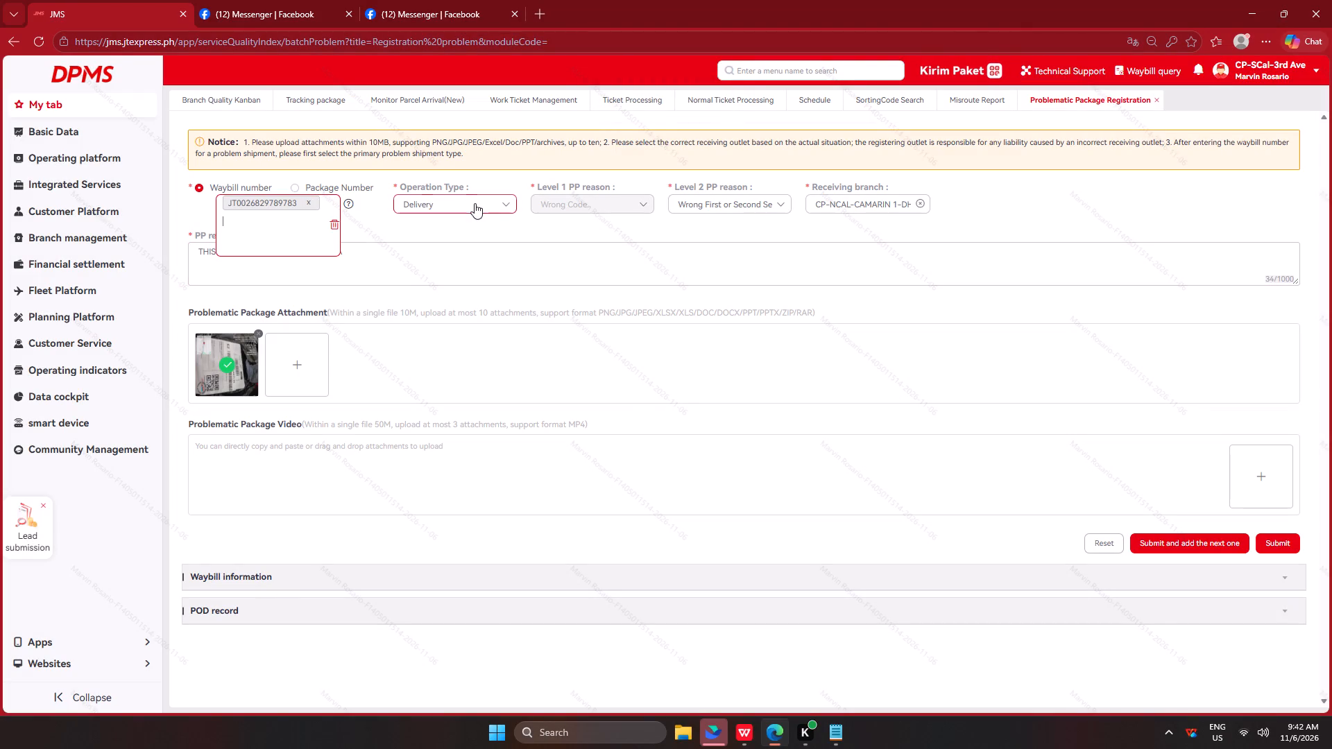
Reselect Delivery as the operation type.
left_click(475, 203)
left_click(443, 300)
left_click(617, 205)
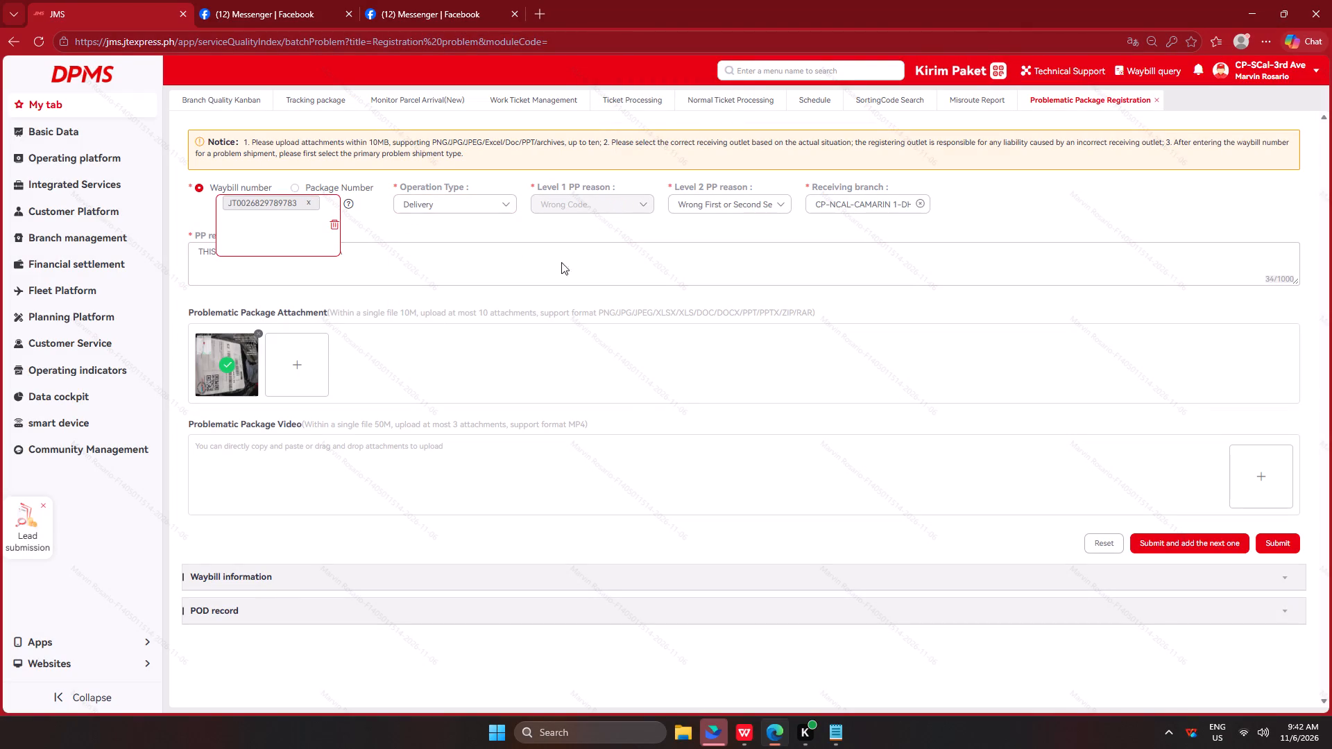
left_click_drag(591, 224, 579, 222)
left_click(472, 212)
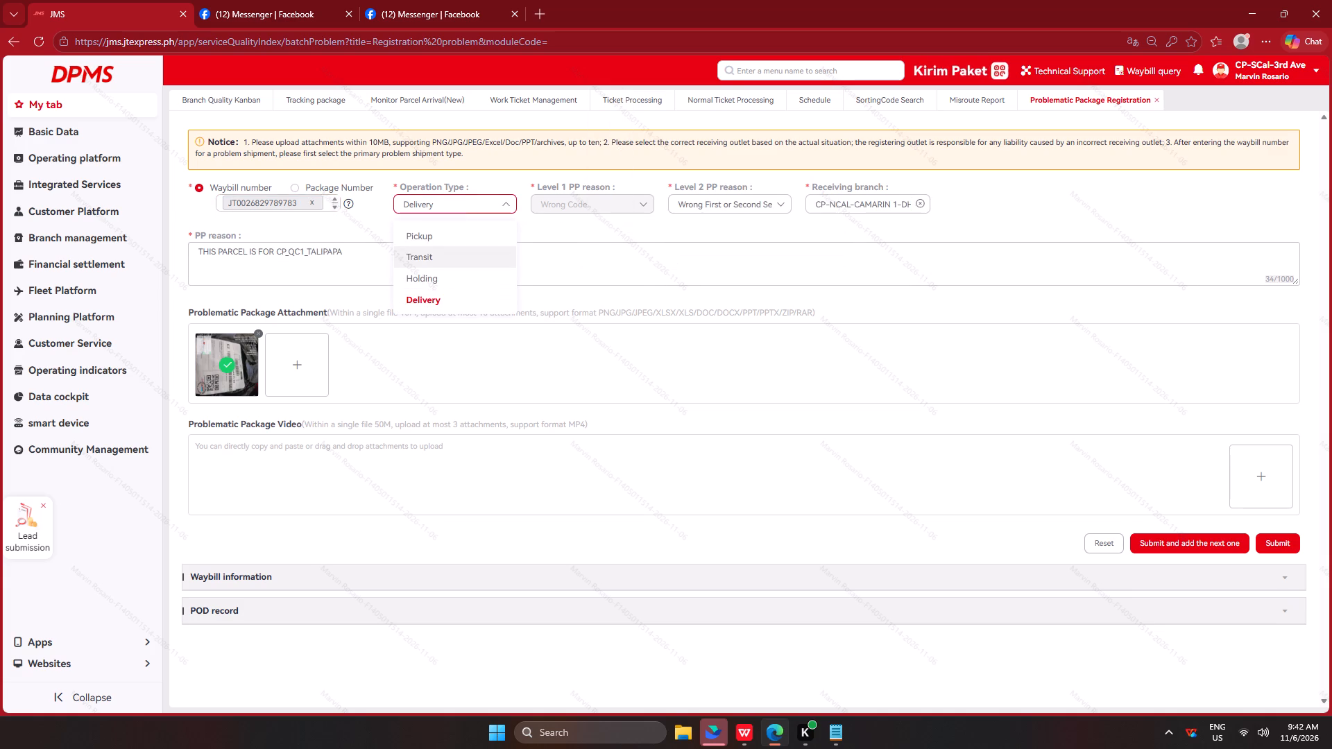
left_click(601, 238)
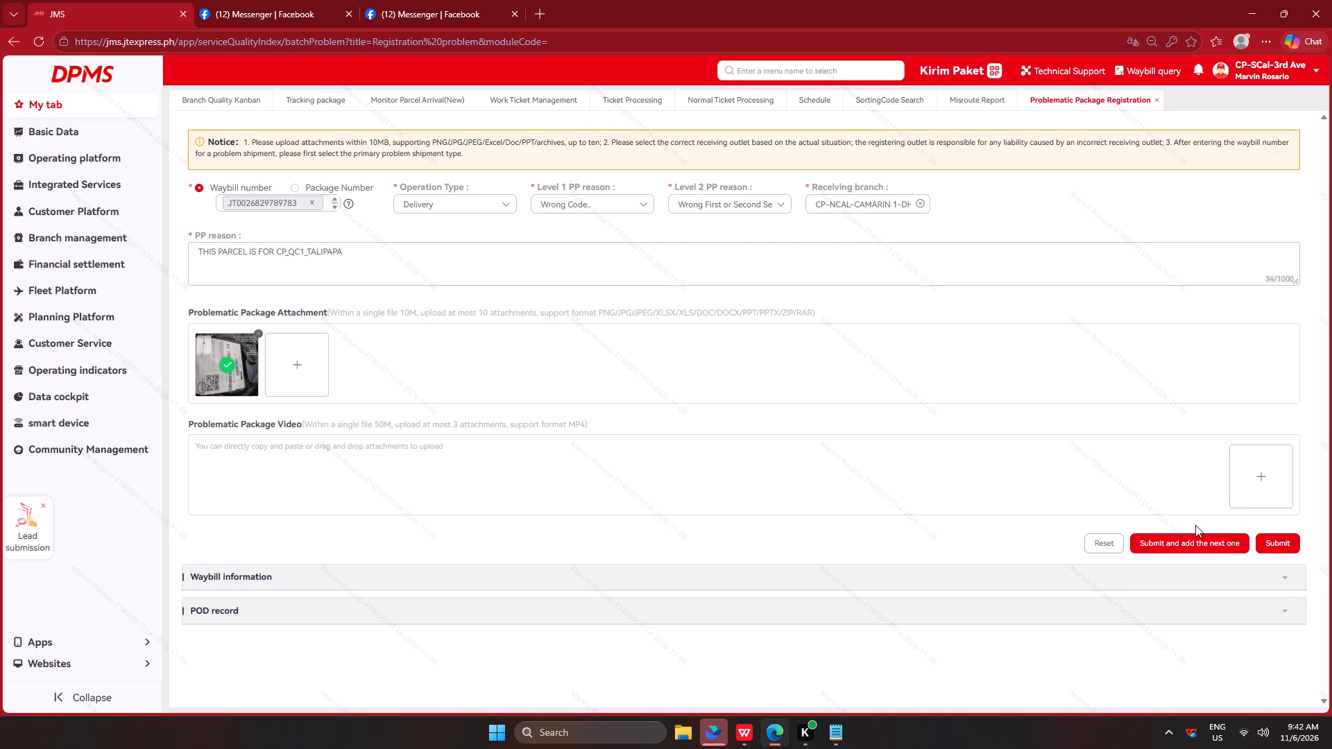
Submit the problematic package registration and continue to the next one.
left_click(1198, 546)
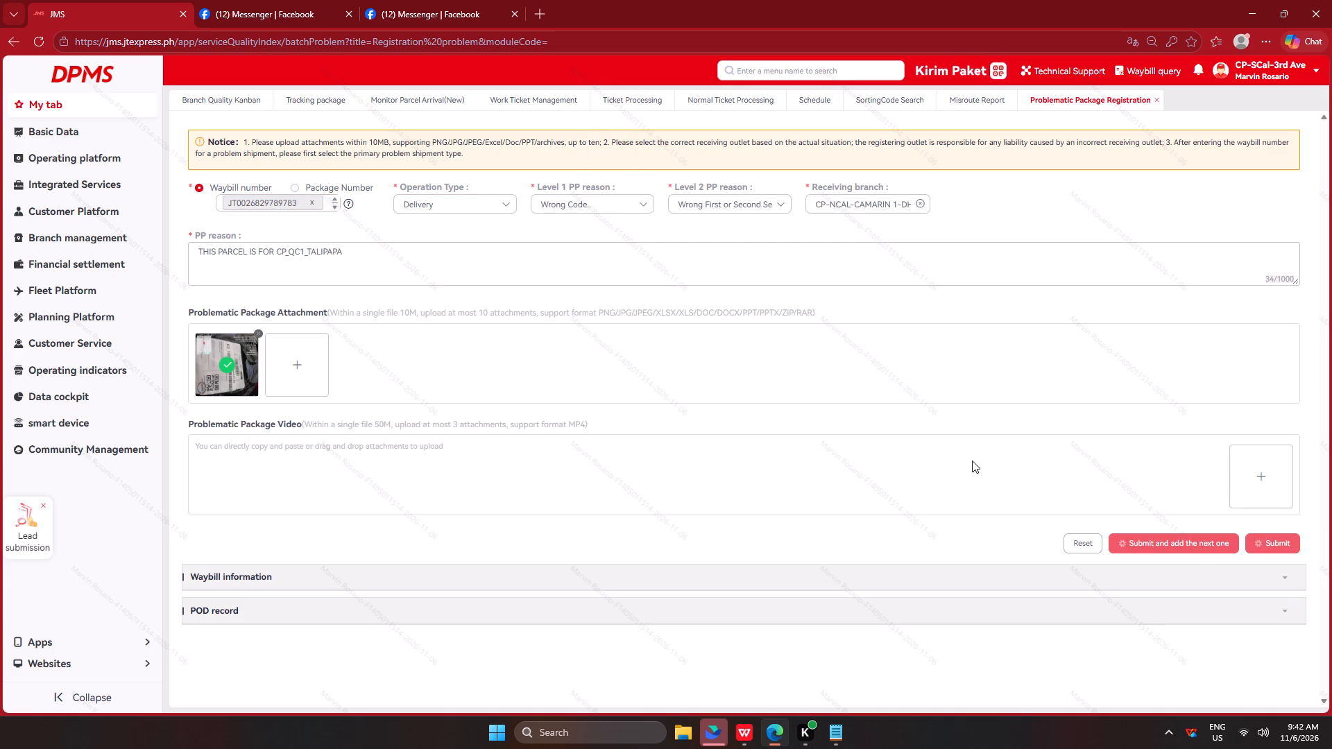
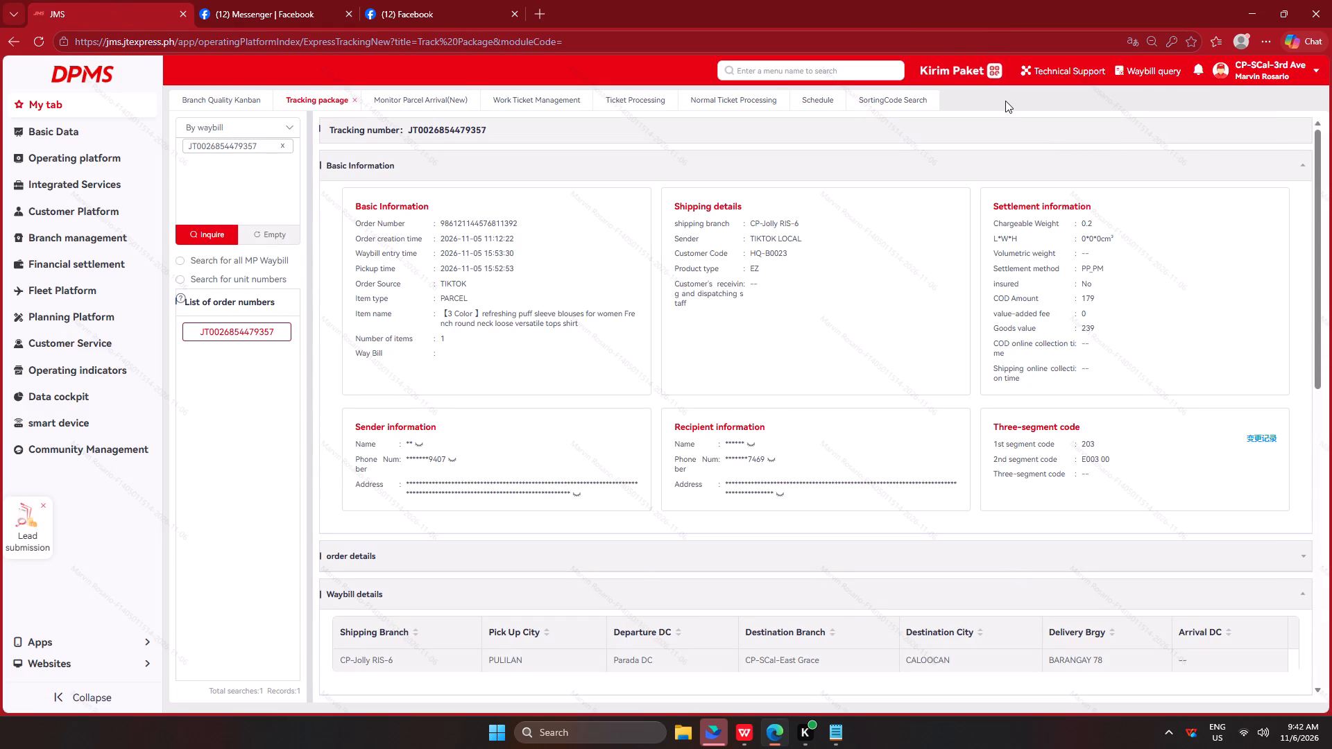
Browse the available modules and bring up the Customer Service functions.
left_click(89, 110)
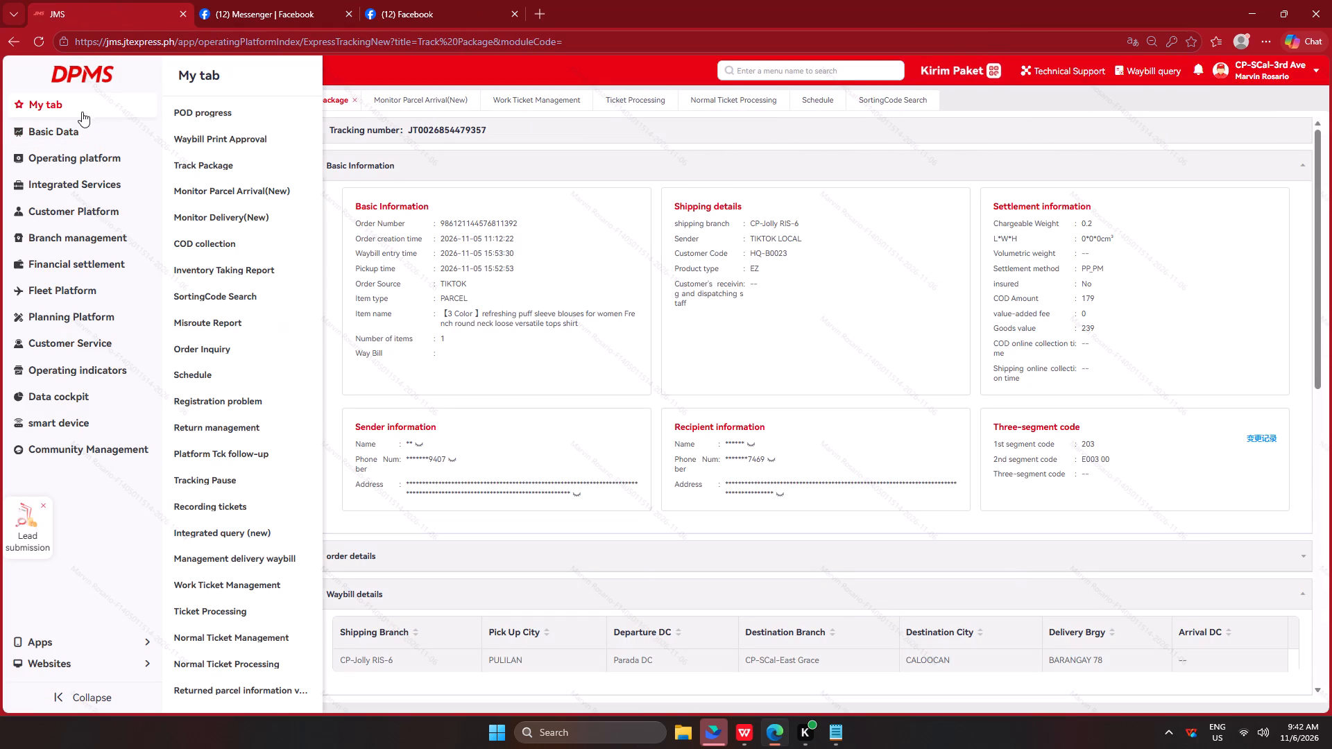
left_click(80, 347)
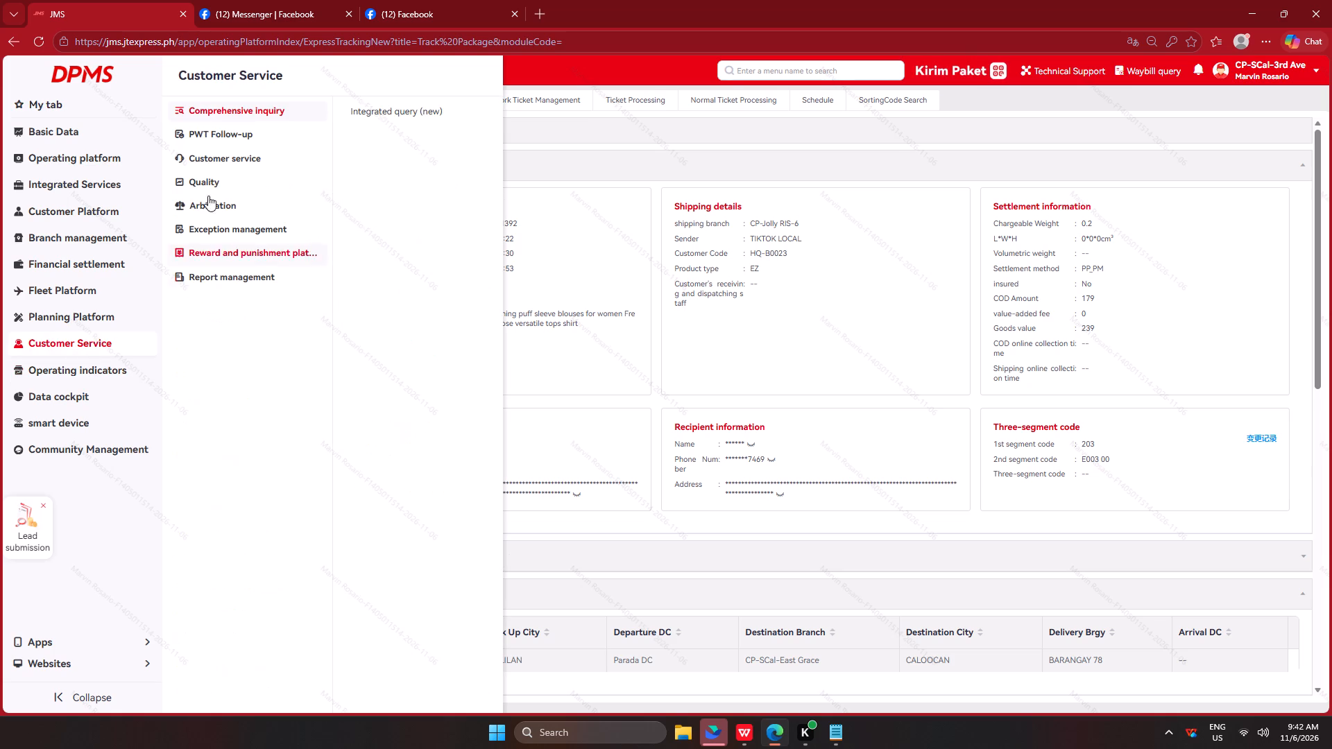
Query the incident tickets to be replied in Platform Tck follow-up under PWT Follow-up, and close that page.
left_click(216, 138)
left_click(413, 114)
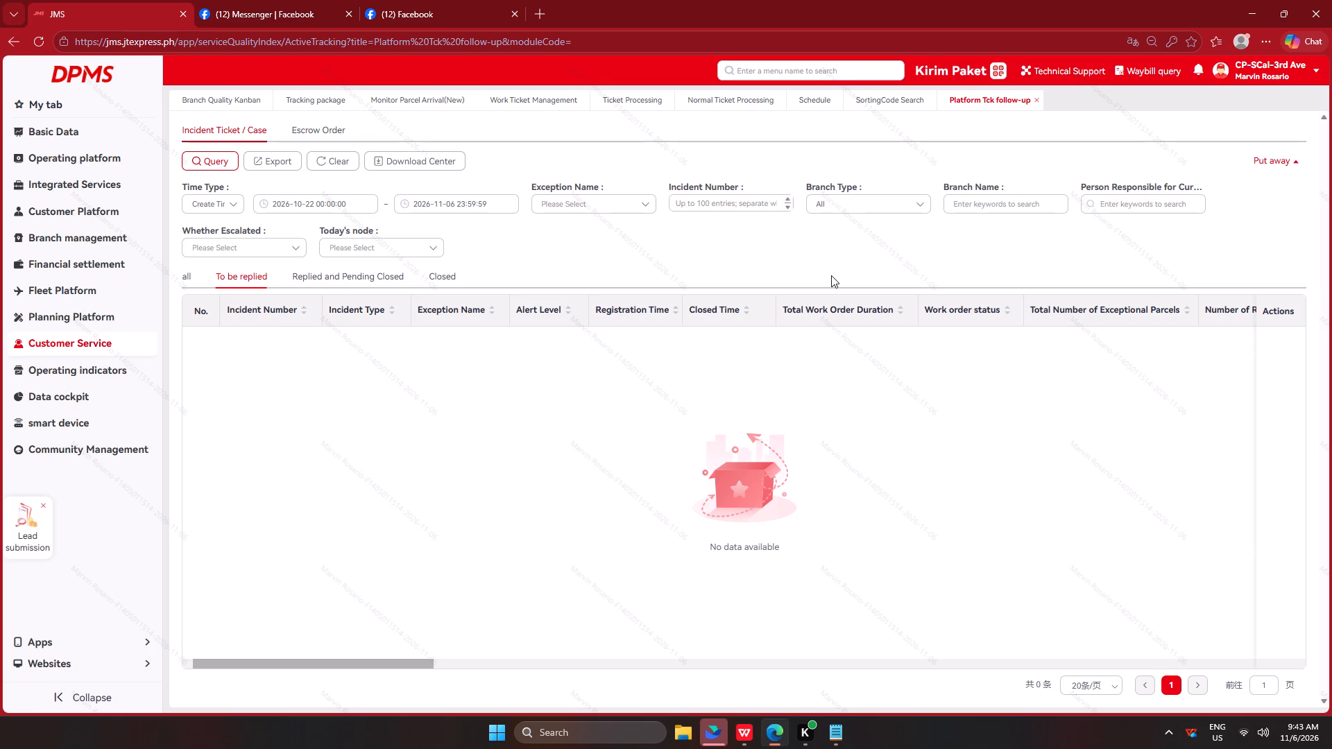
left_click(211, 167)
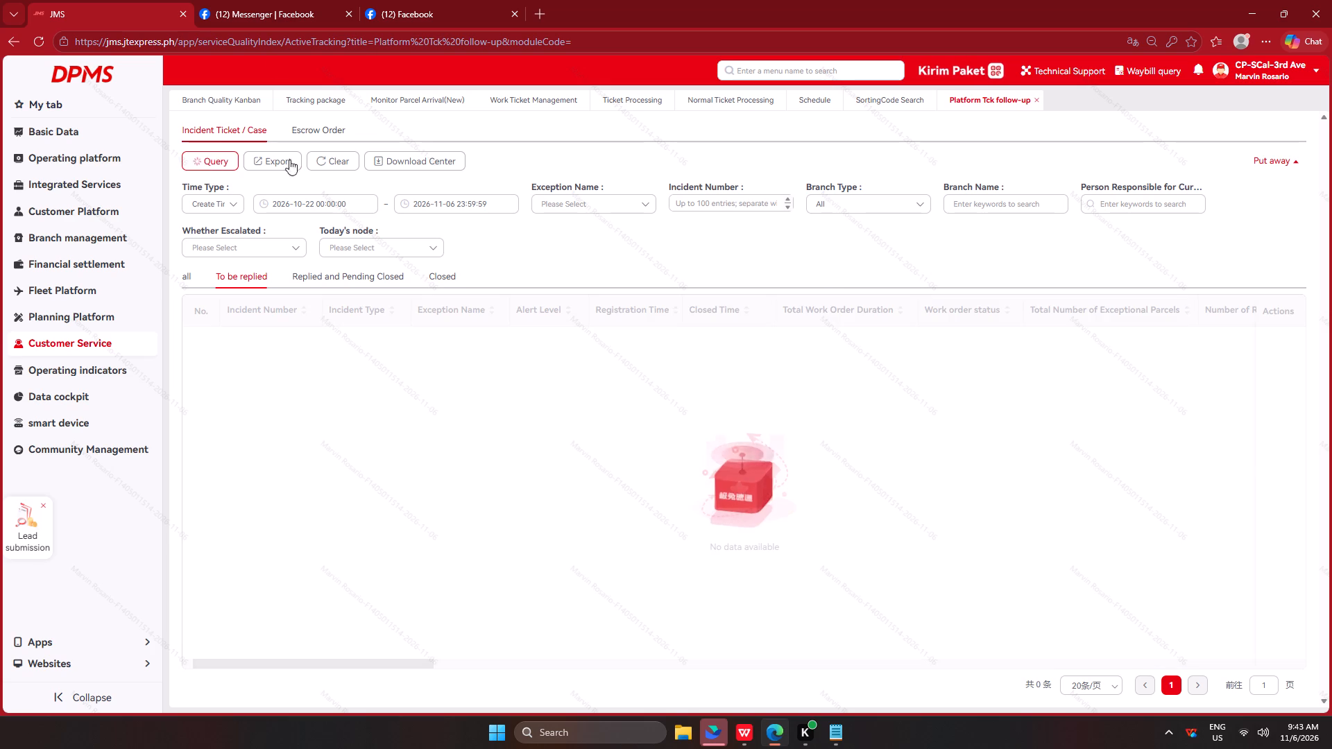
left_click(1033, 102)
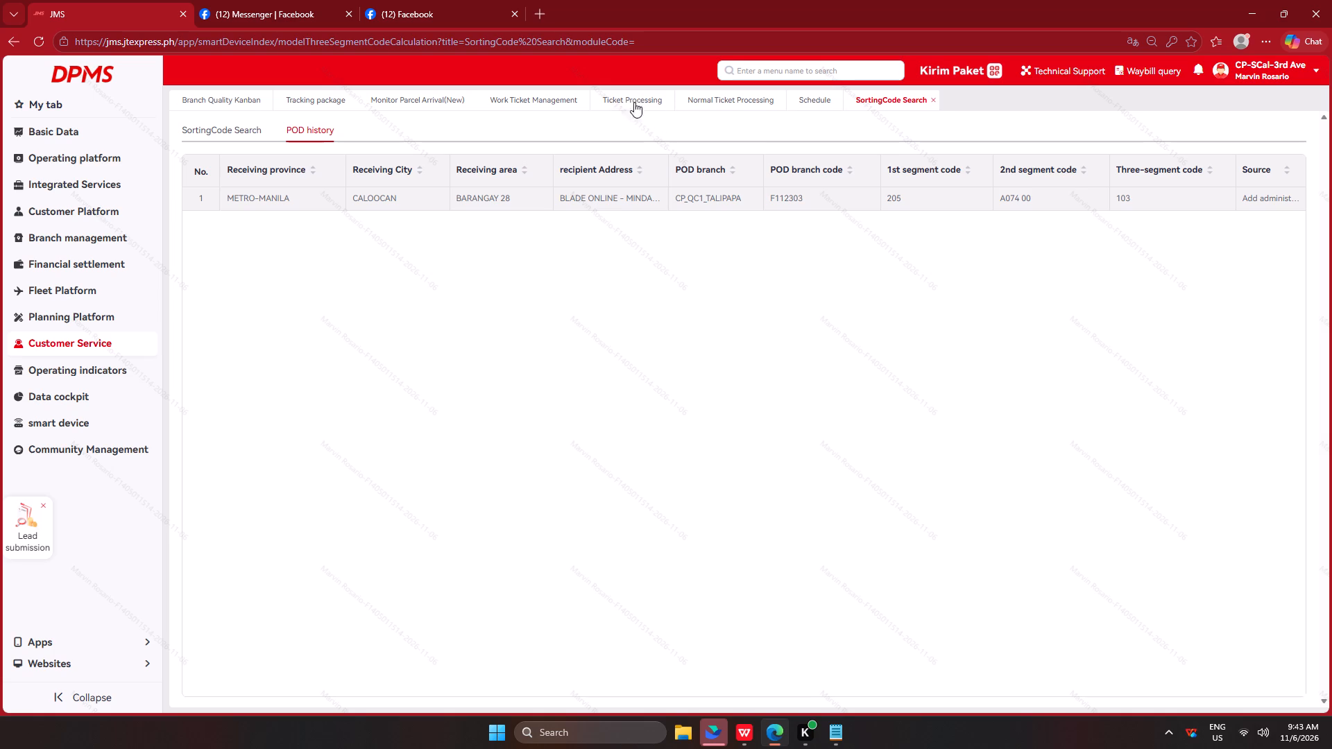
Check Normal Ticket Processing for tickets to be processed by the CP-SCal-3rd Ave branch.
left_click(707, 101)
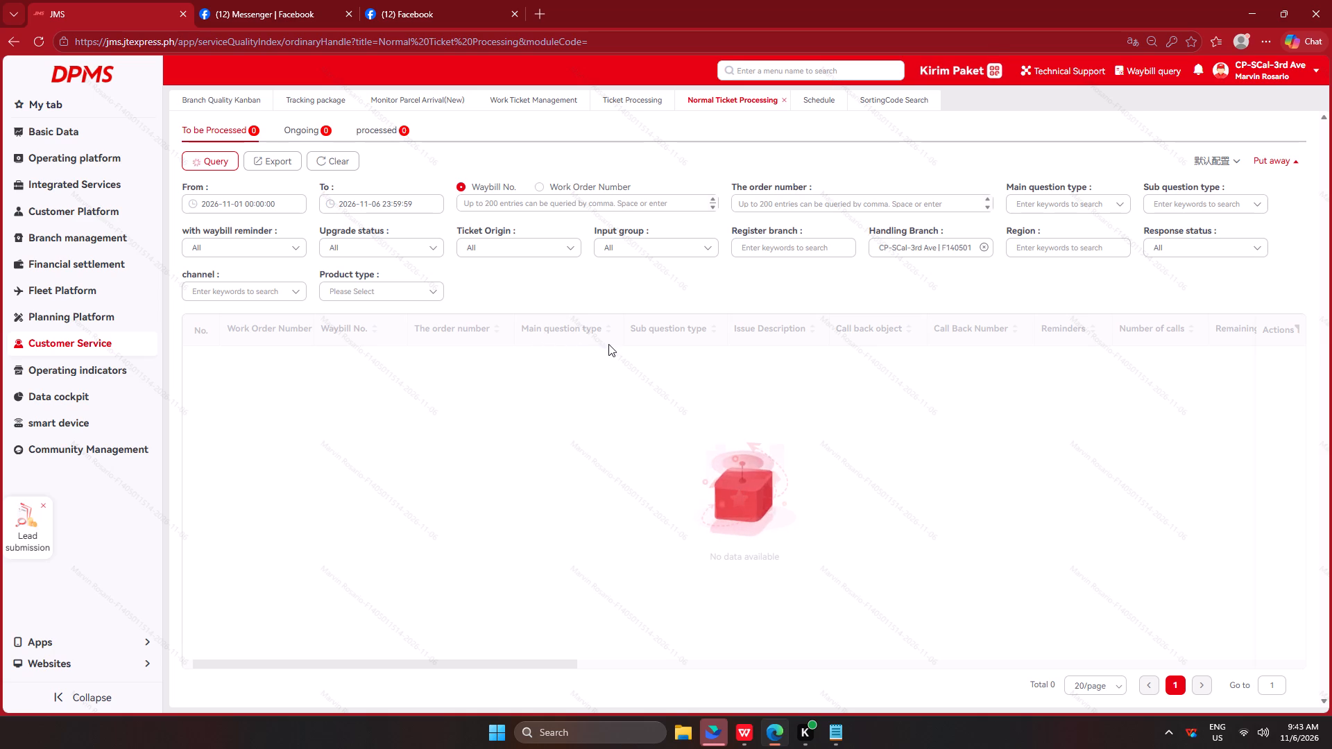
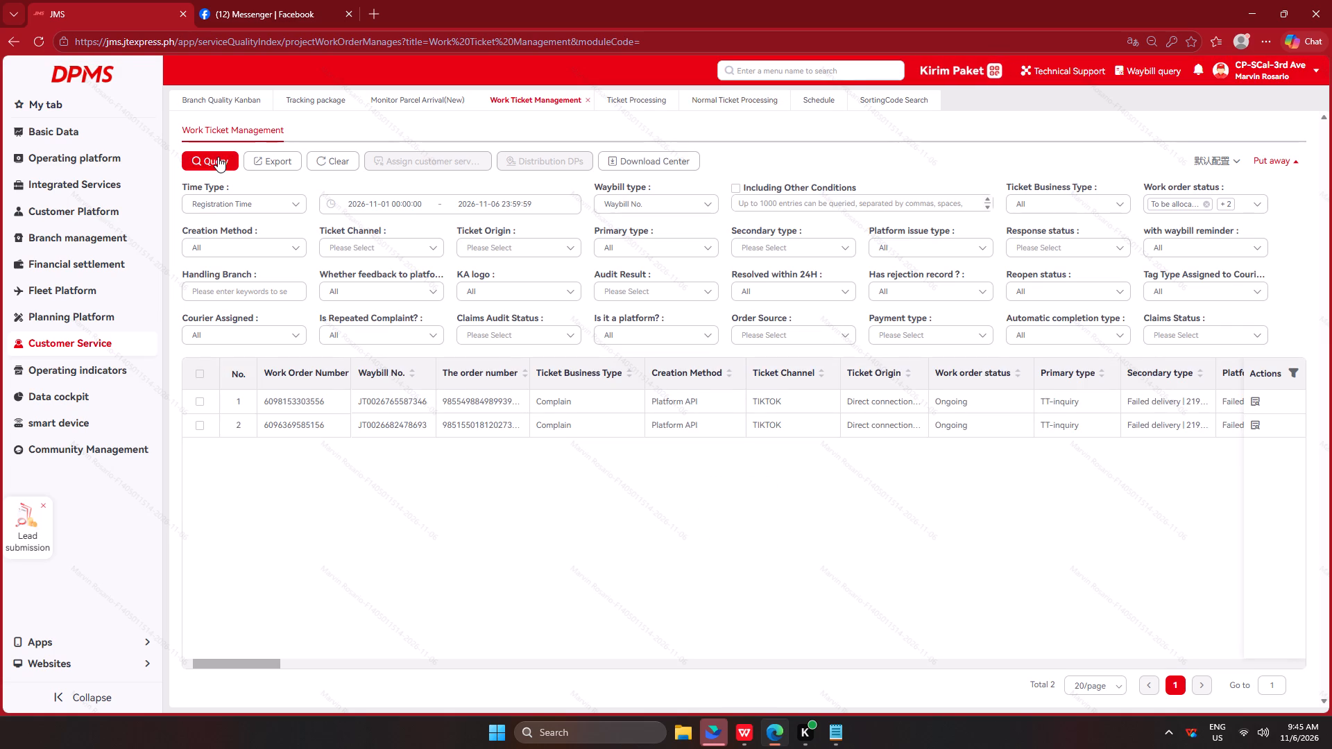
Refresh the work ticket list with the current filters.
left_click(218, 157)
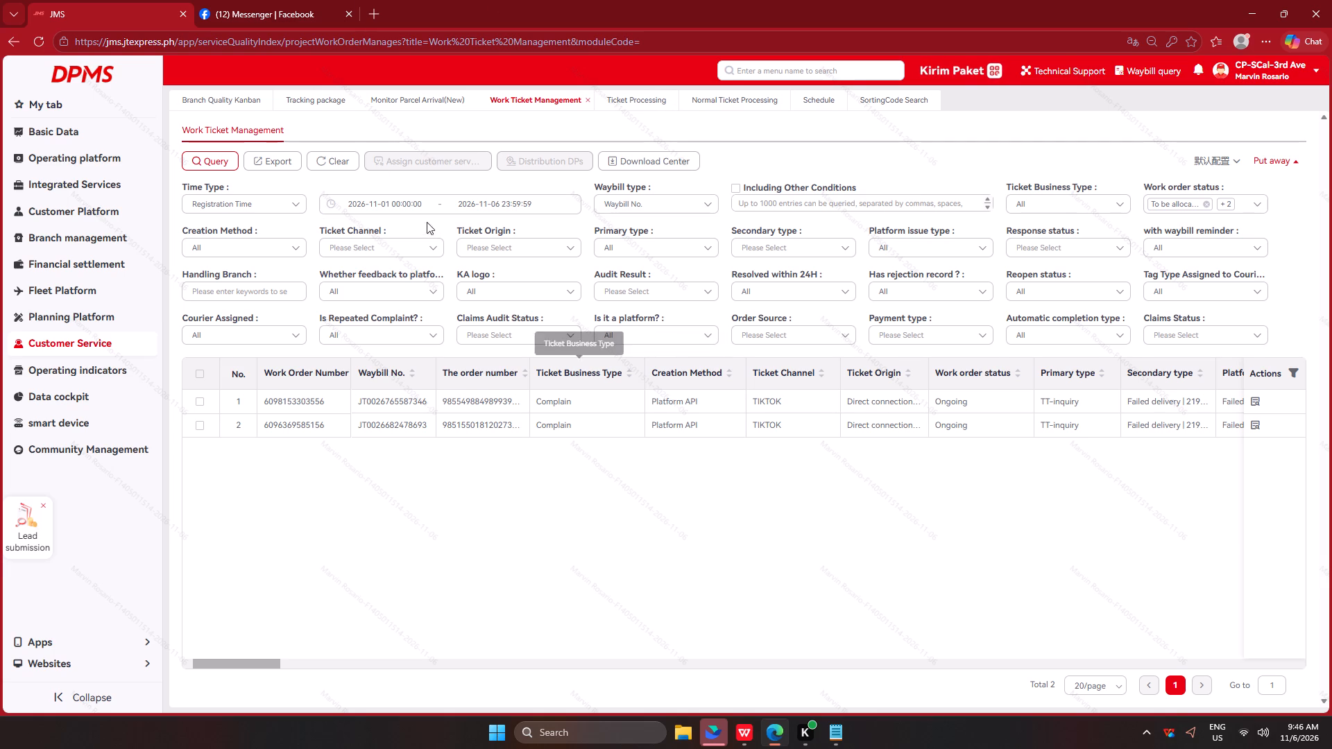
left_click(311, 98)
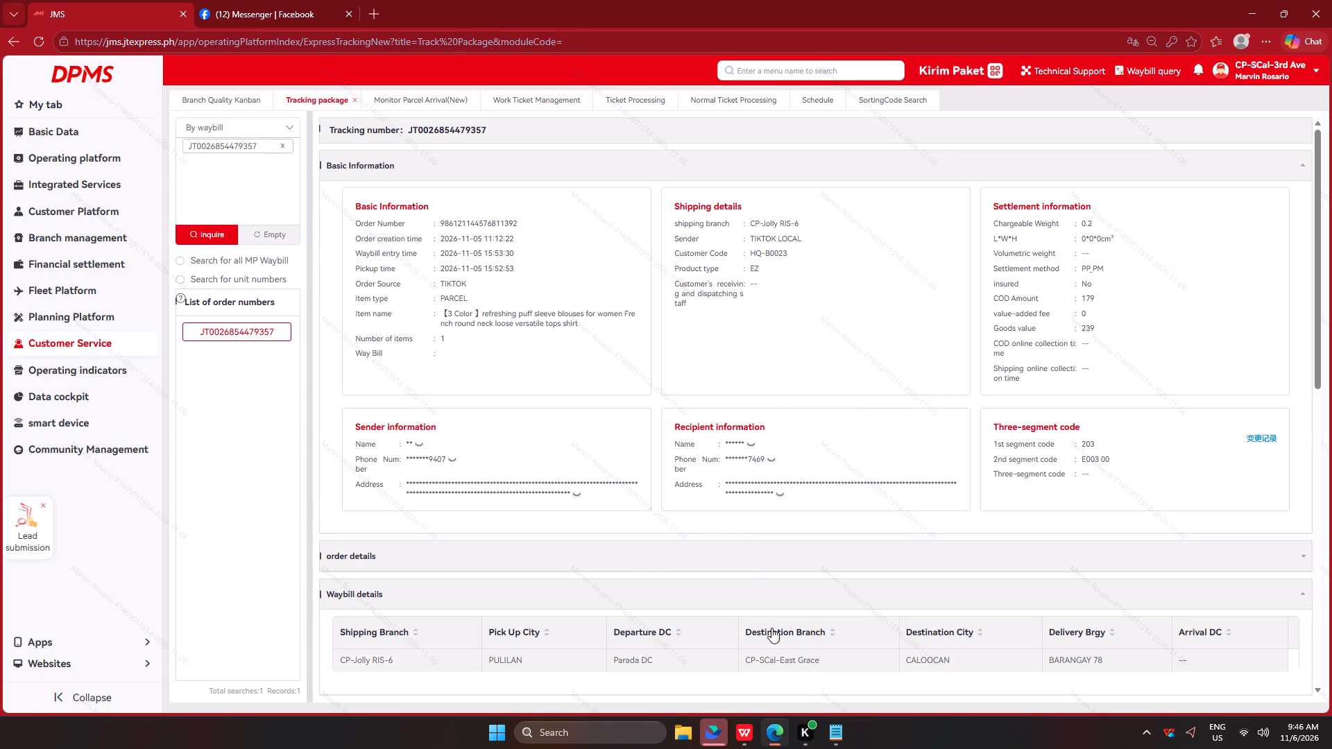
left_click(830, 731)
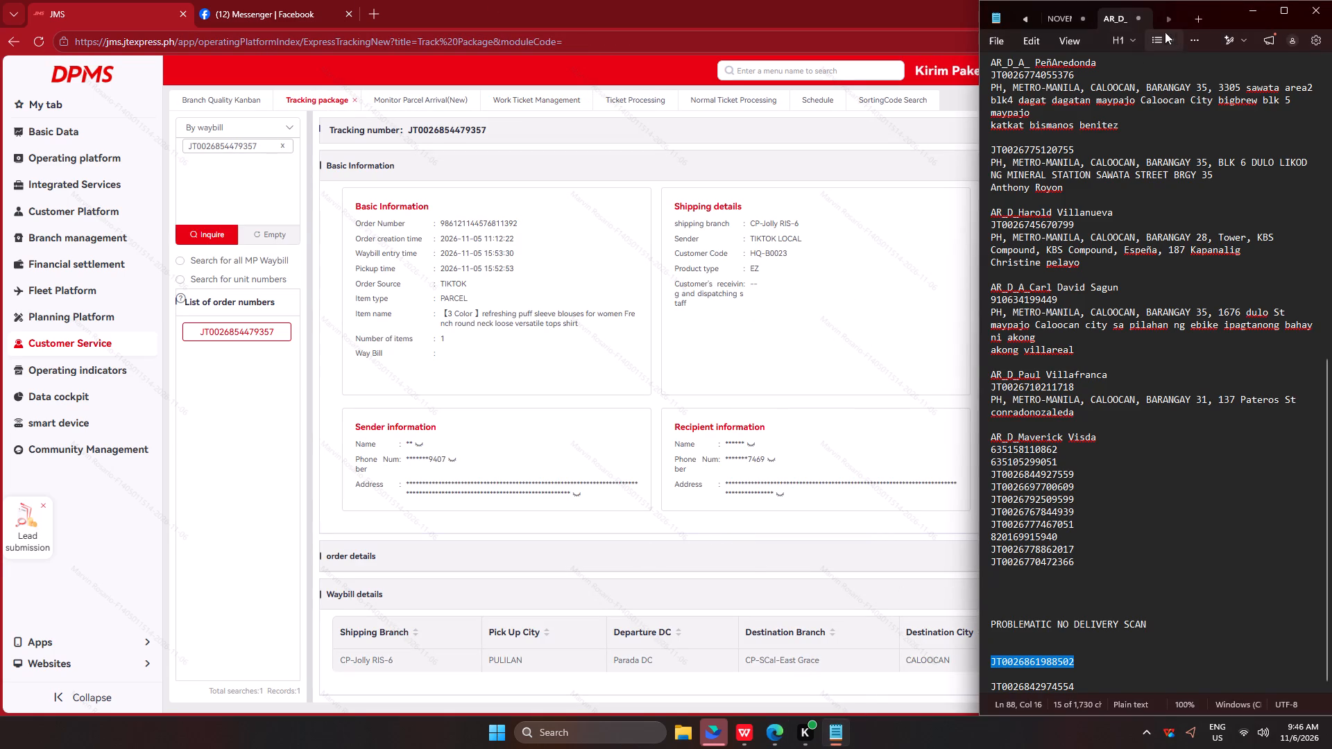
scroll(1089, 541, "down", 4)
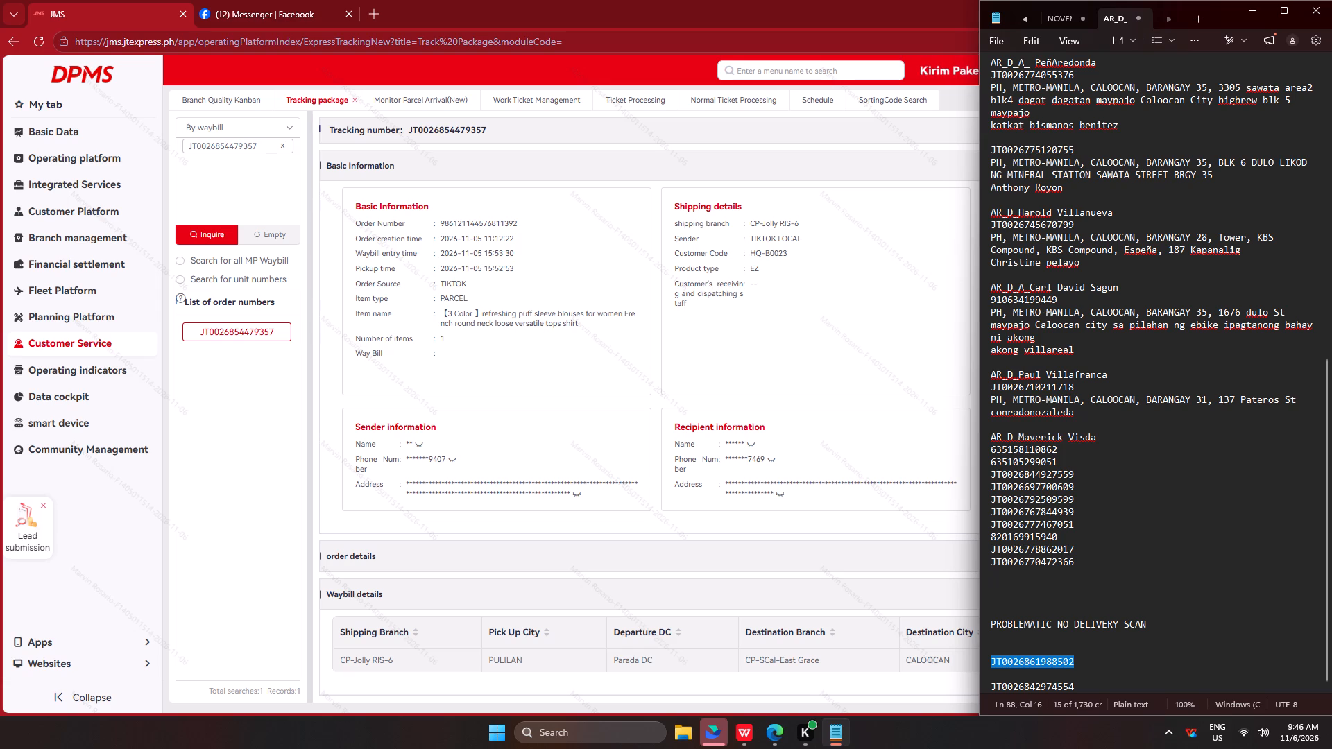
scroll(1075, 363, "up", 14)
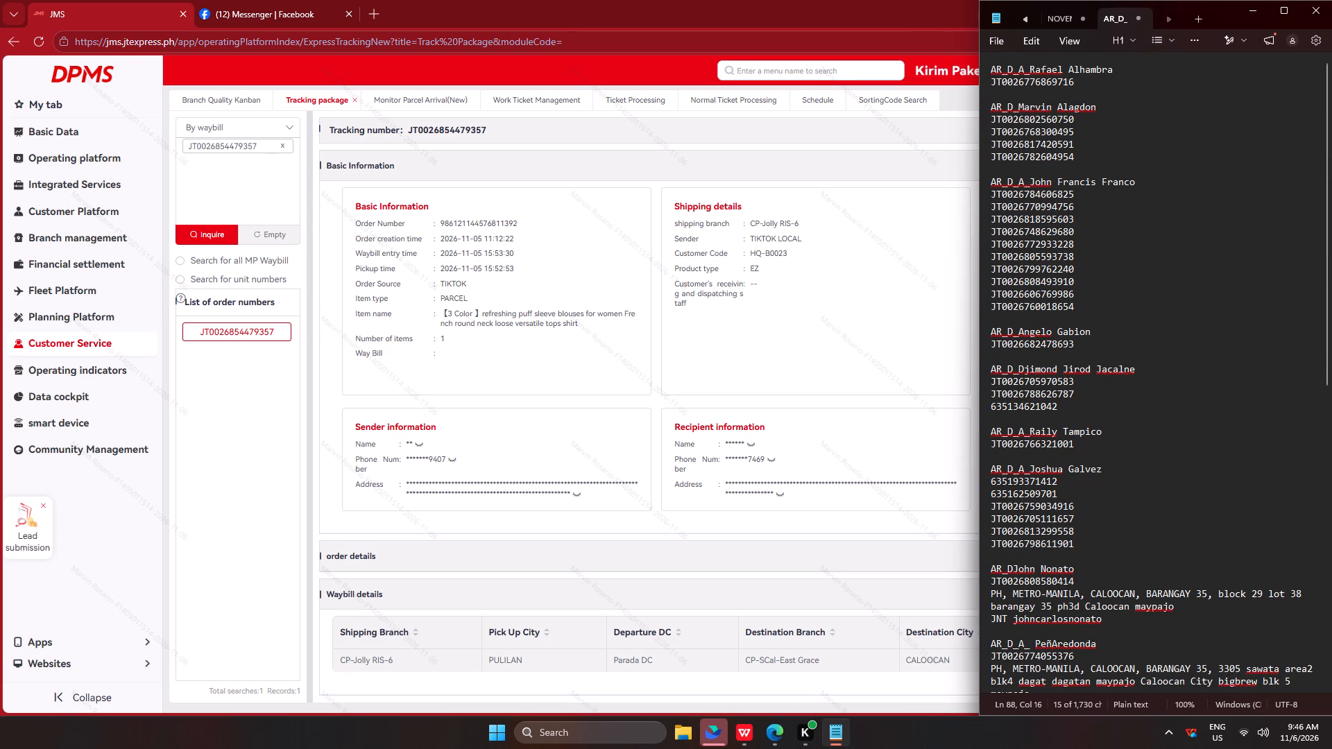
left_click_drag(1083, 544, 958, 481)
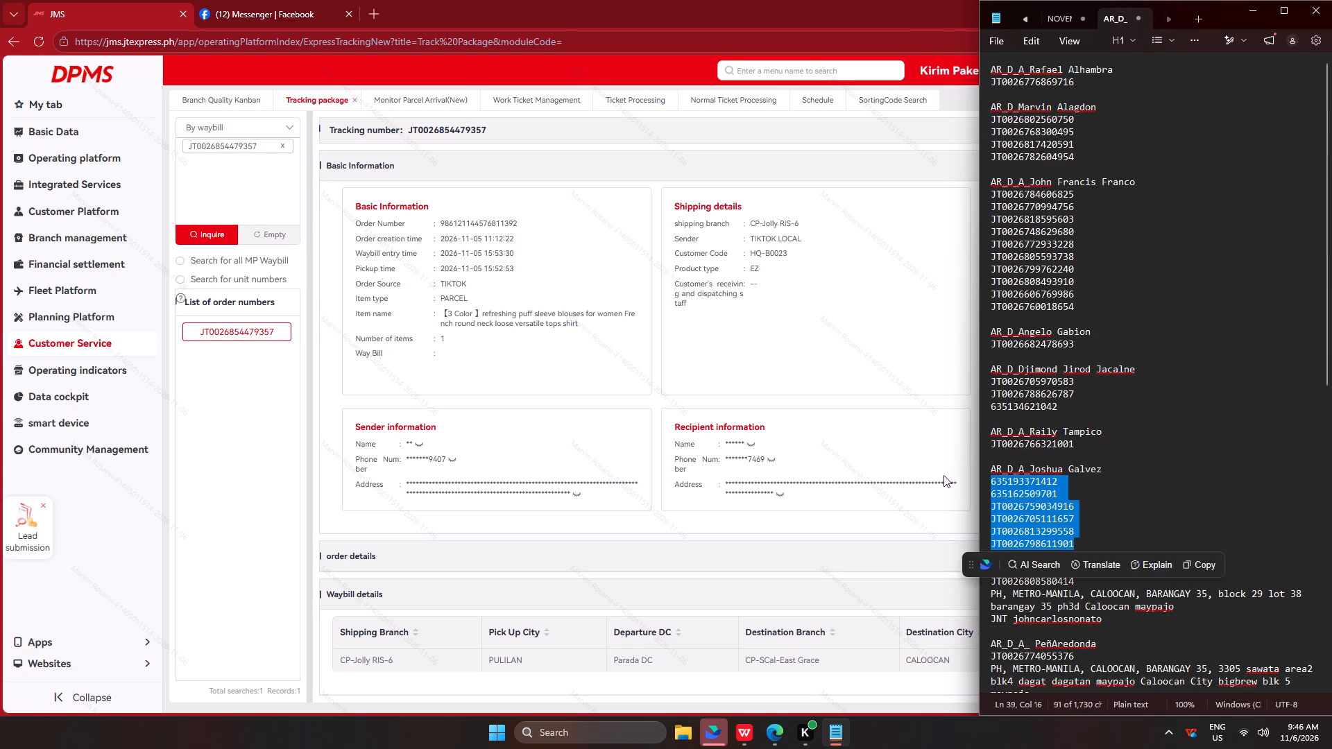
key("ctrl+c")
key("ctrl+c")
key("ctrl+c")
key("ctrl+c")
left_click(264, 235, "ctrl")
left_click(253, 213)
key("ctrl+v")
left_click(226, 230)
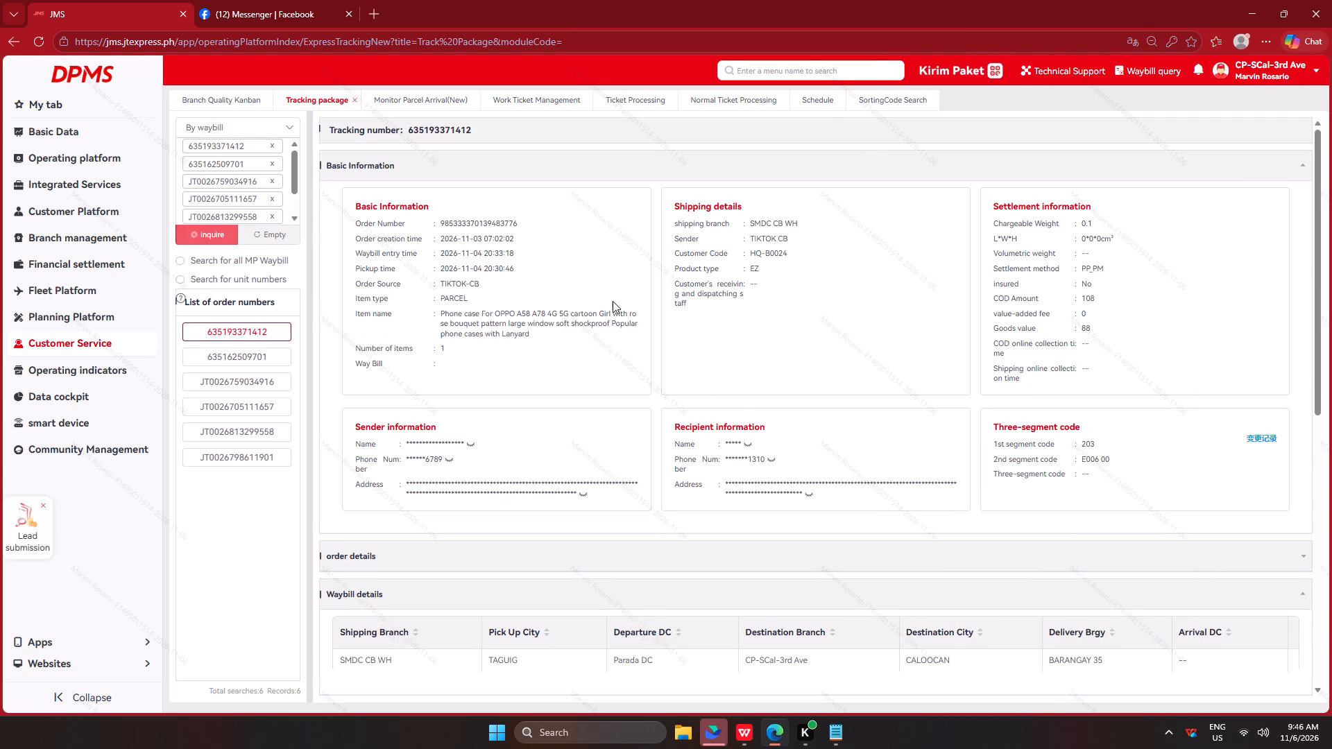
scroll(649, 330, "down", 7)
left_click(246, 355)
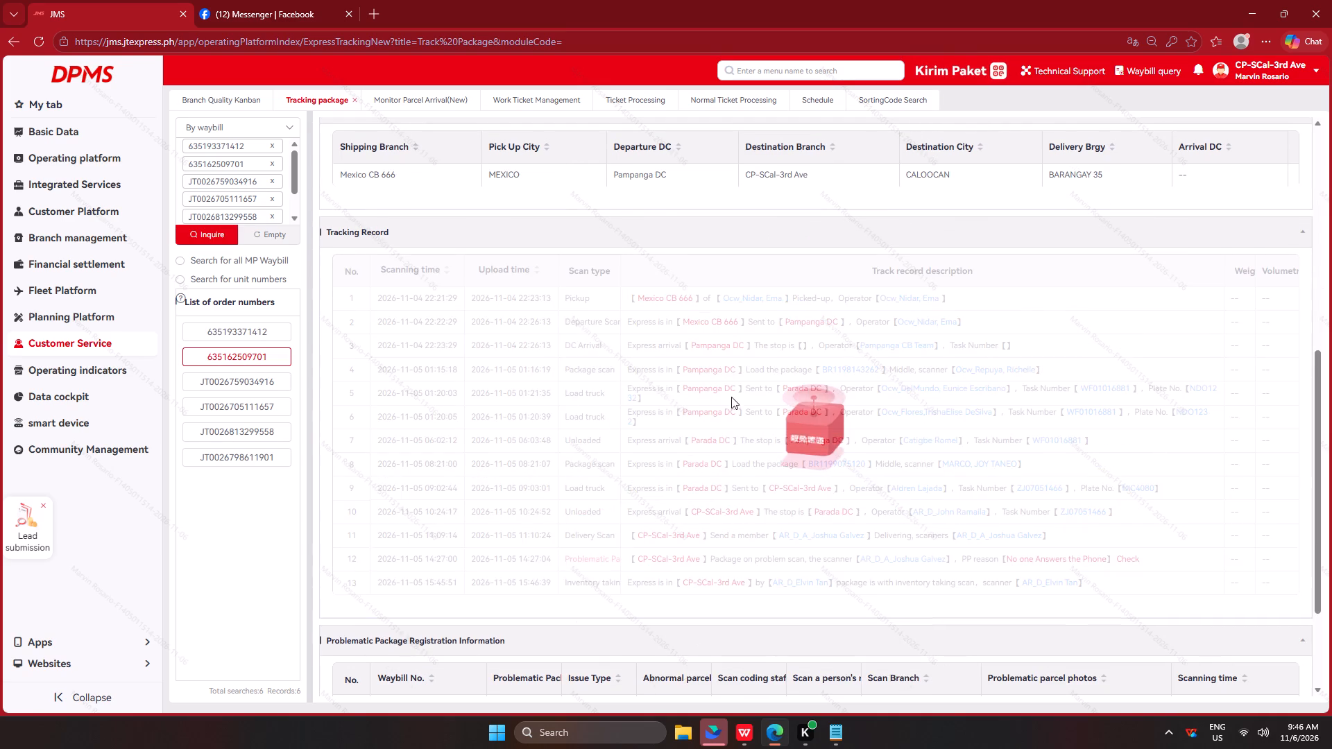
scroll(945, 415, "up", 7)
key("alt+Tab")
scroll(1052, 266, "up", 7)
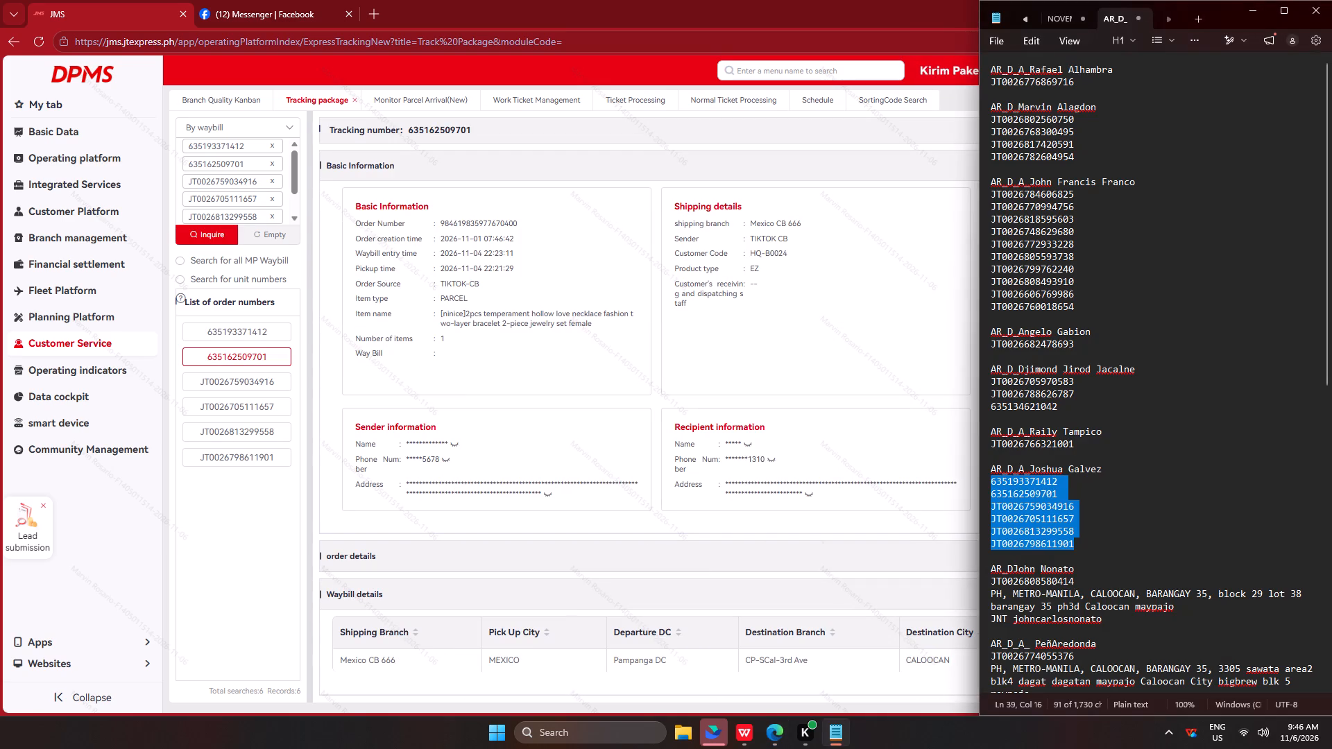
left_click_drag(1086, 88, 945, 83)
key("ctrl+c")
key("ctrl+c")
key("ctrl+c")
key("ctrl+c")
left_click(264, 238, "ctrl")
left_click(262, 224)
key("ctrl+v")
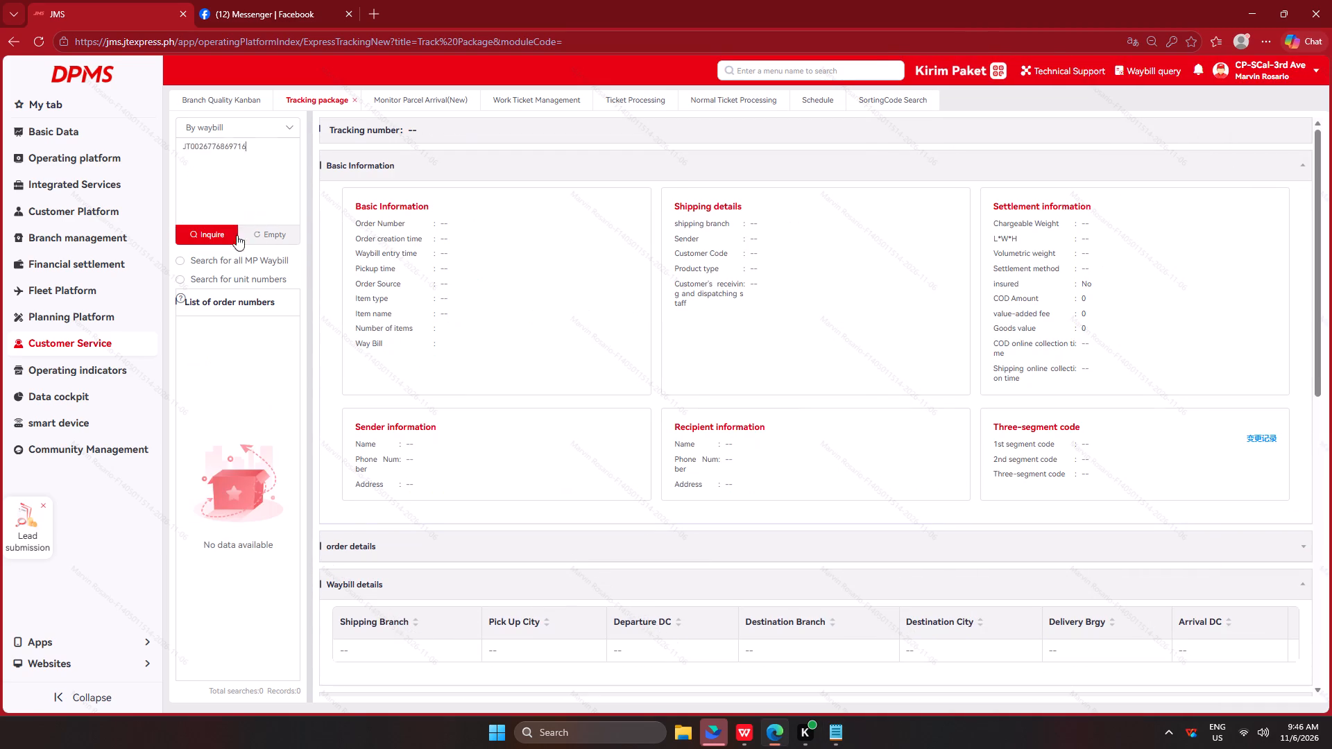
left_click(230, 237)
scroll(728, 485, "down", 7)
scroll(780, 409, "up", 4)
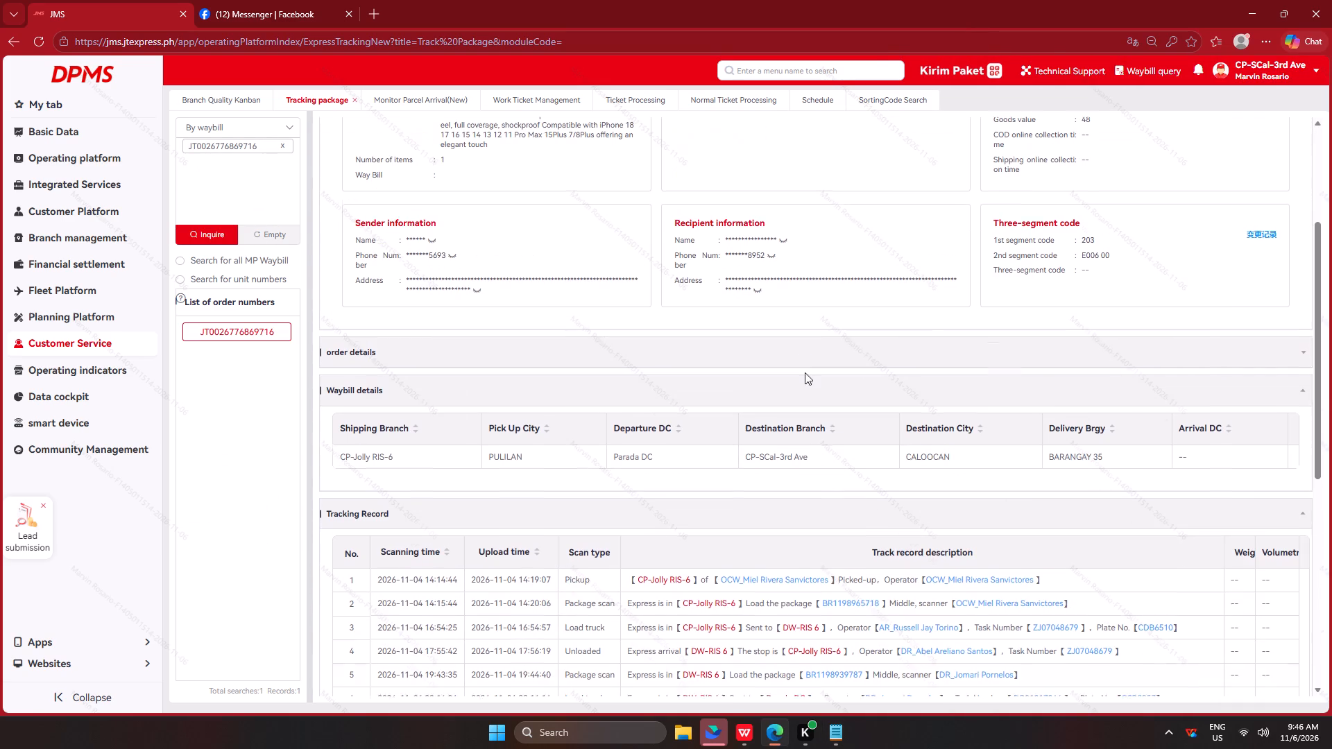
triple_click(758, 292)
key("ctrl+c")
key("ctrl+c")
key("ctrl+c")
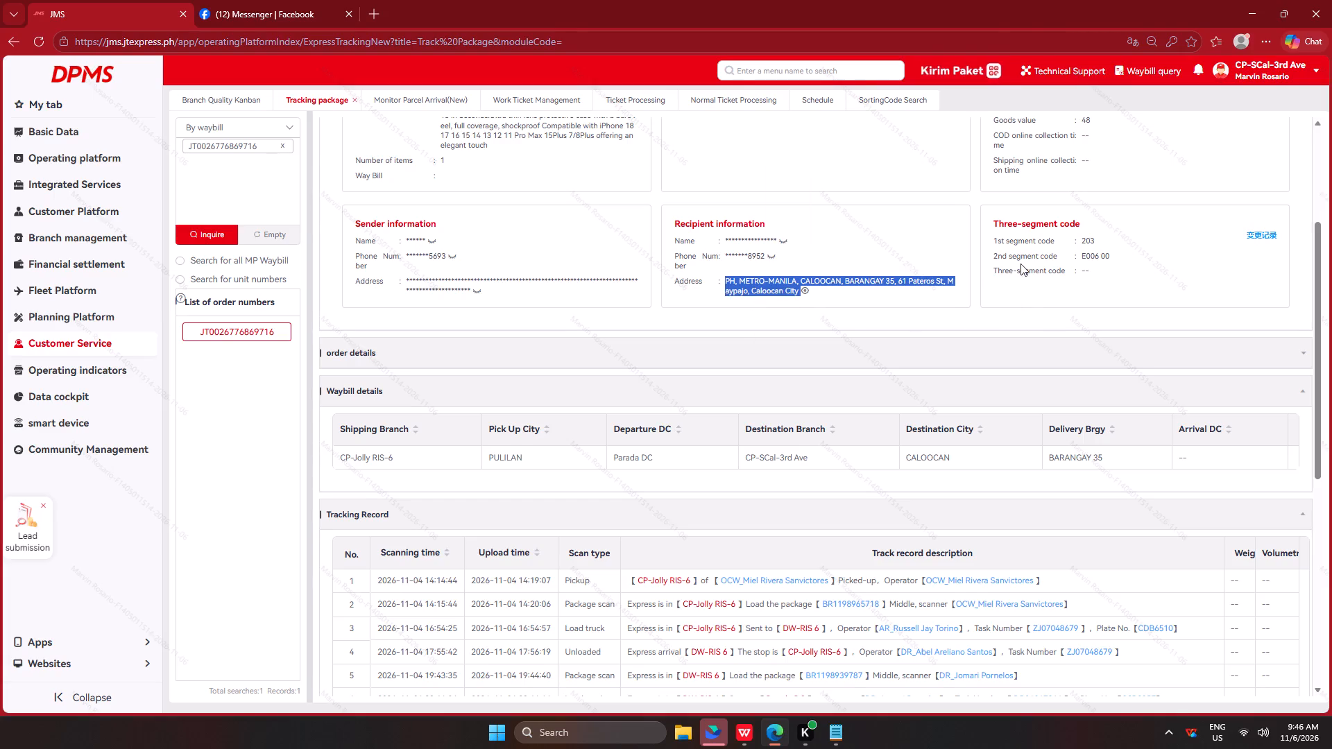
key("alt+Tab")
left_click(1091, 87)
key("Return")
key("ctrl+v")
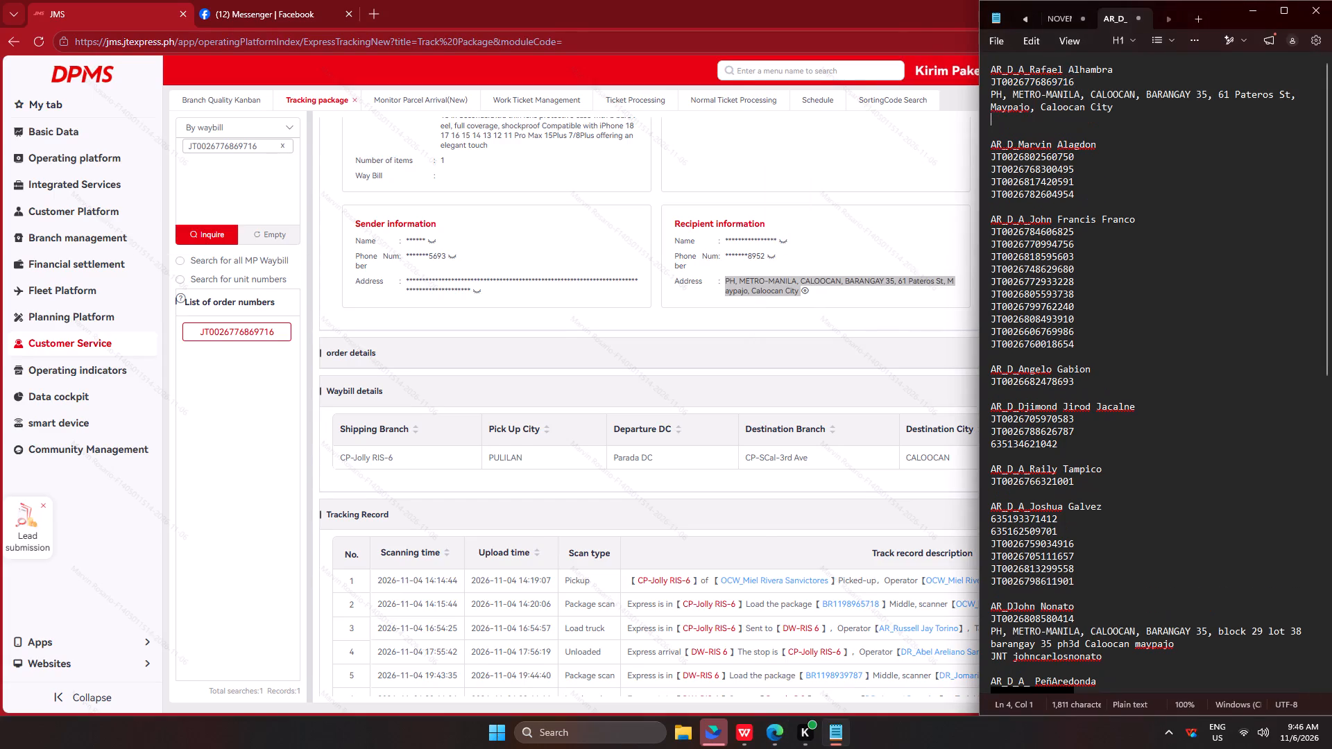
left_click(784, 238)
triple_click(761, 236)
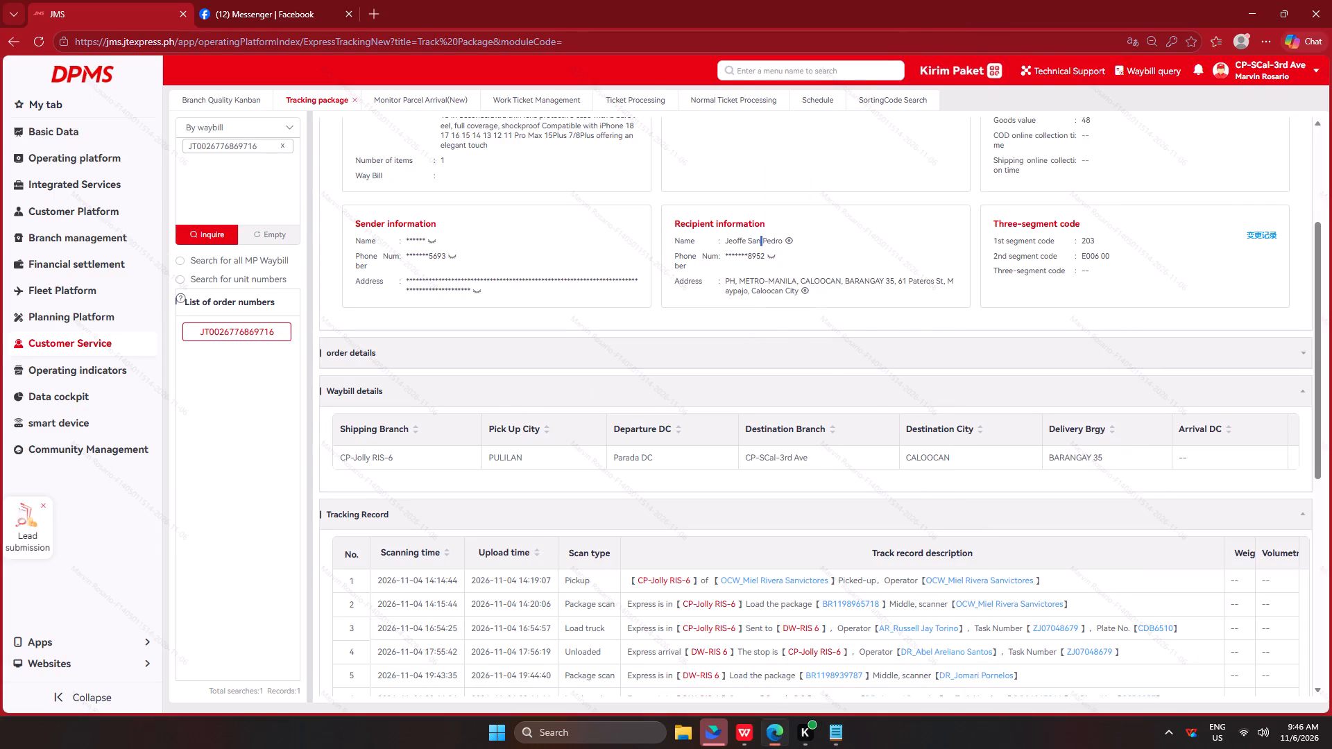
key("ctrl+c")
key("ctrl+c")
key("ctrl+c")
key("alt+Tab")
key("ctrl+v")
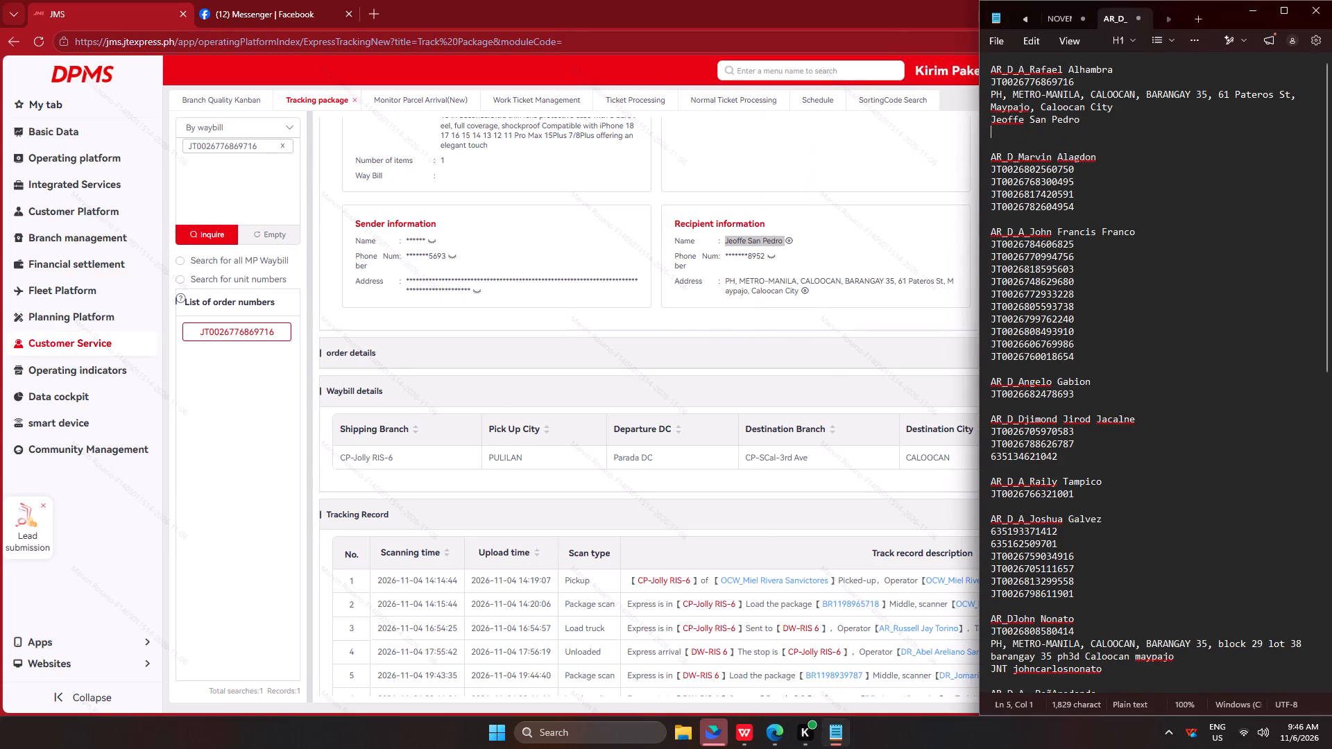
left_click_drag(1092, 207, 969, 169)
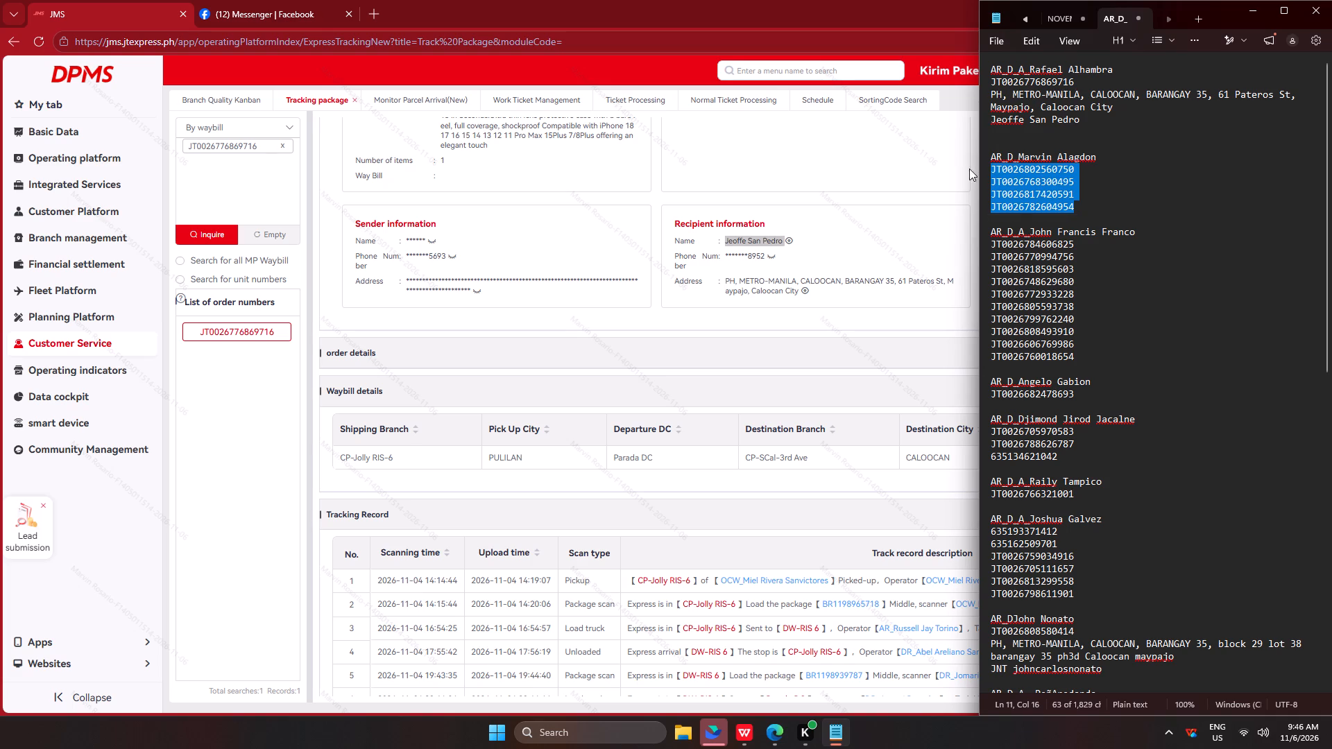
left_click_drag(969, 169, 970, 169)
key("ctrl+c")
key("ctrl+c")
key("ctrl+c")
key("ctrl+c")
key("ctrl+c")
key("ctrl+c")
key("ctrl+c")
key("ctrl+c")
left_click(263, 223)
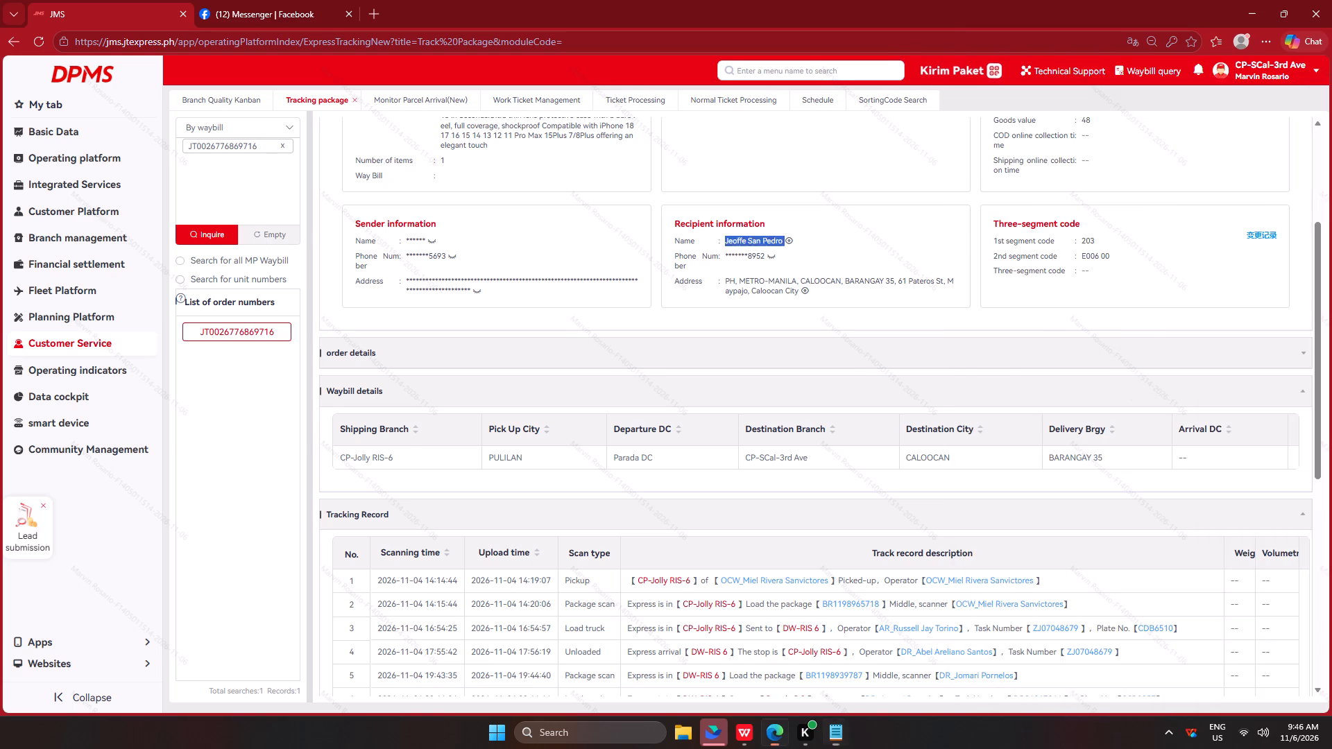
left_click(264, 232)
left_click(260, 214)
key("ctrl+v")
left_click(213, 235)
scroll(698, 397, "down", 8)
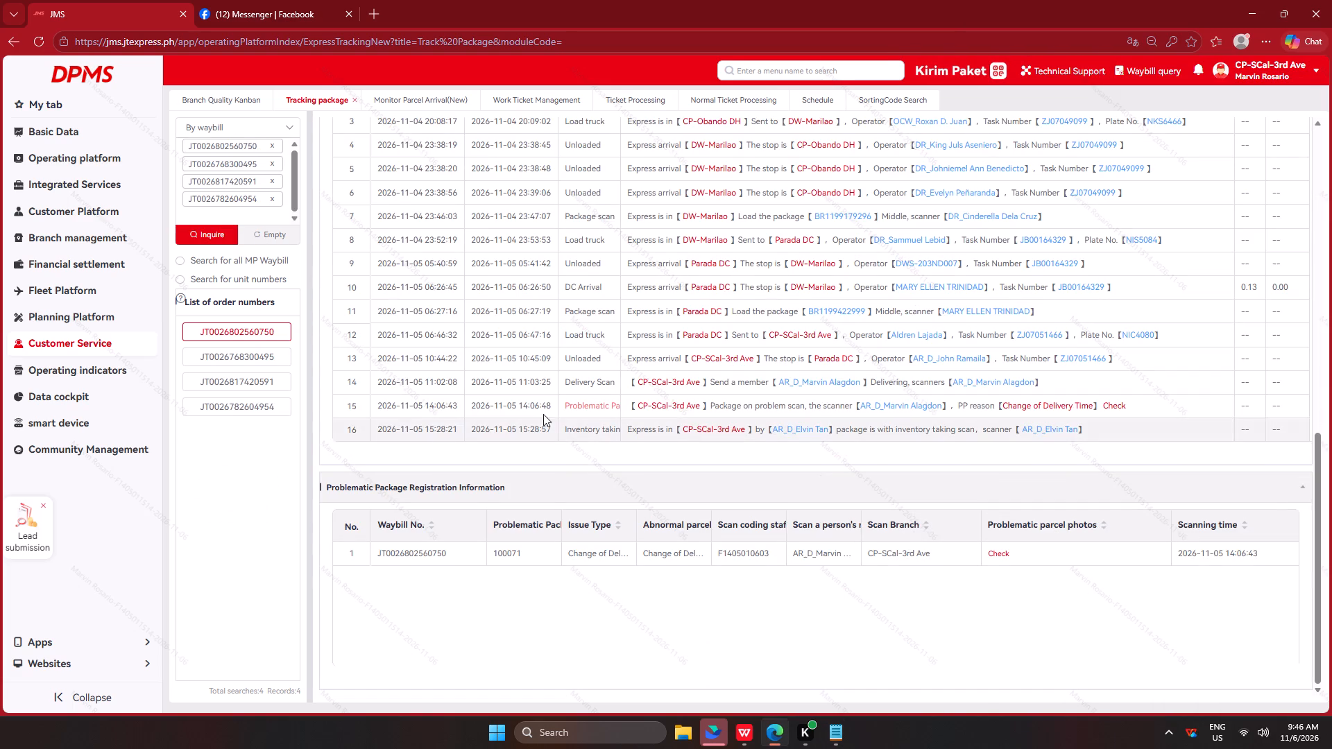
left_click_drag(232, 368, 234, 361)
left_click(237, 357)
left_click(233, 378)
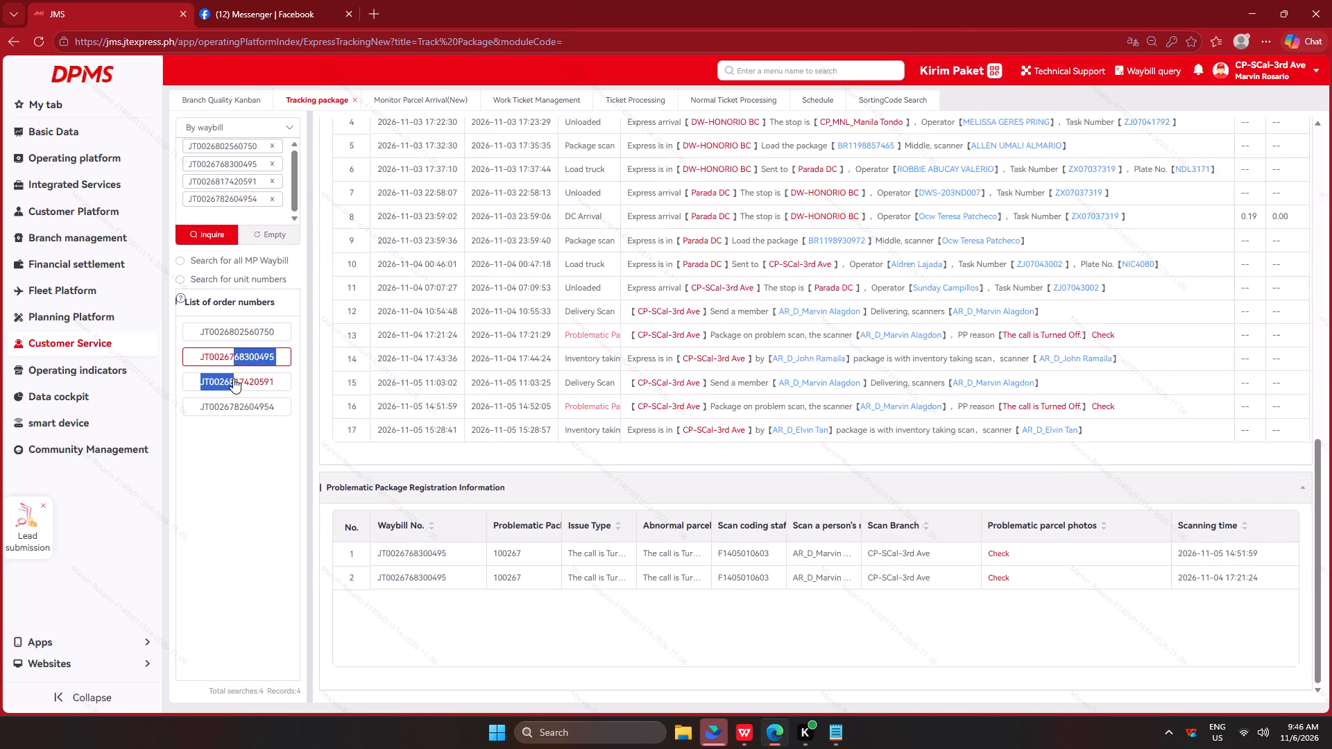
left_click(230, 404)
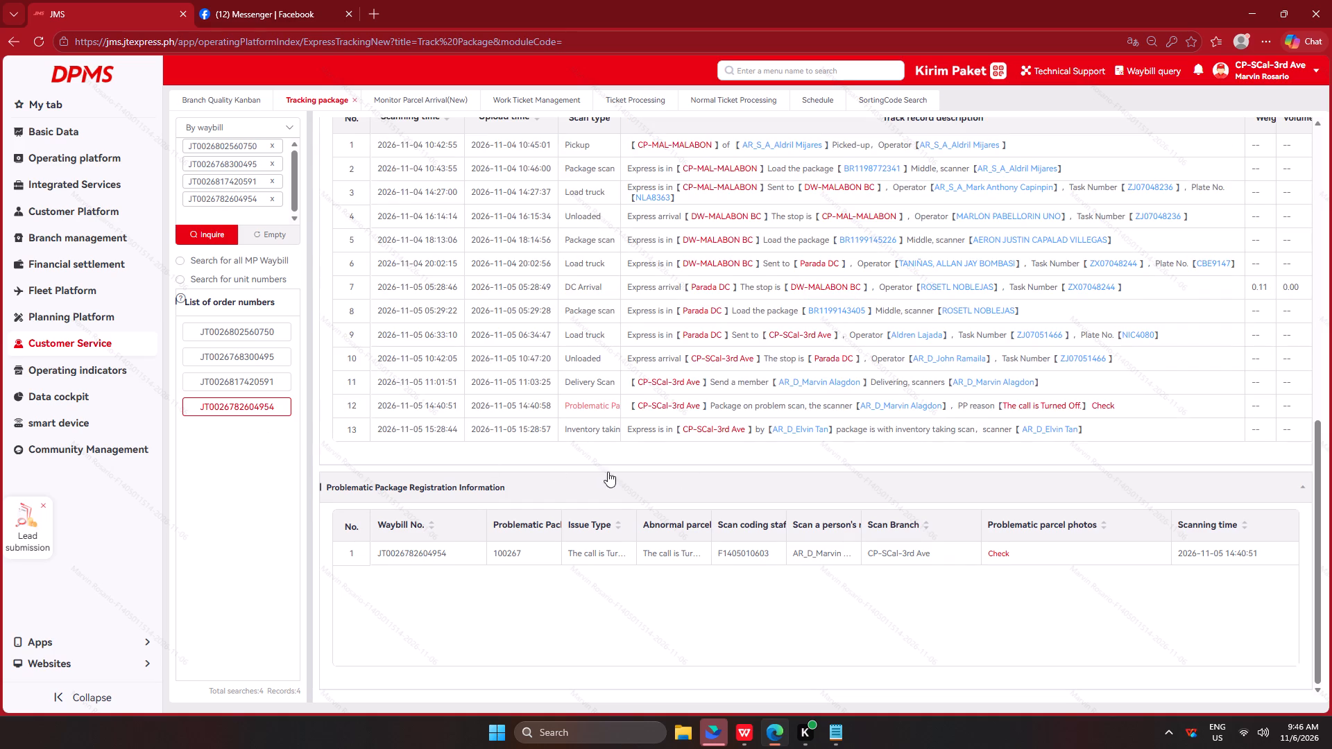
left_click(835, 731)
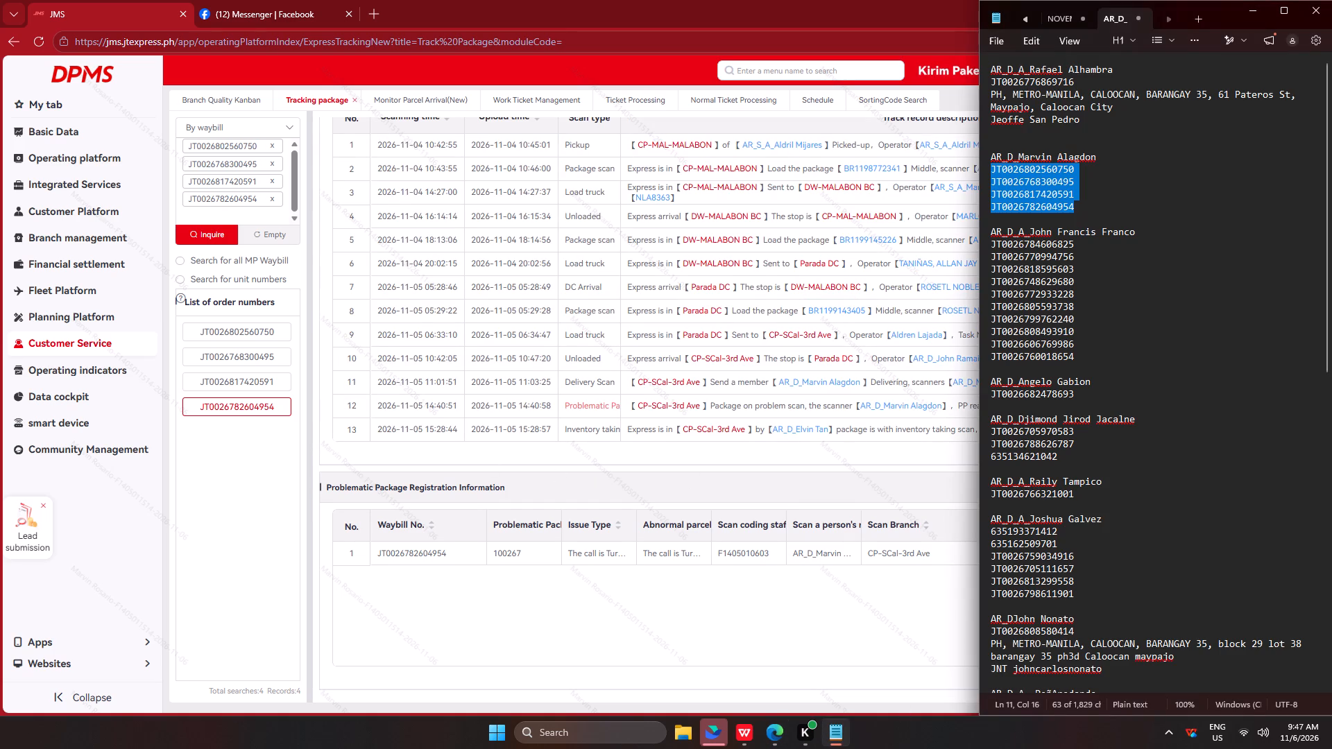
left_click(1041, 146)
key("BackSpace")
key("Return")
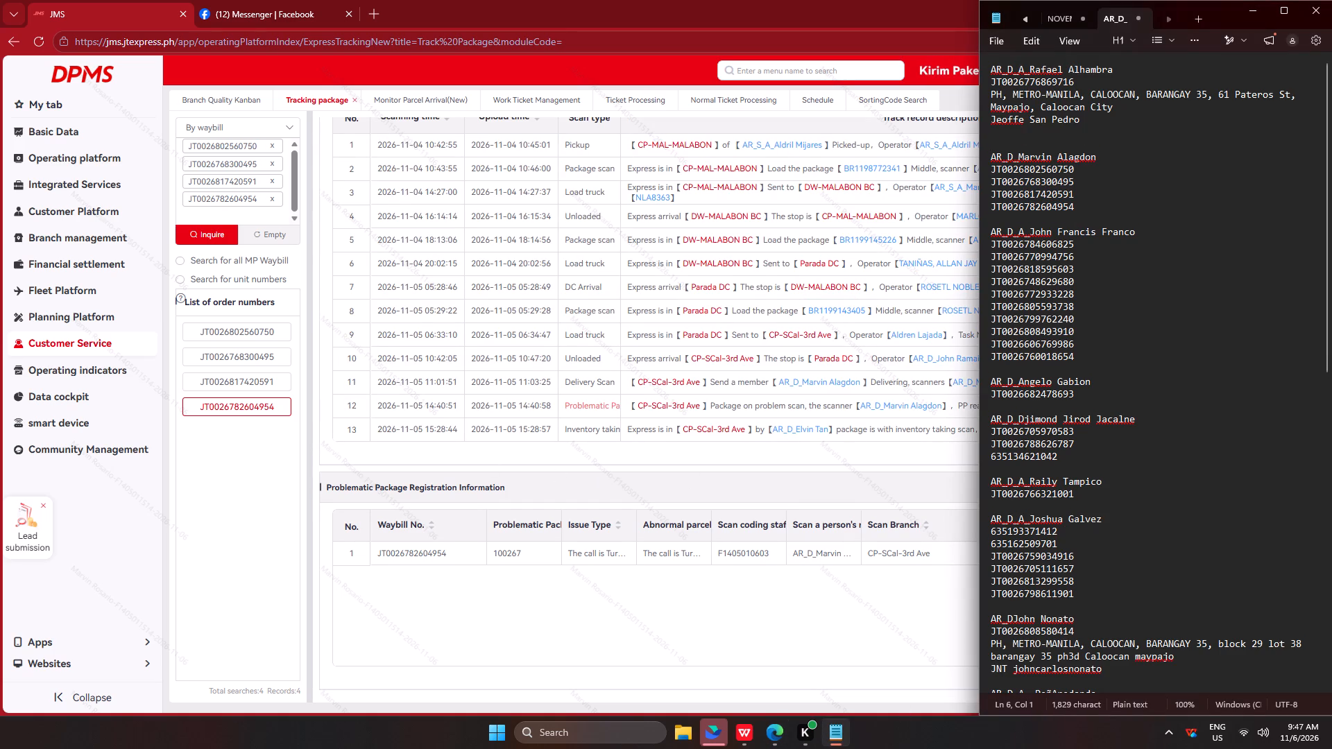
left_click(1030, 220)
key("Return")
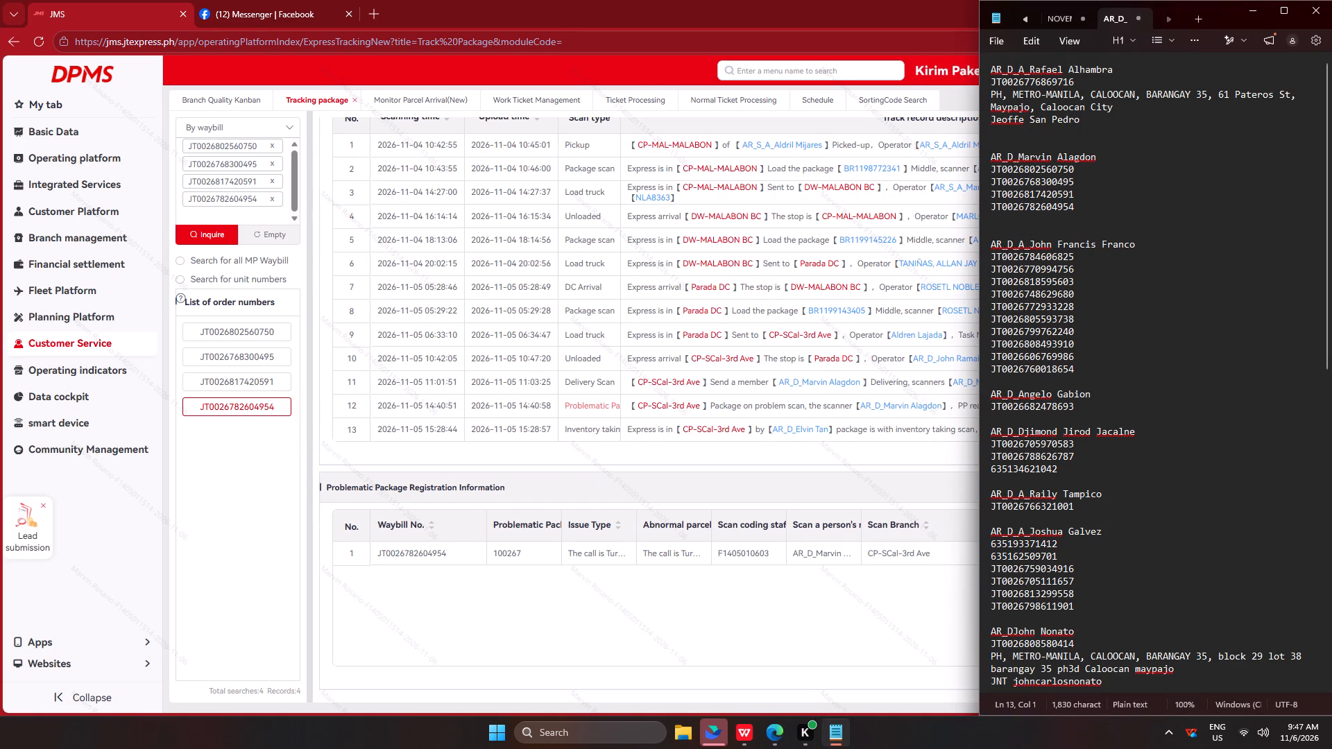
left_click_drag(1078, 375, 957, 259)
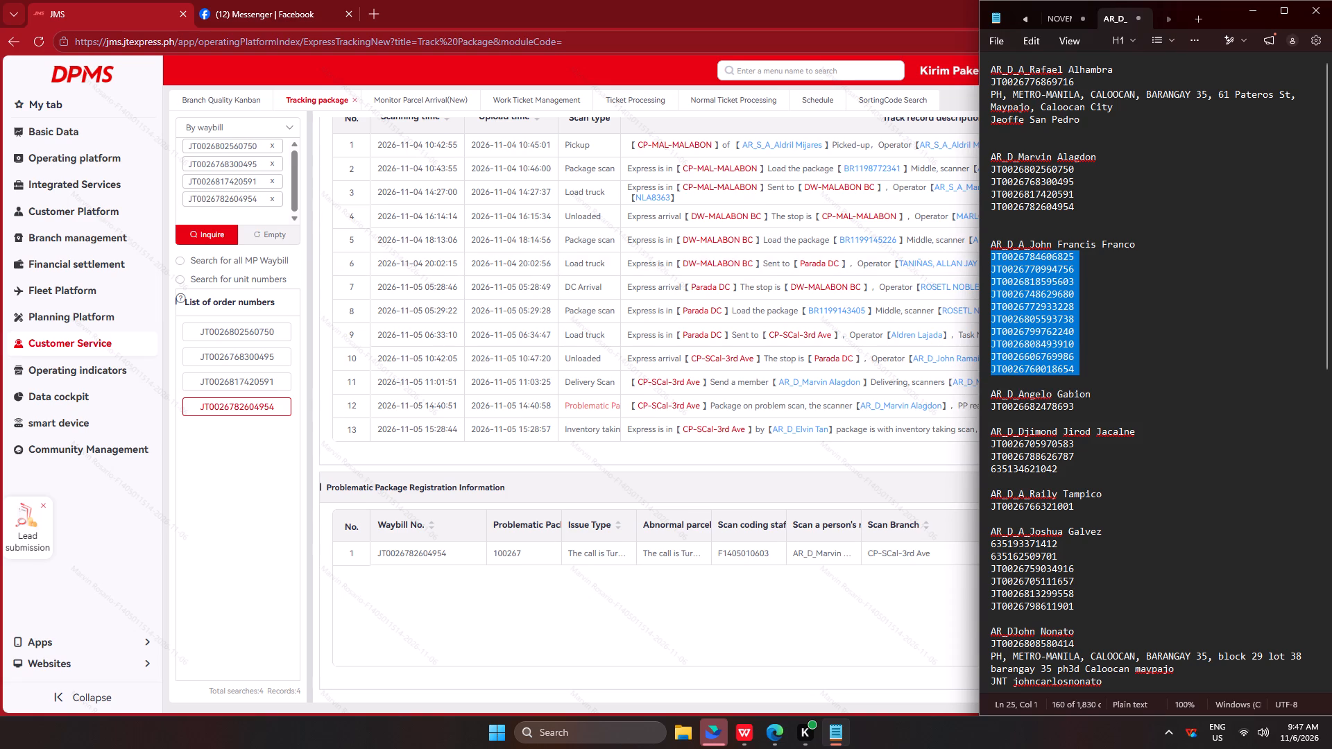
key("ctrl+c")
key("ctrl+c")
key("ctrl+c")
left_click(269, 234, "ctrl")
left_click(250, 197)
key("ctrl+v")
left_click(204, 236)
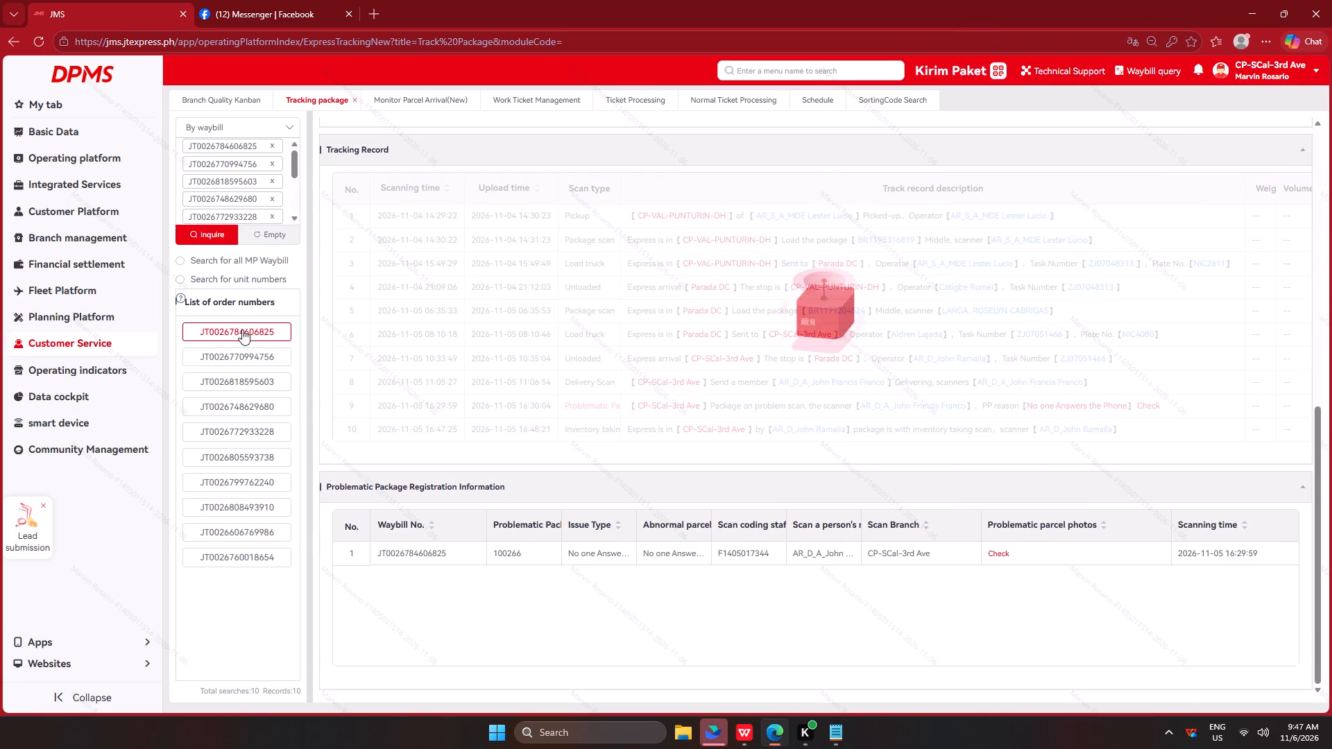
left_click(251, 365)
left_click(250, 384)
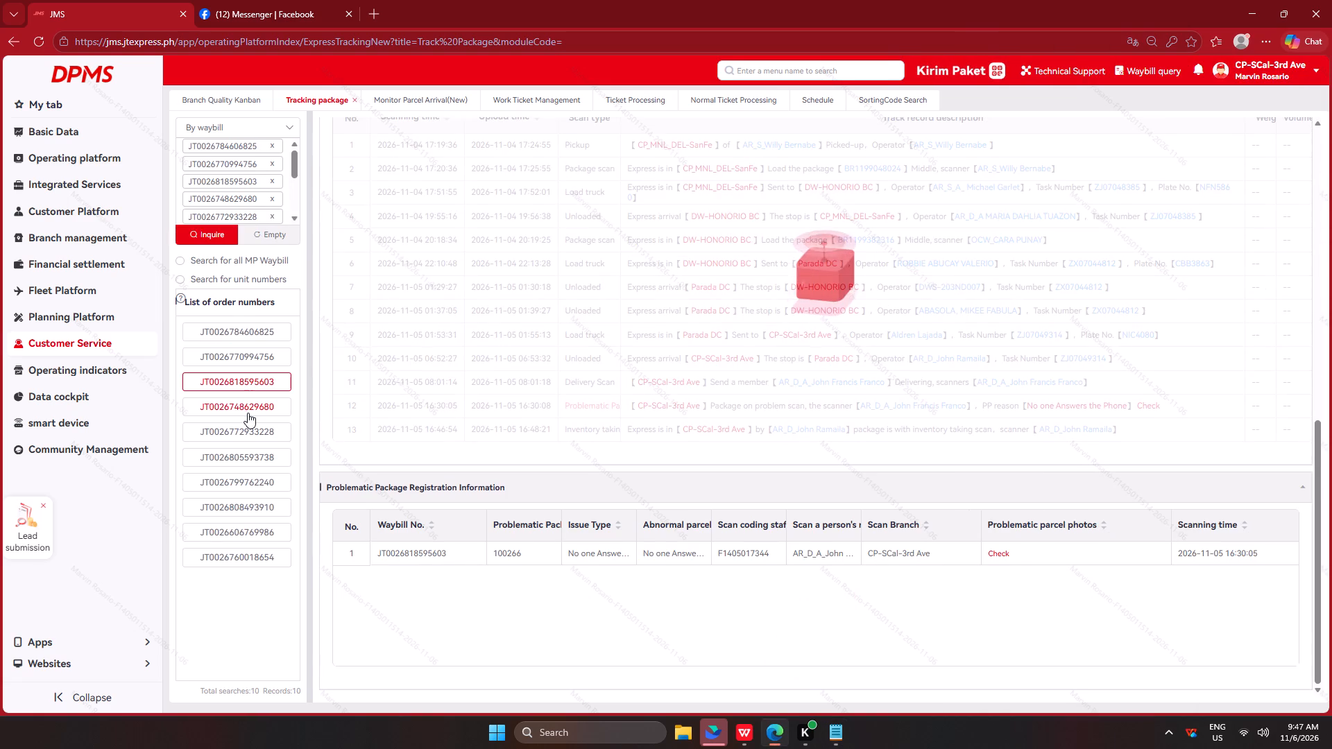
left_click(248, 413)
left_click(246, 438)
key("alt+Tab")
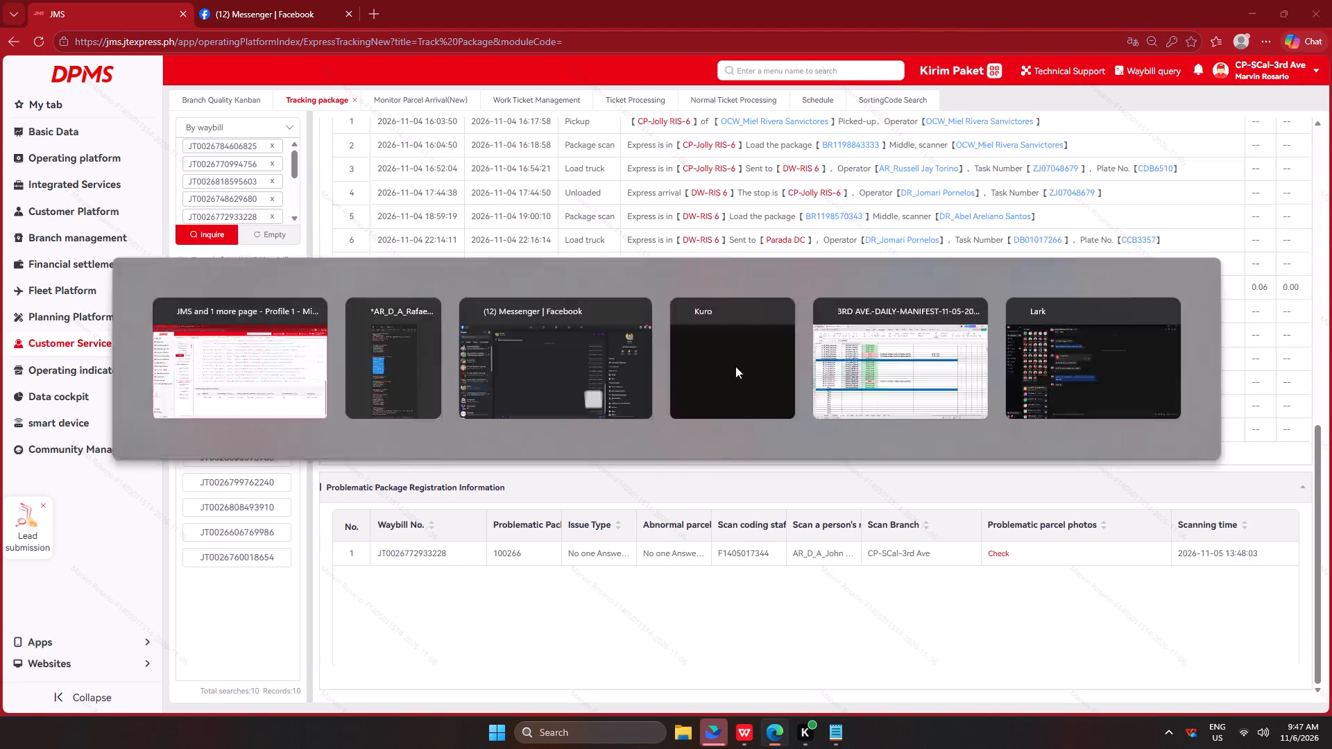
scroll(1156, 352, "down", 4)
left_click_drag(1081, 225, 954, 234)
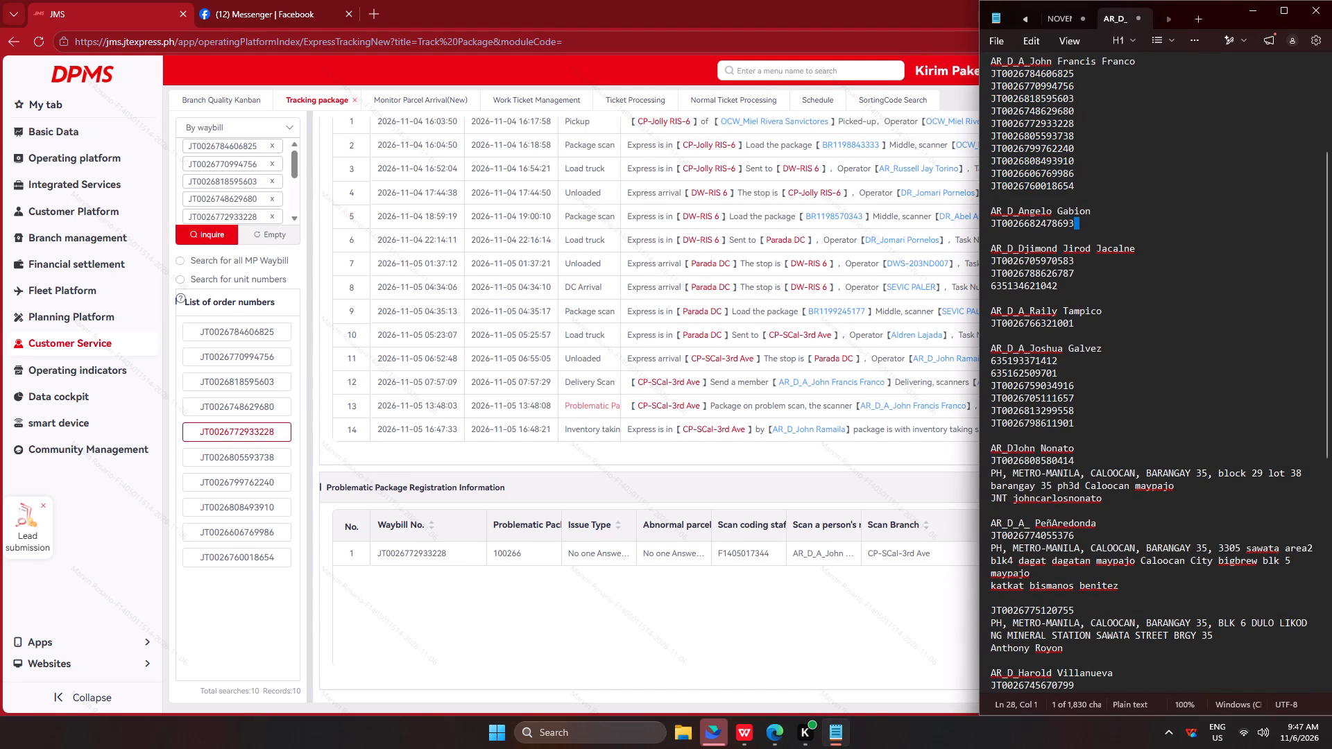
left_click_drag(954, 234, 934, 225)
key("ctrl+c")
key("ctrl+c")
key("ctrl+c")
key("ctrl+c")
key("ctrl+c")
left_click(272, 235, "ctrl")
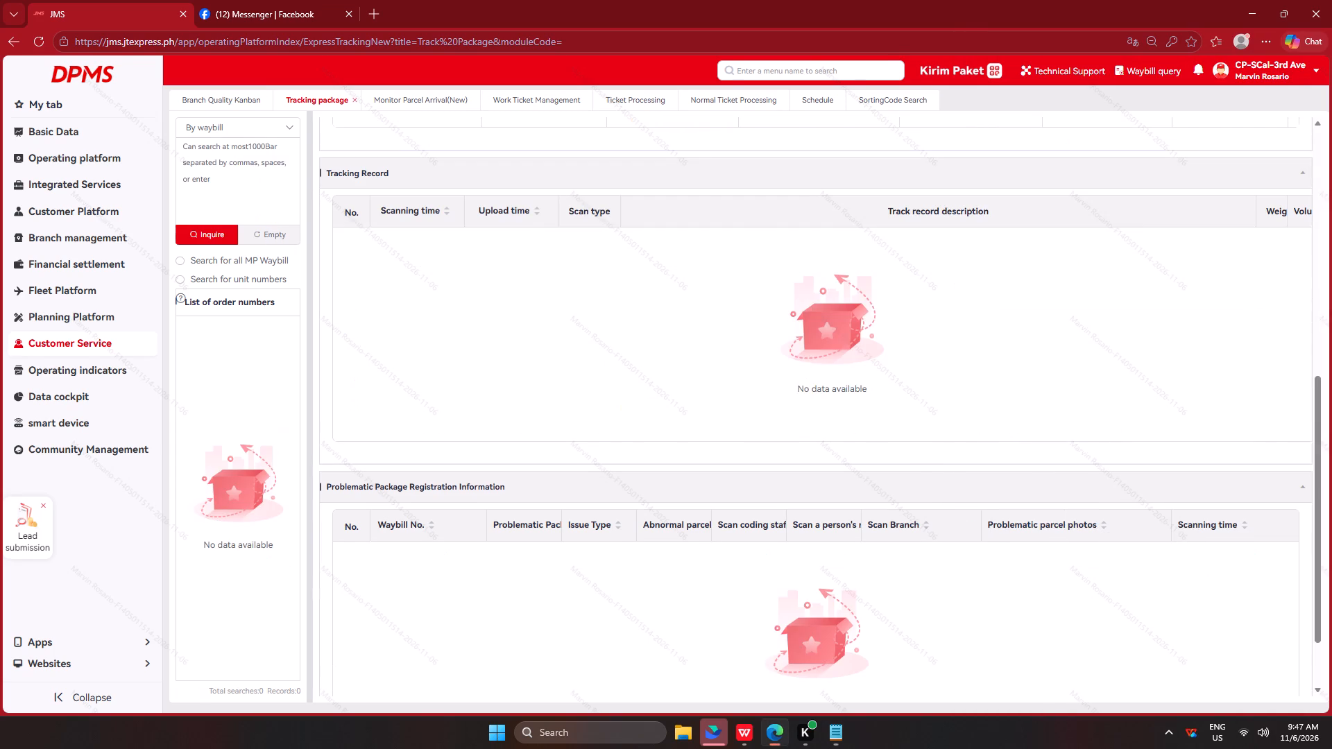
left_click(255, 213, "ctrl")
key("ctrl+v")
left_click(220, 234)
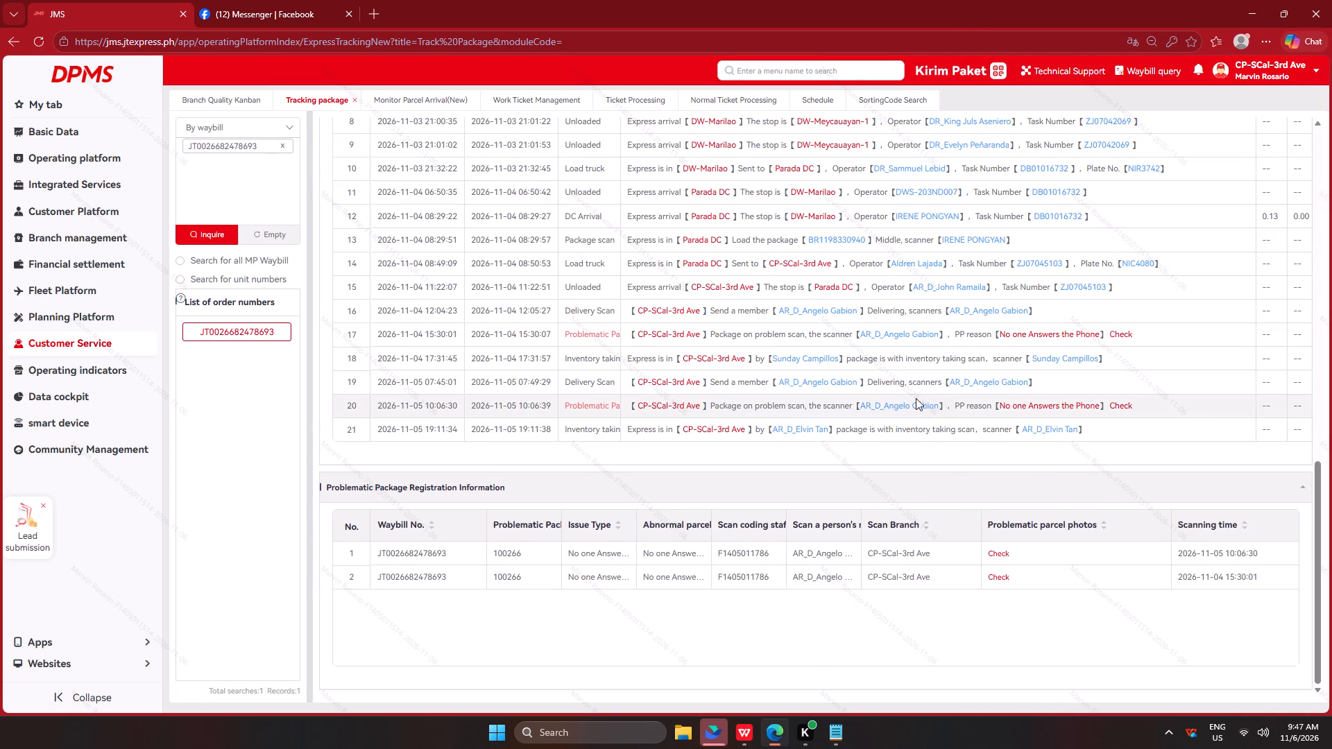
scroll(871, 372, "up", 6)
scroll(822, 267, "up", 4)
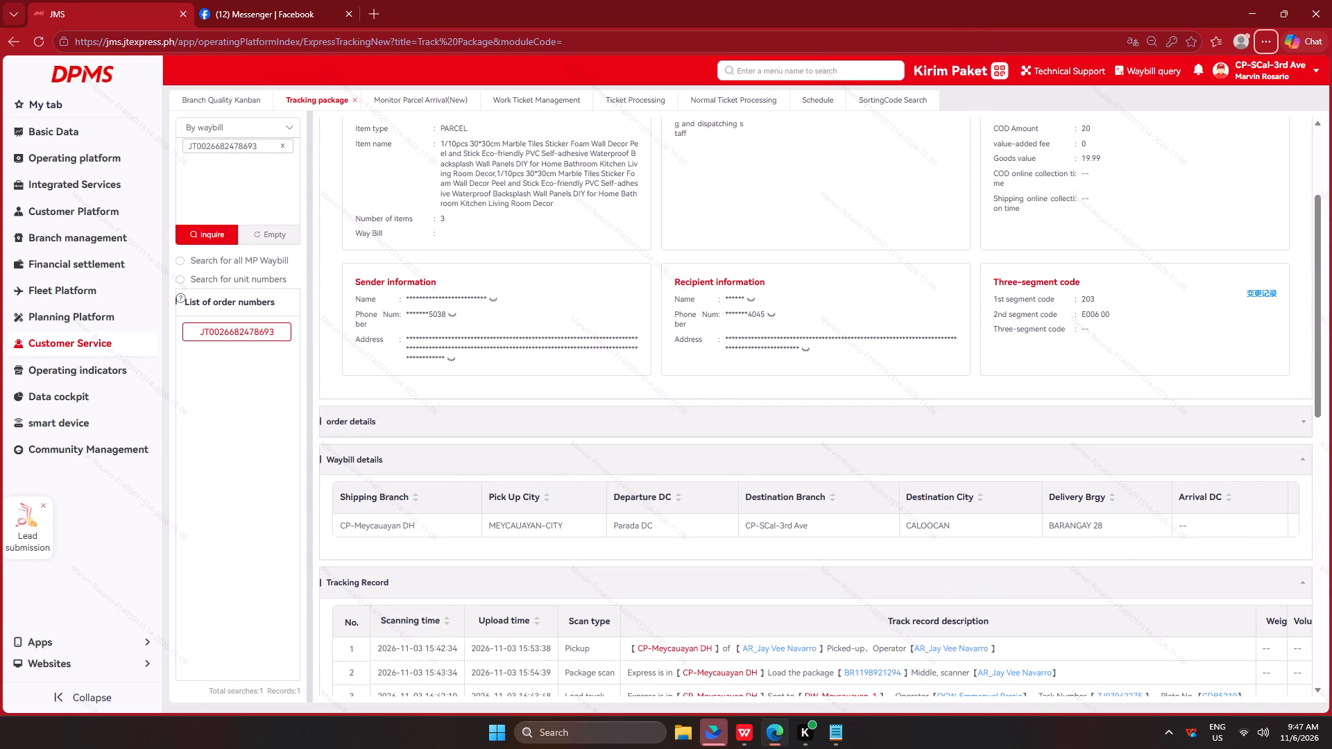
triple_click(804, 349)
left_click(805, 347)
key("ctrl+c")
key("ctrl+c")
key("ctrl+c")
key("alt+Tab")
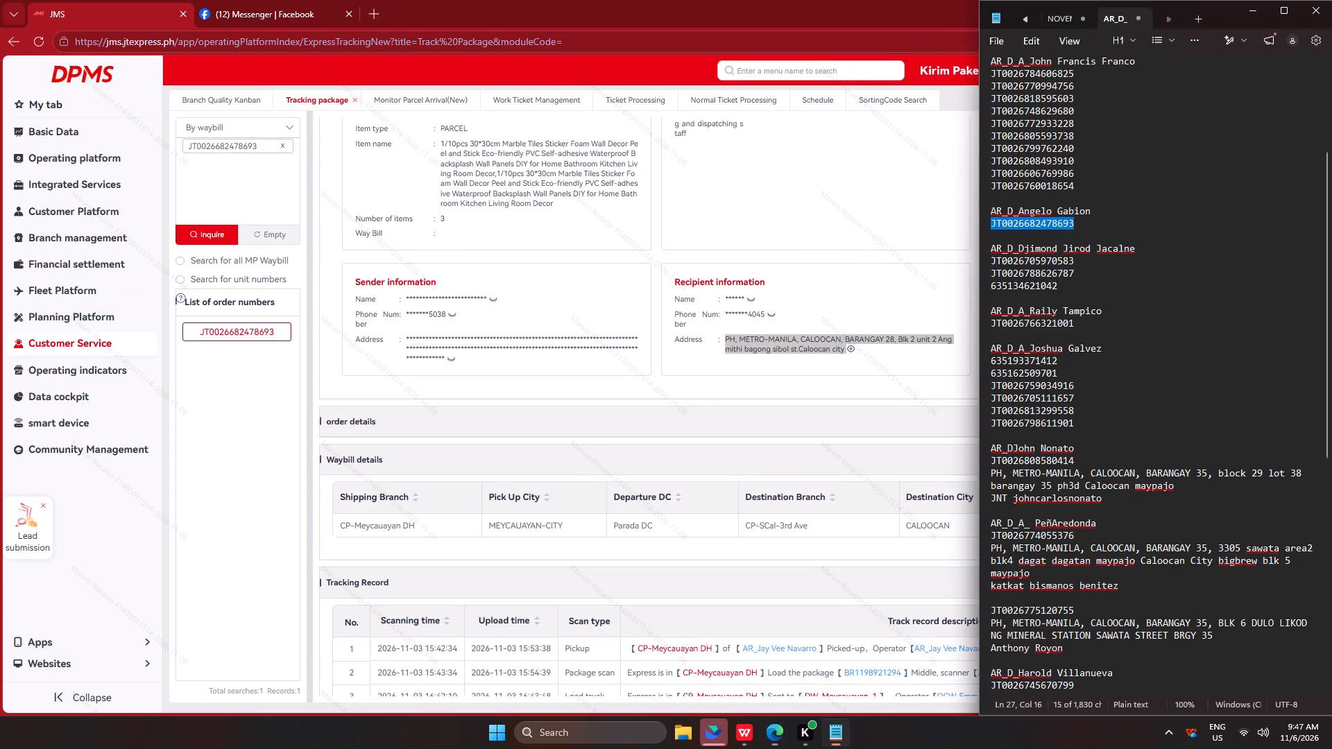
left_click(1078, 222)
key("Return")
key("ctrl+v")
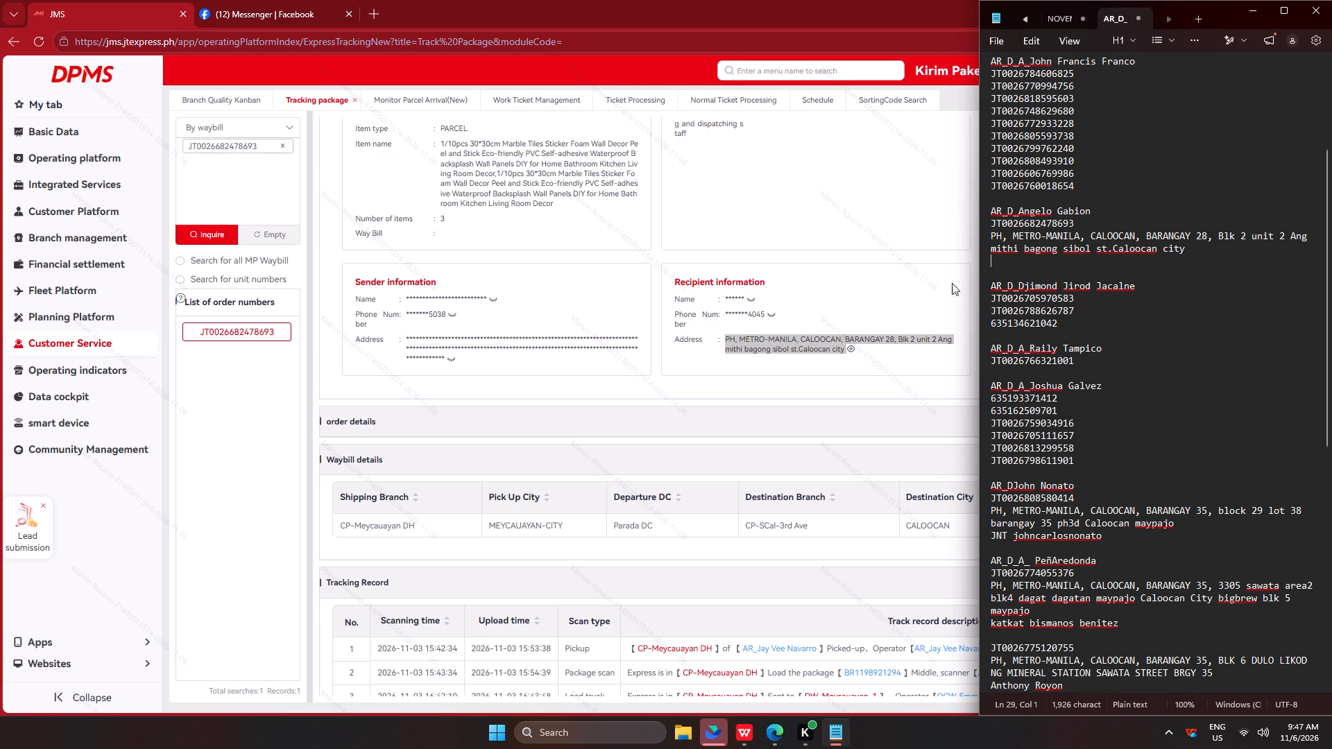
left_click(753, 299)
triple_click(736, 298)
key("ctrl+c")
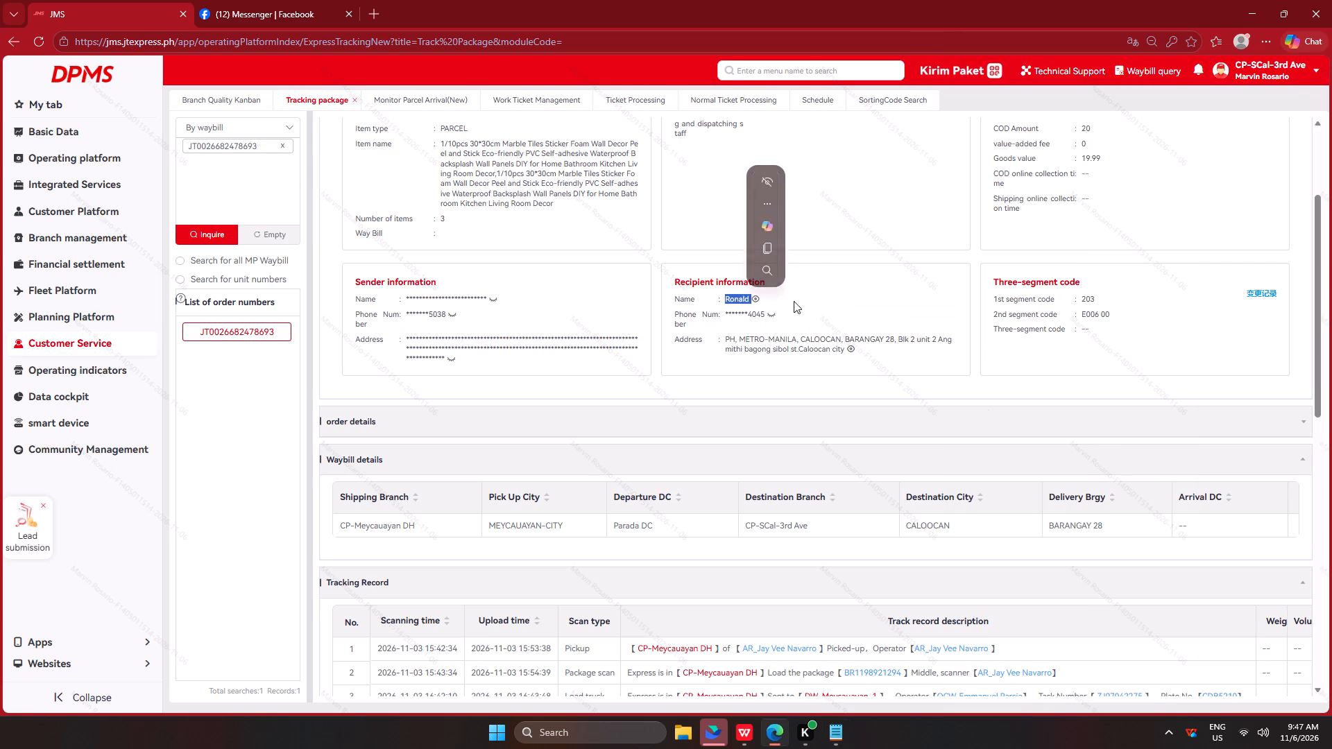
key("ctrl+c")
key("alt+Tab")
key("ctrl+v")
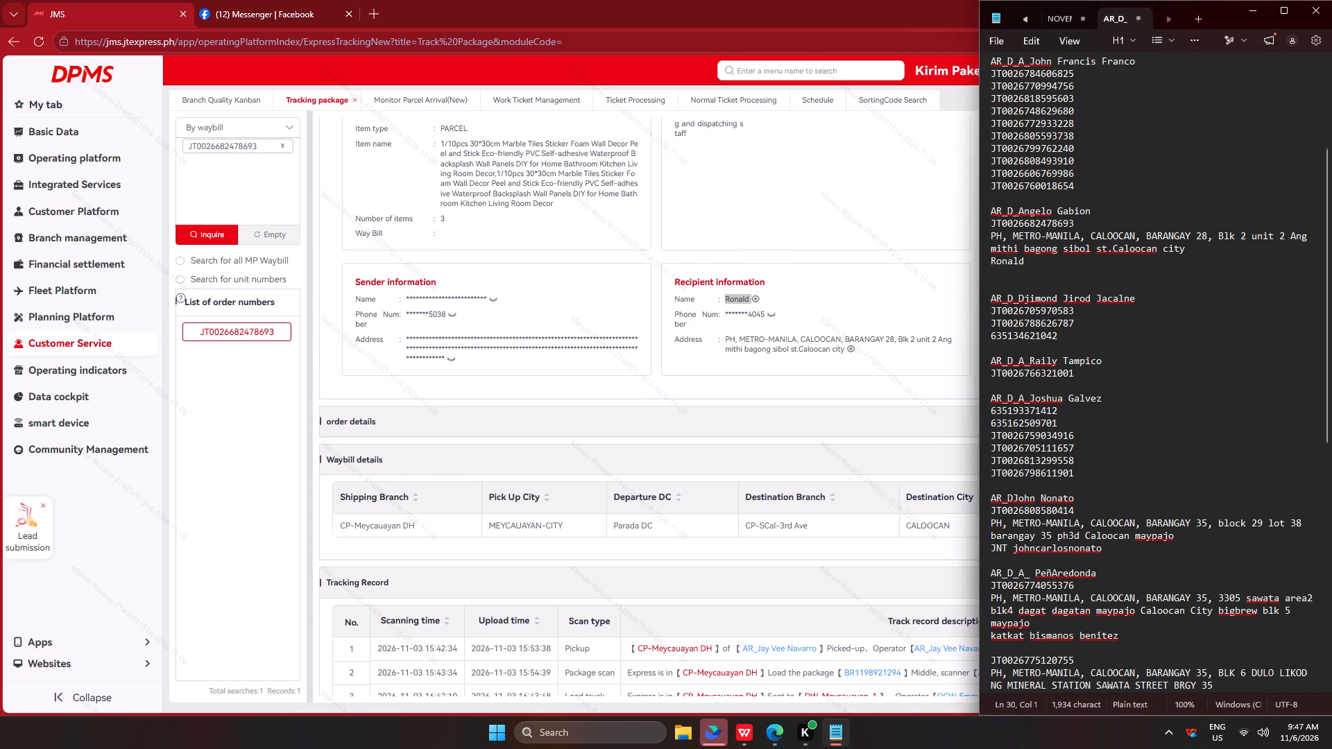
key("Down")
key("Up")
scroll(1100, 257, "up", 6)
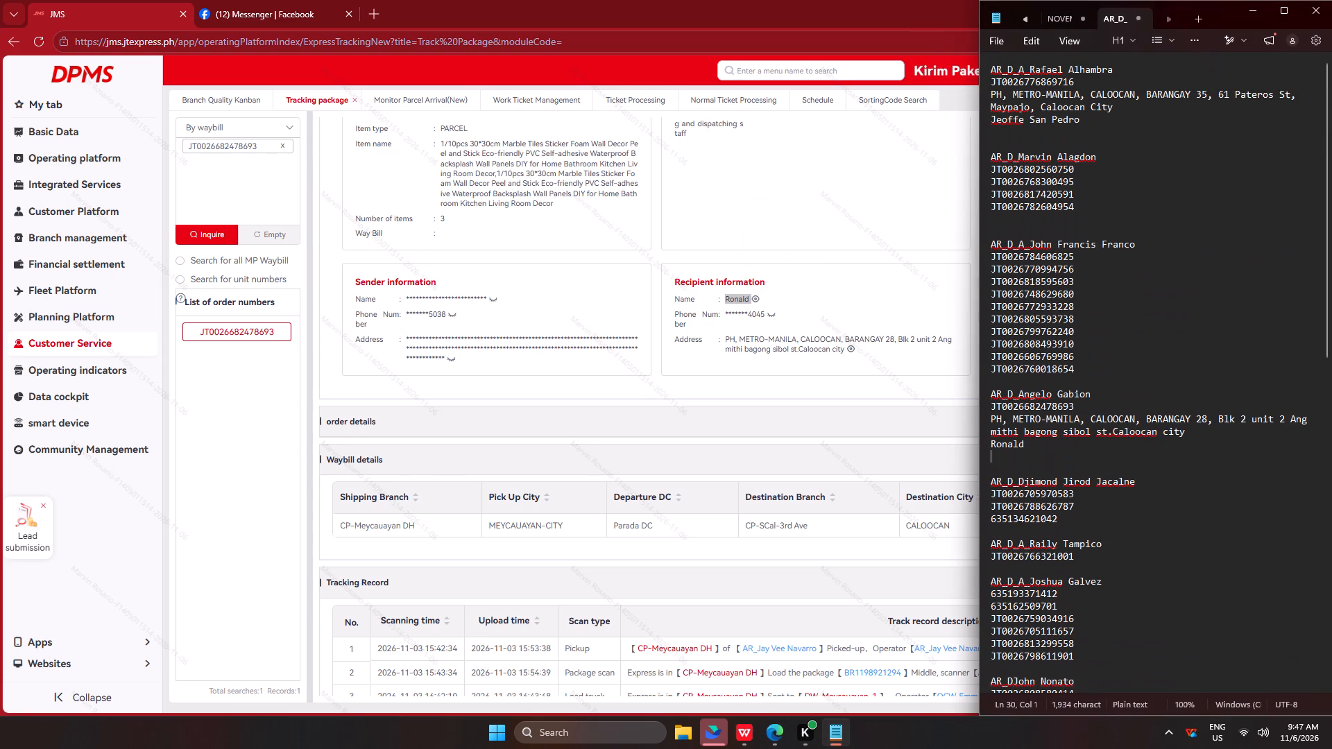
left_click(1002, 223)
key("Down")
left_click(1009, 146)
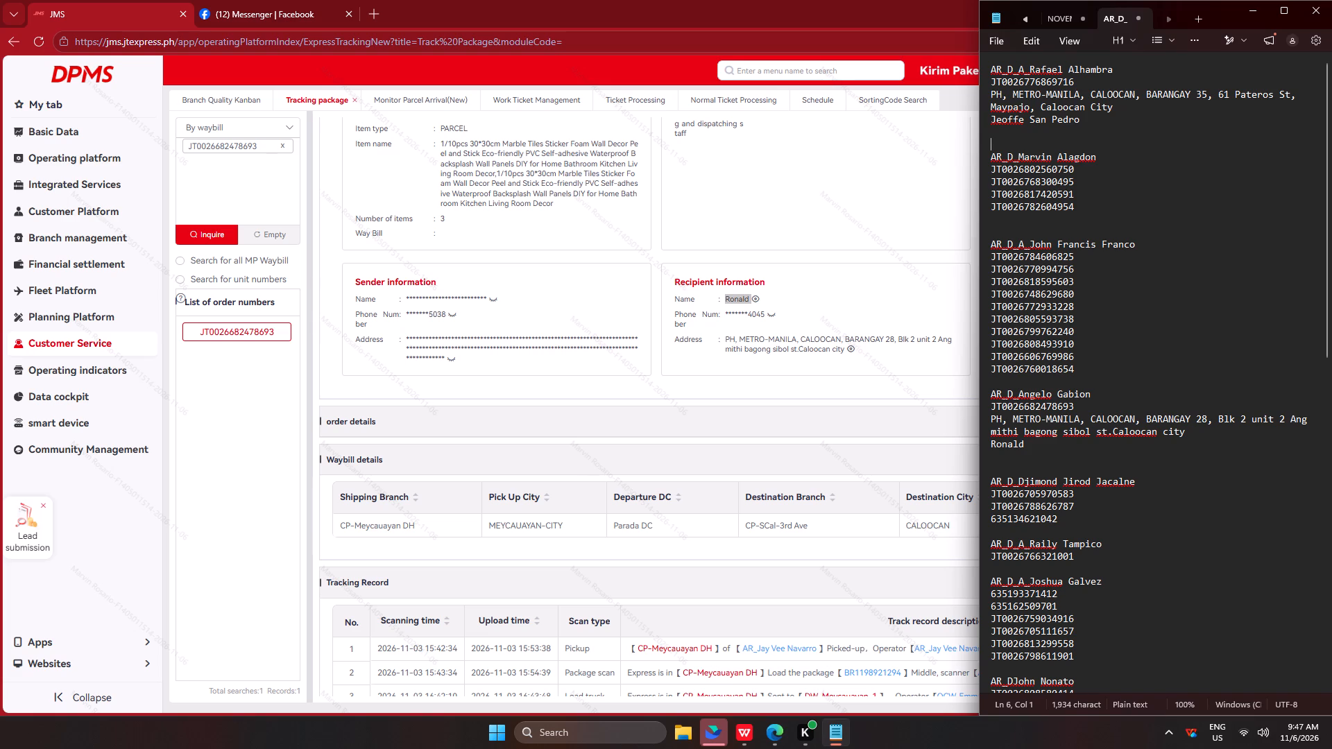
key("Up")
key("Down")
key("Down")
key("Down")
key("Down")
key("Down")
key("Down")
key("Down")
key("Down")
key("Down")
key("Down")
key("Down")
key("Down")
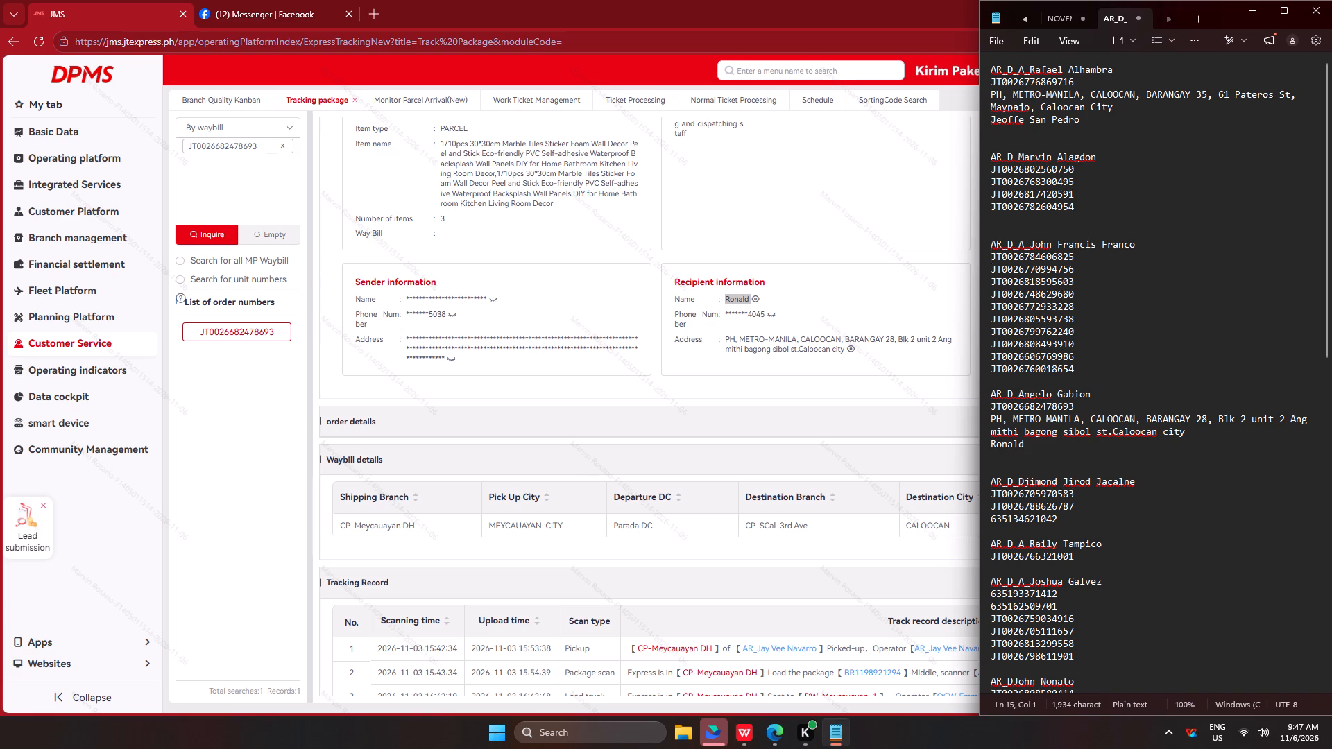
key("Down")
key("Down")
key("Down")
key("Down")
key("Down")
key("Down")
key("Down")
key("Down")
key("Down")
key("Down")
key("Down")
key("Down")
left_click(997, 530)
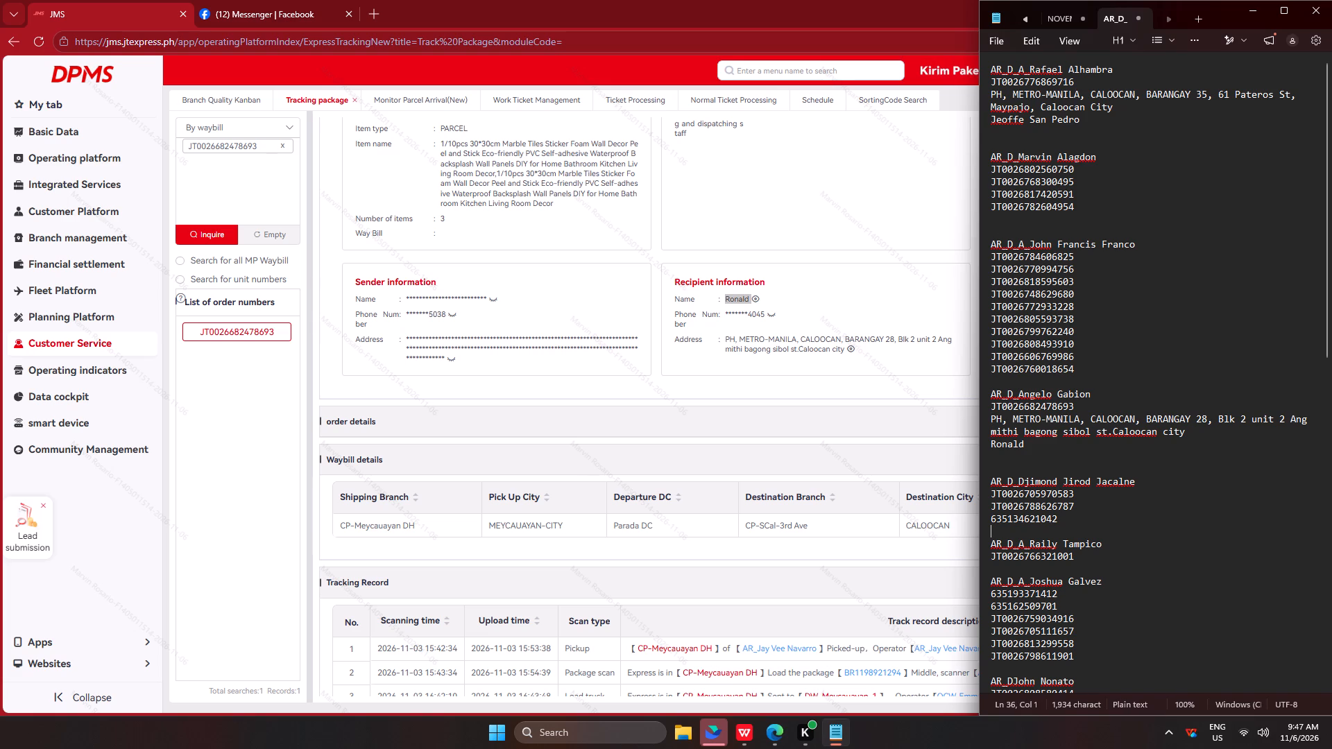
key("Return")
scroll(1053, 519, "down", 1)
scroll(1053, 519, "up", 4)
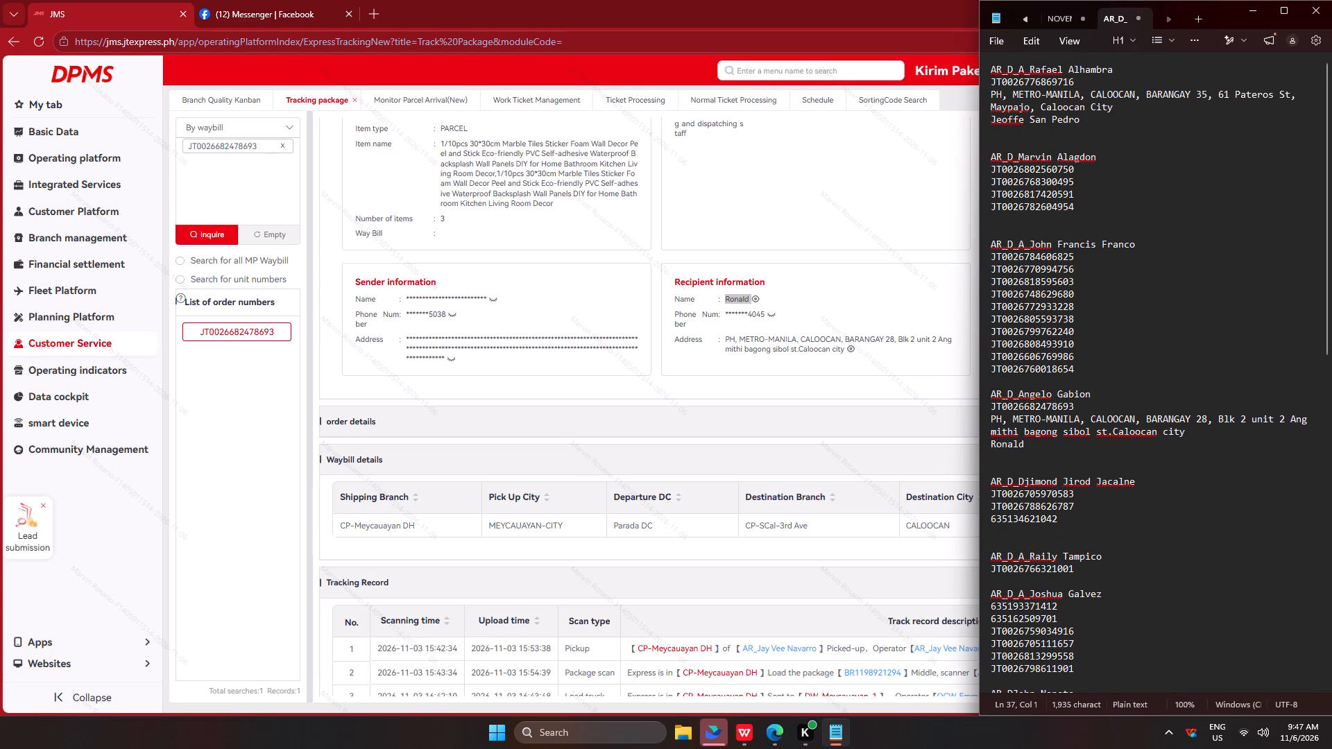
scroll(1062, 510, "down", 2)
left_click_drag(1068, 430, 953, 396)
key("ctrl+c")
key("ctrl+c")
key("ctrl+c")
key("ctrl+c")
left_click(273, 232, "ctrl")
left_click(264, 203)
key("ctrl+v")
left_click(196, 231)
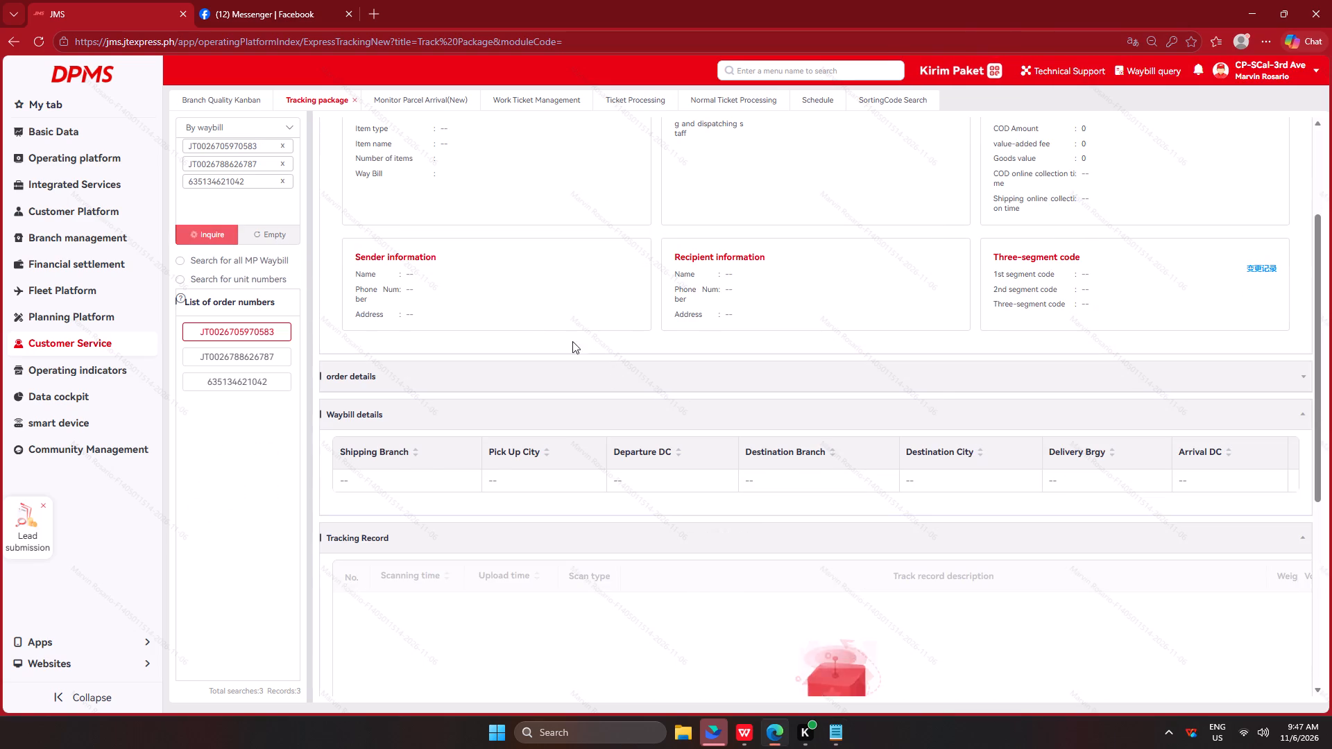
scroll(583, 349, "down", 8)
left_click(248, 357)
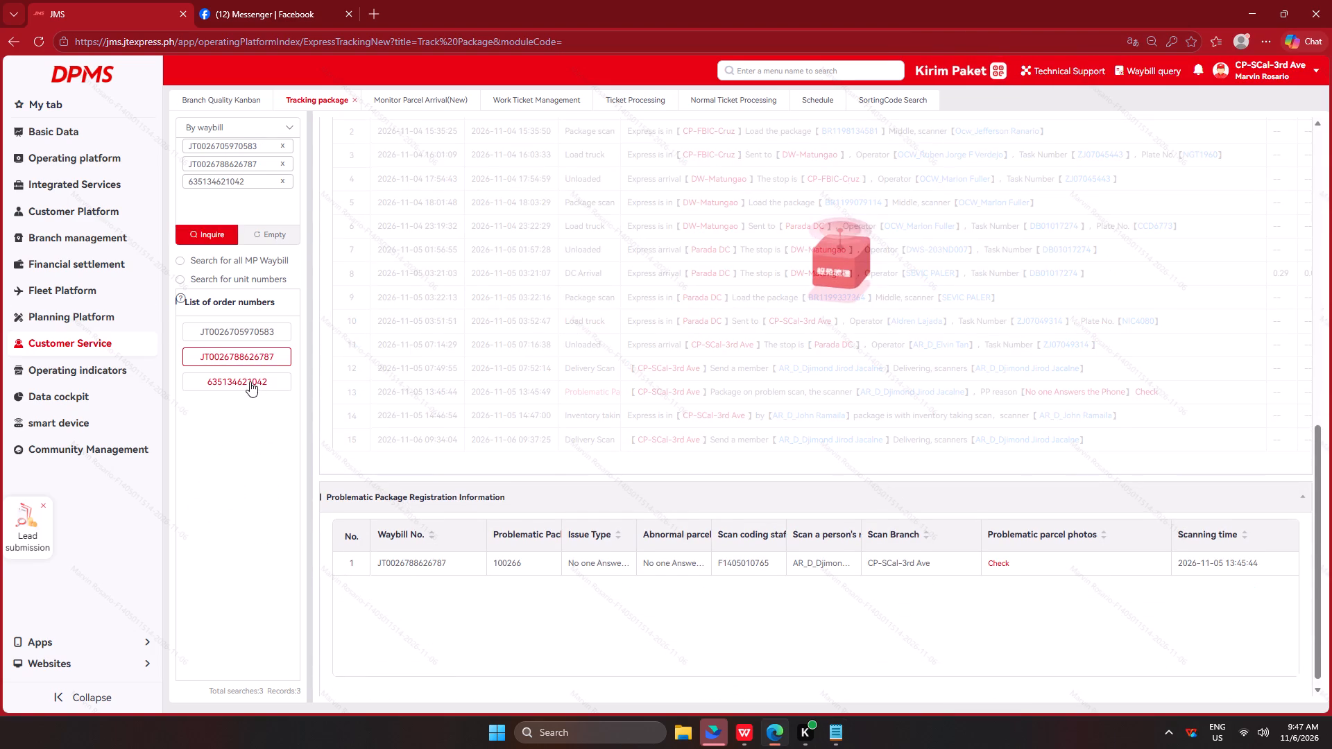
left_click(250, 381)
key("alt+Tab")
left_click_drag(1124, 422, 1091, 418)
left_click(1092, 423)
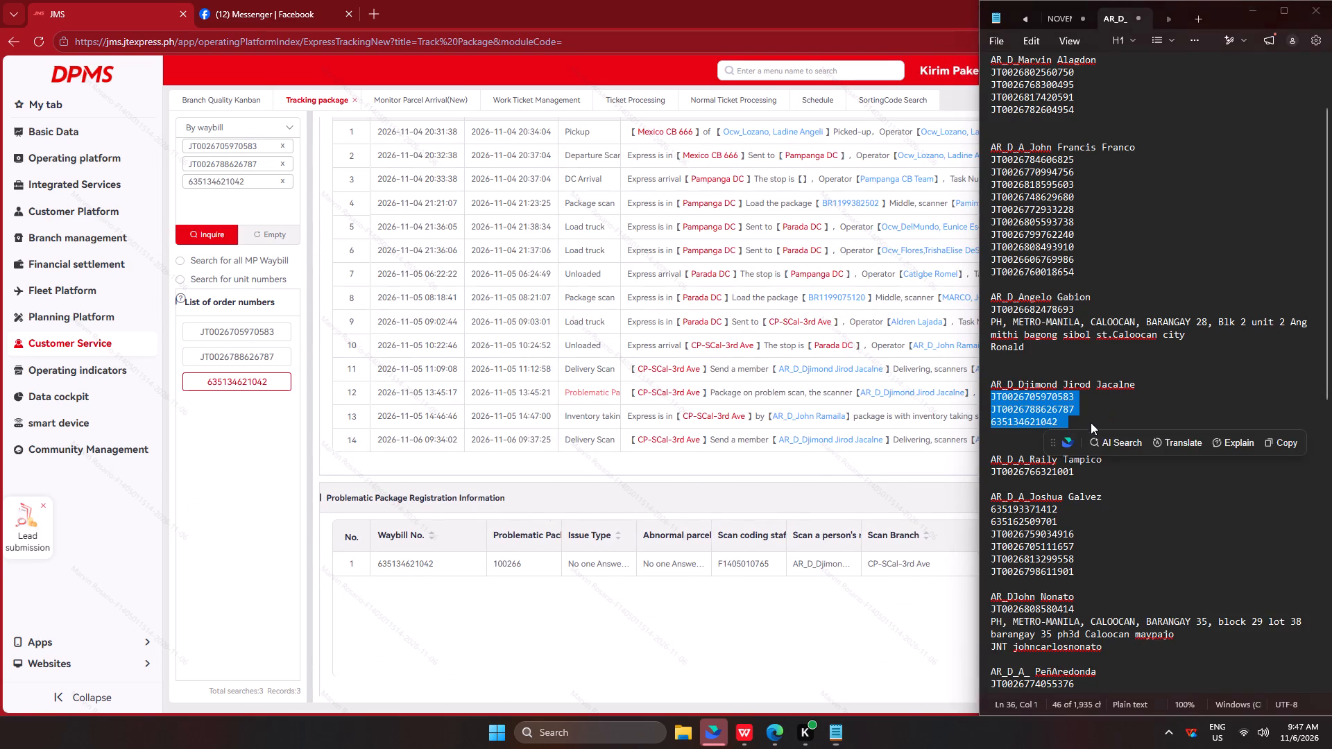
left_click(1095, 408)
left_click_drag(1077, 427, 964, 361)
key("ctrl+x")
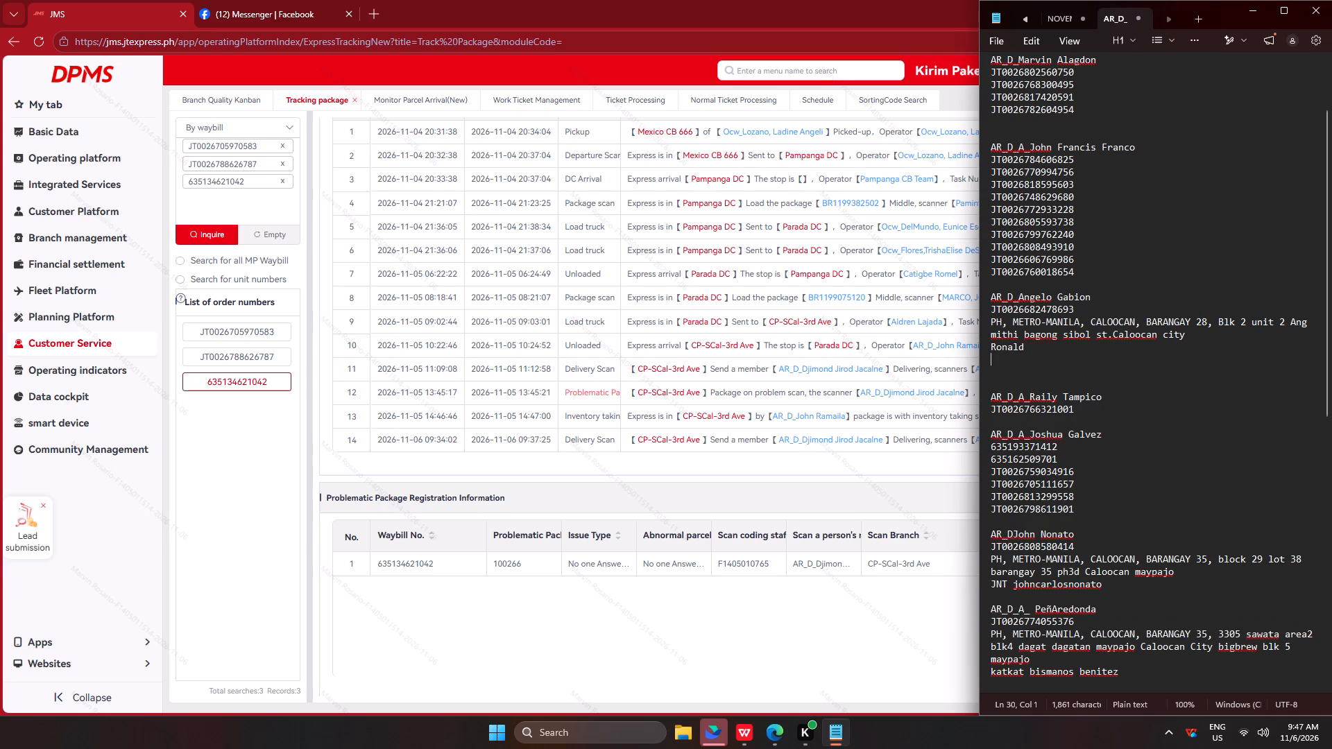
left_click(996, 374)
key("BackSpace")
left_click(994, 373)
key("BackSpace")
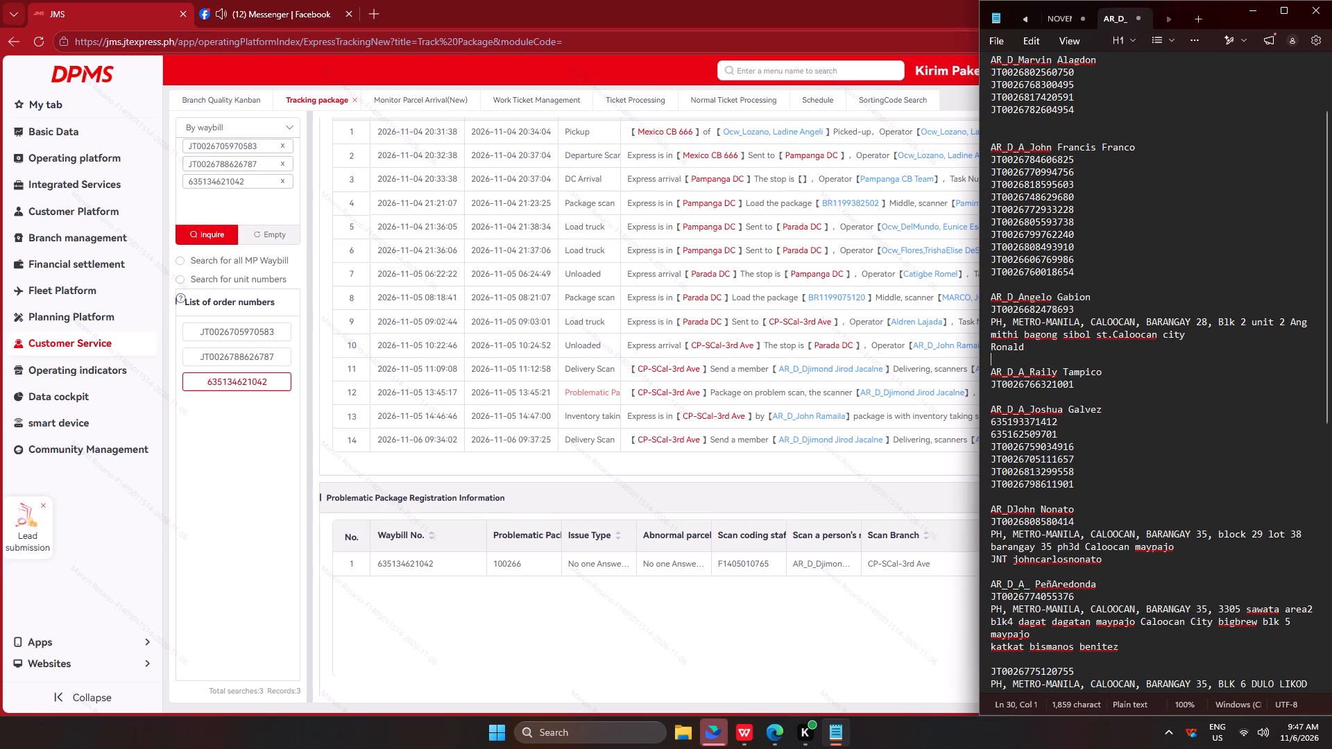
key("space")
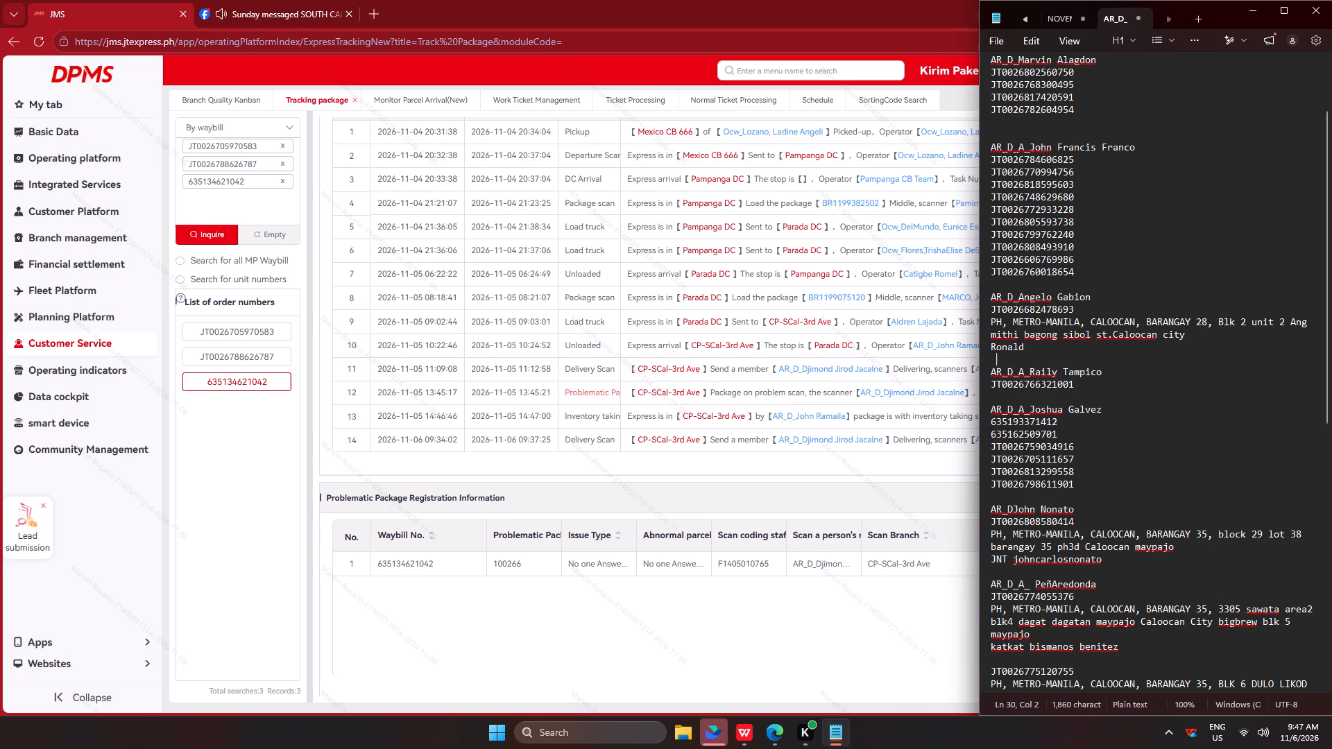